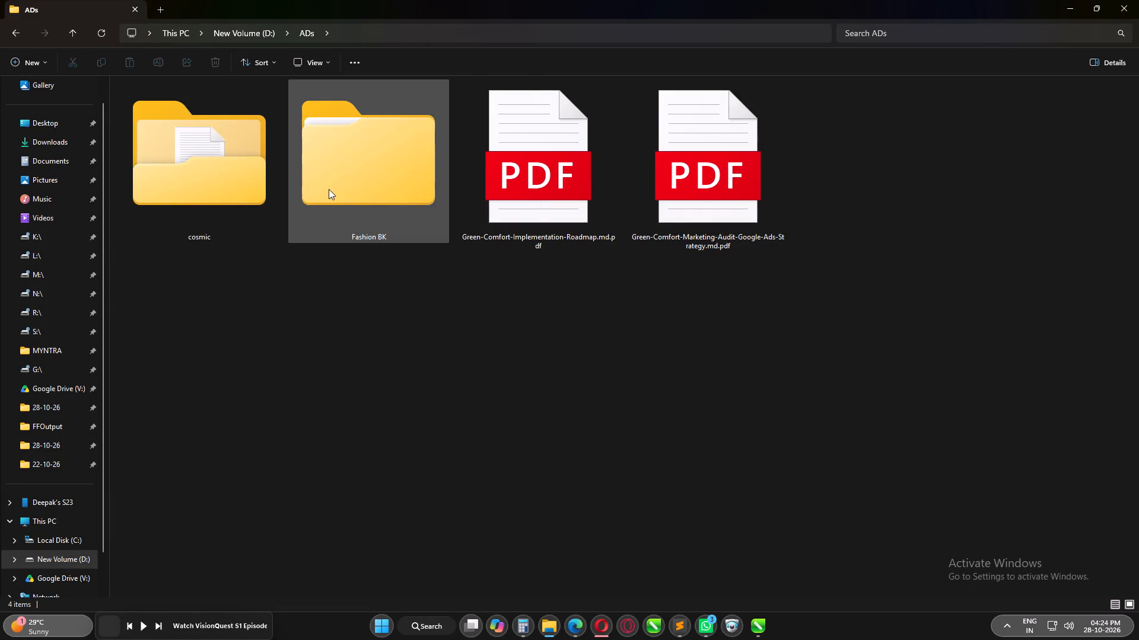
Create a new folder named SHOES inside the ADs folder and open it.
left_click(308, 323)
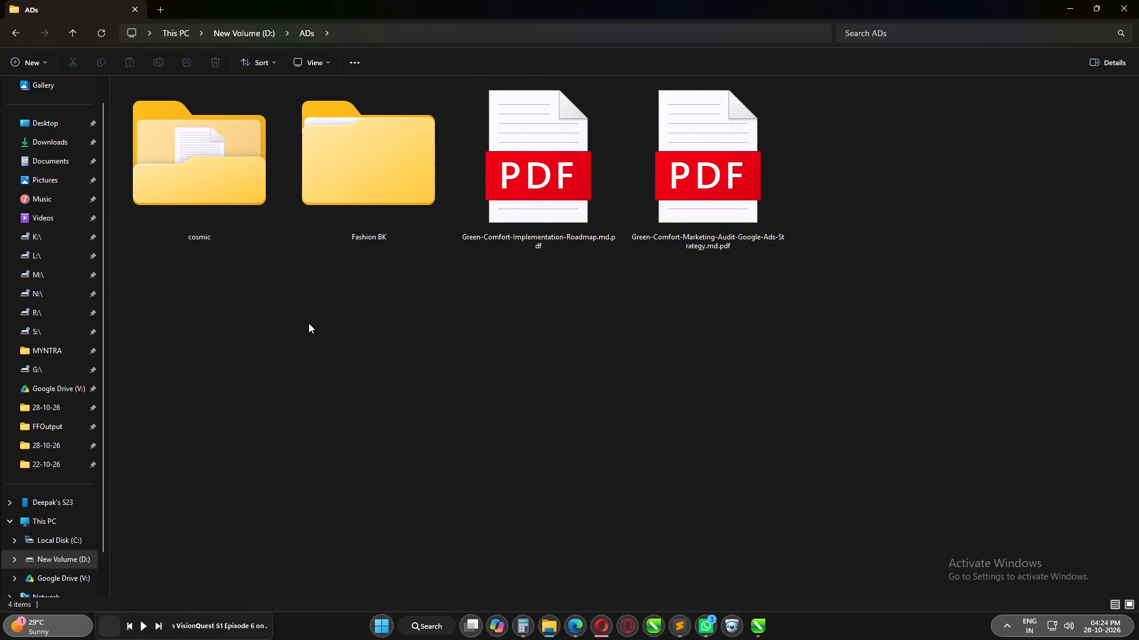
left_click(28, 59)
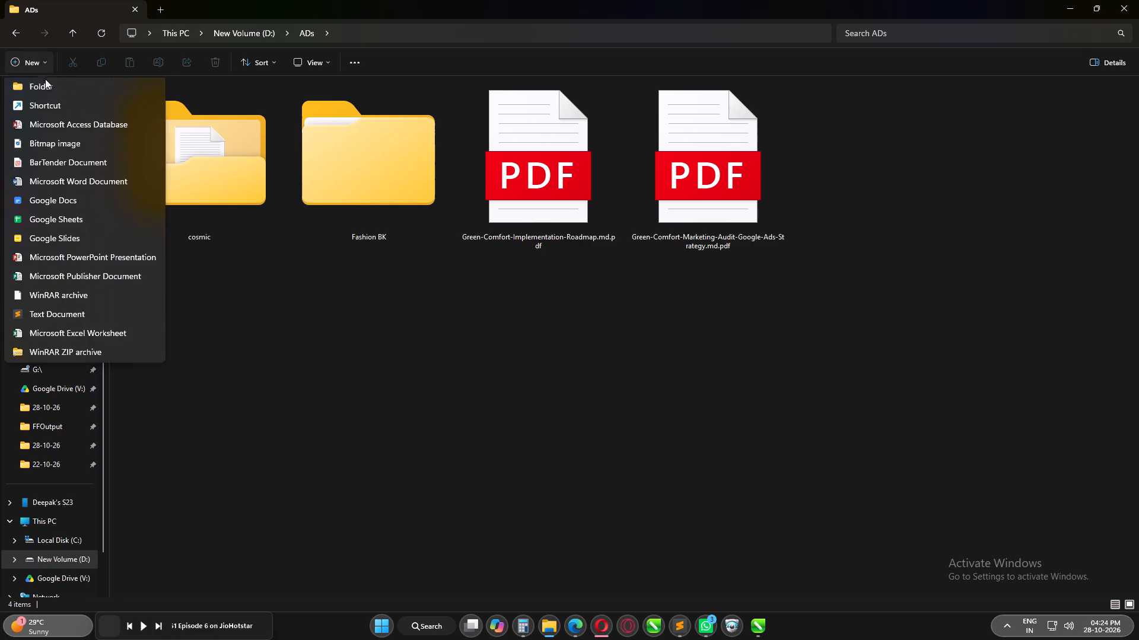
left_click(50, 87)
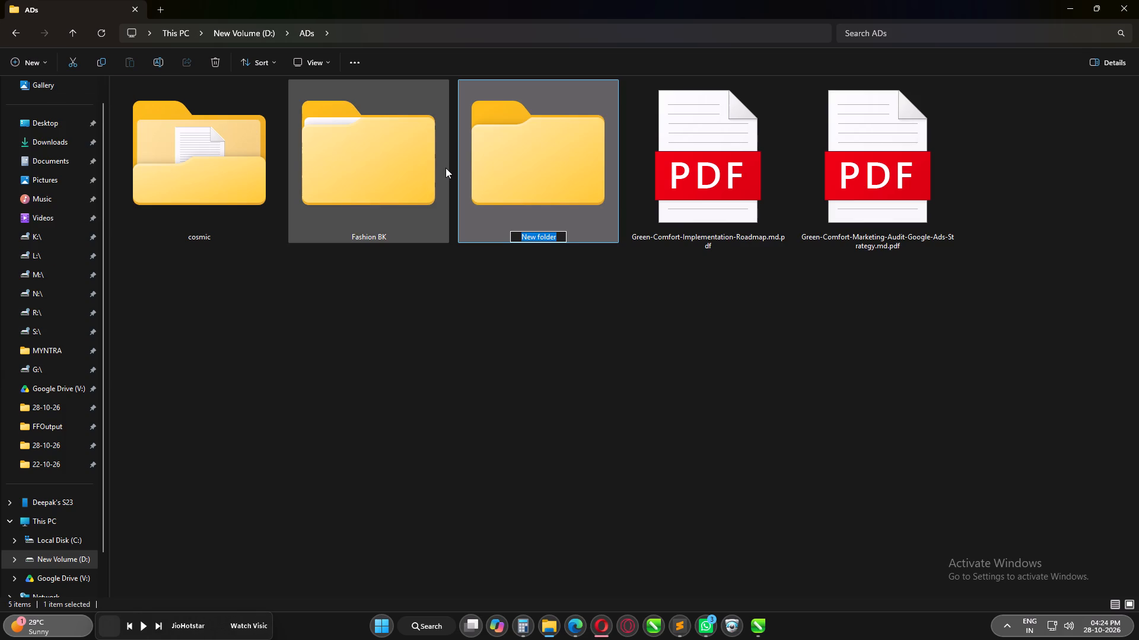
type("SHOES")
key("Return")
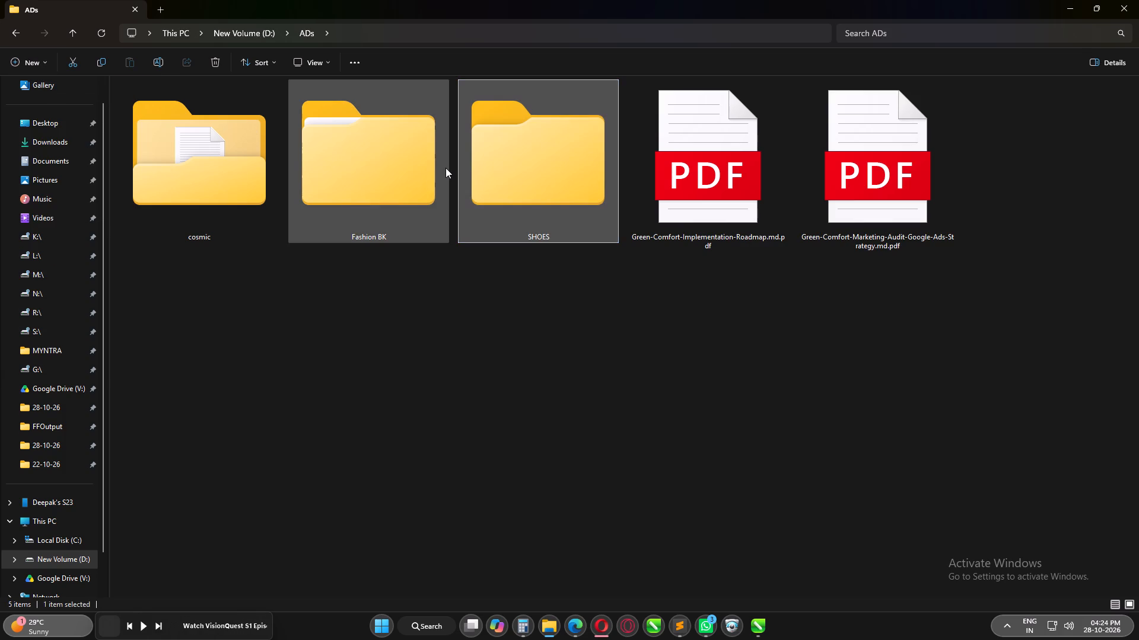
key("Return")
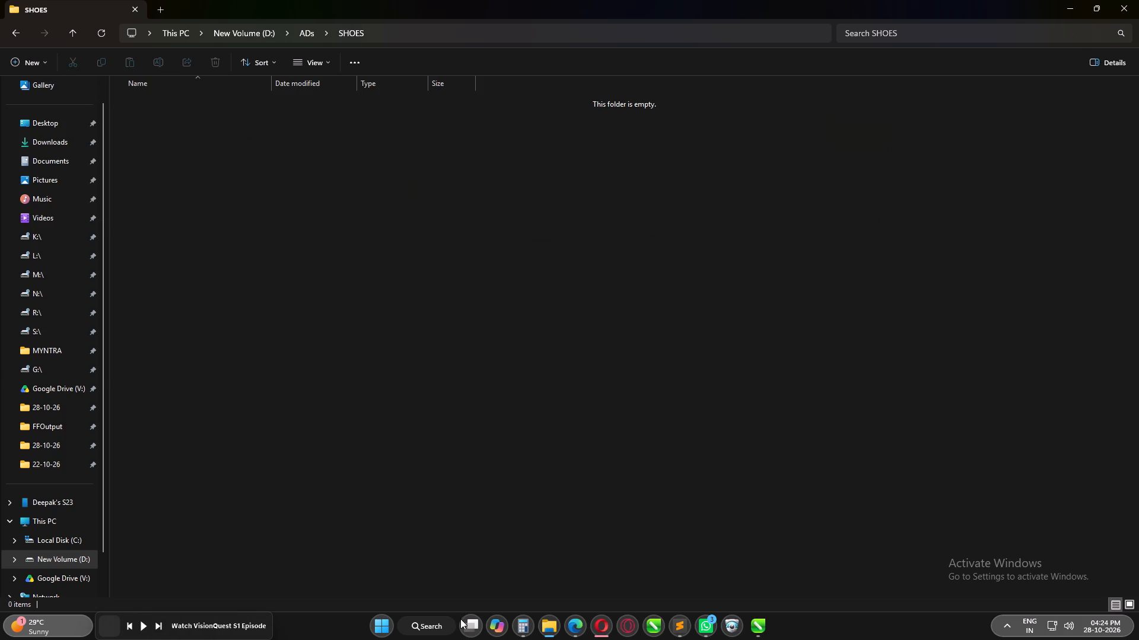
Launch Adobe Premiere Pro 2025.
left_click(450, 623)
type("PRE")
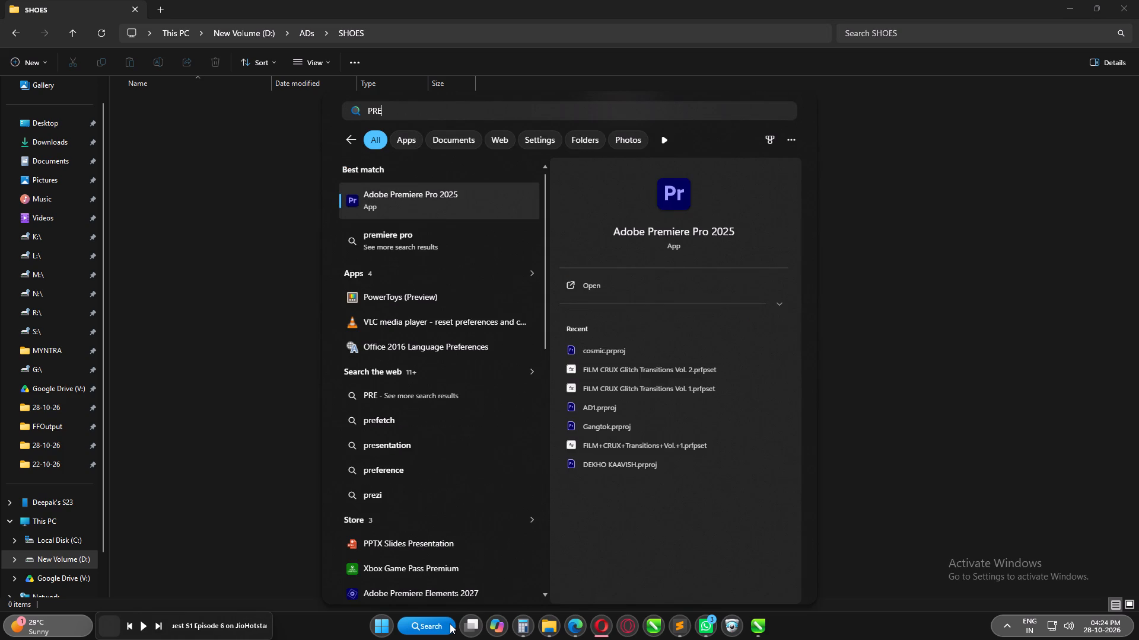
key("Return")
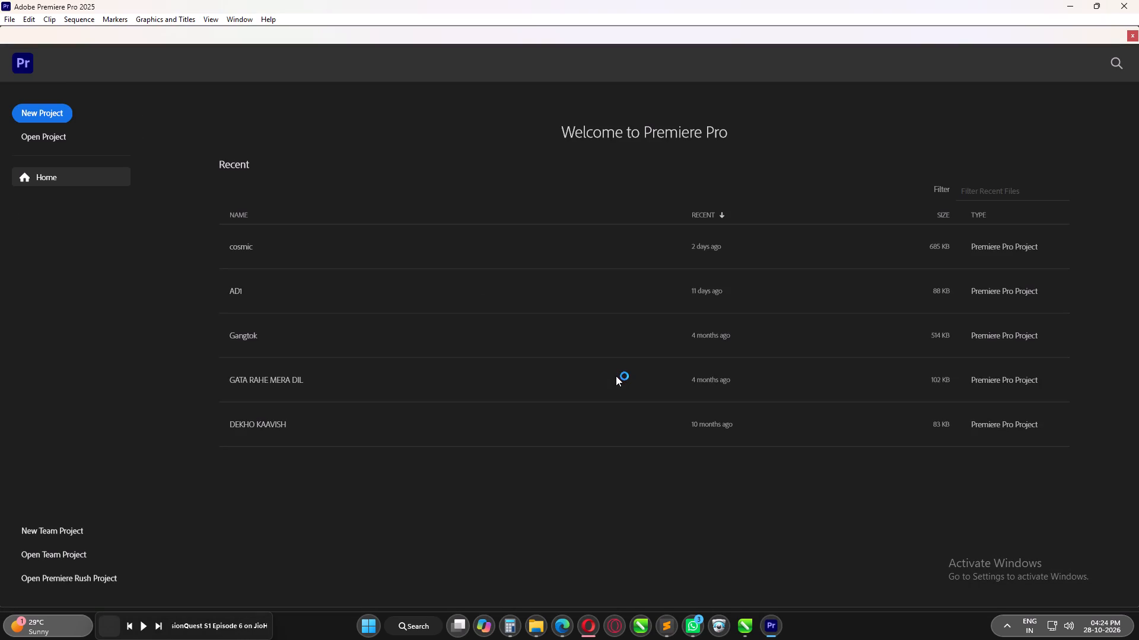
Create a new project named SHOES in D:\ADs\SHOES with no template and the default project settings.
left_click(46, 111)
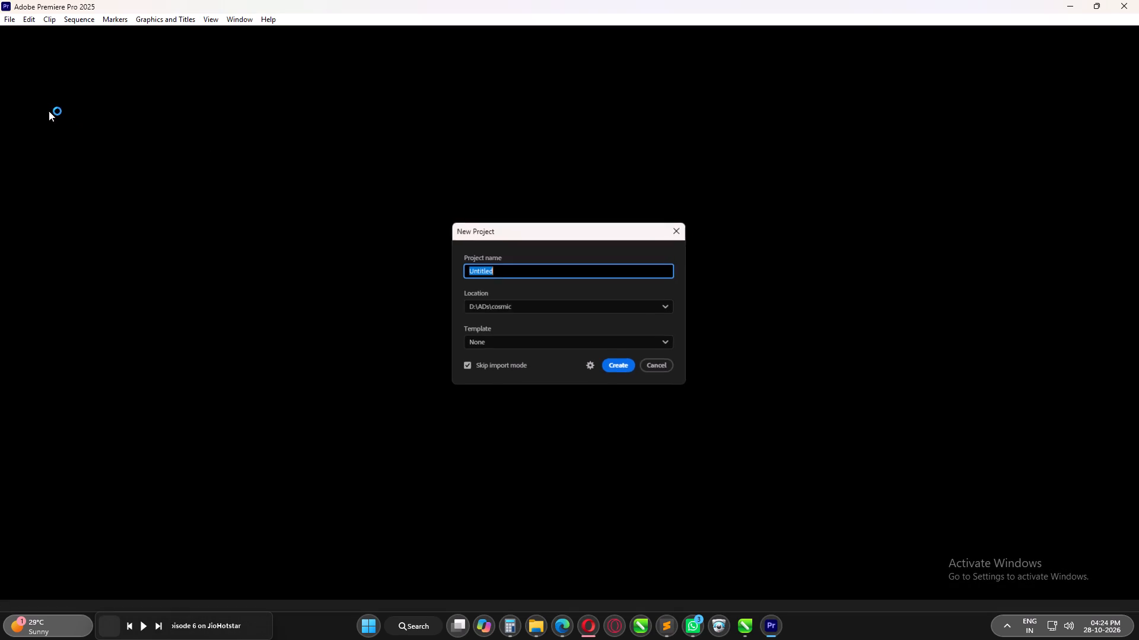
type("SHOES")
left_click(517, 307)
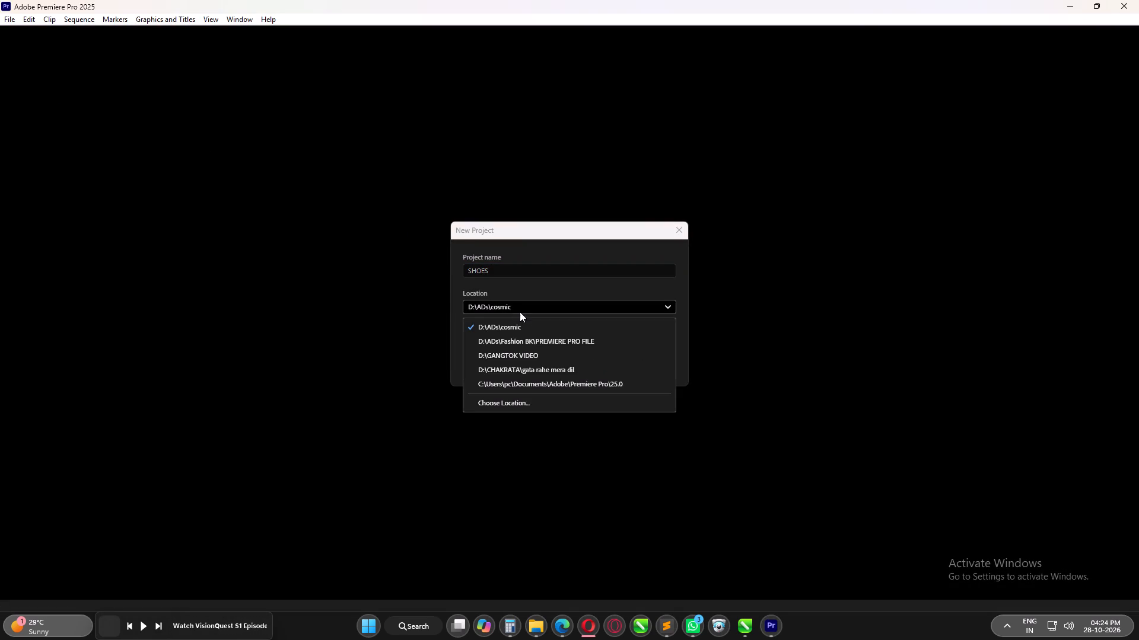
left_click(517, 405)
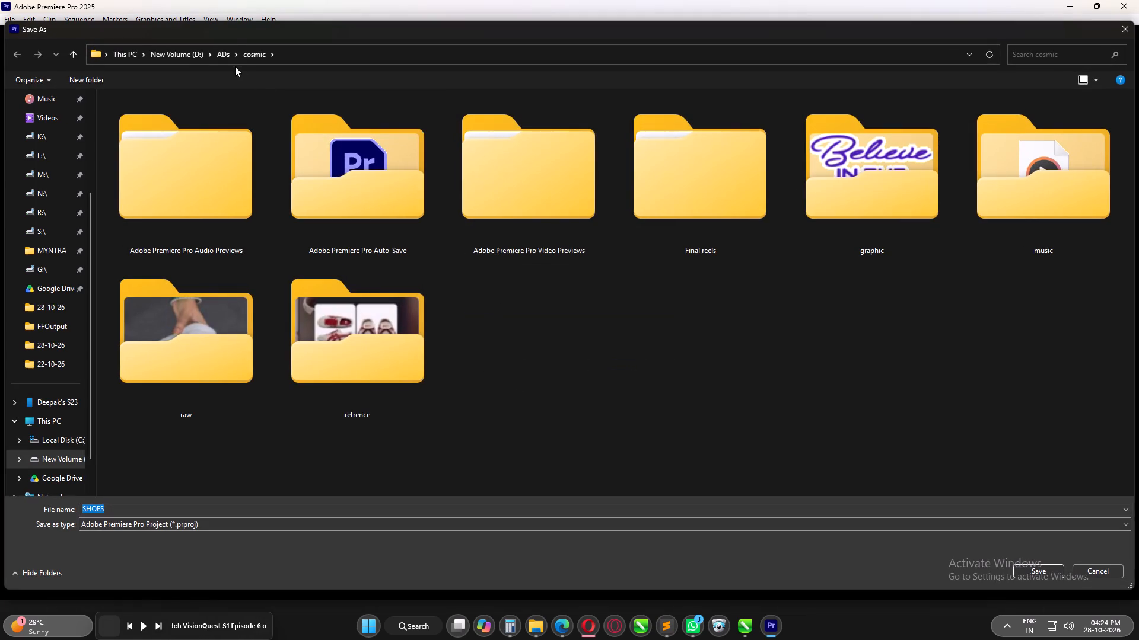
left_click(223, 55)
double_click(153, 146)
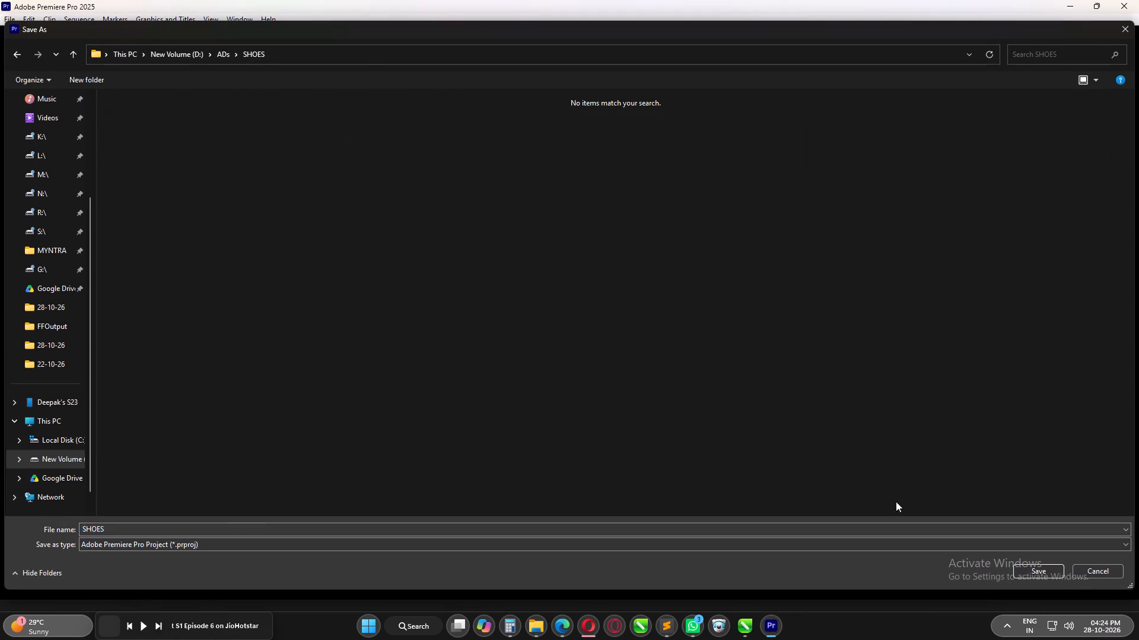
left_click(1046, 573)
left_click(498, 344)
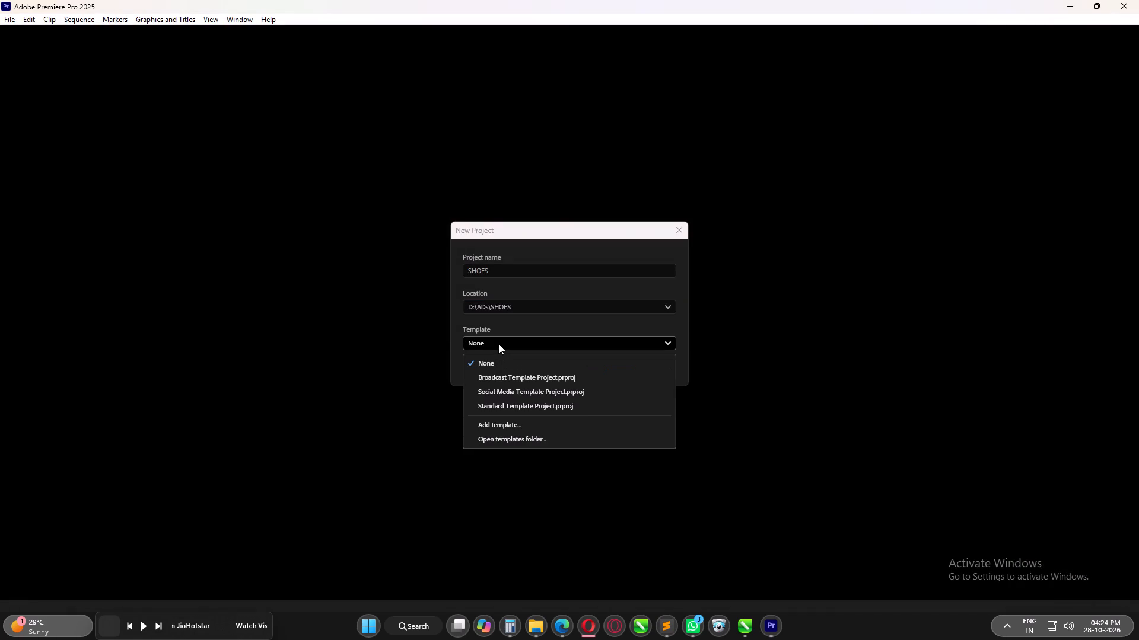
left_click(498, 344)
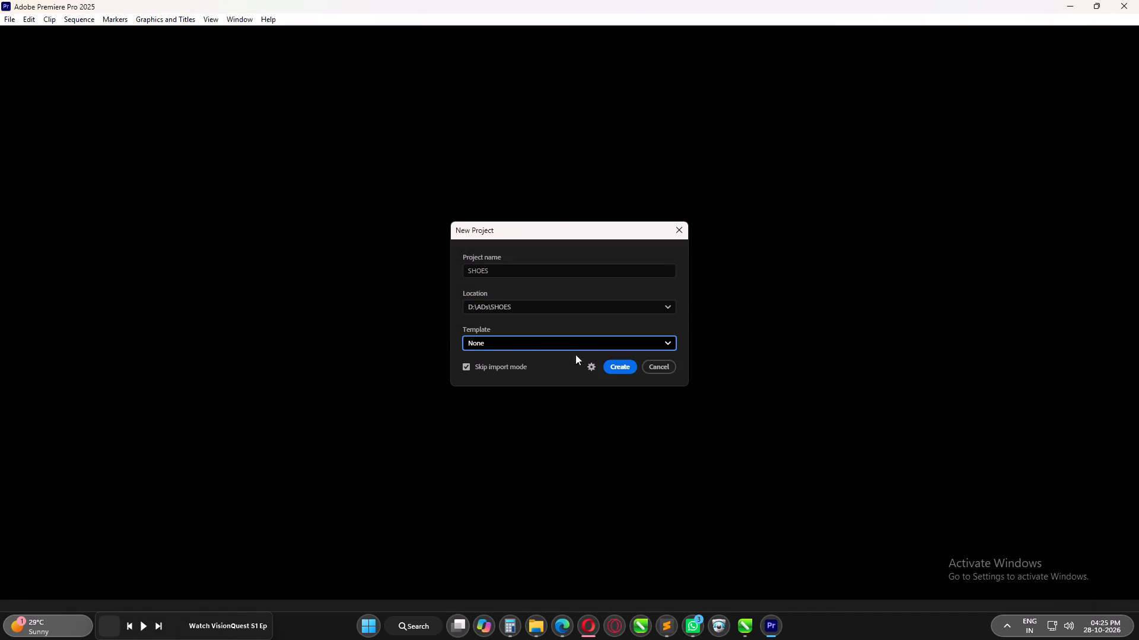
left_click(593, 366)
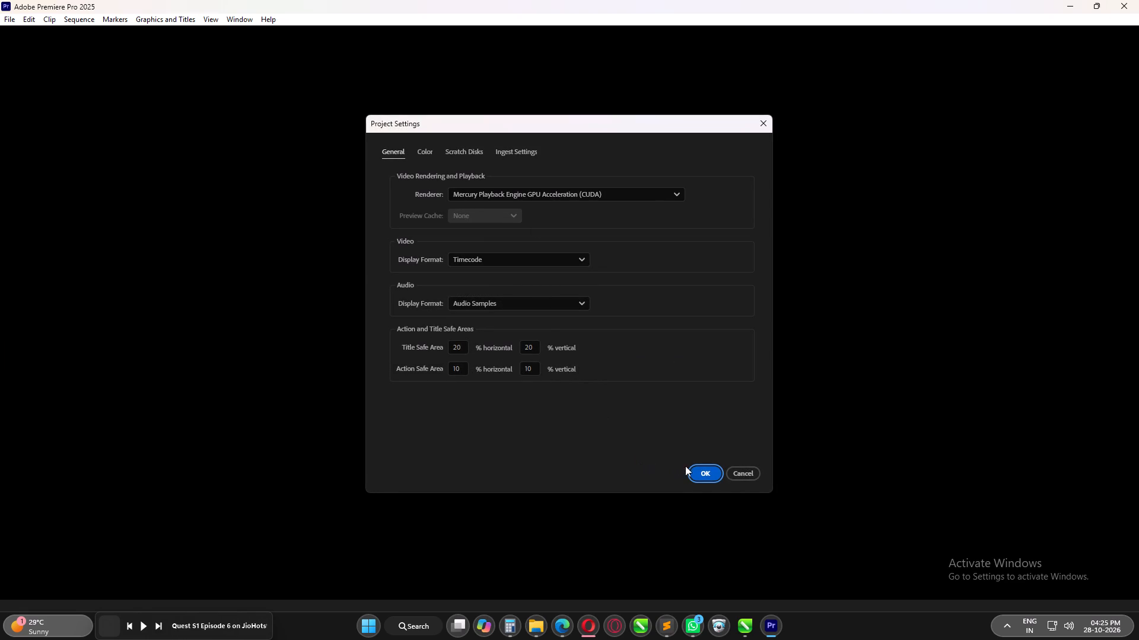
left_click(702, 471)
left_click(622, 367)
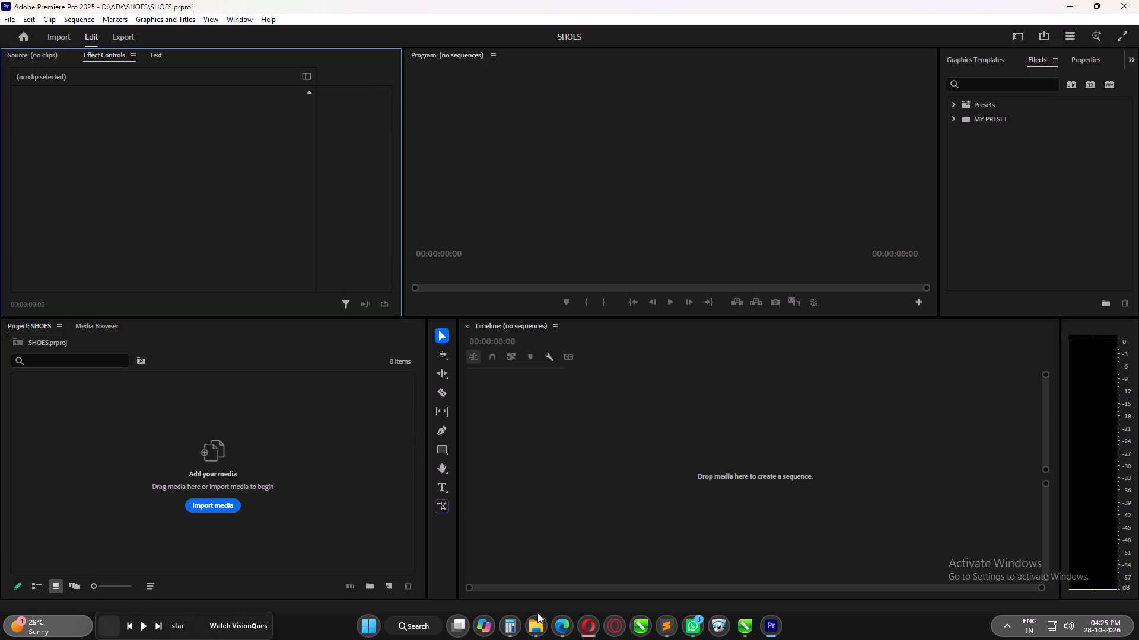
Switch to File Explorer and create a folder named GRAPHIC inside the SHOES folder.
left_click(545, 635)
right_click(240, 191)
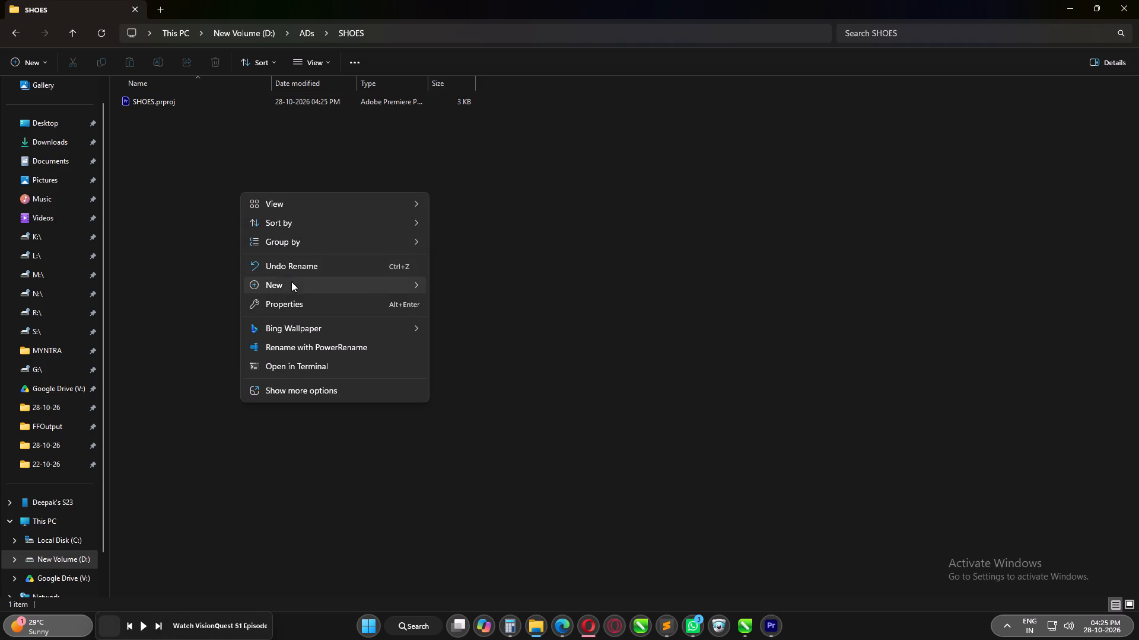
left_click(504, 283)
type("GRAPHIC")
key("Return")
Duplicate the GRAPHIC folder within SHOES and name the copy RAW.
key("ctrl+c")
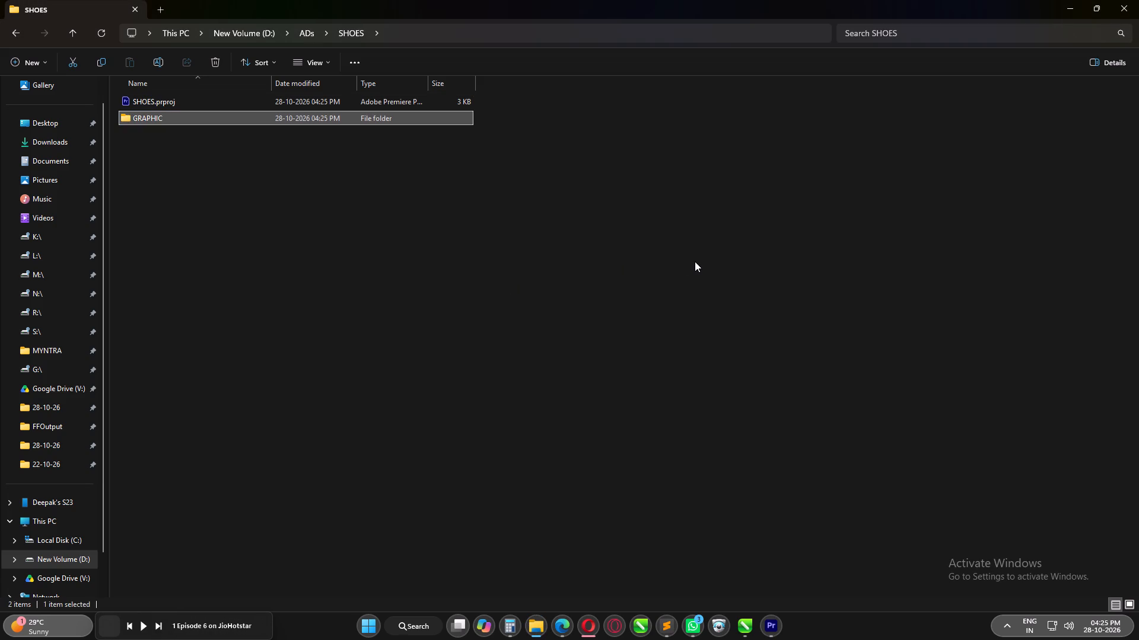
key("ctrl+v")
key("F2")
key("F1")
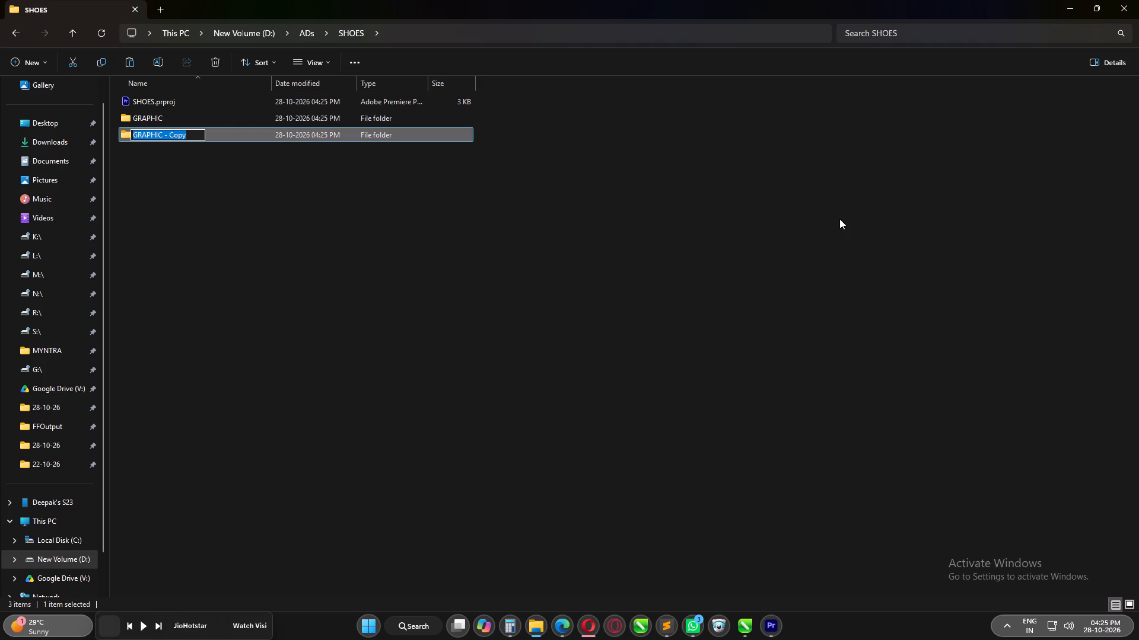
key("r")
type("AW")
key("Return")
Duplicate the RAW folder within SHOES and name the copy FINAL.
key("ctrl+c")
key("ctrl+v")
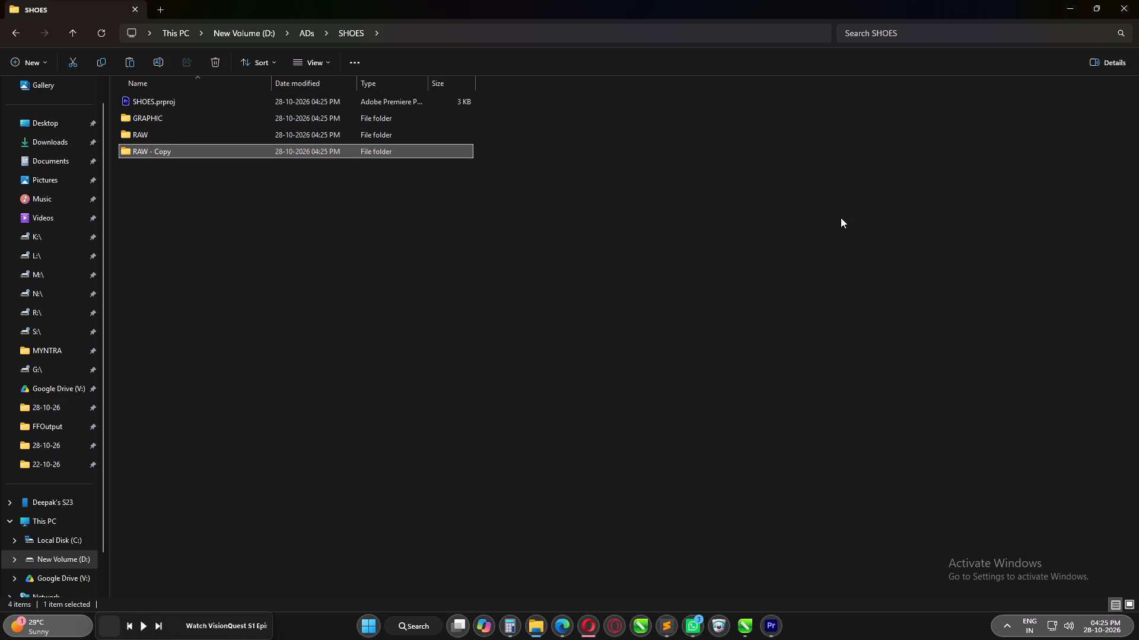
key("F2")
type("FINAL")
key("Return")
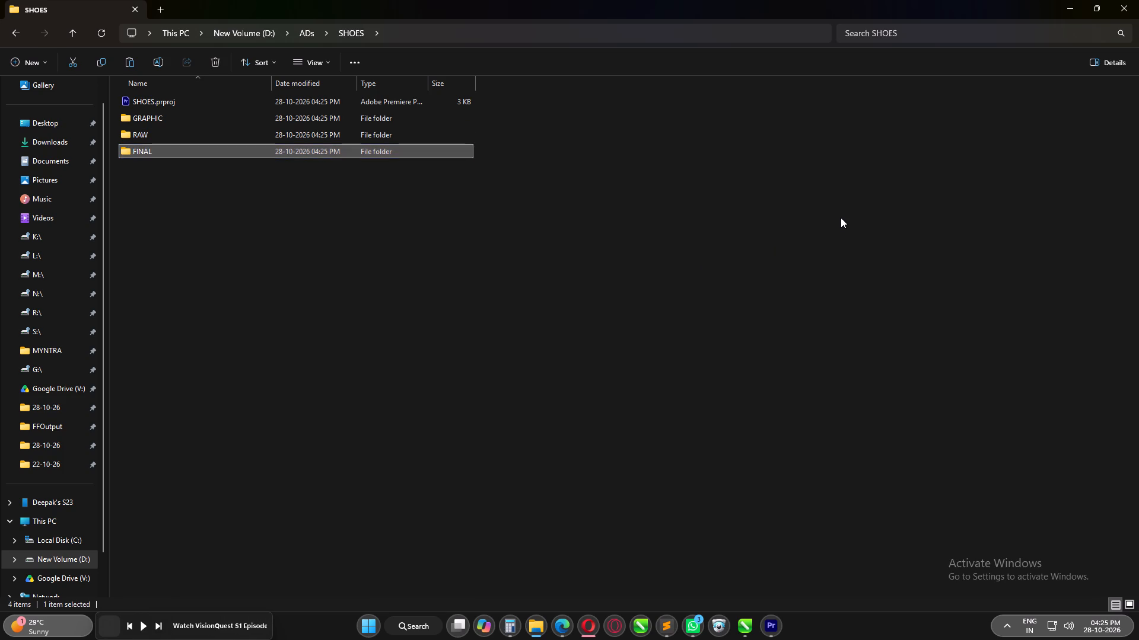
Duplicate the FINAL folder within SHOES and name the copy MUSIC.
key("ctrl+c")
key("ctrl+v")
key("F2")
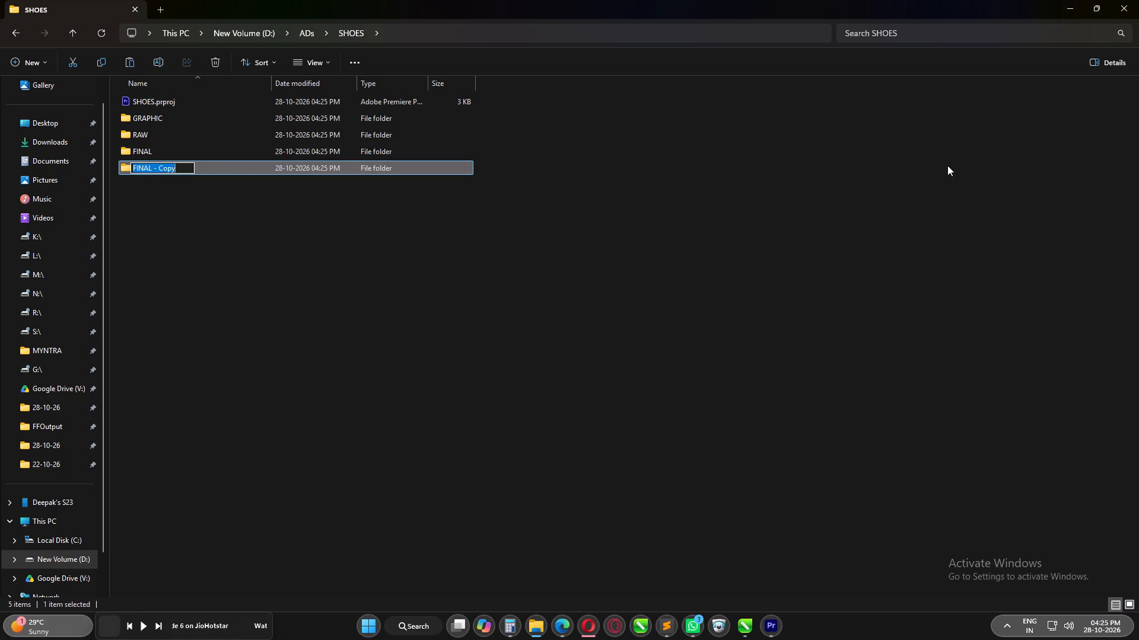
type("MUSIC")
key("Return")
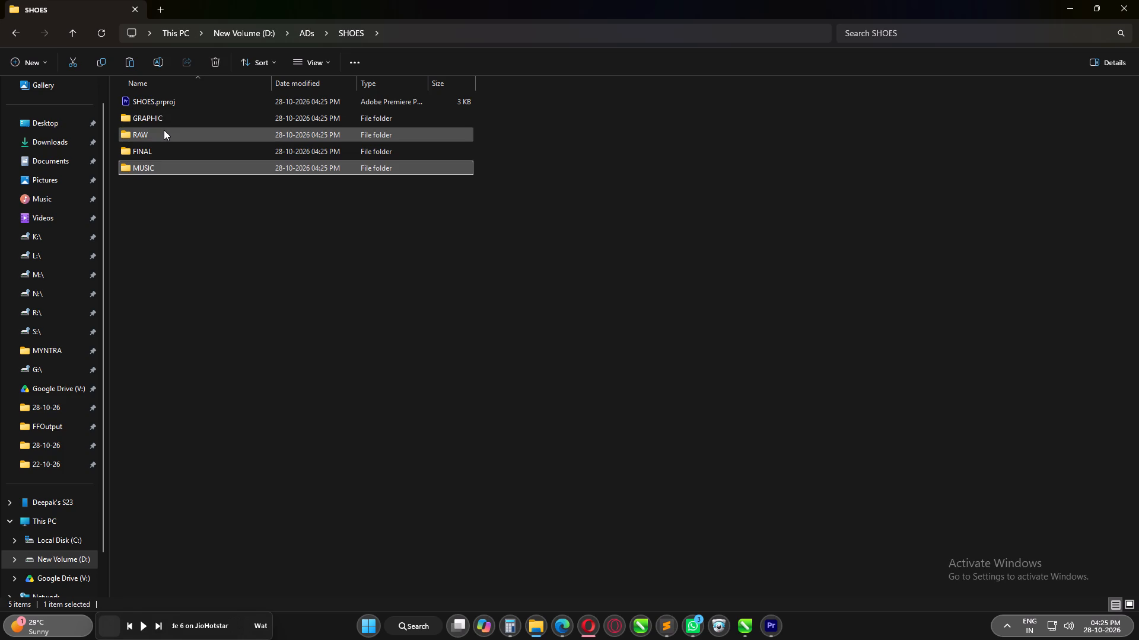
Open the RAW folder inside SHOES.
double_click(163, 133)
left_click(191, 178)
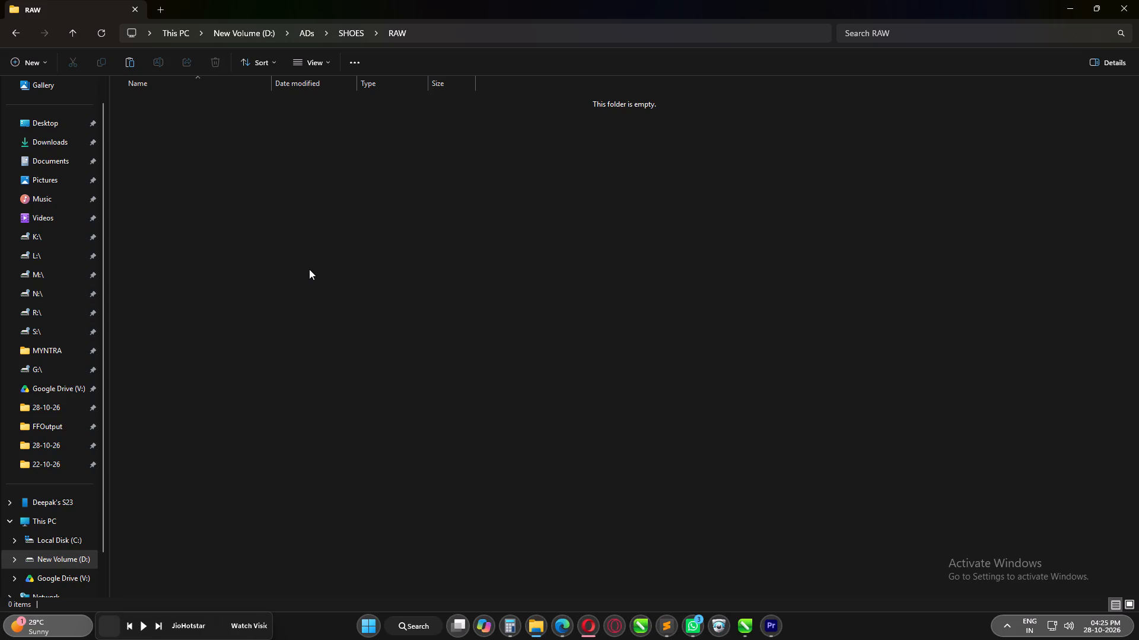
Switch to the Opera browser and go to the Speed Dial start page for a web search.
left_click(583, 632)
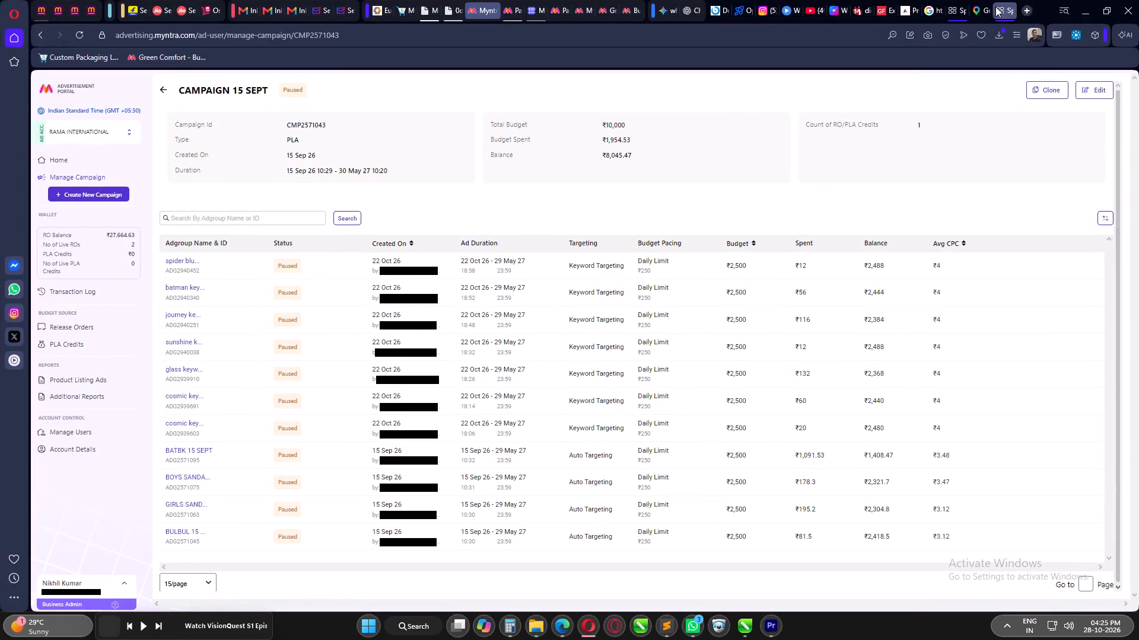
left_click(995, 7)
left_click(857, 34)
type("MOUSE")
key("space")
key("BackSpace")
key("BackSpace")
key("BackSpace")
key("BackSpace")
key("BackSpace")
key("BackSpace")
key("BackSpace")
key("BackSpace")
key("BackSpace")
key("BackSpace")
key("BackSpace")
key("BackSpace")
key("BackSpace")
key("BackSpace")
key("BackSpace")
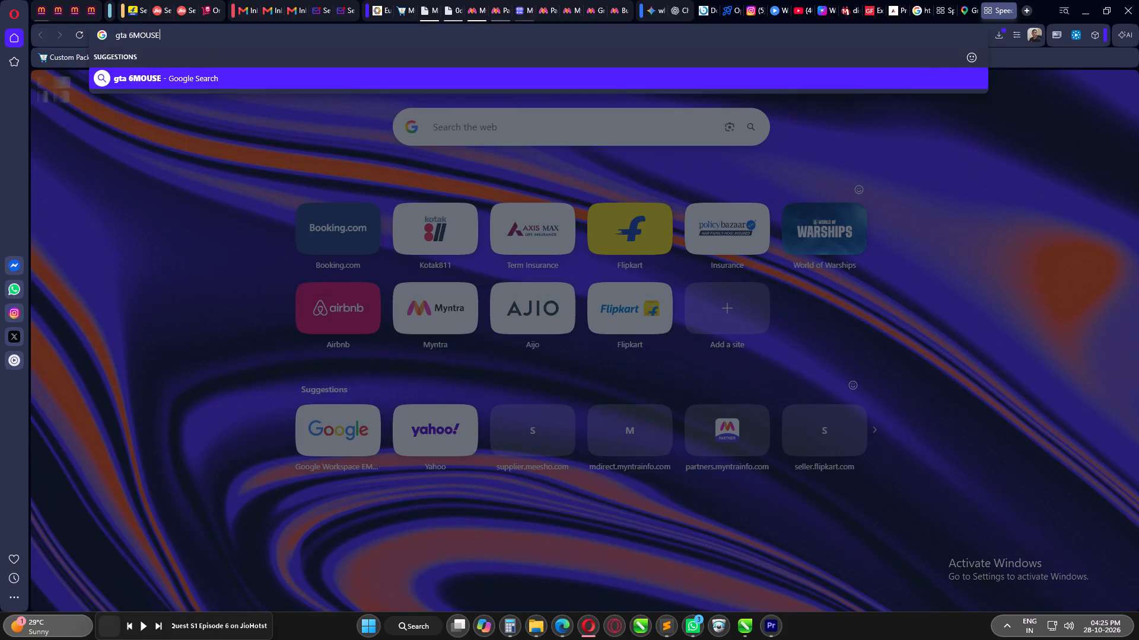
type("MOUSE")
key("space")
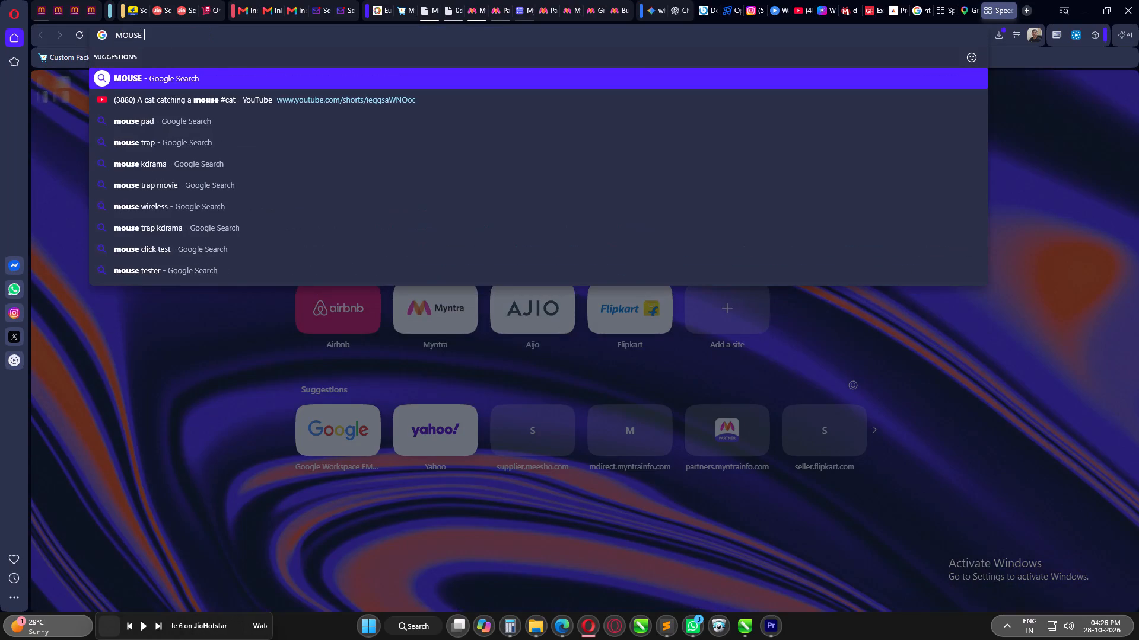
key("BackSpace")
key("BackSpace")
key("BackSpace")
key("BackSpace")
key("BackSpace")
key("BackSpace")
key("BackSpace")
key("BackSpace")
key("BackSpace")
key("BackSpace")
Search Google for "CURSOR ICON" and show the image results.
type("CURSOR ICON")
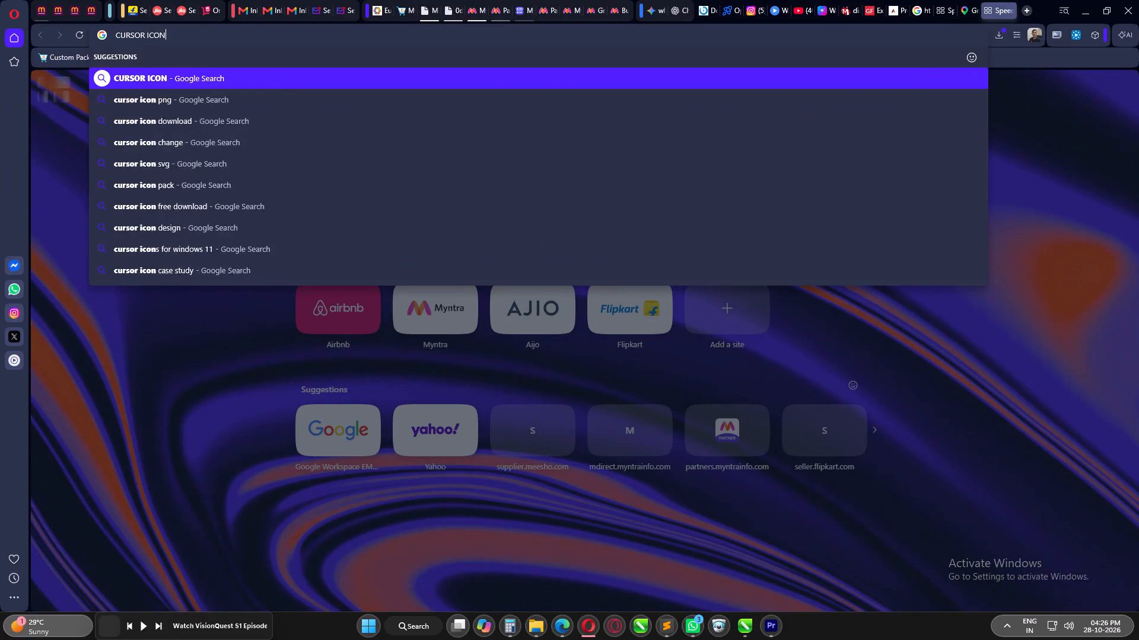
key("Return")
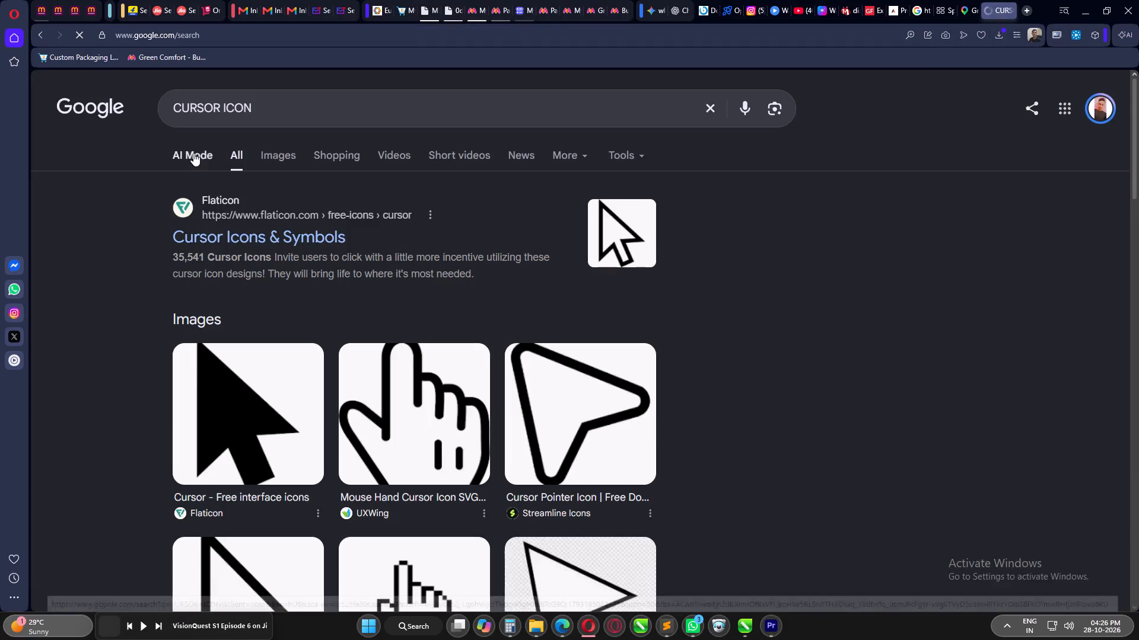
left_click(283, 156)
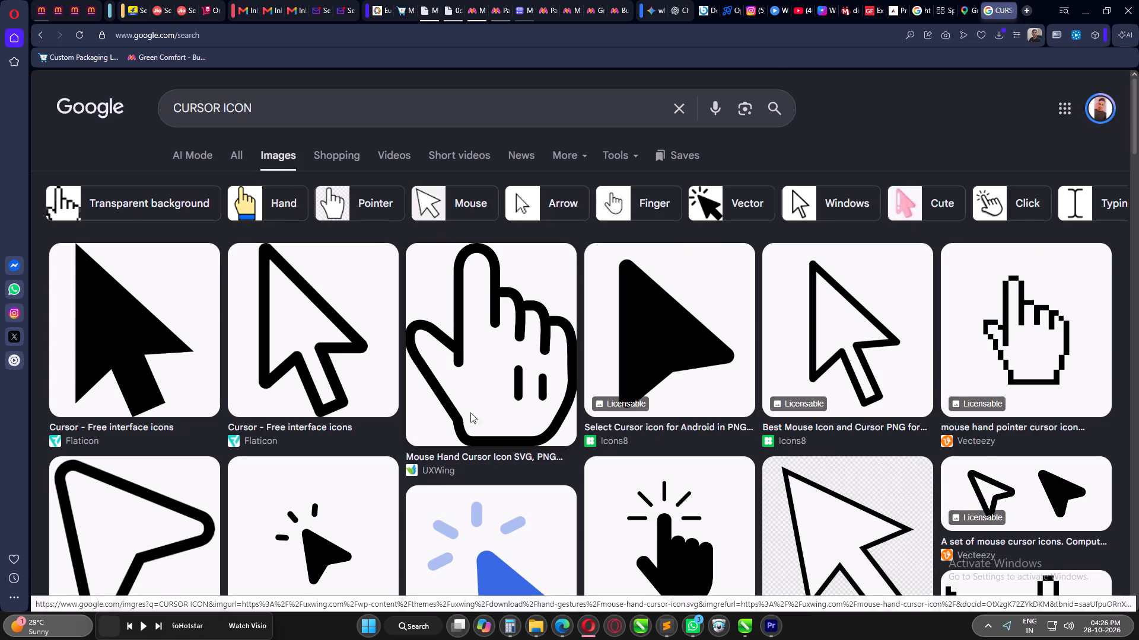
Look through the cursor icon images and open the Abposters computer mouse cursor poster result in a new tab.
scroll(470, 412, "down", 3)
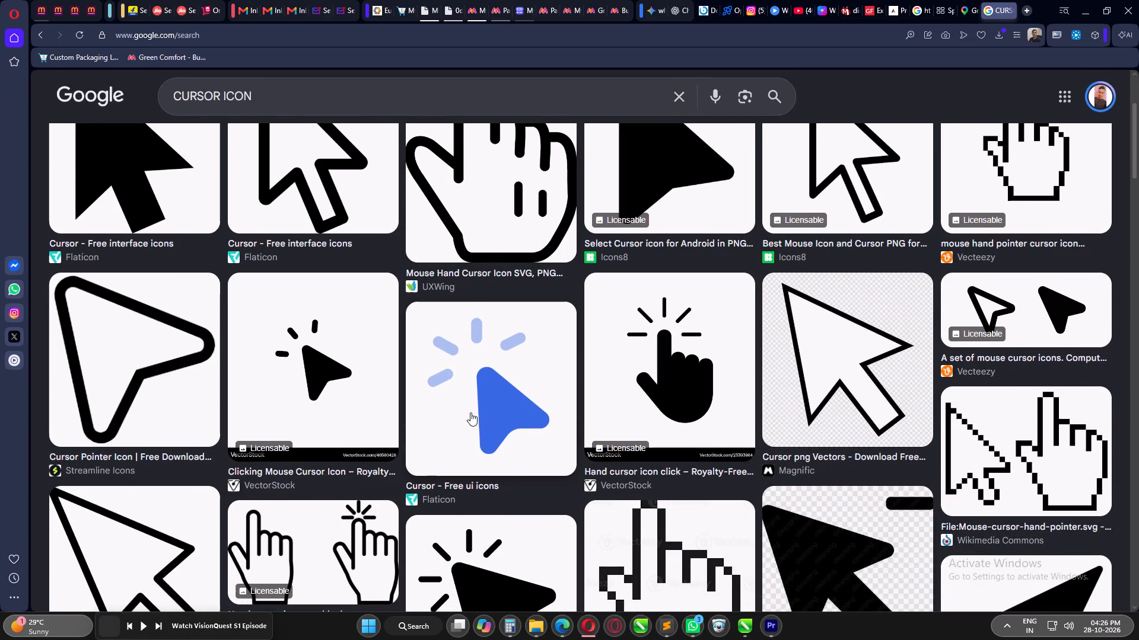
scroll(470, 412, "down", 3)
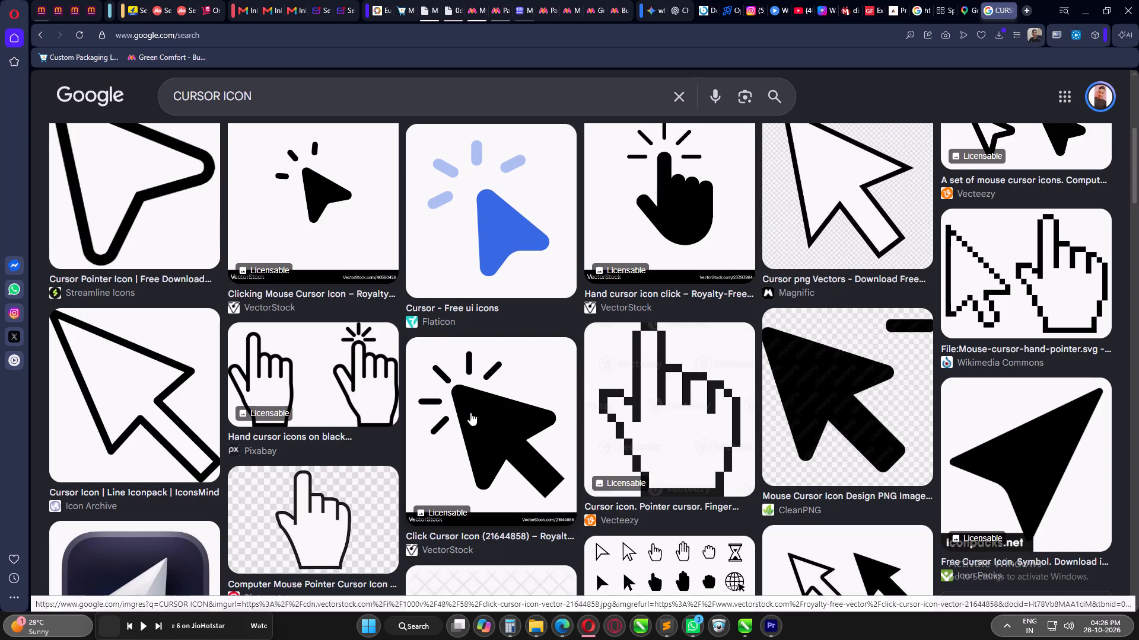
scroll(470, 412, "down", 5)
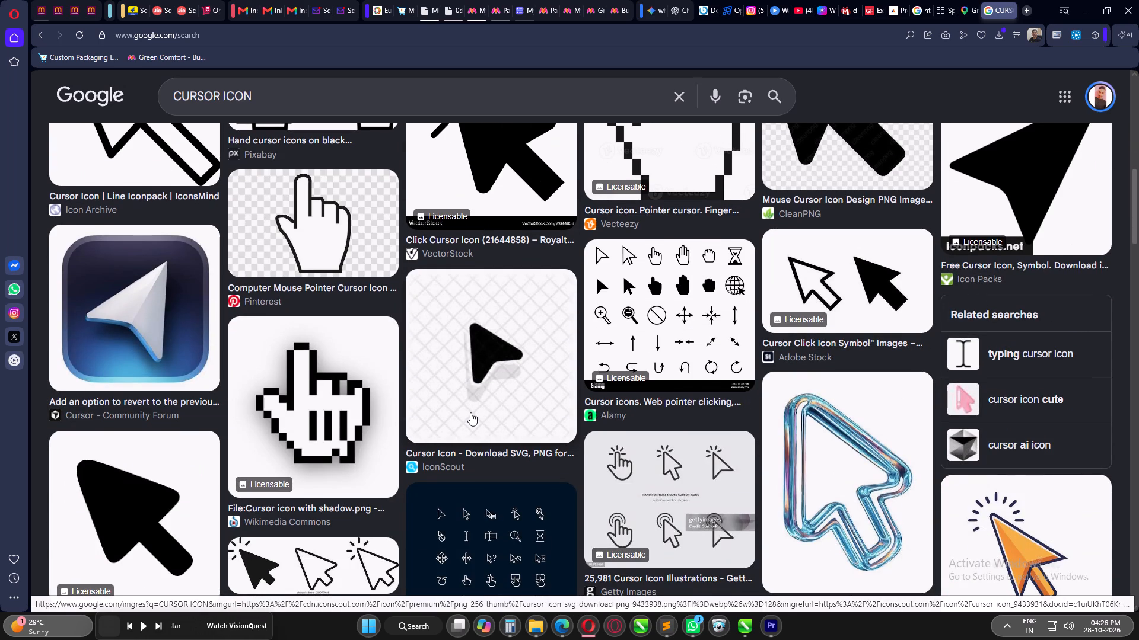
scroll(470, 412, "down", 6)
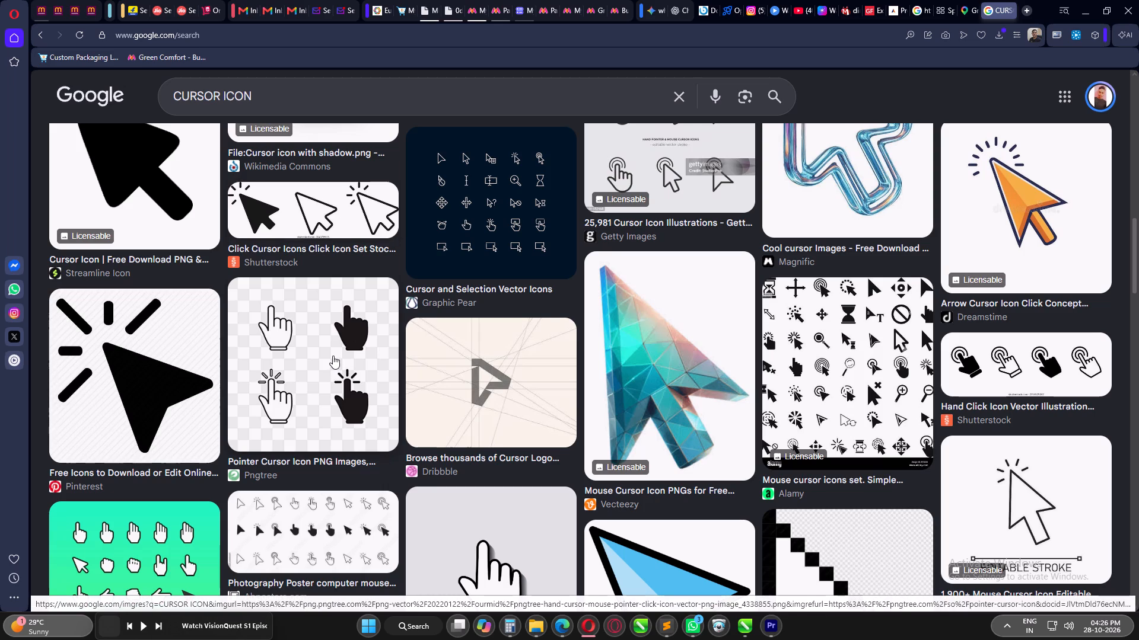
scroll(322, 460, "down", 2)
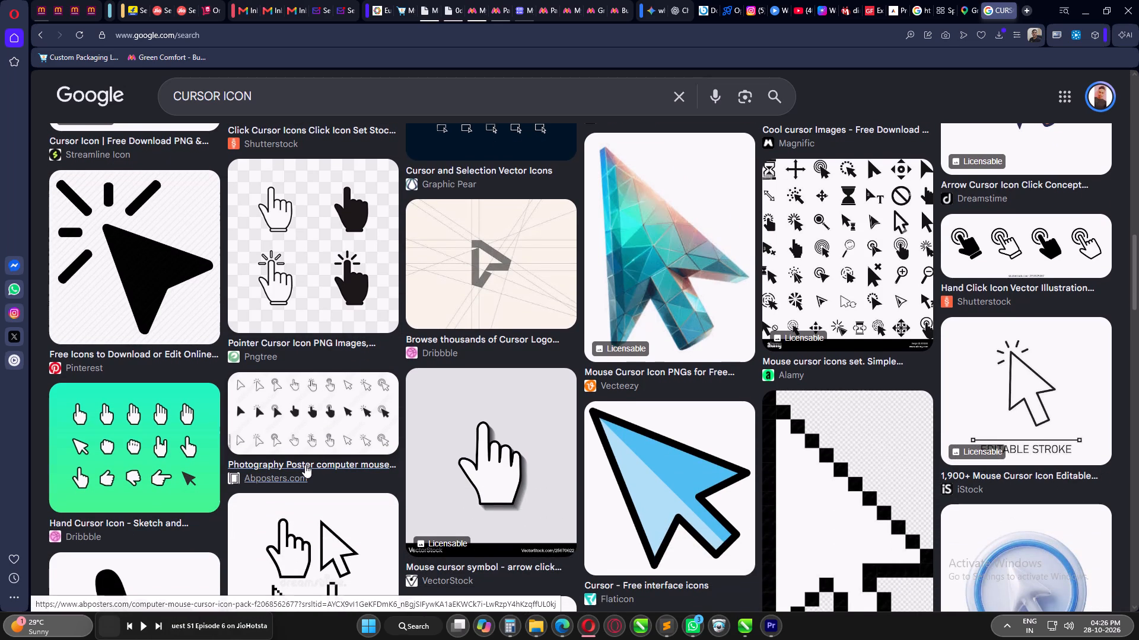
right_click(303, 406)
left_click(371, 33)
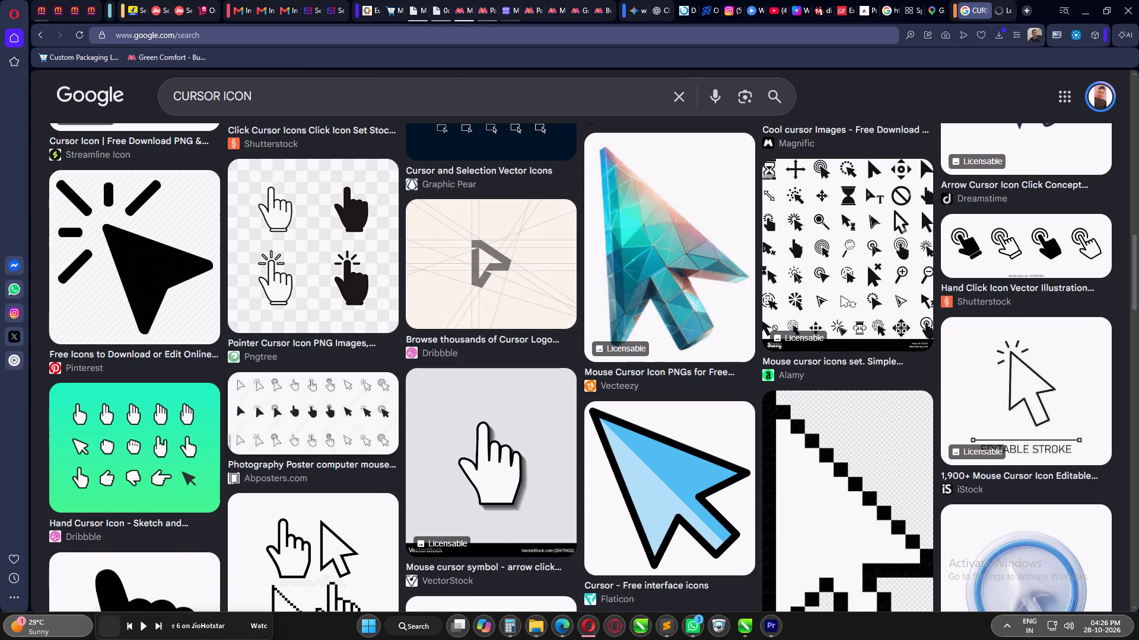
Open the web page of the Abposters cursor icon poster and go back to its Google image preview.
left_click(1004, 9)
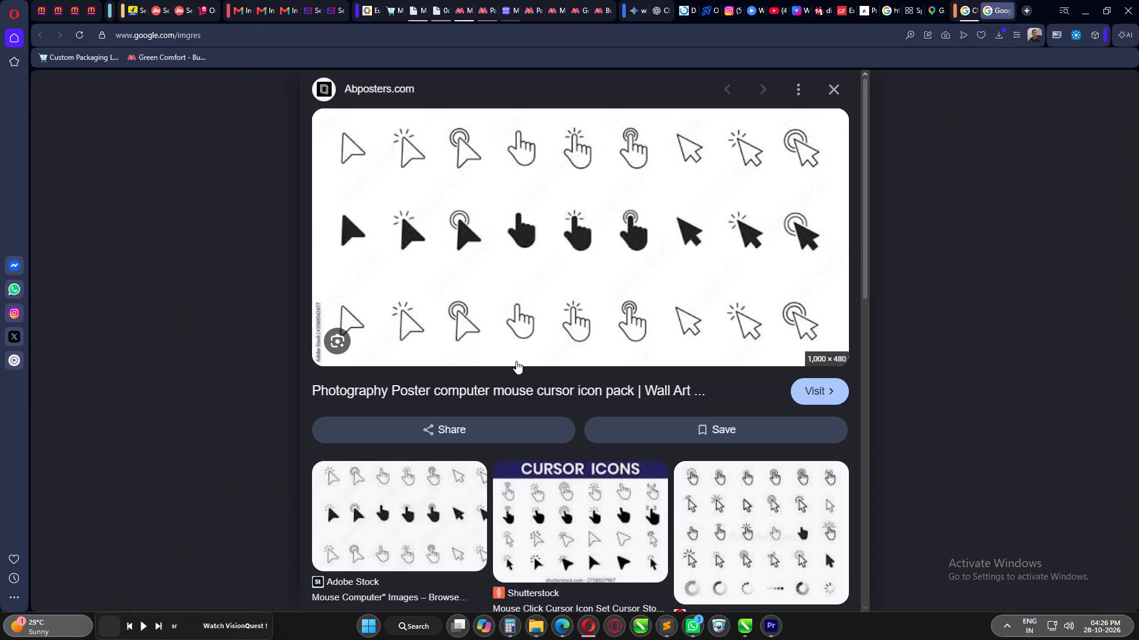
left_click(448, 386)
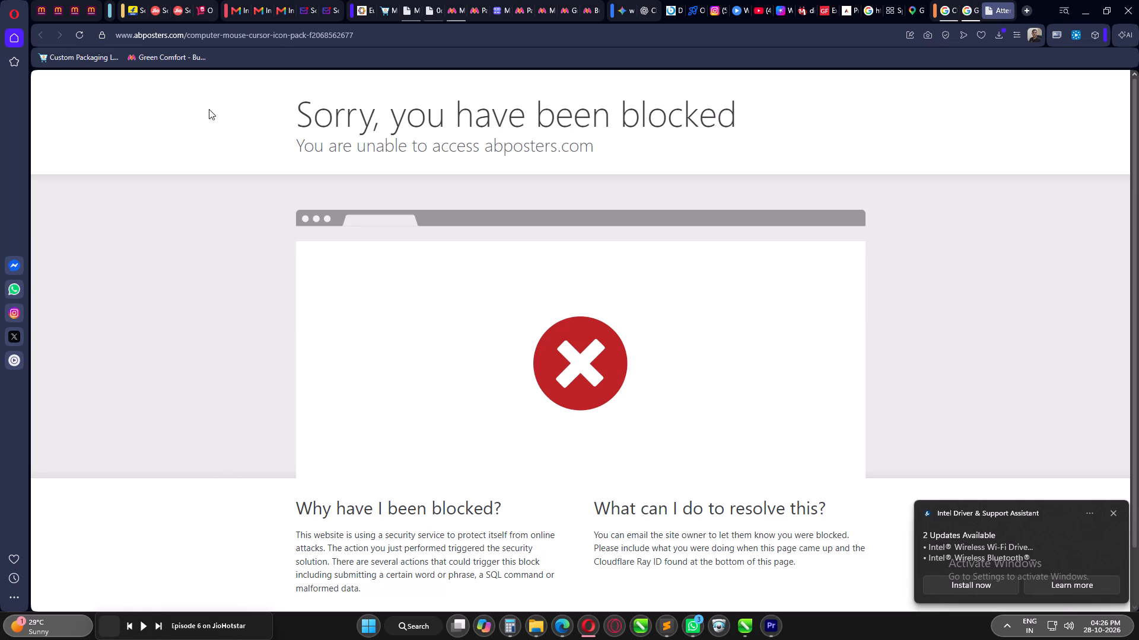
left_click(1006, 11)
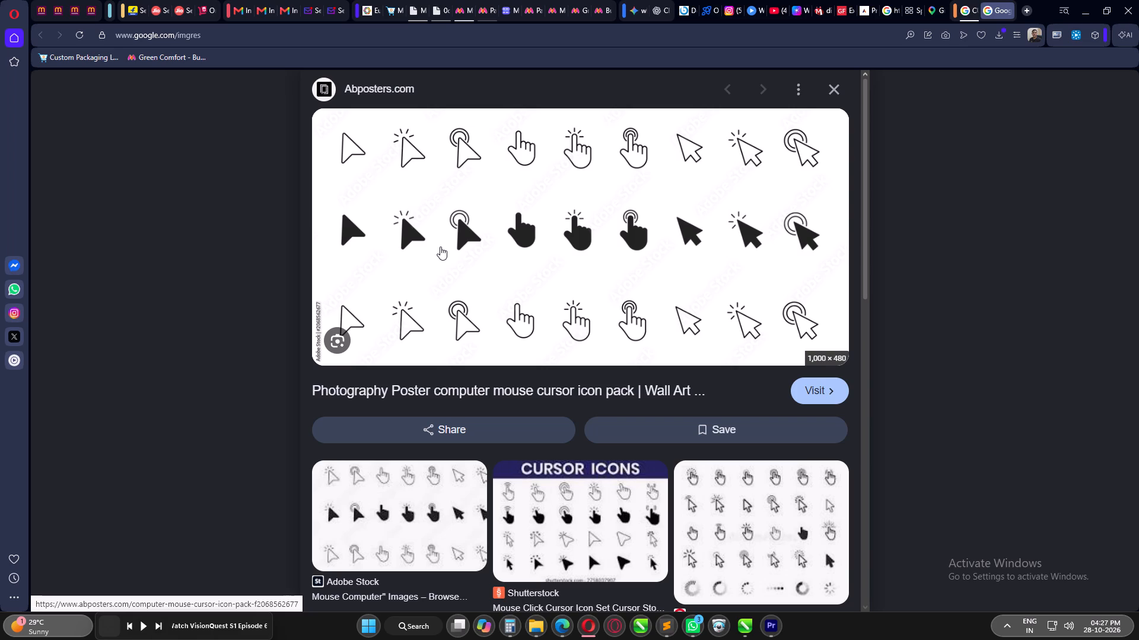
Save the Abposters cursor icon pack image as a JPG file in the Downloads folder.
right_click(440, 247)
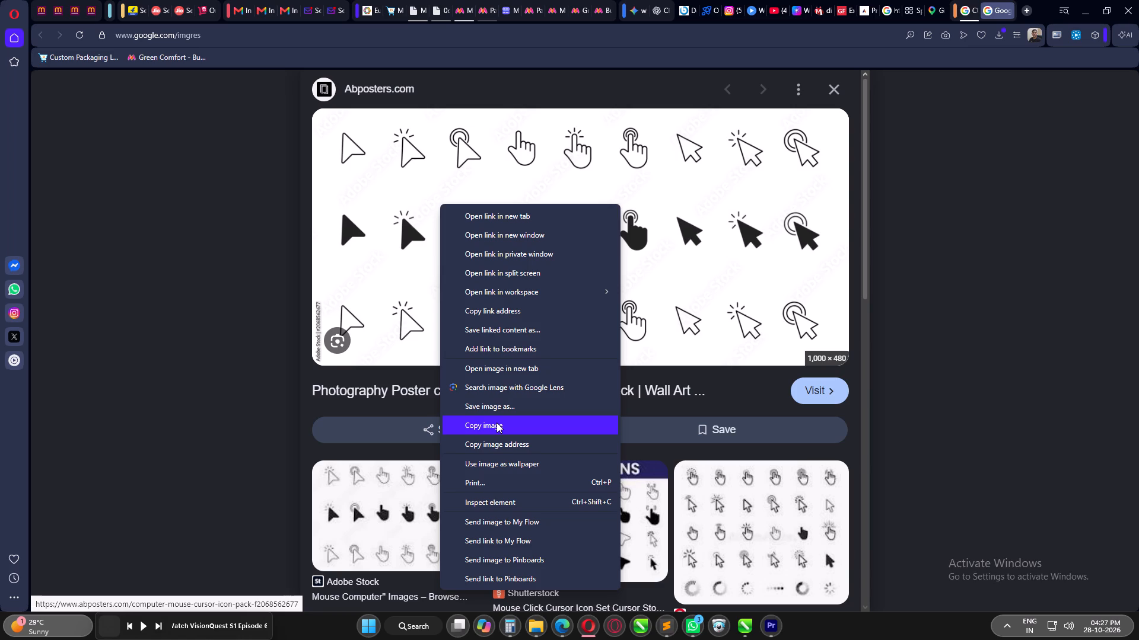
left_click(499, 411)
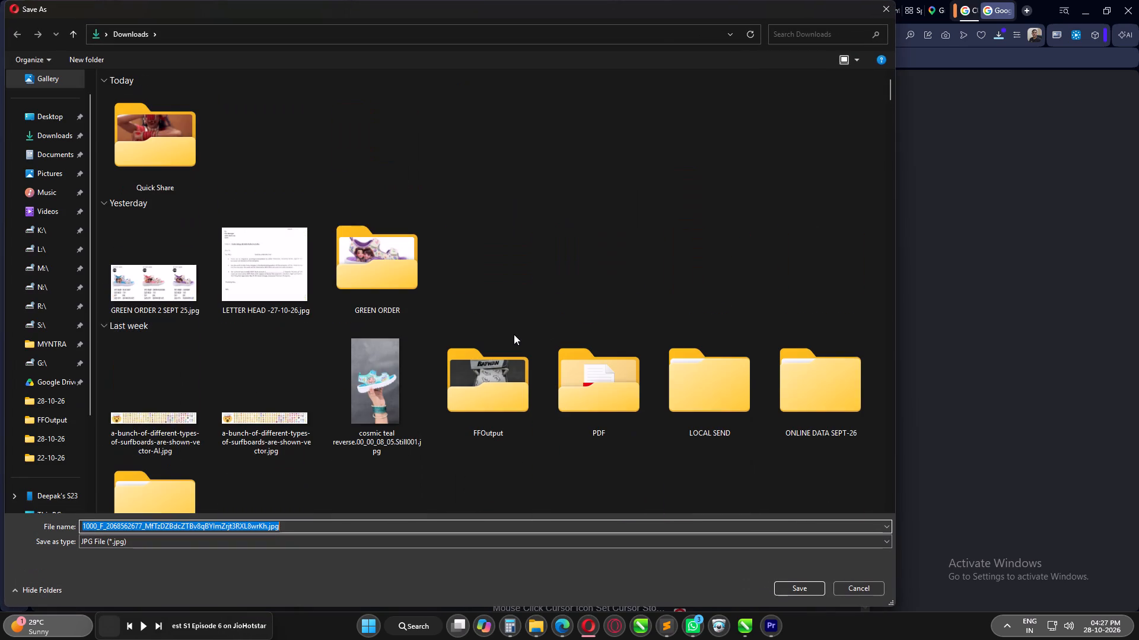
left_click(797, 588)
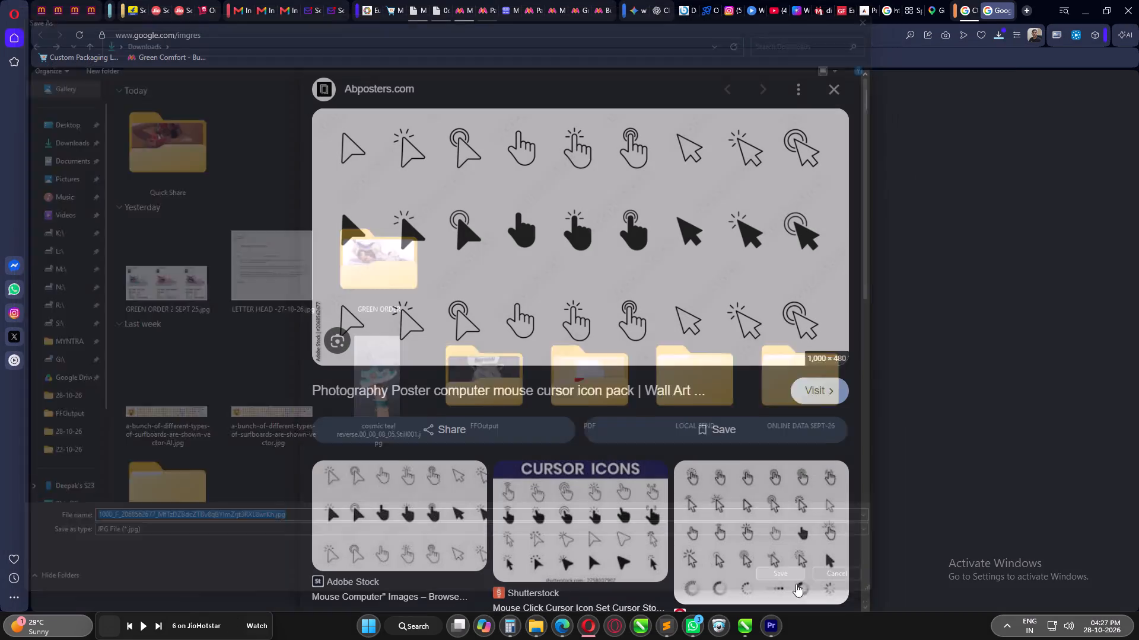
Show the saved cursor icon JPG in the Downloads folder, preview it and copy the file.
left_click(1006, 79)
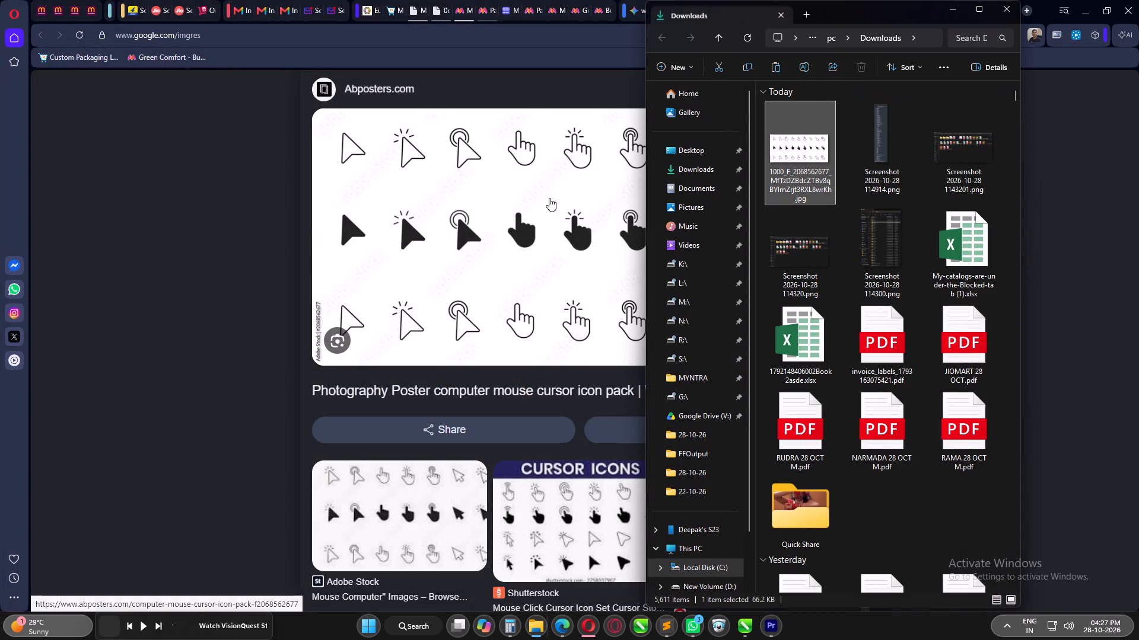
double_click(797, 139)
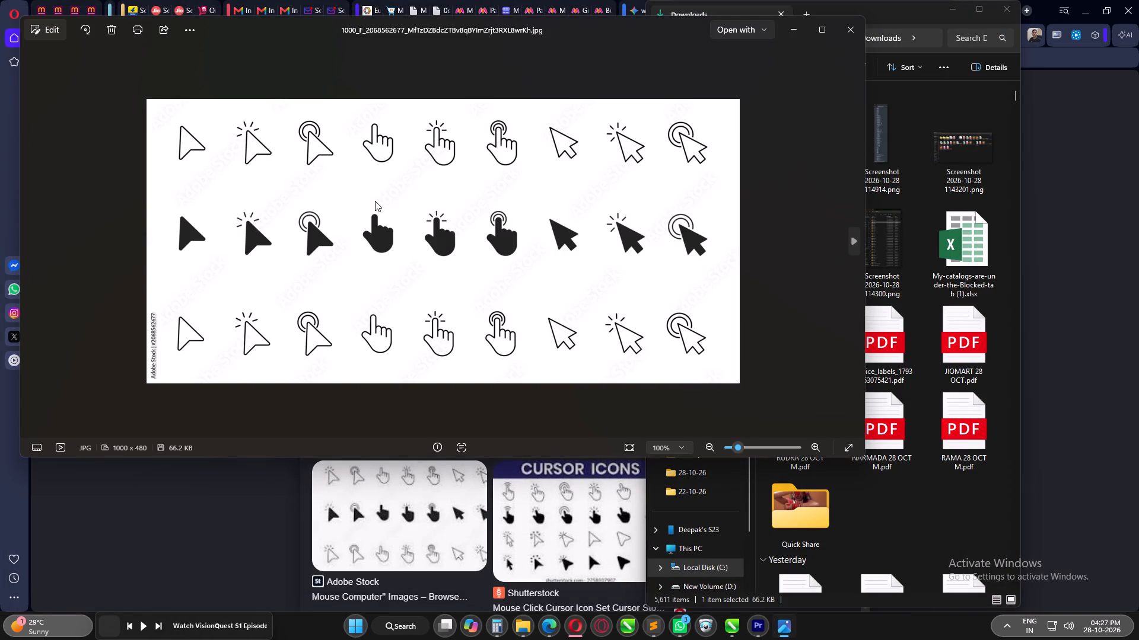
left_click(848, 28)
left_click(794, 145)
key("ctrl+c")
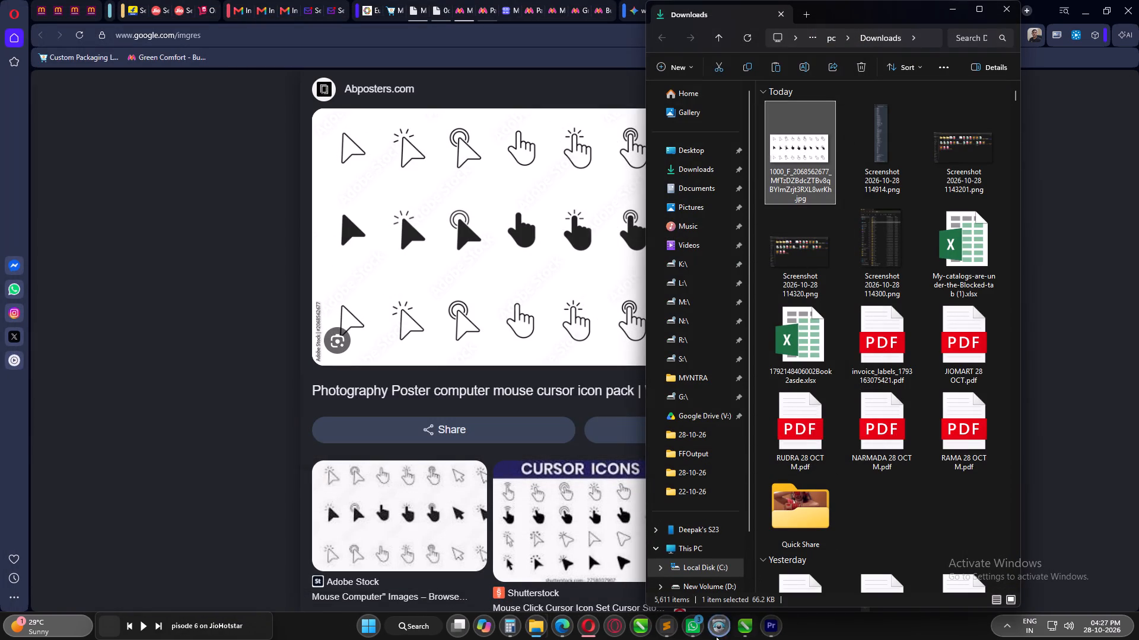
Switch to CorelDRAW and close the QC REPORT INVOICE BARCODE, final cutting(27-09-26) and FRAMES DIMESNIONS documents.
left_click(1027, 565)
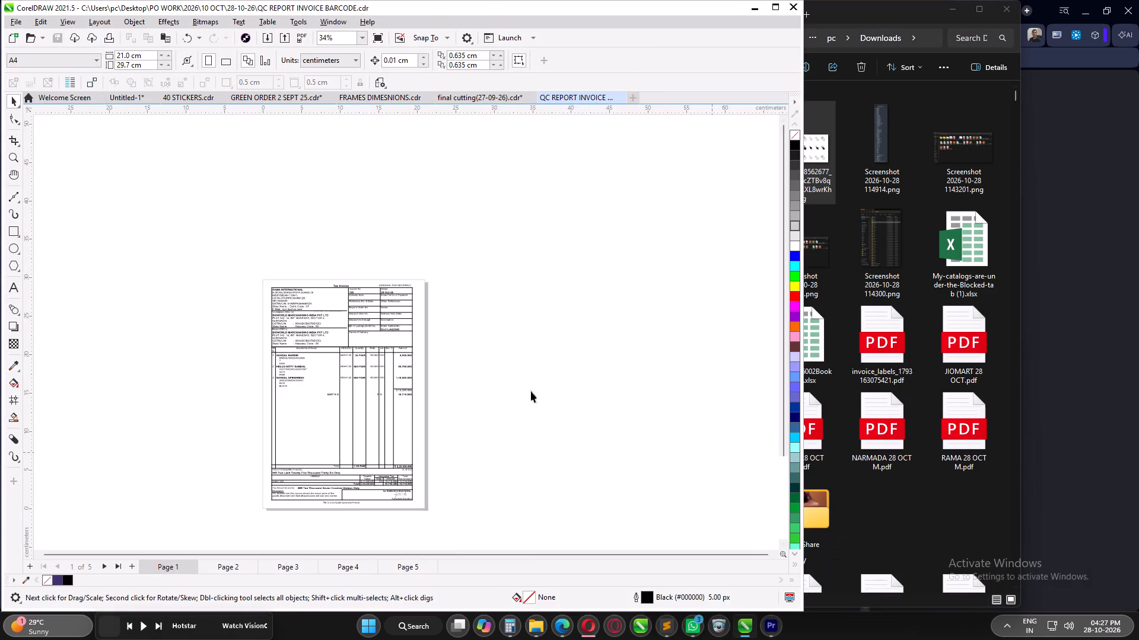
left_click(621, 96)
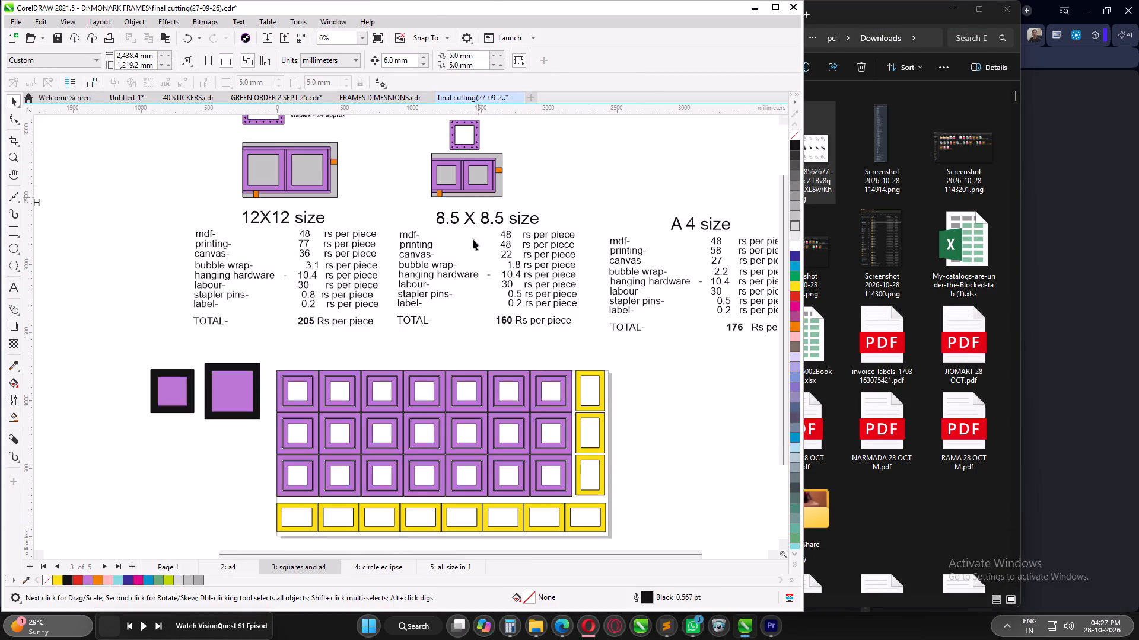
left_click(646, 382)
left_click(523, 96)
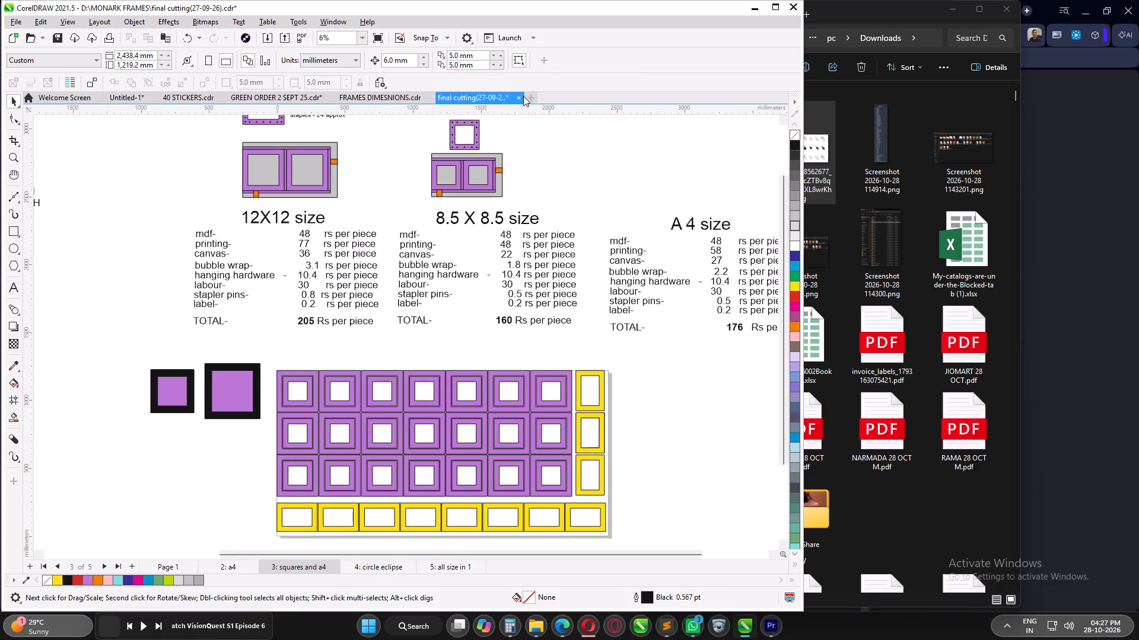
left_click(517, 97)
left_click(411, 338)
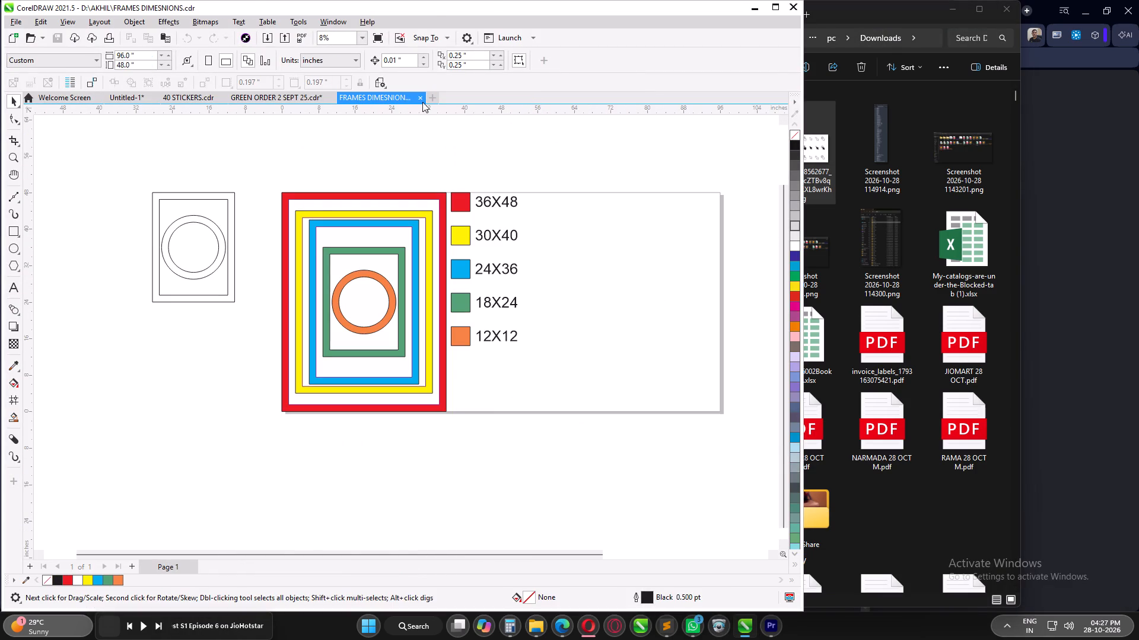
left_click(420, 98)
Save the GREEN ORDER 2 SEPT 25 document.
left_click(335, 428)
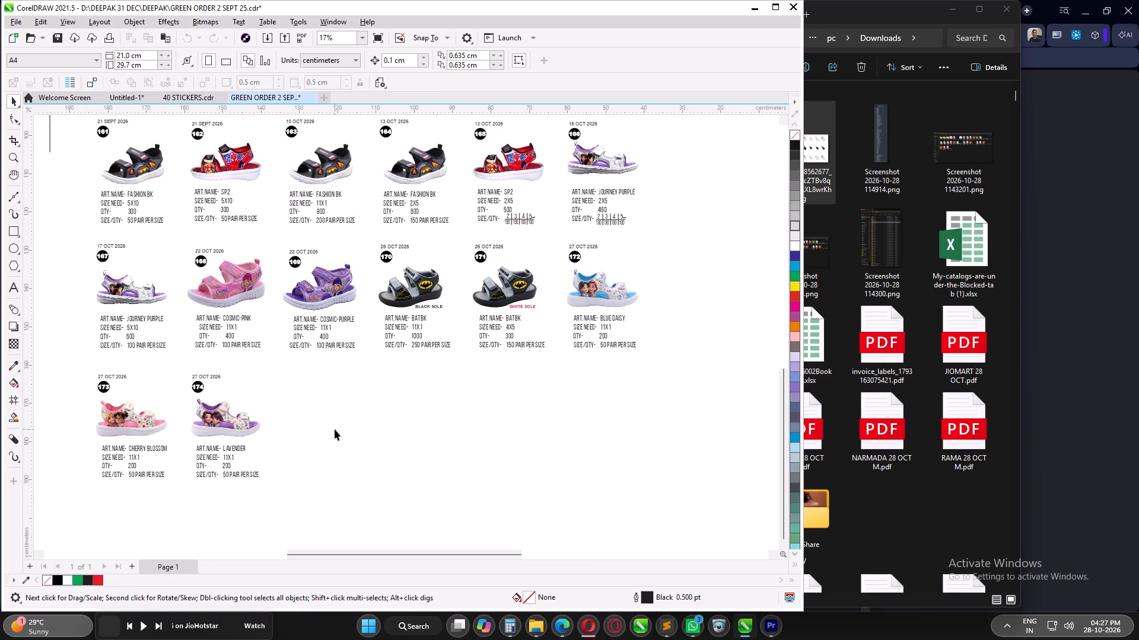
key("ctrl+s")
Delete all the shipping label objects on and beside the page in the Untitled-1 document.
left_click(123, 97)
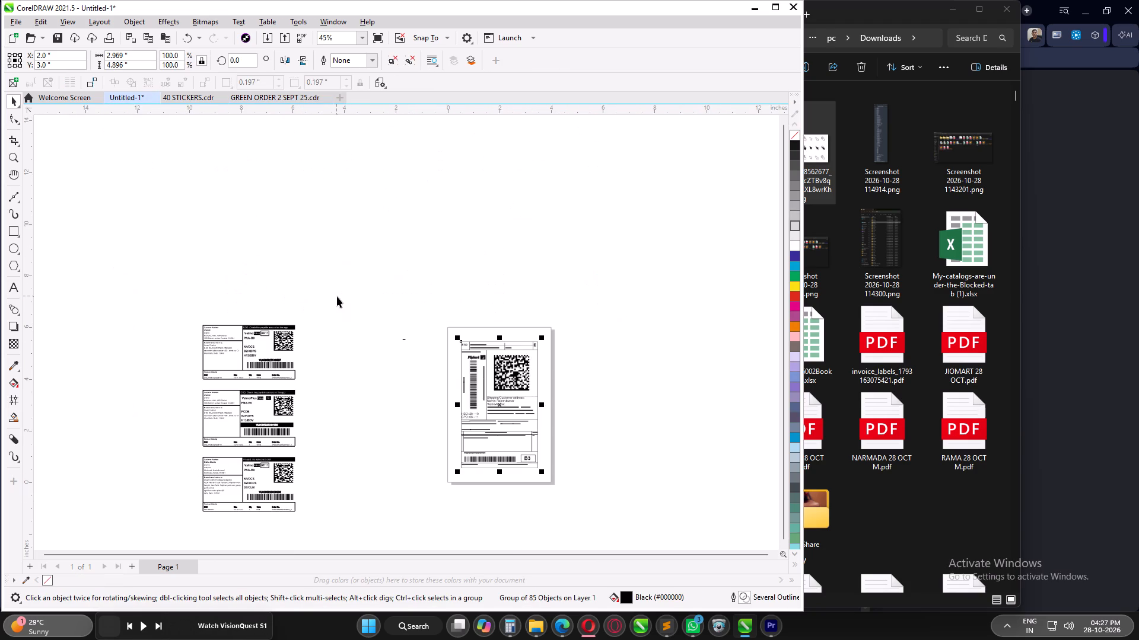
scroll(337, 296, "down", 3)
left_click_drag(192, 268, 599, 503)
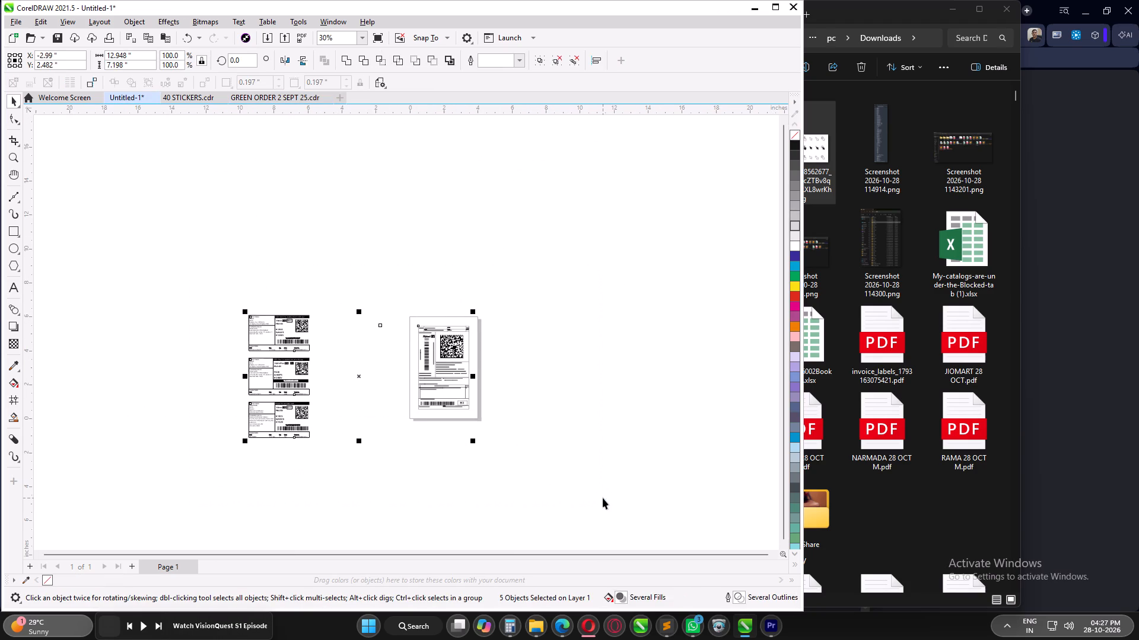
key("Delete")
Paste the copied cursor icon image onto the Untitled-1 page.
key("ctrl+v")
scroll(440, 370, "up", 16)
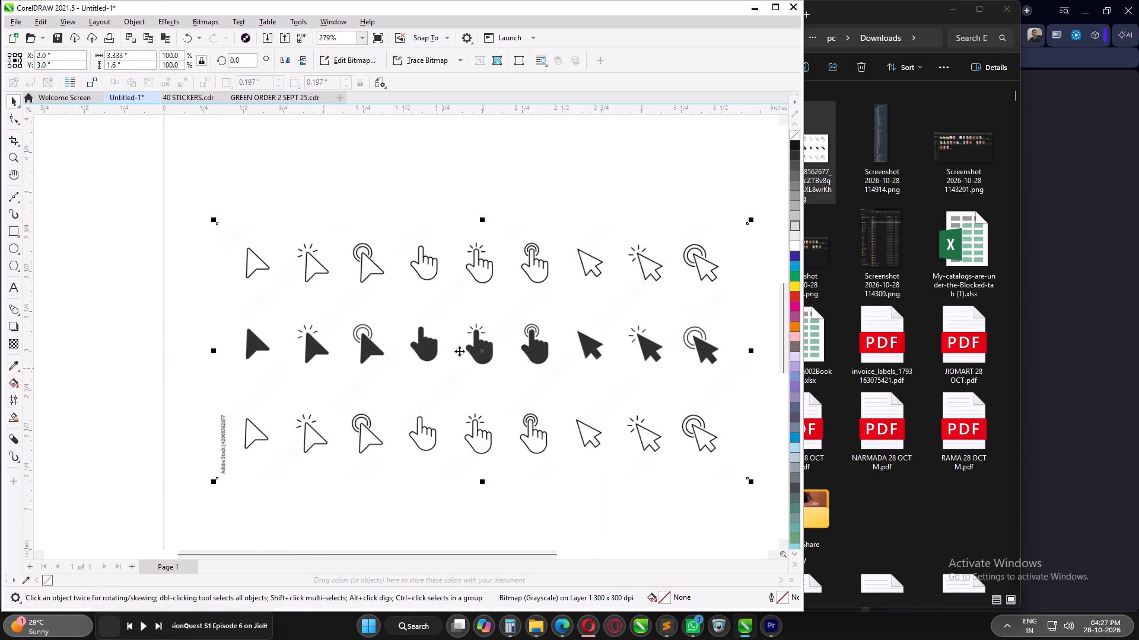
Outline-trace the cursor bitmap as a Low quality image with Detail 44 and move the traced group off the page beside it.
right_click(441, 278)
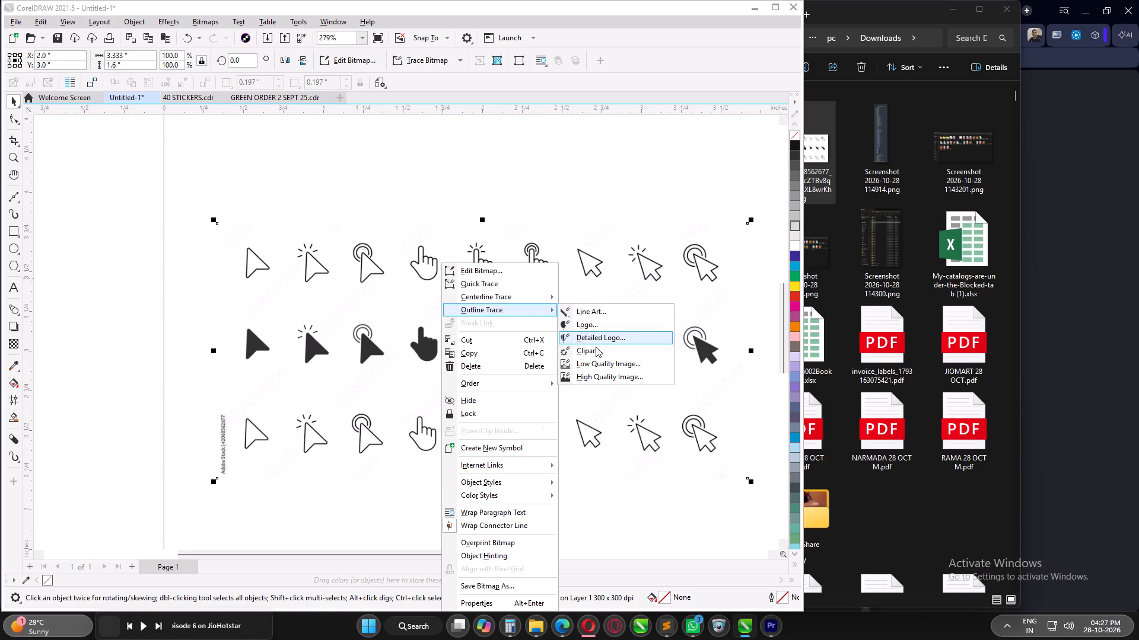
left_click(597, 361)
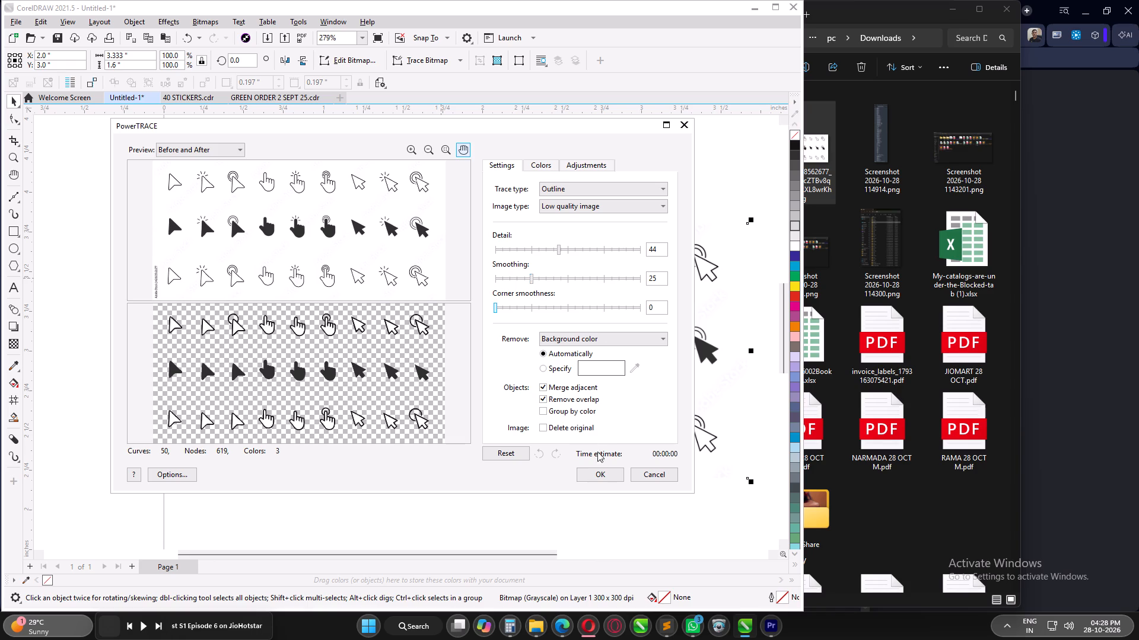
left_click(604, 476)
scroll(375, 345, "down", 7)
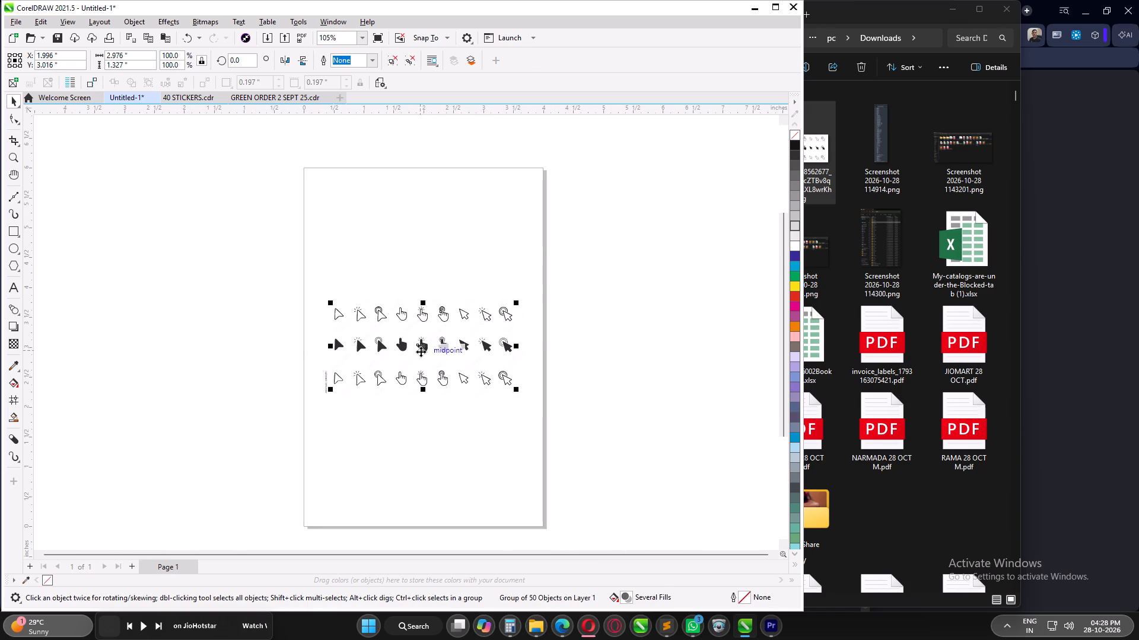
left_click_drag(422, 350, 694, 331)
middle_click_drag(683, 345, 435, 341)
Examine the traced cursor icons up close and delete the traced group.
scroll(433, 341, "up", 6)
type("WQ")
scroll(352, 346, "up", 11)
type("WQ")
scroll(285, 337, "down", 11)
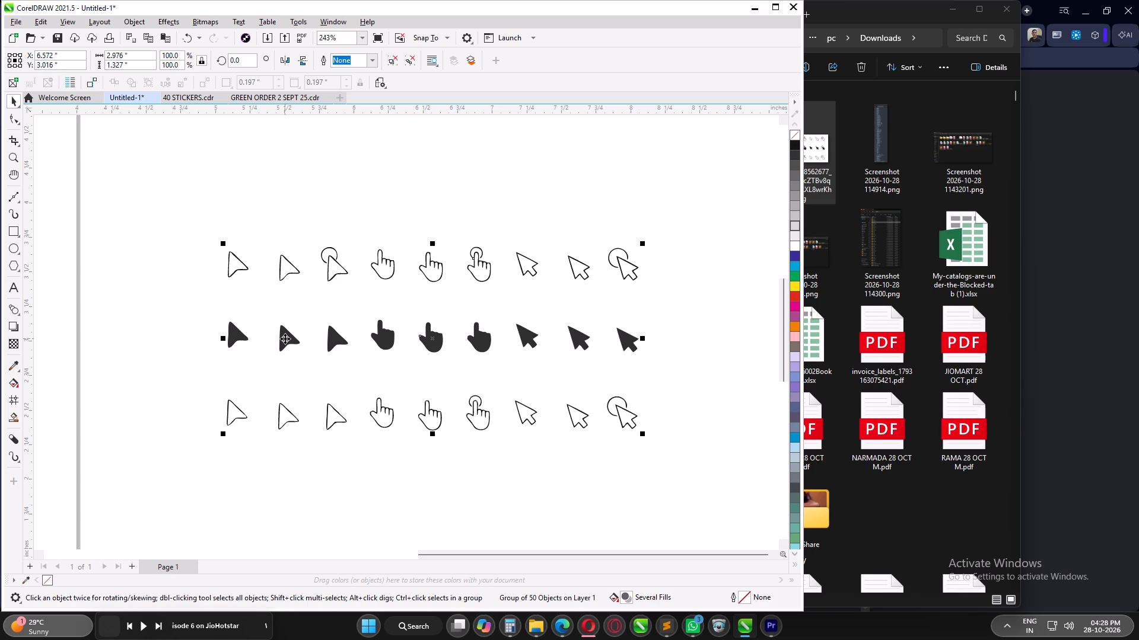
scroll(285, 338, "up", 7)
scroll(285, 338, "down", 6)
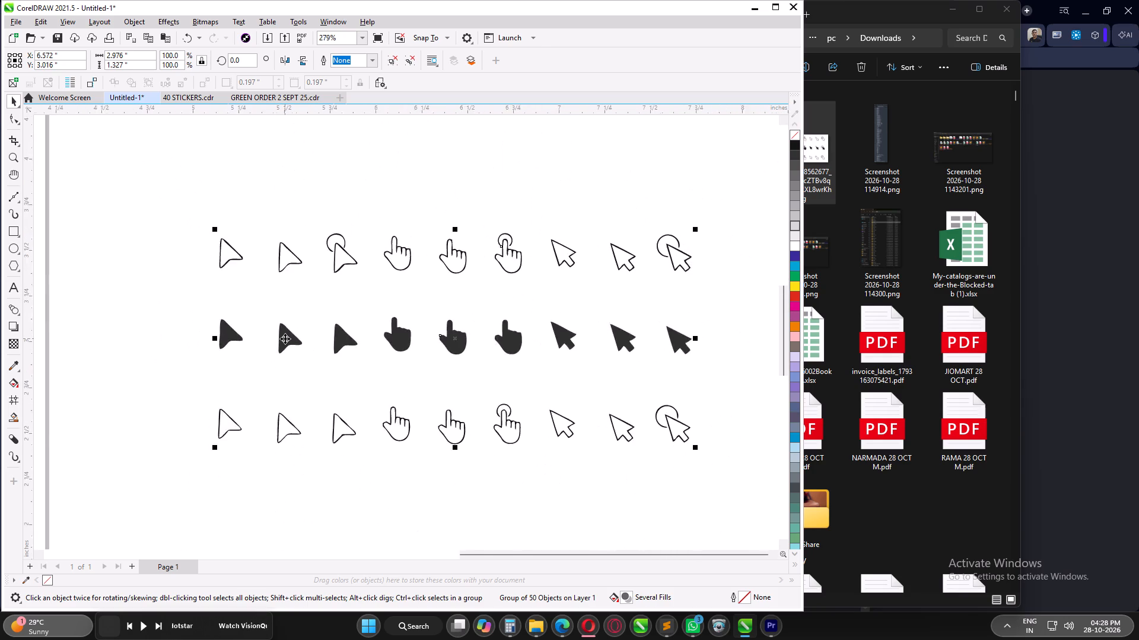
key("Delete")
Outline-trace the cursor bitmap as a Low quality image with Detail 71 and move the traced group off the page beside it.
scroll(269, 338, "down", 5)
middle_click_drag(330, 338, 656, 337)
left_click(380, 317)
right_click(380, 317)
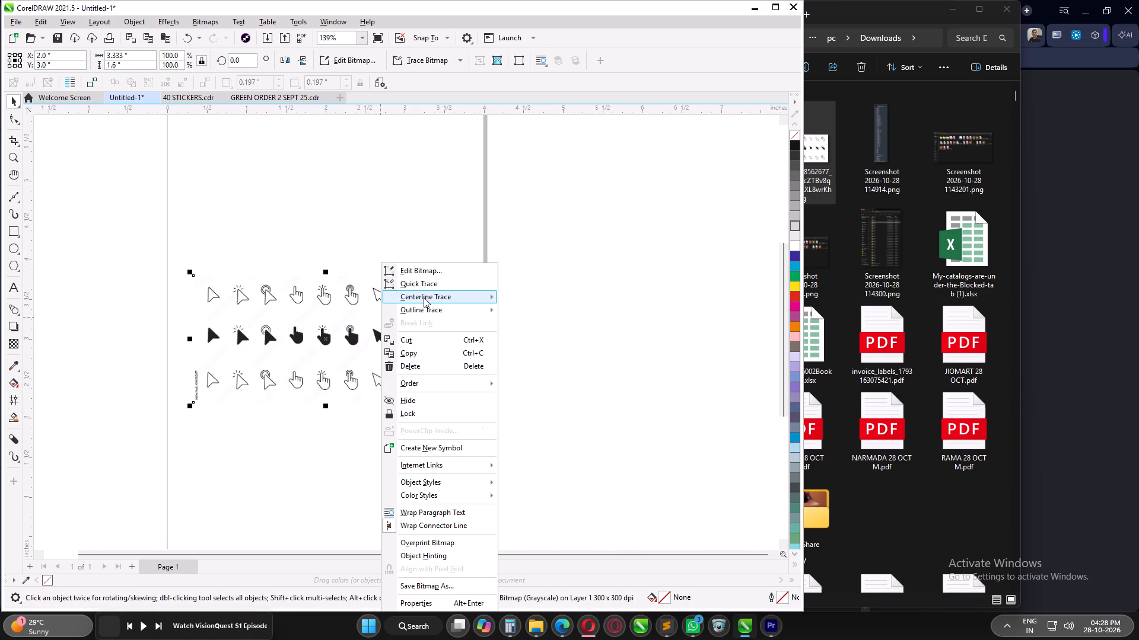
left_click(540, 363)
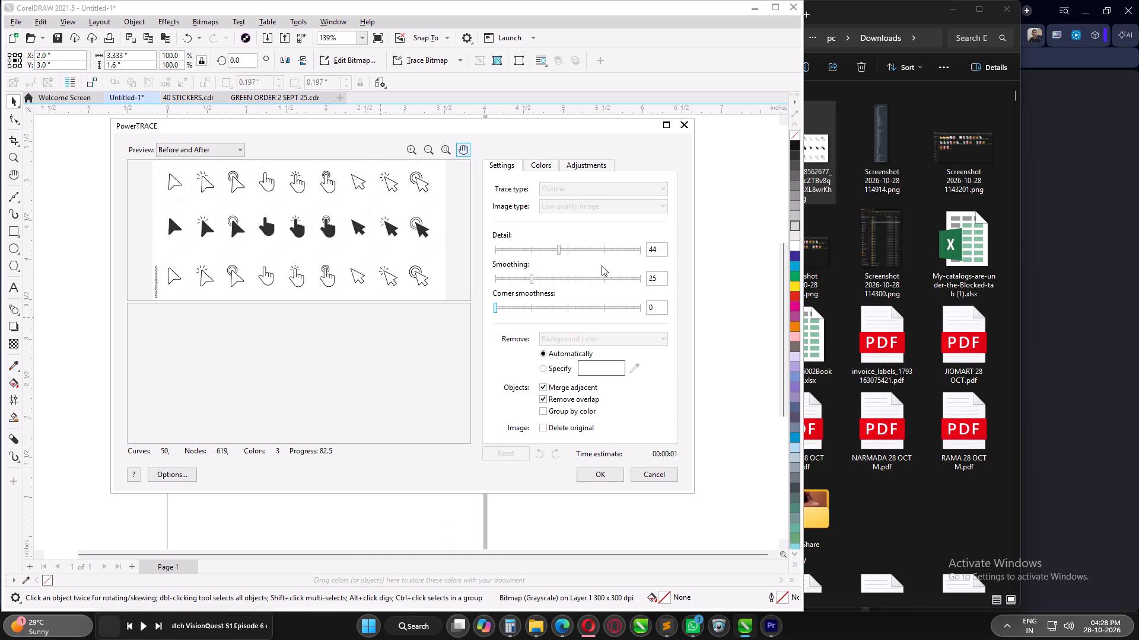
left_click(599, 249)
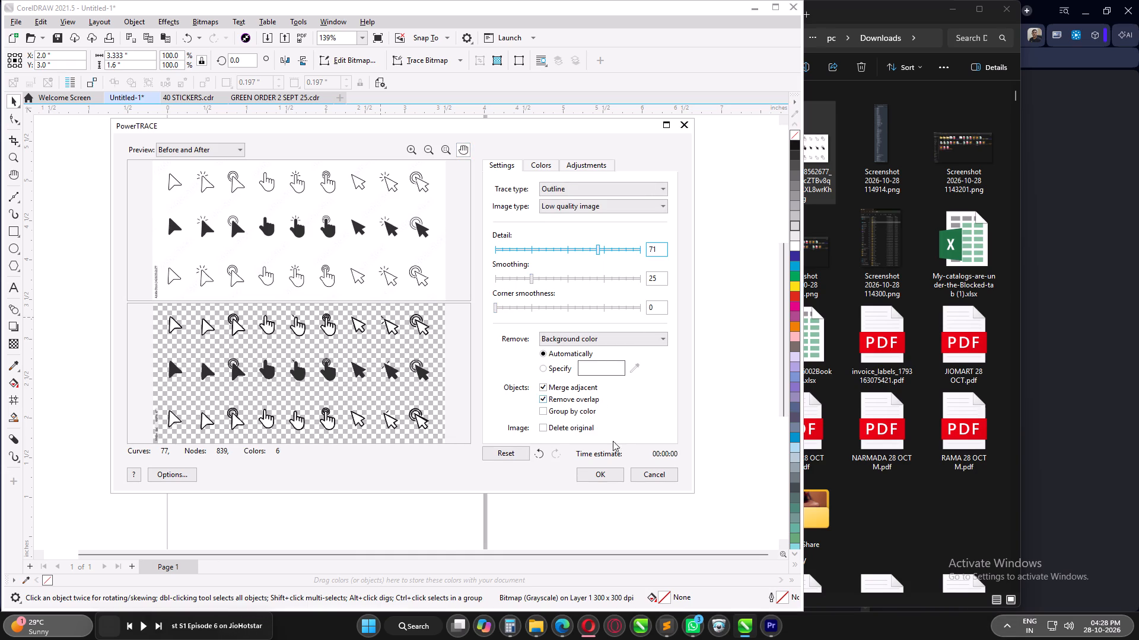
left_click(603, 473)
left_click_drag(350, 339, 677, 340)
middle_click_drag(671, 338, 597, 327)
Ungroup the traced cursor icons and delete the traced vertical Adobe Stock watermark text beside them.
key("u")
left_click(515, 216)
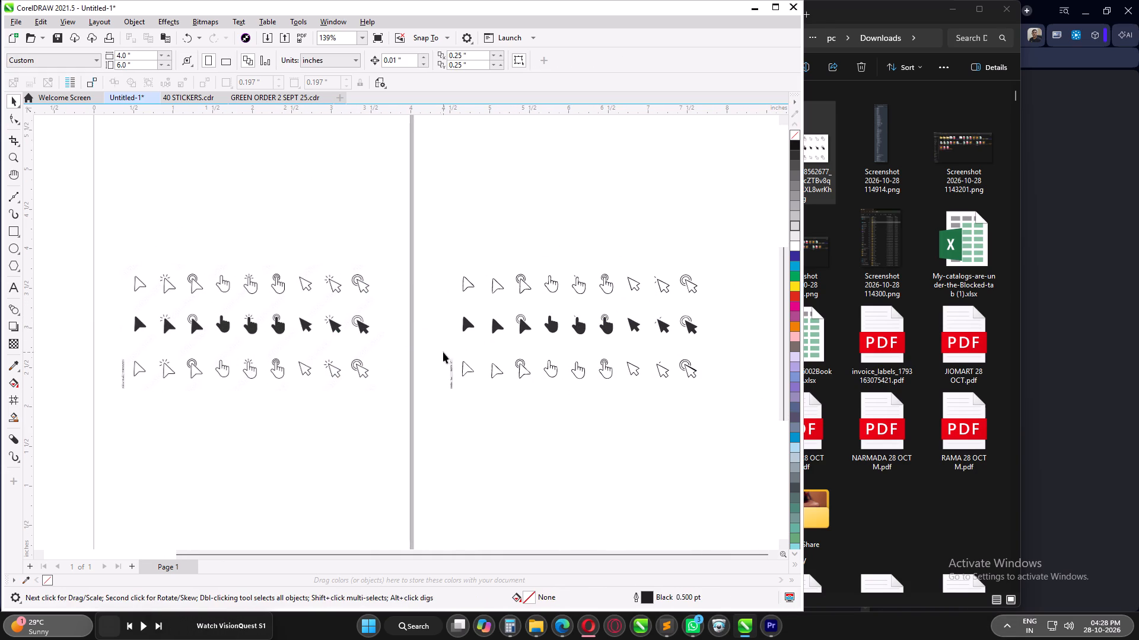
left_click_drag(443, 352, 456, 427)
key("Delete")
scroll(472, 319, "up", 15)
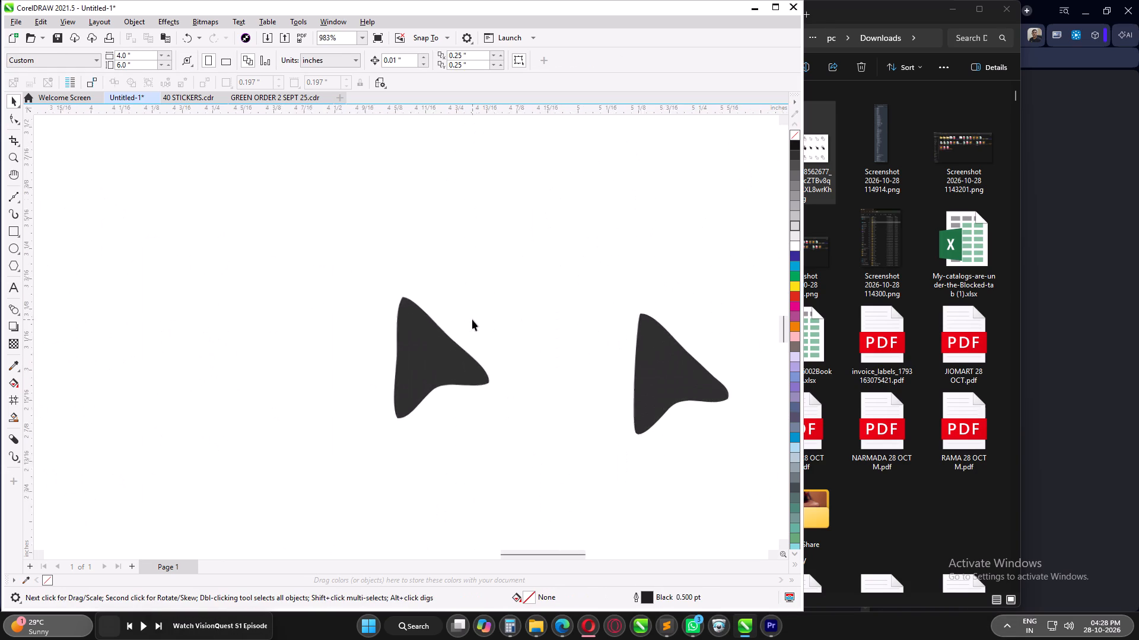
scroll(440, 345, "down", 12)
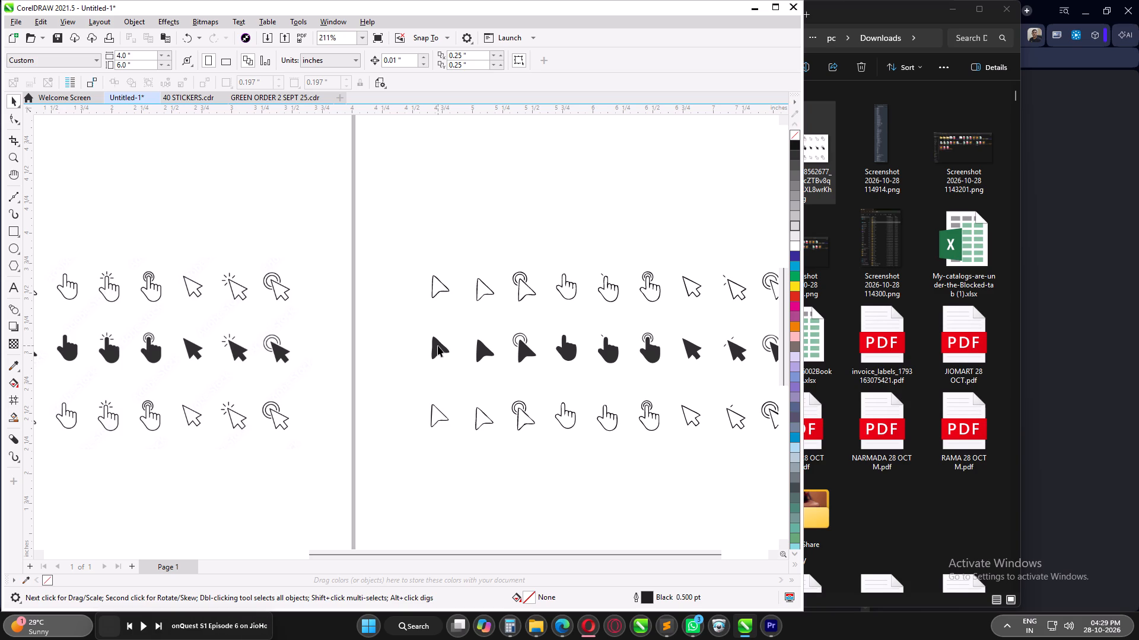
Switch to the File Explorer window showing the Downloads folder.
left_click(862, 12)
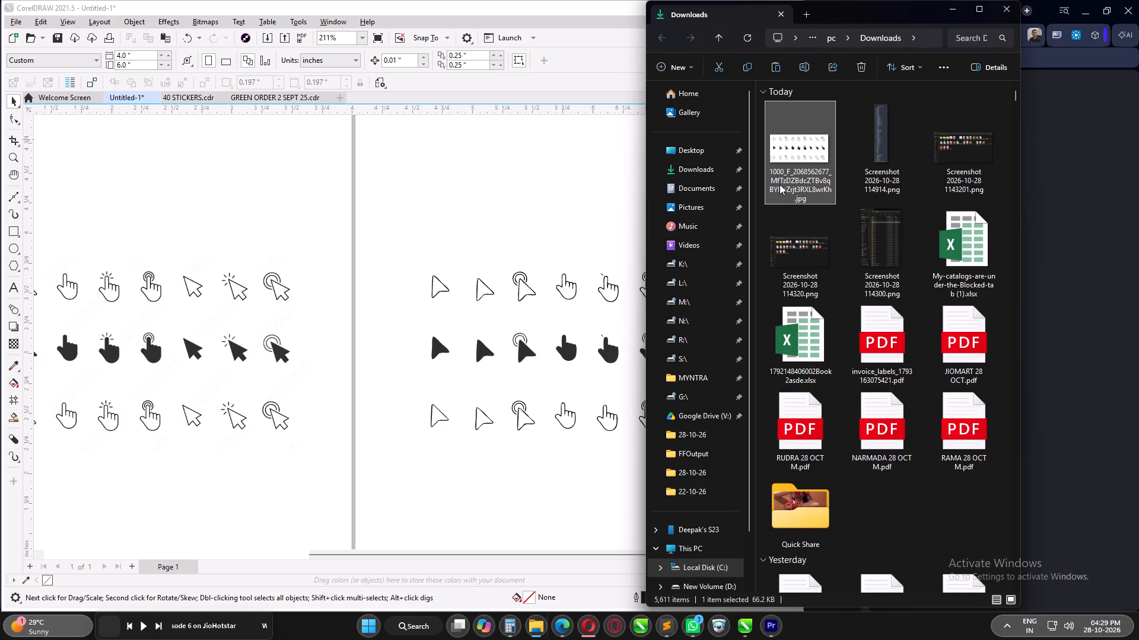
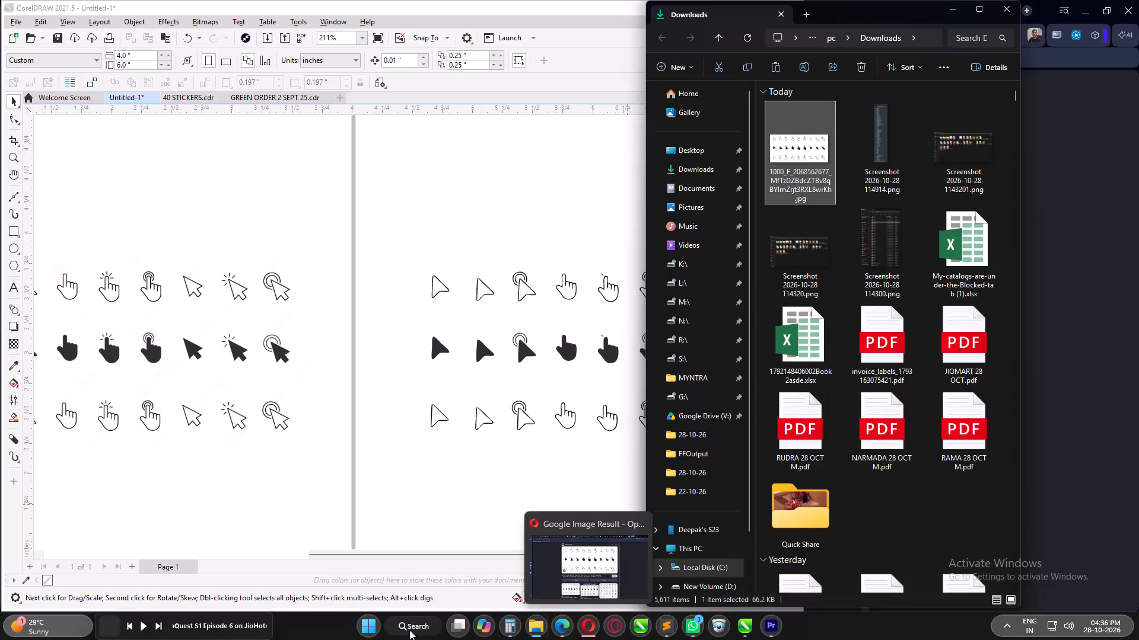
left_click(406, 631)
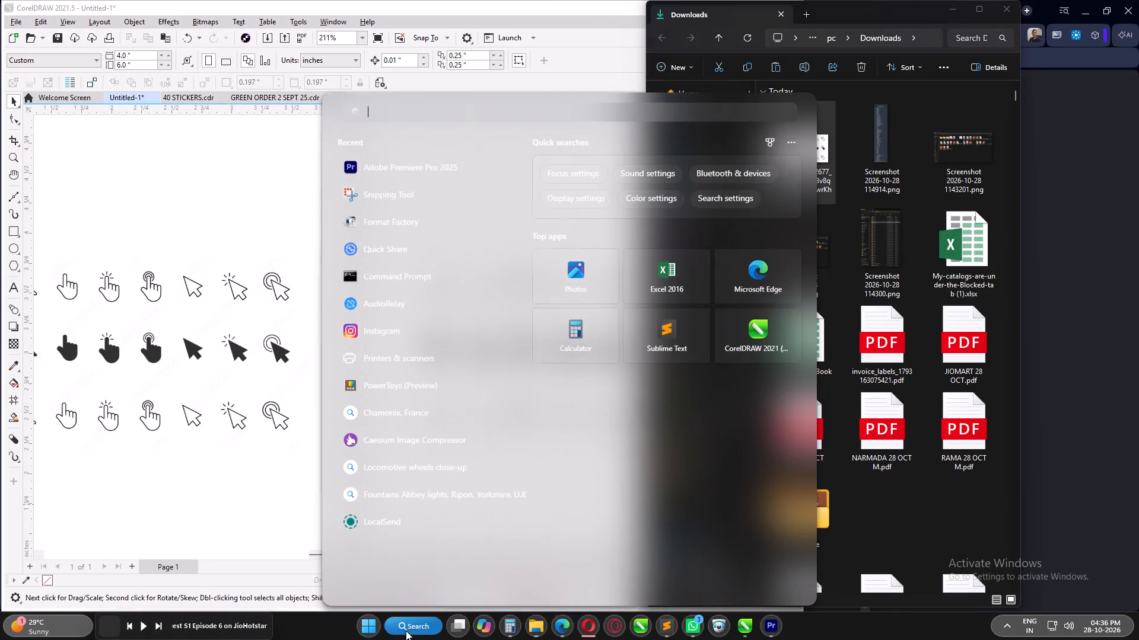
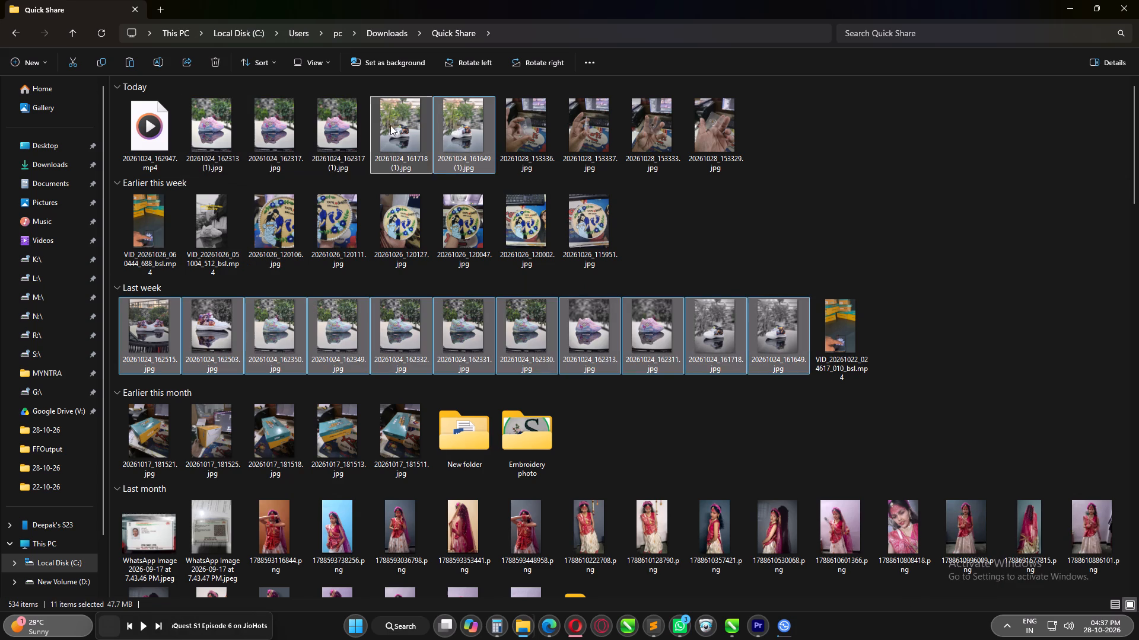
left_click(330, 127, "ctrl")
left_click(275, 128, "ctrl")
left_click(212, 133, "ctrl")
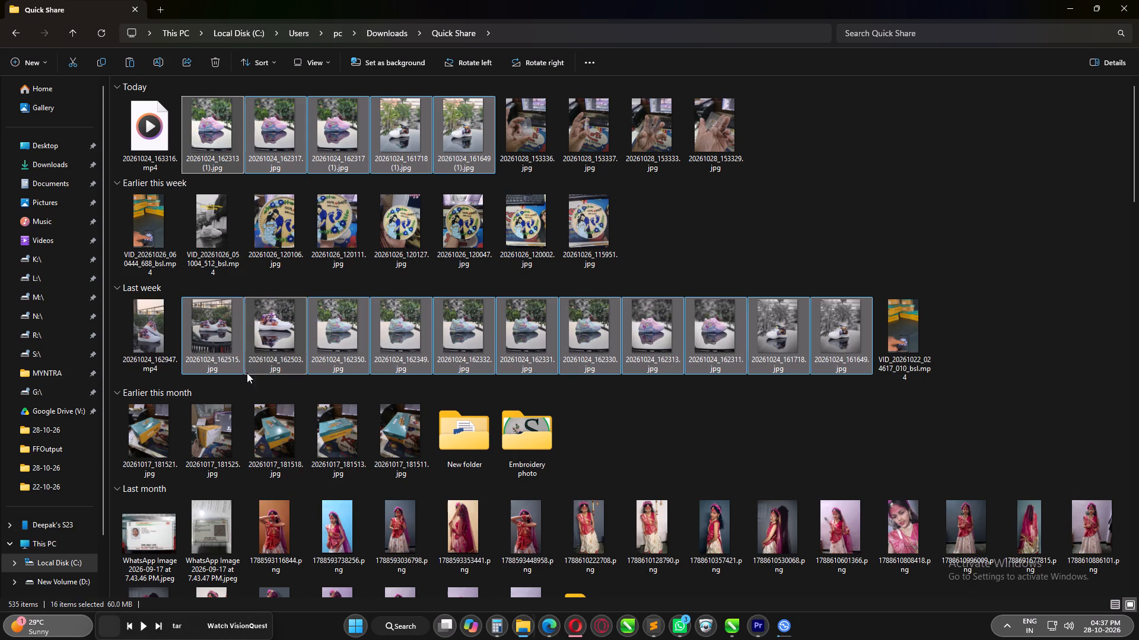
left_click(209, 345, "ctrl")
left_click(272, 340, "ctrl")
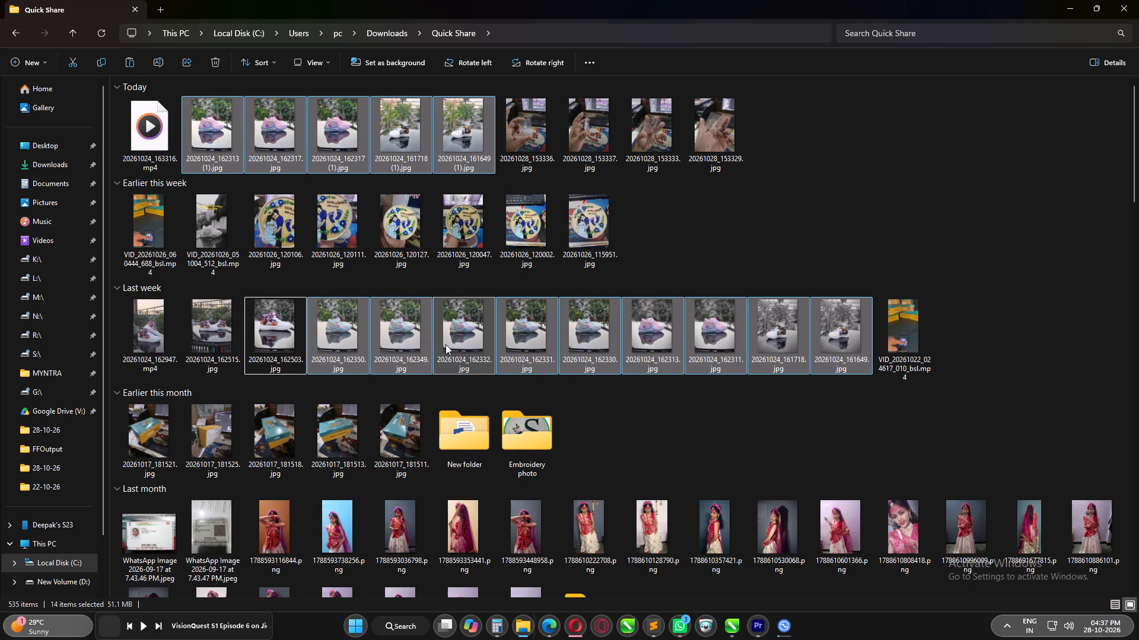
key("ctrl+x")
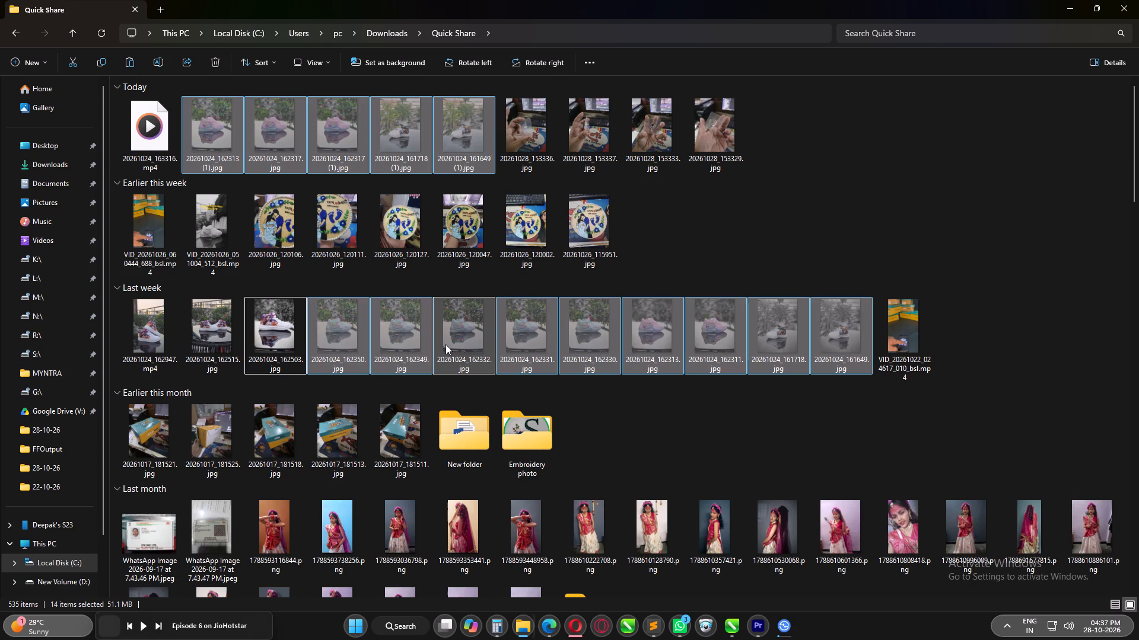
Create a folder named STILLS inside the Quick Share folder and move the cut shoe photos into it.
left_click(746, 188)
left_click(20, 60)
left_click(56, 89)
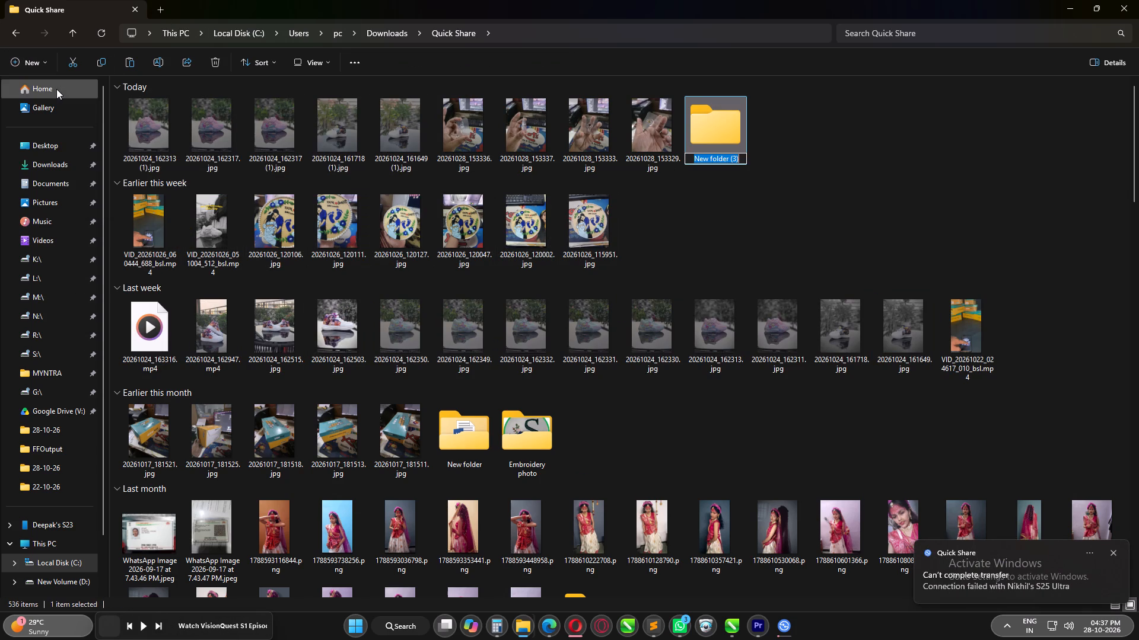
type("STILLS")
key("Return")
key("Return")
key("ctrl+v")
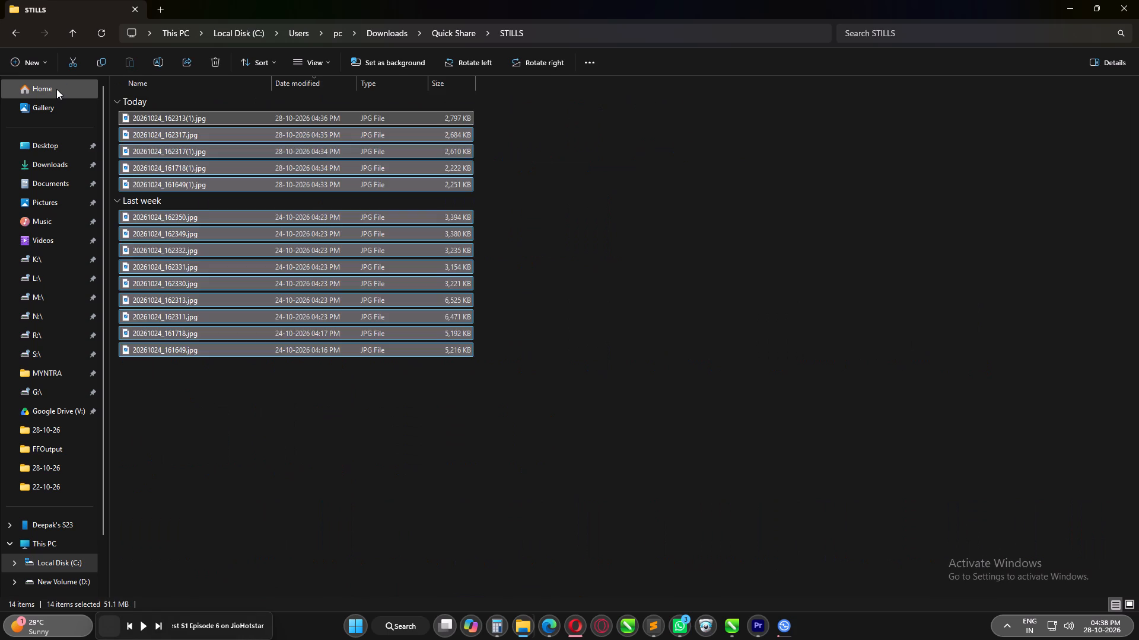
Show the photos in the STILLS folder as extra large icons.
key("ctrl+shift+1")
left_click(753, 472)
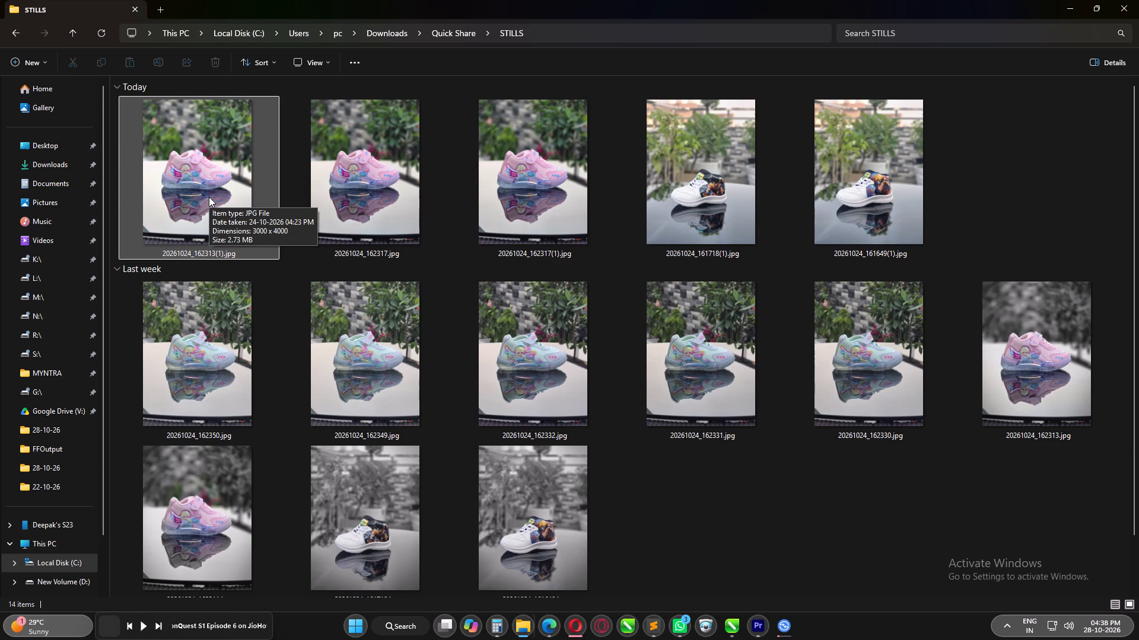
key("F2")
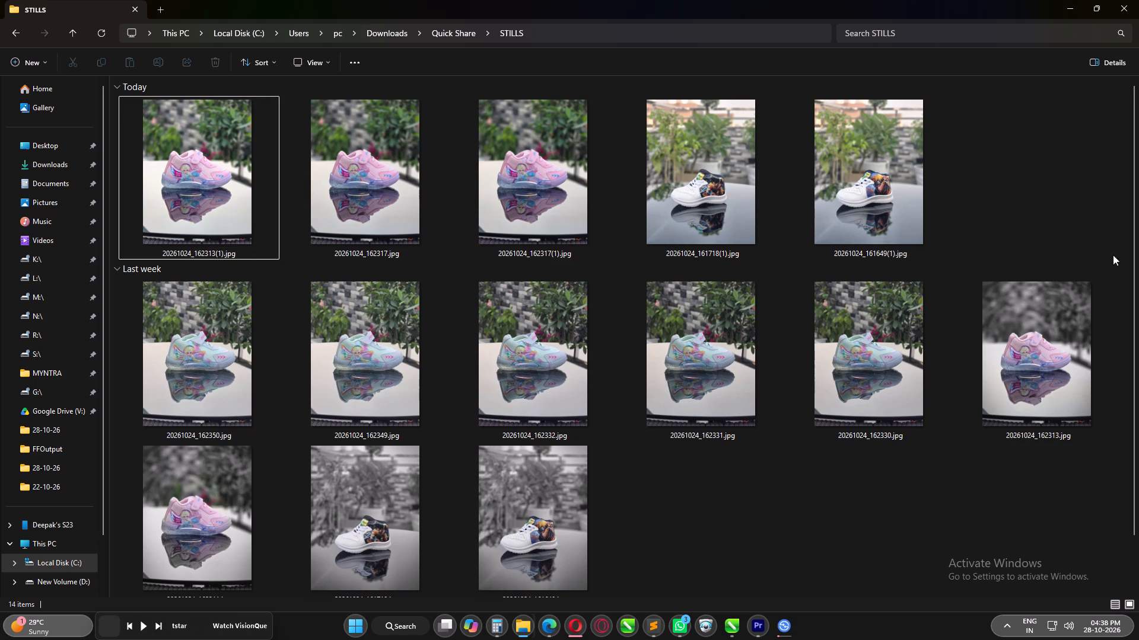
Return to Quick Share, dismiss the failed transfer, accept the new 35-file request from the S25 Ultra, and minimize the window.
left_click(786, 639)
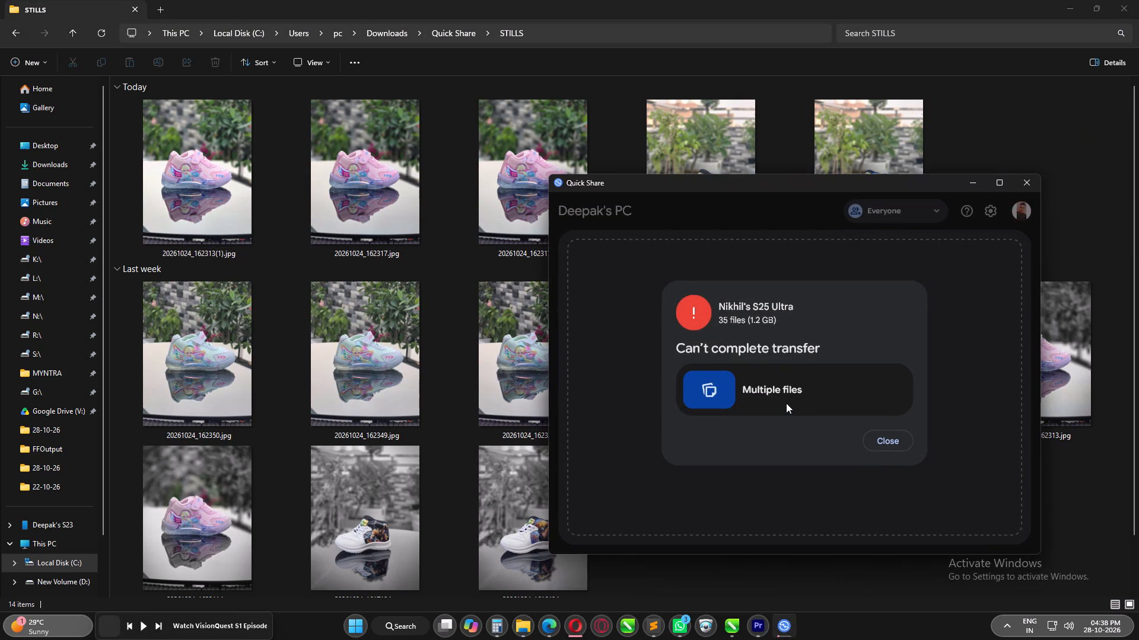
left_click(886, 443)
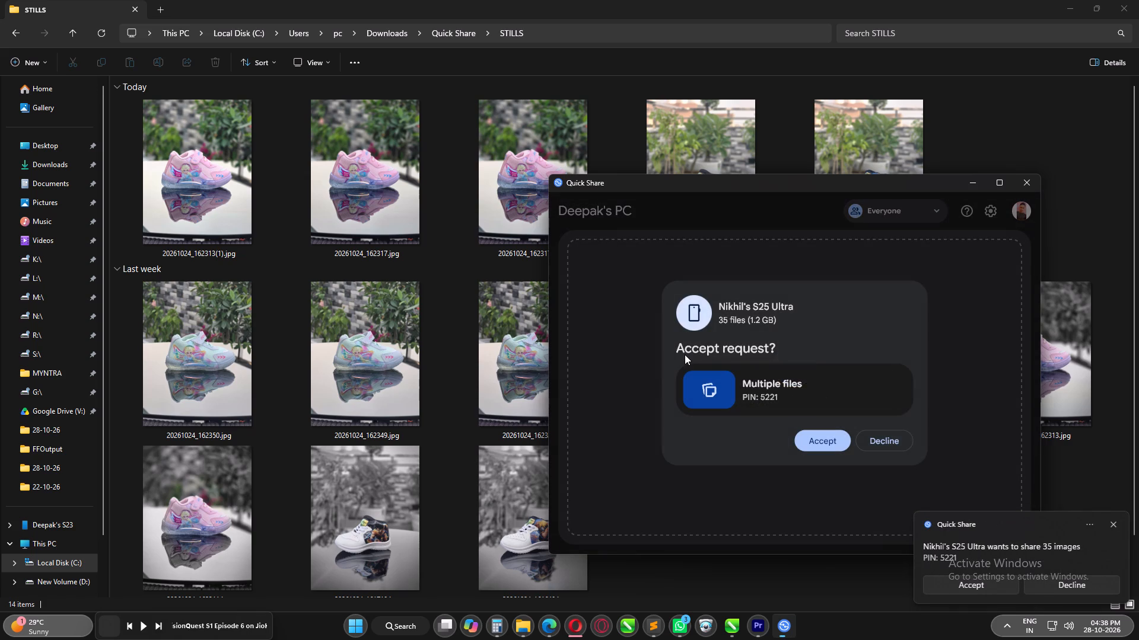
left_click(813, 445)
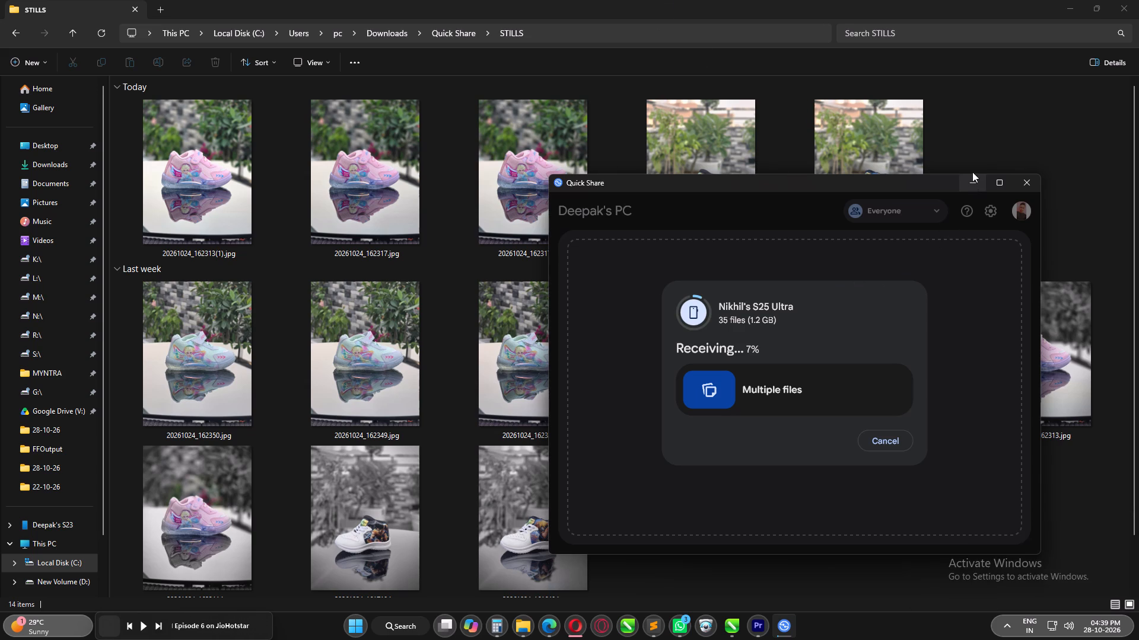
left_click(878, 0)
In the STILLS folder, rename the pink shoe photo 20261024_162313(1).jpg as 1.
left_click(688, 472)
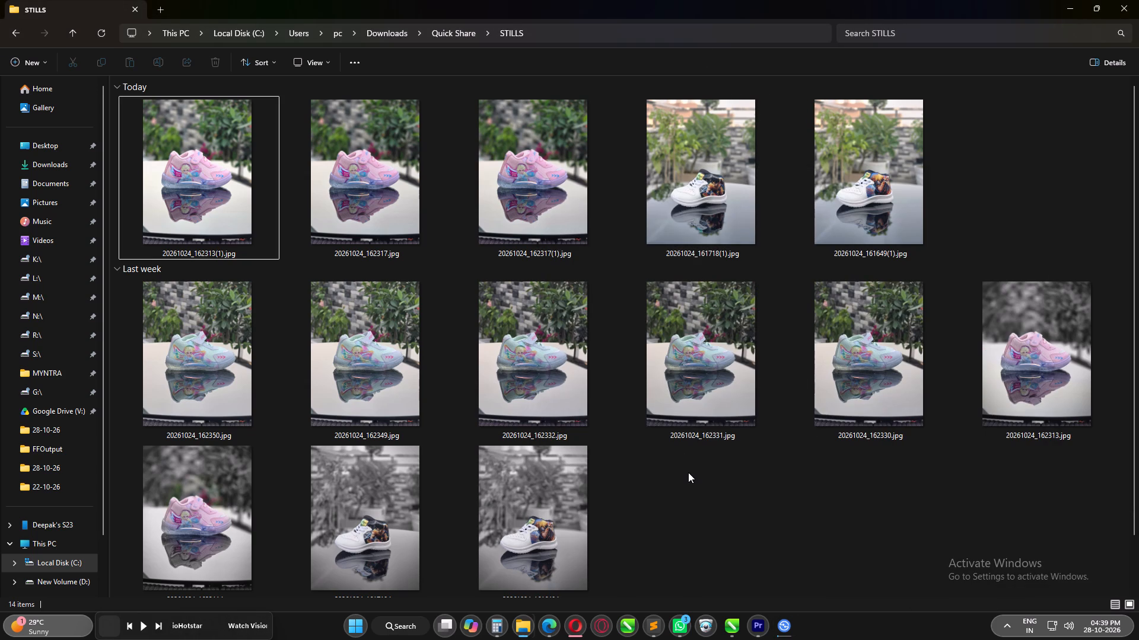
key("F5")
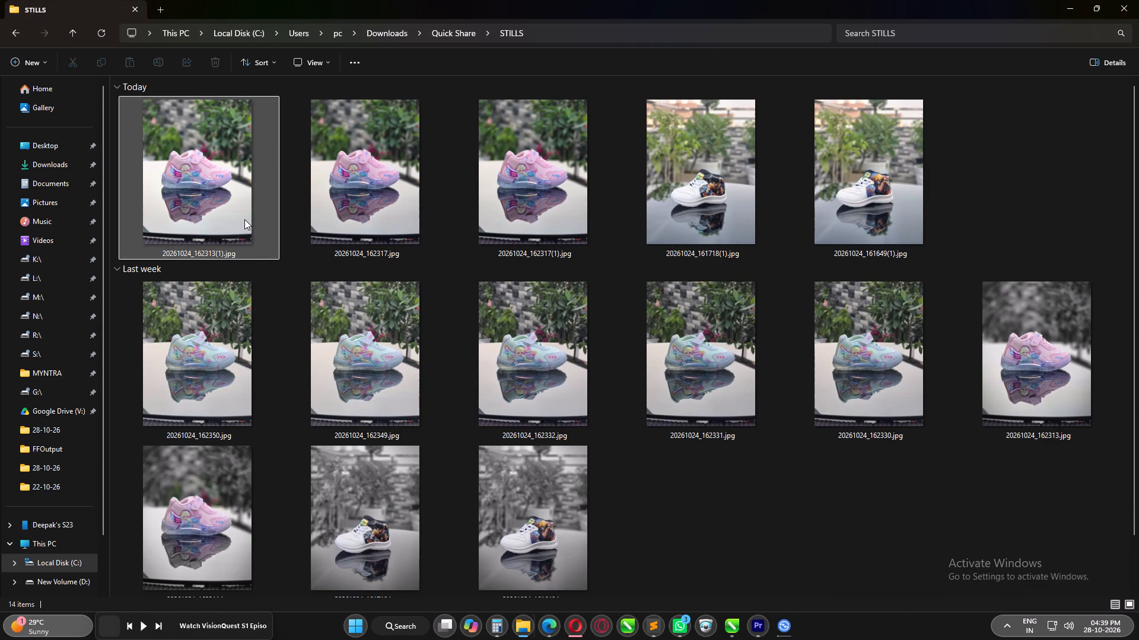
left_click(227, 202)
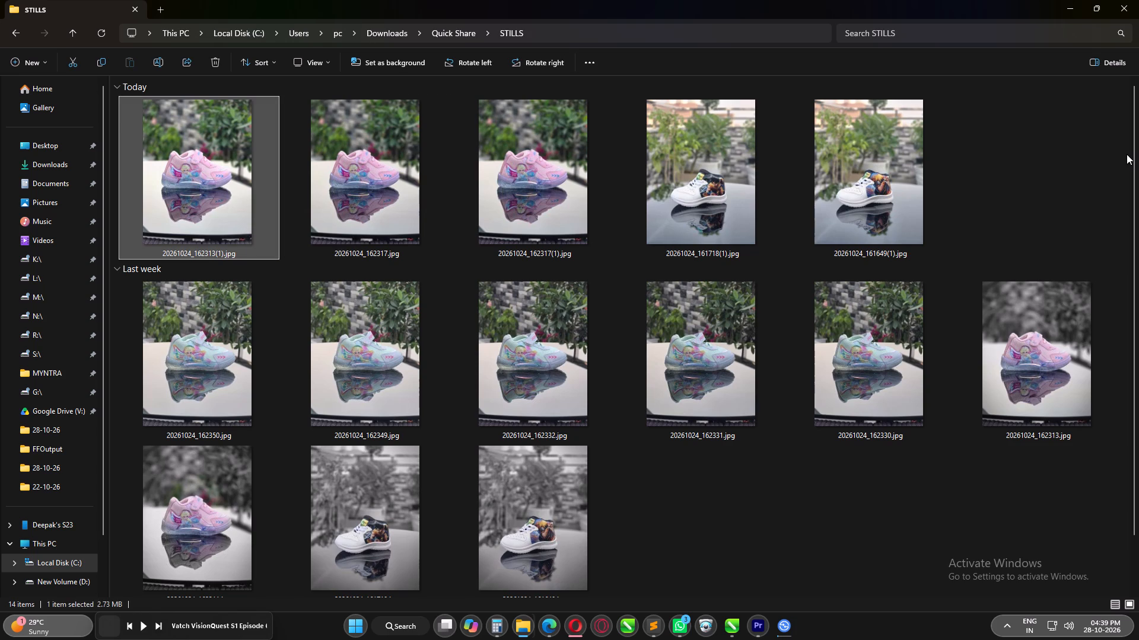
key("f")
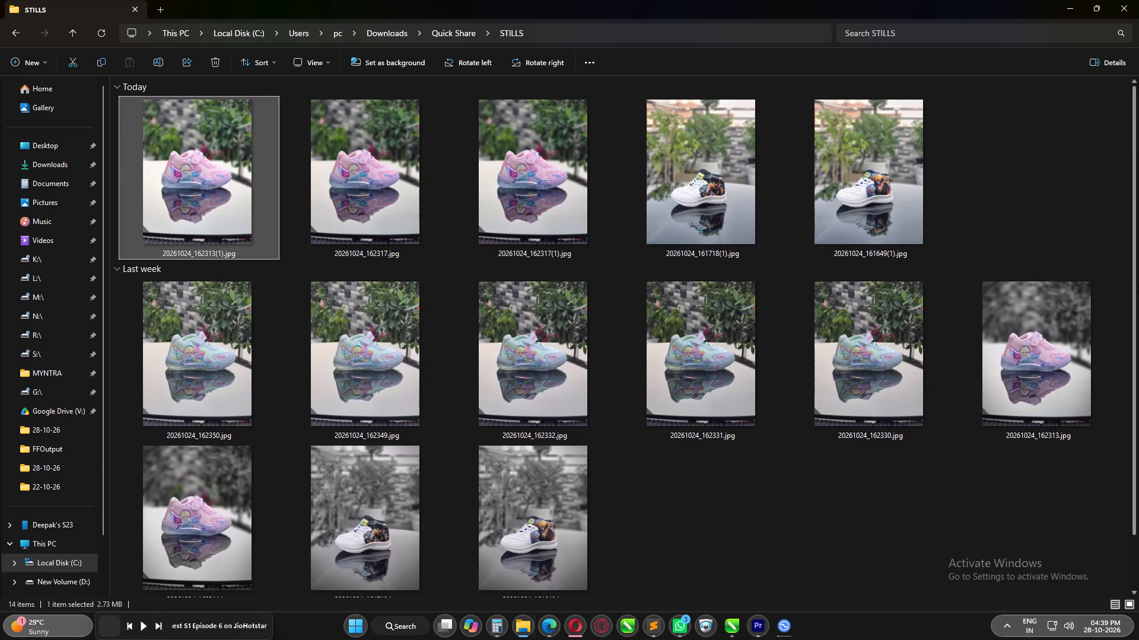
key("F2")
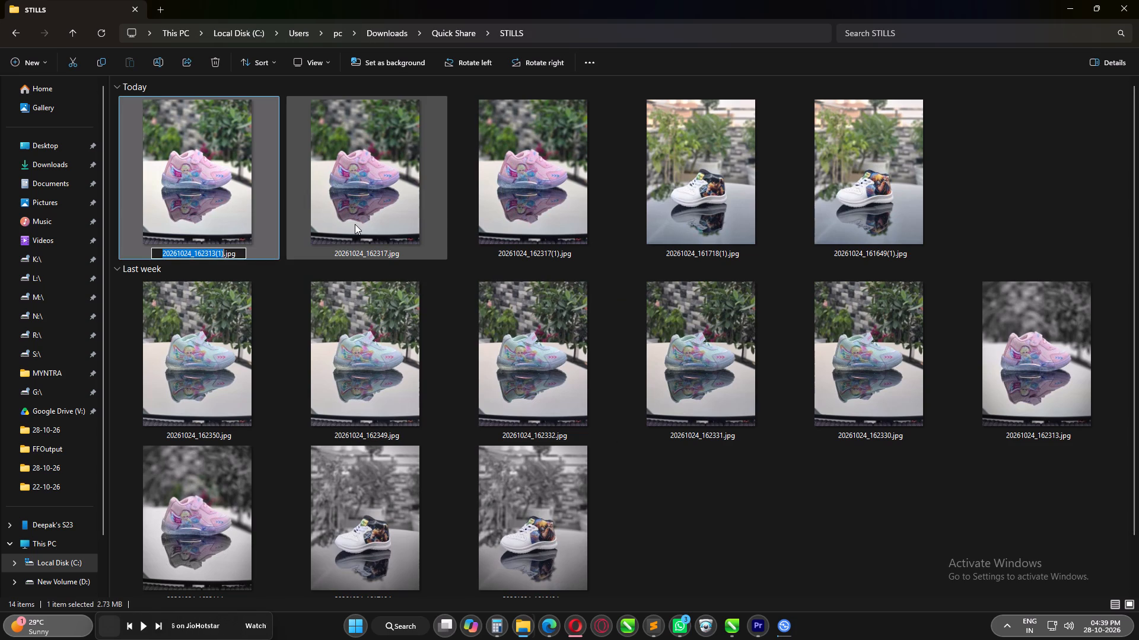
key("1")
key("Return")
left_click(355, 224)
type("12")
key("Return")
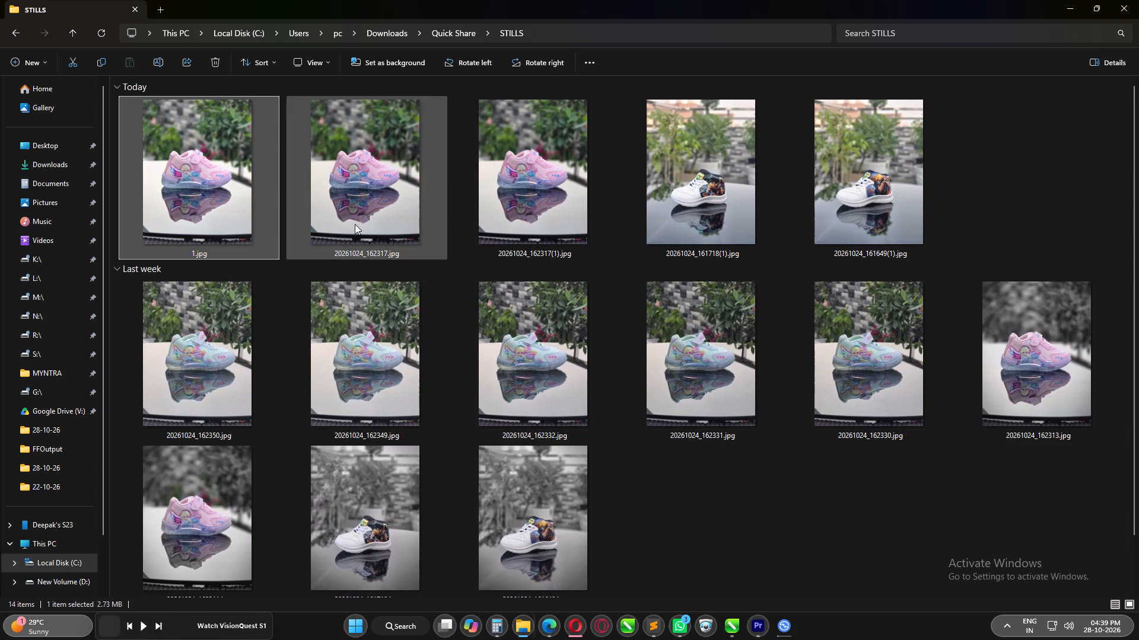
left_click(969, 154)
Rename the pink shoe photos 20261024_162317.jpg and 20261024_162317(1).jpg as 2 and 3.
left_click(398, 172)
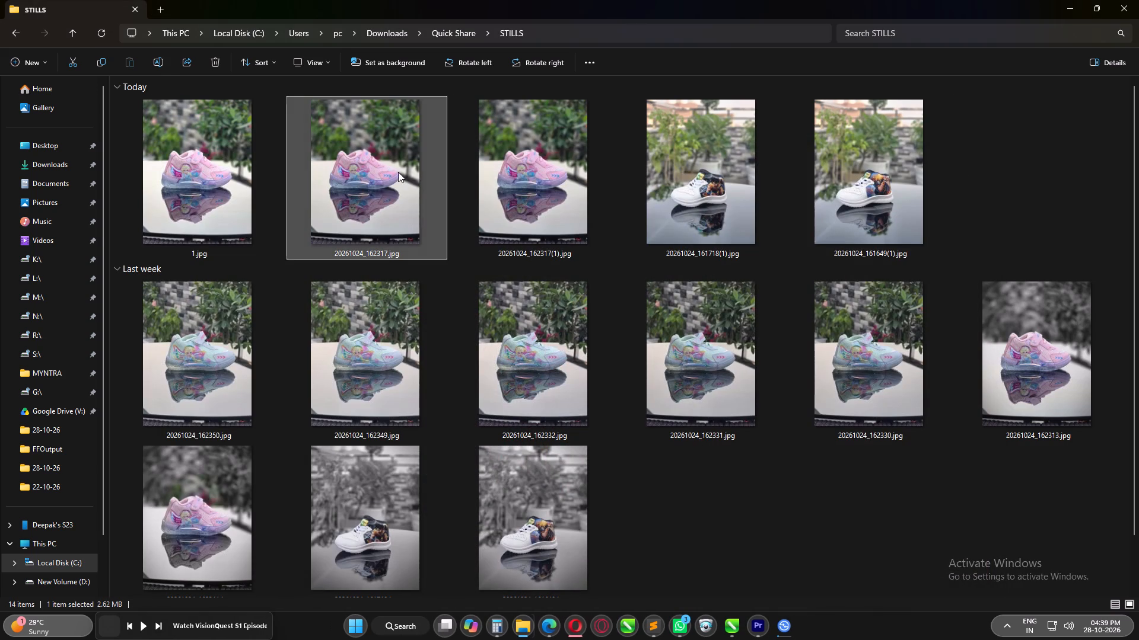
key("F2")
key("2")
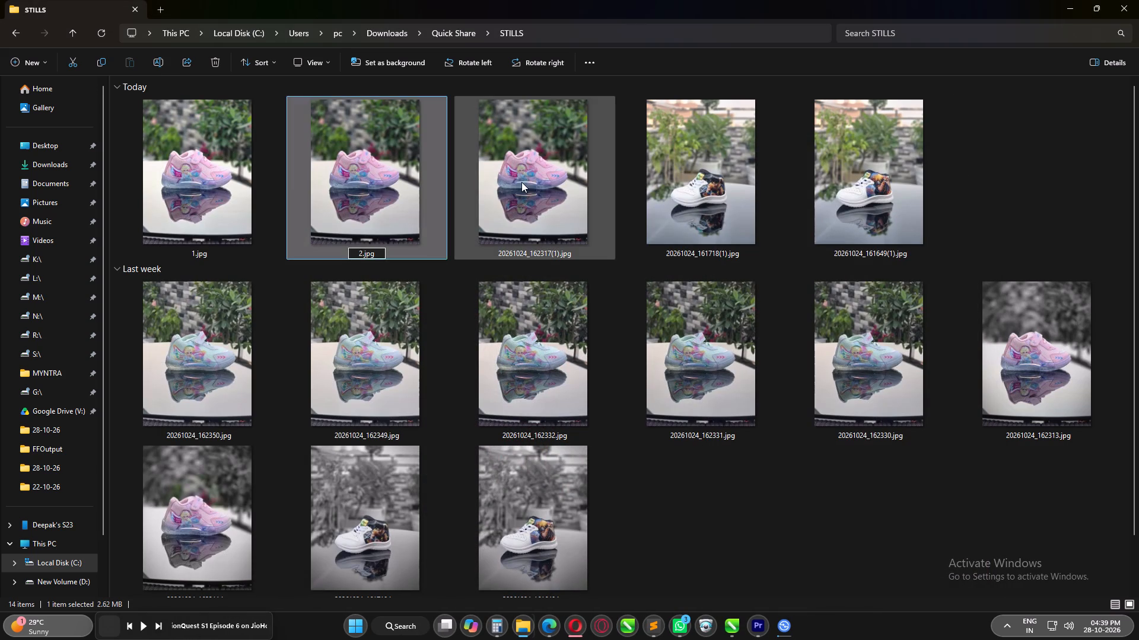
left_click(521, 182)
key("F2")
key("3")
Rename the two pink shoe photos with grey backgrounds as 4 and 5, starting with 20261024_162313.jpg.
left_click(1057, 371)
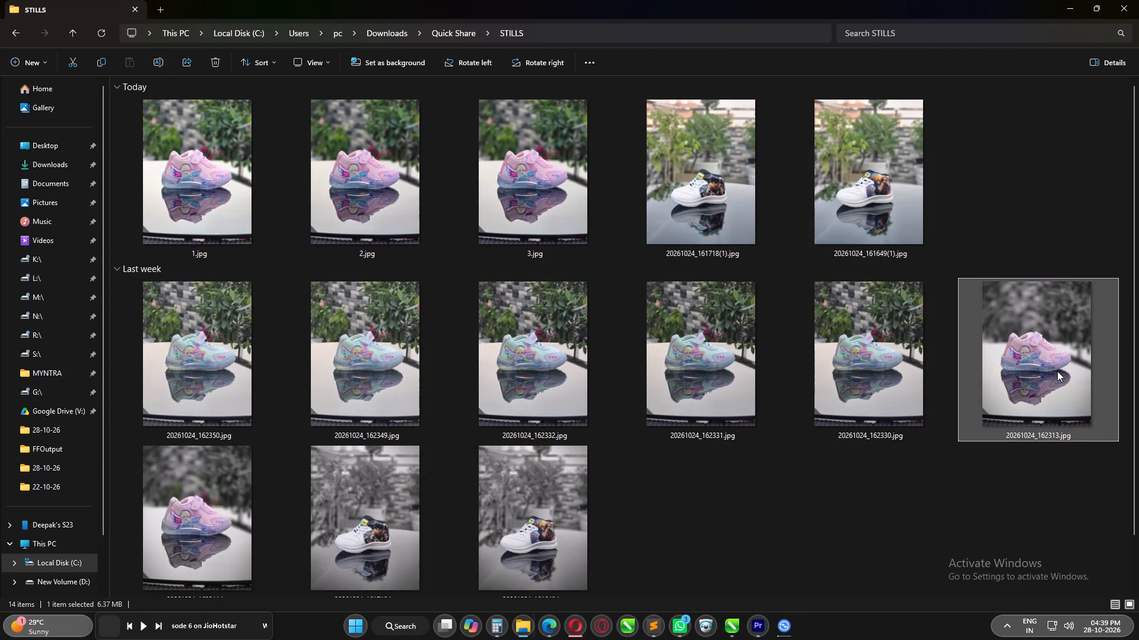
key("F2")
key("4")
left_click(230, 505)
key("F2")
key("5")
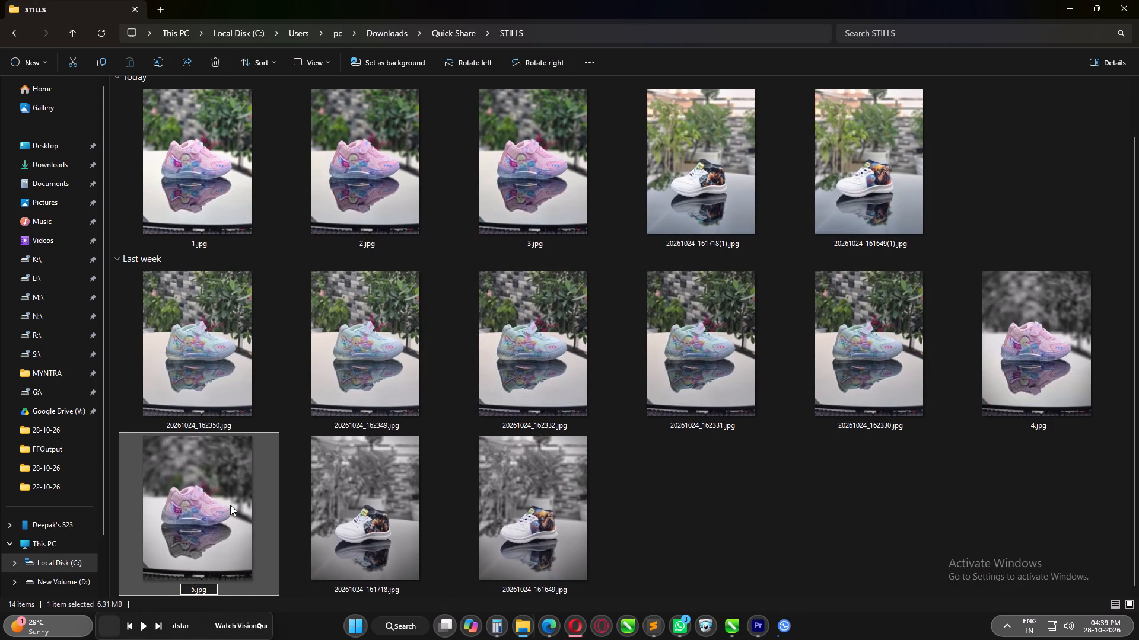
key("Return")
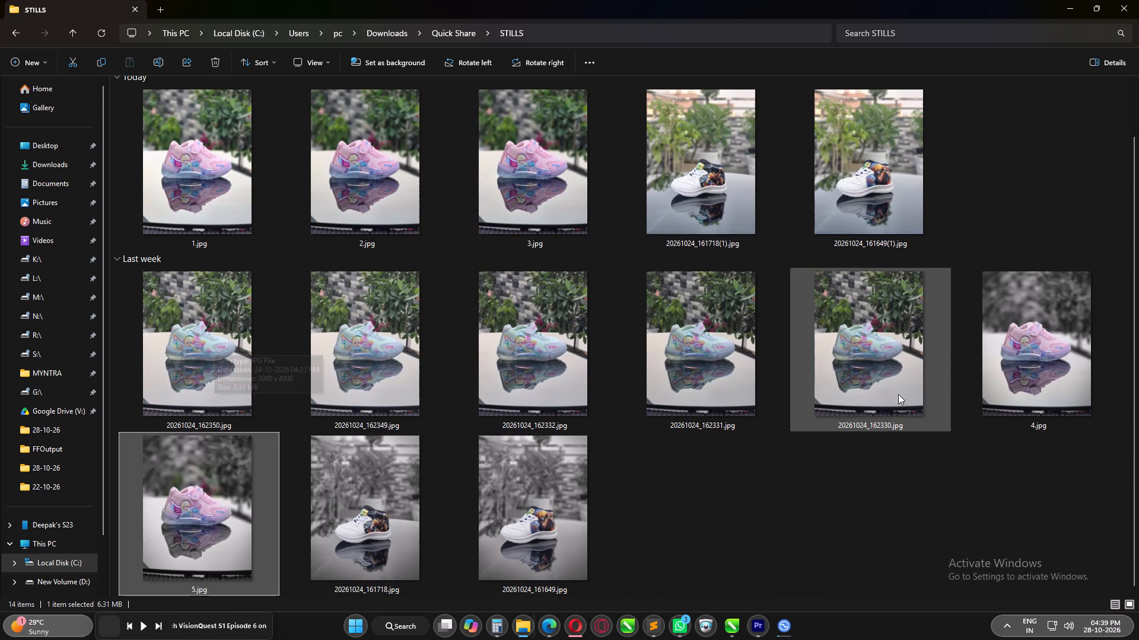
Rename the turquoise shoe photos 20261024_162330.jpg, 20261024_162331.jpg and 20261024_162332.jpg as 6, 7 and 8.
left_click(896, 369)
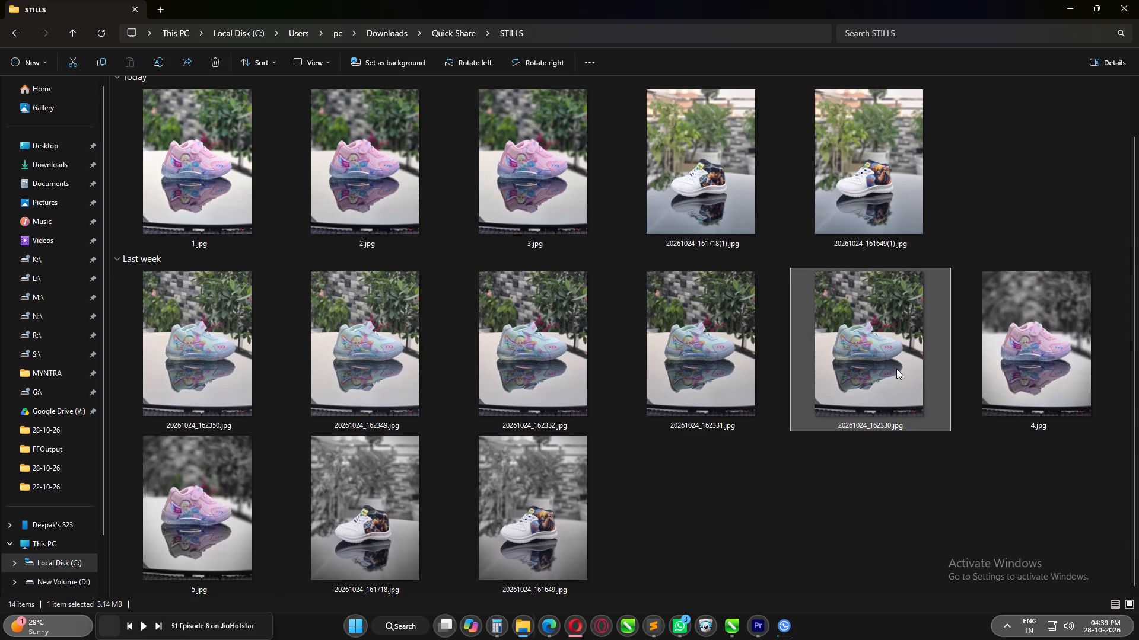
key("F2")
key("6")
left_click(706, 353)
key("F2")
key("7")
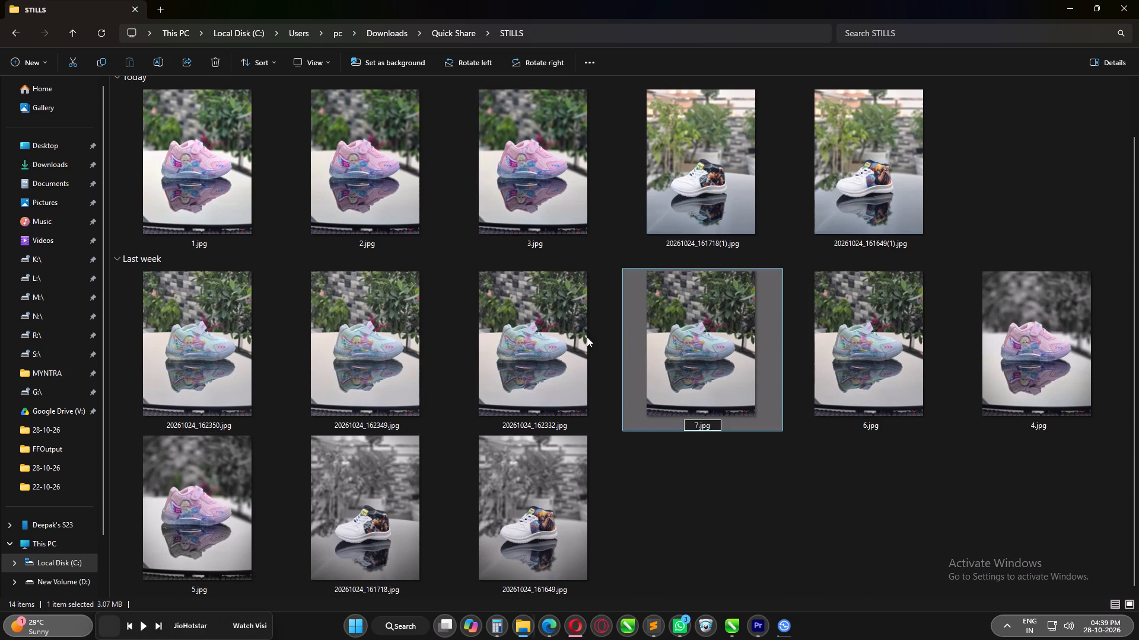
left_click(578, 335)
key("F2")
key("8")
Rename the turquoise shoe photos 20261024_162349.jpg and 20261024_162350.jpg as 9 and 10.
left_click(351, 332)
key("F2")
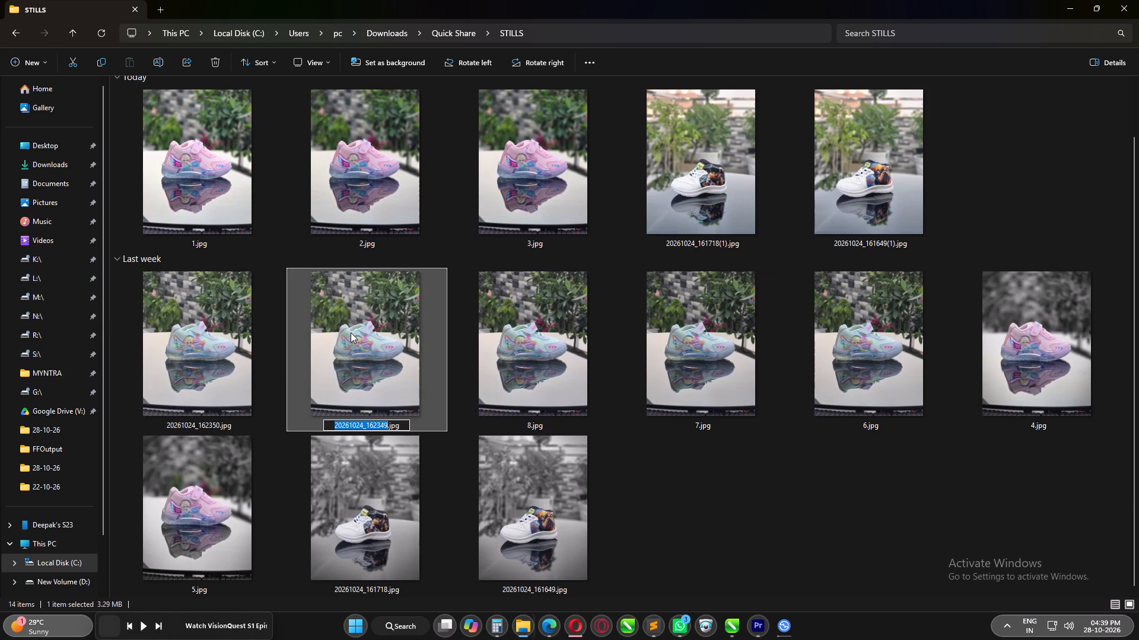
key("9")
left_click(219, 325)
key("F2")
type("10")
key("Return")
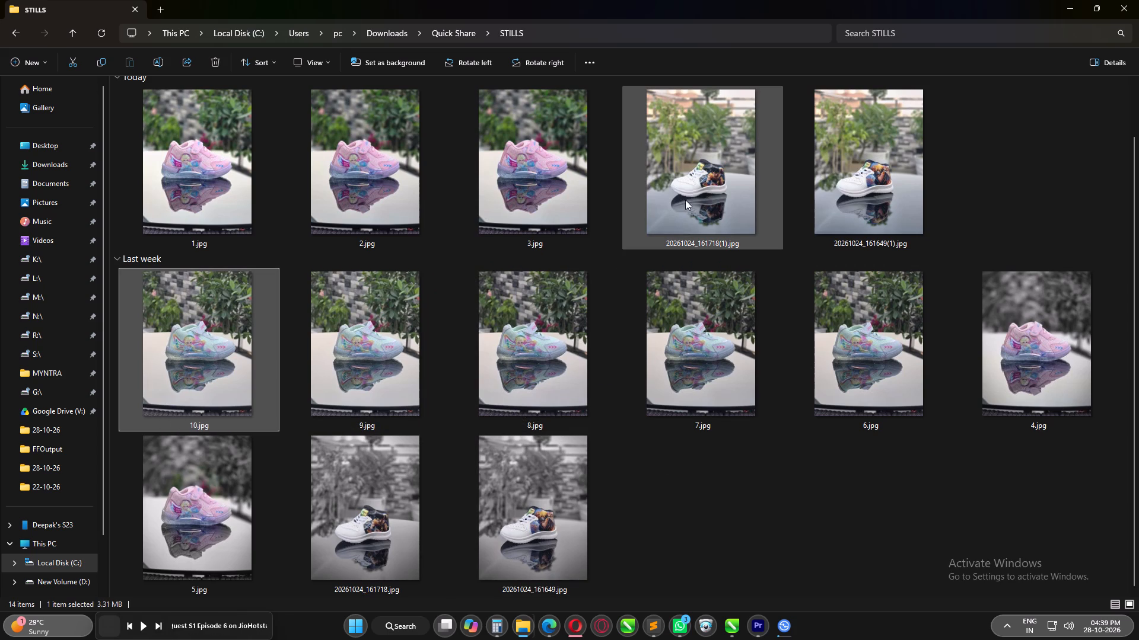
Rename the white shoe photo 20261024_161718.jpg with the grey background as 11.
left_click(378, 537)
key("F2")
type("11")
key("Return")
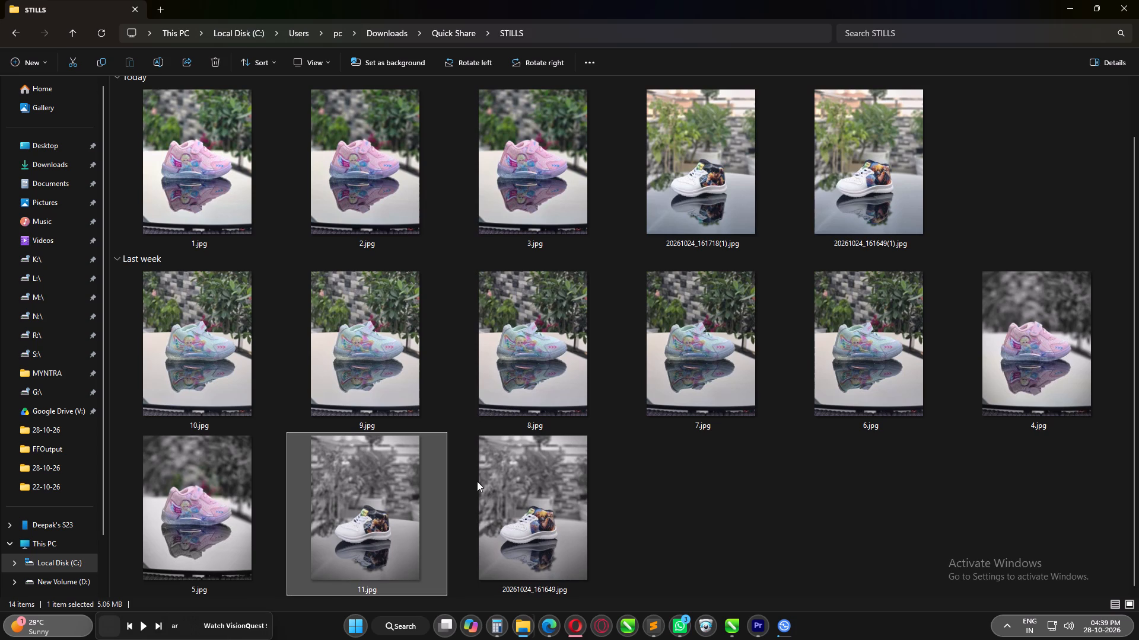
Rename the white shoe photos 20261024_161718(1).jpg, 20261024_161649.jpg and 20261024_161649(1).jpg as 12, 13 and 14.
left_click(702, 206)
key("F2")
type("12")
key("Return")
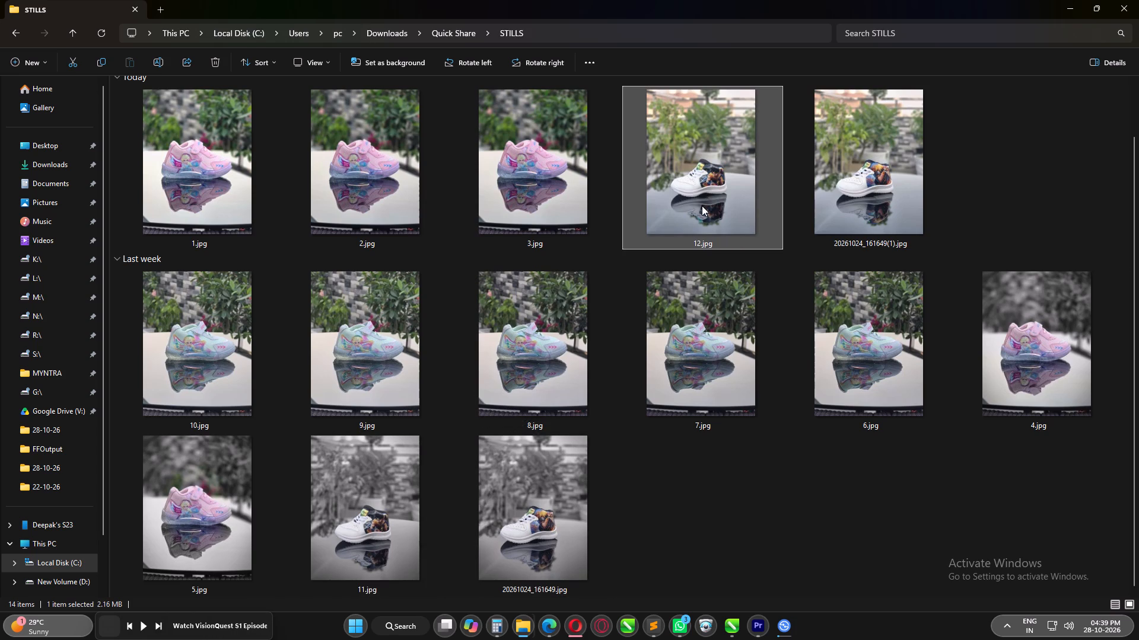
left_click(546, 516)
key("F2")
type("13")
key("Return")
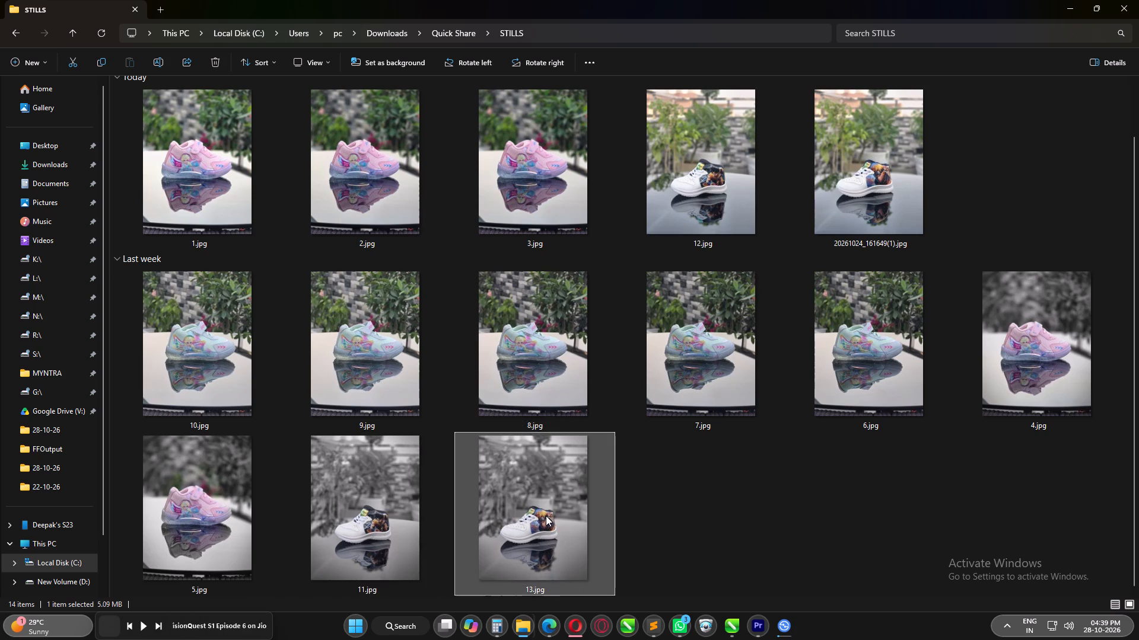
left_click(876, 181)
key("F2")
type("14")
key("Return")
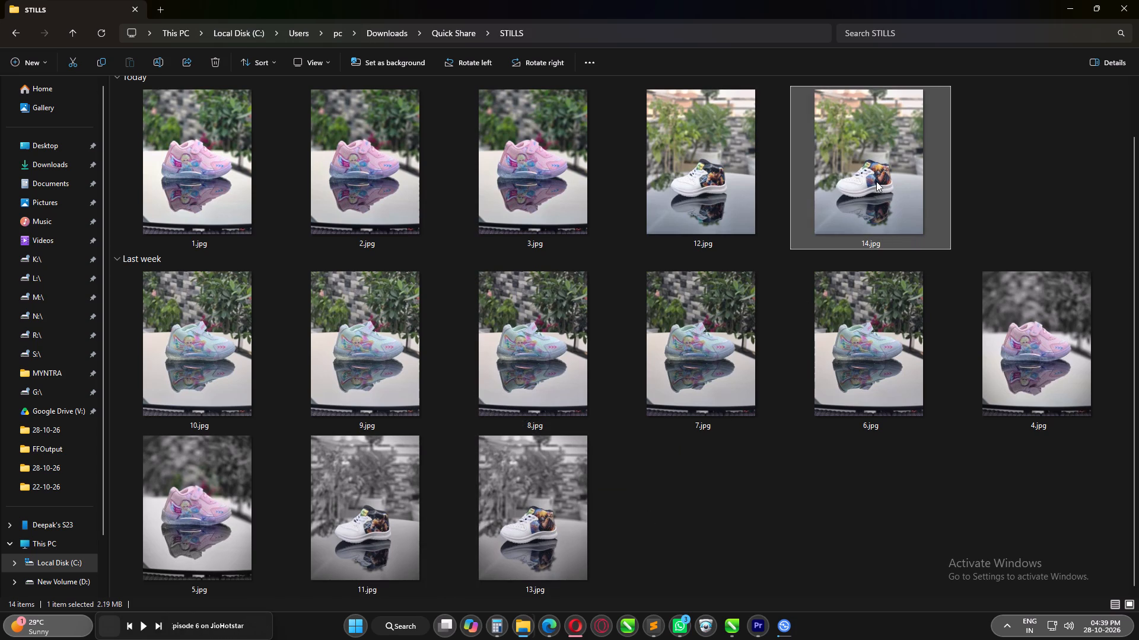
Refresh the STILLS folder and sort its photos by name.
left_click(723, 518)
key("F5")
right_click(662, 476)
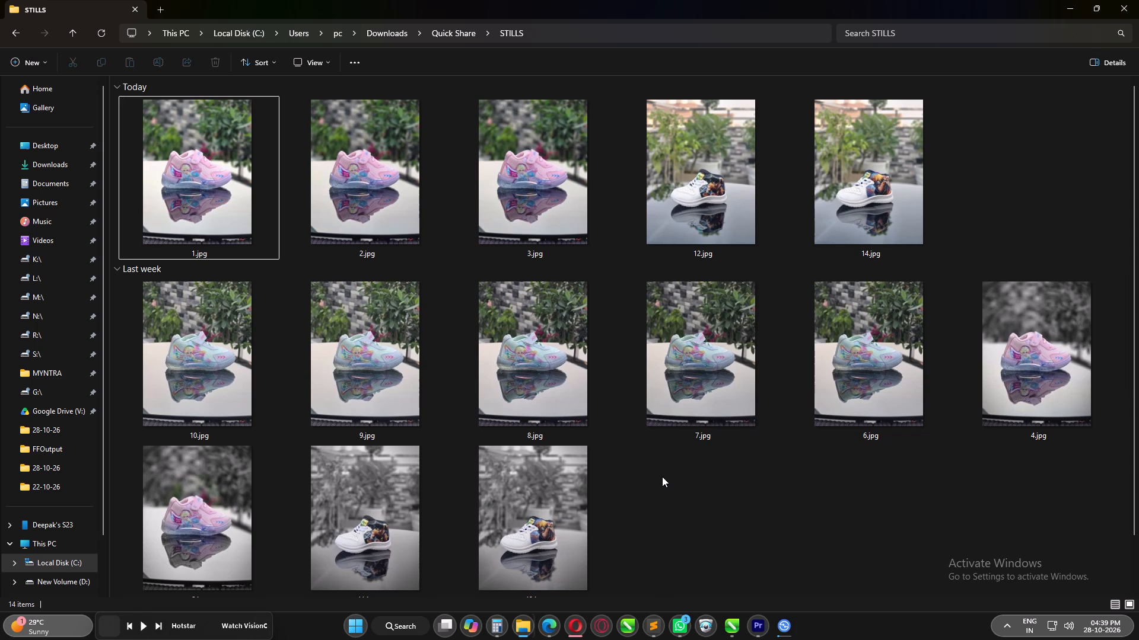
left_click(900, 300)
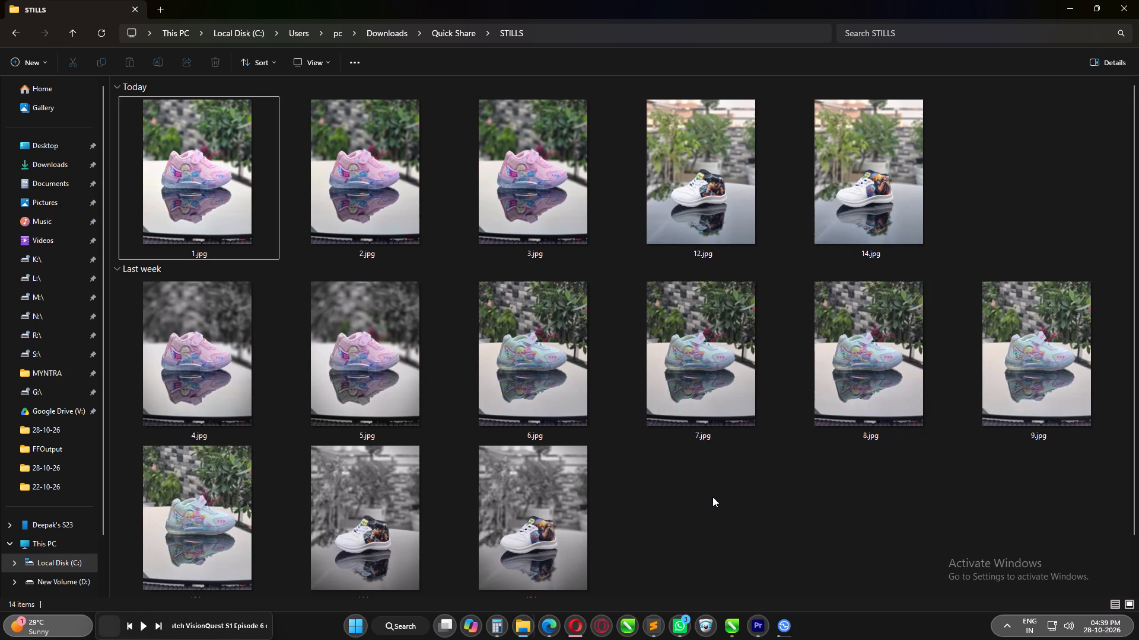
key("F5")
left_click(712, 497)
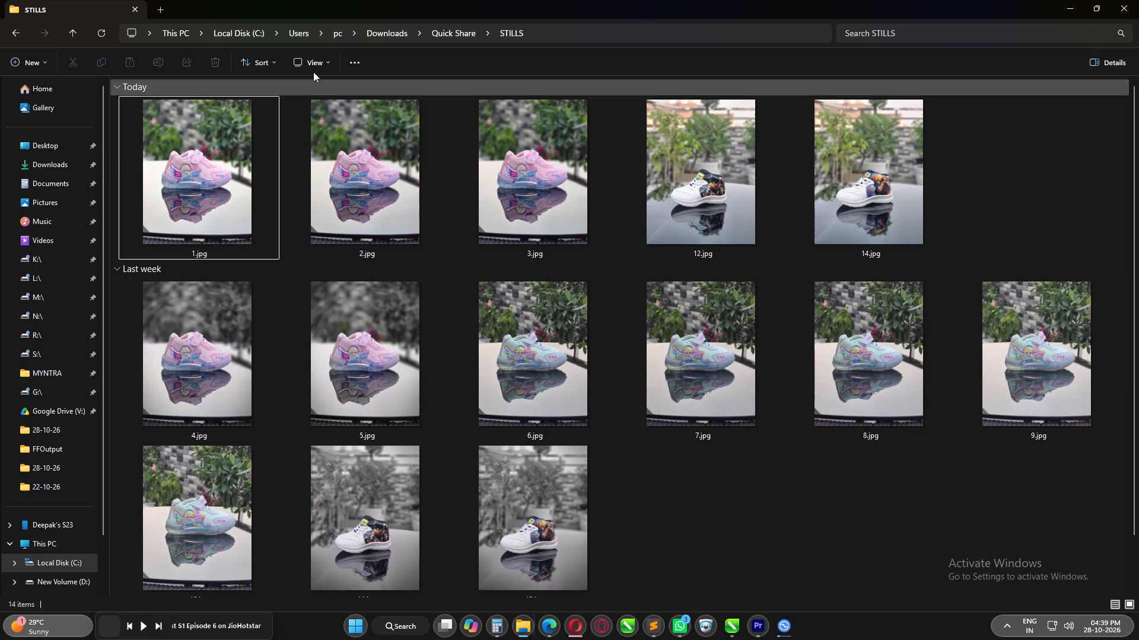
Group the photos in the STILLS folder by name instead of by date.
left_click(259, 60)
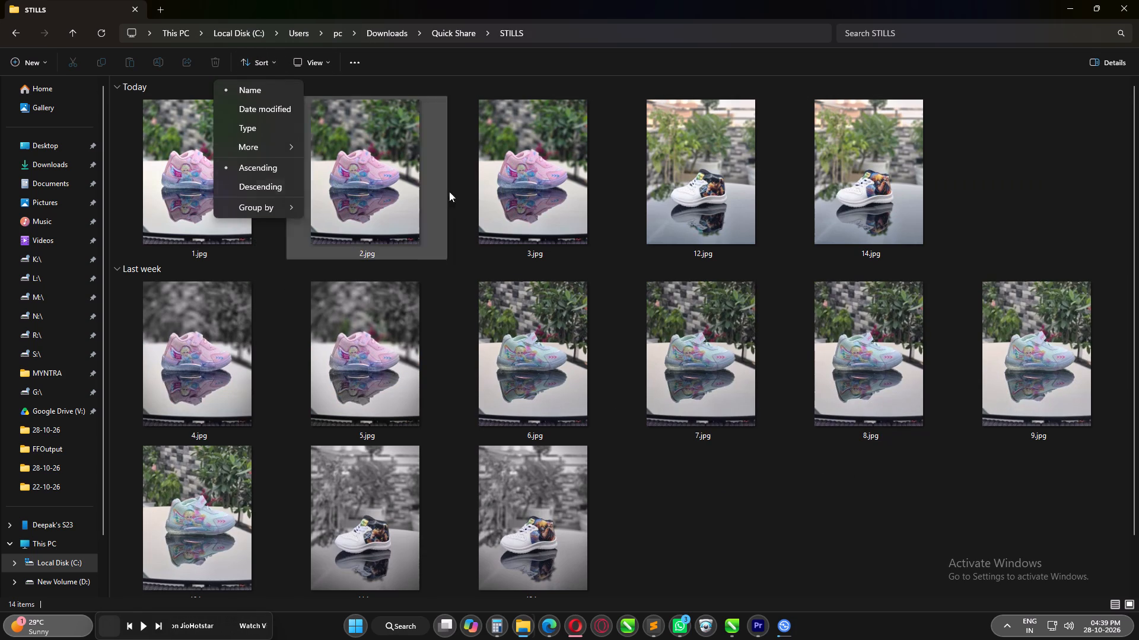
left_click(979, 142)
left_click(321, 63)
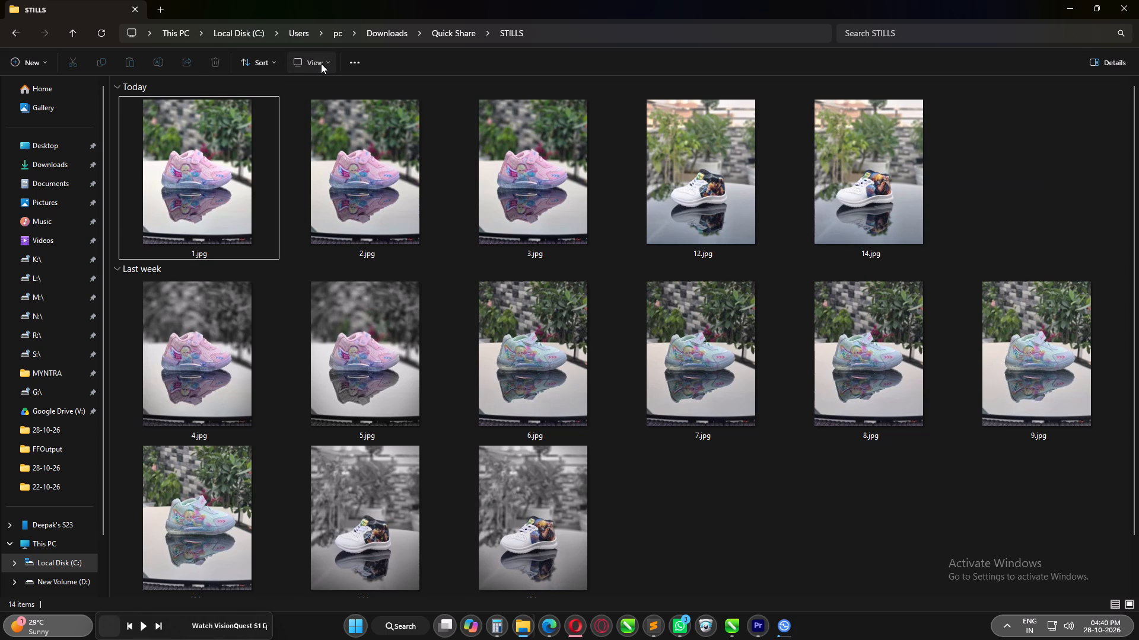
left_click(268, 64)
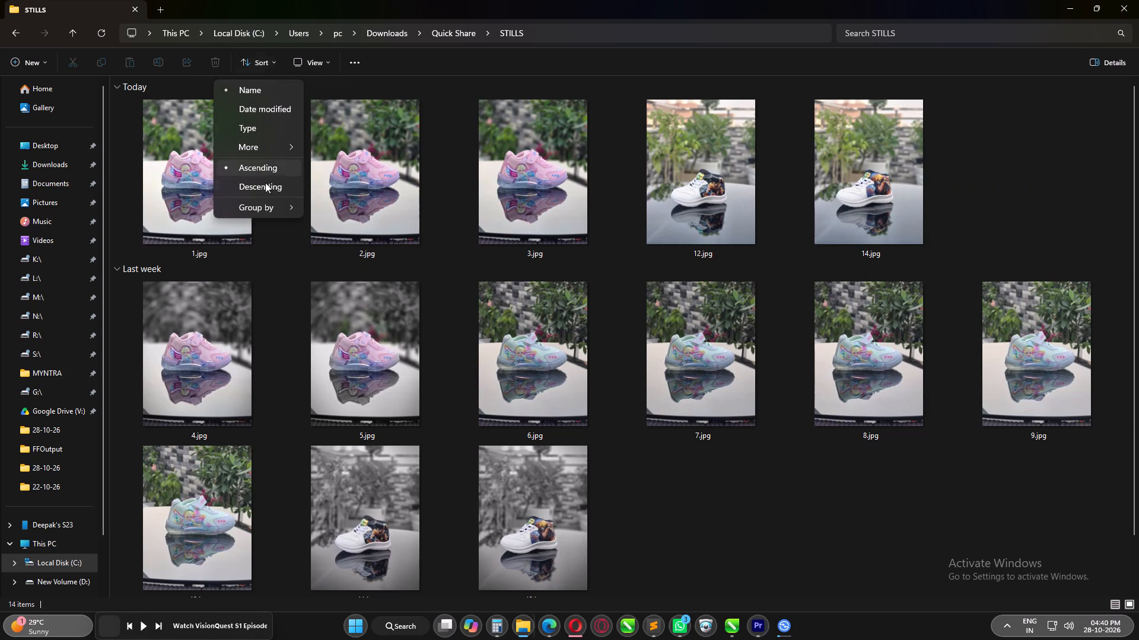
left_click(345, 204)
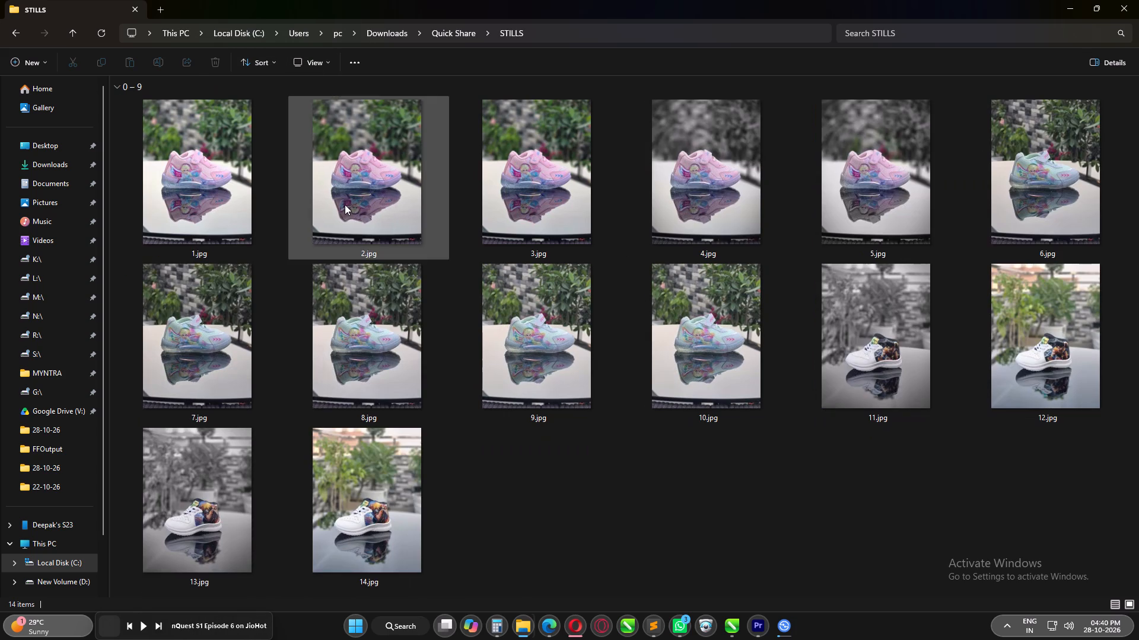
left_click(568, 530)
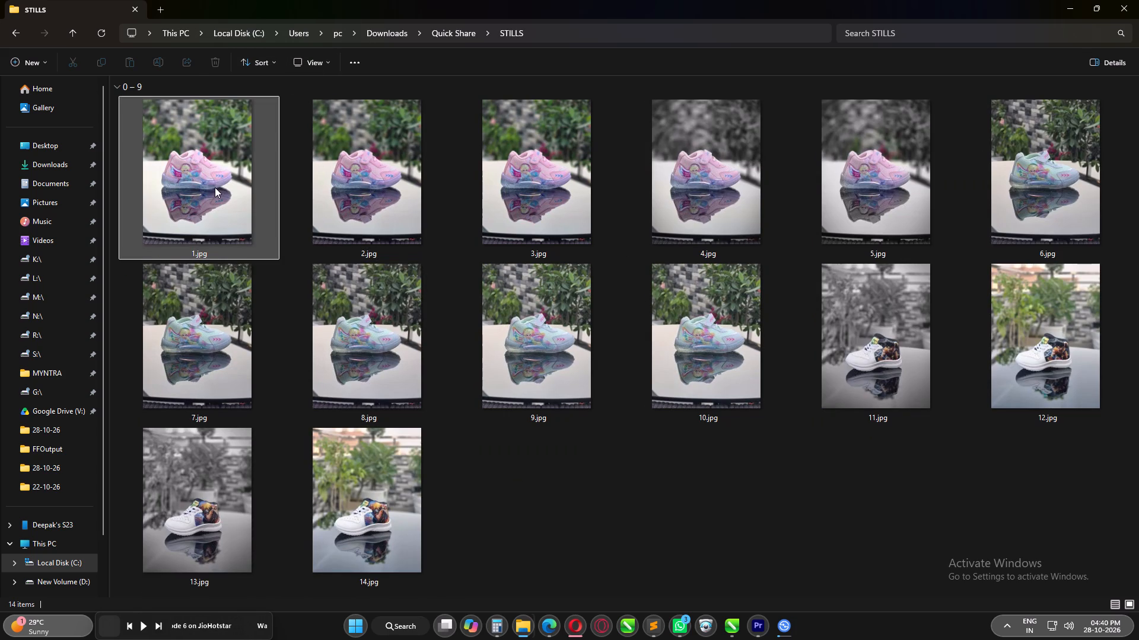
Open 1.jpg in a maximized Photos window, compare the pink shoe photos, and delete 2.jpg and 3.jpg.
double_click(211, 176)
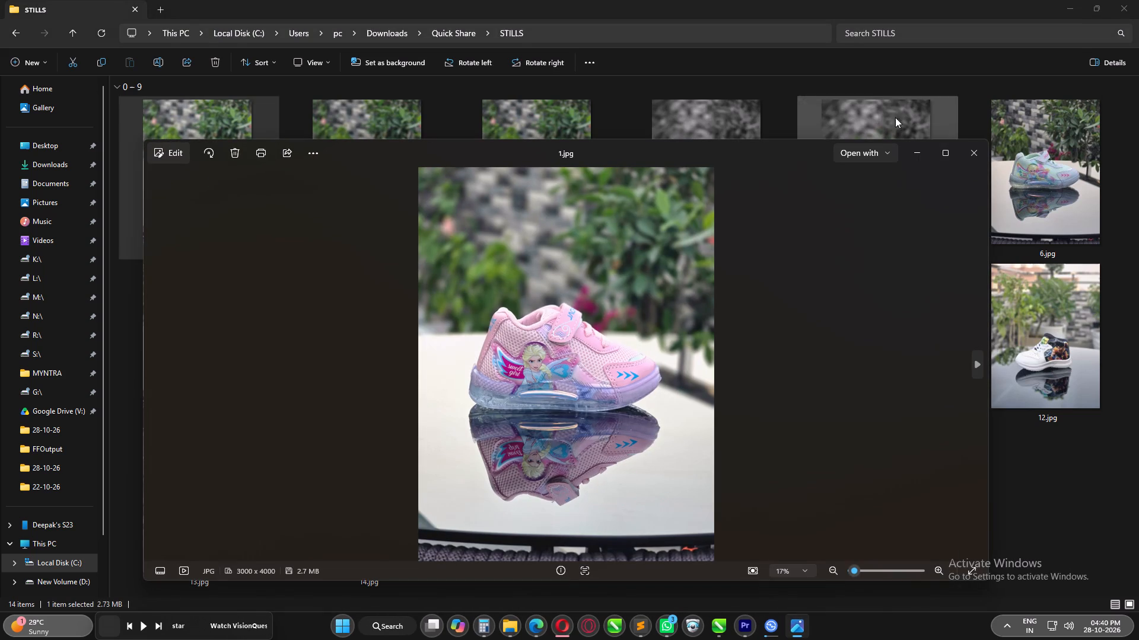
left_click(957, 156)
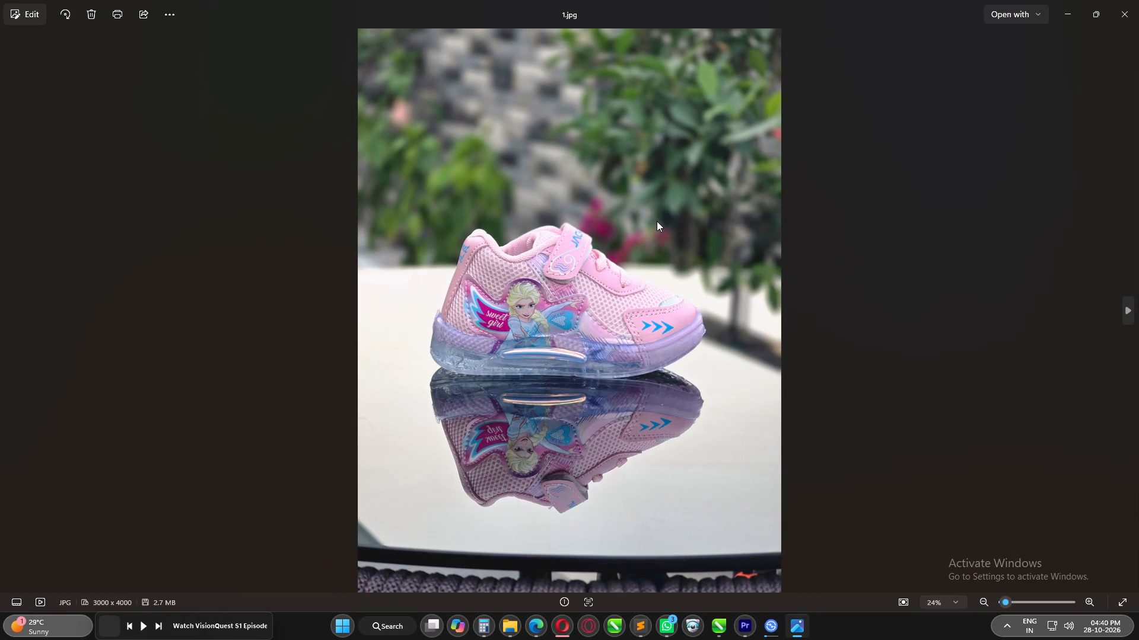
key("Right")
key("Left")
key("Right")
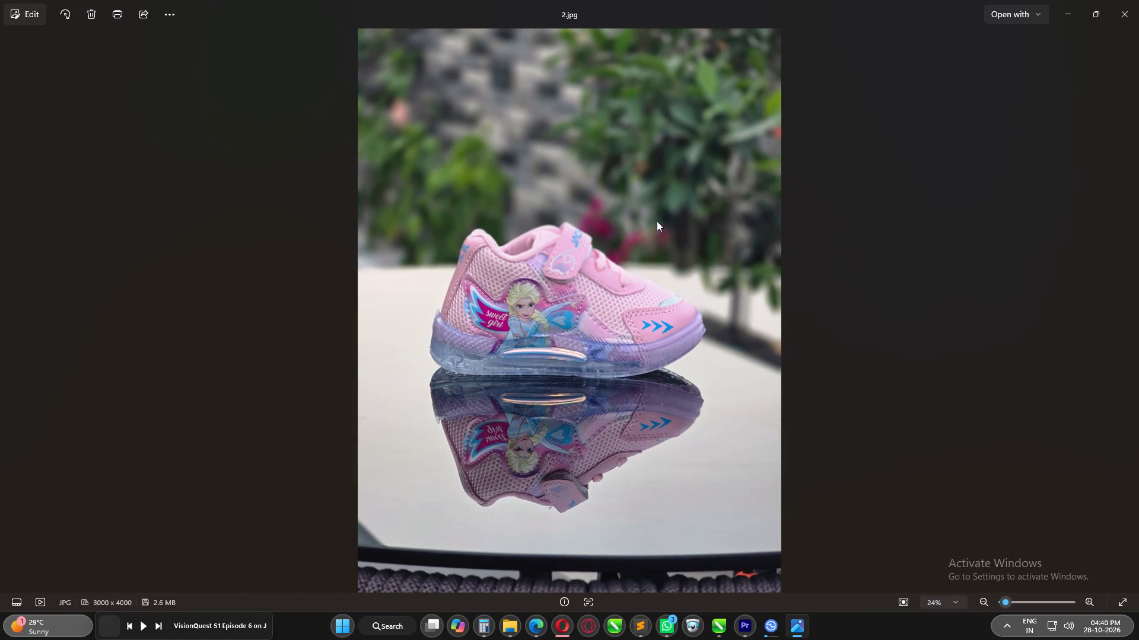
key("Left")
key("Right")
key("Delete")
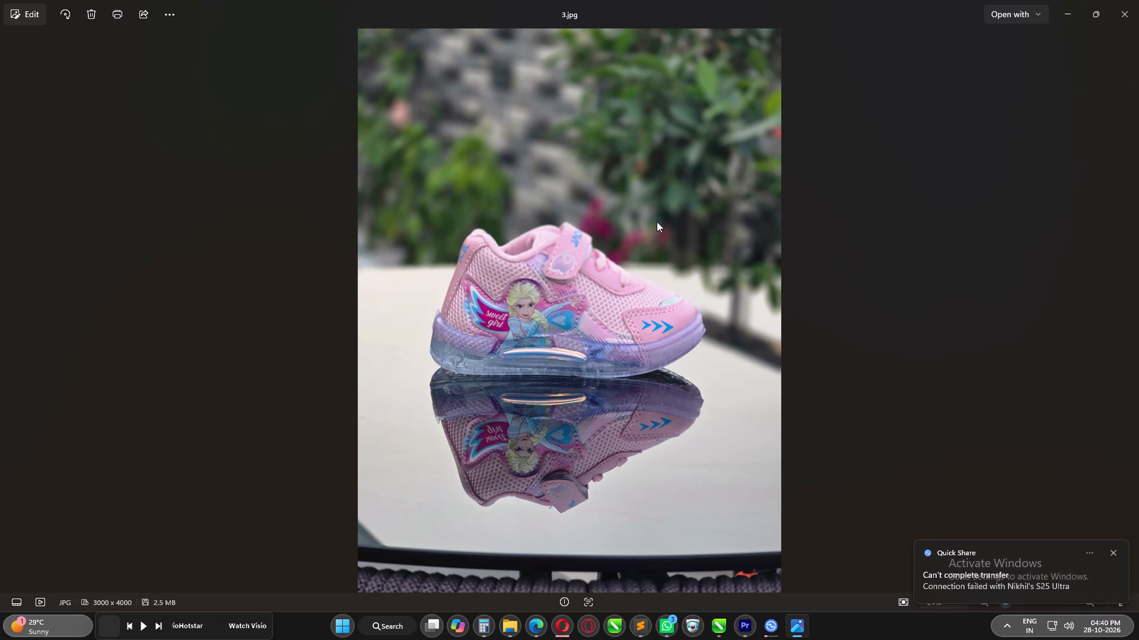
key("Right")
key("Left")
key("Delete")
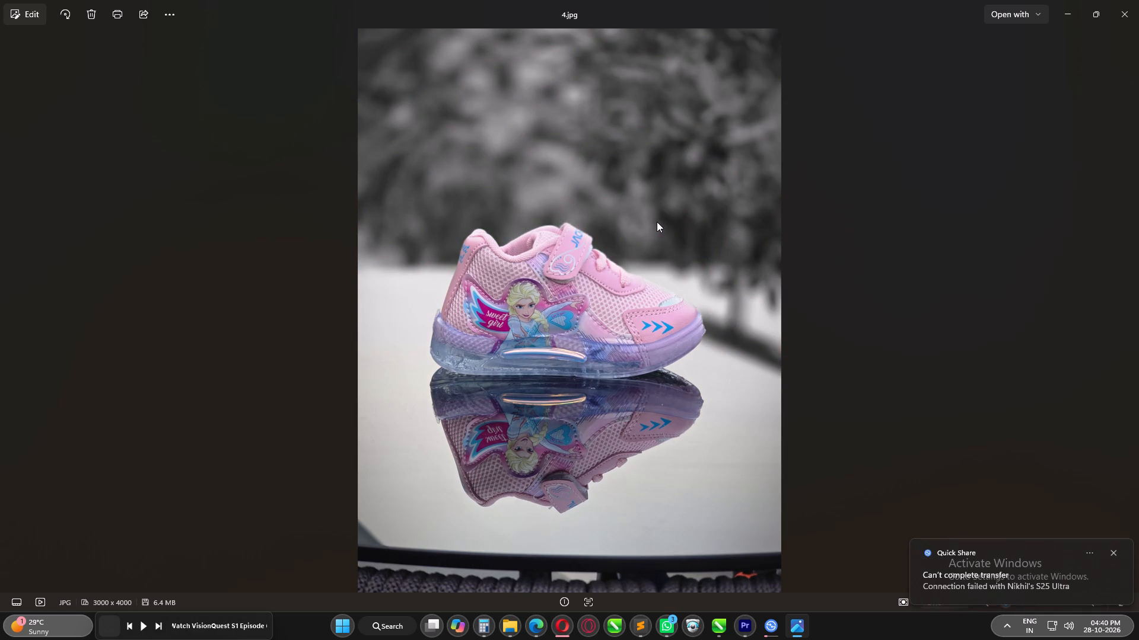
Compare the pink shoe photos 4.jpg and 5.jpg with grey backgrounds, and delete 5.jpg.
key("Right")
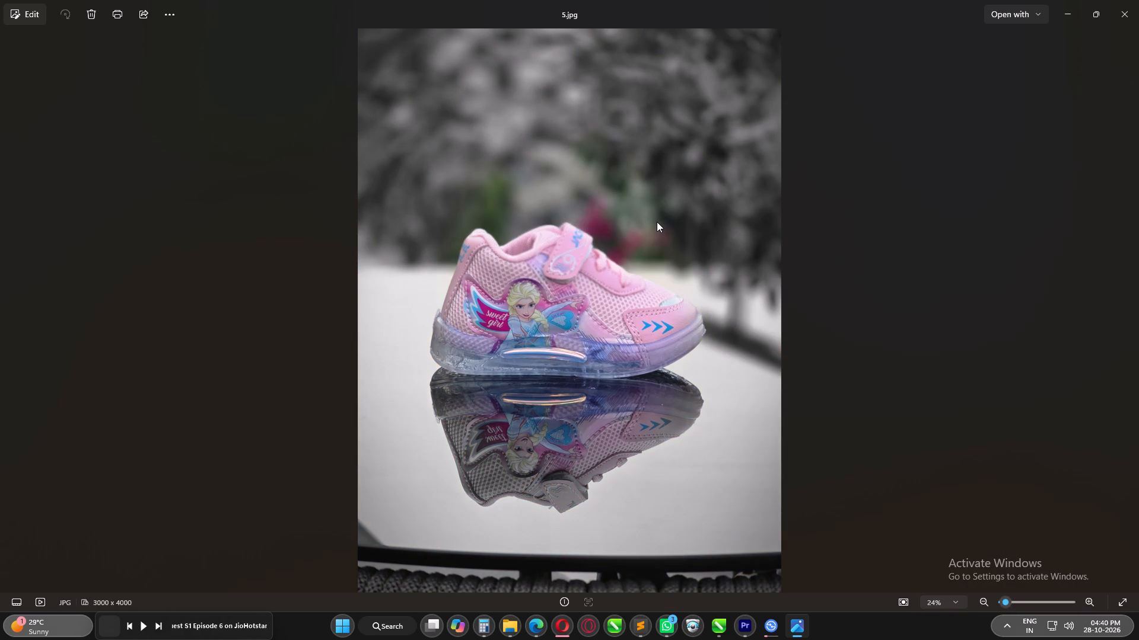
key("Left")
key("Right")
key("Delete")
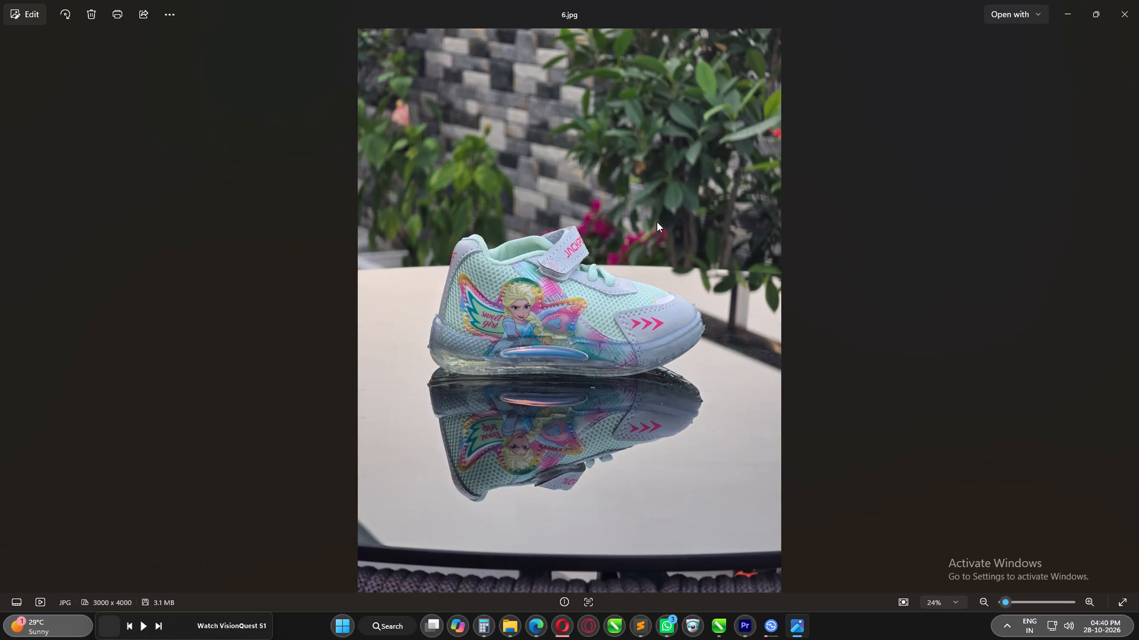
Compare the turquoise shoe photos 6.jpg, 7.jpg and 8.jpg, and delete 6.jpg and 8.jpg.
key("Right")
key("Left")
key("Right")
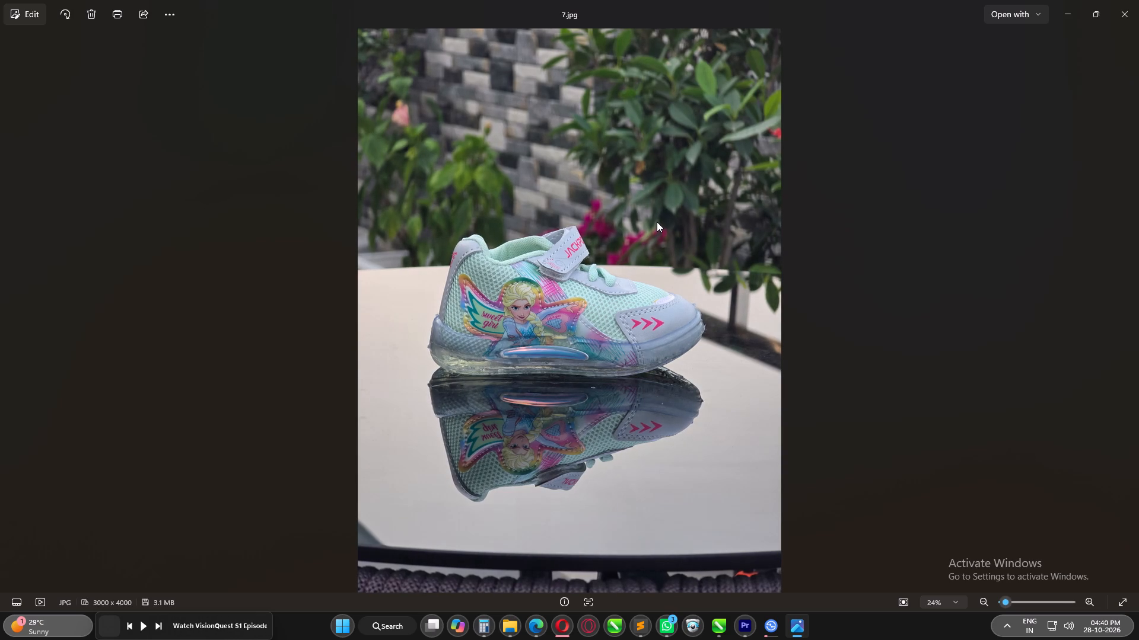
key("Left")
key("Right")
key("Left")
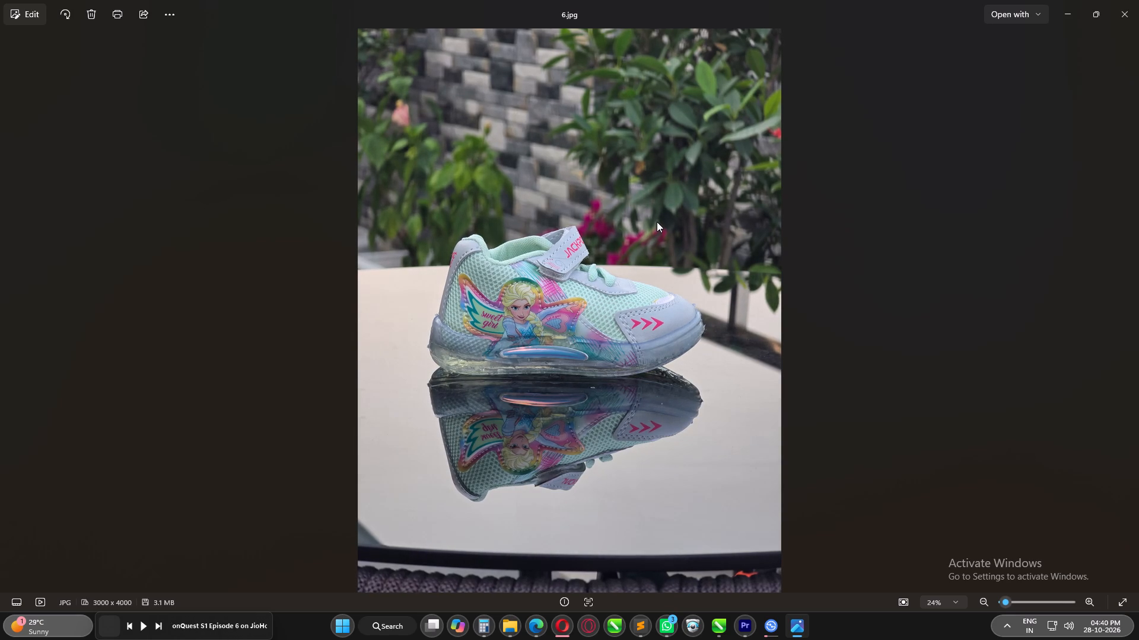
key("Right")
key("Left")
key("Right")
key("Left")
key("Delete")
key("Right")
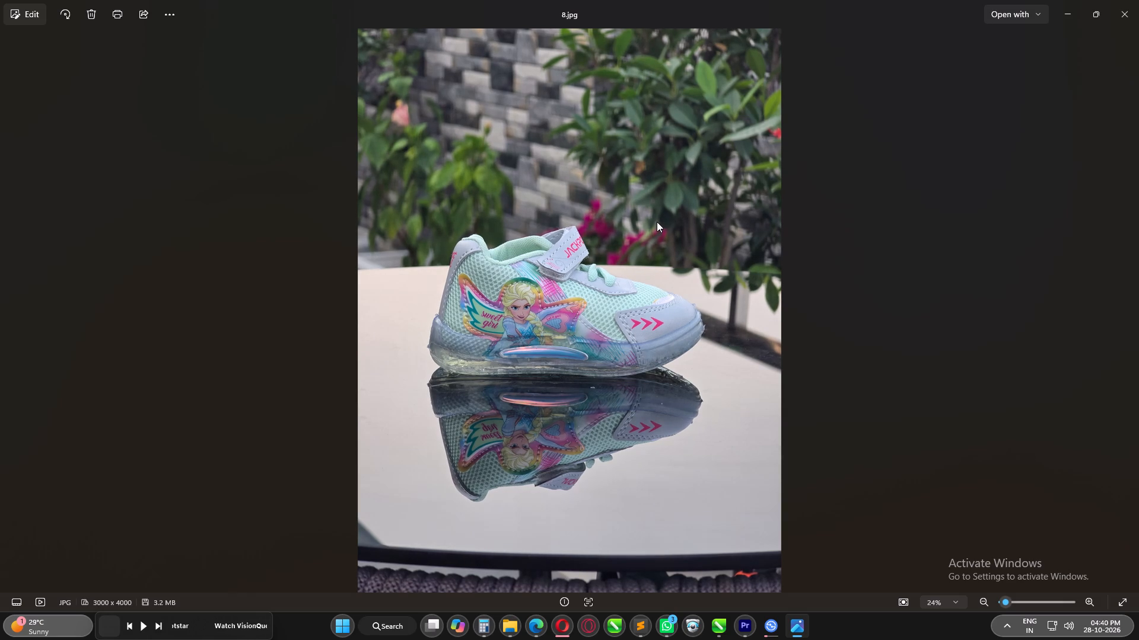
key("Delete")
Compare the turquoise shoe photo 7.jpg with the pink shoe photo 4.jpg.
key("Left")
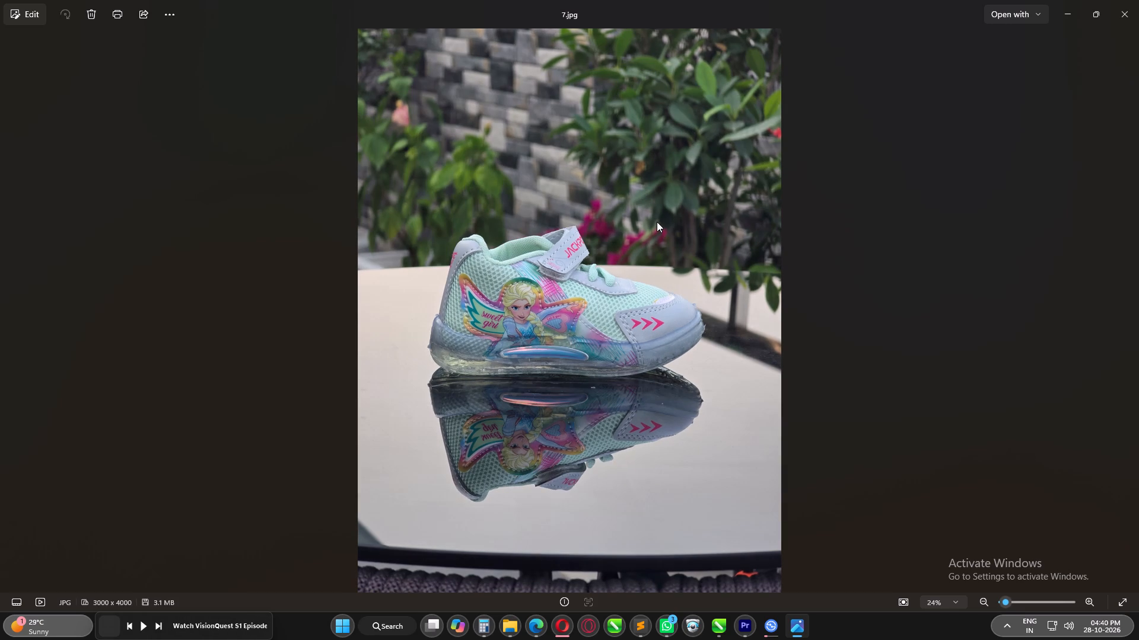
key("Left")
key("Right")
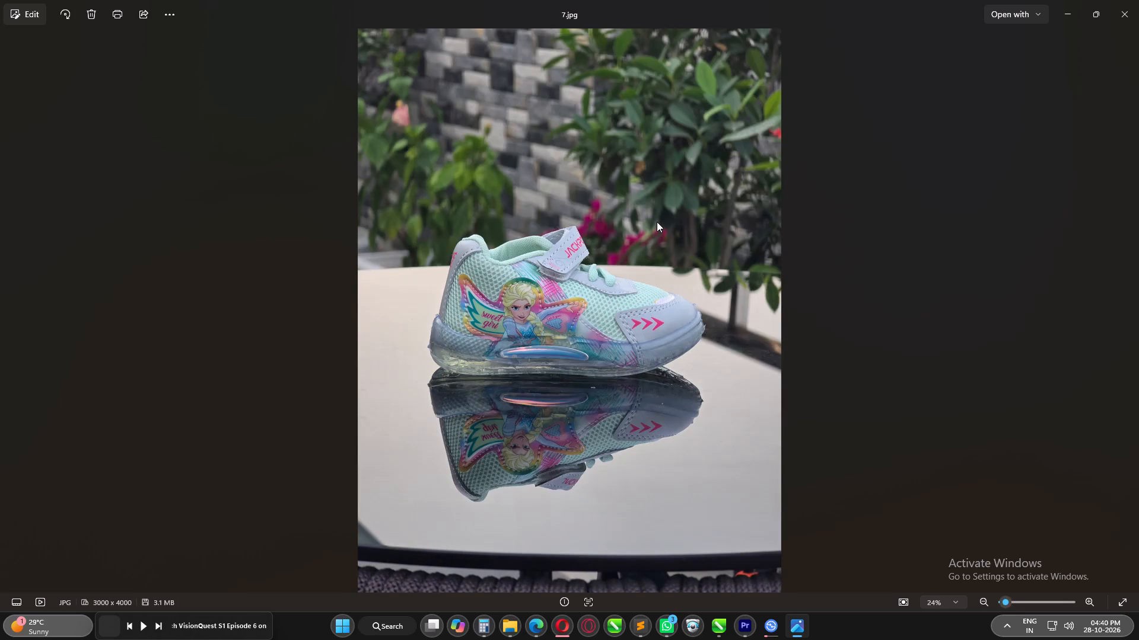
key("Left")
key("Right")
key("Left")
key("Right")
key("Left")
key("Right")
Compare the turquoise shoe photos 9.jpg and 10.jpg with 7.jpg, and delete 10.jpg and 9.jpg.
key("Right")
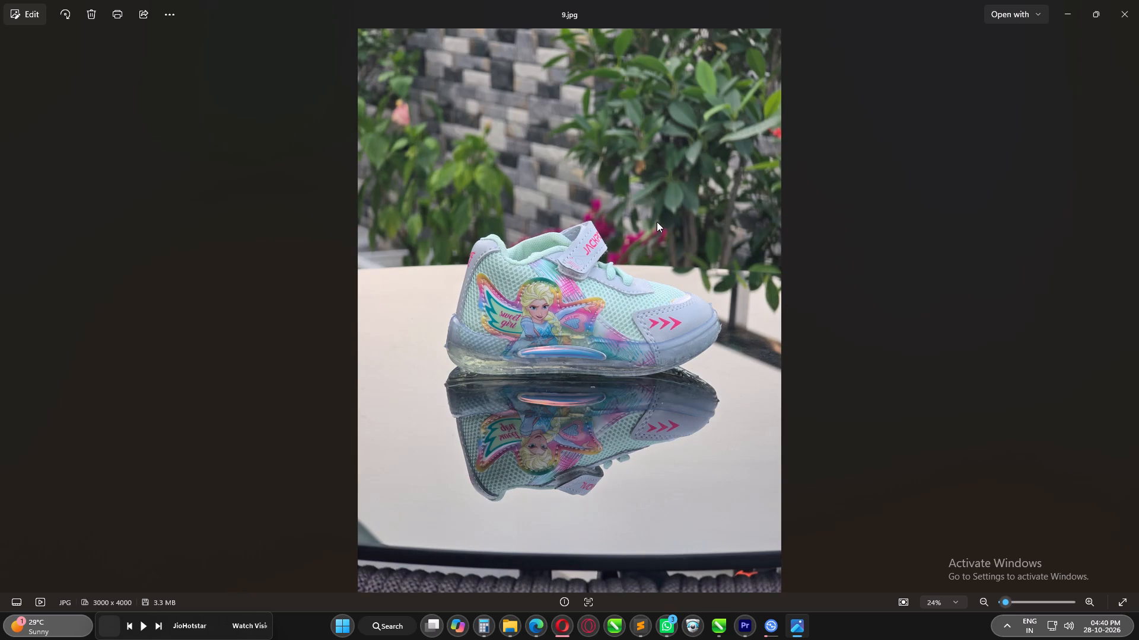
key("Right")
key("Right")
key("Left")
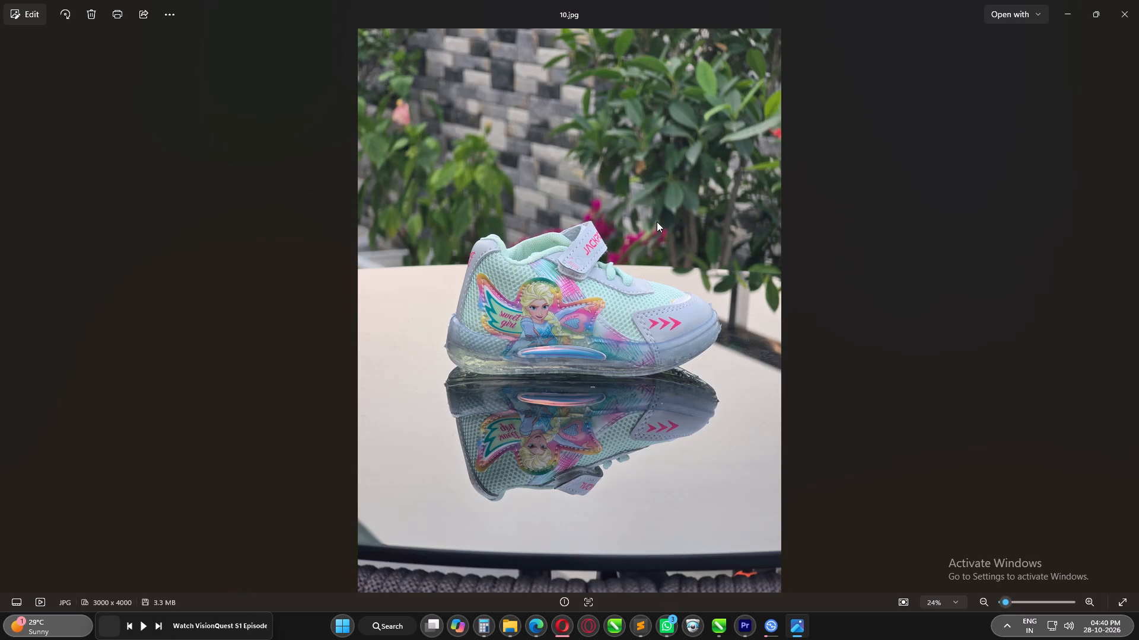
key("Left")
key("Left")
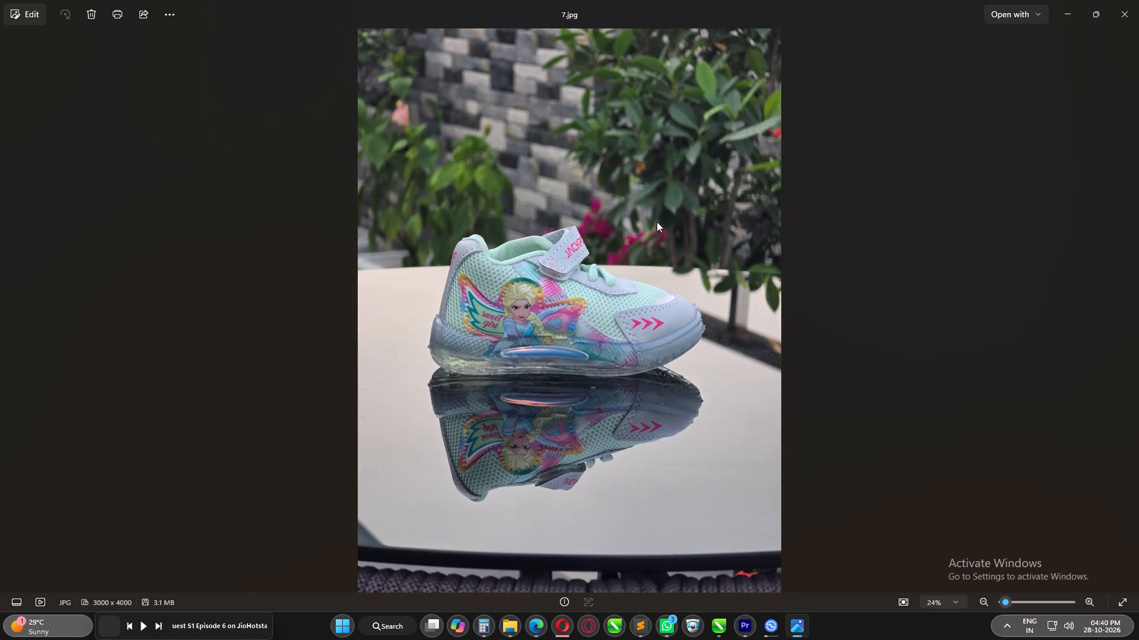
key("Right")
key("Right")
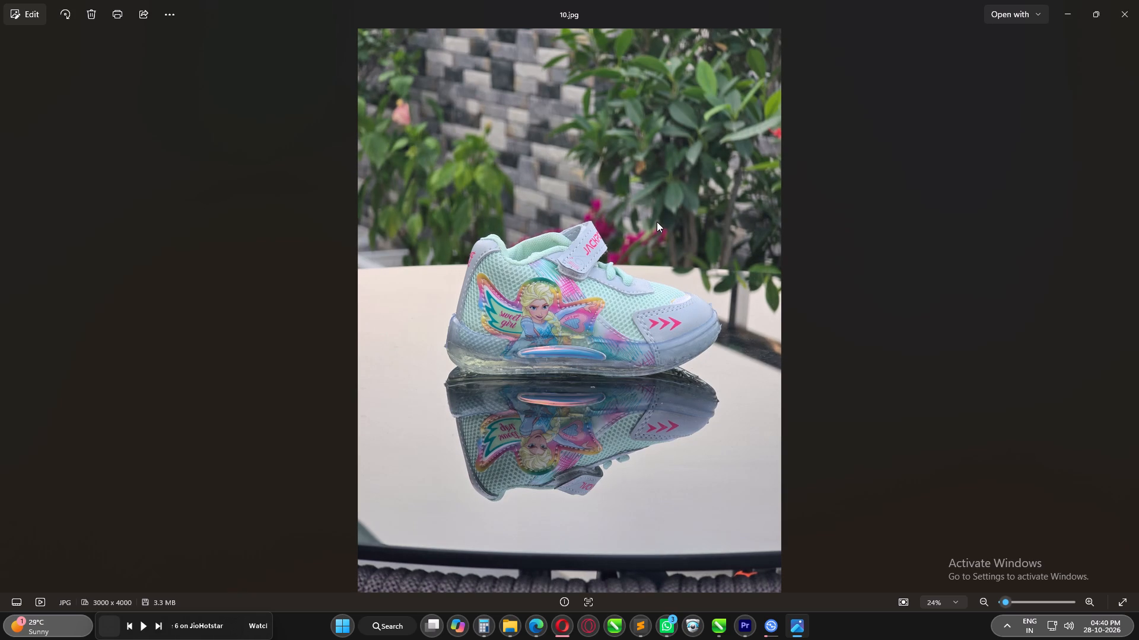
key("Delete")
key("Left")
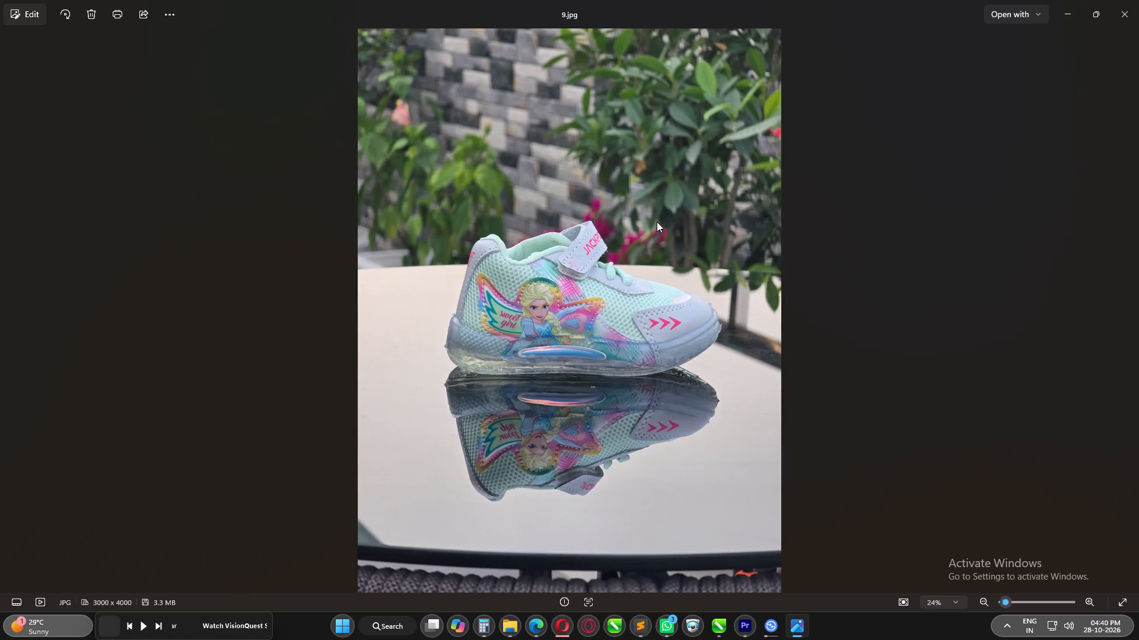
key("Delete")
Compare the white shoe photos 11.jpg, with a grey background, and 12.jpg, with a coloured background.
key("Left")
key("Right")
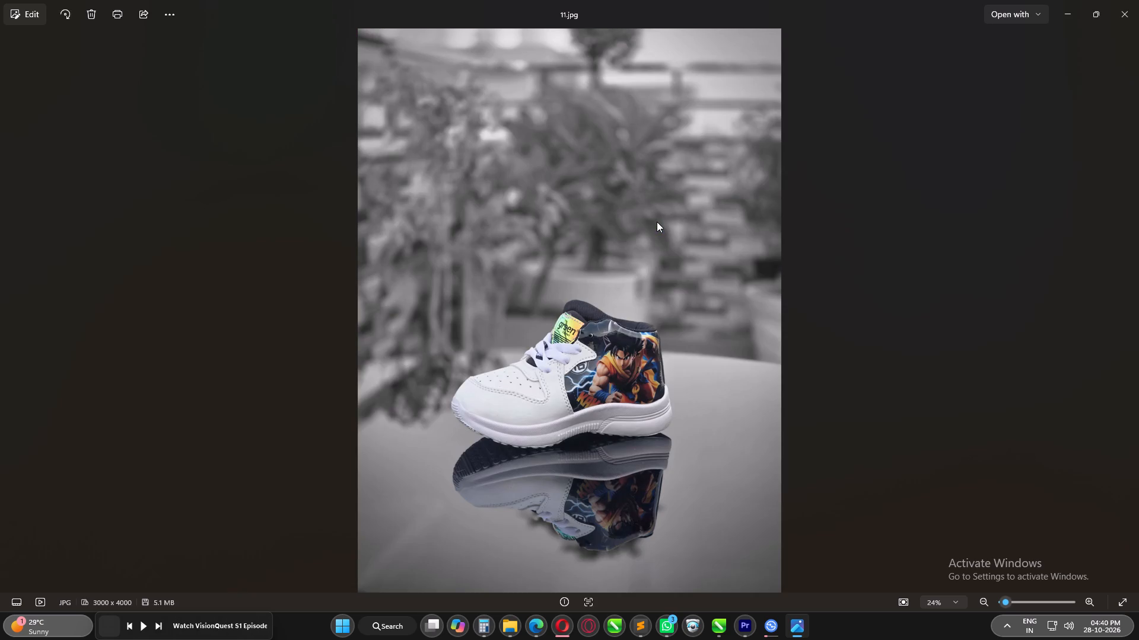
key("Right")
key("Left")
key("Right")
key("Left")
key("Right")
Compare the white shoe photos 12.jpg and 13.jpg, checking the printed artwork and the backgrounds.
key("Right")
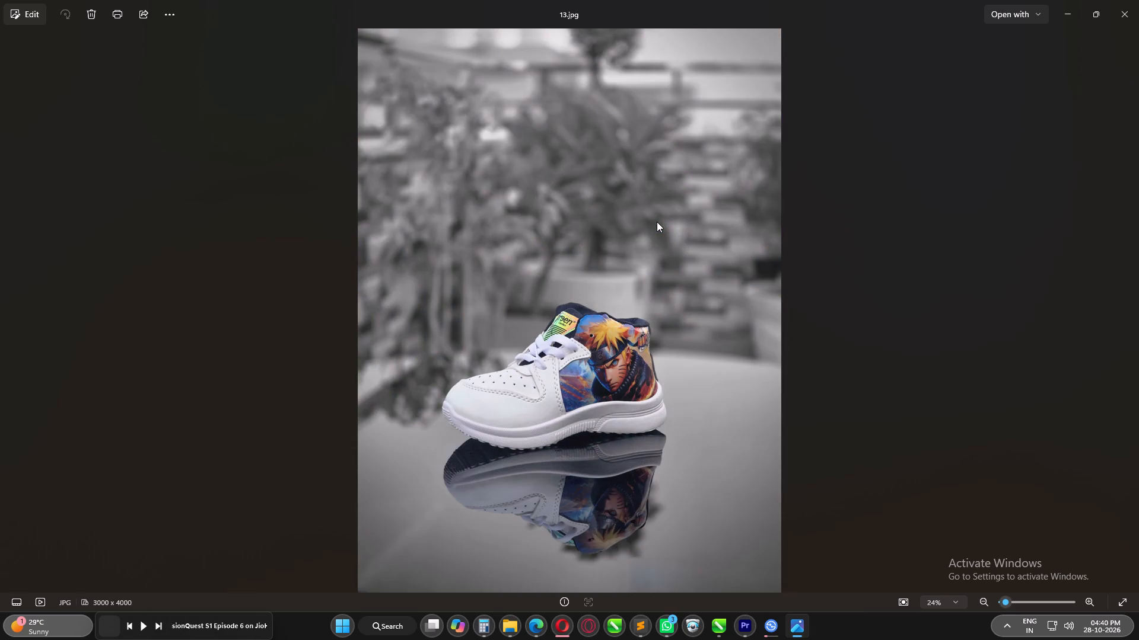
key("Left")
key("Right")
key("Left")
key("Right")
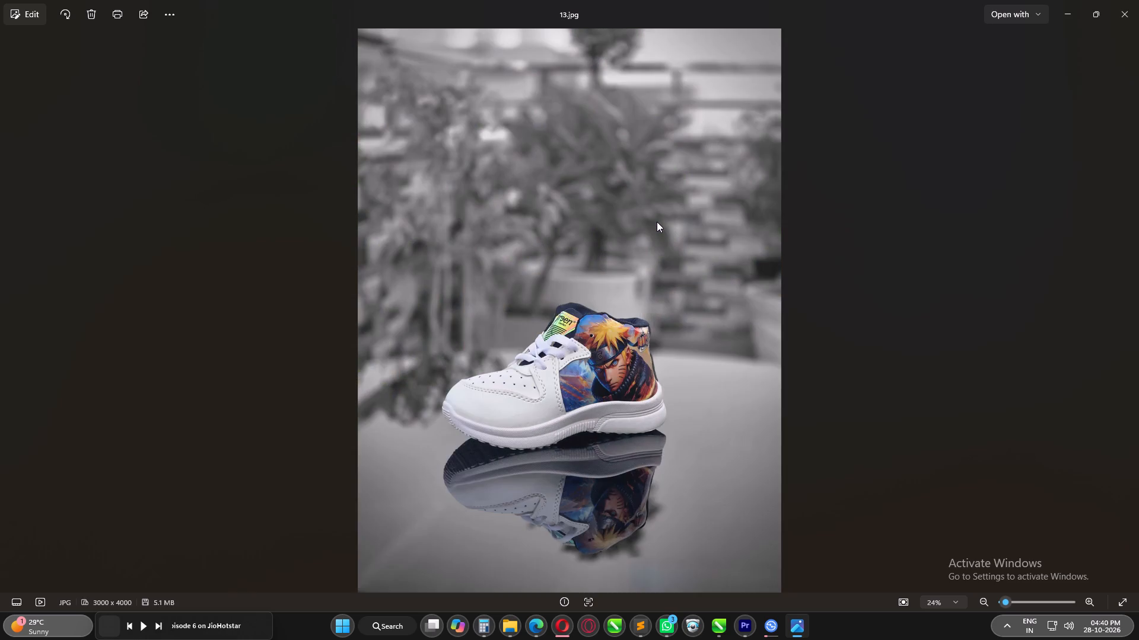
key("Left")
key("Right")
key("Left")
key("Right")
key("Left")
key("Right")
key("Left")
key("Right")
key("Left")
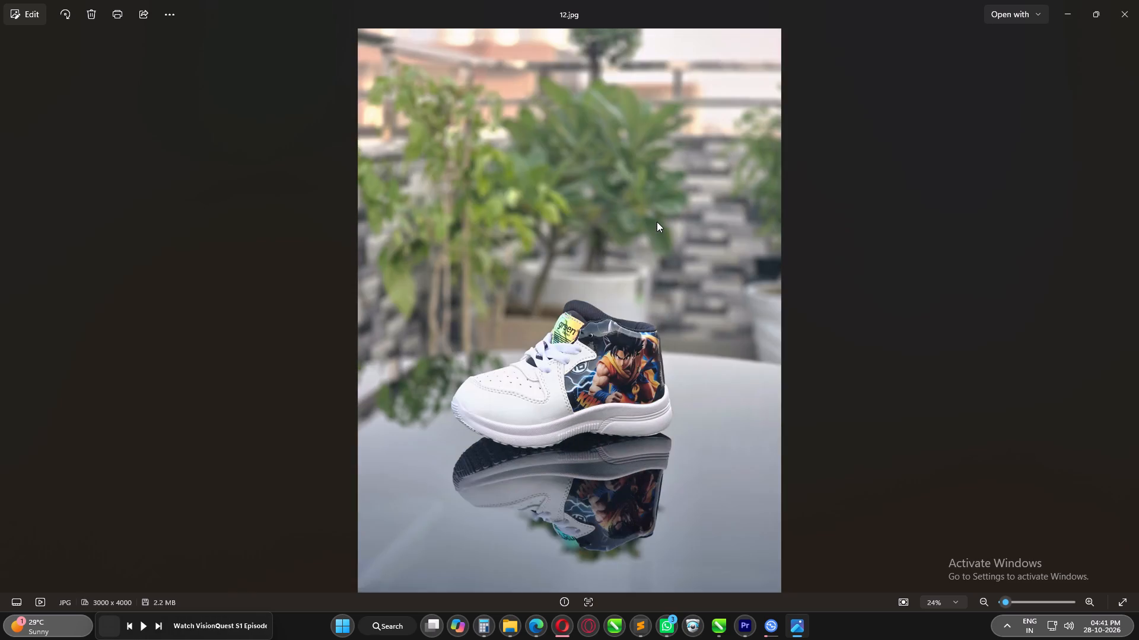
key("Right")
Compare the white shoe photos 13.jpg and 14.jpg, go back through to 11.jpg, and close the photo viewer.
key("Right")
key("Left")
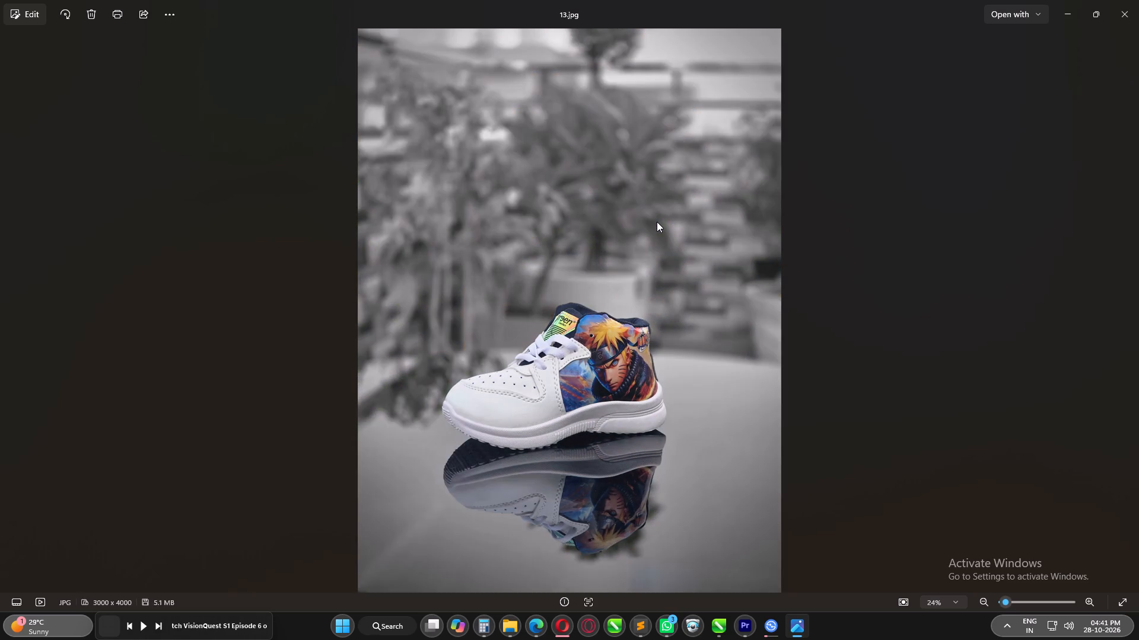
key("Right")
key("Left")
key("Right")
key("Left")
key("Right")
key("Left")
key("Right")
key("Left")
key("Right")
key("Right")
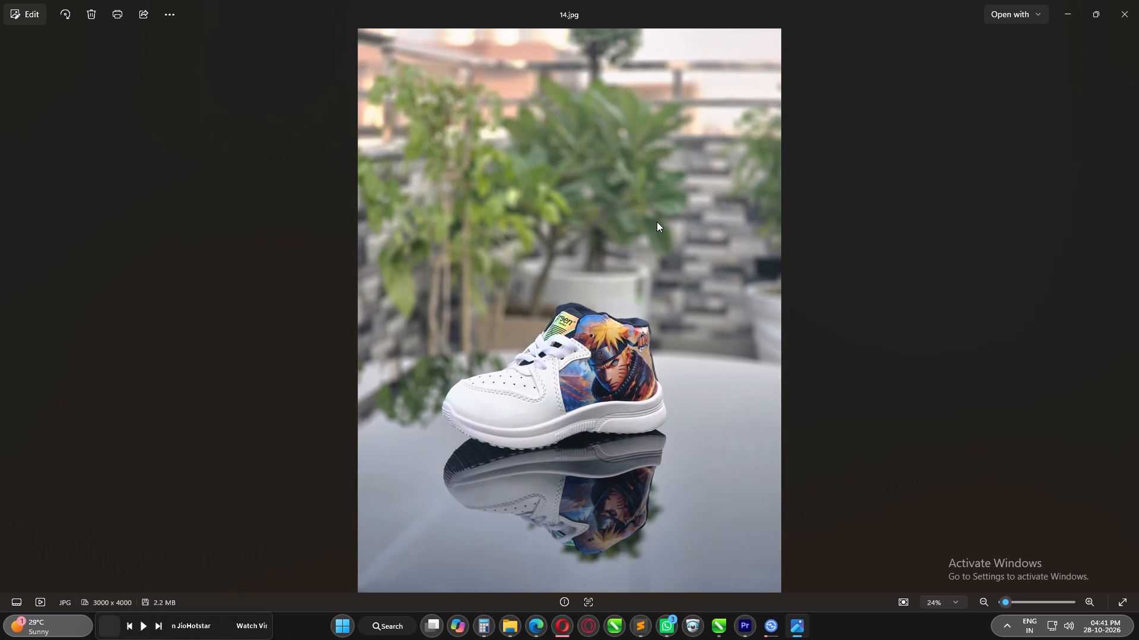
key("Left")
key("Left")
key("Left")
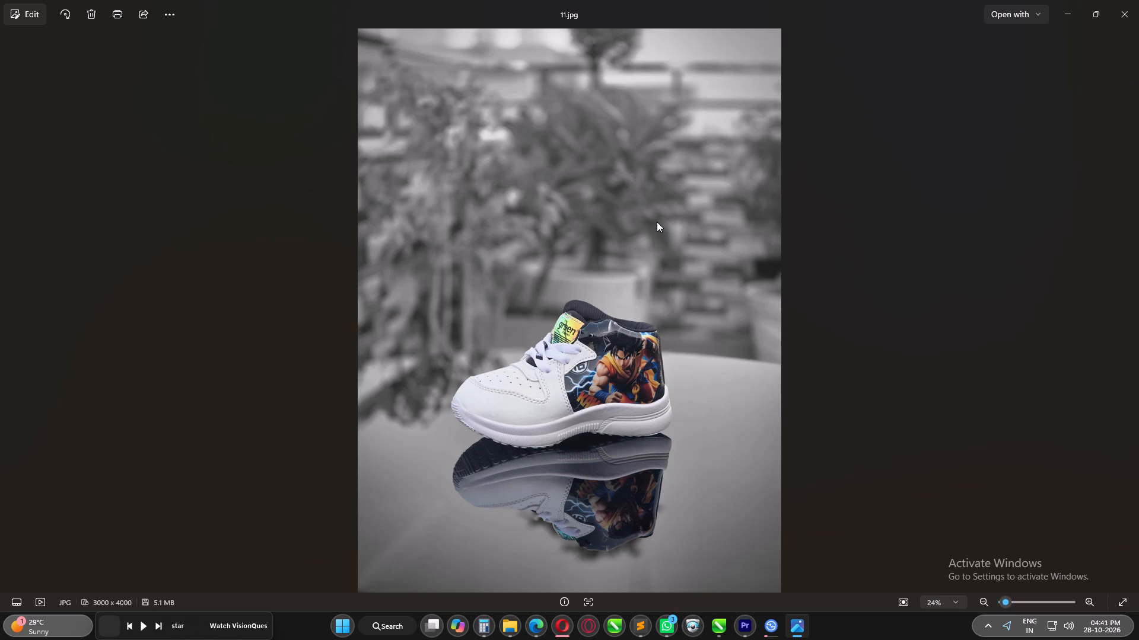
left_click(1138, 0)
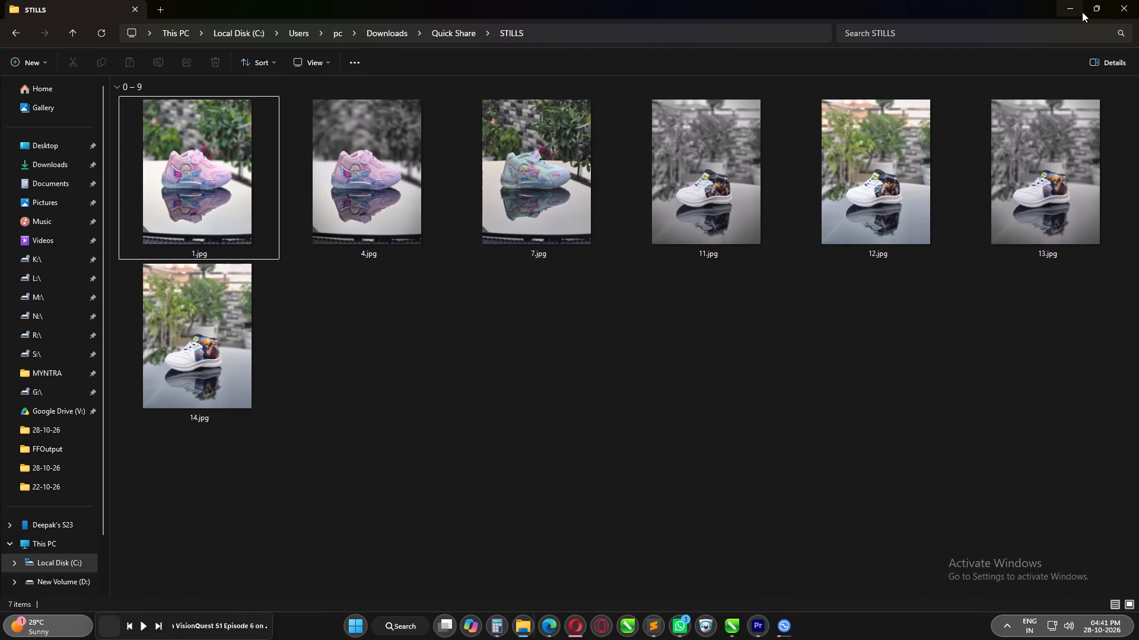
Switch to Quick Share and dismiss the notice for the incomplete 35-file transfer.
left_click(782, 635)
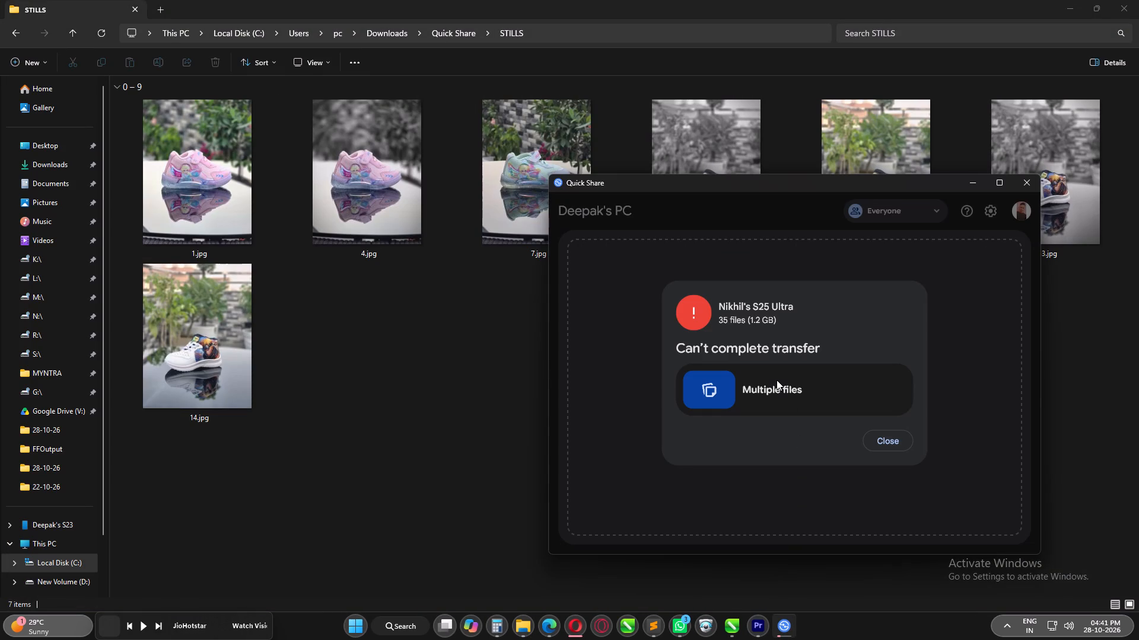
left_click(885, 444)
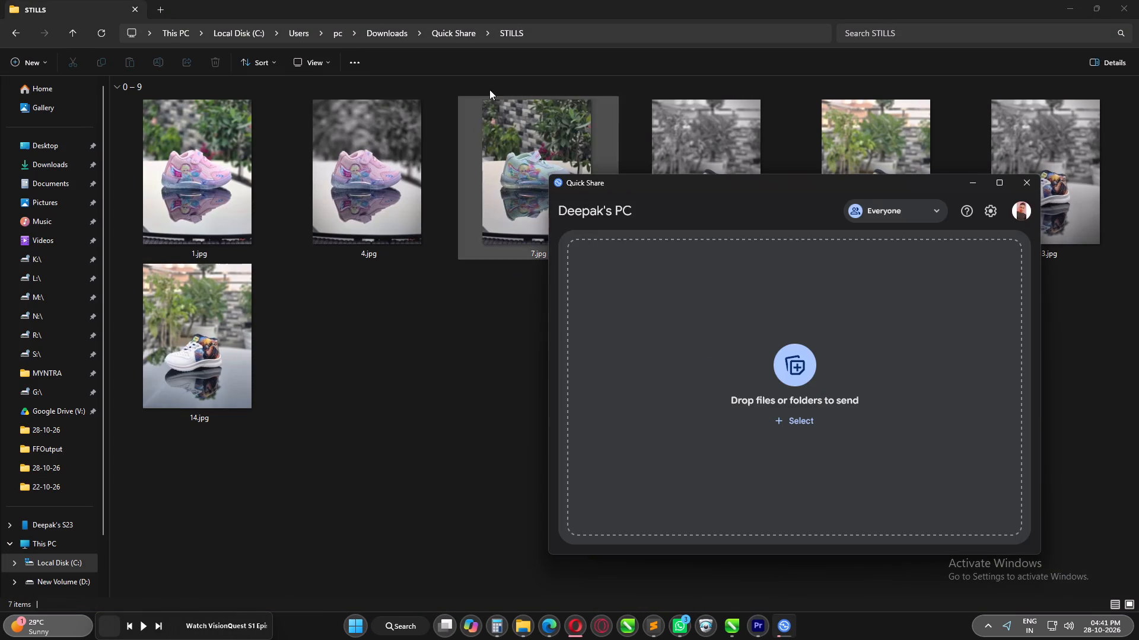
In the Quick Share downloads folder, delete last week's eight files from 20261024_163316 (1).mp4 through 20261024_162503.jpg.
left_click(459, 32)
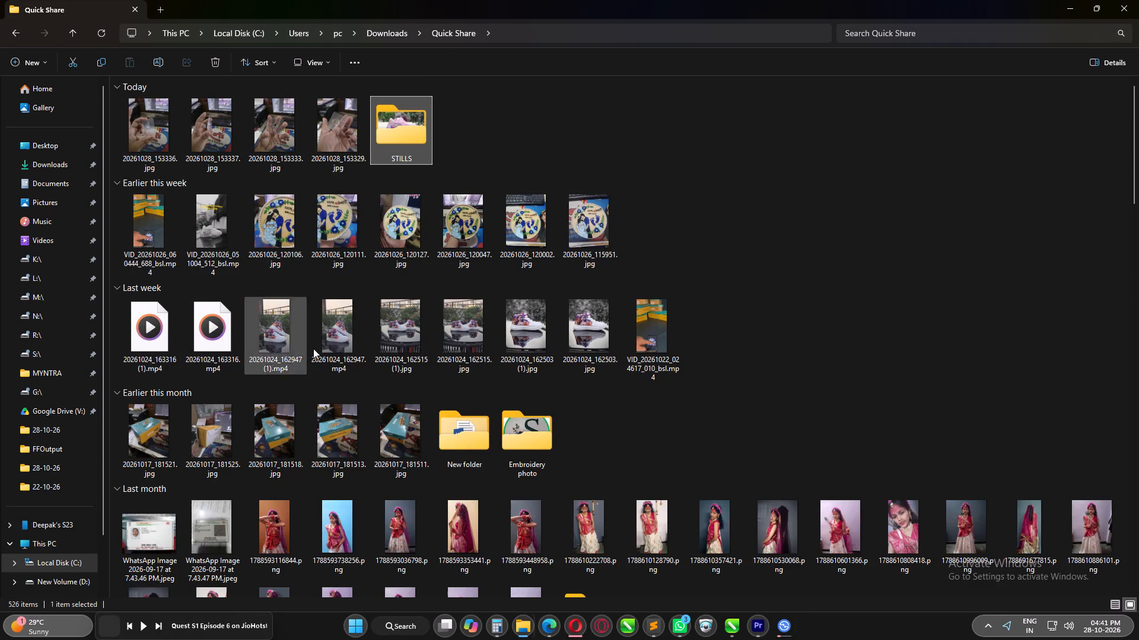
left_click(141, 335)
left_click(577, 335, "shift")
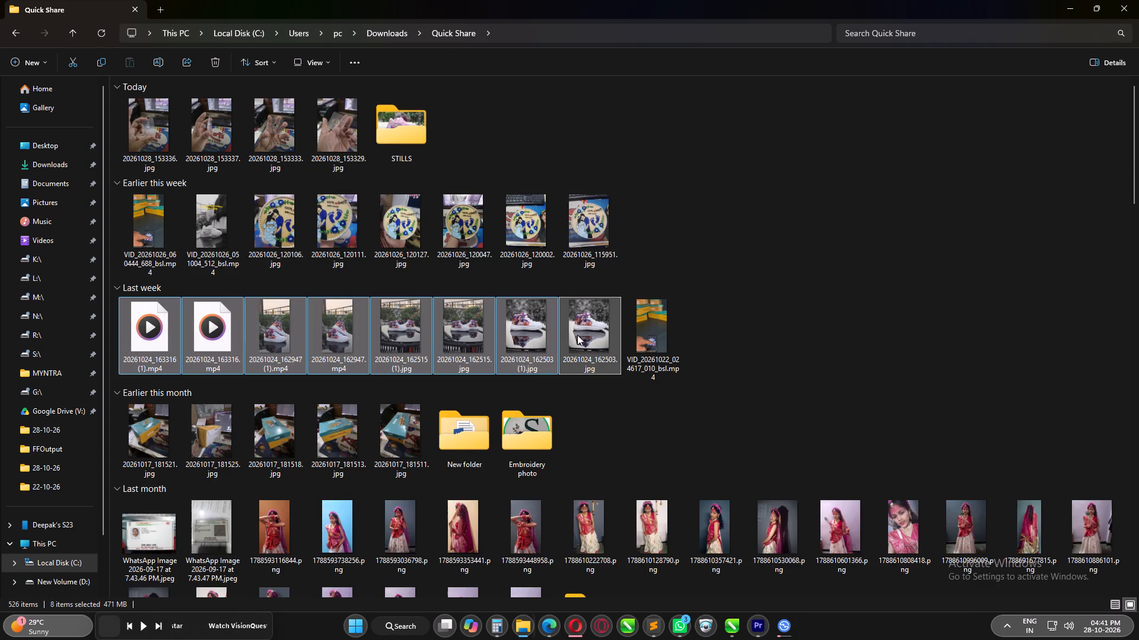
key("Delete")
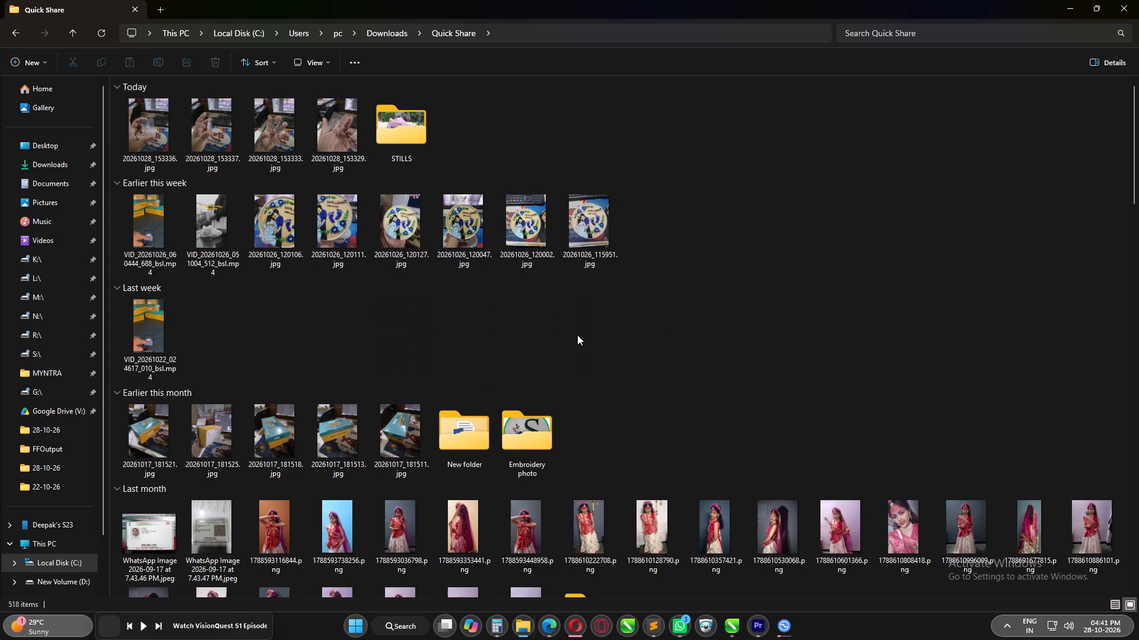
left_click(444, 335)
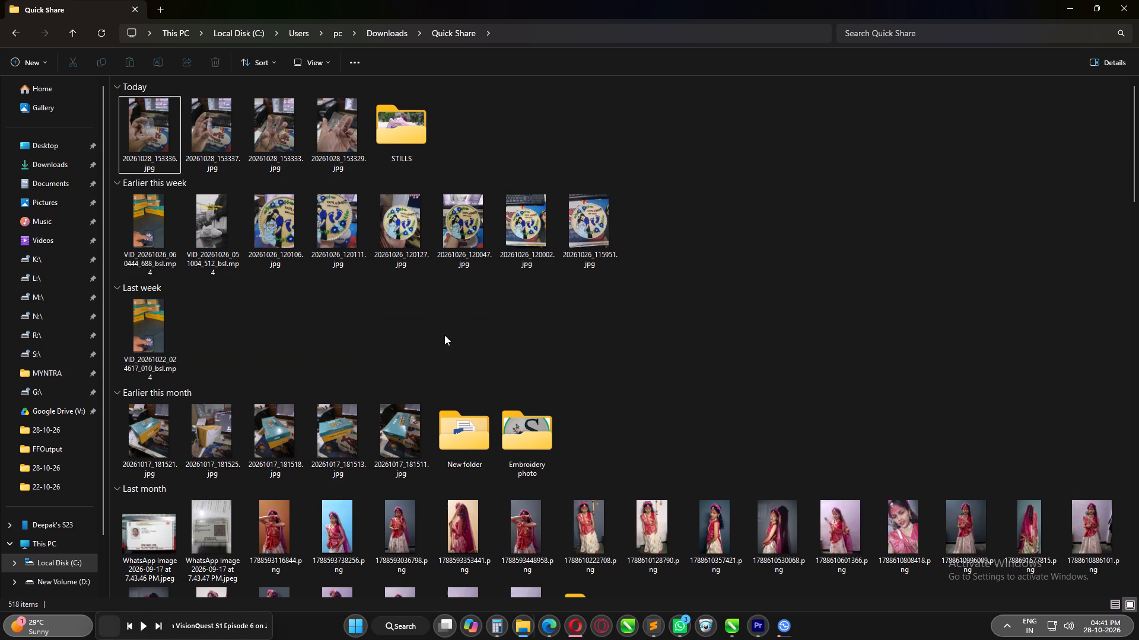
Search Windows for LocalSend and launch it.
left_click(396, 629)
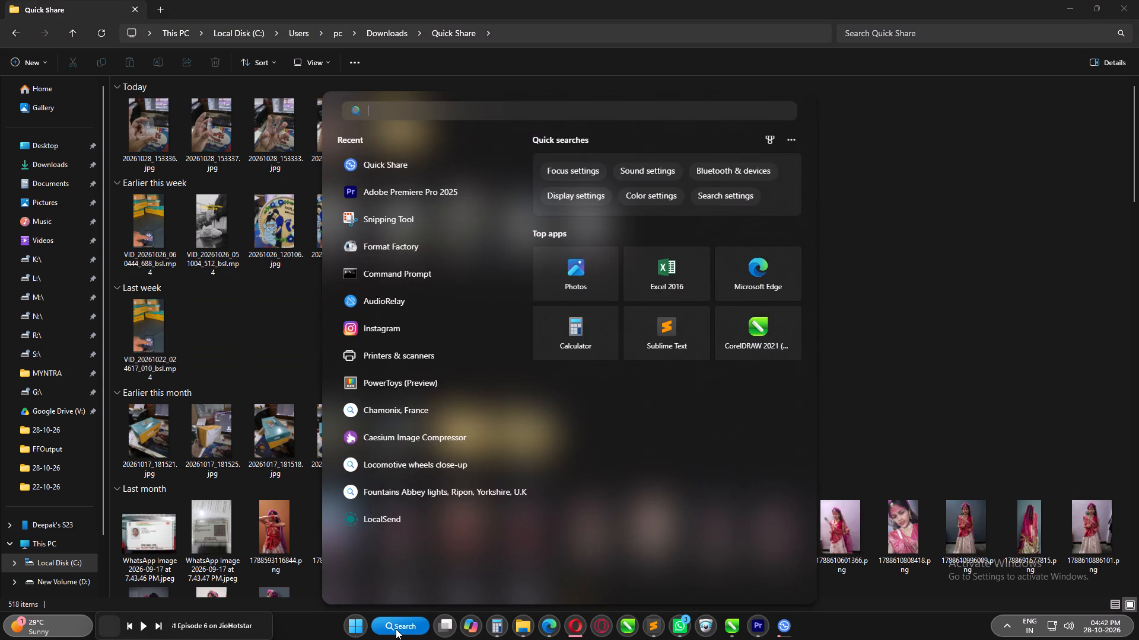
type("LOC")
left_click(408, 204)
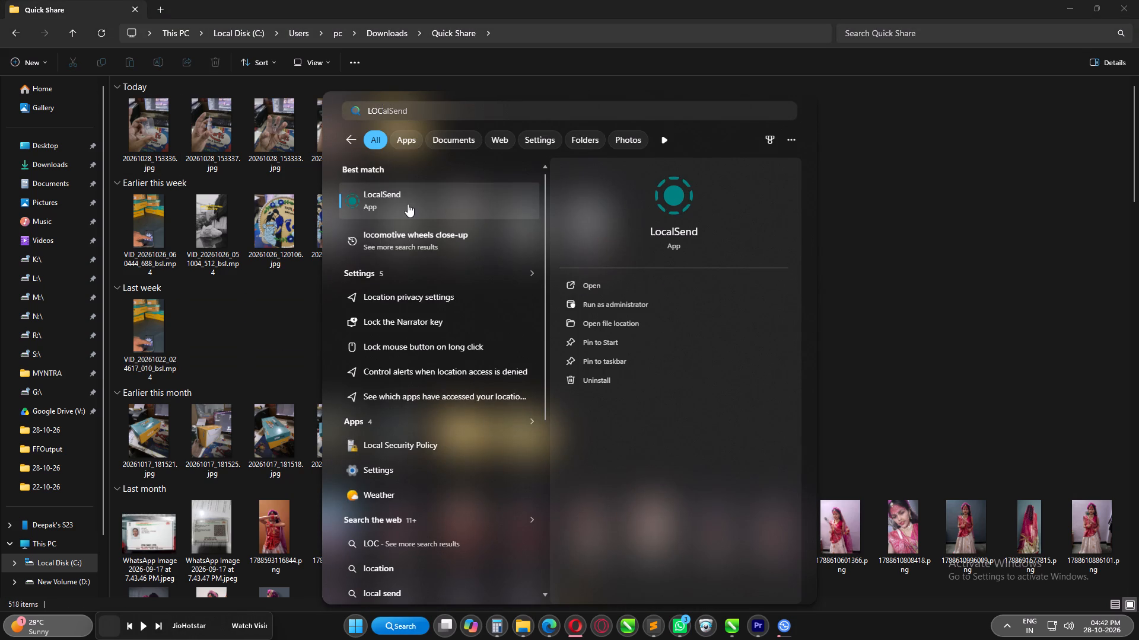
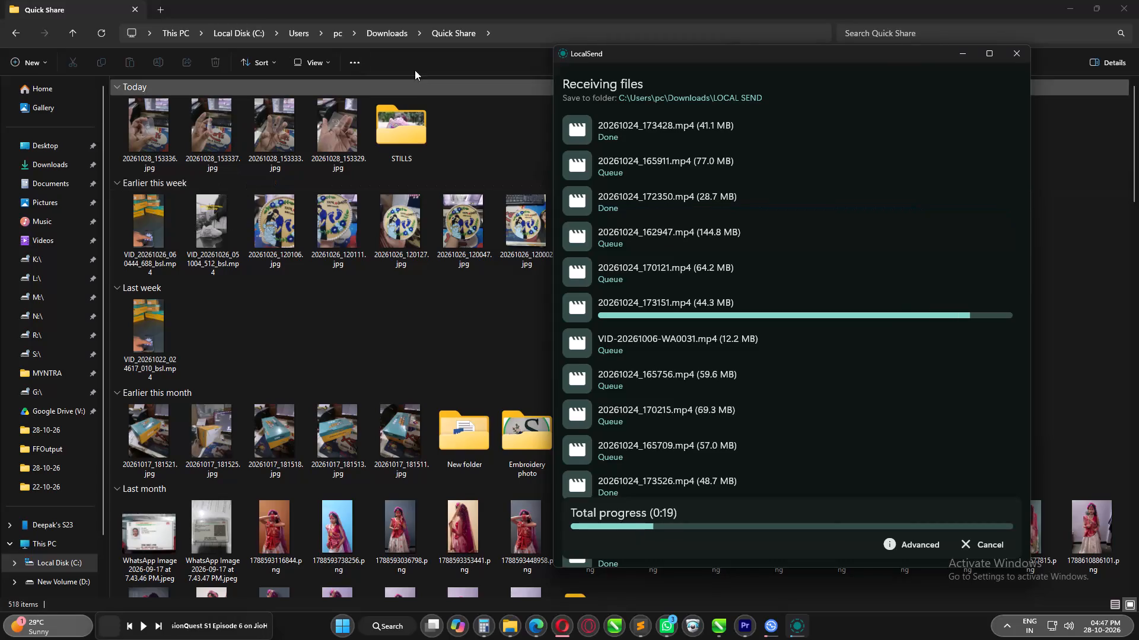
Open the LOCAL SEND folder in Downloads and look over the incoming phone clips until the transfer finishes.
left_click(392, 21)
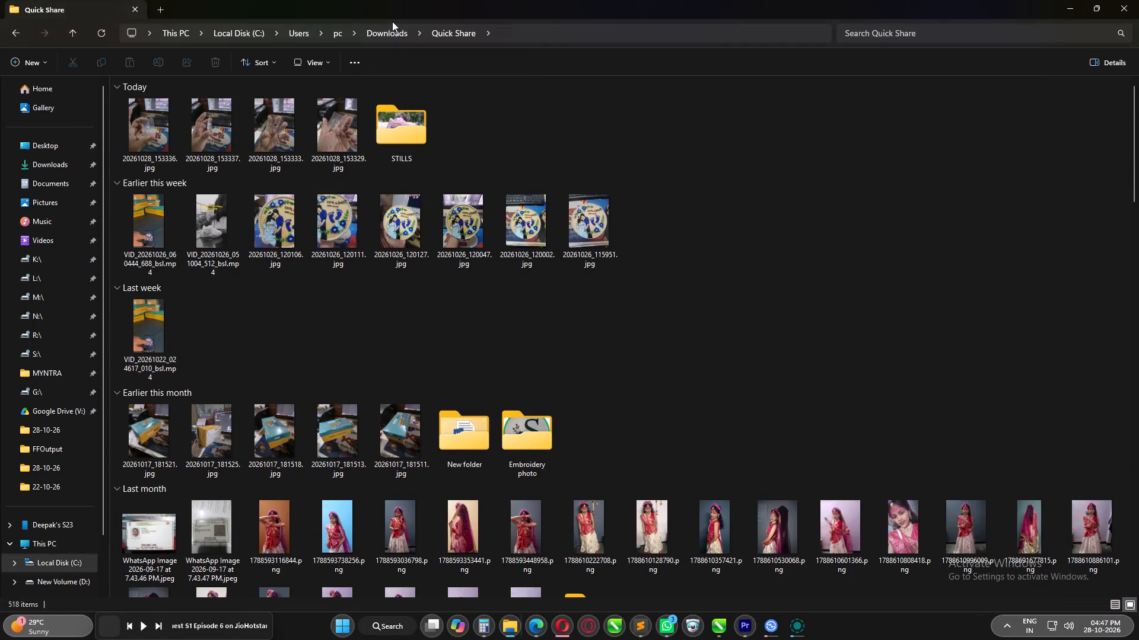
left_click(392, 27)
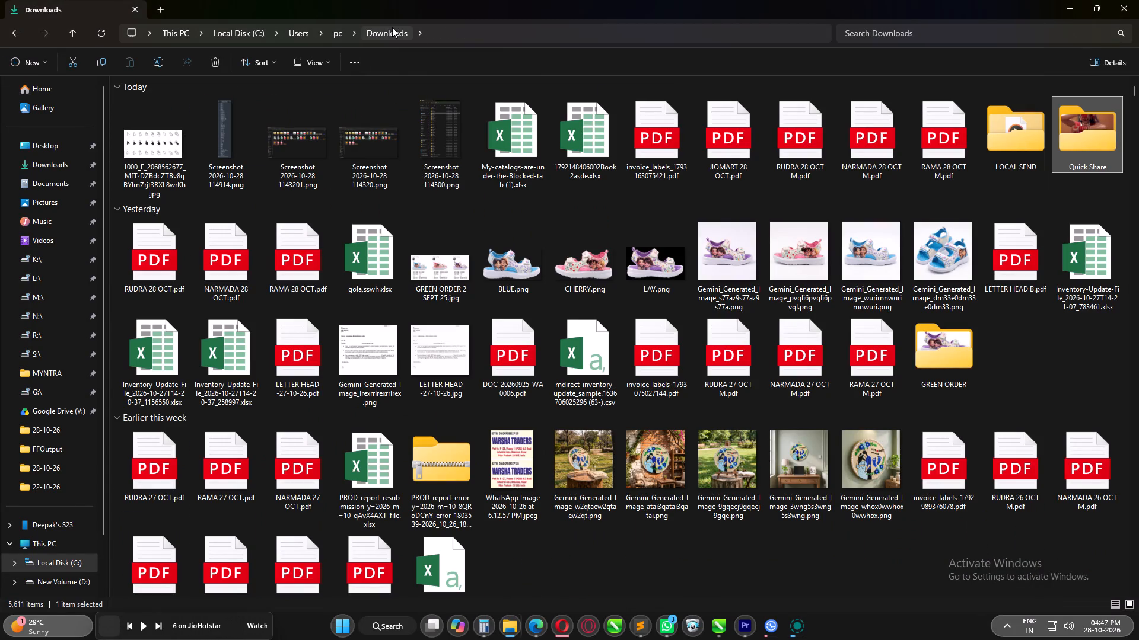
double_click(991, 134)
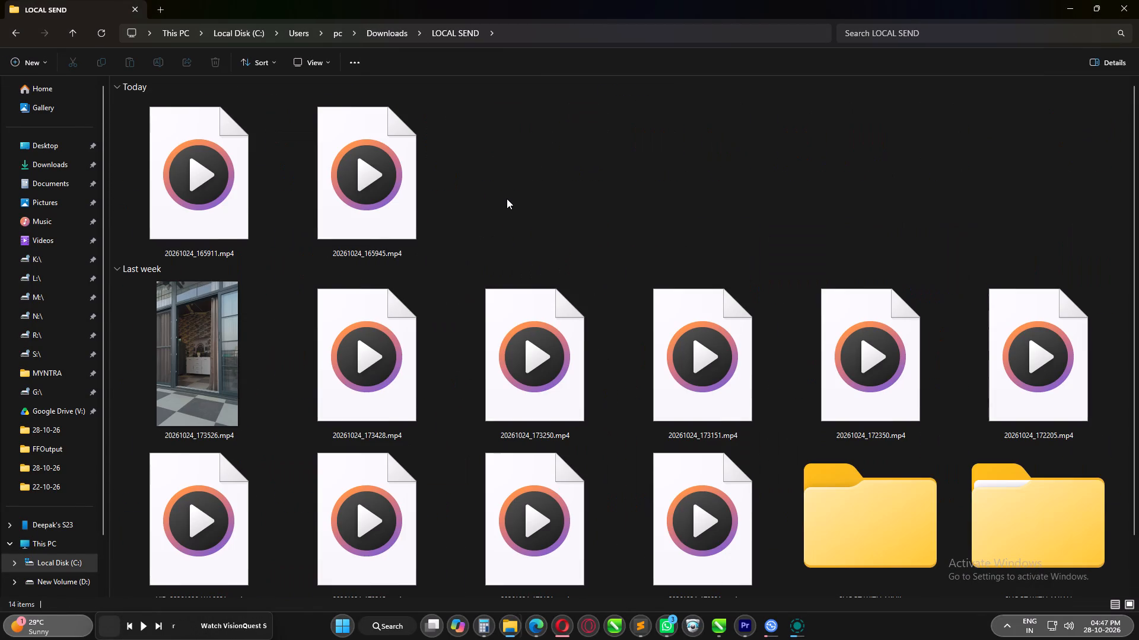
scroll(514, 270, "down", 13)
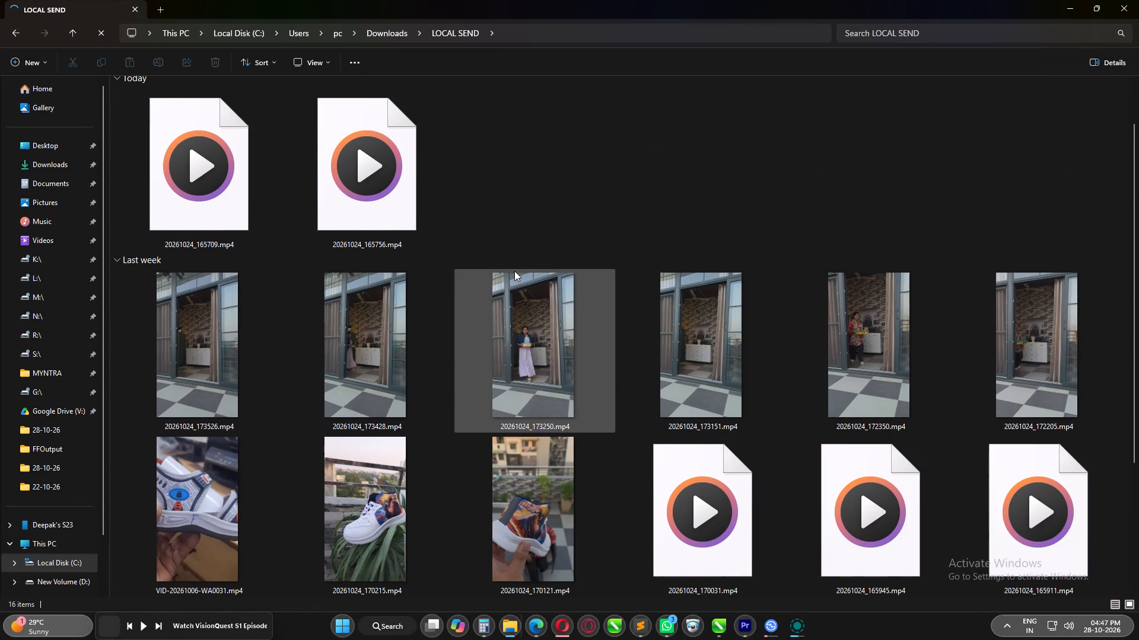
scroll(514, 271, "down", 7)
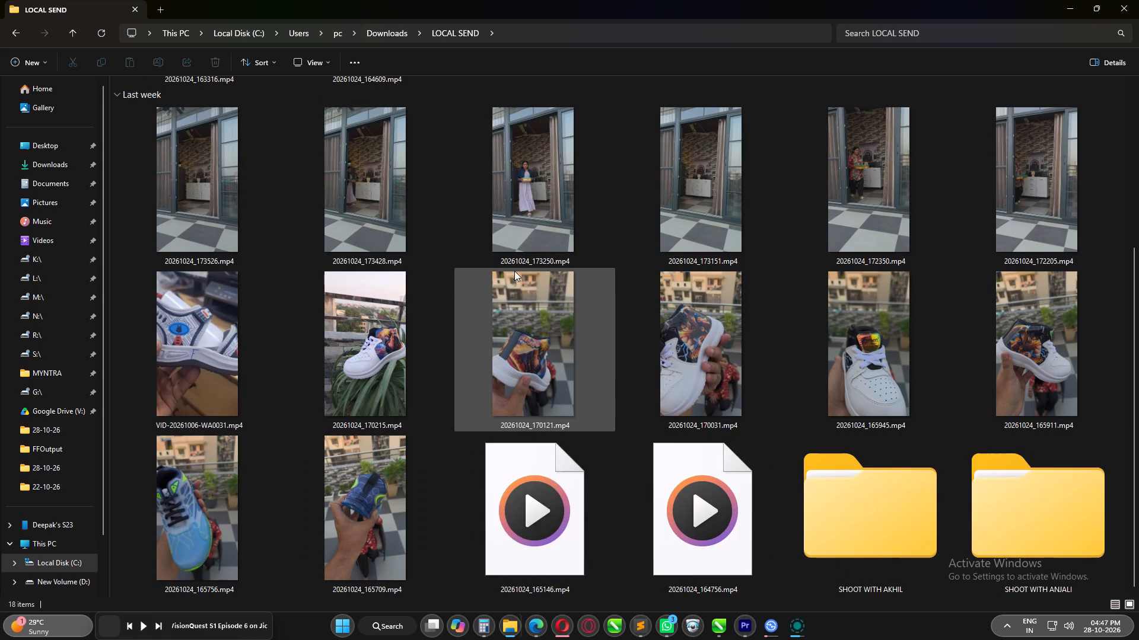
scroll(514, 271, "down", 6)
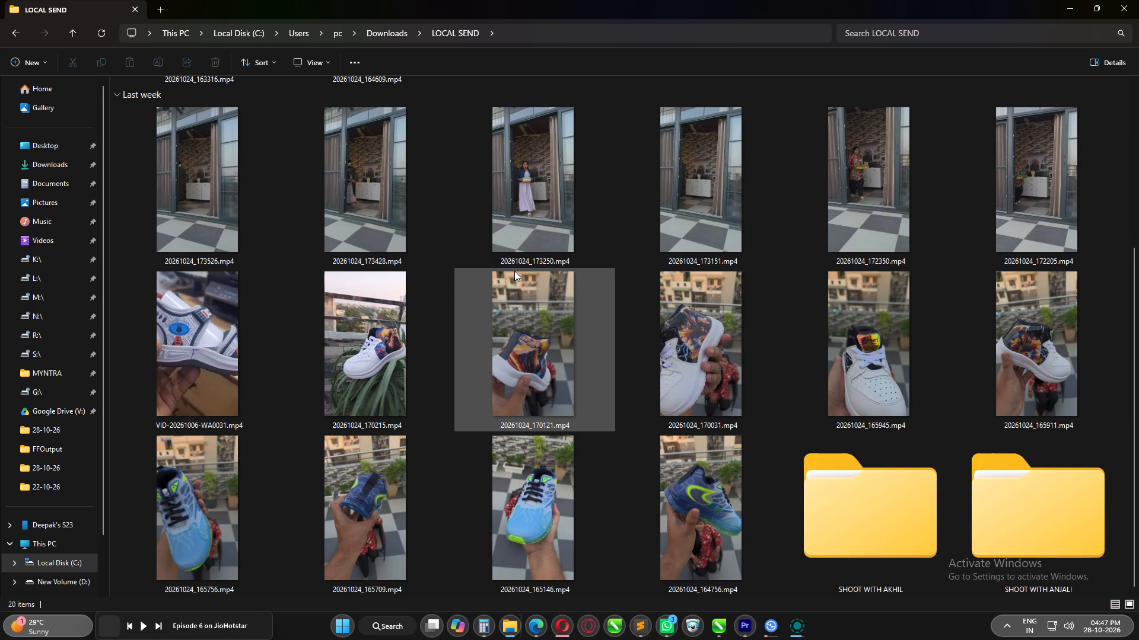
scroll(514, 271, "up", 7)
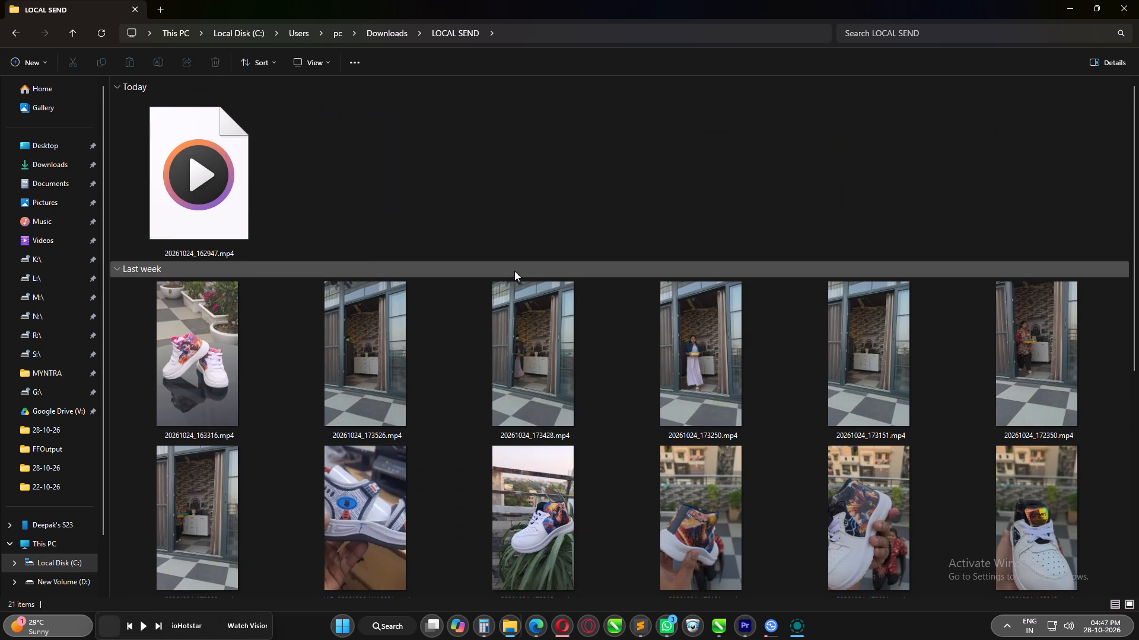
scroll(514, 271, "down", 13)
In the SHOOT WITH ANJALI folder, create a new folder named VIDEO 2.
double_click(547, 505)
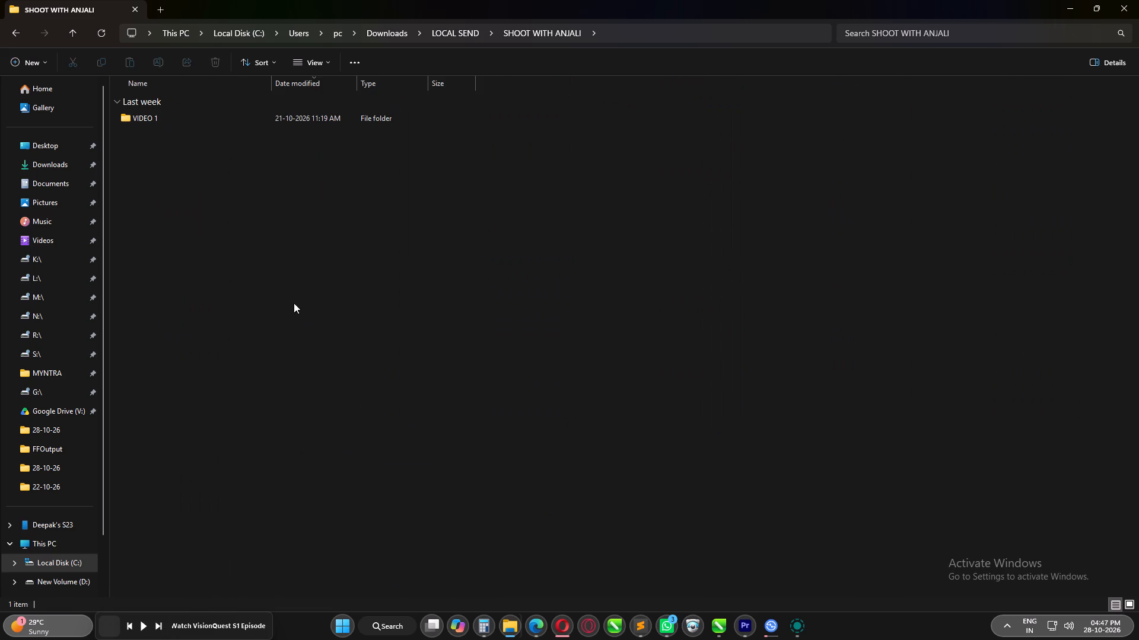
left_click(294, 302)
left_click(23, 64)
left_click(47, 92)
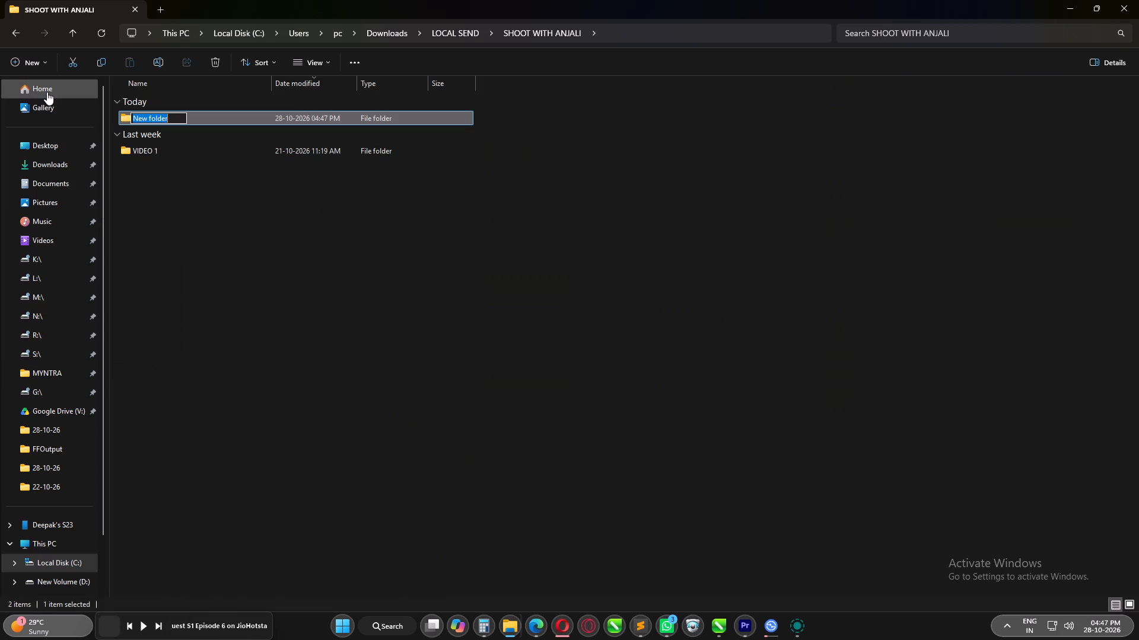
type("VIDEO2")
key("BackSpace")
key("space")
type("2")
key("Return")
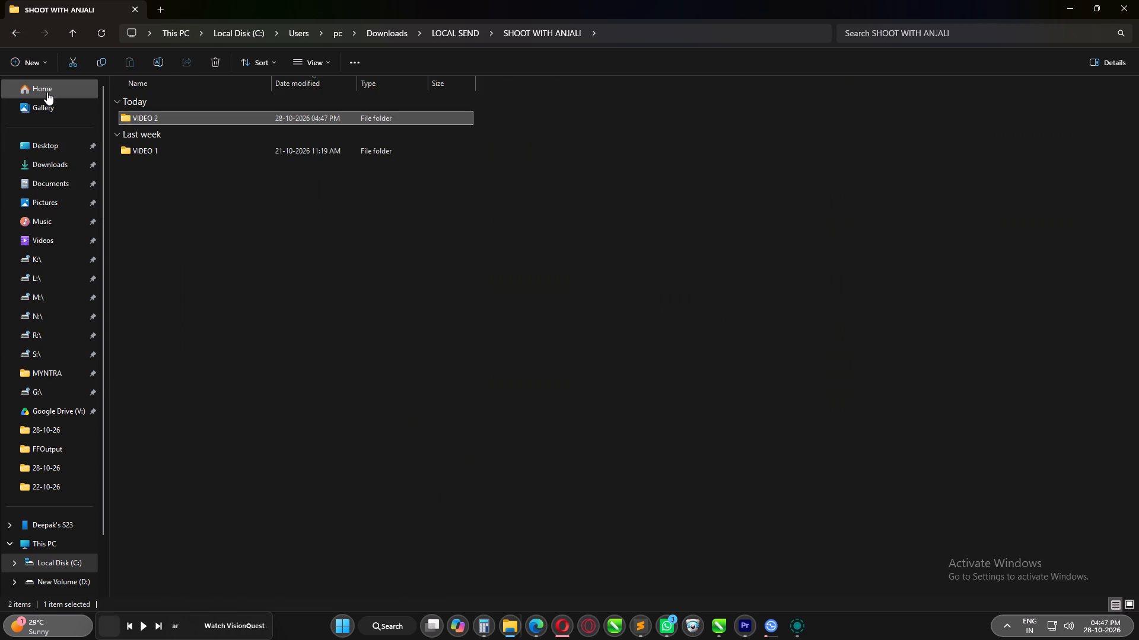
Move the 19 received clips, 20261024_173526.mp4 through 20261024_162947.mp4, from LOCAL SEND into SHOOT WITH ANJALI's VIDEO 2 folder.
double_click(151, 122)
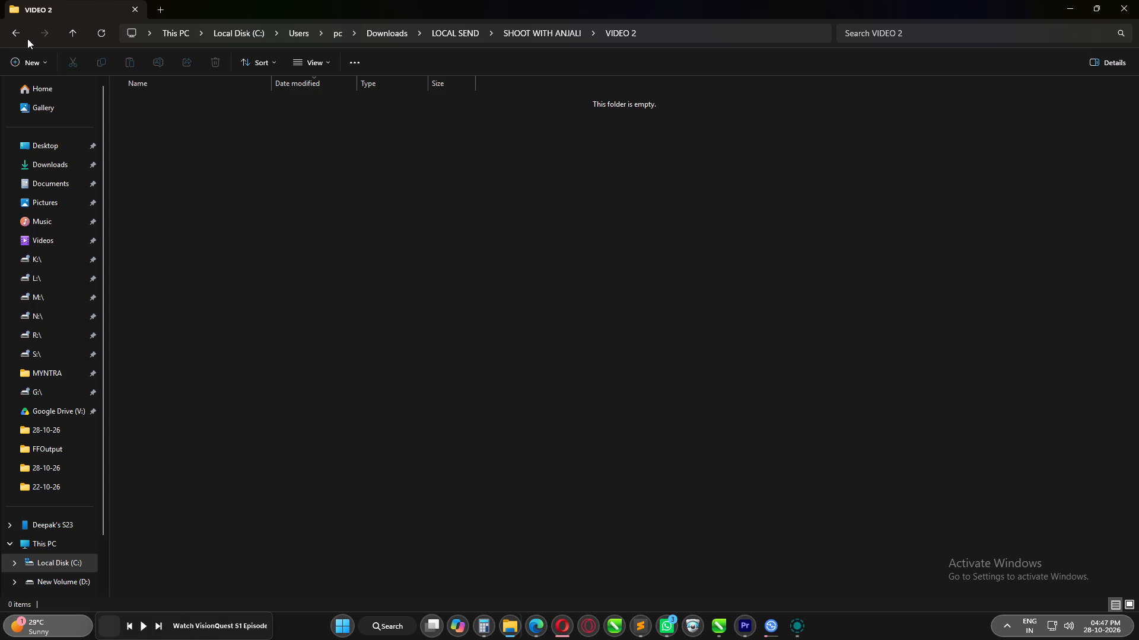
double_click(17, 36)
left_click(219, 340)
scroll(219, 340, "down", 8)
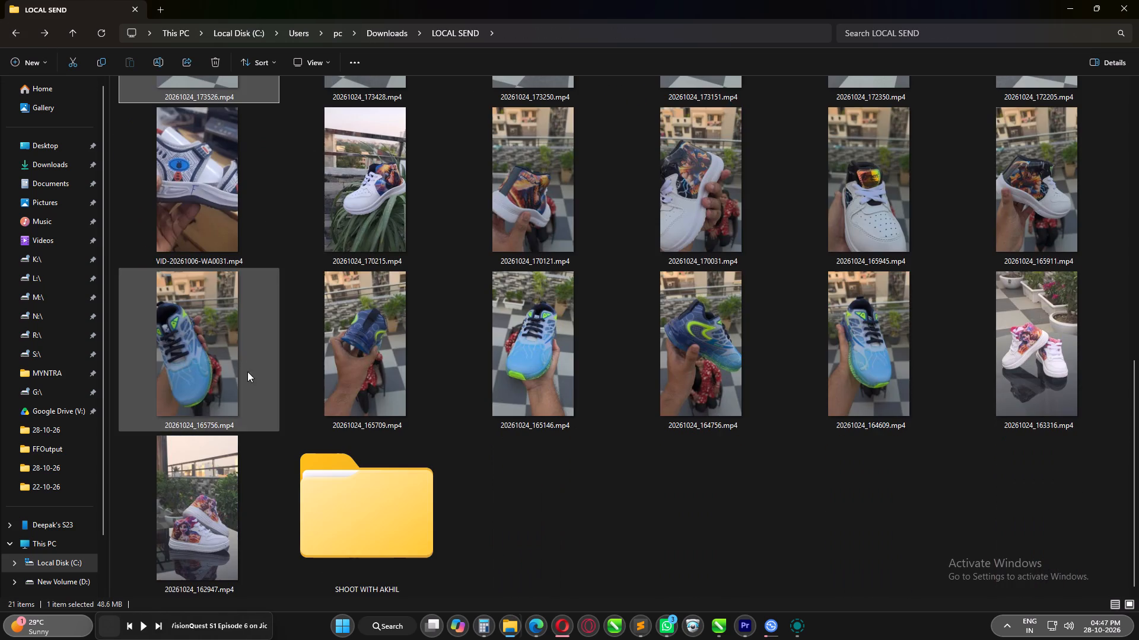
left_click(202, 523, "shift")
key("ctrl+x")
scroll(236, 318, "up", 9)
double_click(228, 179)
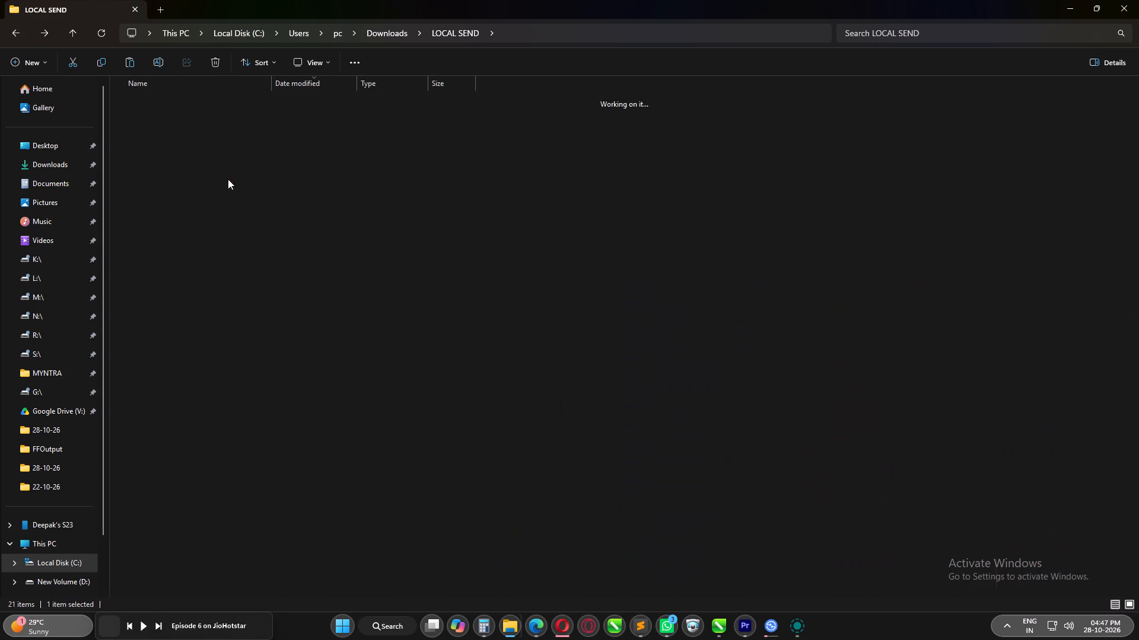
double_click(158, 115)
left_click(341, 284)
key("ctrl+v")
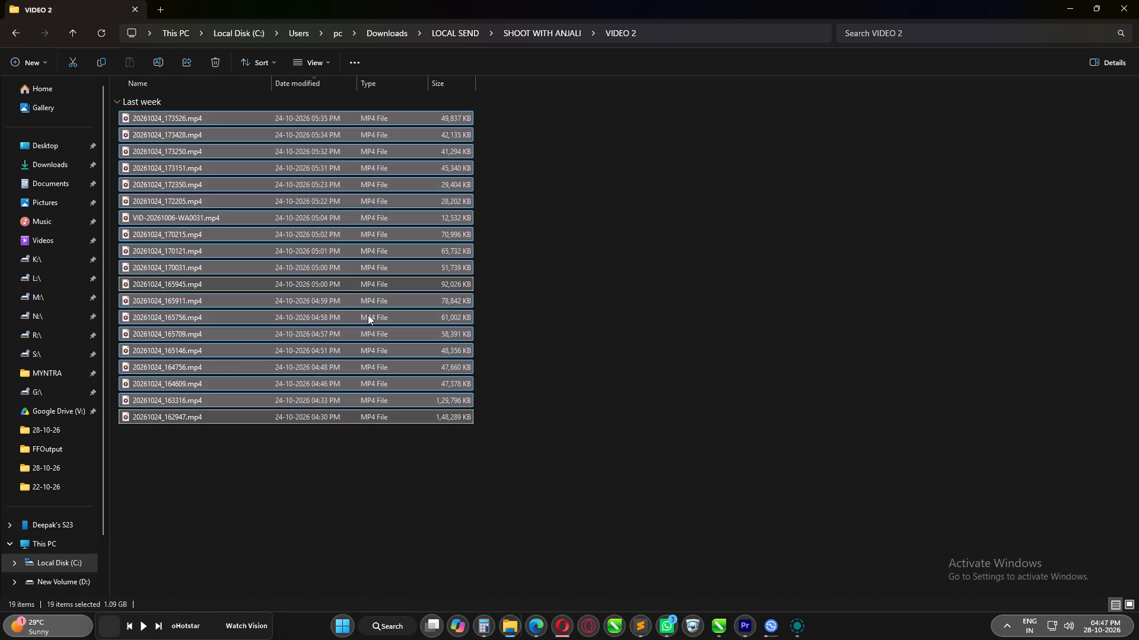
Display the VIDEO 2 clips as extra large icons.
left_click(708, 476)
key("ctrl+shift+1")
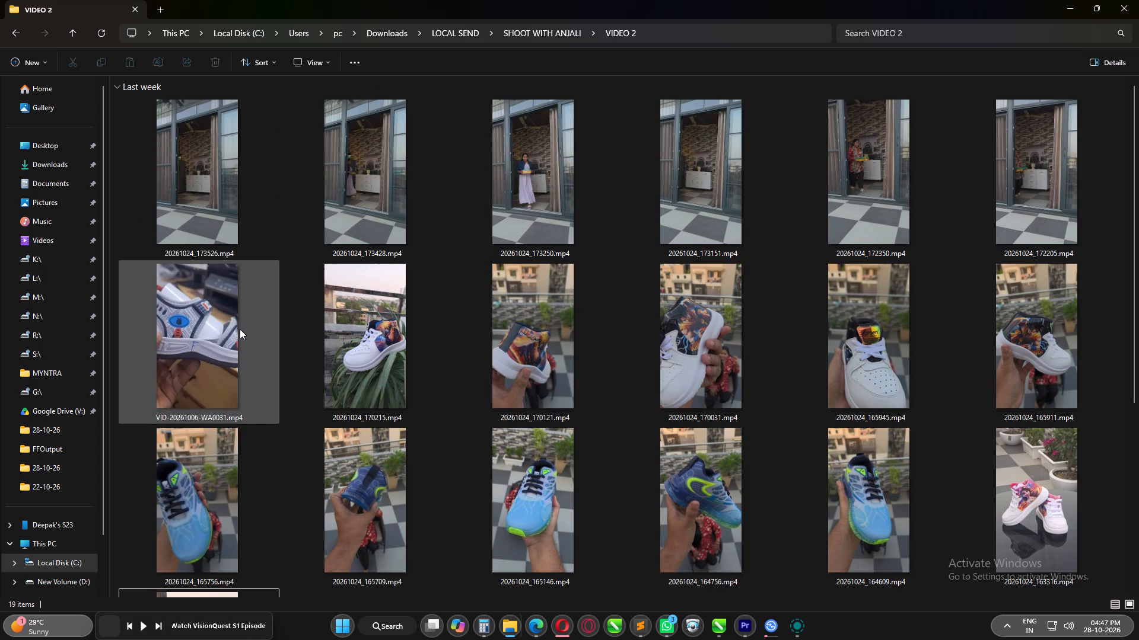
Create a folder named THROUGH AND CATCH inside VIDEO 2.
left_click(17, 62)
left_click(40, 91)
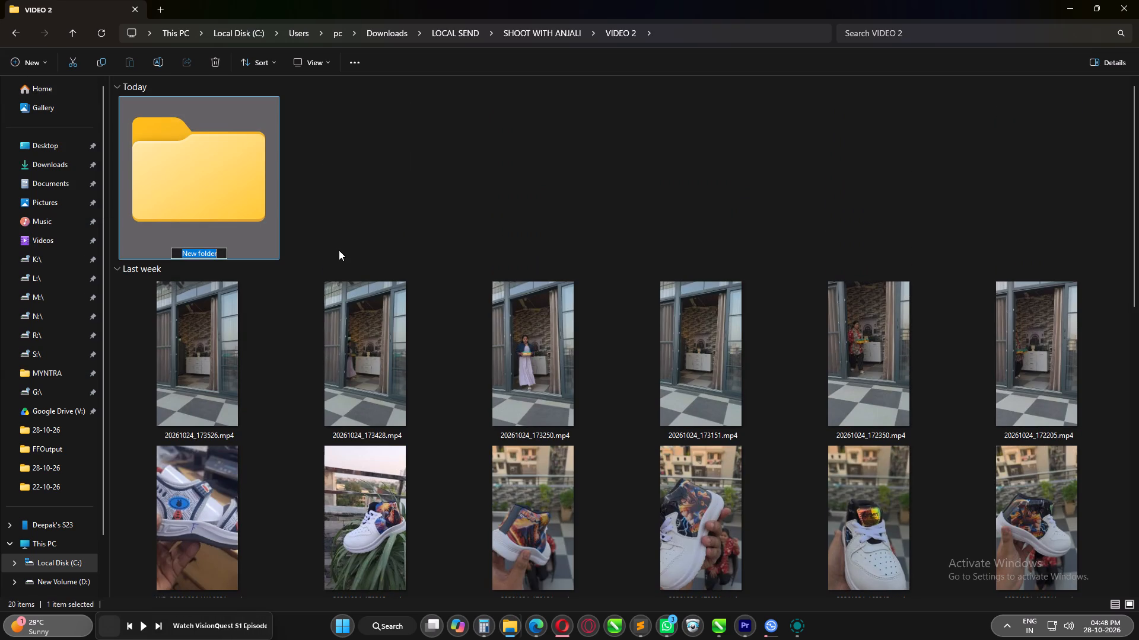
type("TH")
type("ROUGH")
key("space")
type("AND")
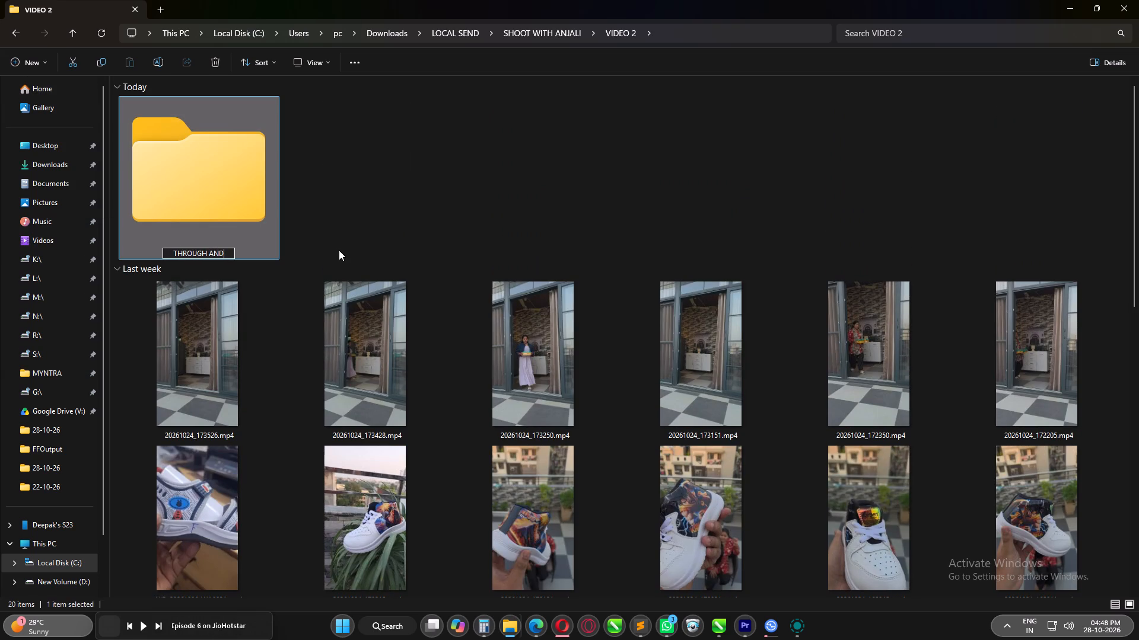
key("space")
type("CATCH")
key("Return")
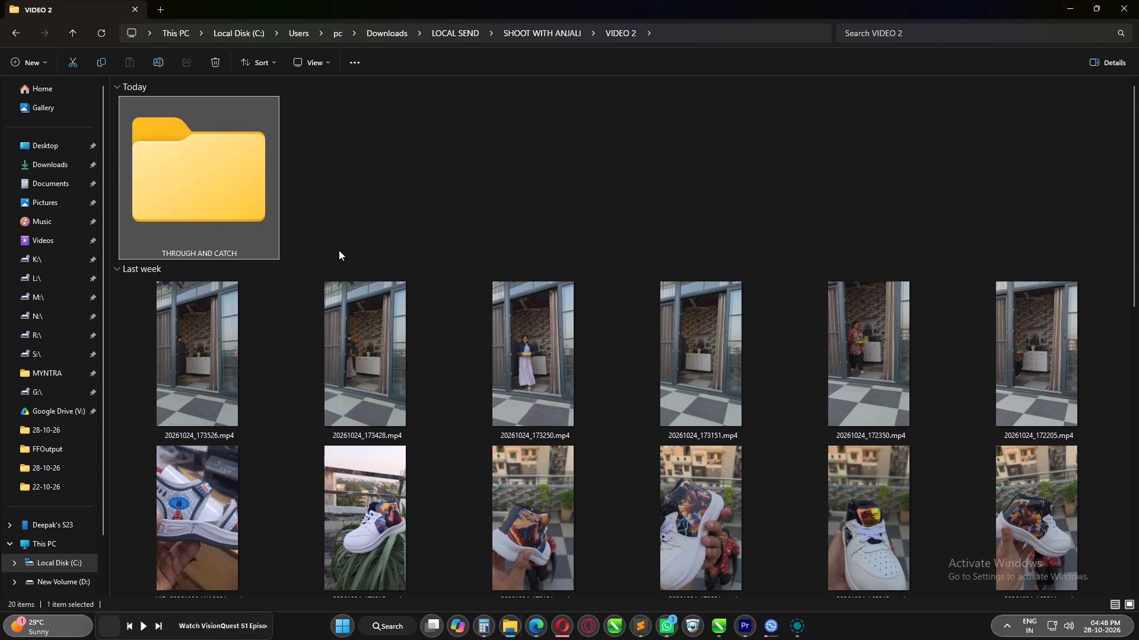
Move the nine hand-held shoe clips, 20261024_170121.mp4 through 20261024_164609.mp4, into the THROUGH AND CATCH folder.
scroll(463, 320, "down", 1)
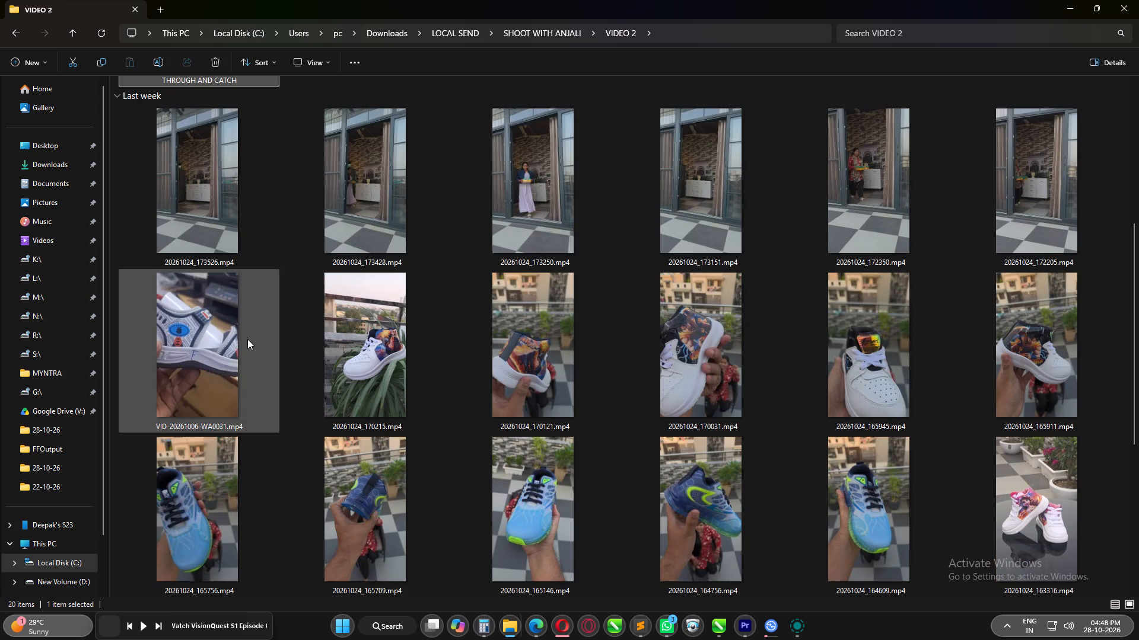
left_click(544, 362)
scroll(820, 472, "down", 1)
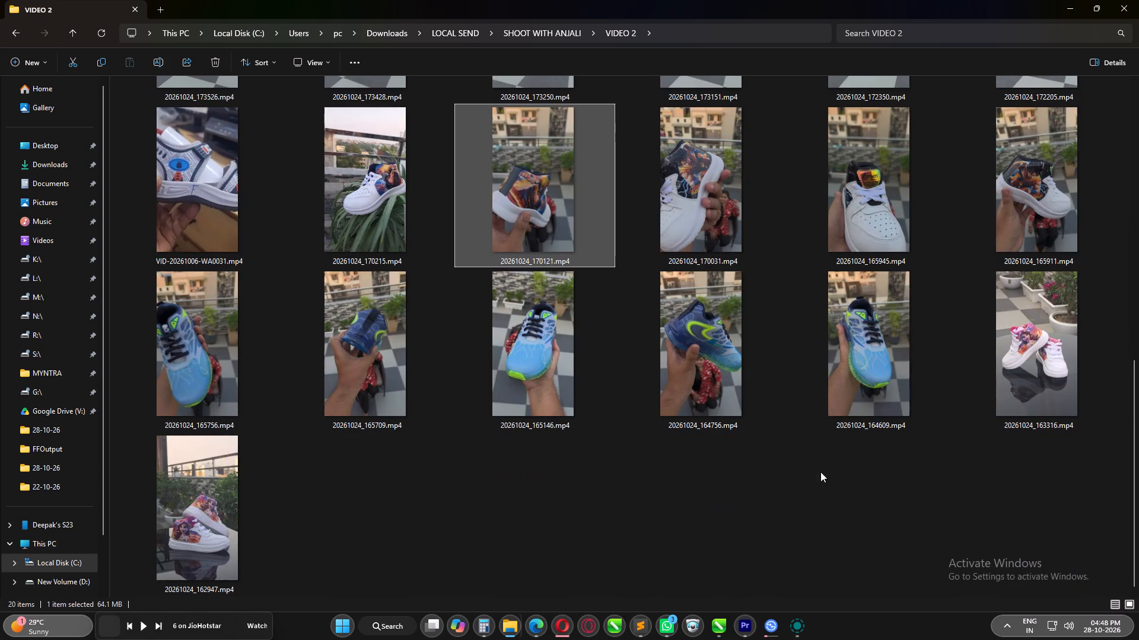
left_click(861, 337, "shift")
scroll(539, 350, "up", 2)
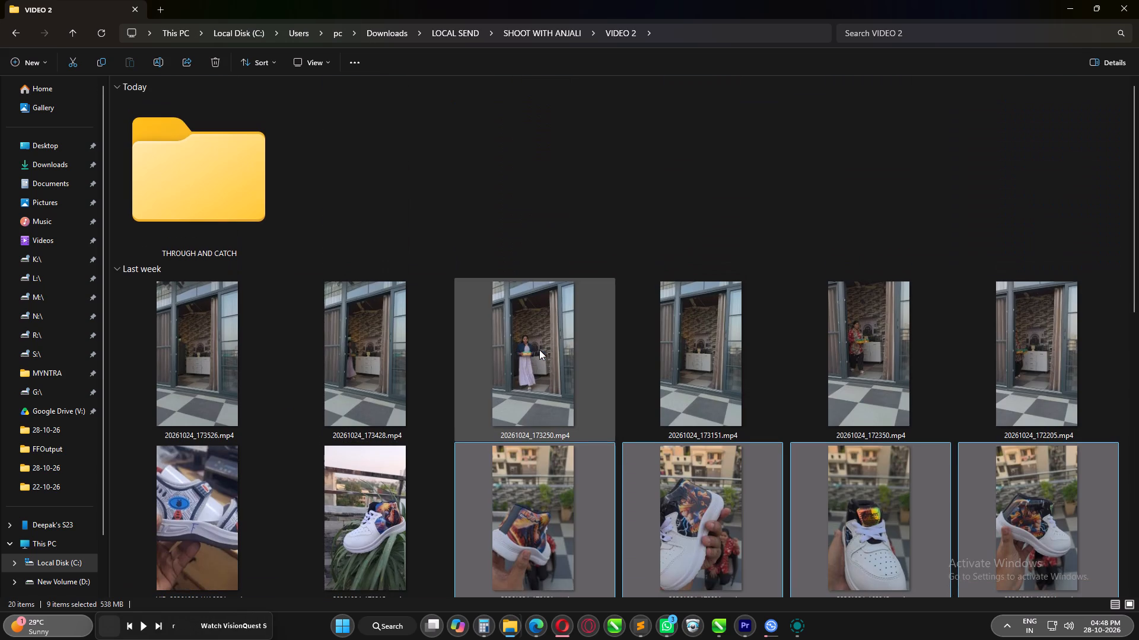
left_click_drag(556, 505, 209, 162)
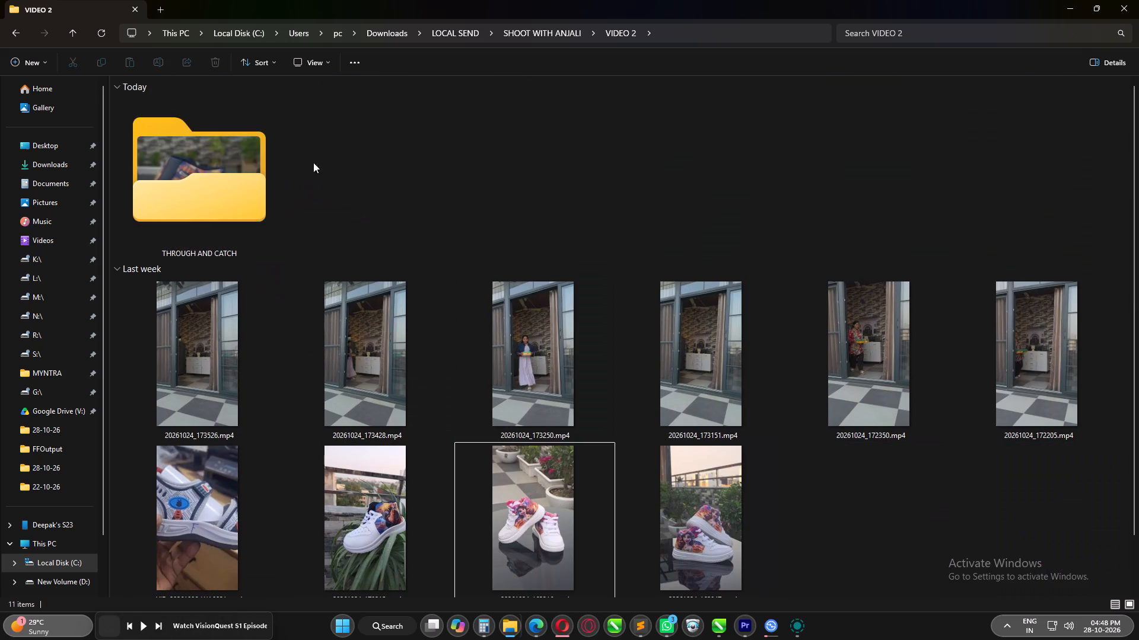
Create a second folder in VIDEO 2 named CLICK ITEMS.
left_click(348, 162)
left_click(10, 63)
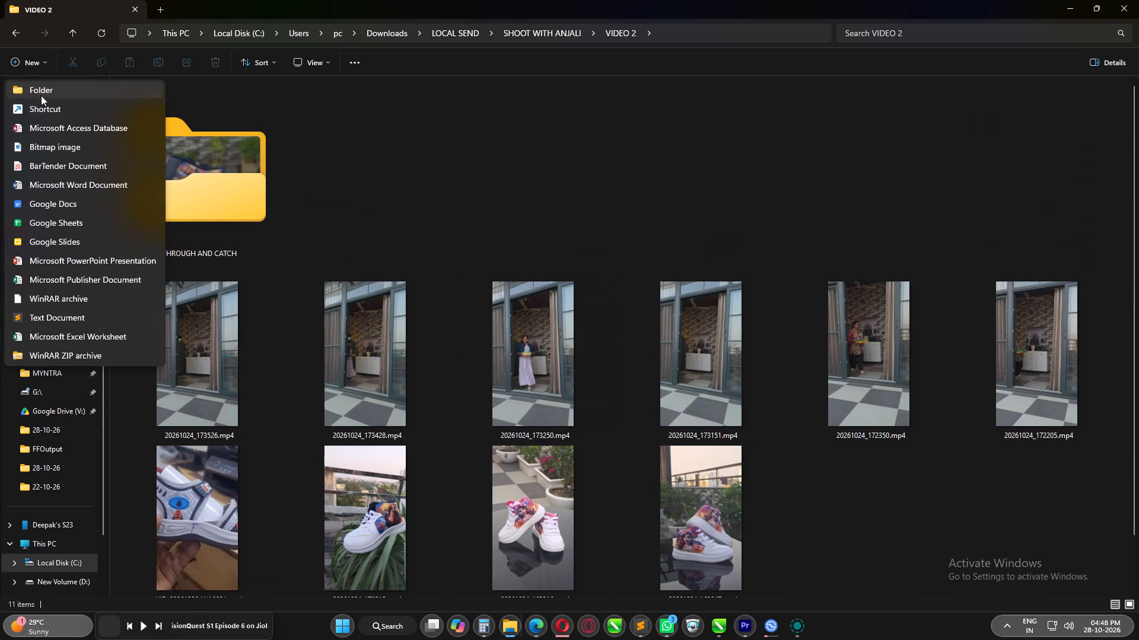
left_click(48, 94)
type("CLICK")
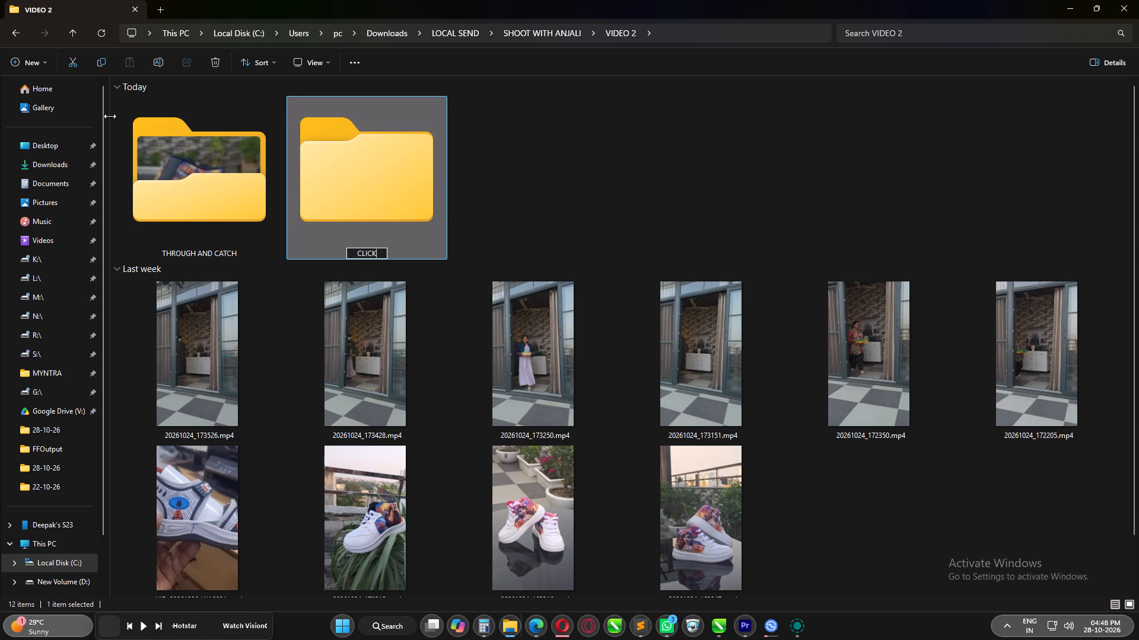
key("space")
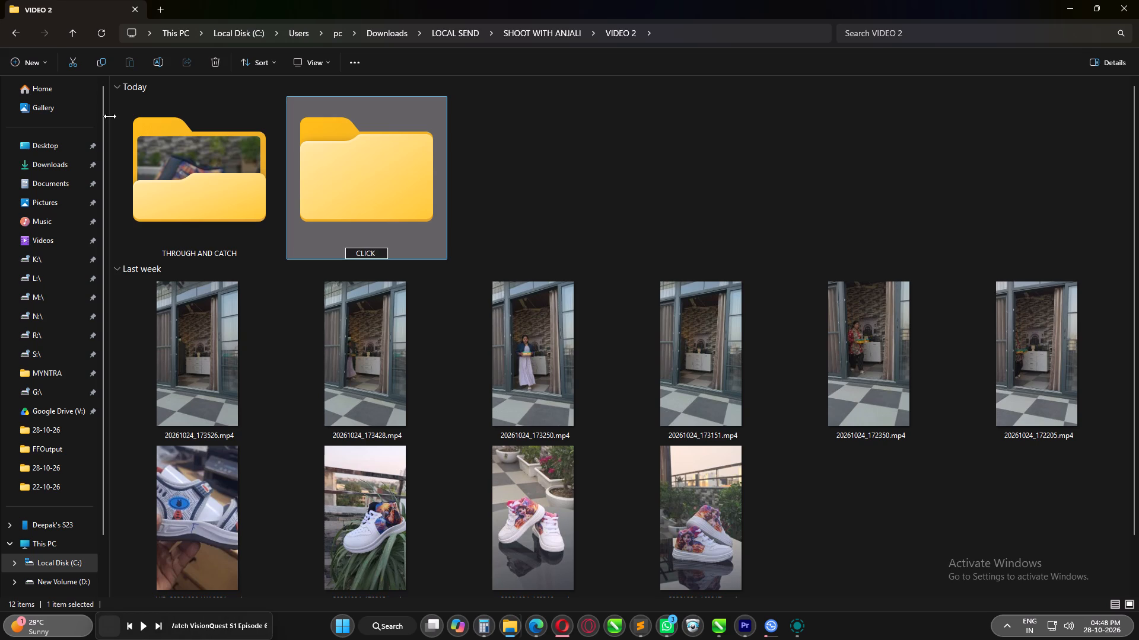
type("ITEMS")
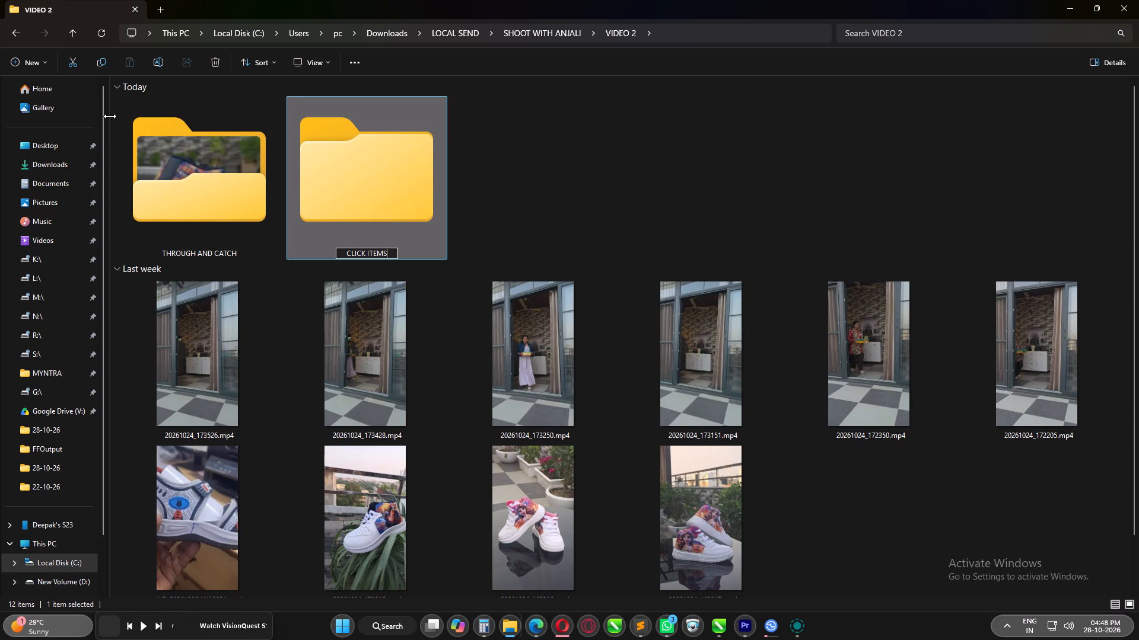
key("Return")
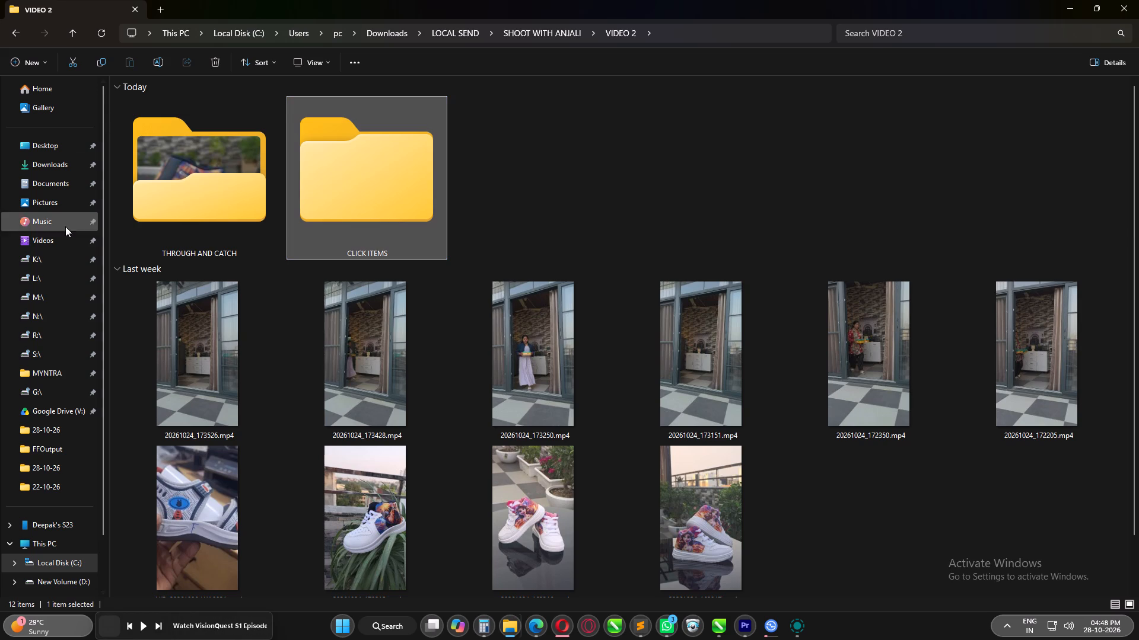
Move the six doorway clips, 20261024_173526.mp4 through 20261024_172205.mp4, into the CLICK ITEMS folder.
left_click(212, 356)
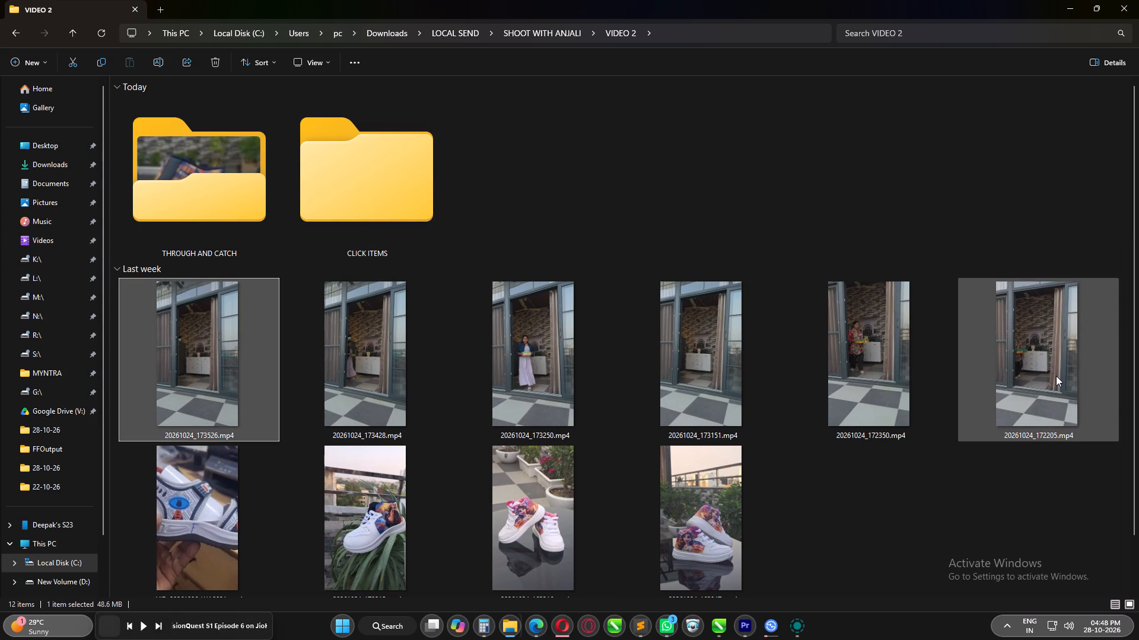
left_click(1056, 376, "shift")
left_click_drag(1042, 360, 390, 196)
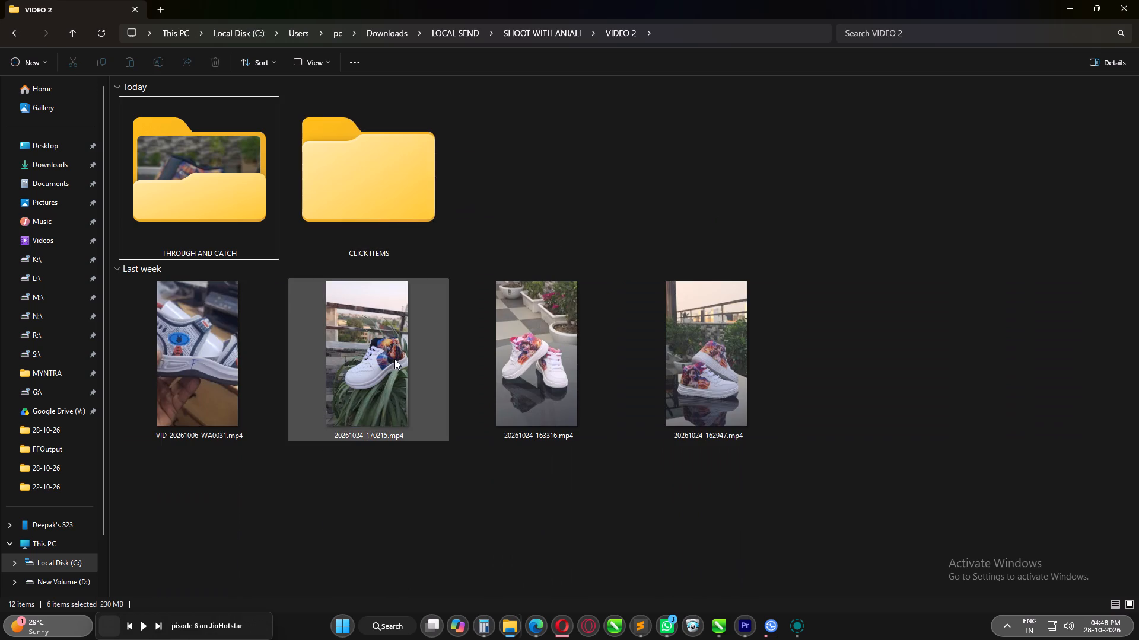
Create a third folder in VIDEO 2 named WATER SPRAY.
left_click(597, 193)
left_click(12, 58)
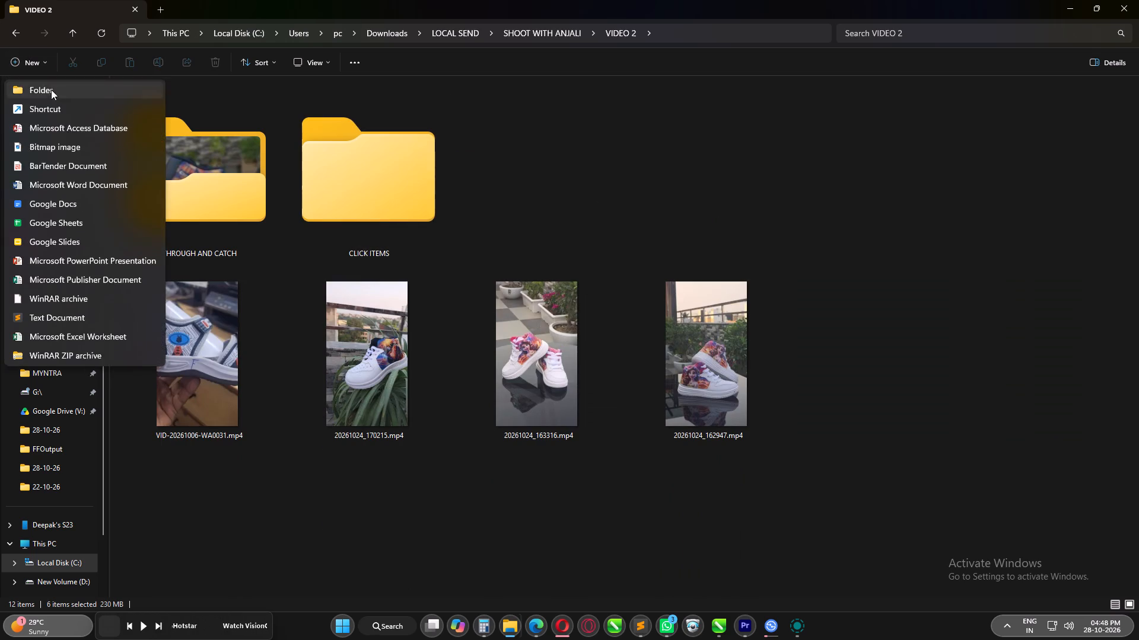
left_click(52, 91)
type("WATER SPRA")
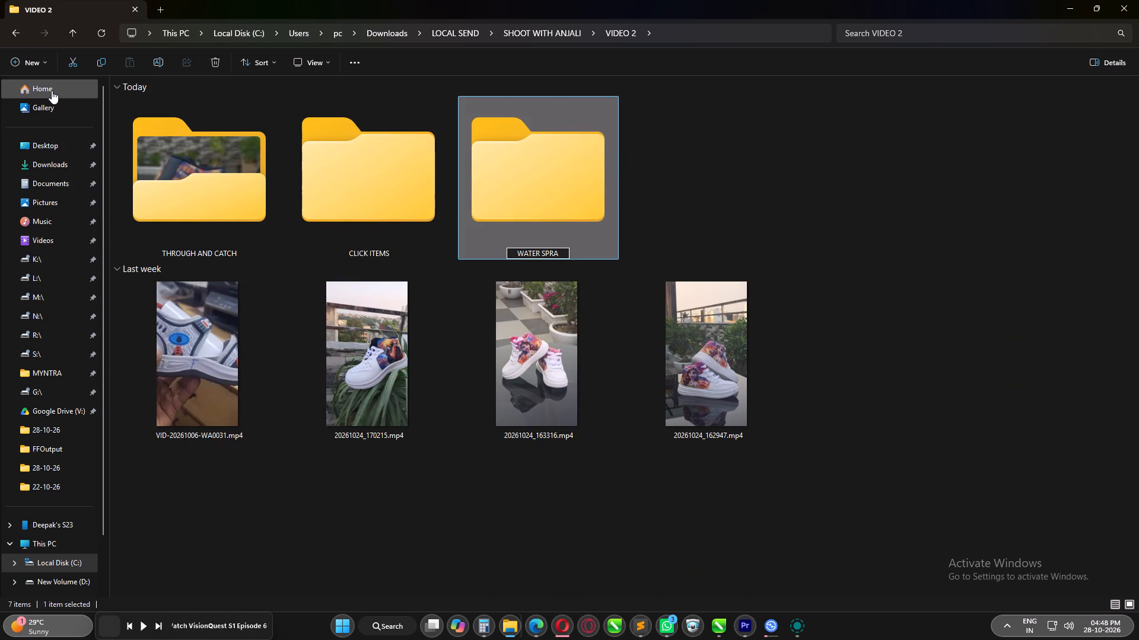
key("y")
key("Return")
Move the clips 20261024_163316.mp4 and 20261024_162947.mp4 into the WATER SPRAY folder.
left_click_drag(766, 525, 705, 482)
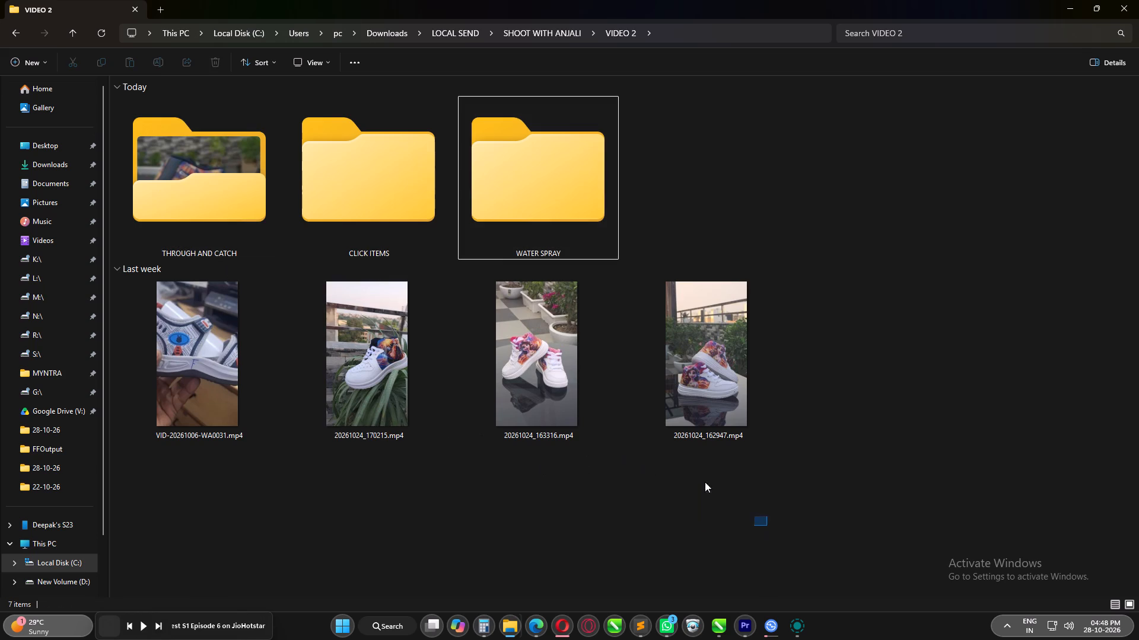
left_click_drag(705, 482, 535, 375)
left_click_drag(534, 361, 505, 227)
left_click(644, 235)
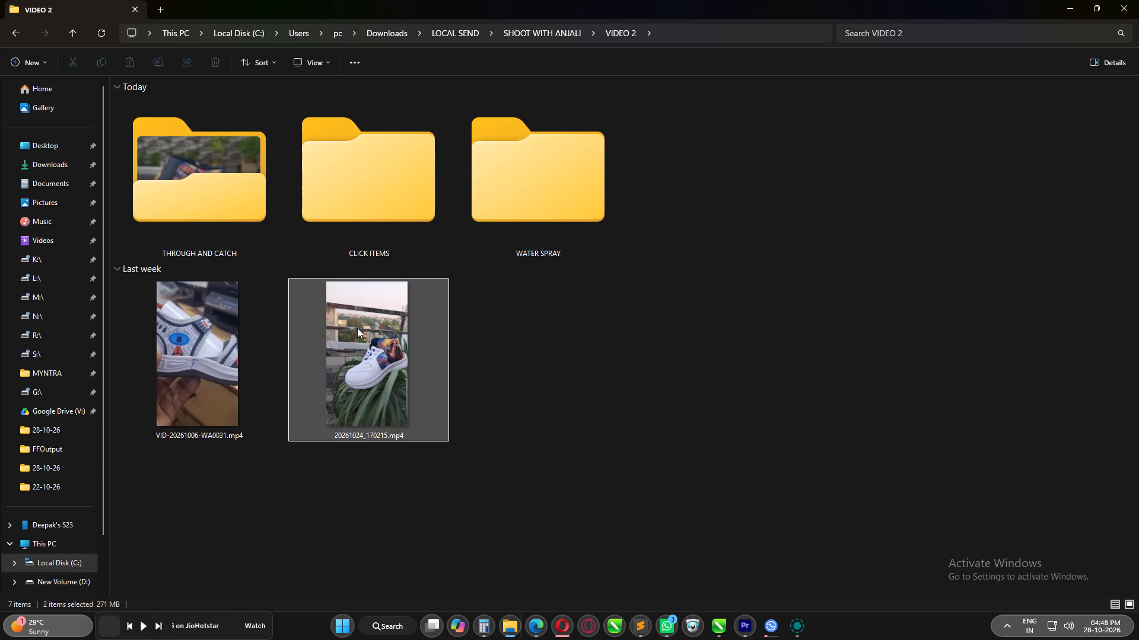
Play 20261024_170215.mp4 and skim through its whole length to examine the footage.
double_click(357, 328)
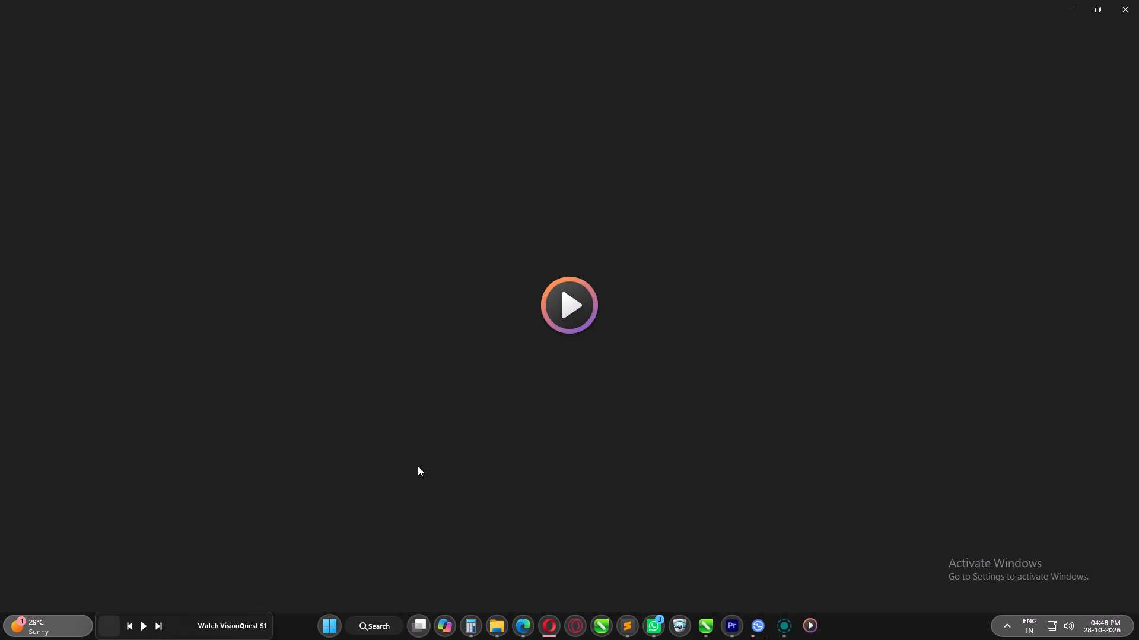
left_click_drag(247, 555, 759, 555)
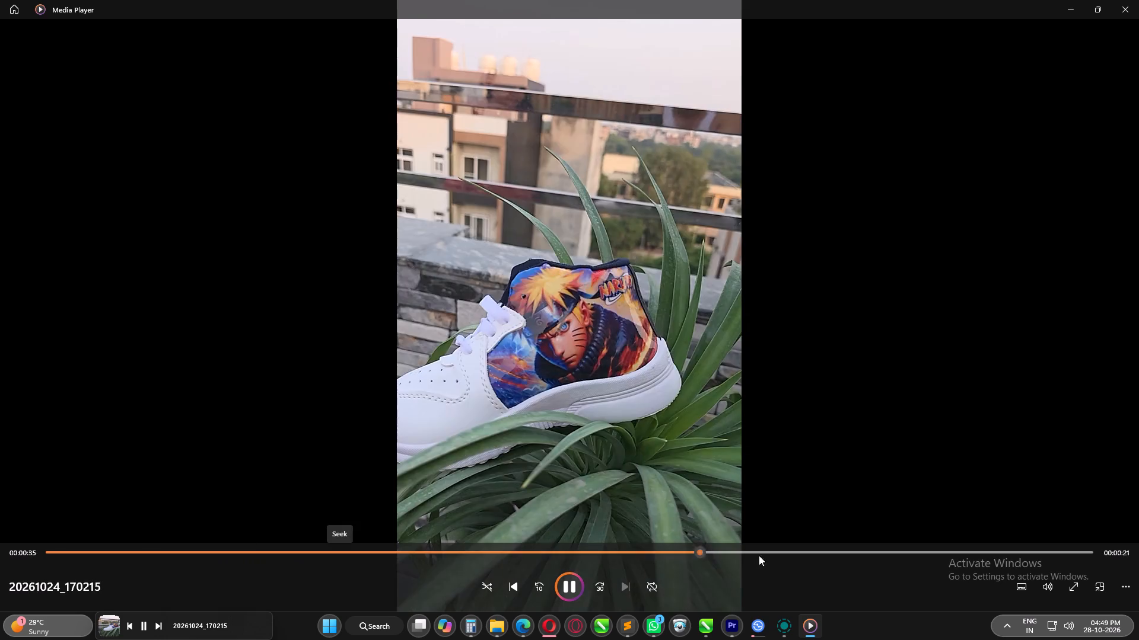
left_click_drag(759, 555, 973, 553)
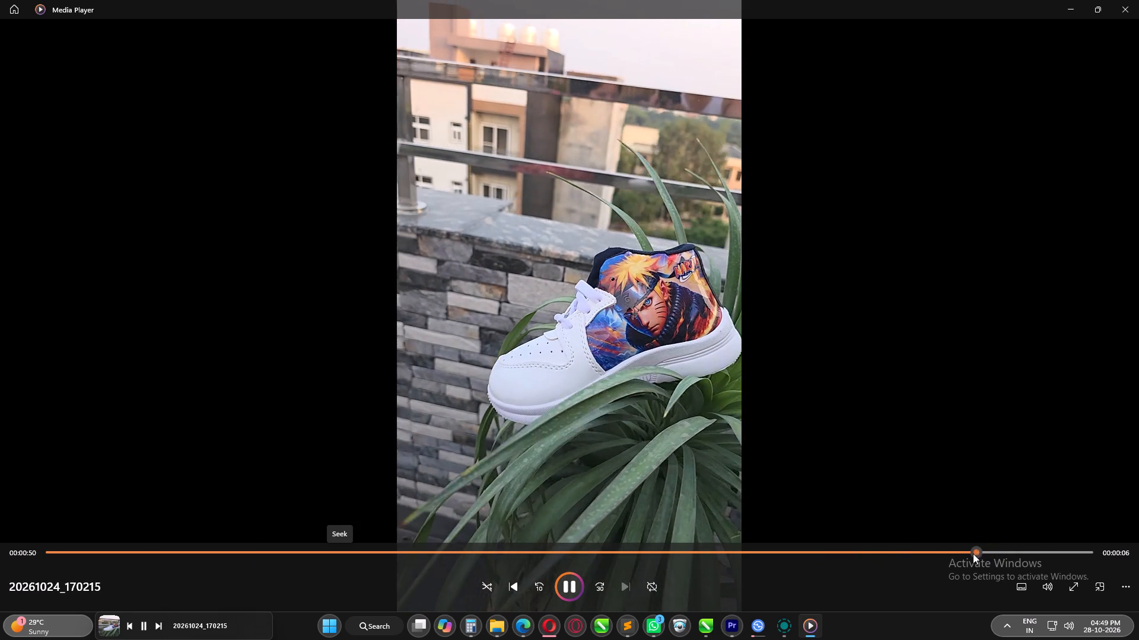
left_click_drag(973, 553, 867, 568)
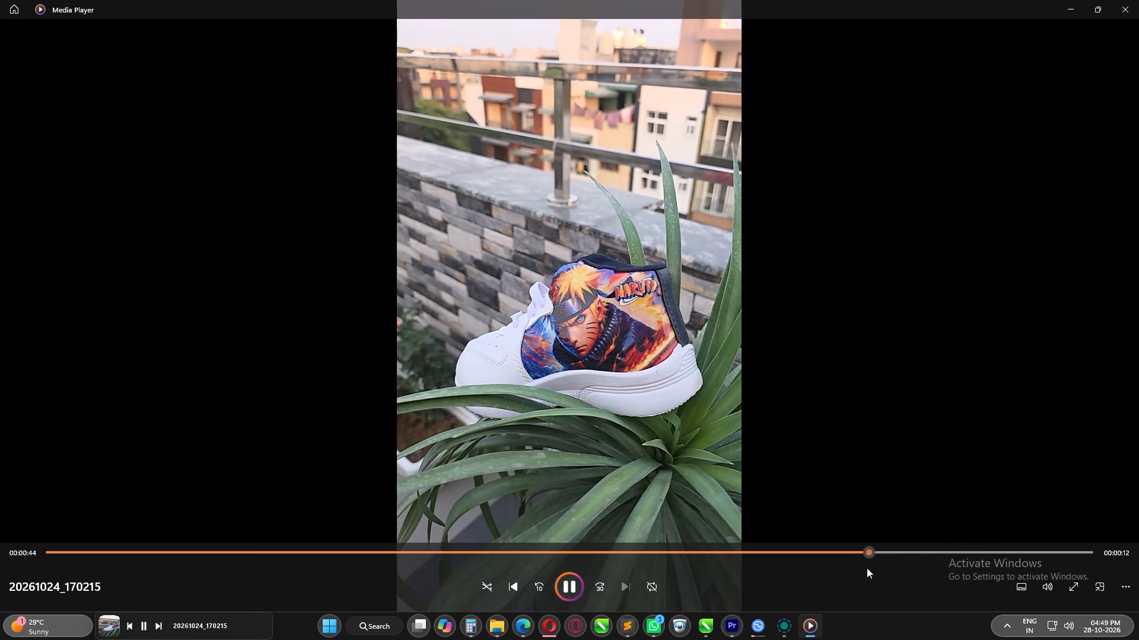
left_click_drag(867, 568, 587, 581)
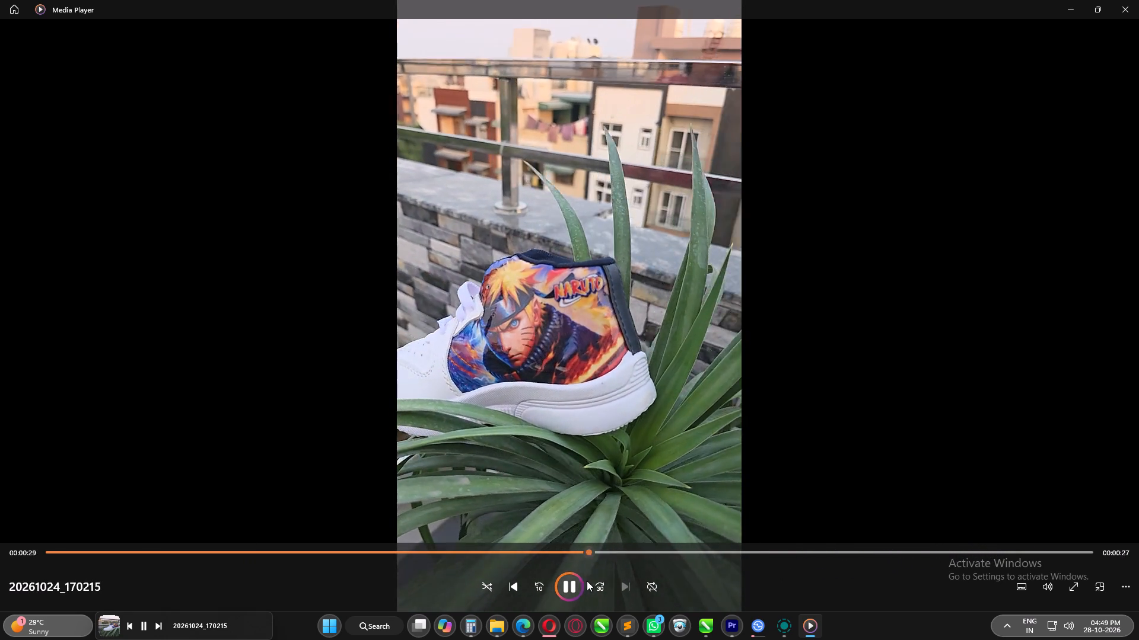
left_click_drag(587, 581, 400, 584)
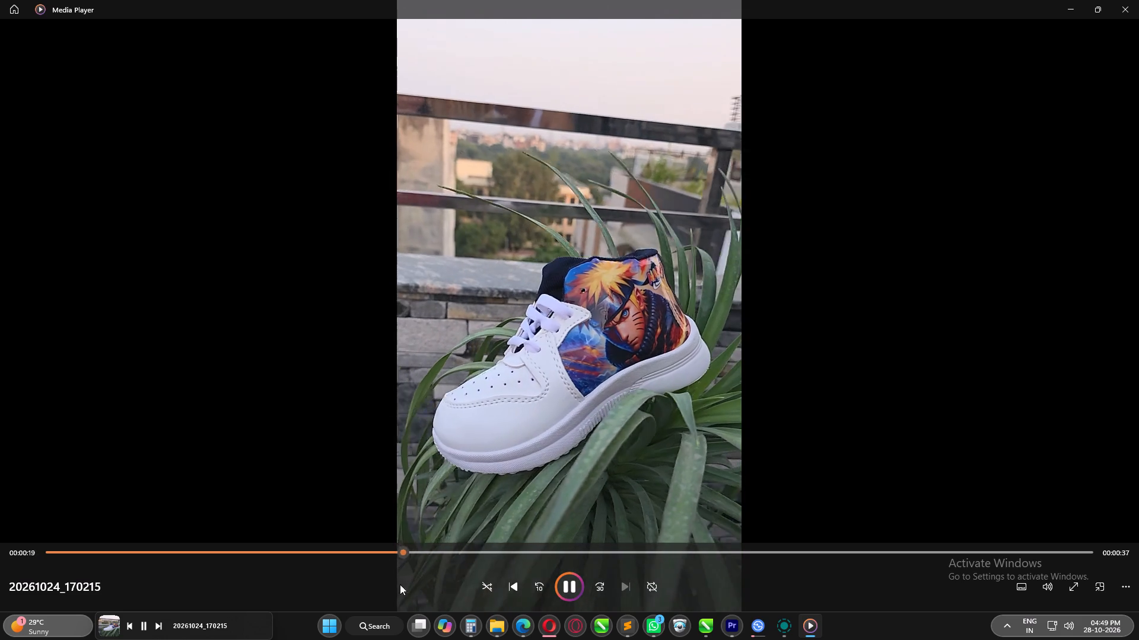
left_click_drag(400, 584, 19, 590)
left_click(1138, 0)
Delete the two remaining loose clips, 20261024_170215.mp4 and VID-20261006-WA0031.mp4, from VIDEO 2.
left_click(386, 436)
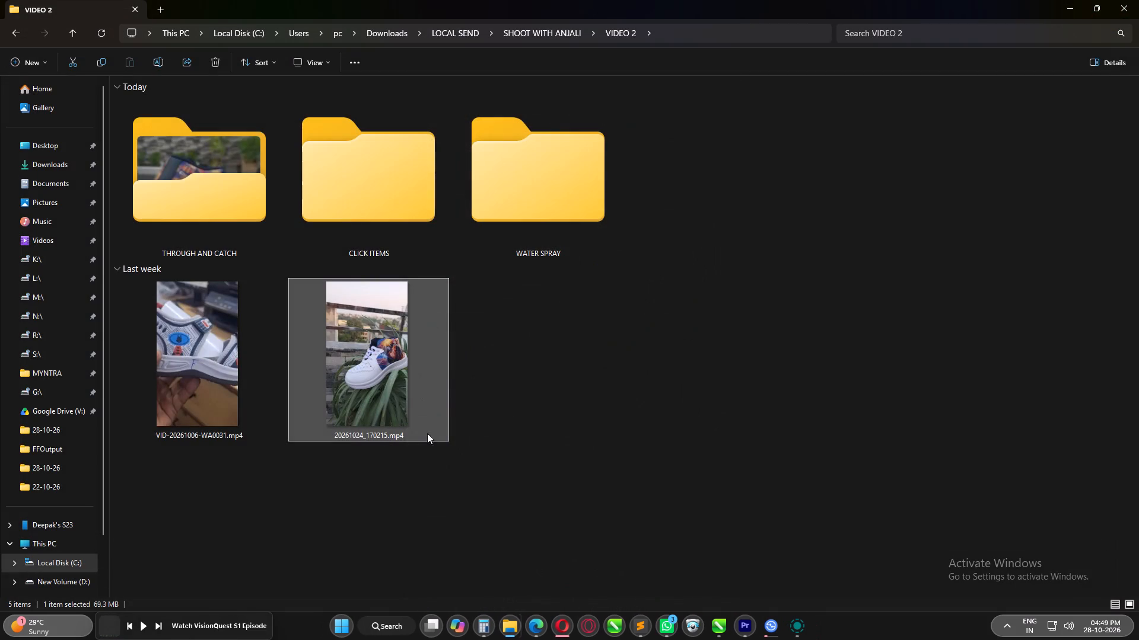
left_click(514, 411)
left_click(383, 372)
key("Delete")
left_click(202, 366)
key("Delete")
left_click(521, 366)
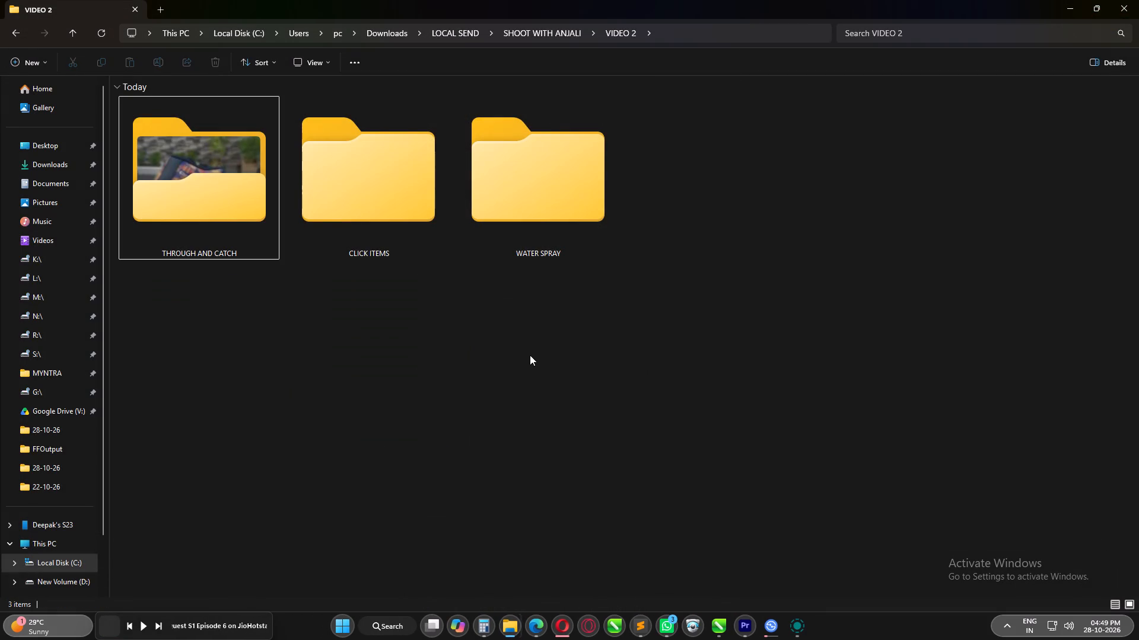
left_click(504, 330)
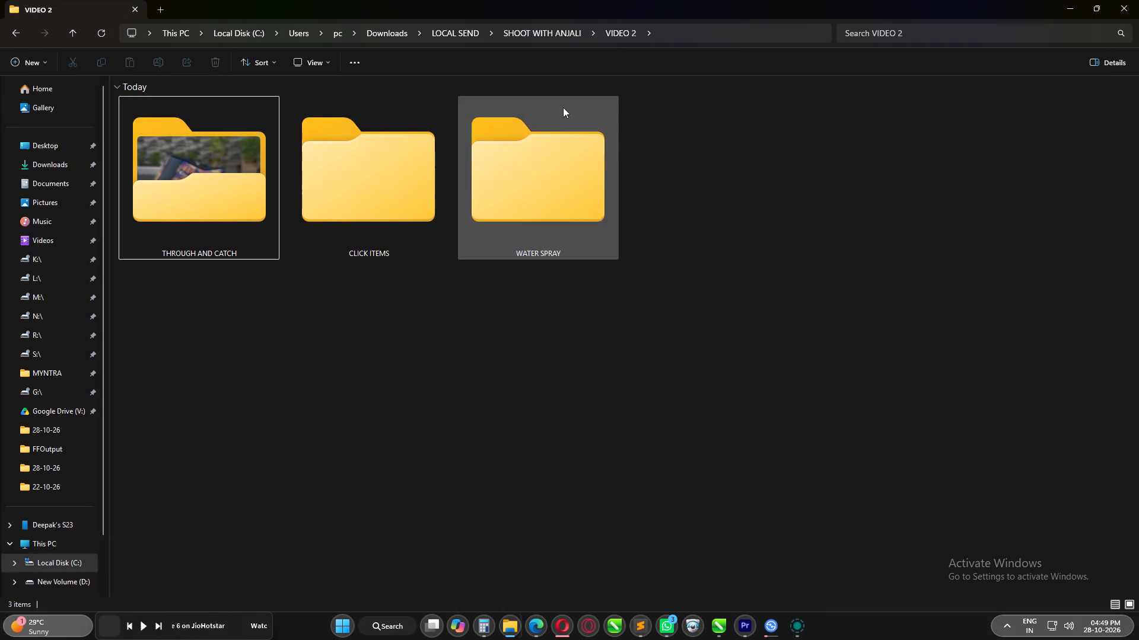
Open Downloads > Quick Share > STILLS in a new tab and show its images as extra large icons.
left_click(155, 12)
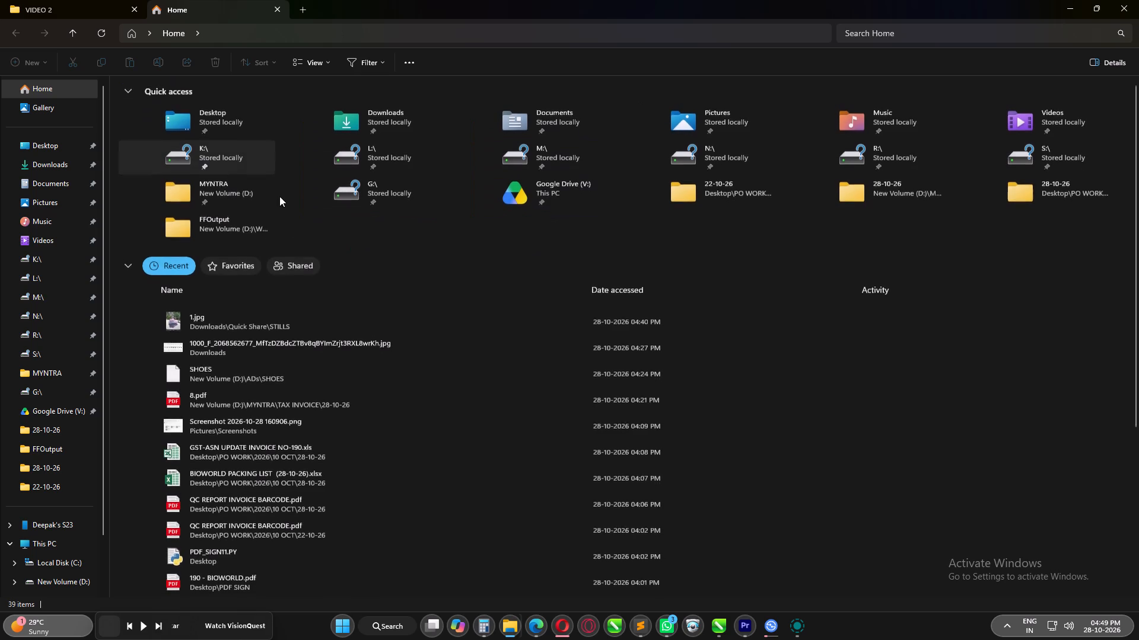
left_click(47, 164)
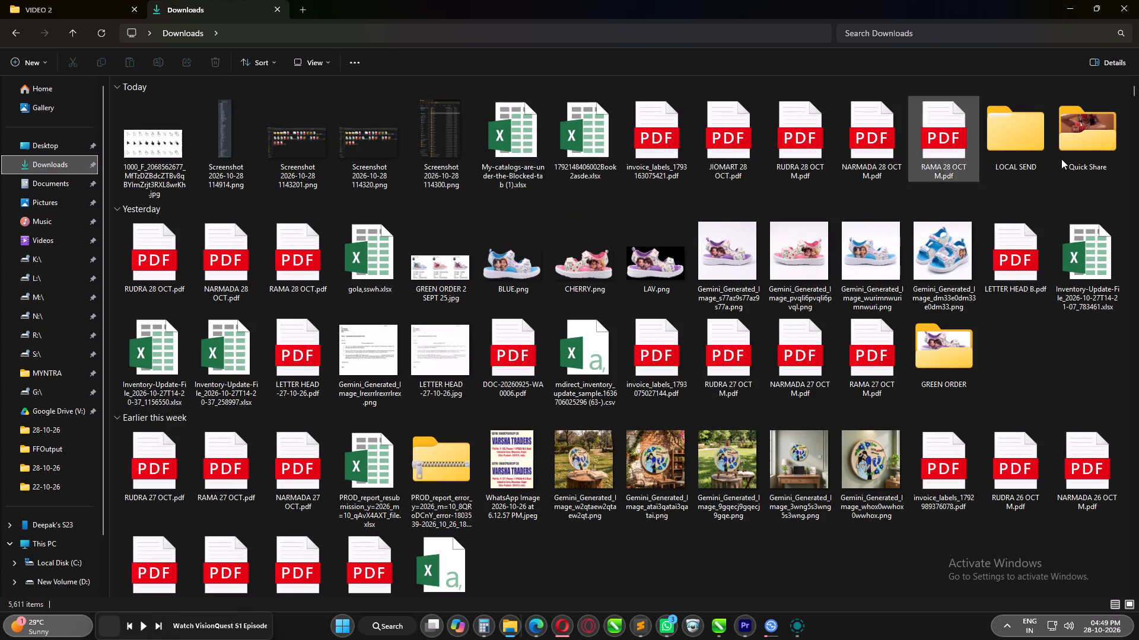
left_click(1093, 134)
left_click_drag(1093, 134, 1086, 132)
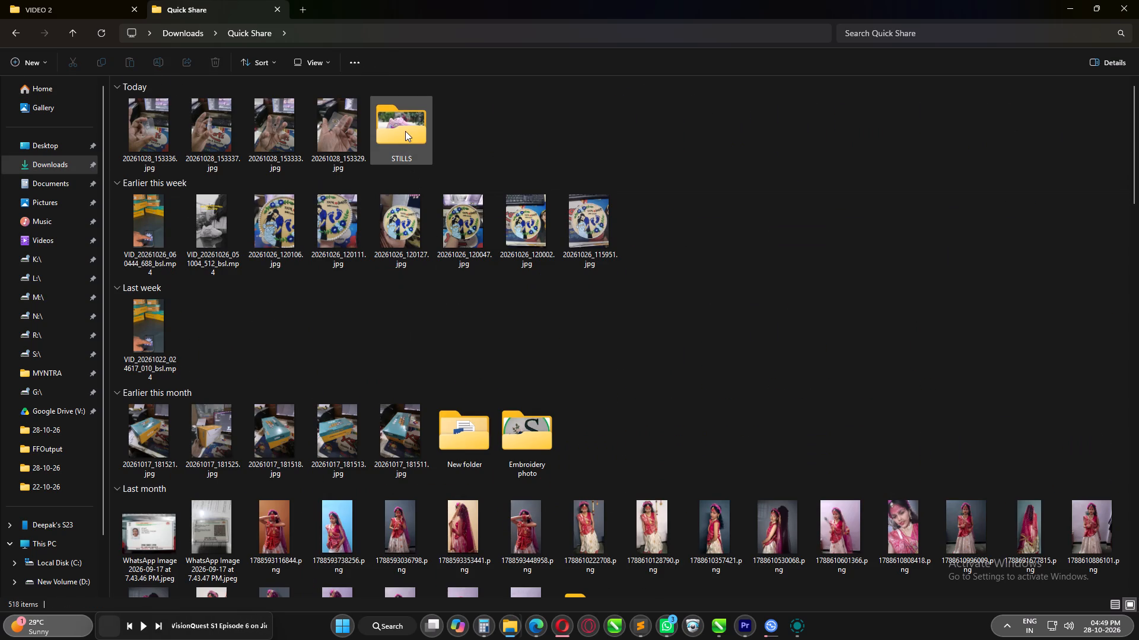
double_click(405, 131)
left_click(437, 315)
key("ctrl+shift+1")
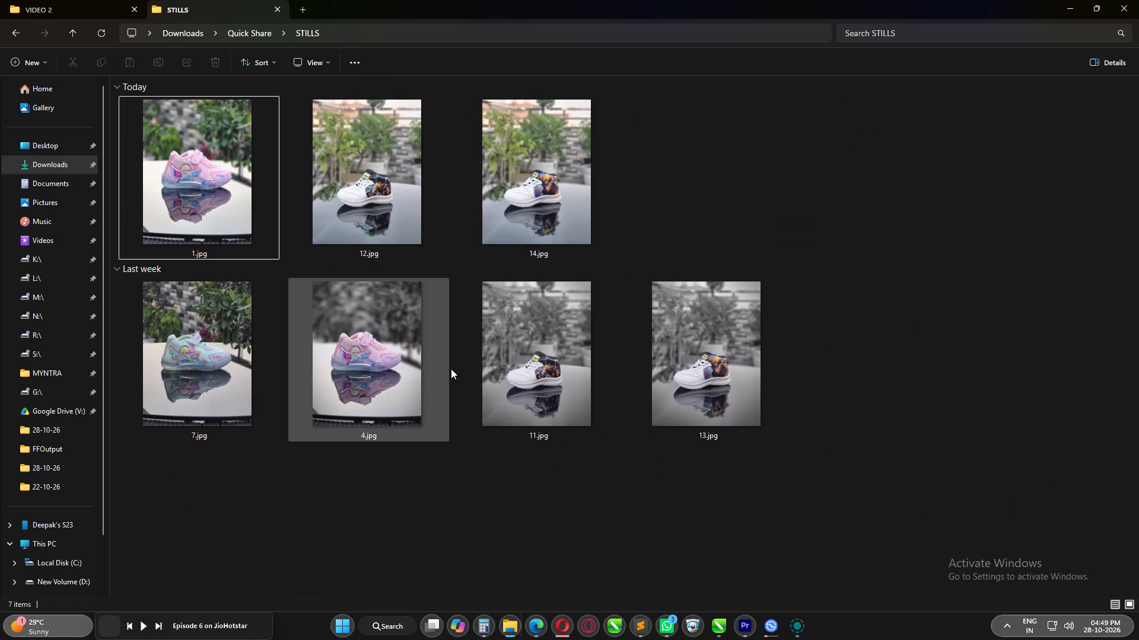
left_click(533, 497)
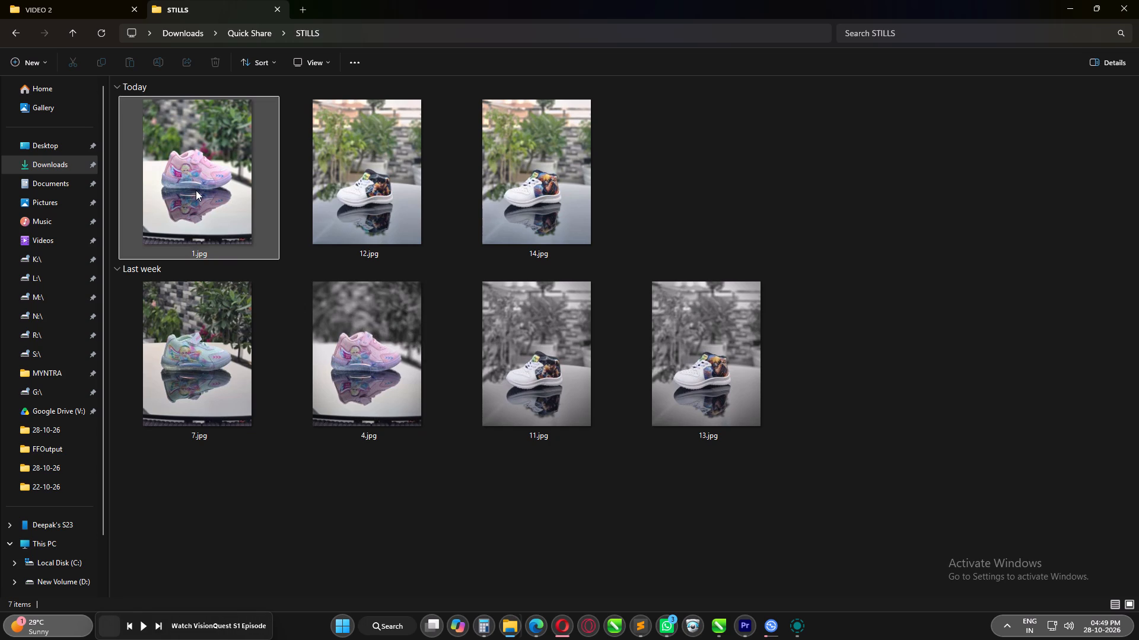
Sort and group the images in the STILLS folder by name.
left_click(317, 492)
key("F5")
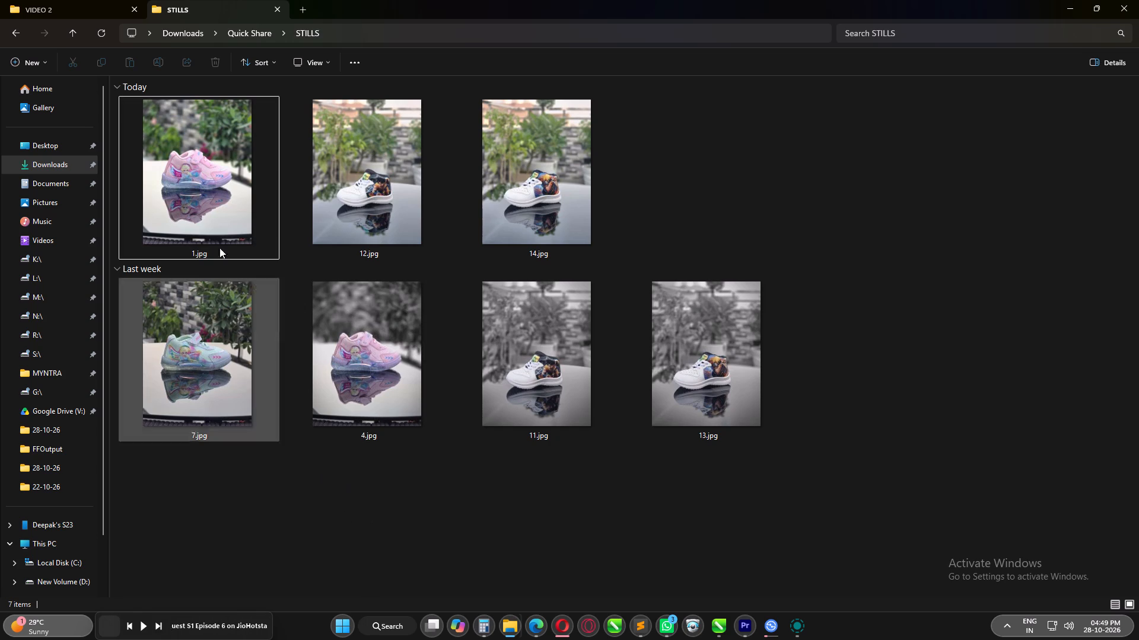
left_click(276, 59)
left_click(254, 91)
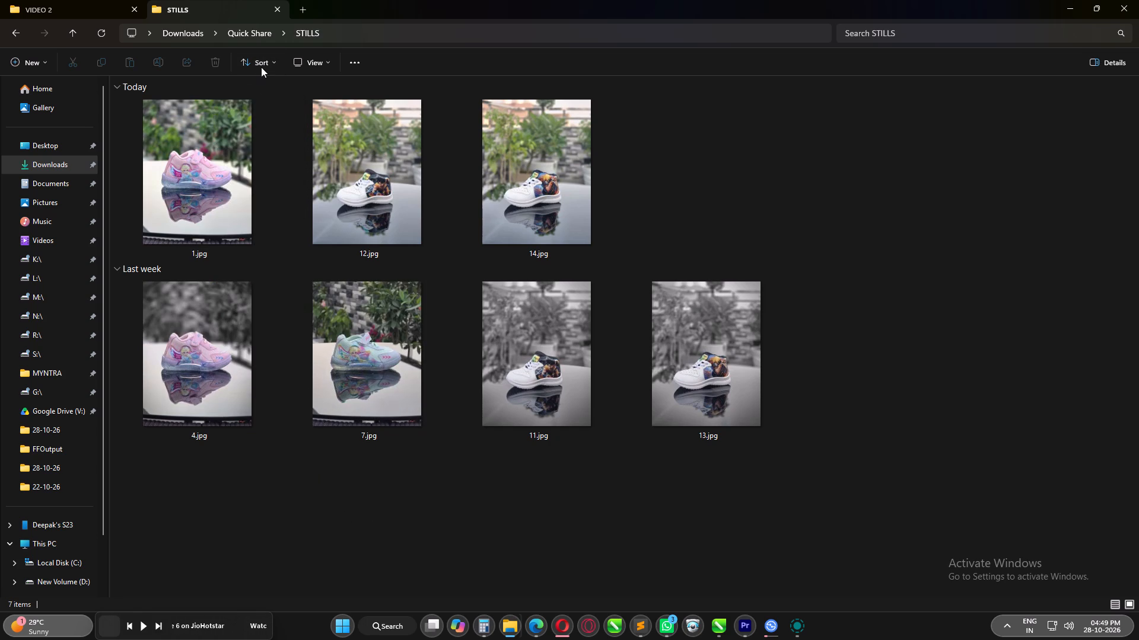
left_click(262, 65)
left_click(323, 209)
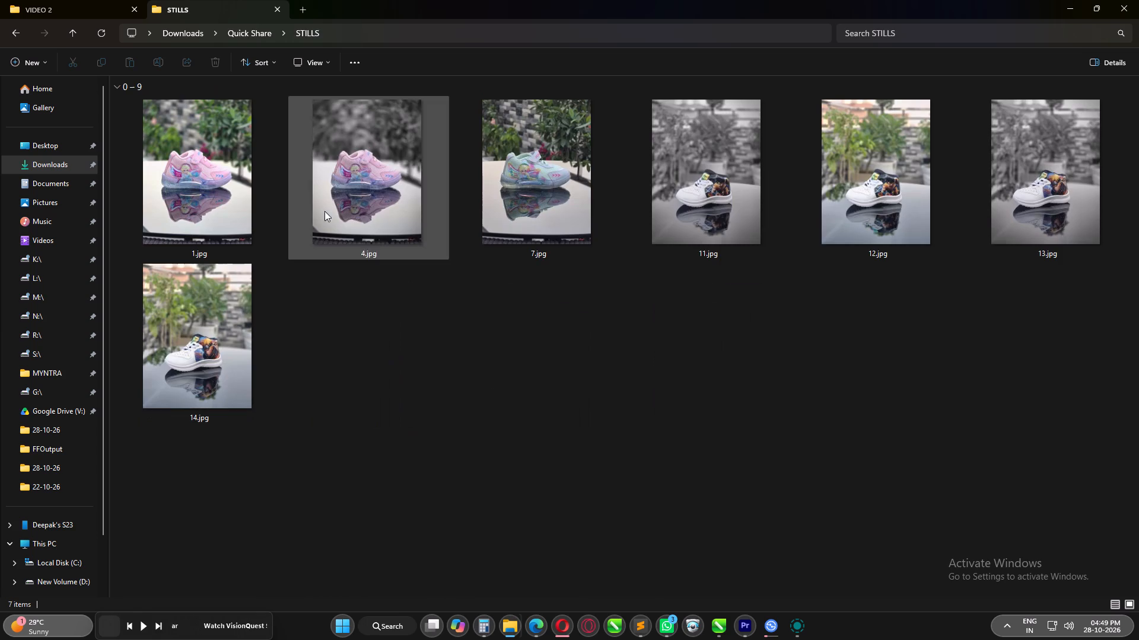
left_click(441, 407)
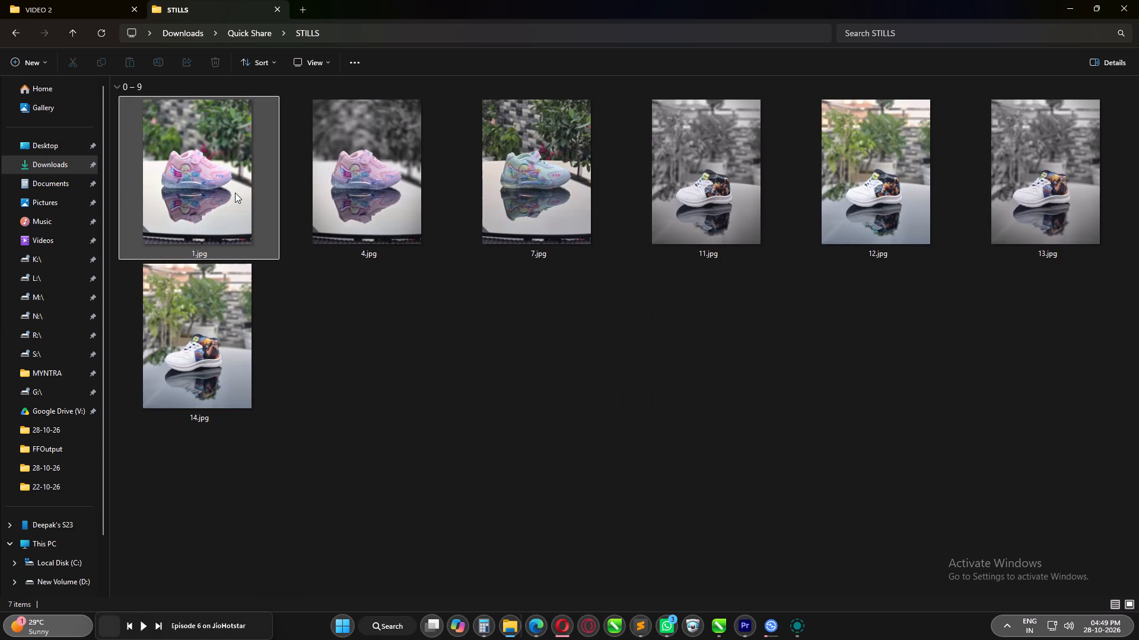
Rename 7.jpg, the still of the mint green shoe, as 2 and refresh the folder.
left_click(529, 206)
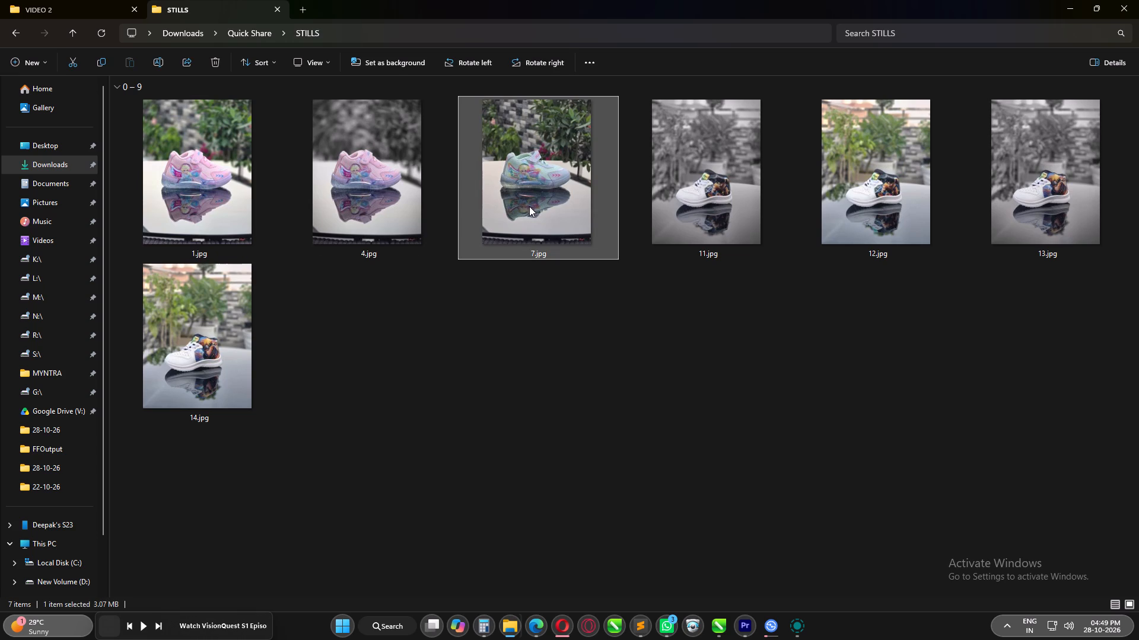
key("F2")
key("2")
key("Return")
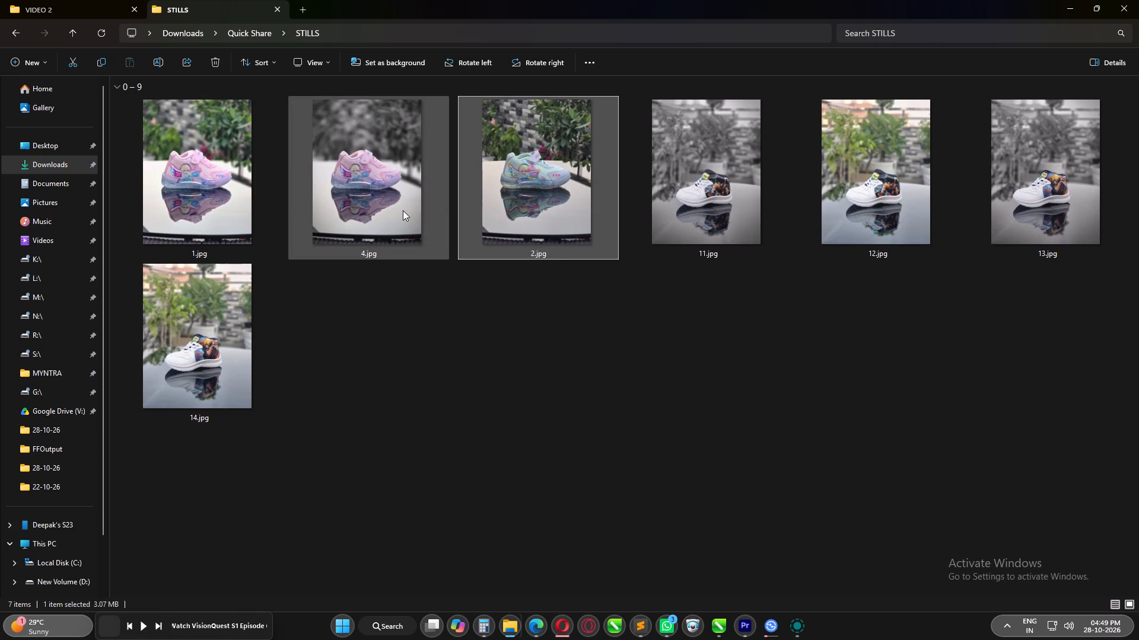
key("F5")
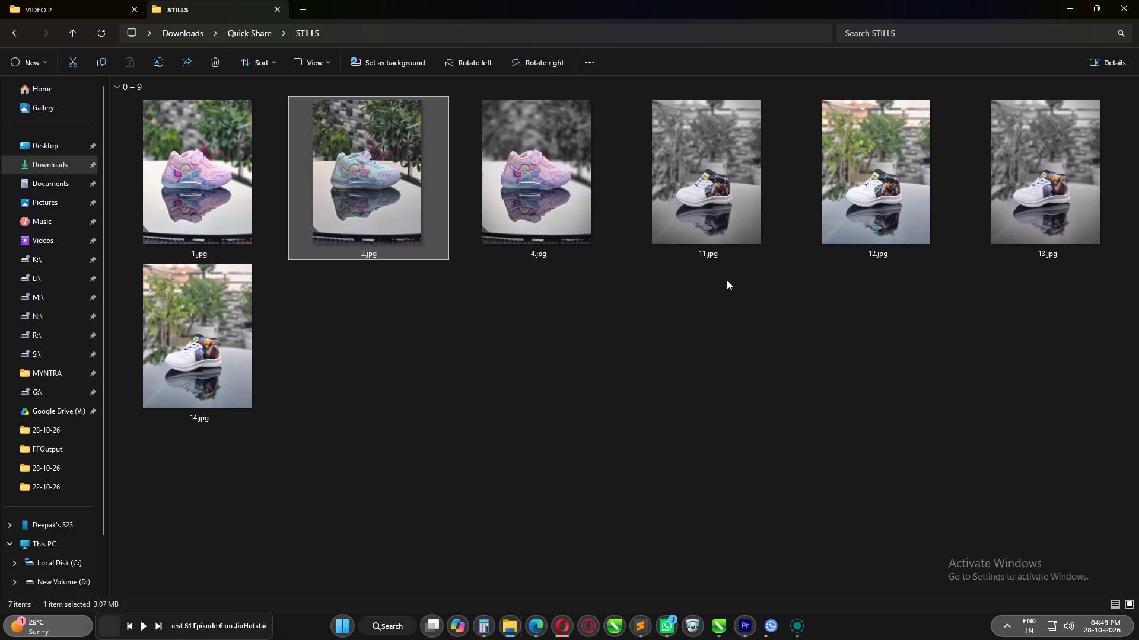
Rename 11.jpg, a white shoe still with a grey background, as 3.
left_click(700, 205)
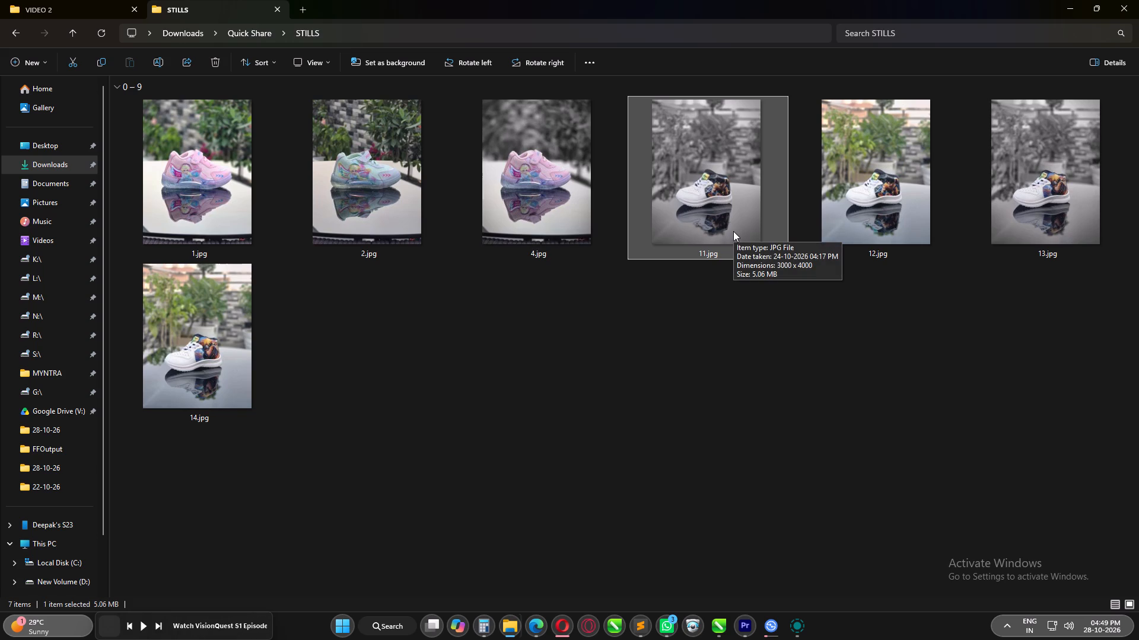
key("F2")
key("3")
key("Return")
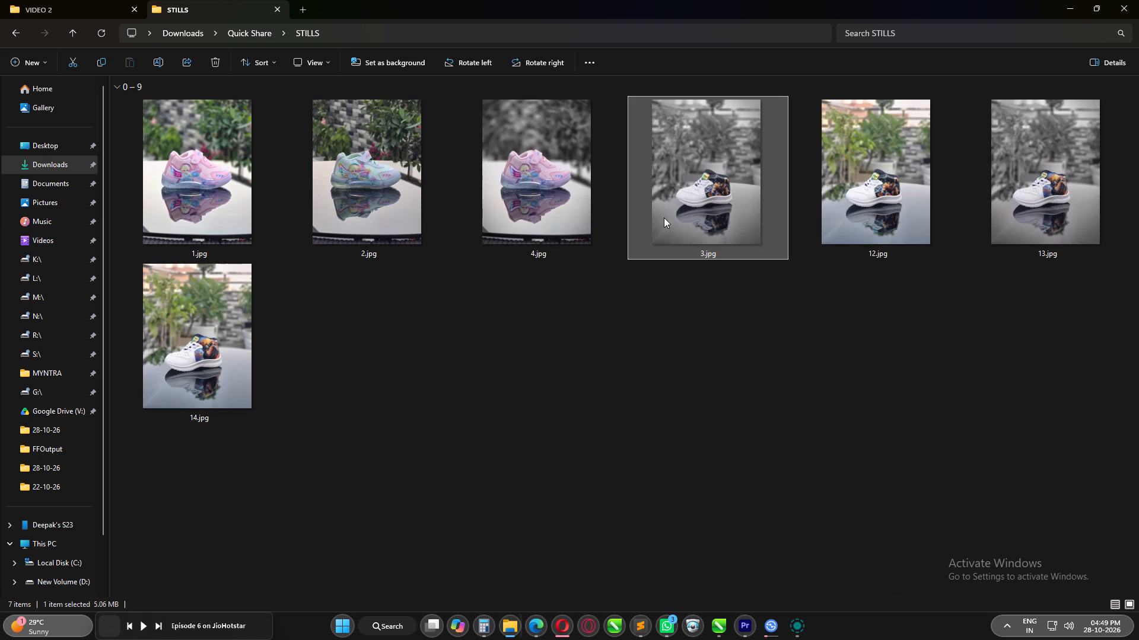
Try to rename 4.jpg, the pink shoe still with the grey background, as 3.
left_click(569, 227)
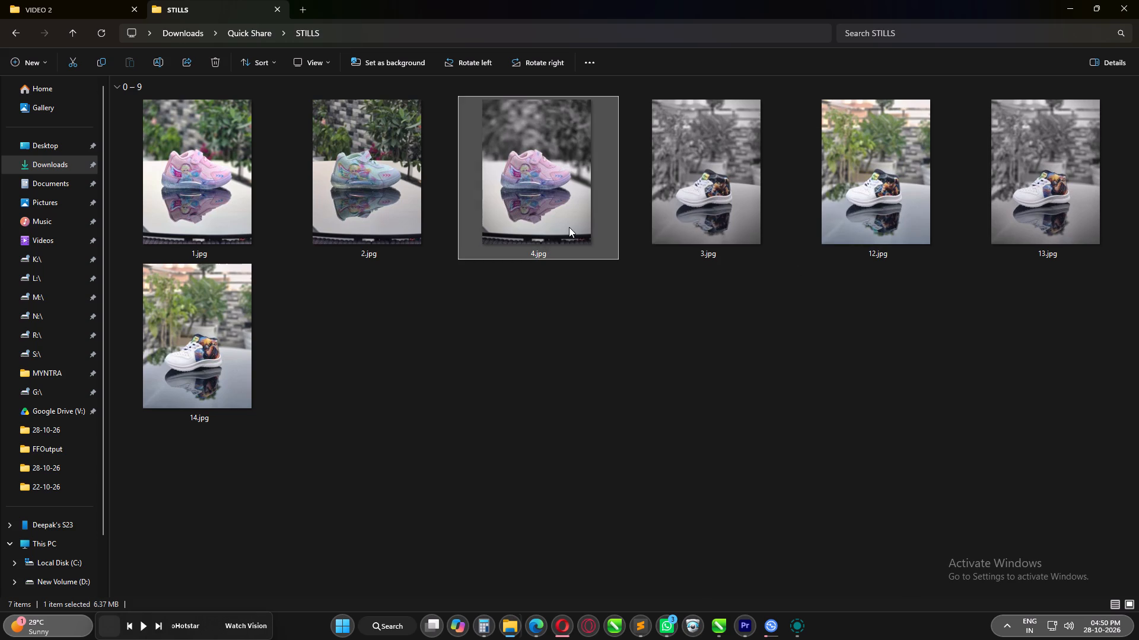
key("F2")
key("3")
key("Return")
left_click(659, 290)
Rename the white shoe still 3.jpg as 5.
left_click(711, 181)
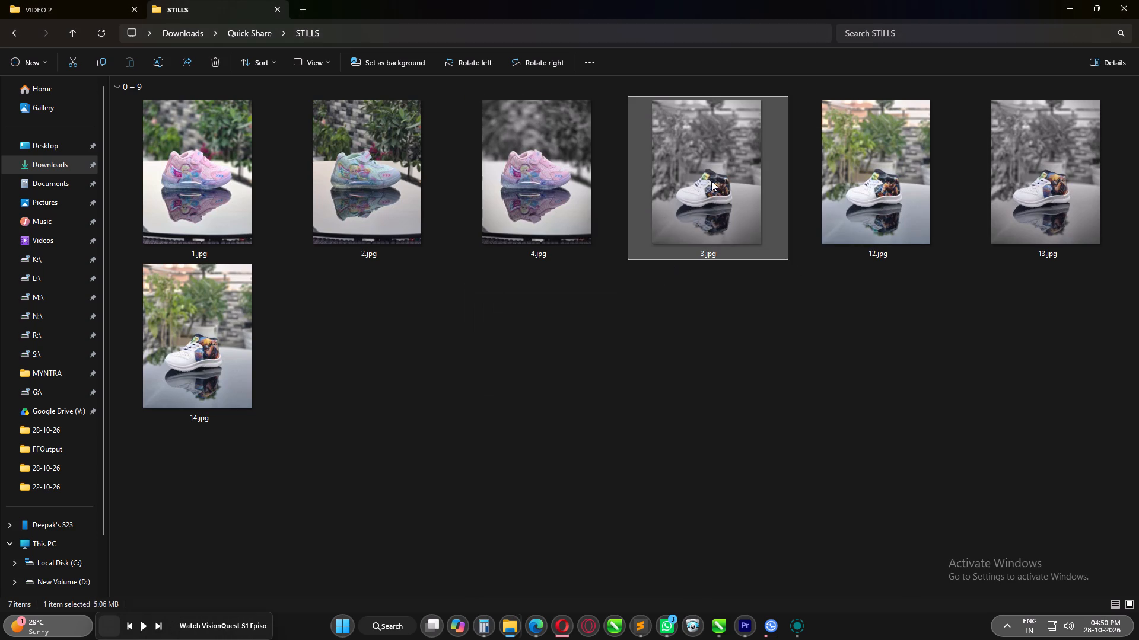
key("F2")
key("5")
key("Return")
Rename the pink shoe still 4.jpg as 3 and the grey-background white shoe still 5.jpg as 4.
left_click(486, 183)
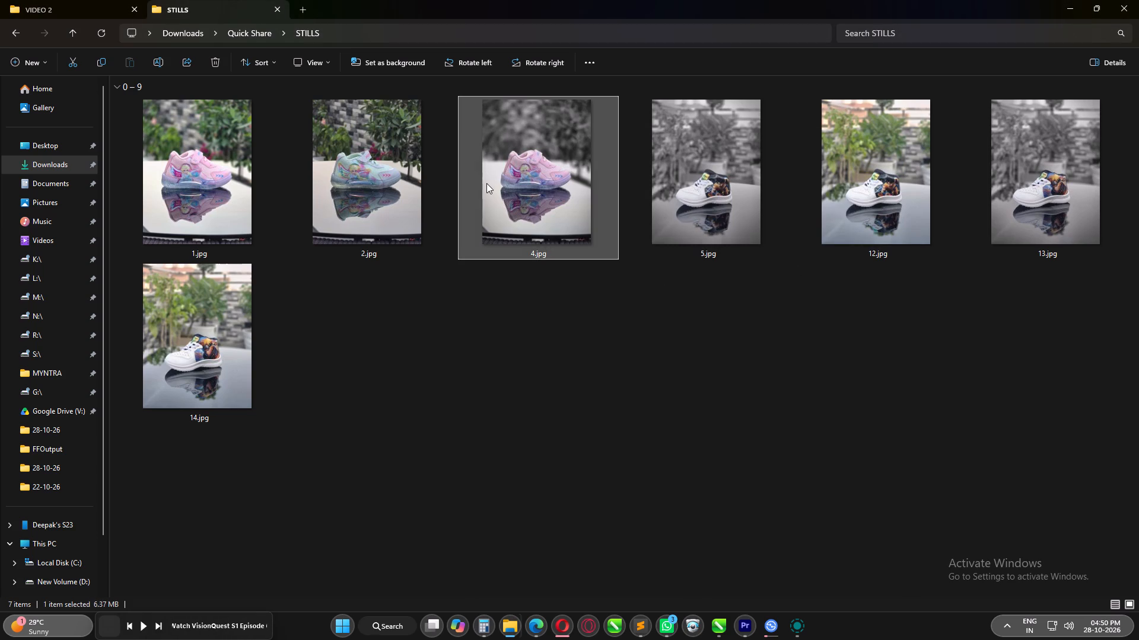
key("F2")
key("3")
key("Return")
left_click(720, 196)
key("F2")
key("4")
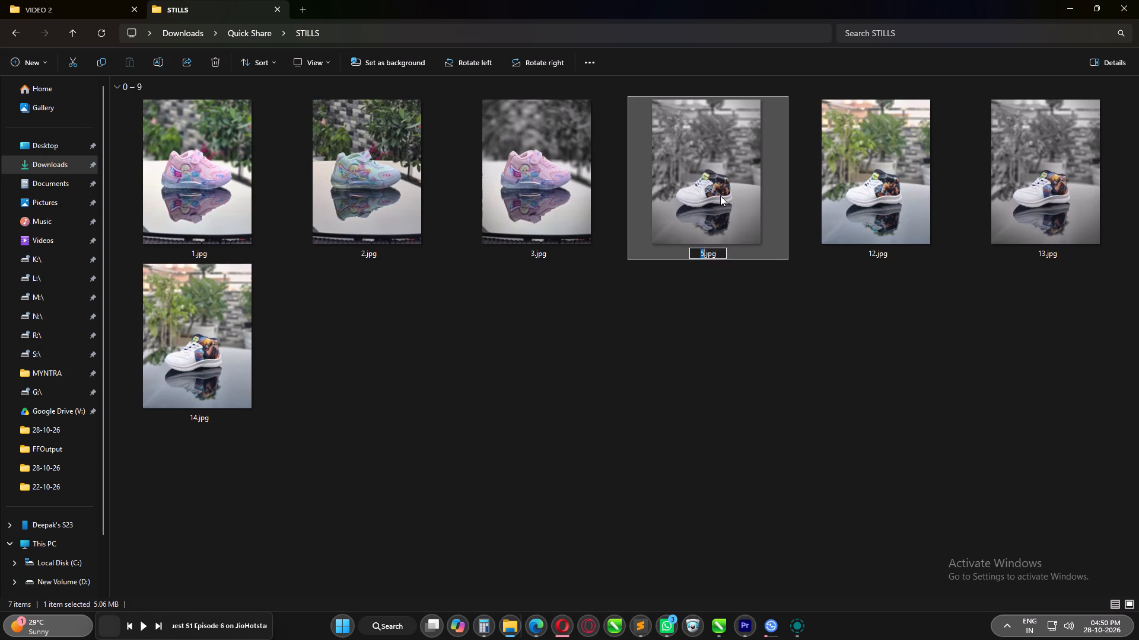
key("Return")
Rename the remaining white shoe stills 12.jpg, 13.jpg and 14.jpg as 5, 6 and 7 respectively.
left_click(896, 206)
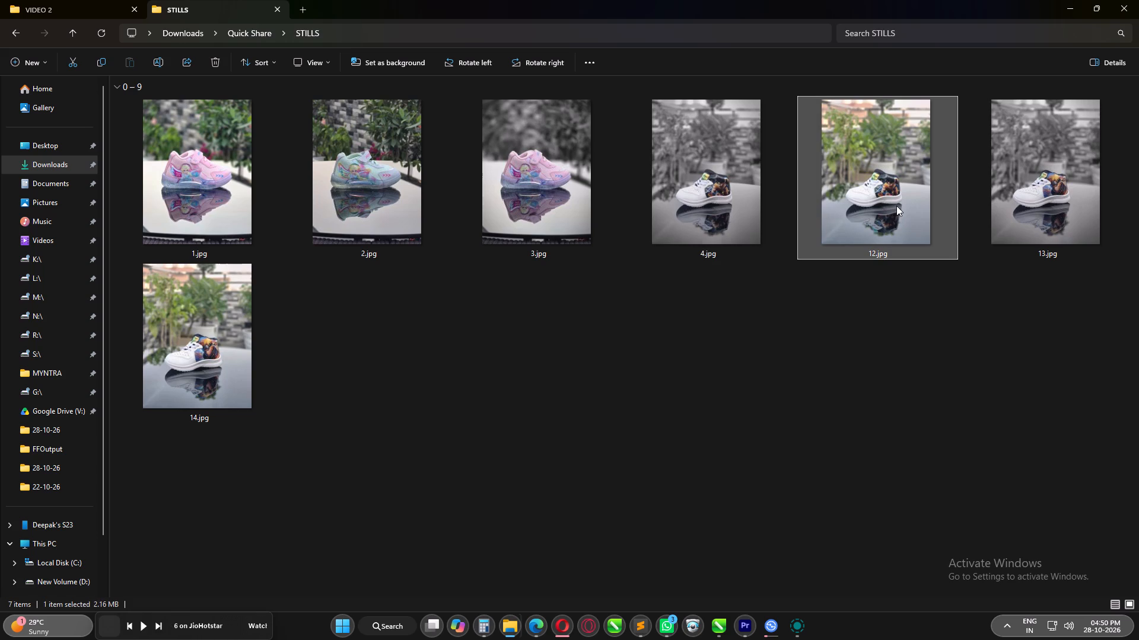
key("F2")
key("5")
key("Return")
left_click(1008, 220)
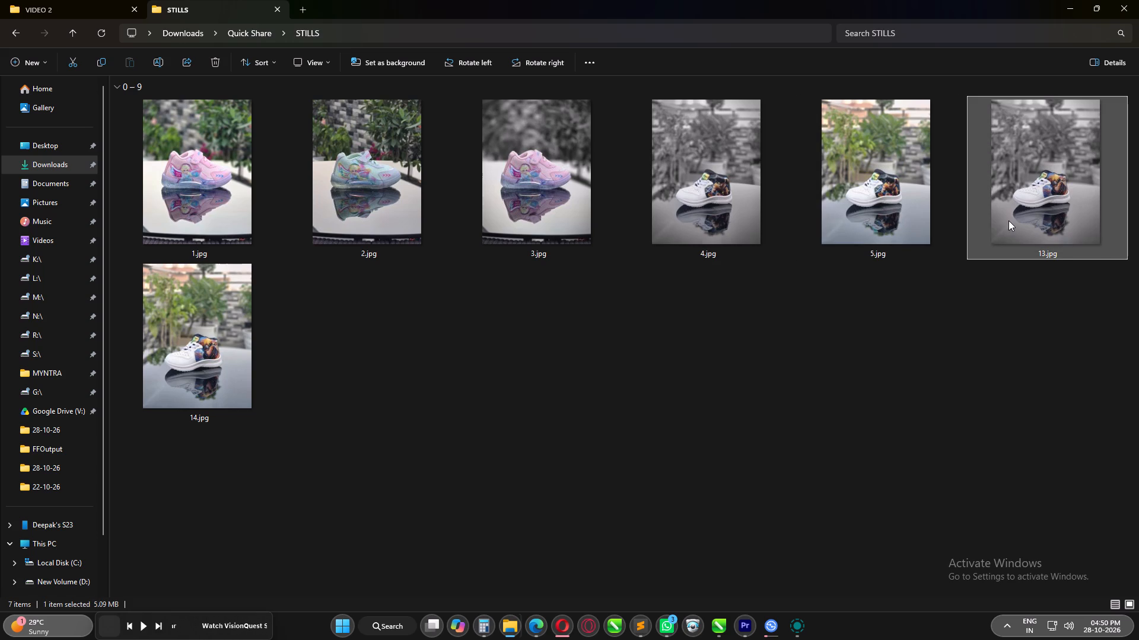
key("F2")
key("6")
key("Return")
left_click(193, 343)
key("F2")
key("7")
key("Return")
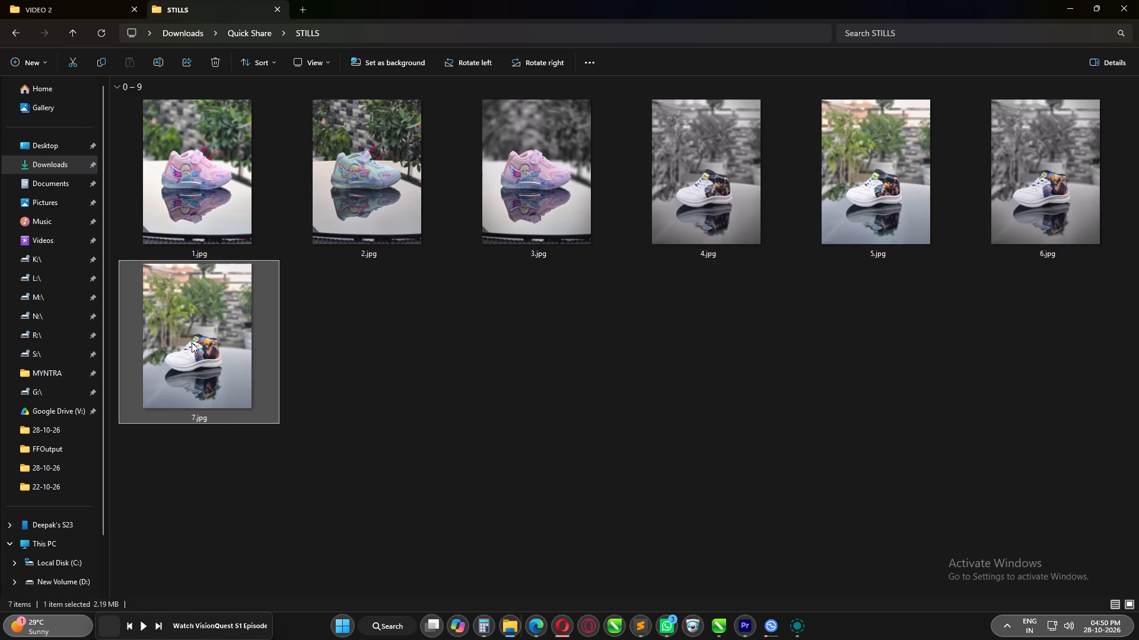
left_click(561, 411)
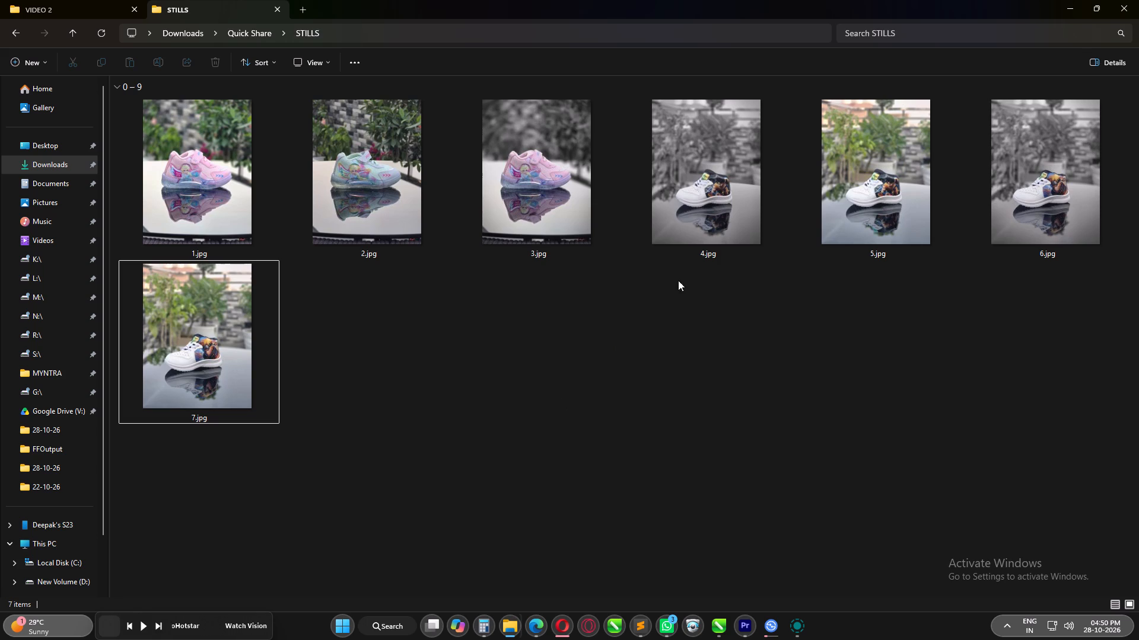
left_click(714, 327)
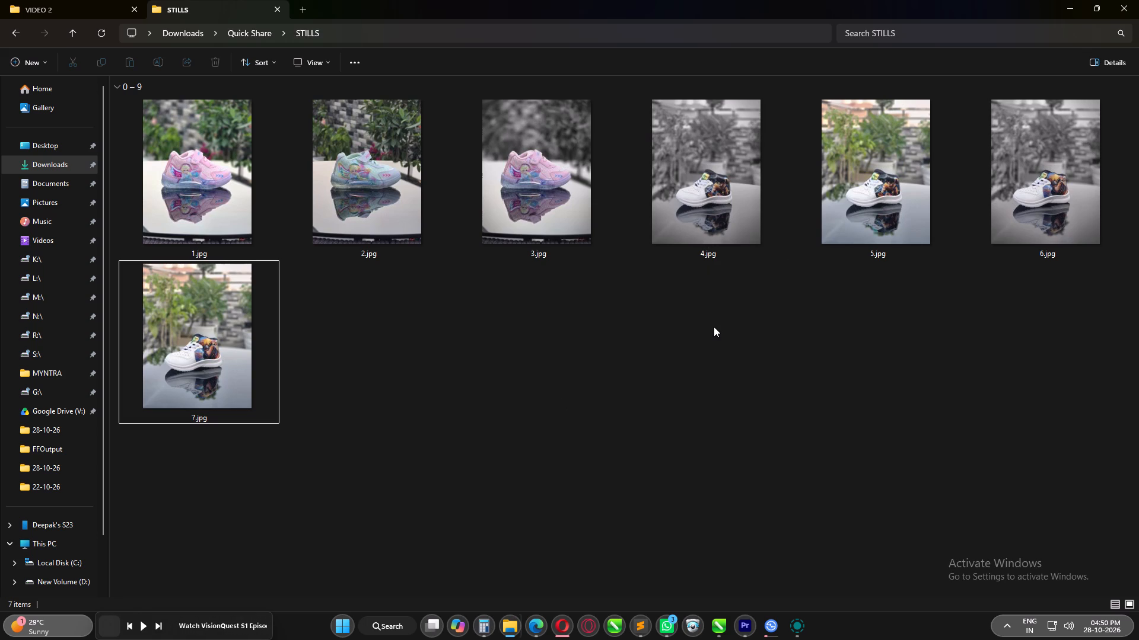
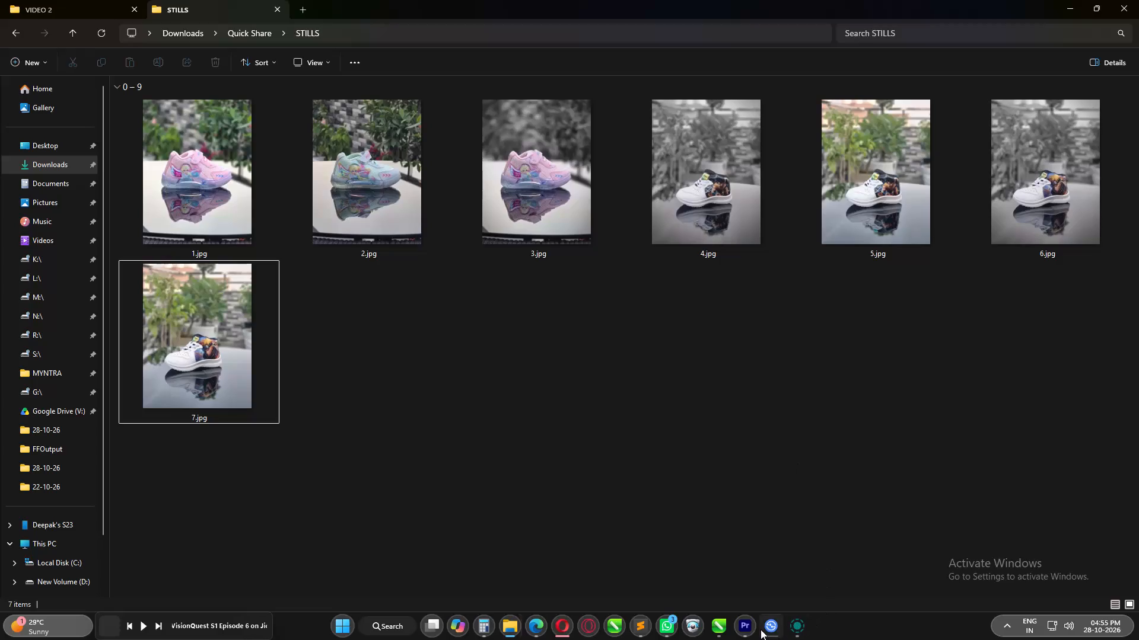
left_click(761, 629)
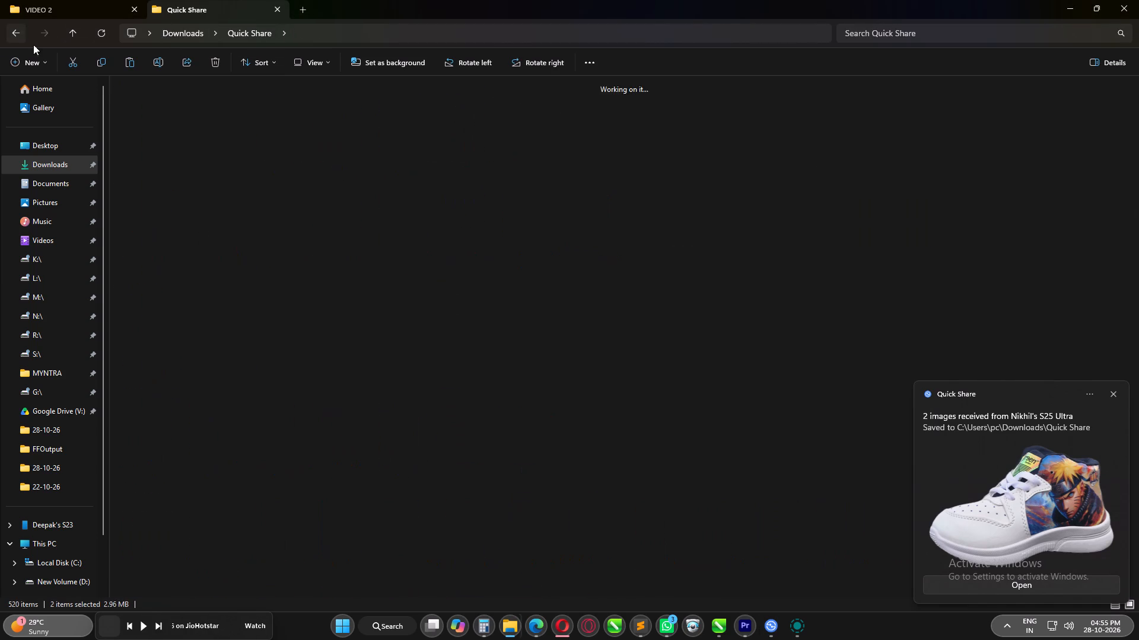
left_click(395, 318)
key("ctrl+v")
left_click(738, 417)
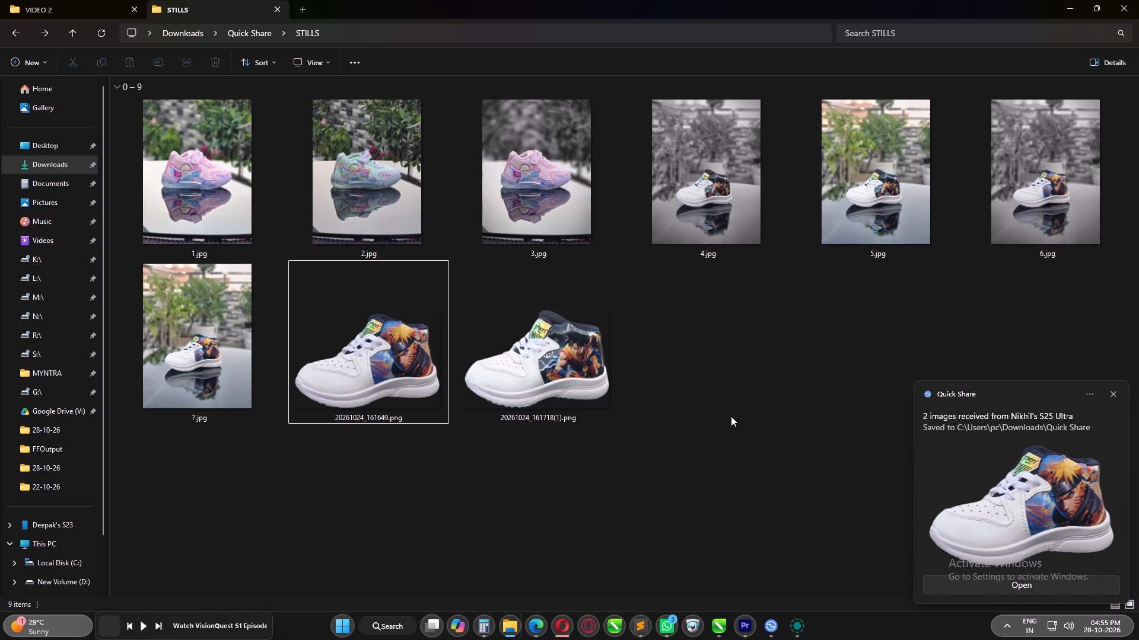
left_click(731, 416)
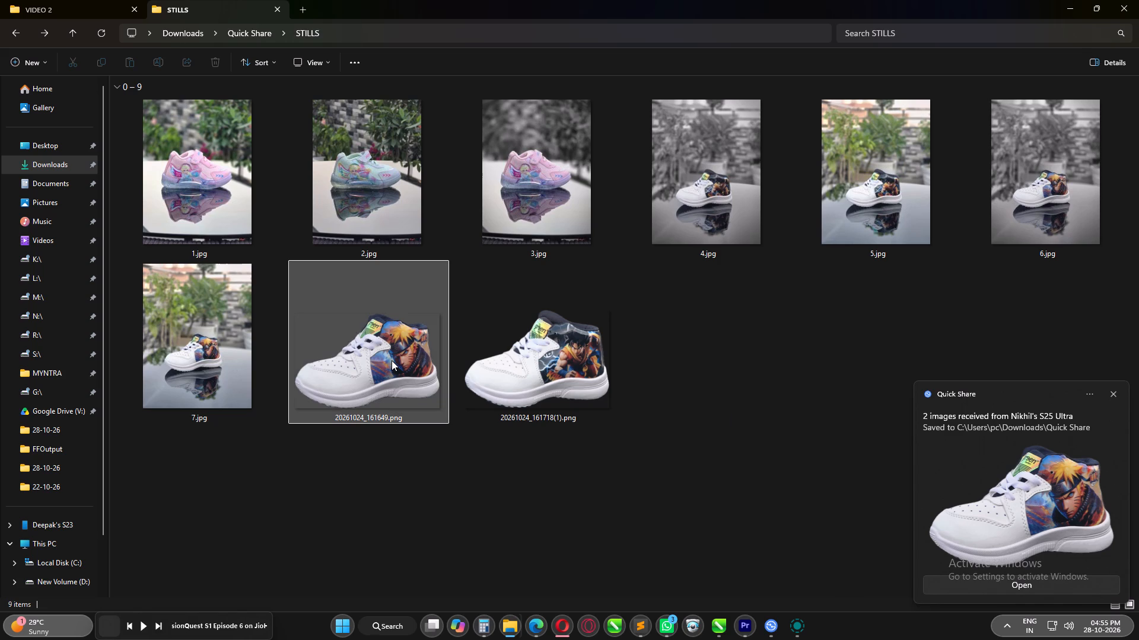
Rename the shoe cut-out 20261024_161649.png as 6_1.
left_click(392, 360)
key("F2")
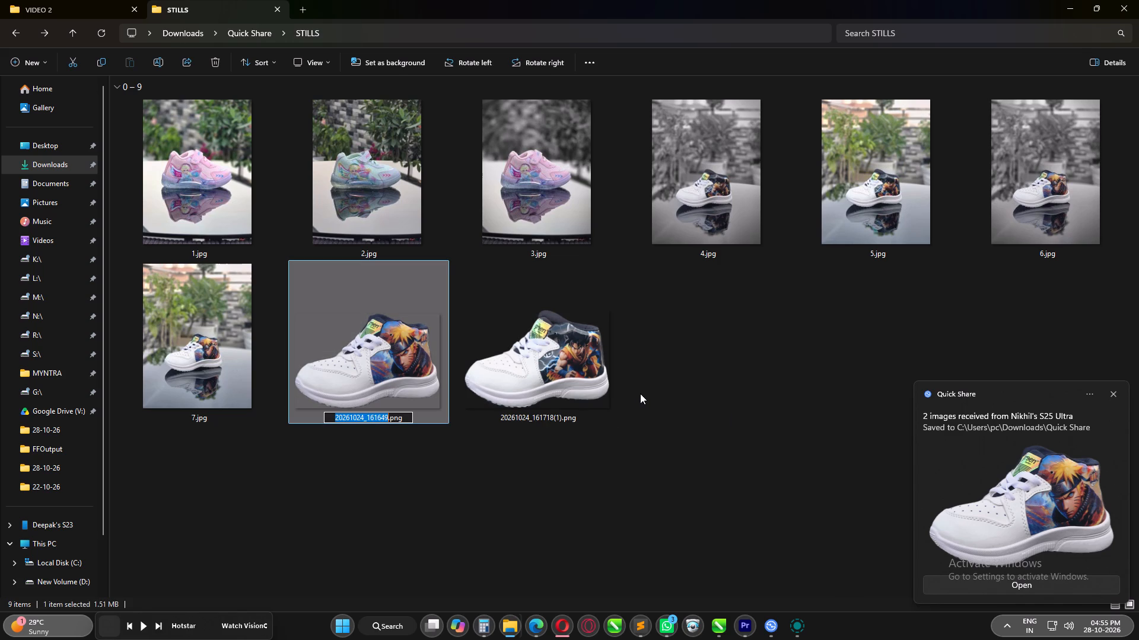
key("6")
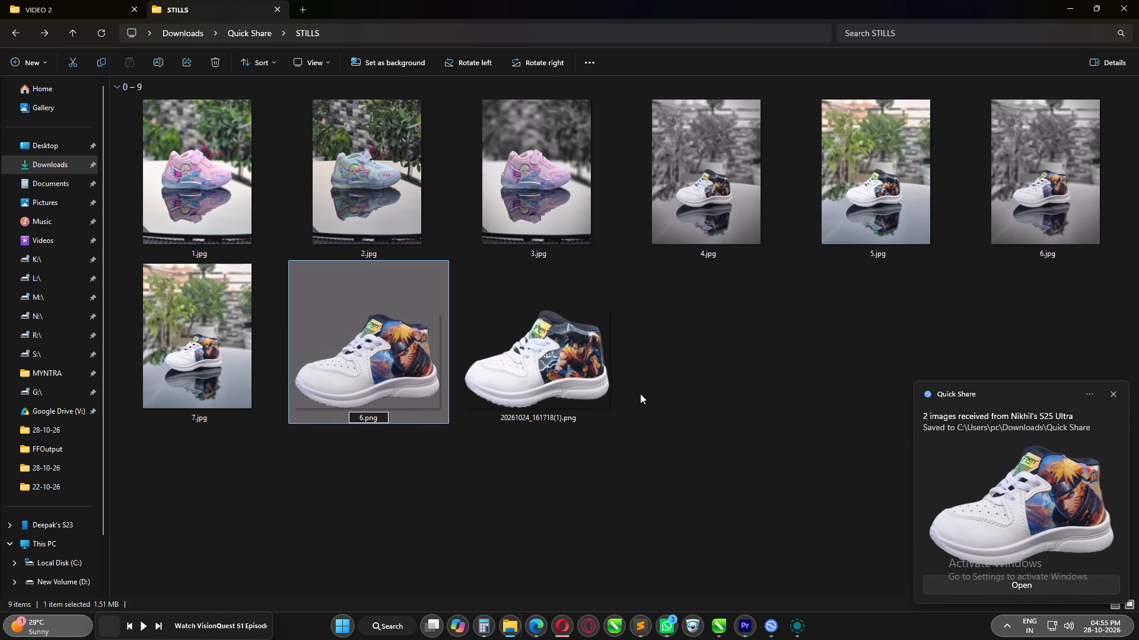
key("shift+parenleft")
key("BackSpace")
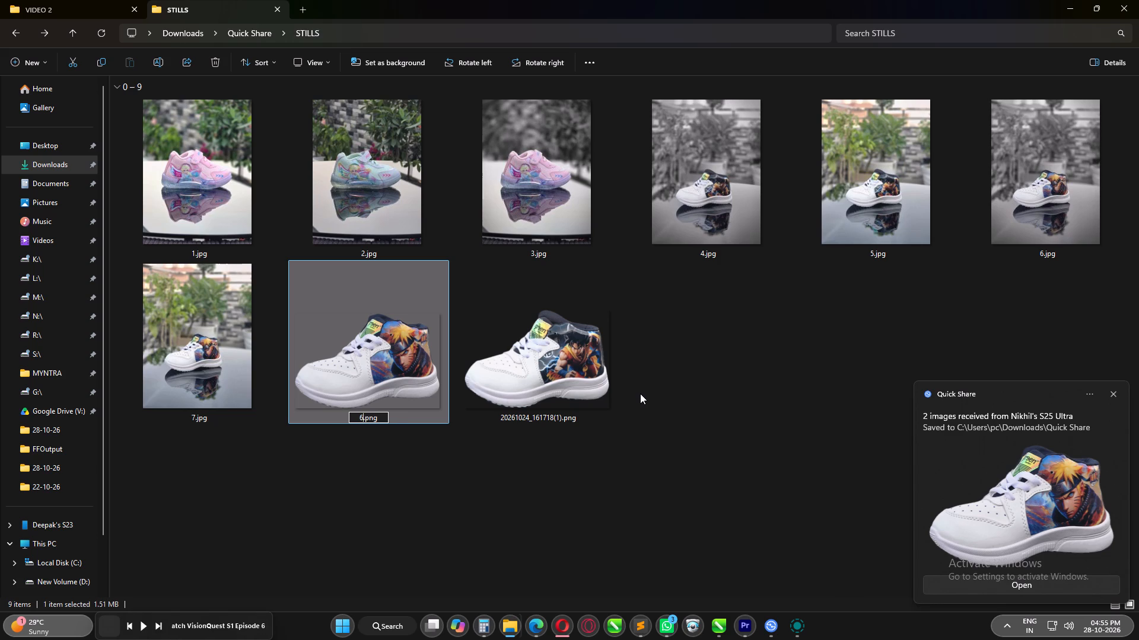
type("_1")
key("Return")
Rename the shoe cut-out 20261024_161718(1).png as 4_1 and refresh the STILLS folder so the files re-sort.
left_click(561, 356)
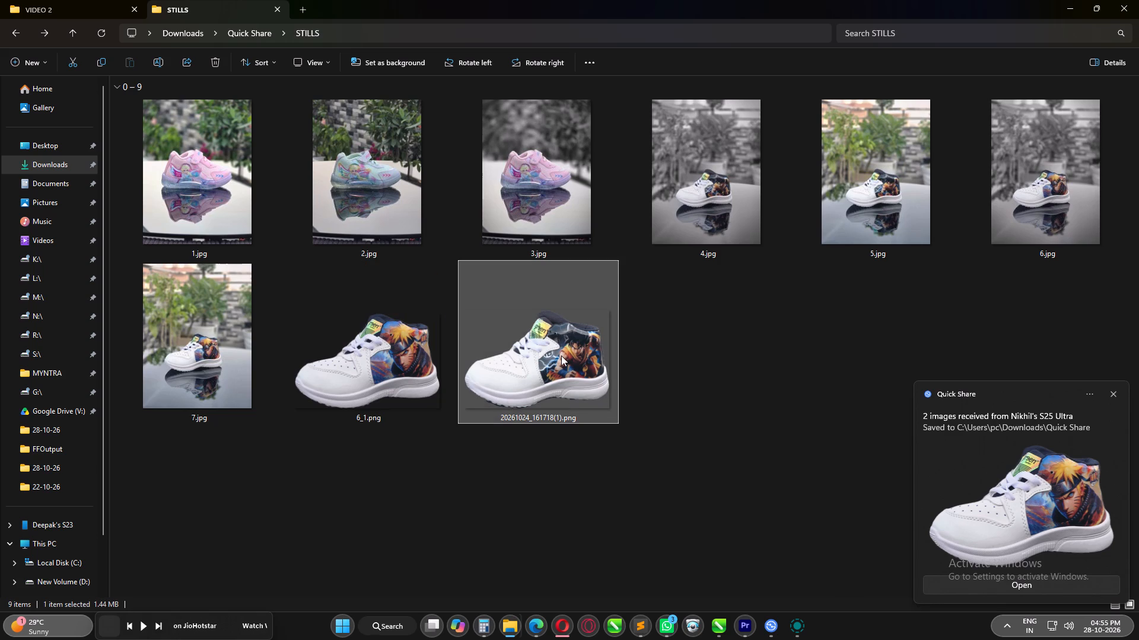
key("2")
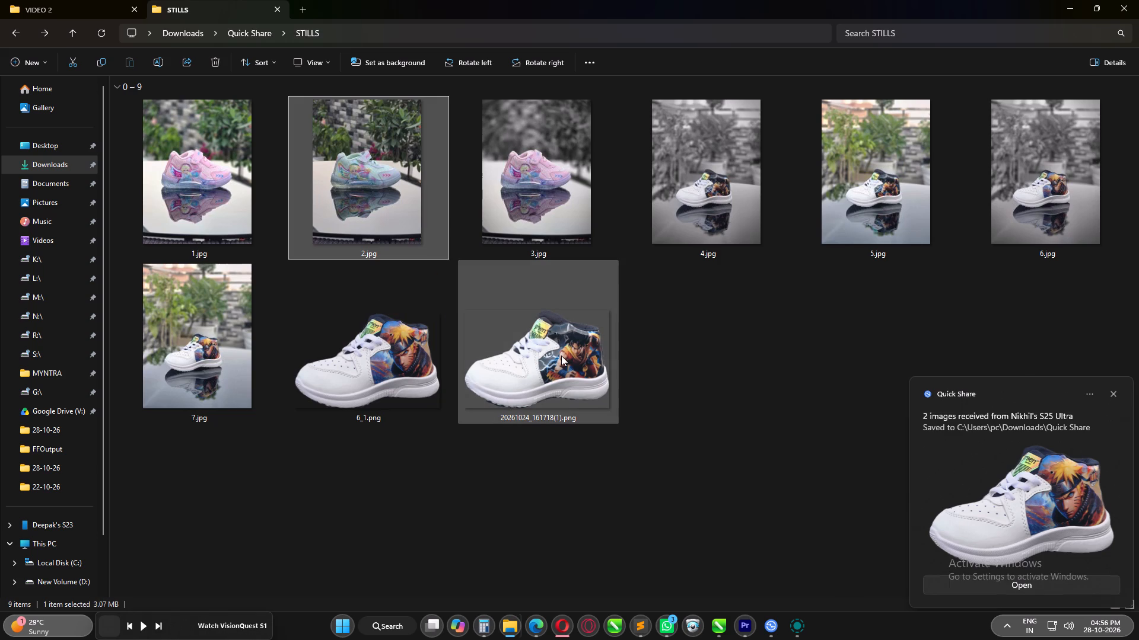
left_click_drag(689, 500, 689, 492)
left_click(546, 363)
key("F2")
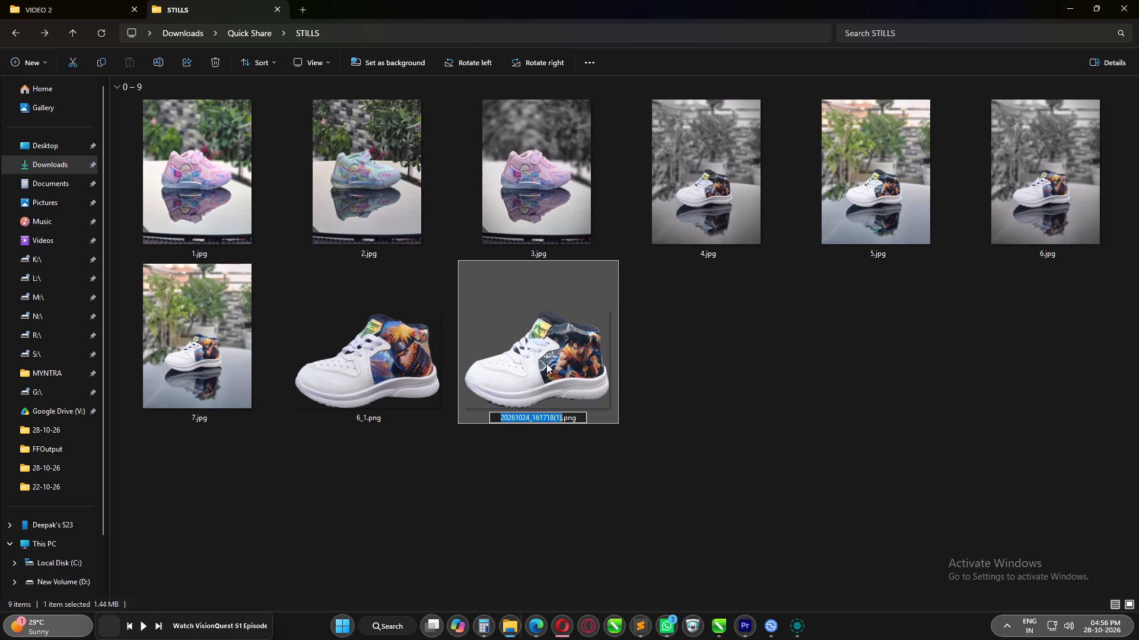
type("4_1")
key("Return")
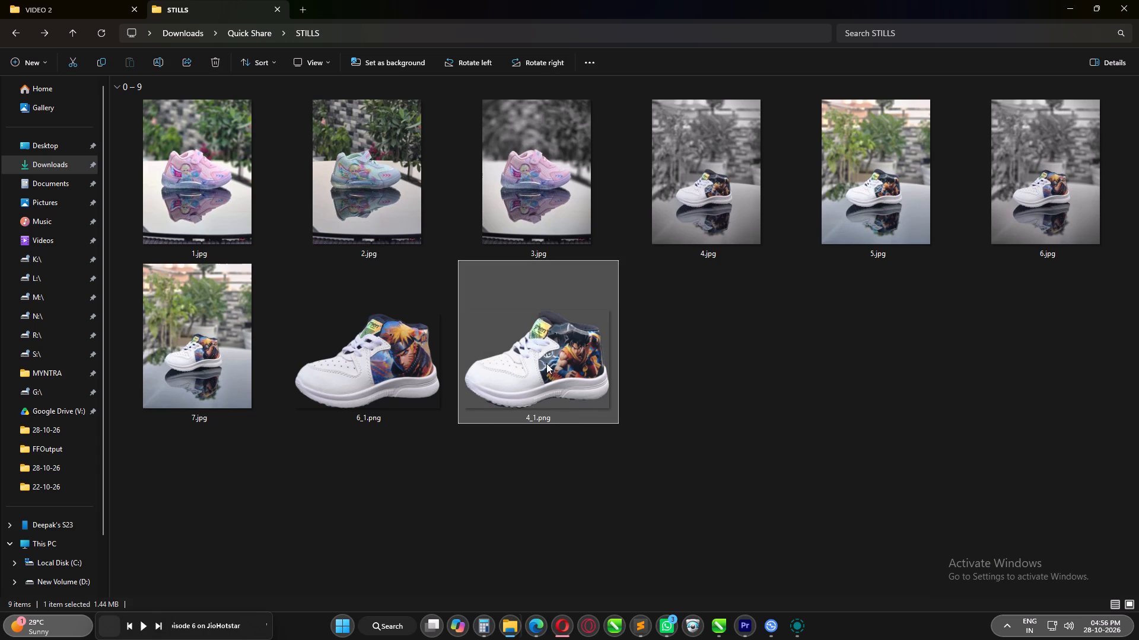
key("F5")
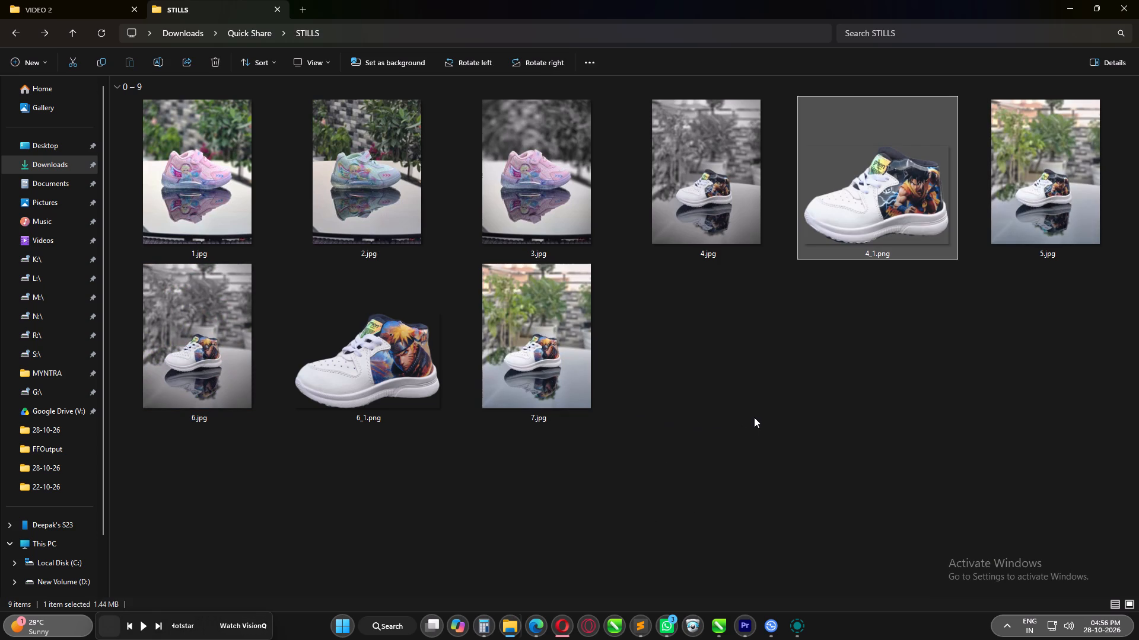
left_click(754, 417)
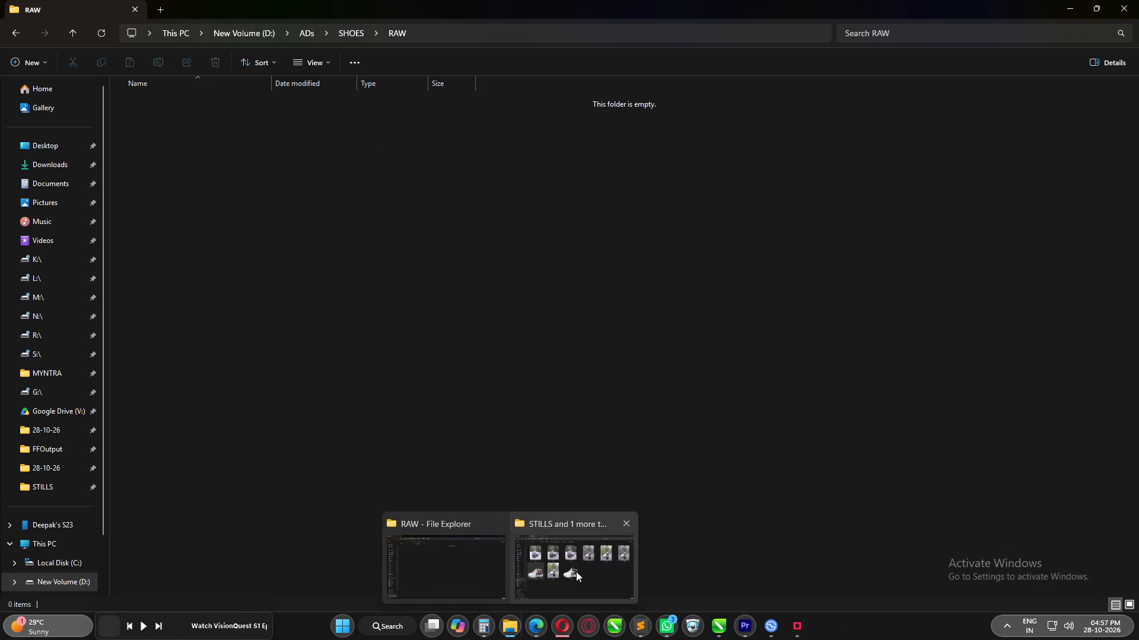
left_click(576, 571)
left_click(594, 420)
left_click(689, 407)
key("F5")
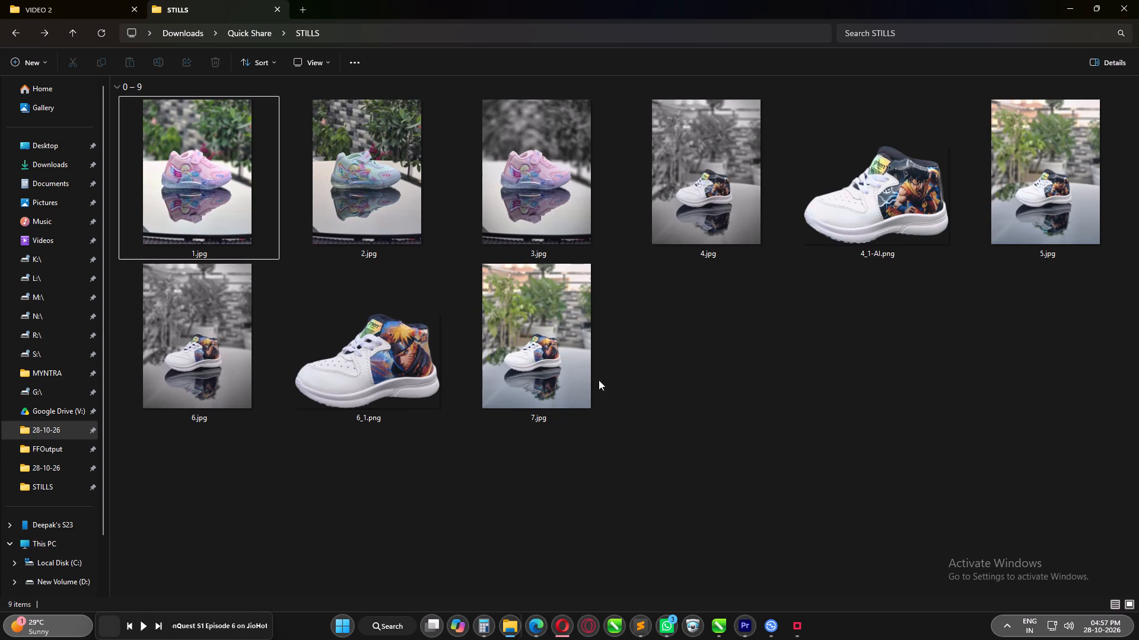
left_click(68, 0)
left_click(311, 357)
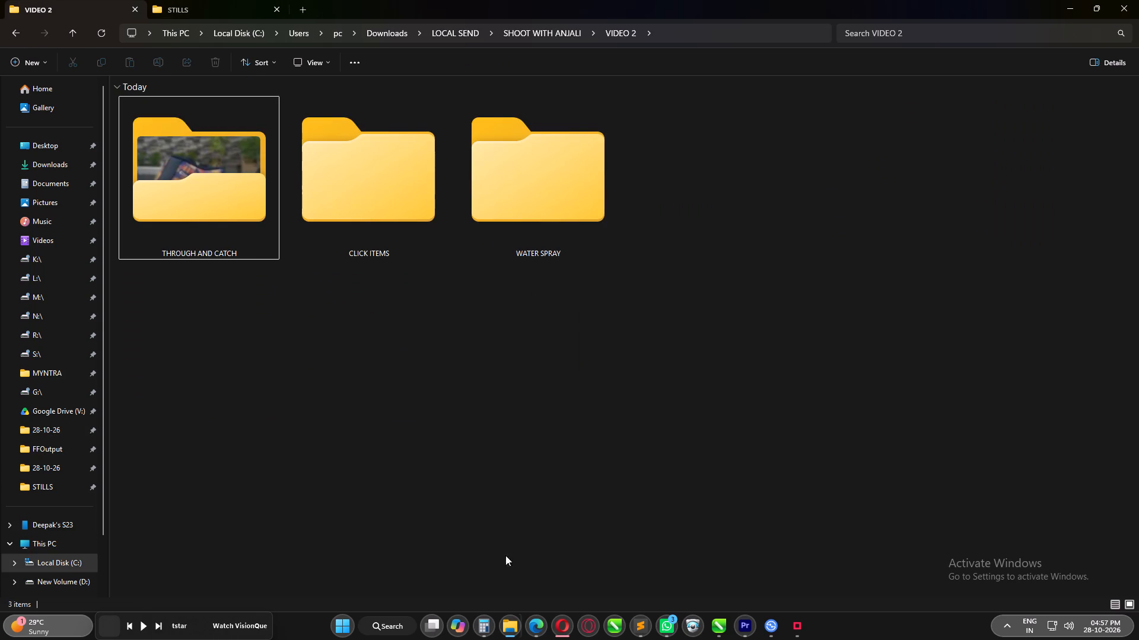
Create a new folder named STILLS inside the SHOES project folder in ADs on drive D.
left_click(482, 562)
left_click(320, 354)
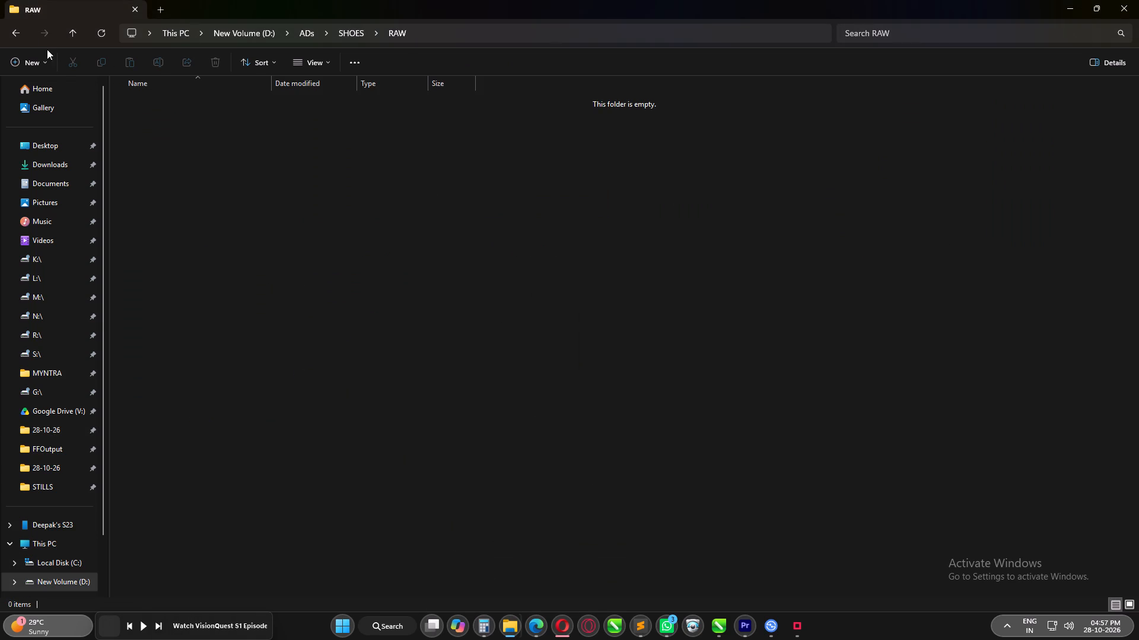
left_click(14, 34)
right_click(205, 263)
left_click(185, 232)
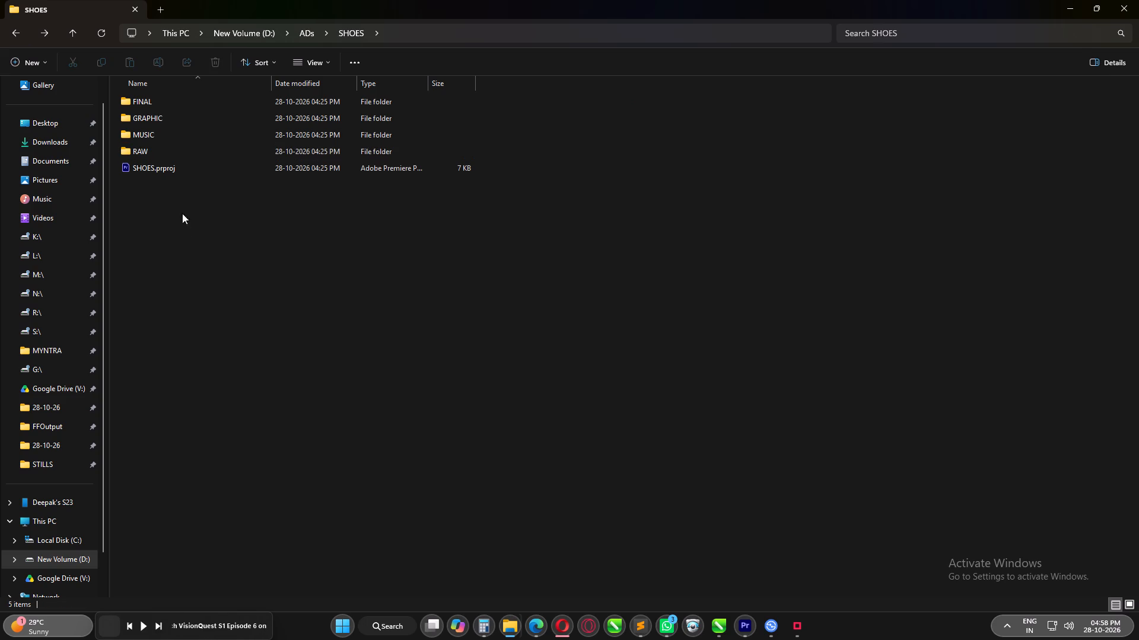
right_click(164, 197)
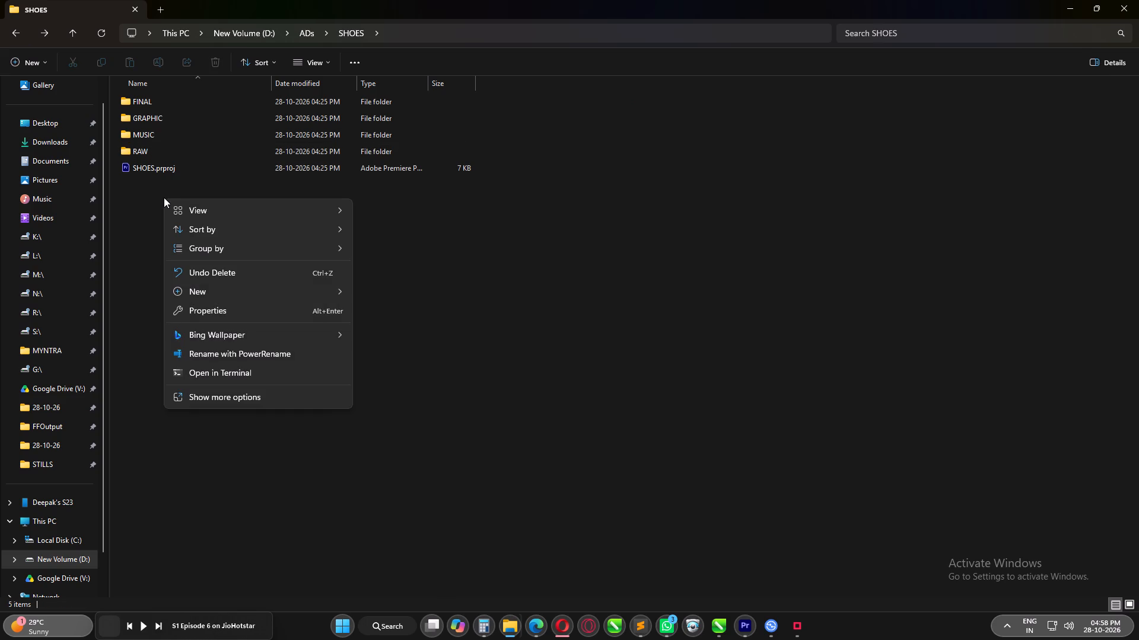
left_click(155, 145)
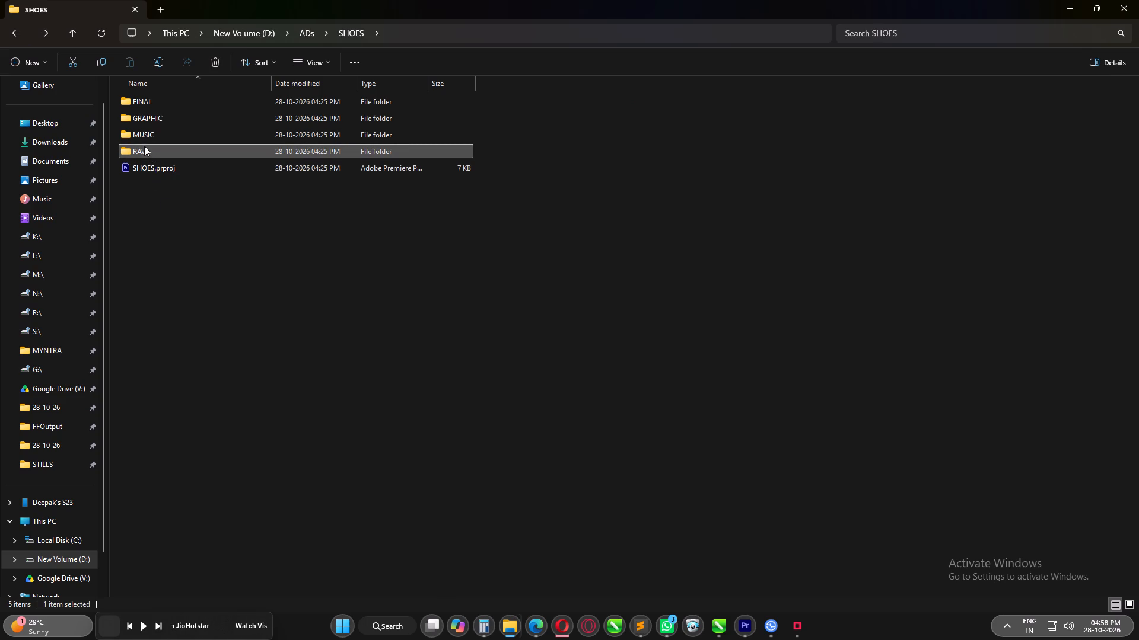
right_click(167, 200)
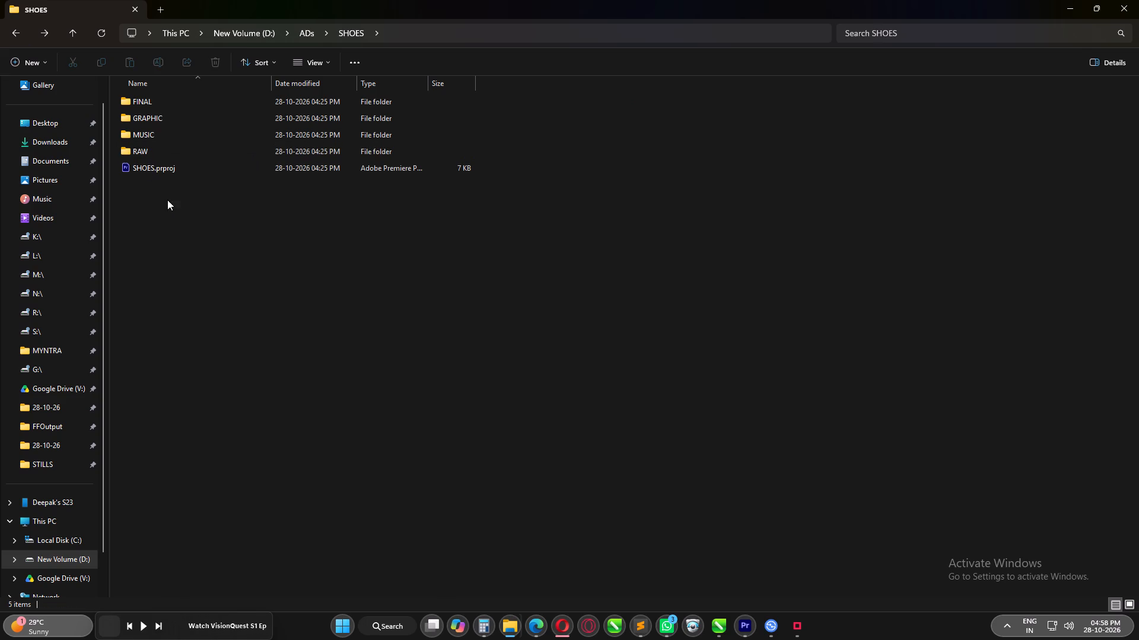
left_click(392, 295)
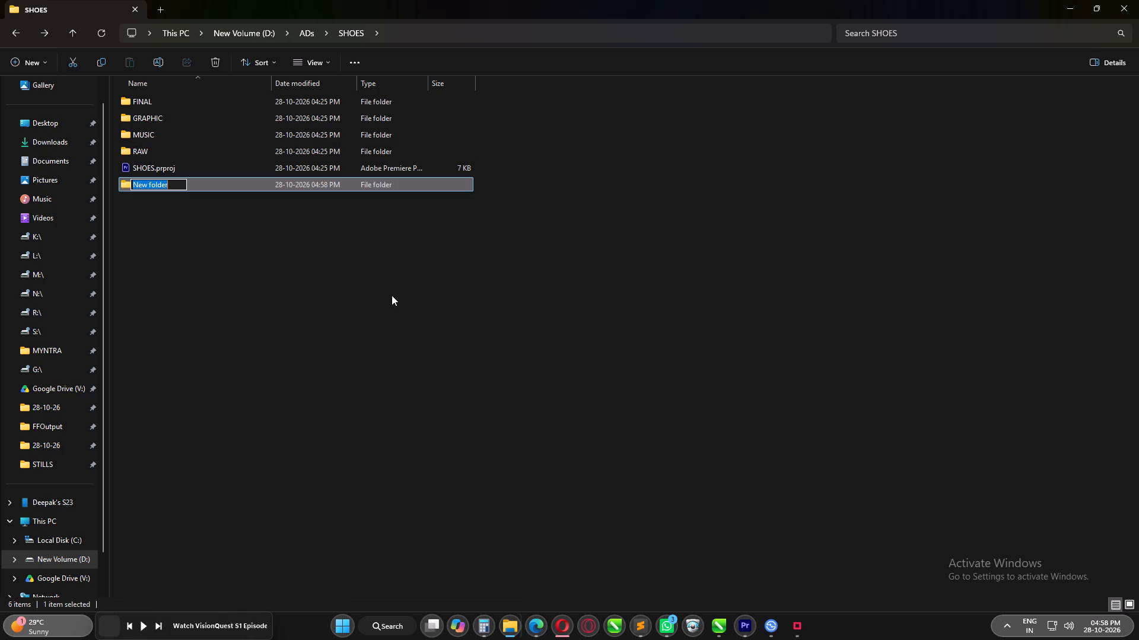
type("STILLS")
key("Return")
left_click(270, 266)
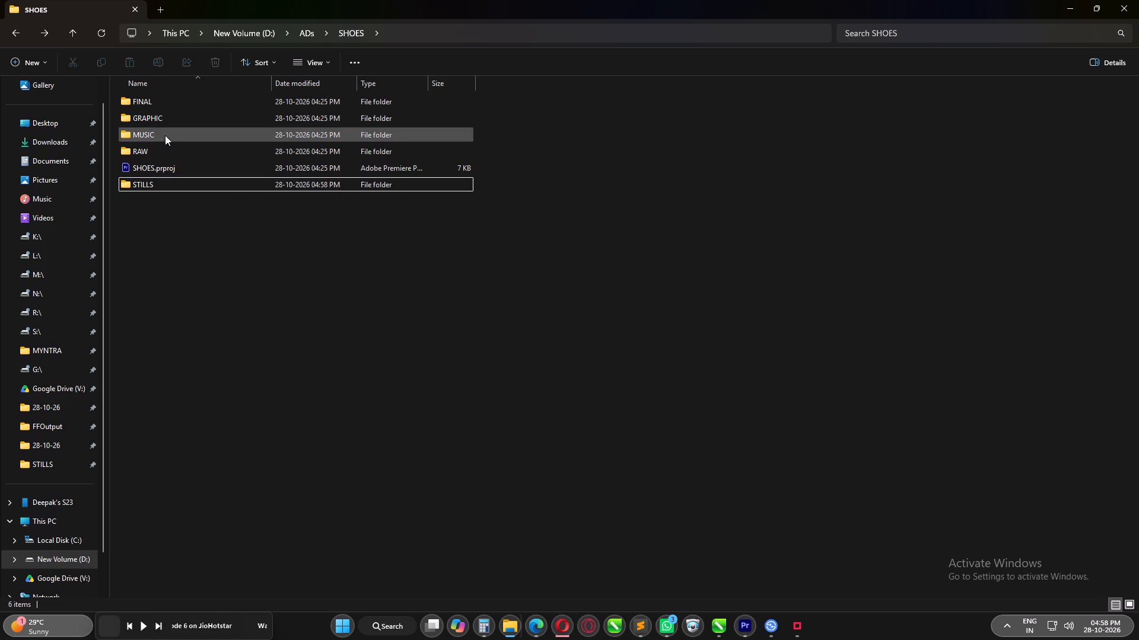
Browse to the music folder of the cosmic ad project and audition Obsessica.mp3.
left_click(308, 30)
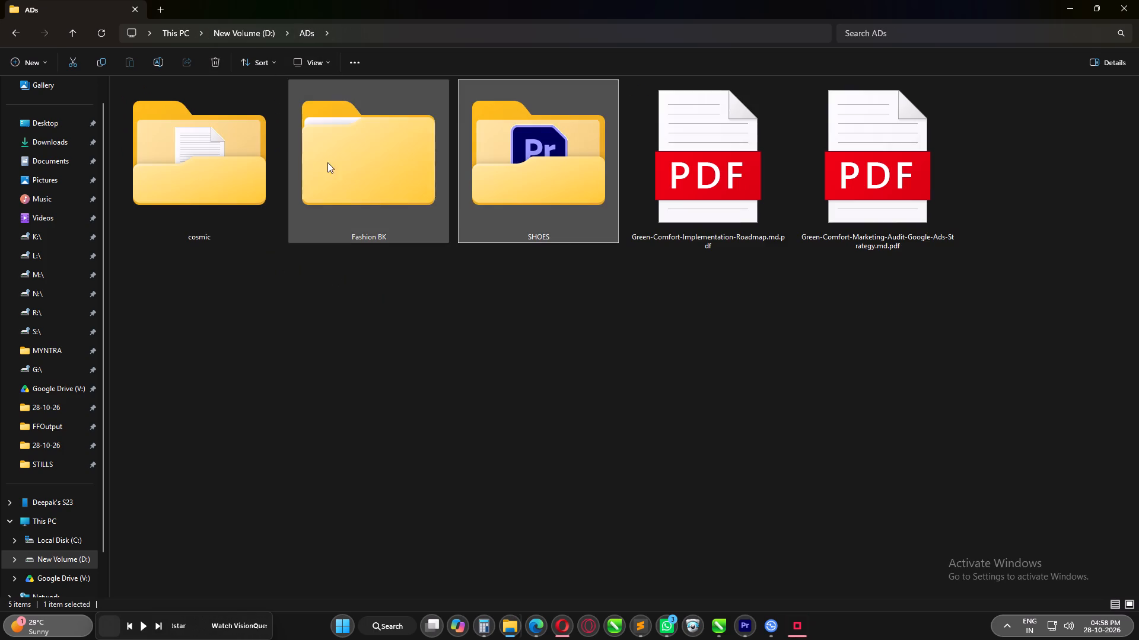
double_click(224, 177)
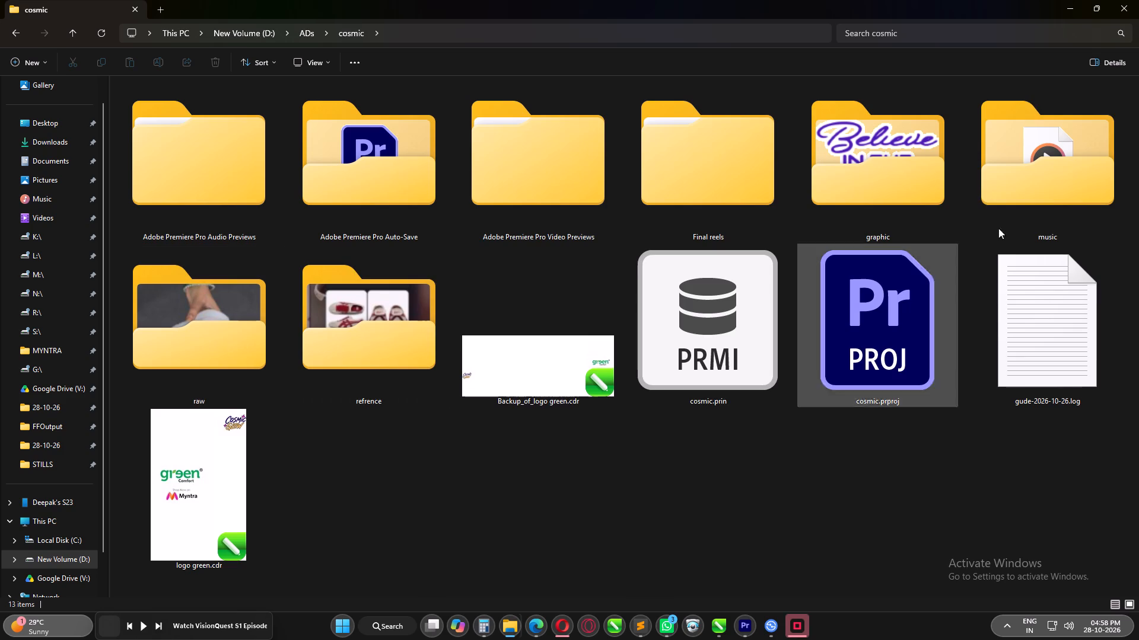
double_click(1055, 192)
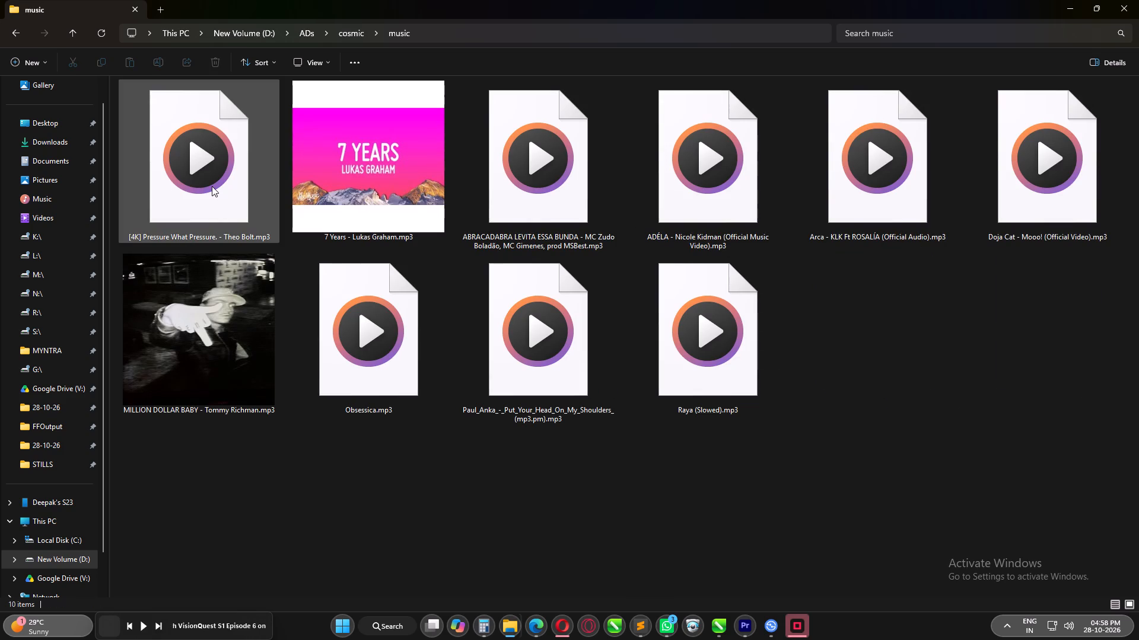
left_click(212, 186)
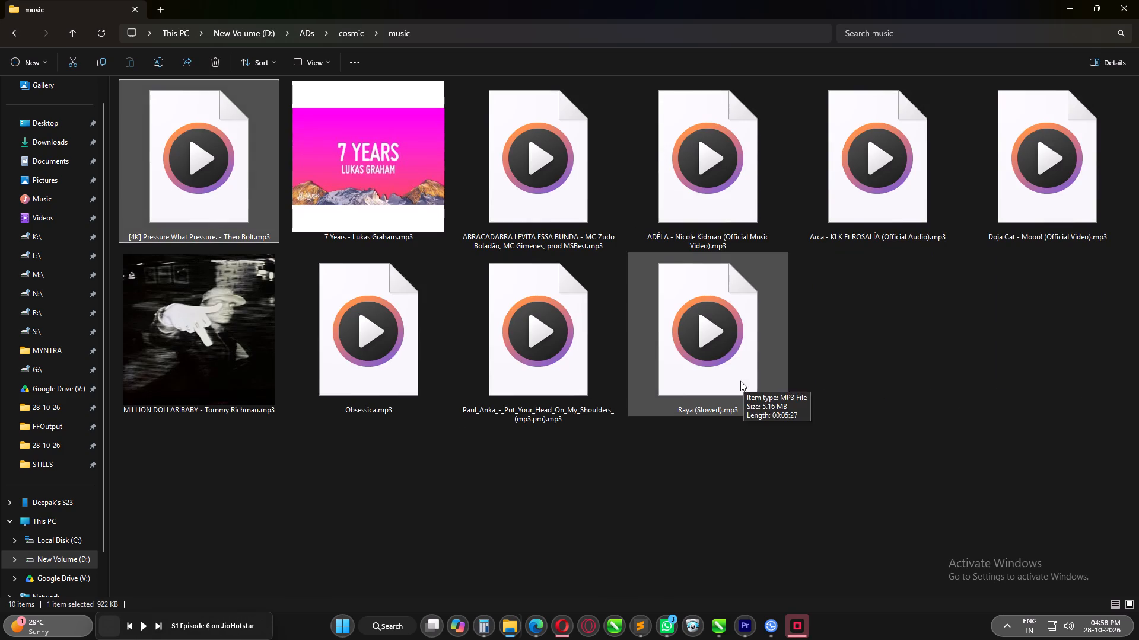
left_click(384, 481)
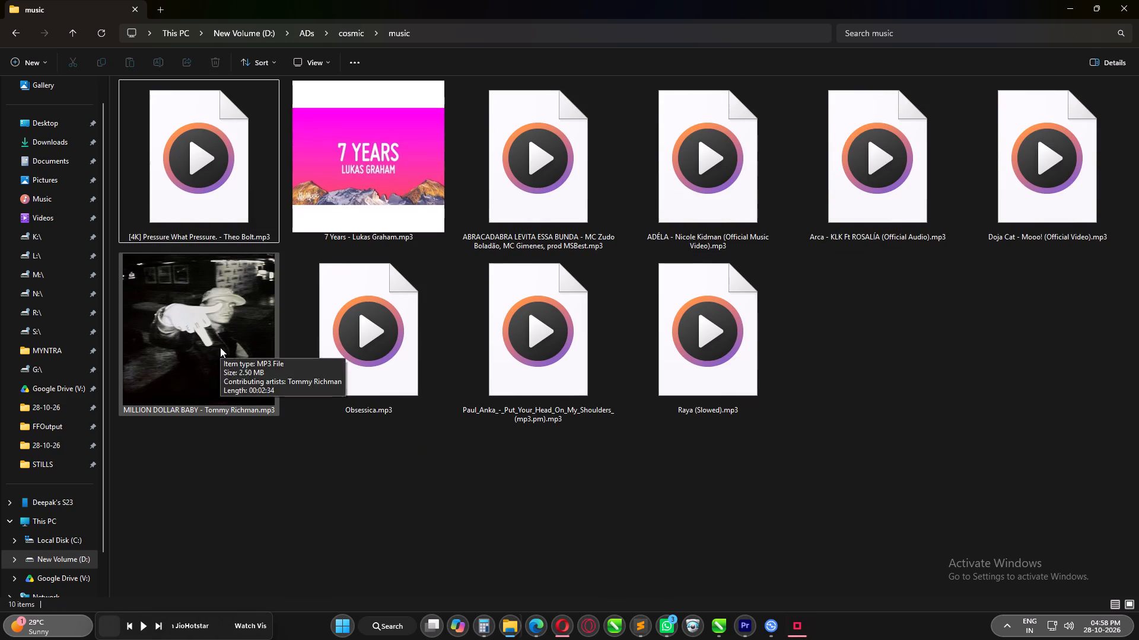
left_click(220, 347)
double_click(374, 341)
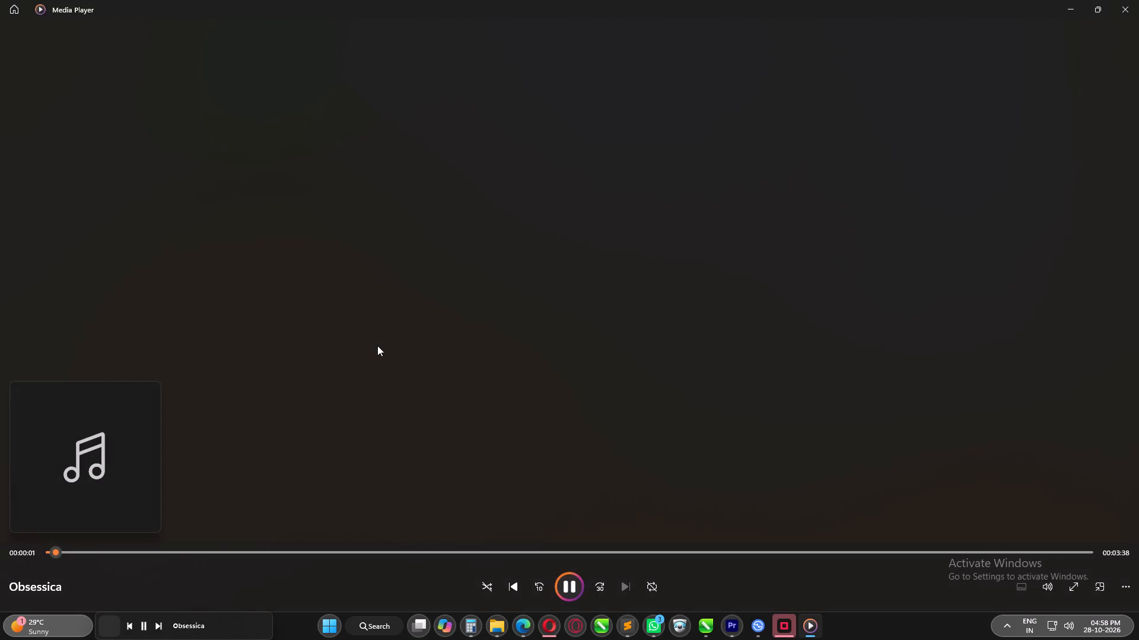
left_click(1138, 0)
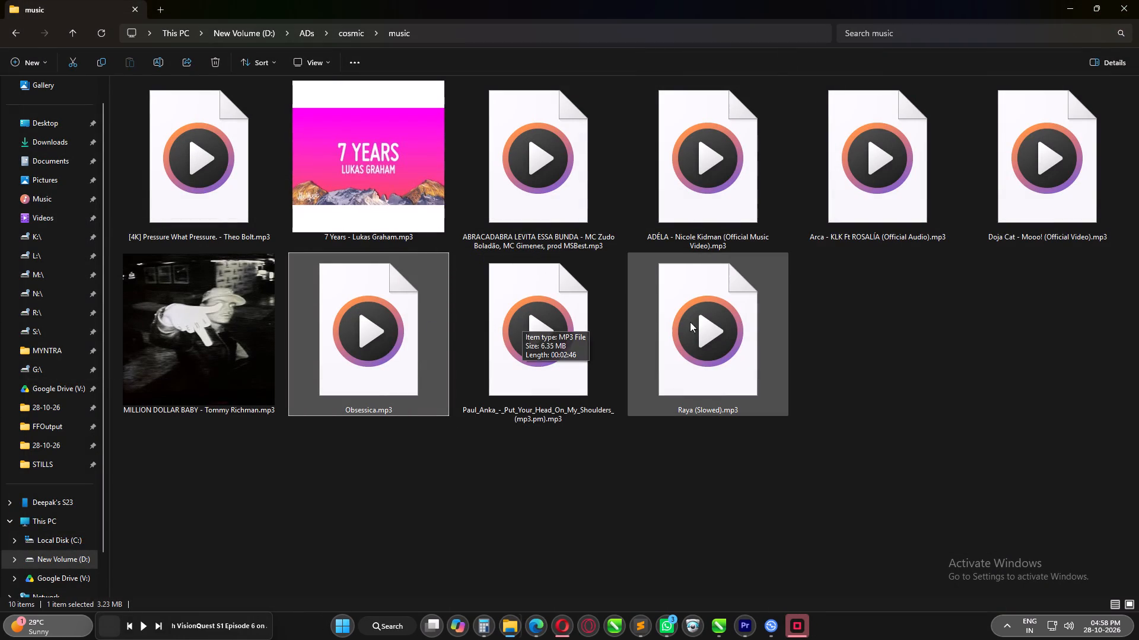
Audition the Raya (Slowed), Doja Cat - Mooo! and Arca - KLK tracks from the cosmic music folder.
double_click(717, 325)
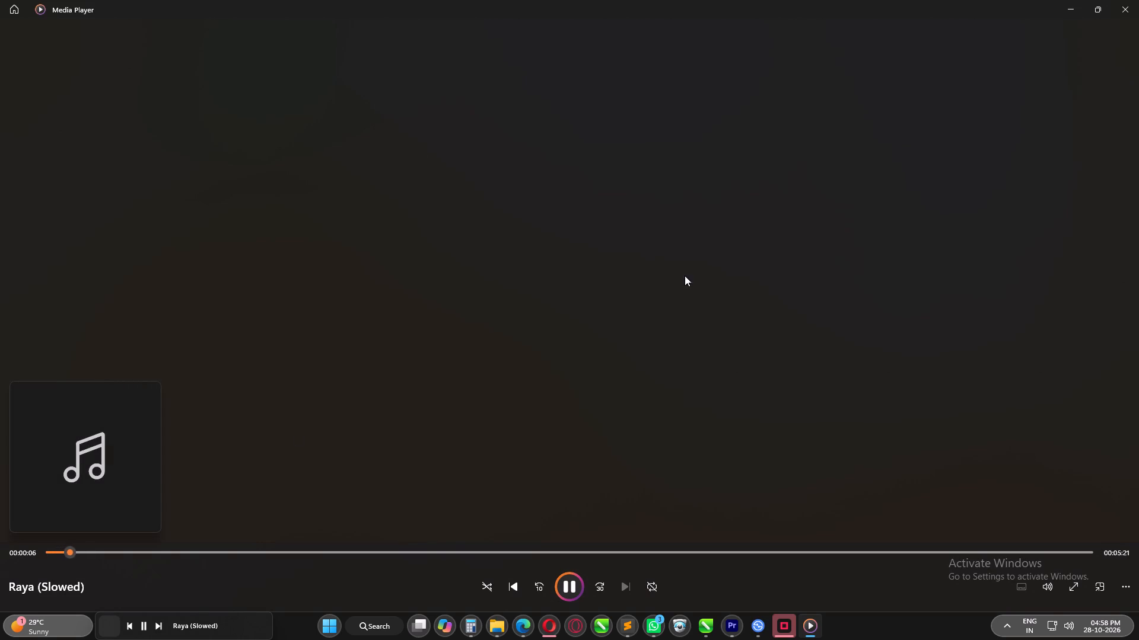
left_click(1138, 0)
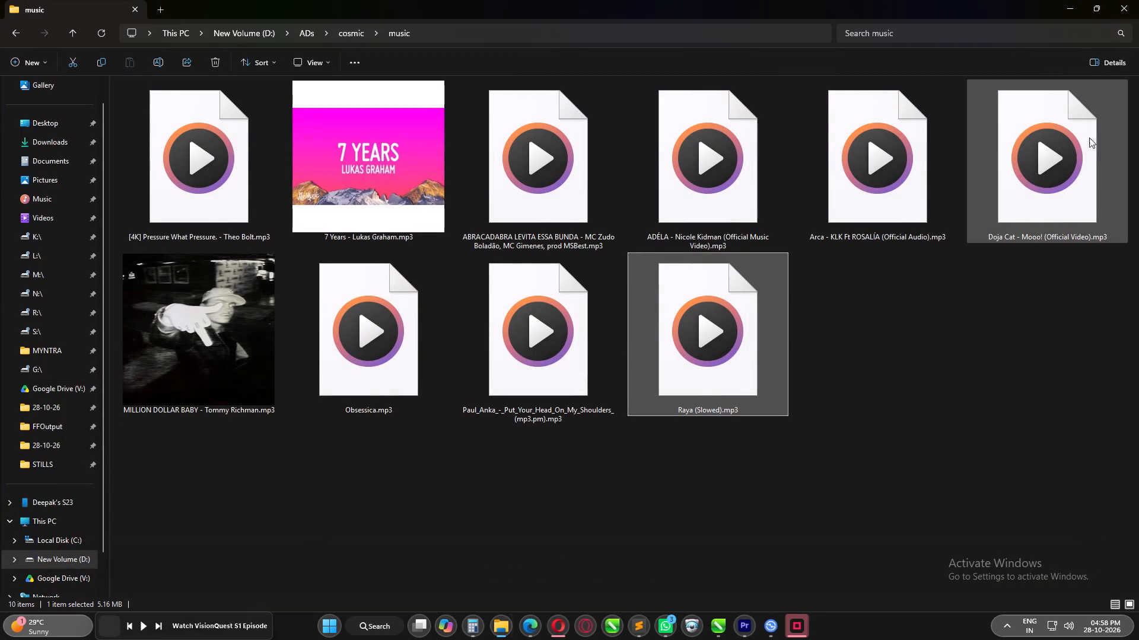
double_click(1058, 156)
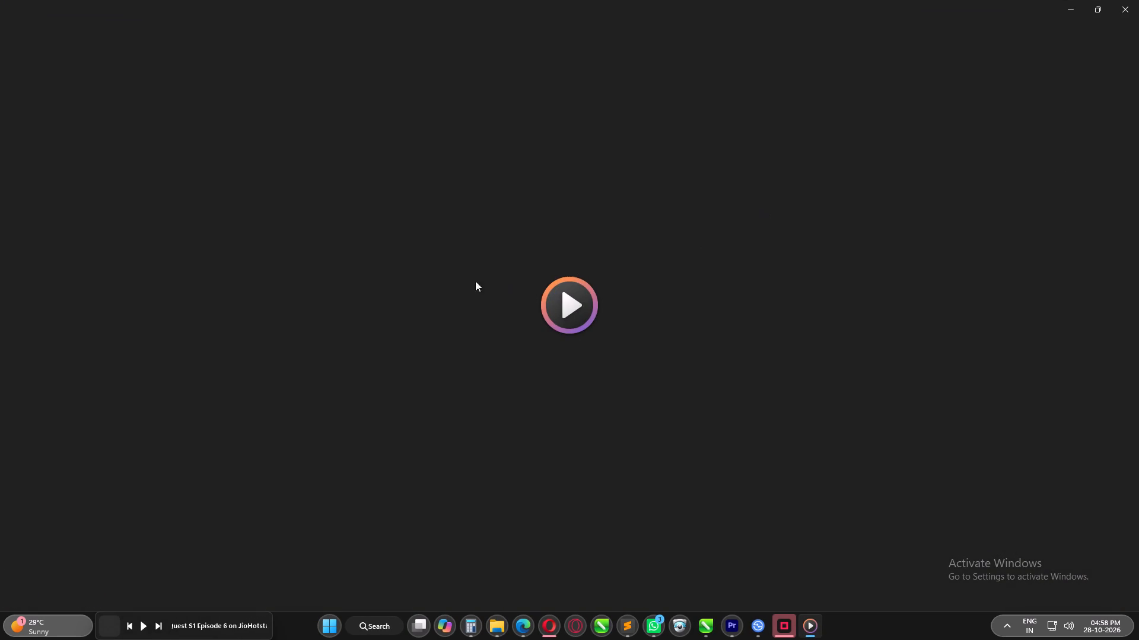
left_click(1138, 0)
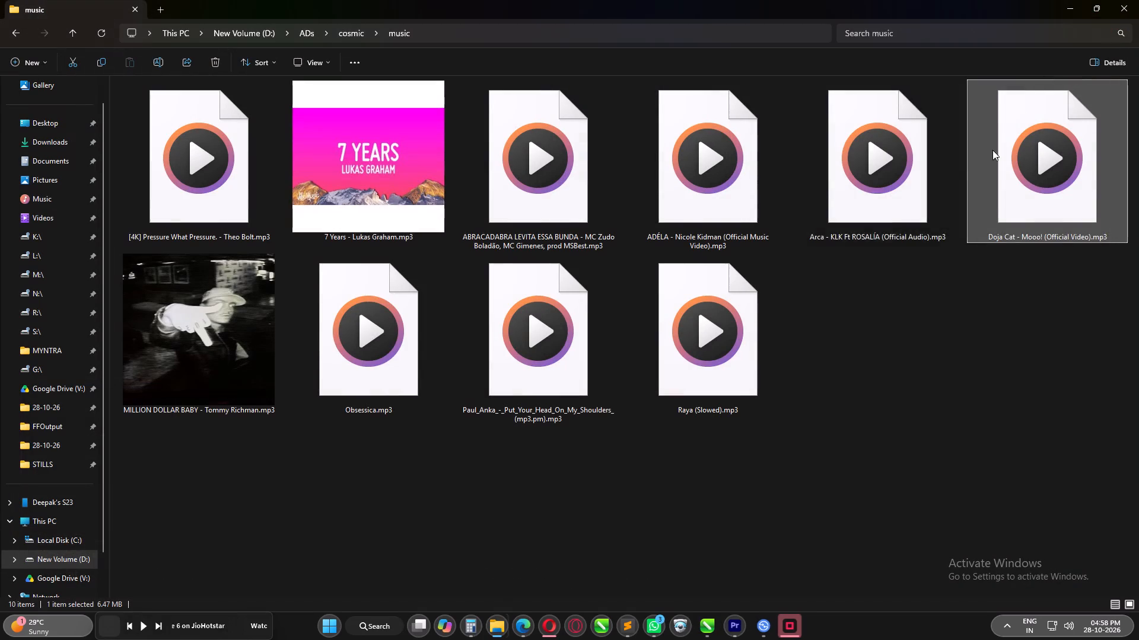
double_click(875, 186)
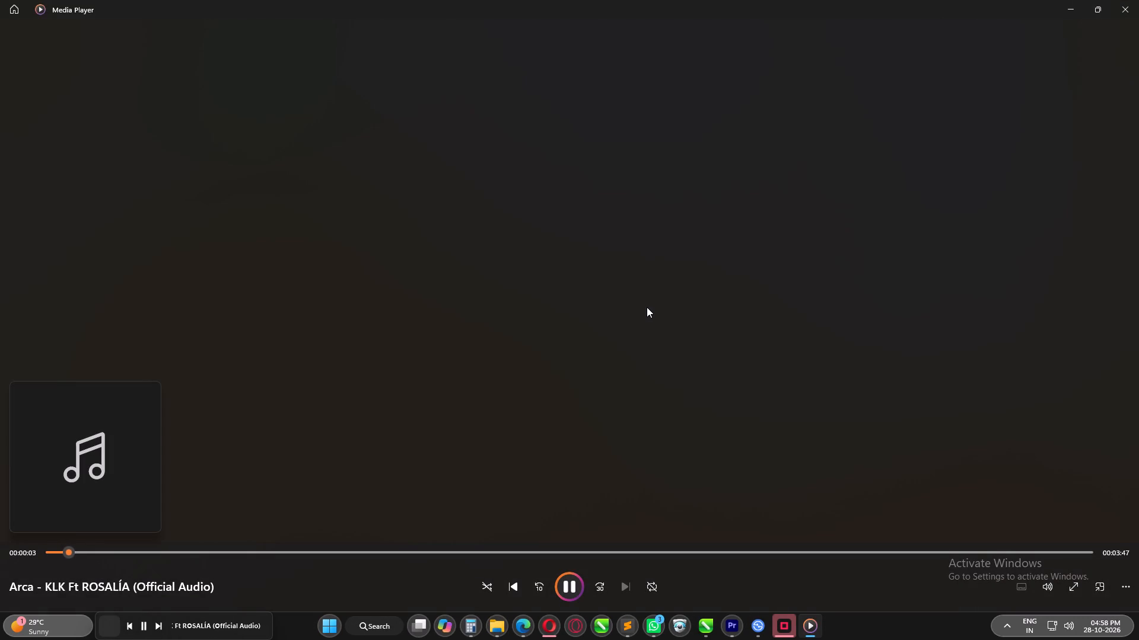
left_click(1138, 0)
Audition ADÉLA - Nicole Kidman, skipping ahead through the song, and Pressure What Pressure. - Theo Bolt.
double_click(708, 187)
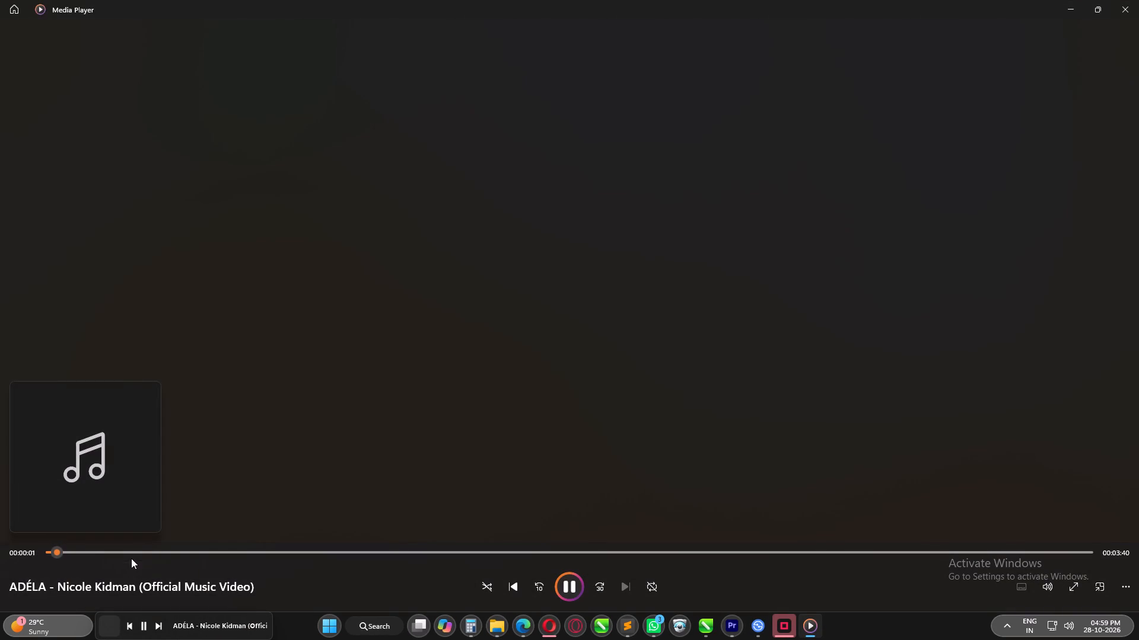
left_click(85, 550)
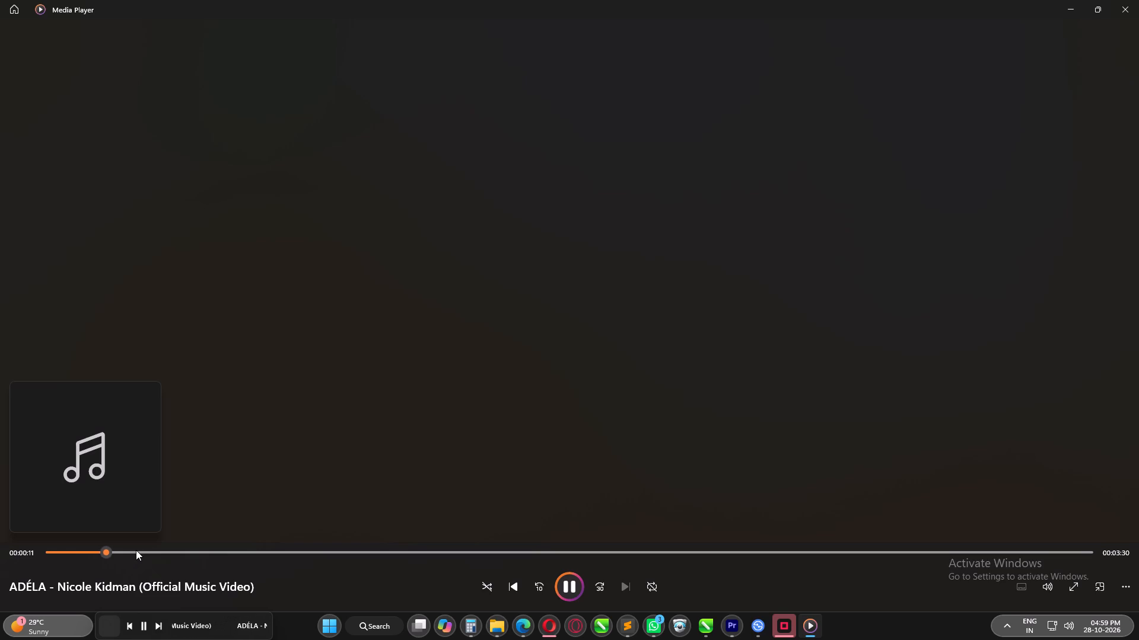
left_click(174, 551)
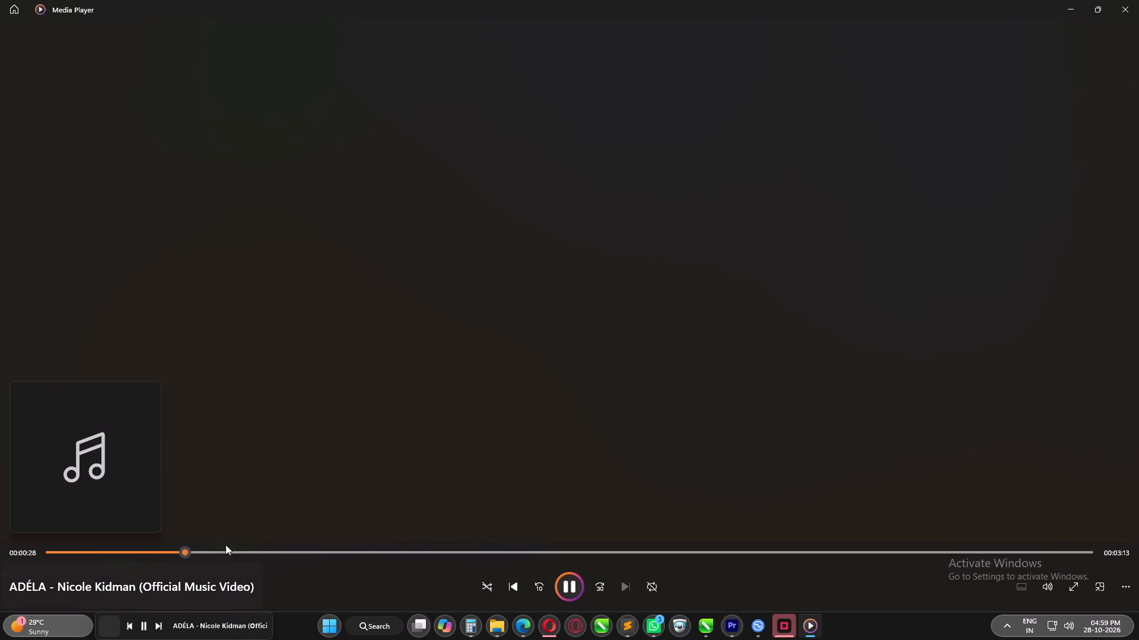
left_click(1138, 0)
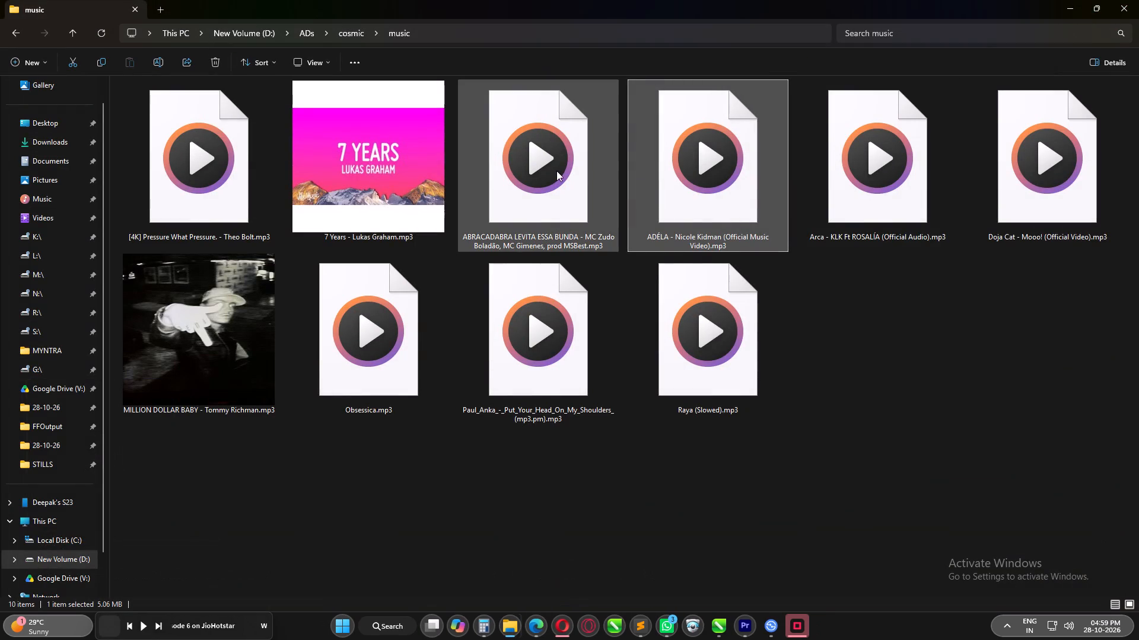
double_click(169, 175)
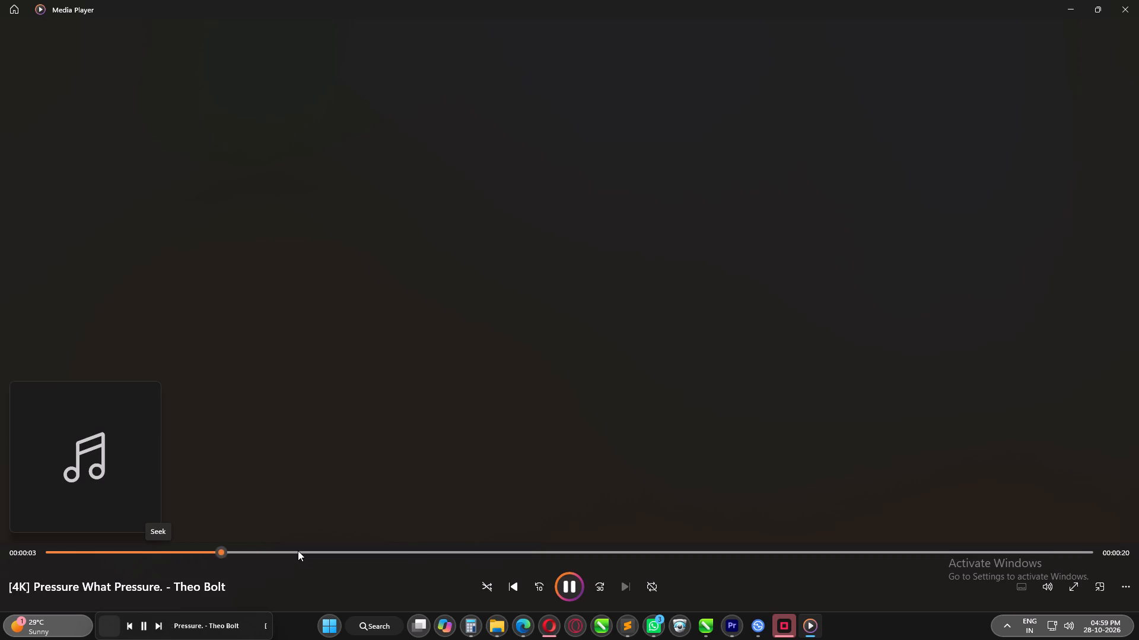
left_click(1138, 0)
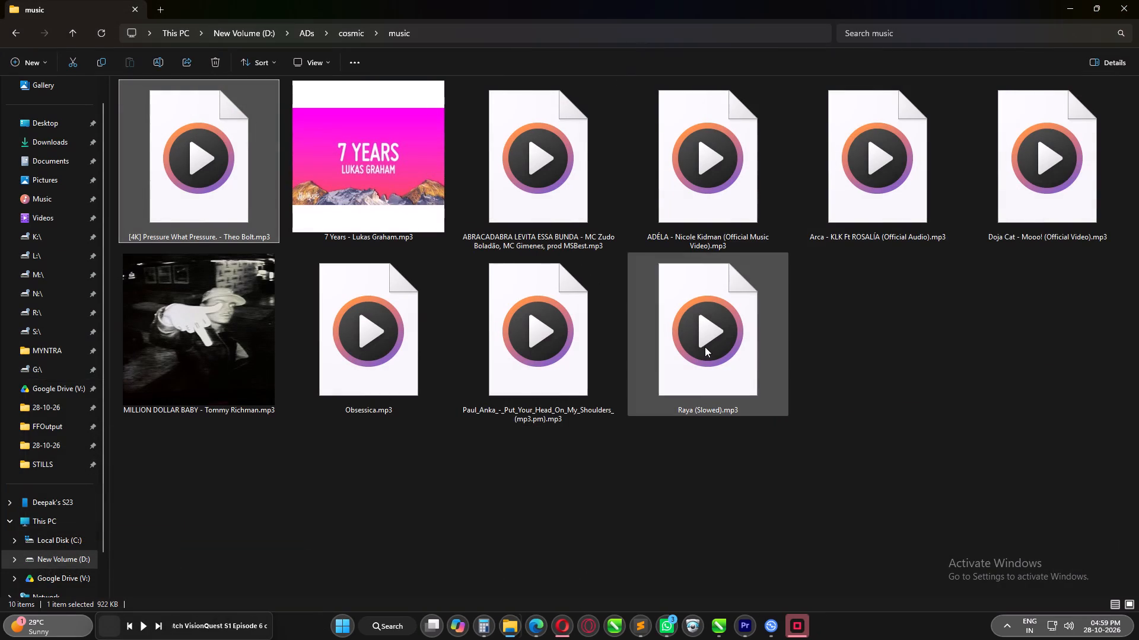
Open the refrence folder of the cosmic project to view its sample videos.
left_click(349, 30)
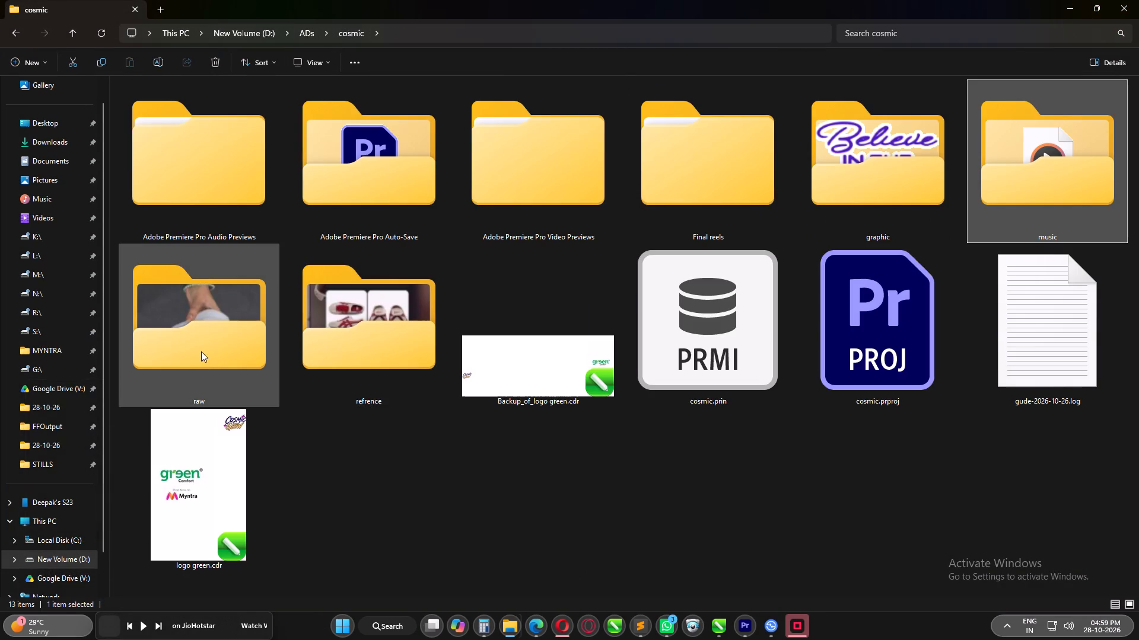
double_click(346, 325)
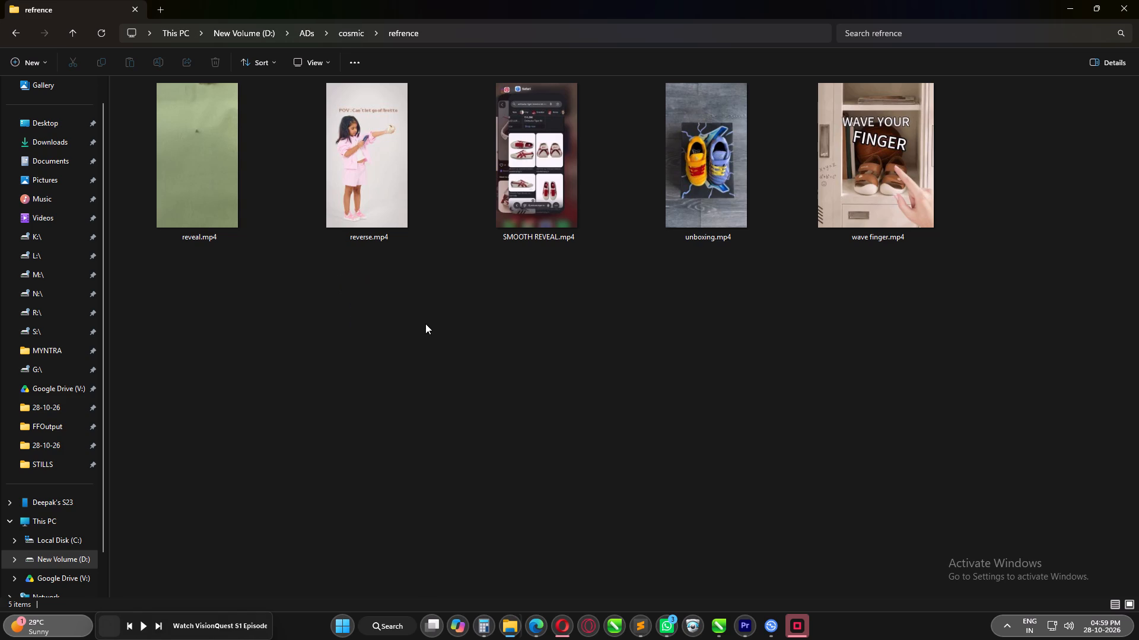
Reopen the cosmic project's refrence folder and watch the SMOOTH REVEAL.mp4 sample video.
left_click(20, 31)
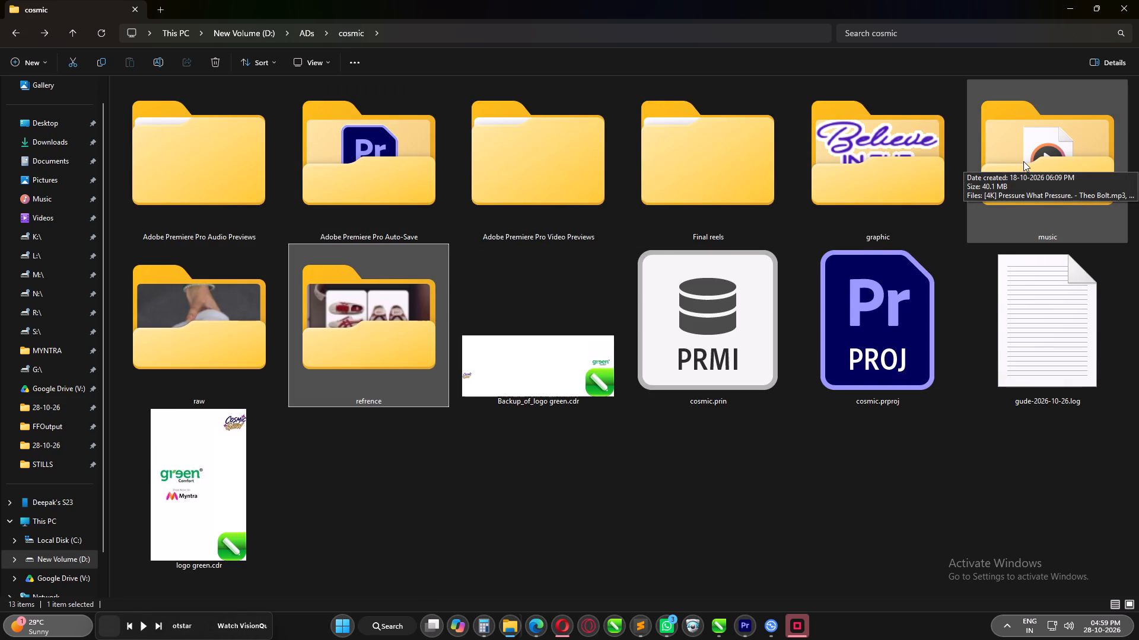
double_click(393, 329)
double_click(558, 150)
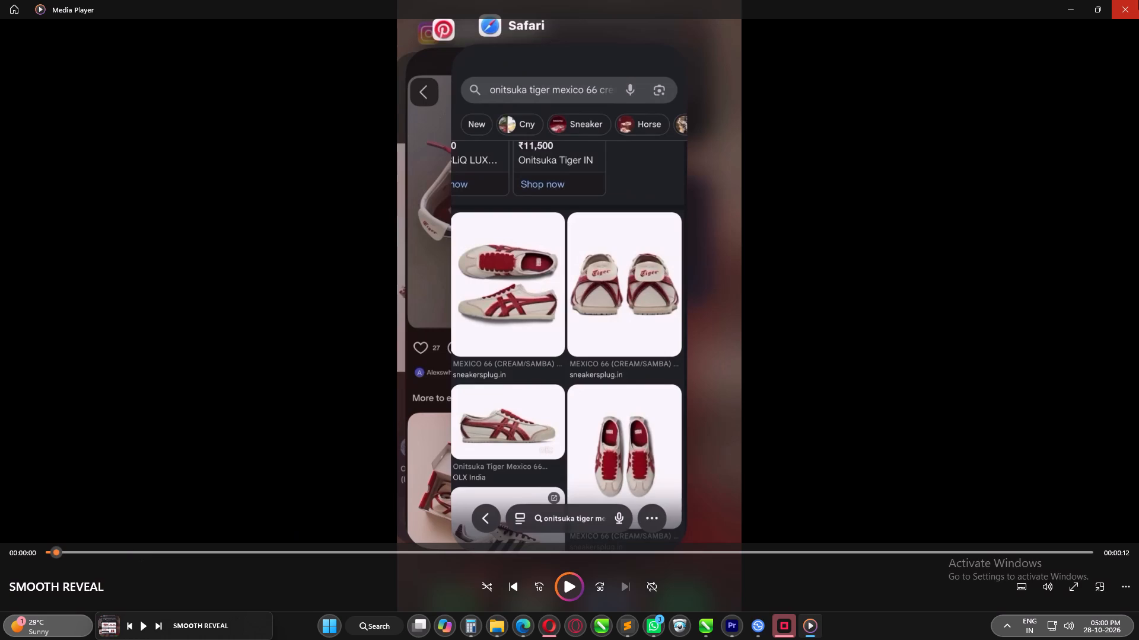
left_click(1138, 0)
left_click(747, 392)
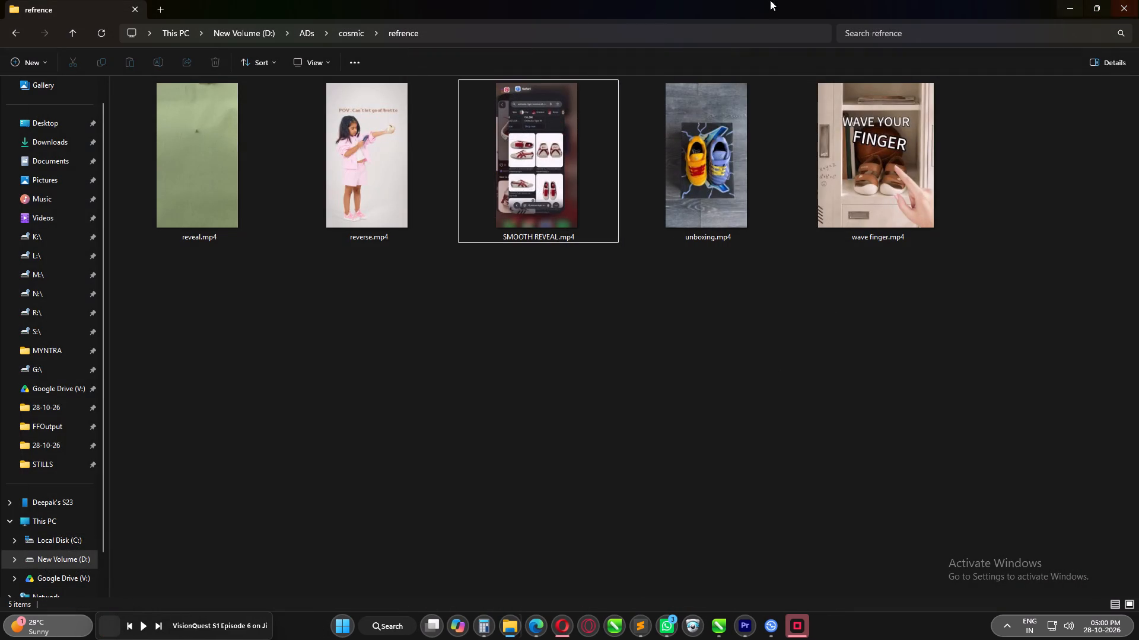
left_click(351, 33)
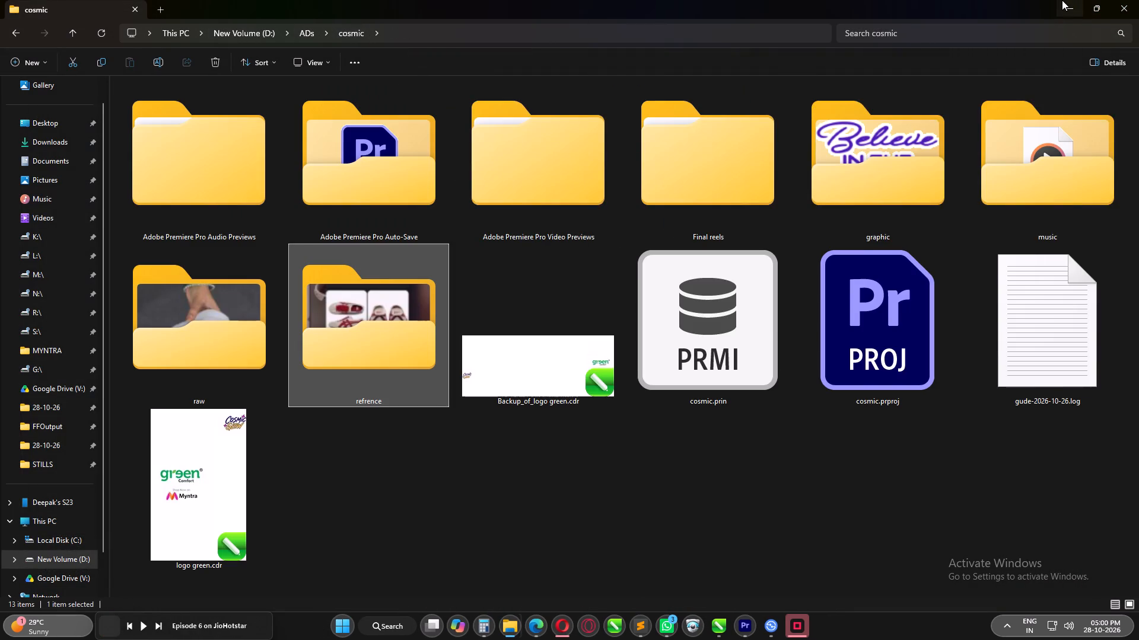
left_click(1062, 0)
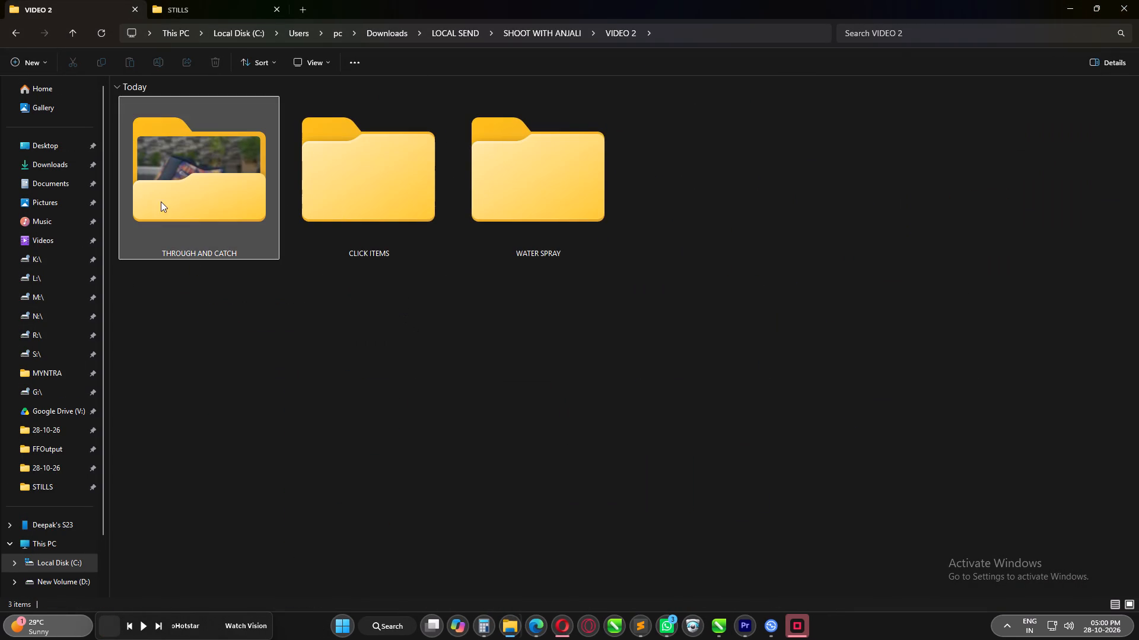
Refresh the STILLS folder in Quick Share and delete the original 6_1.png cut-out.
left_click(179, 0)
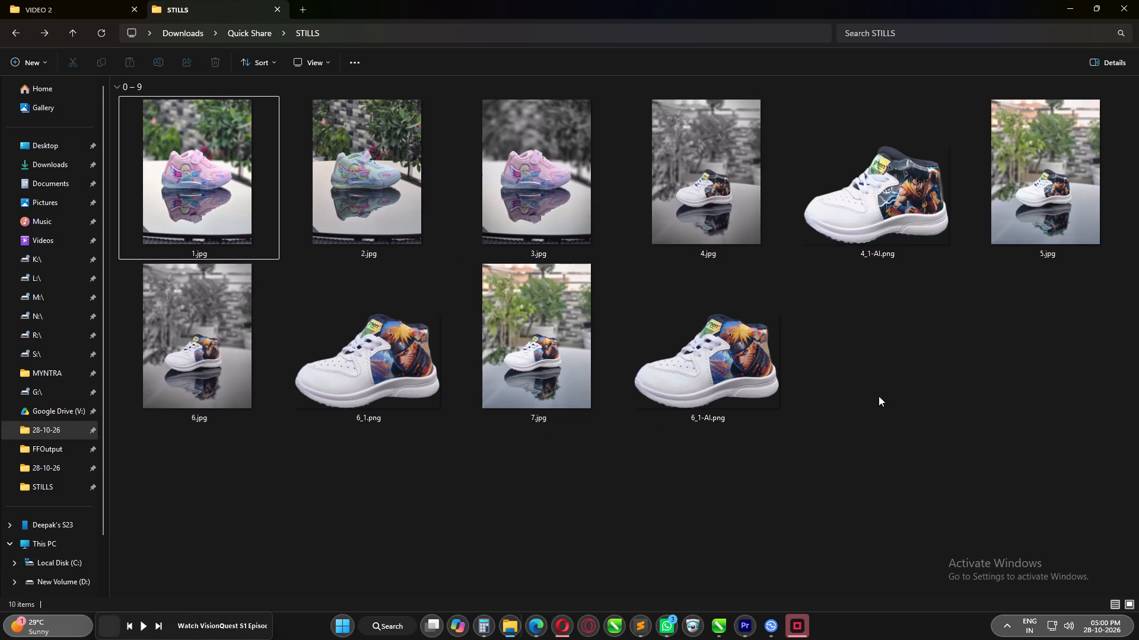
left_click(879, 395)
key("F5")
left_click(397, 351)
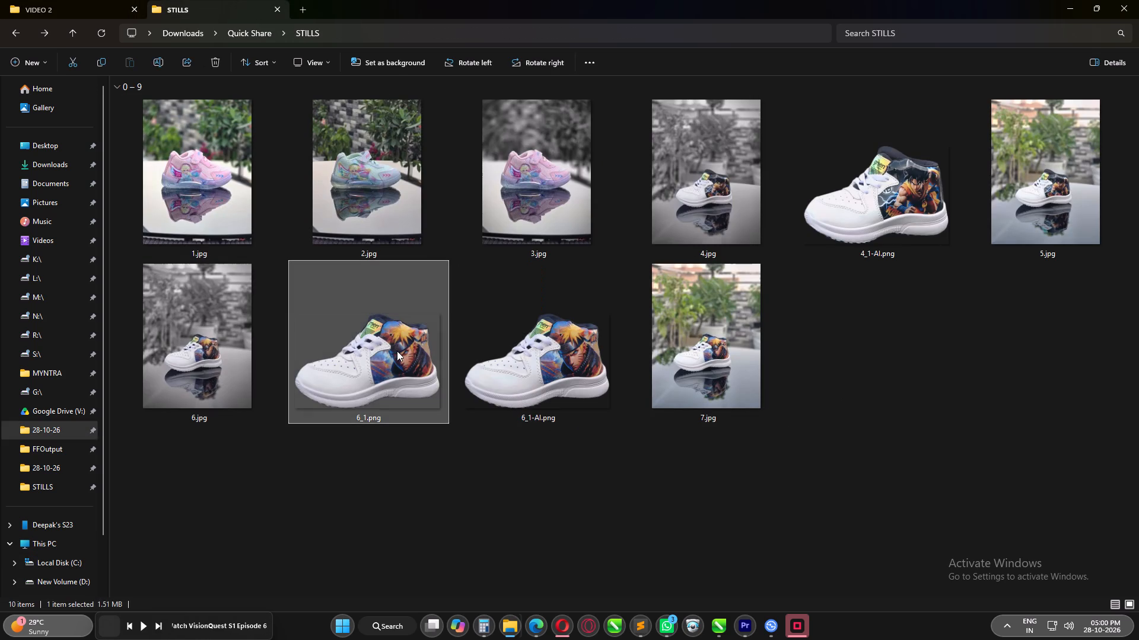
key("Delete")
left_click(772, 467)
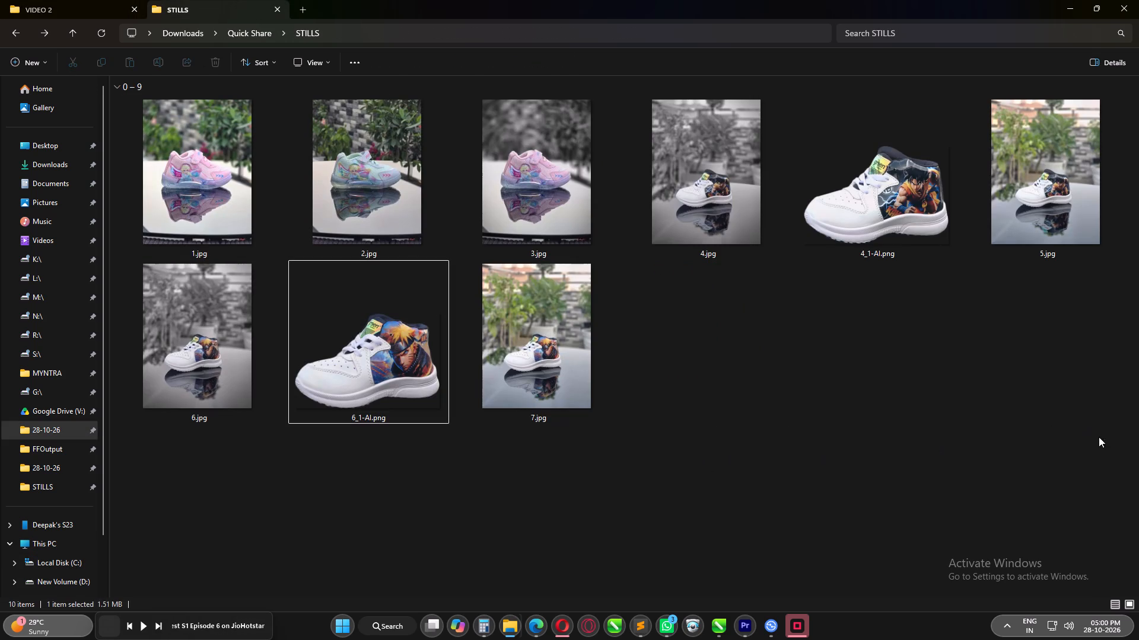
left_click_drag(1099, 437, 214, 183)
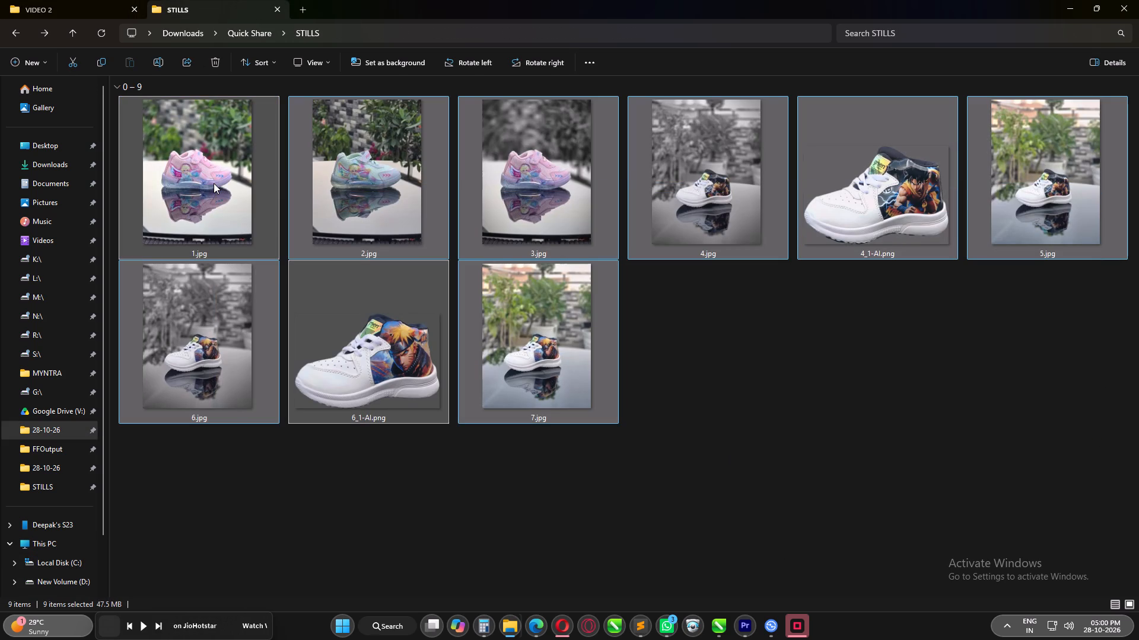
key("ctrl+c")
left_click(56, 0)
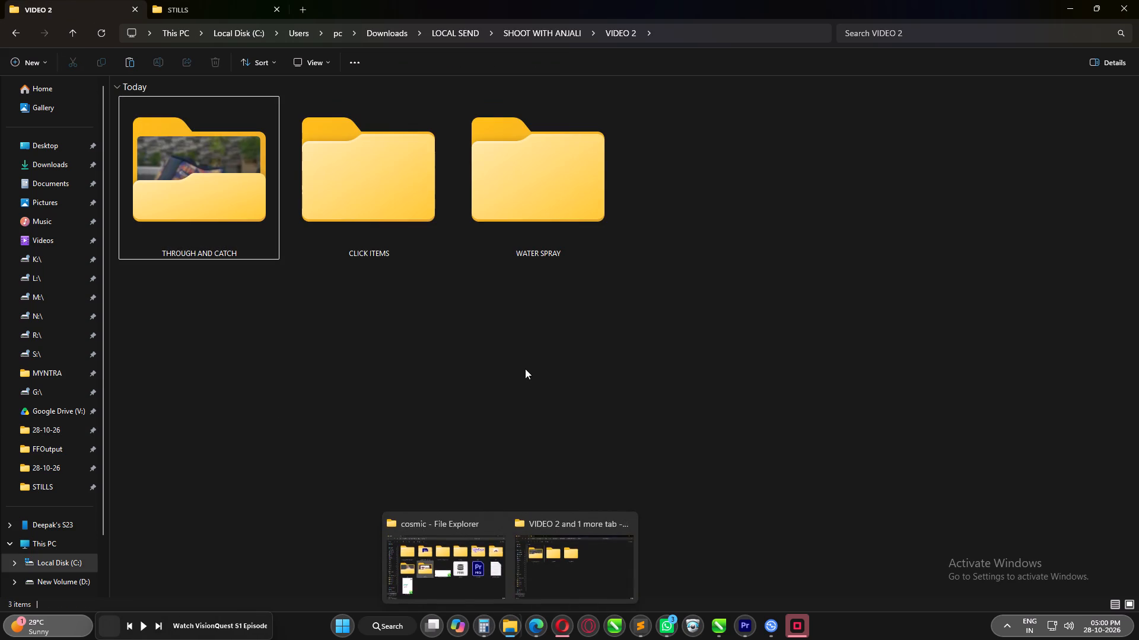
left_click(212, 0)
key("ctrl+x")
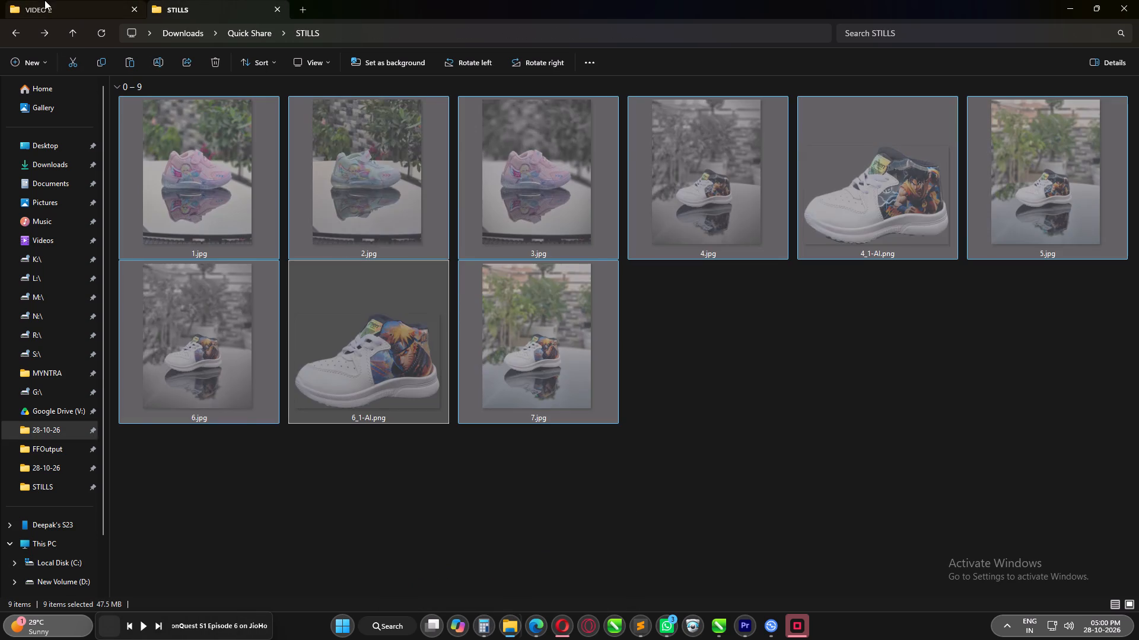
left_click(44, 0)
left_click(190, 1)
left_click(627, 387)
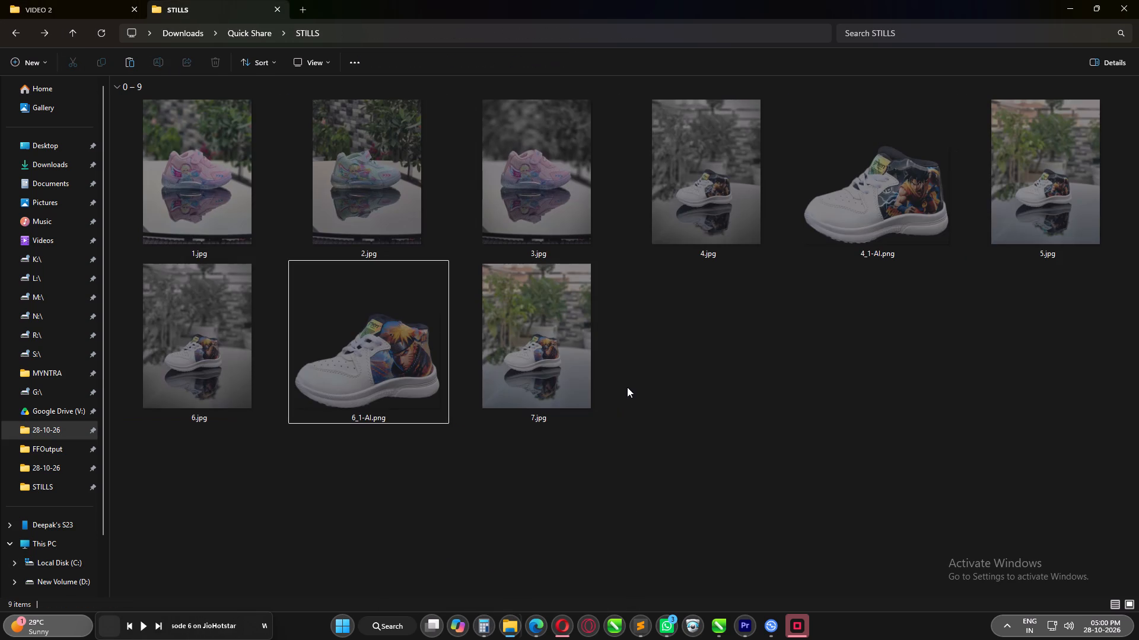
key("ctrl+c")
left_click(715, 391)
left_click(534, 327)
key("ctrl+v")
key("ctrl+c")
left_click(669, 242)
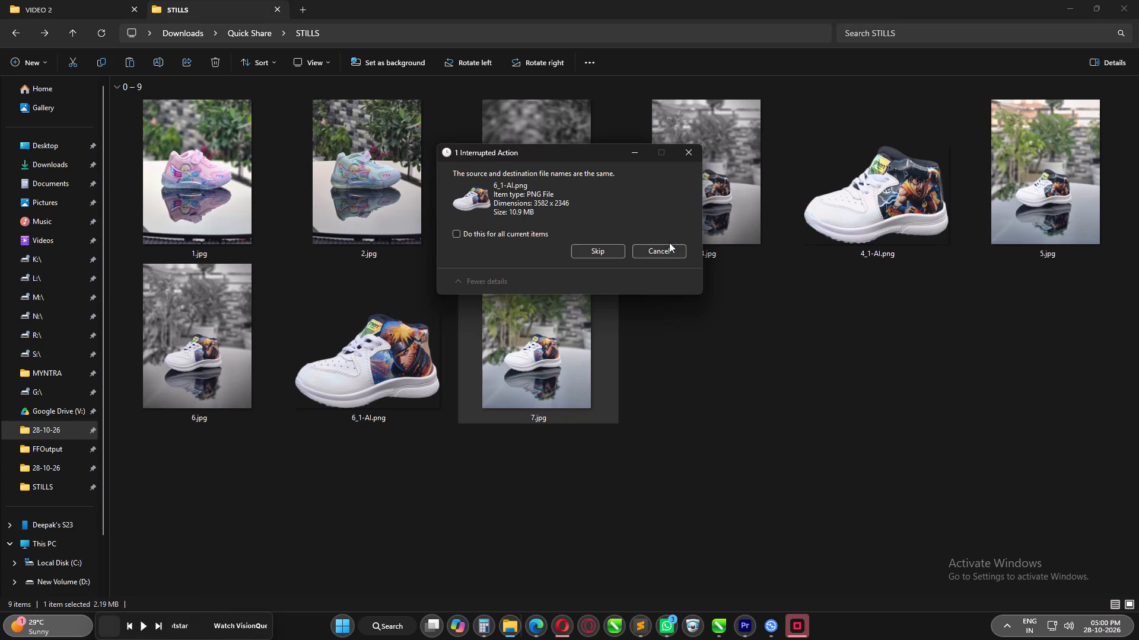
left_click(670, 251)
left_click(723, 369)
Move the whole STILLS folder from Quick Share into the VIDEO 2 folder.
key("BackSpace")
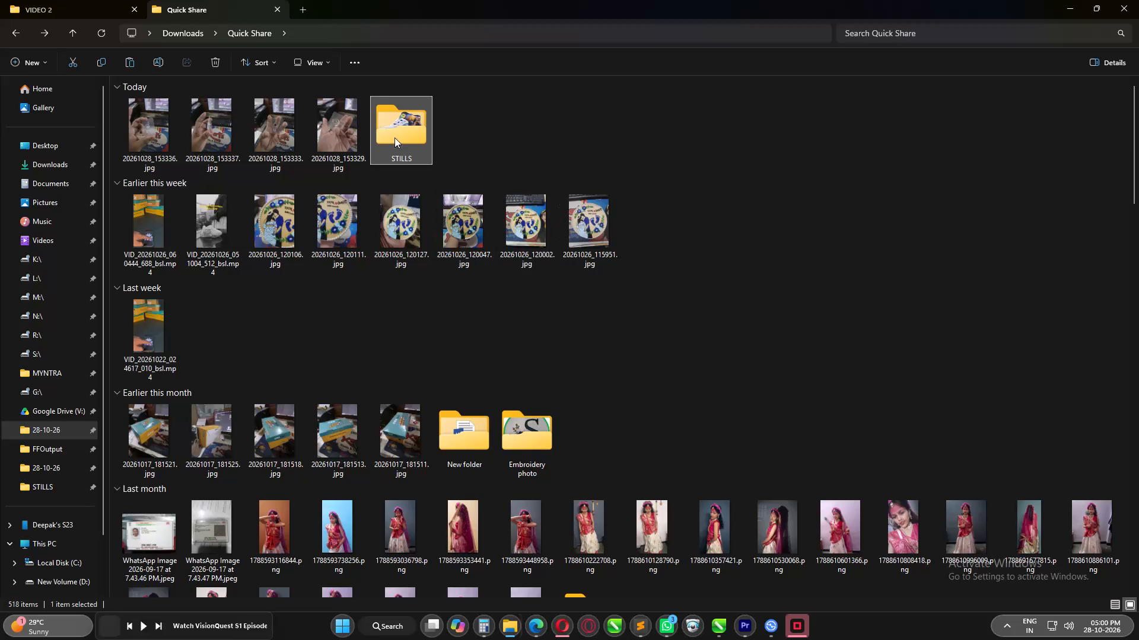
key("ctrl+x")
left_click(97, 0)
left_click(450, 329)
key("ctrl+v")
left_click(651, 416)
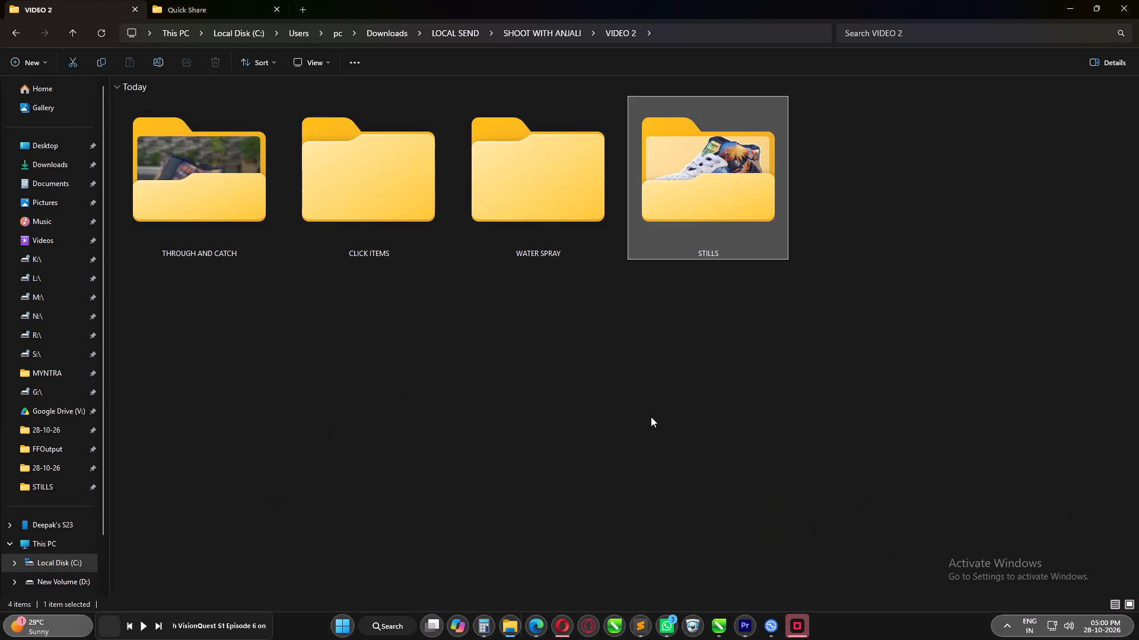
Rename the STILLS folder in VIDEO 2 as STILLS CLICK ITEM.
left_click(728, 396)
left_click_drag(802, 379, 198, 172)
left_click(704, 369)
left_click(706, 225)
left_click(715, 253)
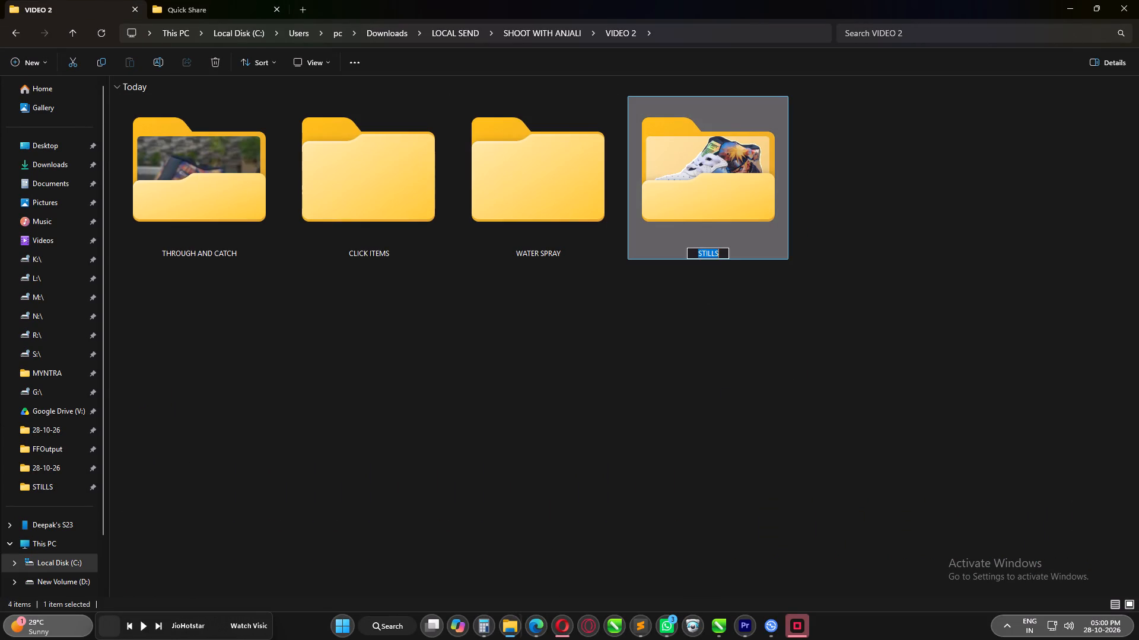
left_click(724, 252)
key("space")
type("CLICK")
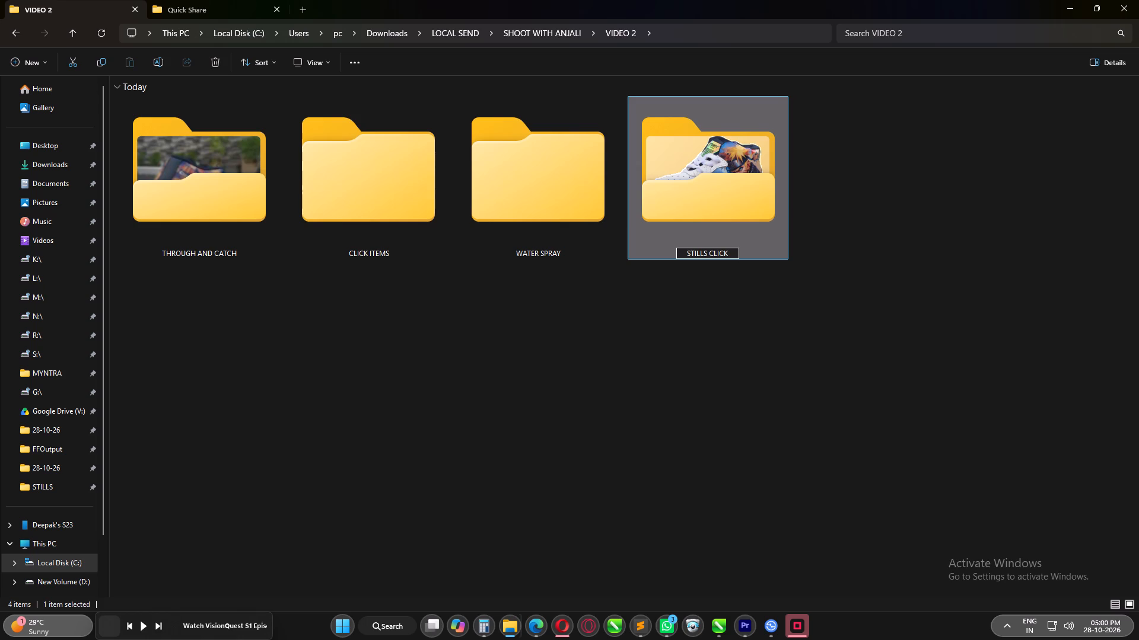
key("space")
type("ITEM")
key("Return")
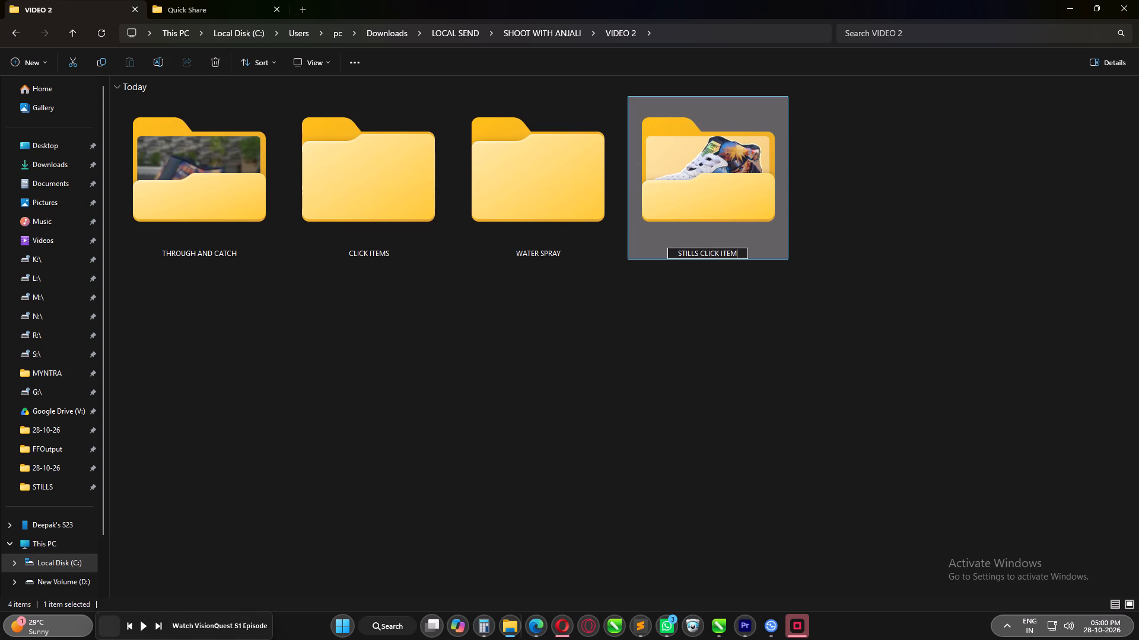
Move all four folders from VIDEO 2 into the RAW folder of the SHOES project on drive D.
left_click_drag(731, 366, 187, 185)
key("ctrl+x")
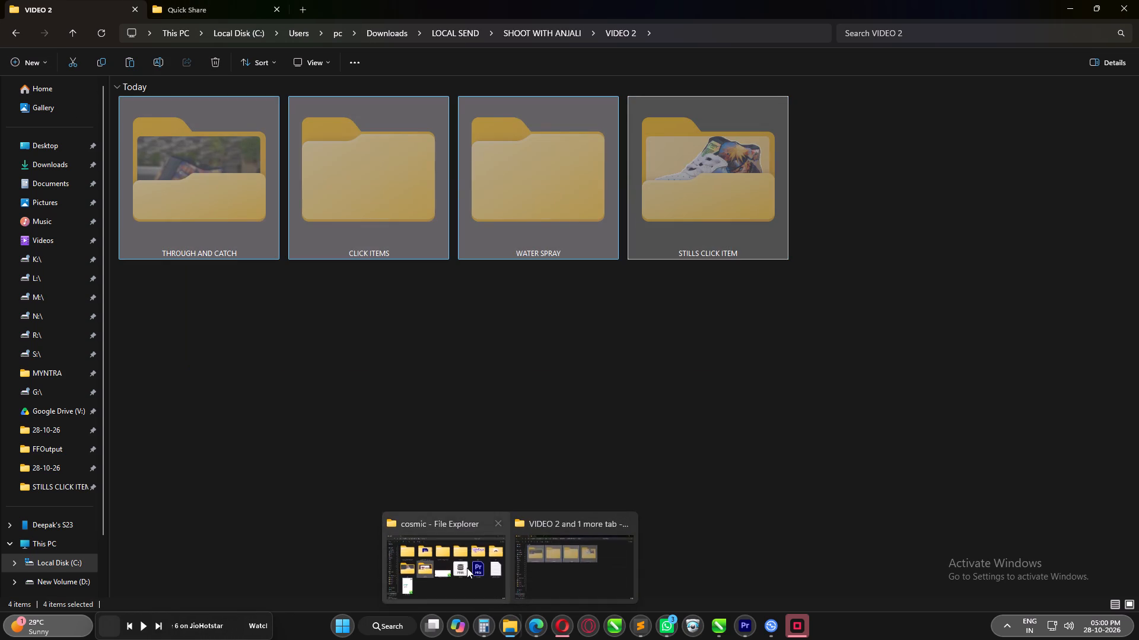
left_click(465, 567)
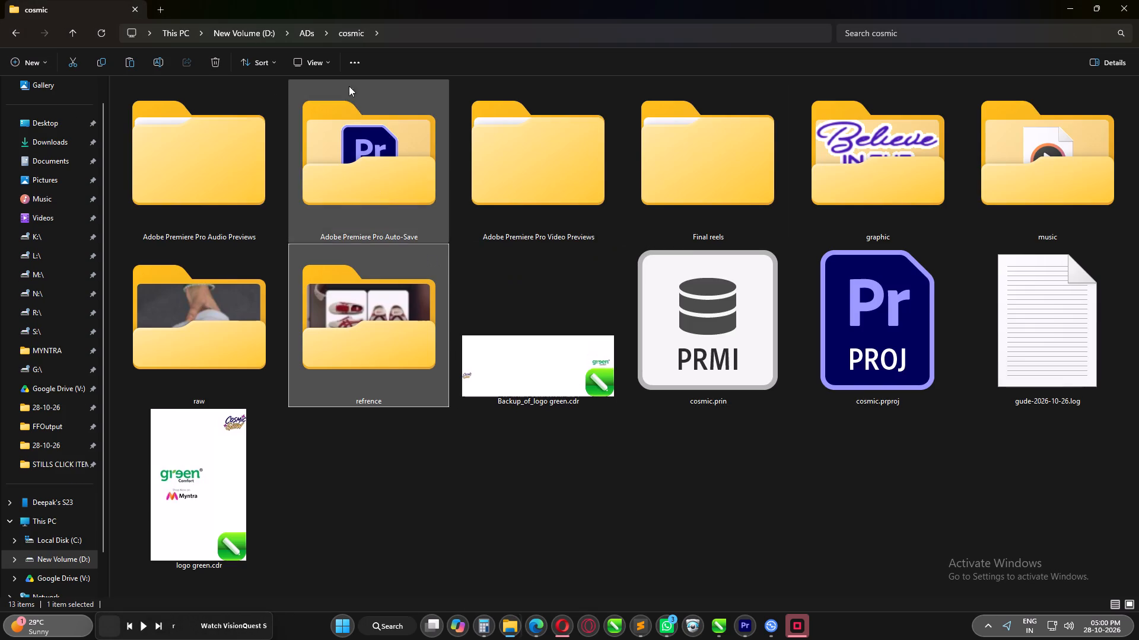
left_click(299, 36)
double_click(531, 159)
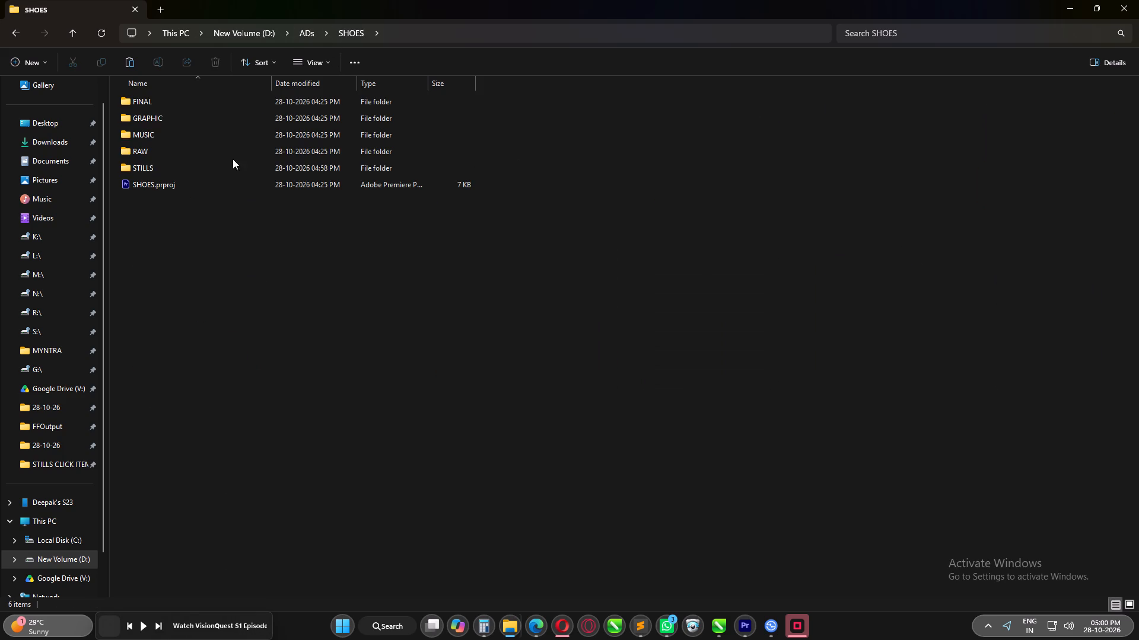
double_click(155, 154)
left_click(227, 198)
key("ctrl+v")
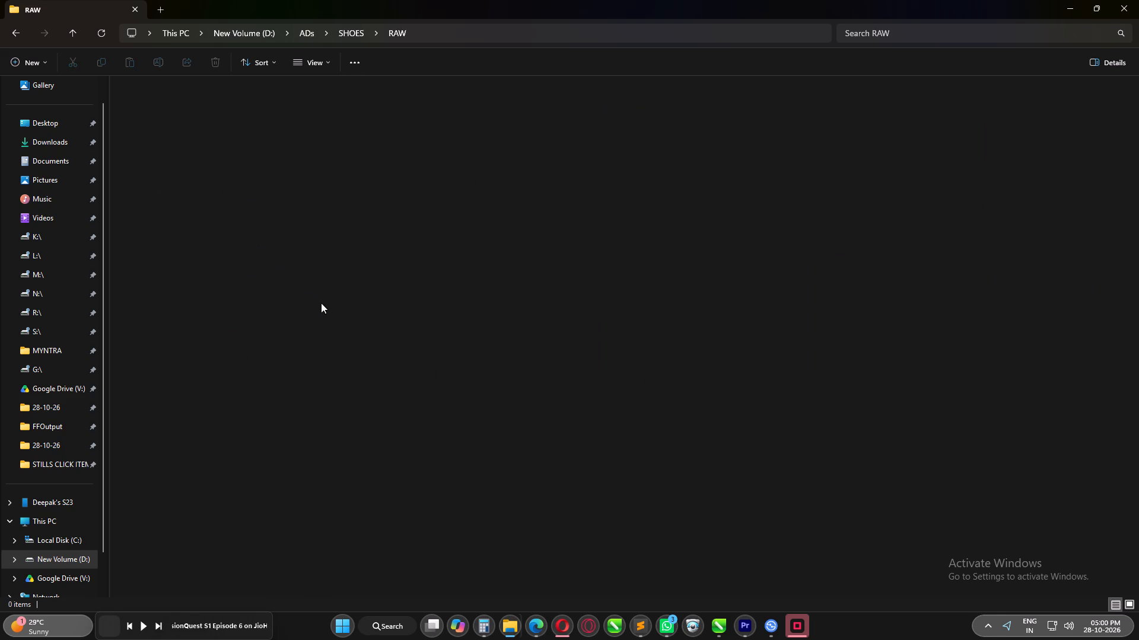
Display the contents of the RAW folder as extra large icons.
left_click(335, 315)
key("ctrl+shift+1")
left_click(335, 315)
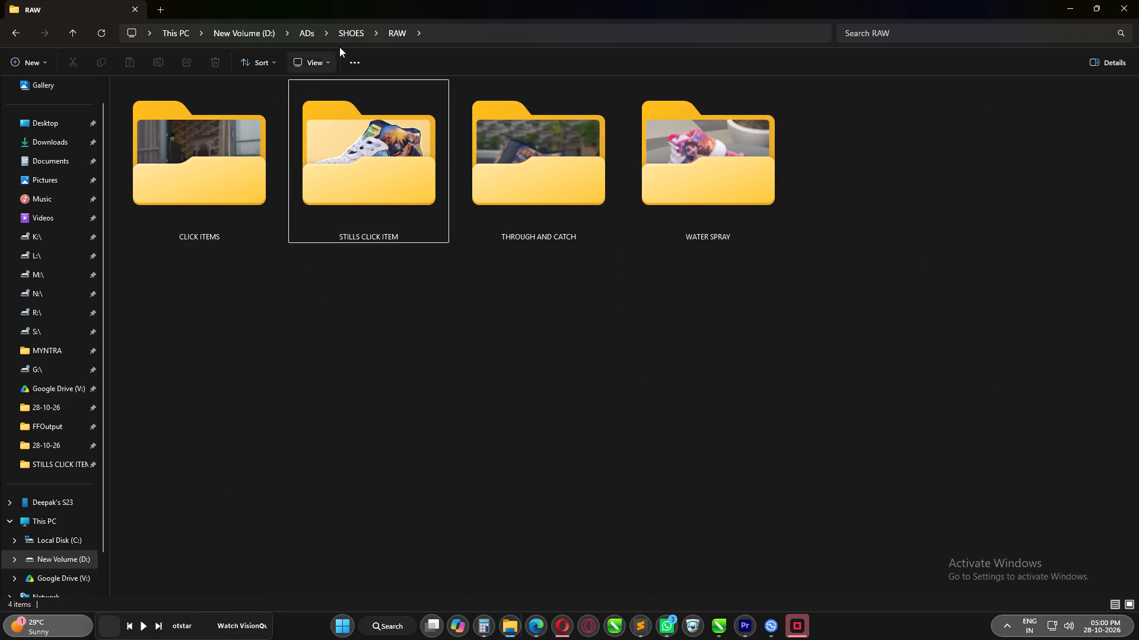
Copy logo green.png from the cosmic project's graphic folder into the GRAPHIC folder of the SHOES project.
left_click(349, 34)
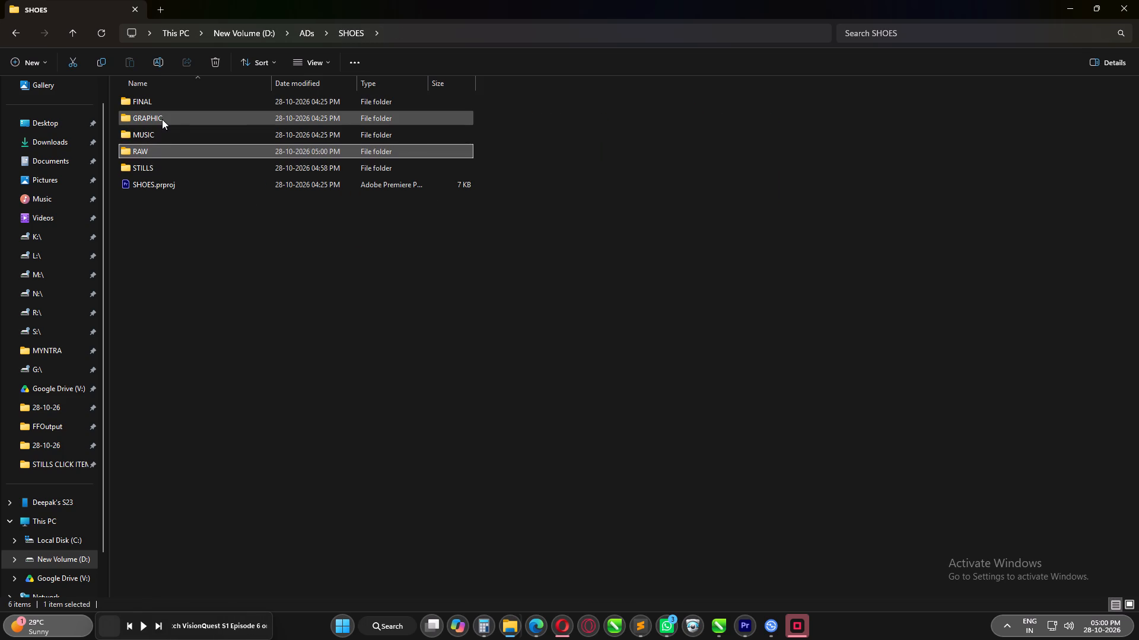
double_click(162, 119)
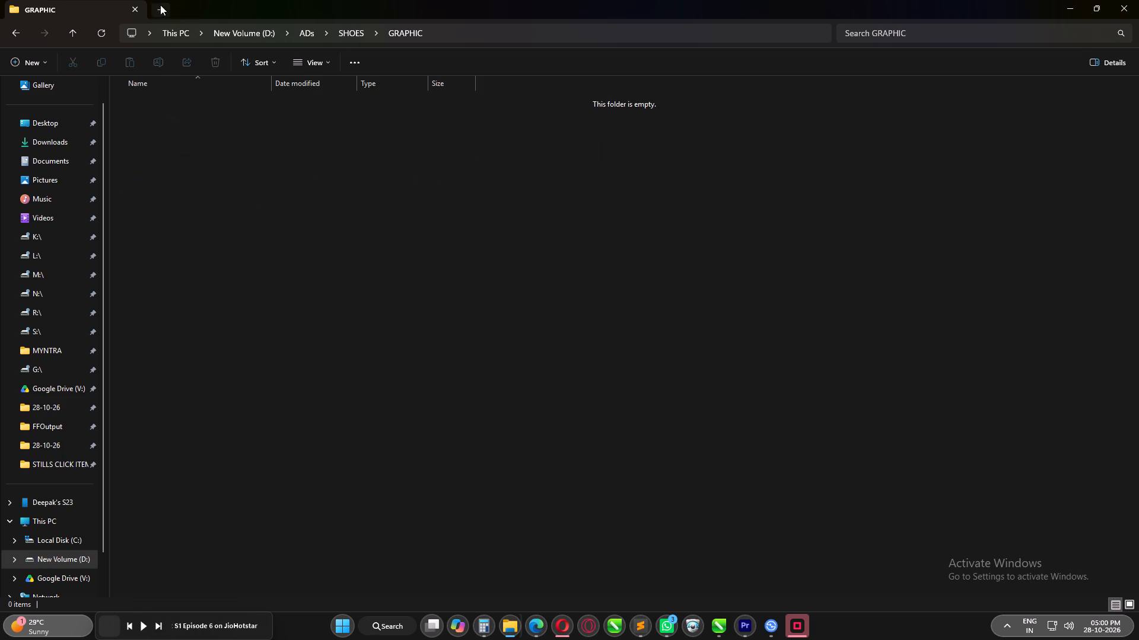
left_click(159, 11)
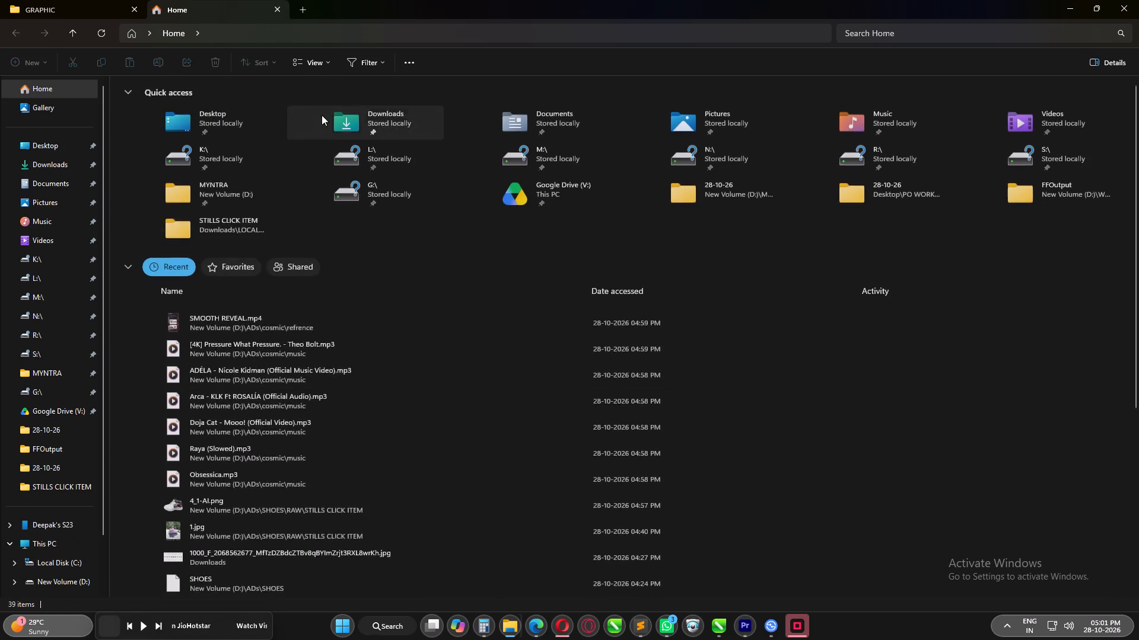
left_click(70, 580)
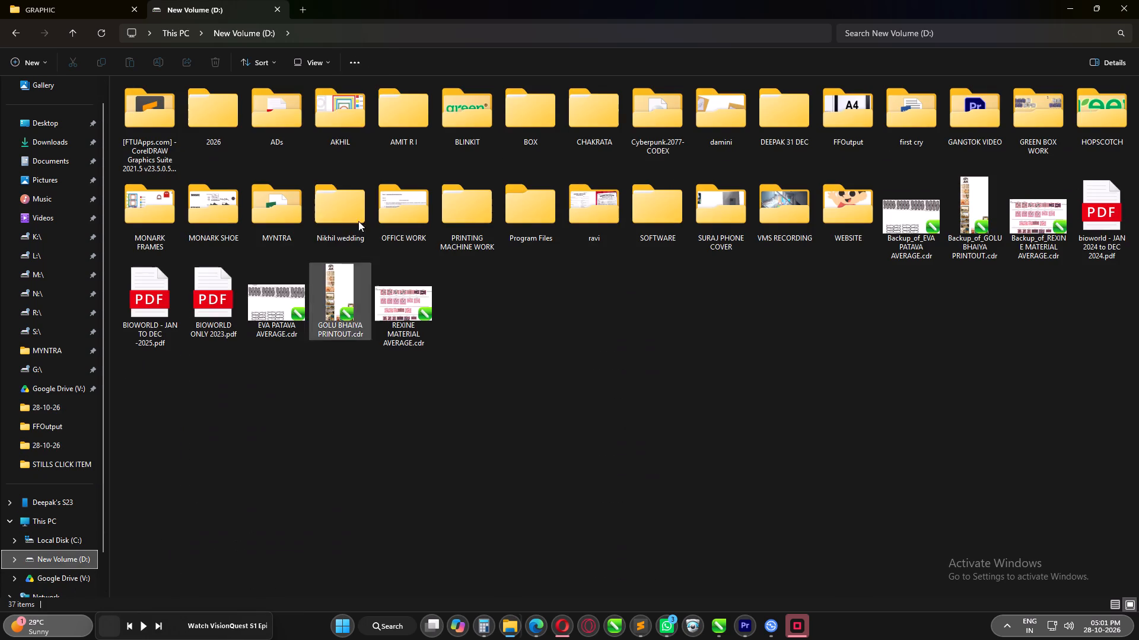
double_click(276, 112)
double_click(163, 151)
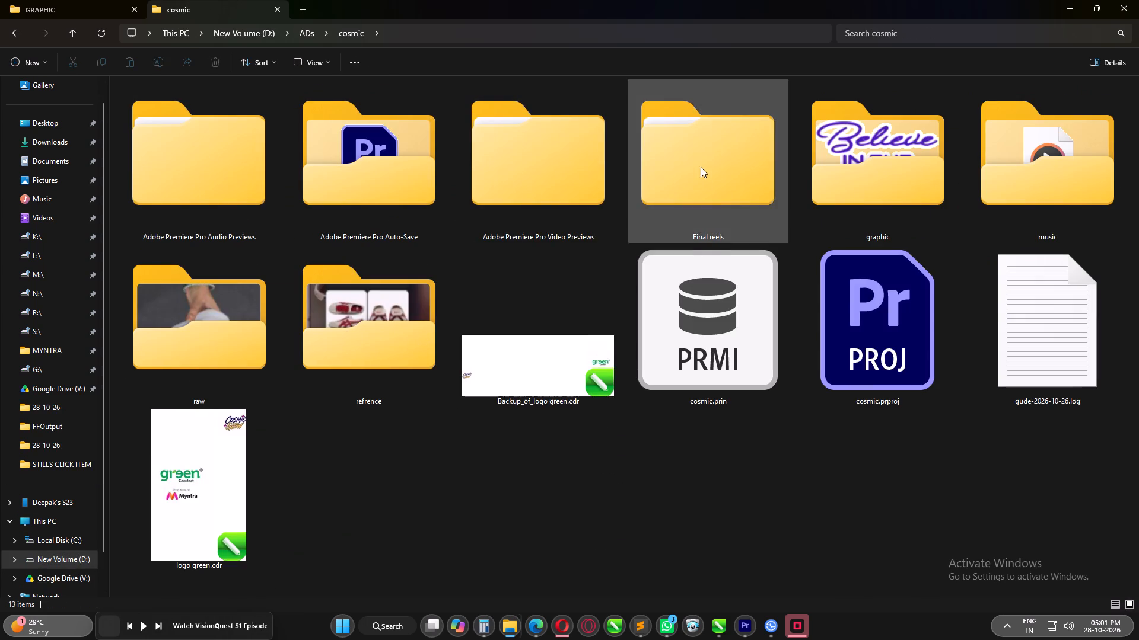
double_click(857, 164)
left_click(553, 189)
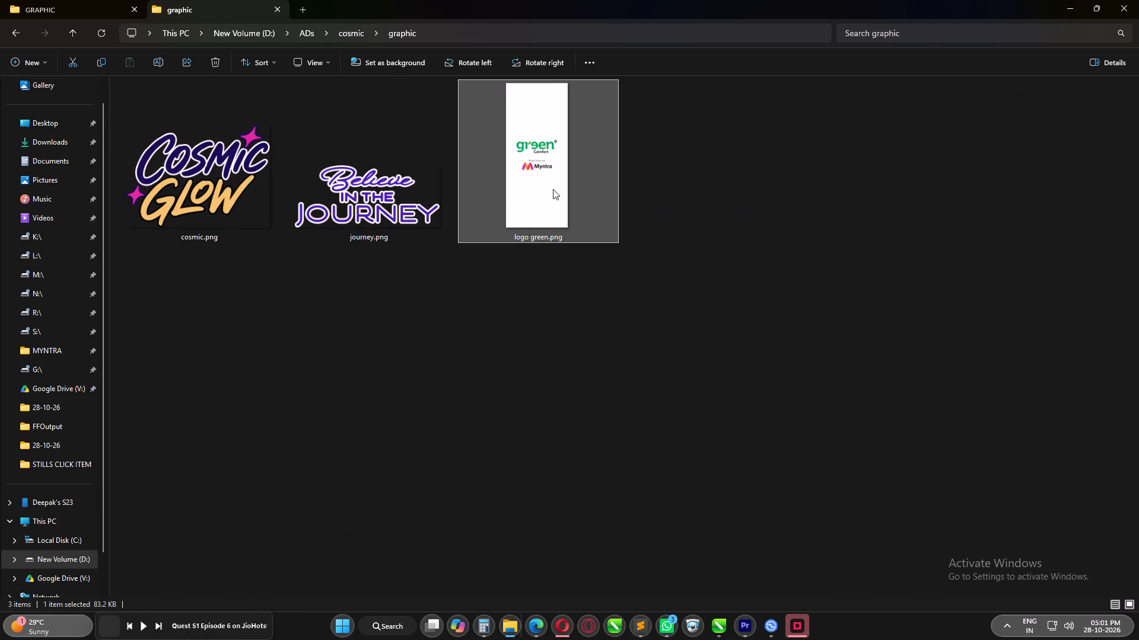
key("ctrl+c")
left_click(90, 0)
left_click(343, 298)
key("ctrl+v")
Check the STILLS folder inside the SHOES project and delete it.
left_click(7, 36)
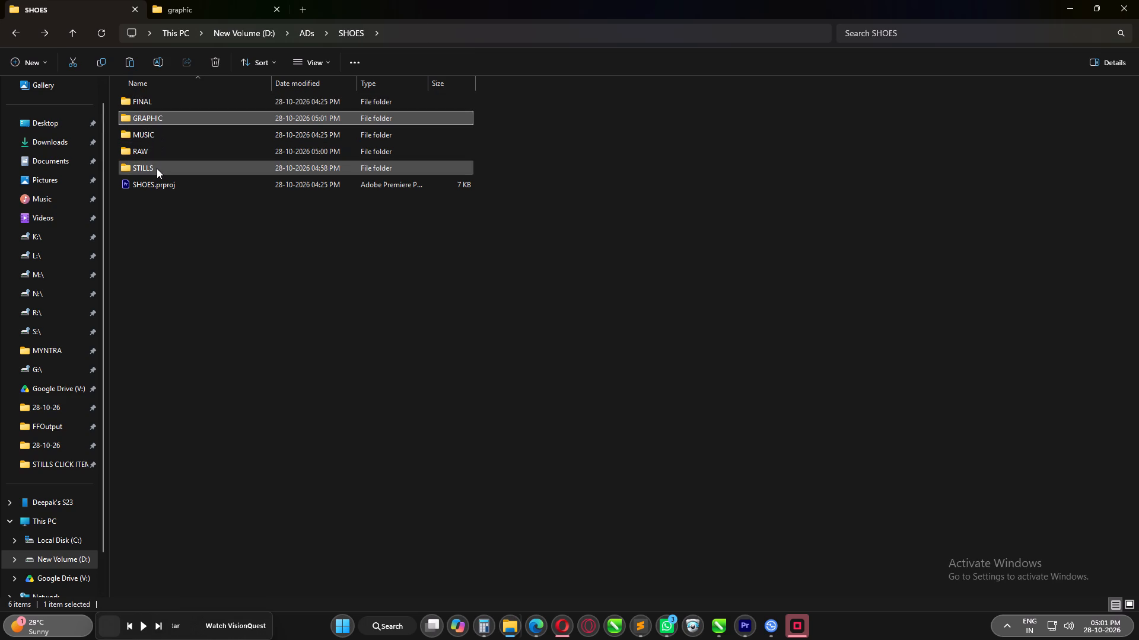
double_click(157, 168)
left_click(14, 33)
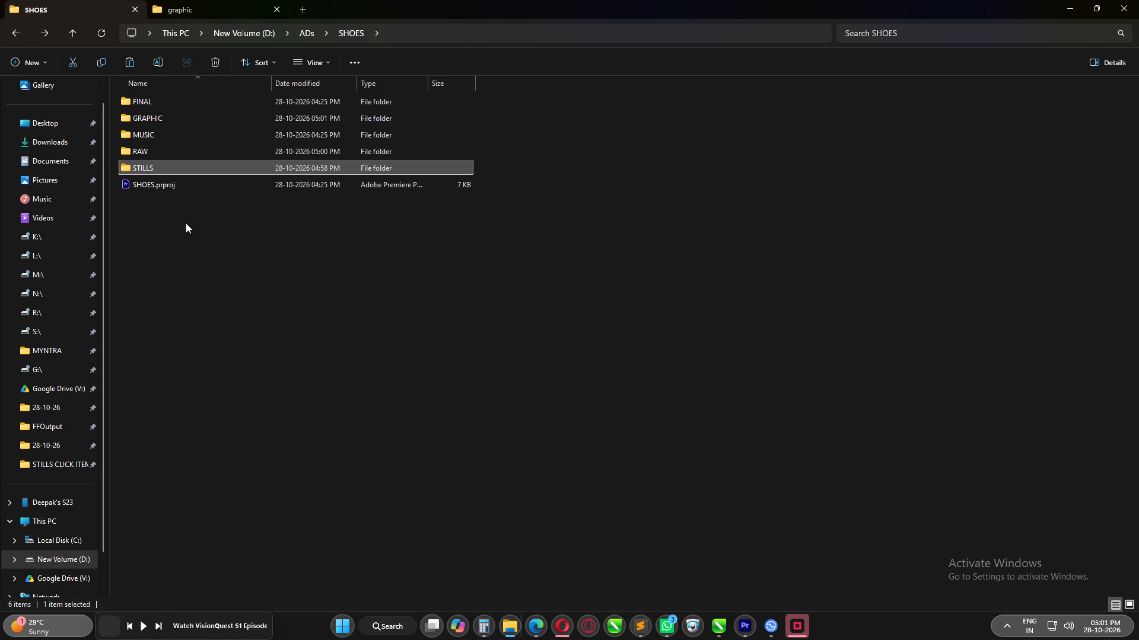
left_click(186, 223)
left_click(156, 169)
key("Delete")
left_click(206, 232)
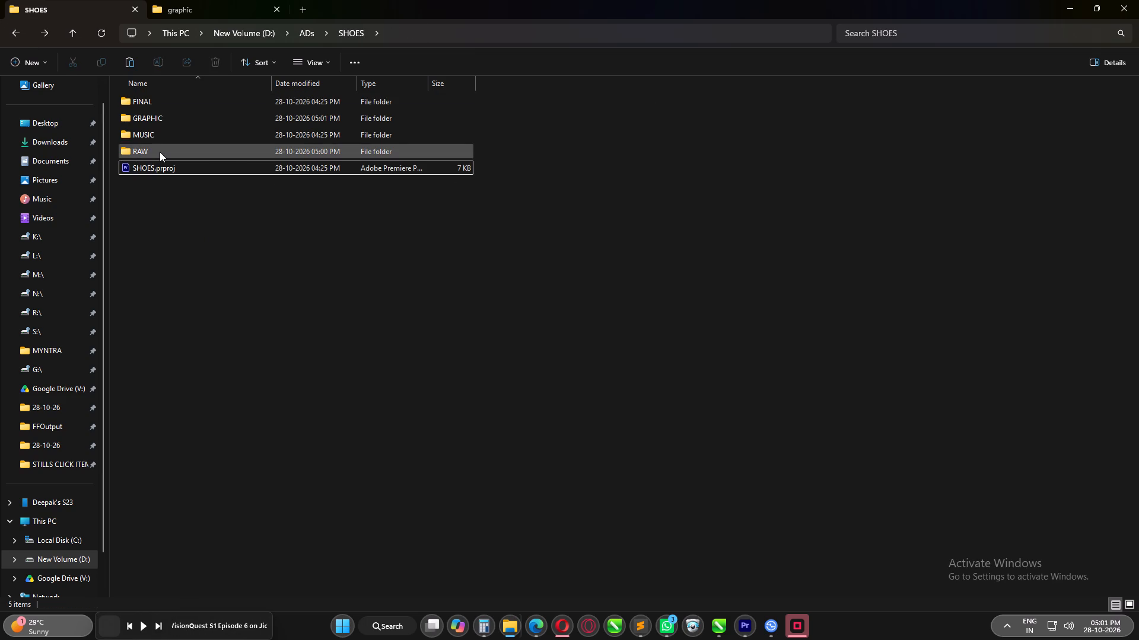
Import the FINAL, GRAPHIC, MUSIC and RAW folders from the SHOES folder into the SHOES project in Premiere Pro.
left_click(160, 152)
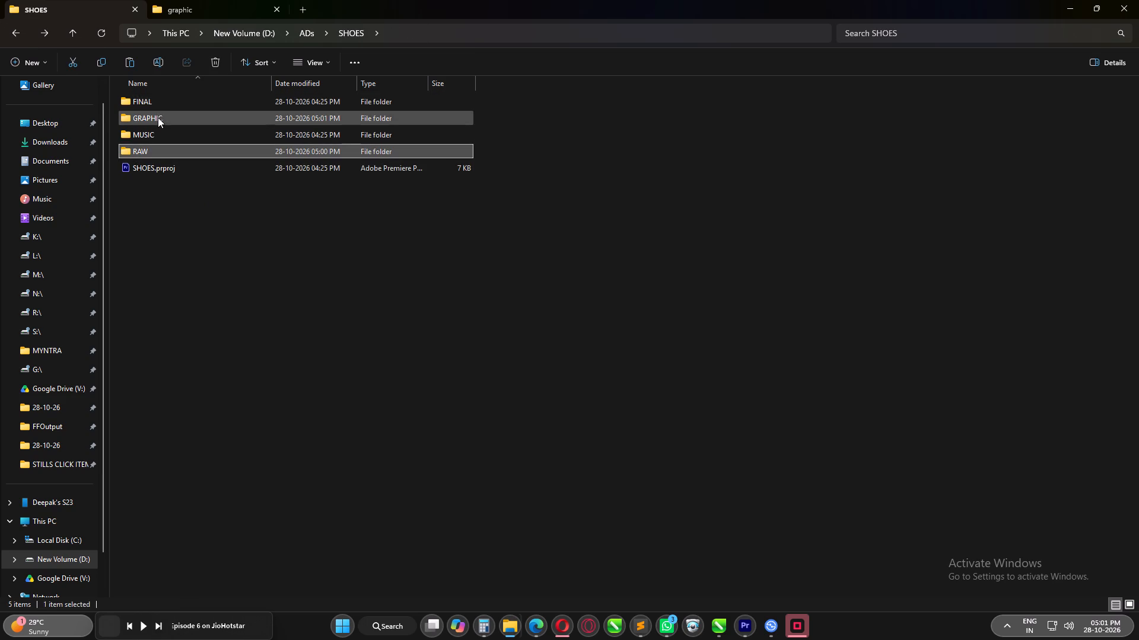
left_click(158, 104, "shift")
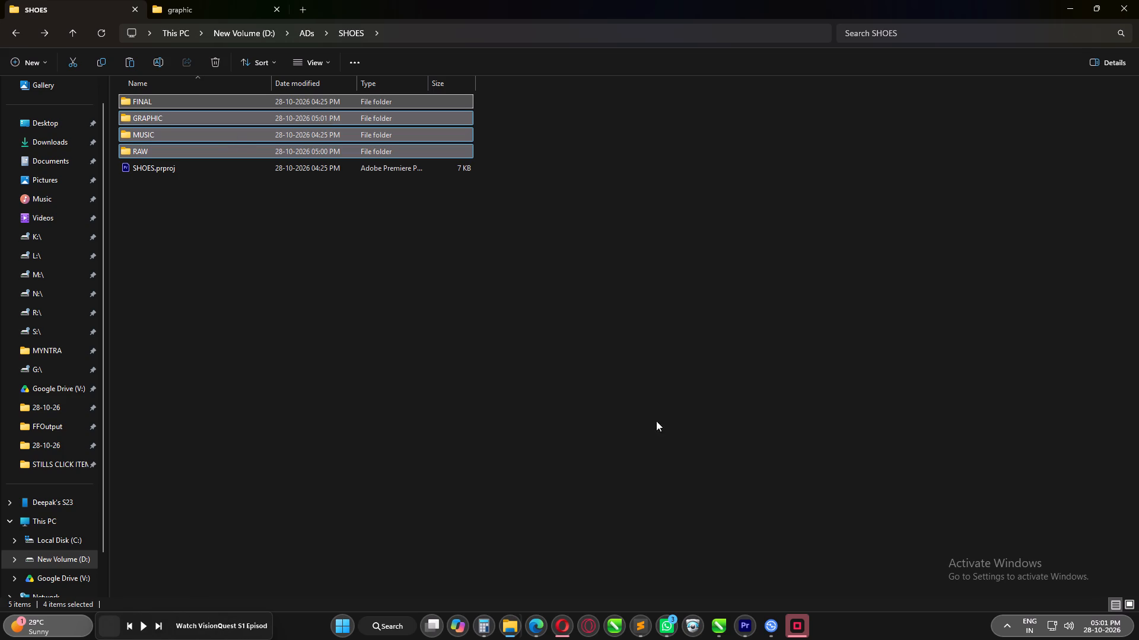
left_click(1097, 0)
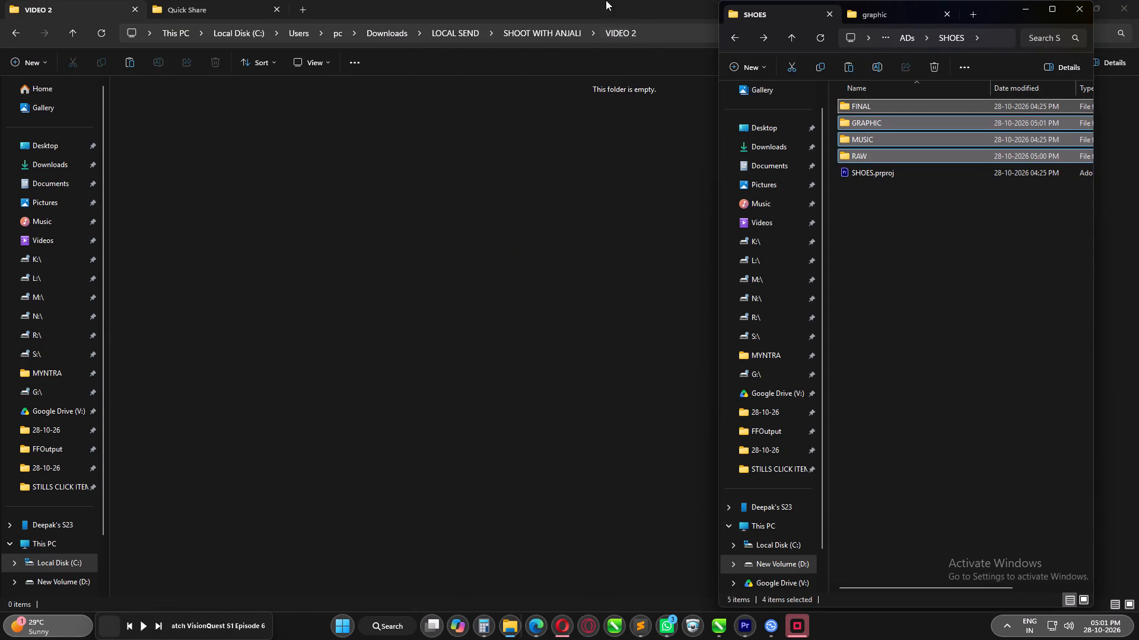
left_click(606, 0)
left_click(1073, 0)
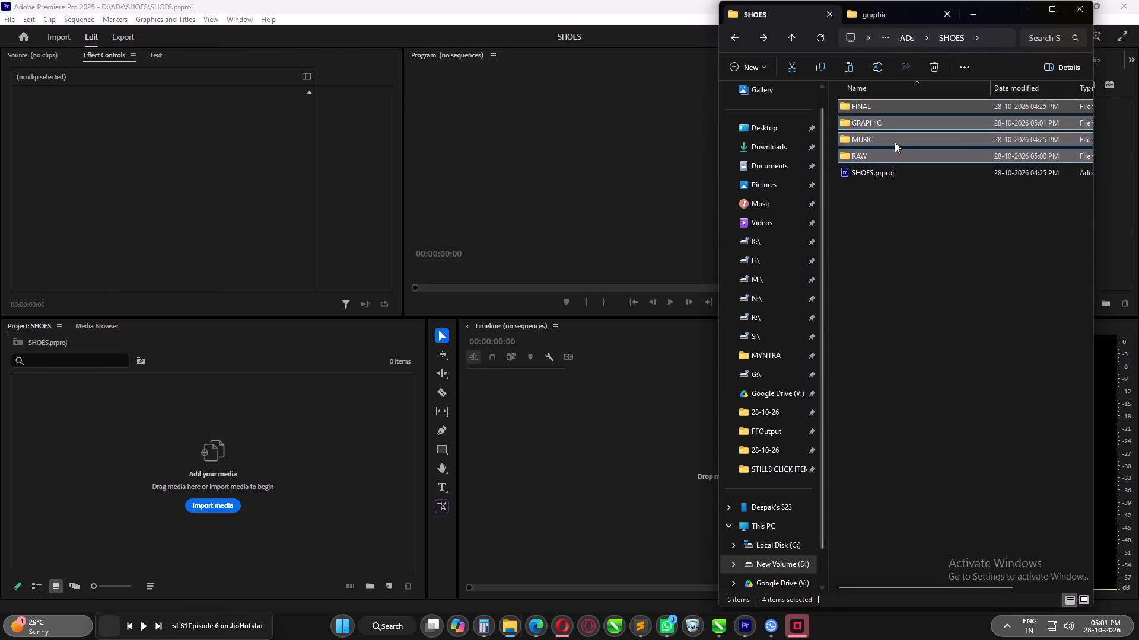
left_click_drag(890, 121, 114, 490)
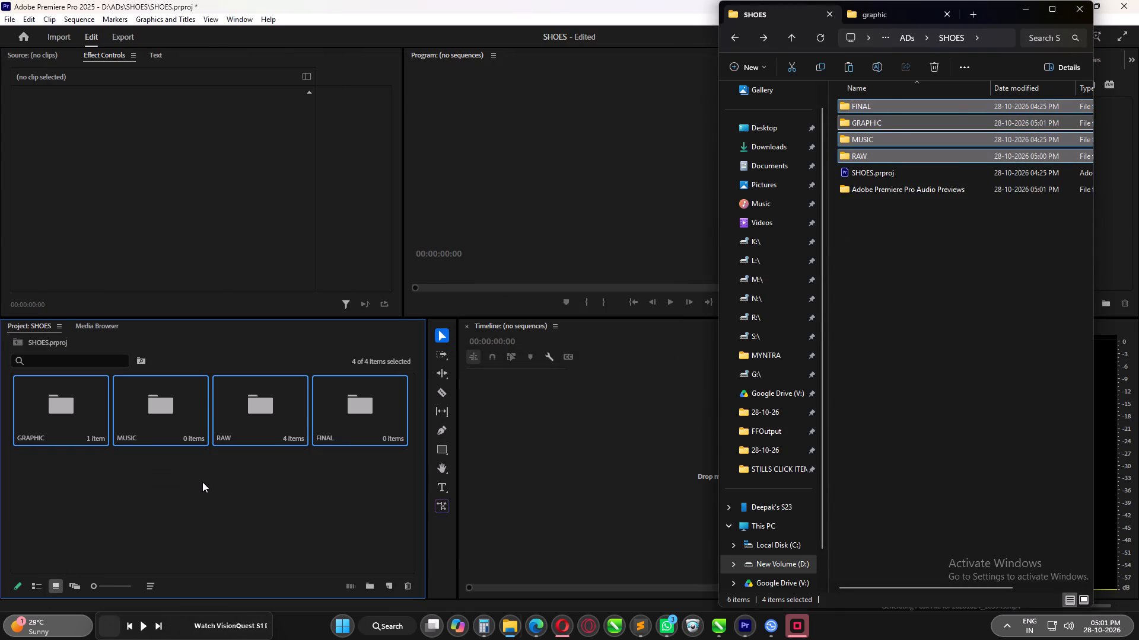
left_click(202, 482)
left_click(168, 475)
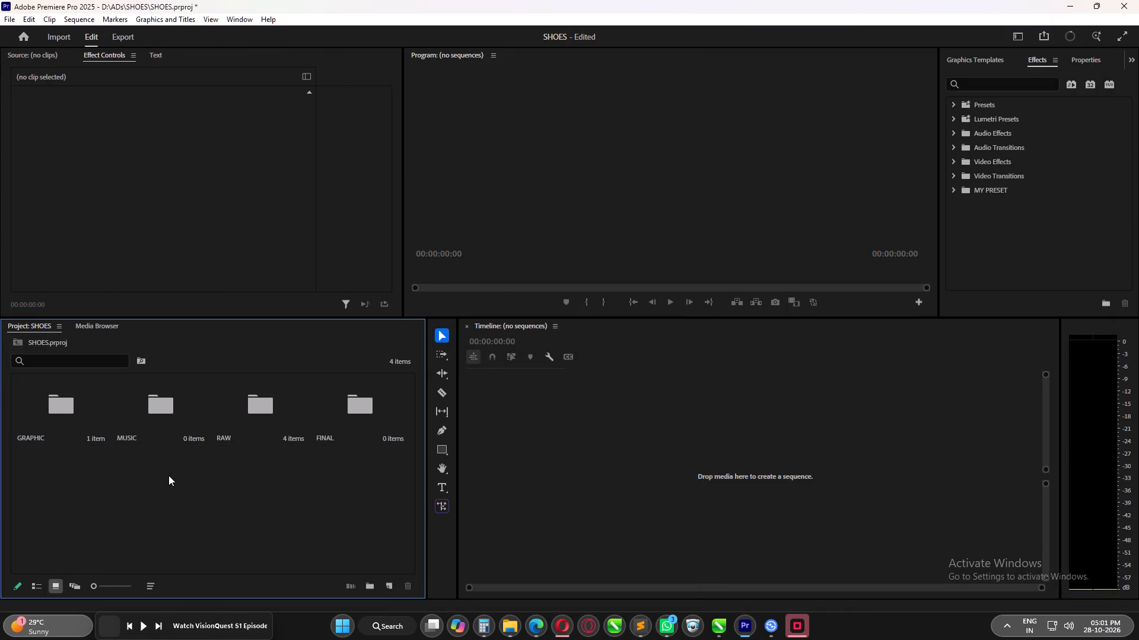
Set up a new sequence inside the FINAL bin and name it STILL CLICKS UV.
right_click(260, 469)
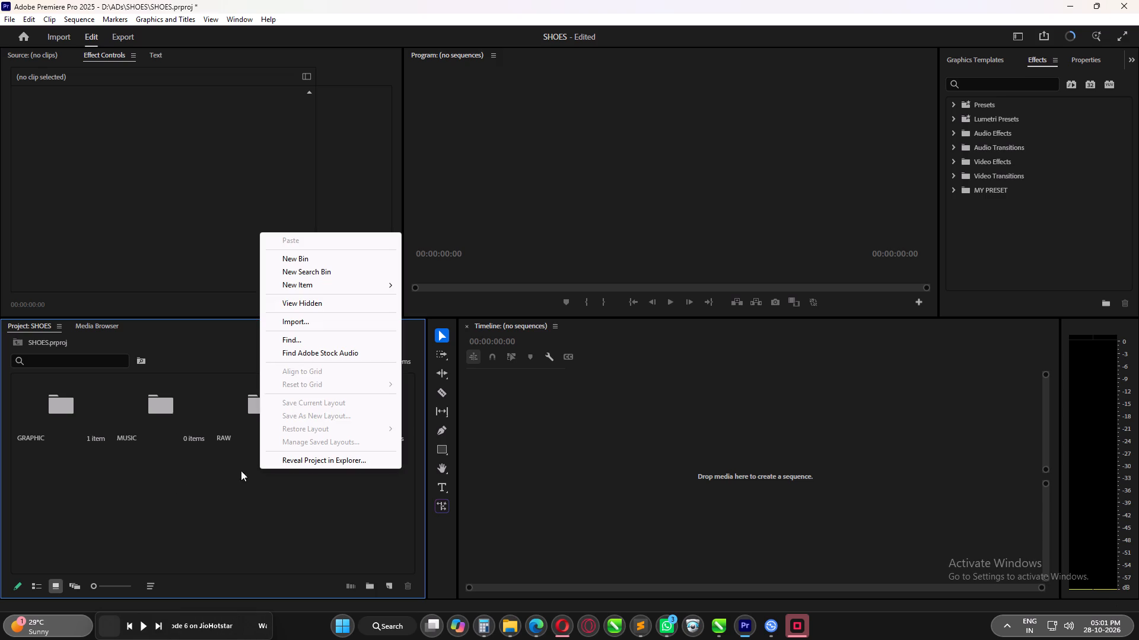
left_click(201, 476)
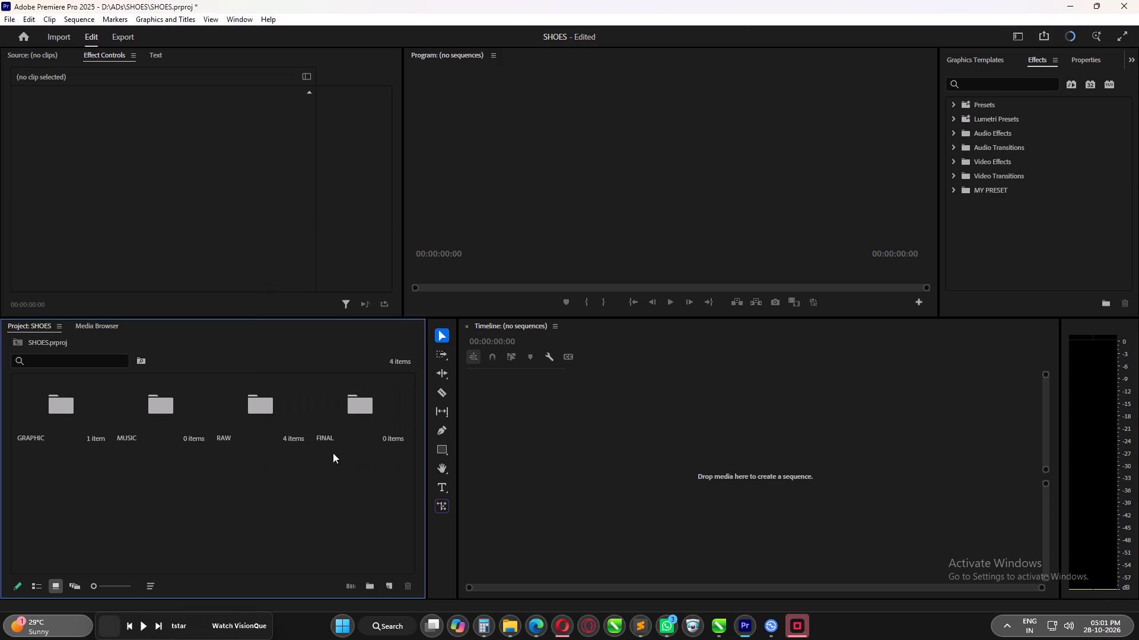
double_click(349, 413)
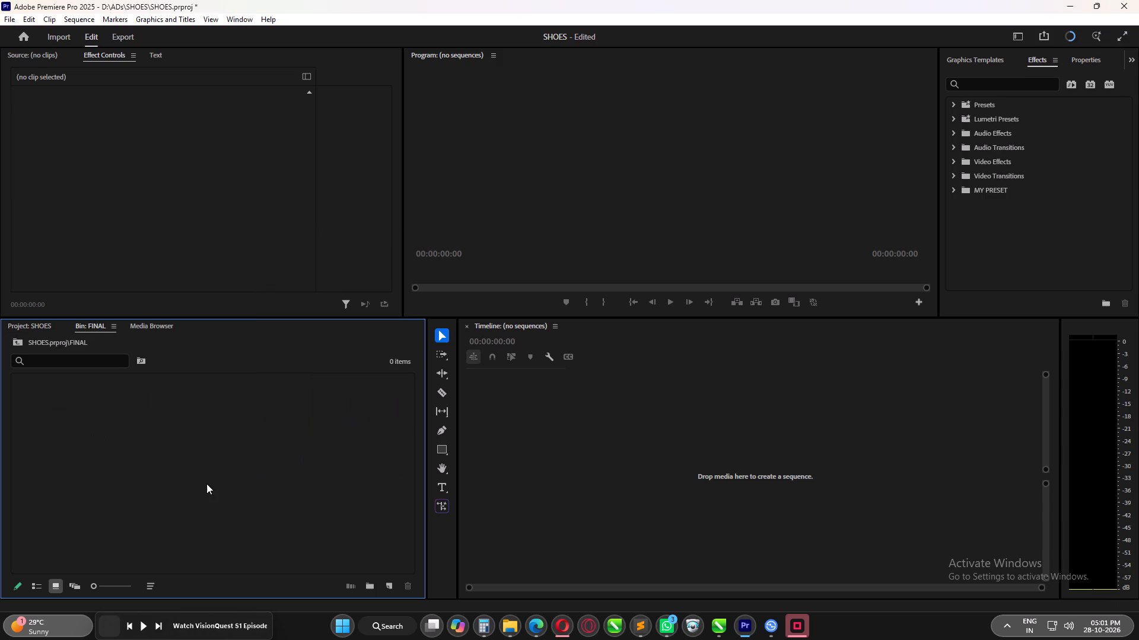
right_click(139, 428)
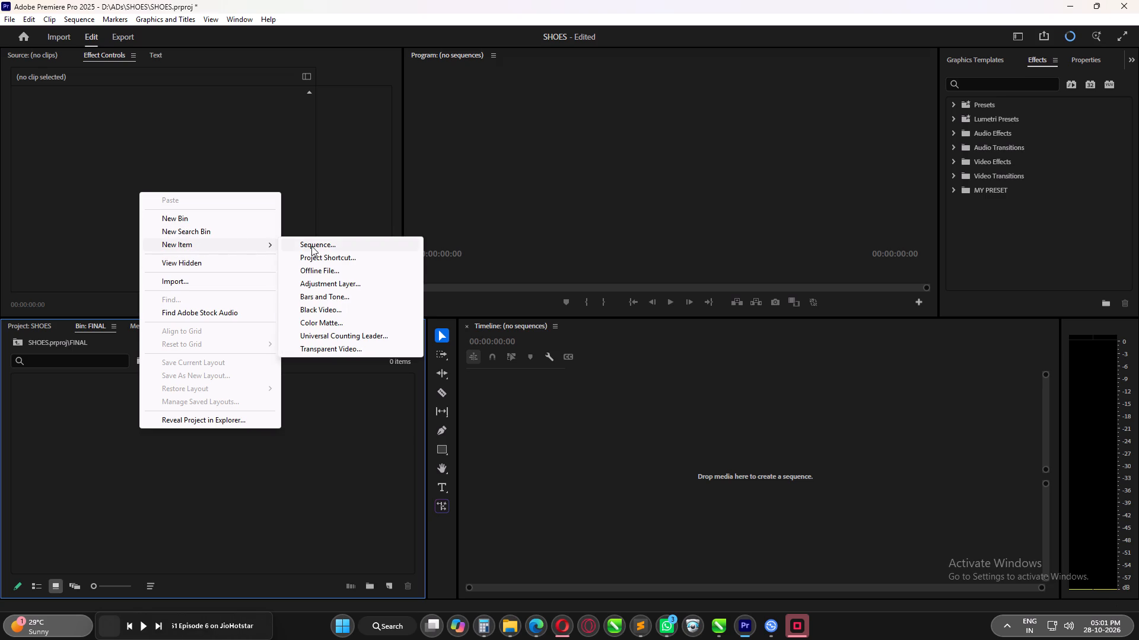
left_click(316, 246)
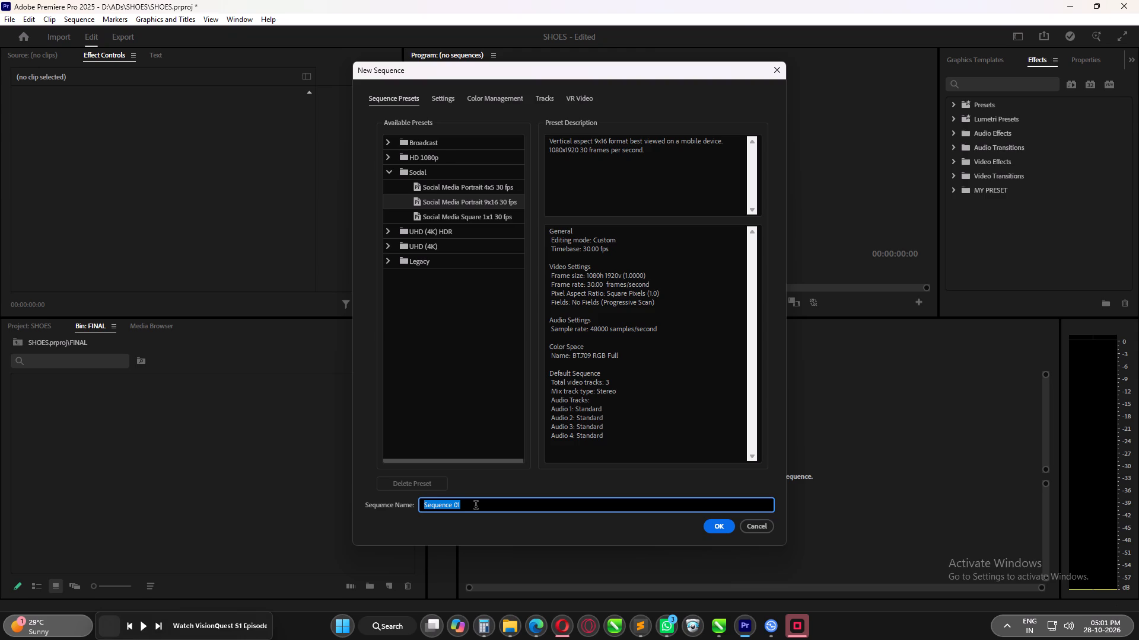
type("STILL CLICKS")
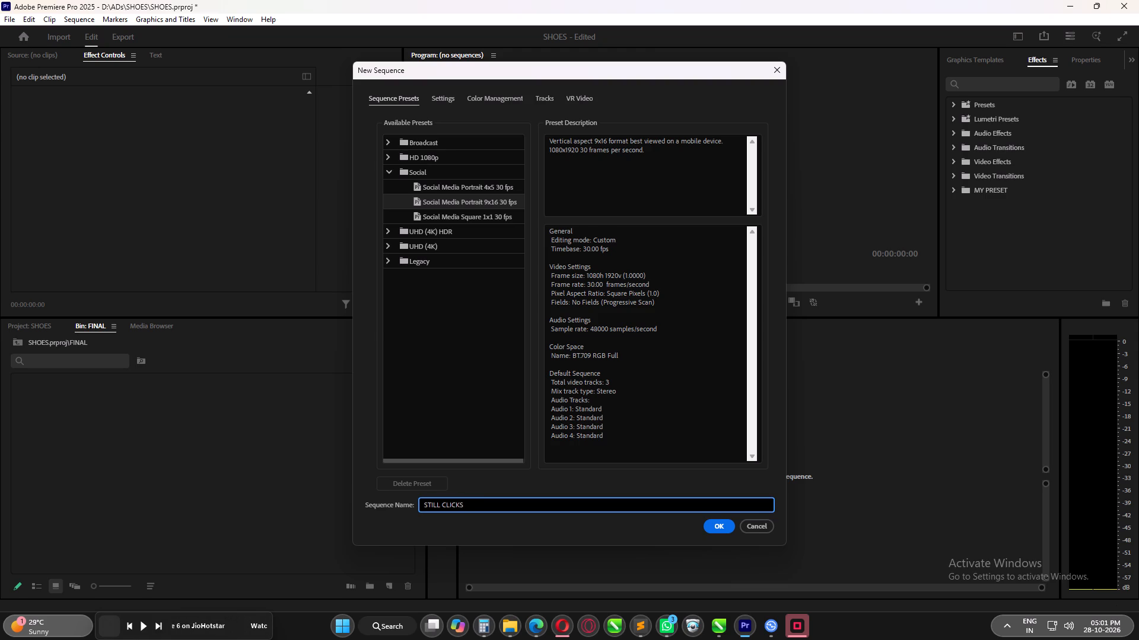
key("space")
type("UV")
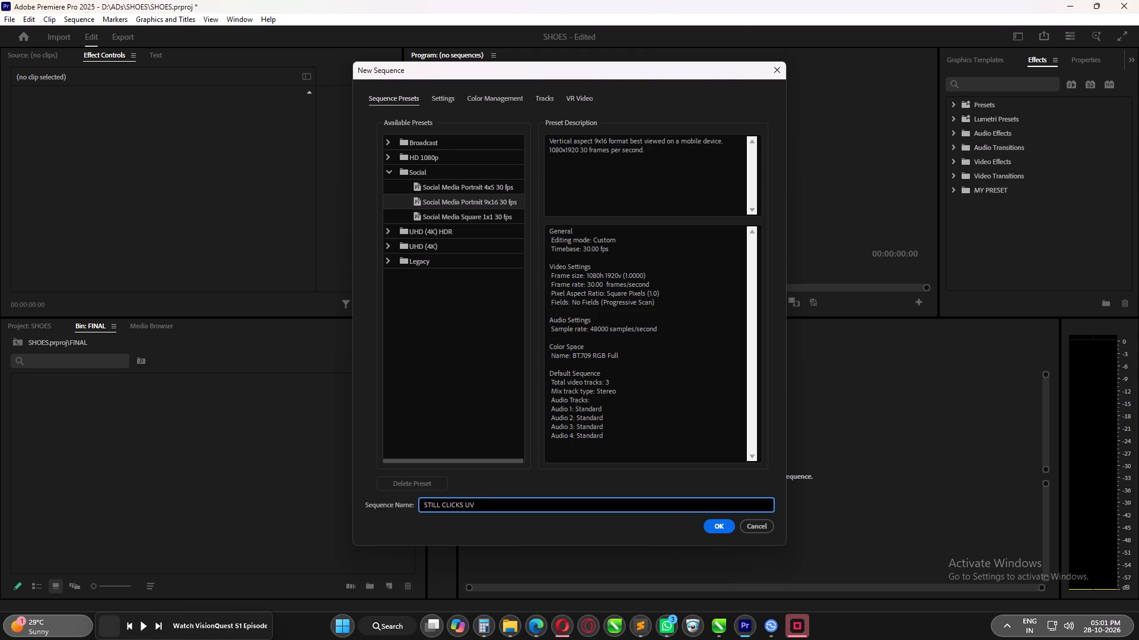
Complete the sequence name as STILL CLICKS UV SHOES and create it from the Social Media Portrait 9x16 30 fps preset.
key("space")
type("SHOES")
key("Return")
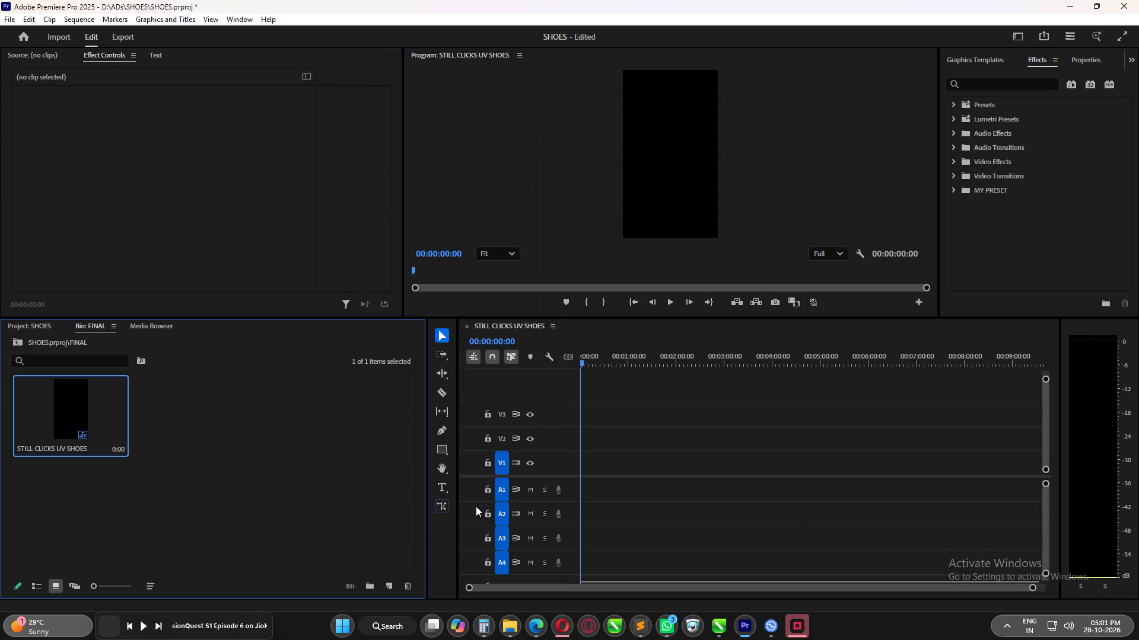
left_click(265, 428)
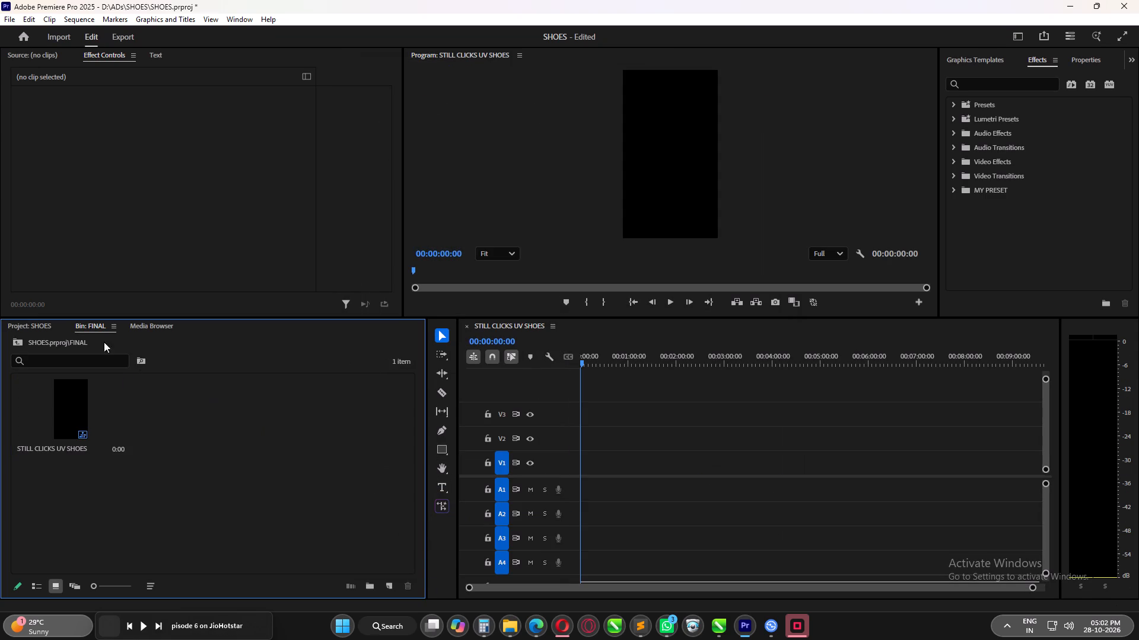
Go back from the FINAL bin to the top level of the SHOES project.
left_click(42, 325)
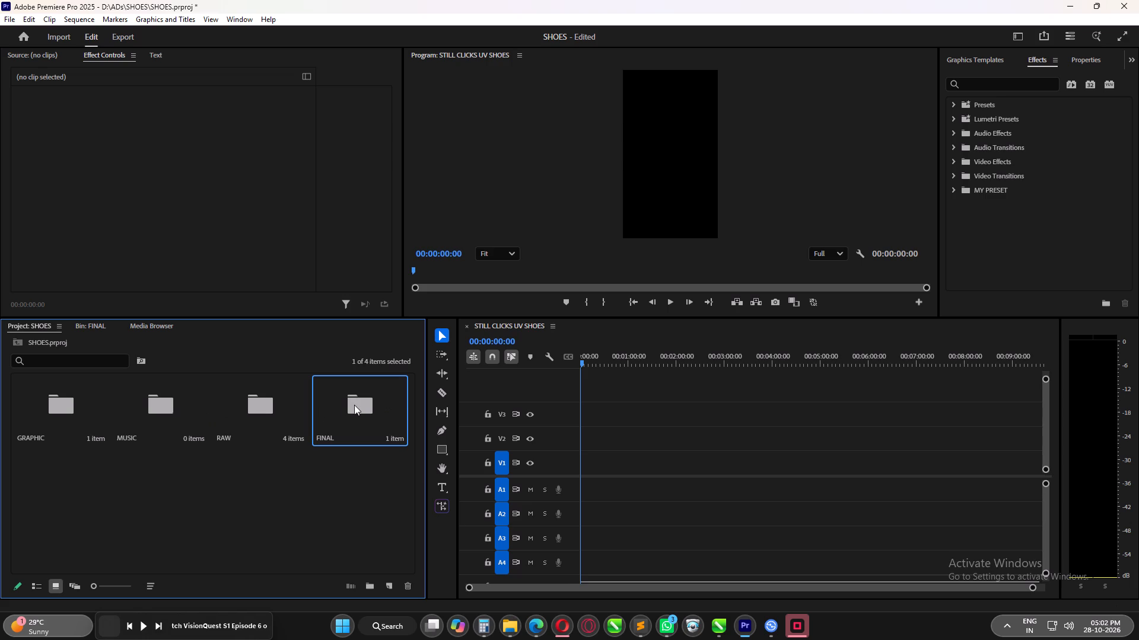
left_click(329, 507)
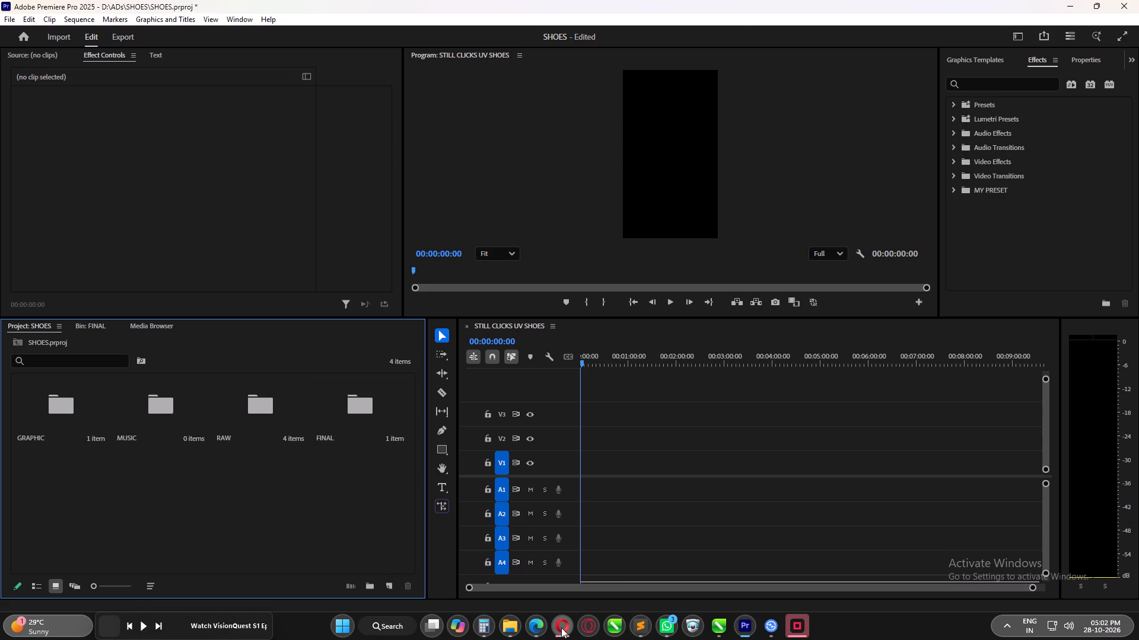
Switch to the Opera browser, decline notifications on the open Instagram page, and go to the account's messages.
left_click(565, 581)
left_click(730, 7)
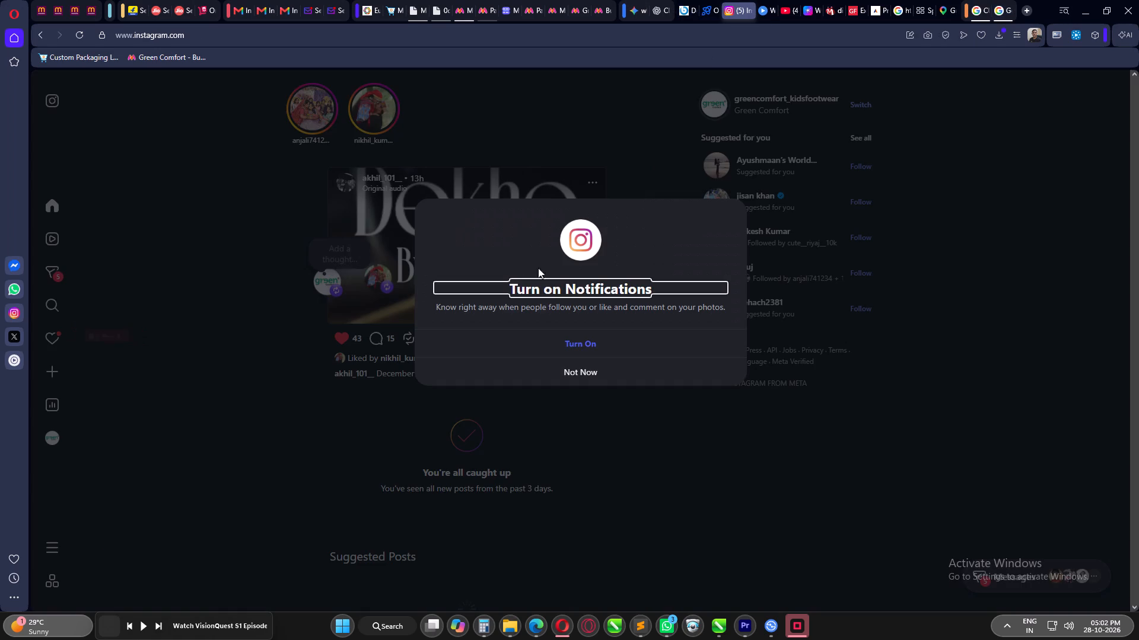
left_click(593, 372)
left_click(53, 277)
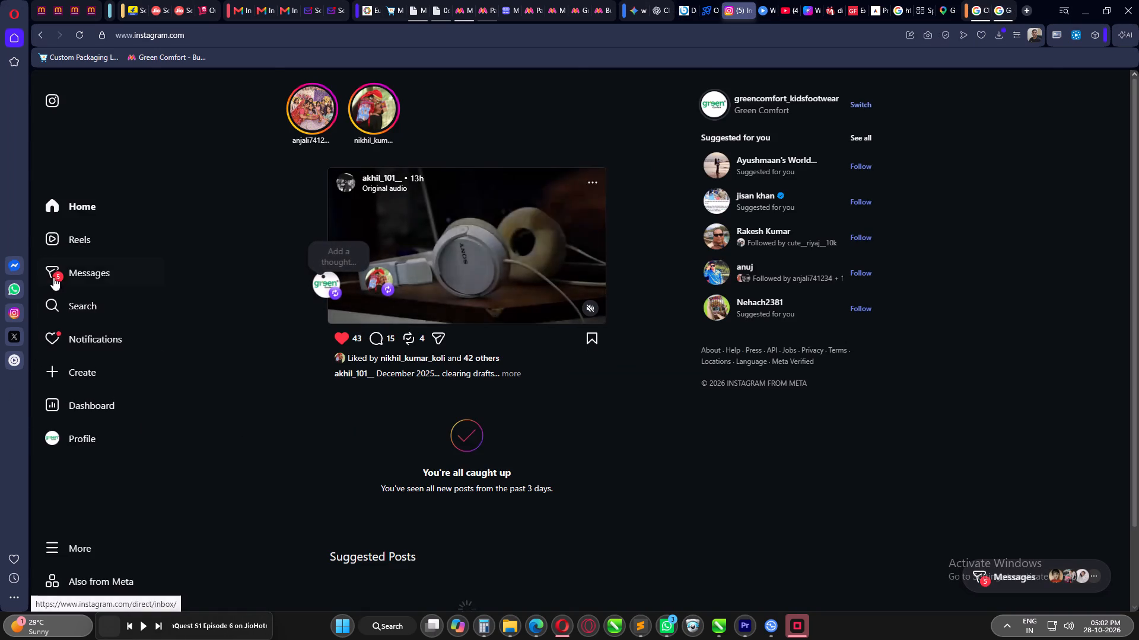
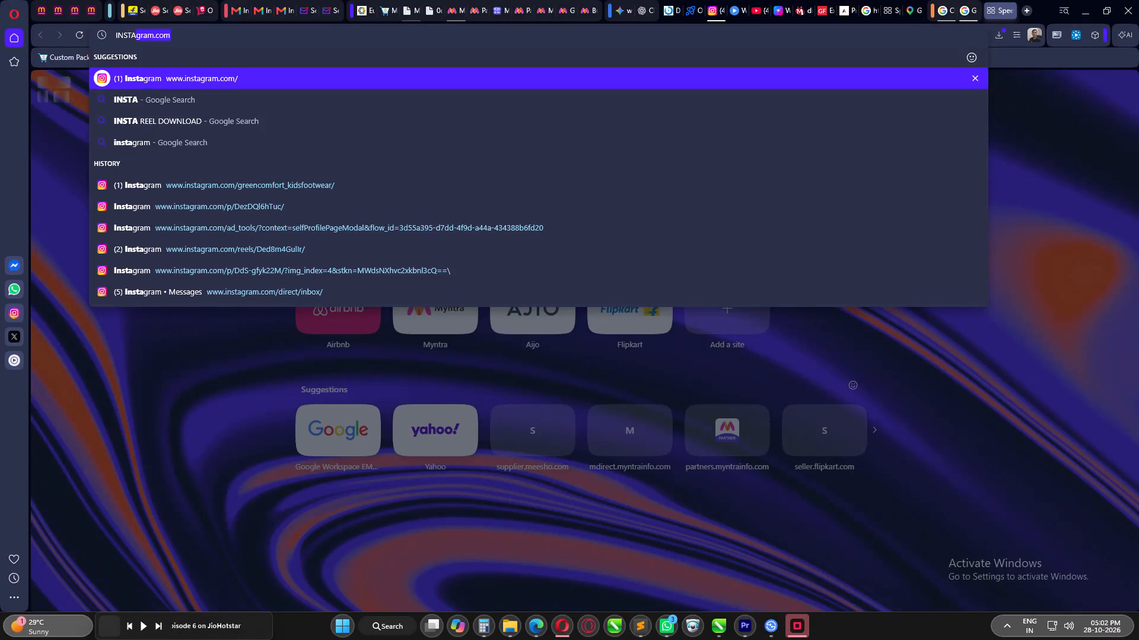
Search for INSTA REEL DOWNLOAD, open Fastvideosave.net and download the reel from the copied Instagram link.
key("Down")
key("Down")
key("Return")
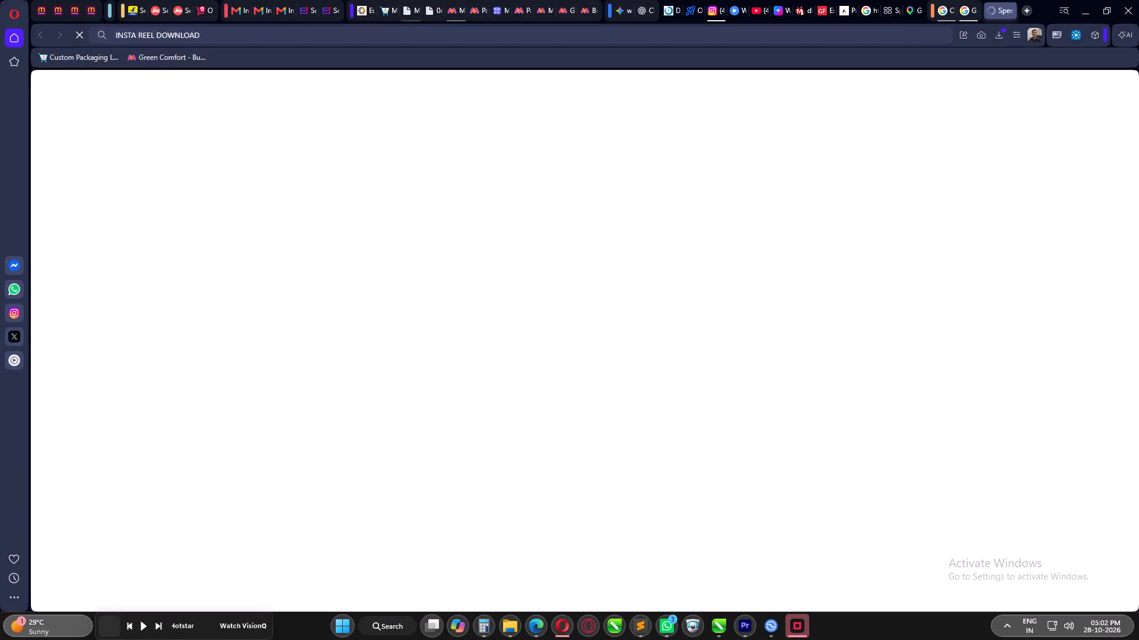
left_click(266, 392)
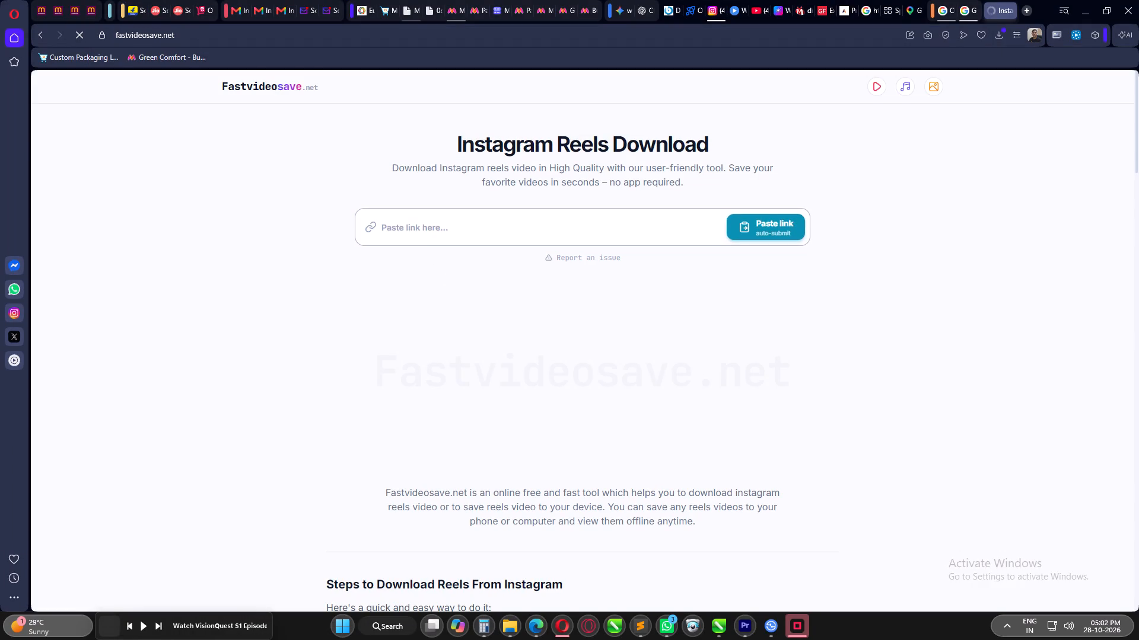
left_click(454, 227)
key("ctrl+v")
left_click(599, 354)
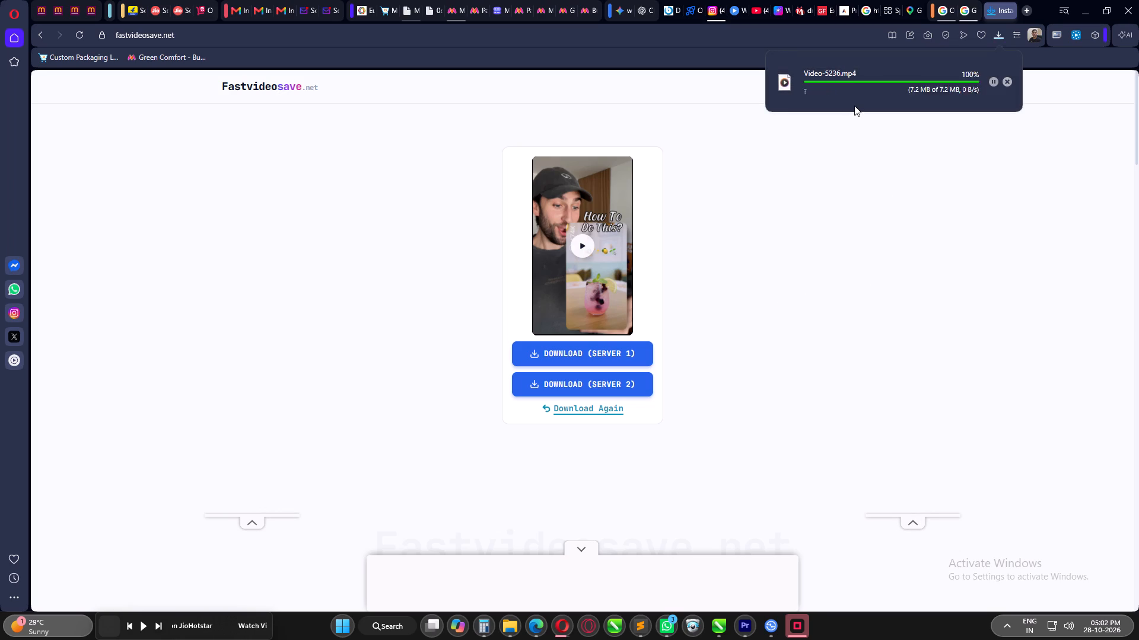
Move the downloaded Video-5236.mp4 from Downloads into a new folder named REFRENCE inside the SHOES project folder.
left_click(1007, 82)
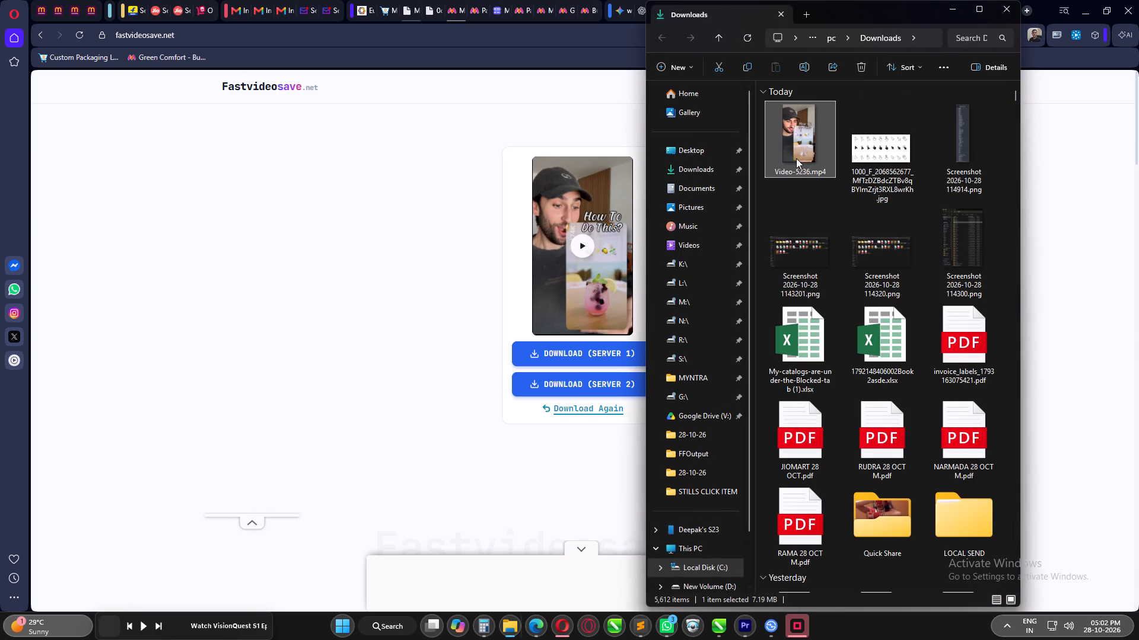
key("ctrl+x")
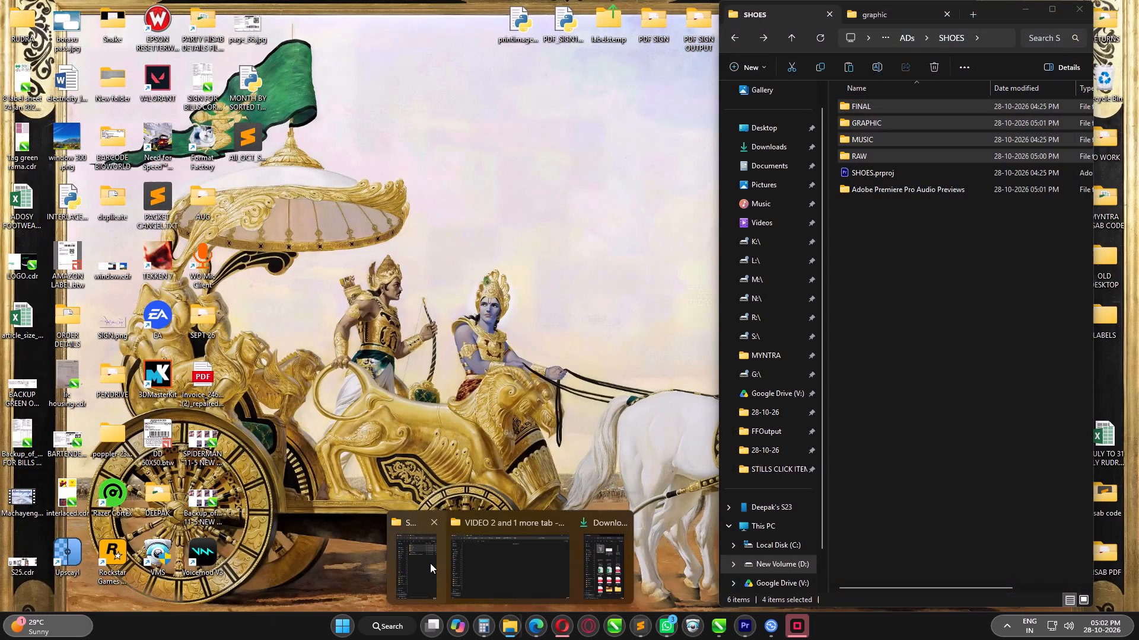
left_click(430, 563)
left_click(960, 413)
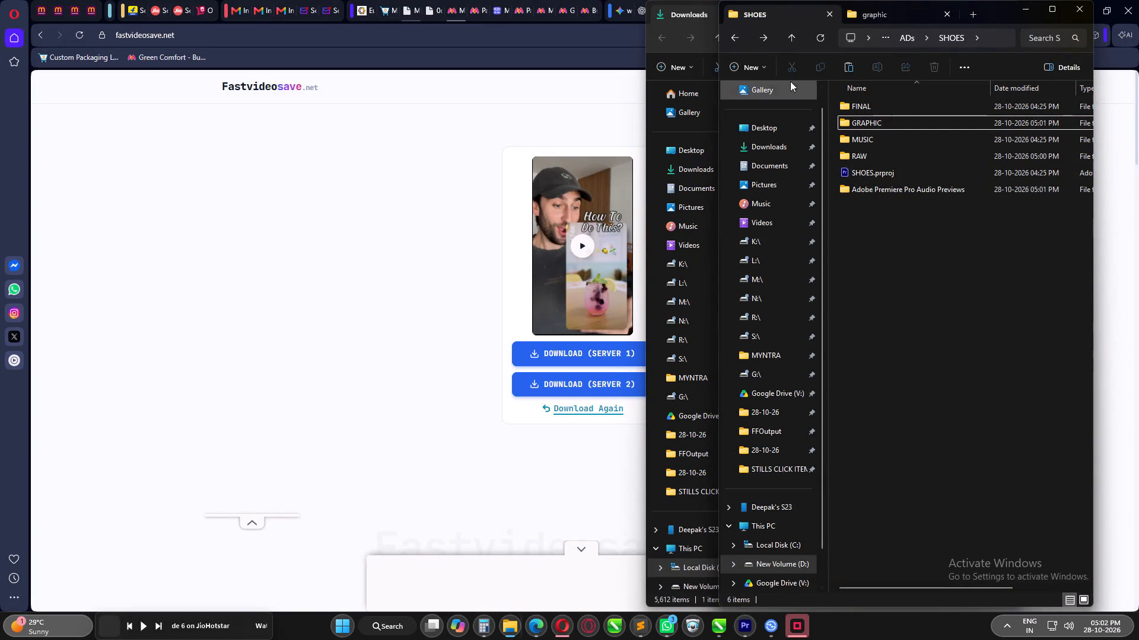
left_click(747, 68)
left_click(758, 92)
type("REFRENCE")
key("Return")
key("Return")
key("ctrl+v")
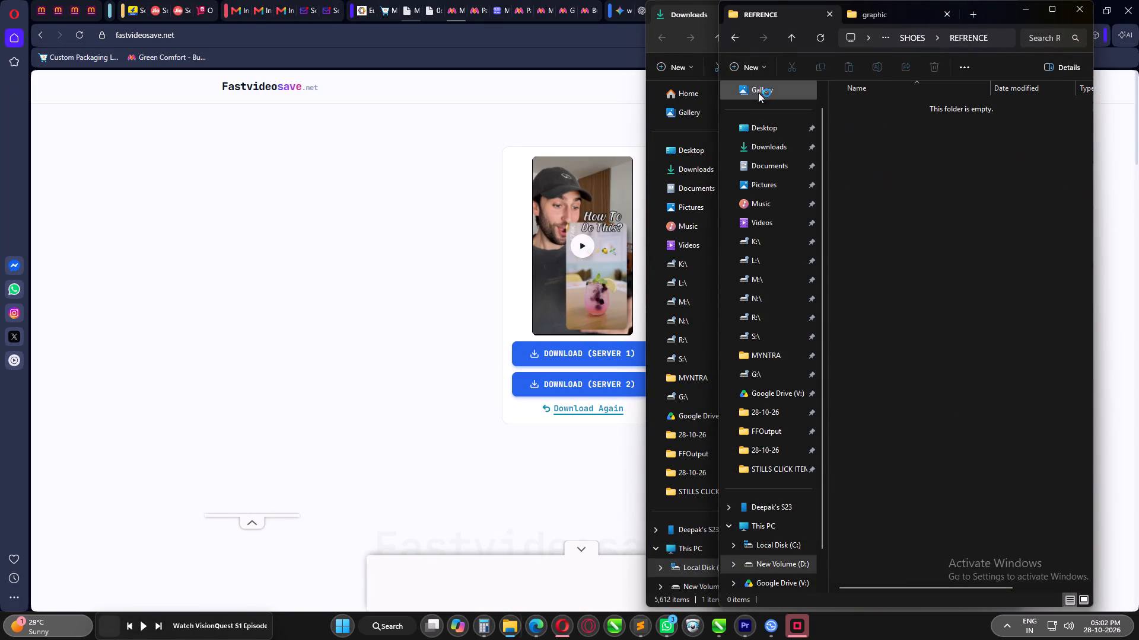
left_click(899, 171)
Rename the video in the REFRENCE folder to CLICK STILLS and put the file windows away.
left_click(884, 107)
key("F2")
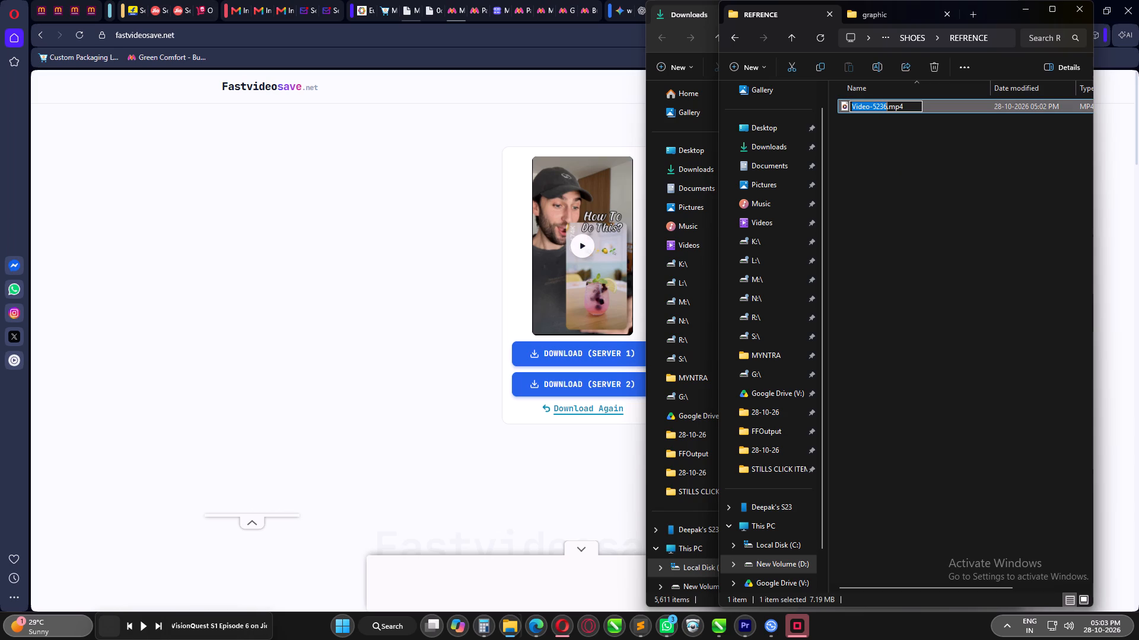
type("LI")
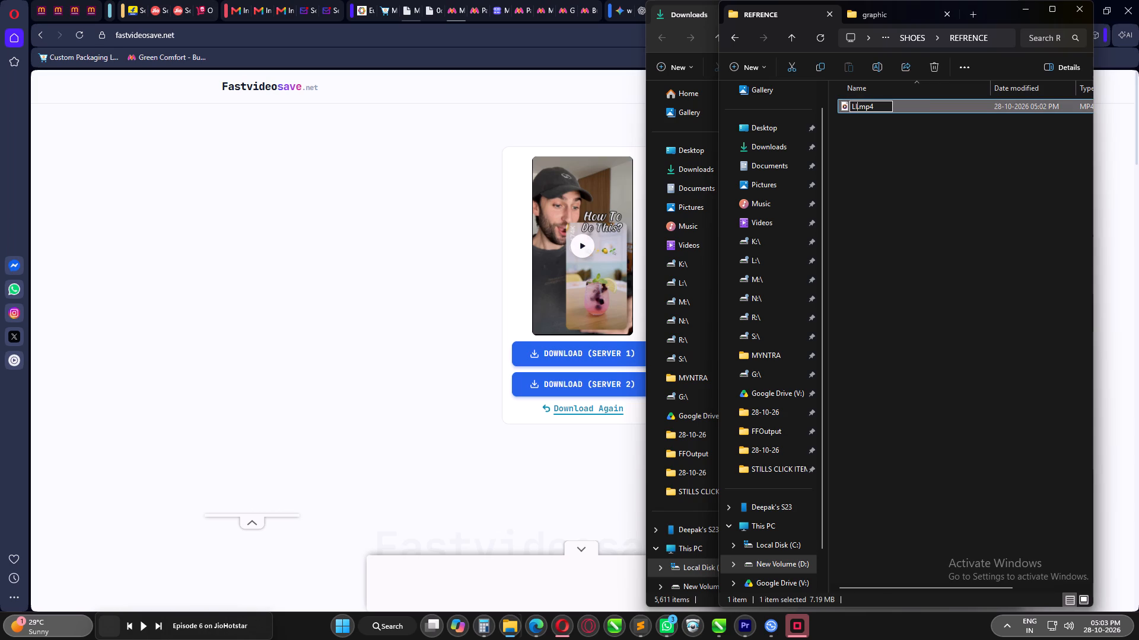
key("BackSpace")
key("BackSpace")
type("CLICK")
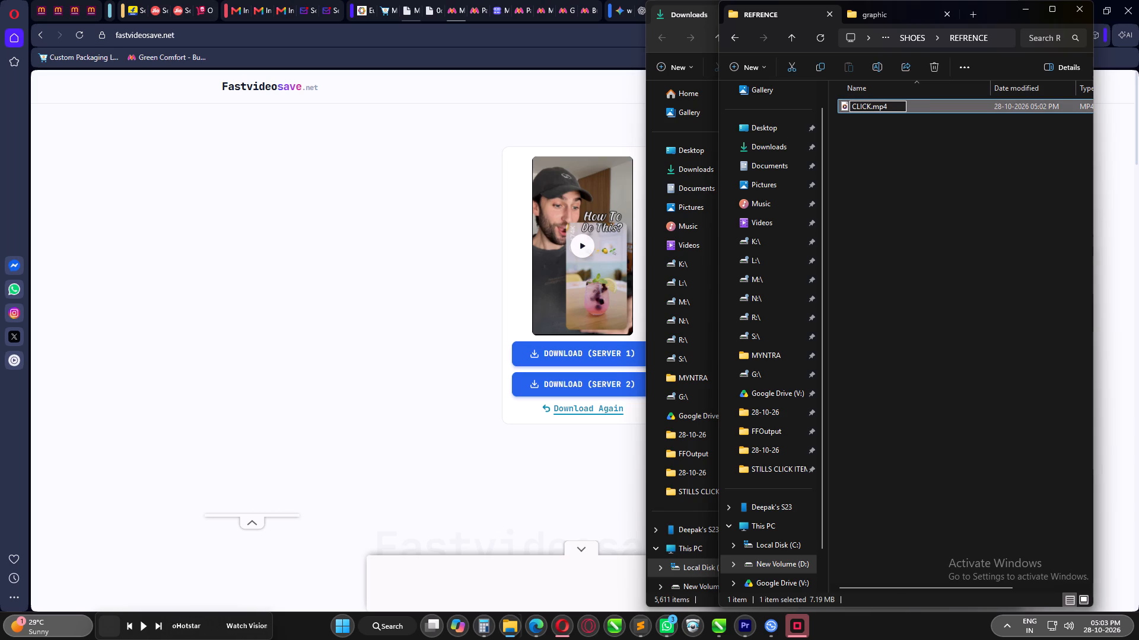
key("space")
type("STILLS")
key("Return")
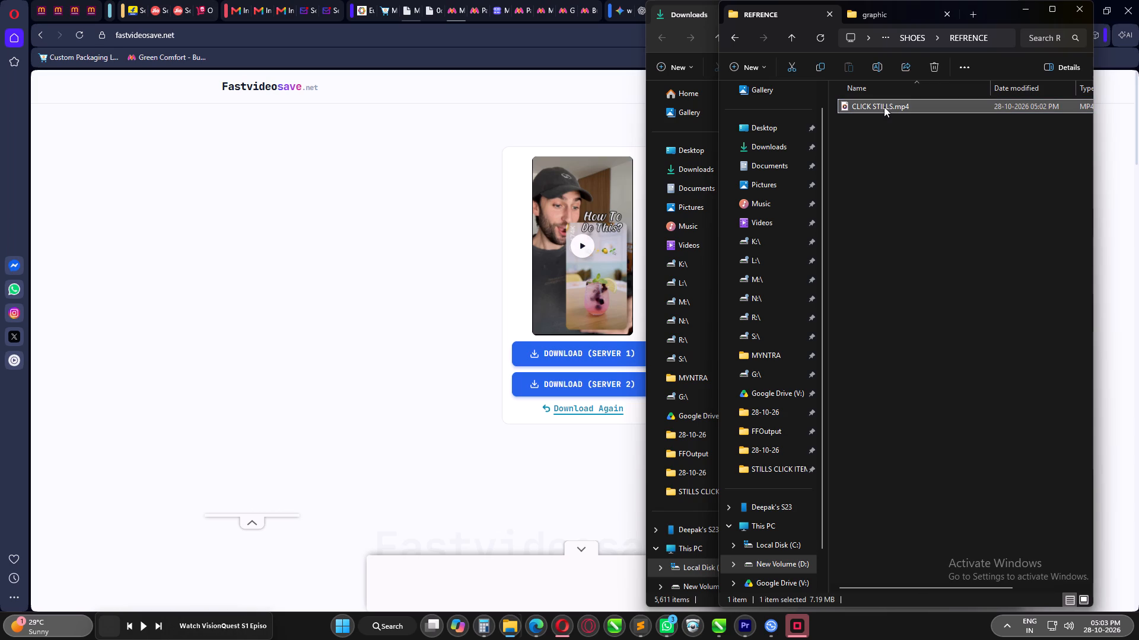
left_click(947, 168)
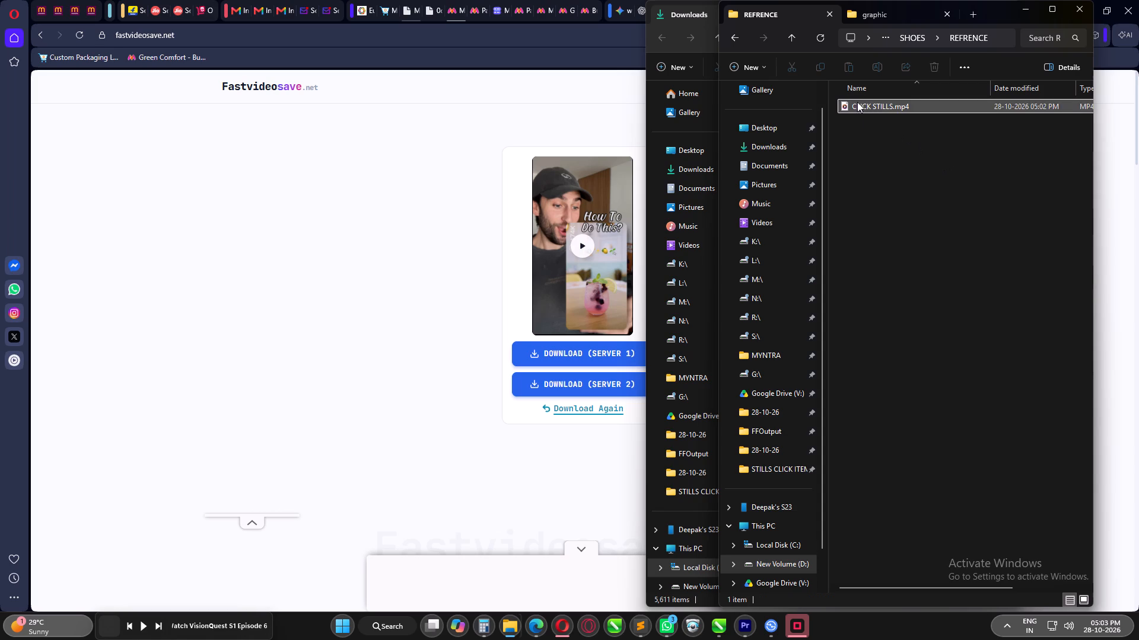
left_click(1023, 11)
left_click(952, 12)
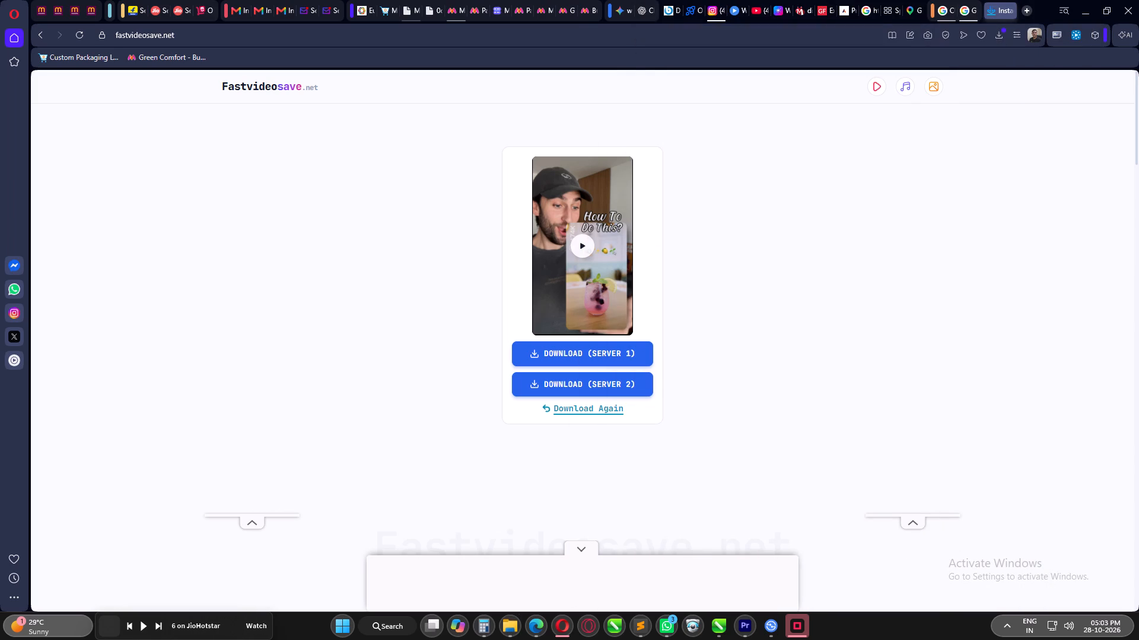
Return to the open Instagram page in the browser.
left_click(703, 5)
left_click(715, 4)
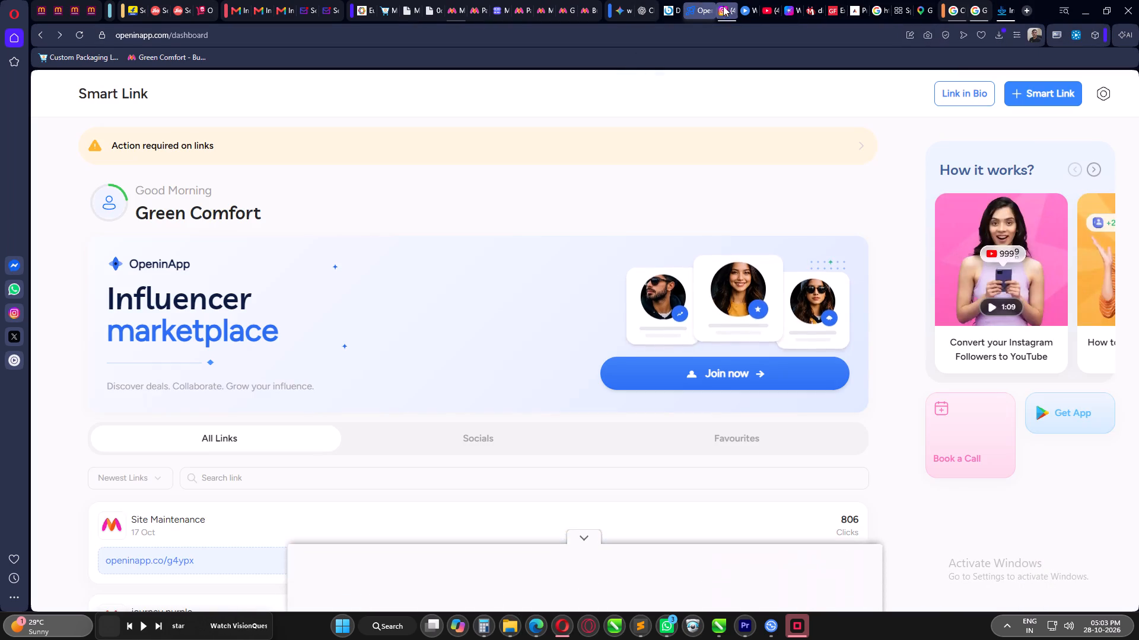
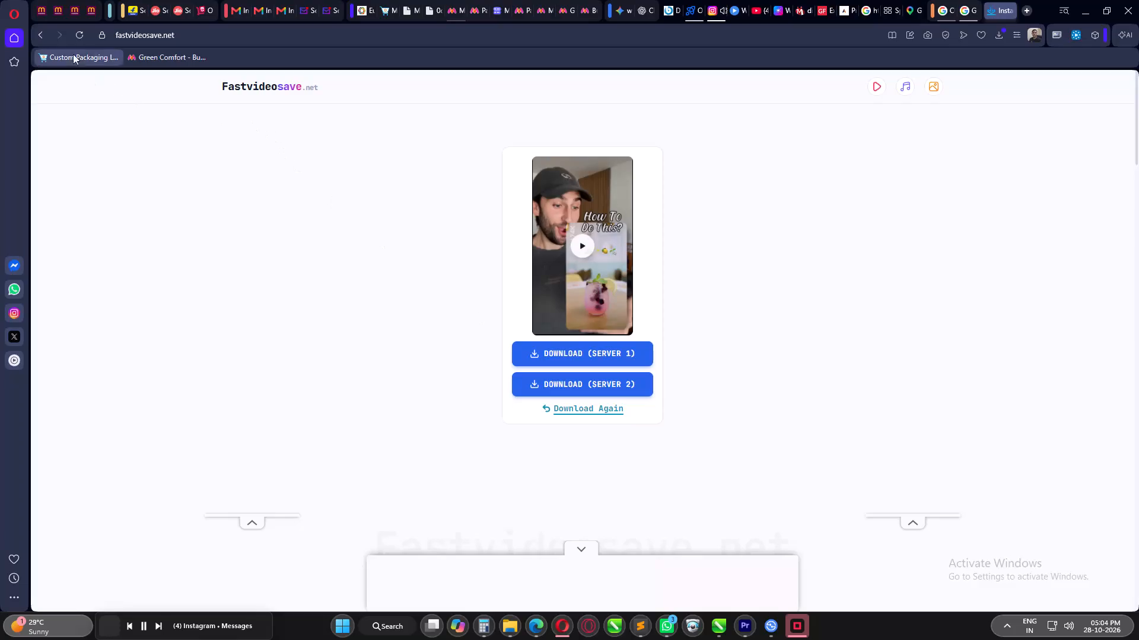
Download the reel from the copied Instagram link with the Fastvideosave.net reels downloader, using Server 1.
left_click(43, 33)
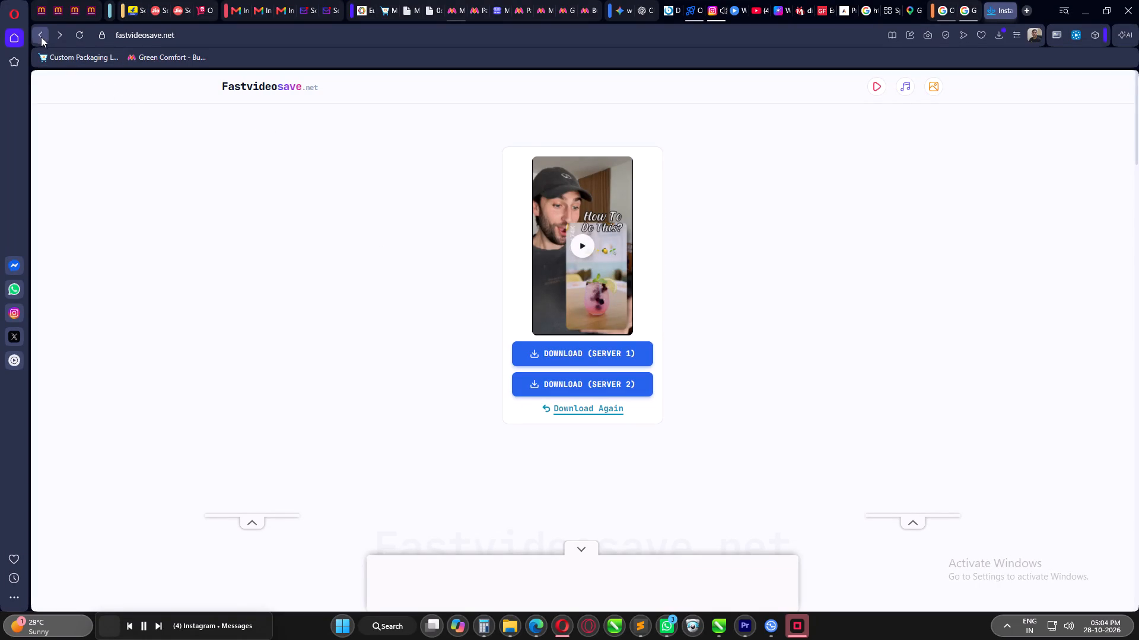
left_click(40, 36)
left_click(303, 392)
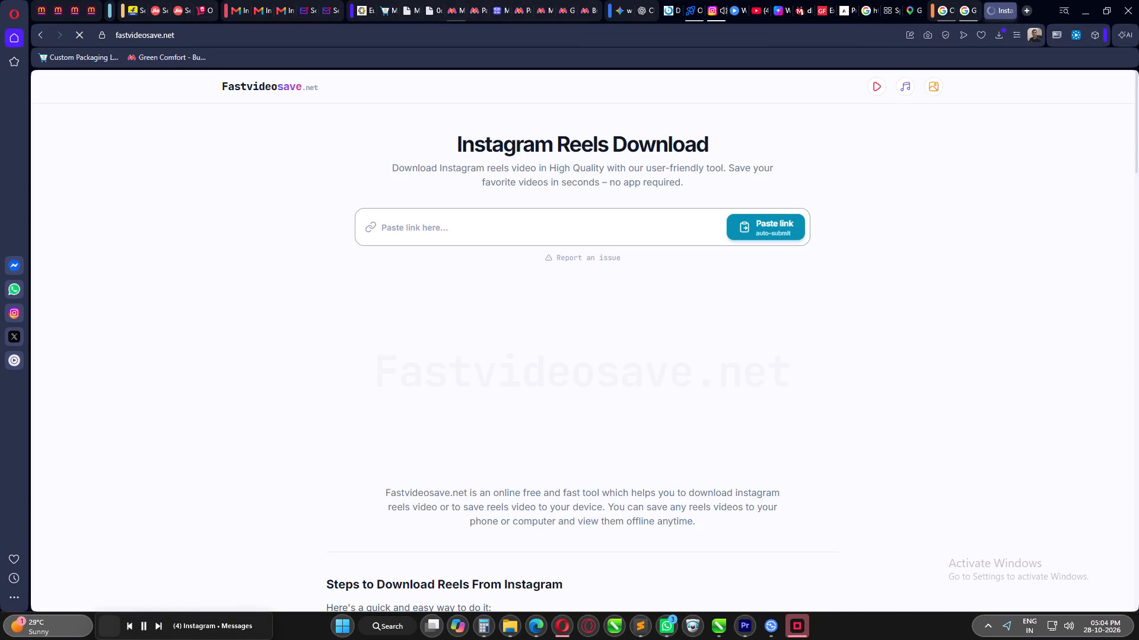
left_click(450, 222)
key("ctrl+v")
left_click(800, 235)
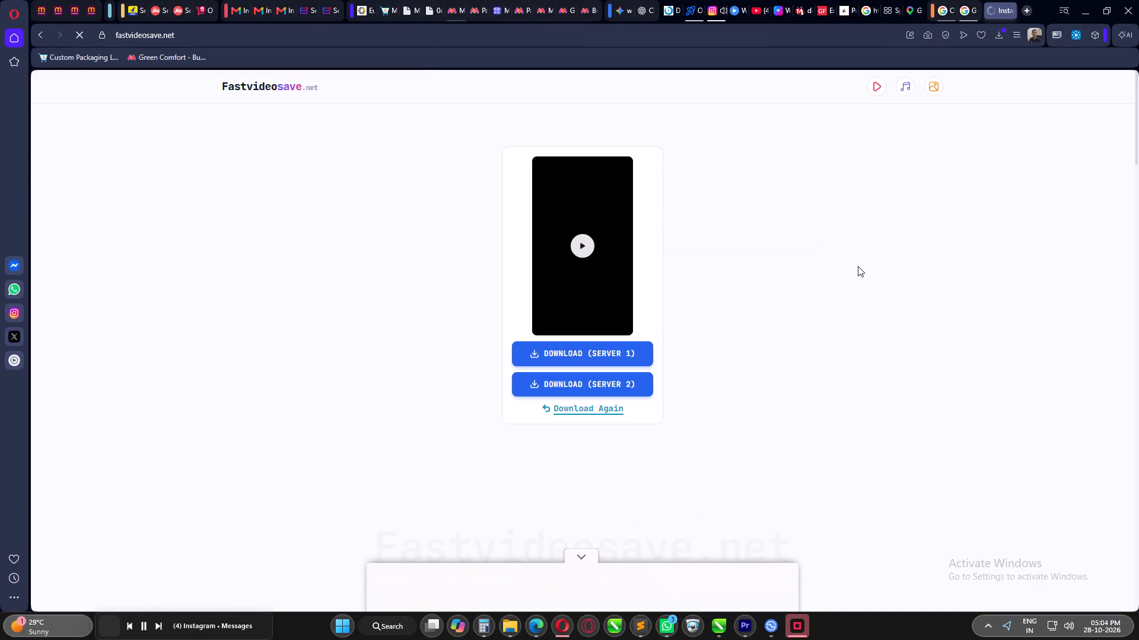
left_click(583, 355)
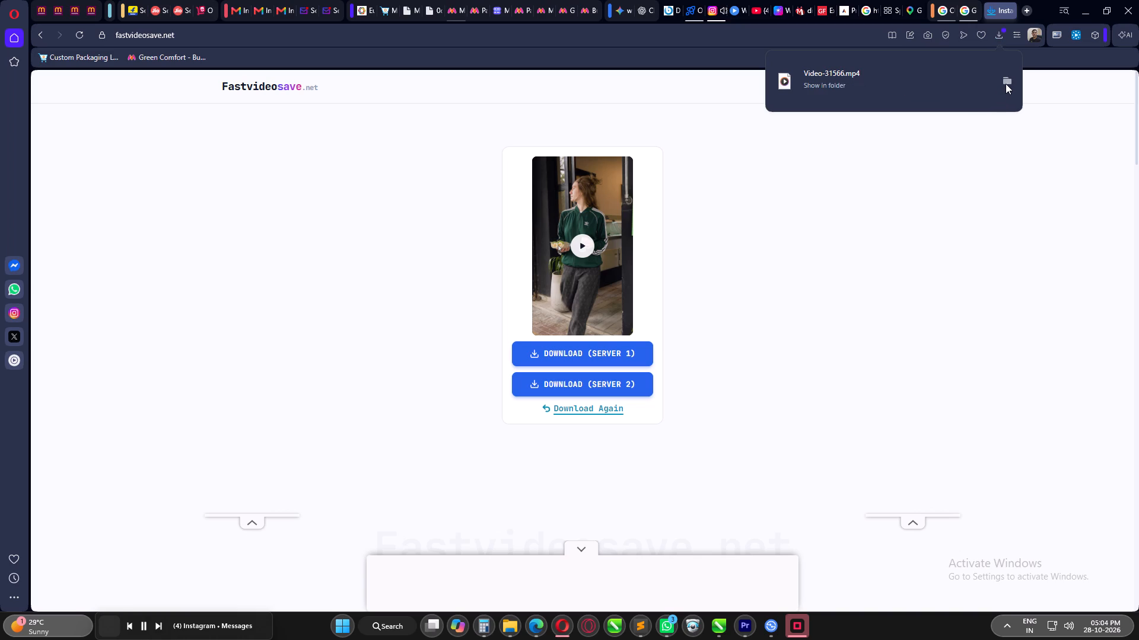
Move the downloaded Video-31566.mp4 from the Downloads folder into the REFRENCE folder of the SHOES project.
left_click(1007, 81)
key("ctrl+x")
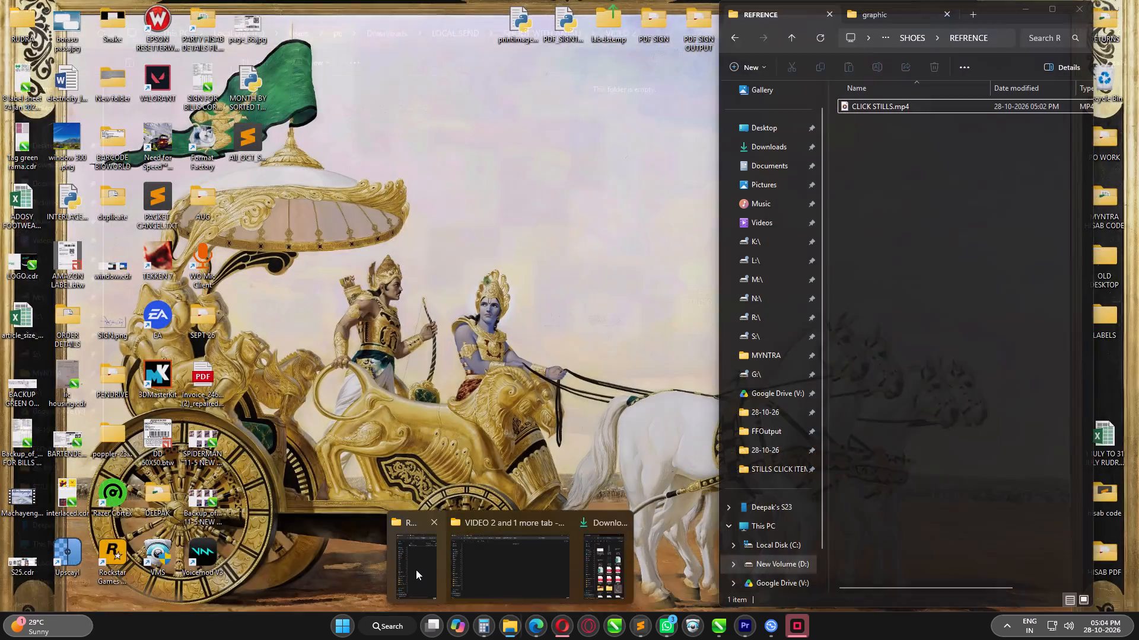
left_click(416, 569)
left_click(1019, 321)
key("ctrl+v")
Open the file name of Video-31566.mp4 in the REFRENCE folder for renaming.
key("F2")
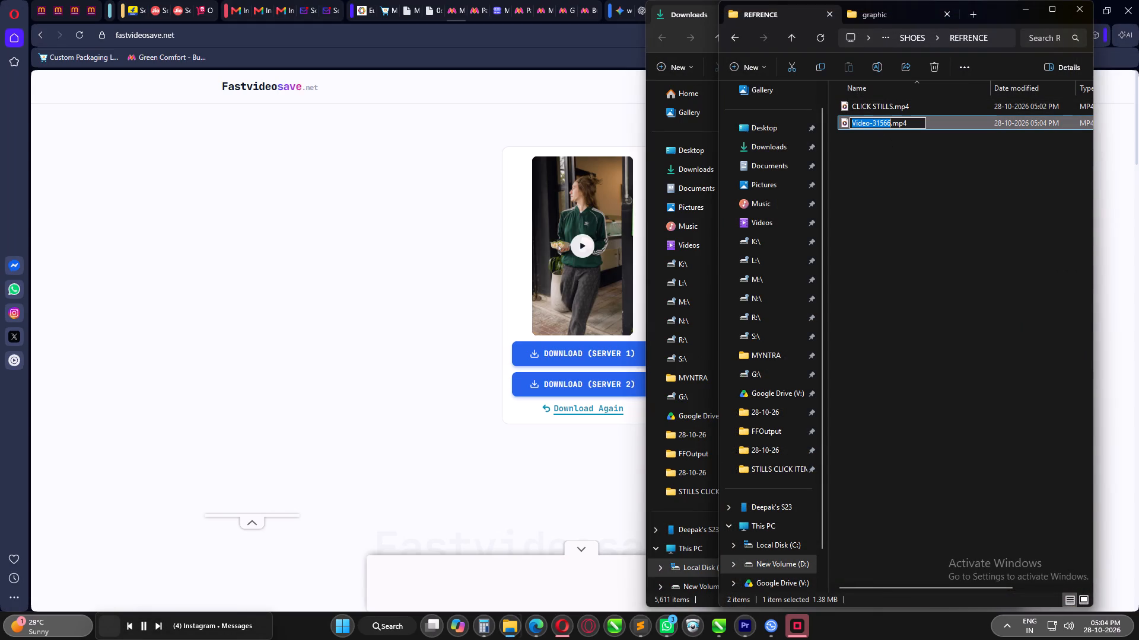
Rename the newly downloaded video in the REFRENCE folder as STOP CLICK VIDEO and clear the folder windows away.
type("STOP CLICK")
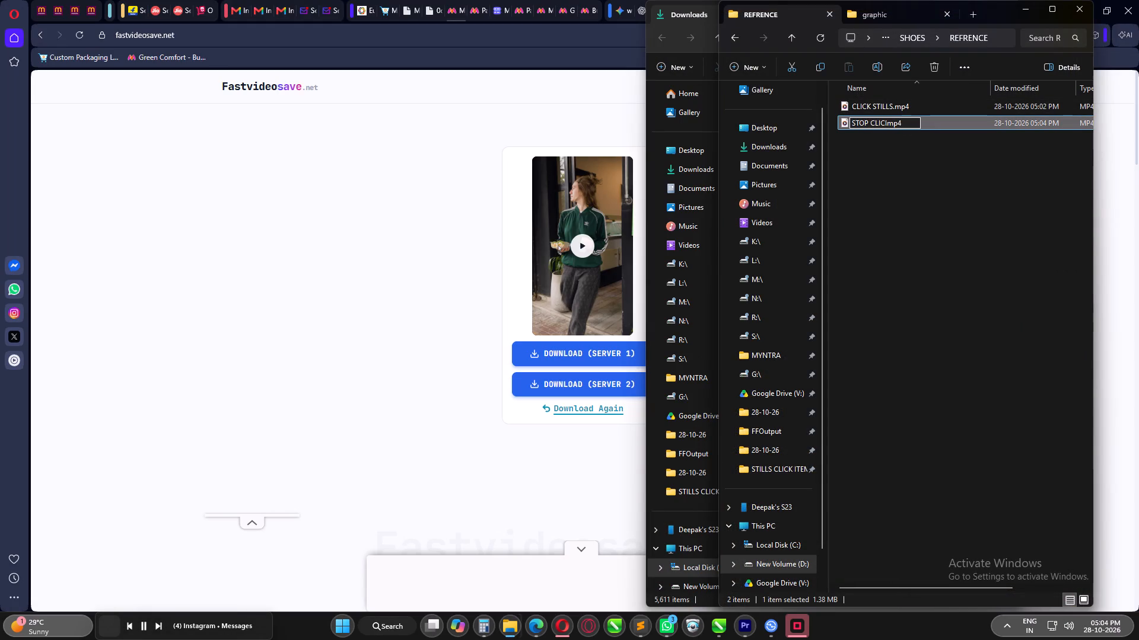
key("space")
type("VIDEO")
key("Return")
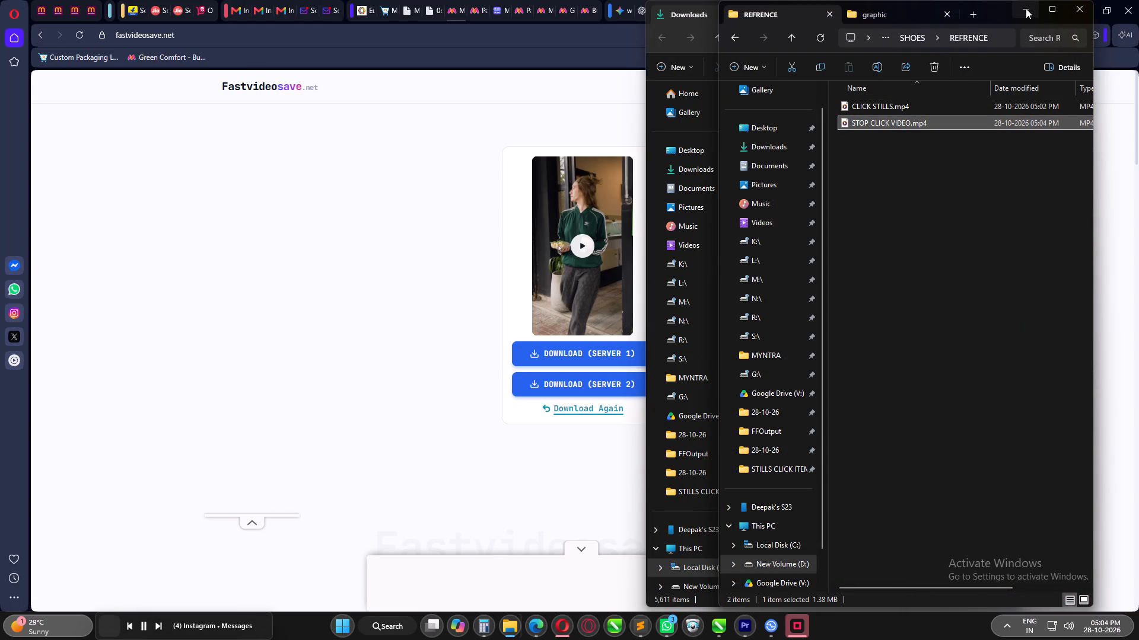
left_click(1026, 8)
left_click(952, 8)
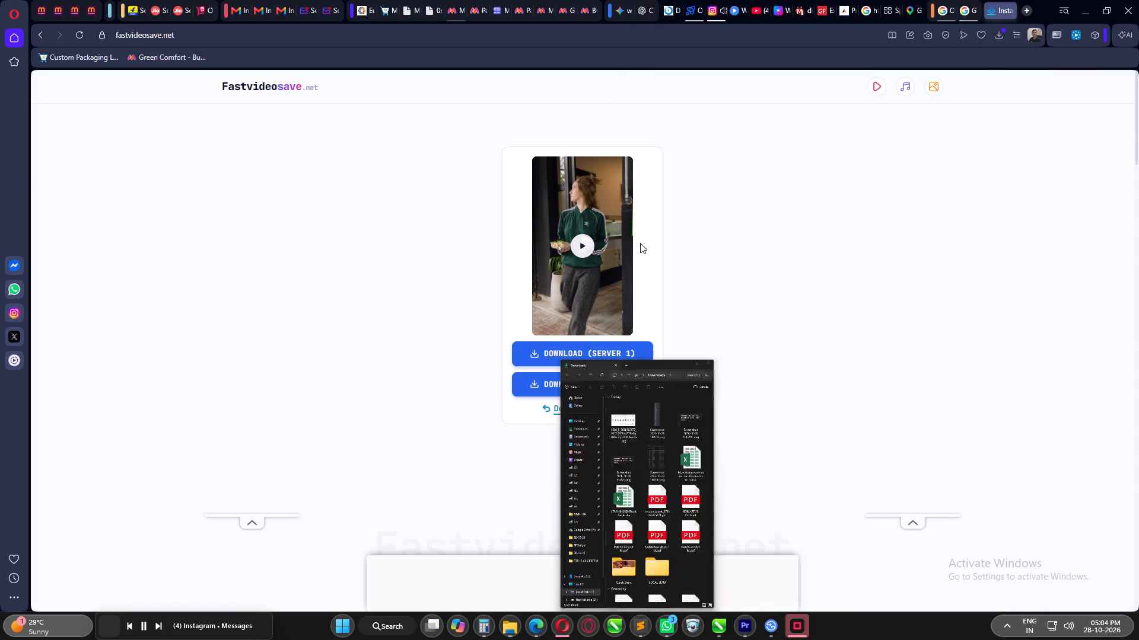
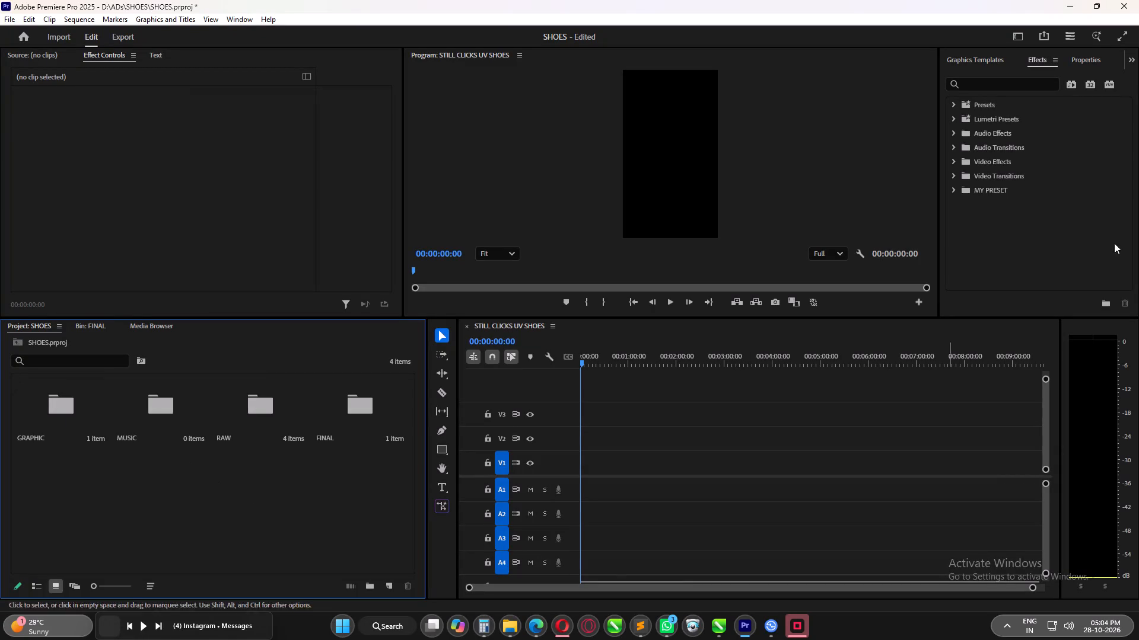
left_click(1100, 0)
left_click_drag(602, 33, 922, 20)
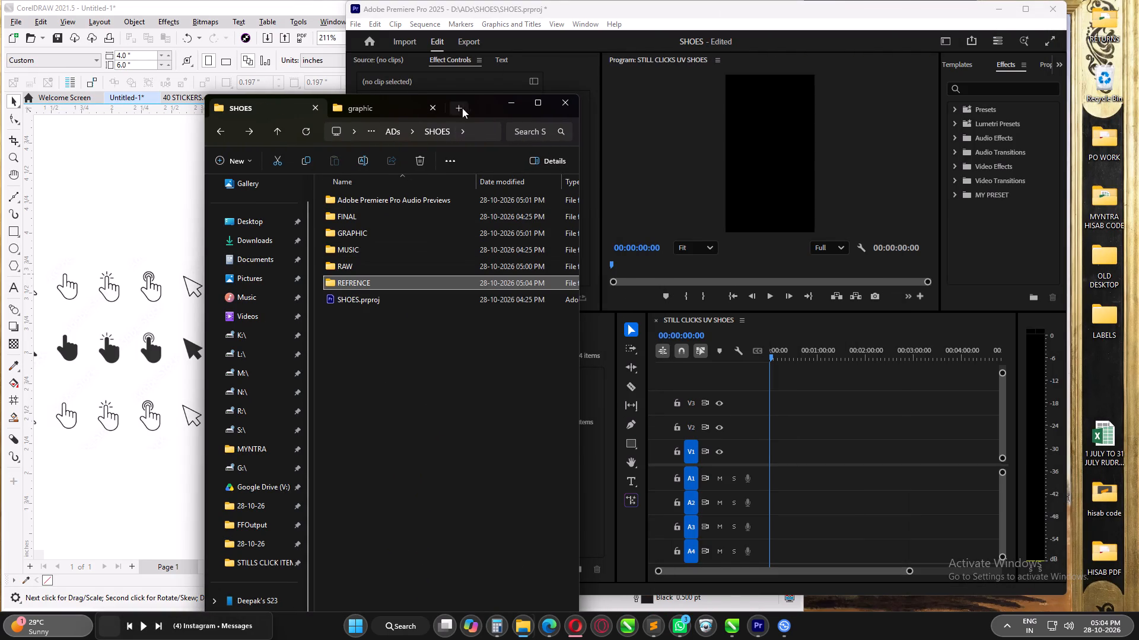
left_click_drag(473, 104, 1006, 69)
left_click_drag(898, 248, 574, 491)
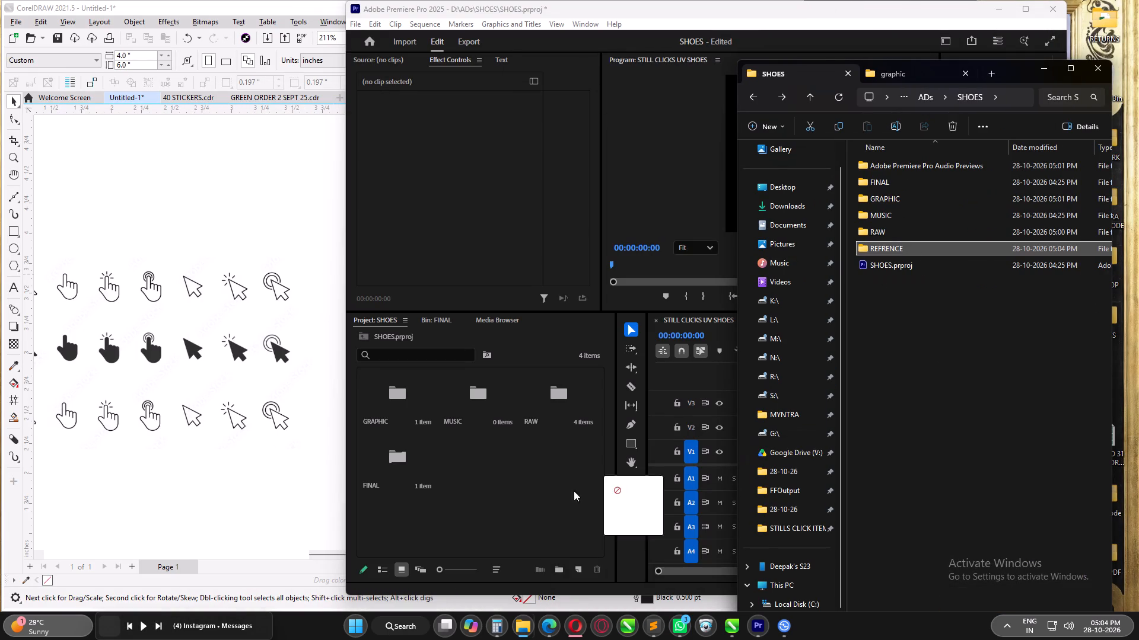
left_click_drag(574, 491, 503, 487)
left_click(529, 486)
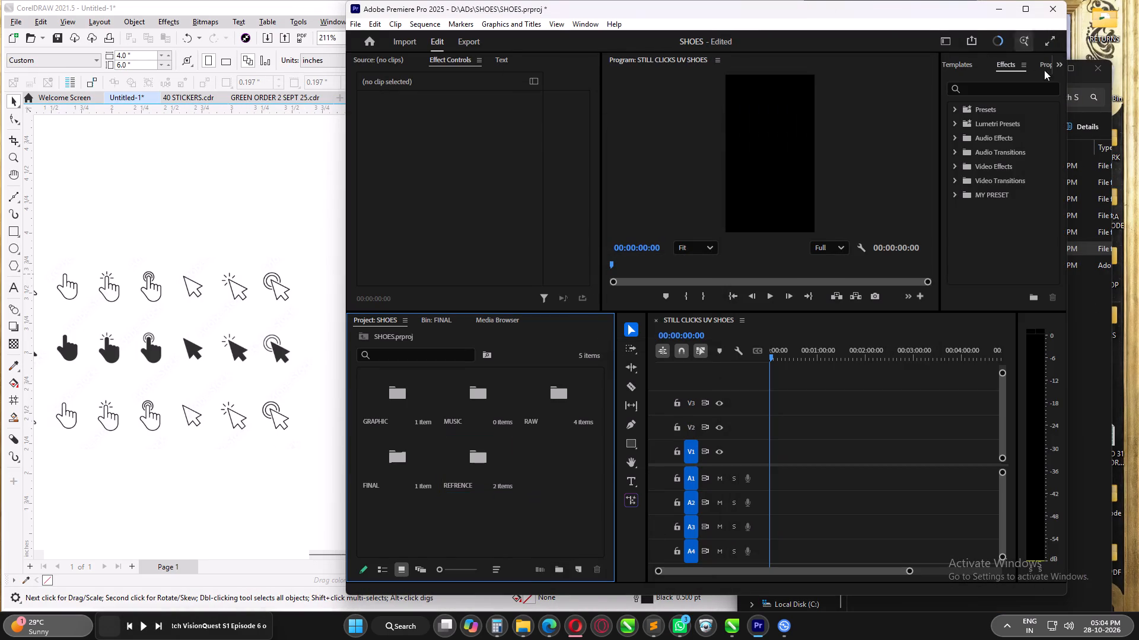
left_click_drag(953, 8, 775, 9)
left_click(855, 12)
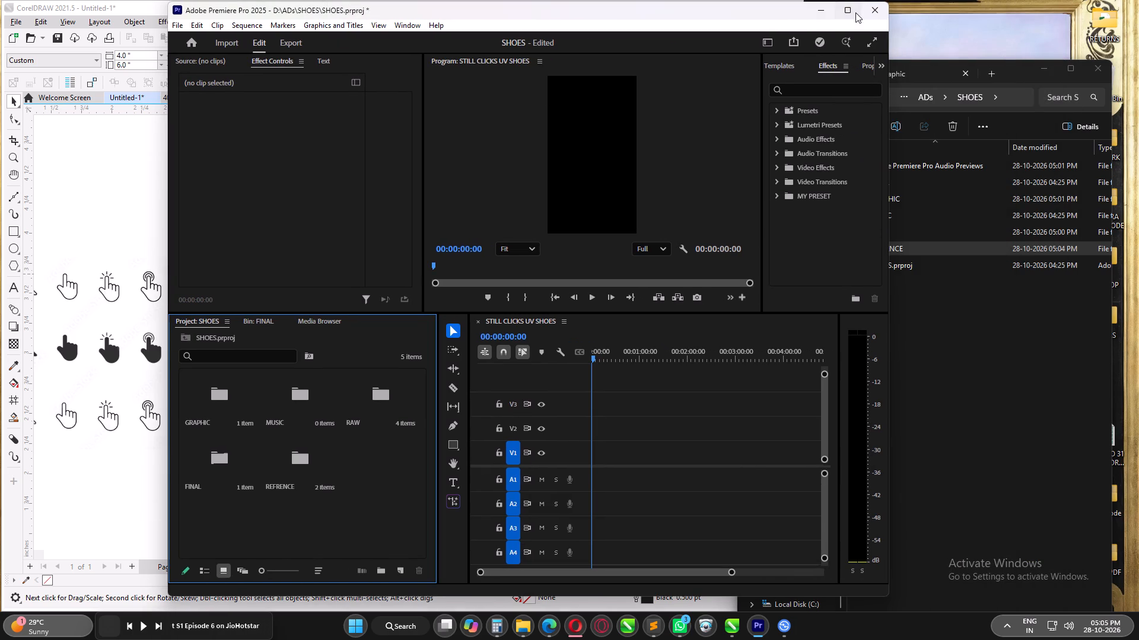
Place CLICK STILLS.mp4 from the REFRENCE bin at the start of tracks V1 and A1, keeping the existing sequence settings.
left_click(227, 545)
double_click(62, 492)
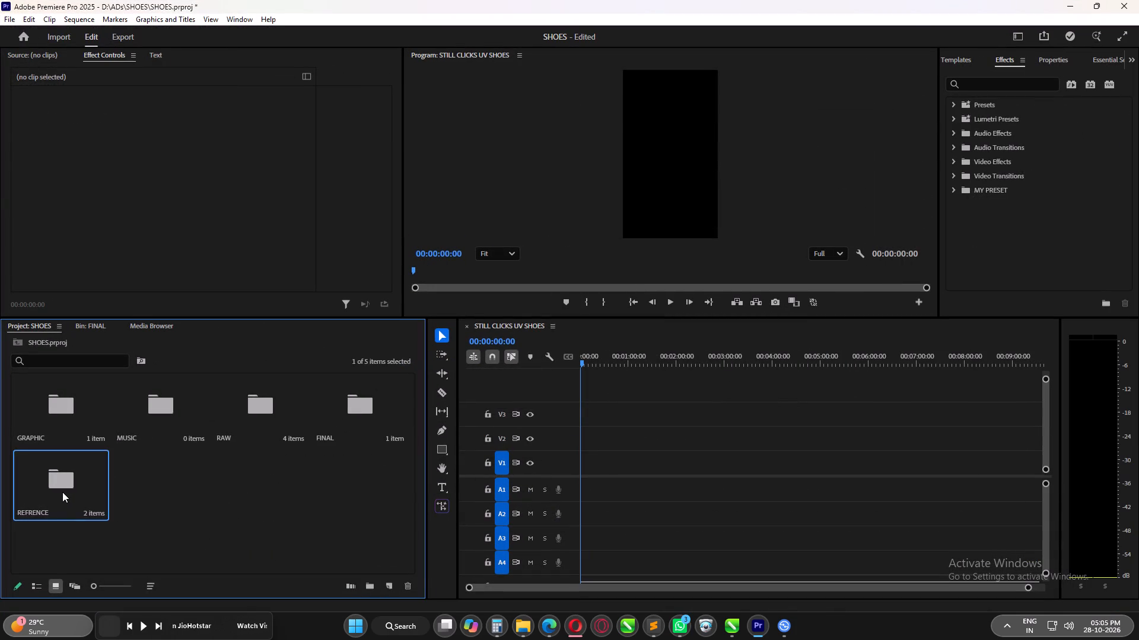
left_click_drag(72, 411, 641, 475)
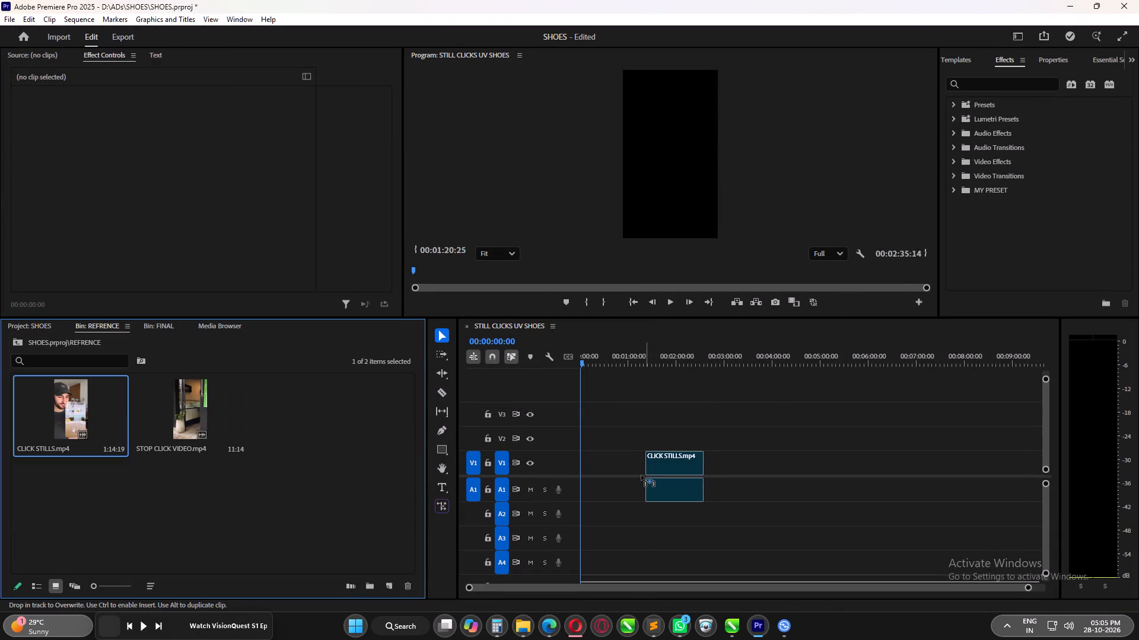
left_click_drag(641, 475, 583, 464)
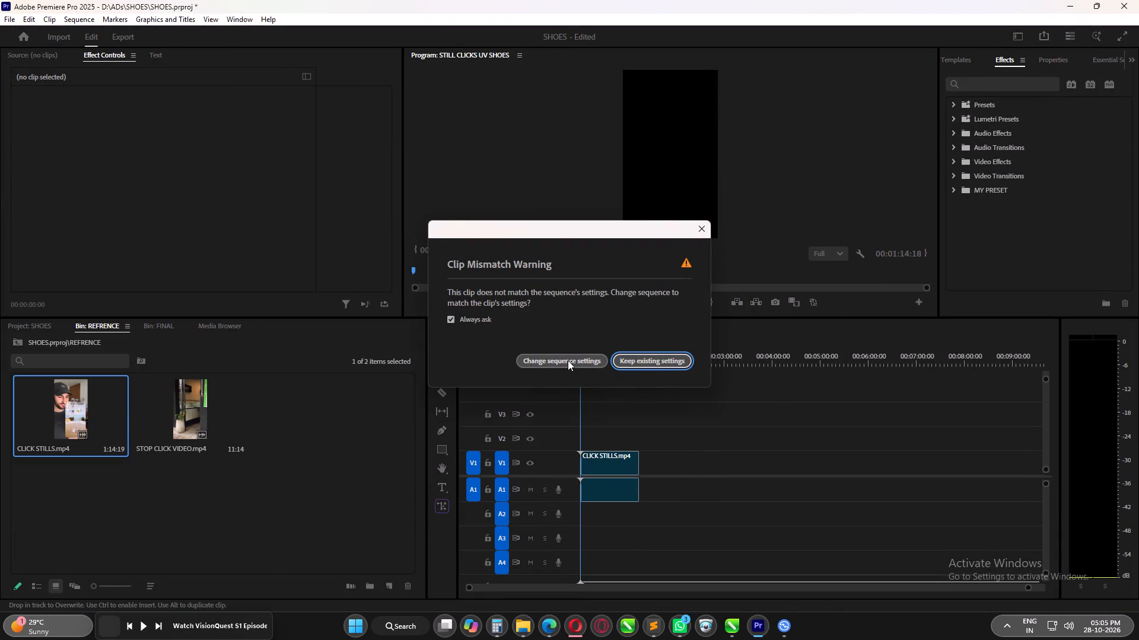
left_click(645, 363)
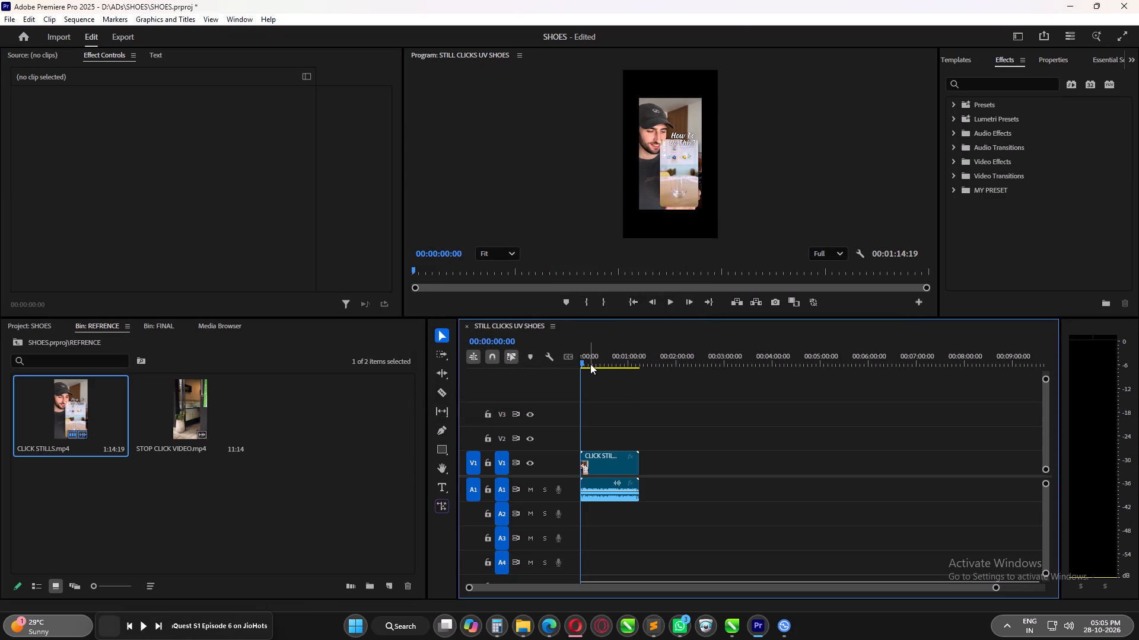
Review the opening seconds of the CLICK STILLS reference to find where the intro changes to the presenter shot.
left_click(590, 364)
scroll(607, 472, "up", 7, "alt")
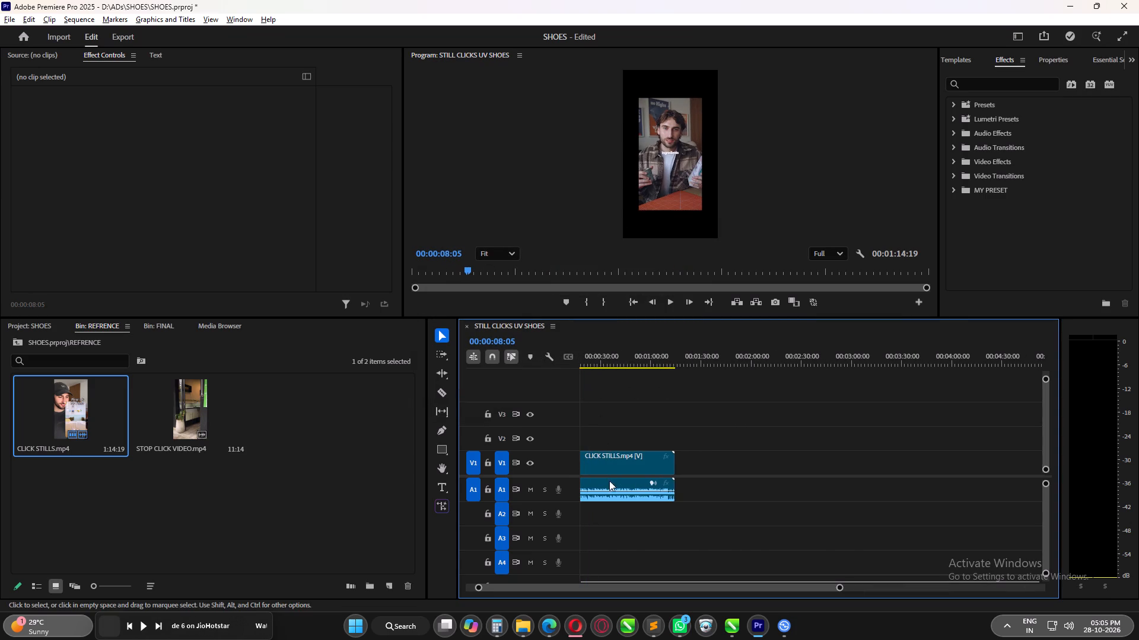
left_click_drag(841, 590, 750, 590)
left_click_drag(695, 587, 482, 587)
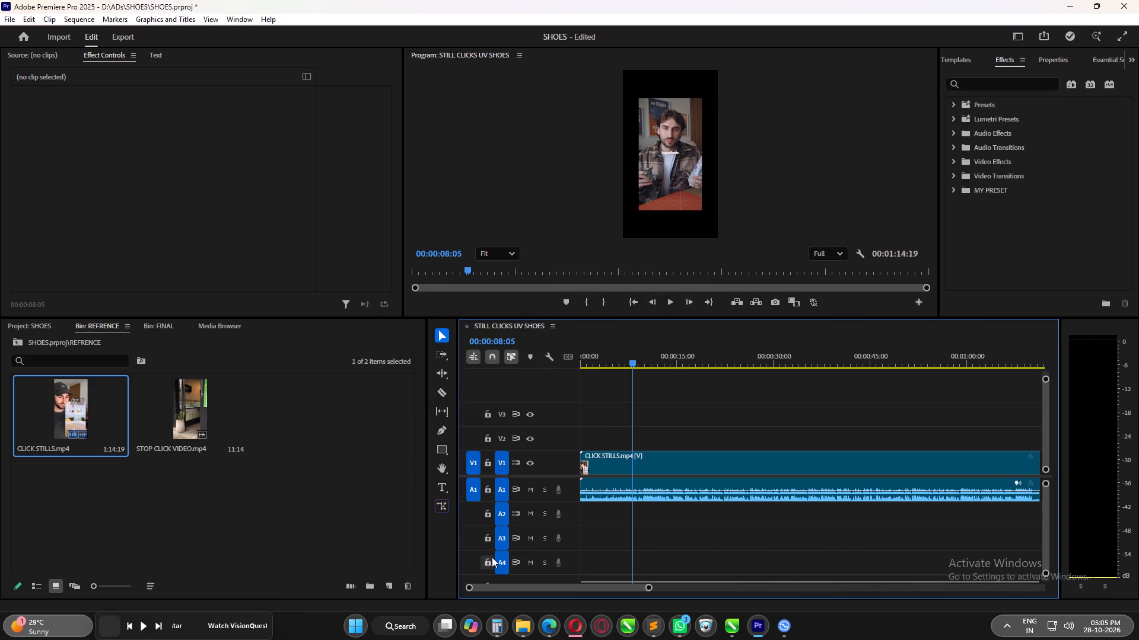
left_click_drag(630, 358, 592, 369)
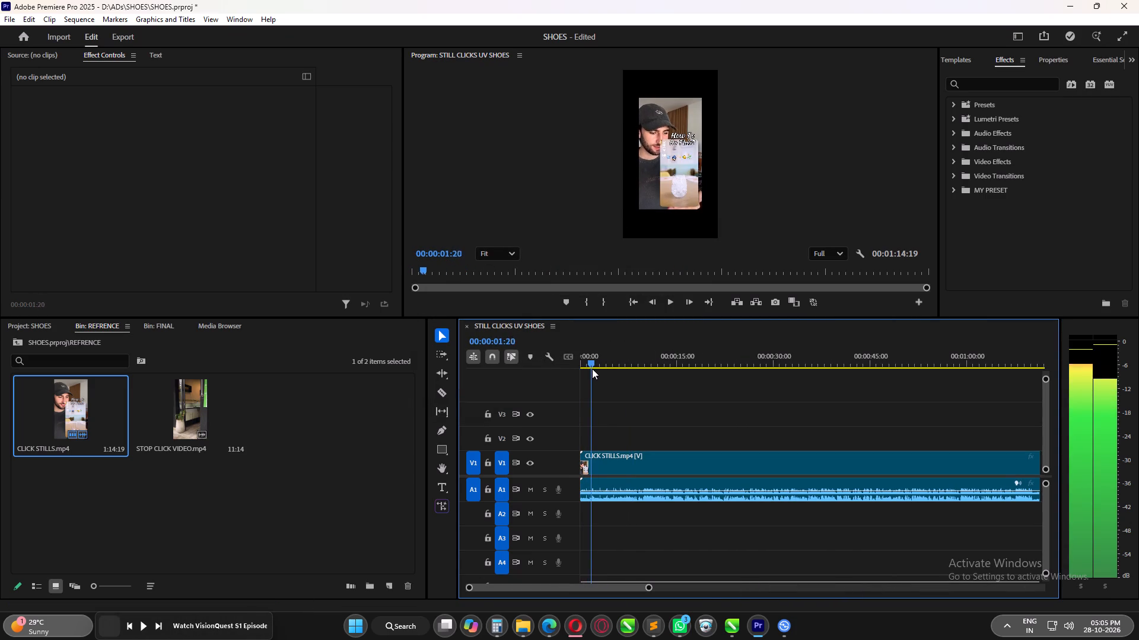
left_click_drag(592, 369, 569, 375)
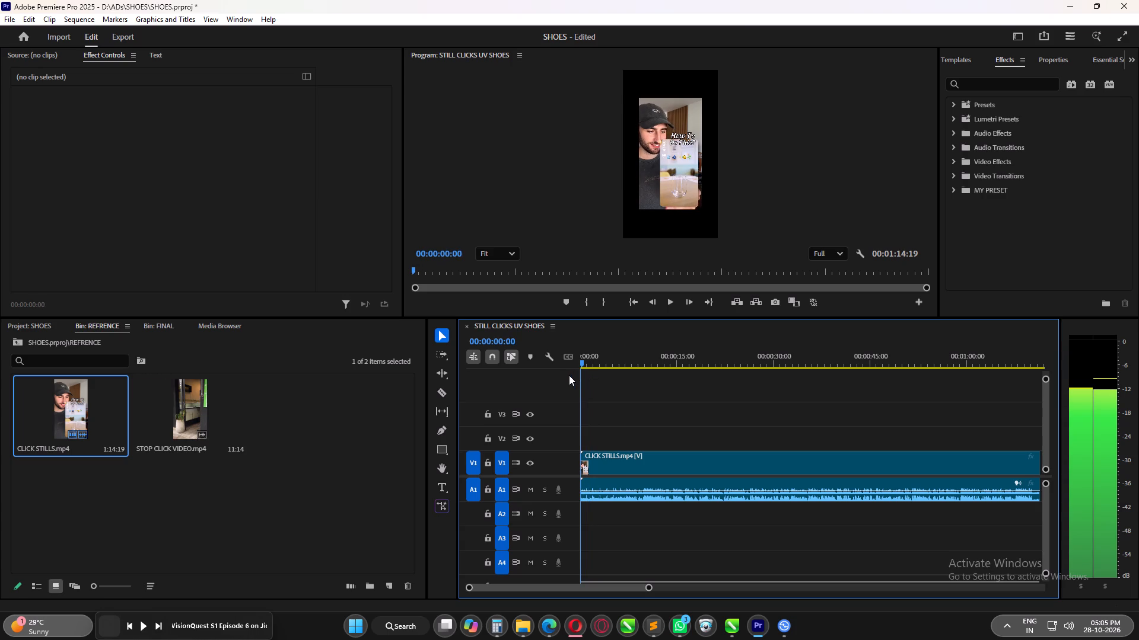
left_click_drag(569, 375, 606, 375)
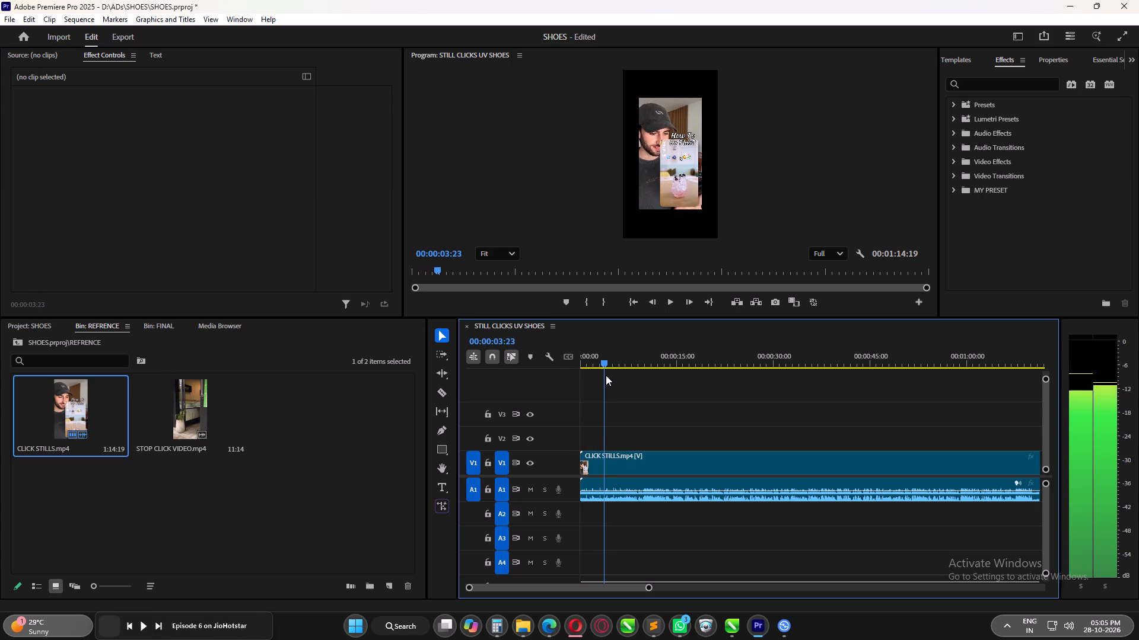
left_click_drag(606, 375, 631, 375)
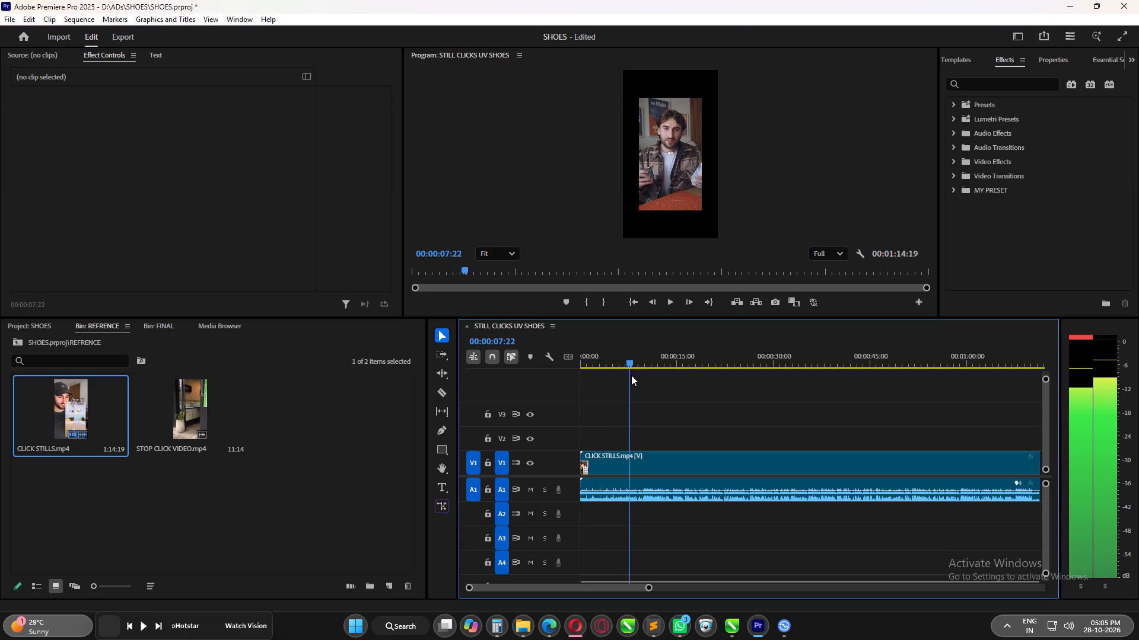
left_click_drag(631, 375, 626, 376)
Split the CLICK STILLS.mp4 clip at 00:00:07:04, on the transition out of the intro, and select the second part.
scroll(635, 488, "up", 15, "alt")
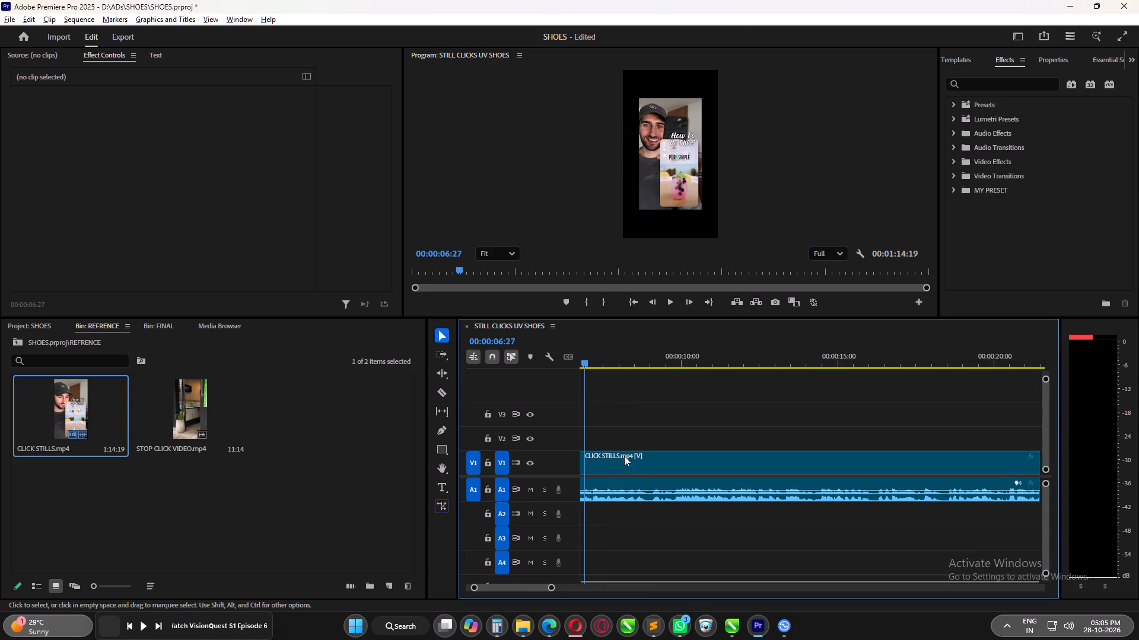
left_click_drag(551, 587, 534, 592)
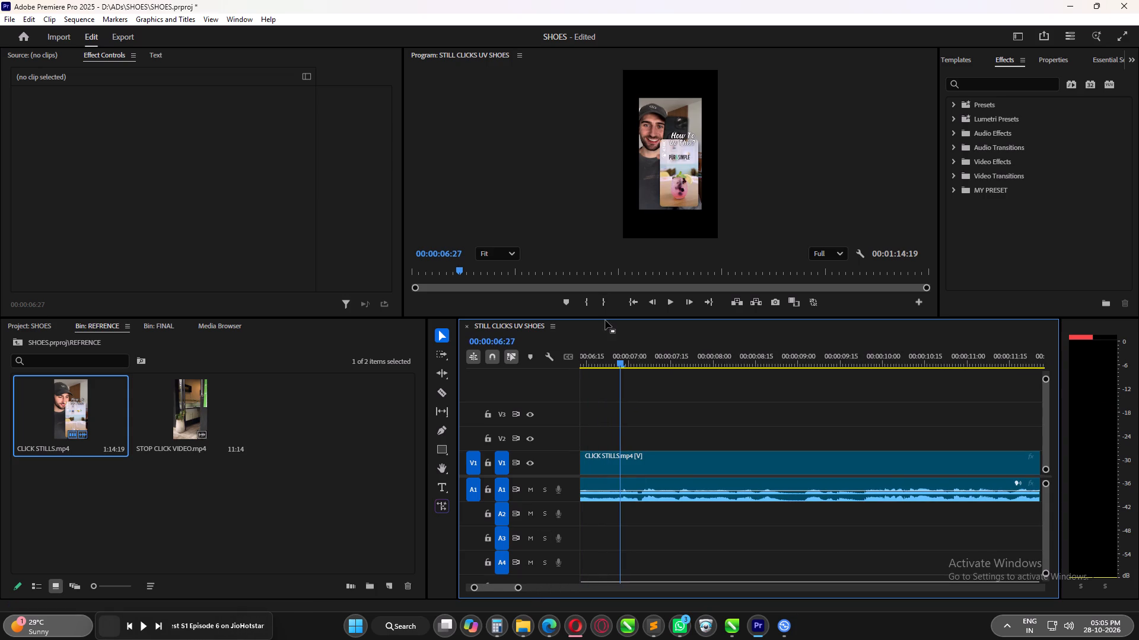
scroll(675, 167, "up", 13)
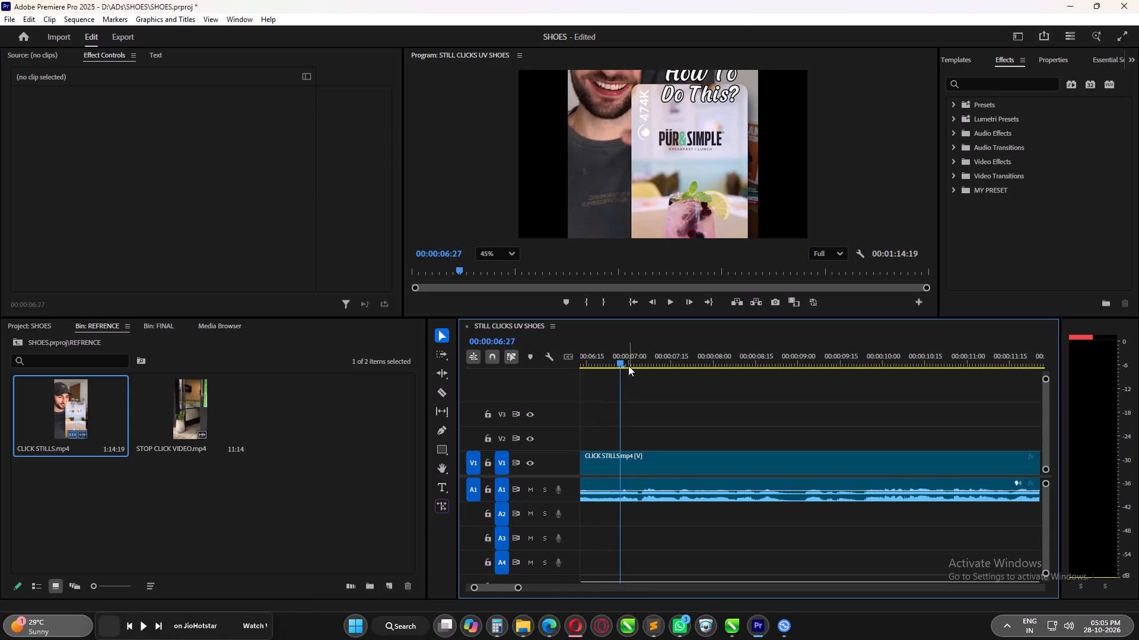
left_click_drag(621, 360, 625, 365)
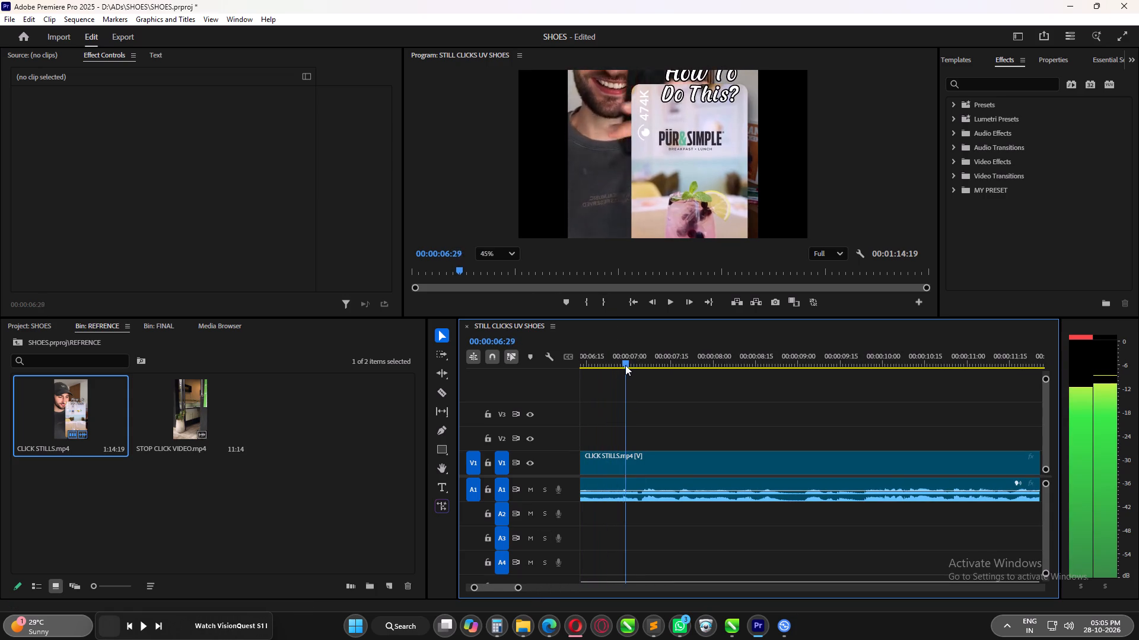
left_click_drag(625, 365, 638, 366)
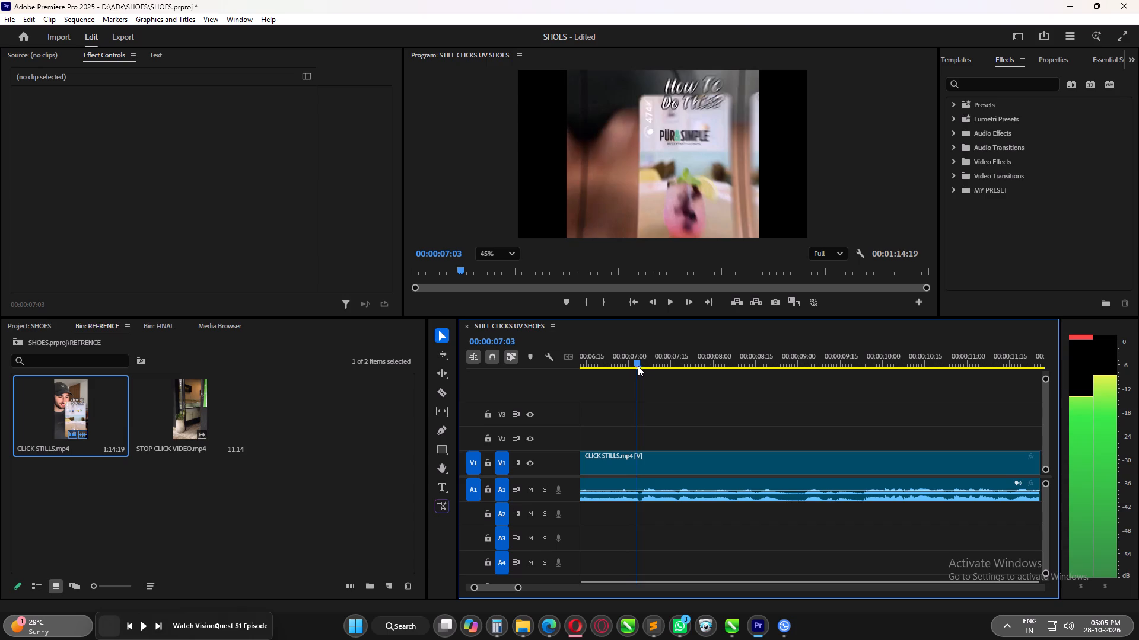
left_click_drag(638, 366, 640, 367)
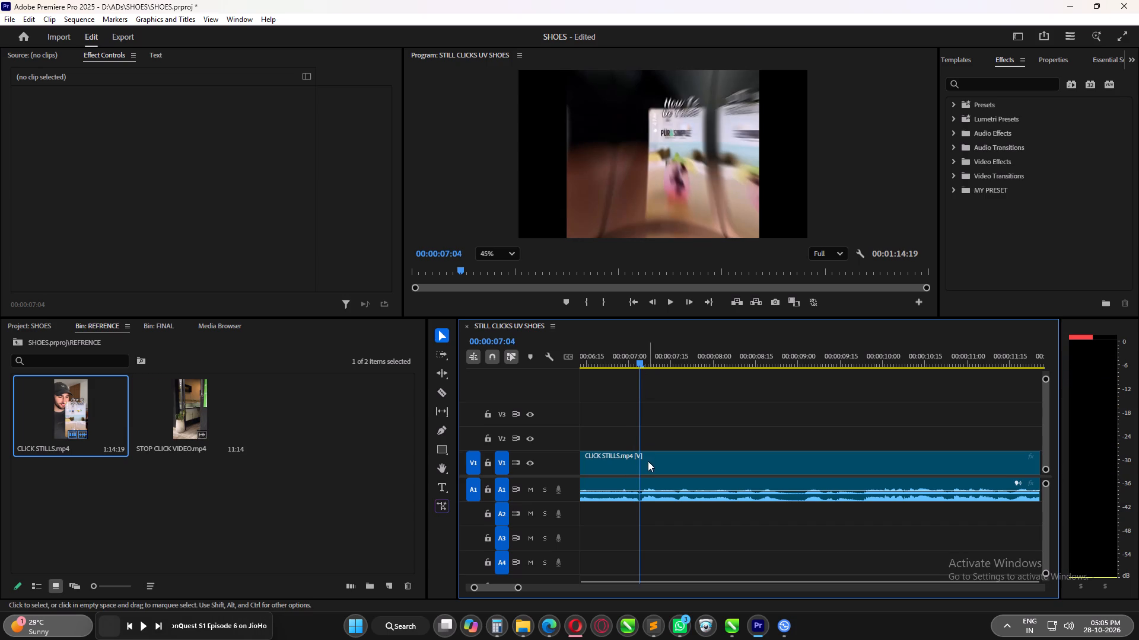
key("c")
left_click(641, 458)
key("v")
left_click(686, 457)
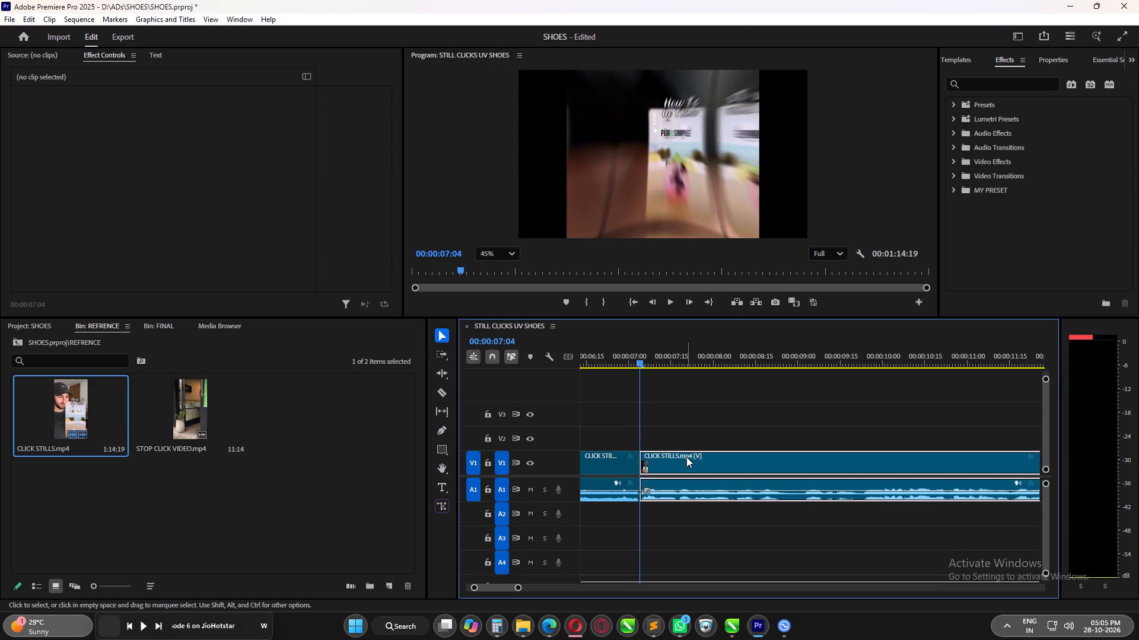
Examine the tutorial part of the CLICK STILLS reference after the cut to study how the emoji ingredients are animated.
left_click_drag(647, 361, 686, 361)
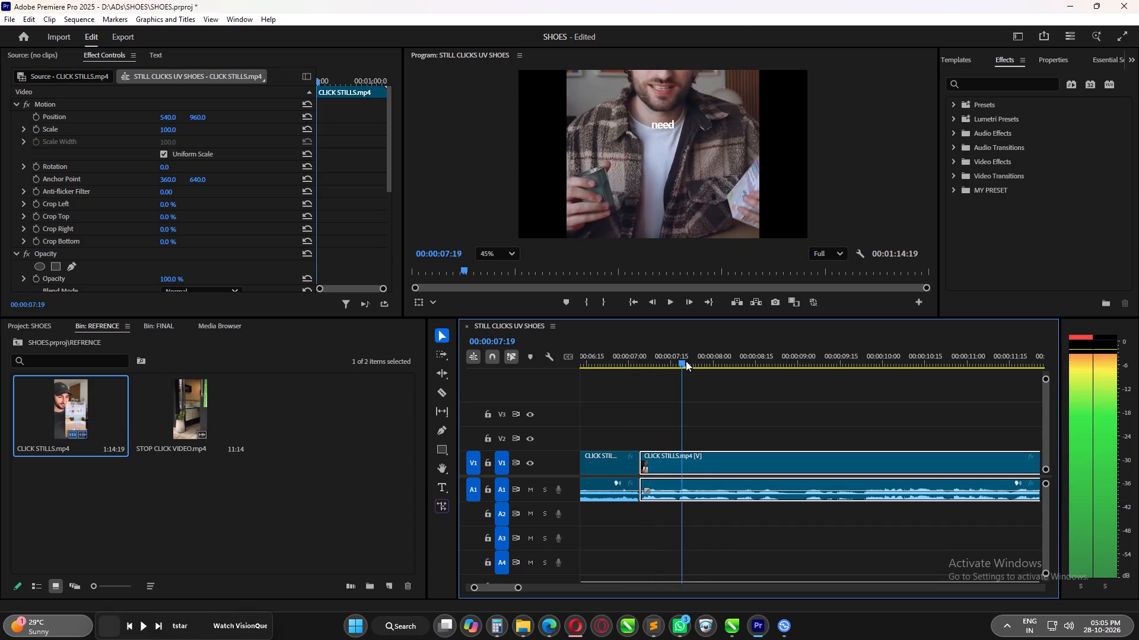
left_click_drag(686, 361, 717, 365)
scroll(704, 410, "down", 13, "alt")
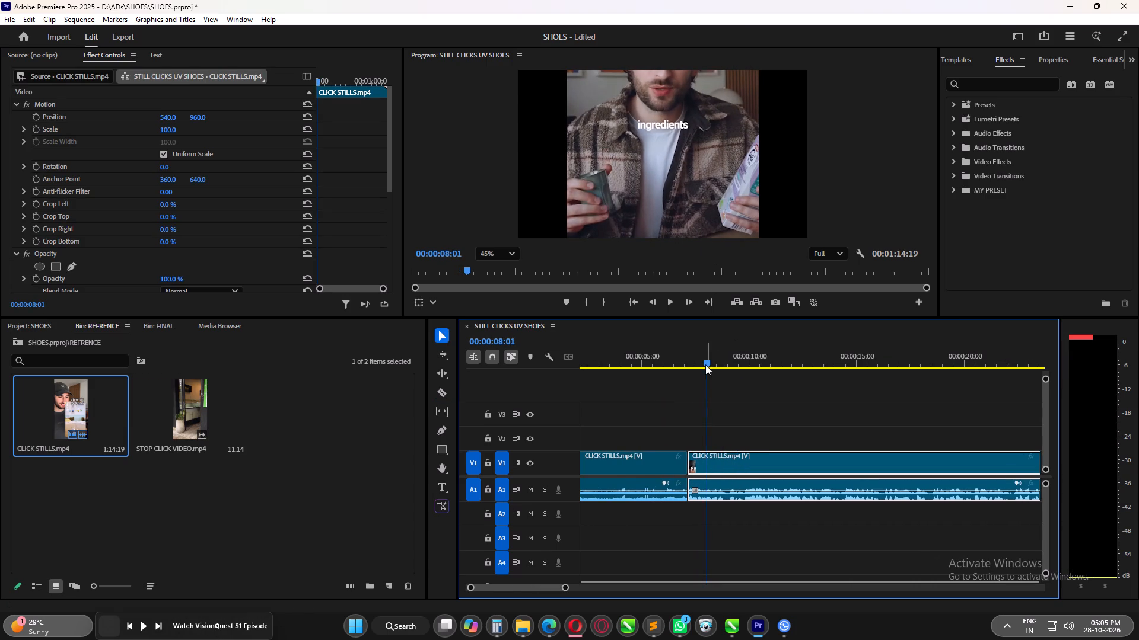
left_click_drag(705, 363, 836, 372)
scroll(812, 461, "down", 12, "alt")
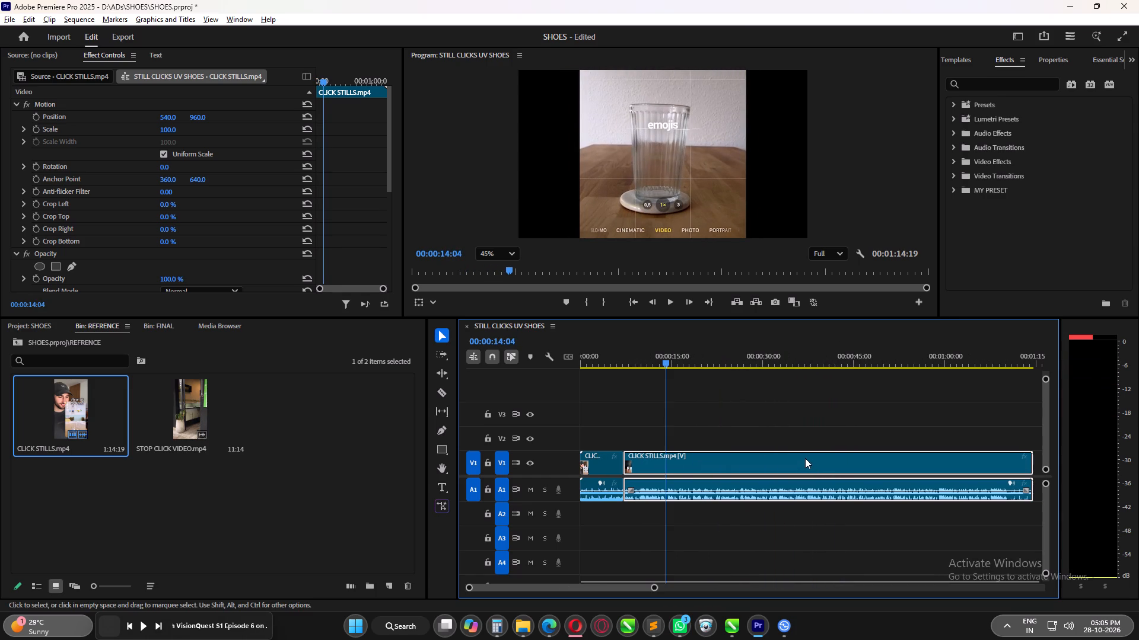
left_click_drag(671, 359, 750, 373)
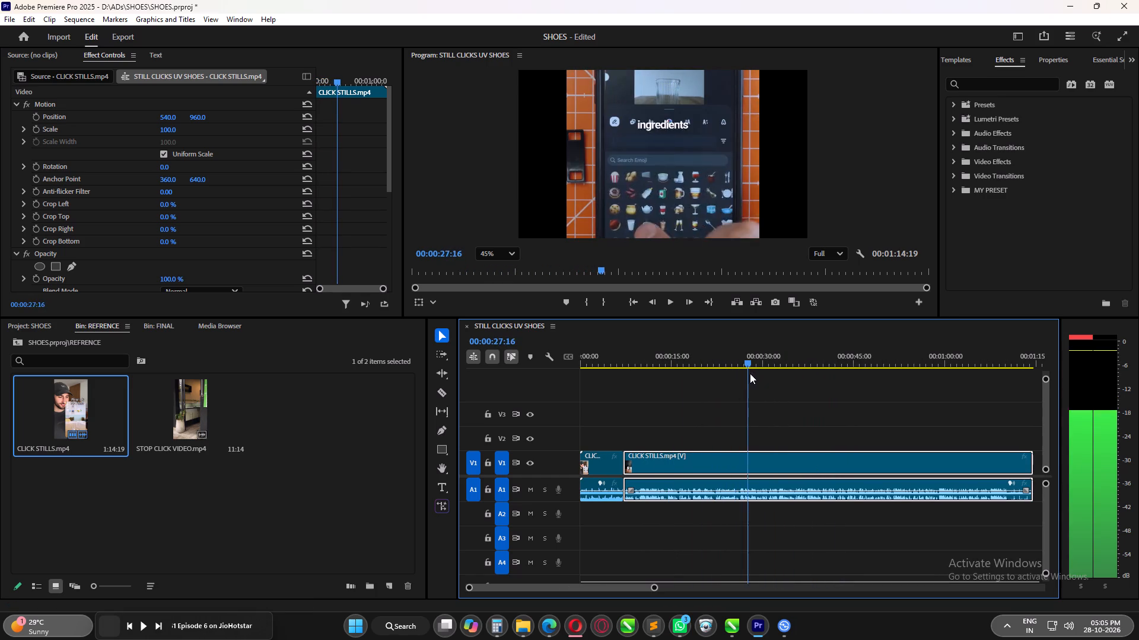
left_click_drag(750, 373, 793, 379)
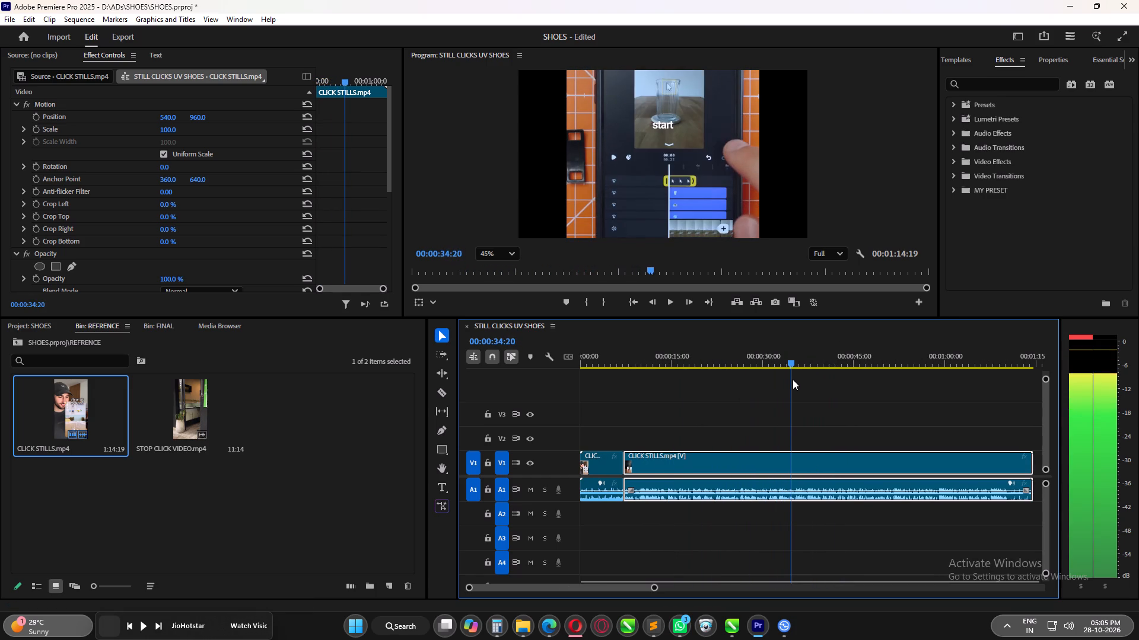
left_click_drag(793, 379, 815, 382)
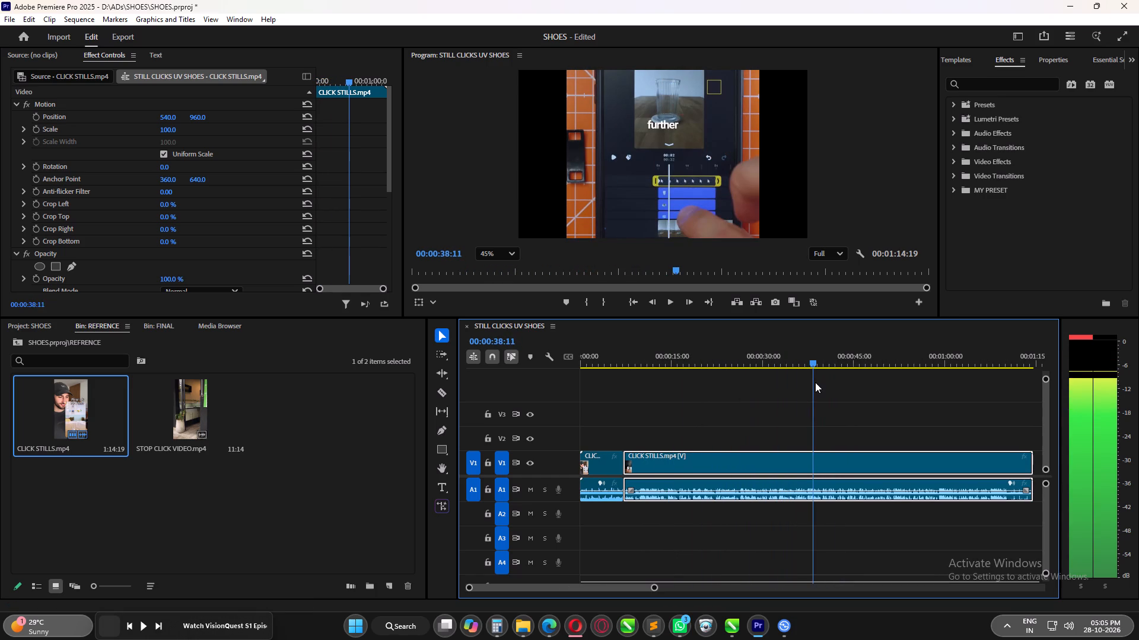
left_click_drag(815, 382, 822, 383)
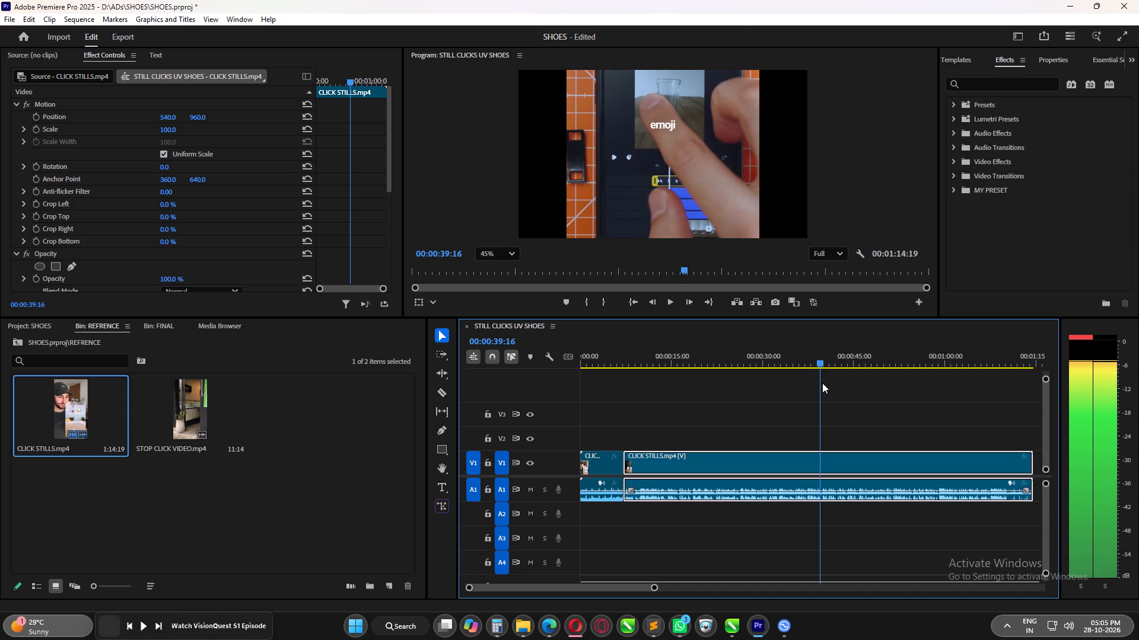
left_click_drag(822, 383, 798, 389)
left_click(721, 411)
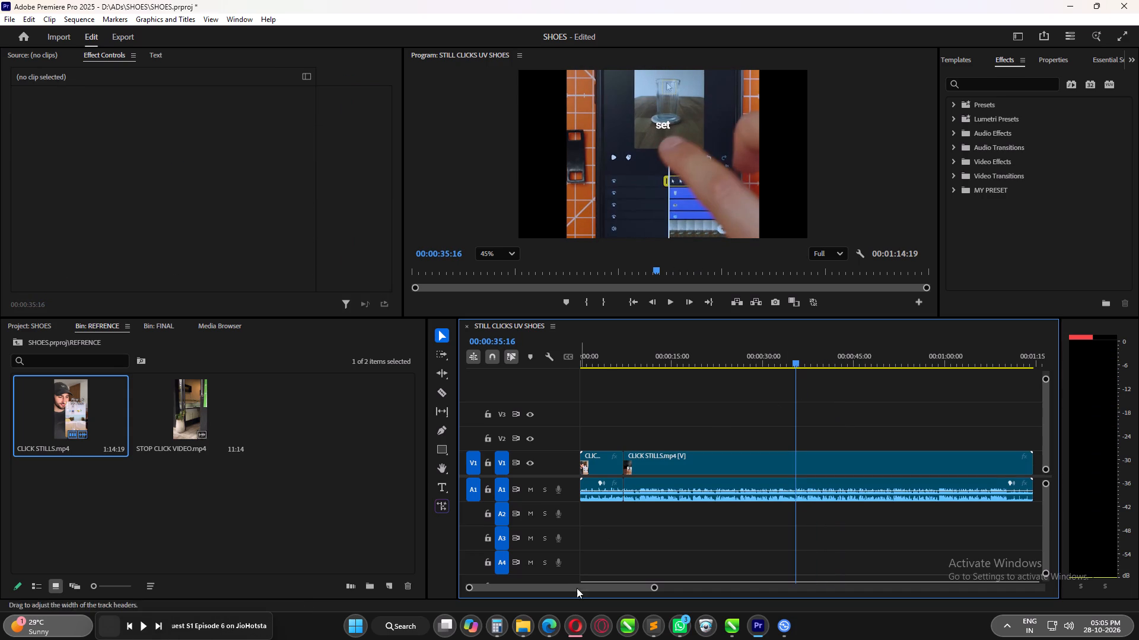
Switch to CorelDRAW and compare the original cursor icon bitmap with its traced copy beside the page.
left_click(730, 623)
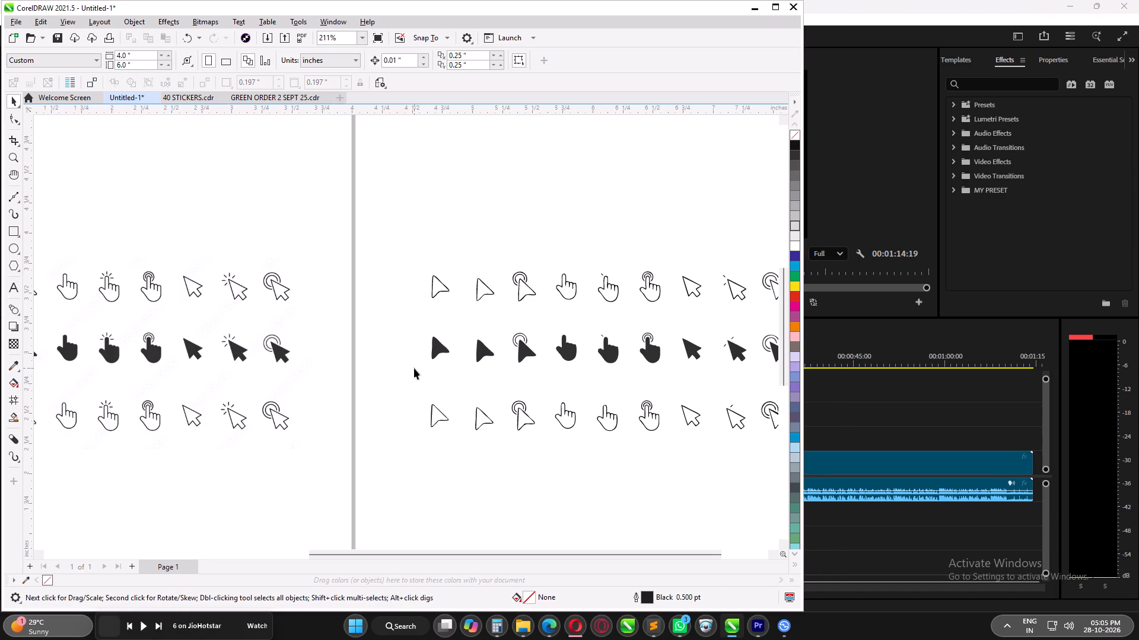
key("w")
key("q")
scroll(488, 364, "down", 2)
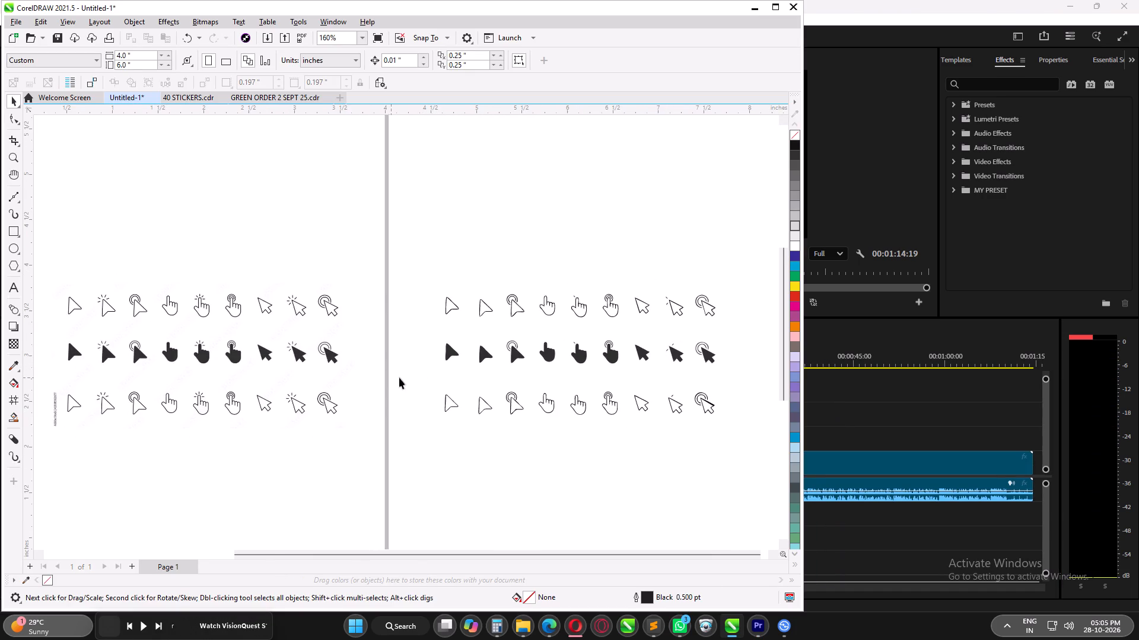
middle_click_drag(402, 377, 631, 313)
scroll(308, 296, "up", 9)
scroll(308, 296, "down", 5)
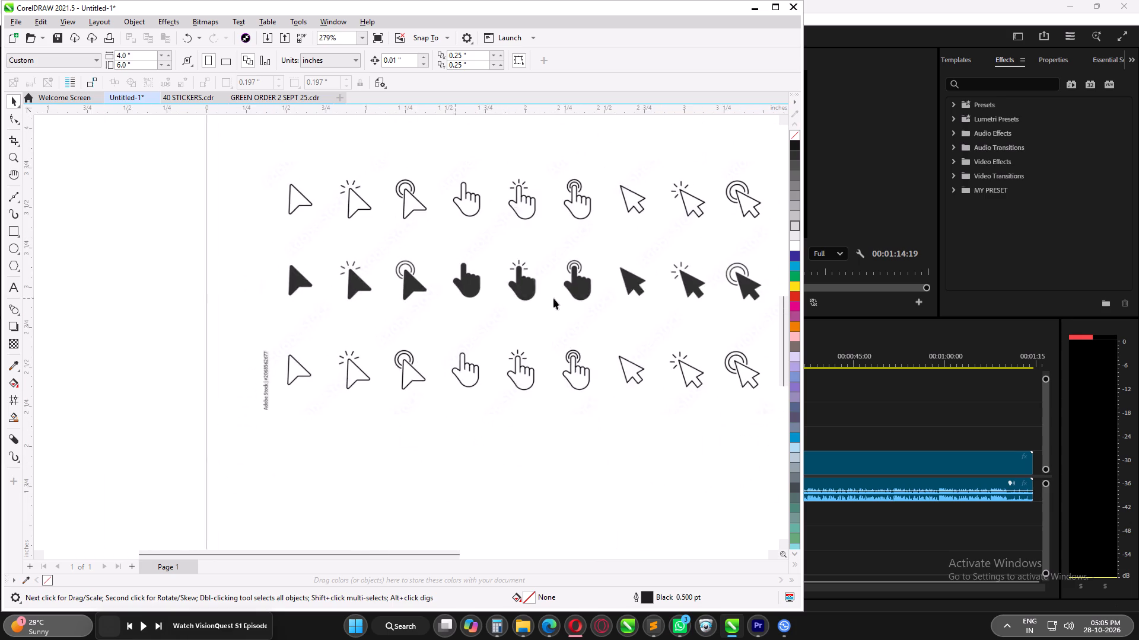
middle_click_drag(653, 280, 309, 280)
middle_click_drag(538, 296, 470, 296)
middle_click_drag(227, 282, 607, 267)
middle_click_drag(192, 267, 291, 260)
scroll(341, 257, "up", 7)
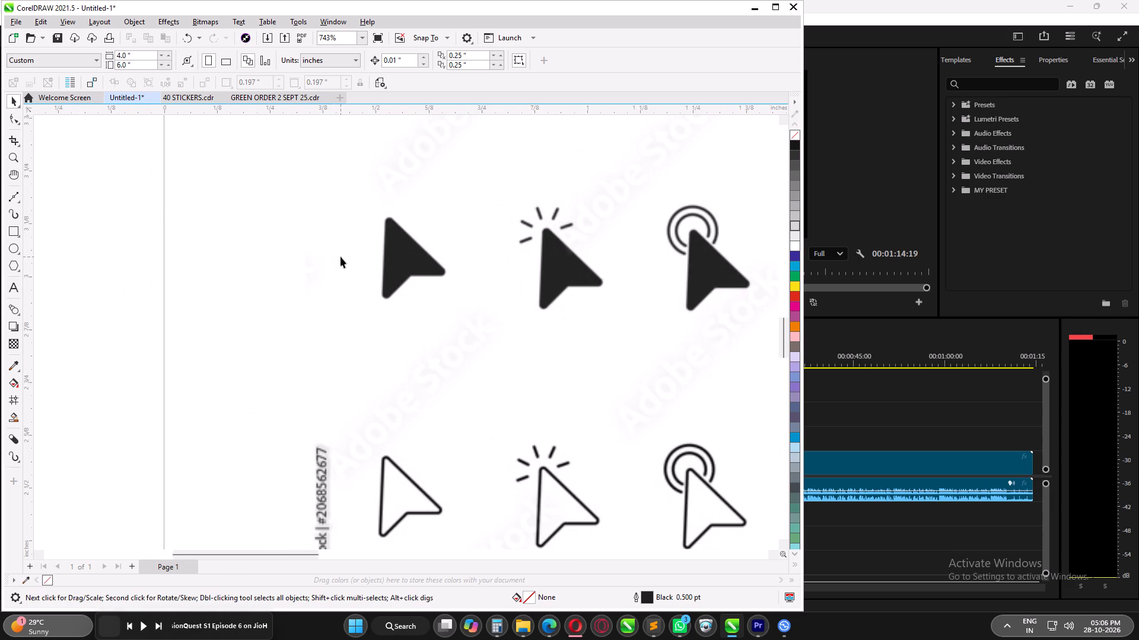
scroll(341, 257, "down", 7)
left_click(611, 224)
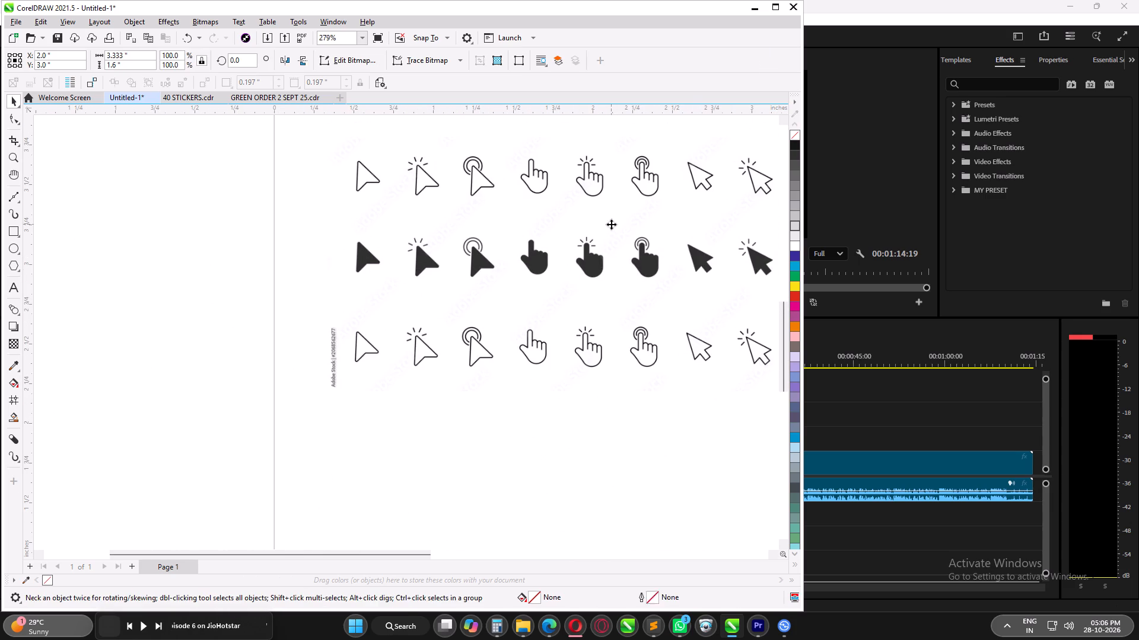
left_click(513, 620)
left_click(642, 557)
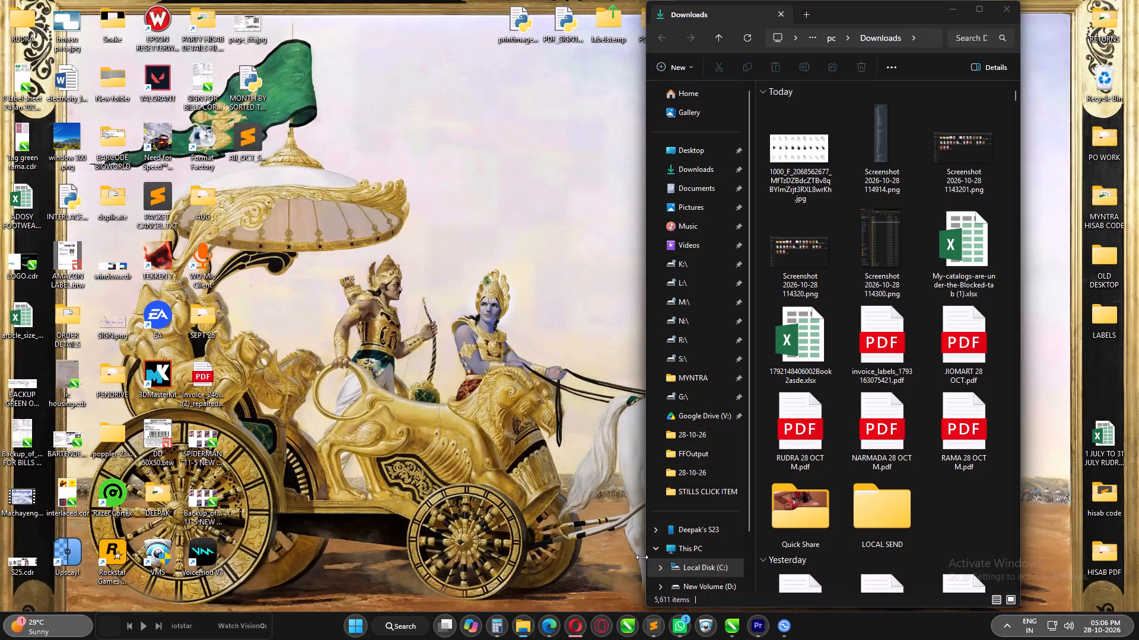
left_click(802, 160)
right_click(802, 160)
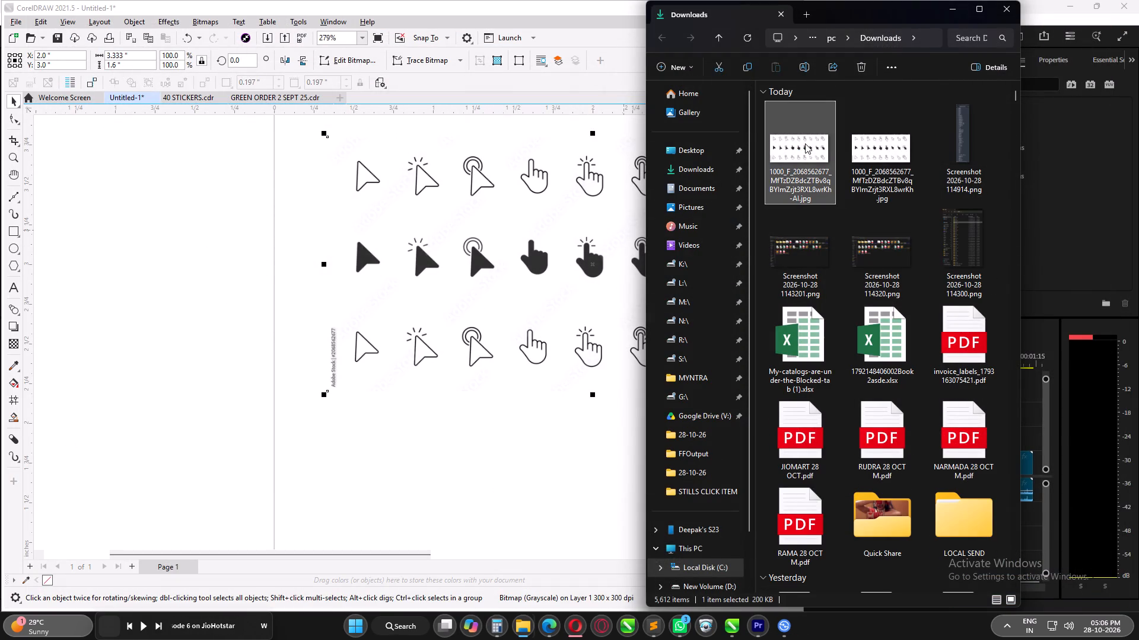
key("ctrl+c")
scroll(364, 288, "down", 15)
middle_click_drag(358, 329, 330, 279)
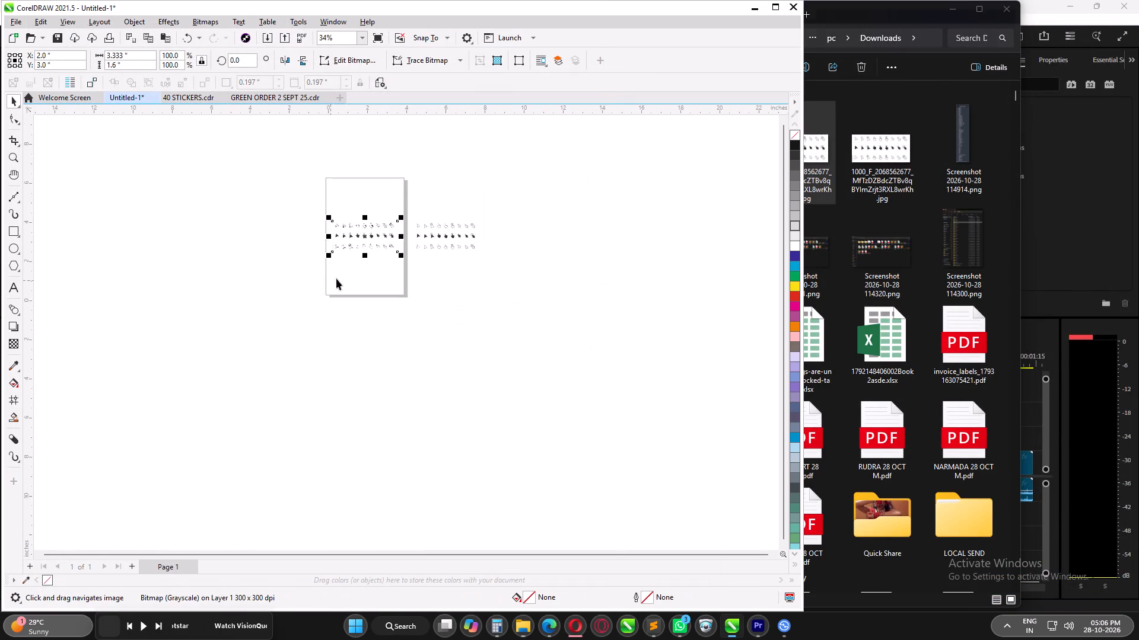
left_click(386, 332)
key("ctrl+v")
left_click_drag(373, 233, 373, 318)
Outline-trace the upscaled bitmap as a low quality image with increased detail, and move the traced group clear beside the bitmap.
right_click(373, 318)
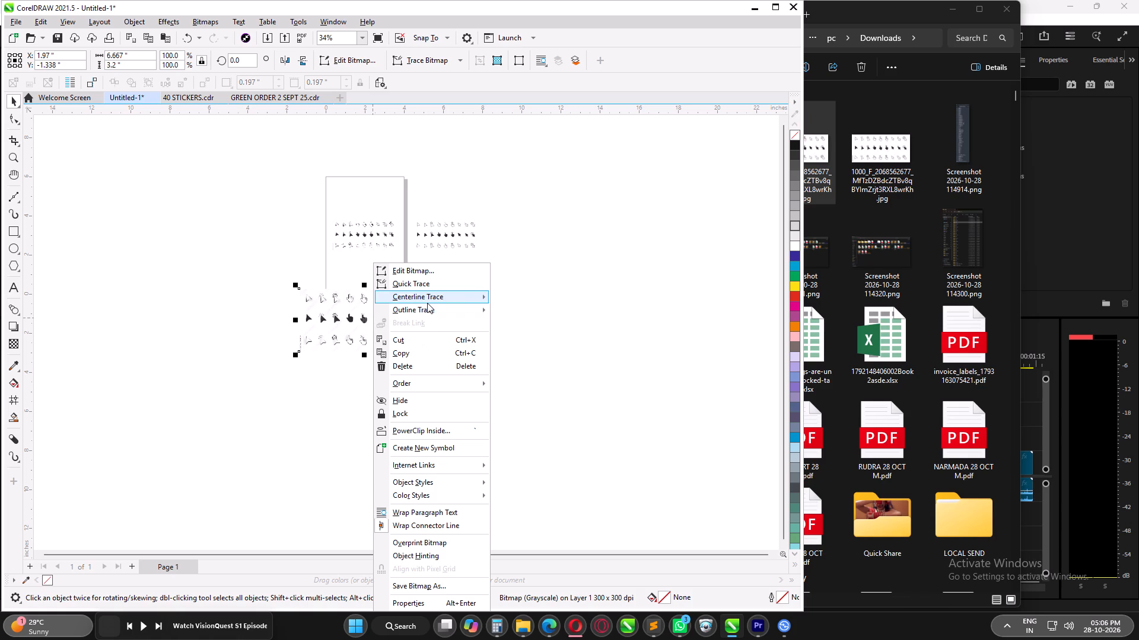
left_click(523, 359)
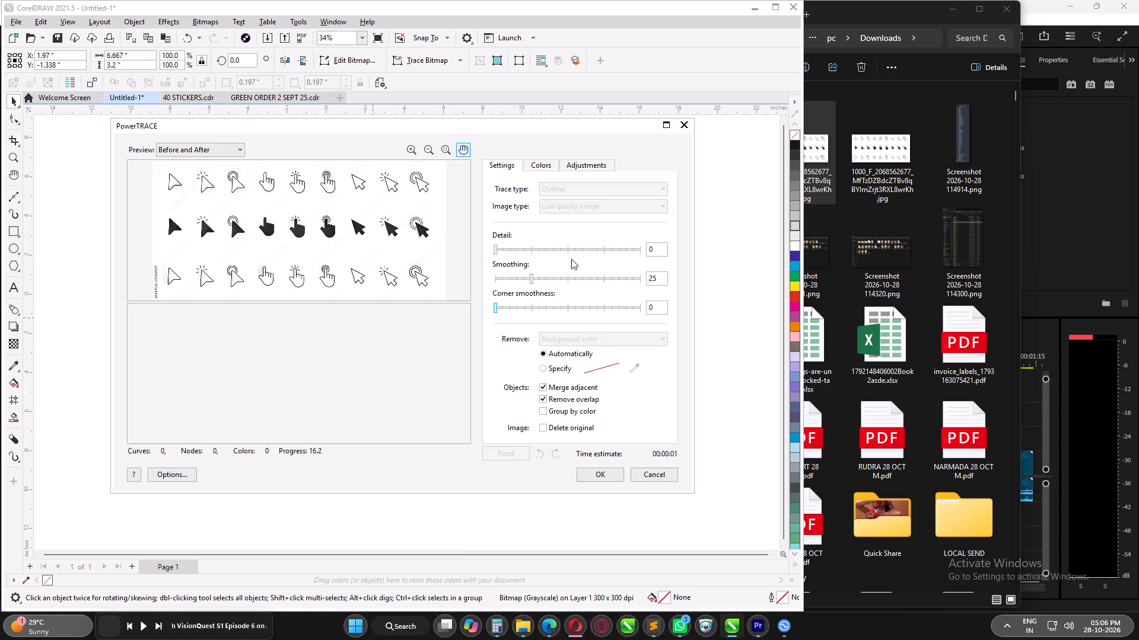
left_click(603, 249)
left_click(599, 475)
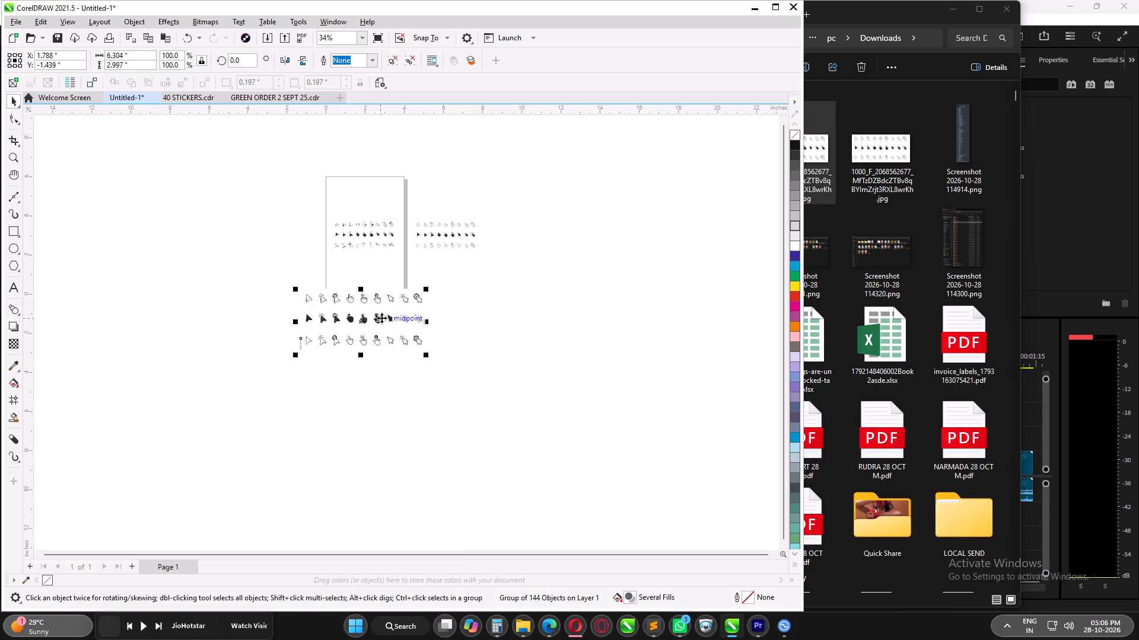
left_click_drag(381, 318, 556, 318)
Examine the traced cursor icons closely against the upscaled bitmap to judge the trace quality.
scroll(555, 319, "up", 18)
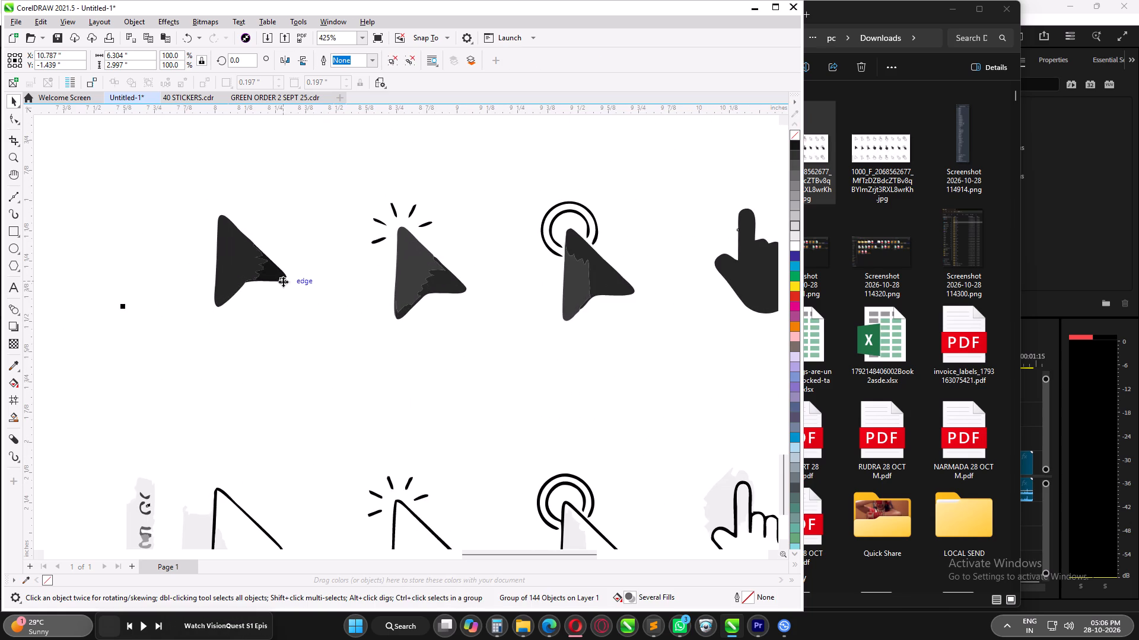
middle_click_drag(283, 281, 434, 281)
key("q")
scroll(434, 281, "down", 11)
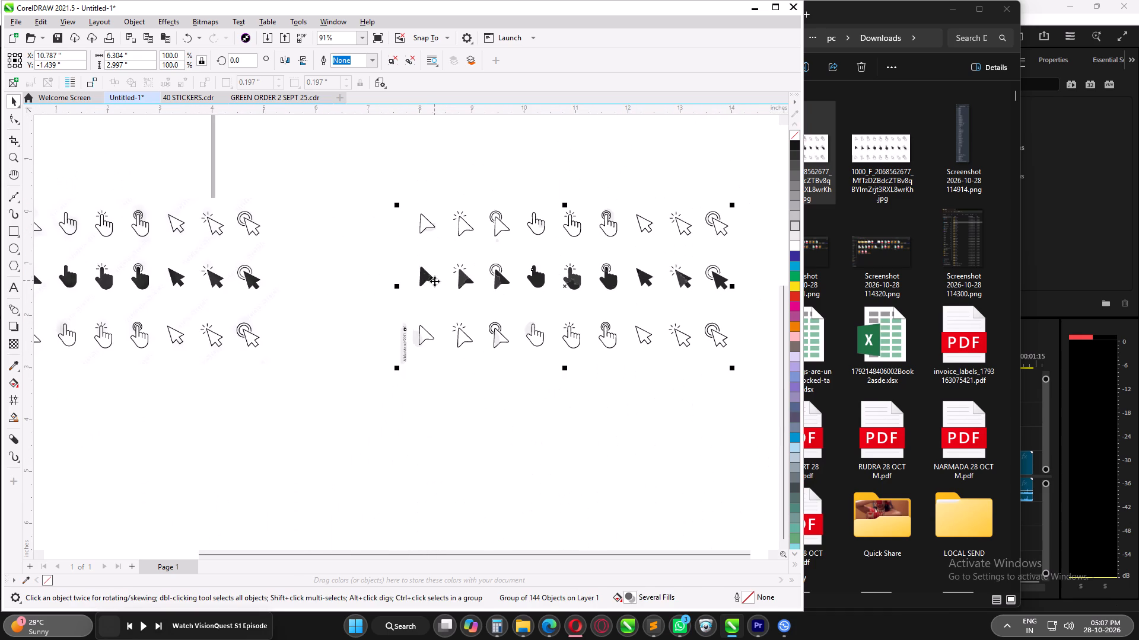
middle_click_drag(501, 279, 770, 266)
scroll(223, 252, "up", 13)
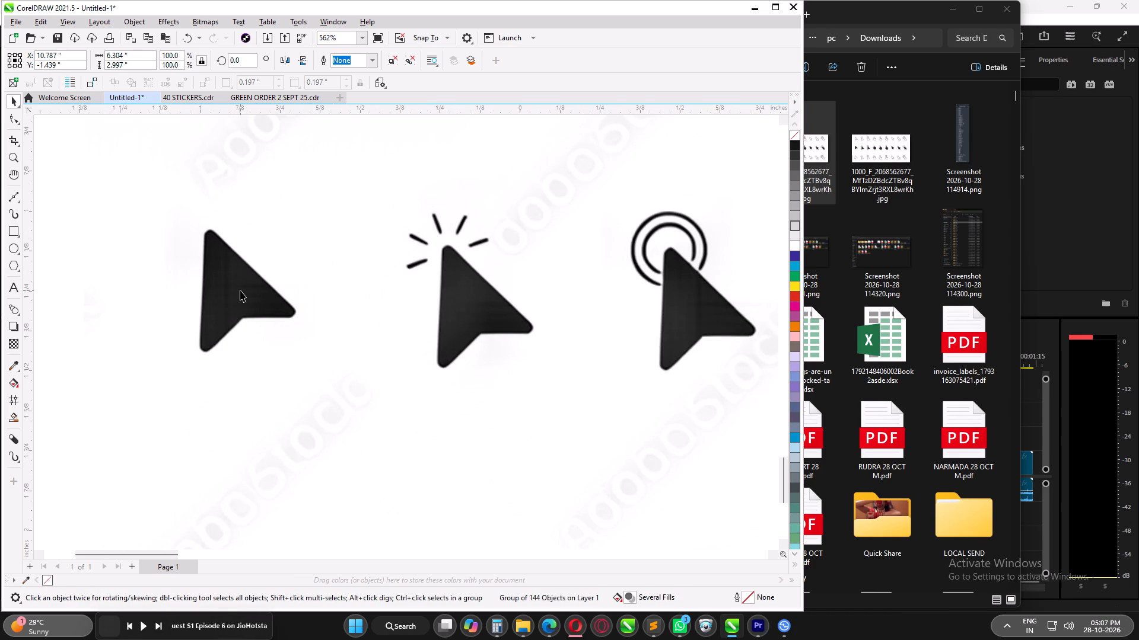
scroll(240, 290, "down", 12)
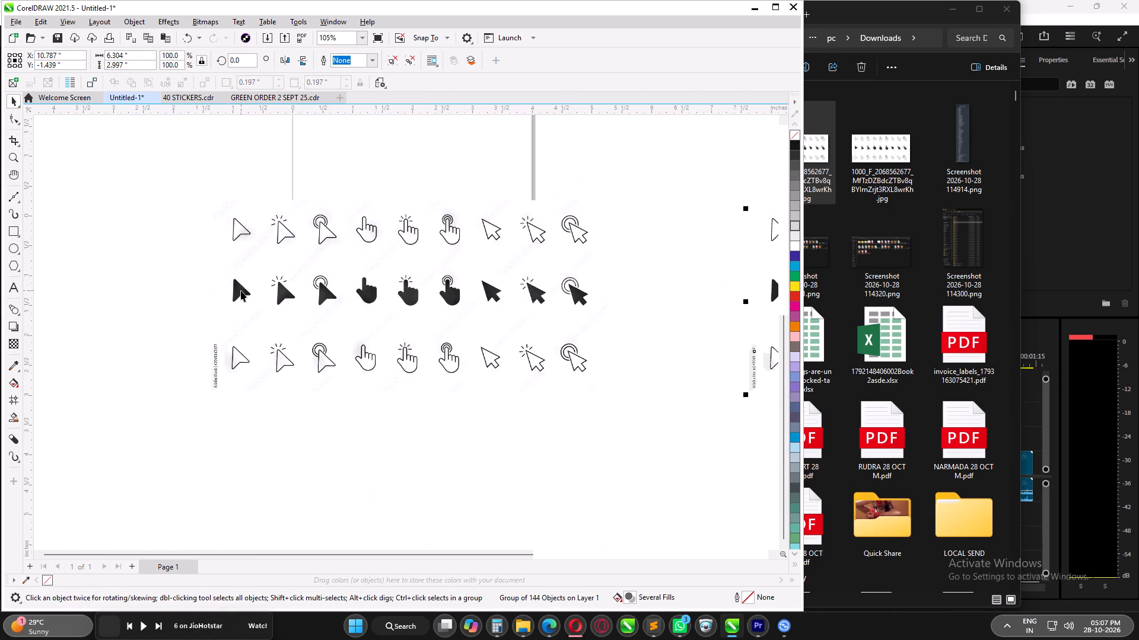
middle_click_drag(637, 282, 333, 273)
middle_click_drag(599, 272, 493, 272)
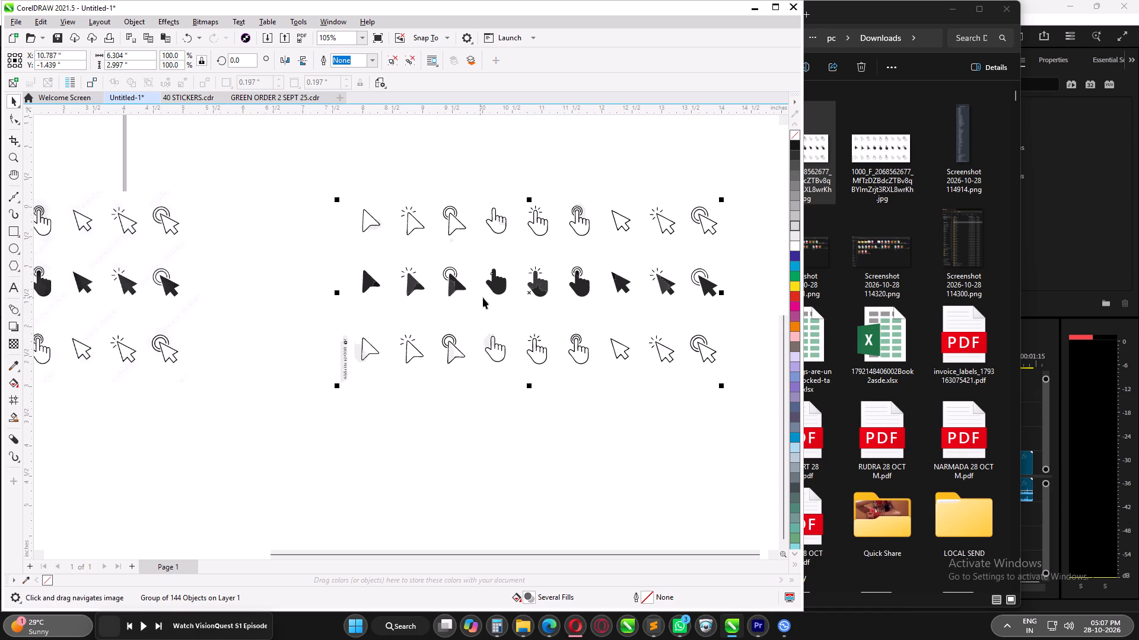
scroll(498, 286, "up", 8)
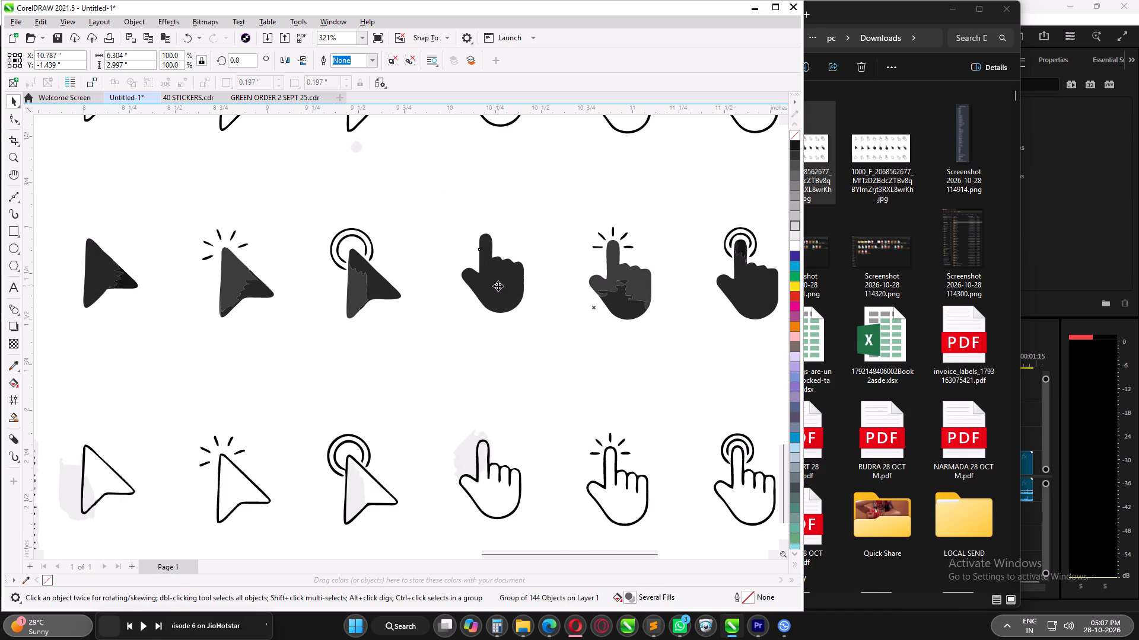
scroll(498, 286, "down", 5)
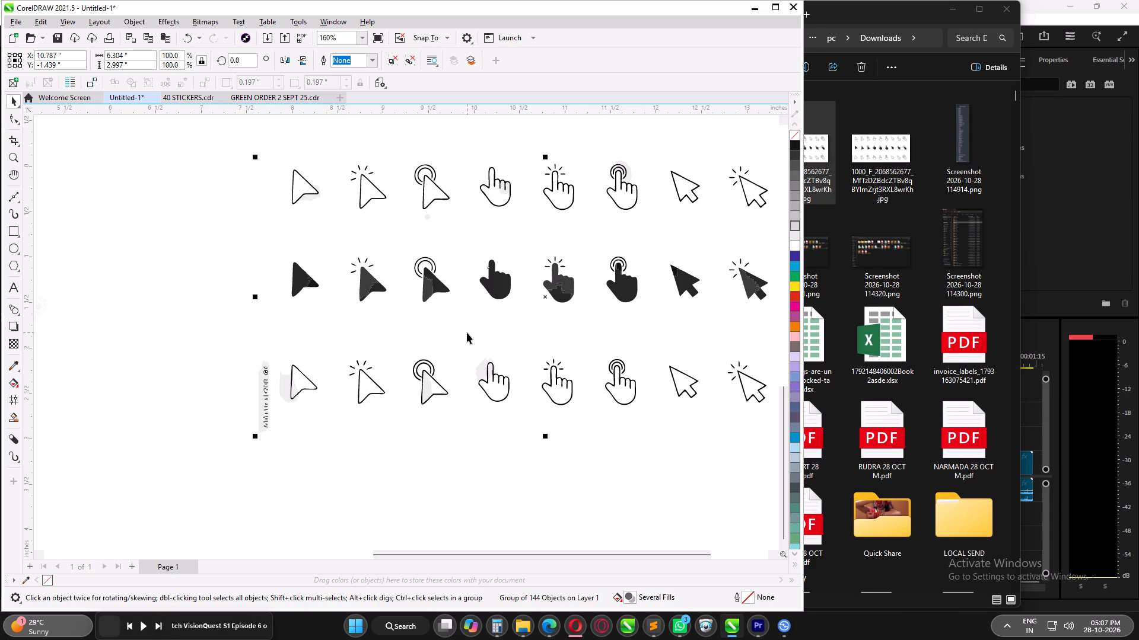
middle_click_drag(739, 337, 520, 306)
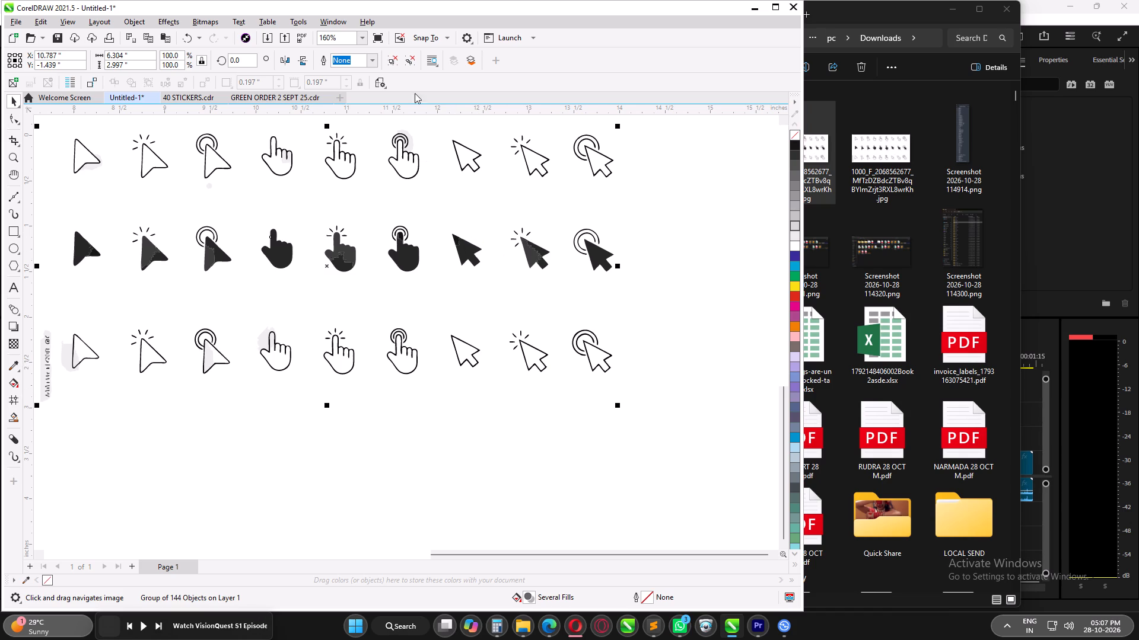
Ungroup all objects of the traced icon set and deselect them.
left_click(410, 58)
left_click(705, 334)
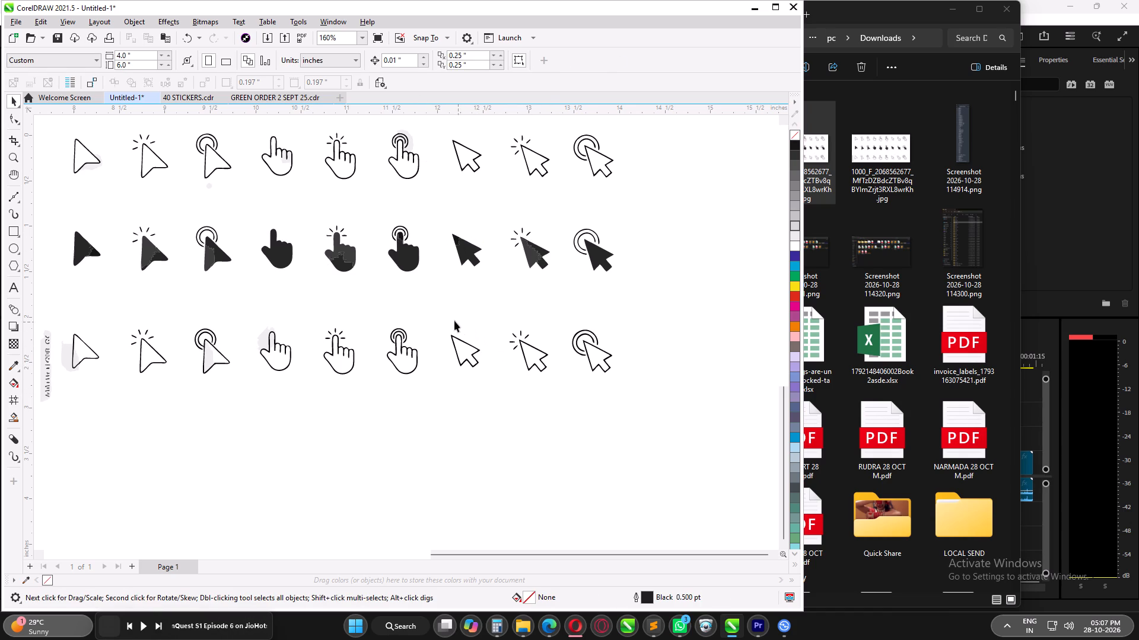
Move the outlined arrow cursor and the arrow with click rays from the bottom row to the empty space below the set.
left_click_drag(435, 308, 560, 414)
left_click_drag(527, 354, 513, 468)
middle_click_drag(569, 466, 572, 365)
left_click(572, 364)
scroll(517, 360, "up", 8)
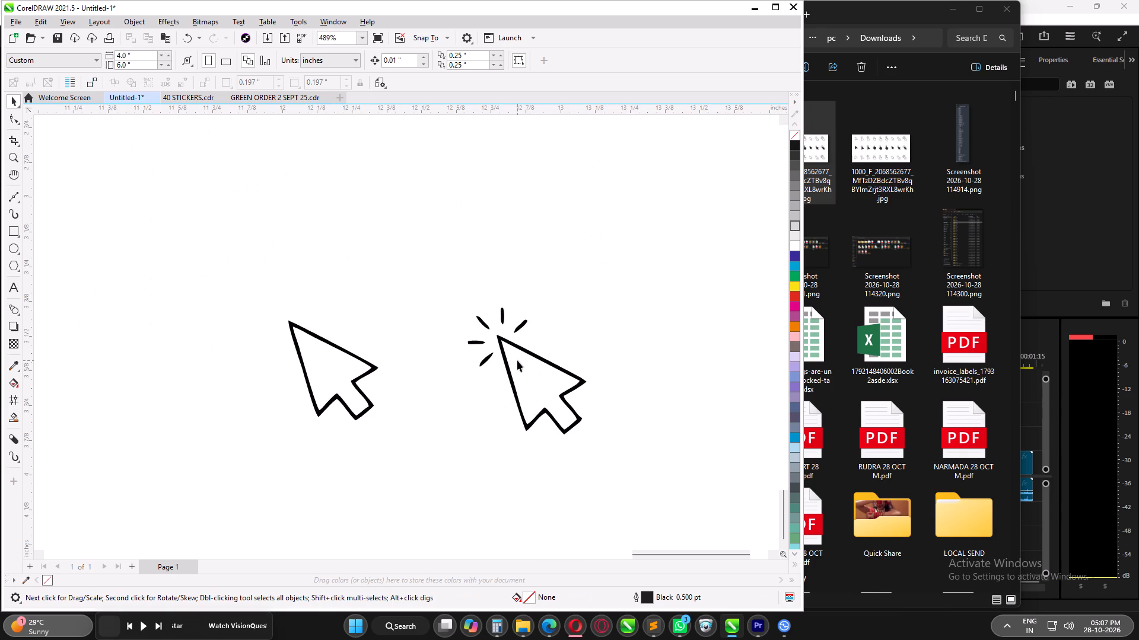
Check which separate curves make up the two arrow cursors set apart below the icon set.
left_click(343, 368)
type("WQ")
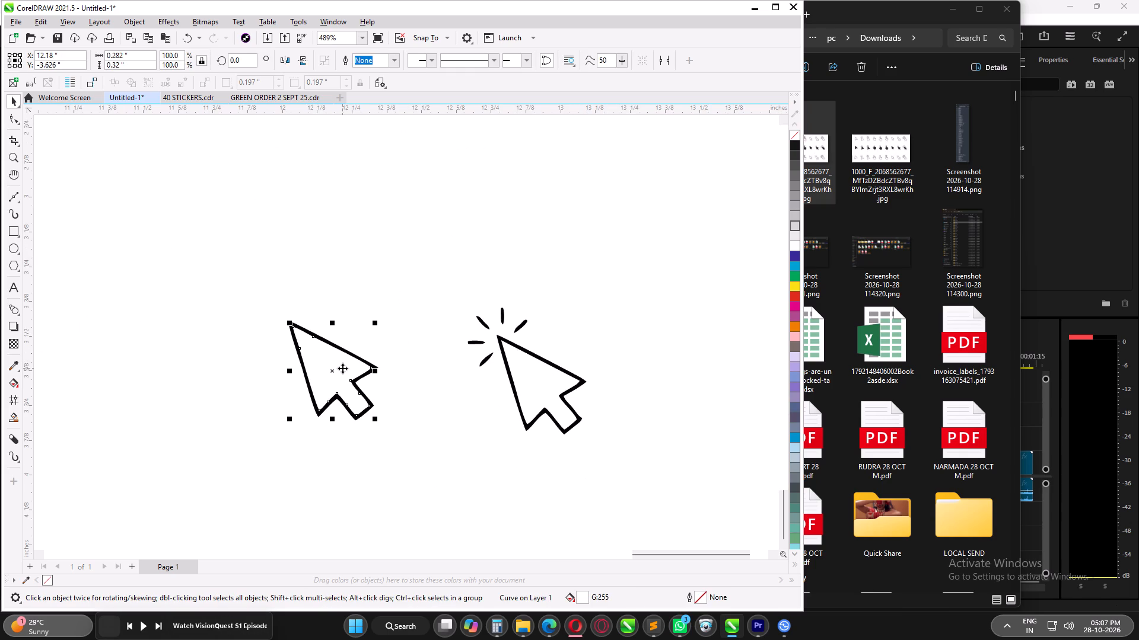
left_click(334, 290)
left_click_drag(251, 279, 408, 492)
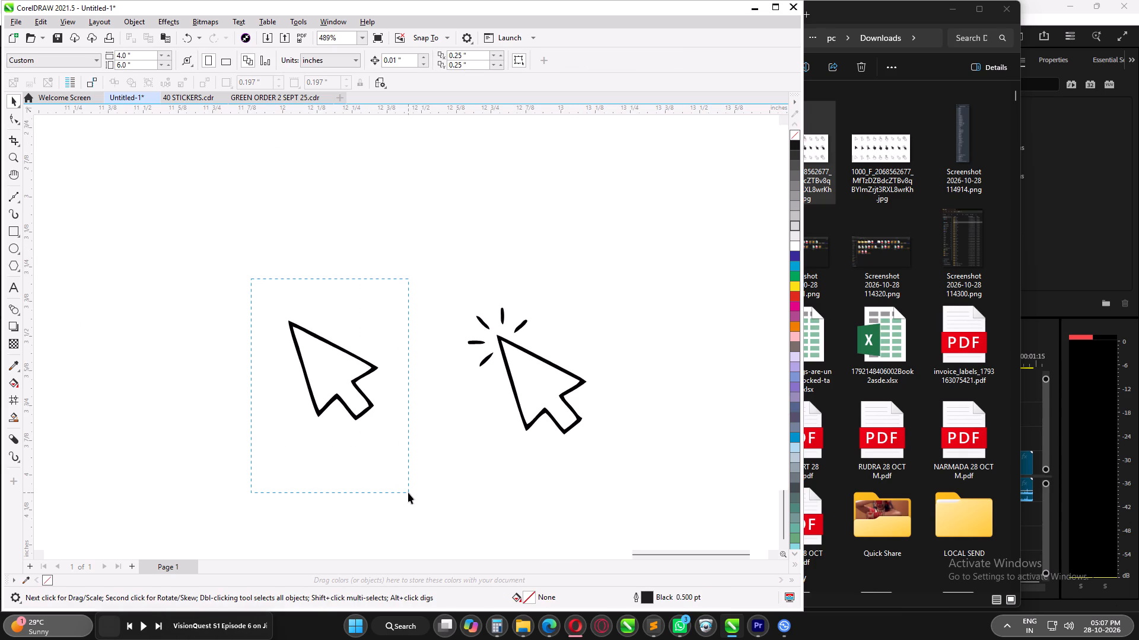
left_click_drag(408, 492, 262, 167)
left_click(329, 366)
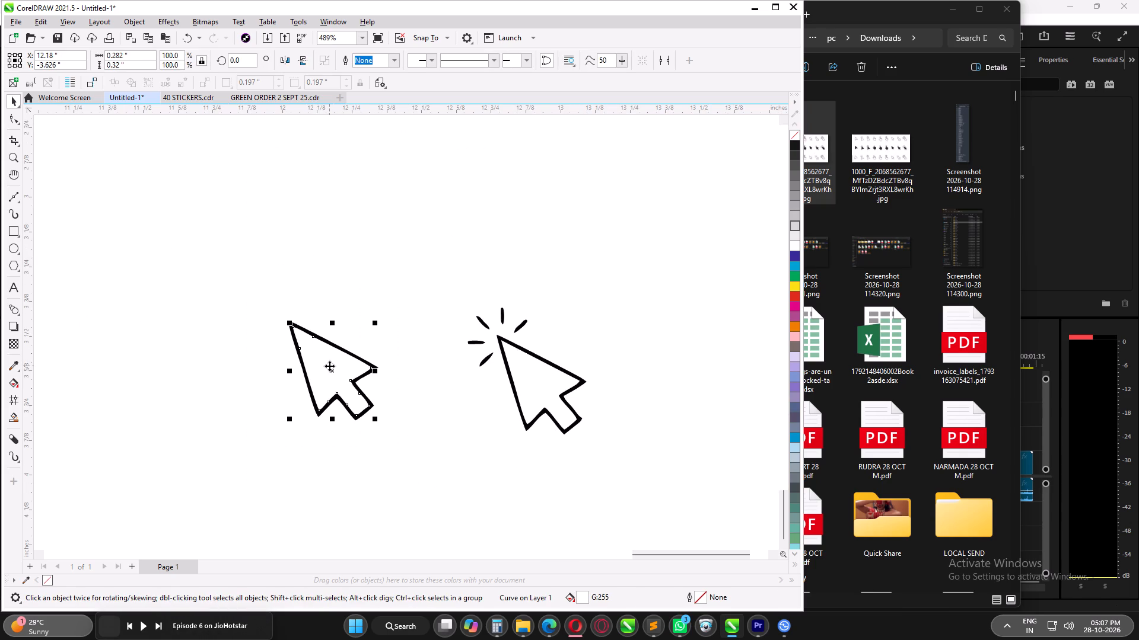
left_click(533, 382)
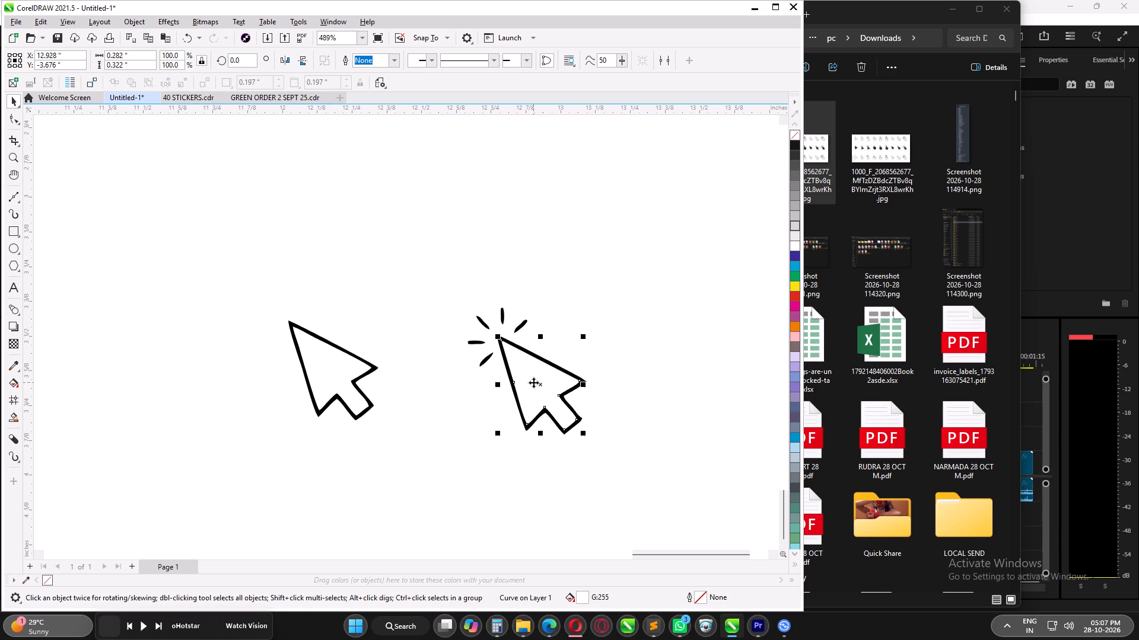
left_click(389, 283)
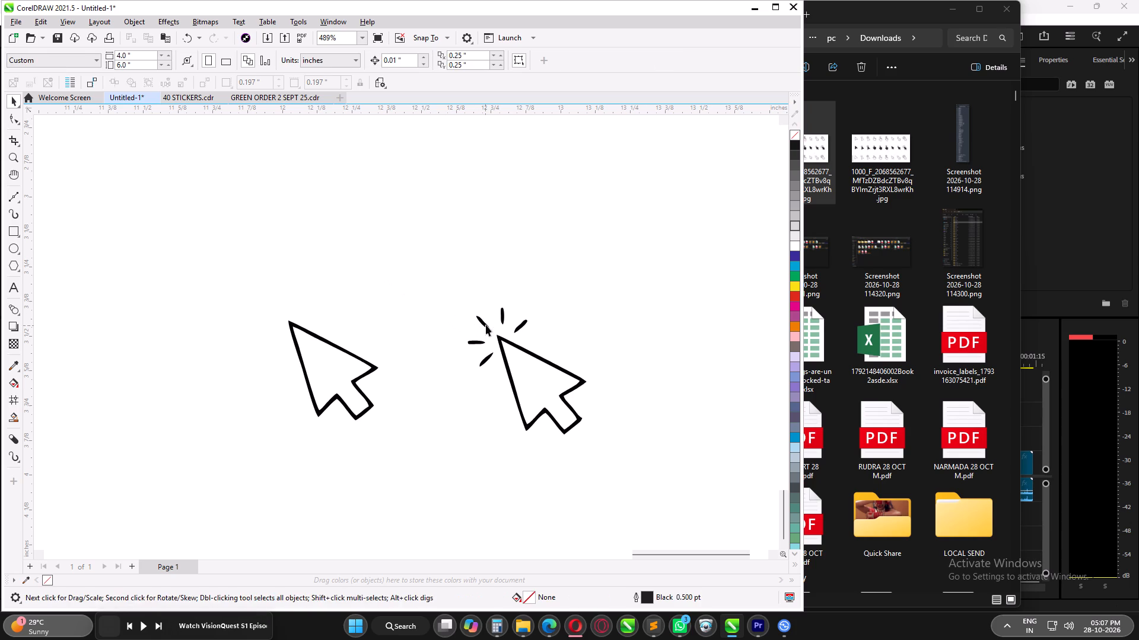
Fill the upper-left click ray of the second arrow cursor with black (C0 M0 Y0 K100).
left_click(486, 325)
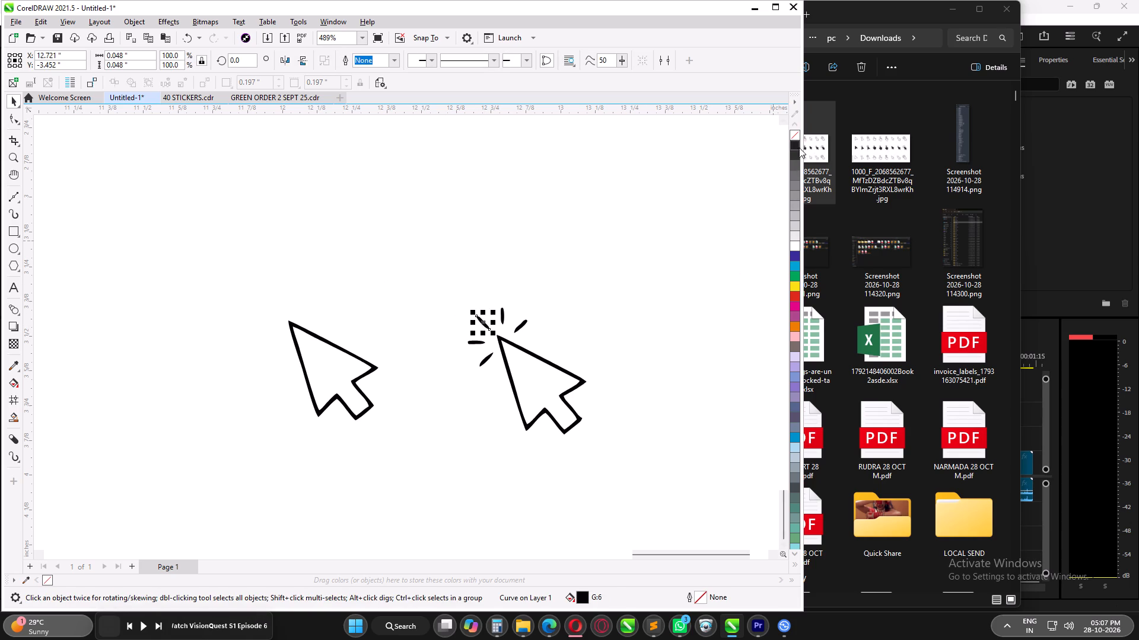
left_click(795, 146)
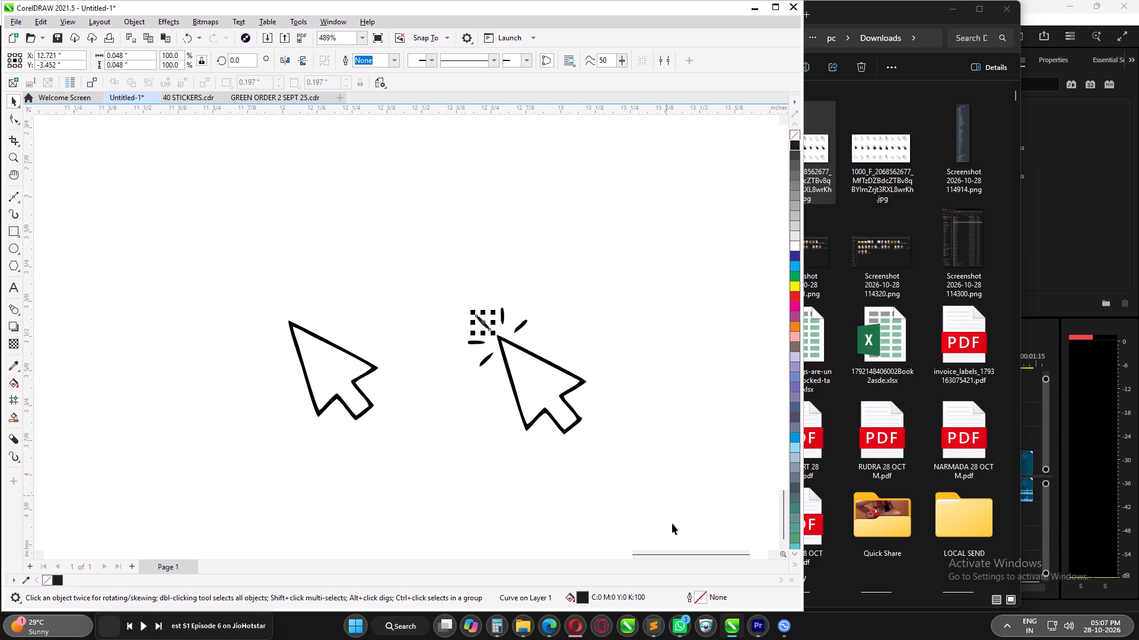
Switch the upper-left click ray's fill to the RGB colour model and set it to pure black (#000000).
double_click(582, 597)
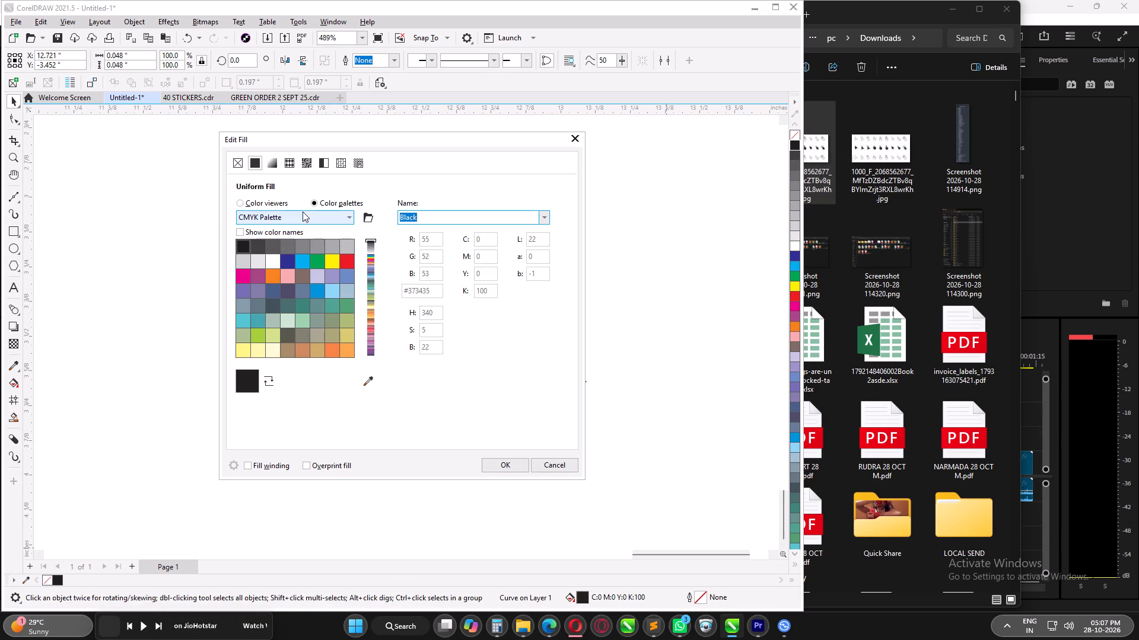
left_click(303, 212)
left_click(286, 222)
left_click(266, 217)
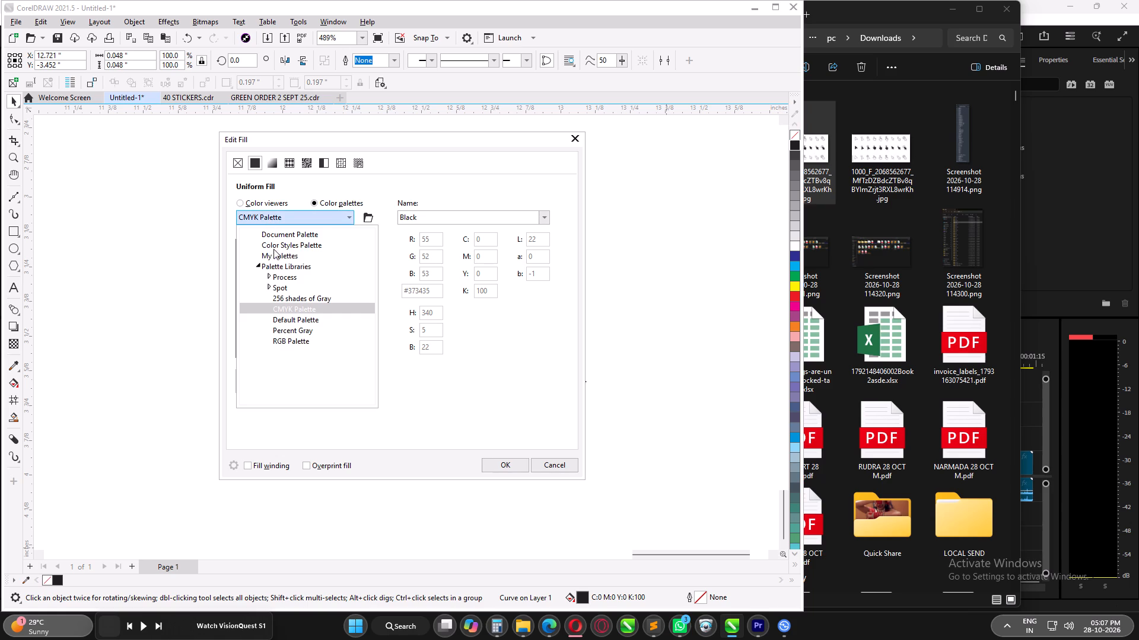
left_click(279, 220)
left_click(260, 200)
left_click(435, 214)
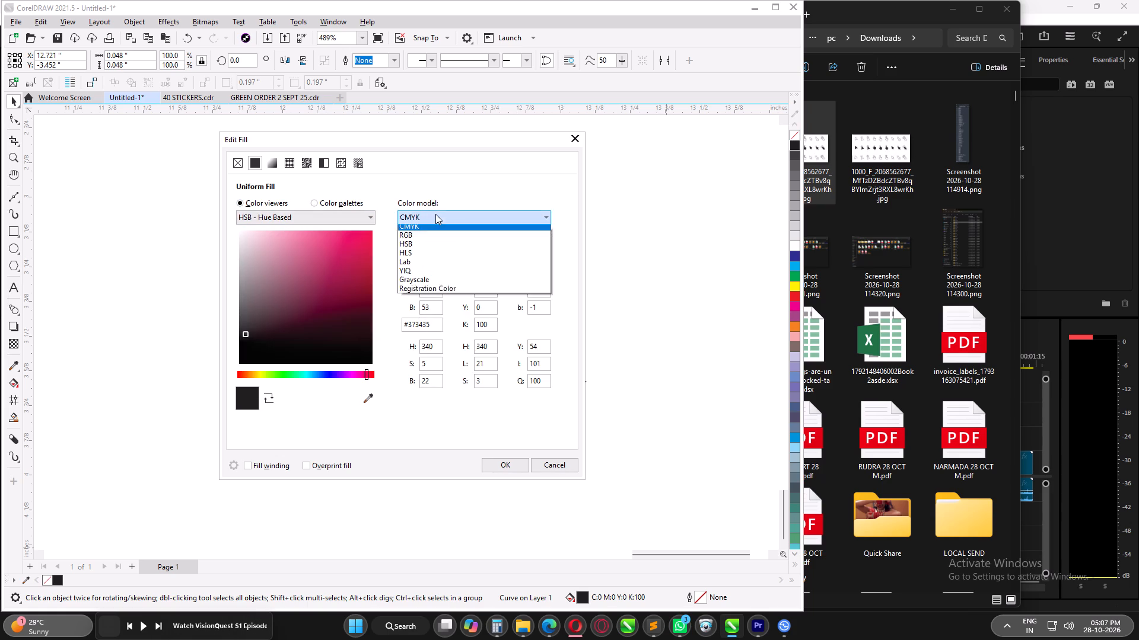
left_click(419, 246)
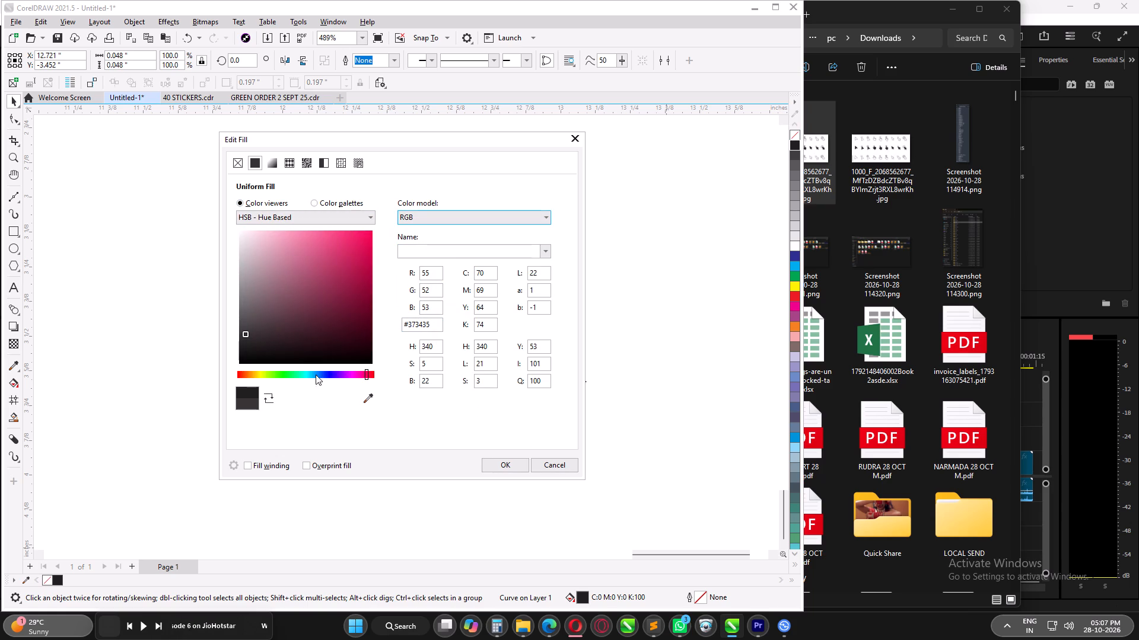
left_click_drag(275, 332, 179, 392)
left_click(498, 466)
Repeat the #000000 black fill on the other four click rays and on both arrow cursor outlines, and deselect.
scroll(507, 331, "up", 7)
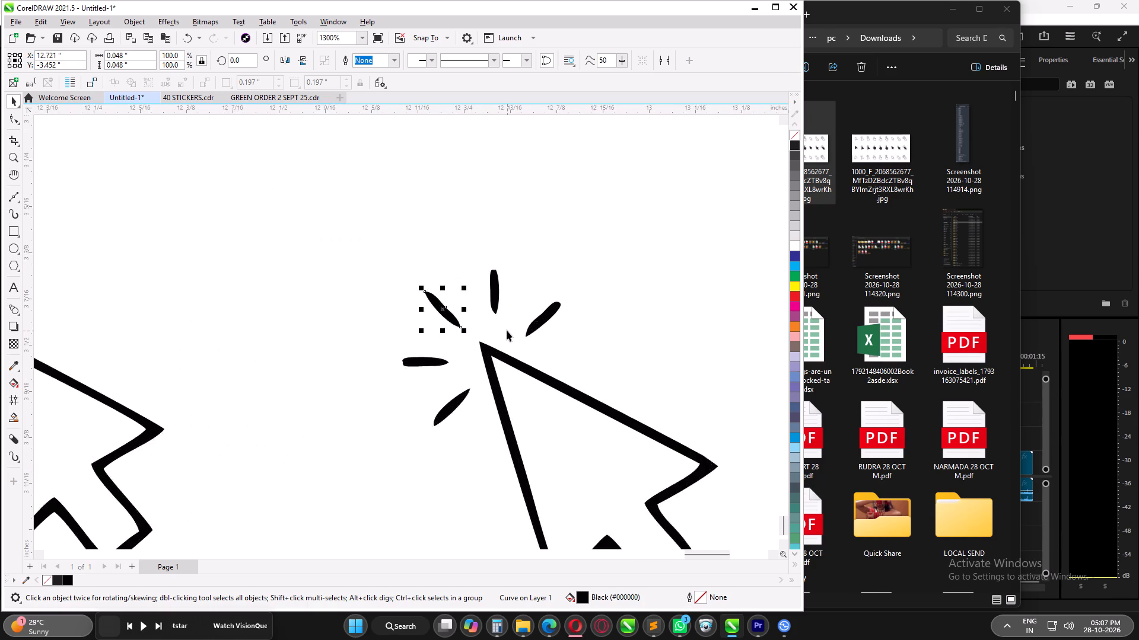
scroll(507, 330, "up", 4)
left_click(483, 267)
key("ctrl+r")
left_click(581, 305)
key("ctrl+r")
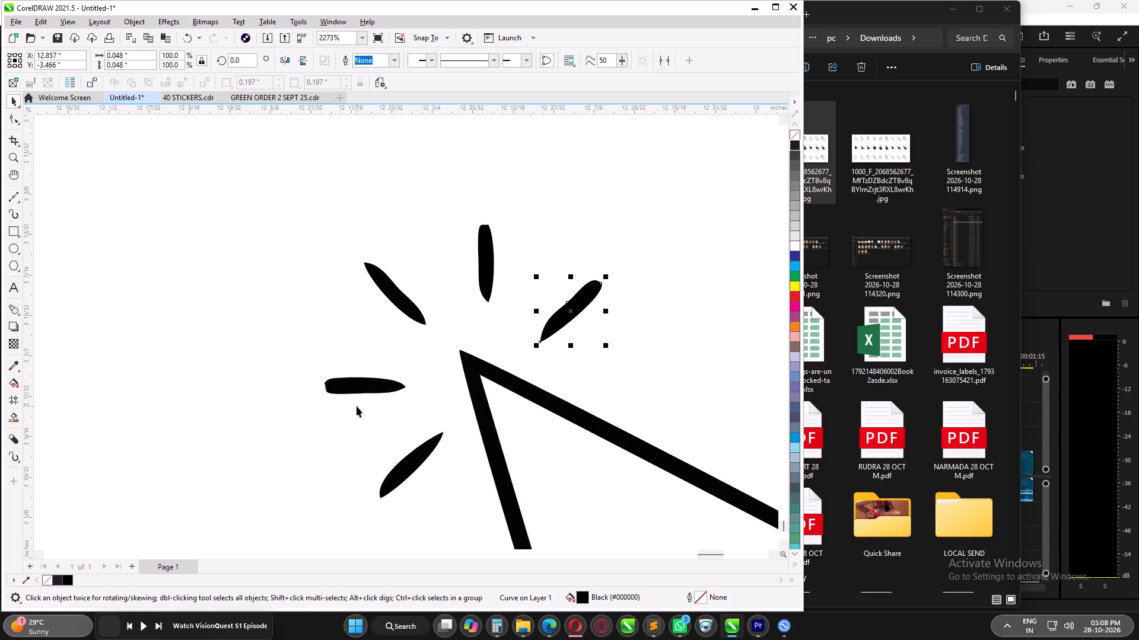
left_click(368, 389)
key("ctrl+r")
left_click(422, 459)
key("ctrl+r")
left_click(472, 364)
key("ctrl+r")
scroll(472, 364, "down", 9)
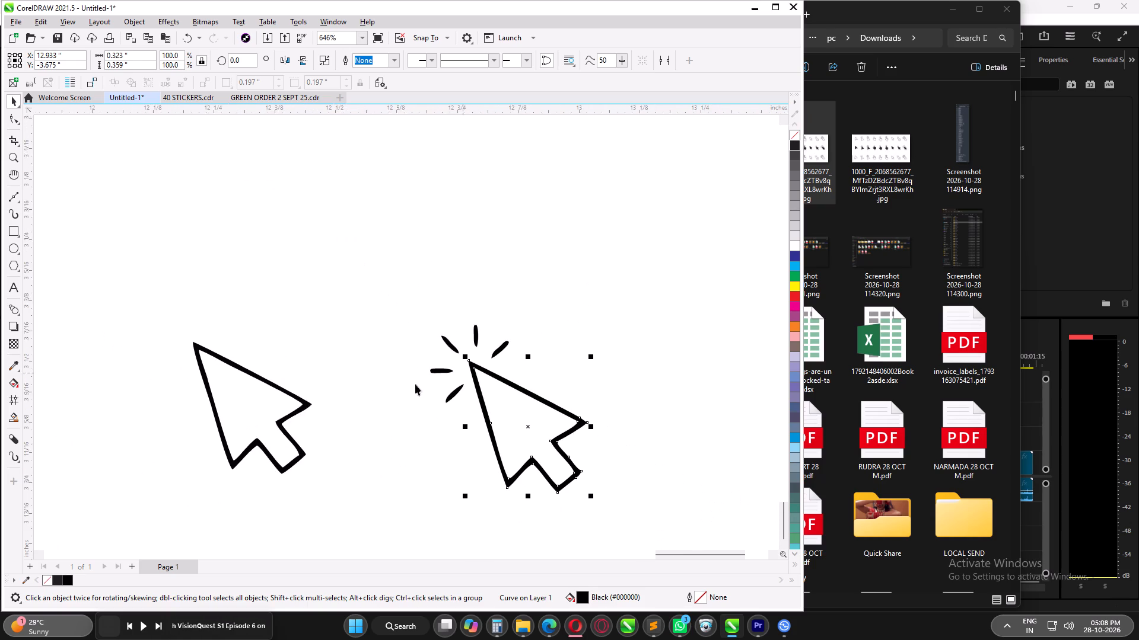
left_click(198, 345)
key("ctrl+r")
left_click(307, 309)
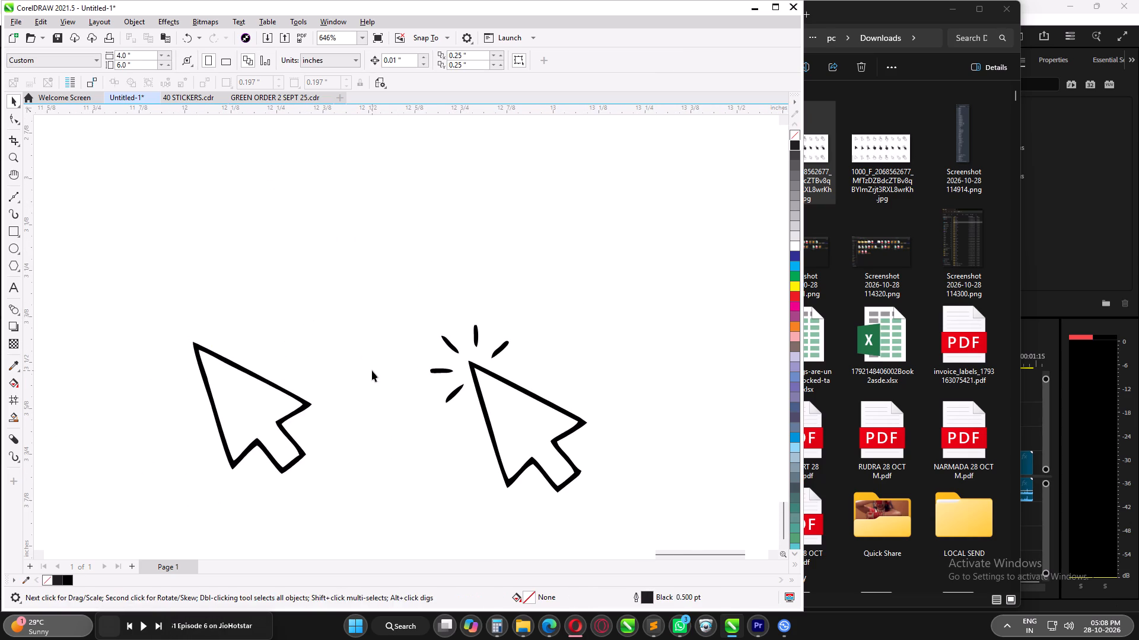
Switch the drawing's display to wireframe view.
scroll(372, 370, "down", 3)
middle_click_drag(372, 392, 426, 328)
scroll(411, 357, "up", 7)
scroll(409, 359, "down", 3)
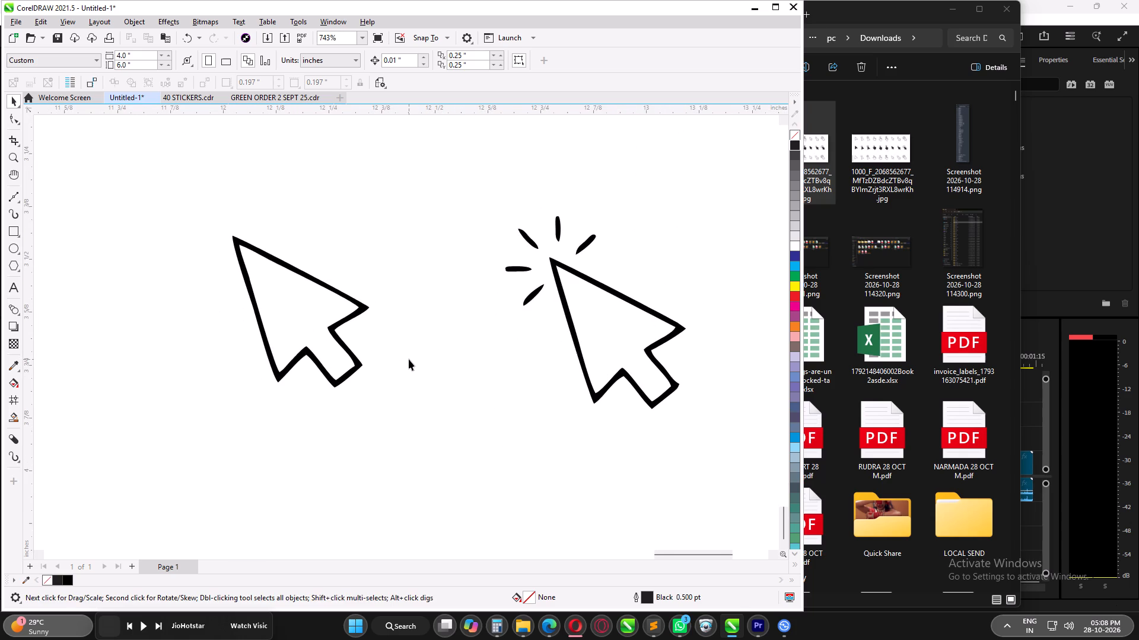
middle_click_drag(408, 360, 363, 366)
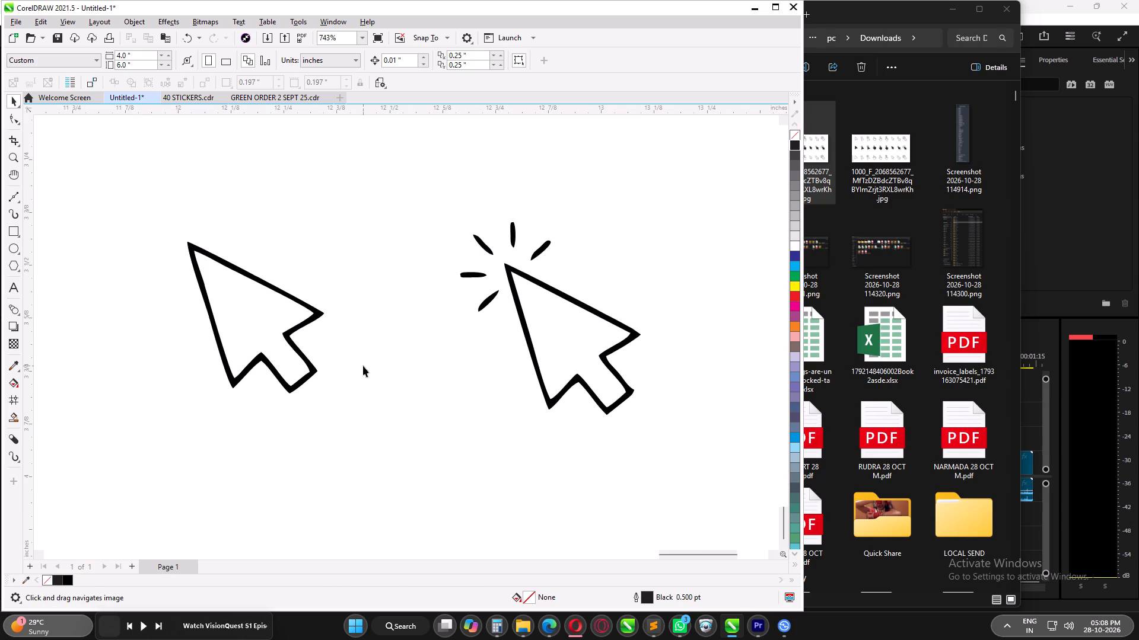
key("w")
Select the whole plain arrow cursor without rays and start exporting it in PNG format.
scroll(363, 366, "down", 5)
left_click_drag(240, 270, 389, 459)
key("ctrl+e")
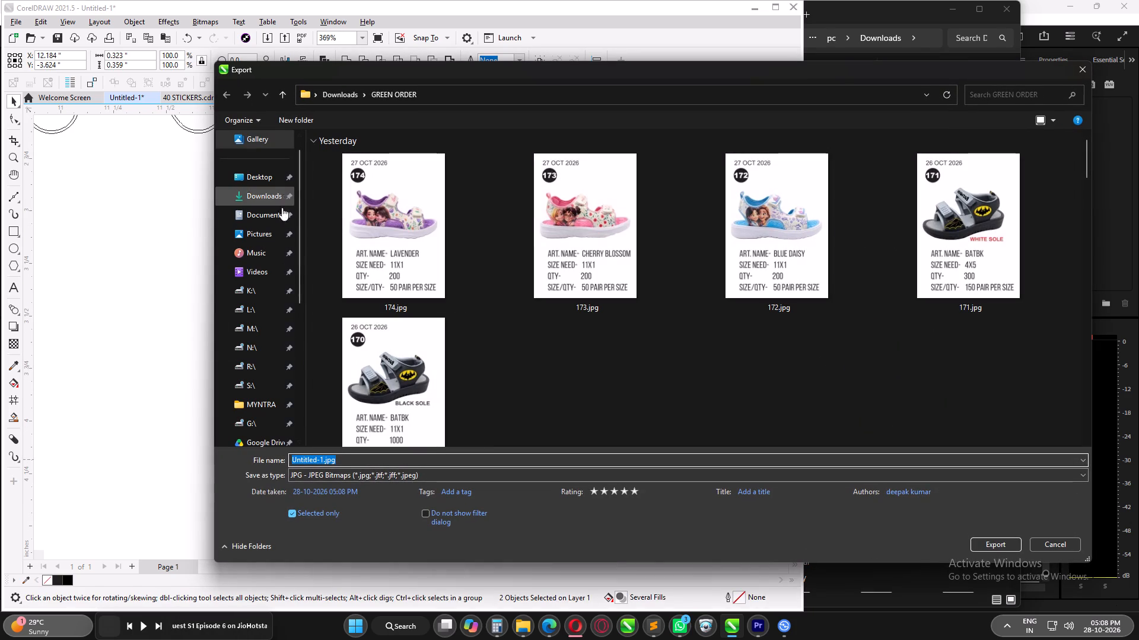
left_click(360, 476)
left_click(315, 216)
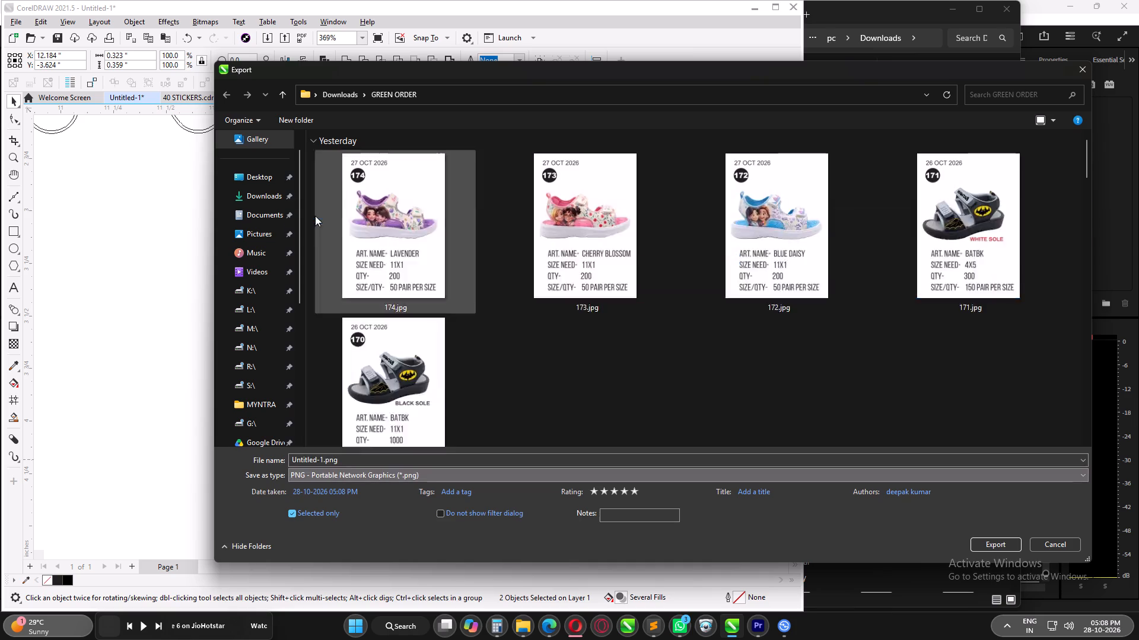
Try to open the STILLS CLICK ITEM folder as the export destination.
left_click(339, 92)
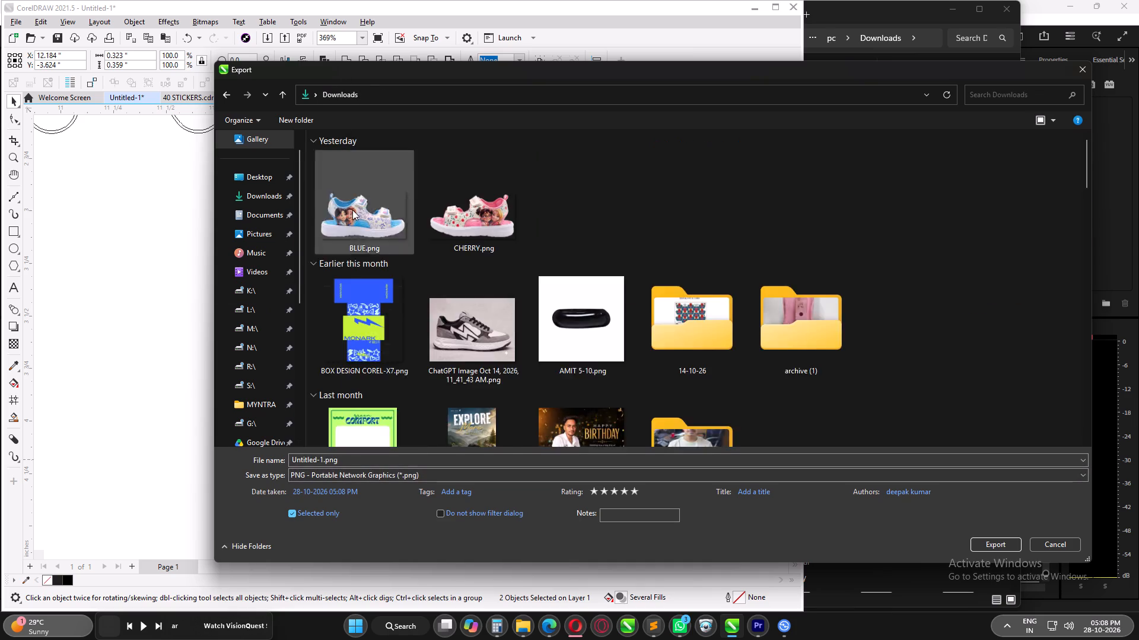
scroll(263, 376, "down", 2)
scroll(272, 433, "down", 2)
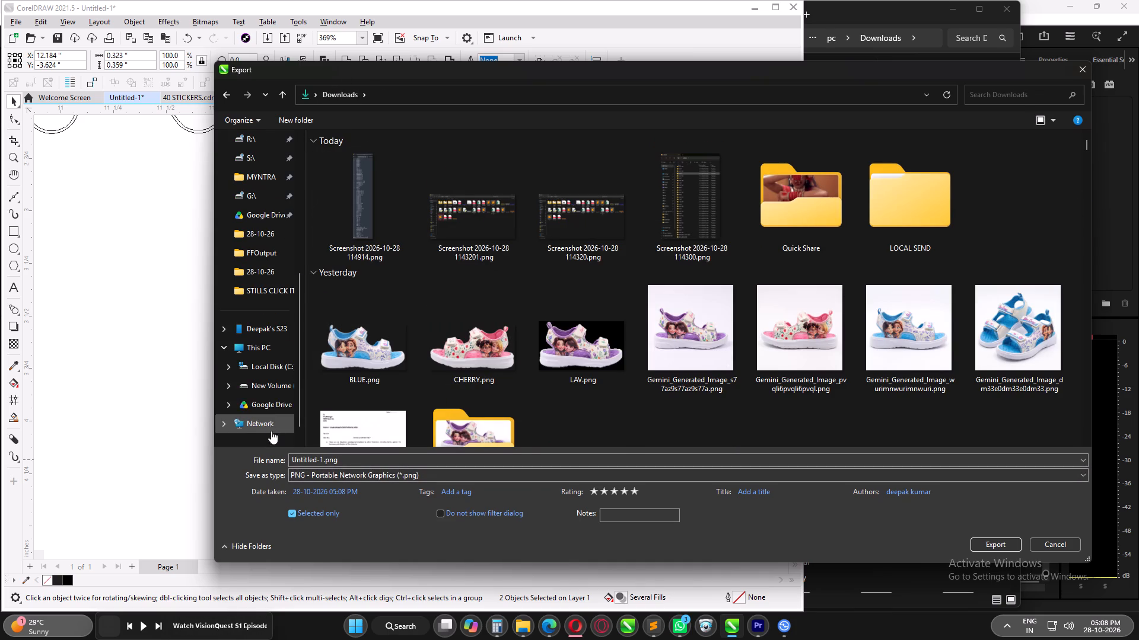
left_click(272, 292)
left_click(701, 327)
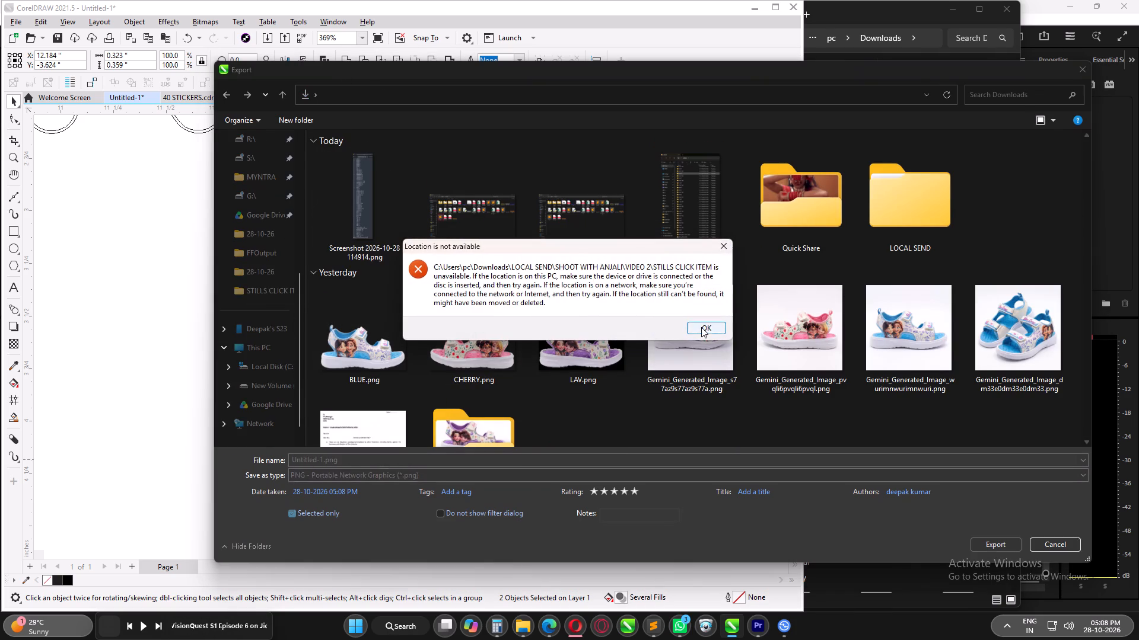
Choose the ADs > SHOES > GRAPHIC folder on drive D as the export destination.
left_click(265, 386)
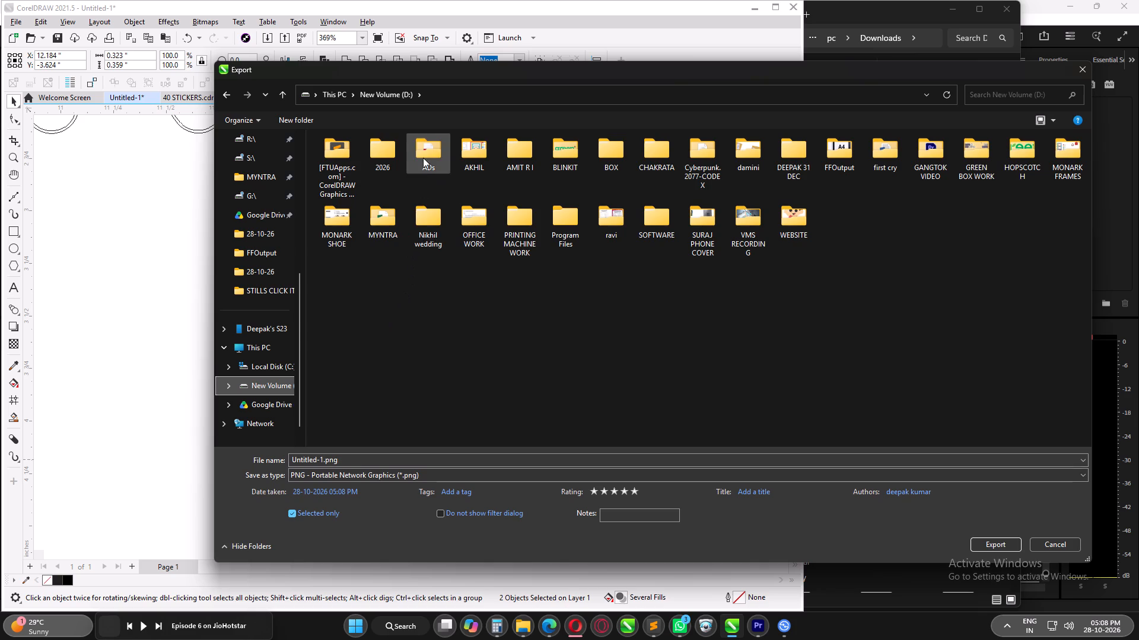
double_click(423, 158)
double_click(346, 194)
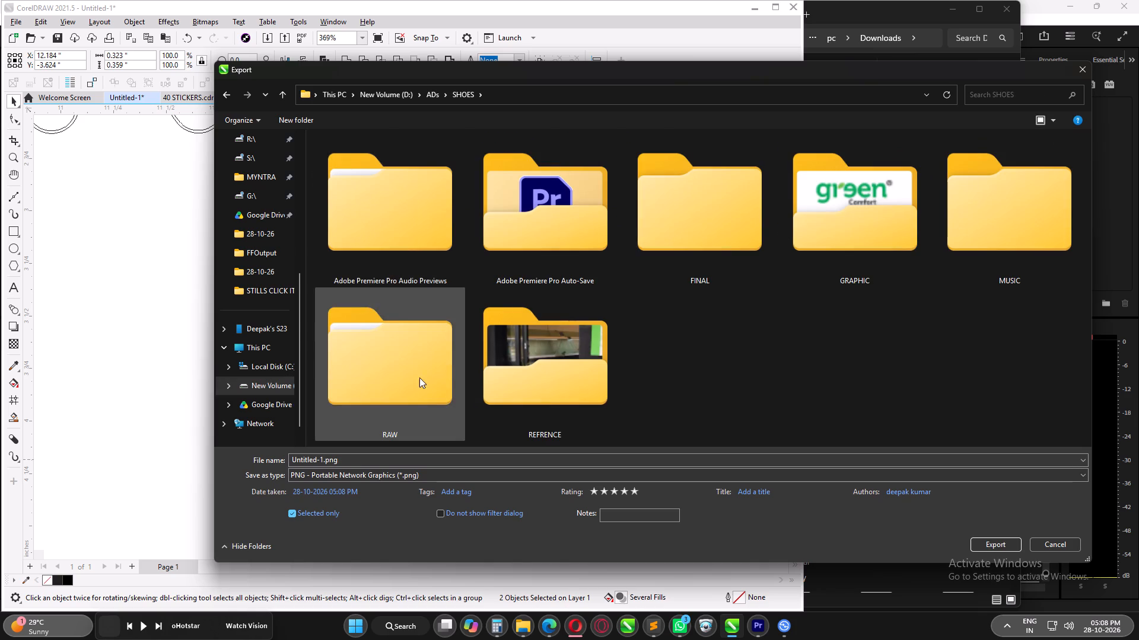
double_click(863, 213)
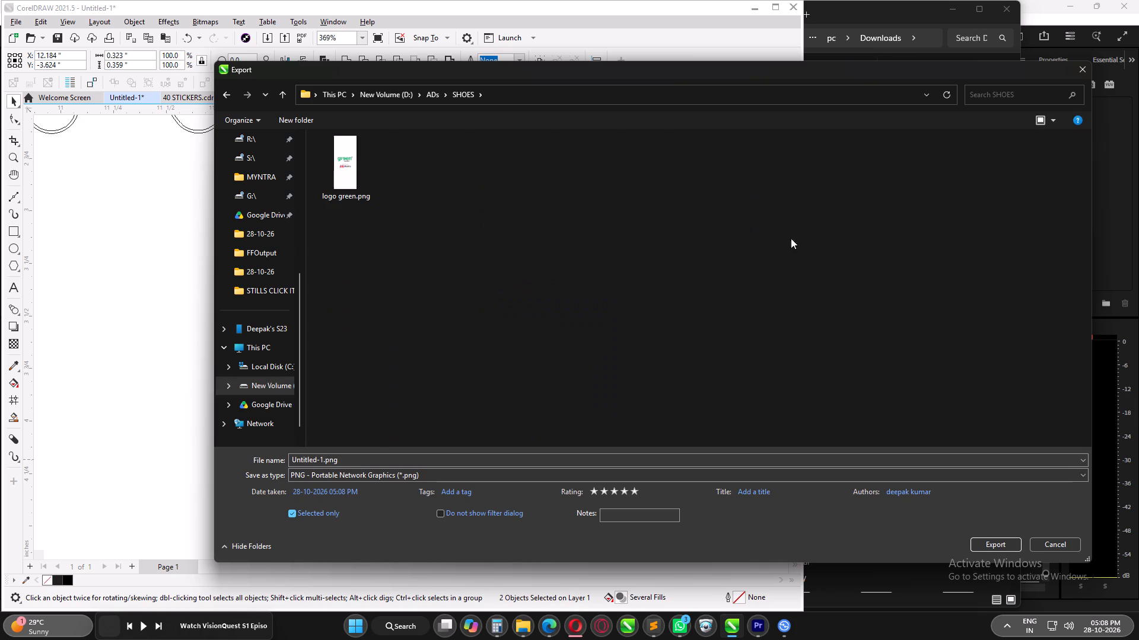
Name the plain arrow's PNG file CLICK NORMAL and proceed to its export settings.
left_click(351, 459)
type("CLICK")
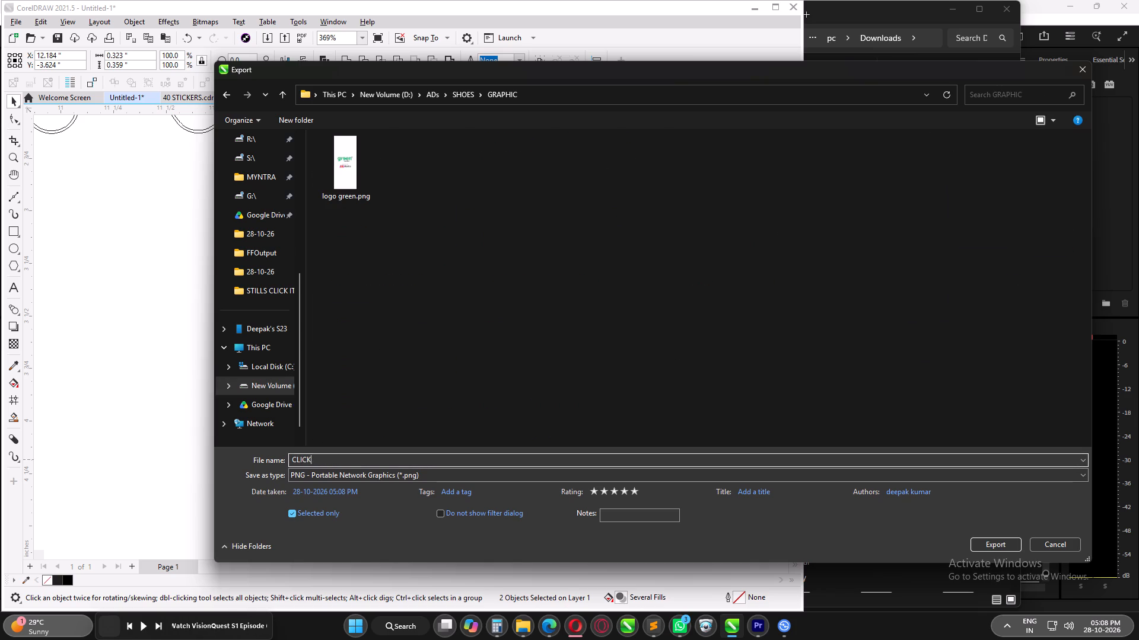
key("space")
type("NORMAL")
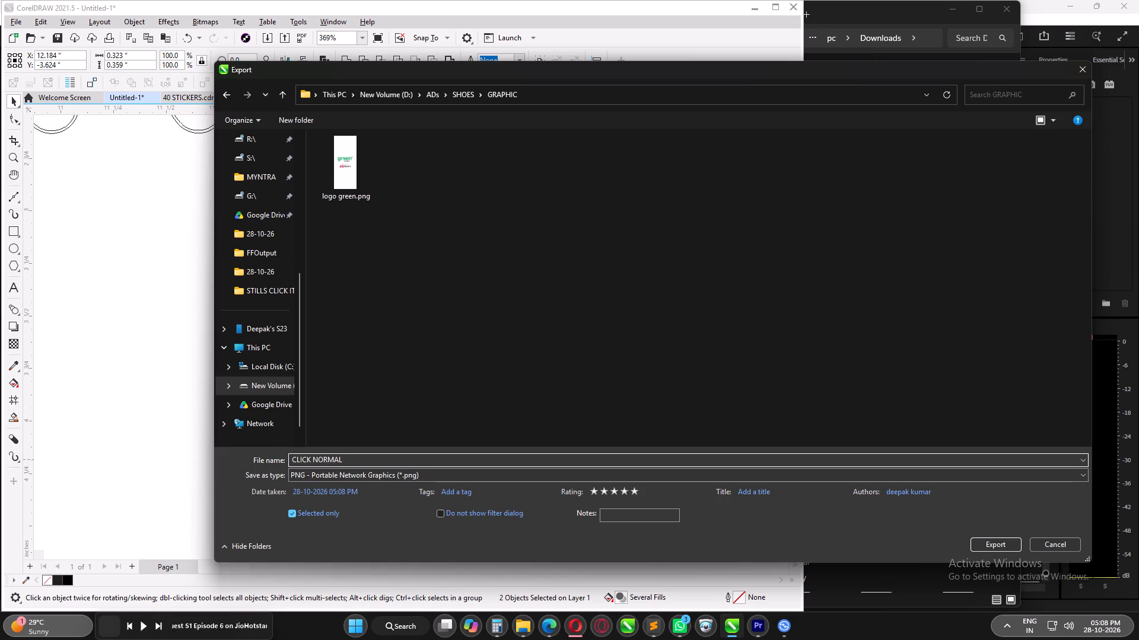
key("Return")
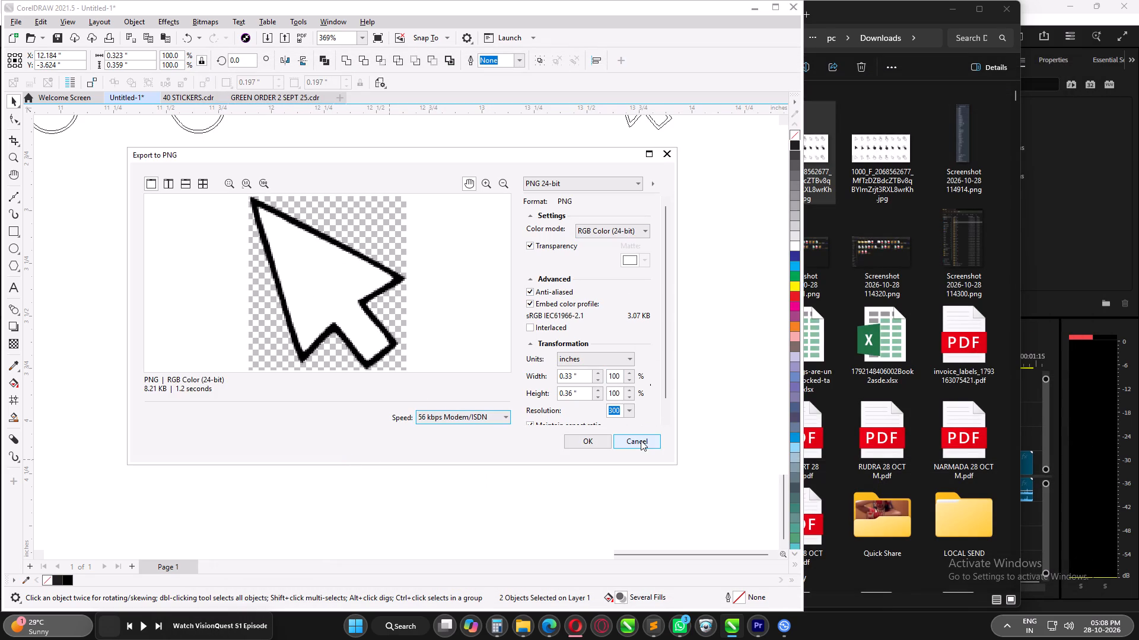
Set the PNG resolution to 500 and finish exporting the plain arrow cursor.
type("500")
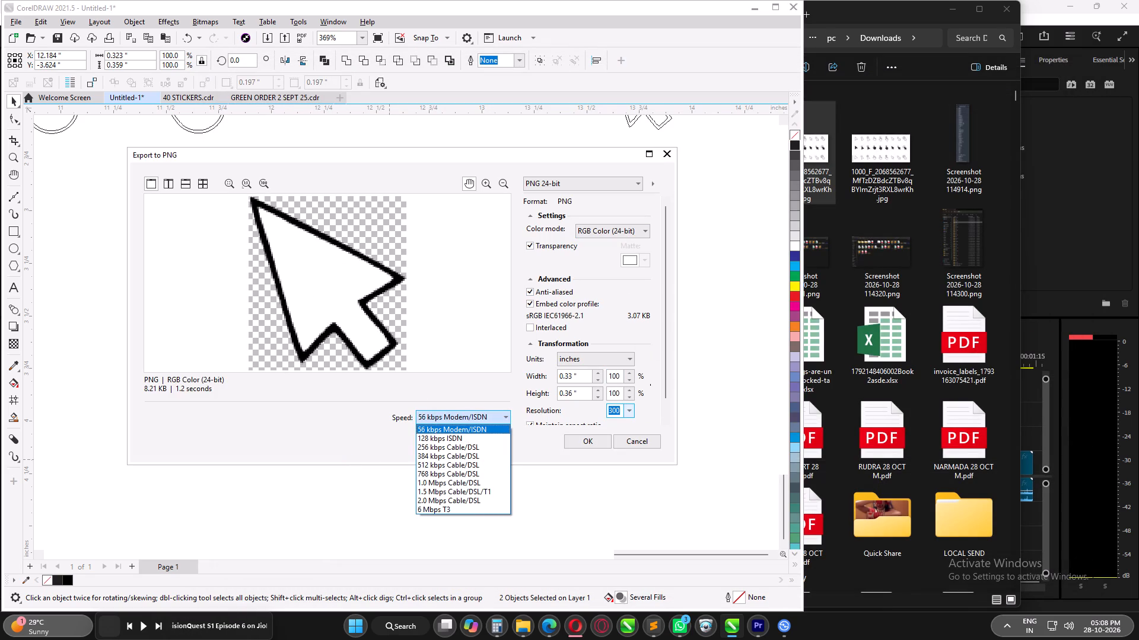
left_click(619, 409)
left_click(619, 409)
left_click_drag(622, 409, 602, 410)
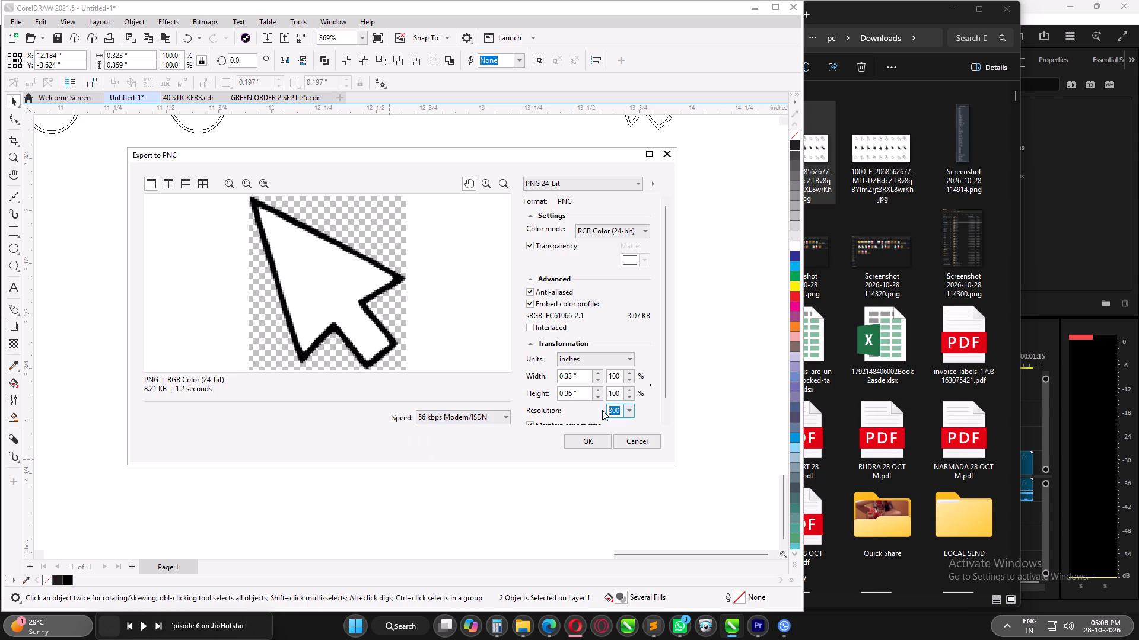
type("500")
left_click(596, 441)
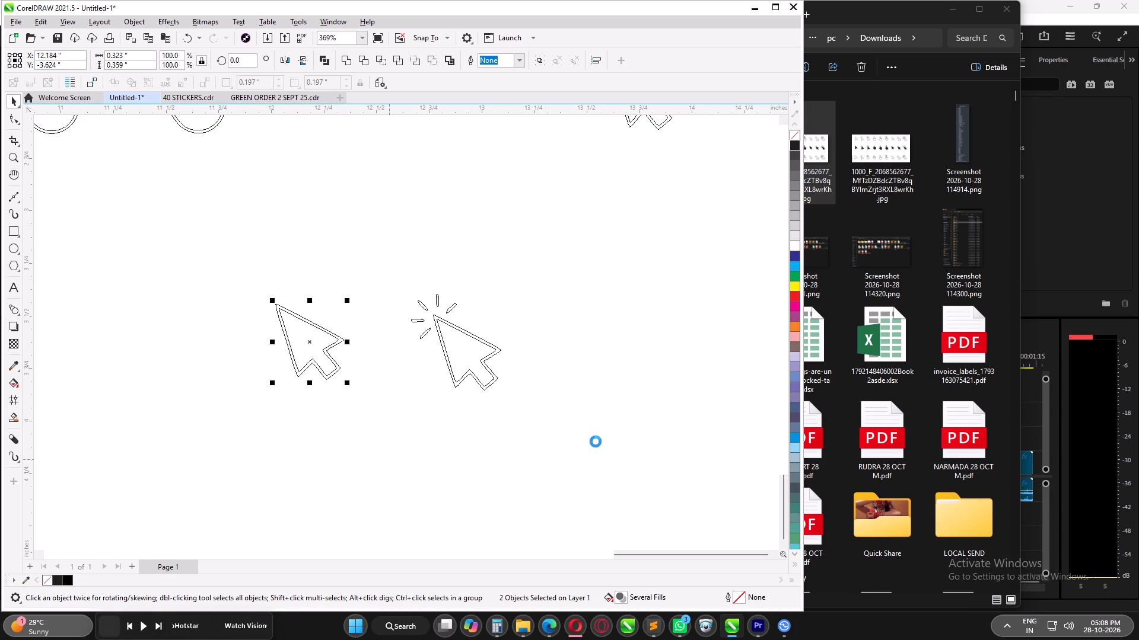
Export the arrow cursor together with its five click rays to the GRAPHIC folder as CLICKED.png.
left_click_drag(564, 425, 392, 236)
key("ctrl+e")
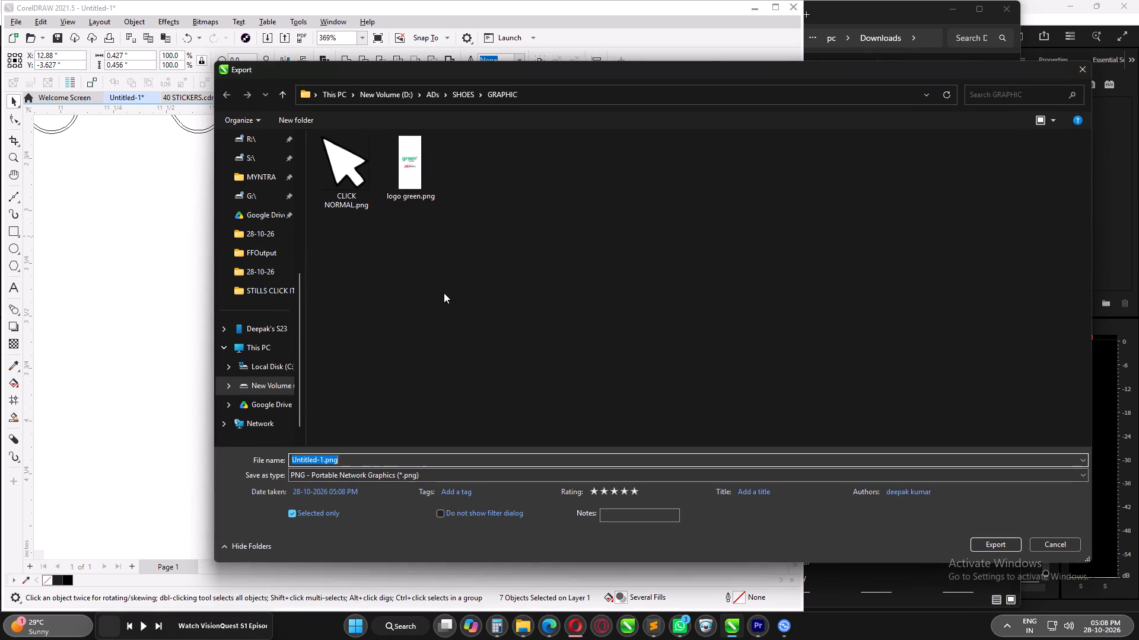
left_click(346, 181)
left_click(342, 455)
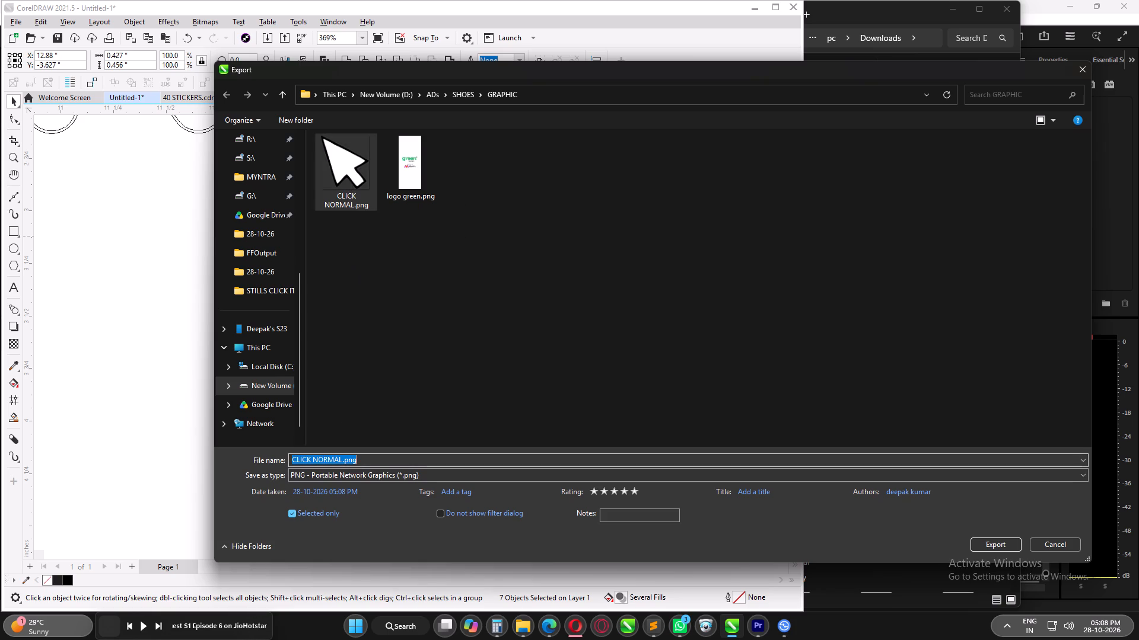
left_click(341, 463)
key("BackSpace")
key("BackSpace")
key("BackSpace")
key("BackSpace")
key("BackSpace")
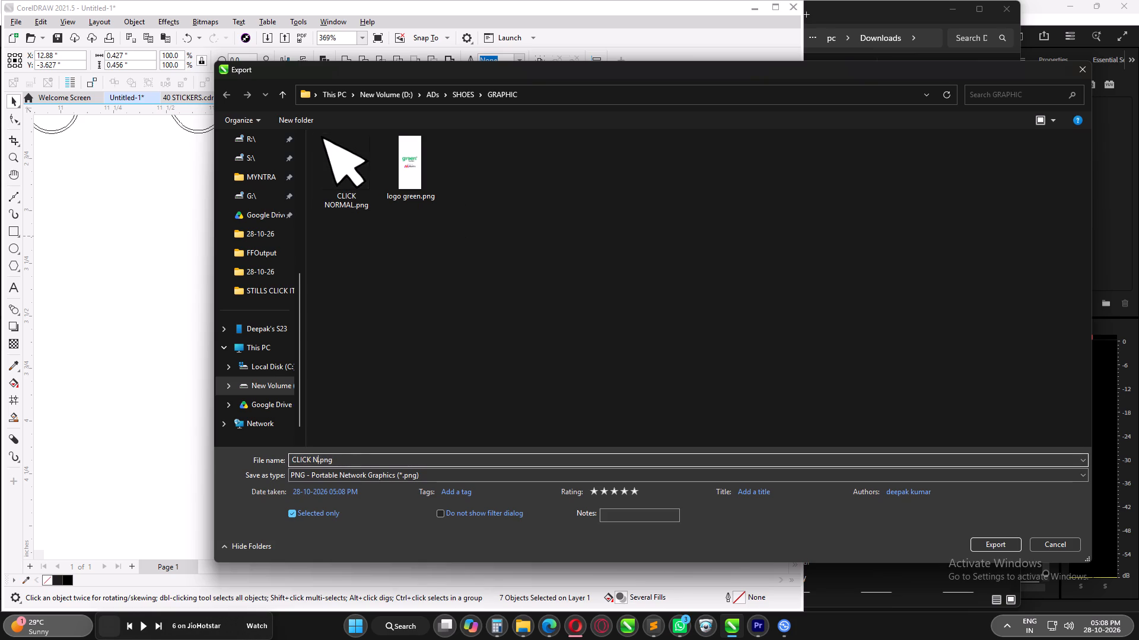
key("BackSpace")
key("BackSpace")
type("ED")
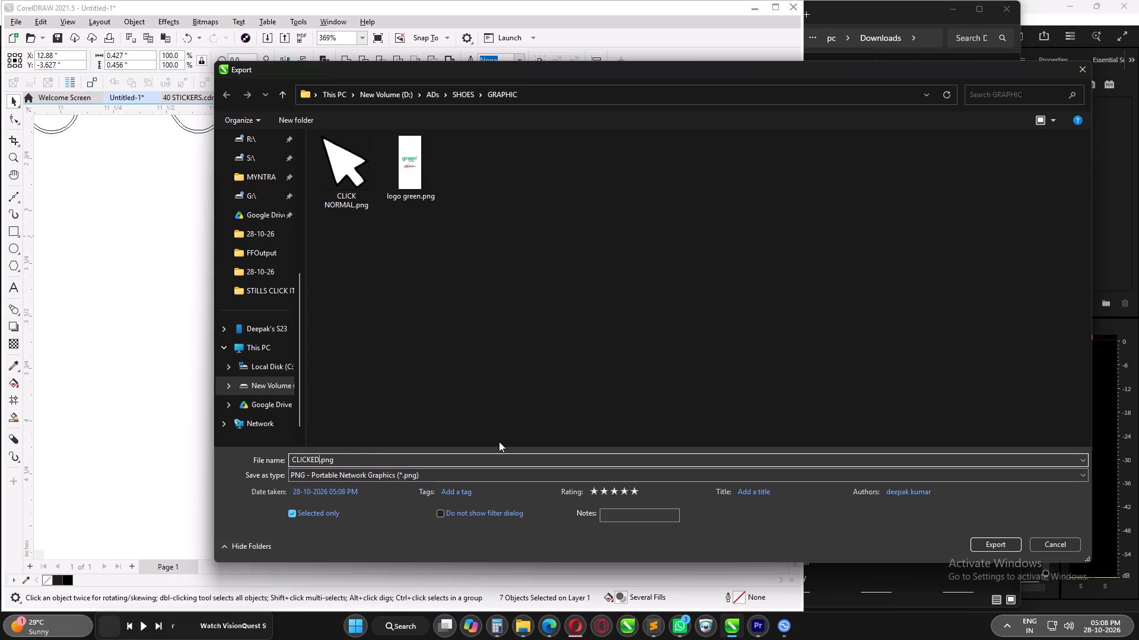
left_click(995, 544)
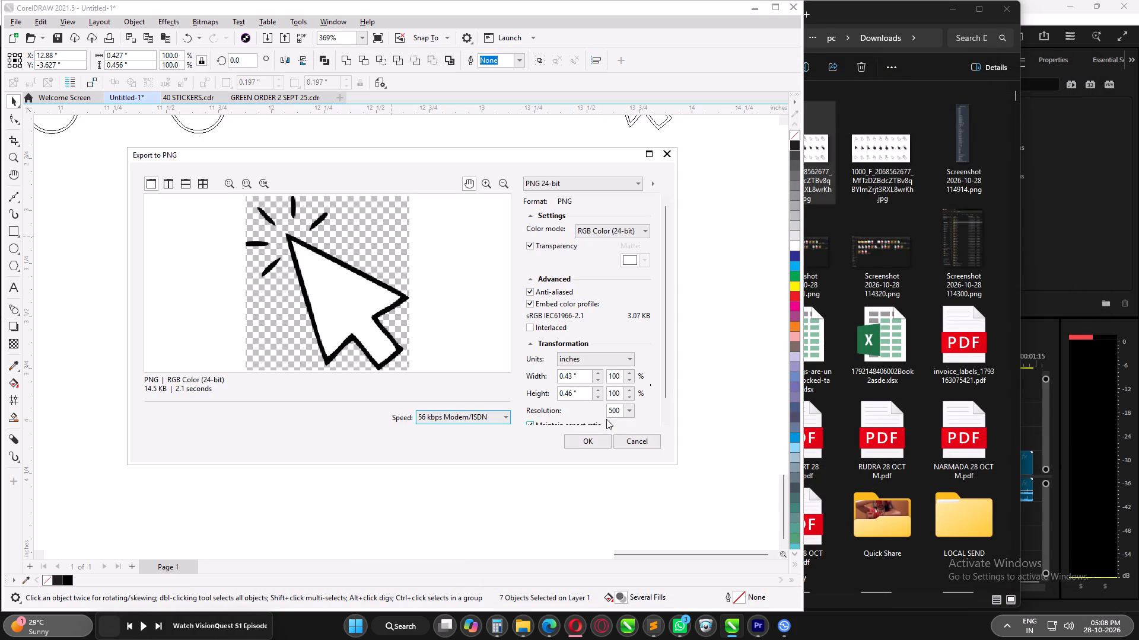
left_click(590, 441)
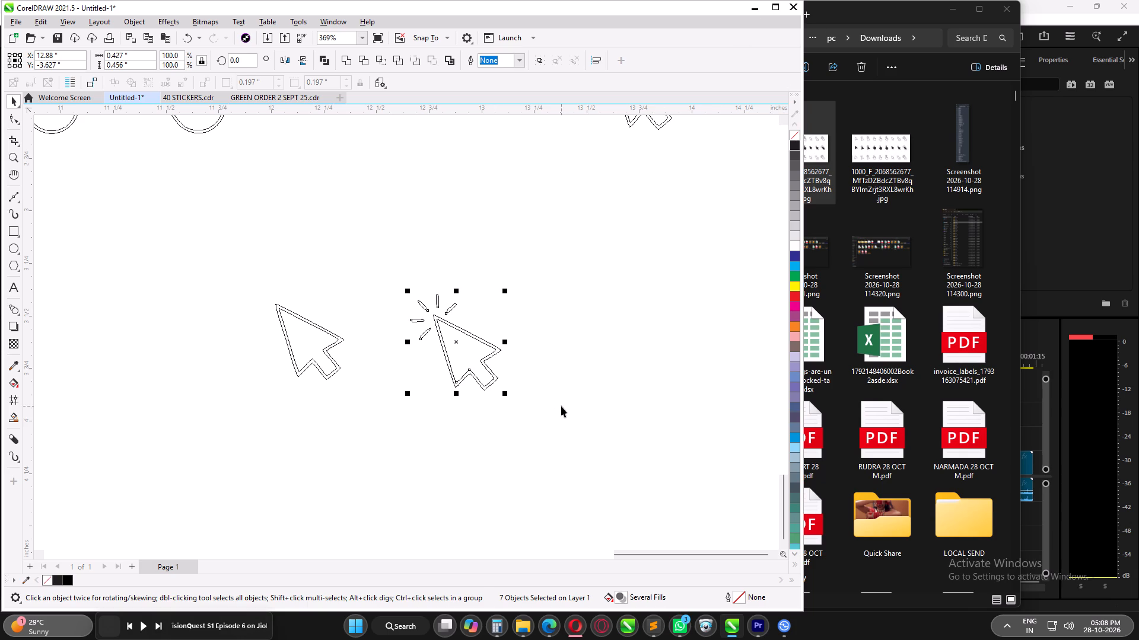
Set up an export of only the plain arrow cursor in SVG - Scalable Vector Graphics format.
left_click(561, 406)
left_click_drag(580, 457, 462, 421)
left_click_drag(389, 395, 236, 264)
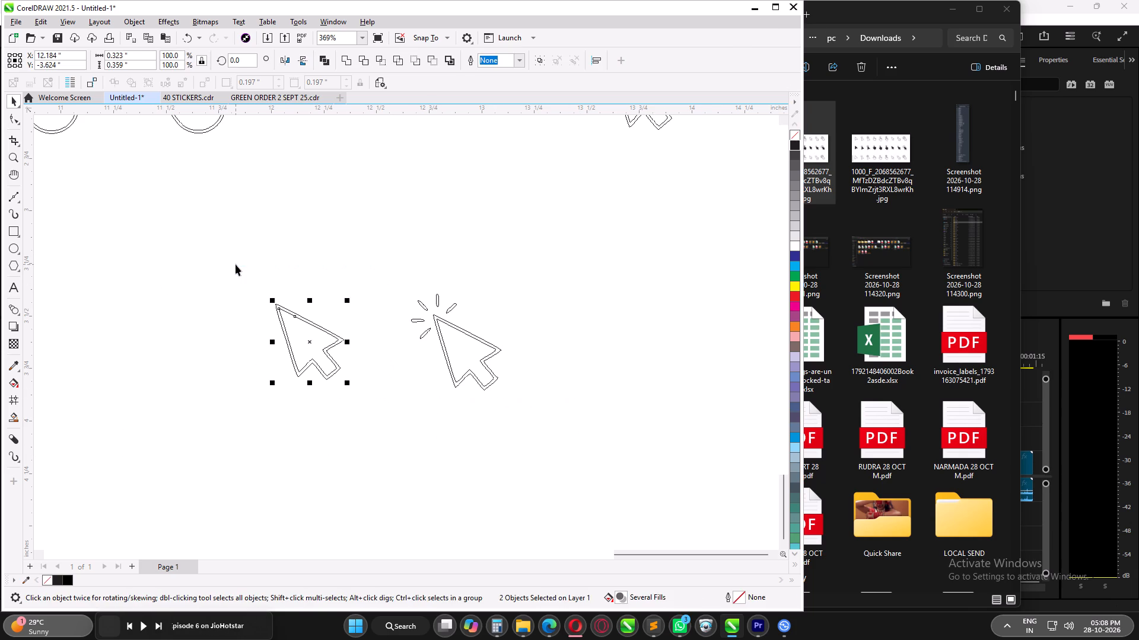
key("ctrl+e")
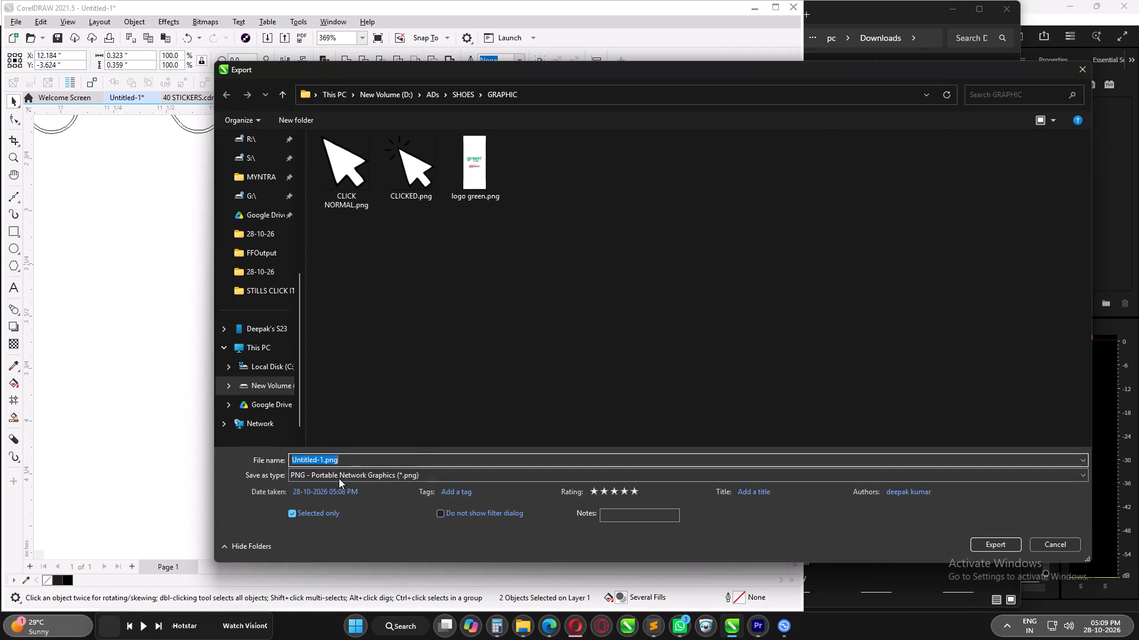
left_click(339, 479)
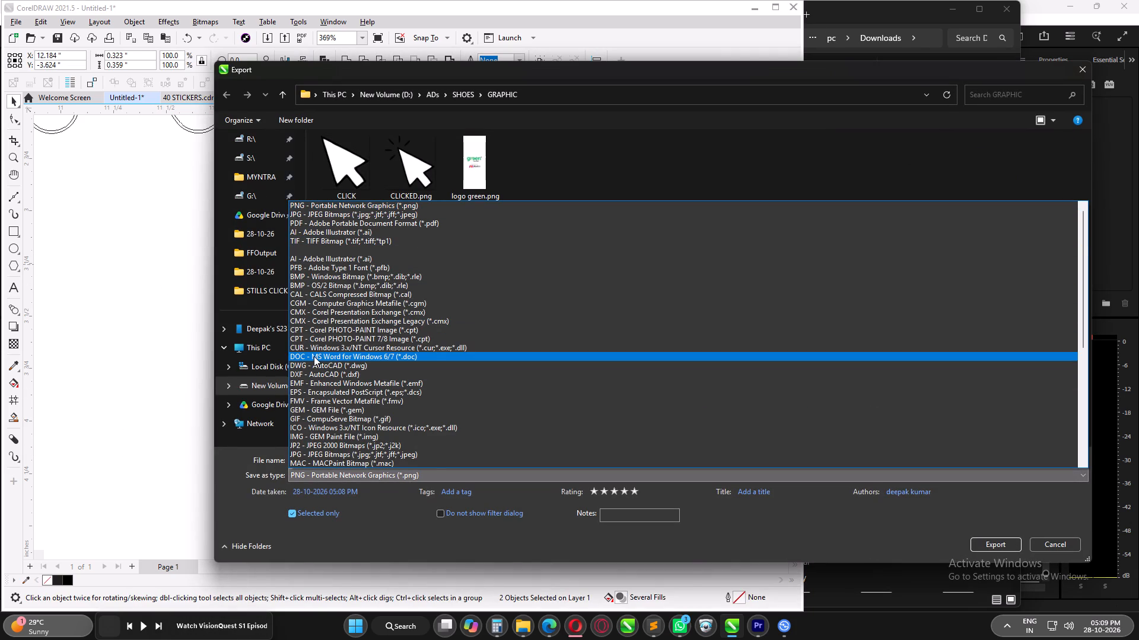
key("s")
key("s")
scroll(338, 423, "down", 3)
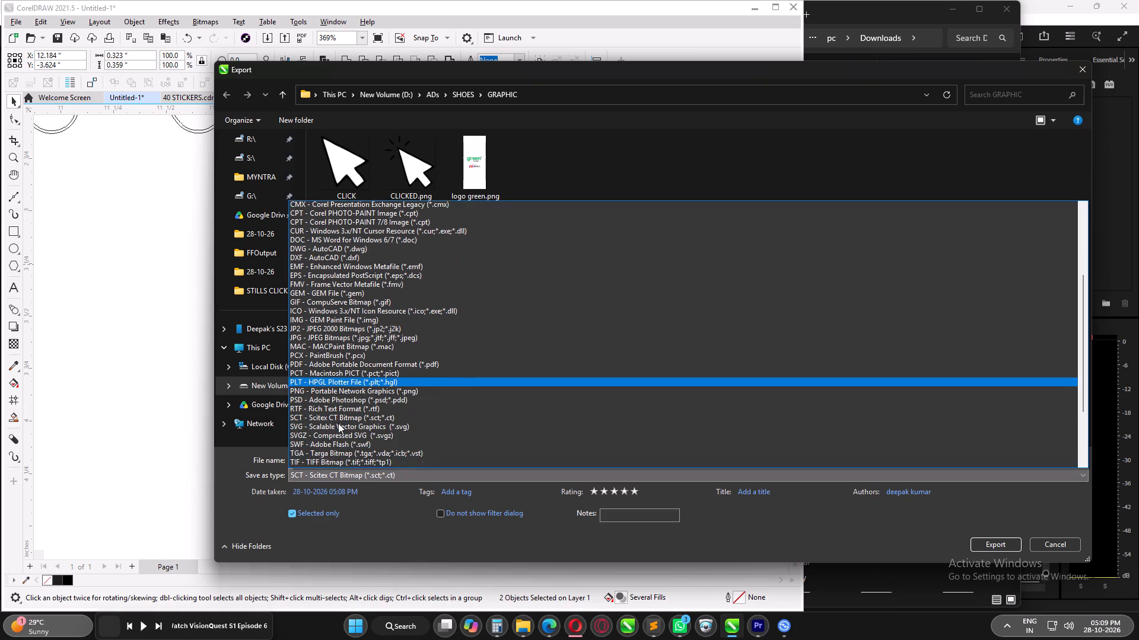
left_click(309, 391)
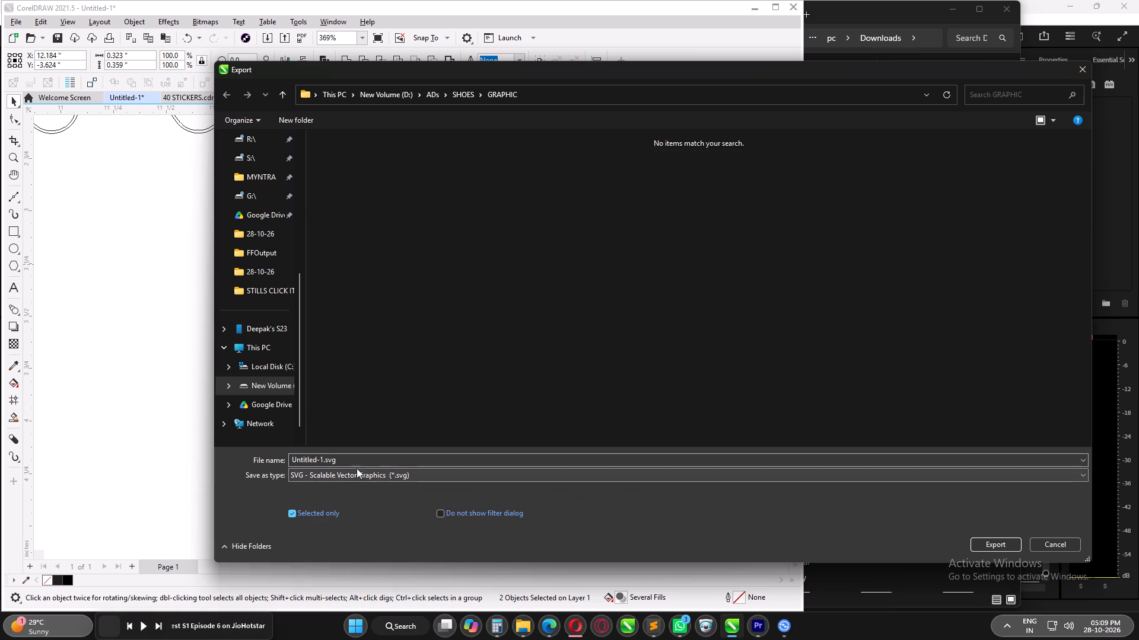
Name the plain arrow's SVG file CLICK NORMAL and export it with the default SVG settings.
left_click(346, 459)
type("CLCIK")
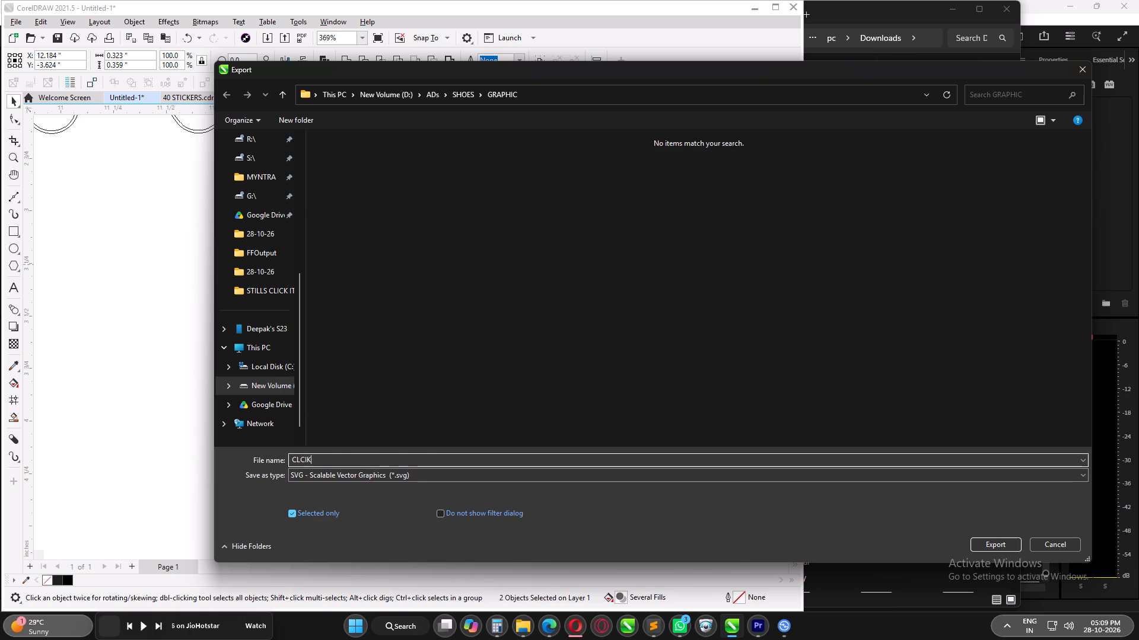
key("BackSpace")
key("BackSpace")
key("BackSpace")
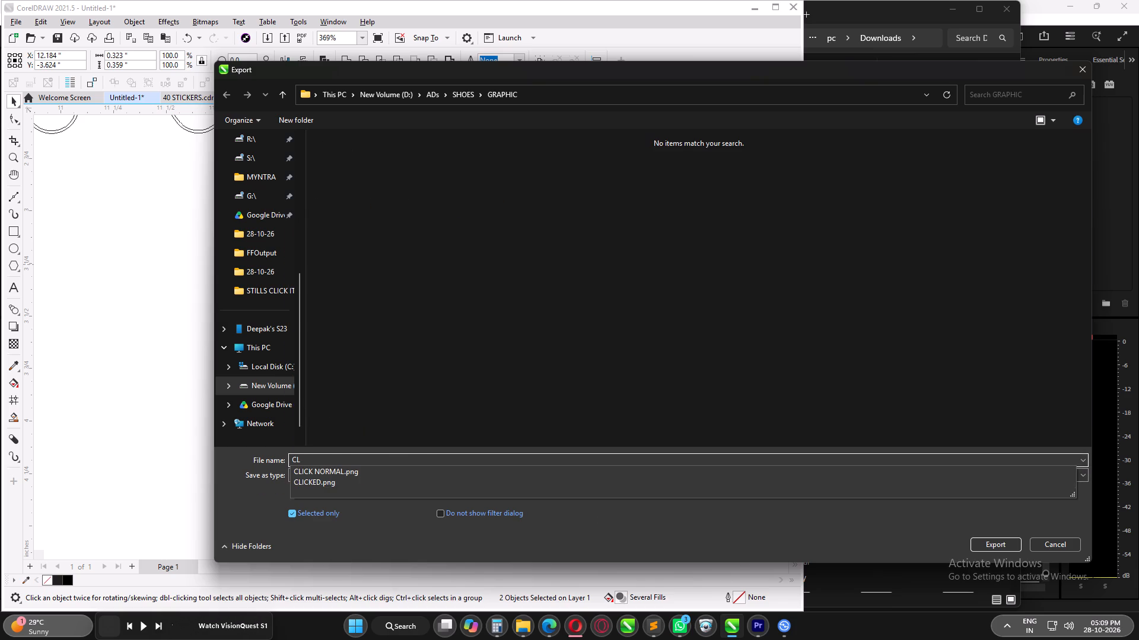
left_click(355, 471)
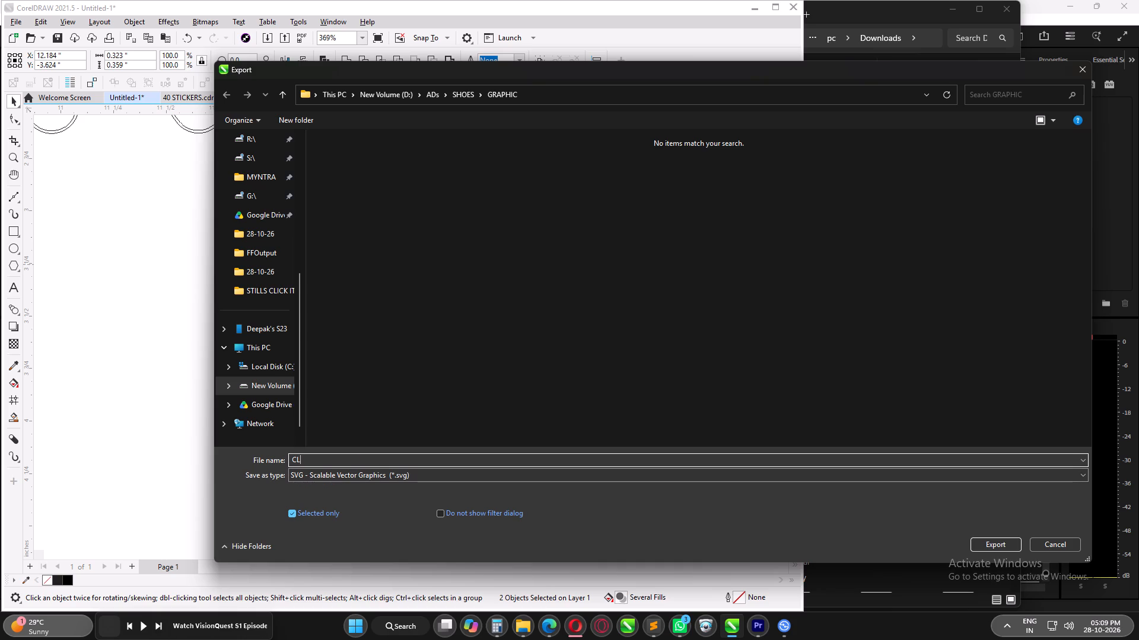
left_click(362, 460)
key("BackSpace")
key("BackSpace")
key("BackSpace")
key("BackSpace")
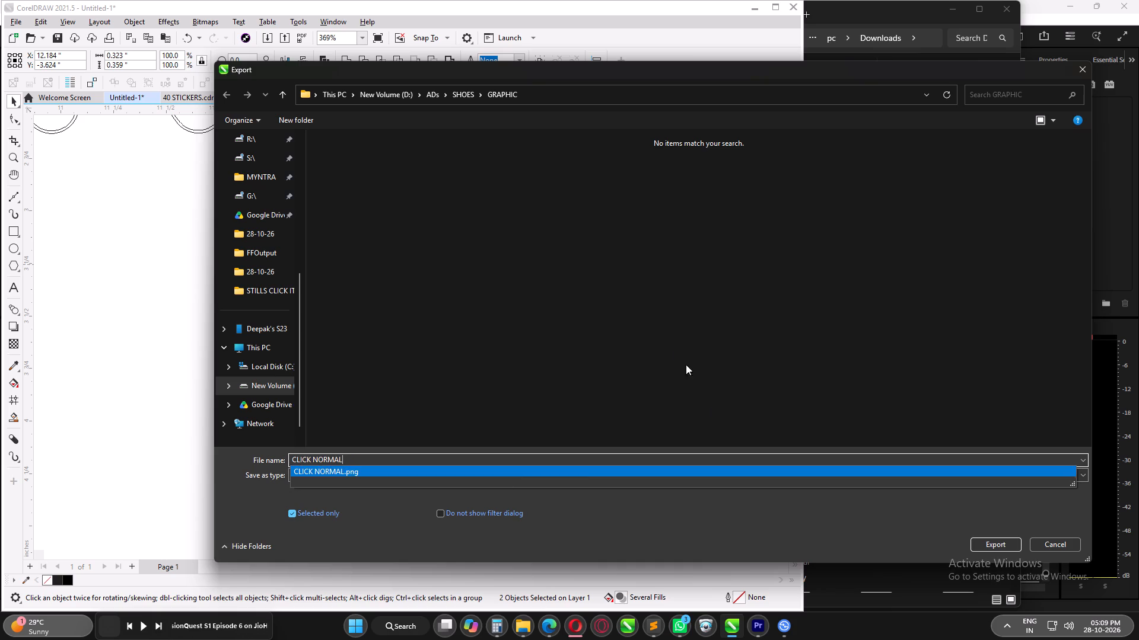
left_click(670, 348)
left_click(1008, 545)
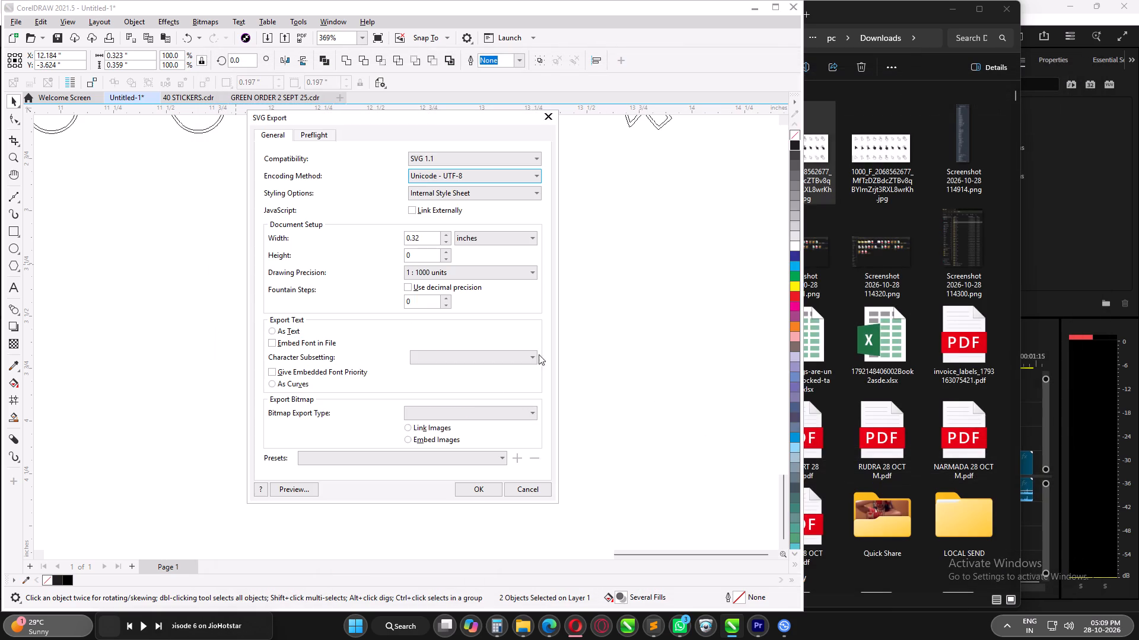
left_click(481, 490)
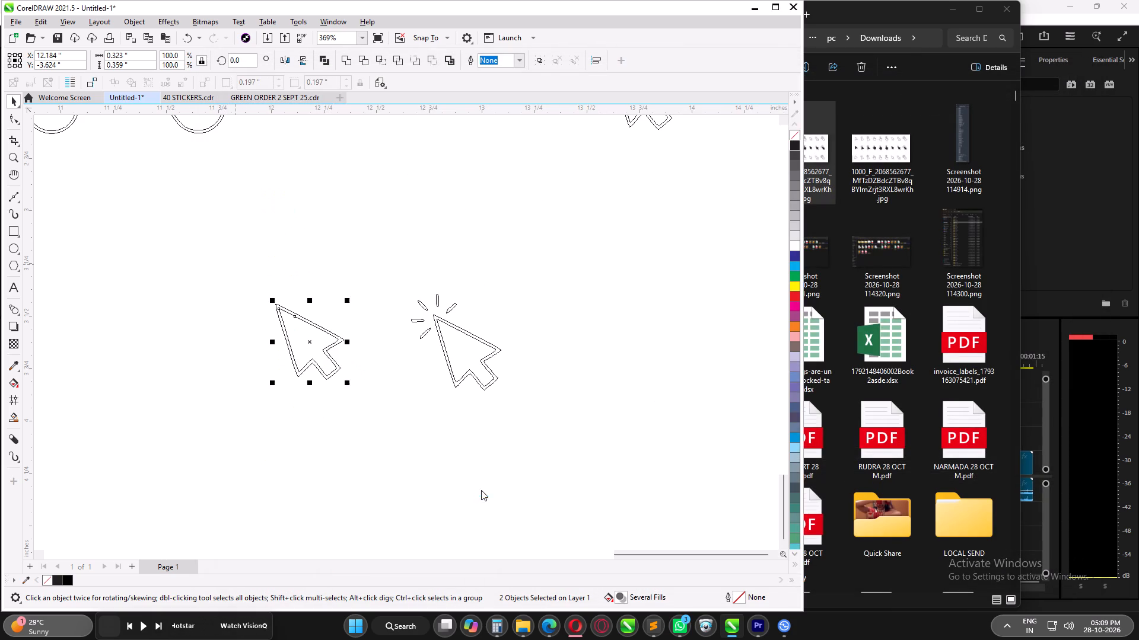
Export the arrow cursor together with its click rays to the GRAPHIC folder as CLICKED.svg, keeping the default SVG settings.
left_click_drag(571, 446, 377, 276)
key("ctrl+e")
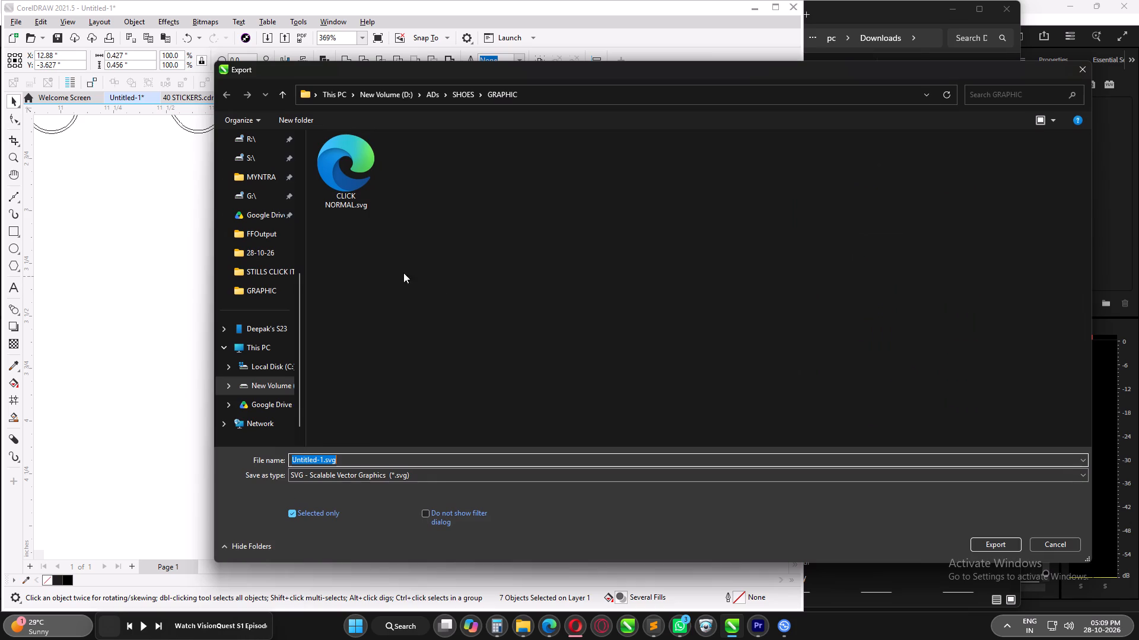
left_click(349, 144)
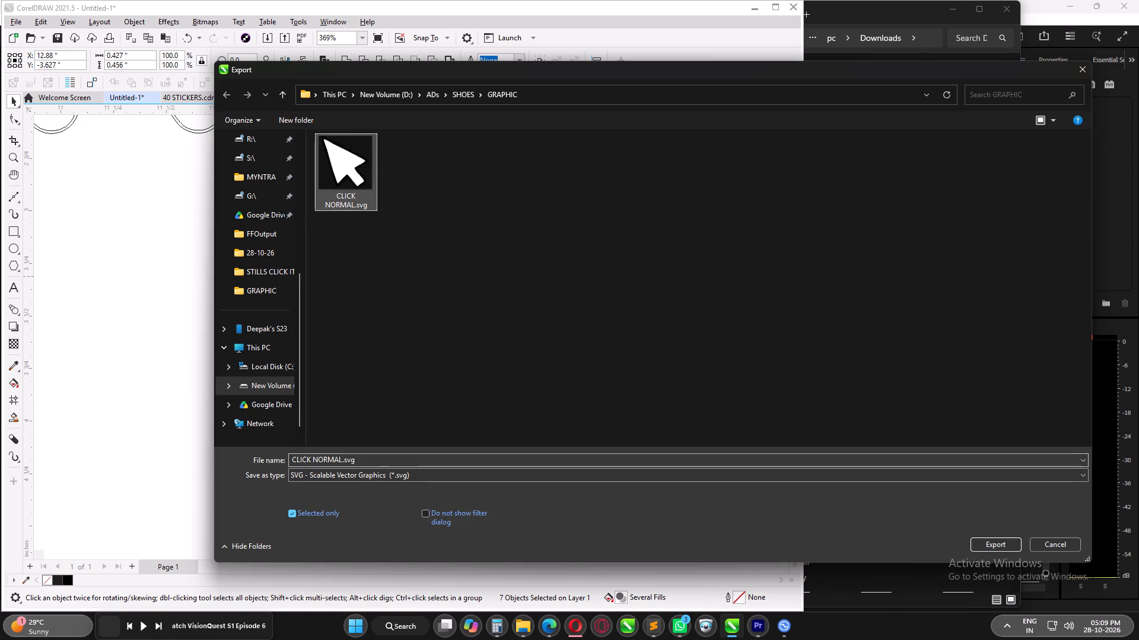
left_click(323, 457)
left_click(341, 459)
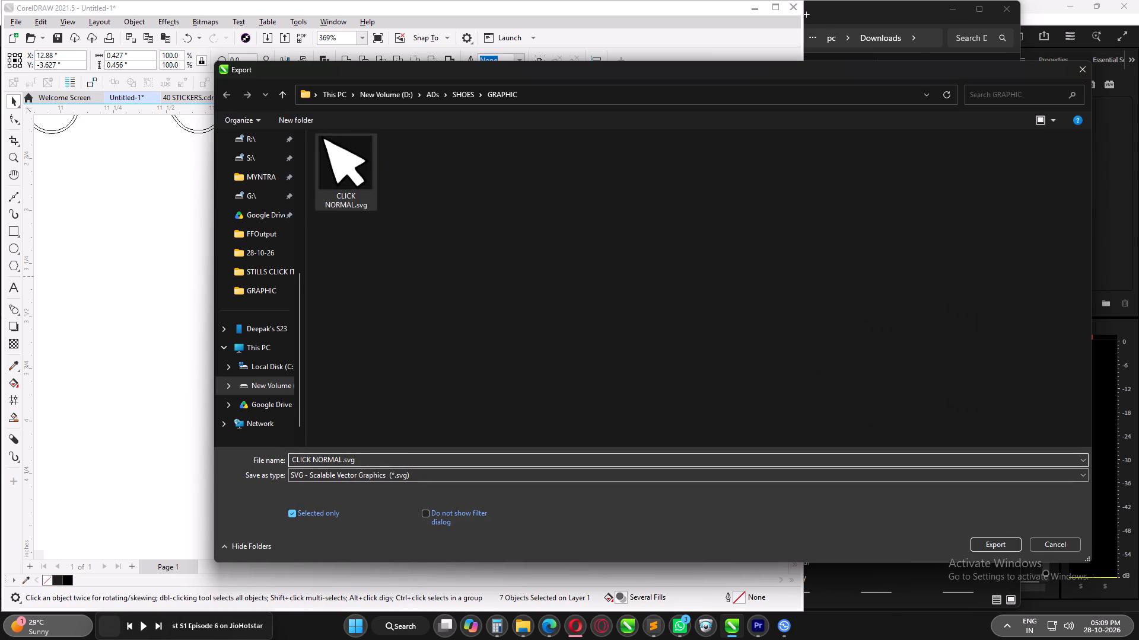
left_click_drag(341, 461, 312, 462)
key("BackSpace")
key("BackSpace")
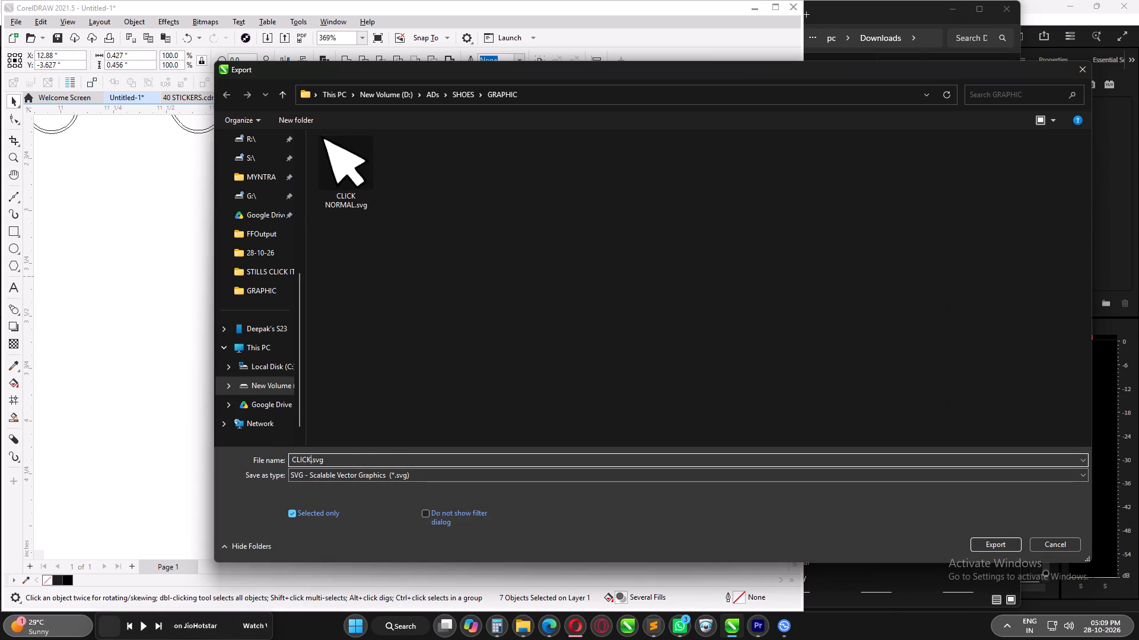
type("ED")
left_click(1001, 545)
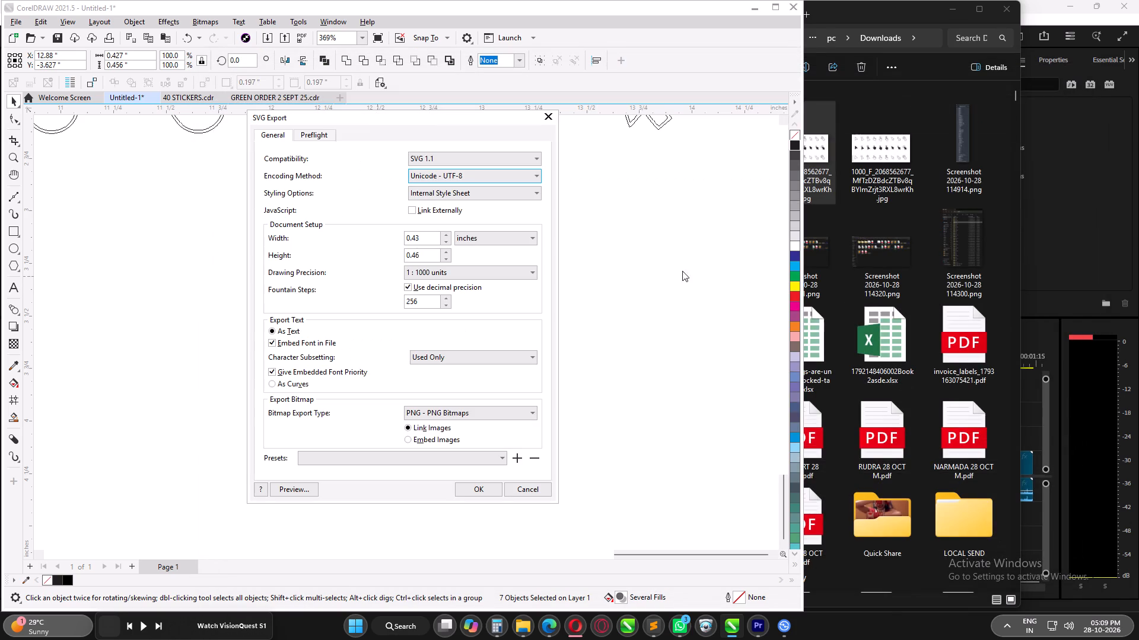
left_click(476, 489)
Switch to Premiere Pro and open the GRAPHIC bin of the SHOES project.
left_click(752, 6)
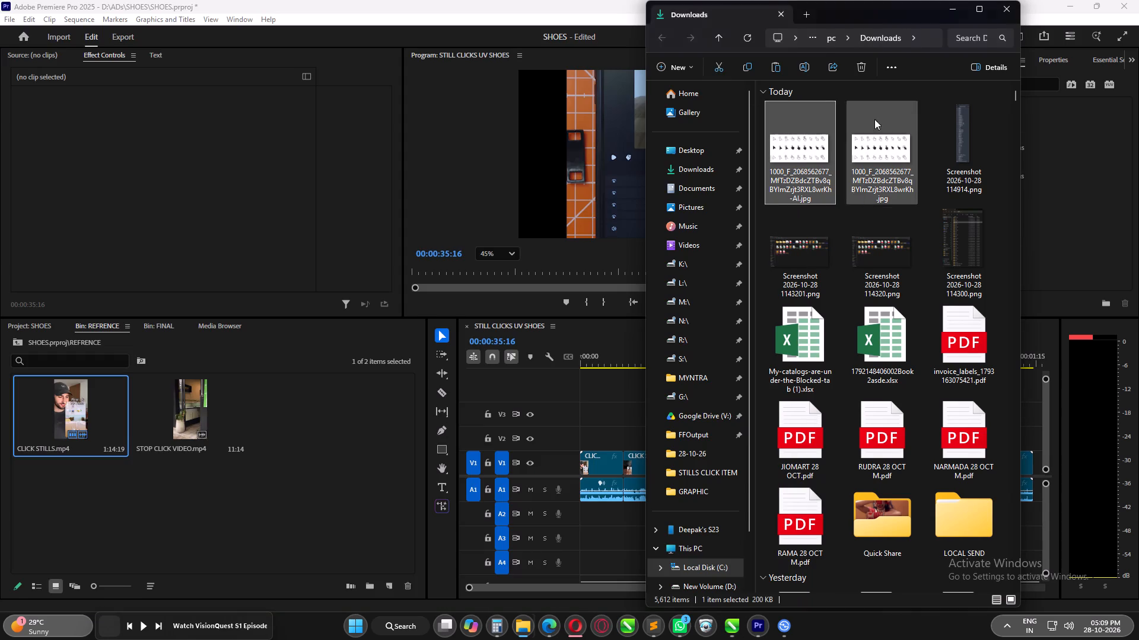
left_click(306, 446)
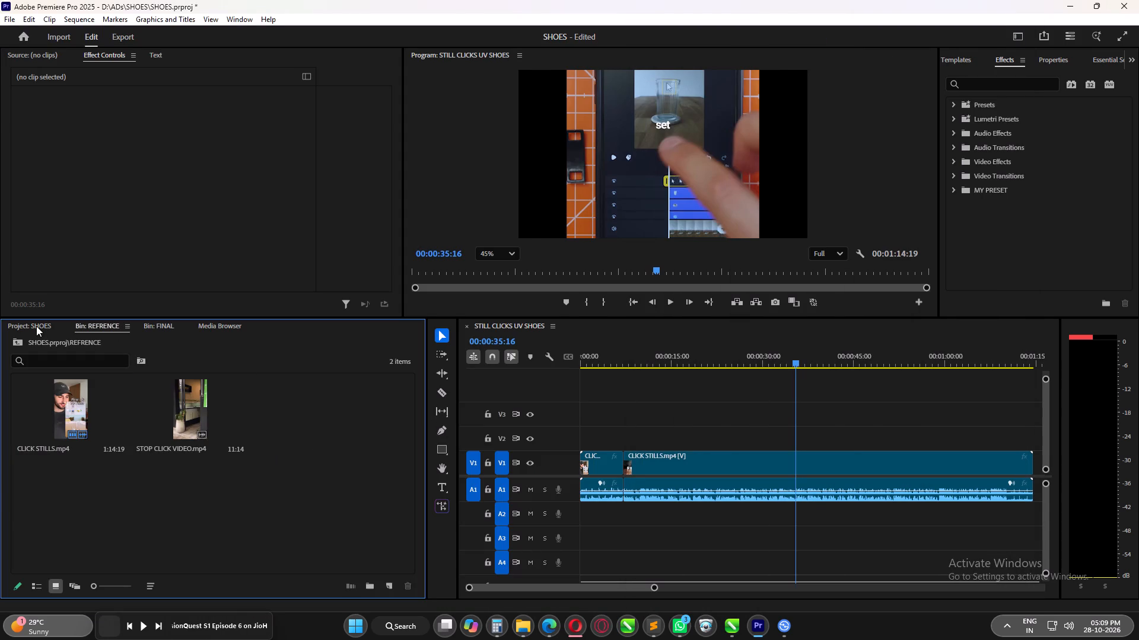
left_click(36, 326)
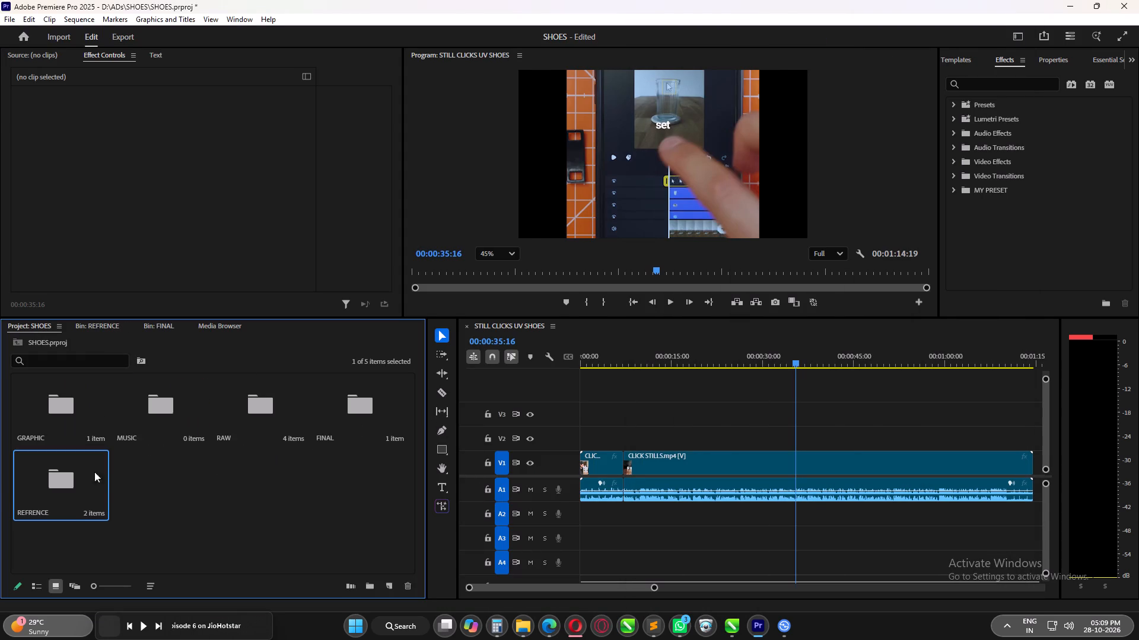
double_click(54, 406)
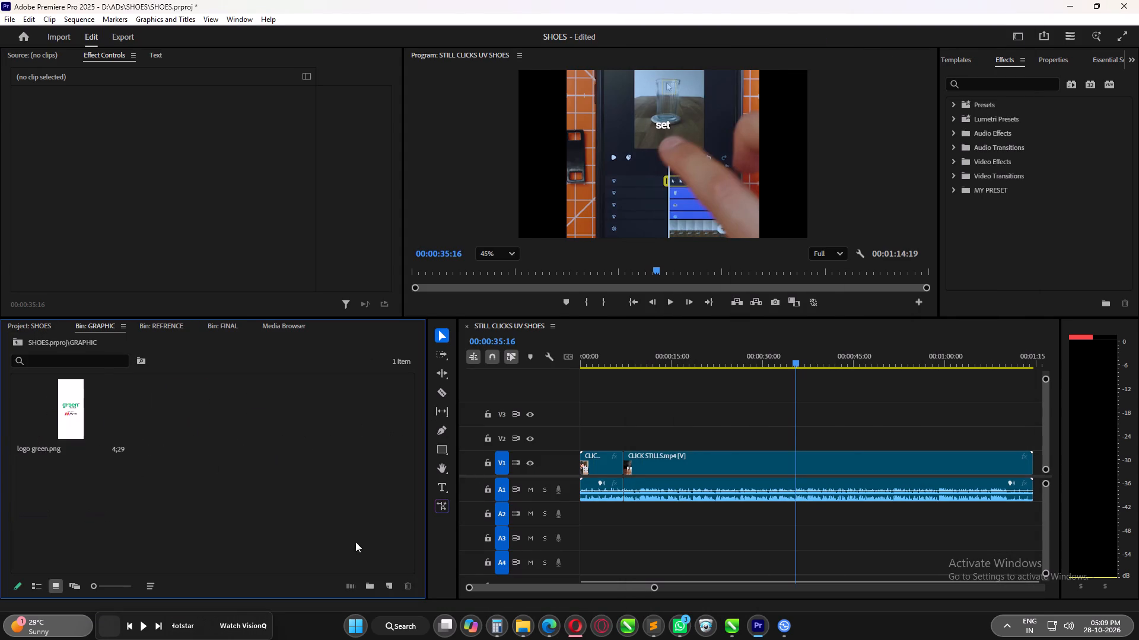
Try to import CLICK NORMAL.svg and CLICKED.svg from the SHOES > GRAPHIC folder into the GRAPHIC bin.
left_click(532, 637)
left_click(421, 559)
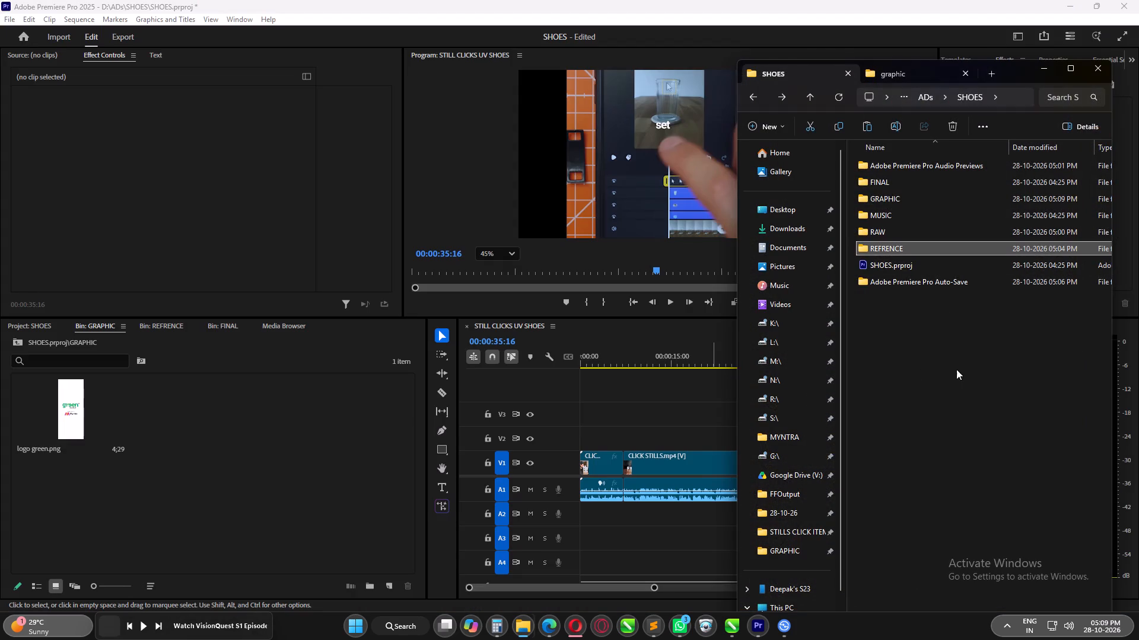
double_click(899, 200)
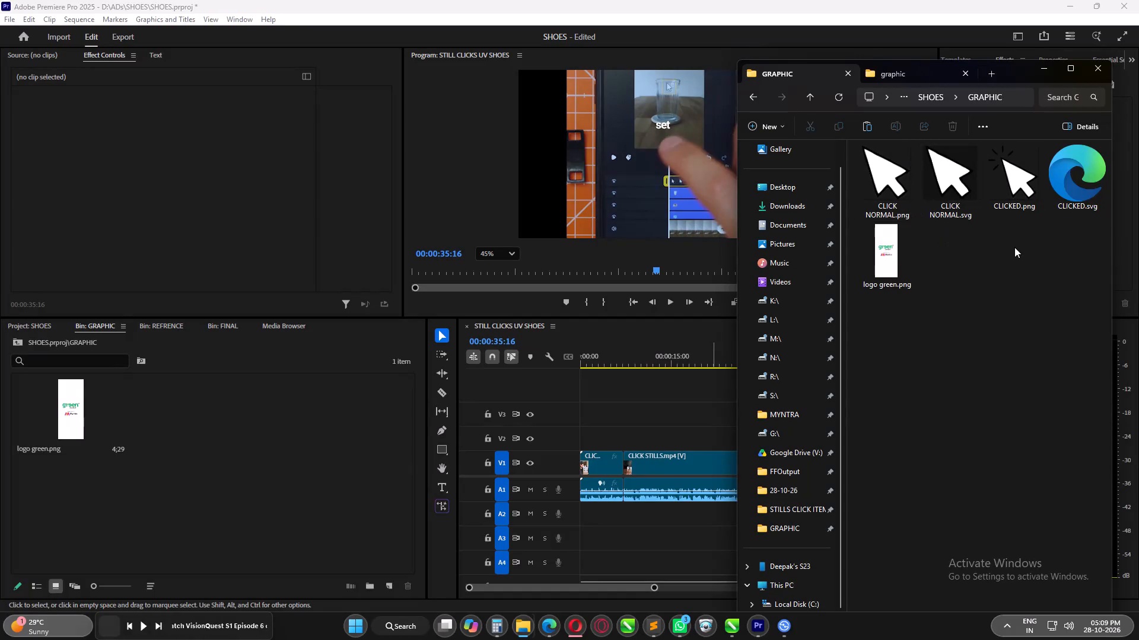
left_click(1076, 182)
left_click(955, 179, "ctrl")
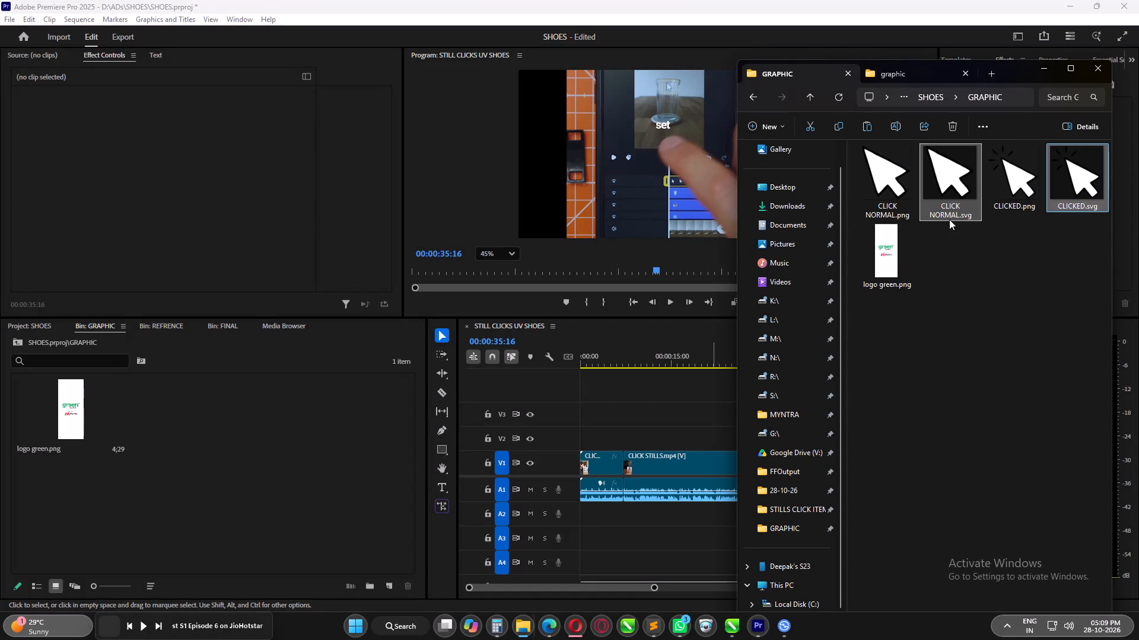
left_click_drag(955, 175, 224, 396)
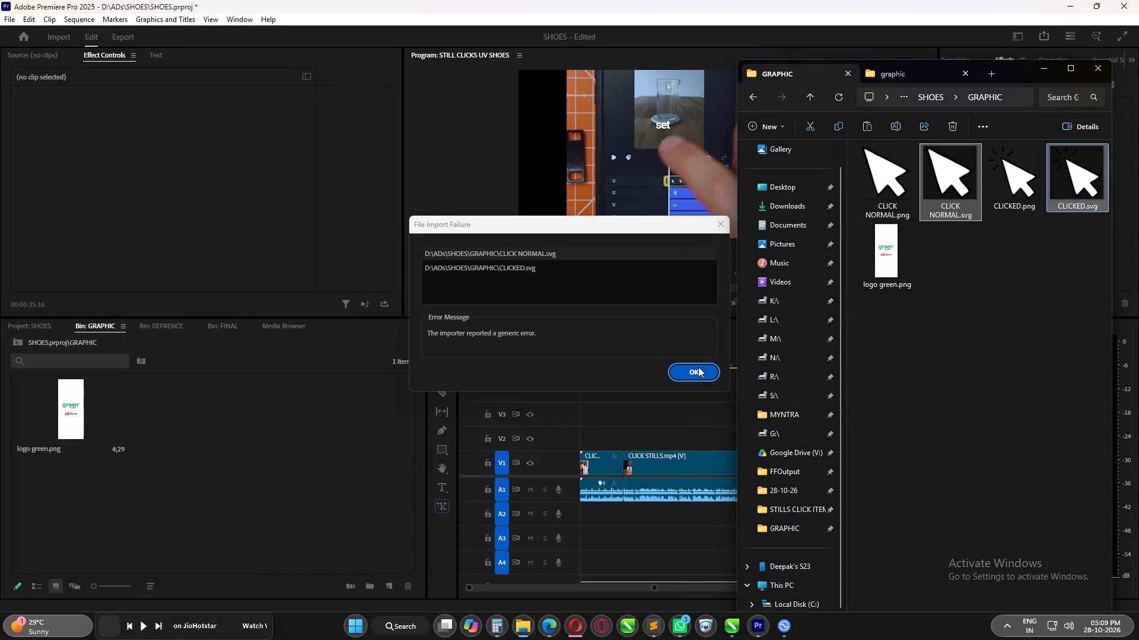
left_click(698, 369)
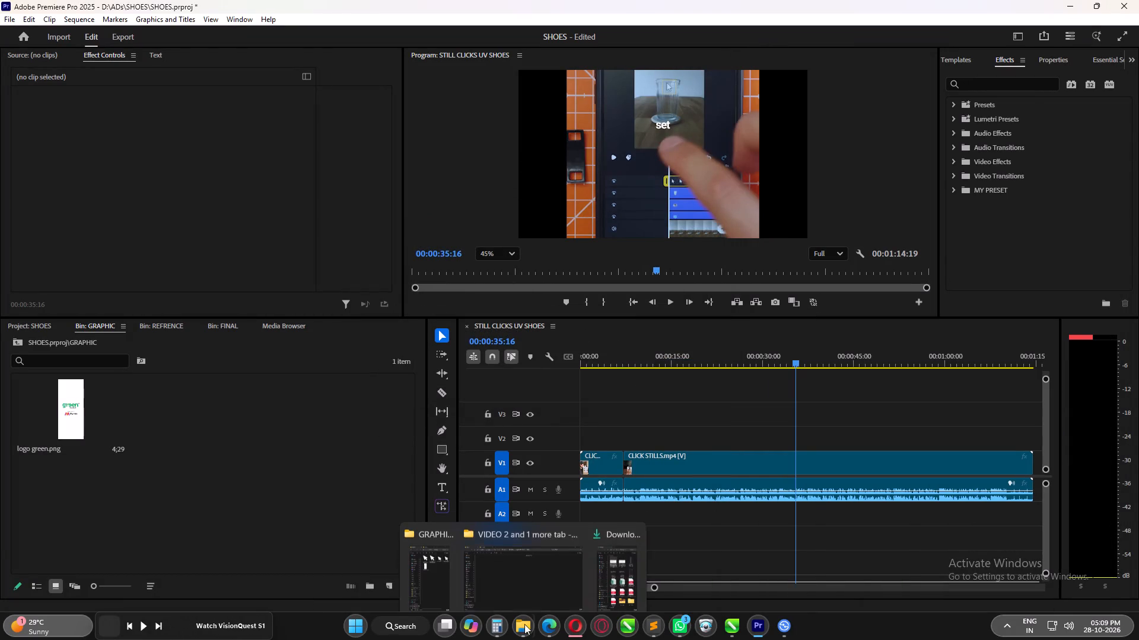
Import CLICK NORMAL.png and CLICKED.png from the SHOES > GRAPHIC folder into the GRAPHIC bin.
left_click(438, 561)
left_click(1018, 178)
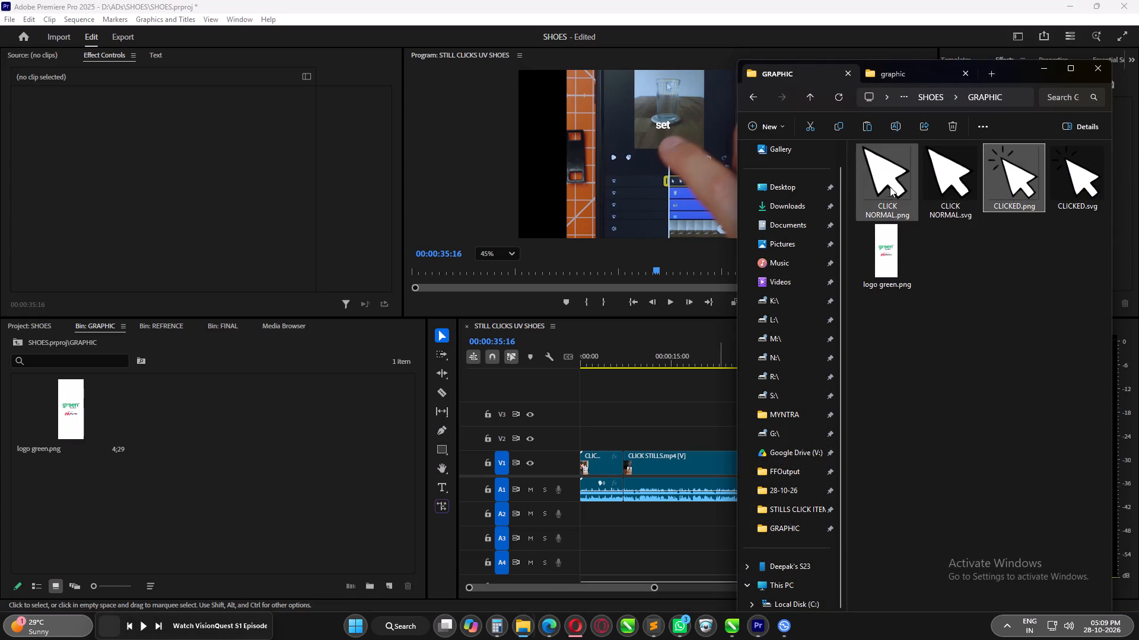
left_click(889, 183, "ctrl")
left_click_drag(886, 185, 247, 408)
left_click(244, 497)
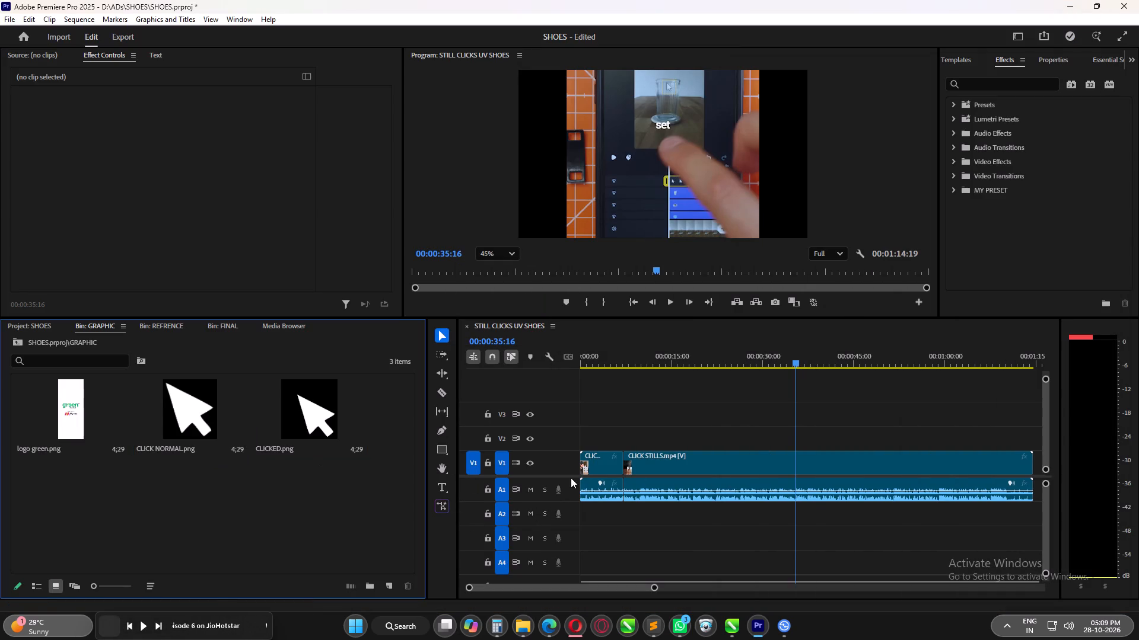
Review the opening seven seconds of the reference clip in the STILL CLICKS UV SHOES sequence, examining the cursor clicks on the emojis and the logo reveal.
left_click(646, 431)
left_click_drag(710, 355, 676, 364)
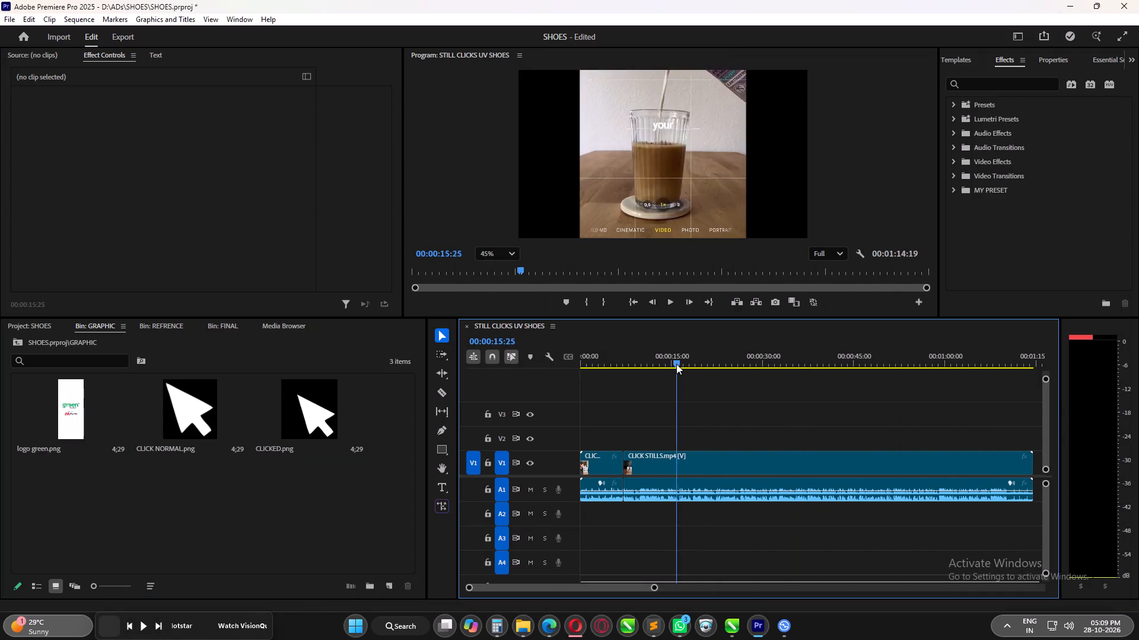
left_click_drag(676, 364, 593, 376)
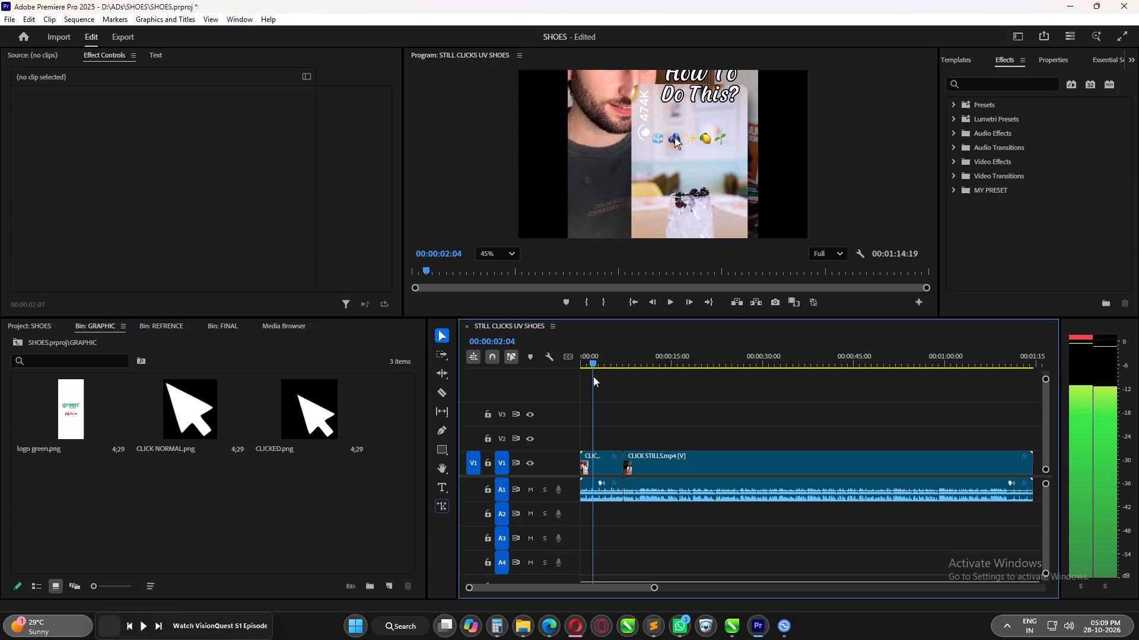
left_click_drag(593, 376, 577, 380)
left_click_drag(653, 591, 631, 591)
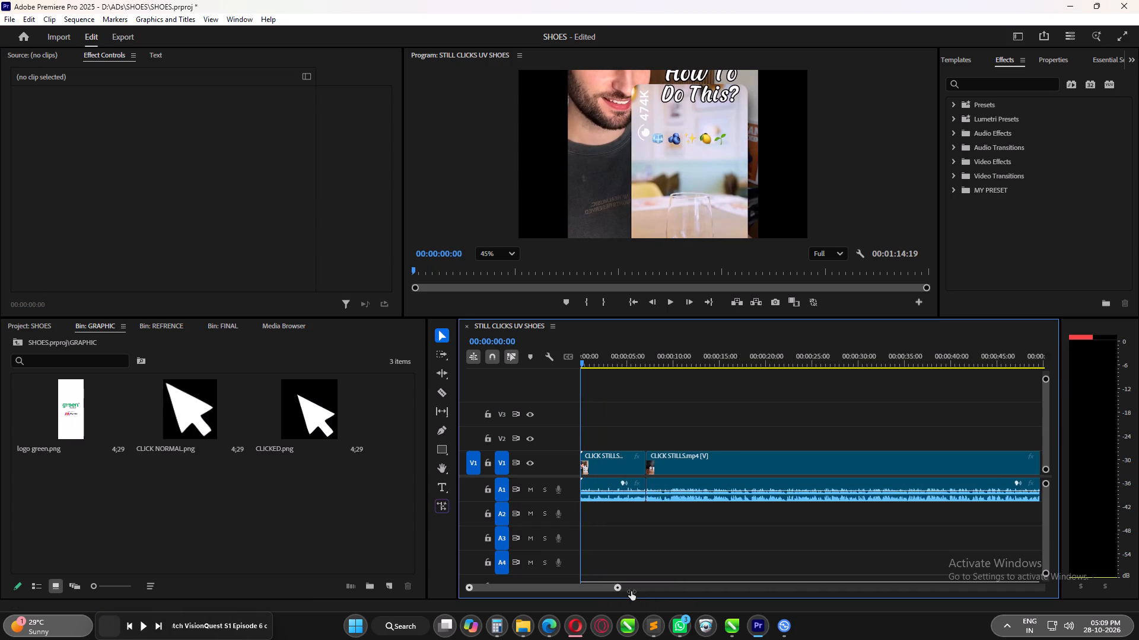
left_click_drag(631, 591, 601, 591)
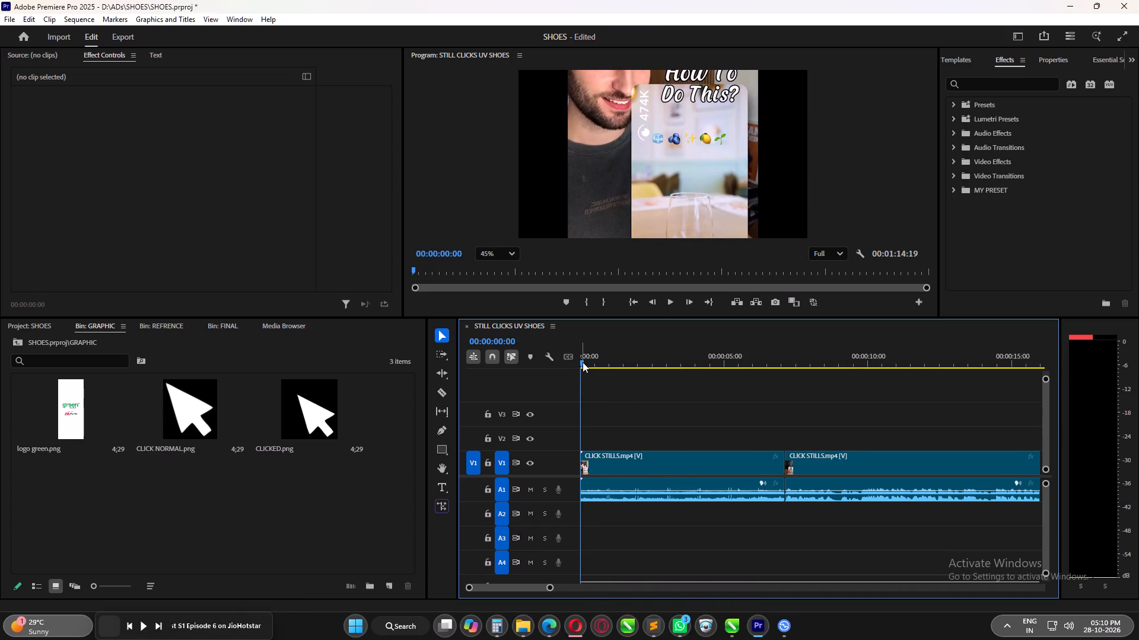
left_click_drag(583, 362, 600, 363)
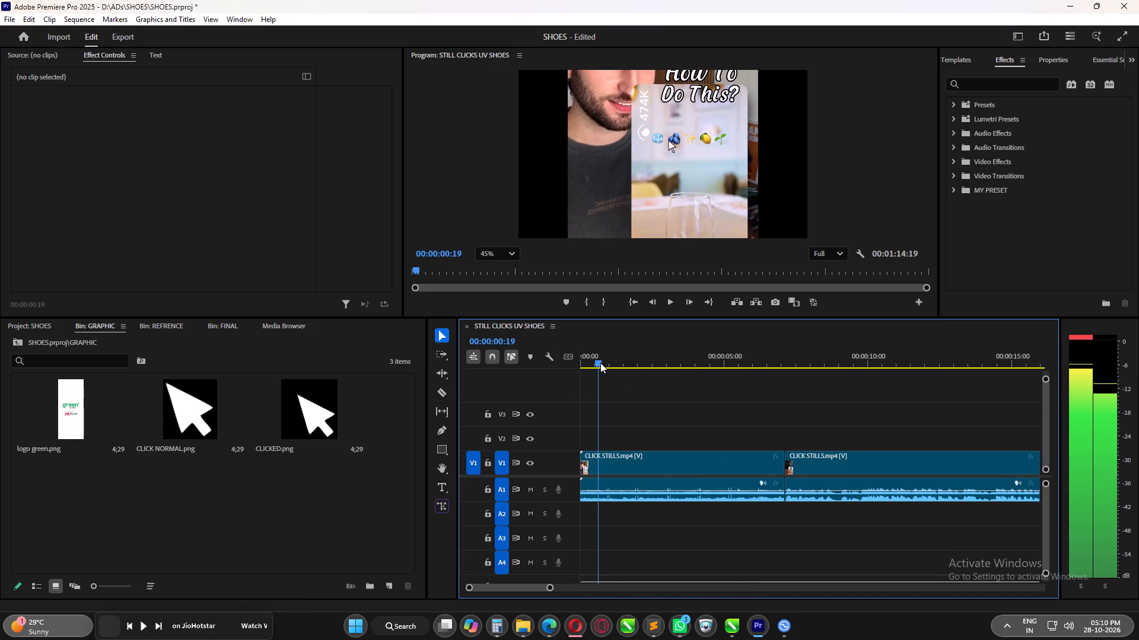
left_click_drag(600, 363, 604, 364)
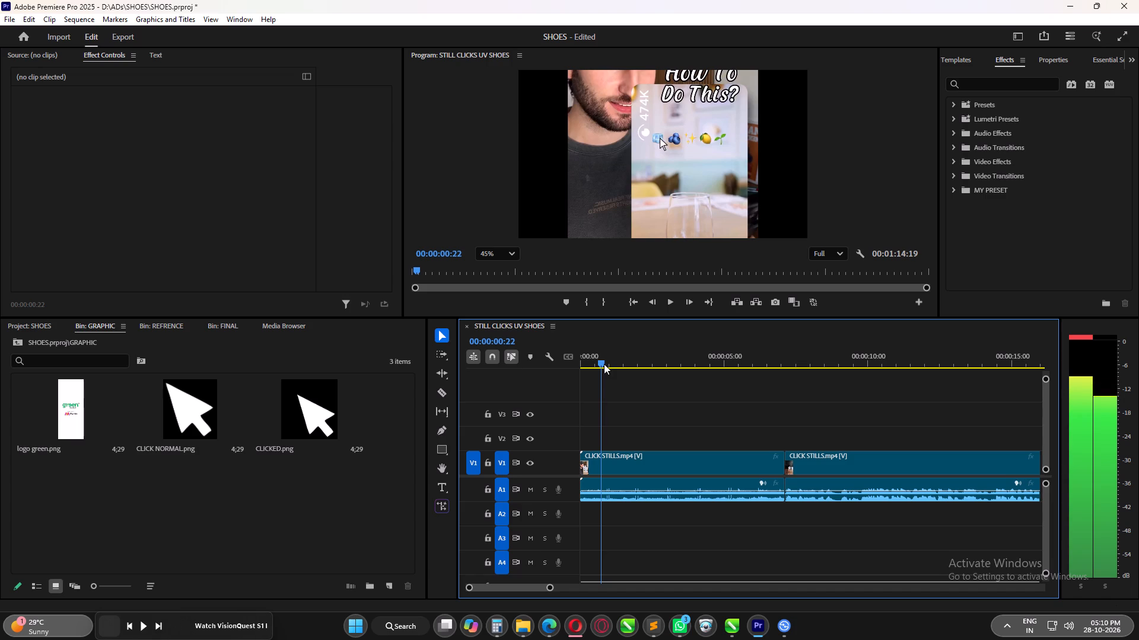
left_click_drag(604, 364, 613, 364)
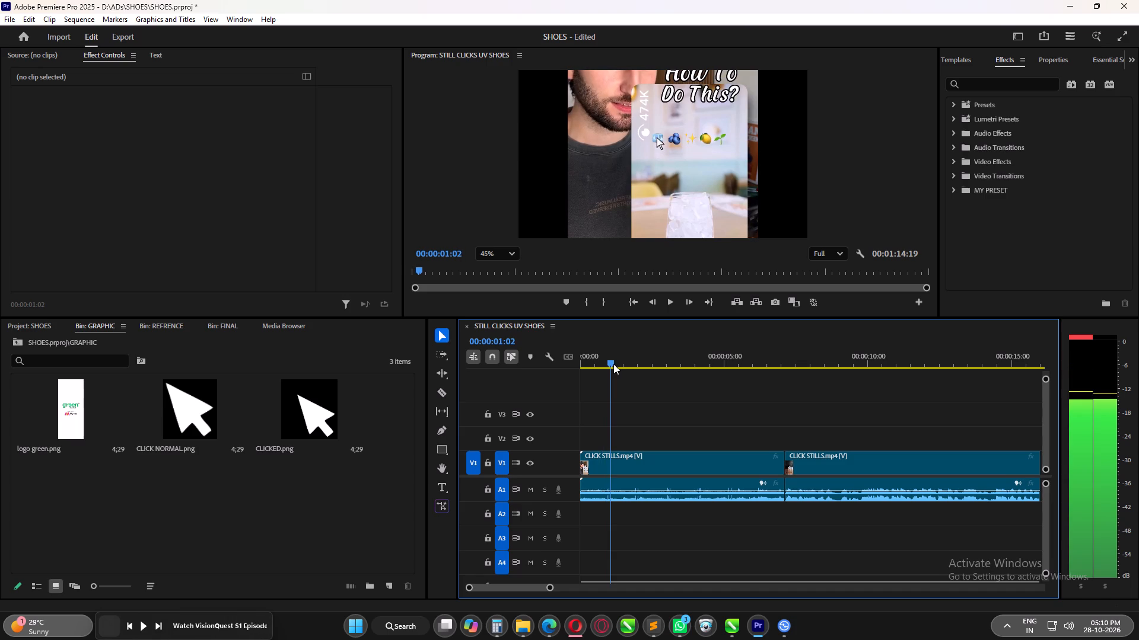
left_click_drag(613, 364, 644, 366)
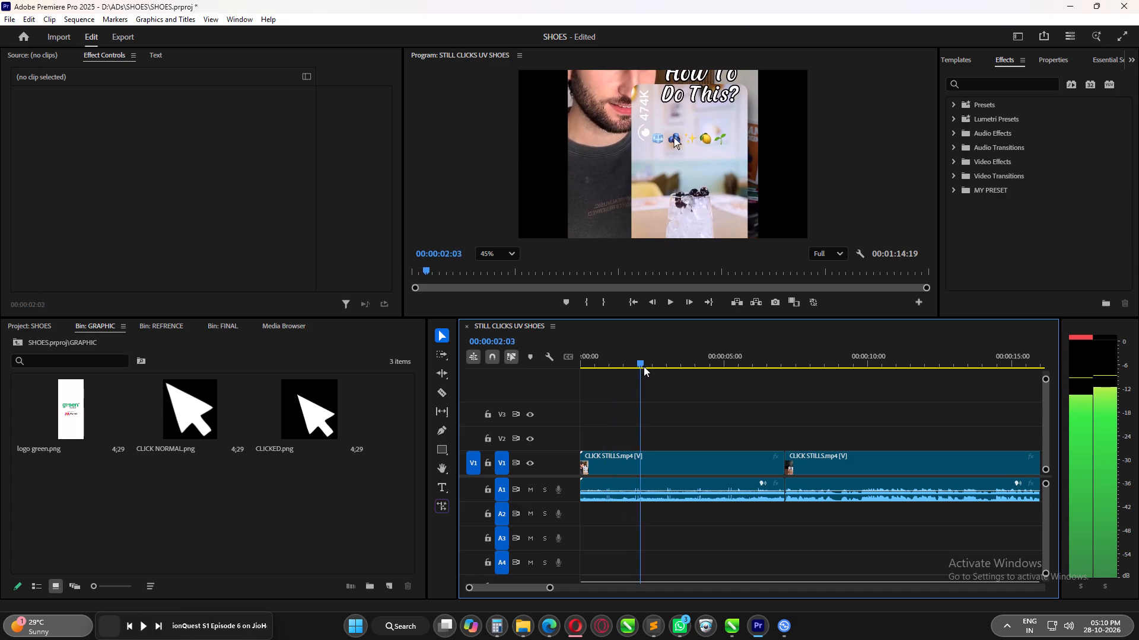
left_click_drag(644, 366, 689, 369)
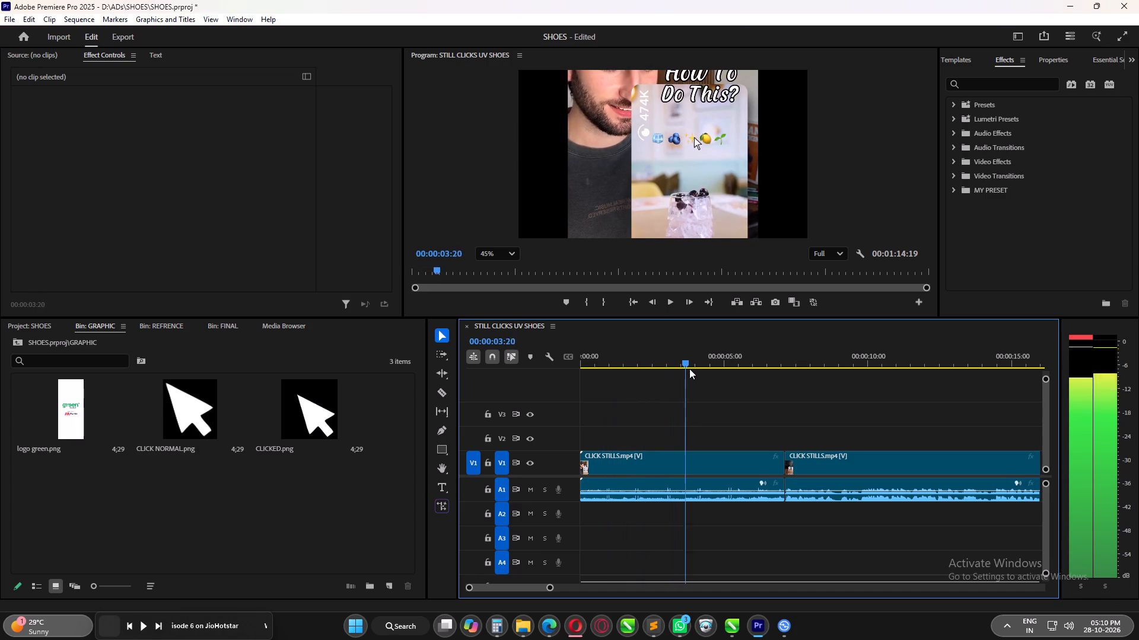
left_click_drag(689, 369, 737, 375)
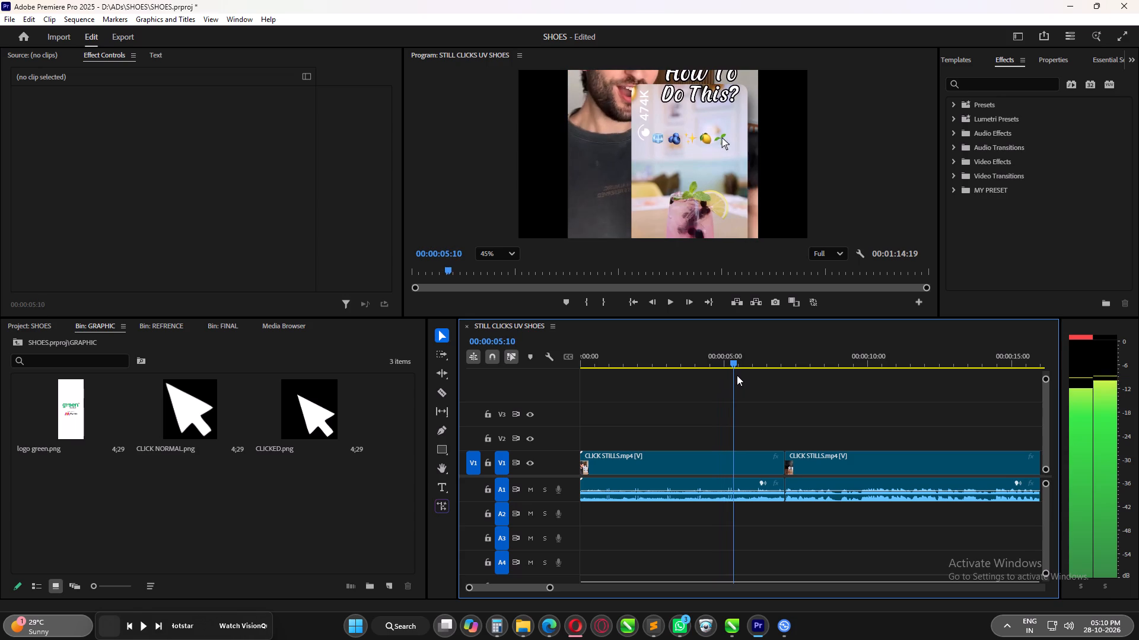
left_click_drag(737, 375, 759, 380)
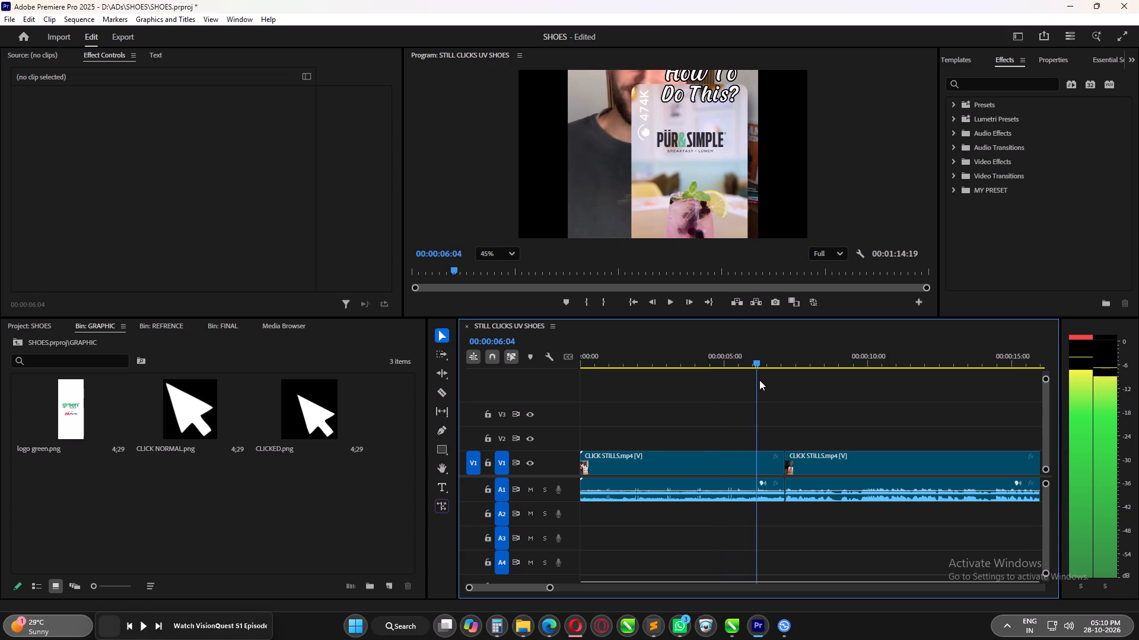
left_click_drag(759, 380, 752, 381)
key("space")
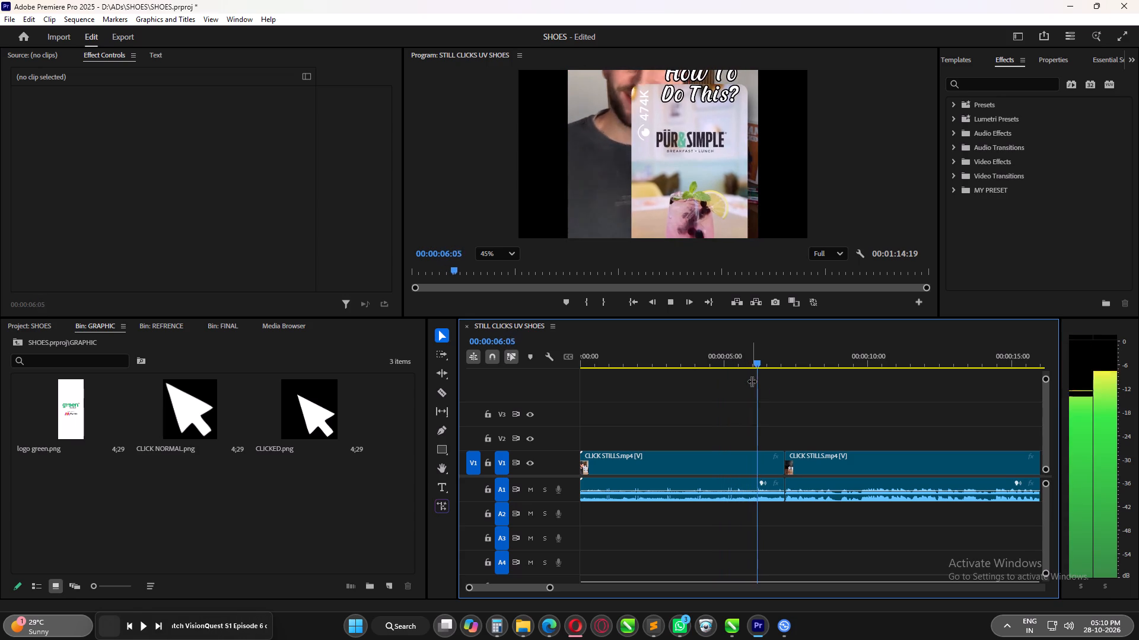
key("space")
left_click(745, 359)
key("space")
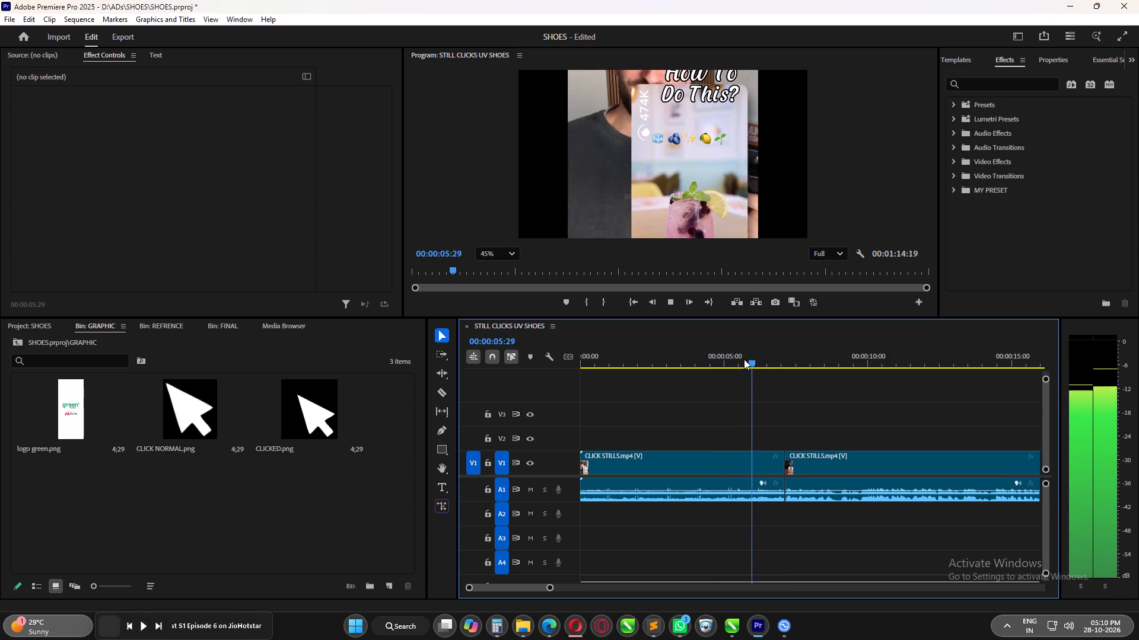
key("space")
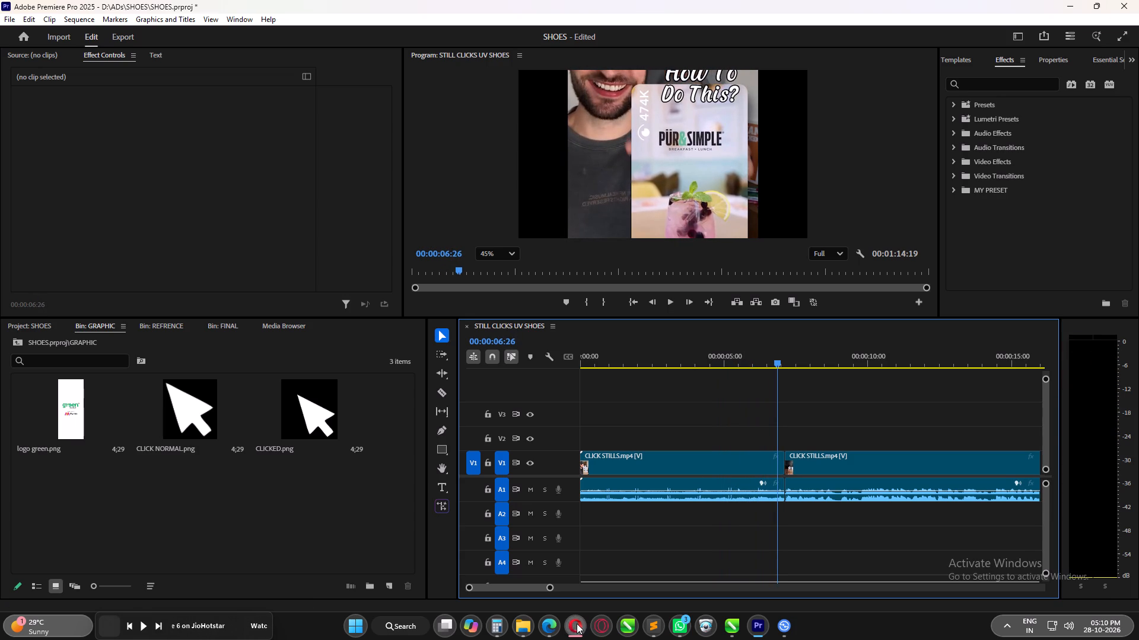
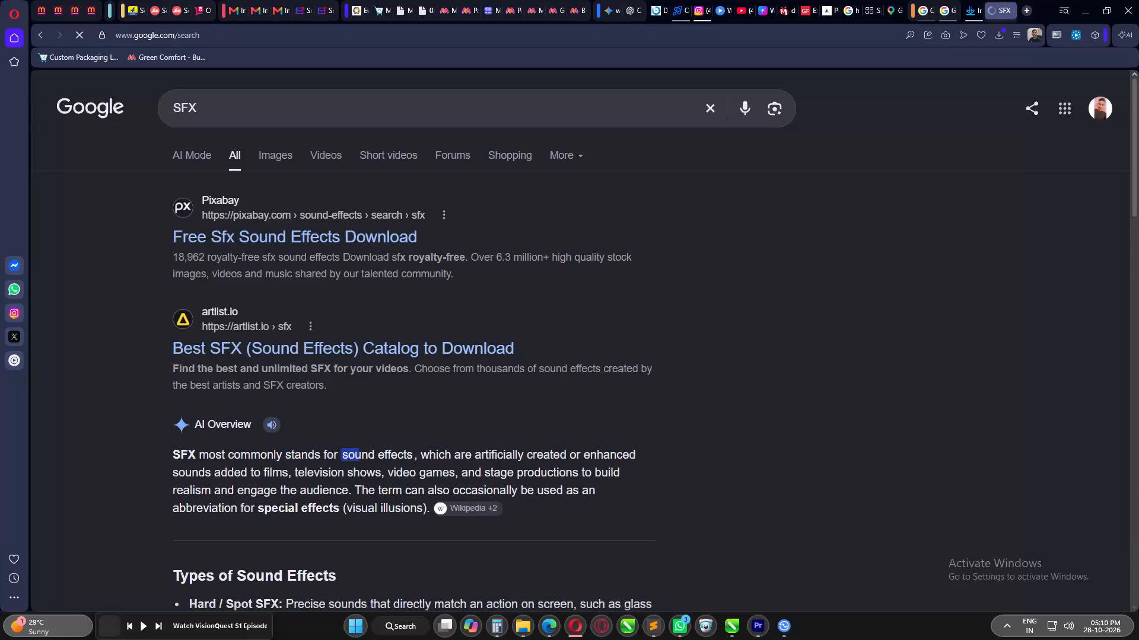
Open Pixabay's free SFX sound effects page from the Google results and search it for BELL.
left_click(244, 240)
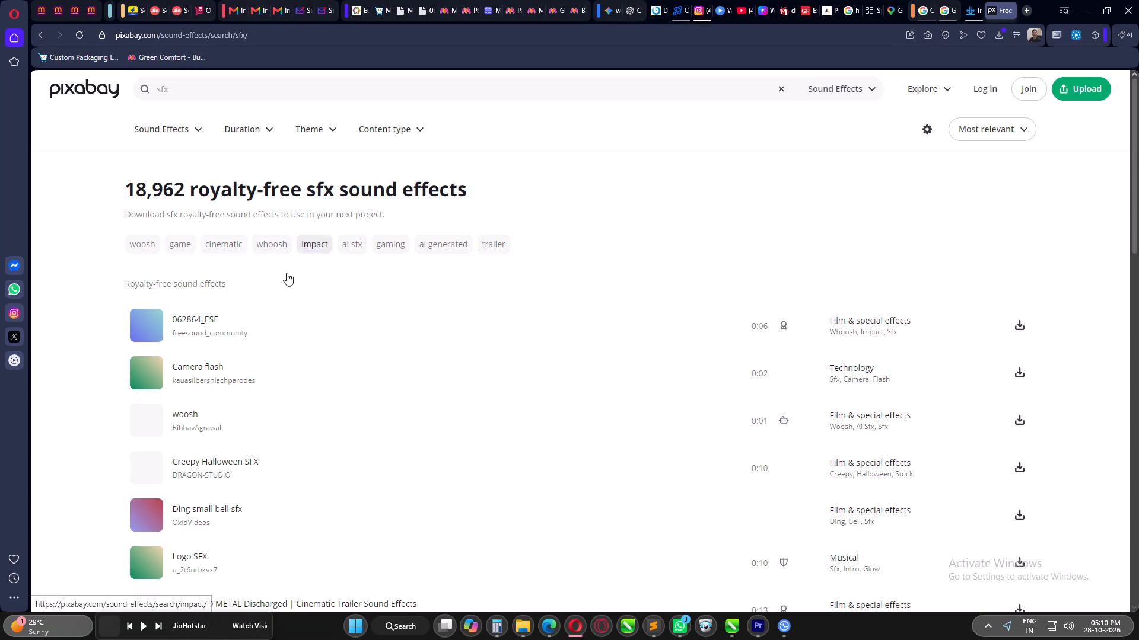
left_click(182, 84)
key("BackSpace")
key("BackSpace")
key("BackSpace")
key("BackSpace")
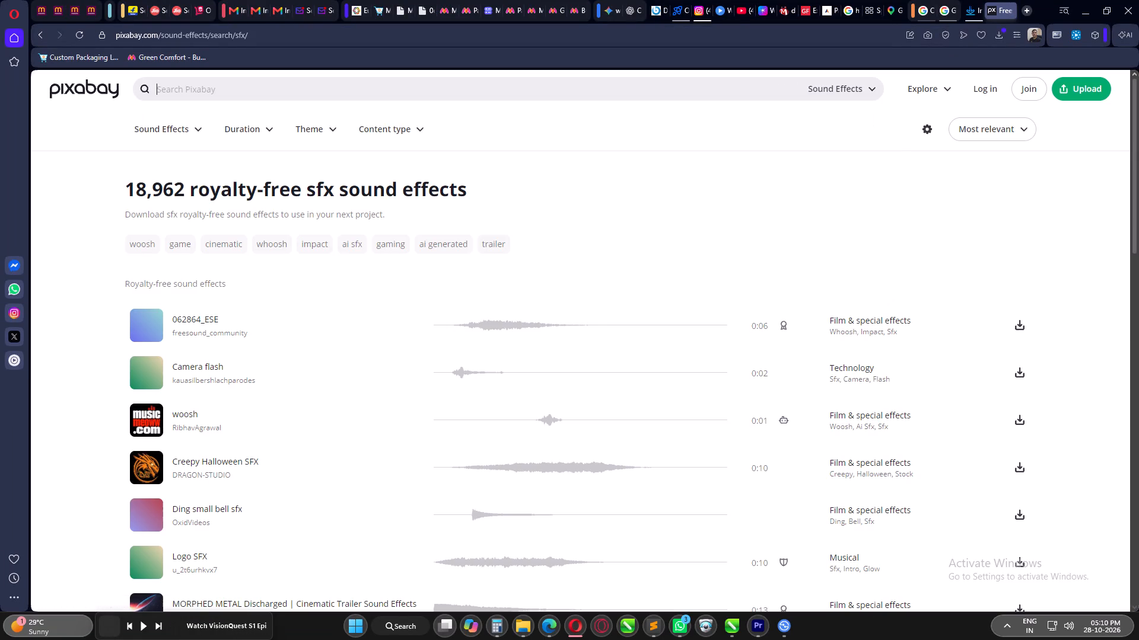
type("BELL")
key("Return")
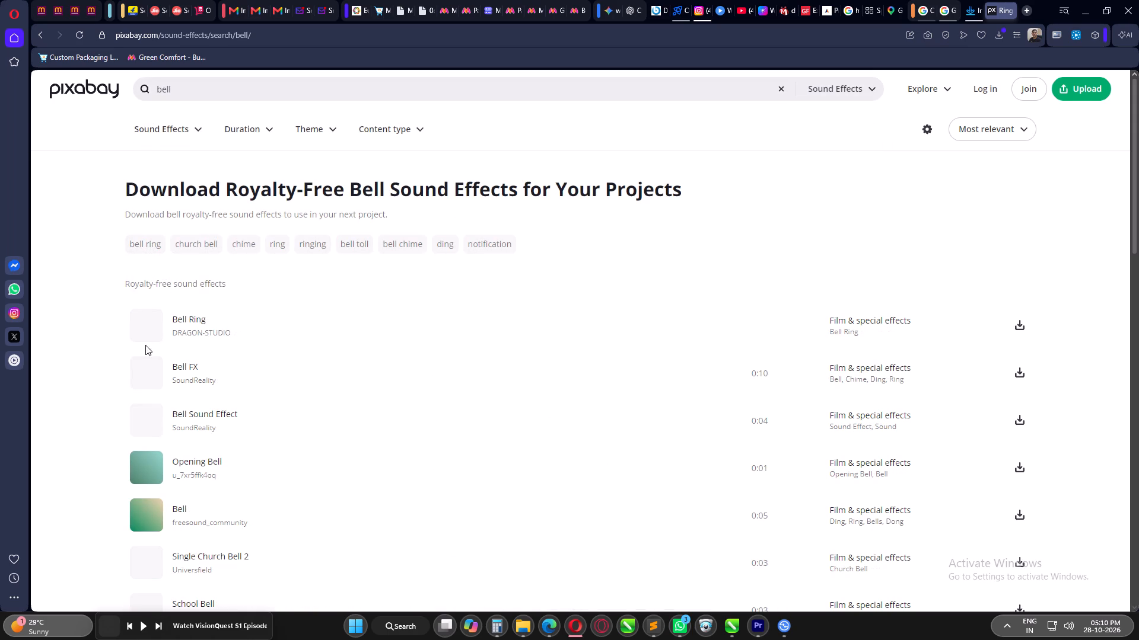
Preview the bell sound results from Bell Ring through Clear Bell Chime, replaying several of them for comparison.
left_click(149, 323)
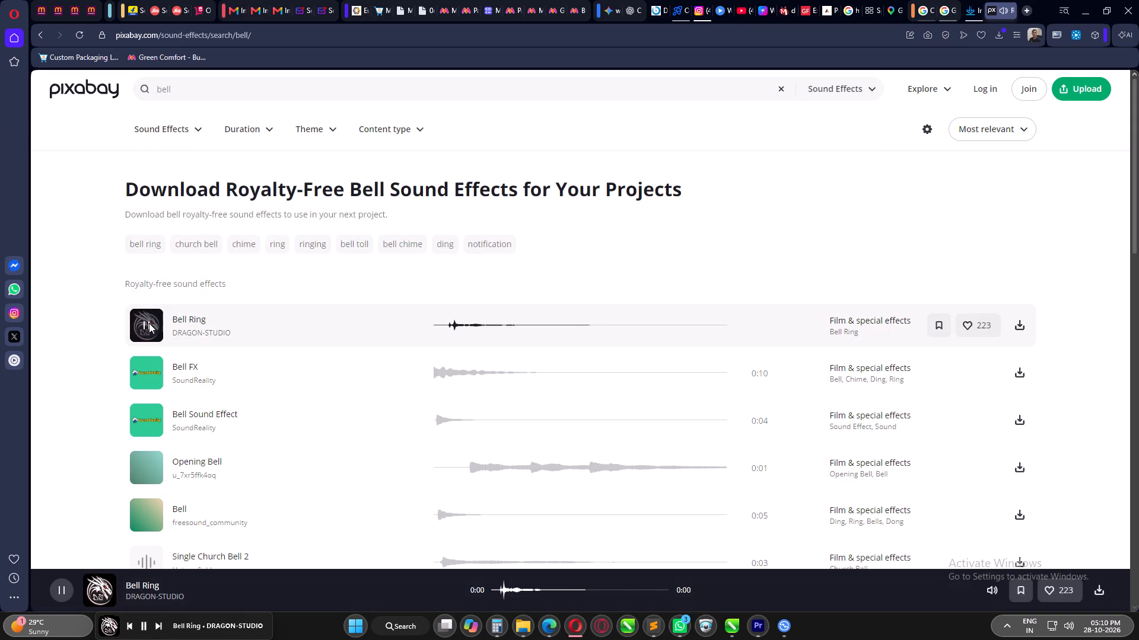
left_click(147, 376)
left_click(145, 416)
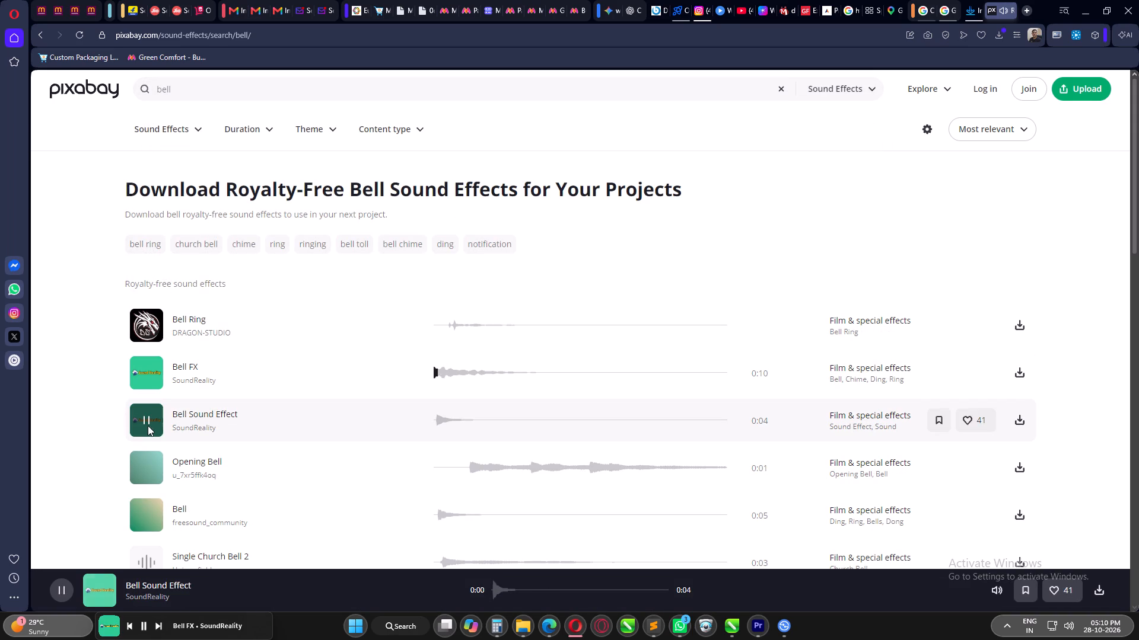
left_click(147, 469)
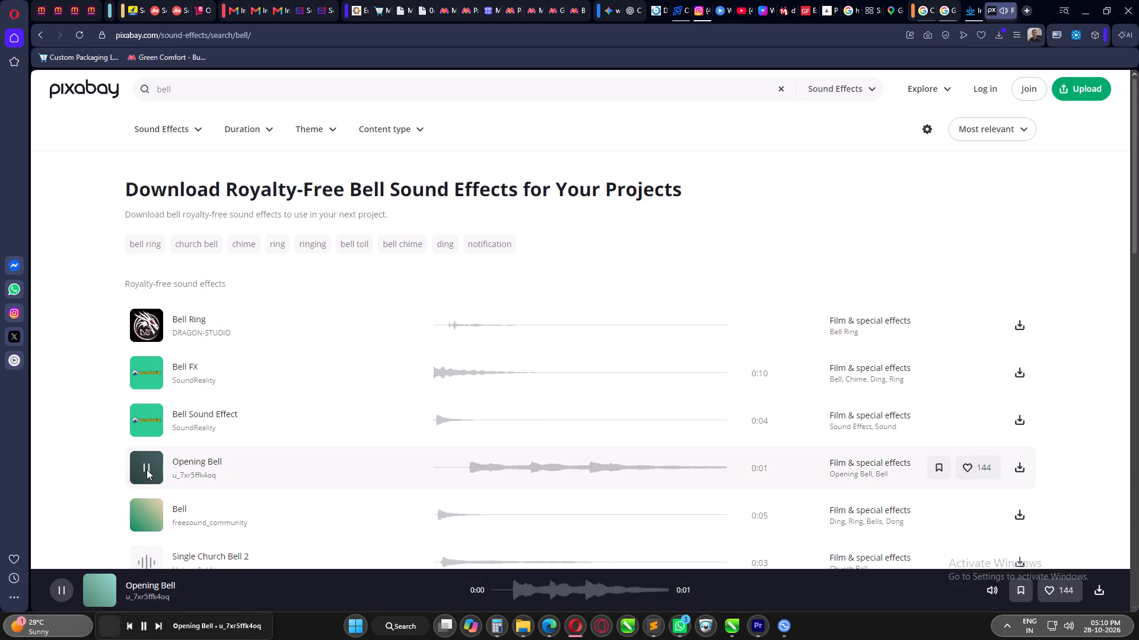
left_click(144, 516)
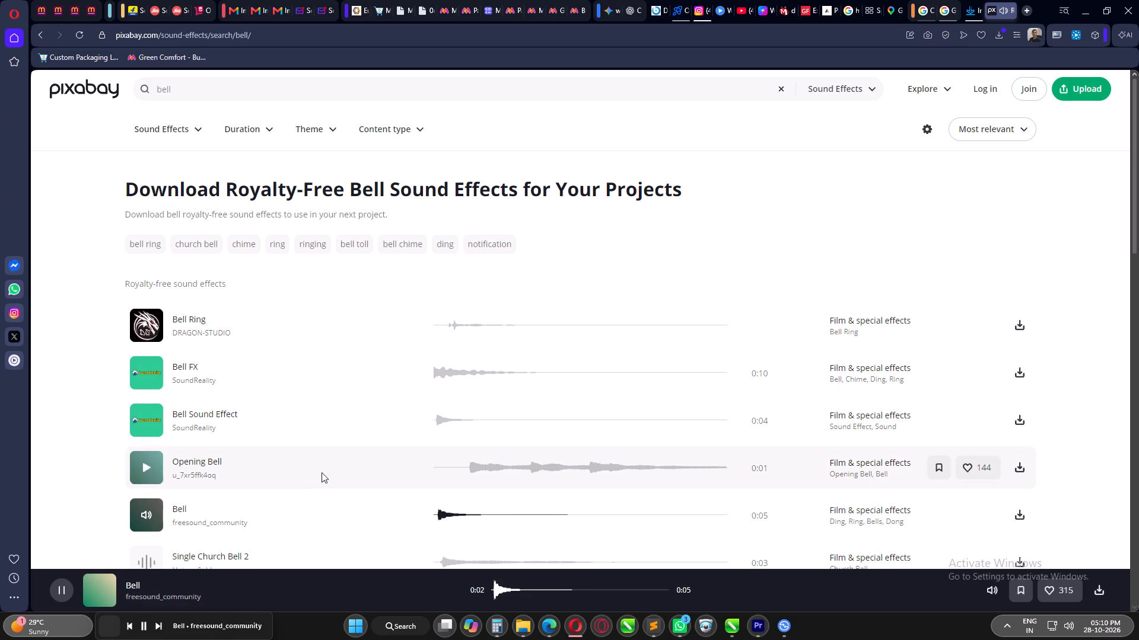
scroll(298, 442, "down", 2)
left_click(146, 444)
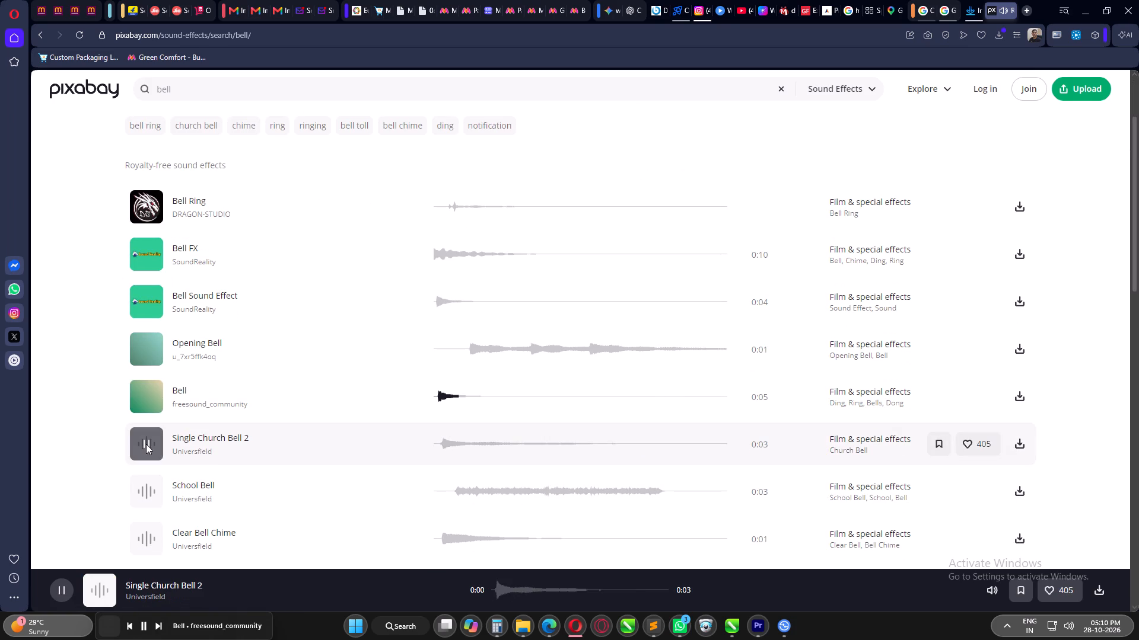
left_click(146, 492)
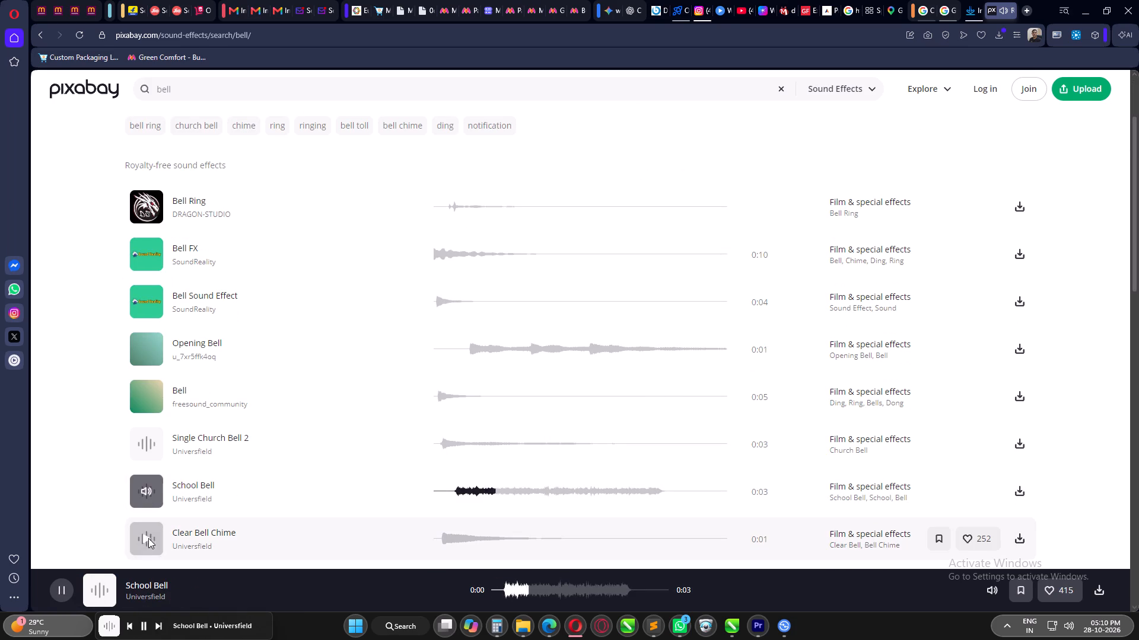
left_click(148, 538)
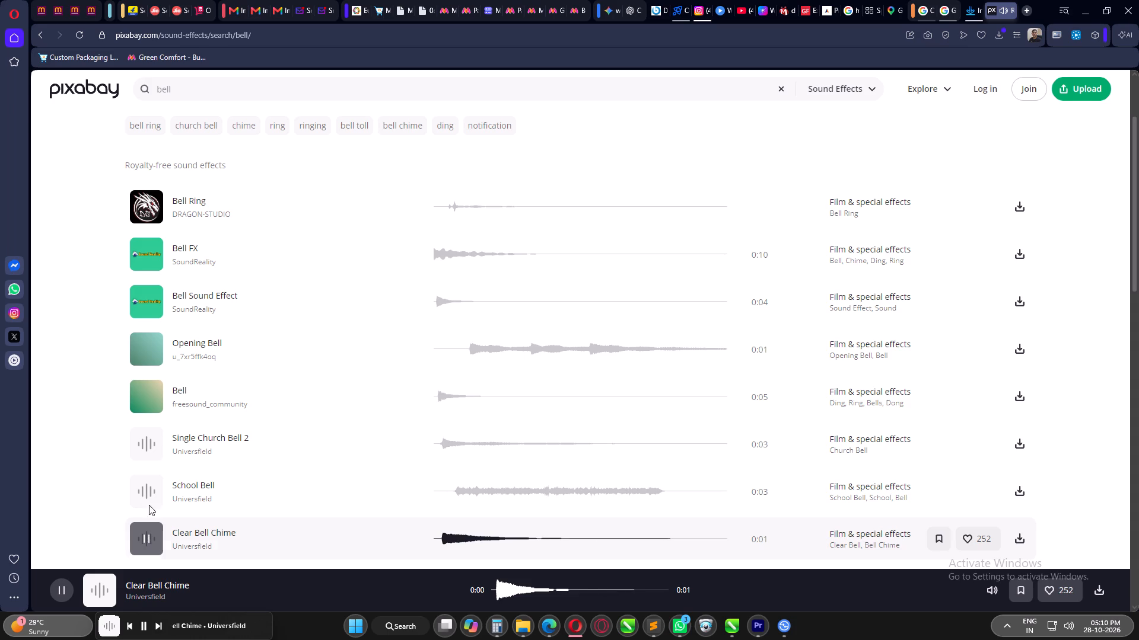
left_click(147, 341)
left_click(150, 300)
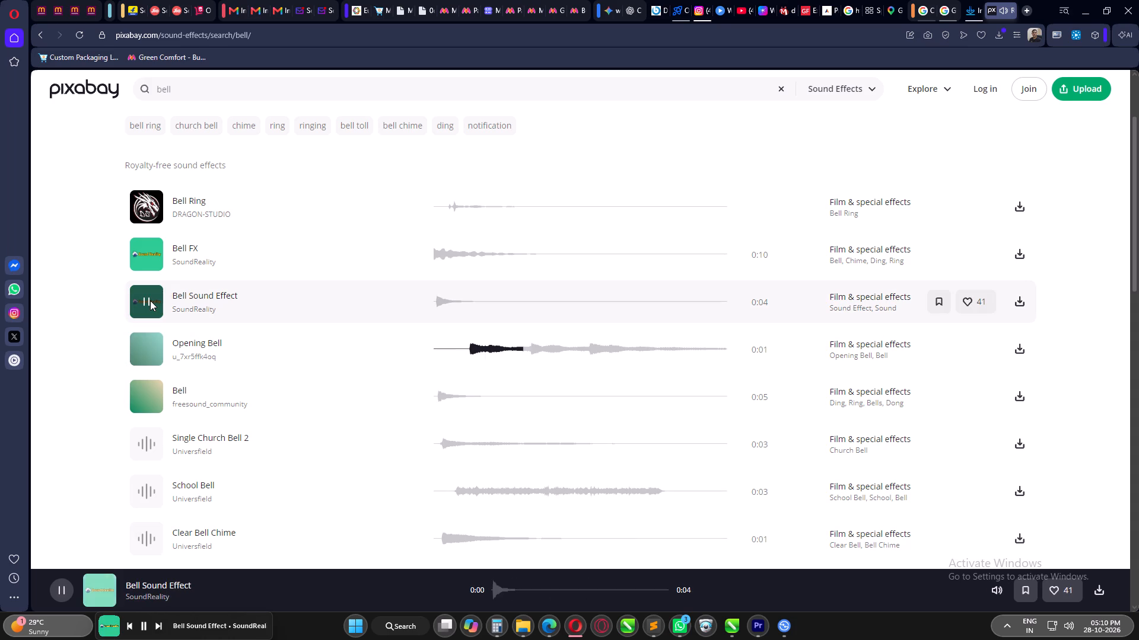
left_click(147, 251)
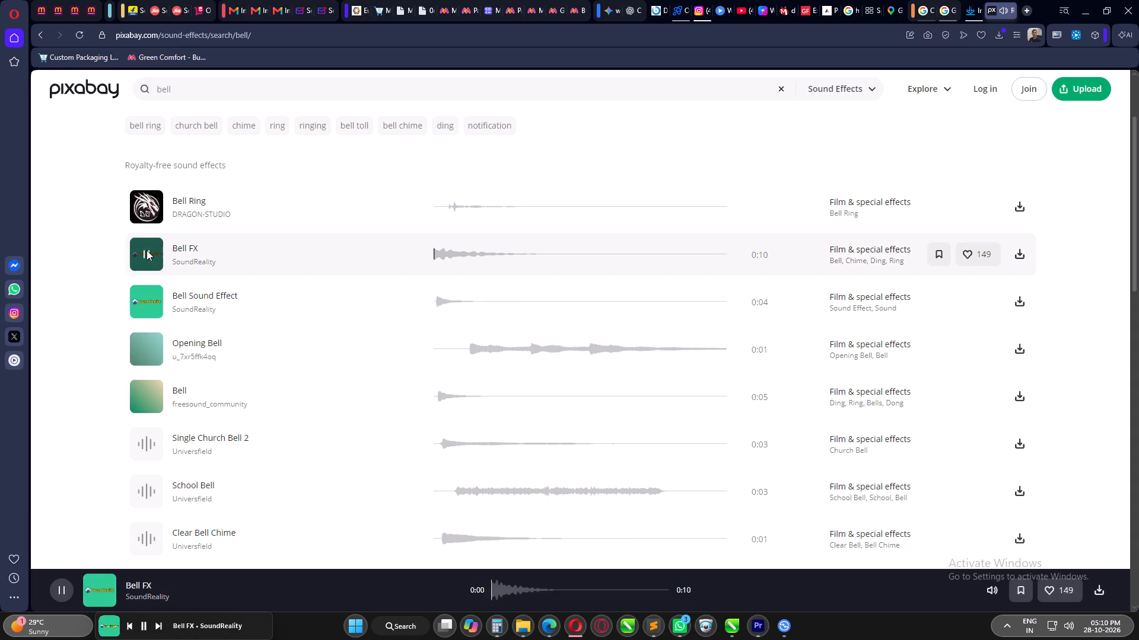
left_click(149, 207)
Switch to Premiere Pro and replay the reference clip's logo reveal from about 6 seconds to hear its sound.
left_click(760, 625)
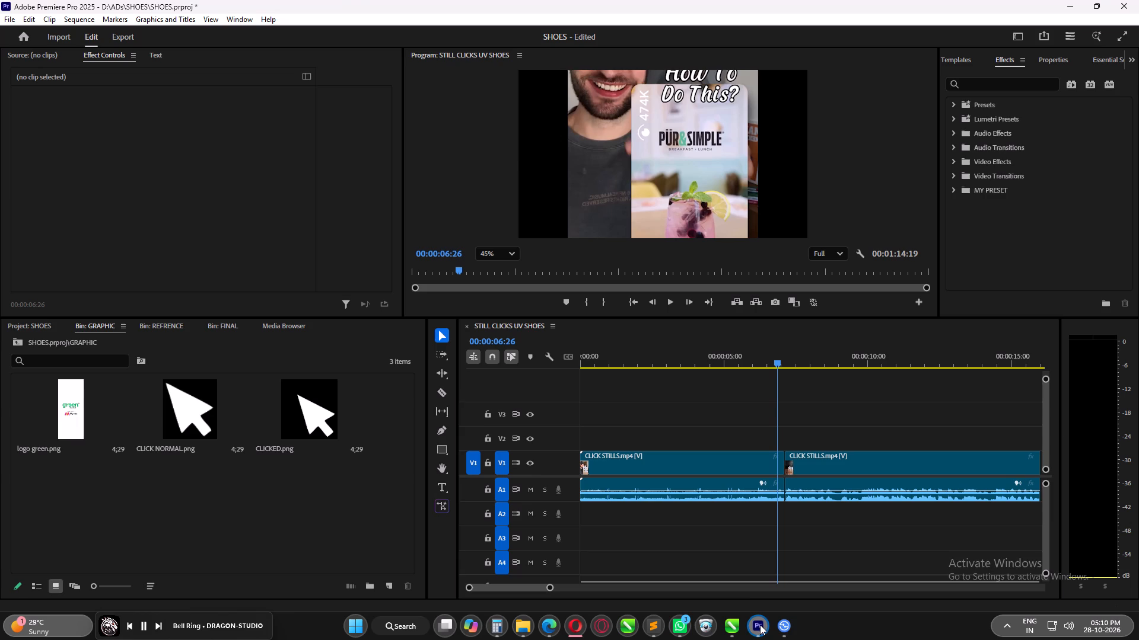
left_click_drag(774, 360, 753, 360)
key("space")
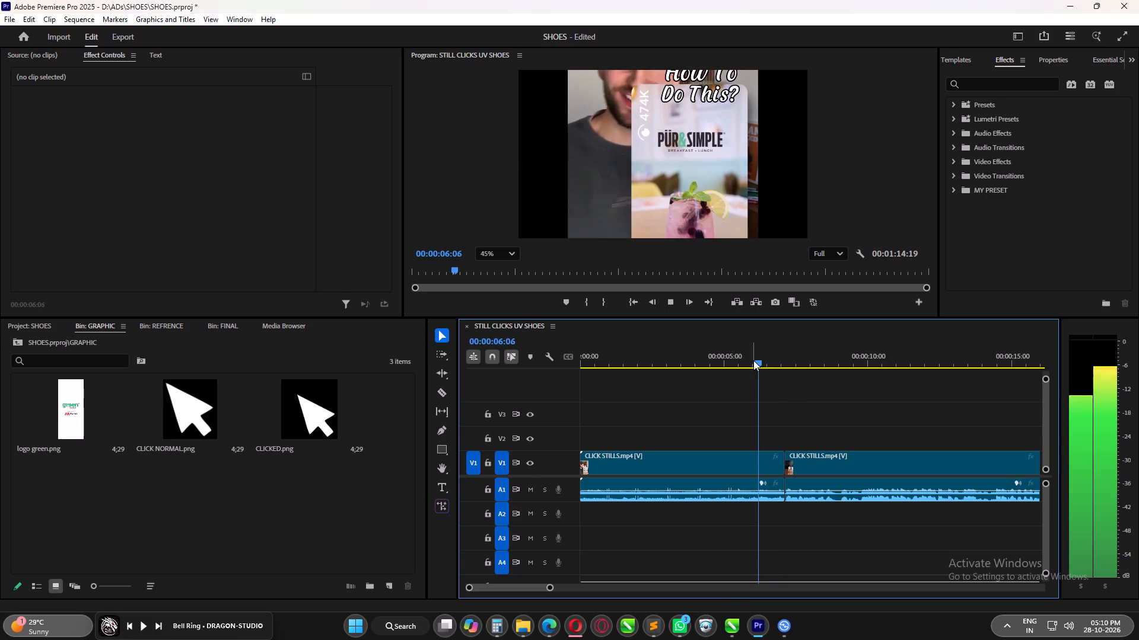
key("space")
left_click(1070, 0)
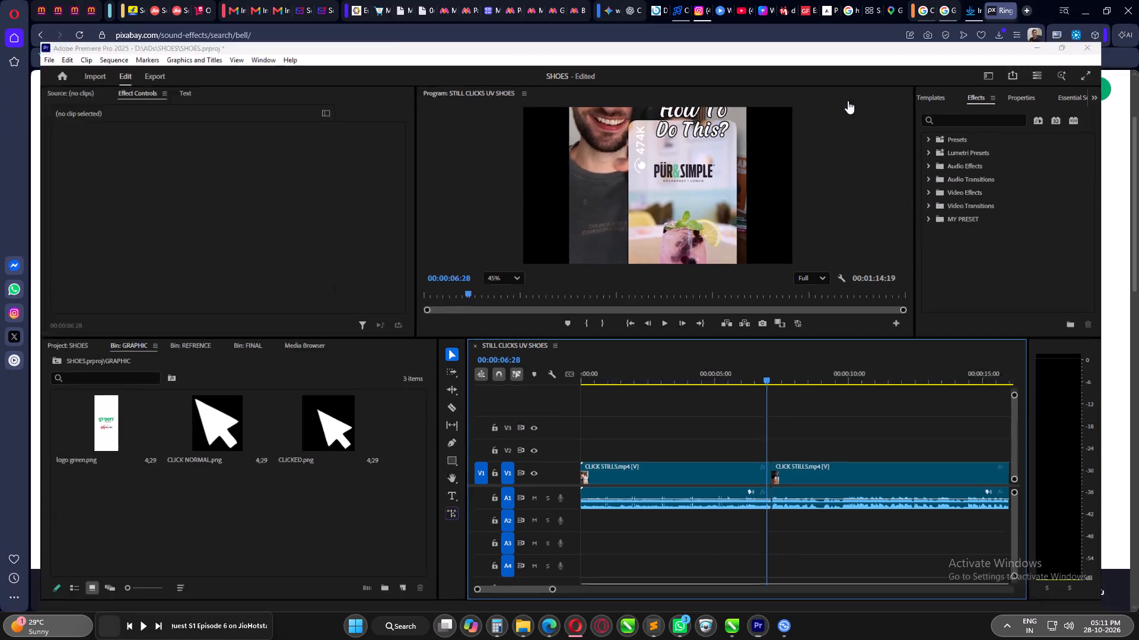
Back in the browser, replay Bell FX, Bell Ring and Bell Sound Effect, and download Bell Sound Effect by SoundReality.
left_click(144, 249)
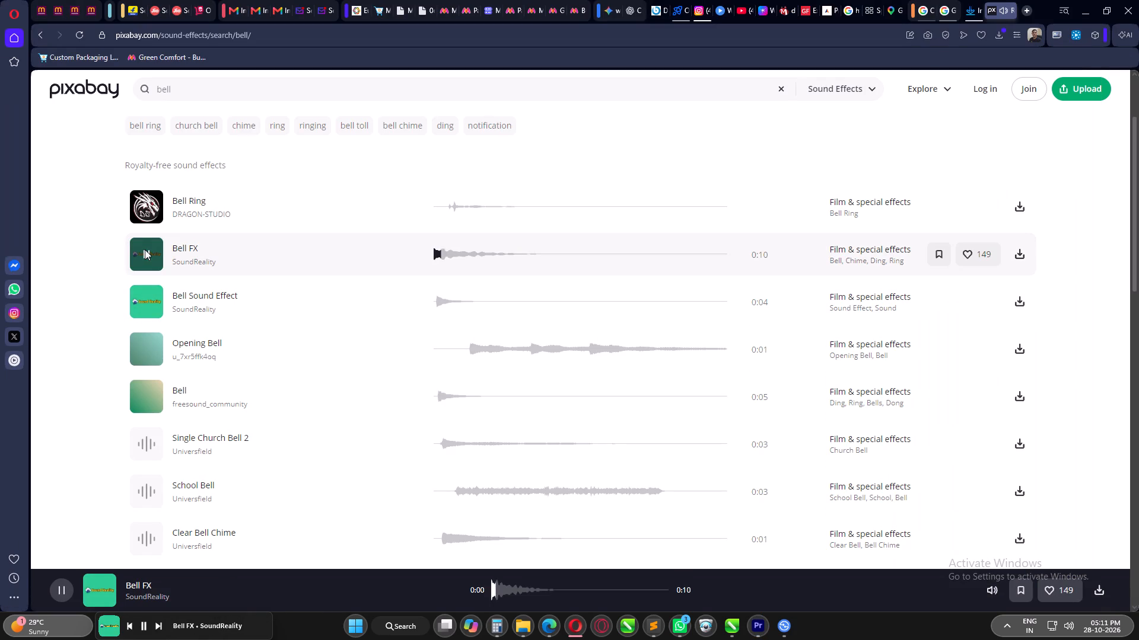
left_click(145, 253)
left_click(147, 206)
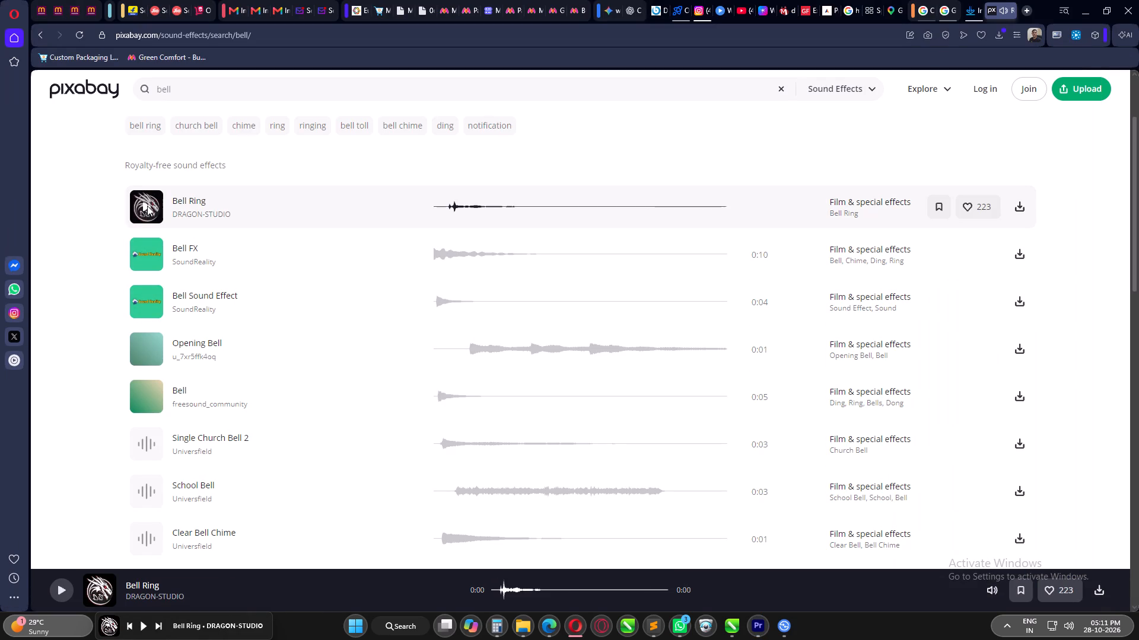
left_click(147, 206)
left_click(148, 302)
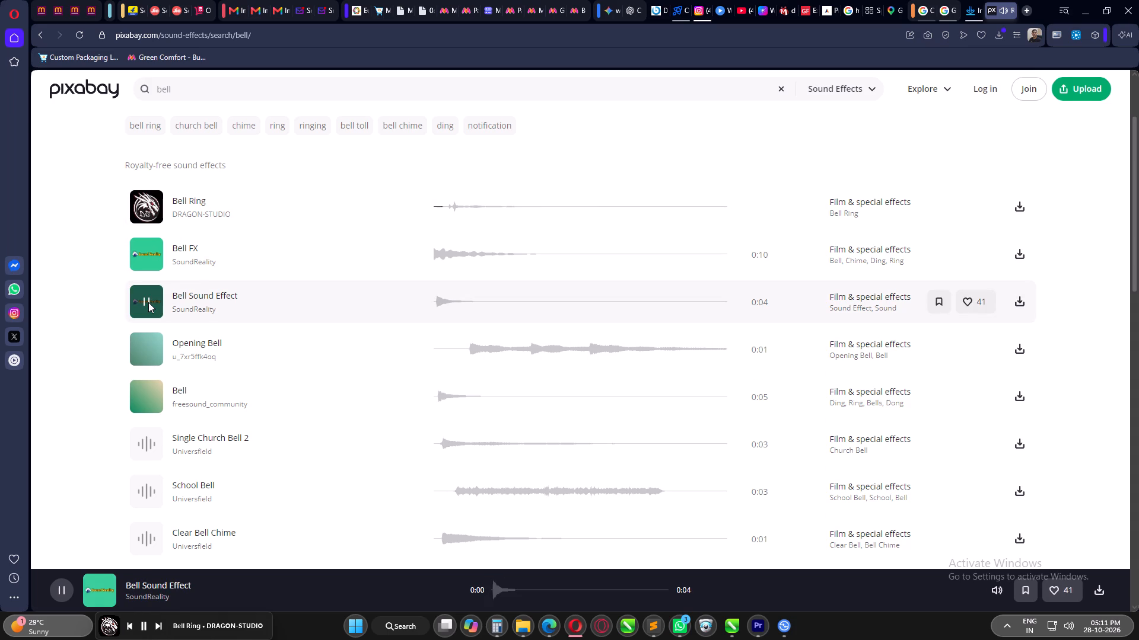
left_click(1019, 300)
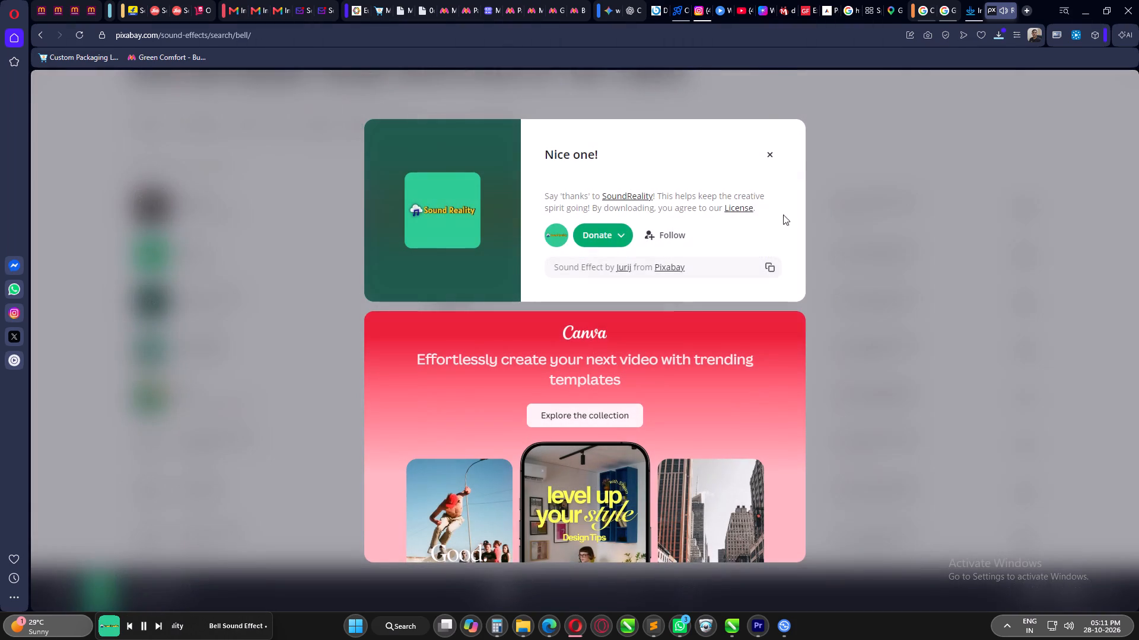
Move the downloaded bell MP3 from Downloads into a new folder named SWFX inside the SHOES folder.
left_click(1008, 81)
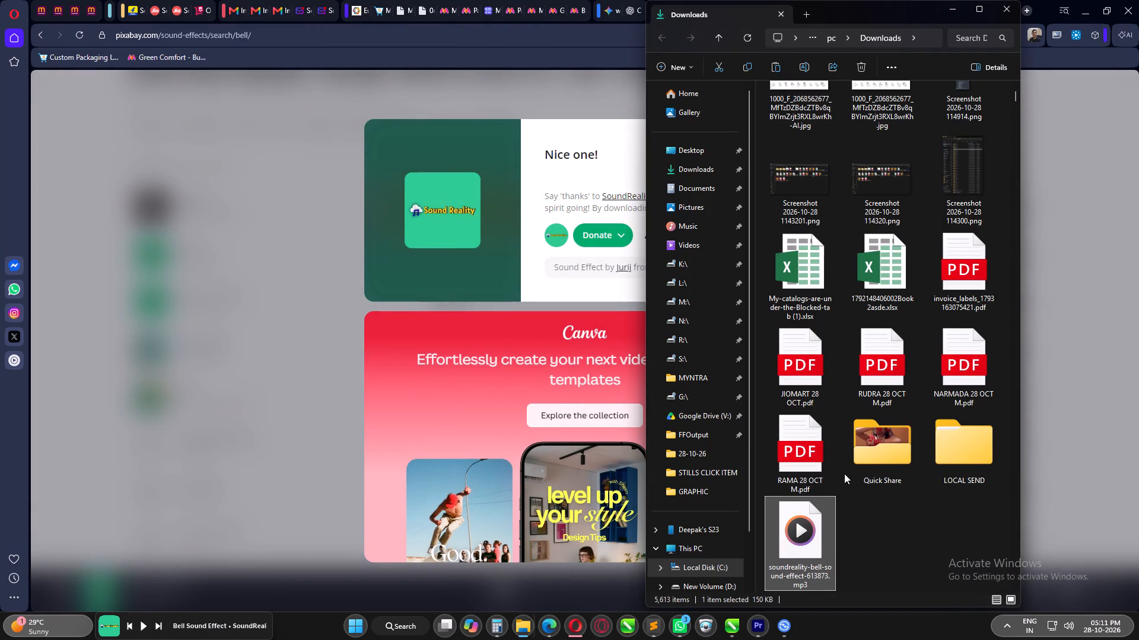
key("ctrl+x")
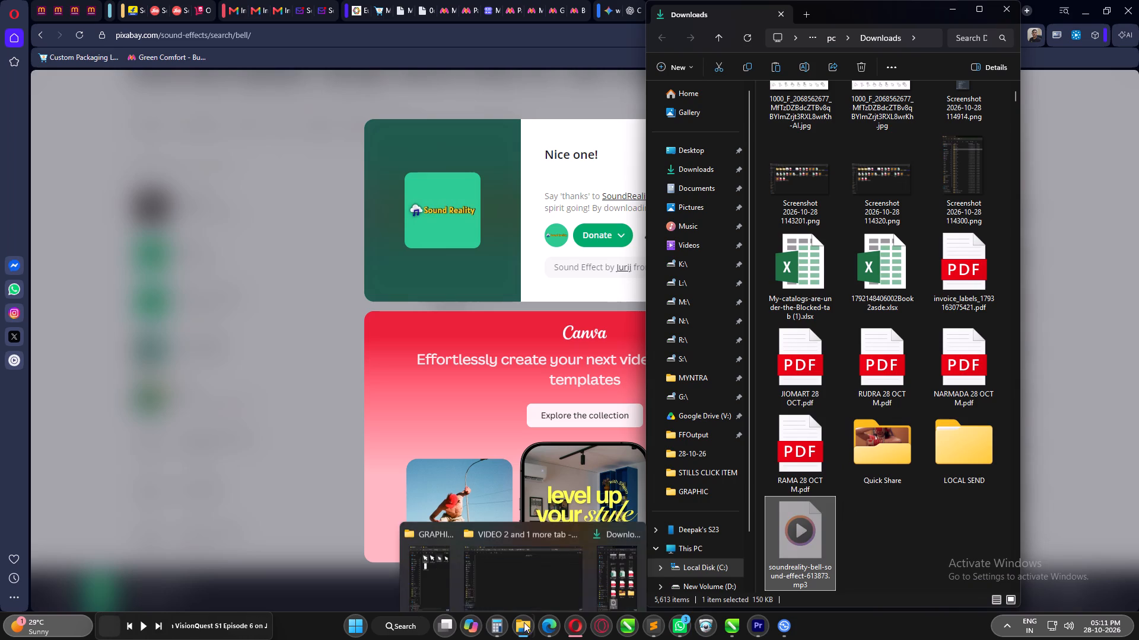
left_click(441, 568)
left_click(944, 367)
key("BackSpace")
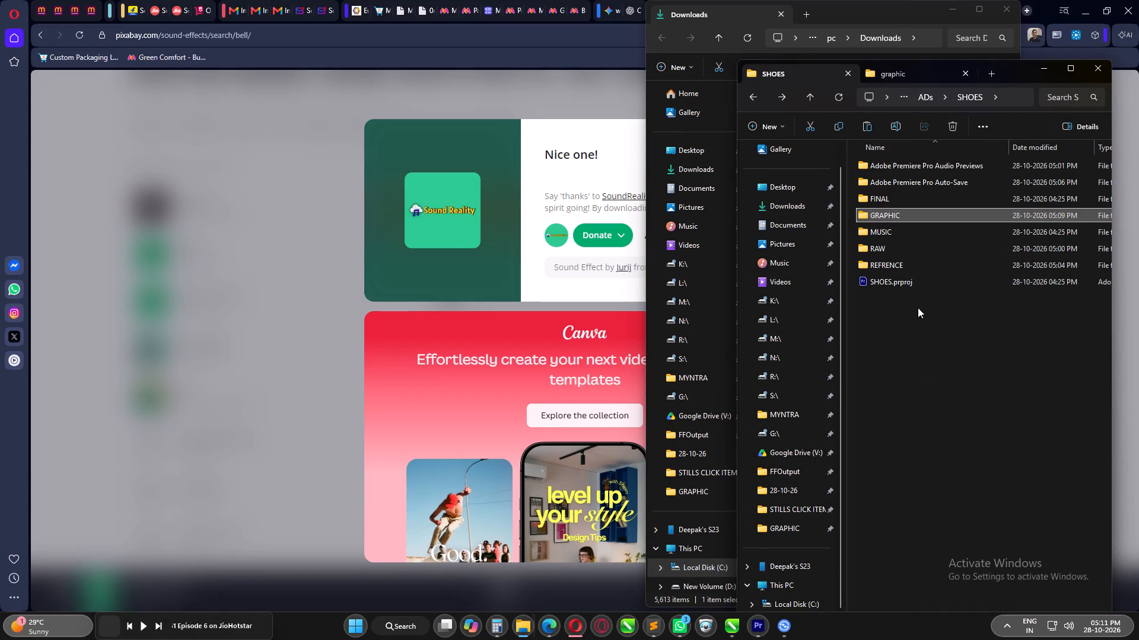
left_click(746, 126)
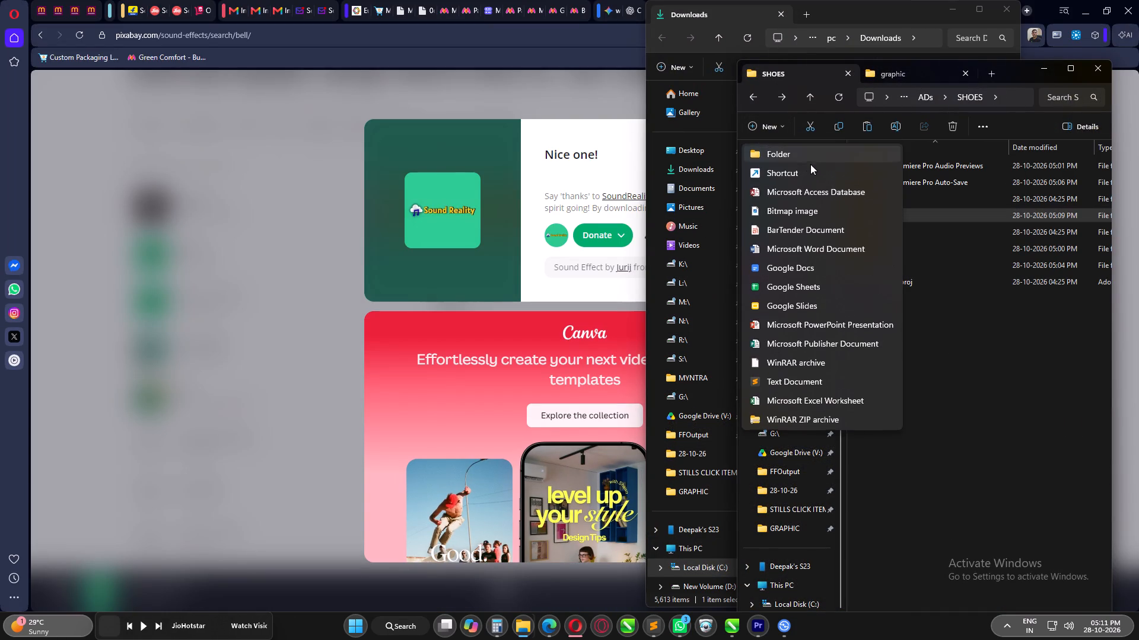
left_click(785, 153)
type("WSFX")
key("Return")
key("Return")
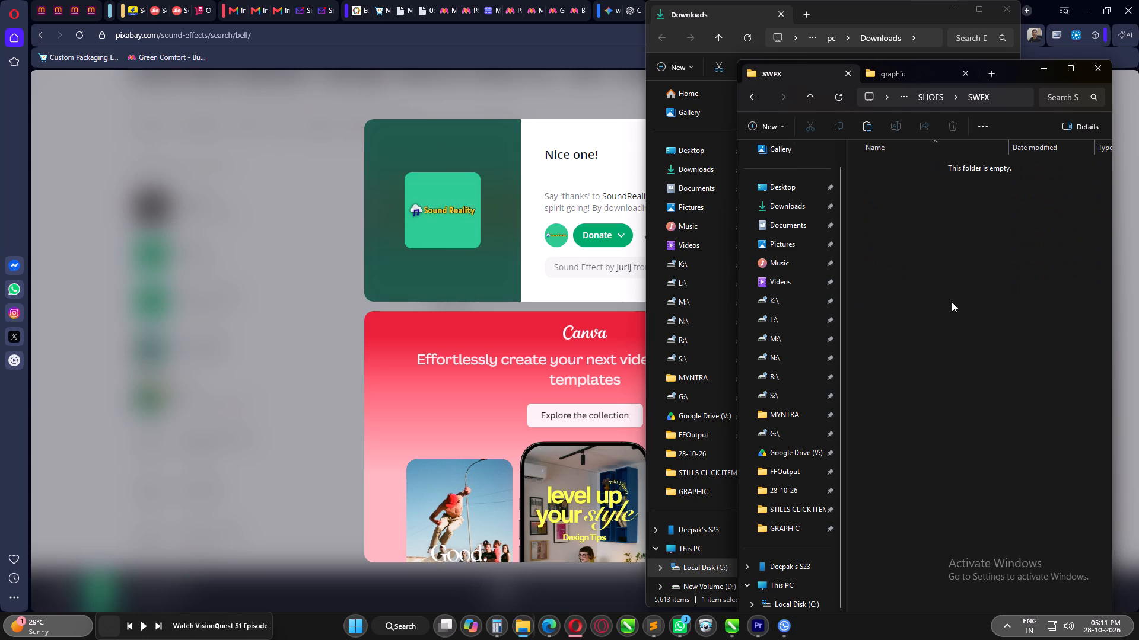
key("ctrl+v")
Rename the SWFX folder in SHOES as SFX and open it.
left_click(755, 100)
left_click(880, 280)
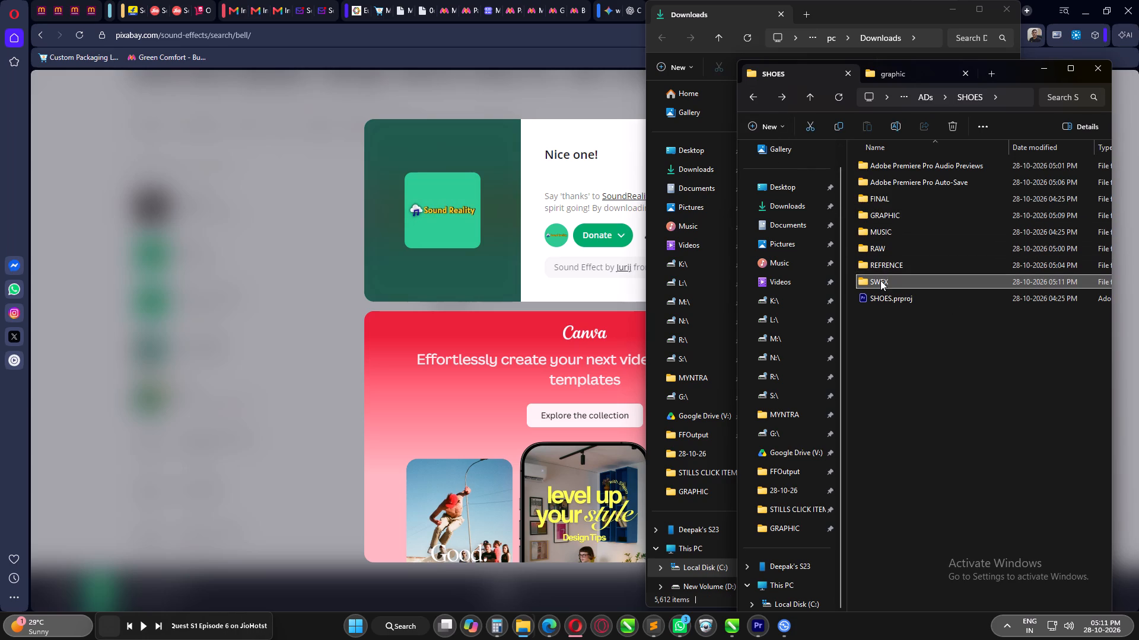
left_click(880, 281)
key("BackSpace")
double_click(922, 285)
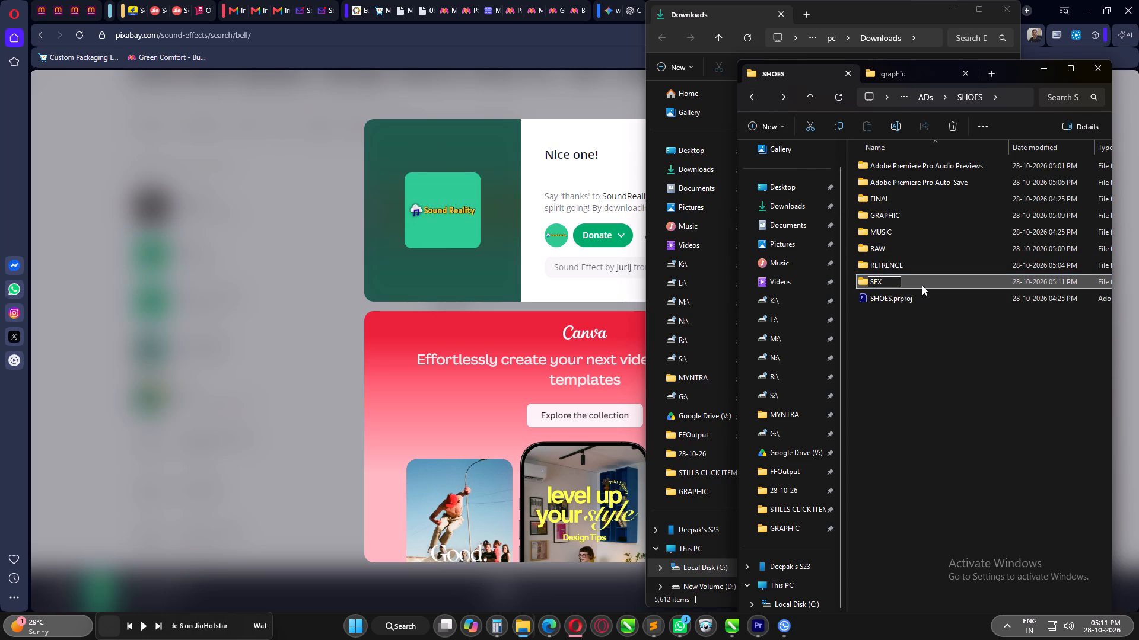
Rename the bell MP3 in the SFX folder as BELL SOUND and minimise both File Explorer windows.
left_click(897, 165)
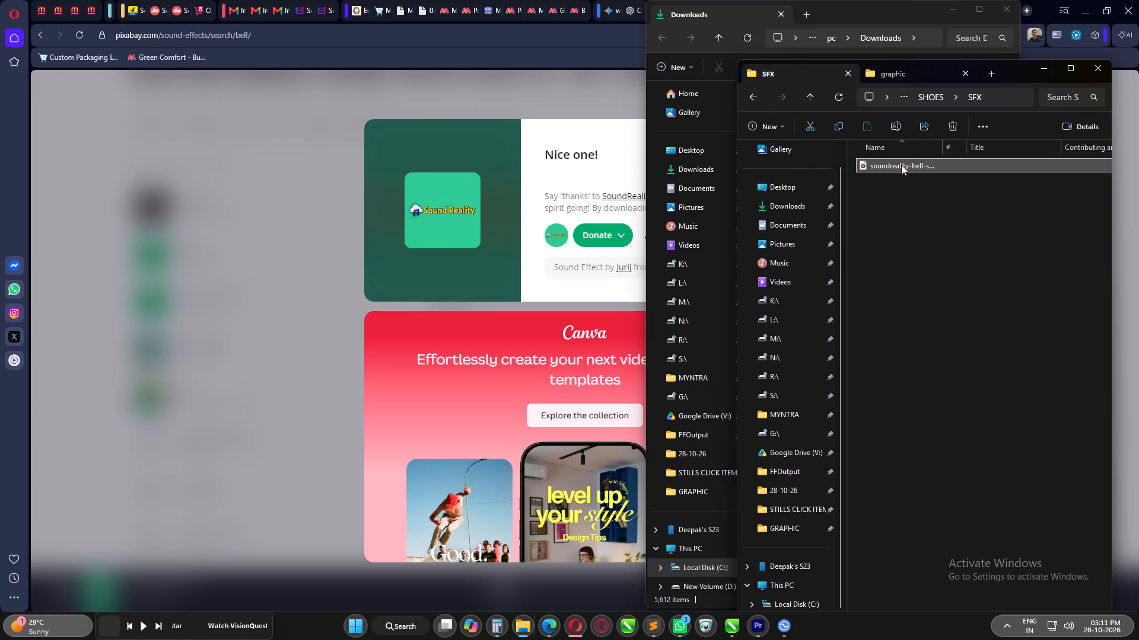
key("F2")
type("BELL SOUND")
key("Return")
left_click(927, 225)
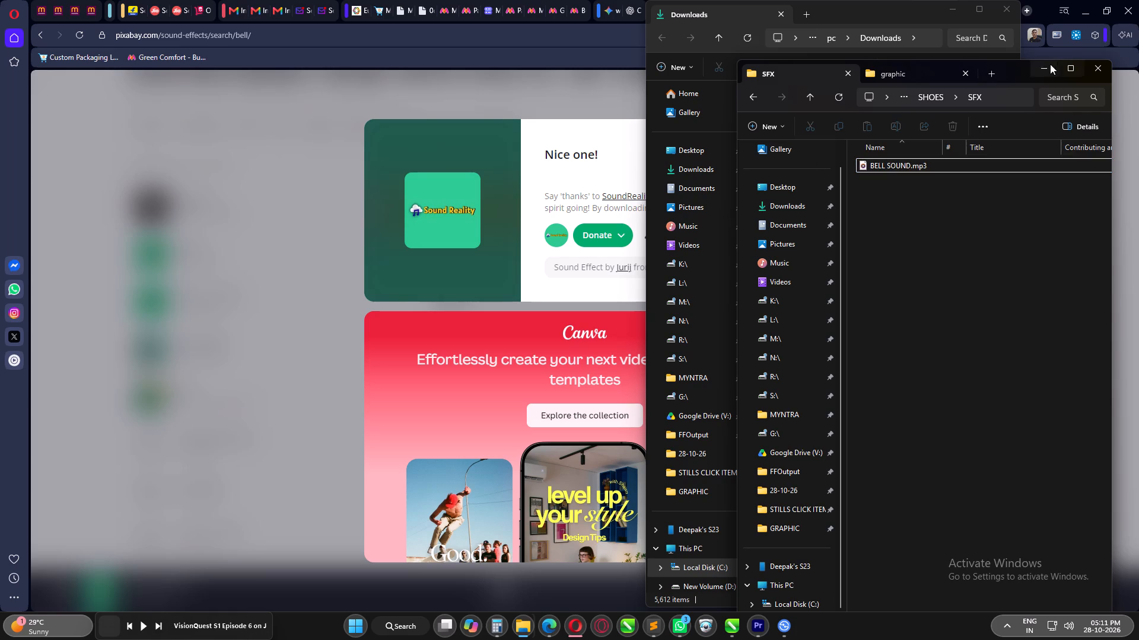
left_click(940, 4)
left_click(1048, 72)
Dismiss Pixabay's download pop-up and search the sound effects for CLICK.
left_click(745, 101)
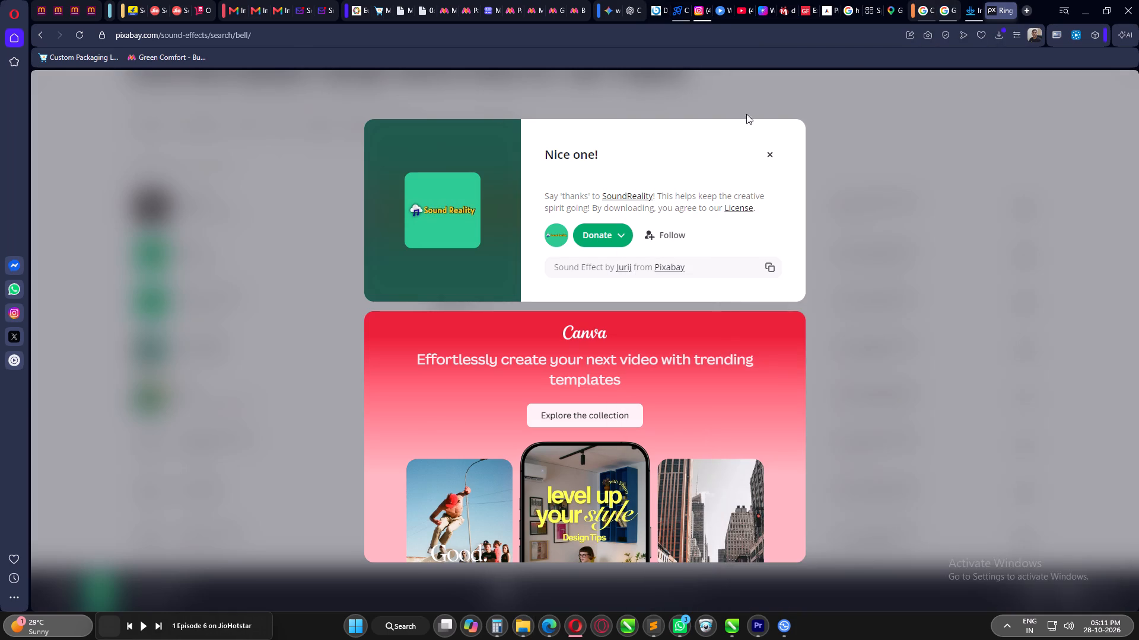
left_click_drag(209, 93, 69, 96)
type("CLI")
type("CK")
key("Return")
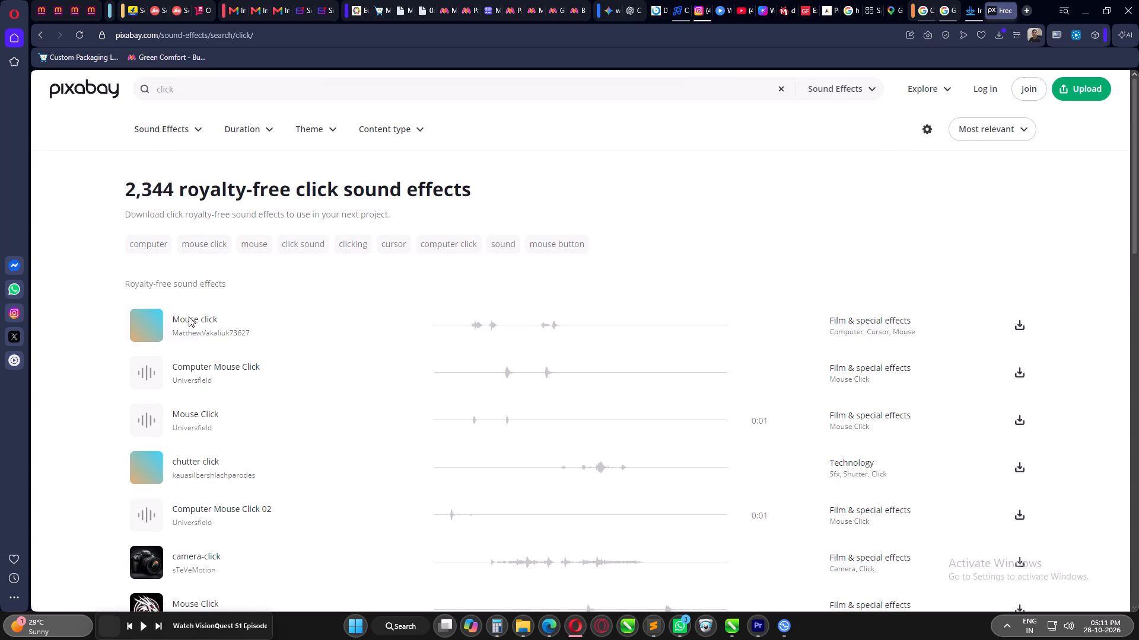
Preview the first five click results, from Mouse click through Computer Mouse Click 02.
left_click(146, 324)
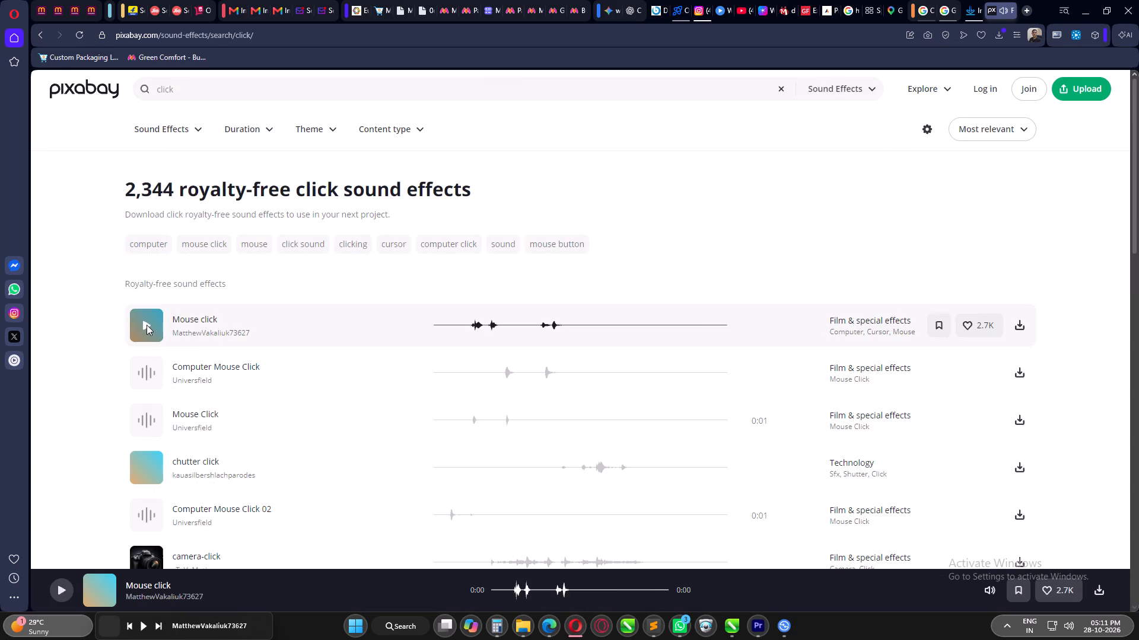
left_click(149, 368)
left_click(145, 416)
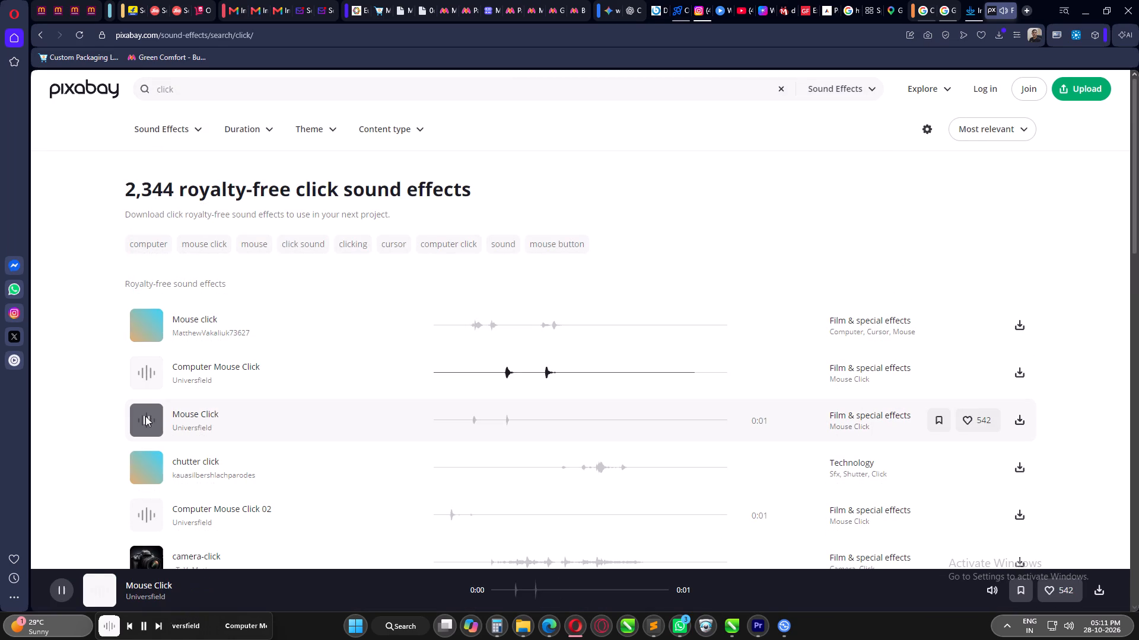
left_click(147, 468)
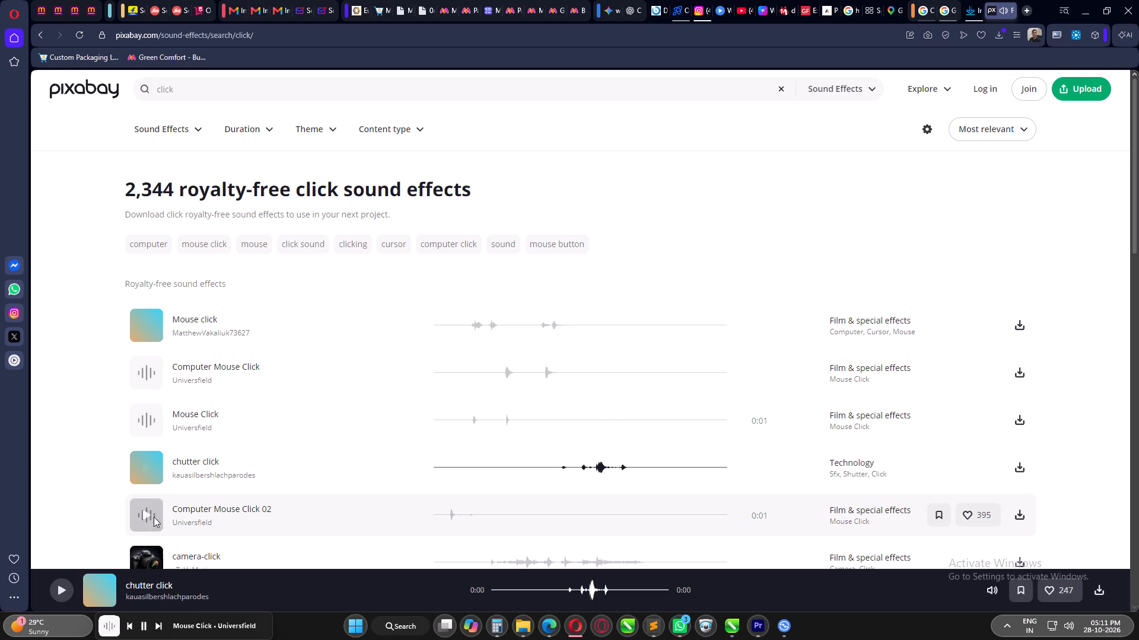
left_click(147, 513)
left_click(170, 88)
left_click_drag(194, 89, 122, 91)
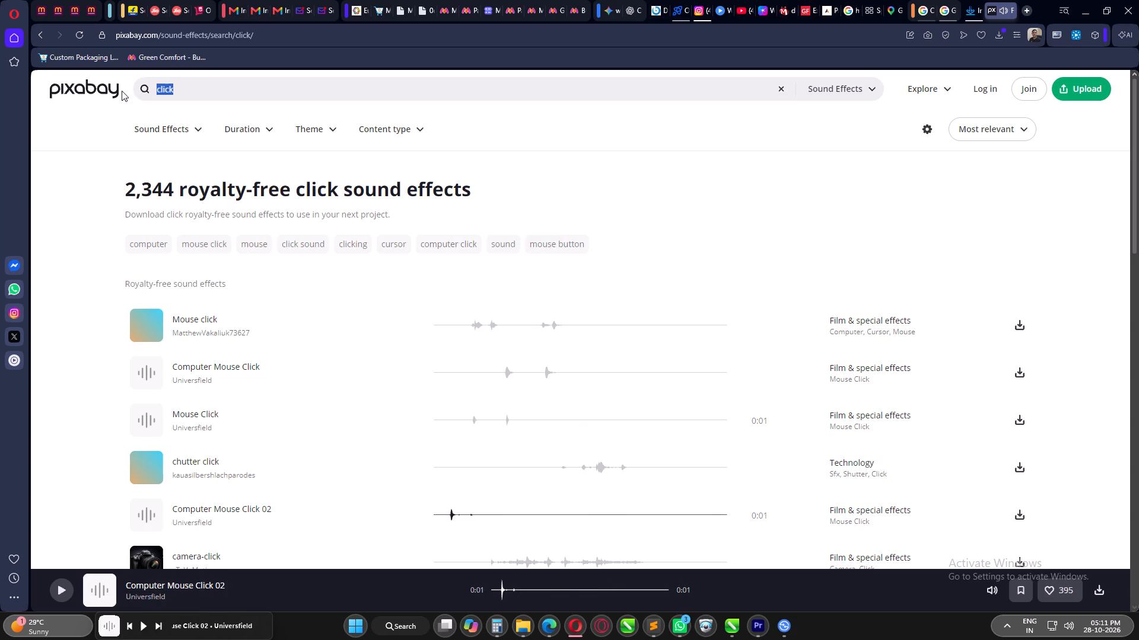
Switch to Premiere Pro, play the reference clip from near its start to hear its click sound, and return to Pixabay.
left_click(750, 625)
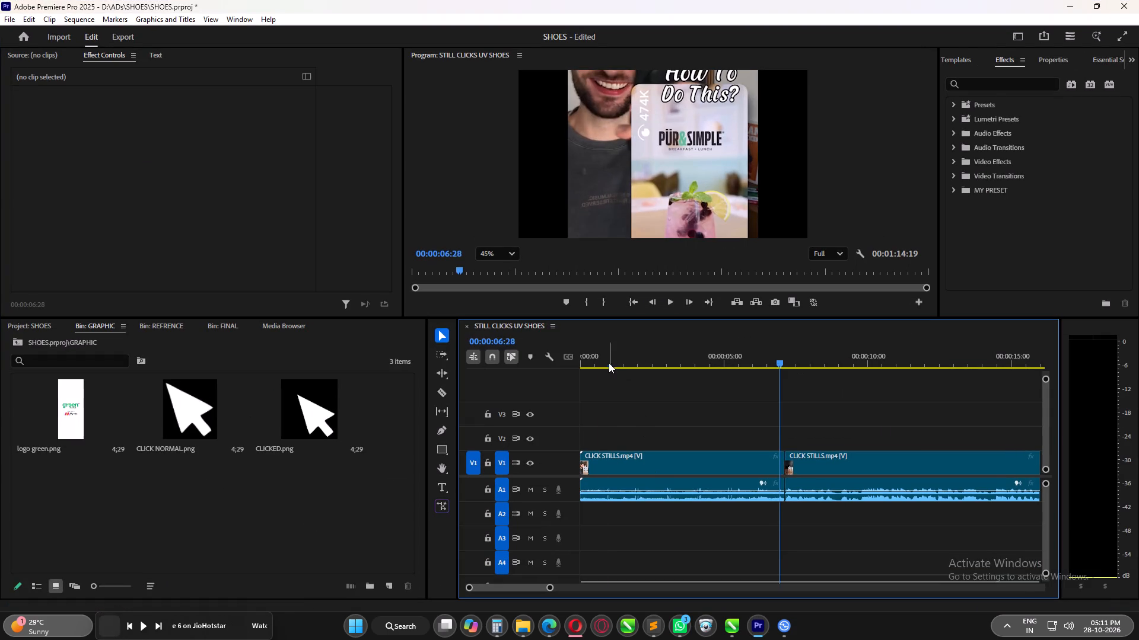
left_click_drag(609, 363, 602, 363)
key("space")
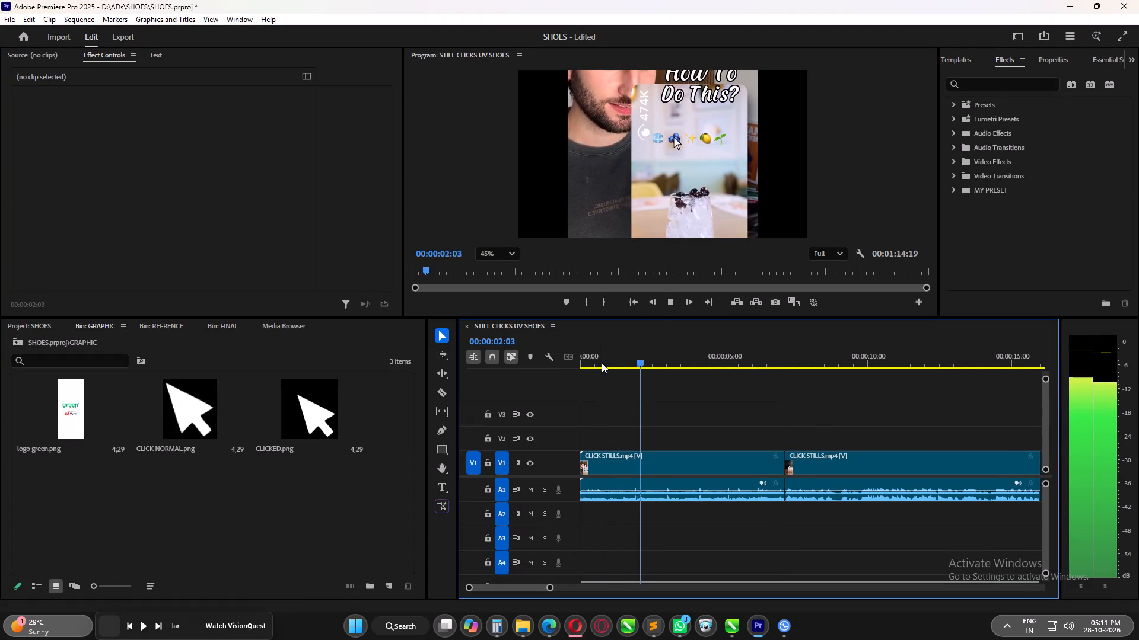
key("space")
left_click(1067, 0)
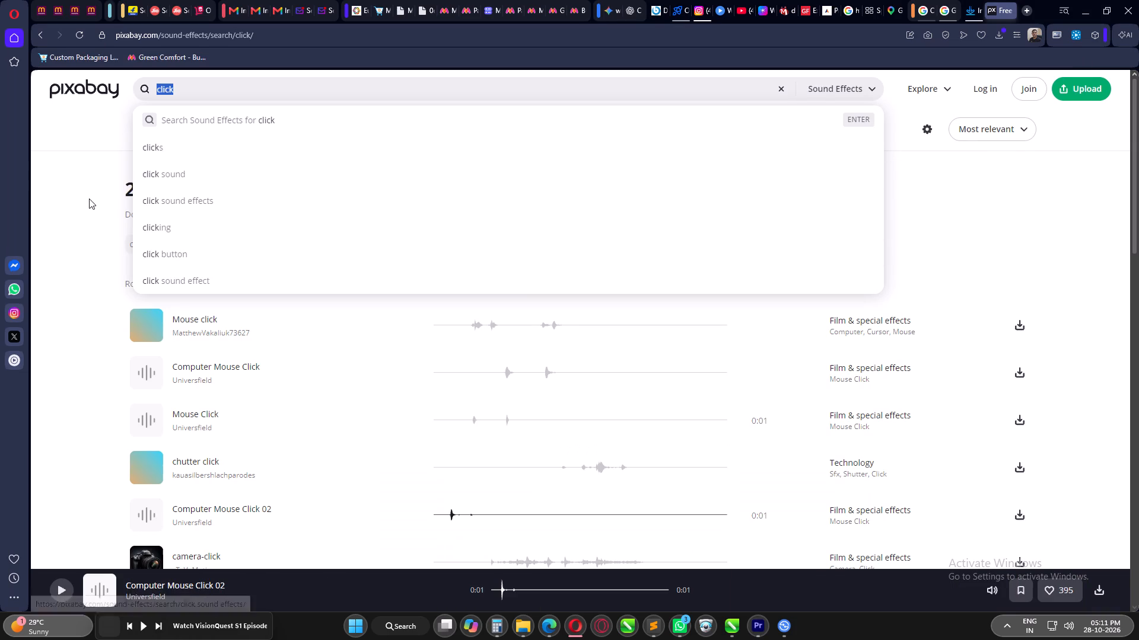
Preview the click results again from Mouse click through camera-click, plus Pen Click.
left_click(89, 199)
left_click(147, 332)
left_click(151, 369)
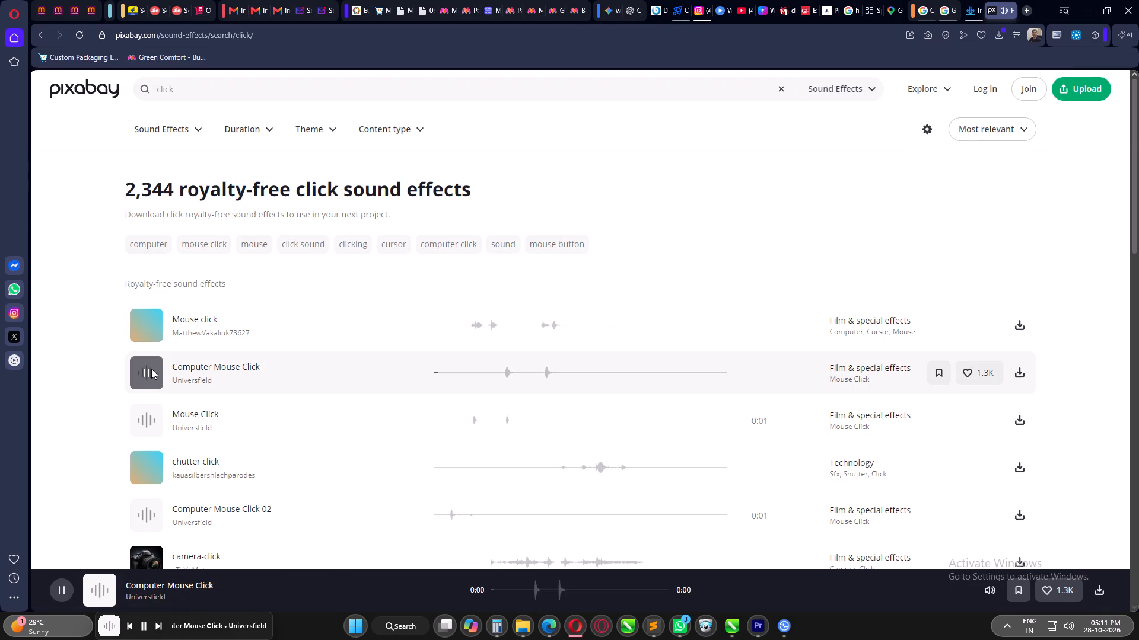
left_click(149, 421)
left_click(149, 471)
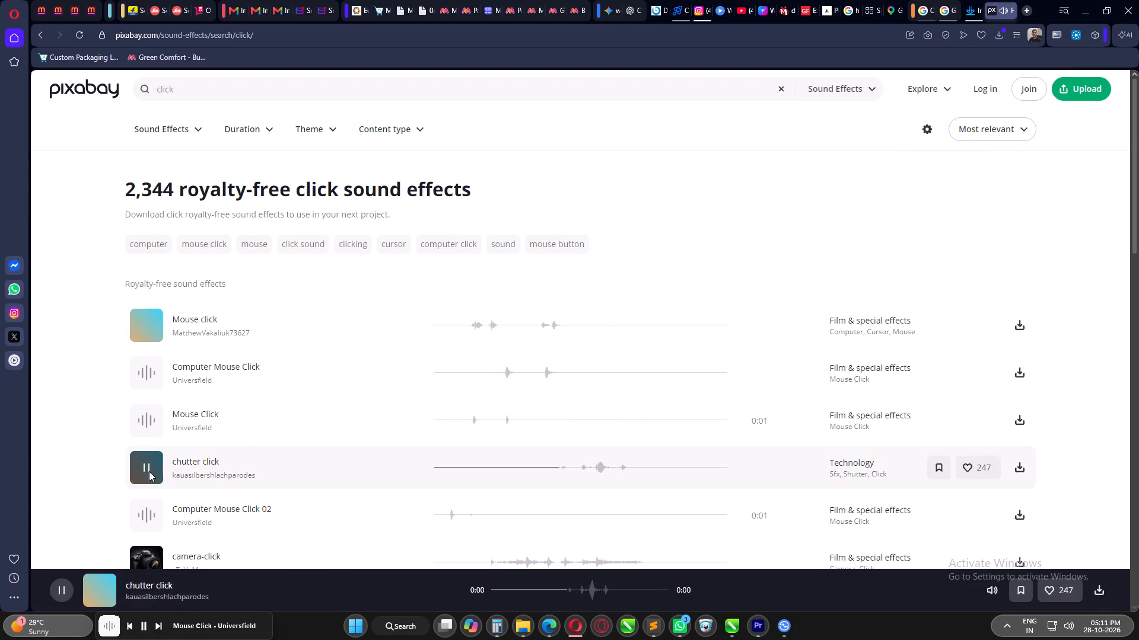
left_click(149, 517)
scroll(91, 478, "down", 2)
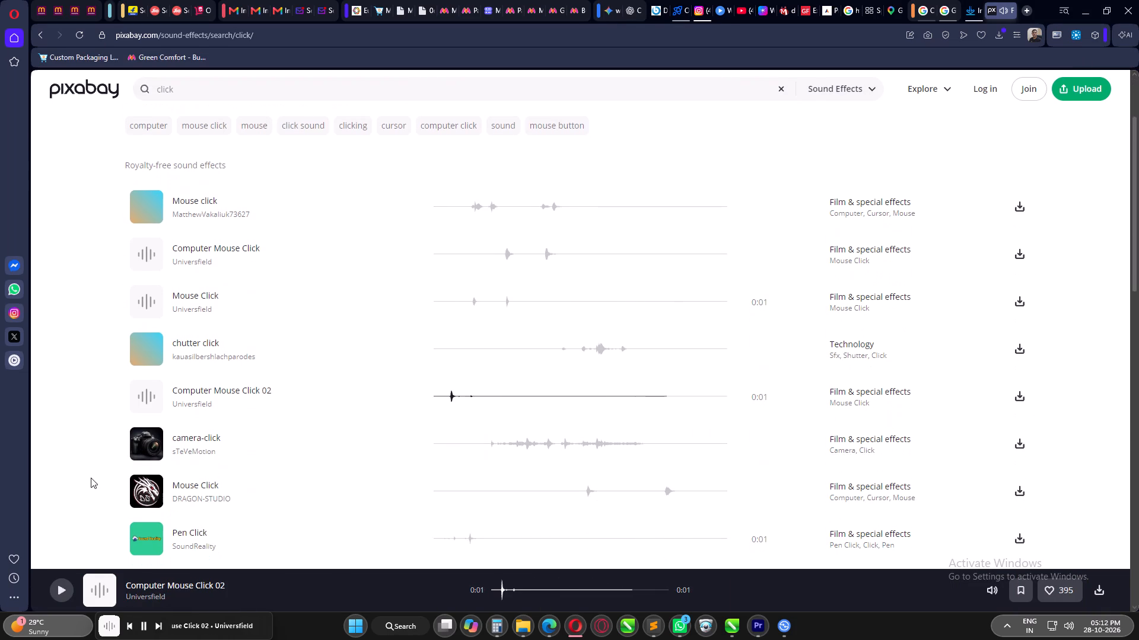
left_click(147, 446)
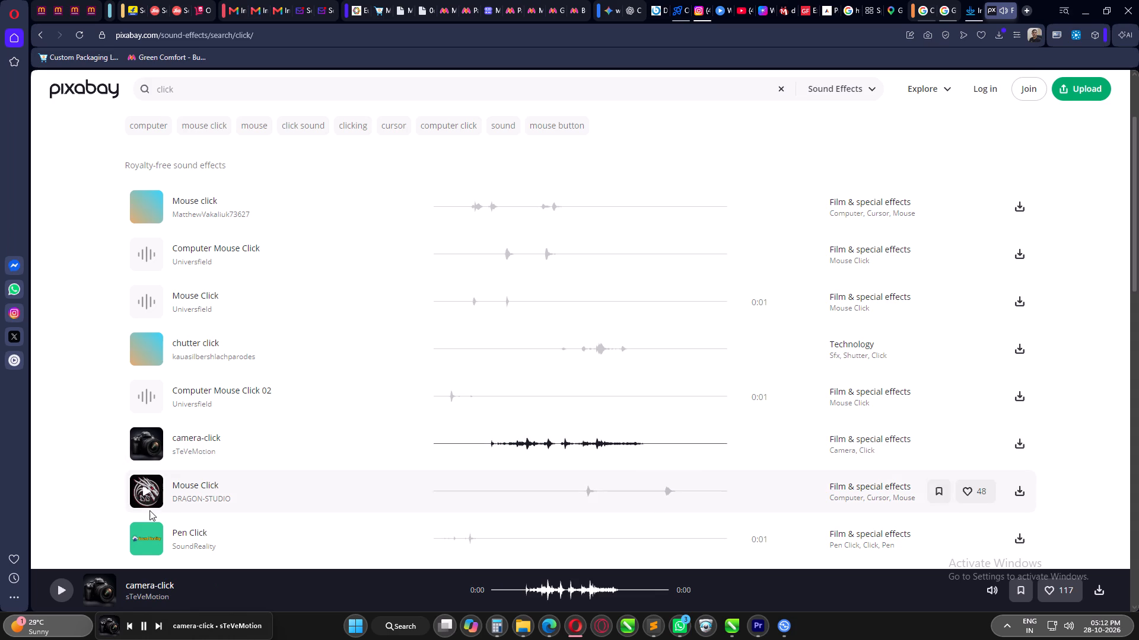
left_click(147, 537)
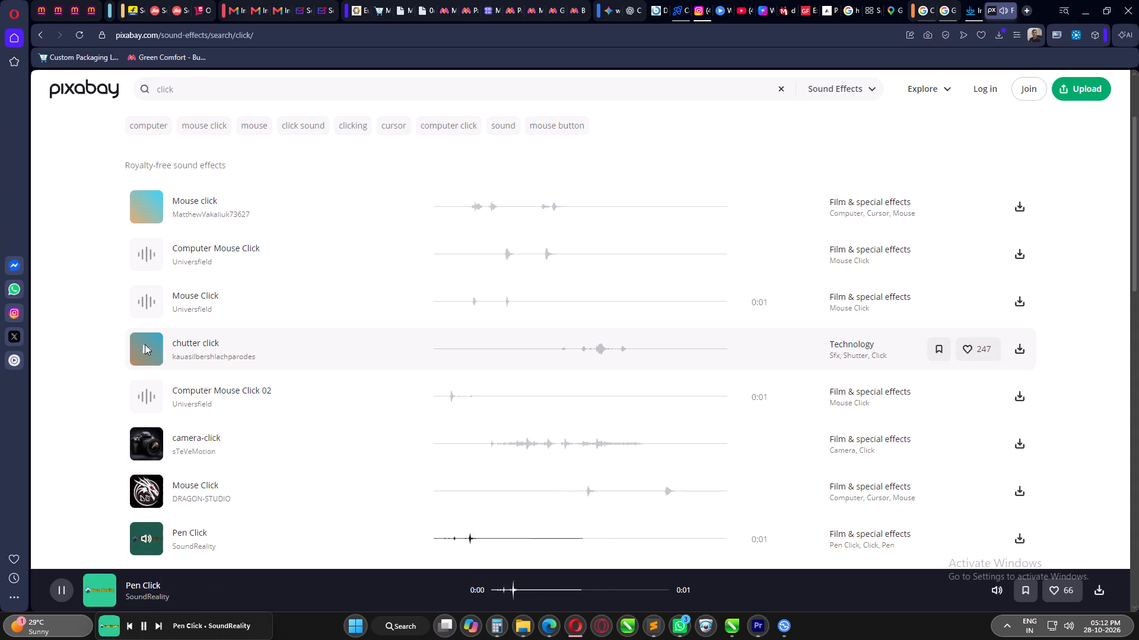
Compare chutter click, Computer Mouse Click 02, Mouse Click, Computer Mouse Click and the first Mouse click by replaying each.
left_click(145, 347)
left_click(147, 402)
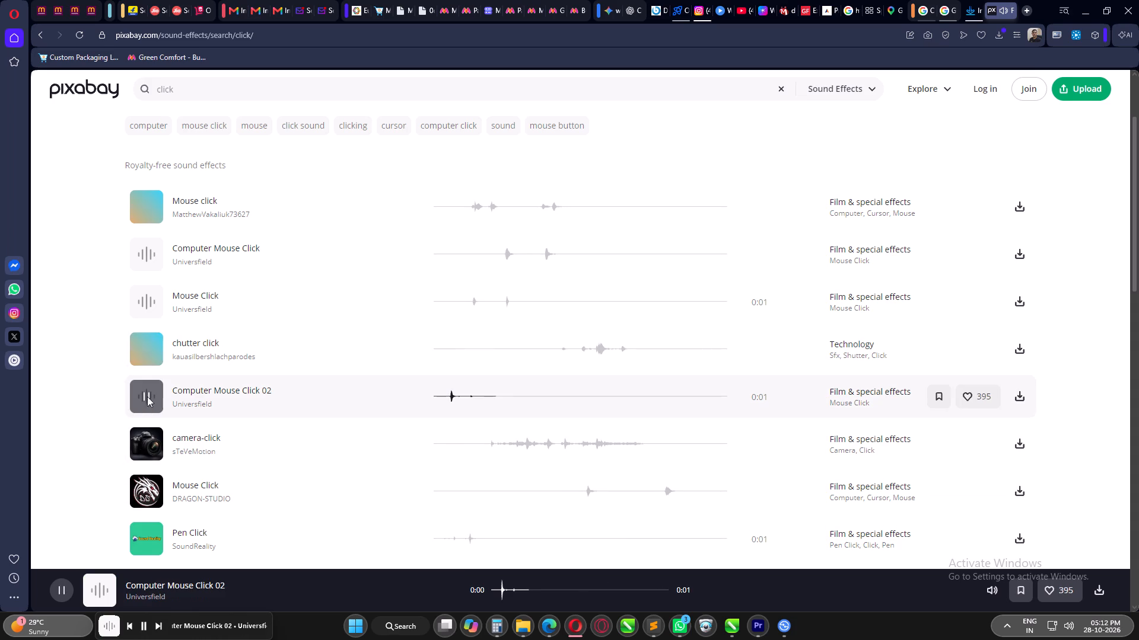
left_click(149, 304)
left_click(145, 250)
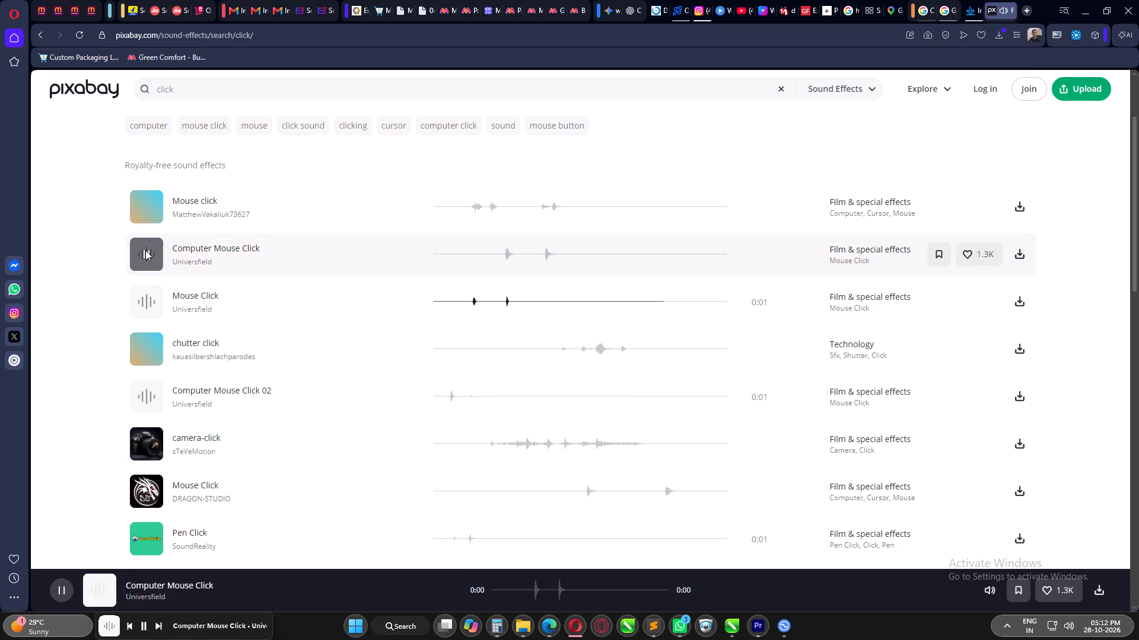
left_click(149, 203)
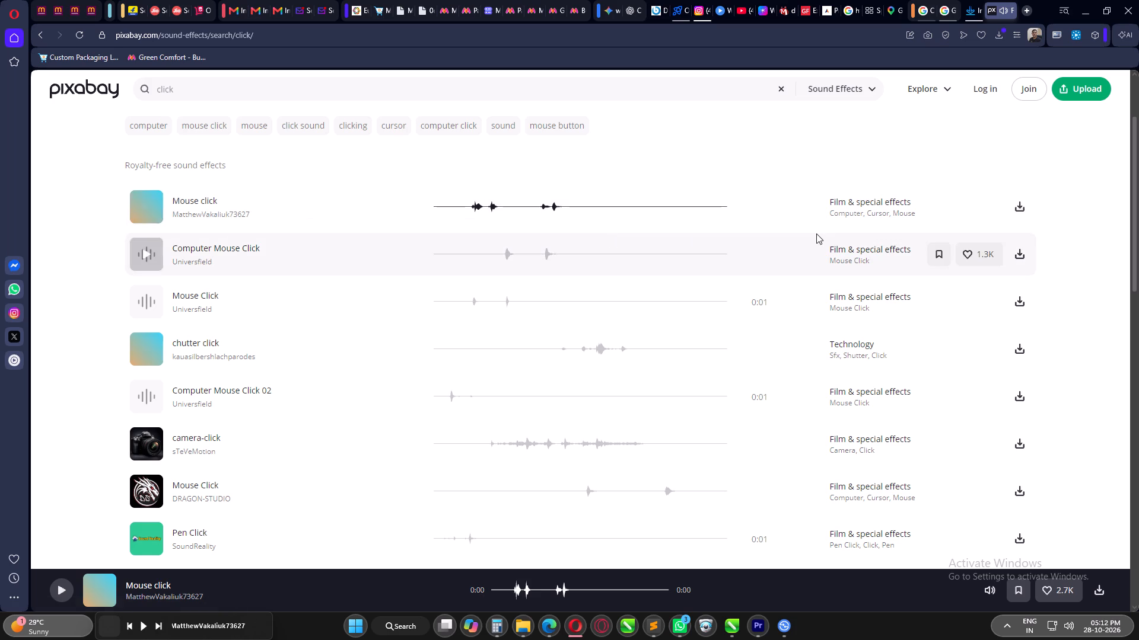
Download the first Mouse click sound effect and move its MP3 from Downloads into the SHOES project's SFX folder.
left_click(1024, 207)
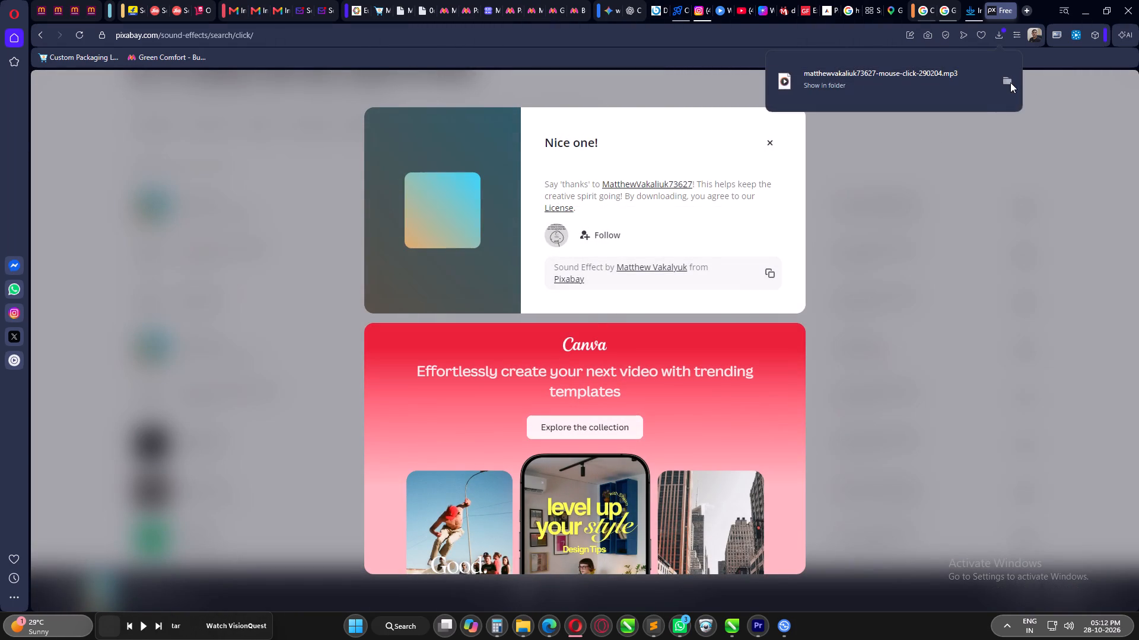
left_click(1010, 82)
key("ctrl+x")
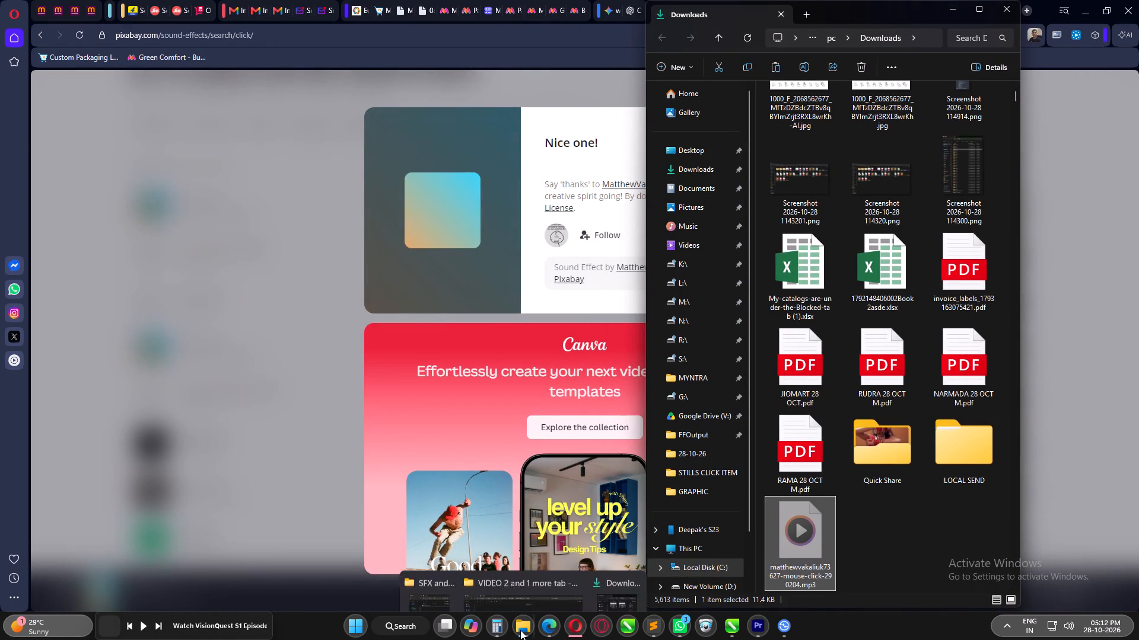
left_click(442, 569)
left_click(935, 399)
key("ctrl+v")
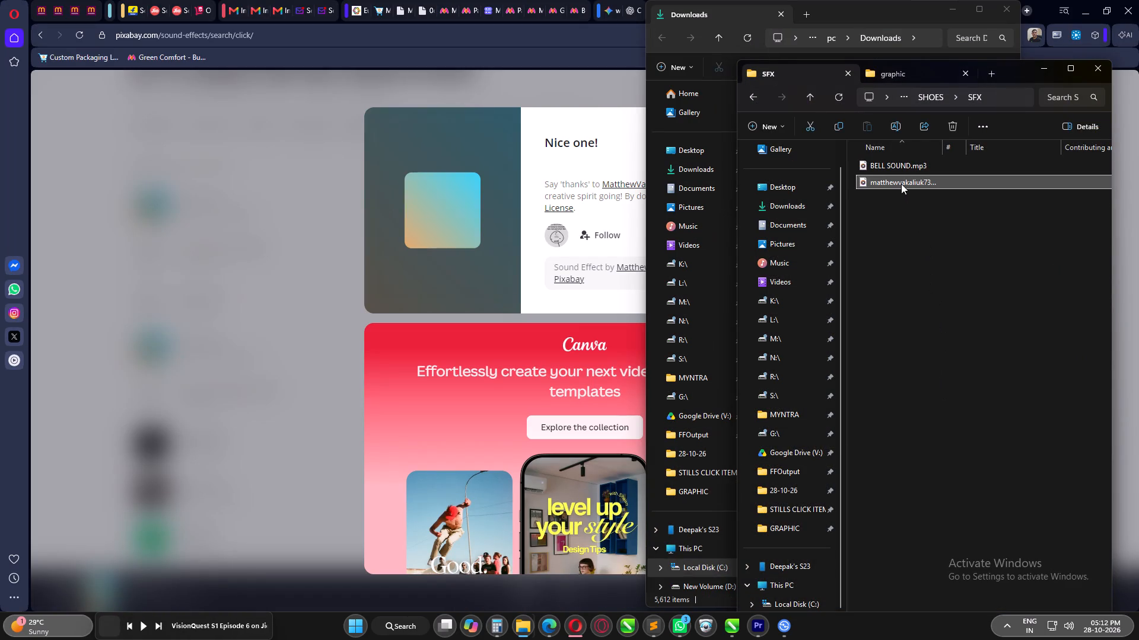
Rename the mouse-click MP3 in the SFX folder as CLICK SOUND and minimise both File Explorer windows.
key("F2")
type("CK")
key("BackSpace")
type("LICK SOUND")
key("Return")
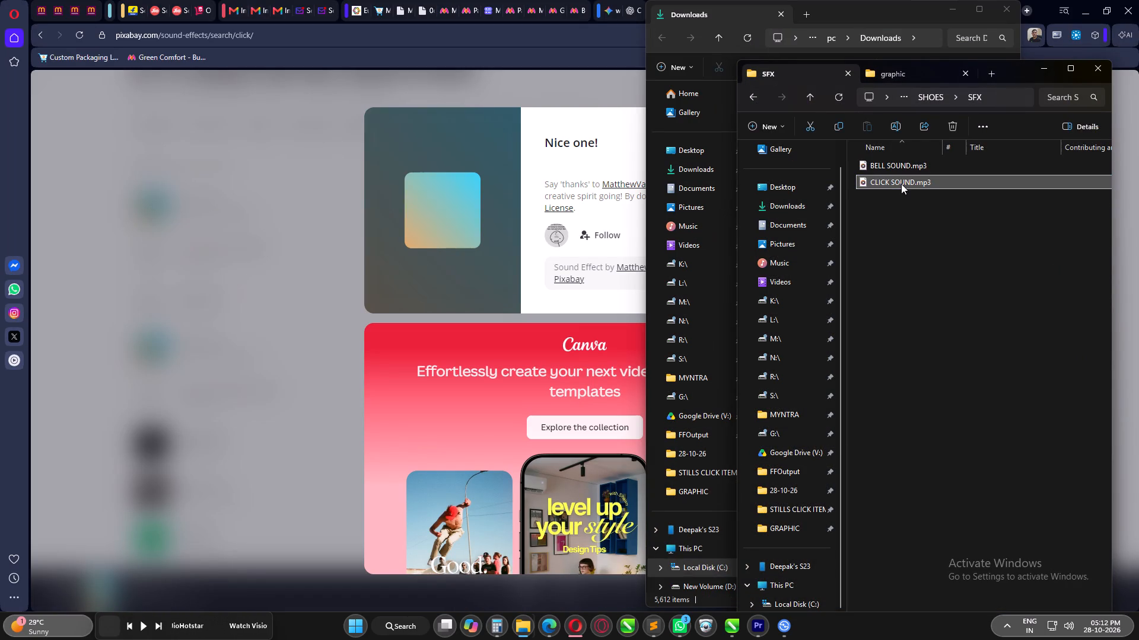
left_click(924, 246)
left_click(956, 5)
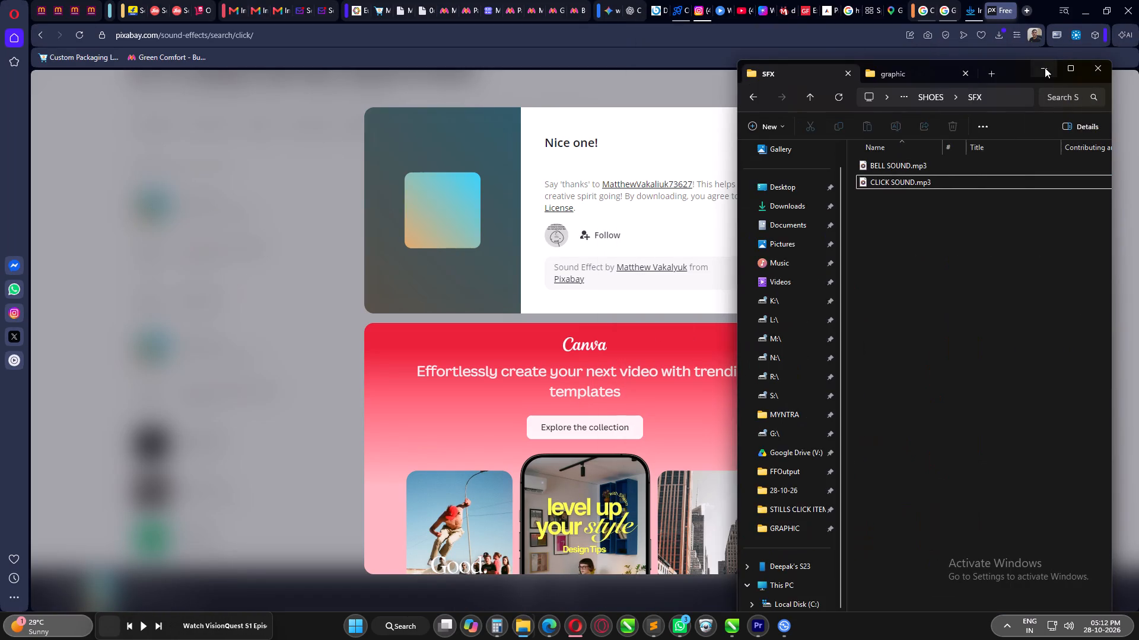
left_click(1045, 68)
Dismiss Pixabay's download pop-up and search the sound effects for NATURE SOUND.
left_click(769, 141)
scroll(262, 143, "up", 1)
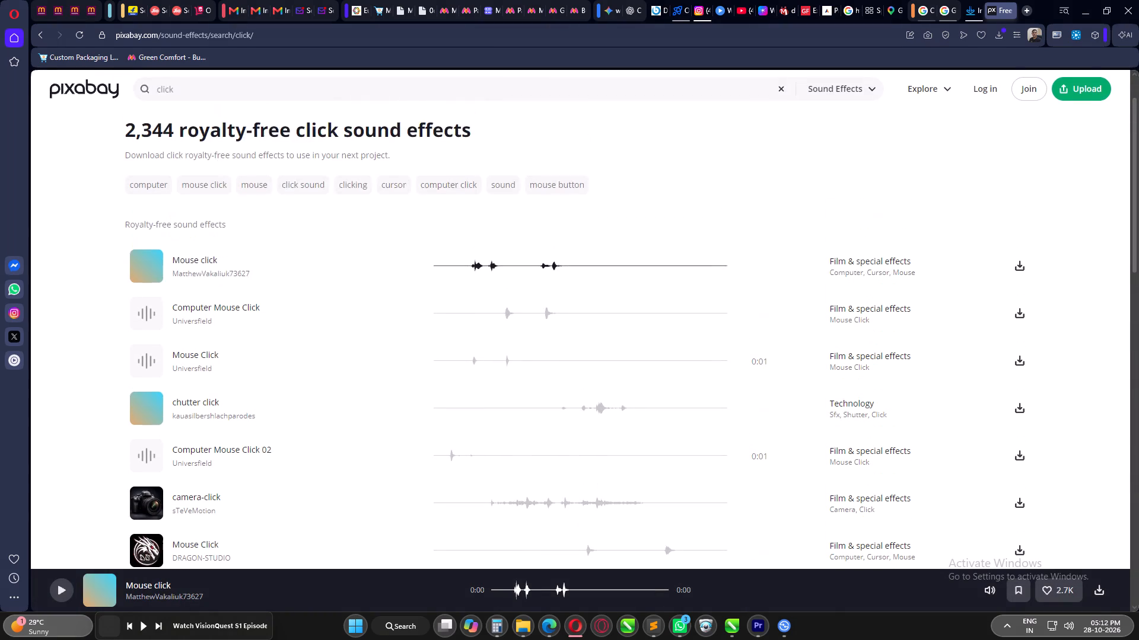
left_click_drag(195, 89, 123, 94)
key("BackSpace")
type("NATURE SOUND")
key("Return")
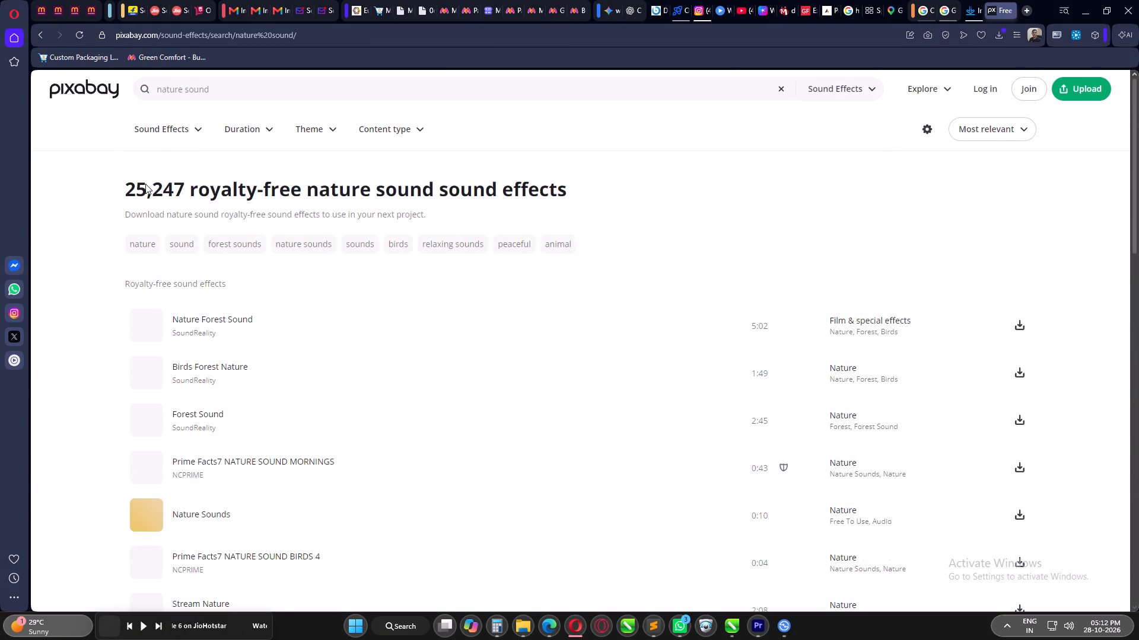
Preview the first two nature results, Nature Forest Sound and Birds Forest Nature.
left_click(145, 325)
left_click(147, 325)
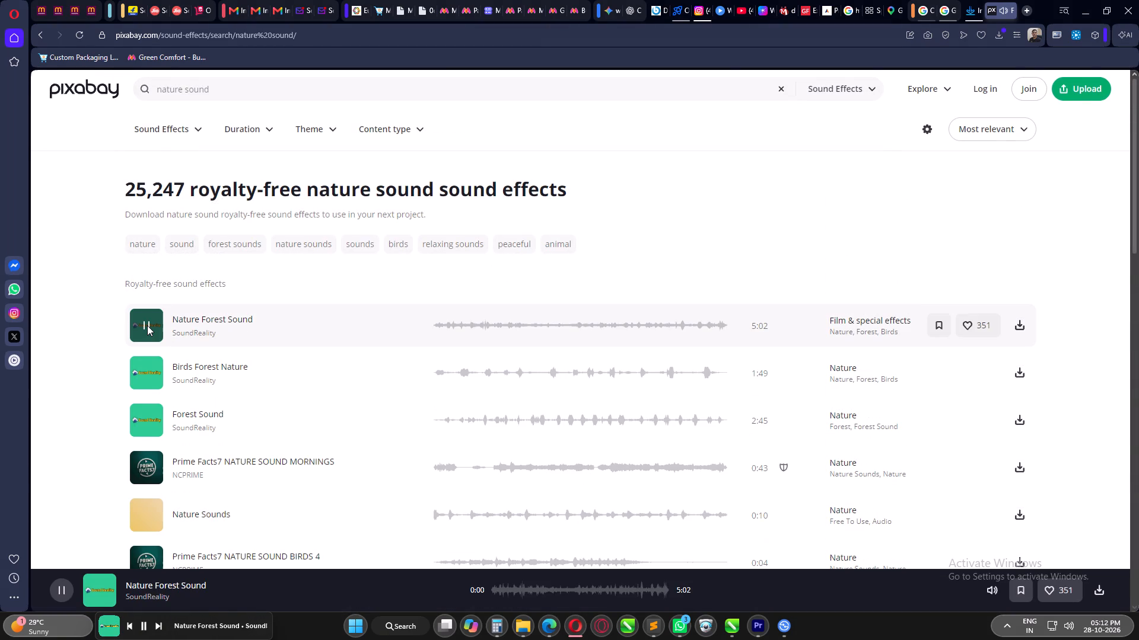
left_click(145, 373)
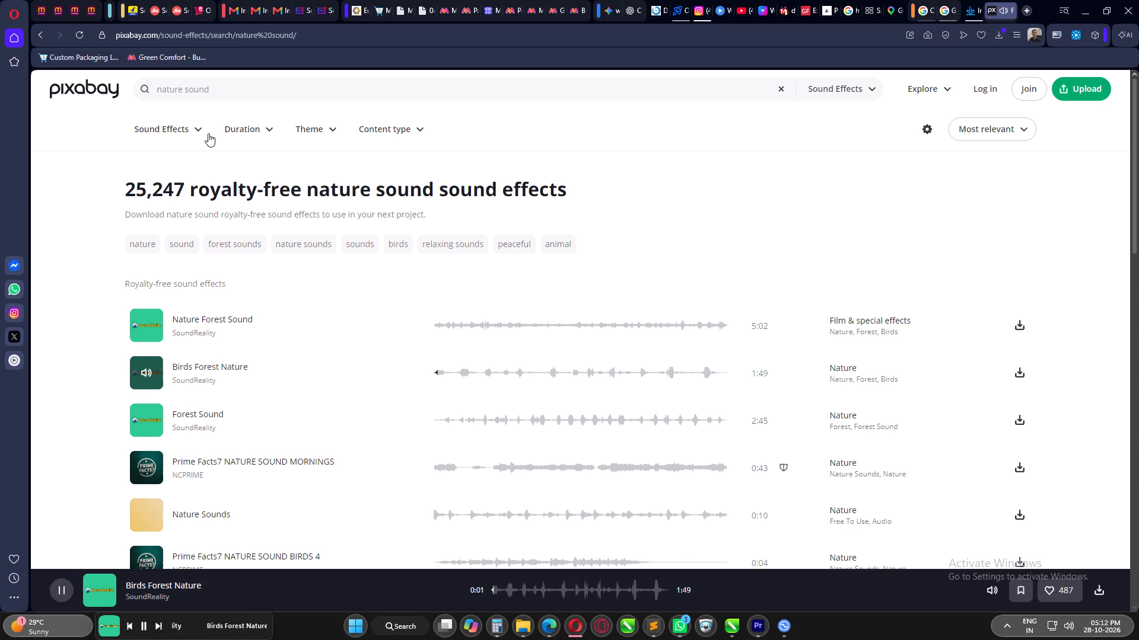
Search the sound effects for LEAFS AND FLOWERS.
left_click_drag(224, 88, 138, 94)
key("BackSpace")
key("l")
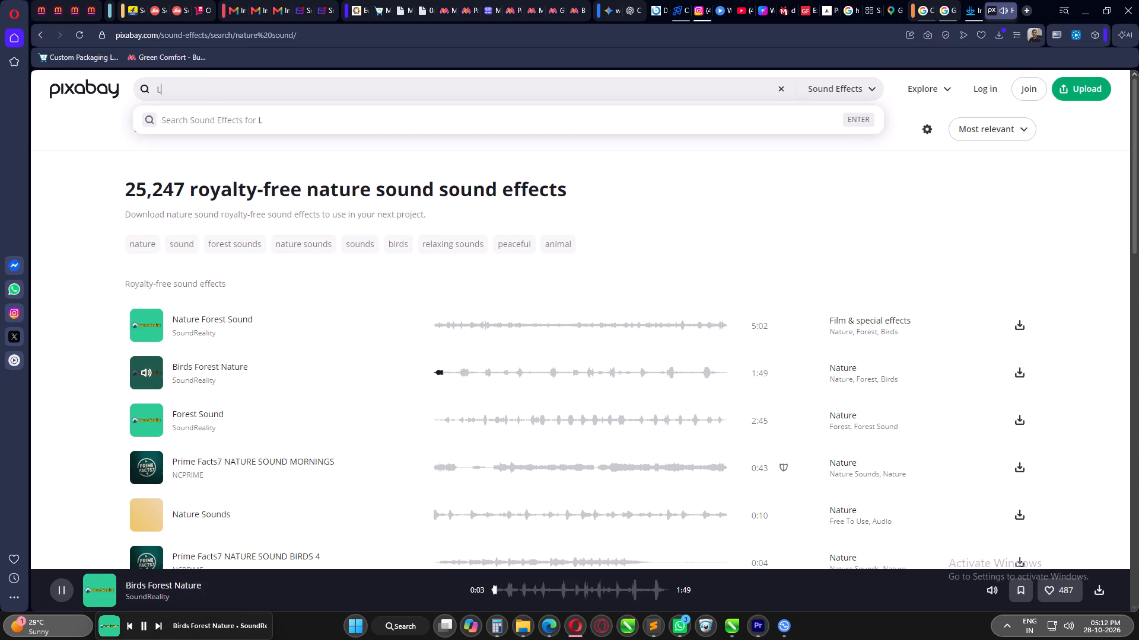
type("EAFS AND FLOWERS")
key("Return")
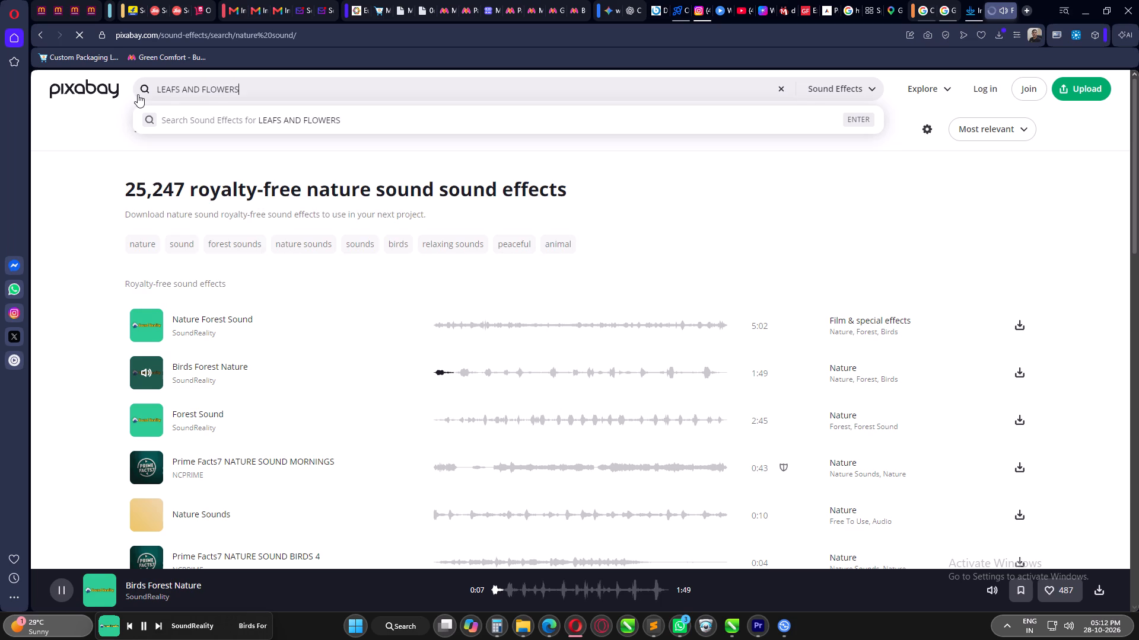
Preview the first eight leaf and flower results, from leafs through Leaf Blower.
left_click(143, 328)
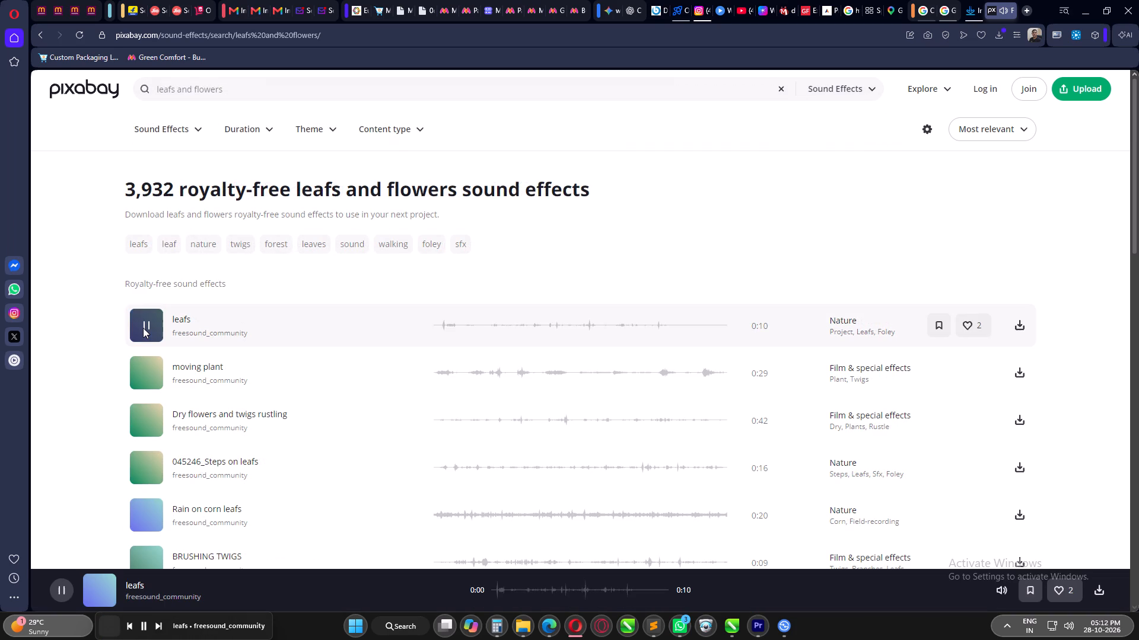
left_click(145, 376)
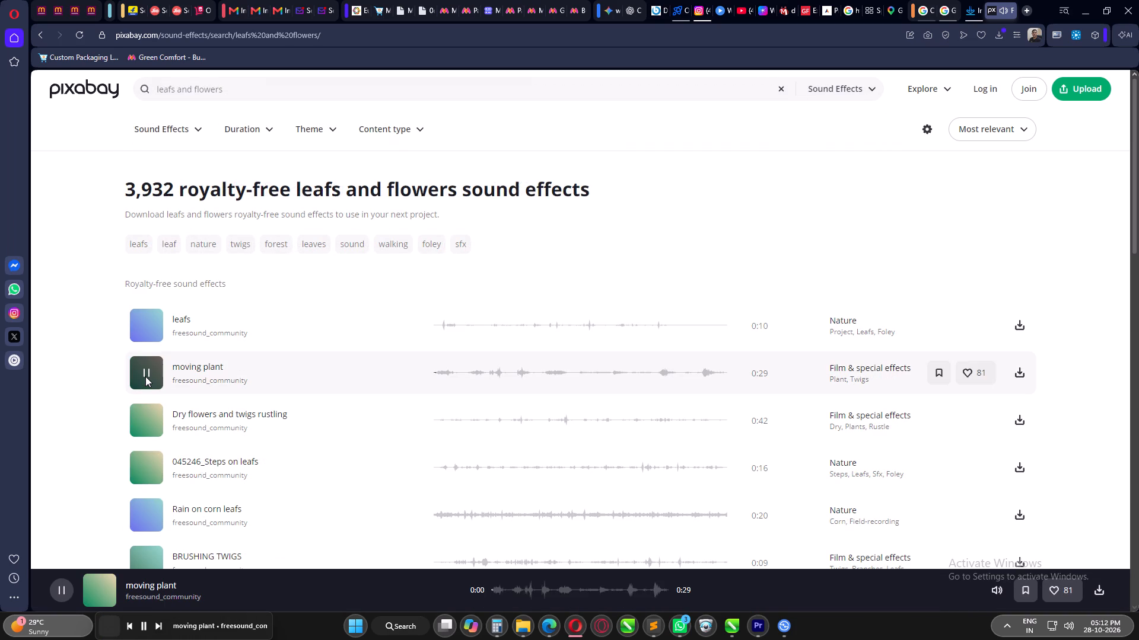
left_click(148, 421)
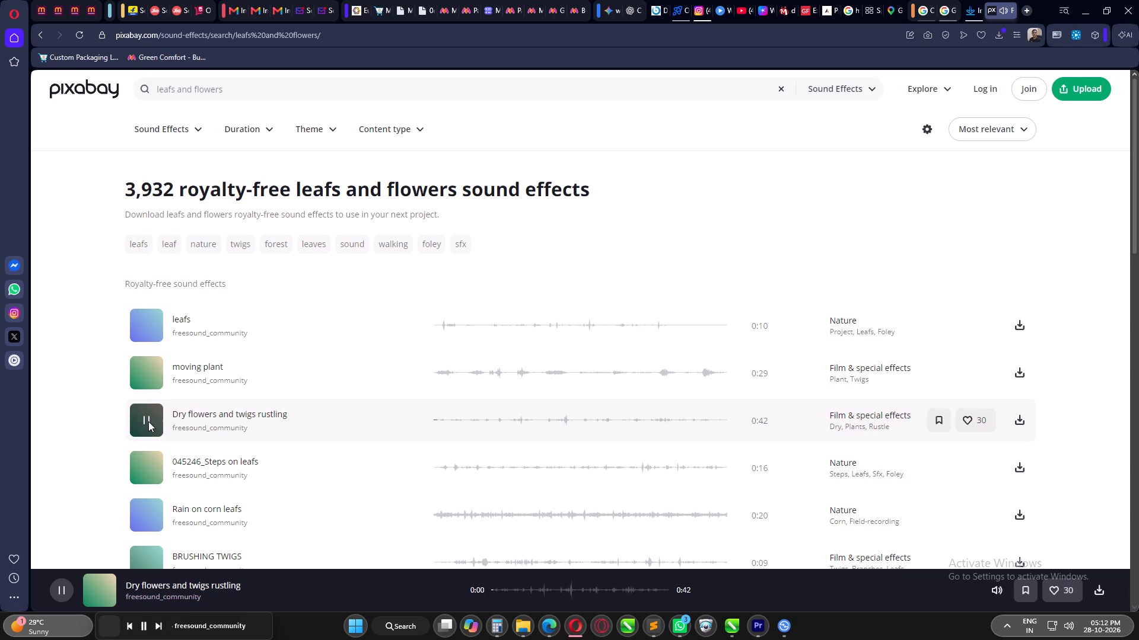
left_click(147, 469)
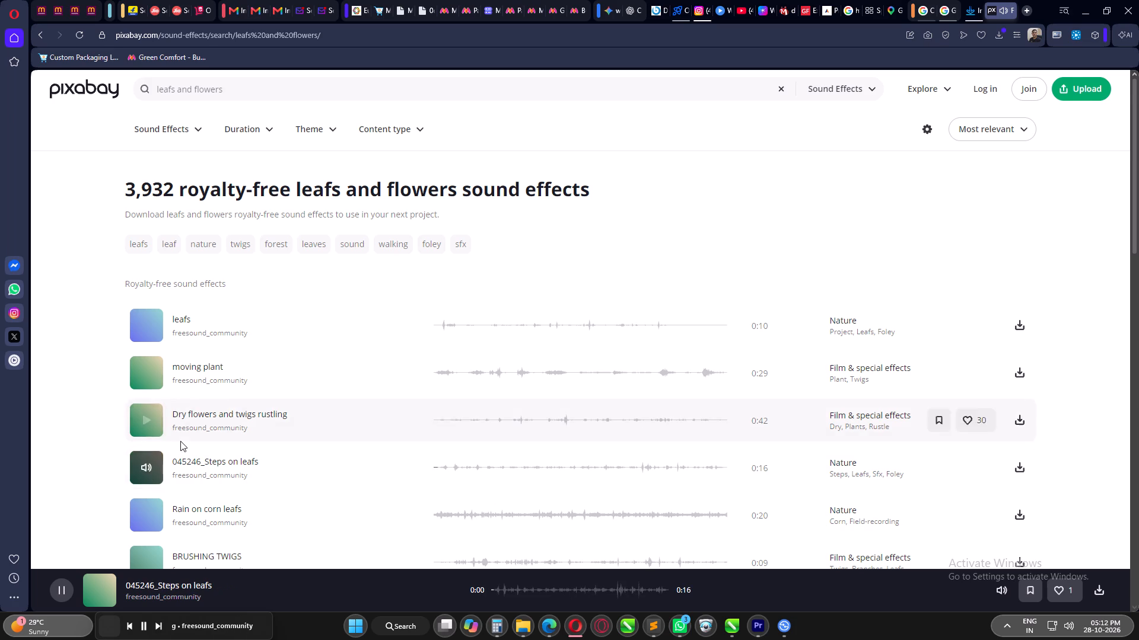
scroll(180, 441, "down", 1)
left_click(144, 456)
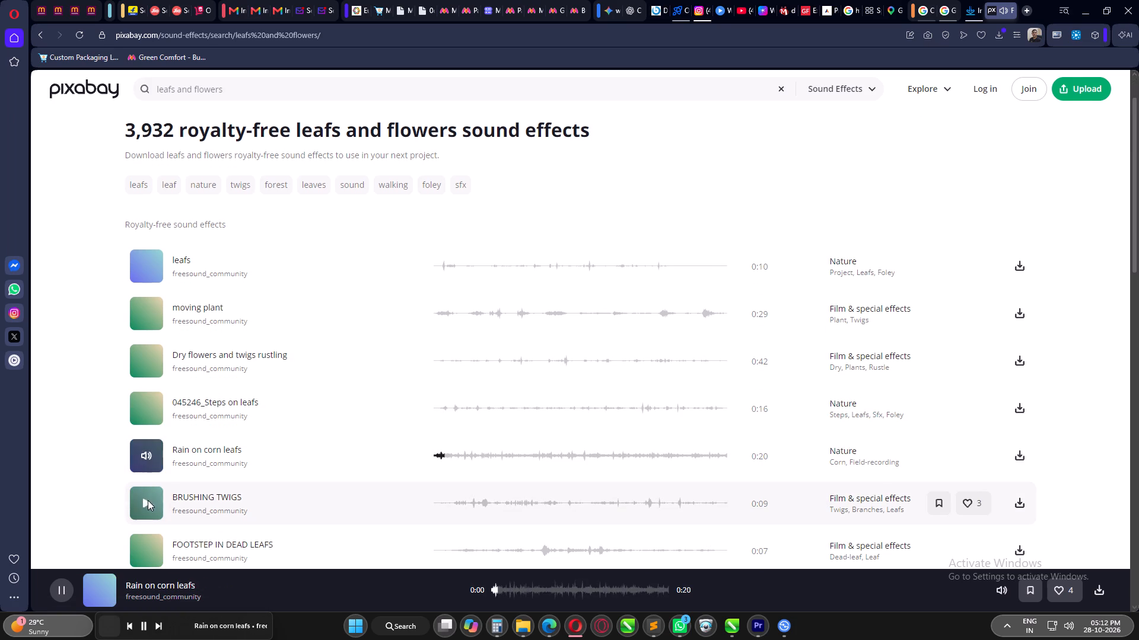
left_click(148, 500)
scroll(75, 422, "down", 2)
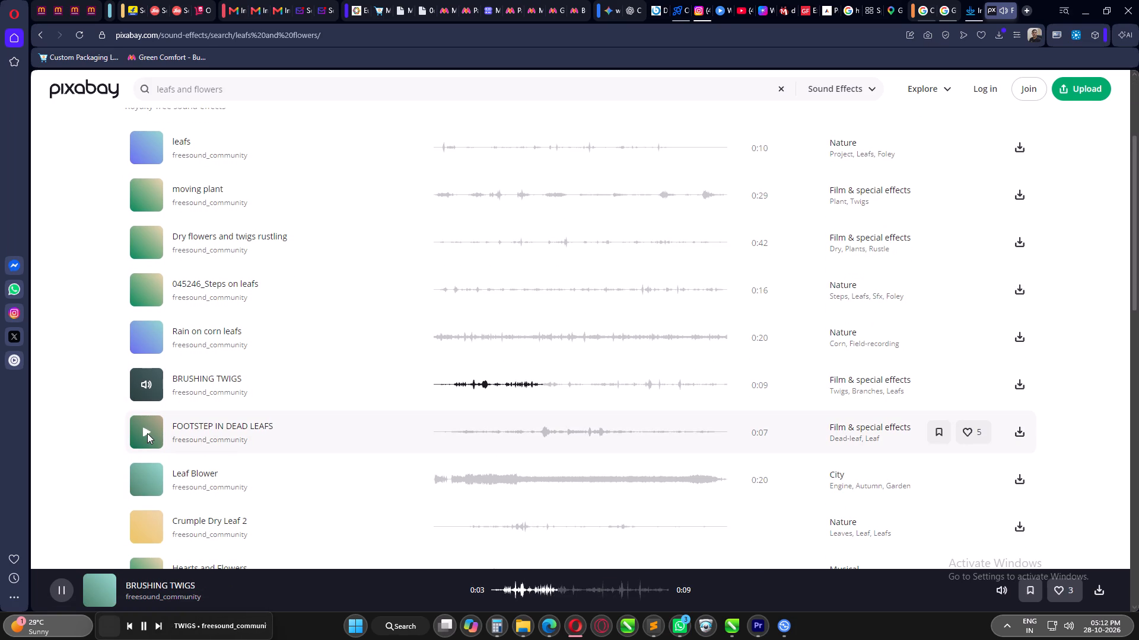
left_click(147, 433)
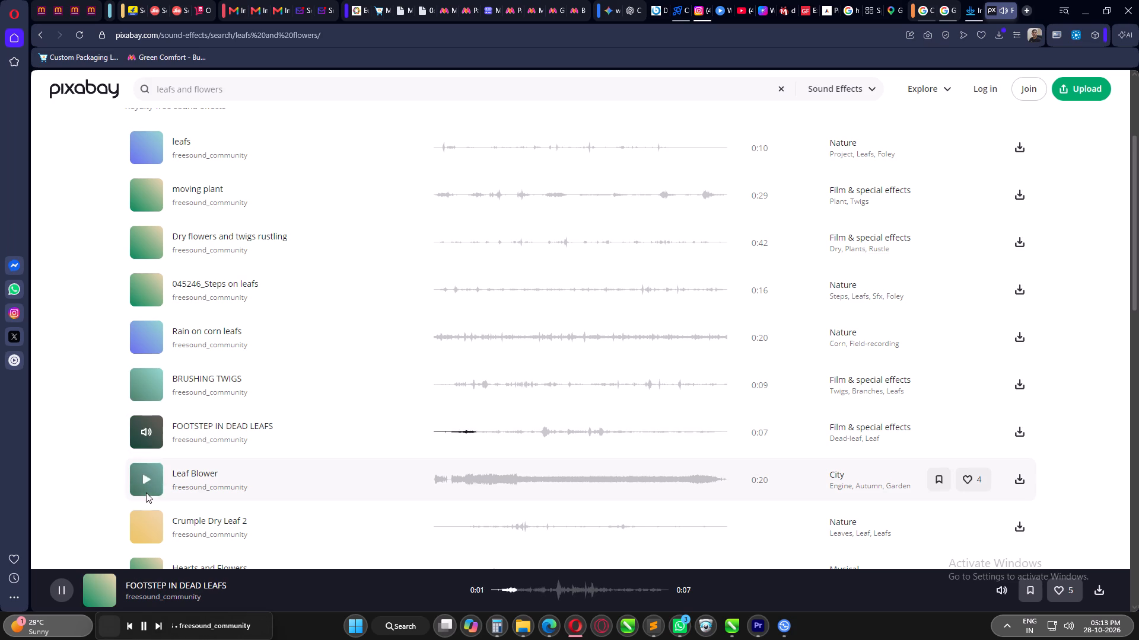
left_click(145, 481)
scroll(98, 432, "down", 2)
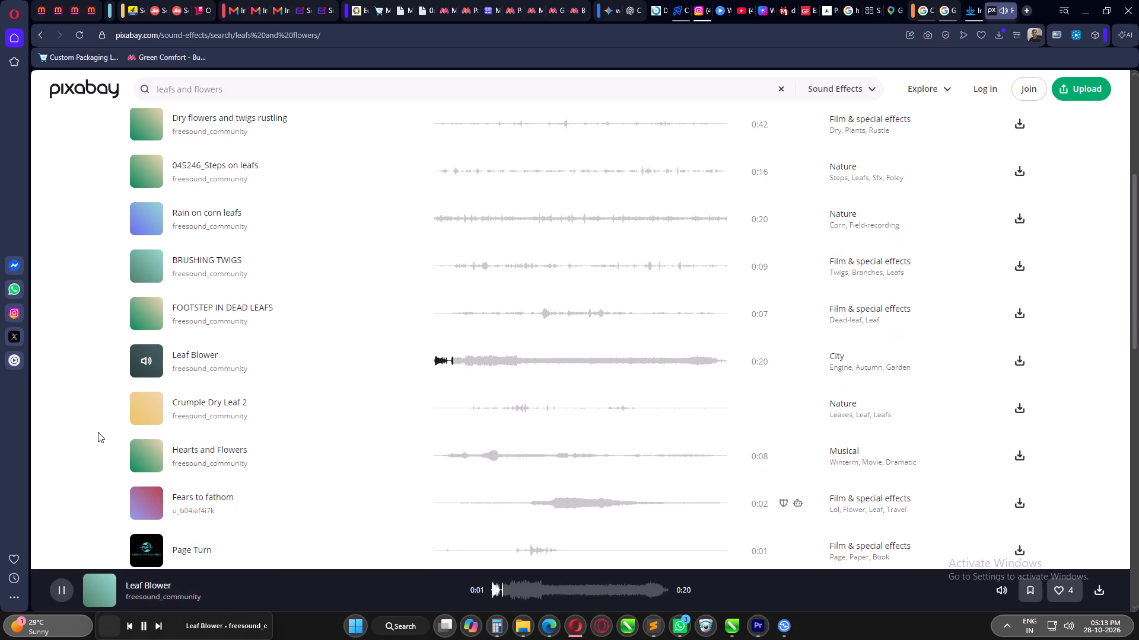
Search the sound effects for WIND.
scroll(98, 437, "up", 15)
left_click_drag(238, 88, 151, 91)
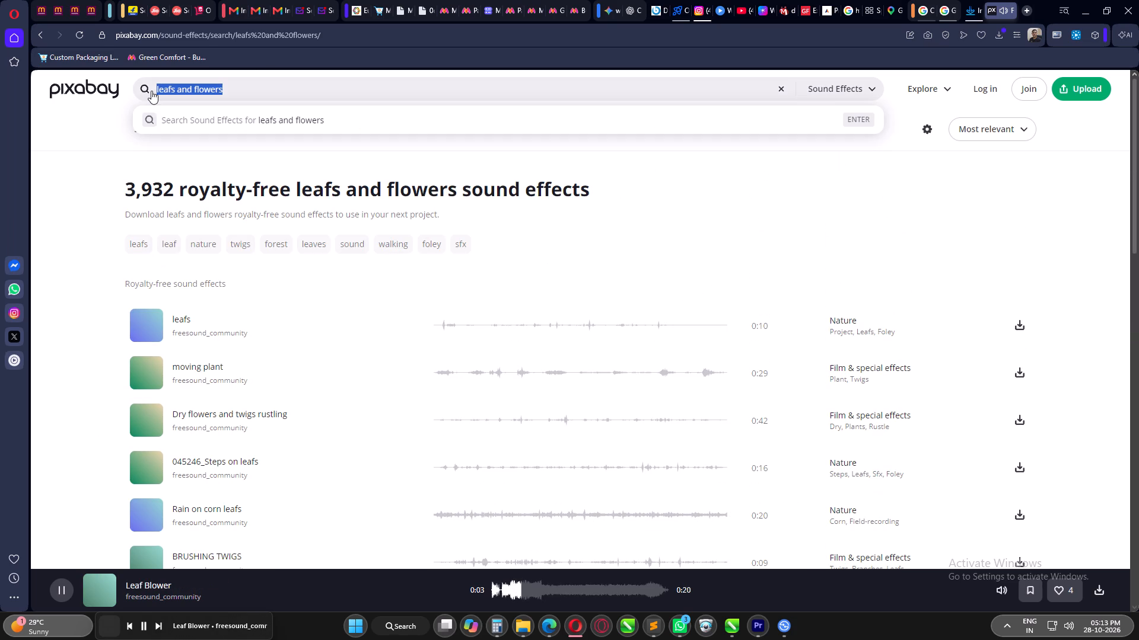
key("BackSpace")
type("WIN")
key("BackSpace")
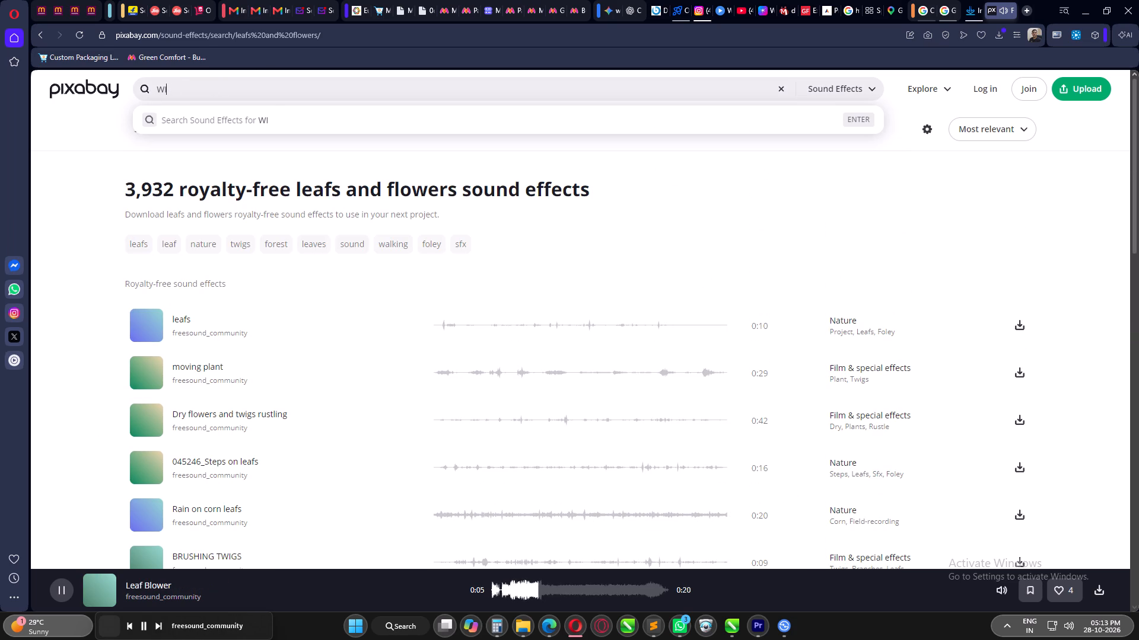
type("ND")
key("Return")
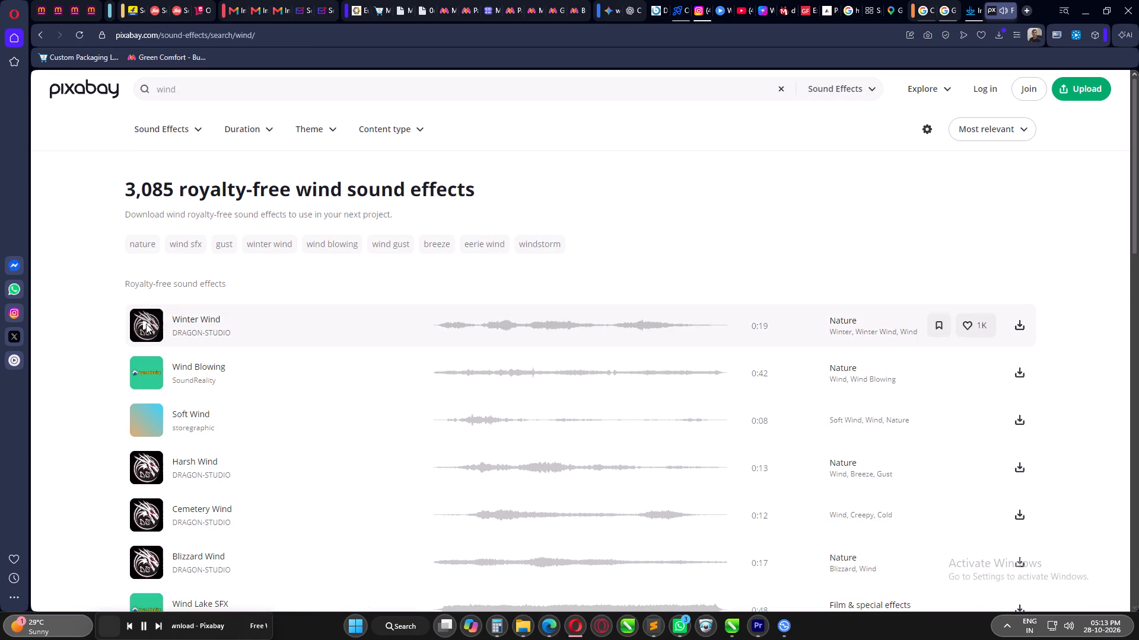
Preview the first eleven wind results, from Winter Wind through the 22-second Soft Wind.
left_click(145, 323)
left_click(145, 372)
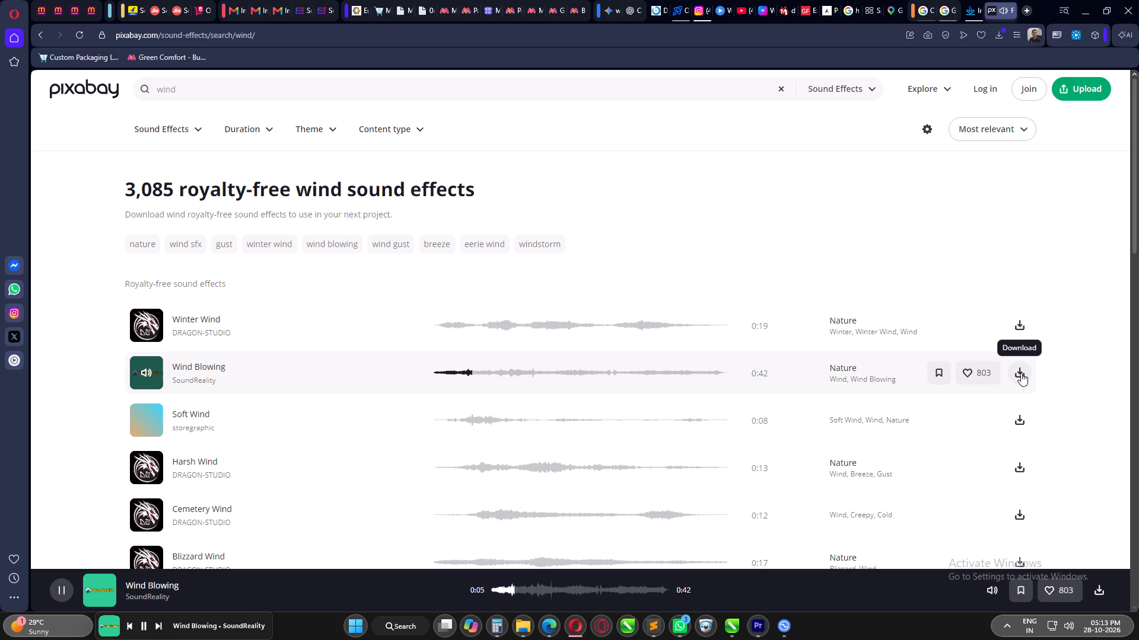
left_click(143, 417)
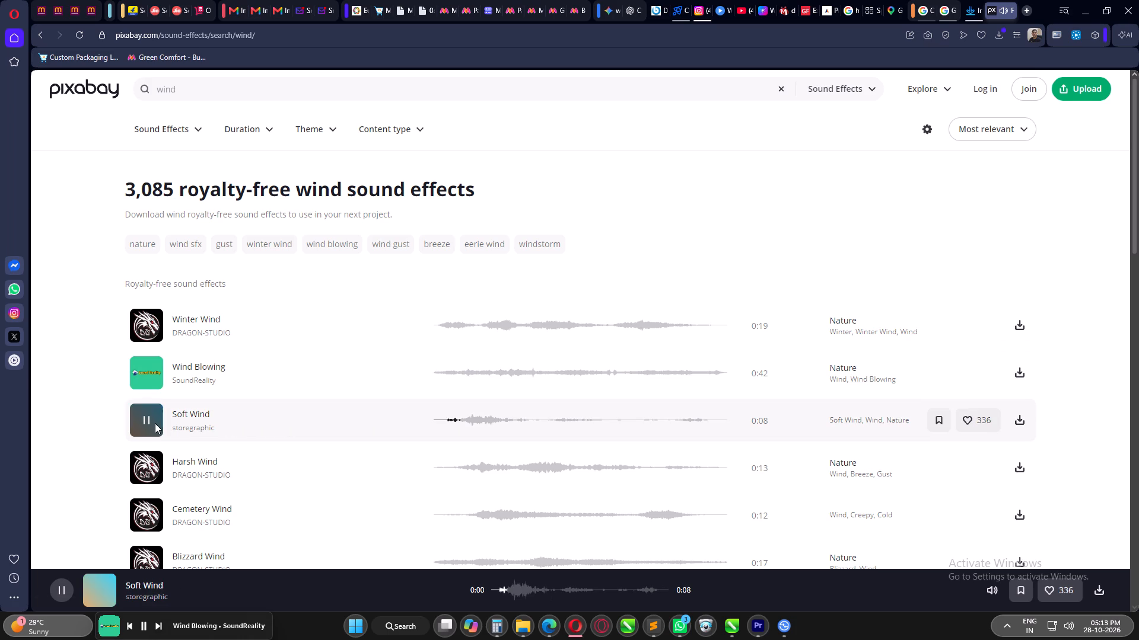
left_click(148, 465)
left_click(150, 517)
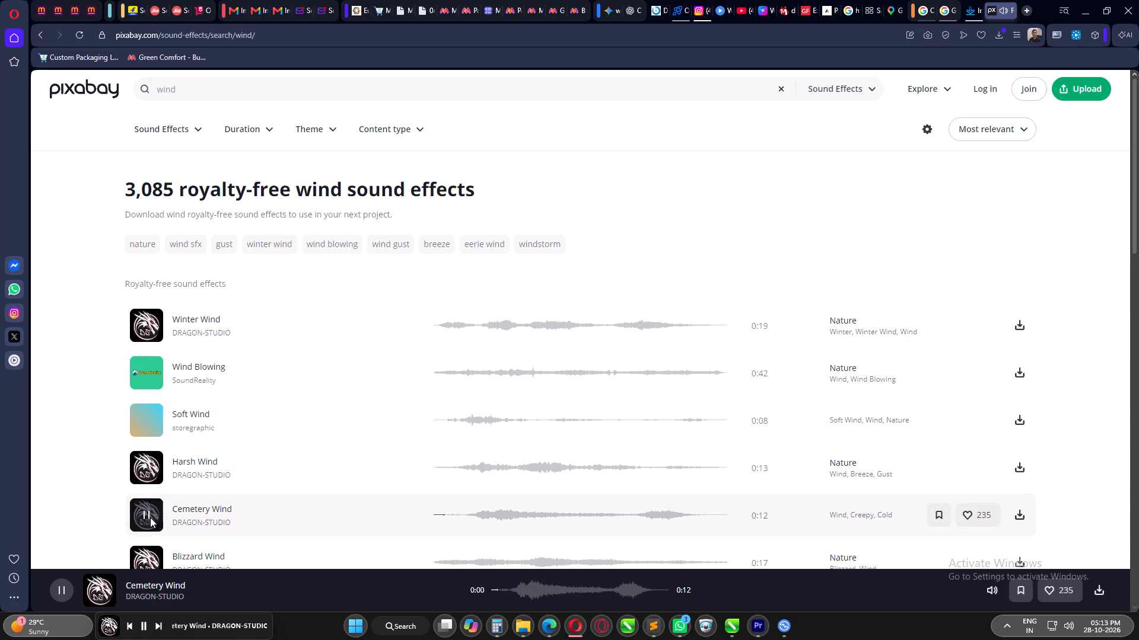
left_click(148, 559)
left_click(146, 372)
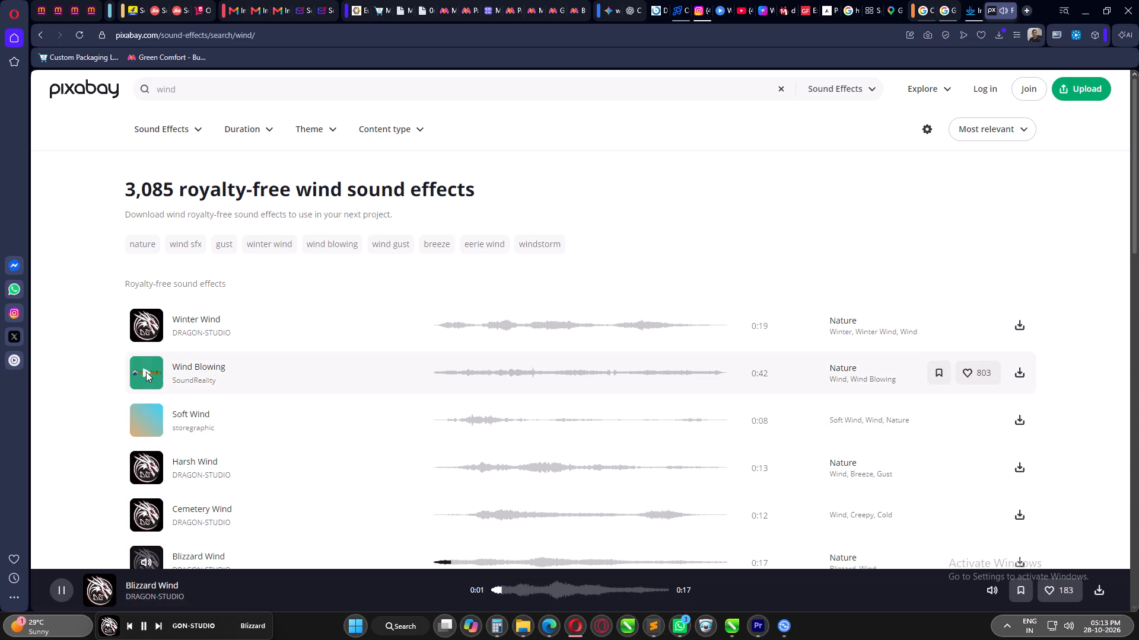
scroll(704, 411, "down", 2)
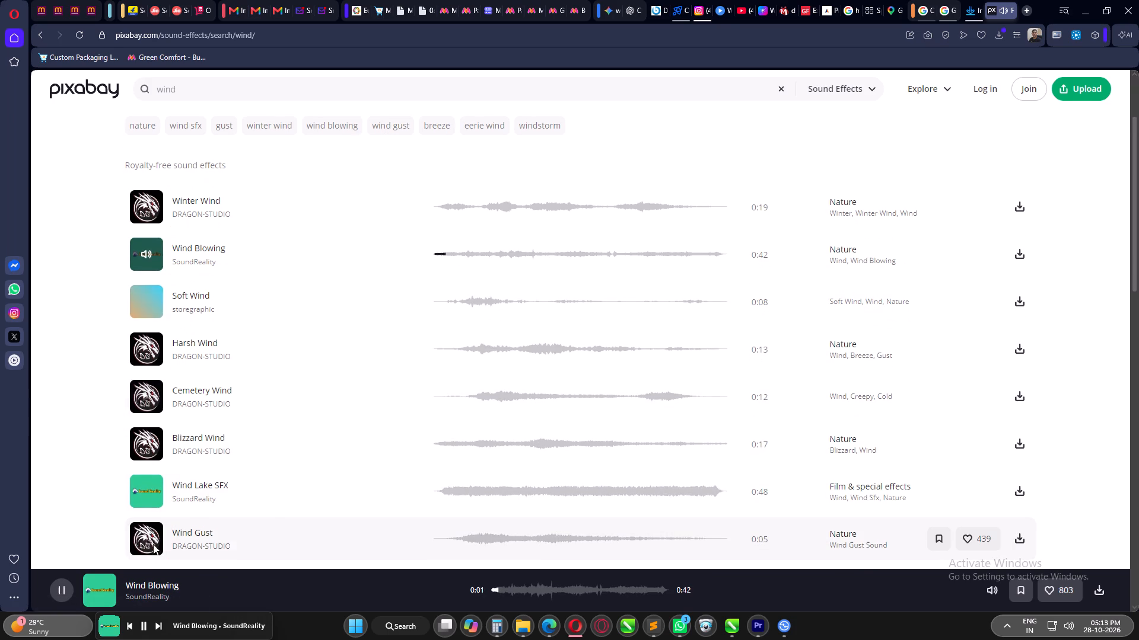
left_click(146, 537)
left_click(147, 491)
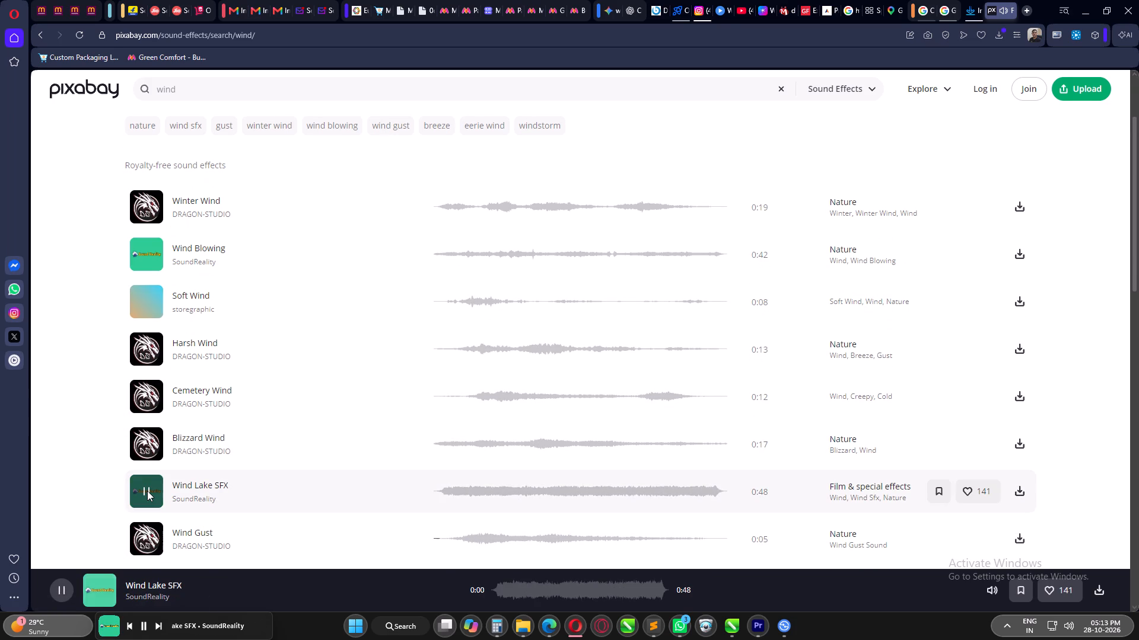
scroll(240, 475, "down", 2)
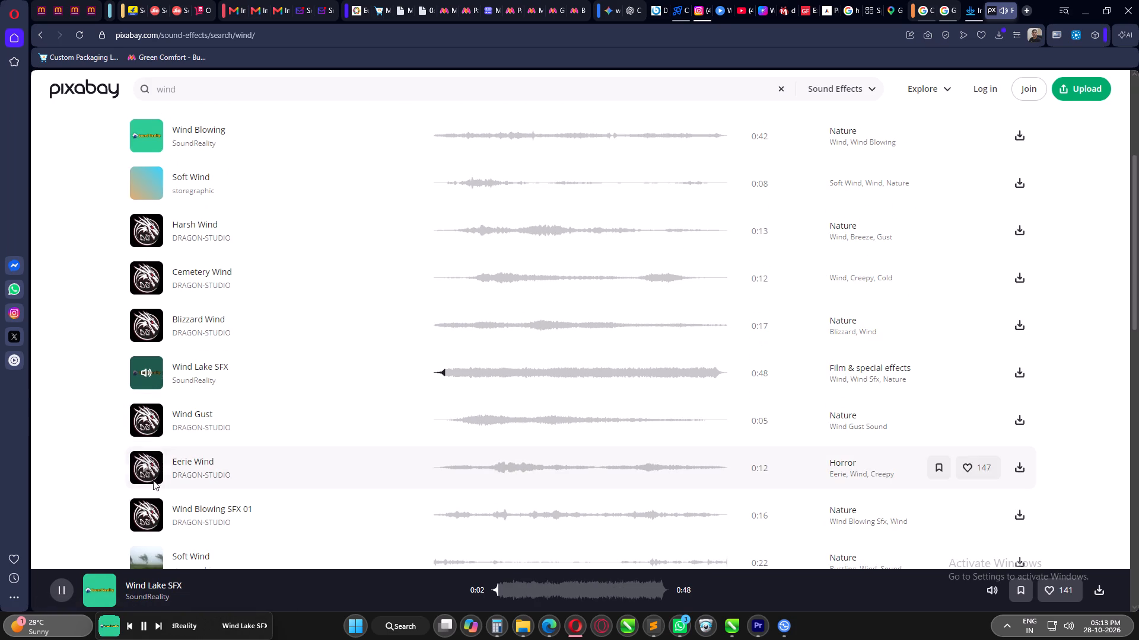
left_click(148, 468)
left_click(149, 515)
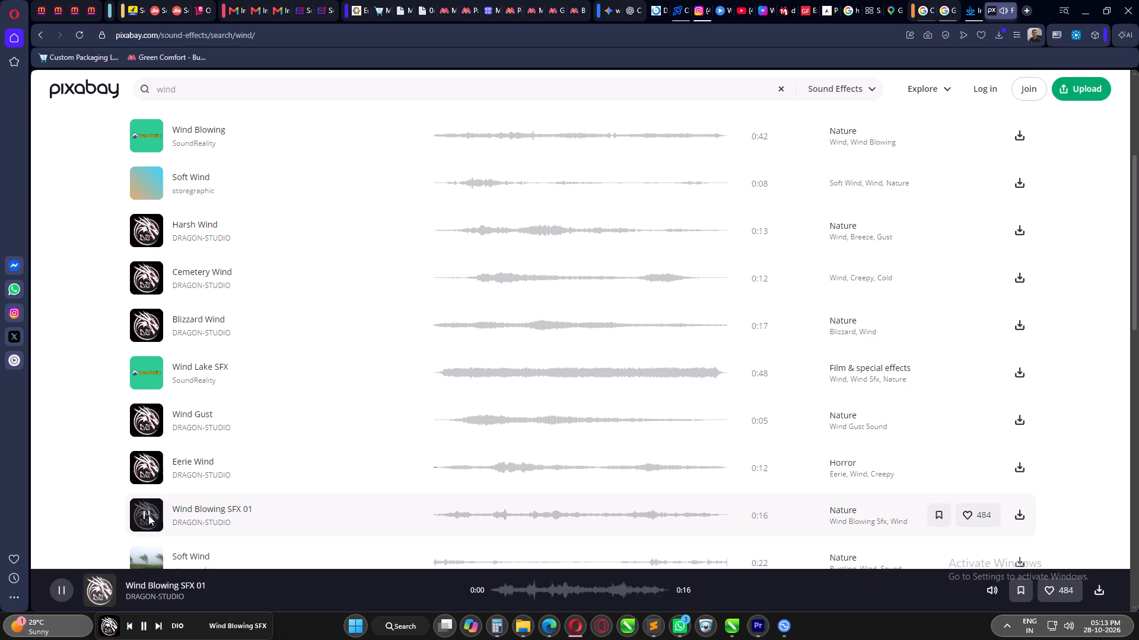
scroll(148, 515, "down", 1)
left_click(148, 504)
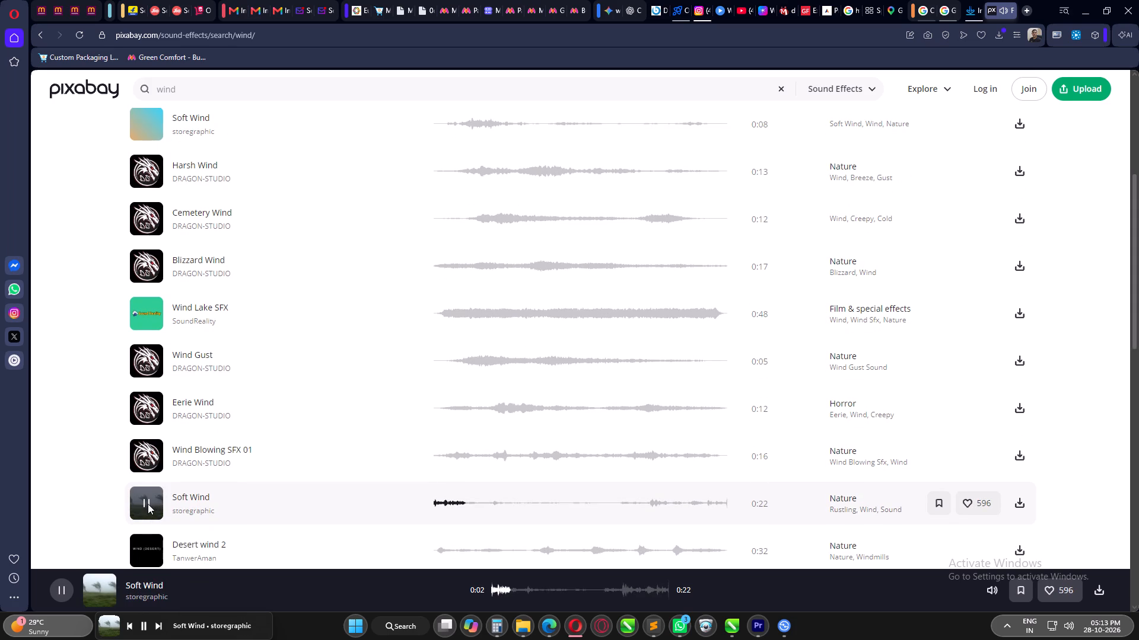
Replay the Wind Blowing sound effect by SoundReality and download it.
scroll(206, 406, "up", 3)
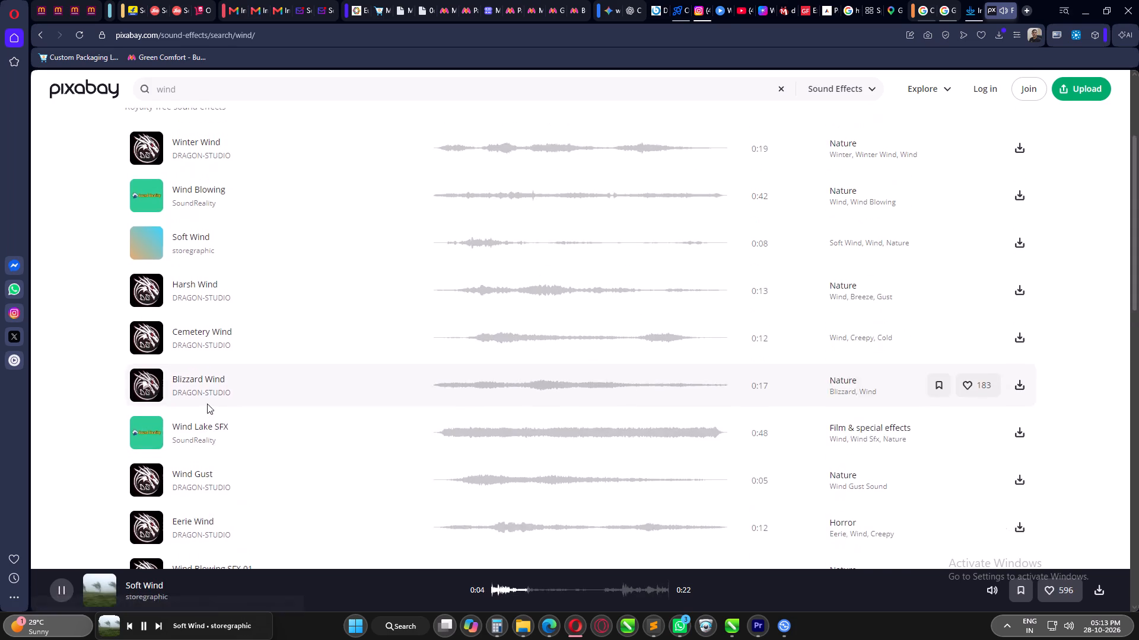
left_click(146, 253)
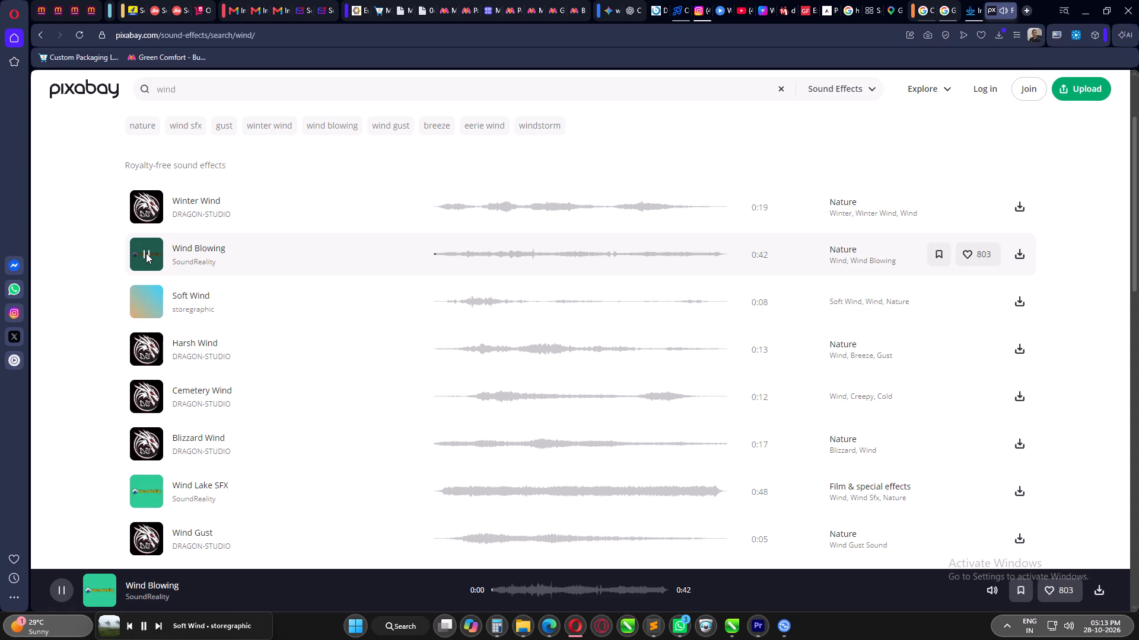
left_click(1022, 255)
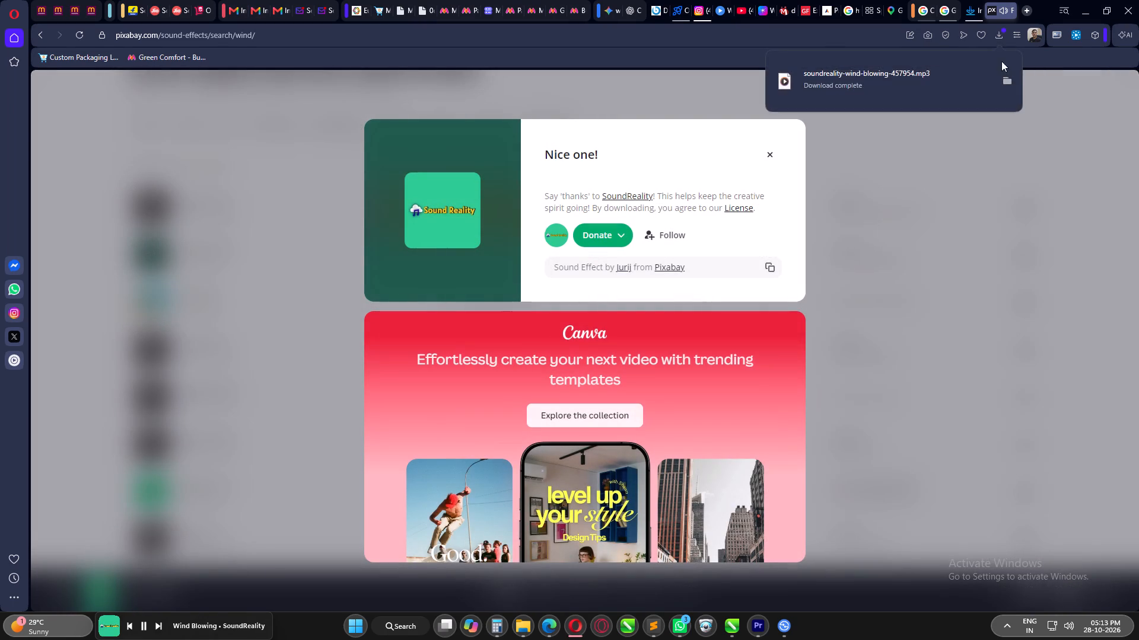
Locate the downloaded wind file in the Downloads folder and rename it as WIND SOUND.
left_click(1007, 84)
key("F2")
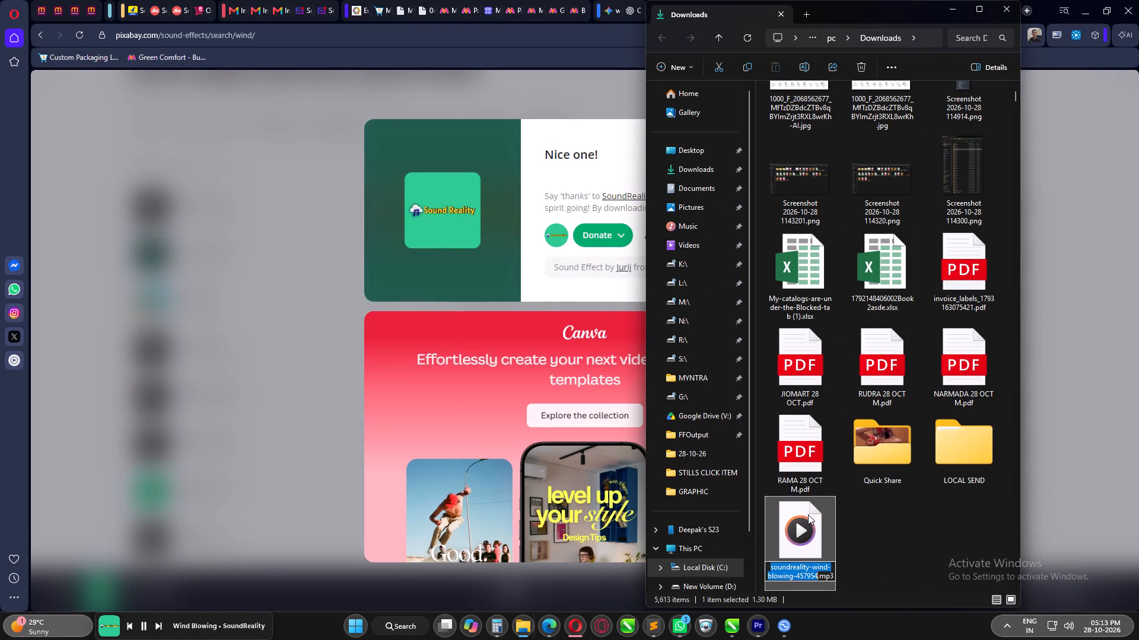
type("WIND SOUND")
key("Return")
Move WIND SOUND.mp3 from Downloads into the SFX folder of SHOES and put both folder windows away.
key("ctrl+x")
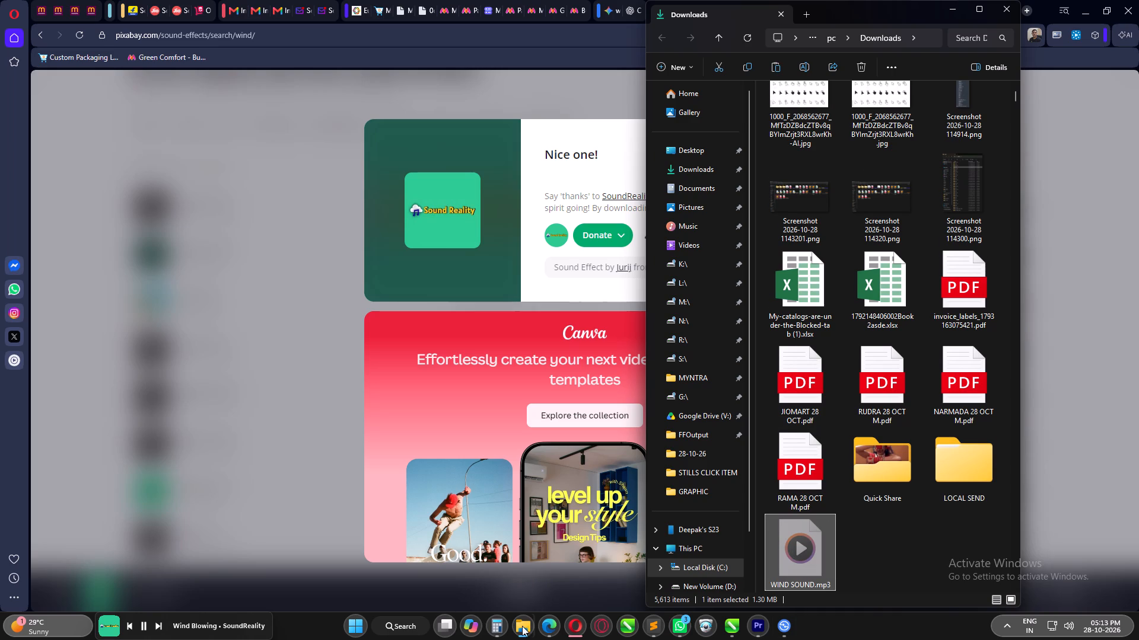
left_click(432, 565)
left_click(899, 370)
key("ctrl+v")
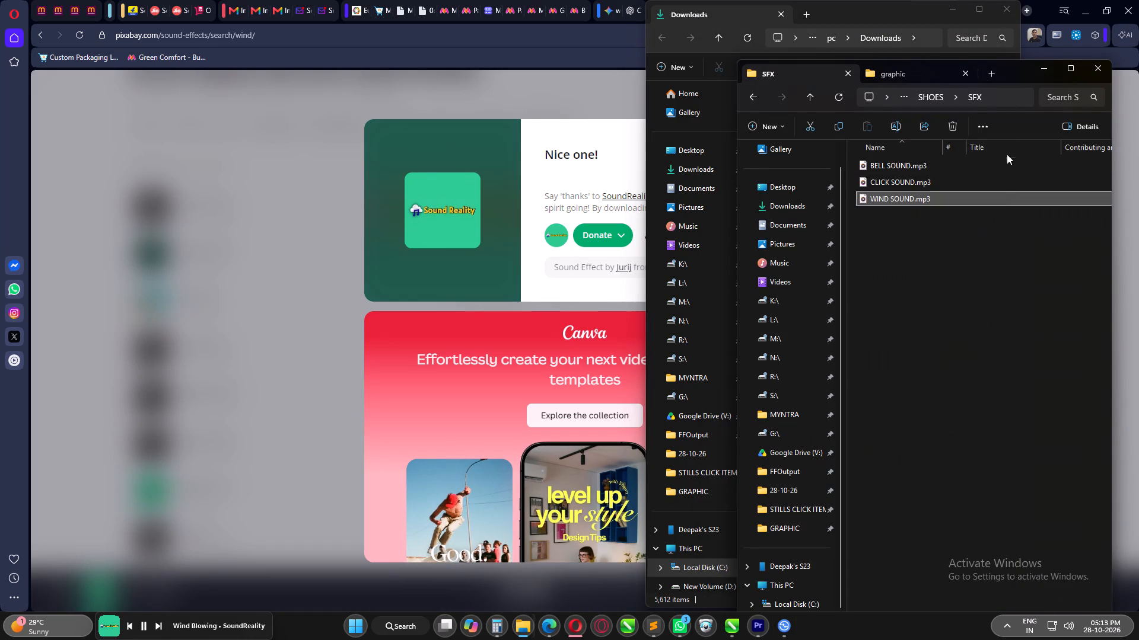
left_click(1041, 68)
left_click(951, 13)
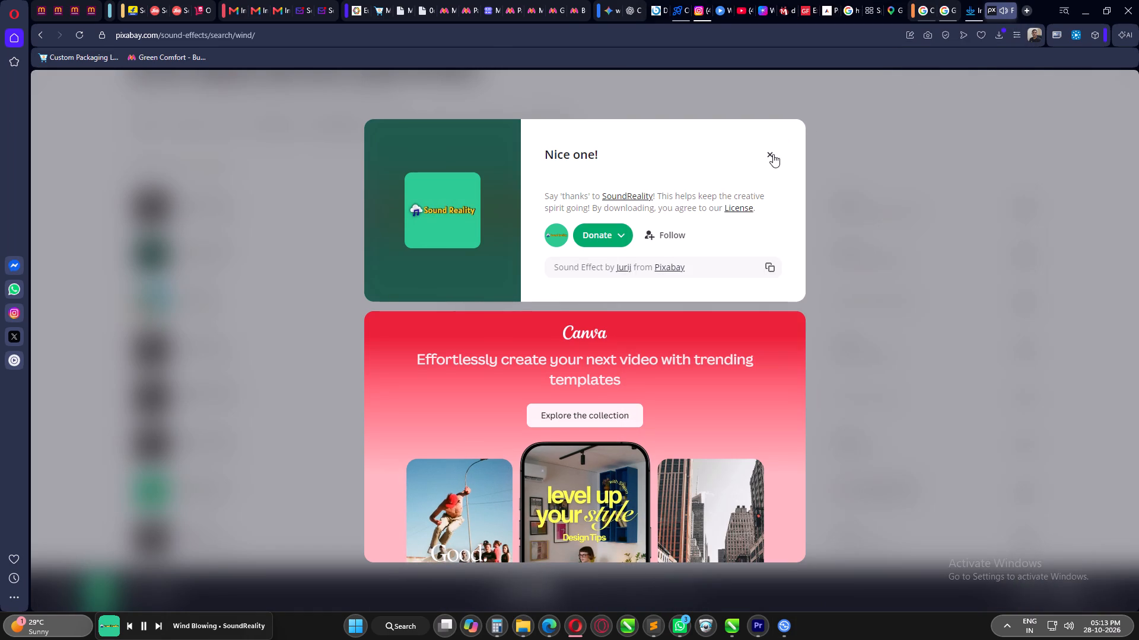
Dismiss the download thank-you window and search the sound effects for PEOPLE.
left_click(773, 154)
left_click_drag(189, 90, 139, 90)
key("BackSpace")
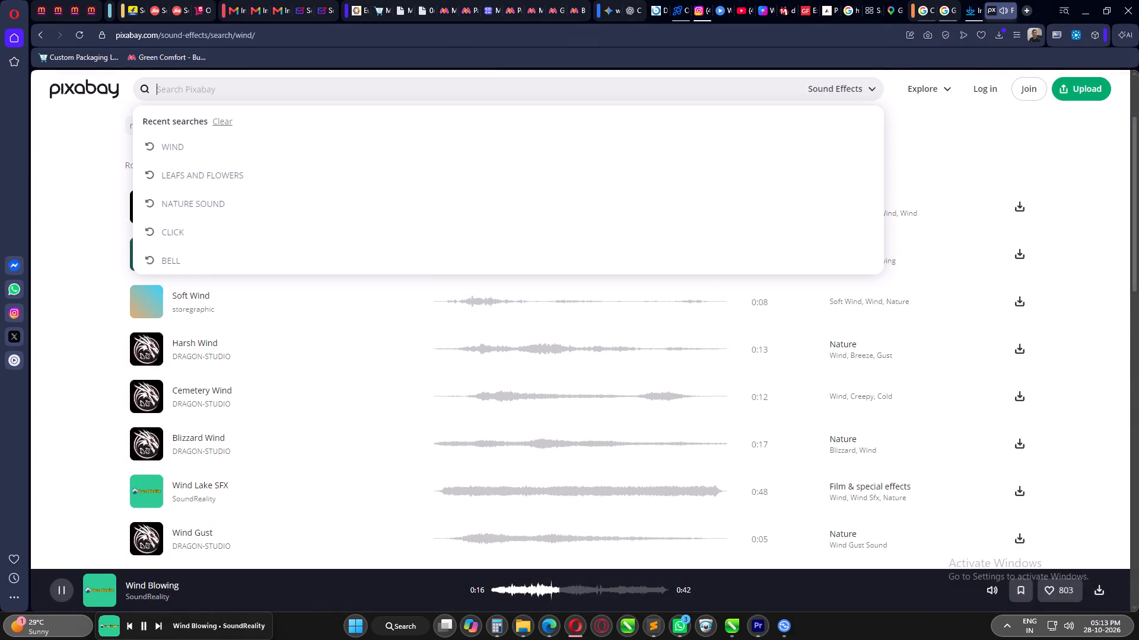
type("PEOPLE")
key("Return")
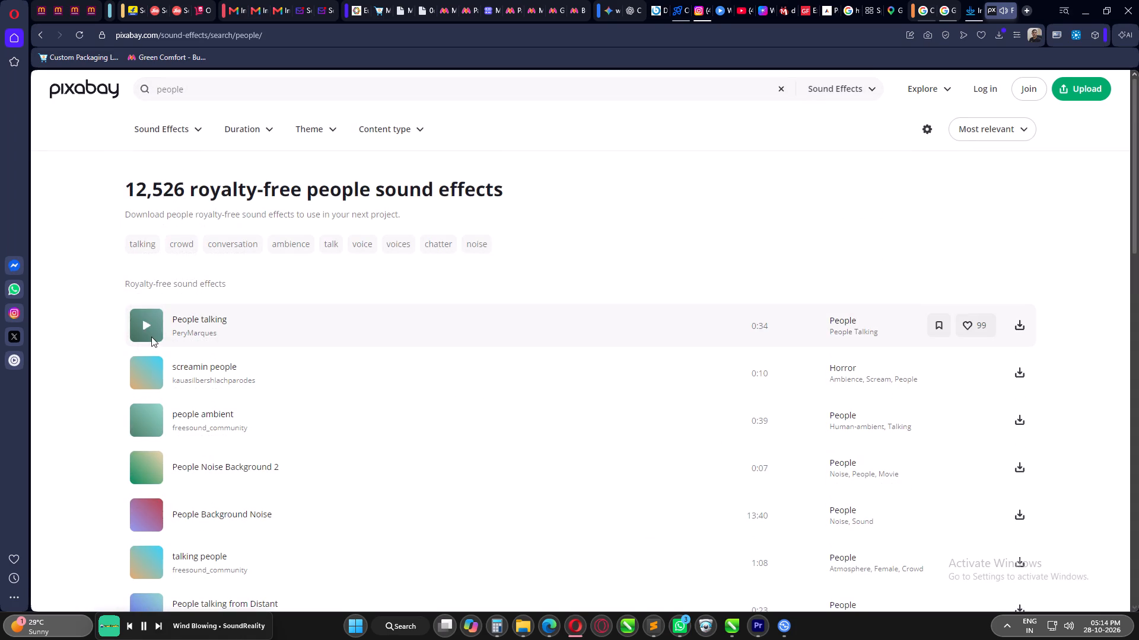
Preview the first eight people results, from People talking through the 1:14 people talking clip, and pause playback.
left_click(145, 326)
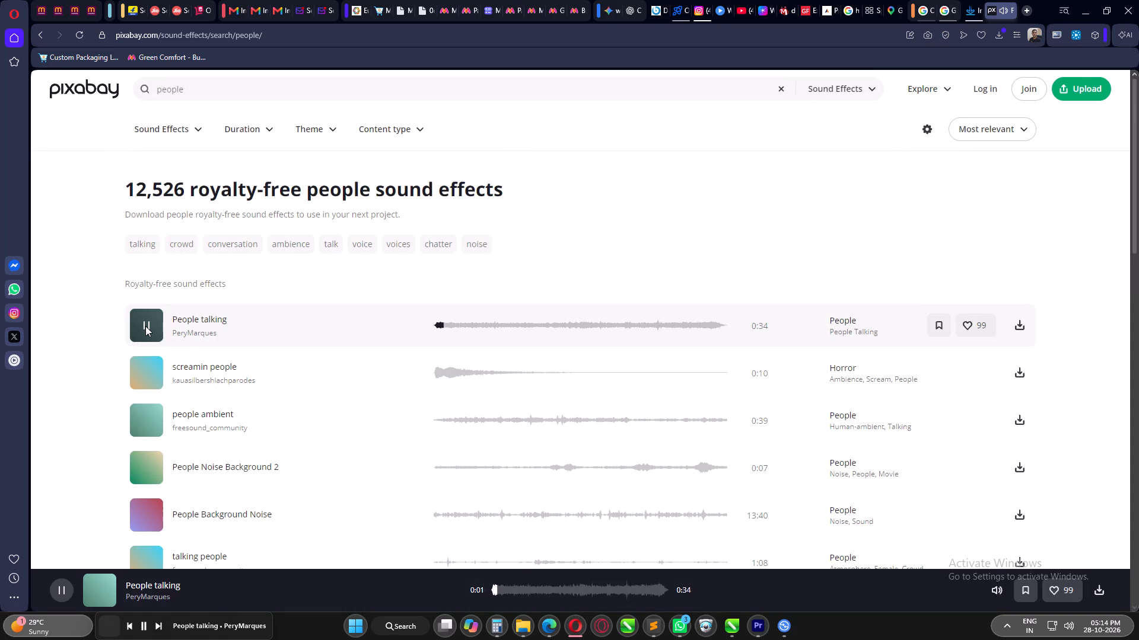
left_click(147, 372)
left_click(146, 420)
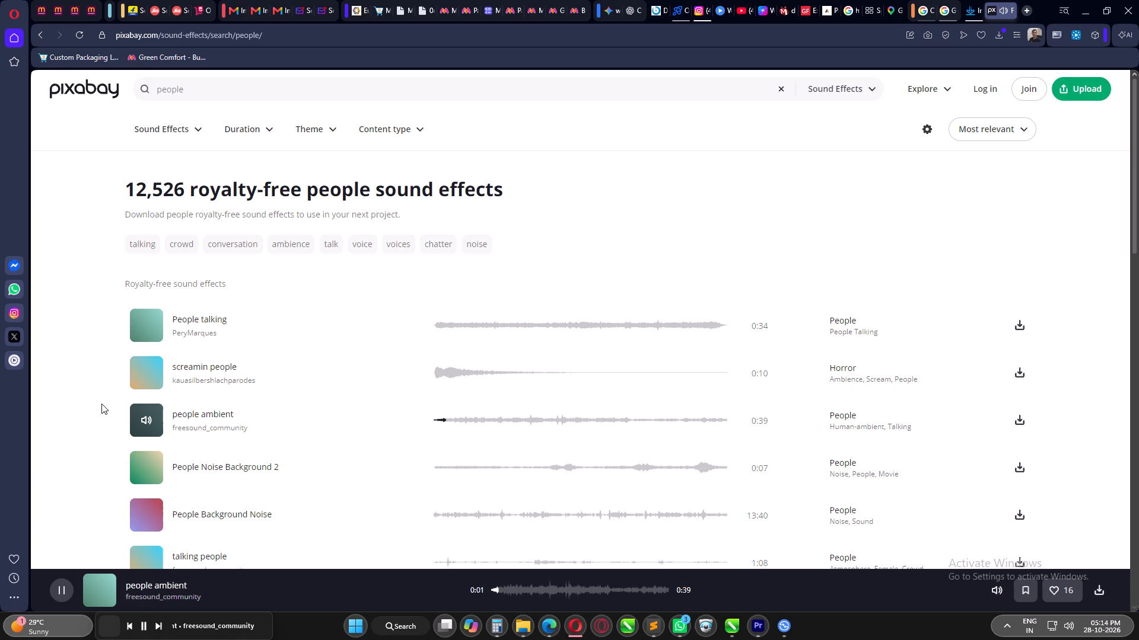
left_click(148, 467)
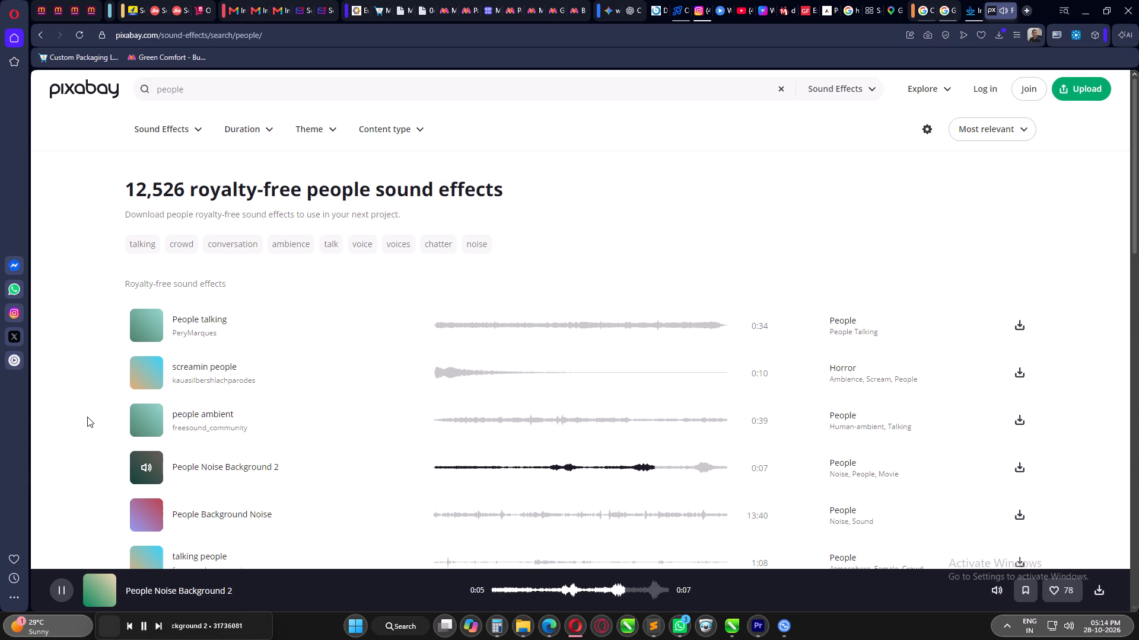
scroll(87, 417, "down", 2)
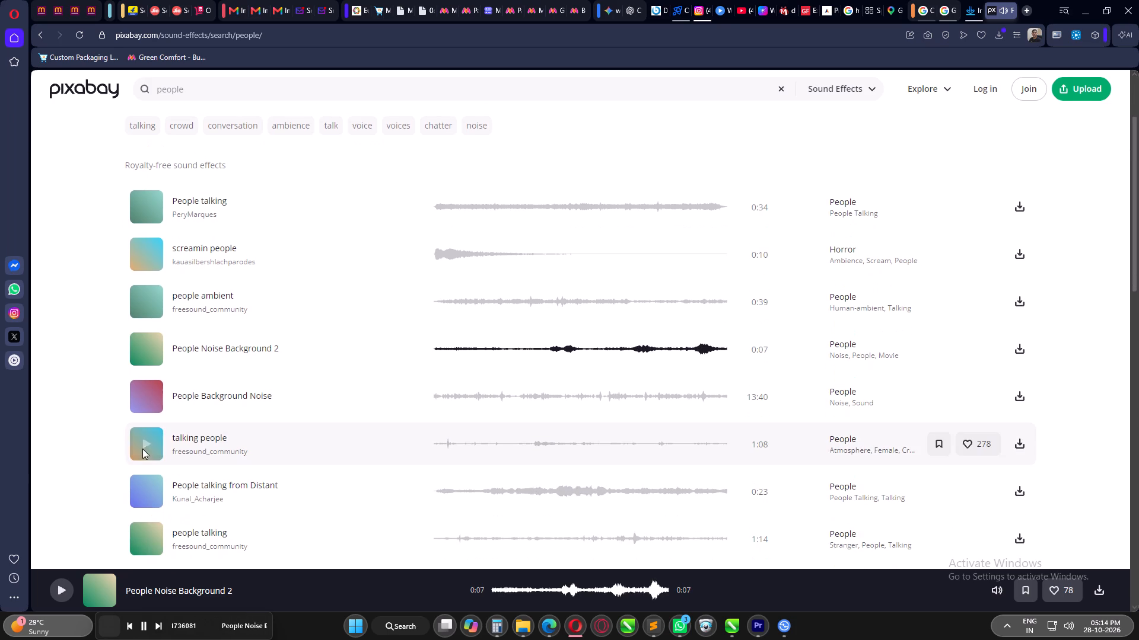
left_click(148, 441)
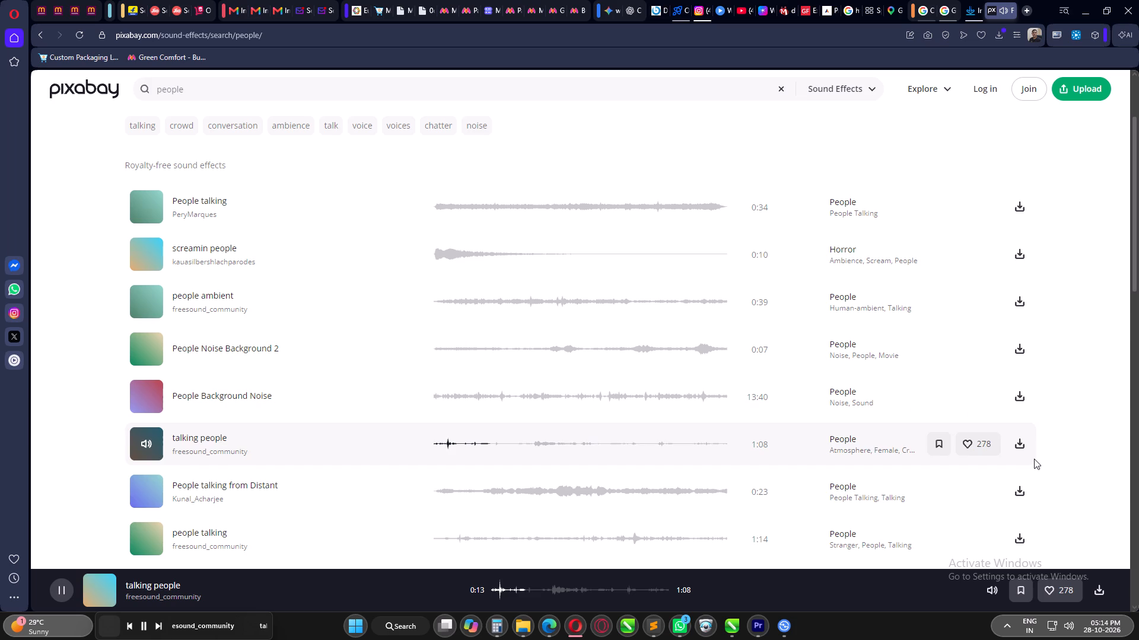
left_click(147, 395)
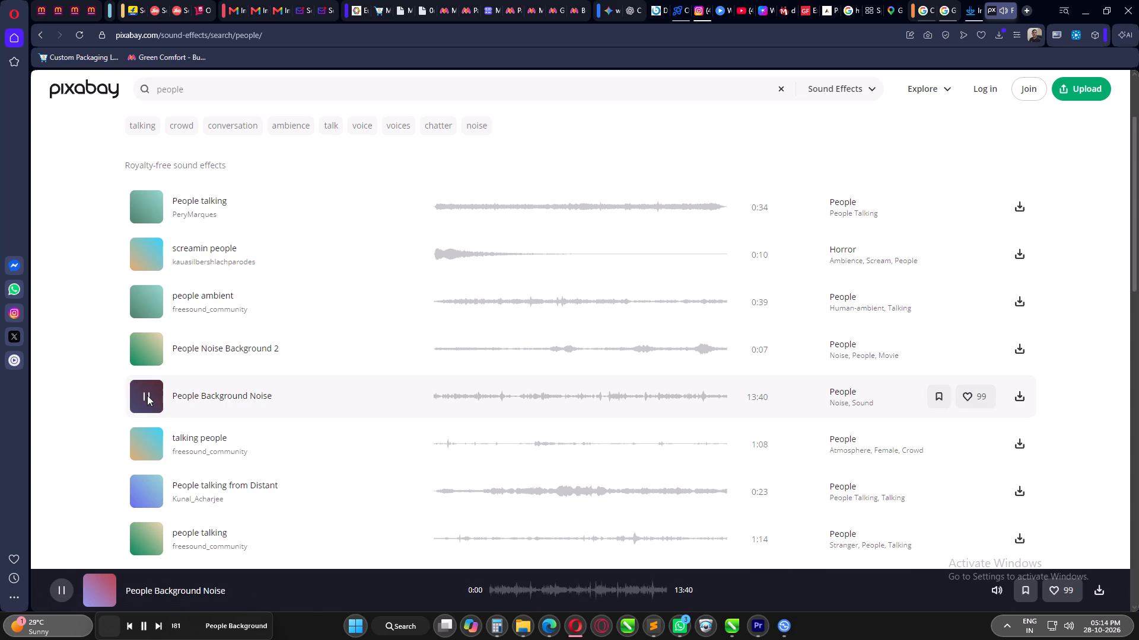
left_click(148, 444)
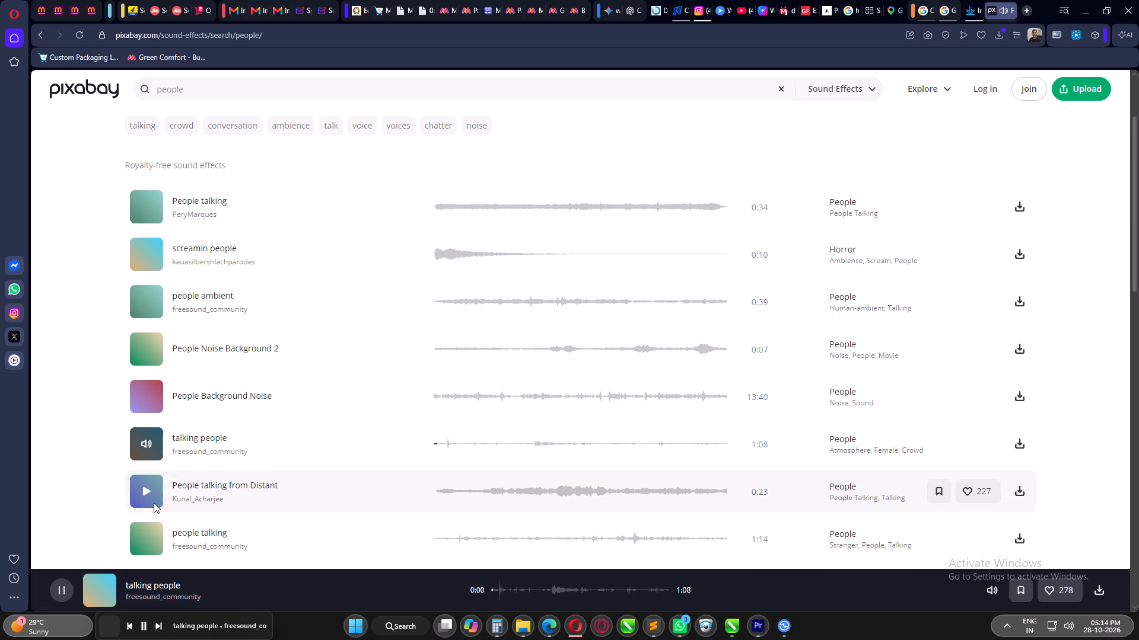
left_click(148, 488)
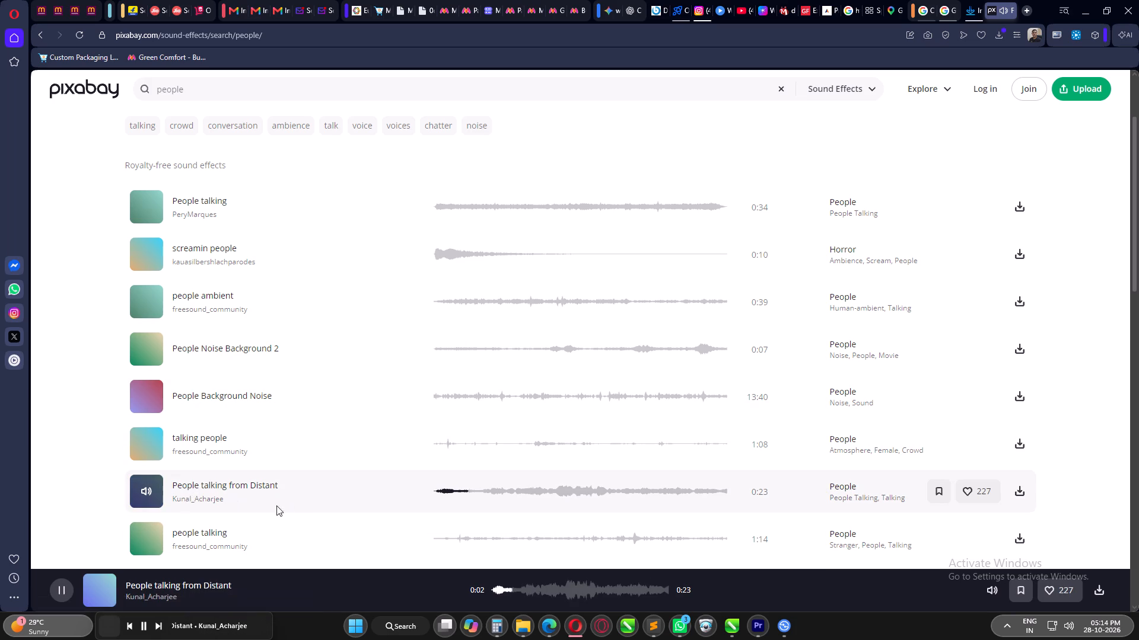
left_click(147, 539)
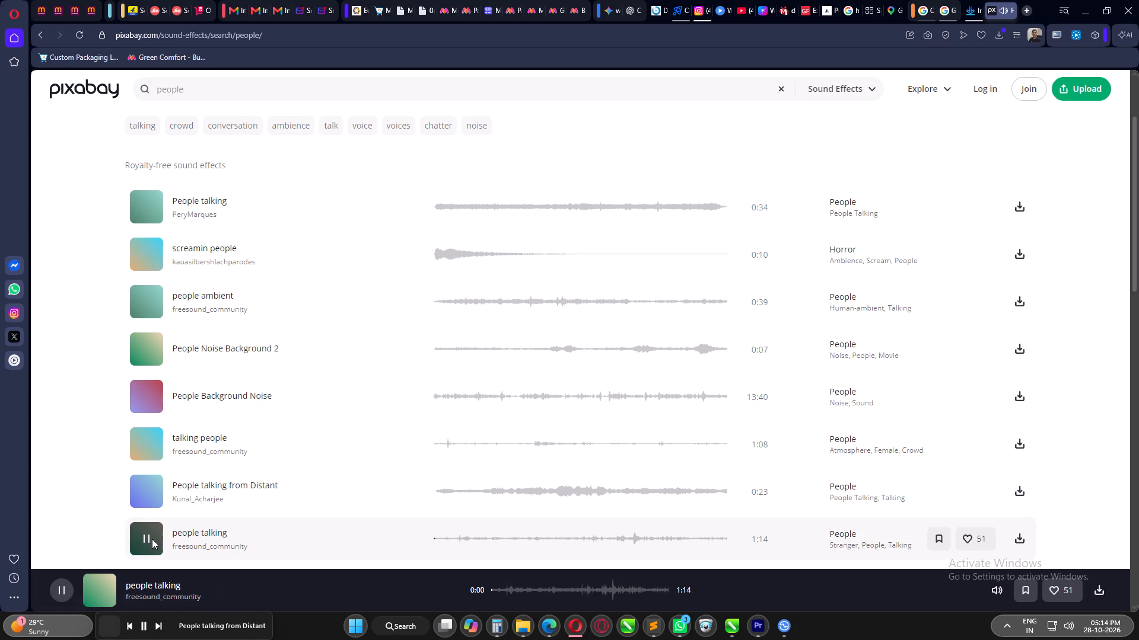
left_click(145, 539)
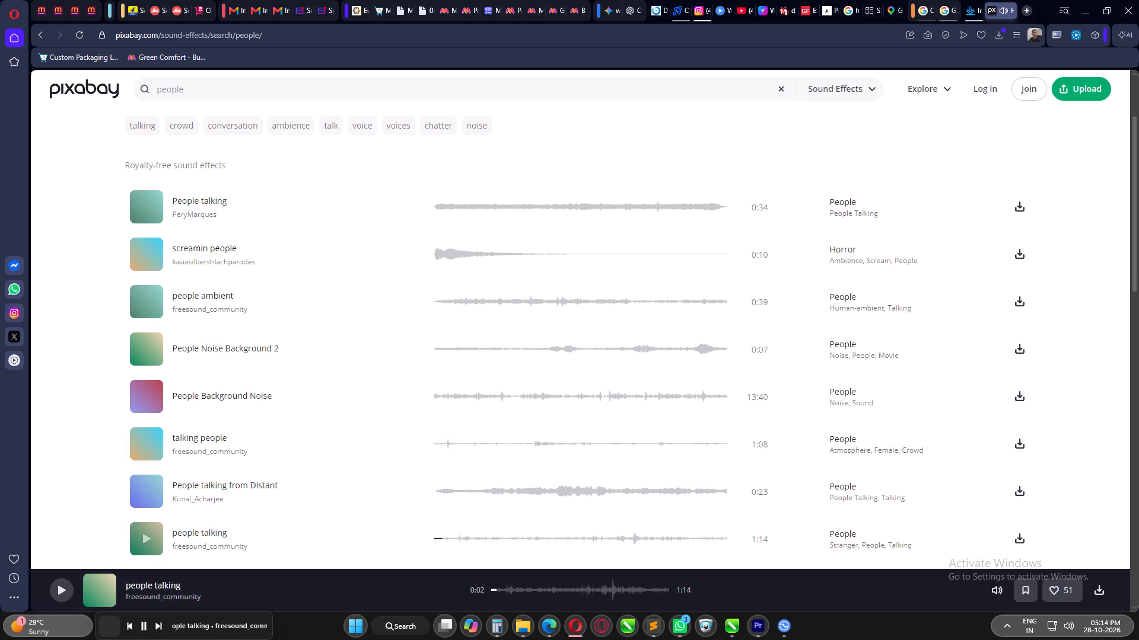
Minimise the browser and close the Quick Share window.
left_click(1083, 7)
left_click(898, 484)
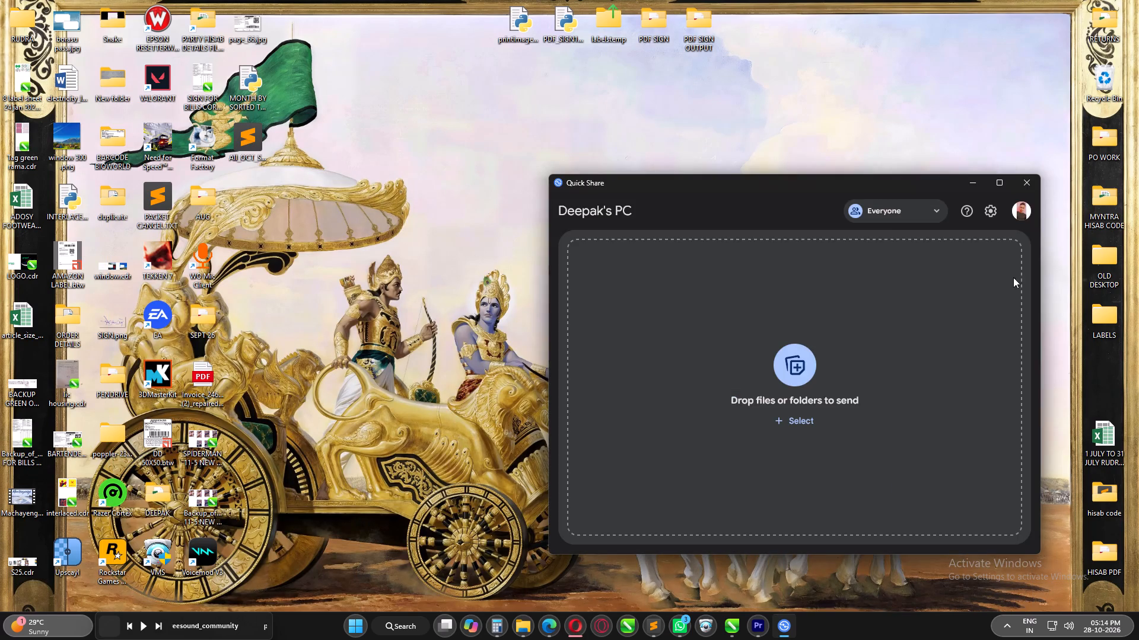
left_click(1029, 180)
Switch to Premiere Pro and import the whole SFX folder from SHOES into the top level of the project.
left_click(772, 633)
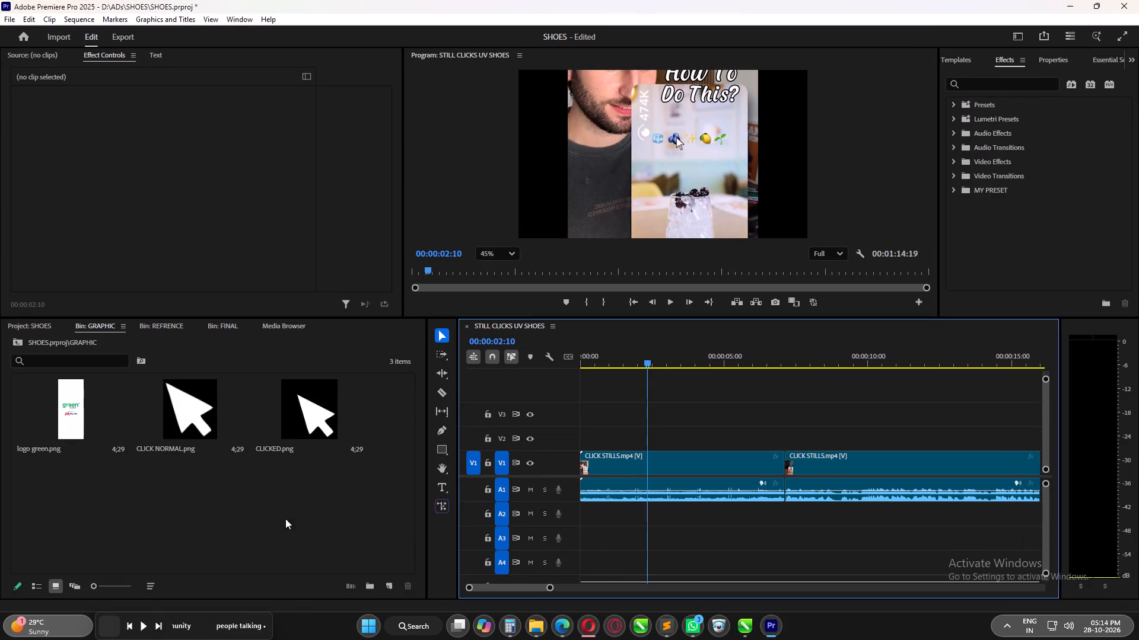
left_click(46, 324)
left_click(193, 508)
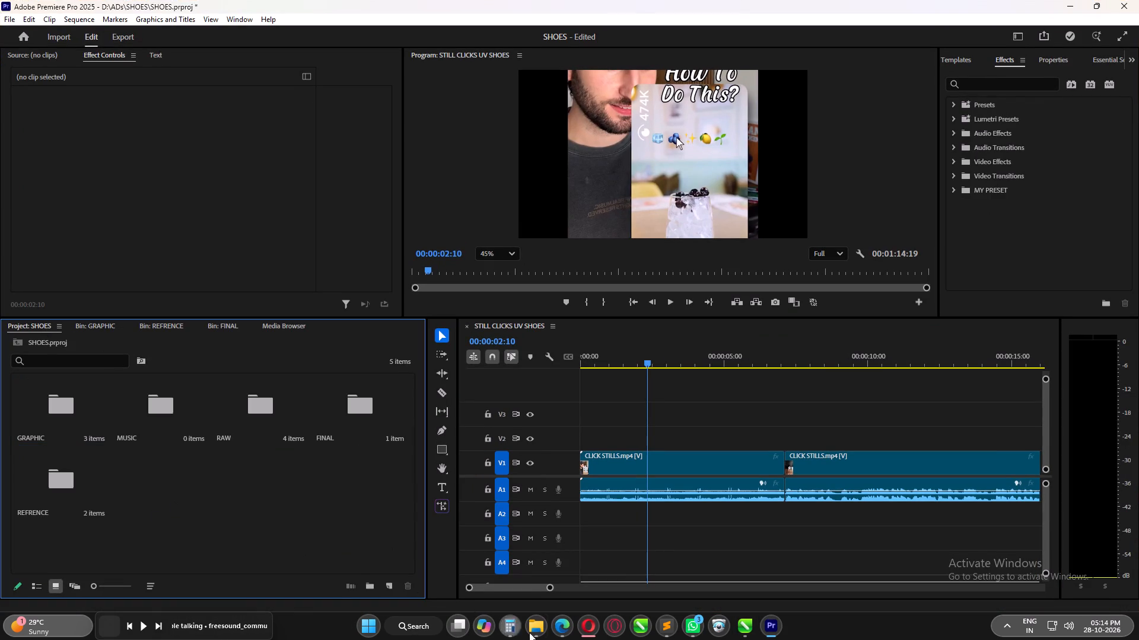
left_click(457, 567)
left_click(918, 305)
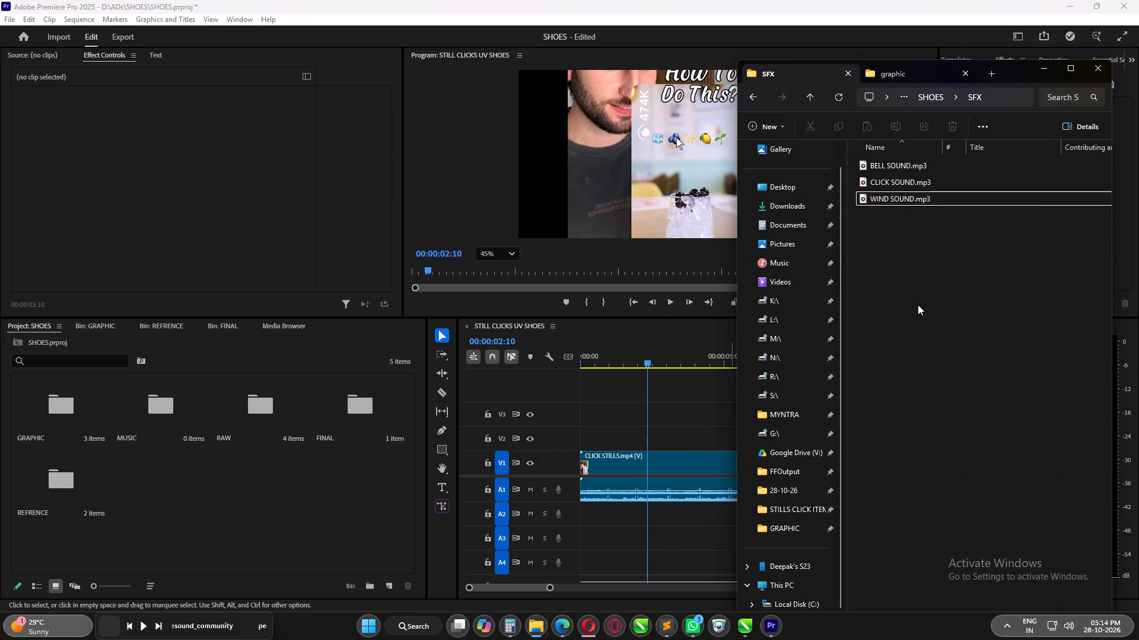
key("BackSpace")
left_click_drag(891, 281, 210, 492)
left_click(271, 492)
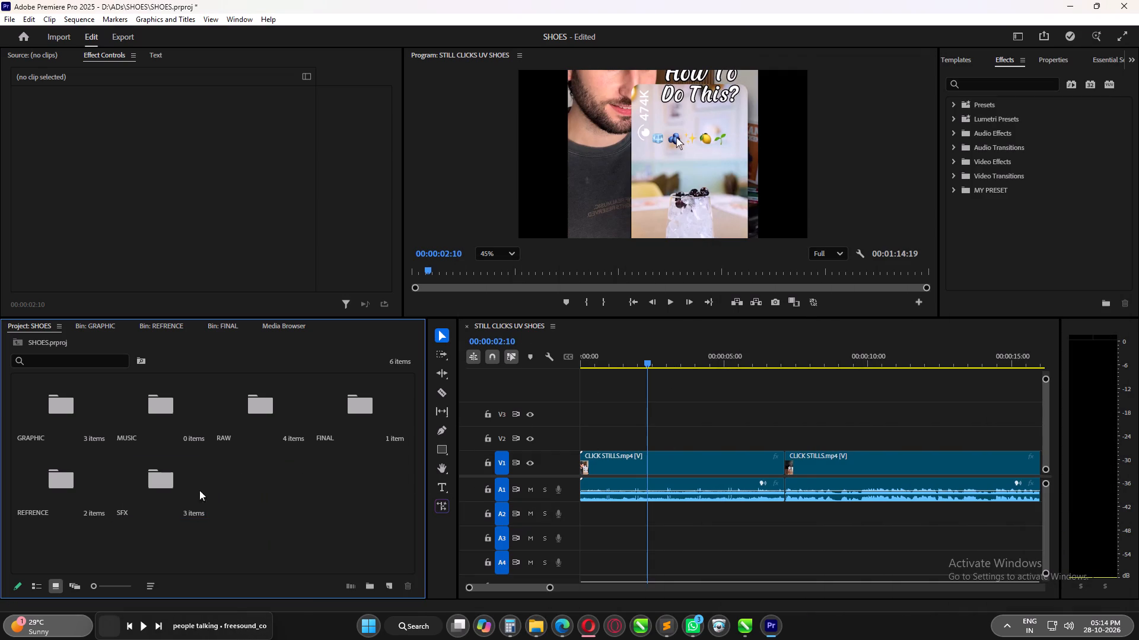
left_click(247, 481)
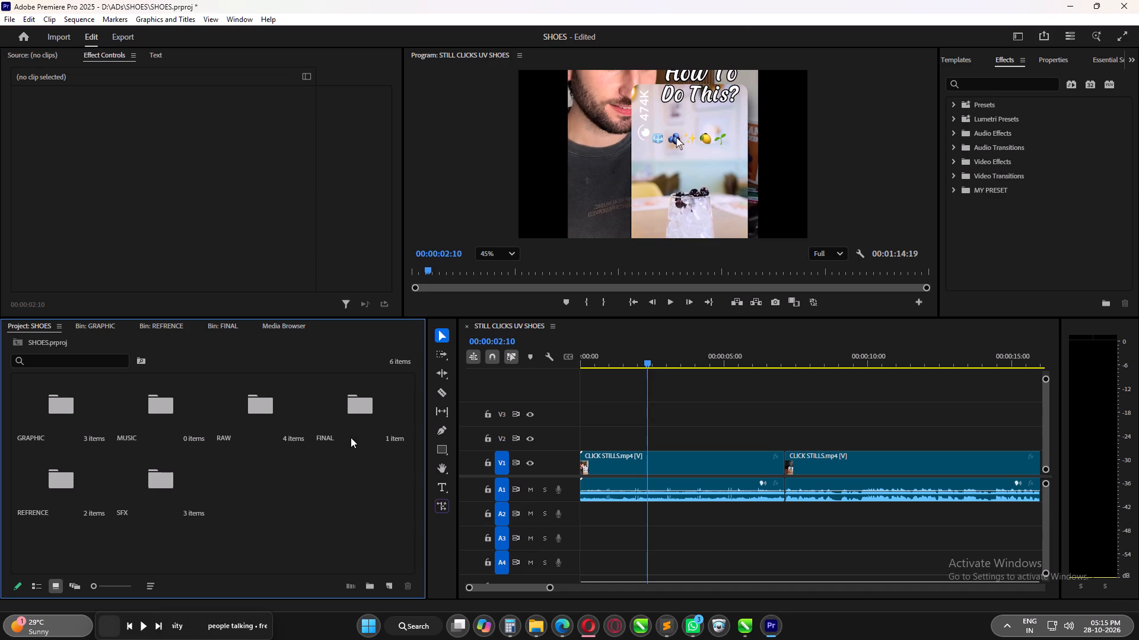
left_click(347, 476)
Switch to the Opera browser and search the web for GOKU LOGO in a new tab.
left_click(590, 636)
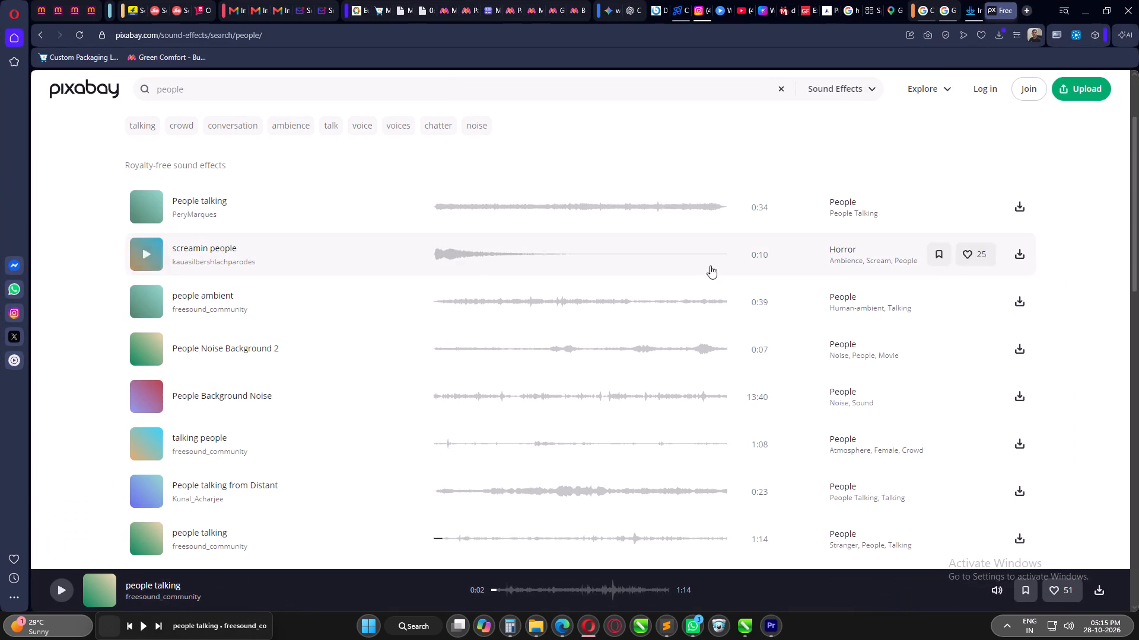
left_click(1029, 12)
left_click(864, 34)
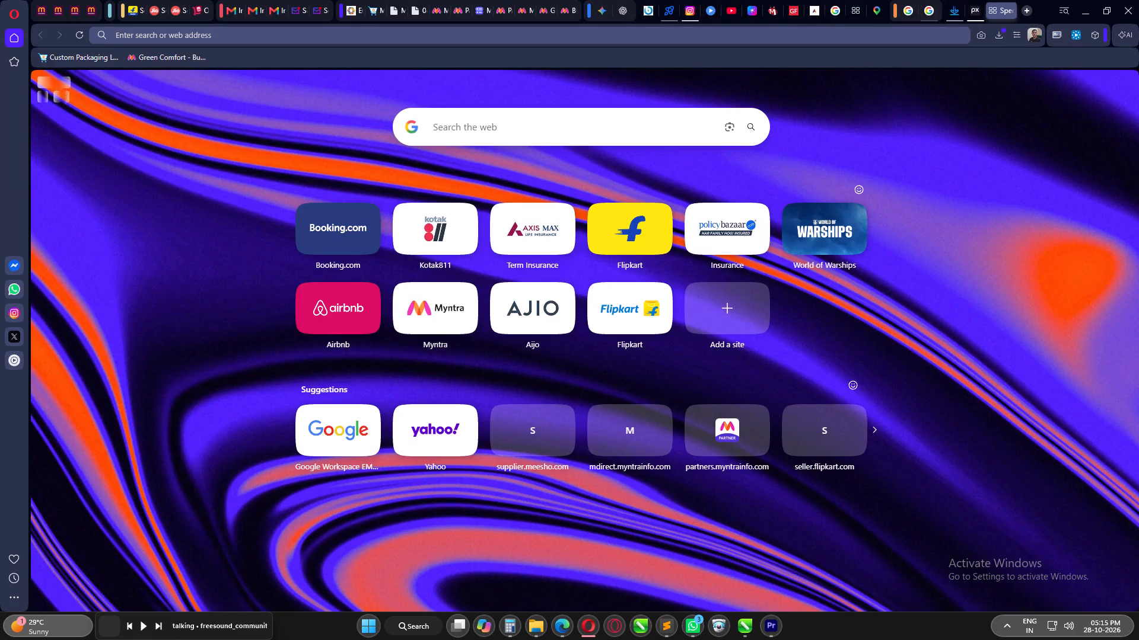
type("GOKU")
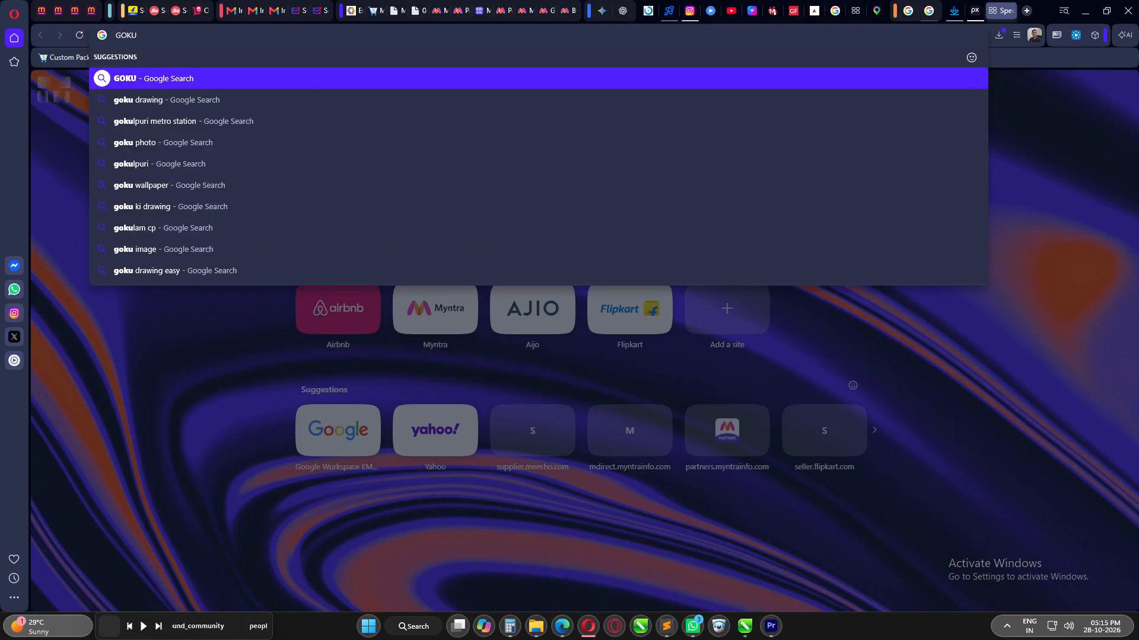
key("space")
type("LOGO")
key("Return")
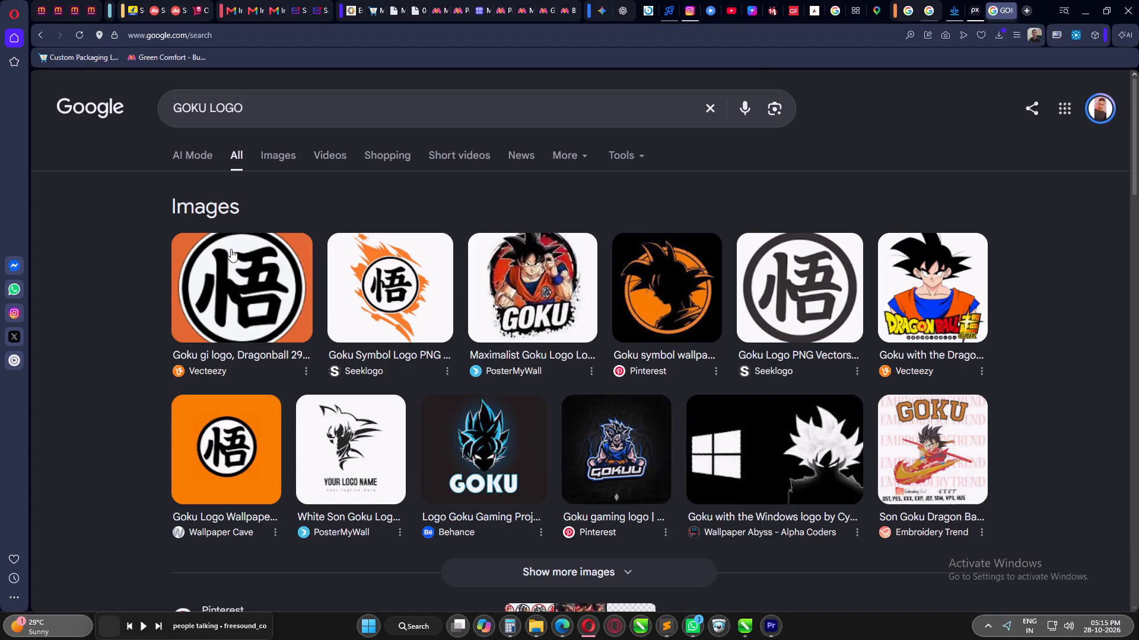
Search the web for NARUTO LOGO, opening the results in a separate browser window.
left_click(1029, 9)
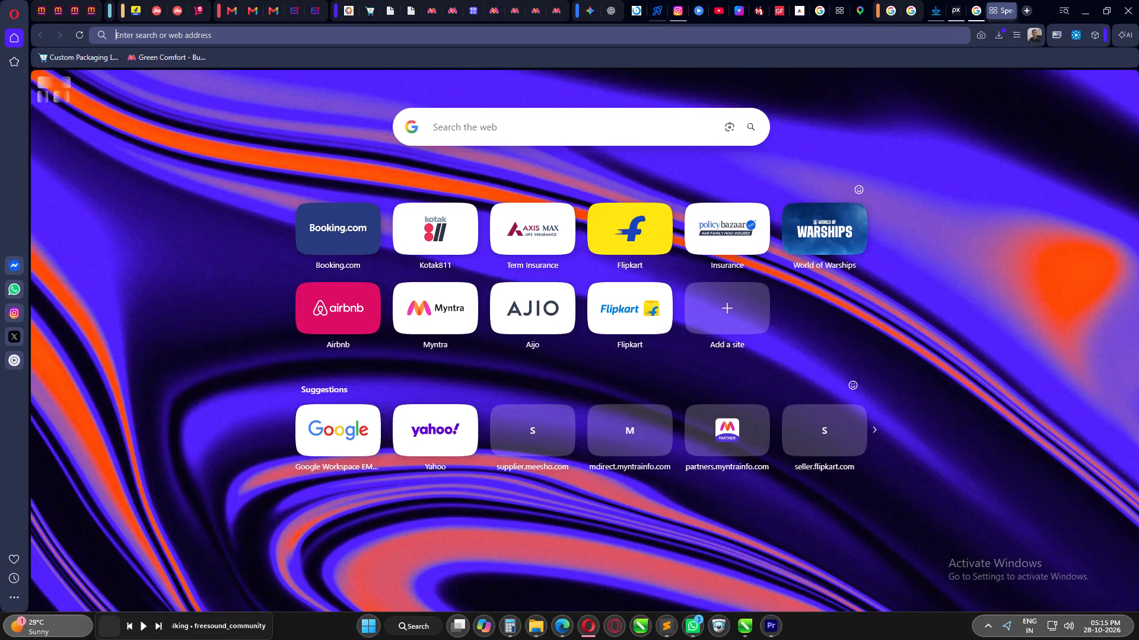
left_click(819, 33)
type("NARUTO LOGO")
key("shift+Return")
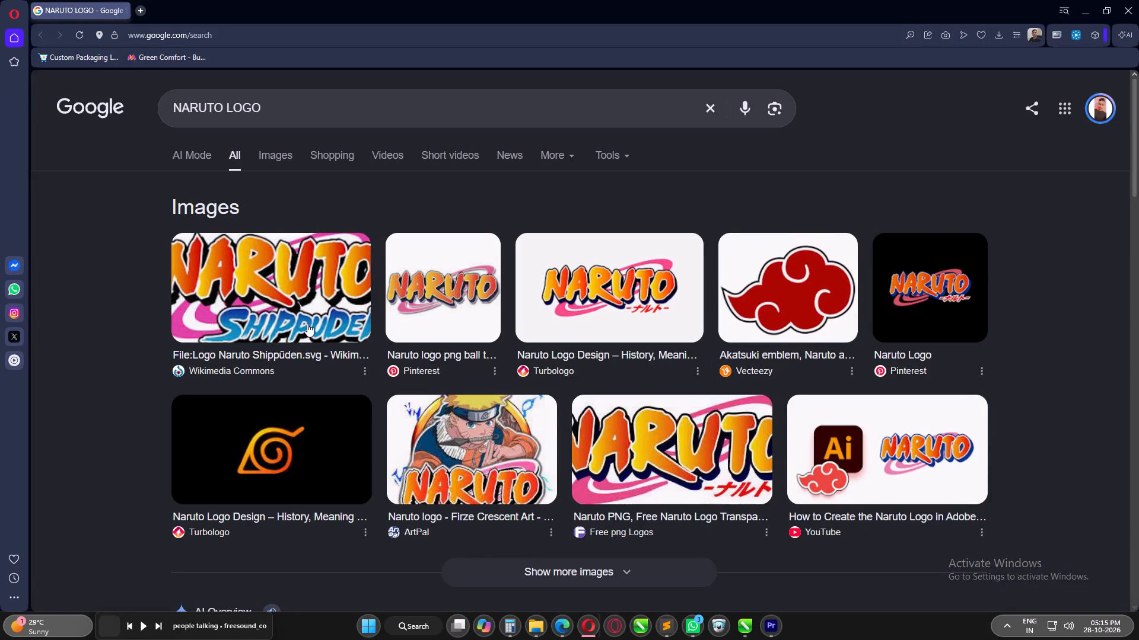
Look through the image results for a suitable Naruto logo.
left_click(275, 152)
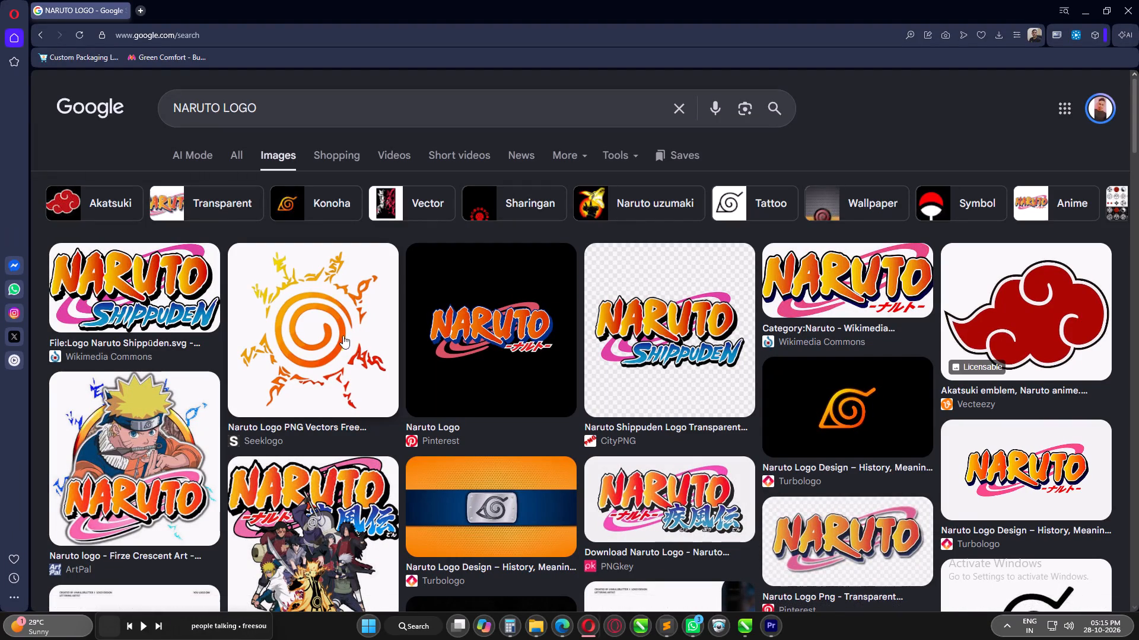
scroll(874, 411, "down", 3)
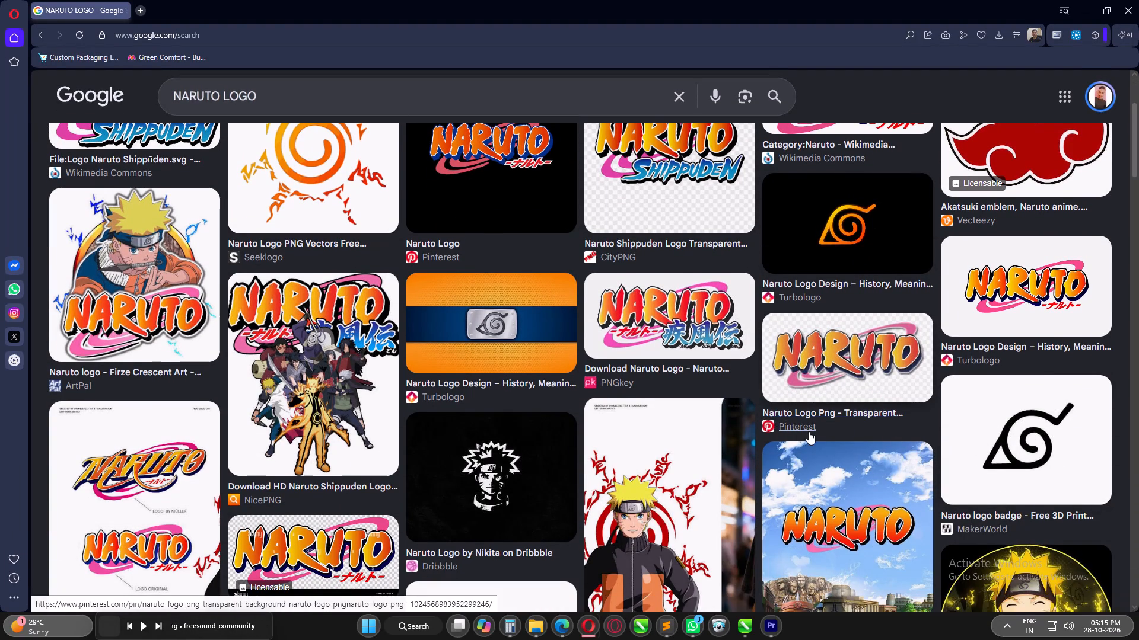
scroll(809, 431, "down", 4)
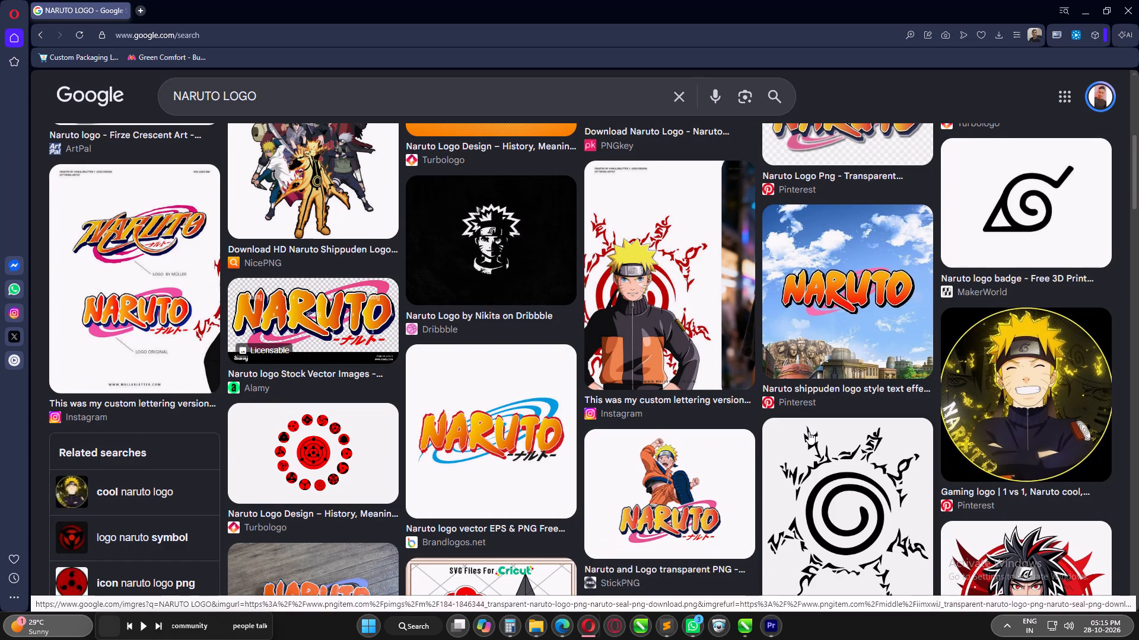
scroll(809, 431, "down", 4)
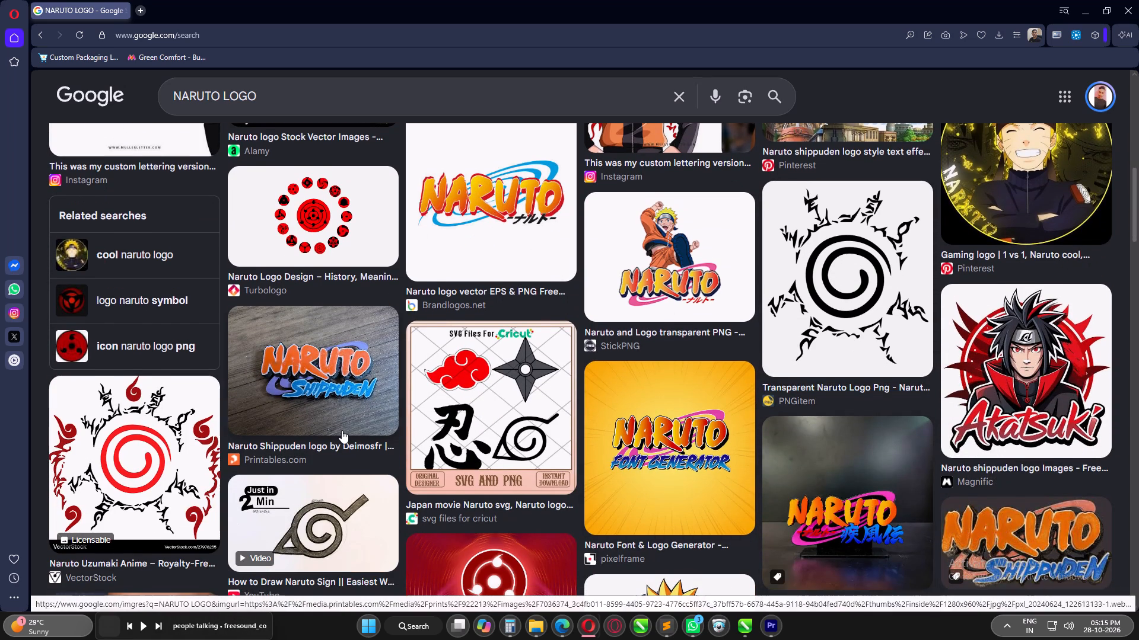
scroll(342, 430, "up", 10)
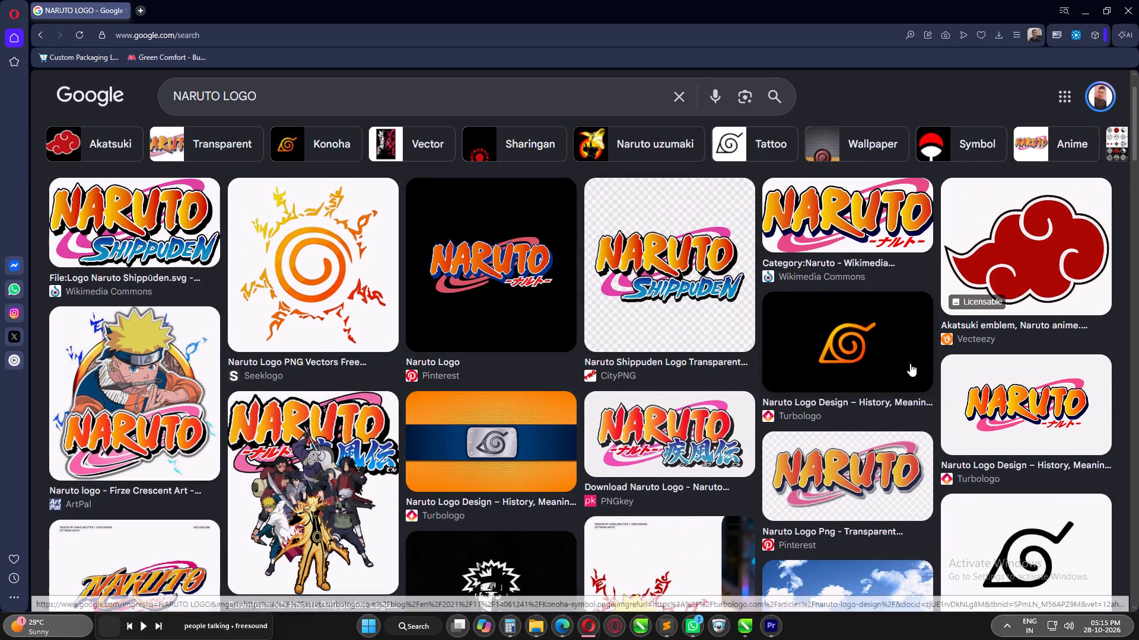
scroll(323, 347, "down", 3)
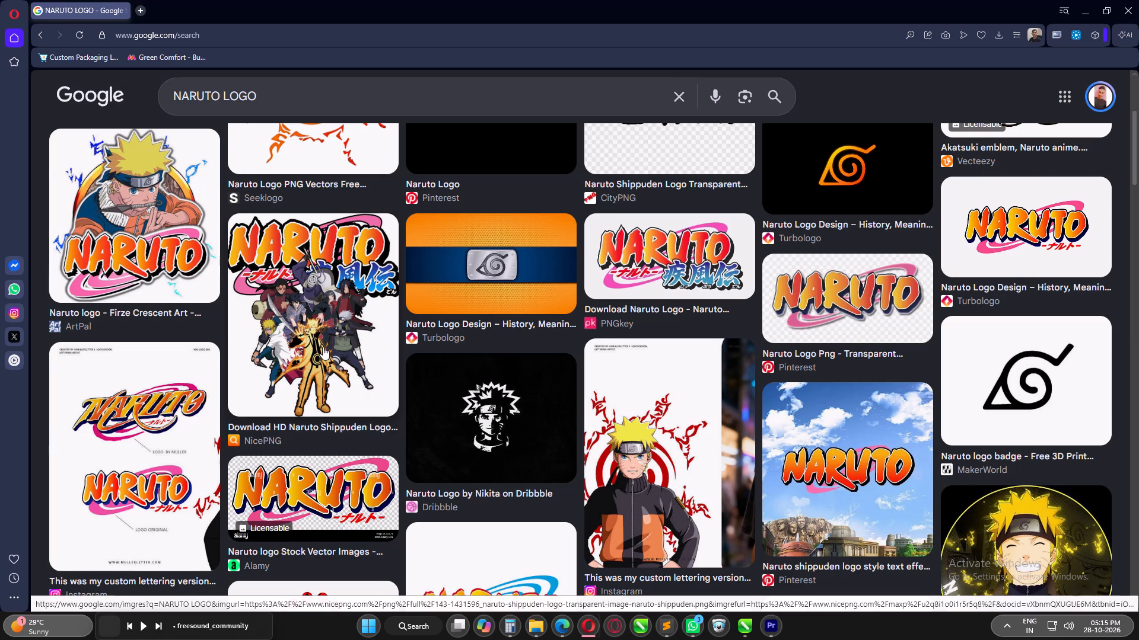
scroll(323, 347, "up", 12)
Refine the search to NARUTO LOGO PNG and show all result types.
left_click(275, 104)
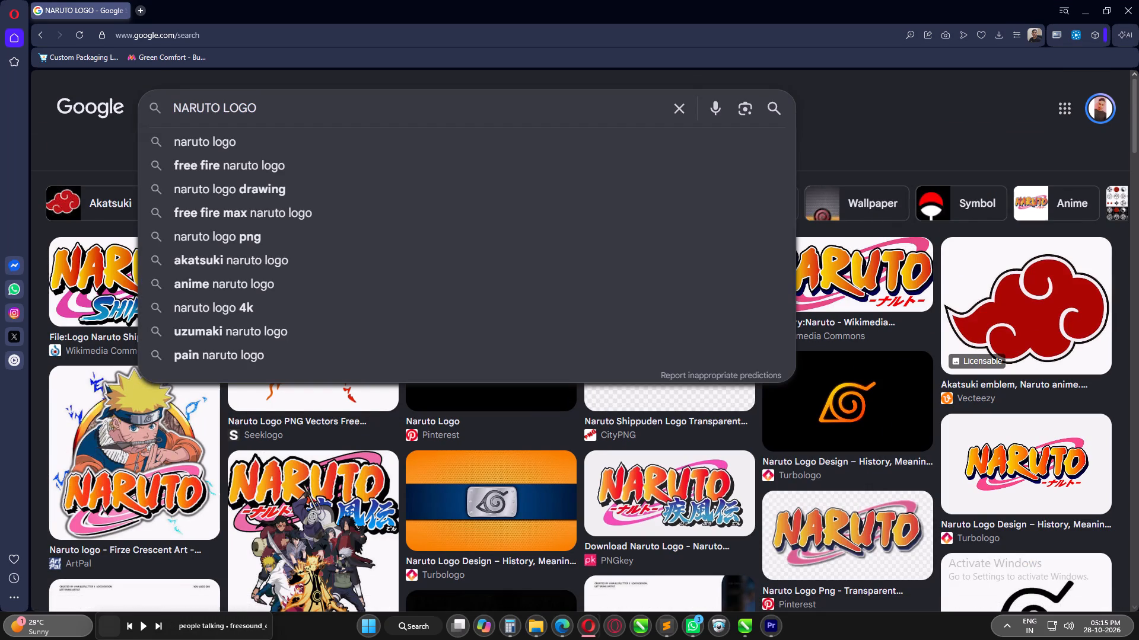
key("space")
type("ONG")
key("Return")
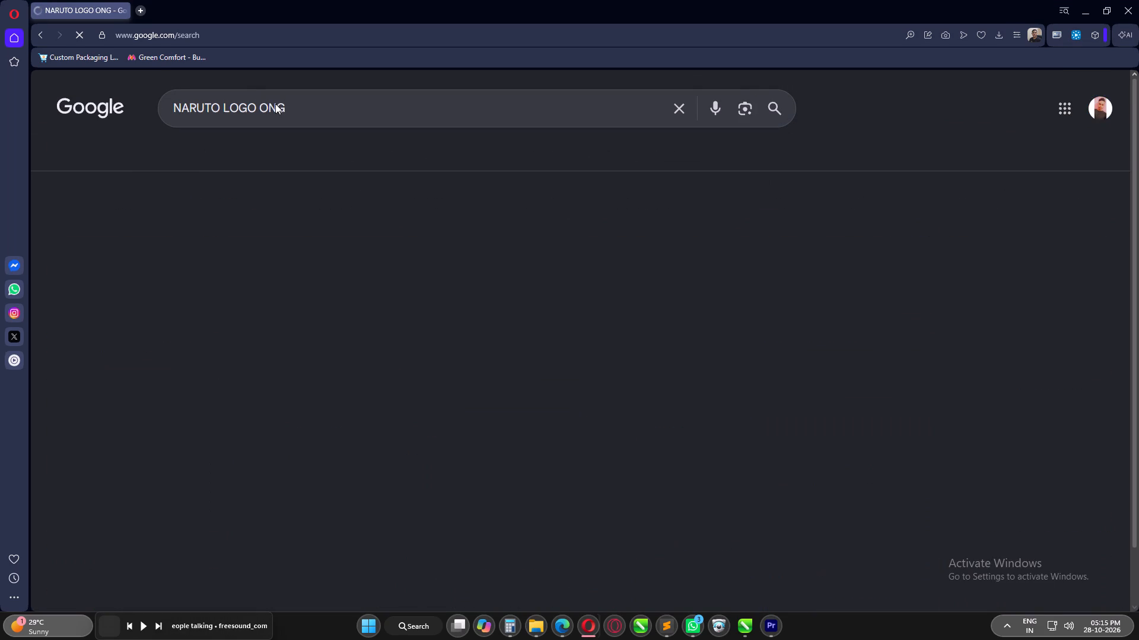
left_click(265, 103)
left_click(273, 247)
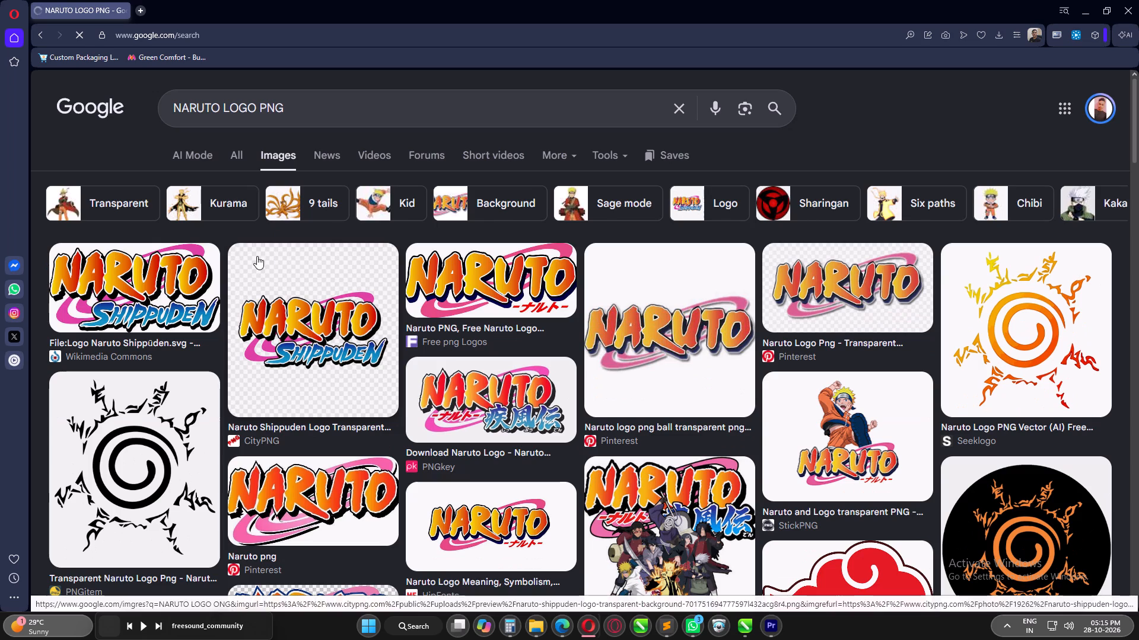
left_click(243, 153)
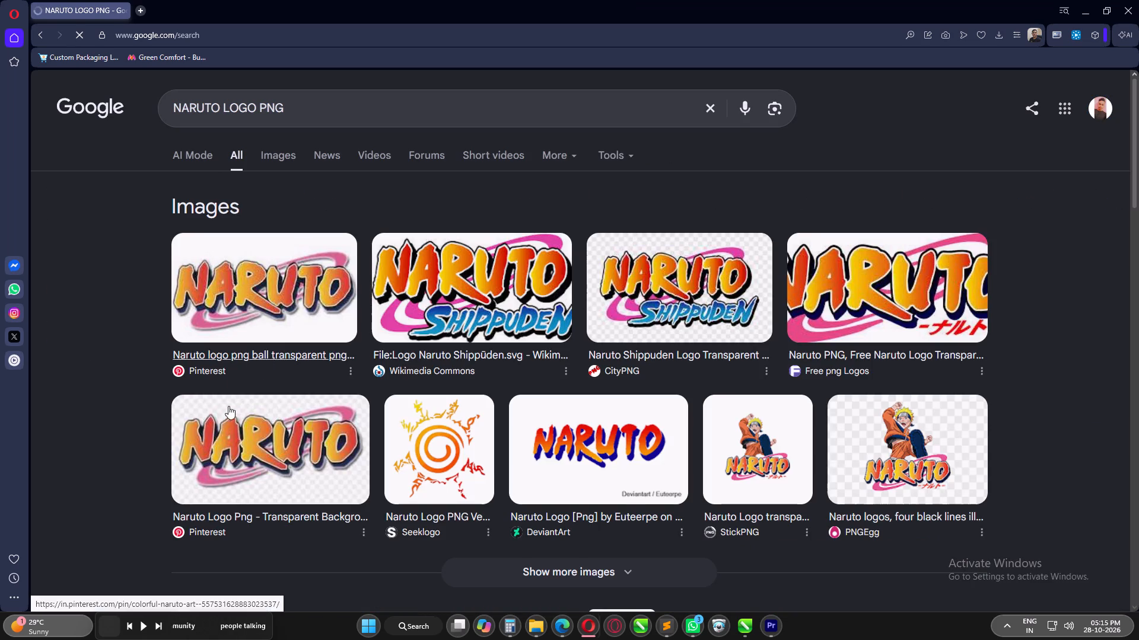
Open the freepnglogos Naruto page, dismiss the ad-blocker notice and look through its transparent images.
scroll(234, 406, "down", 8)
left_click(256, 170)
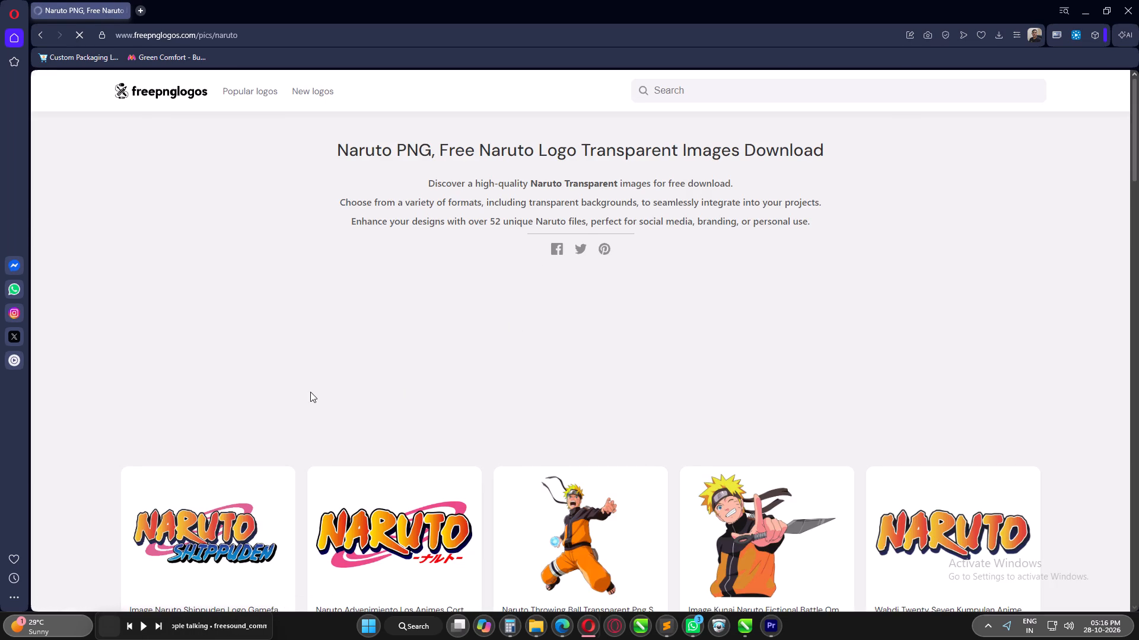
scroll(310, 392, "down", 4)
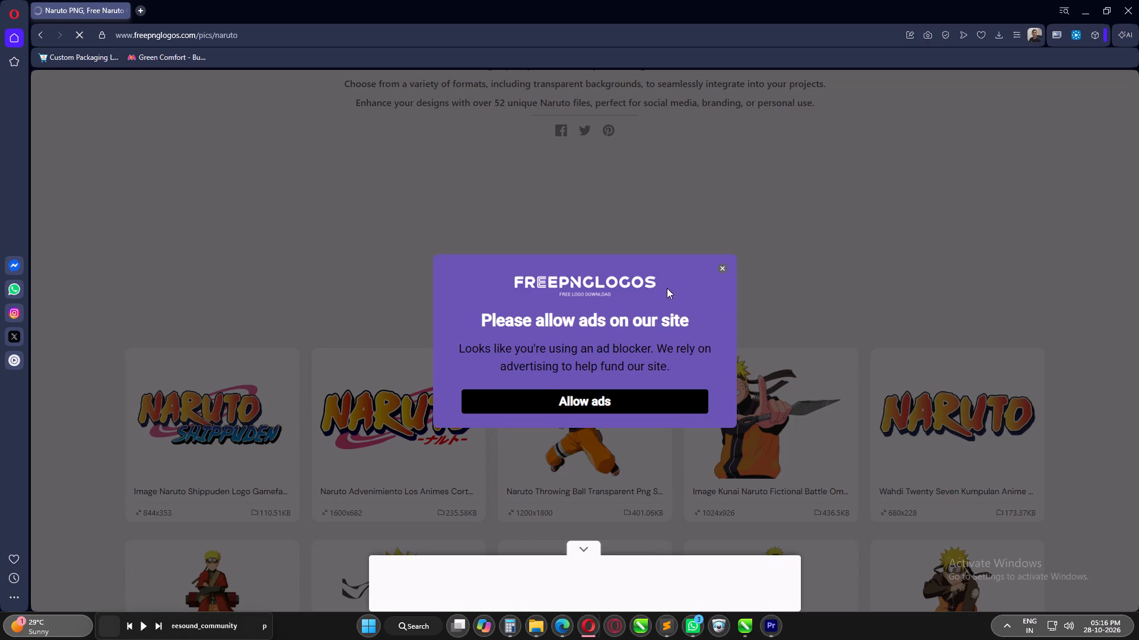
left_click(724, 267)
scroll(433, 309, "down", 3)
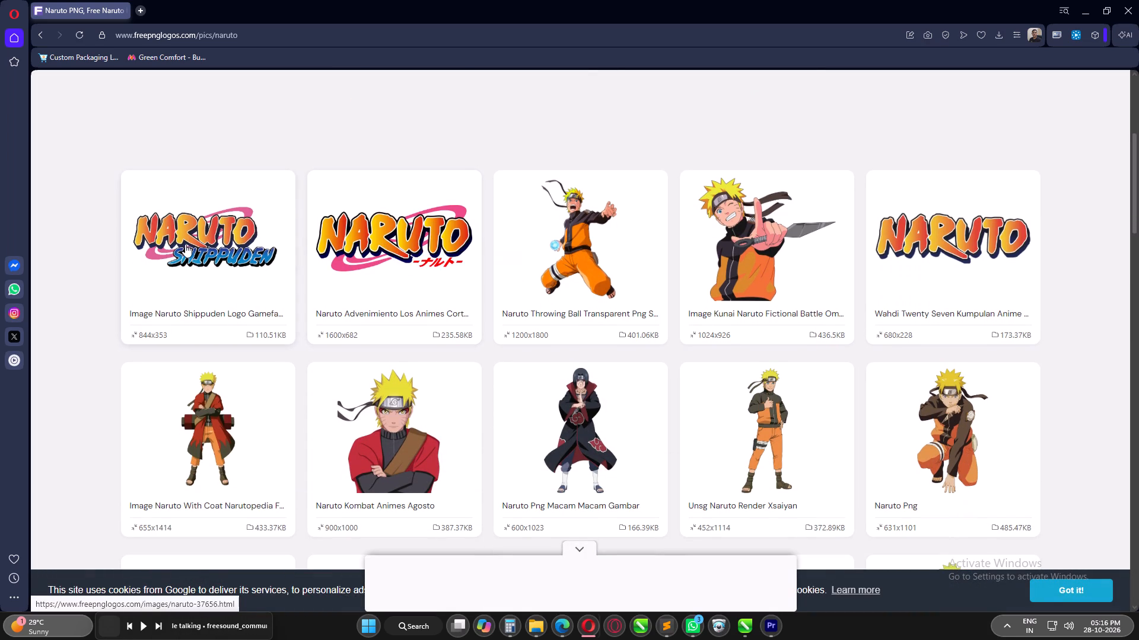
scroll(186, 242, "down", 6)
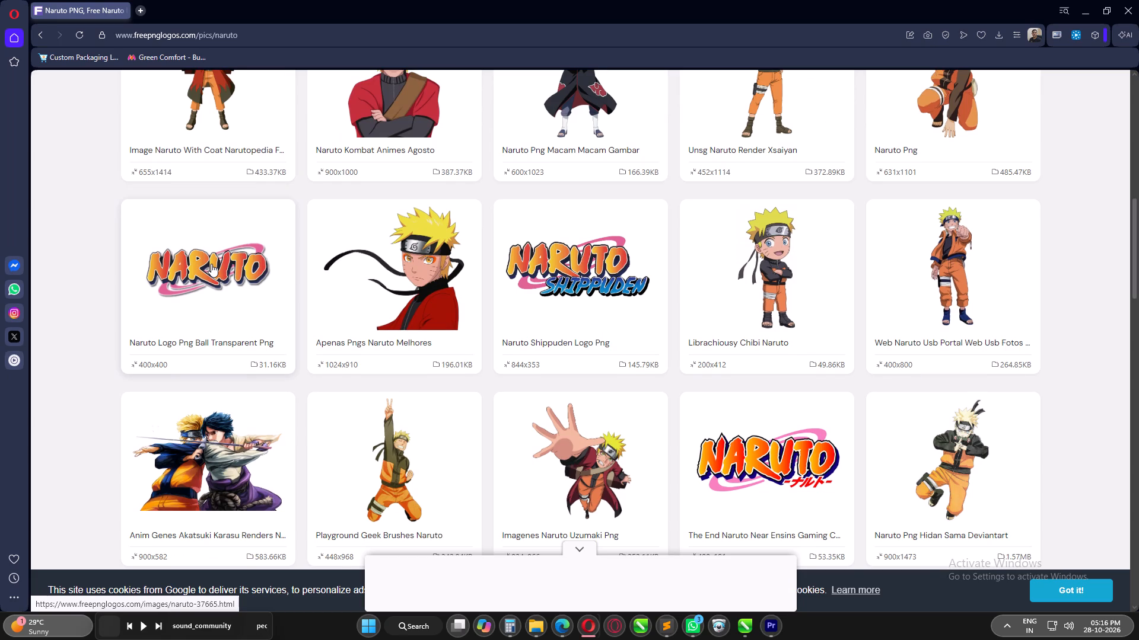
scroll(211, 264, "down", 2)
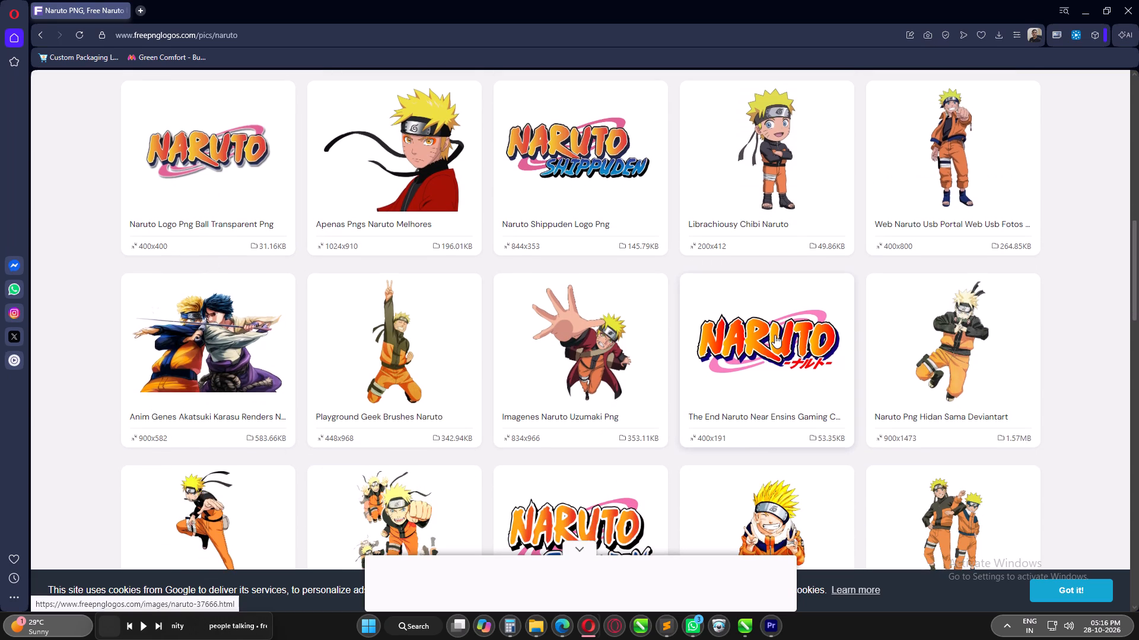
scroll(774, 334, "down", 2)
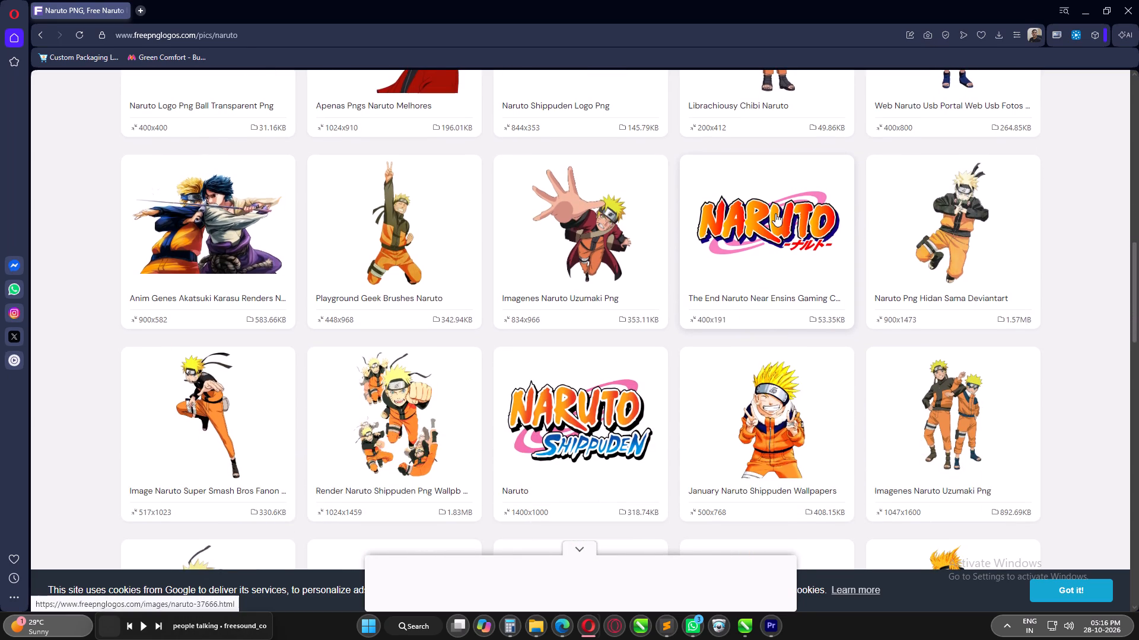
Open the 400x191 "The End Naruto Near Ensins Gaming Community" logo, dismissing the ads, and download it as PNG.
left_click(775, 210)
left_click(664, 149)
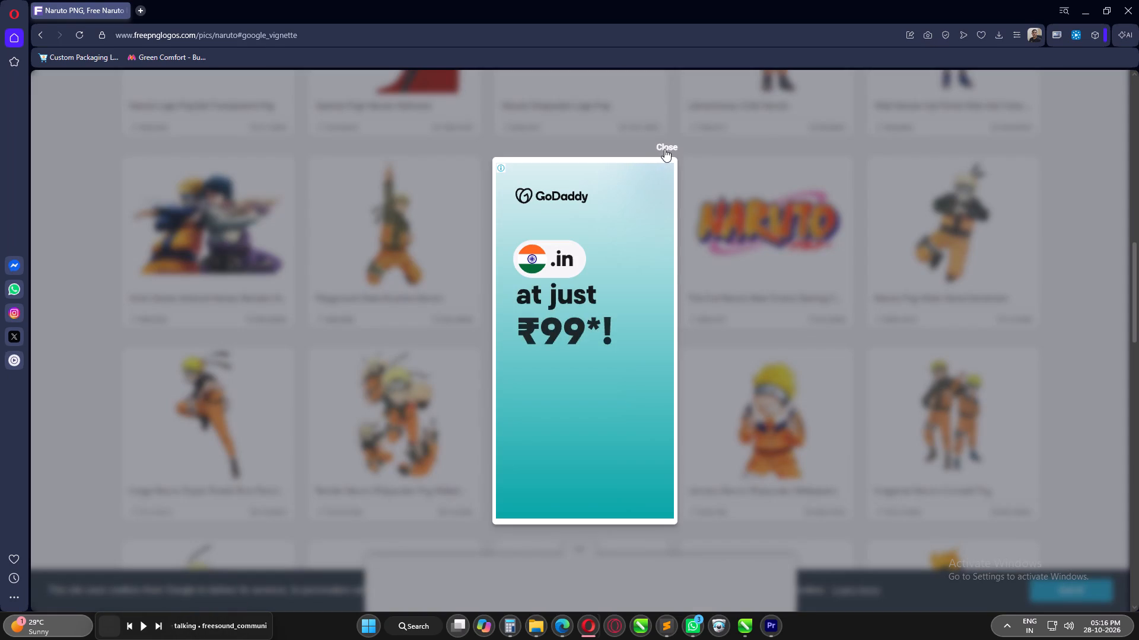
scroll(693, 311, "down", 7)
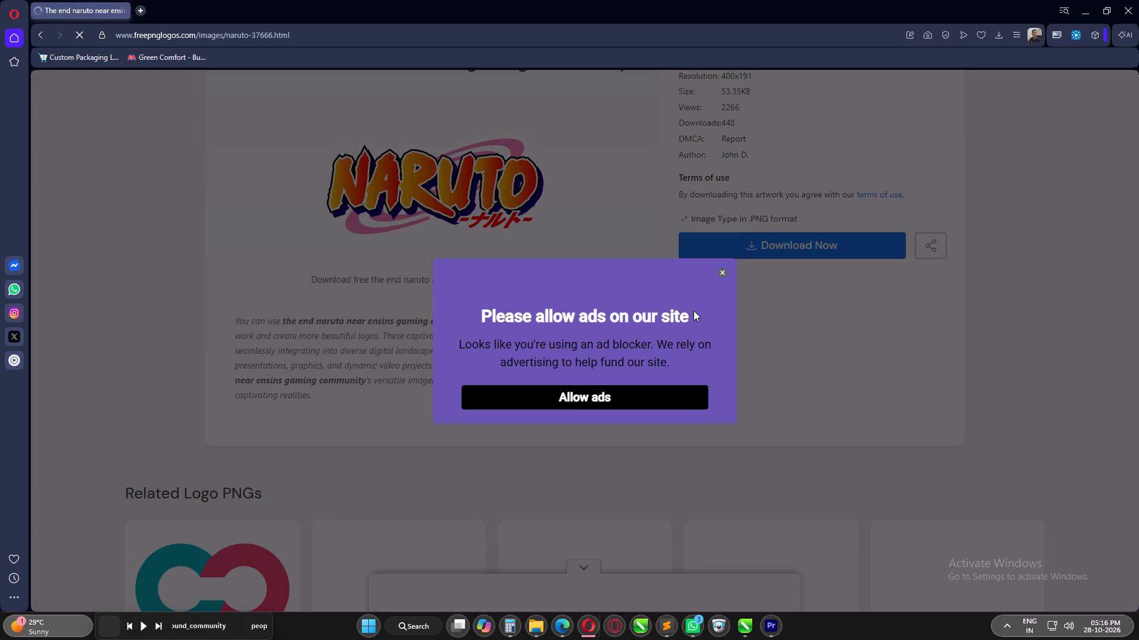
scroll(693, 311, "down", 2)
left_click(724, 267)
scroll(577, 347, "down", 4)
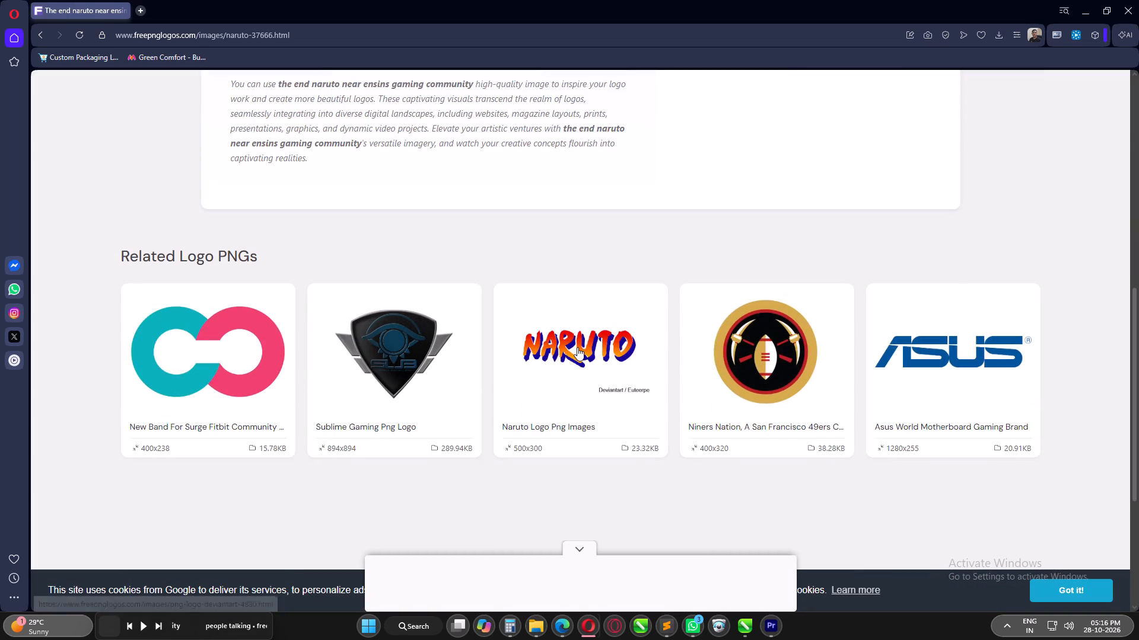
scroll(577, 347, "up", 6)
left_click(792, 369)
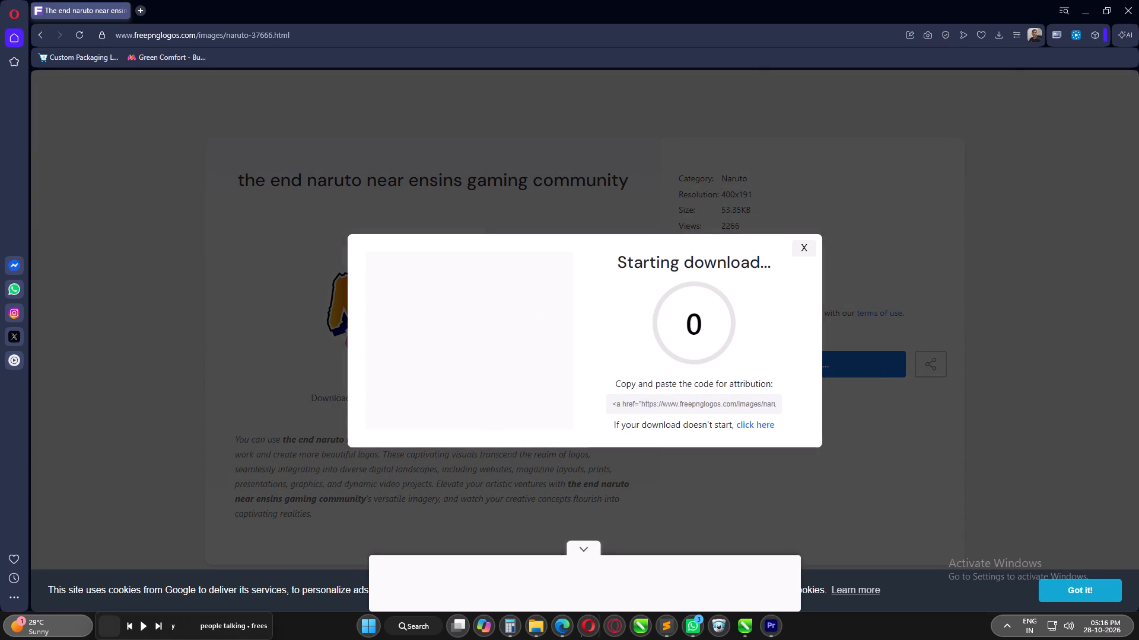
Show naruto-37666.png in the Downloads folder, preview it, and put both the viewer and the folder window away.
left_click(1006, 81)
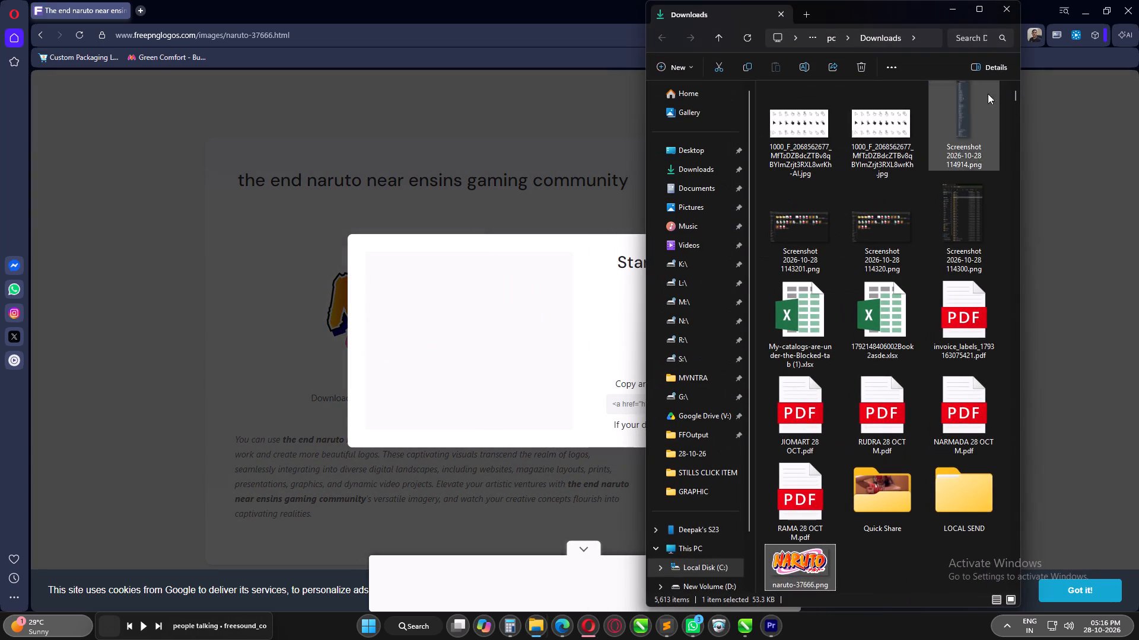
double_click(814, 568)
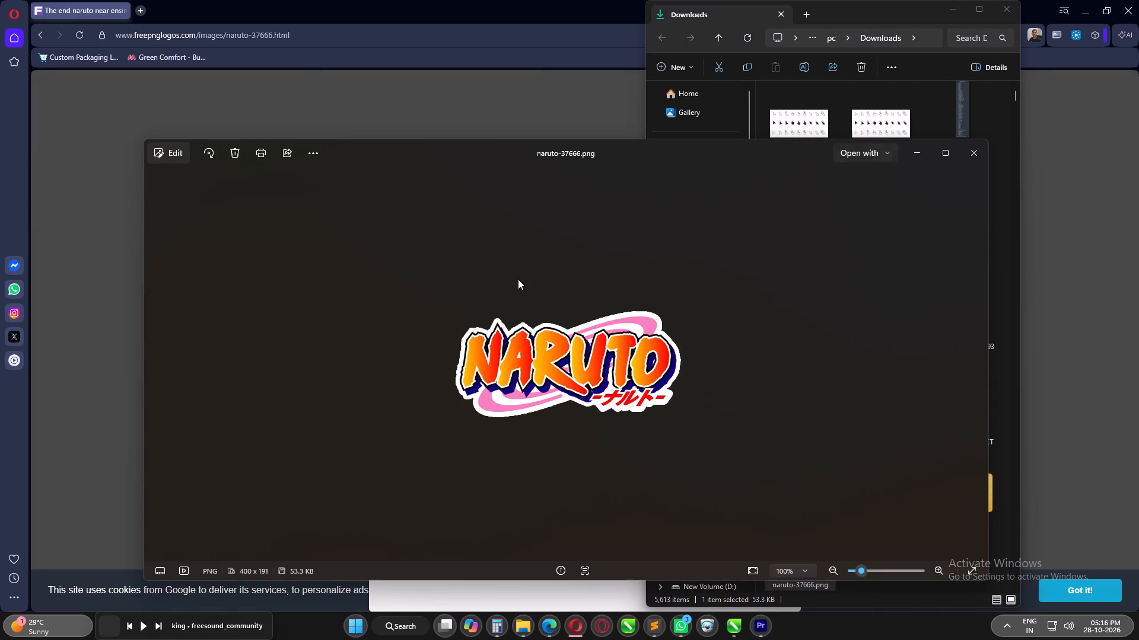
left_click(972, 150)
left_click(949, 8)
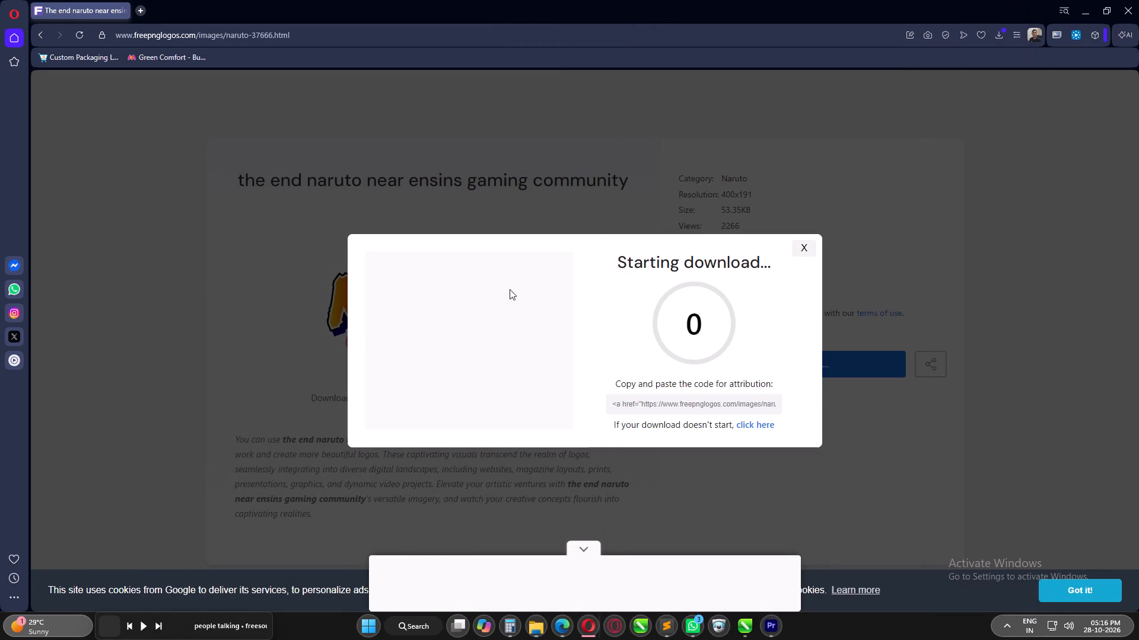
Dismiss the download window and close the Naruto browser window.
left_click(803, 249)
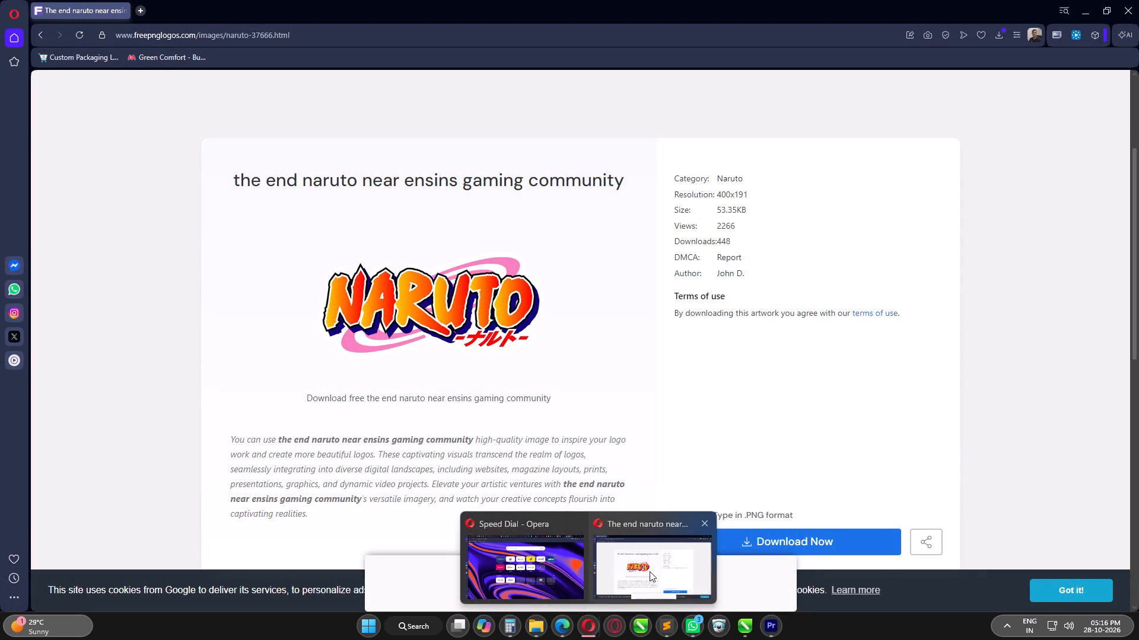
left_click(650, 571)
left_click(1119, 13)
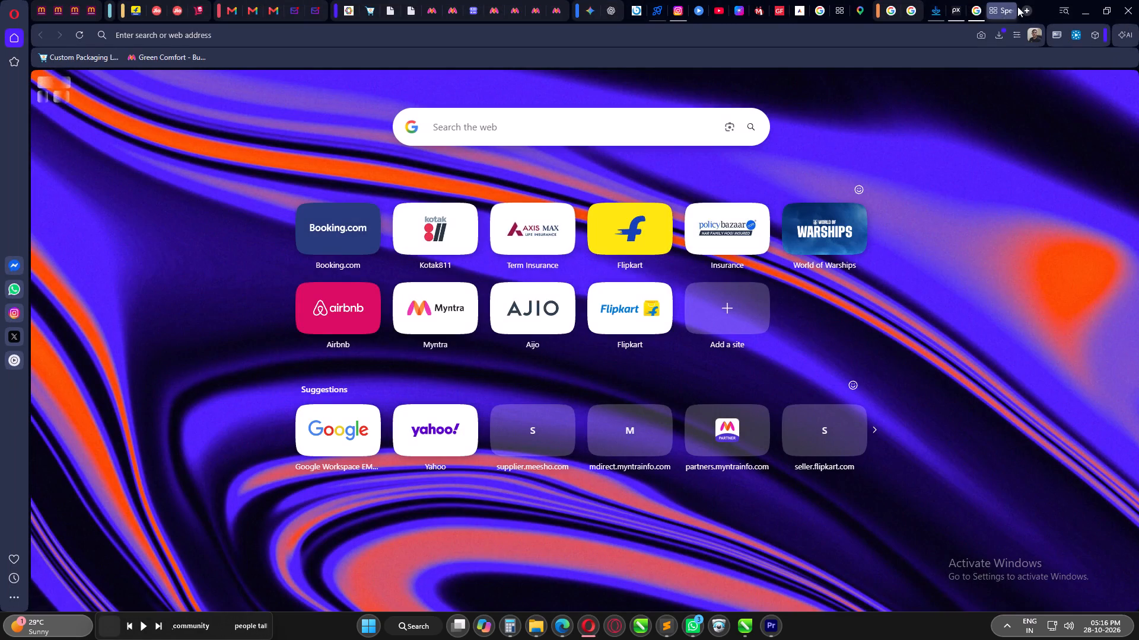
Return to the GOKU LOGO results and copy the Vecteezy Goku gi logo image with the orange background.
left_click(976, 9)
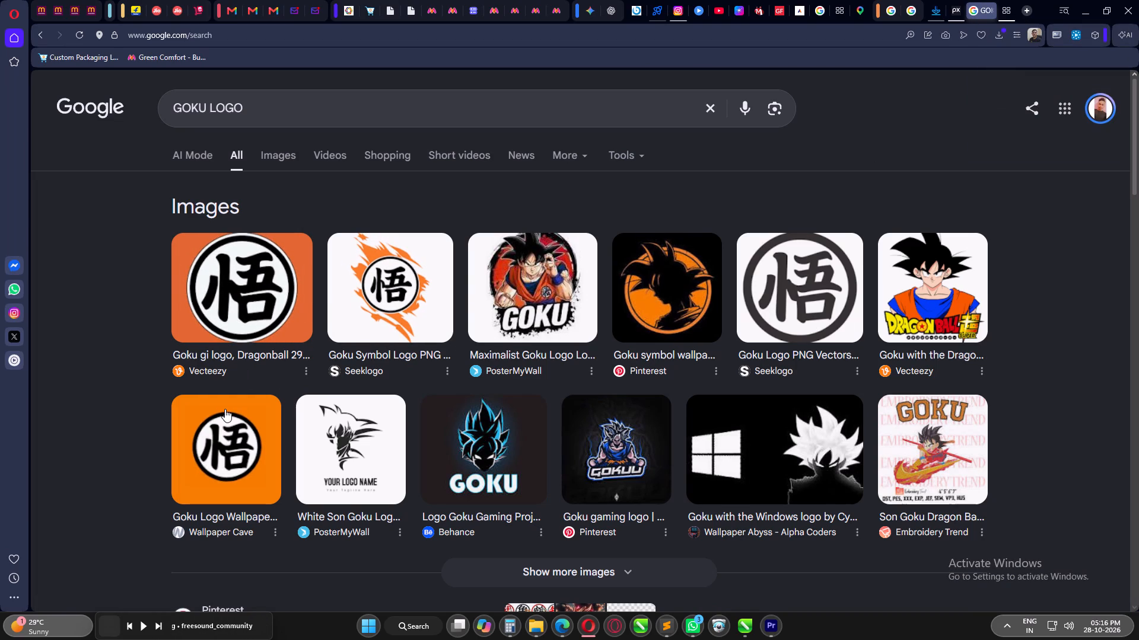
left_click(240, 287)
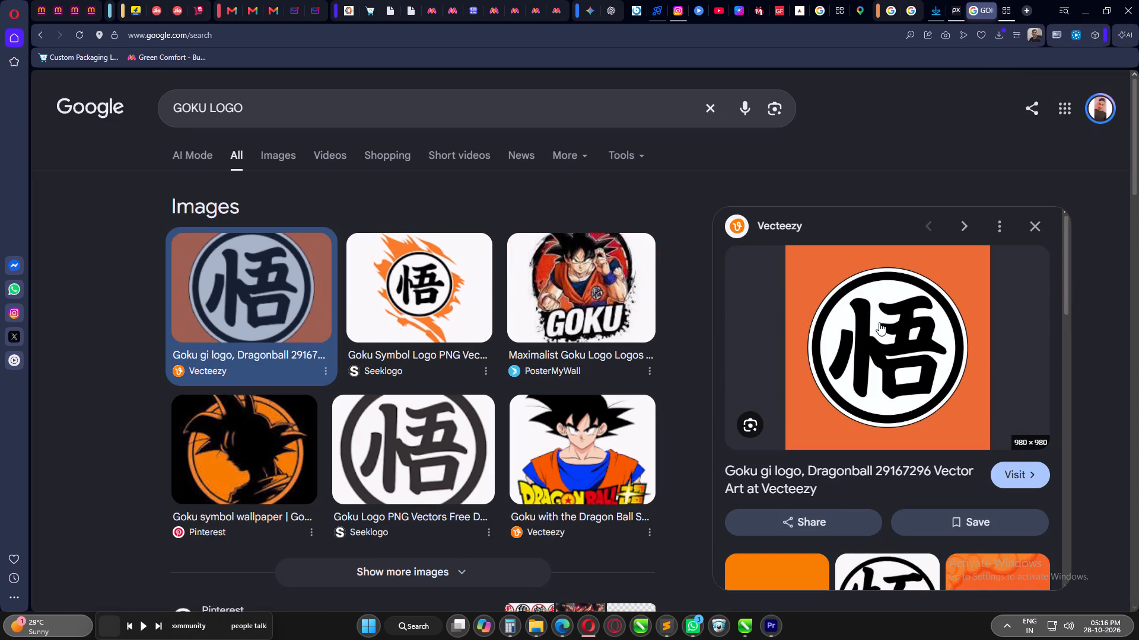
right_click(879, 322)
left_click(934, 425)
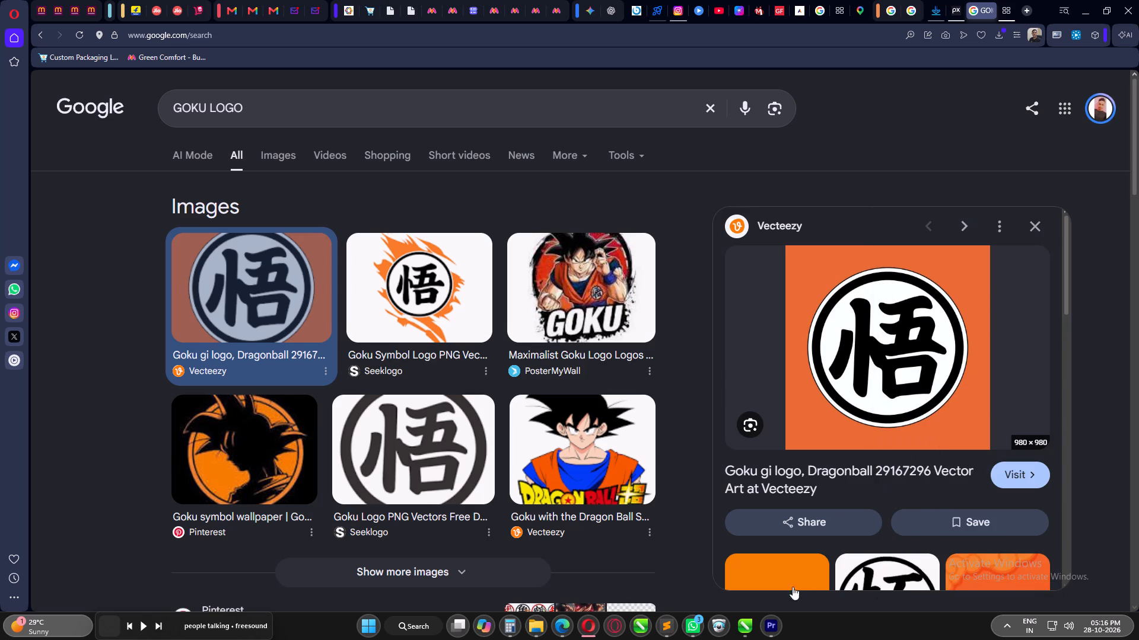
Switch to CorelDRAW, paste the copied Goku logo image into Untitled-1, and place it below the cursor icon sheet.
left_click(750, 633)
scroll(494, 340, "down", 13)
scroll(535, 366, "up", 1)
middle_click_drag(536, 366, 539, 292)
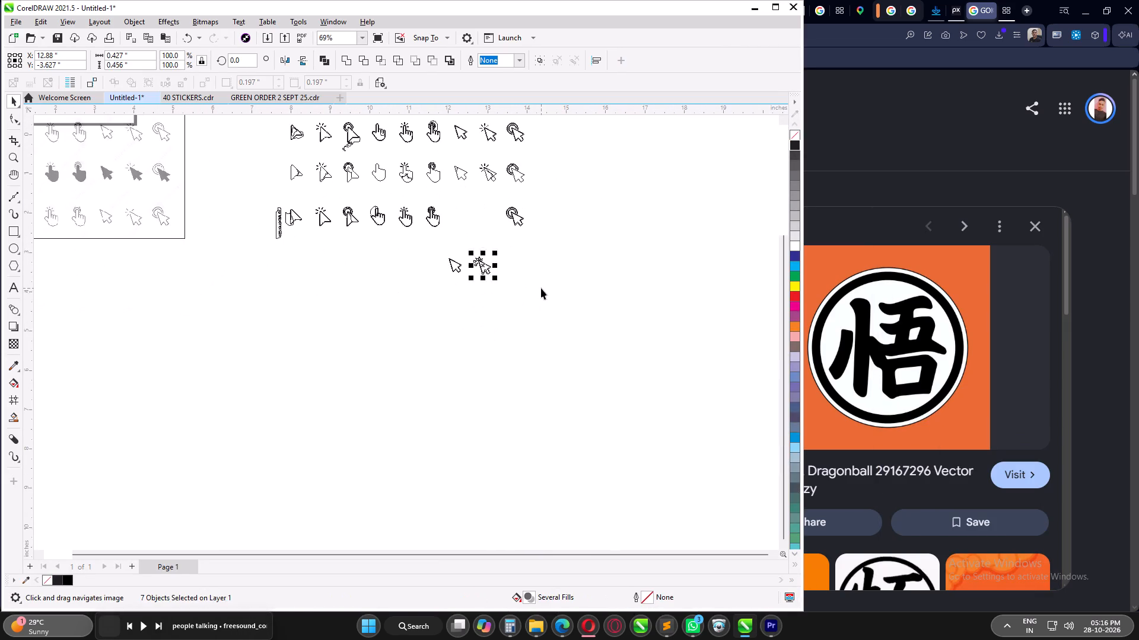
left_click(542, 288)
key("ctrl+v")
middle_click_drag(227, 222, 464, 268)
scroll(461, 235, "down", 5)
left_click_drag(467, 204, 495, 459)
Vectorise the Goku logo with a Low Quality Image outline trace and move the traced group clear of the original bitmap.
right_click(422, 313)
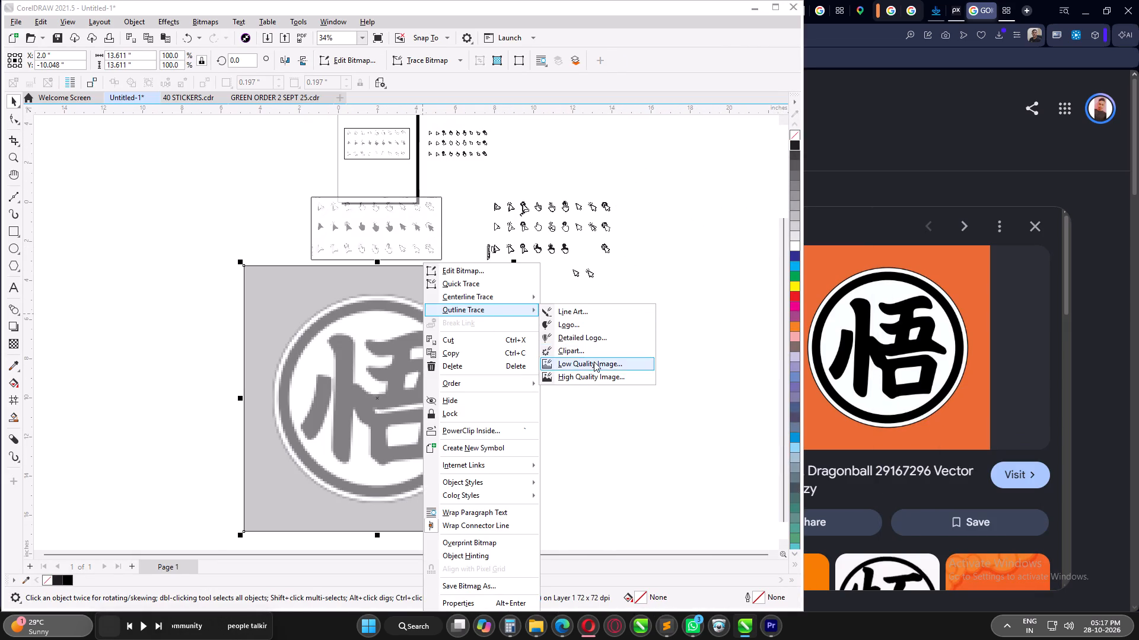
left_click(594, 361)
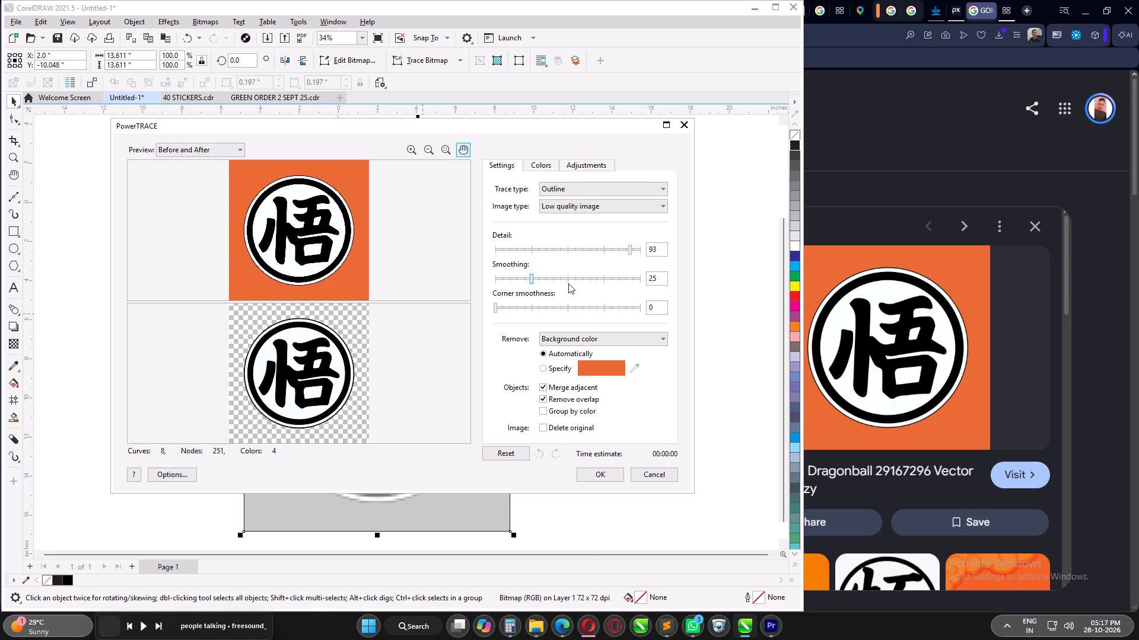
left_click(614, 466)
left_click(609, 471)
scroll(345, 424, "down", 3)
left_click_drag(351, 411, 599, 416)
key("q")
middle_click_drag(629, 413, 562, 401)
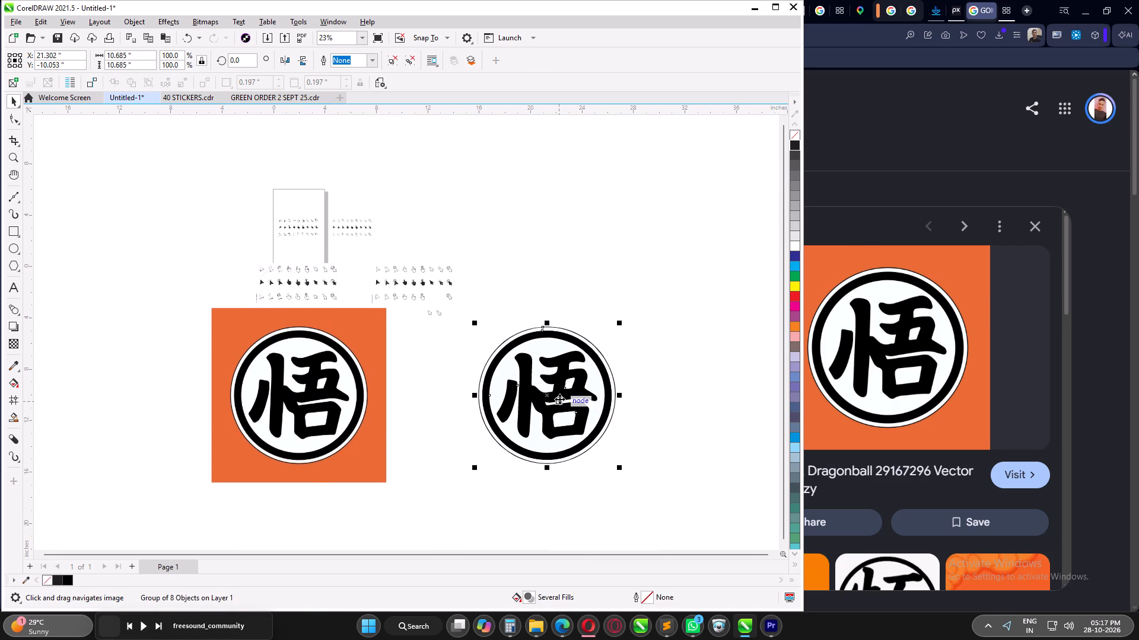
Fill the traced logo's inner disc and the band outside its thick ring with white.
left_click(653, 322)
scroll(640, 351, "up", 5)
middle_click_drag(640, 351, 605, 284)
left_click(423, 281, "ctrl")
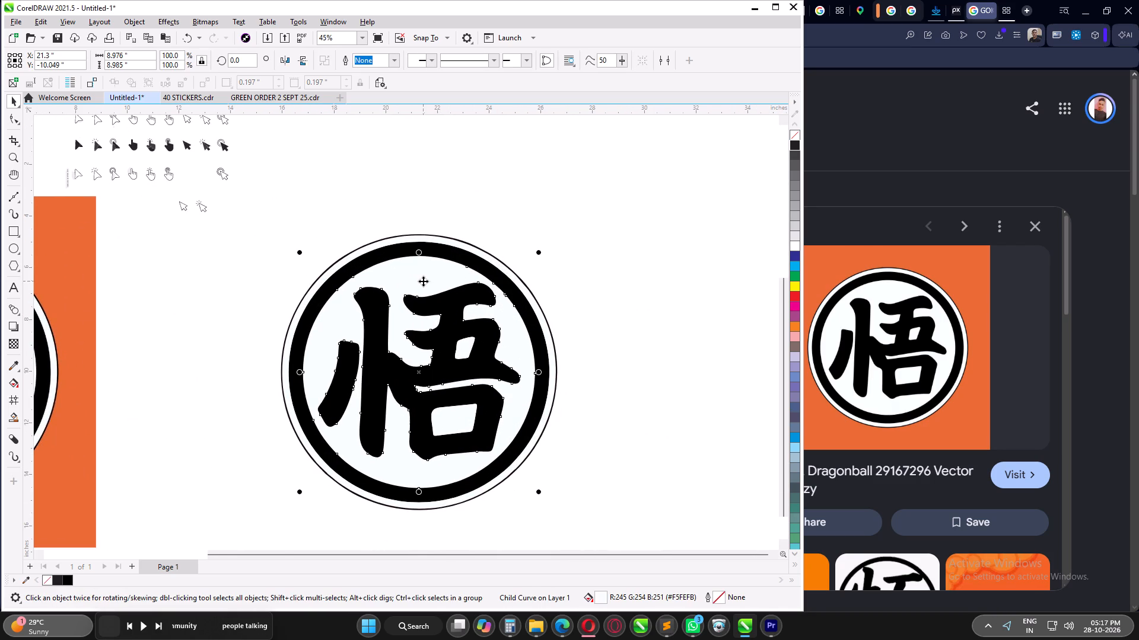
left_click(794, 245)
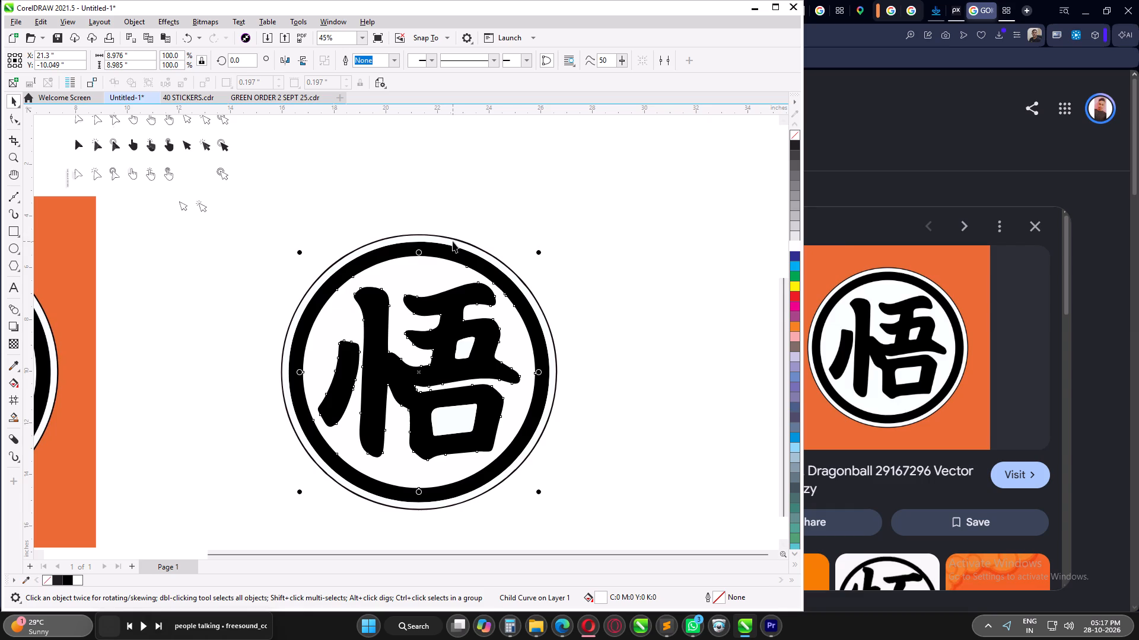
scroll(453, 241, "up", 6)
left_click(453, 241, "ctrl")
key("ctrl+r")
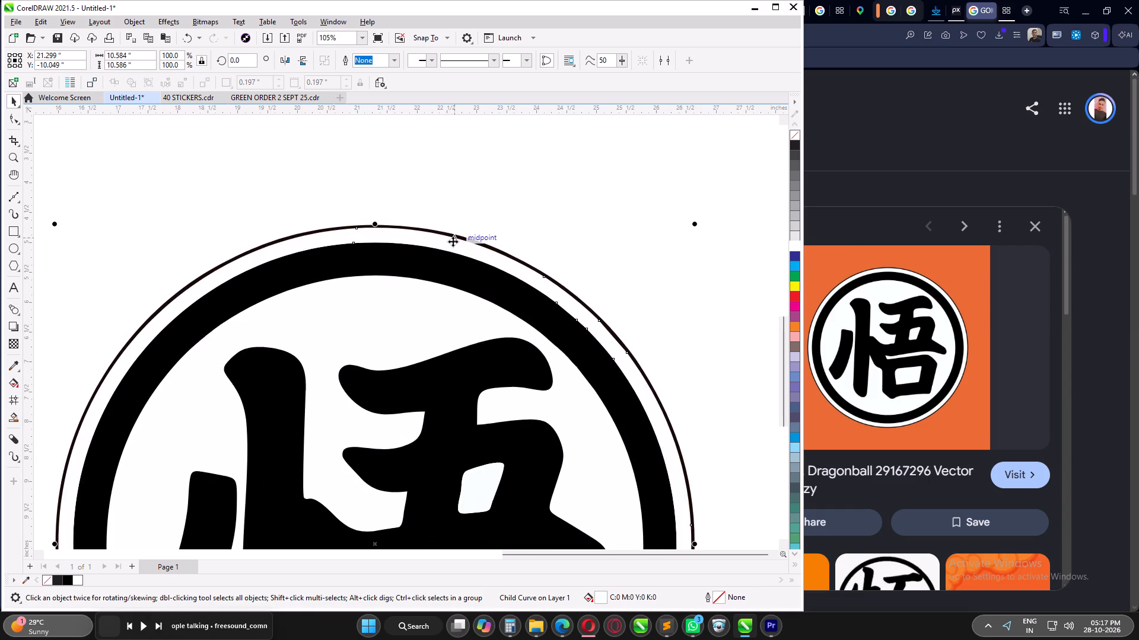
Fill the logo's thin outer circle, thick ring and both kanji stroke shapes with pure black.
left_click(412, 190)
left_click(412, 228, "ctrl")
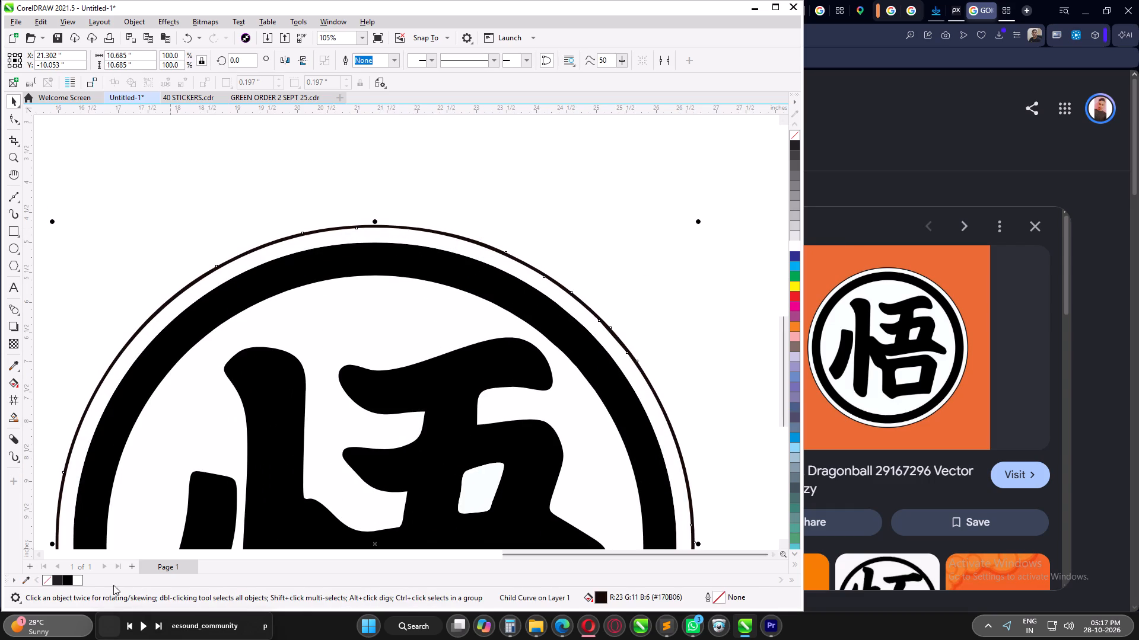
left_click(67, 581)
left_click(392, 268, "ctrl")
key("ctrl+r")
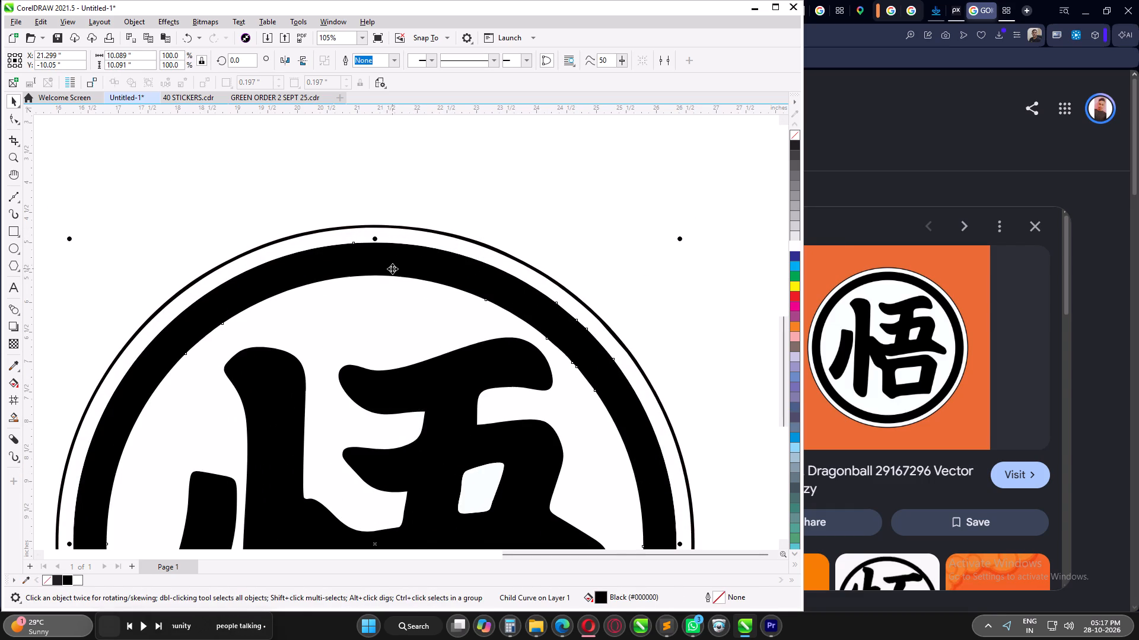
left_click(464, 381, "ctrl")
key("ctrl+r")
scroll(392, 396, "down", 6)
middle_click_drag(417, 422, 397, 243)
scroll(362, 264, "up", 2)
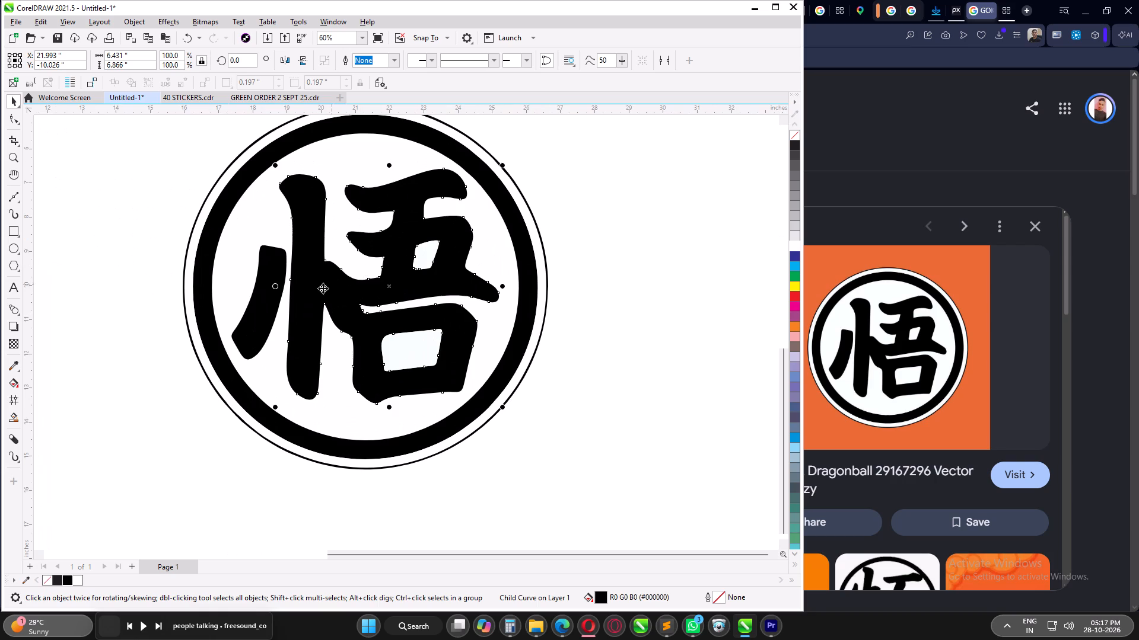
left_click(269, 281, "ctrl")
key("ctrl+r")
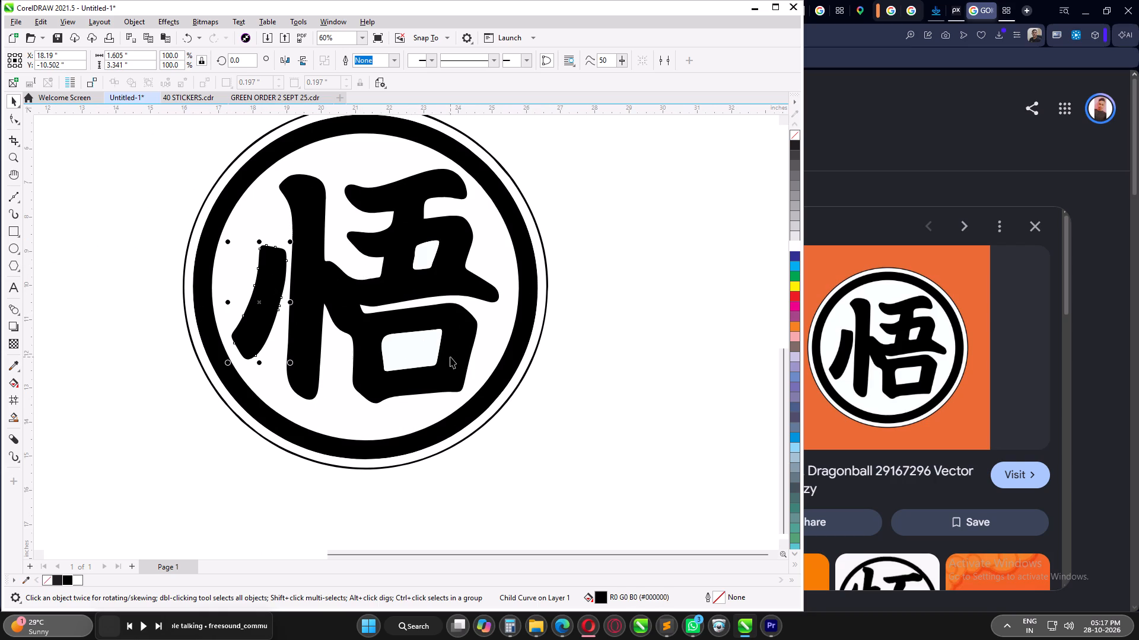
Fill the two enclosed openings inside the kanji with white.
key("w")
key("q")
left_click(415, 348, "ctrl")
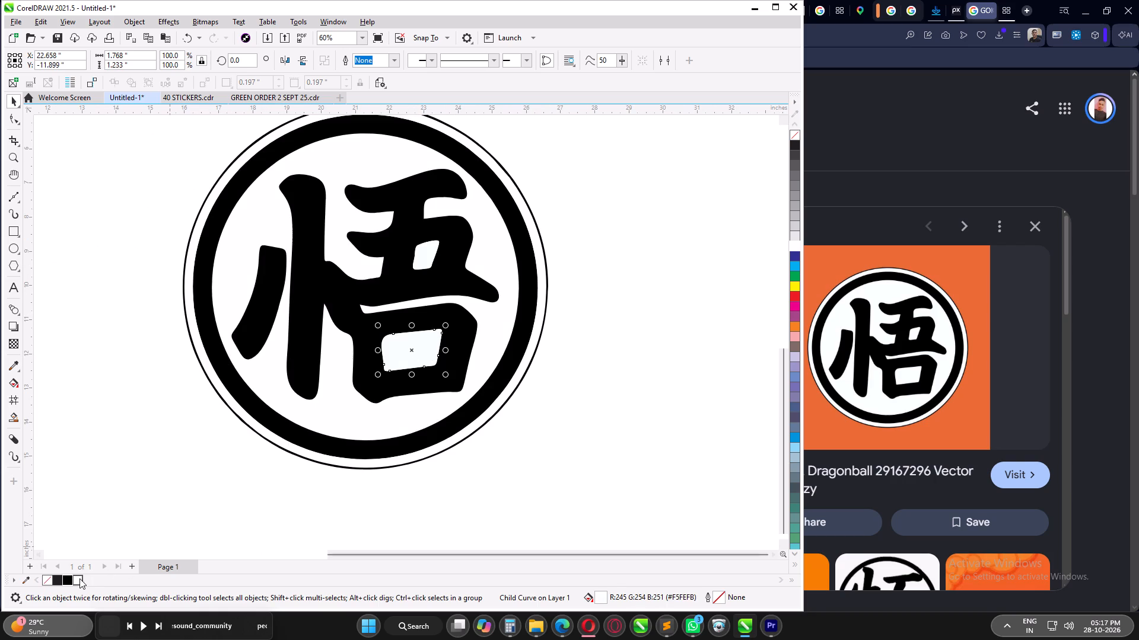
left_click(79, 581)
left_click(428, 254, "ctrl")
key("ctrl+r")
left_click(626, 300)
Export only the traced Goku logo to the SHOES GRAPHIC folder as a transparent PNG named GOKU.
scroll(401, 332, "down", 4)
left_click_drag(588, 465, 245, 184)
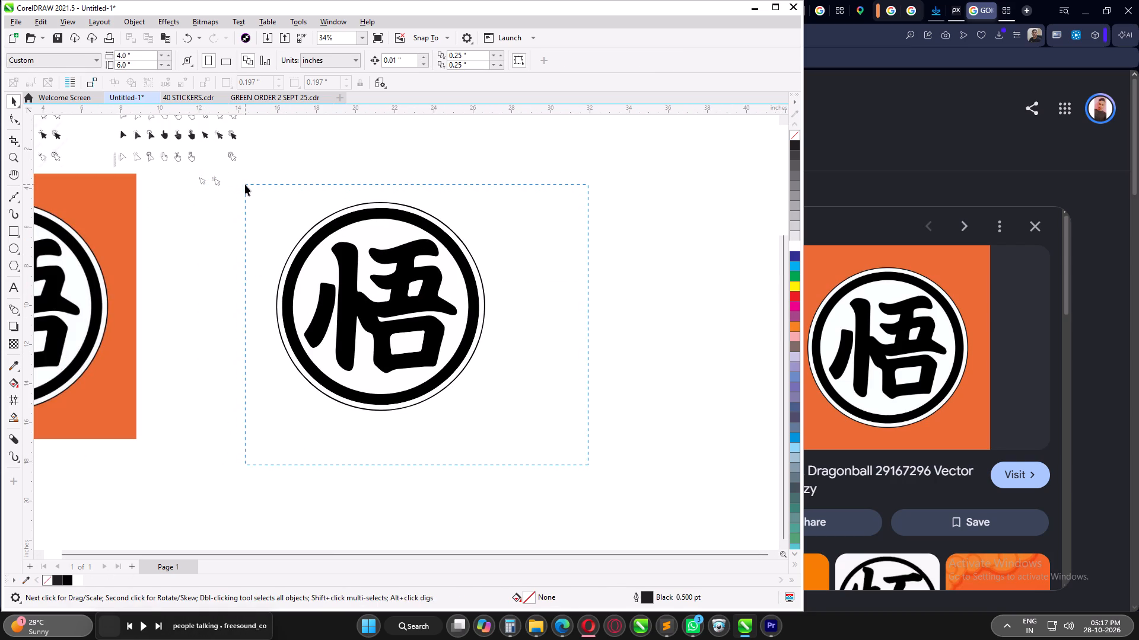
left_click_drag(245, 184, 246, 184)
key("ctrl+e")
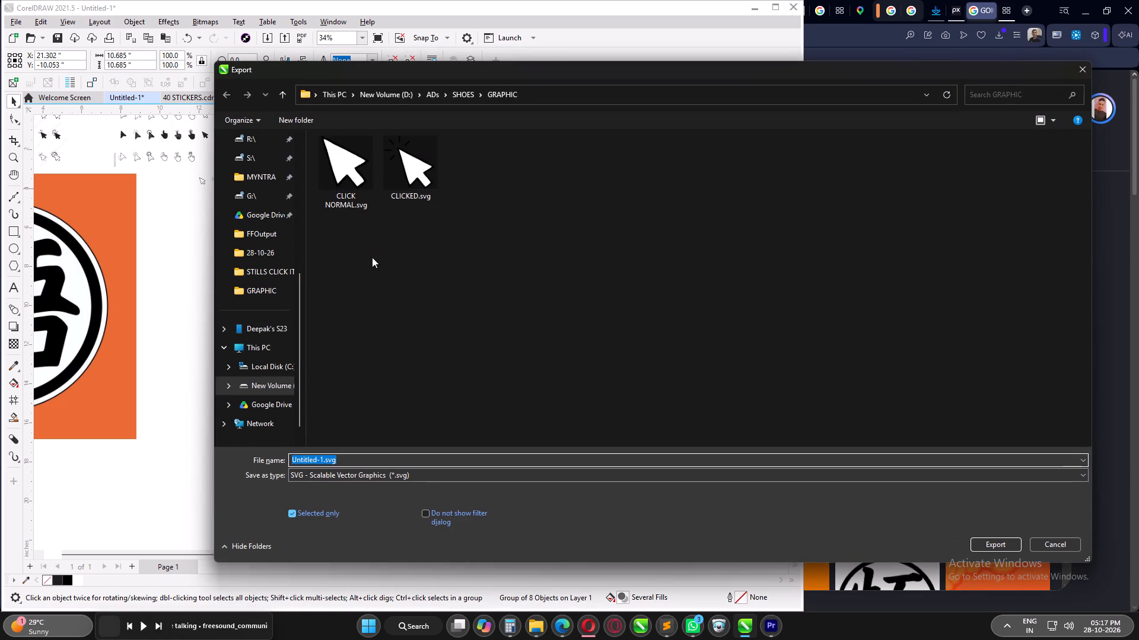
left_click(348, 475)
left_click(303, 215)
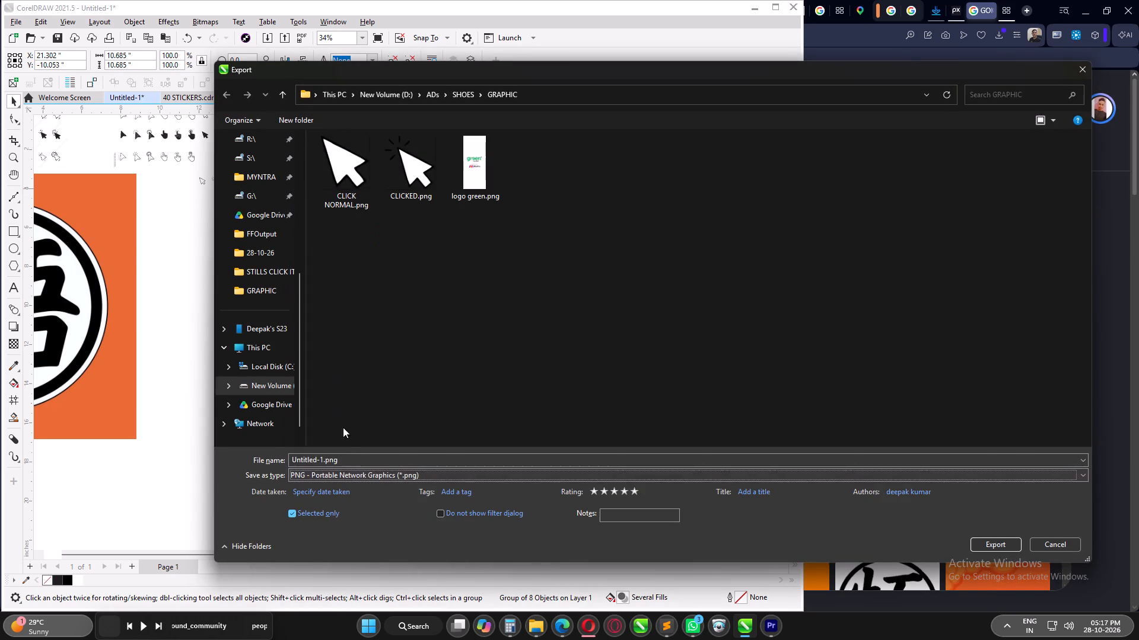
left_click(355, 458)
type("GOKU")
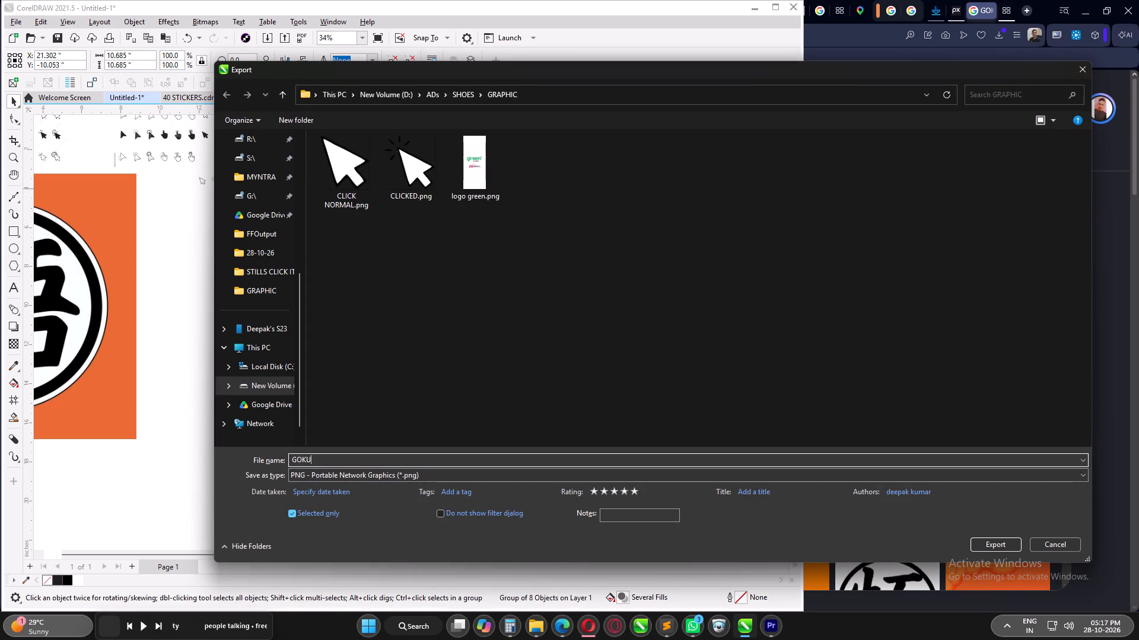
key("Return")
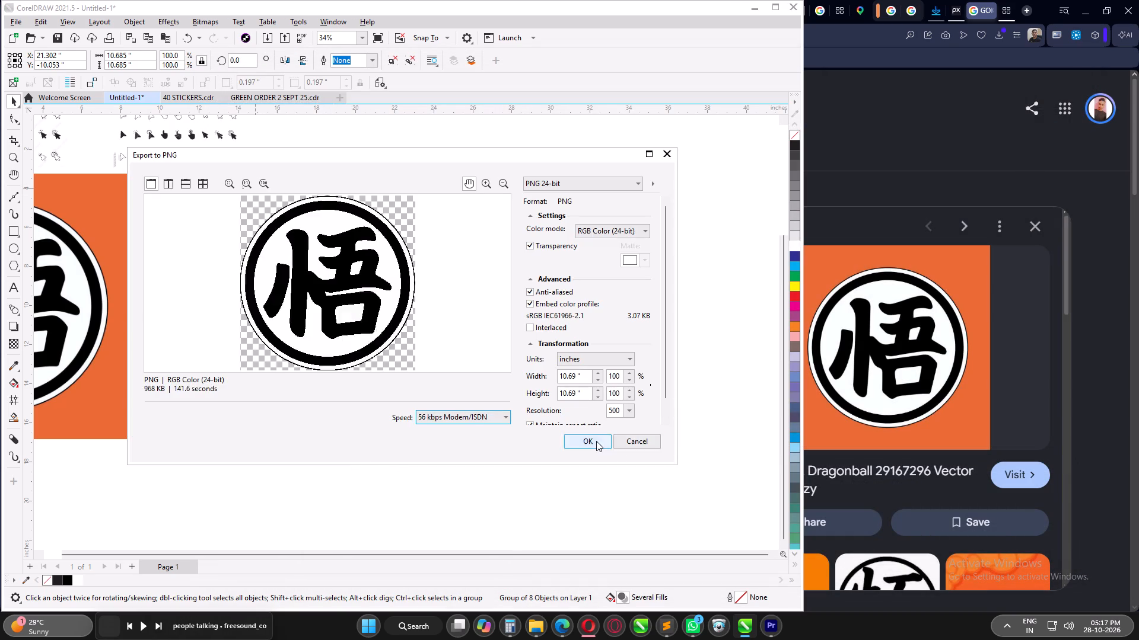
left_click(596, 441)
Return to the browser, close the Goku image preview, and search for NARUTO LOGO.
left_click(750, 3)
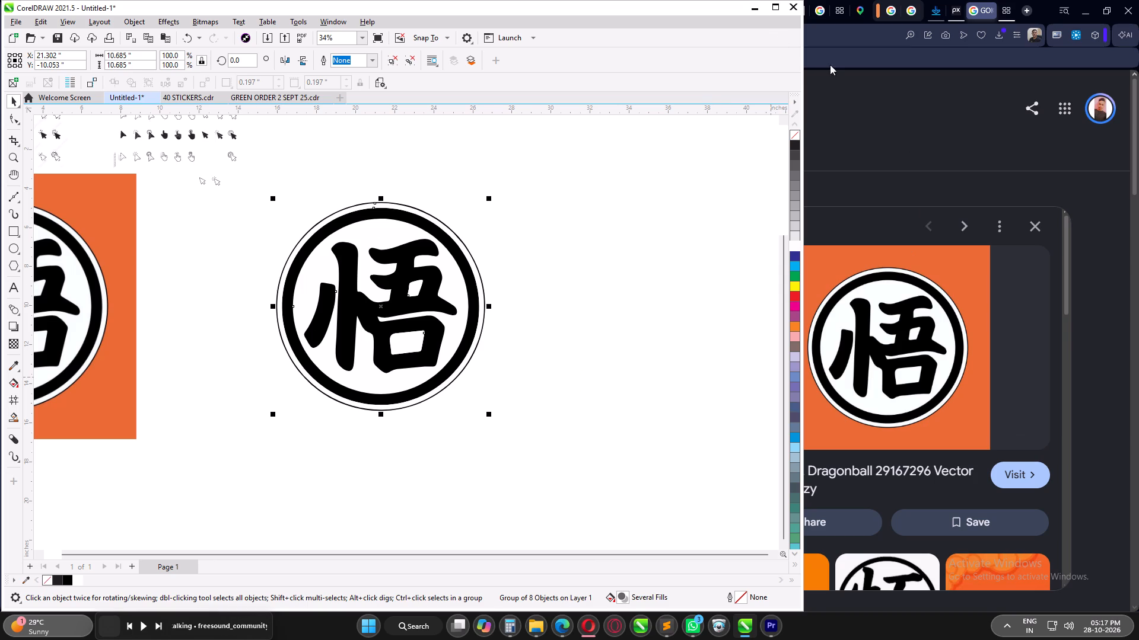
left_click(753, 13)
left_click(747, 7)
left_click(1036, 223)
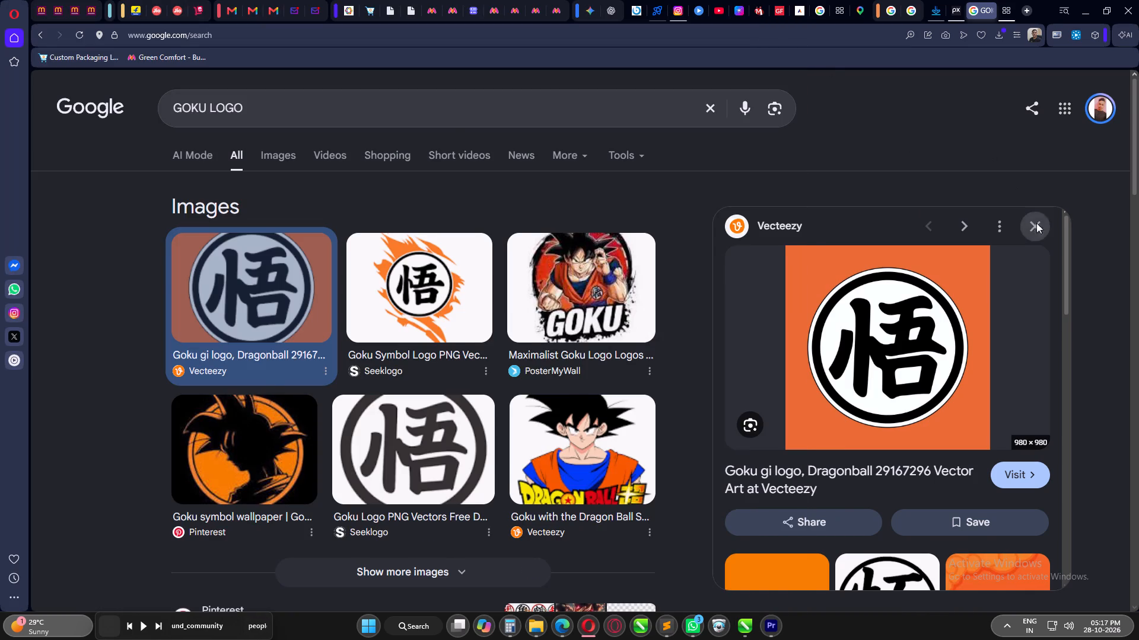
left_click_drag(208, 106, 76, 117)
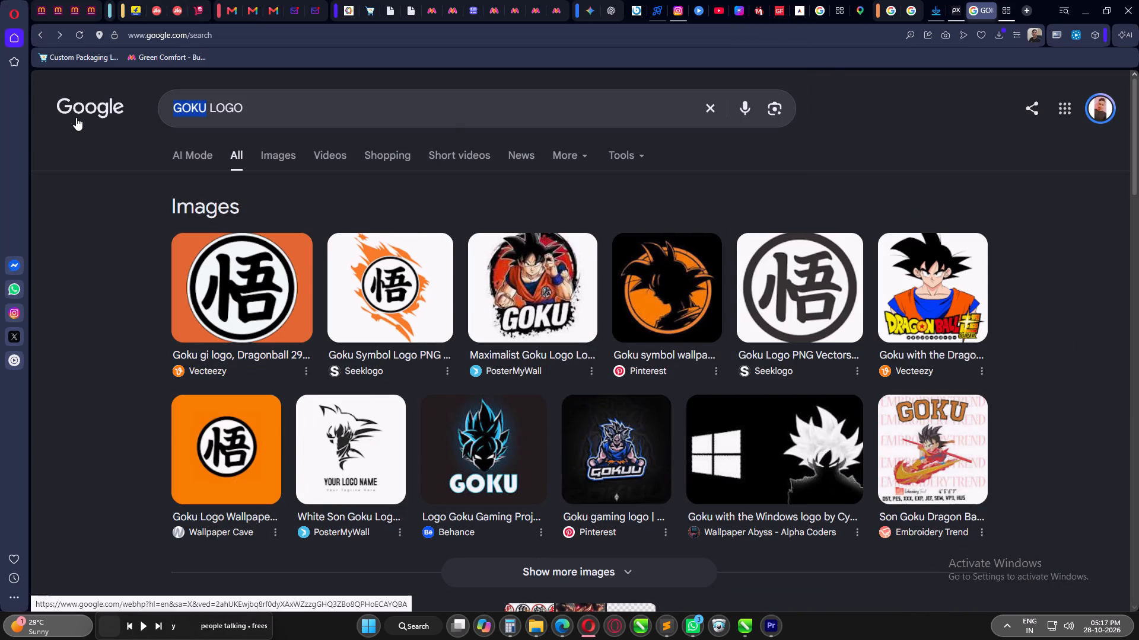
type("NARUTO")
key("Return")
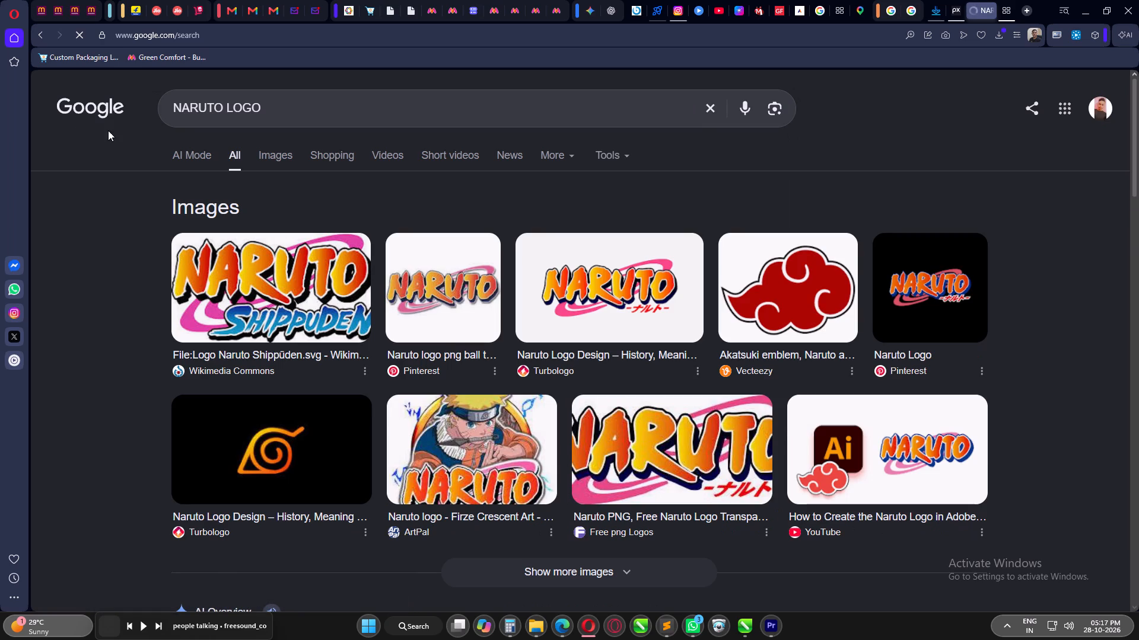
Look through the Naruto logo results, switch to image results, and preview Turbologo's orange leaf symbol on black.
scroll(402, 535, "down", 4)
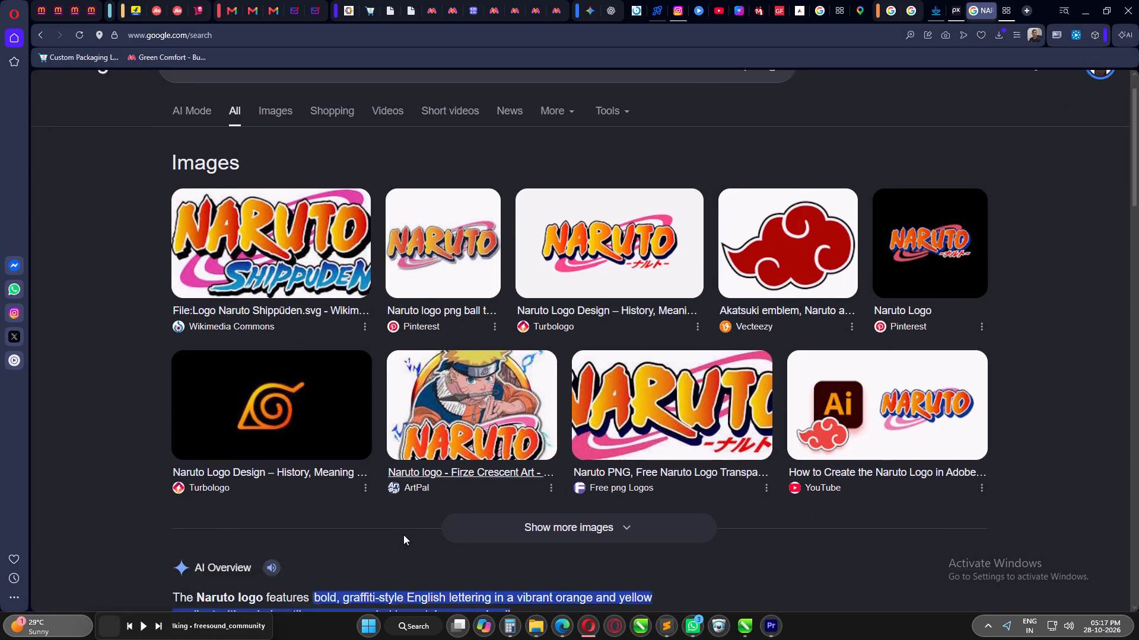
scroll(403, 535, "down", 1)
scroll(222, 372, "down", 5)
scroll(292, 425, "down", 3)
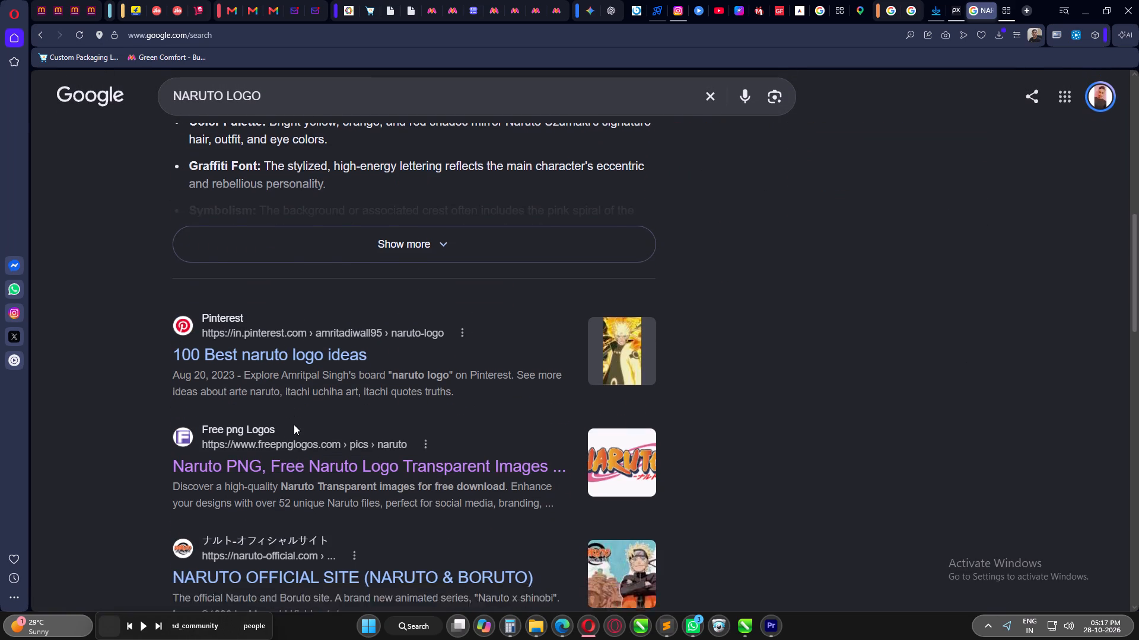
scroll(294, 424, "up", 6)
scroll(266, 196, "up", 5)
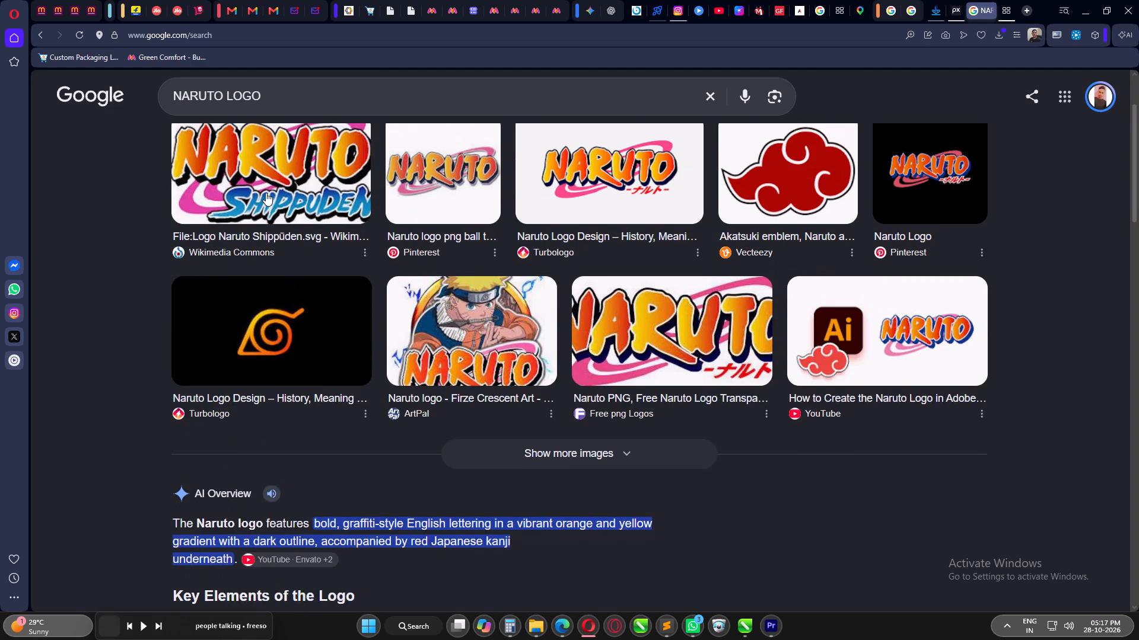
scroll(250, 125, "up", 5)
left_click(285, 162)
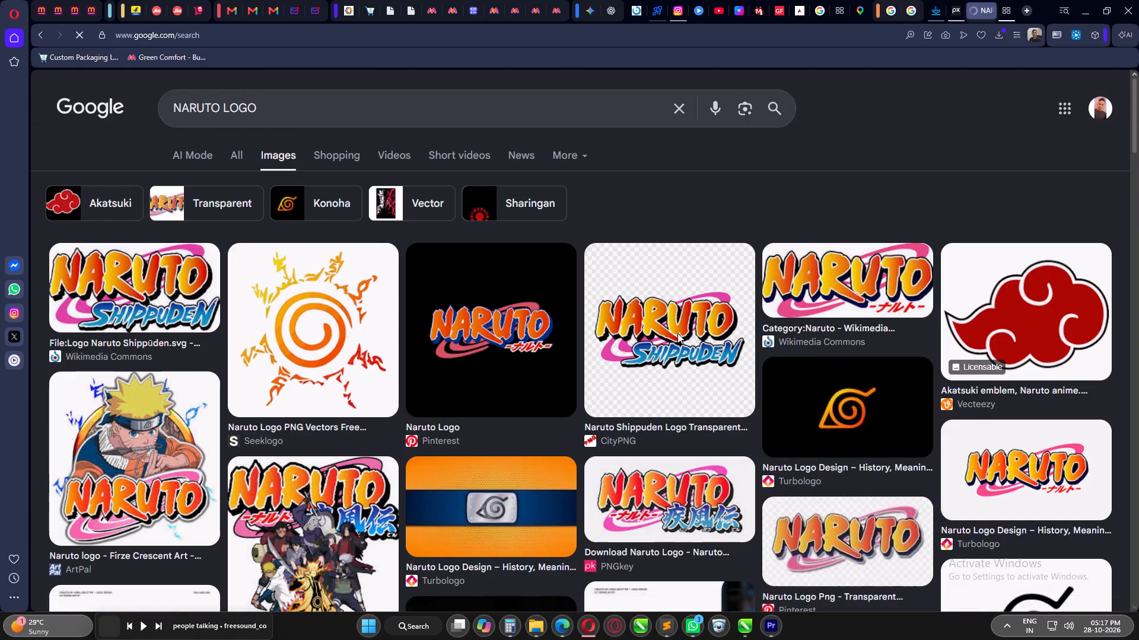
scroll(694, 334, "down", 4)
left_click(844, 172)
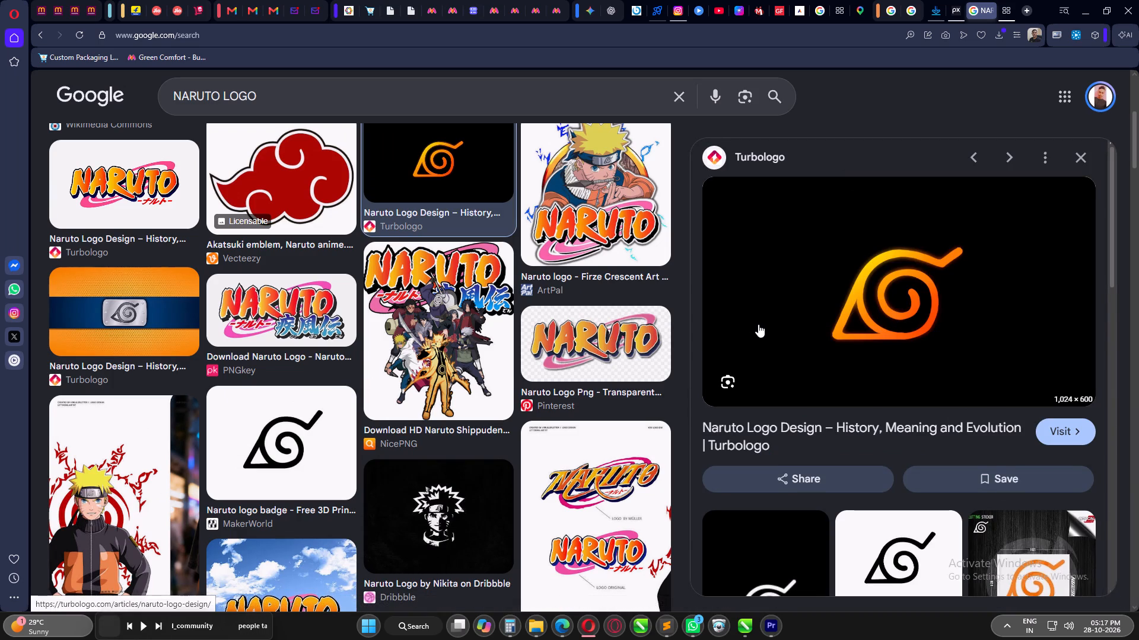
Examine the related leaf symbols, including Loot Shop's brush-style Konoha image, open its page separately, and return to the related images.
scroll(758, 324, "down", 5)
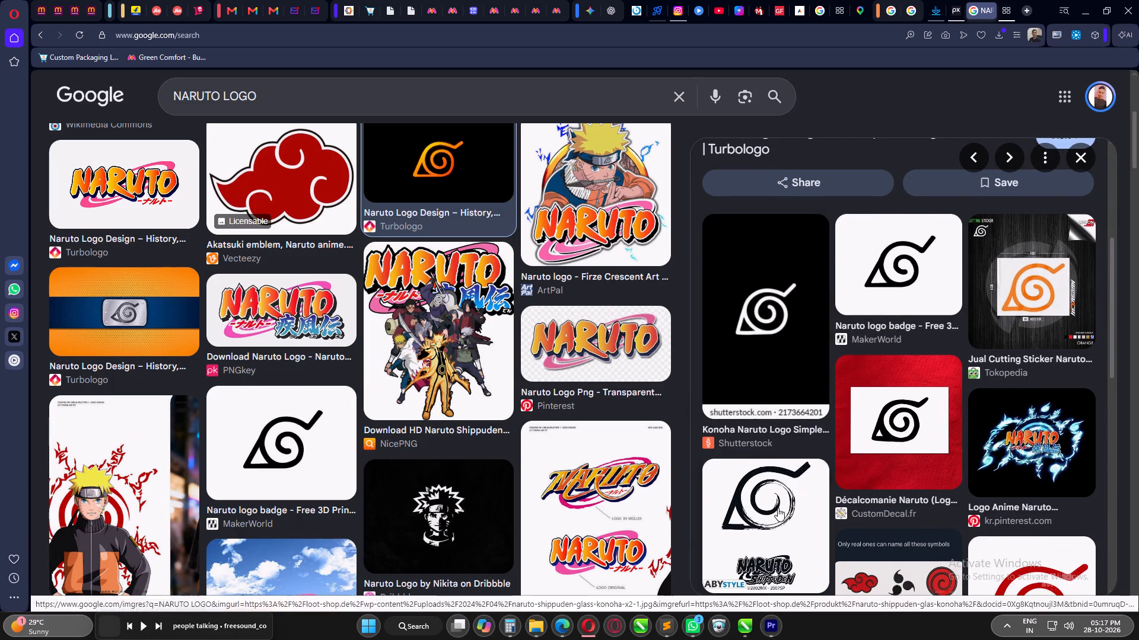
scroll(778, 507, "down", 1)
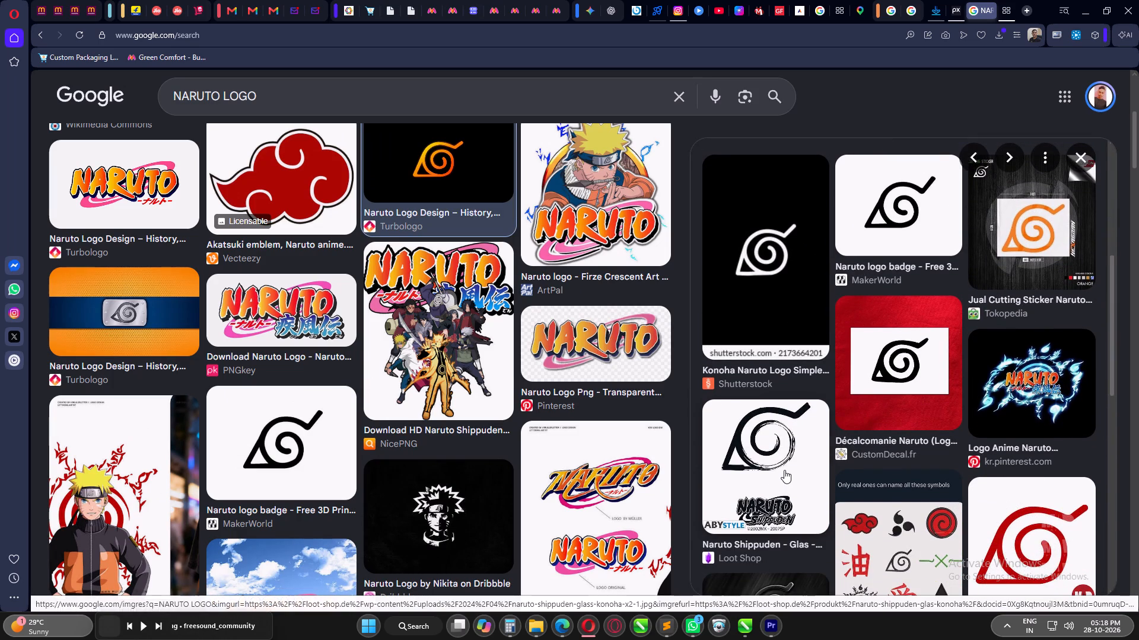
left_click(784, 470)
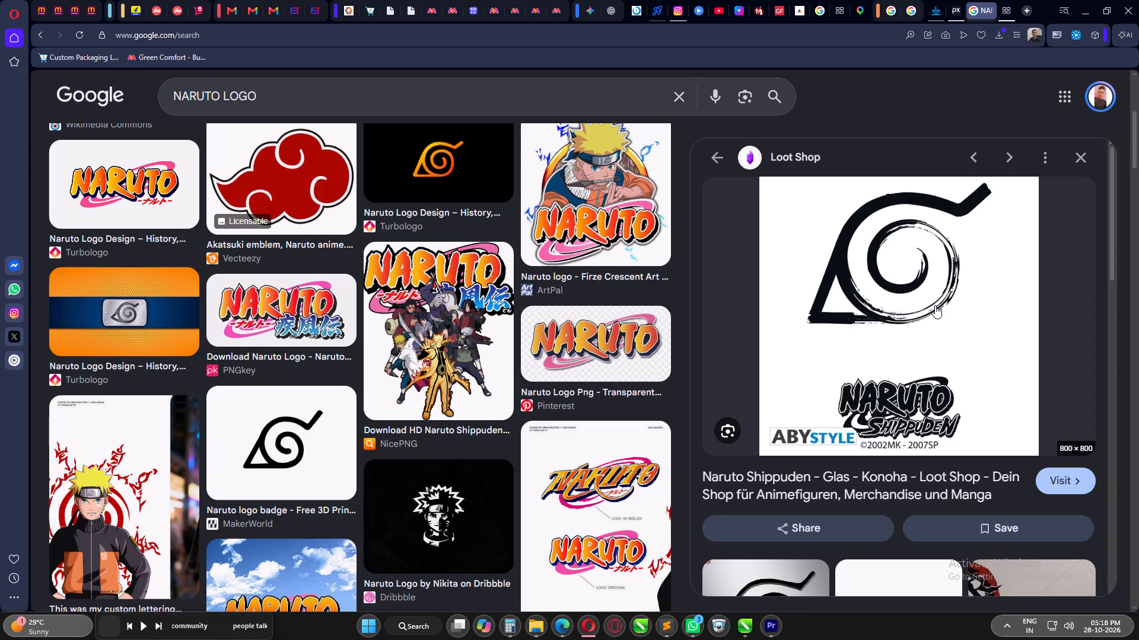
scroll(918, 302, "down", 3)
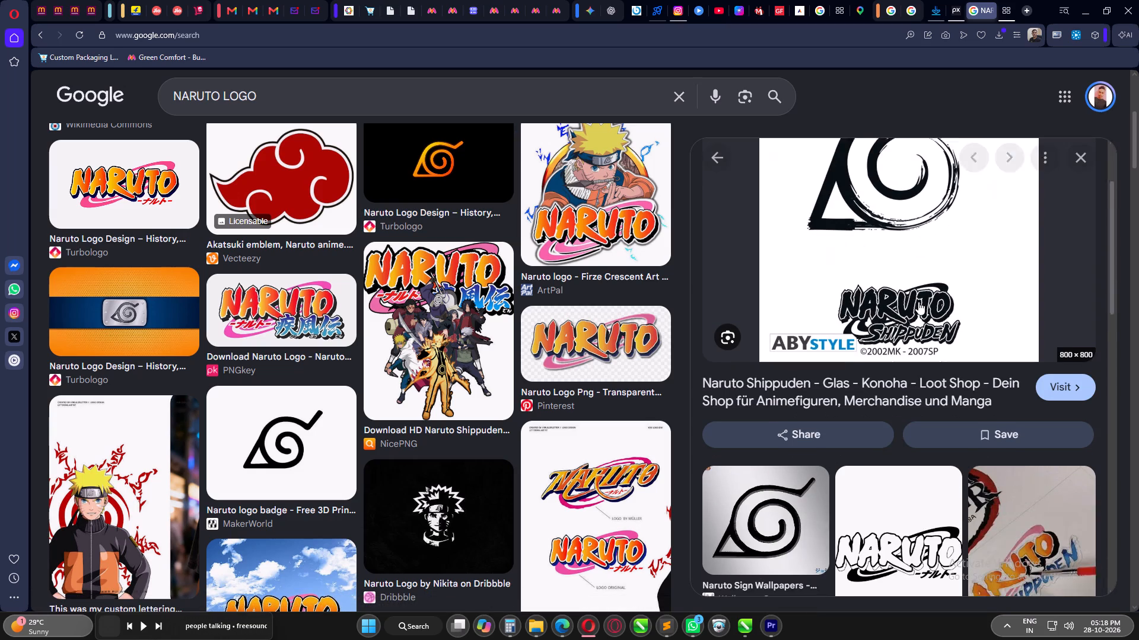
scroll(872, 224, "up", 4)
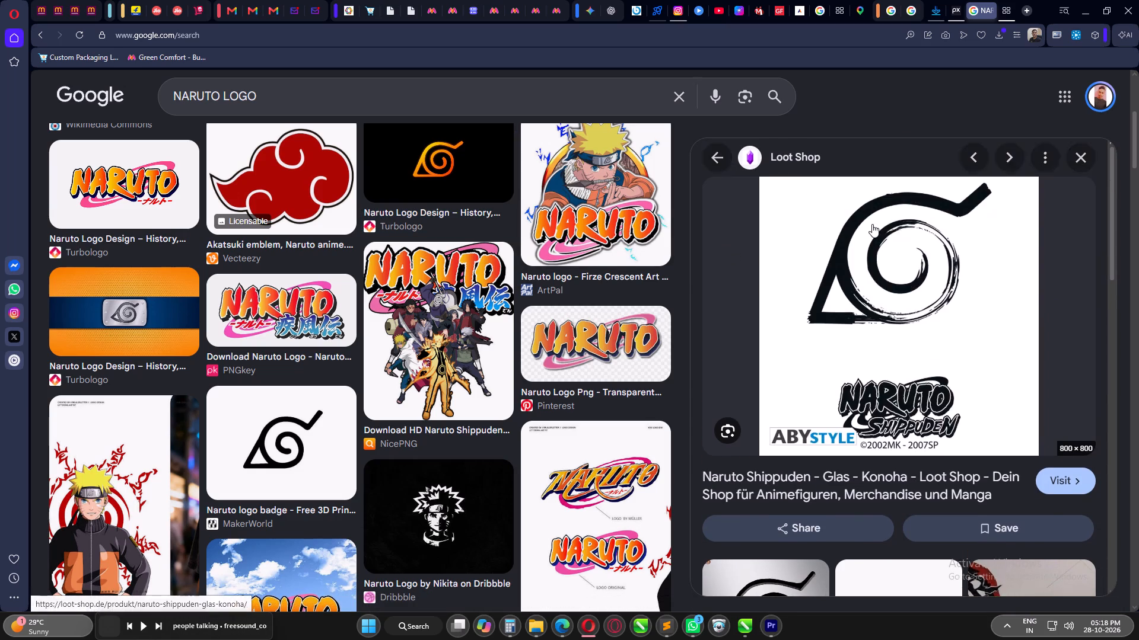
right_click(872, 224)
left_click(899, 235)
left_click(713, 164)
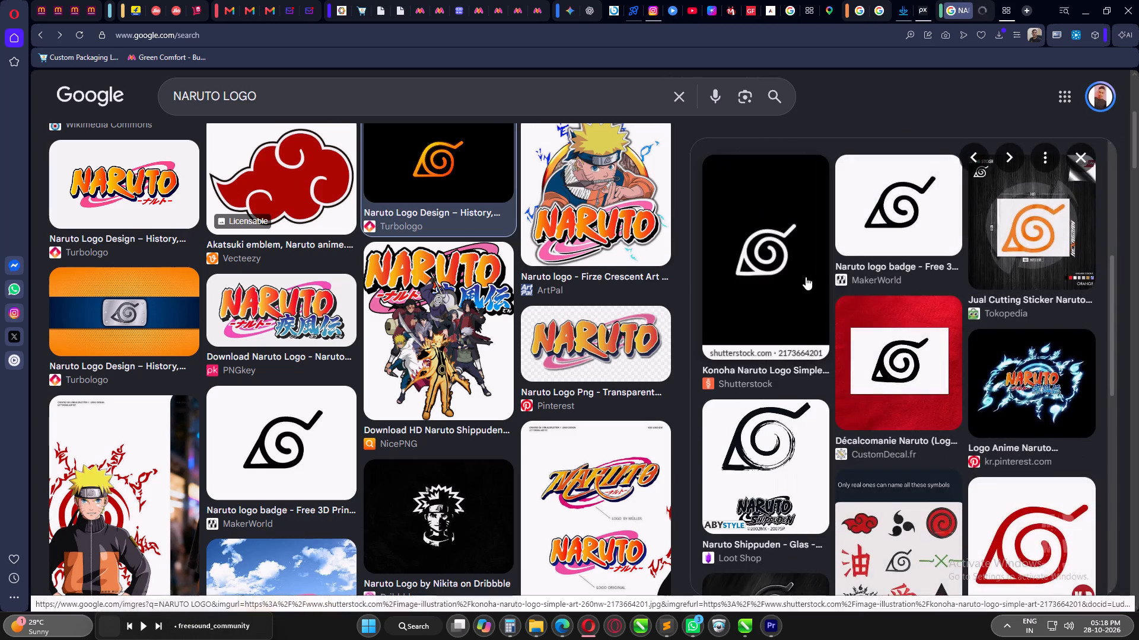
Copy MakerWorld's black Naruto logo badge image and paste it into the Untitled-1 drawing in CorelDRAW.
scroll(807, 281, "up", 4)
left_click(880, 441)
right_click(838, 261)
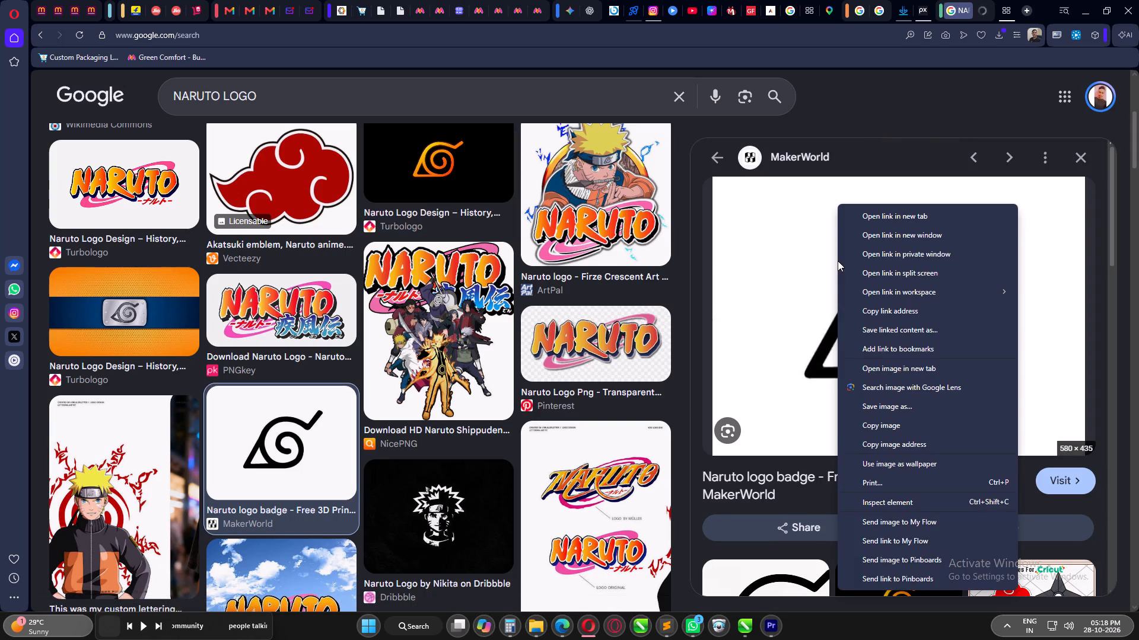
left_click(898, 424)
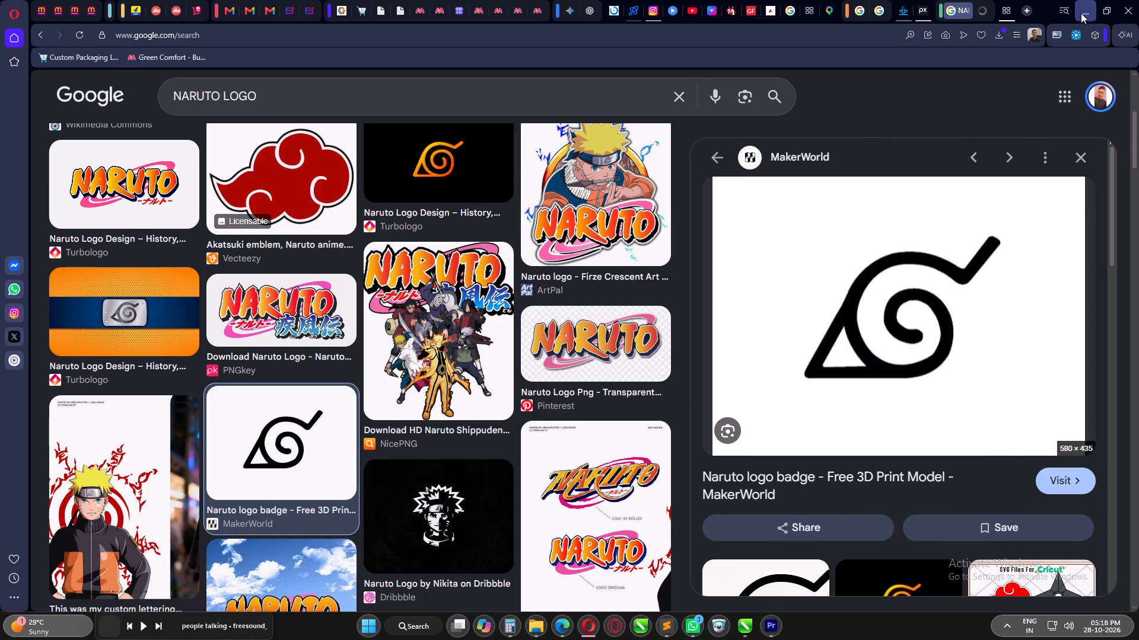
left_click(1081, 13)
left_click(747, 630)
left_click(506, 433)
key("ctrl+v")
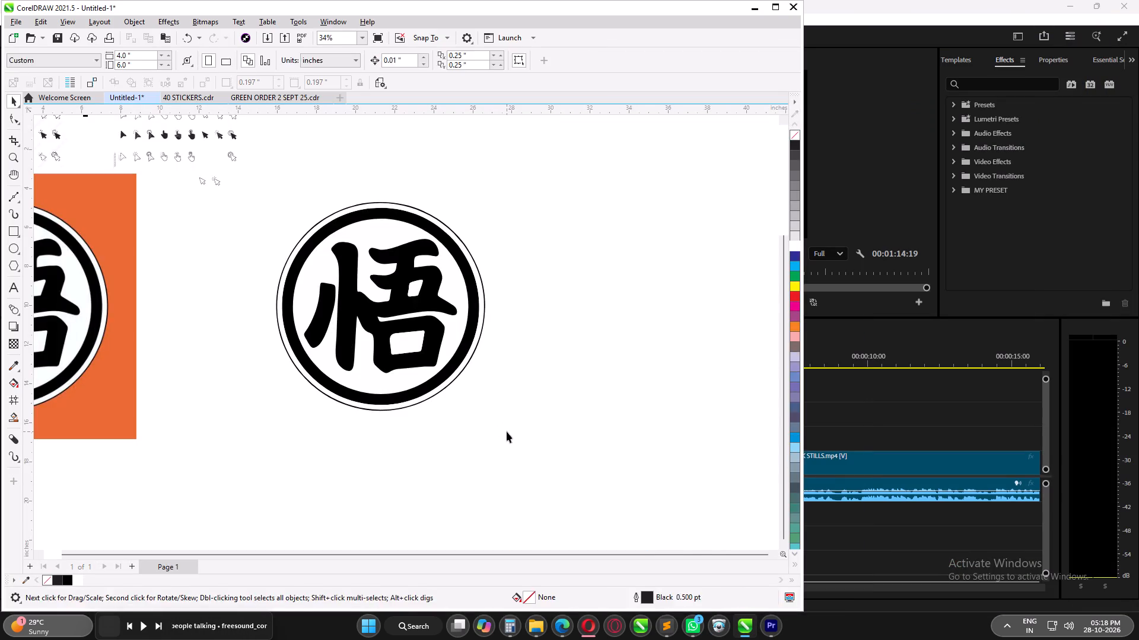
Vectorize the pasted Naruto logo badge bitmap with an Outline Trace and accept the traced result.
scroll(485, 382, "down", 8)
left_click_drag(329, 273, 572, 367)
right_click(568, 360)
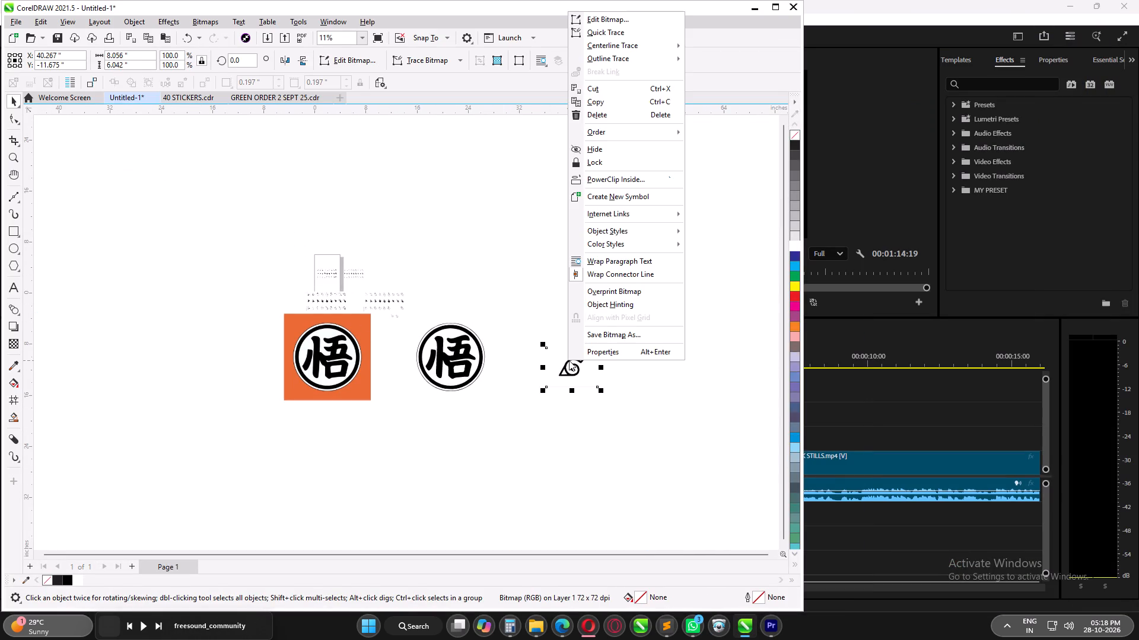
left_click(616, 61)
left_click(708, 111)
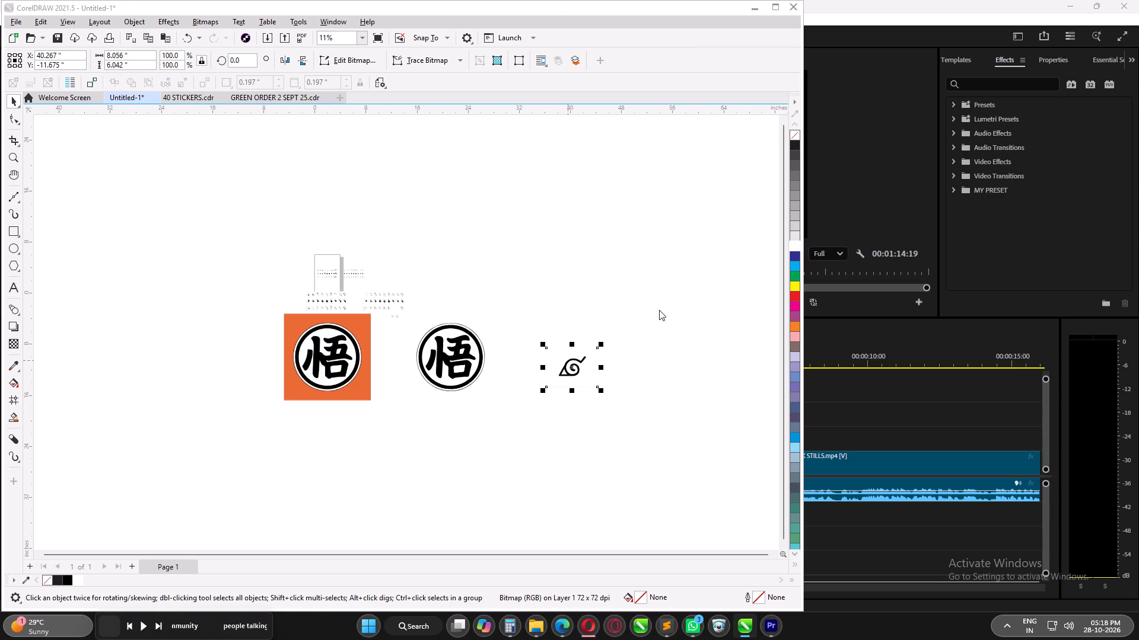
left_click(610, 473)
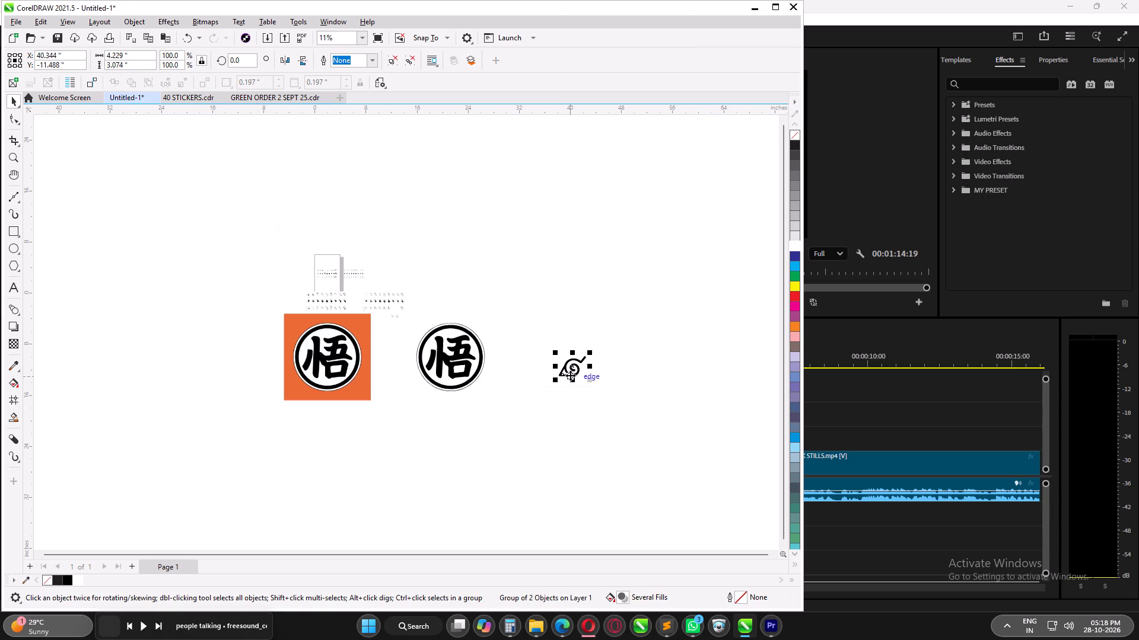
Move the traced Naruto symbol away from its bitmap and enlarge it to about 9.93 × 7.22 inches.
left_click_drag(570, 375, 641, 375)
scroll(651, 374, "up", 7)
left_click_drag(678, 324, 710, 295)
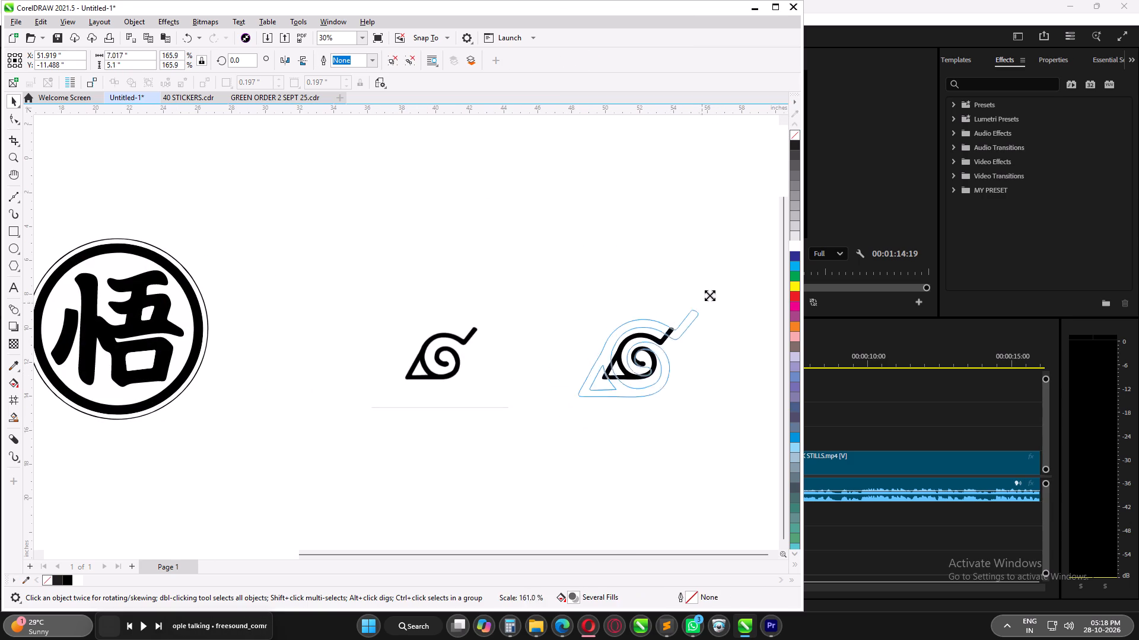
left_click_drag(710, 295, 736, 289)
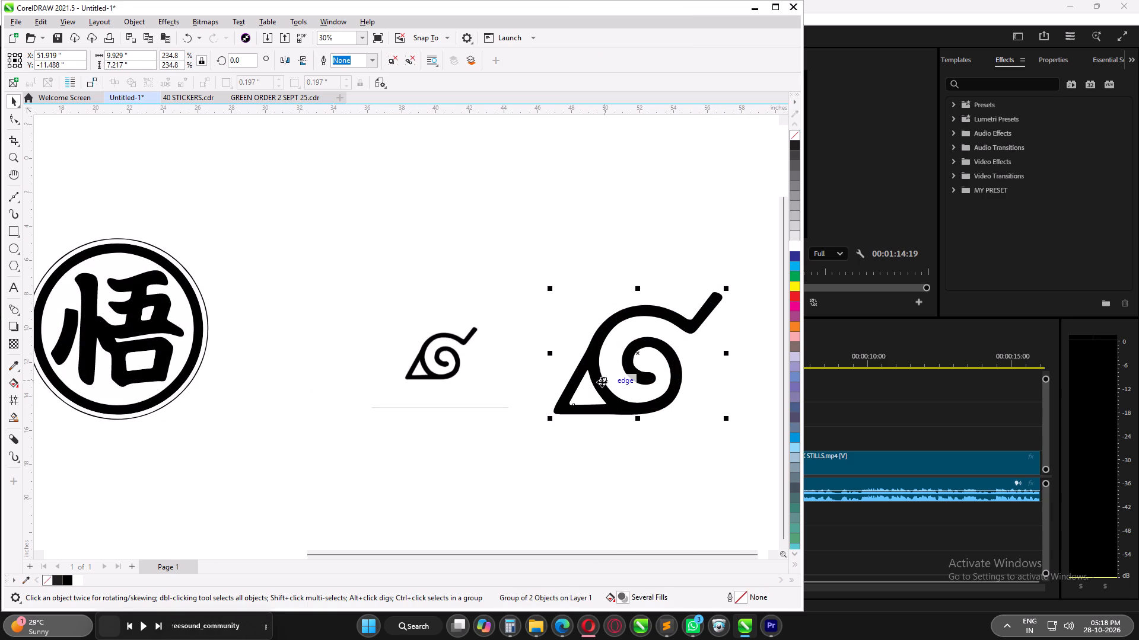
scroll(587, 393, "up", 4)
Fill the traced Naruto symbol's main curve black and its inner triangle white.
type("WQ")
left_click(599, 348, "ctrl")
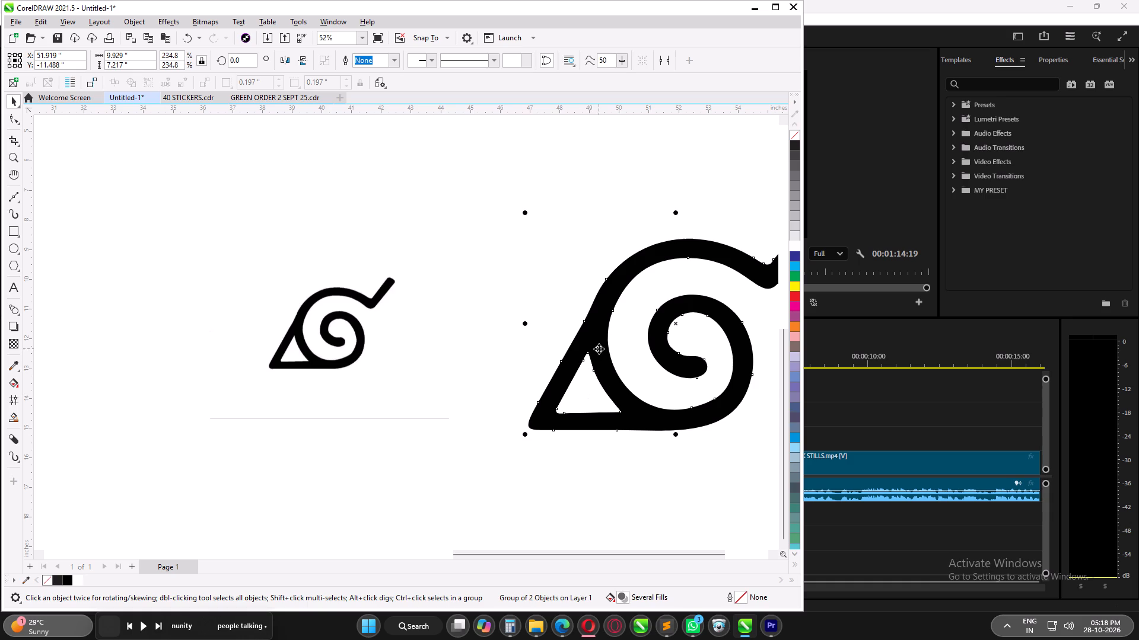
left_click(67, 580)
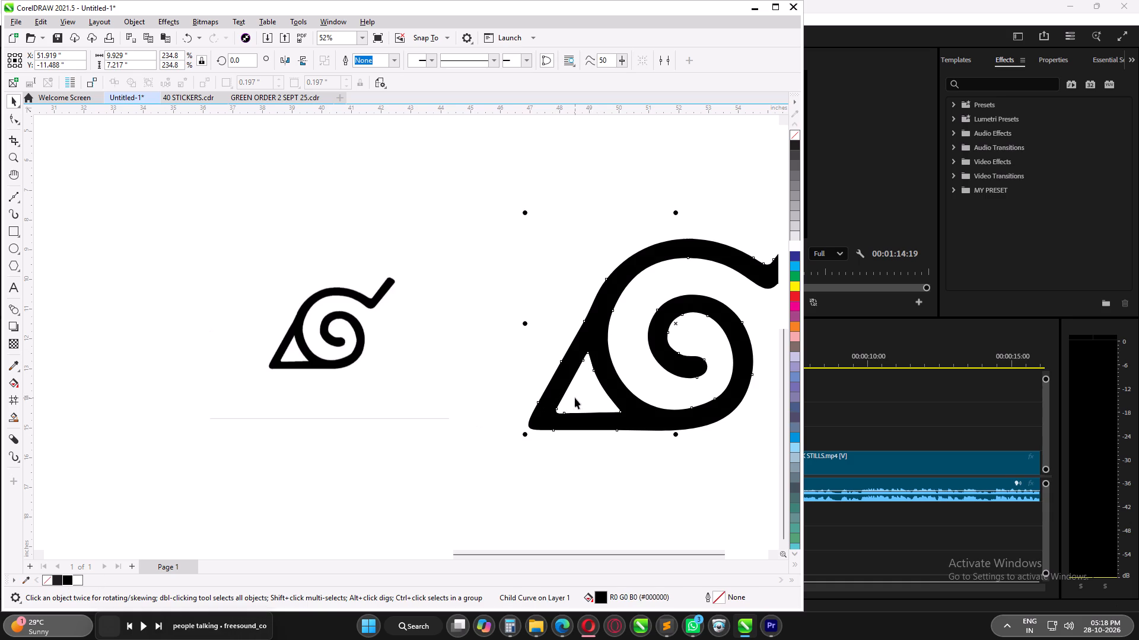
left_click(575, 398, "ctrl")
left_click(76, 581)
left_click(669, 446)
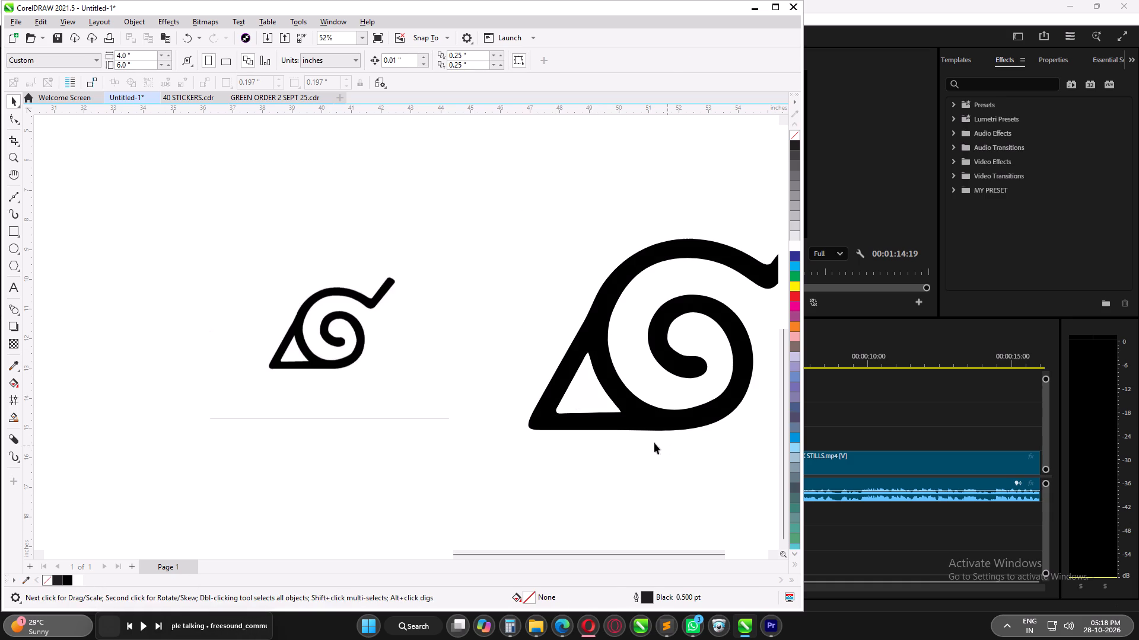
scroll(622, 437, "down", 5)
middle_click_drag(642, 462, 601, 425)
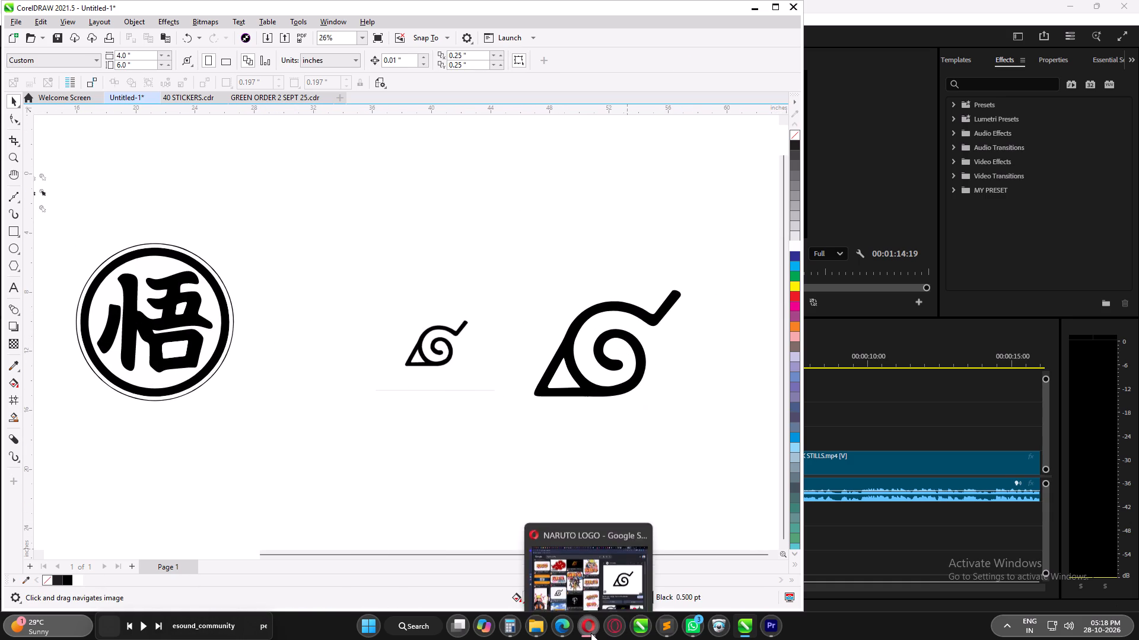
Check the MakerWorld Naruto logo in the browser as reference and return to the drawing.
left_click(590, 567)
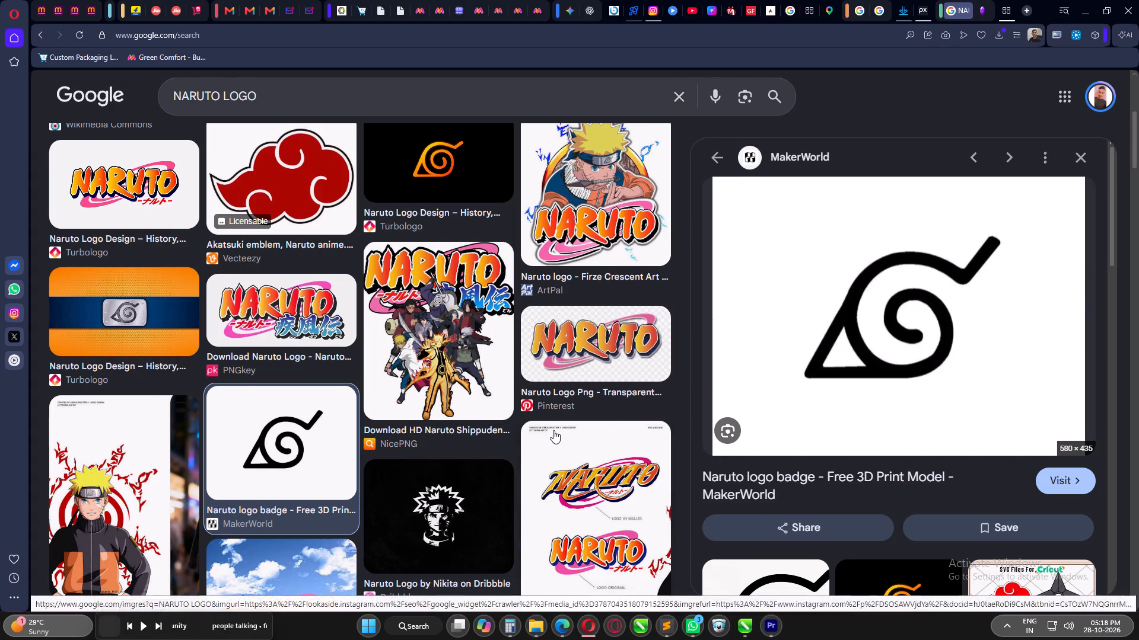
scroll(553, 430, "up", 7)
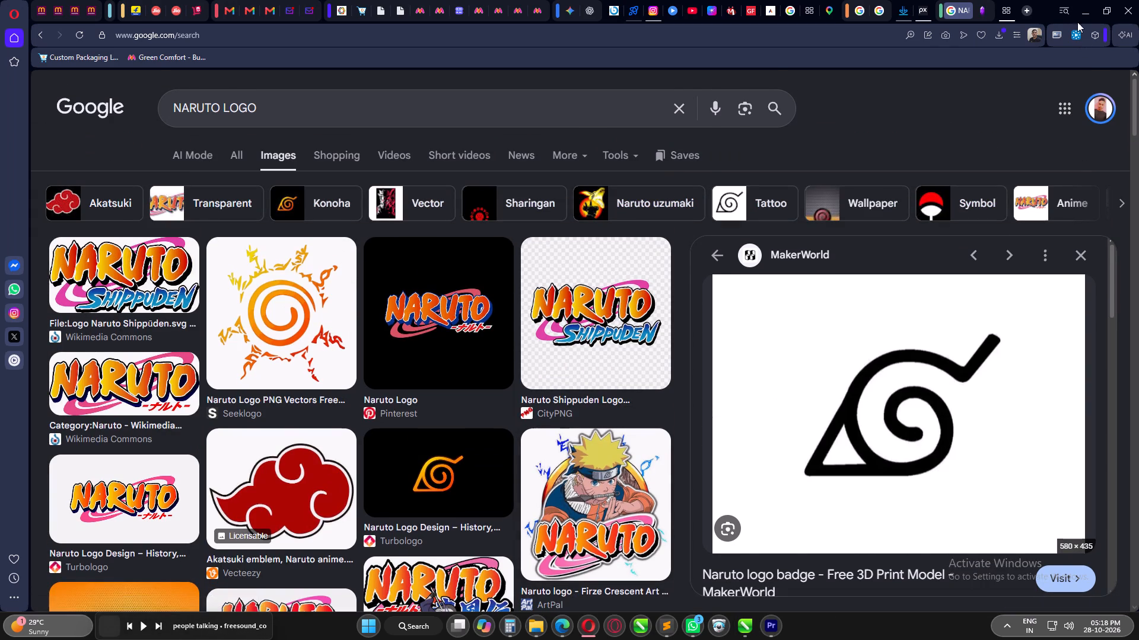
left_click(1079, 15)
Delete the white triangle inside the Naruto symbol, test-move the remaining shape in wireframe view, and undo that move.
left_click(564, 379, "ctrl")
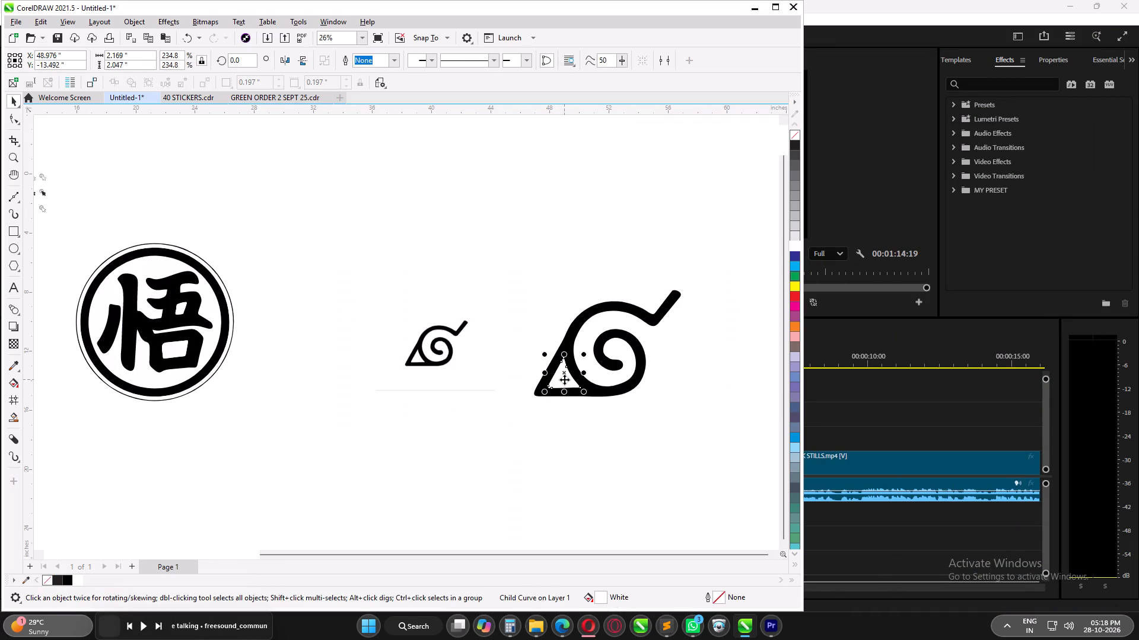
key("Delete")
key("w")
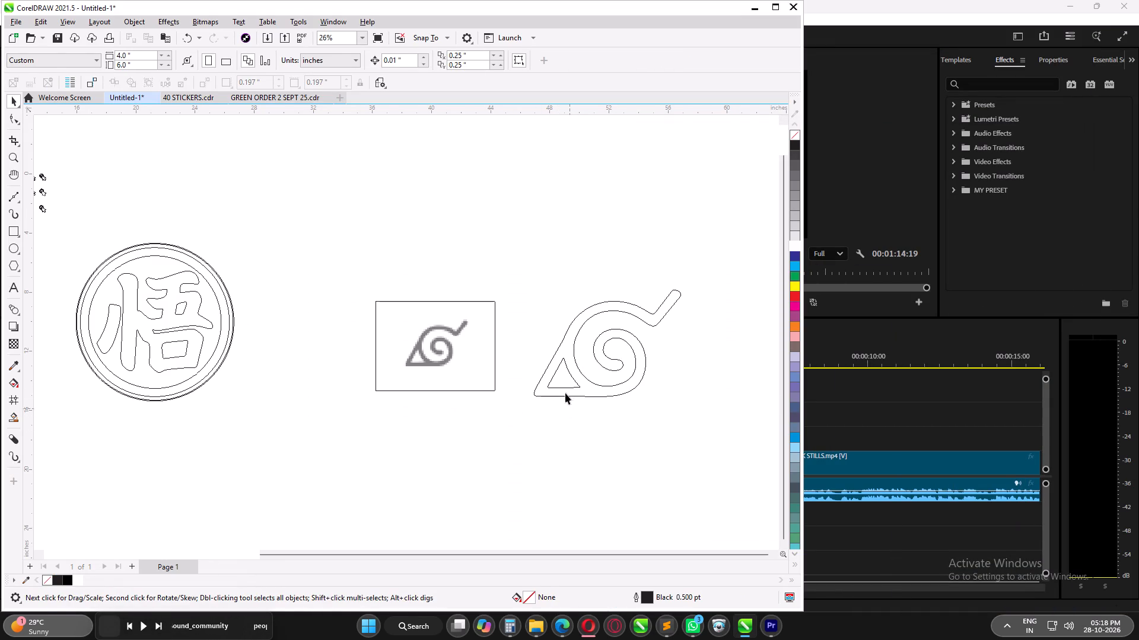
left_click_drag(582, 387, 578, 414)
key("ctrl+z")
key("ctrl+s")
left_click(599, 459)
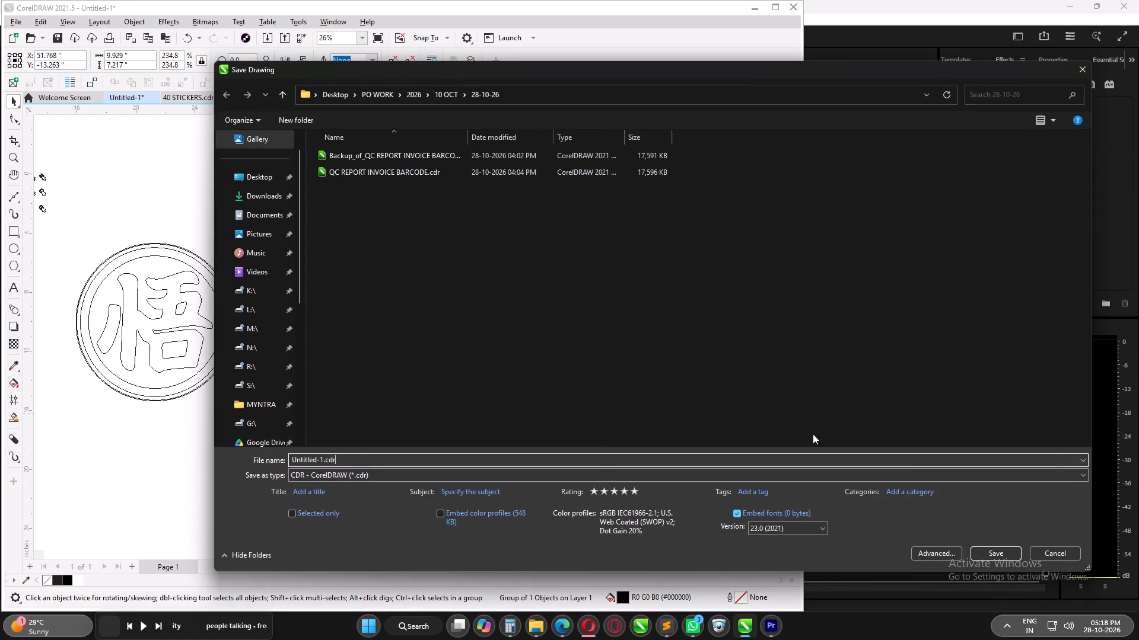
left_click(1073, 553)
Export only the Naruto symbol as a transparent PNG named NARUTO into the SHOES GRAPHIC folder.
key("ctrl+e")
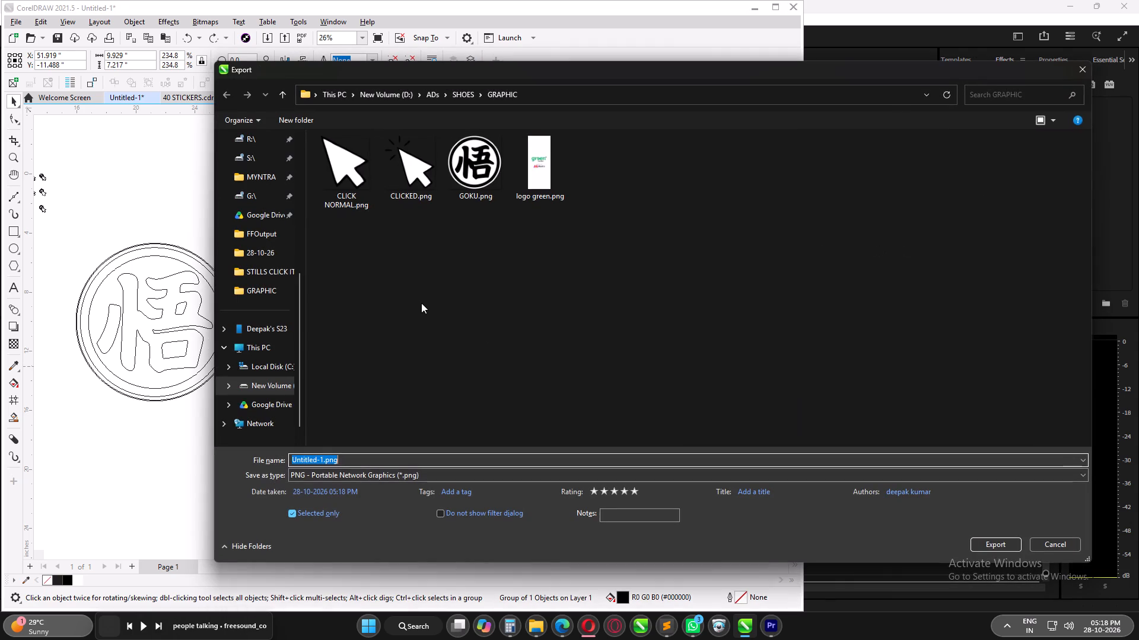
type("NARUTO")
key("Return")
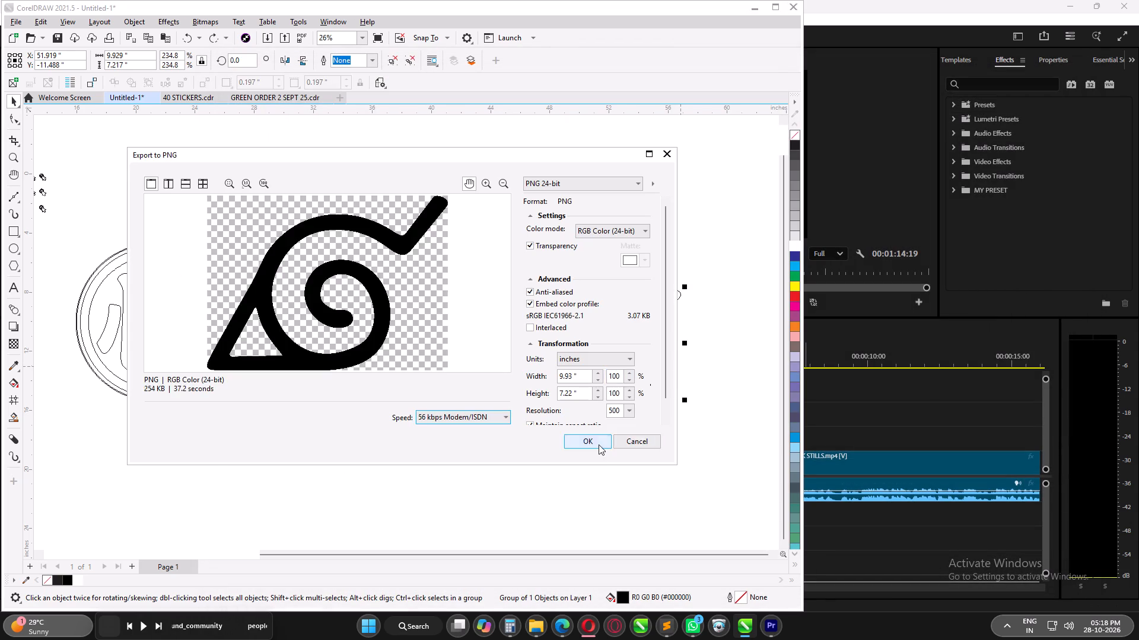
left_click(599, 444)
Import GOKU.png and NARUTO.png from the SHOES GRAPHIC folder into the GRAPHIC bin in Premiere Pro, and select NARUTO.png.
left_click(874, 8)
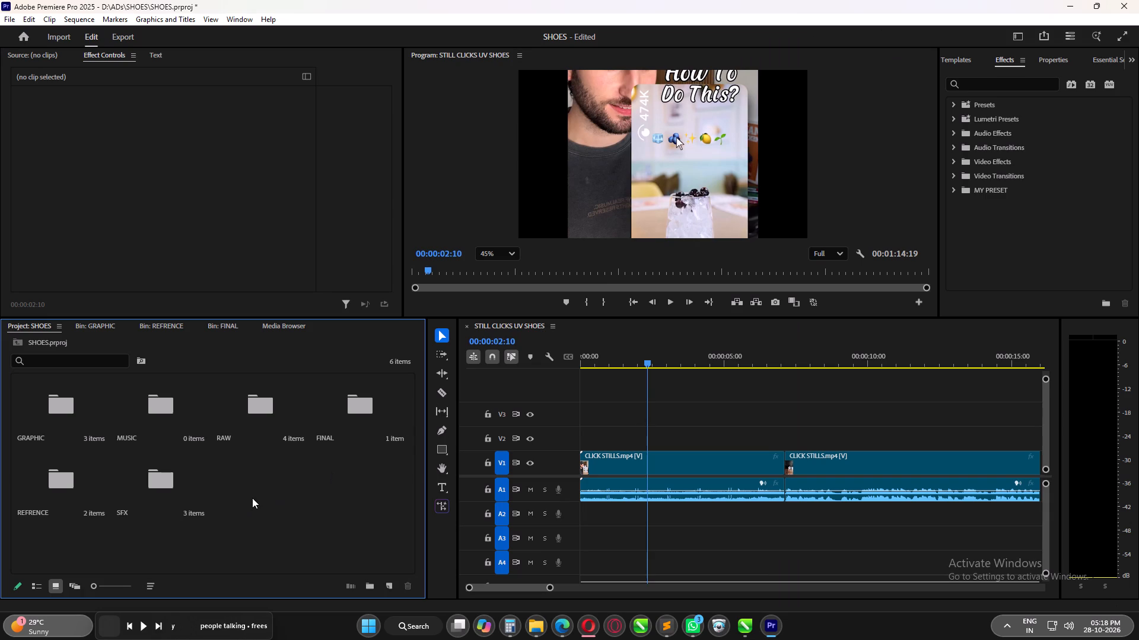
left_click(252, 498)
double_click(56, 417)
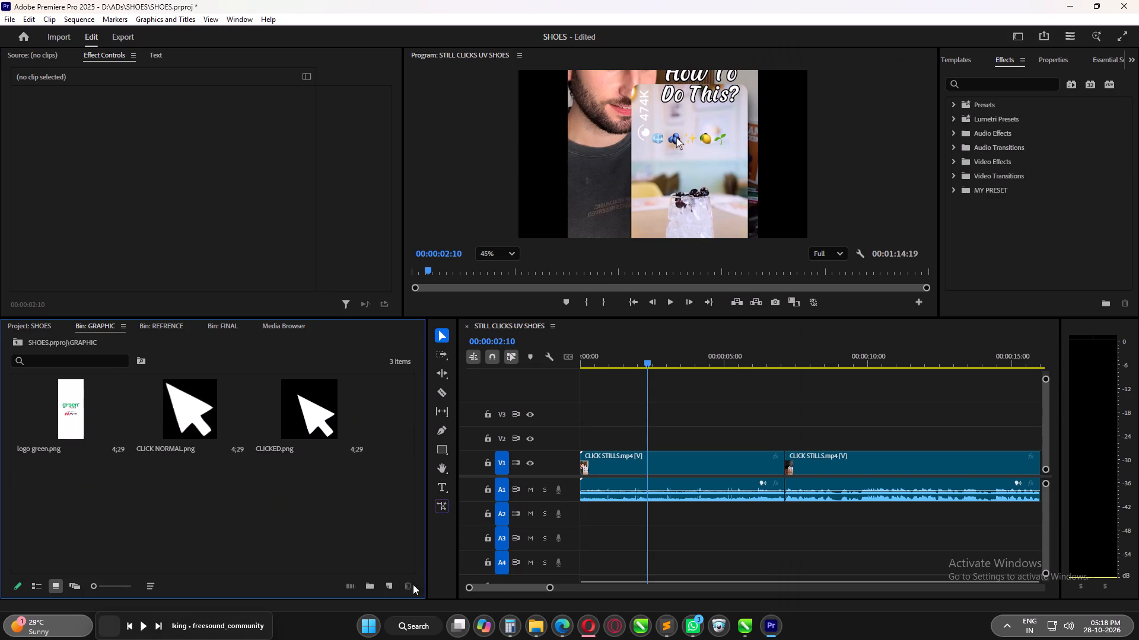
left_click(537, 624)
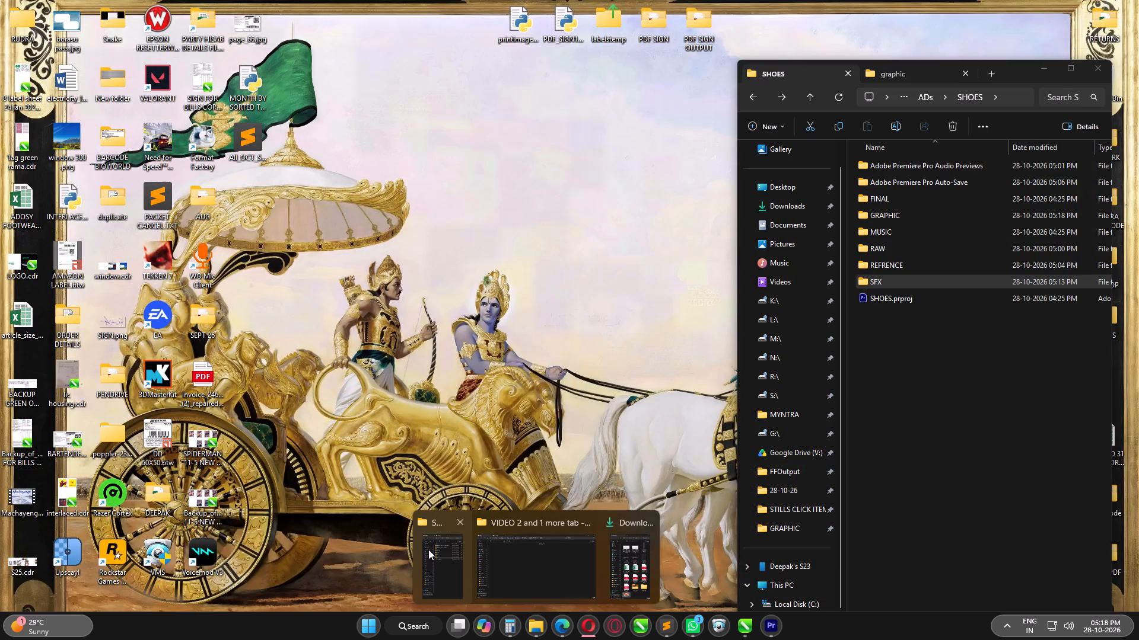
left_click(441, 550)
double_click(896, 215)
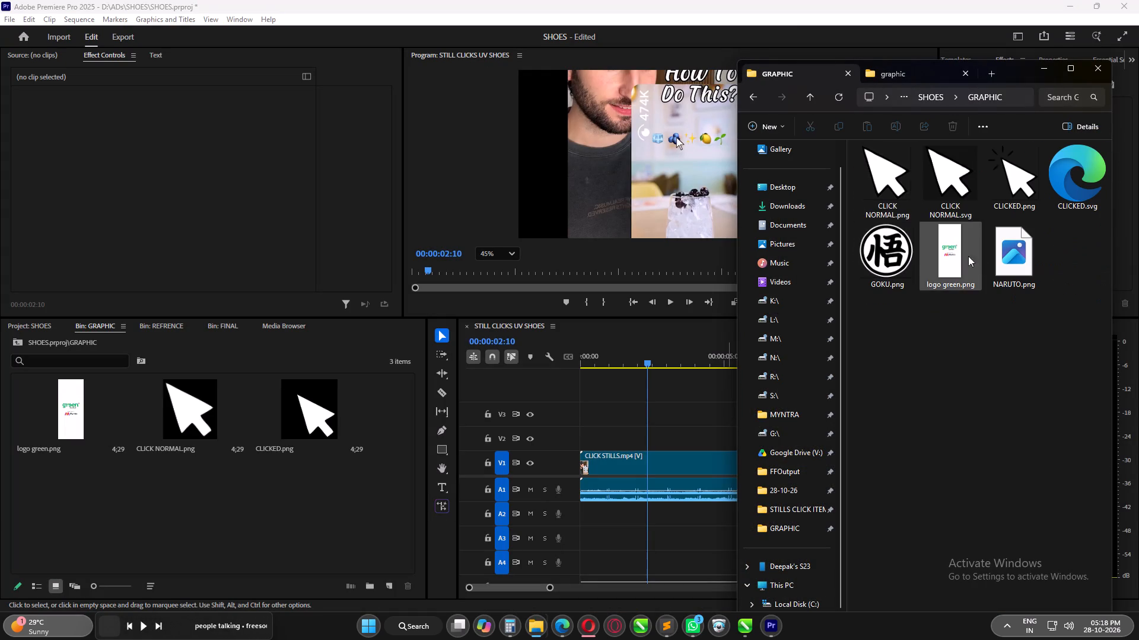
left_click(958, 353)
left_click(1030, 248)
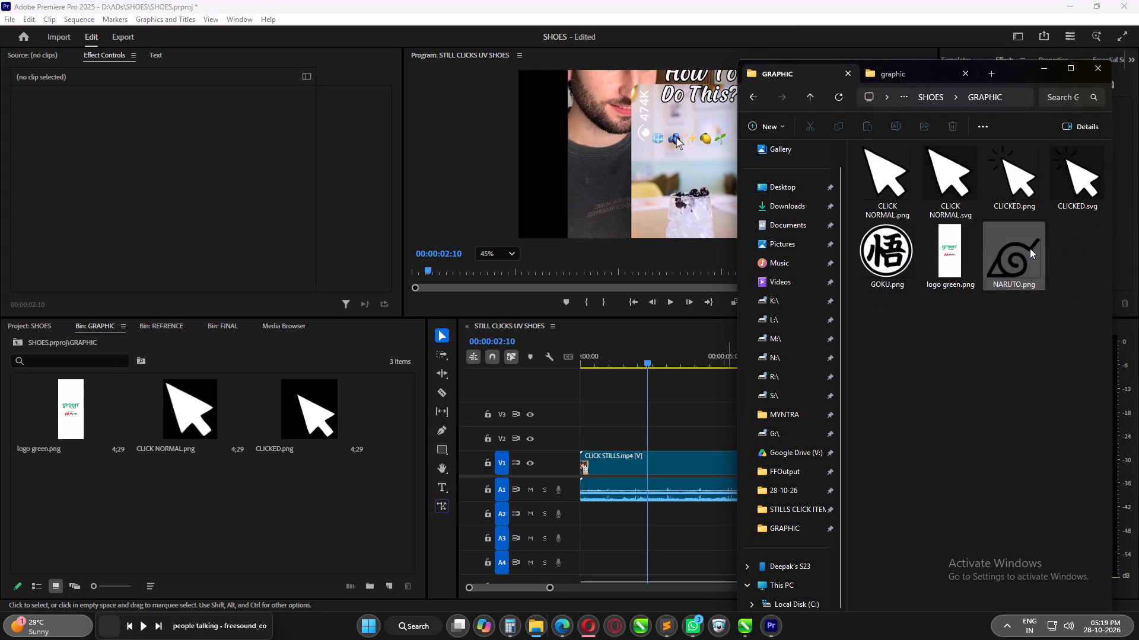
left_click(890, 264, "ctrl")
left_click_drag(889, 255, 264, 471)
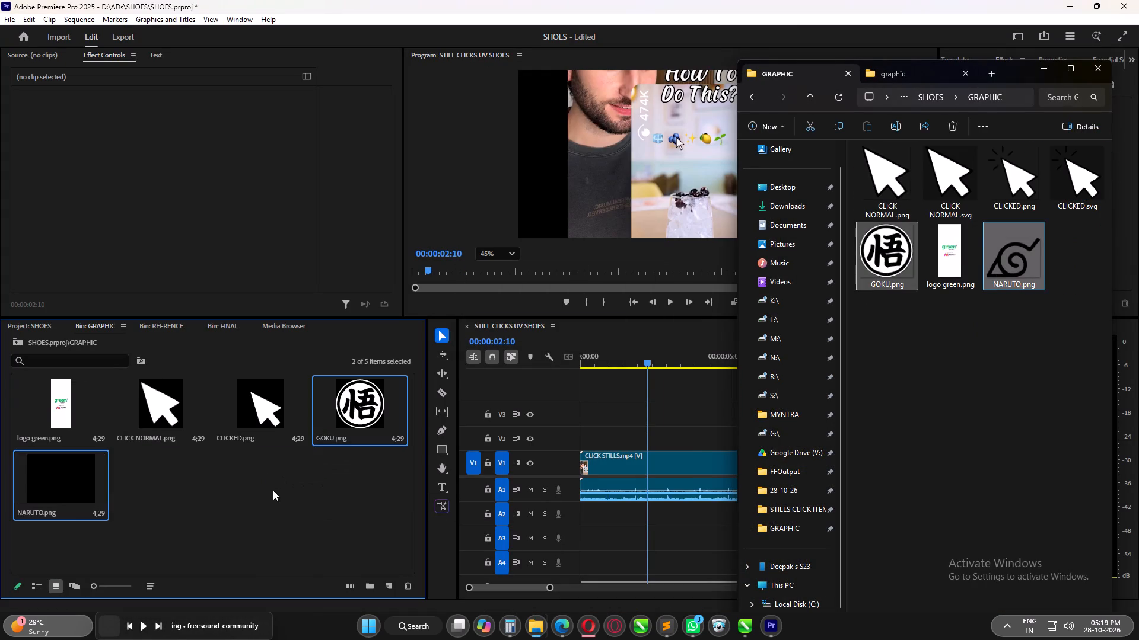
left_click(273, 490)
left_click(67, 484)
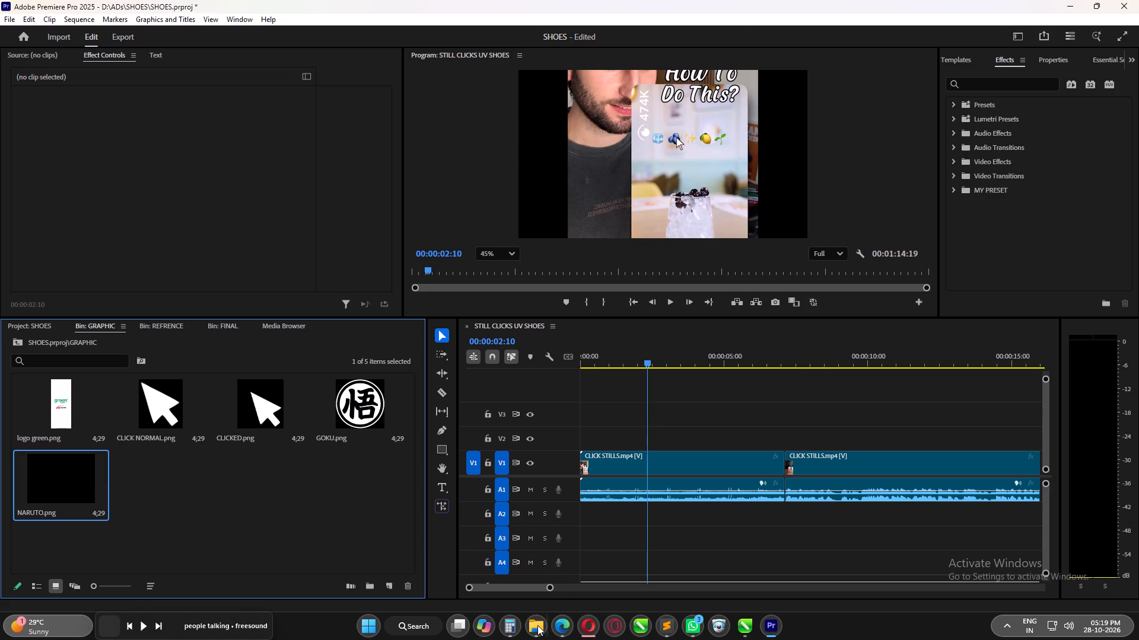
Switch to the Untitled-1 drawing in CorelDRAW and fill the Naruto symbol with orange C0 M60 Y100 K0.
left_click(877, 557)
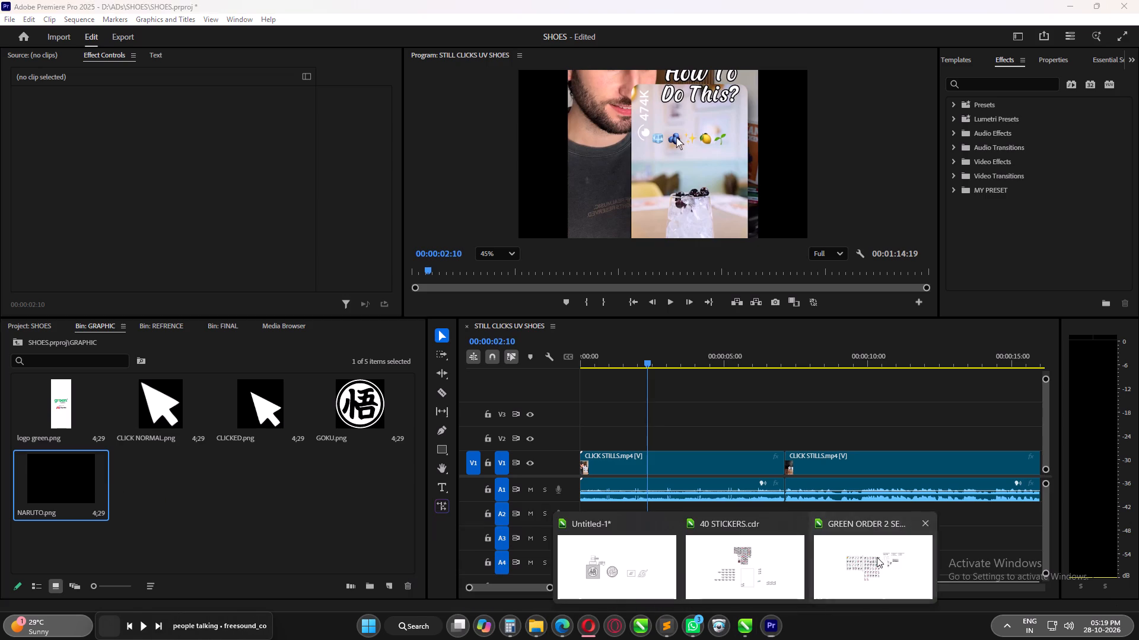
left_click(135, 91)
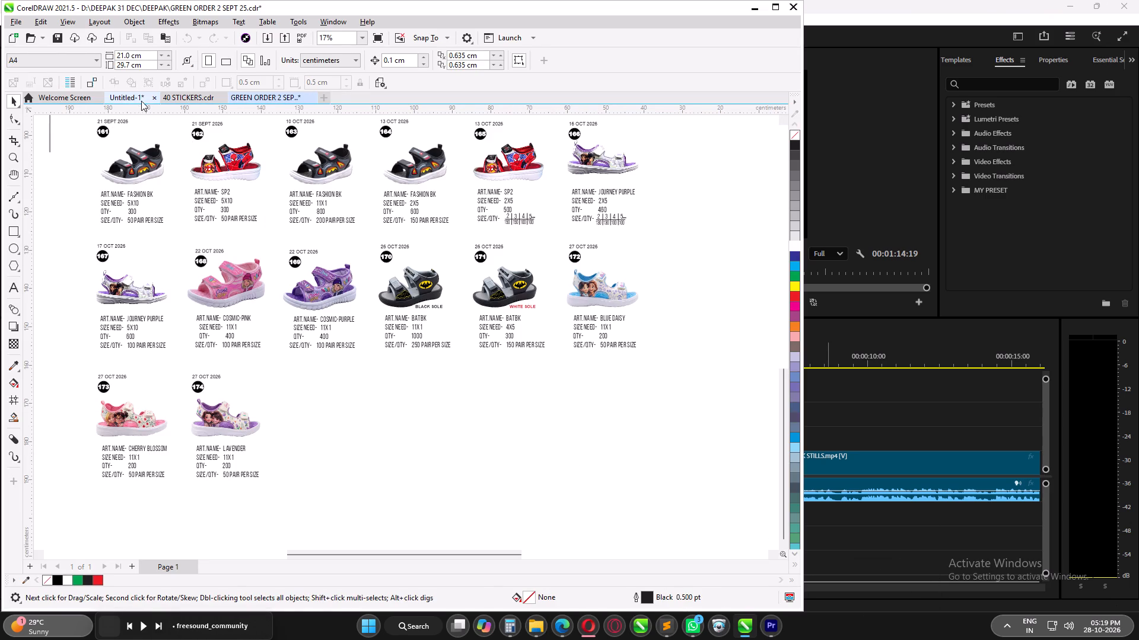
left_click(135, 101)
key("q")
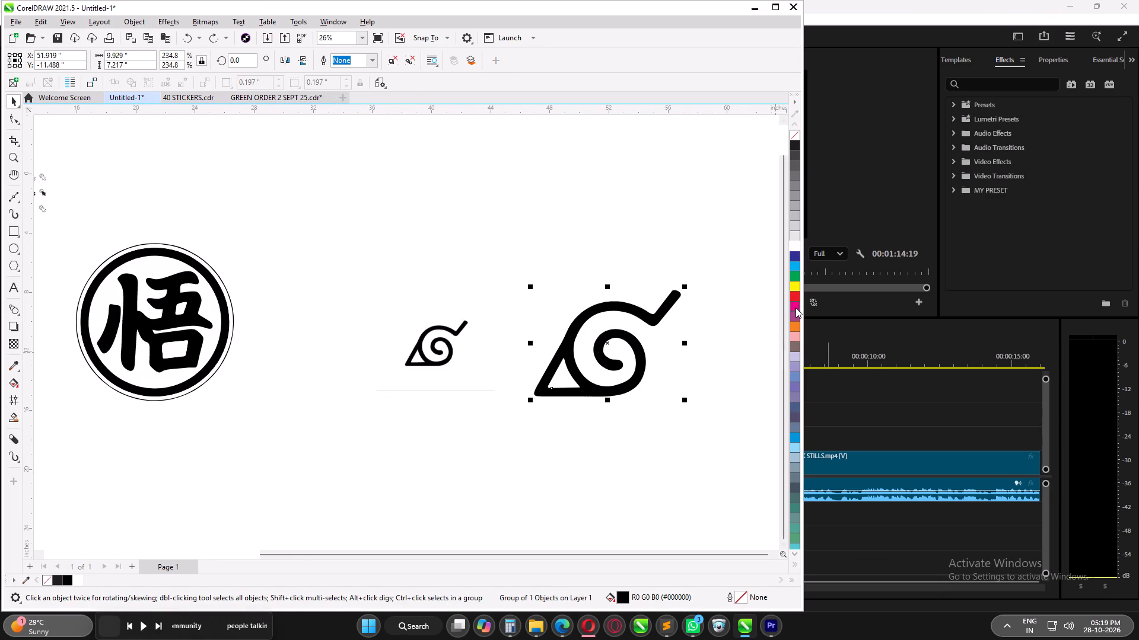
left_click(796, 331)
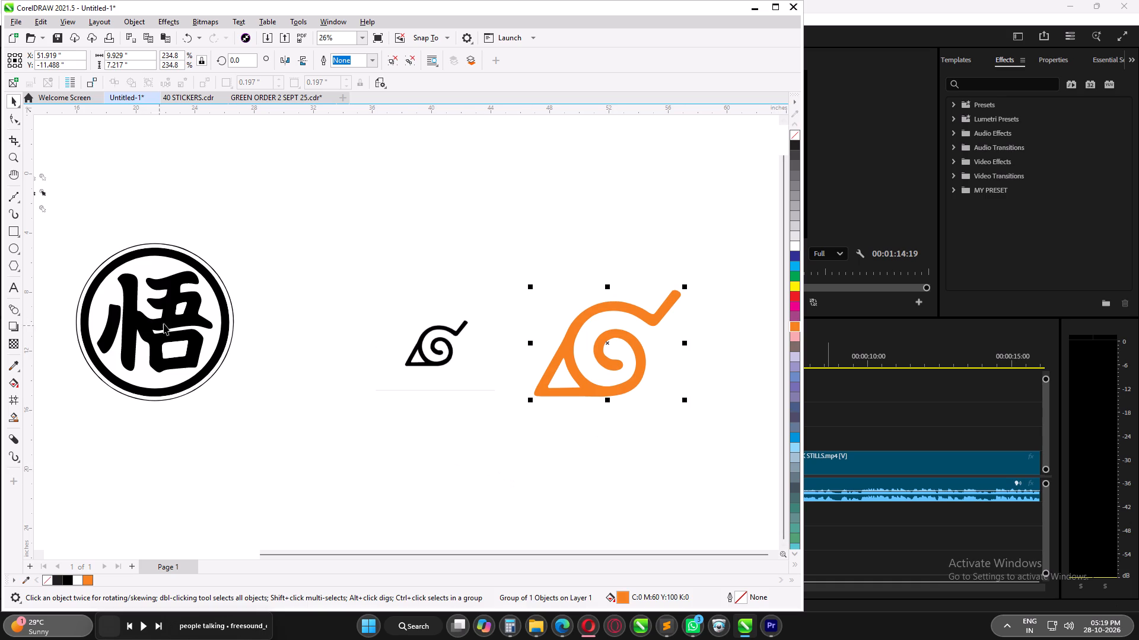
Apply the same orange fill to both black pieces of the Goku logo's kanji character.
middle_click_drag(171, 322, 201, 318)
left_click(211, 315, "ctrl")
key("ctrl+r")
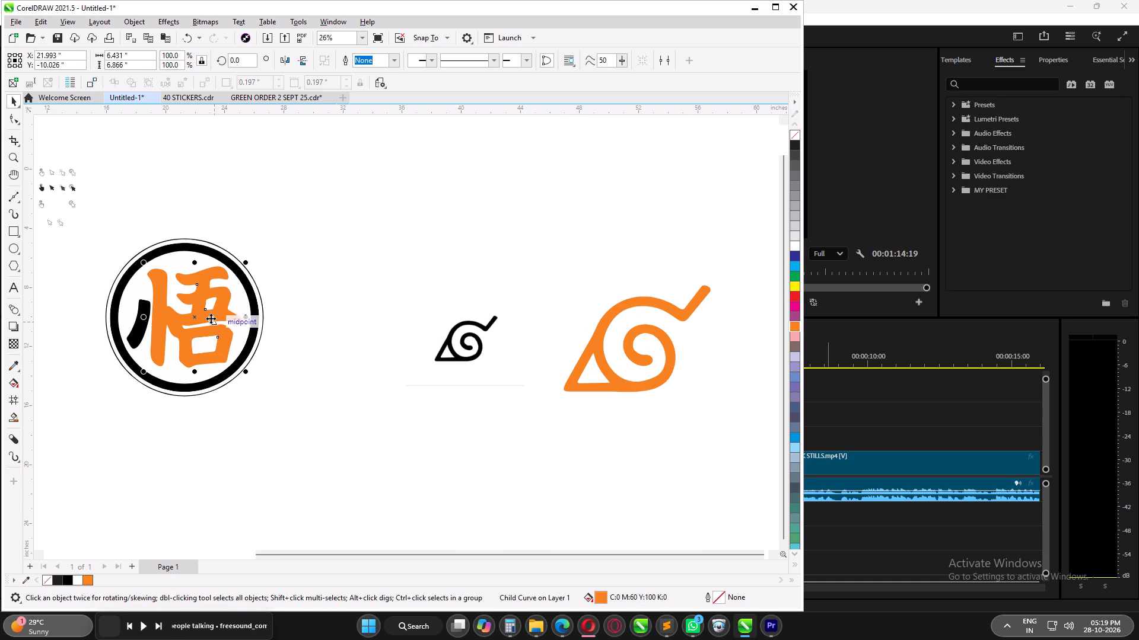
left_click(137, 331, "ctrl")
key("ctrl+r")
left_click(263, 414)
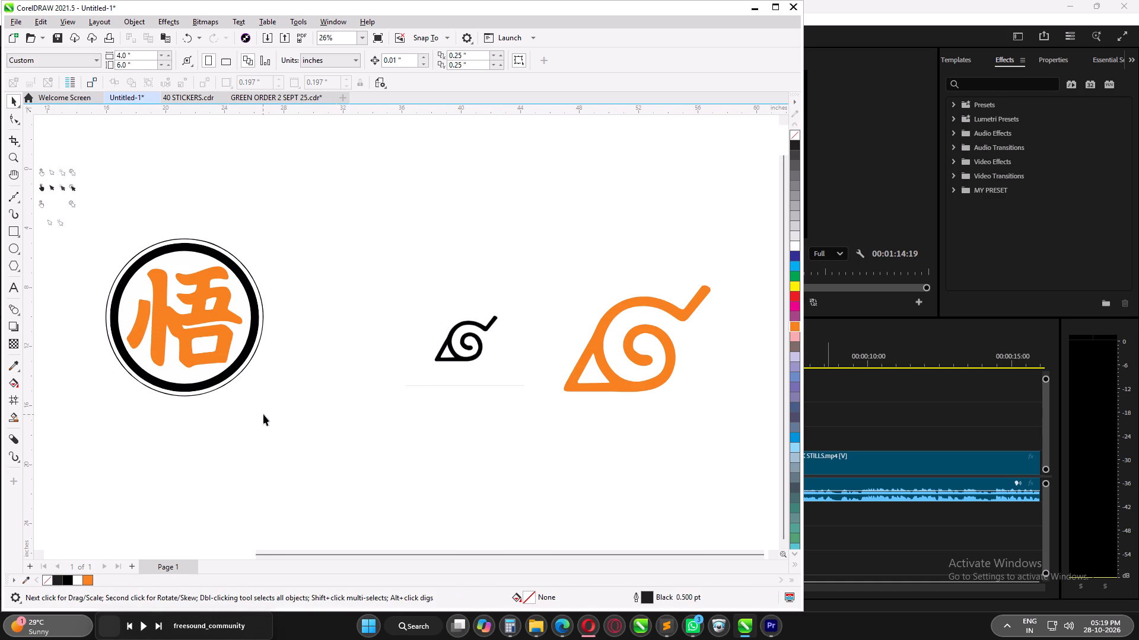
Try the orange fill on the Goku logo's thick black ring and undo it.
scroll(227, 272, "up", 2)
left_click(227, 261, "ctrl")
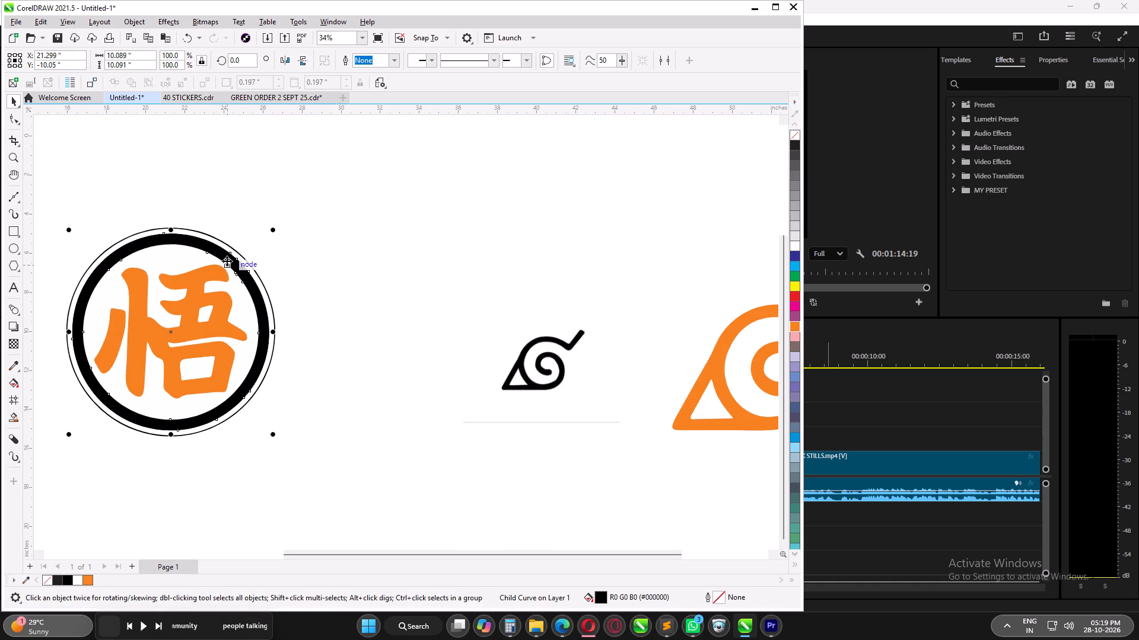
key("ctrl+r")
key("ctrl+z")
Export only the whole Goku logo with its orange kanji as a PNG named GOKU COLORED in the GRAPHIC folder.
scroll(294, 359, "down", 3)
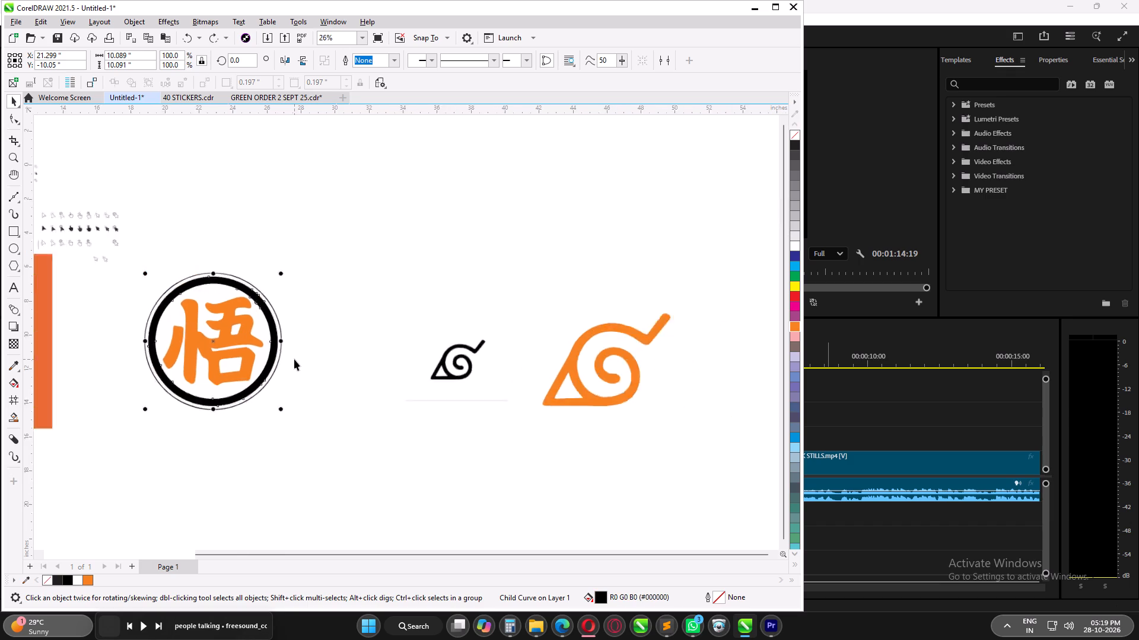
scroll(294, 359, "down", 2)
left_click(312, 379)
left_click_drag(310, 425, 160, 279)
key("ctrl+e")
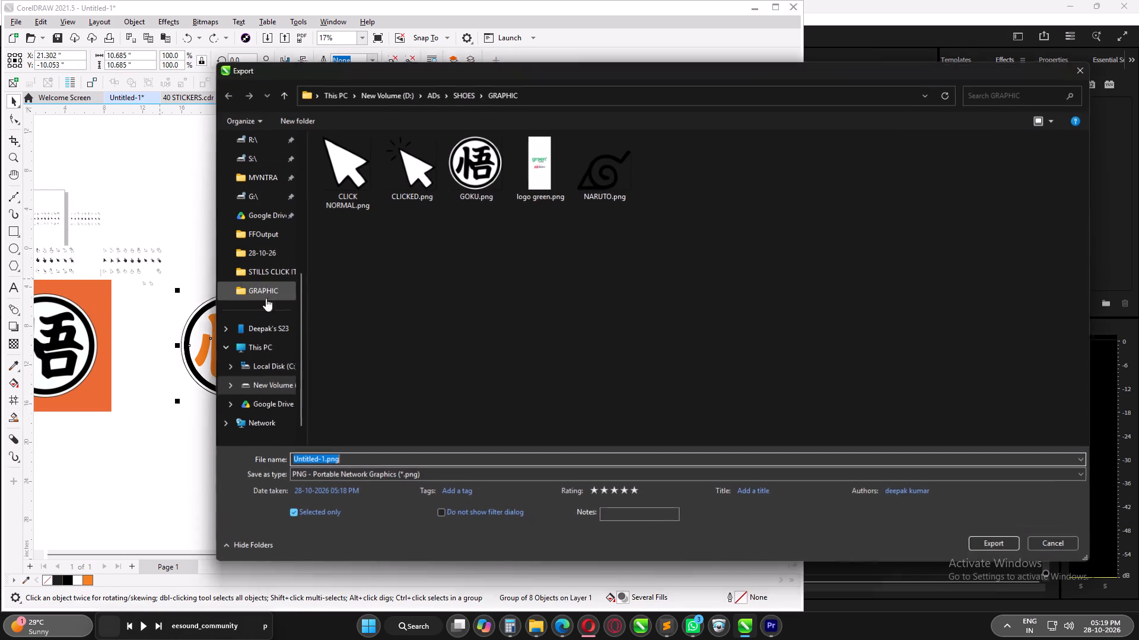
left_click(462, 178)
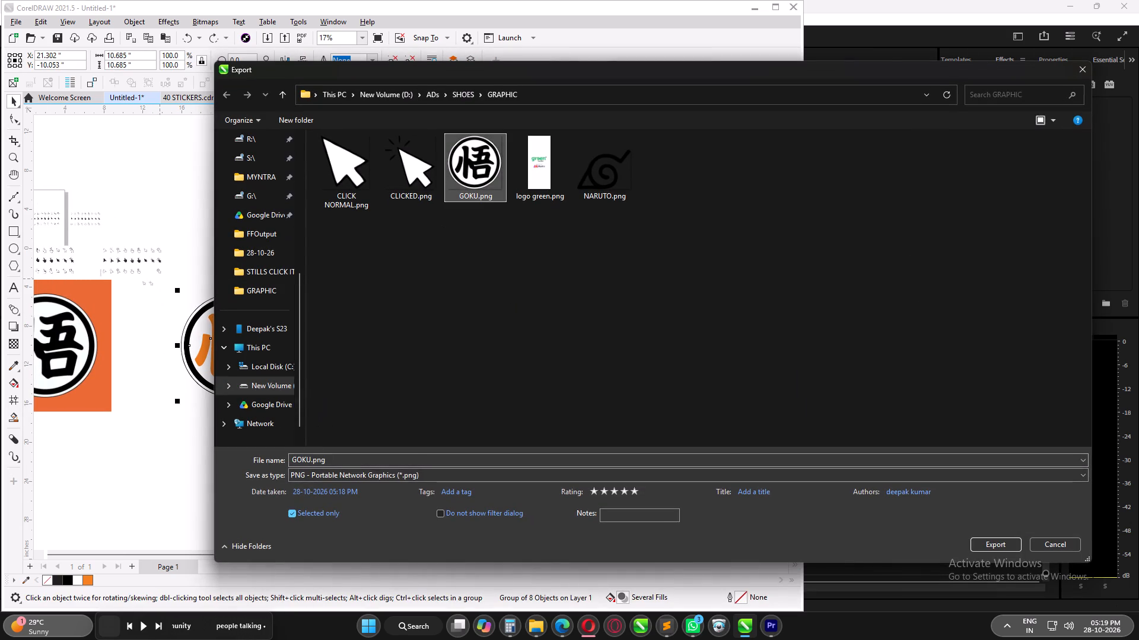
left_click(315, 458)
left_click(310, 459)
key("space")
type("COLORED")
key("Return")
left_click(590, 444)
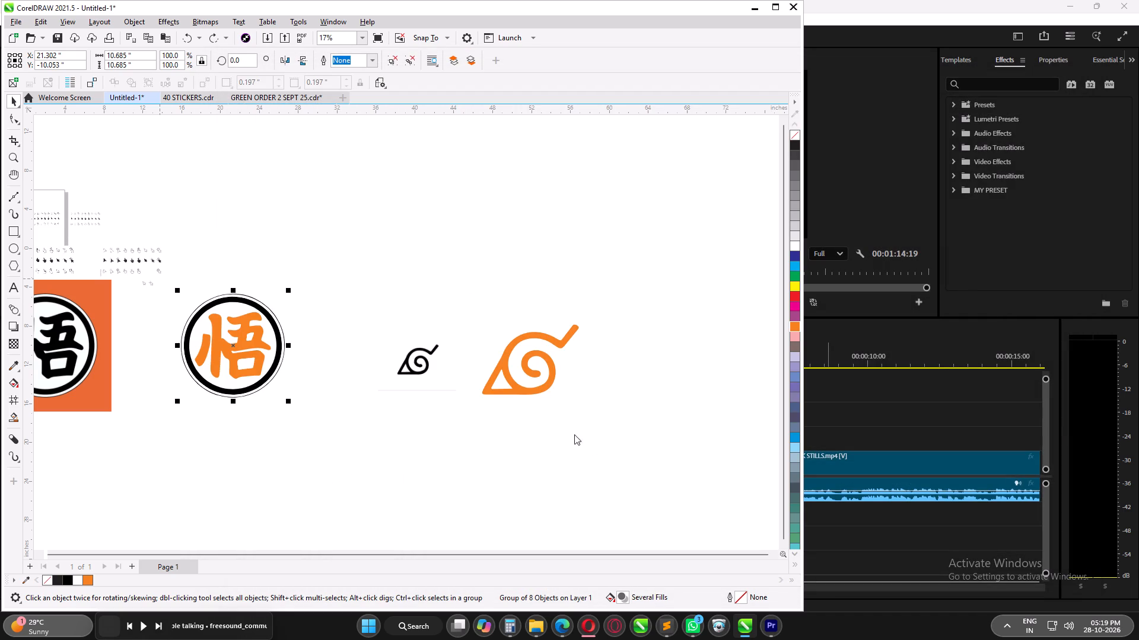
Export only the orange Naruto symbol as a PNG named NARUTO COLORED in the GRAPHIC folder.
left_click_drag(641, 459, 477, 295)
key("ctrl+e")
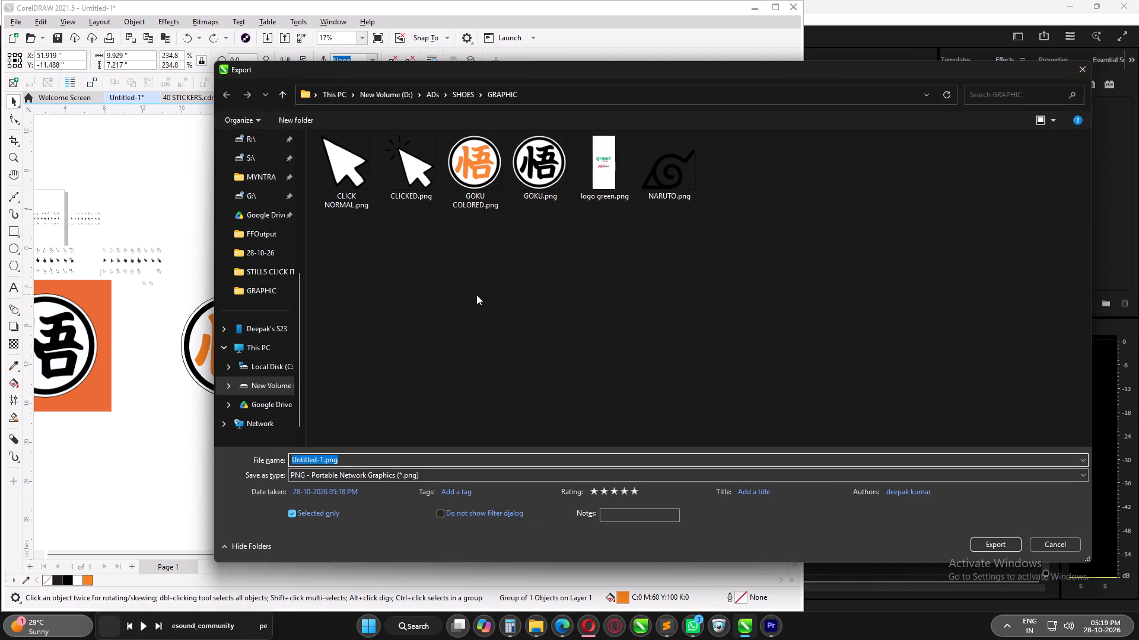
left_click(675, 183)
left_click(326, 456)
double_click(322, 459)
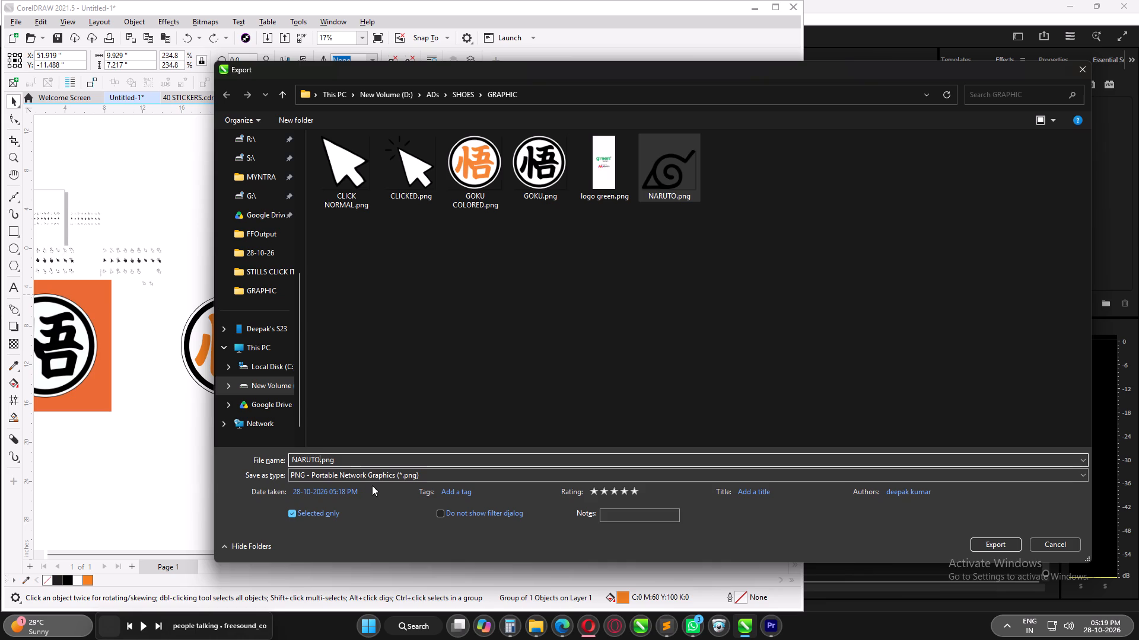
key("space")
type("COLORED")
key("Return")
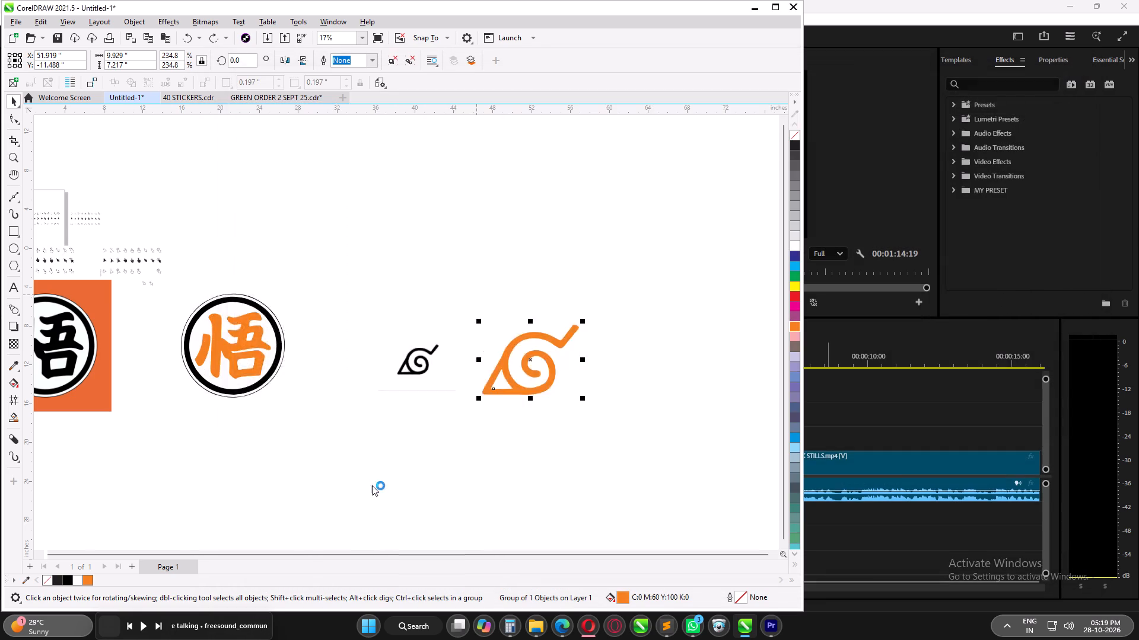
left_click(594, 440)
scroll(469, 418, "down", 6)
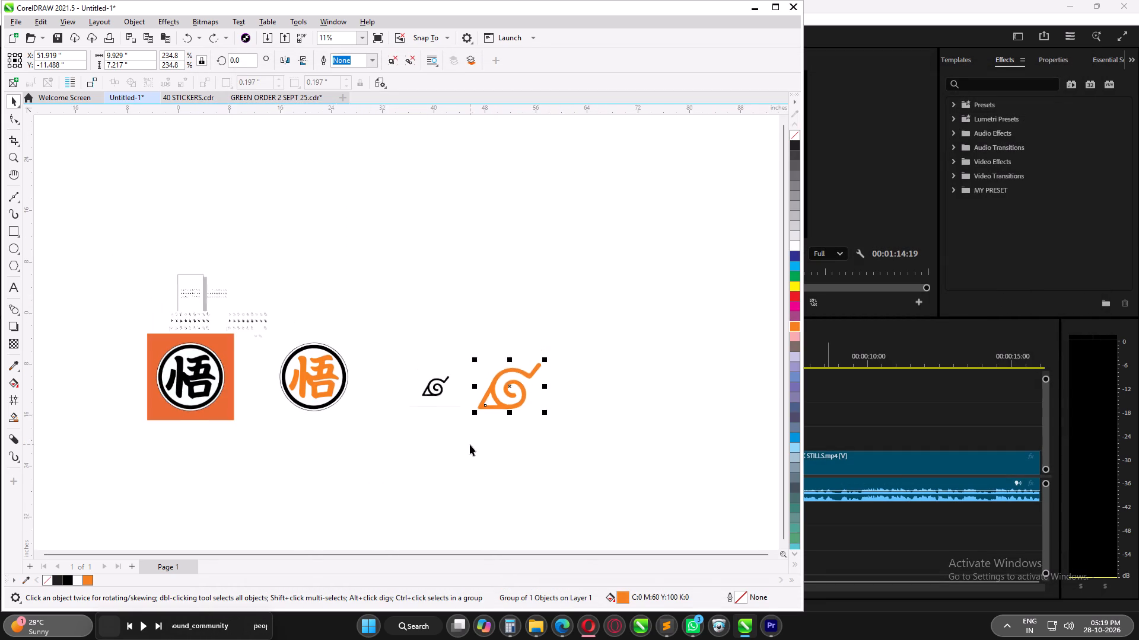
middle_click_drag(476, 445, 456, 380)
Return to Premiere Pro and import GOKU COLORED.png and NARUTO COLORED.png from the GRAPHIC folder into the GRAPHIC bin.
left_click(757, 7)
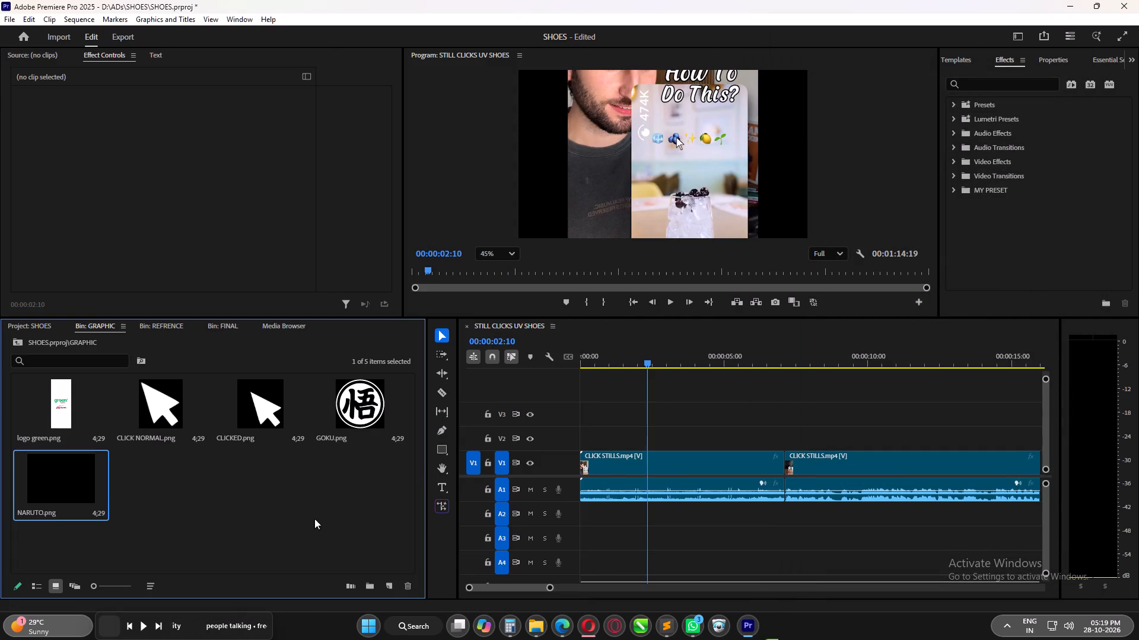
left_click(539, 629)
left_click(451, 578)
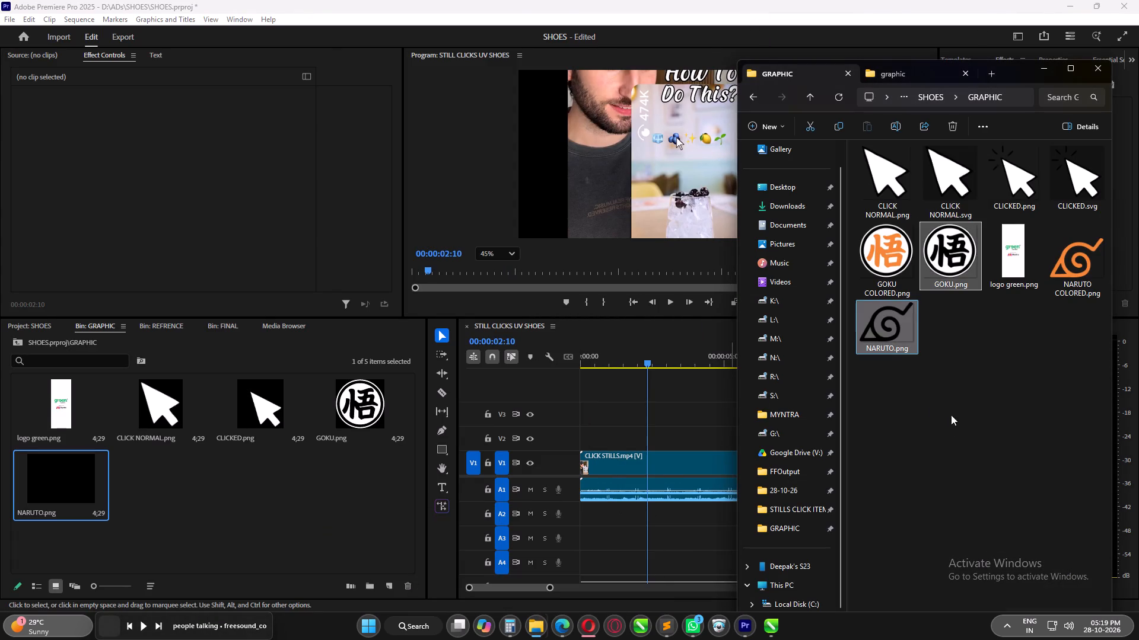
left_click(1064, 270)
left_click(903, 253, "ctrl")
left_click_drag(877, 260, 203, 497)
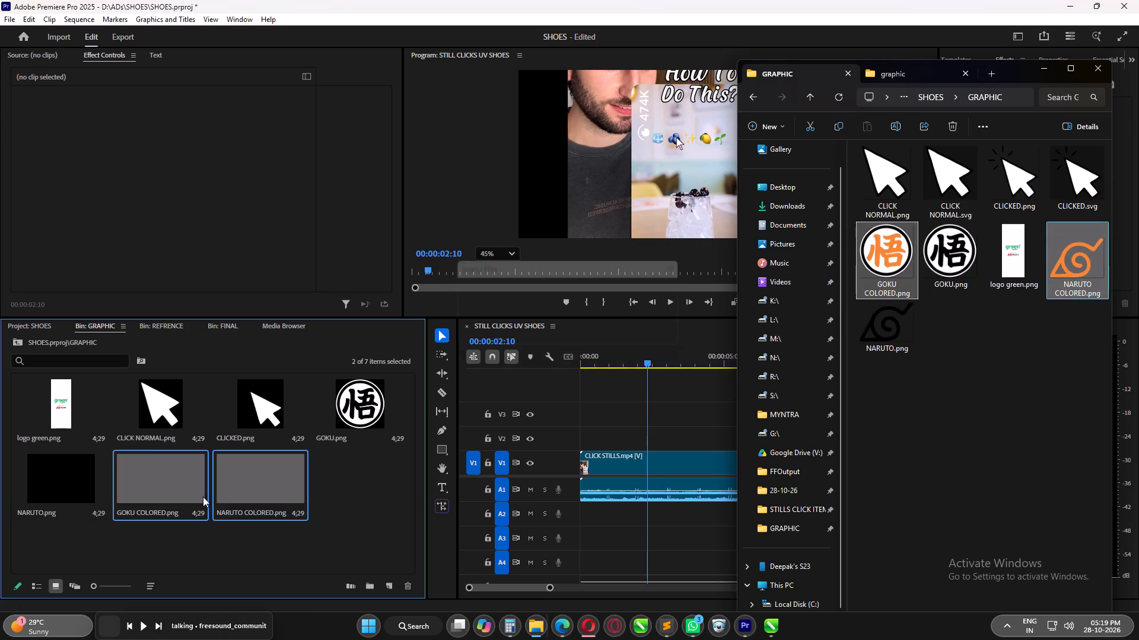
left_click(352, 514)
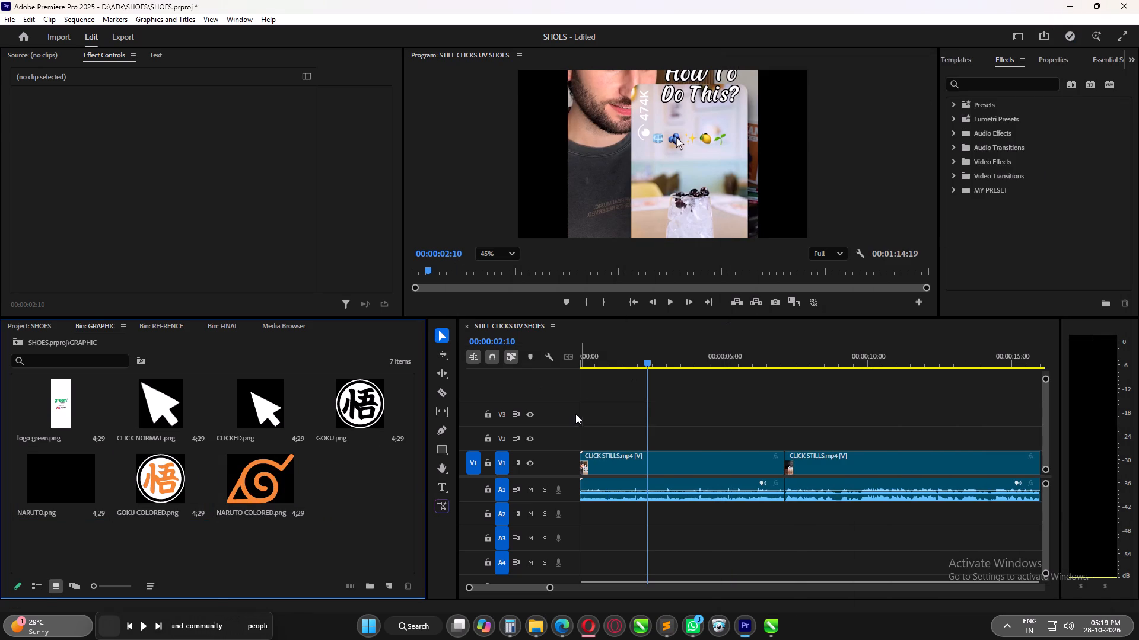
left_click(379, 507)
Place 4.jpg from the RAW bin's STILLS CLICK ITEM folder on track V3 at the start of the sequence.
left_click(41, 323)
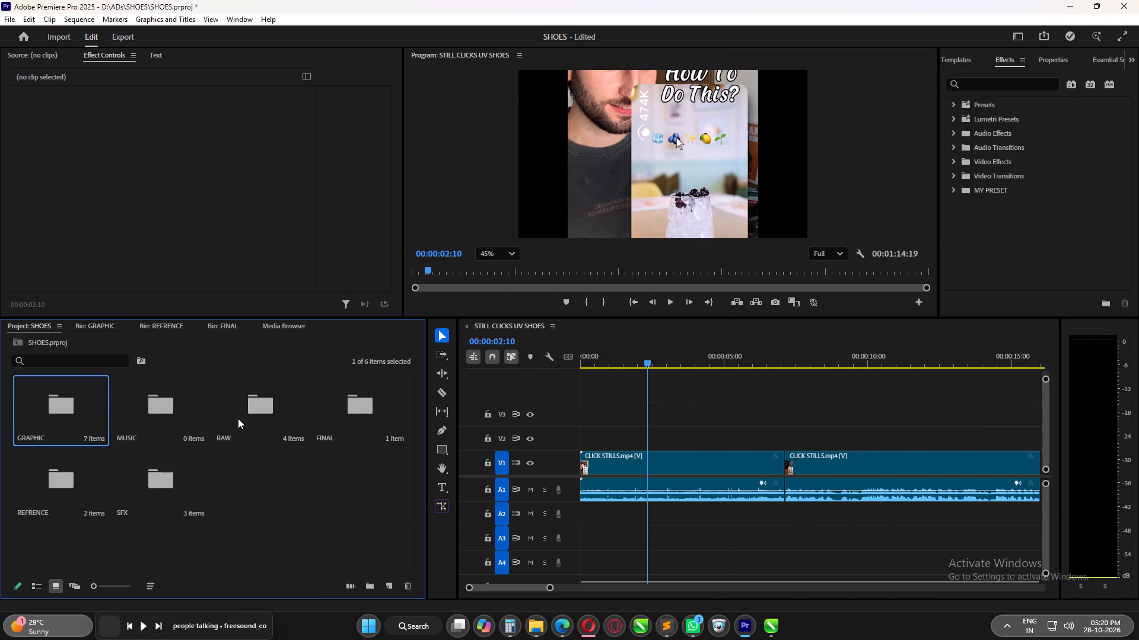
double_click(238, 418)
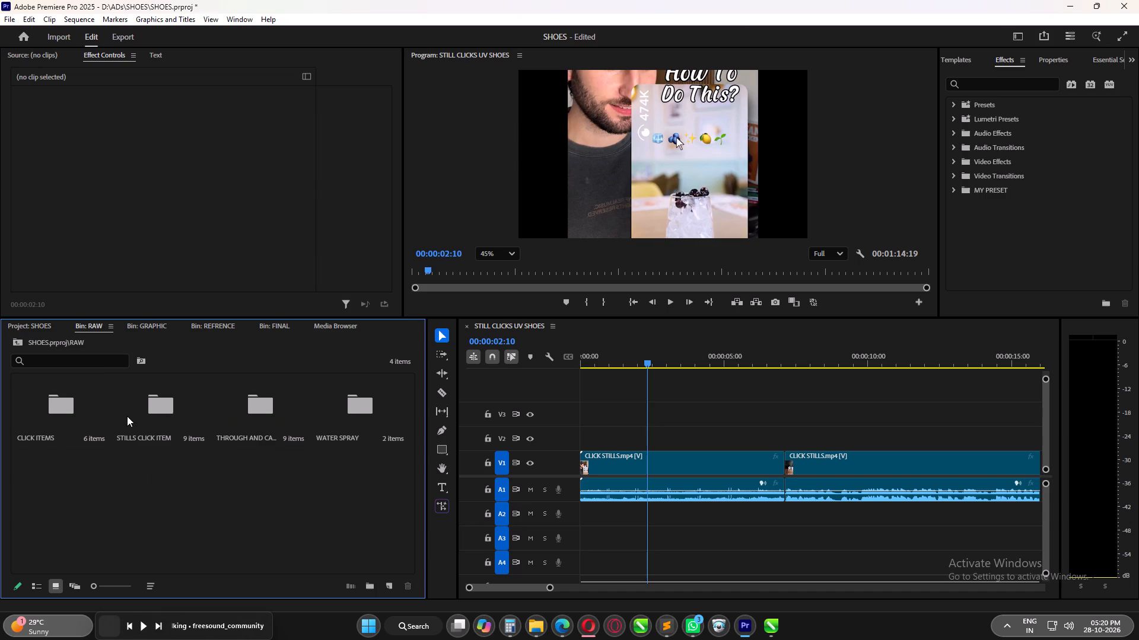
double_click(127, 416)
left_click(210, 559)
scroll(202, 523, "down", 2)
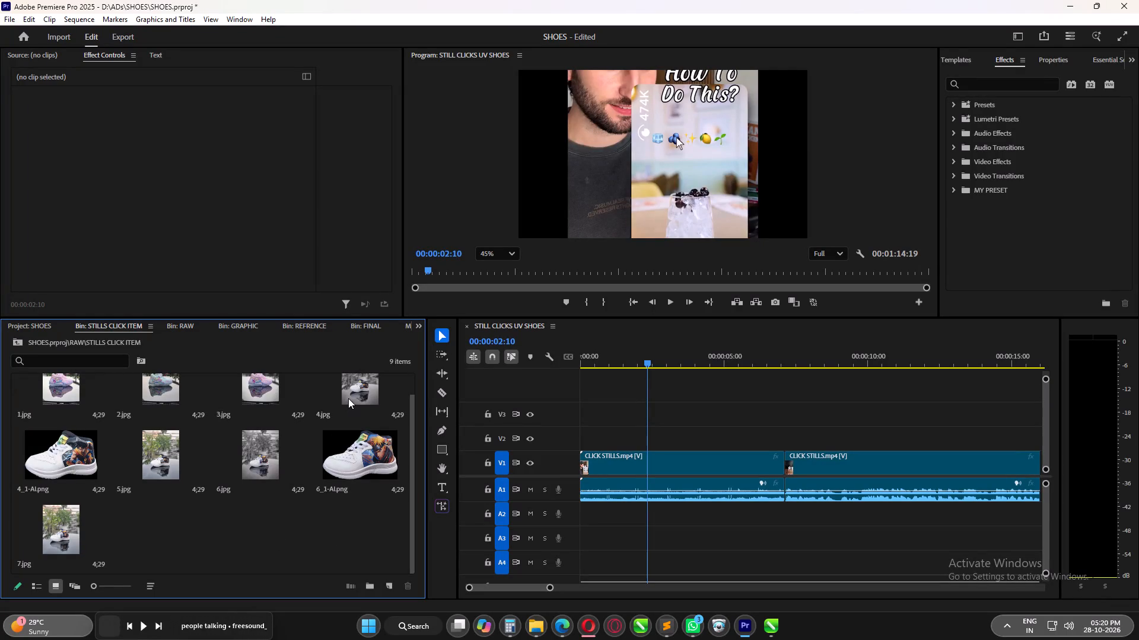
left_click_drag(354, 388, 562, 419)
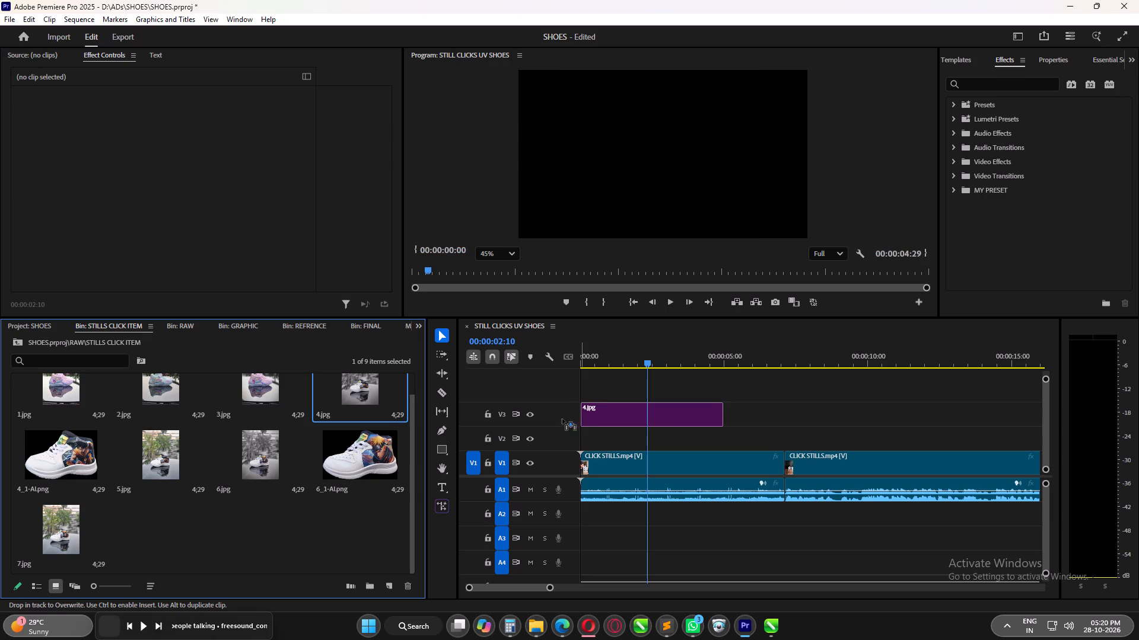
left_click_drag(562, 419, 580, 423)
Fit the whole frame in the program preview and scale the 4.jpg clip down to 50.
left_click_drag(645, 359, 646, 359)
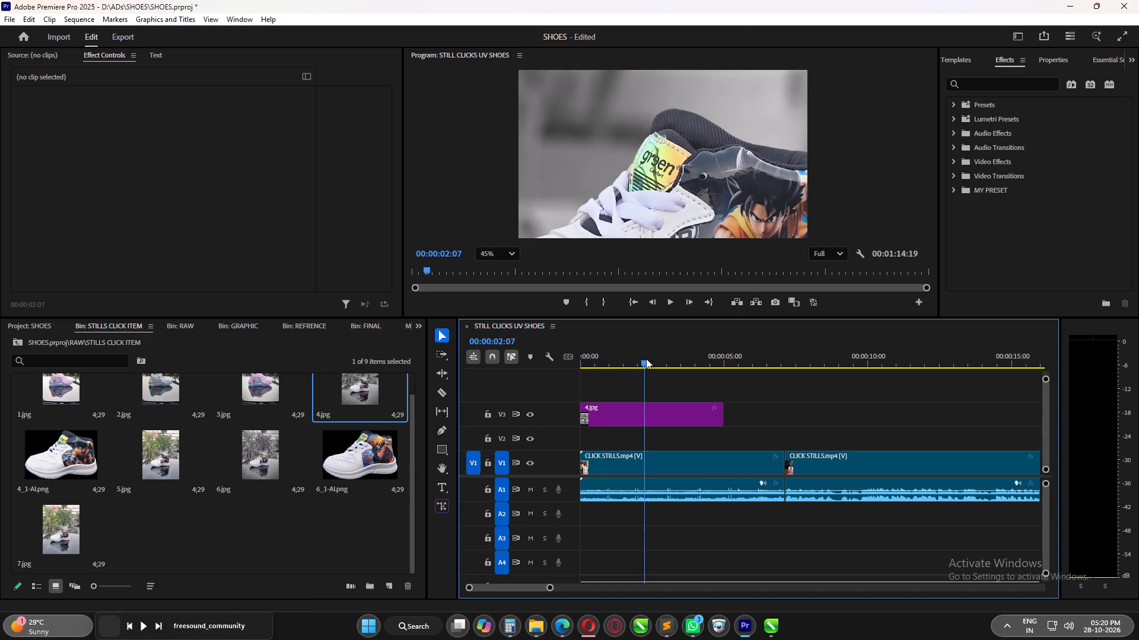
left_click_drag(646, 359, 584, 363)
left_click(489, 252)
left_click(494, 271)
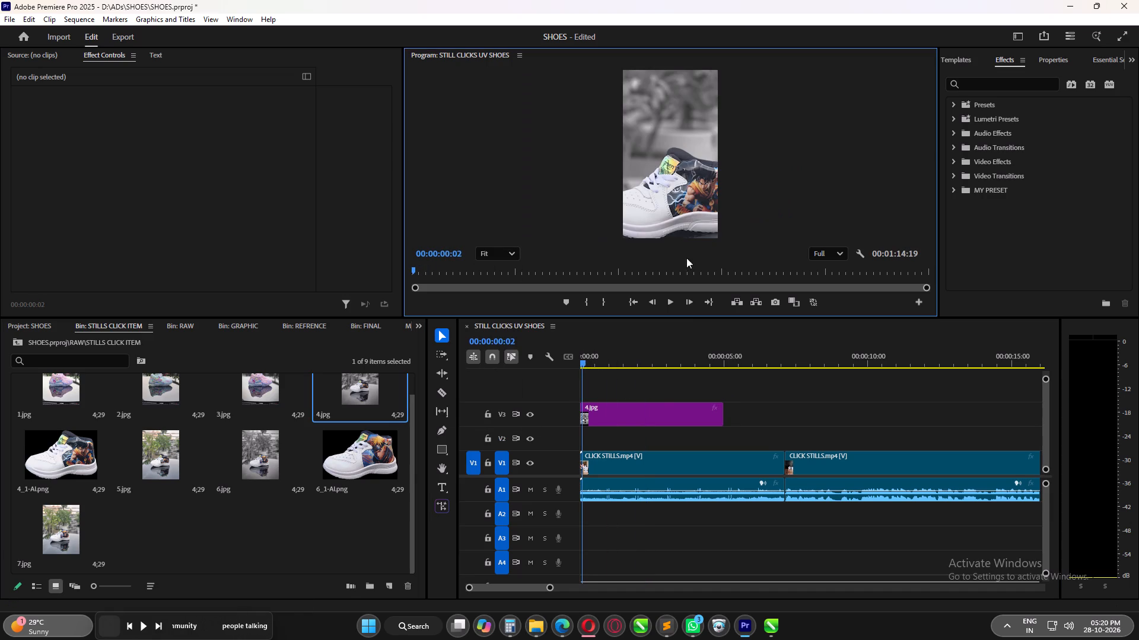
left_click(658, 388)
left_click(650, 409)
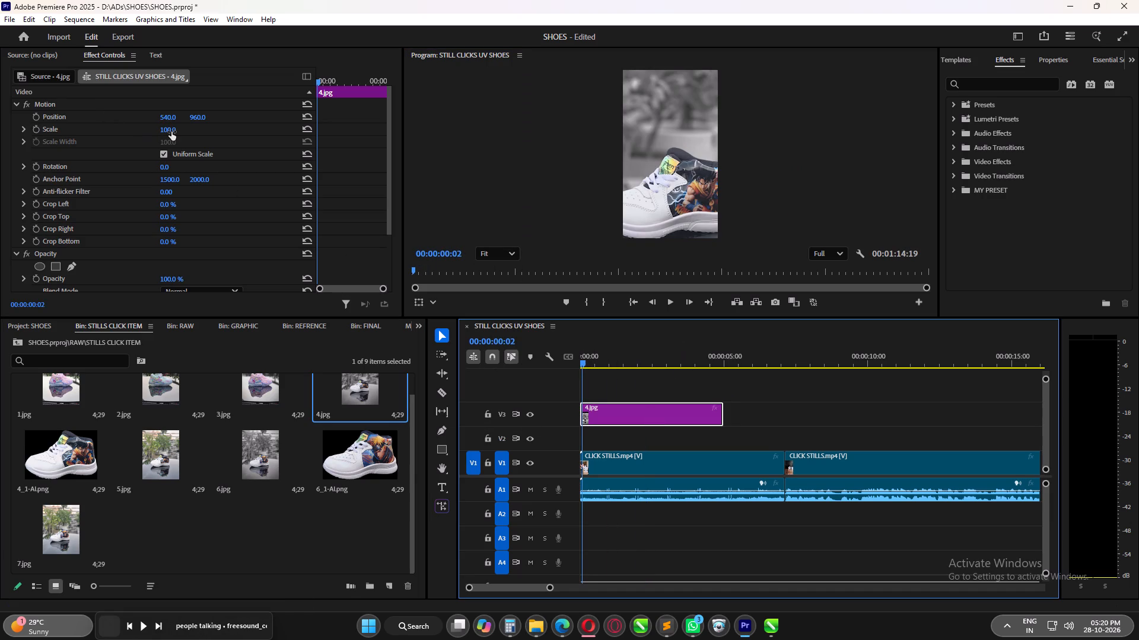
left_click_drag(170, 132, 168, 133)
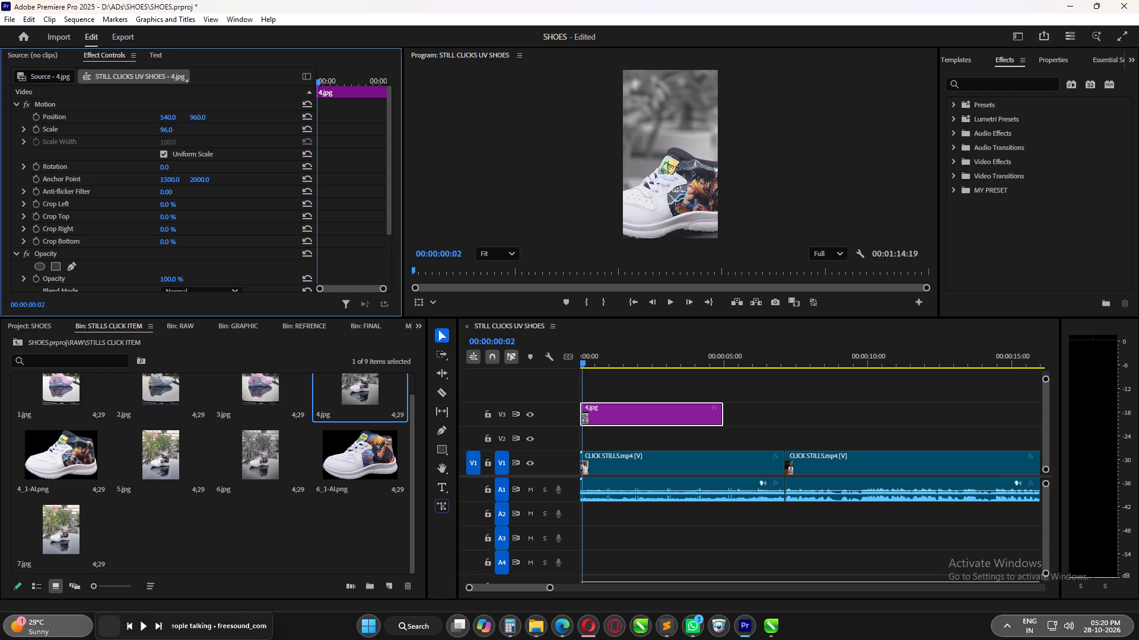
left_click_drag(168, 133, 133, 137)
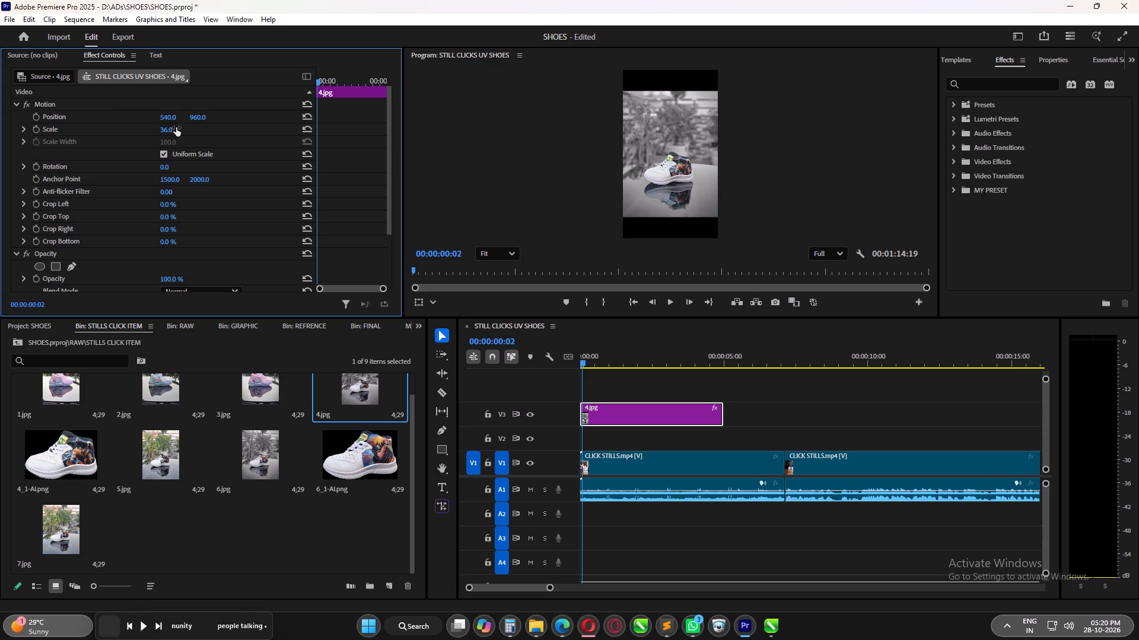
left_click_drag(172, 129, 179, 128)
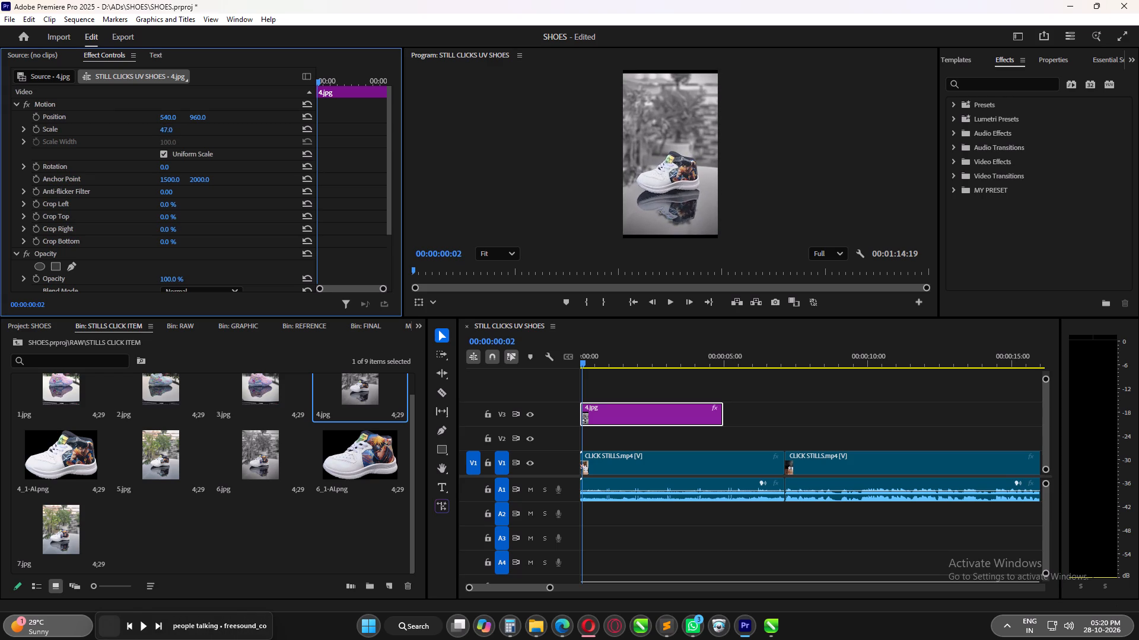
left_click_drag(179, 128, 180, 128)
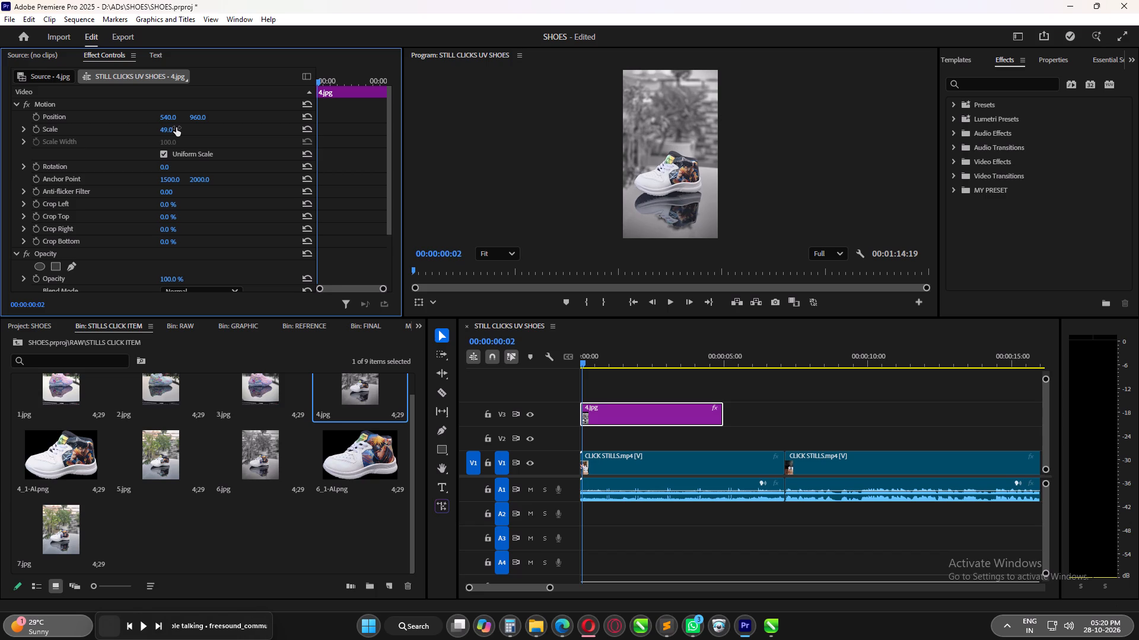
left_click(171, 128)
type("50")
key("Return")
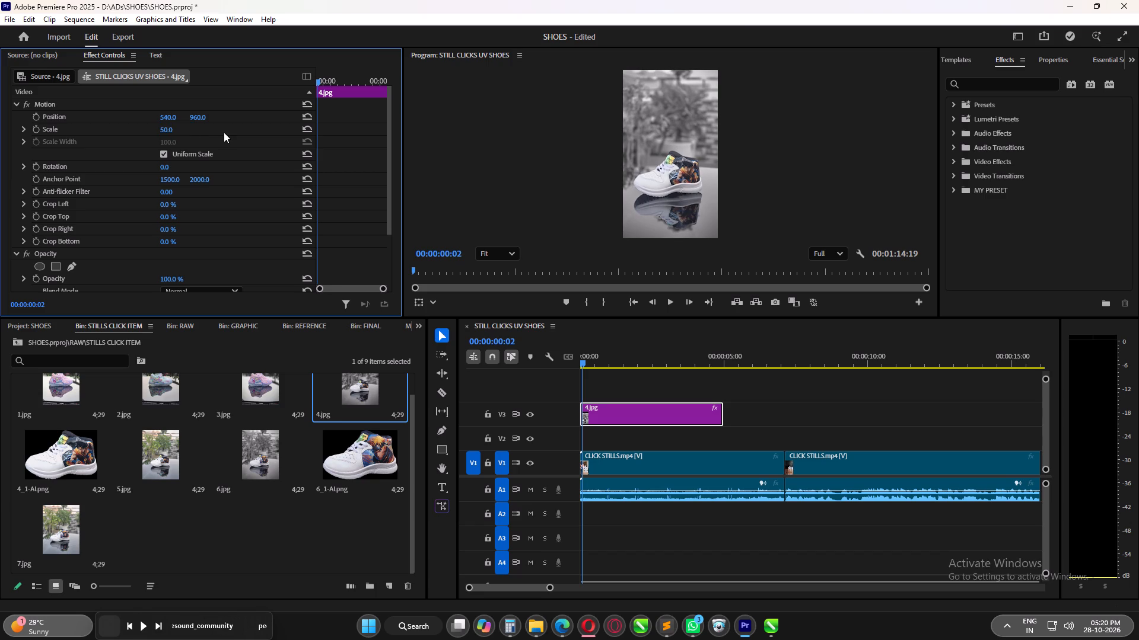
Fine-tune the 4.jpg clip's scale, trying 46 and settling on 48.
left_click(167, 129)
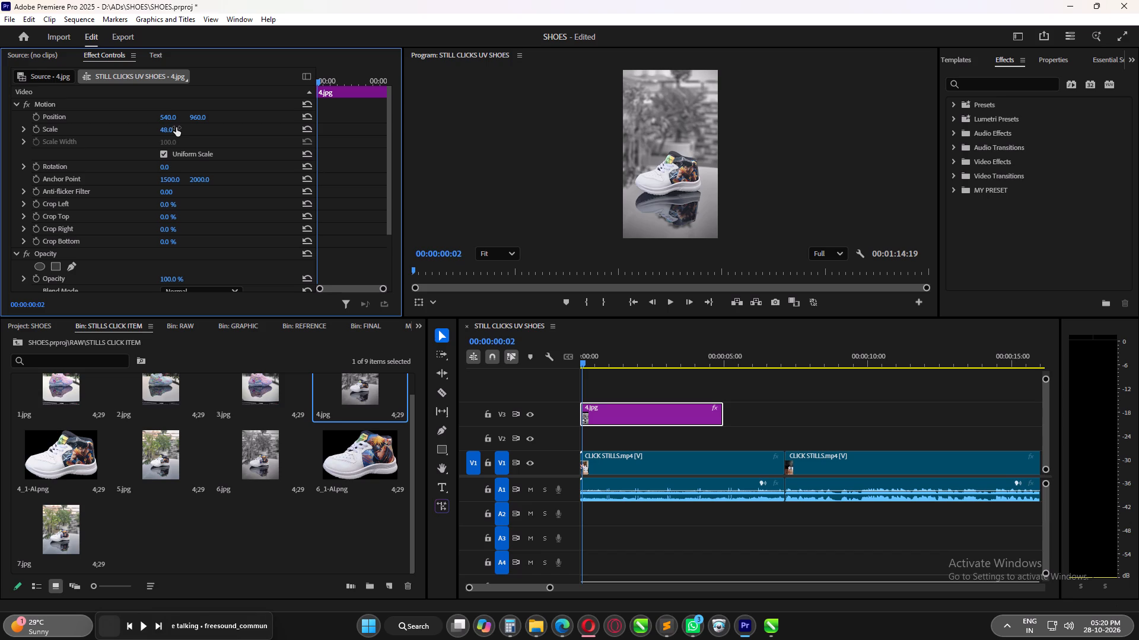
left_click(176, 127)
key("6")
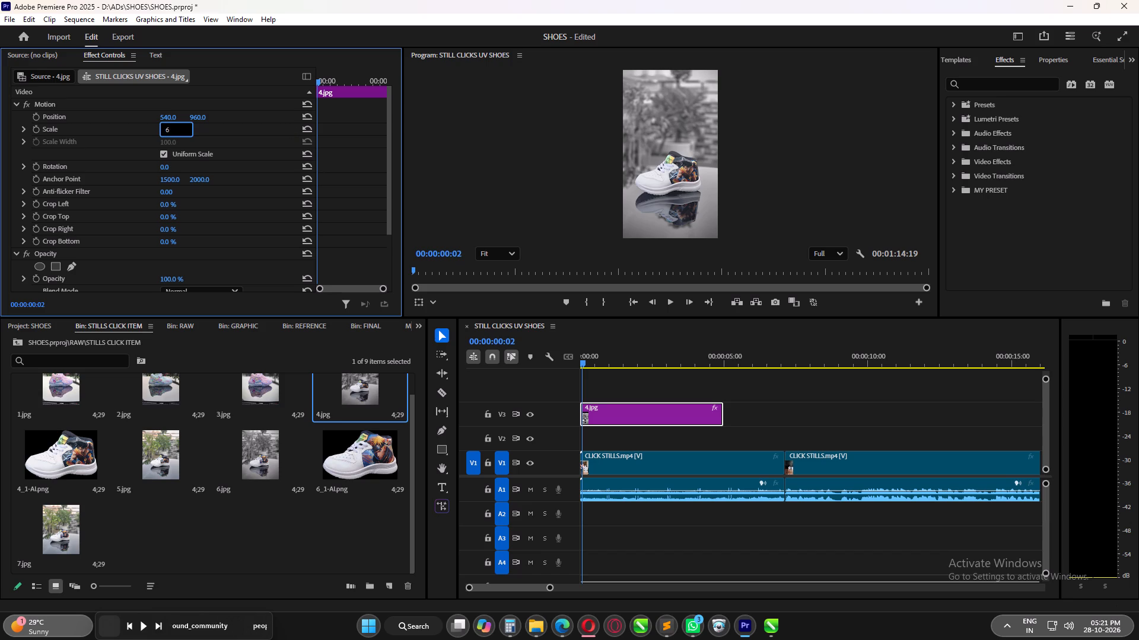
key("BackSpace")
type("46")
key("Return")
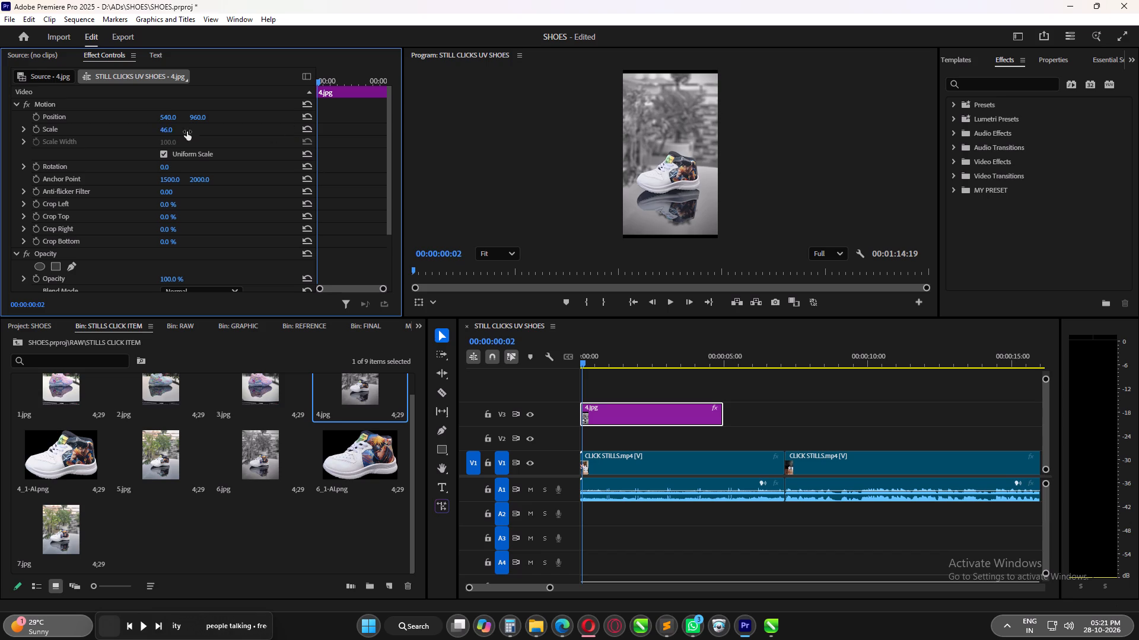
left_click(173, 128)
type("48")
key("Return")
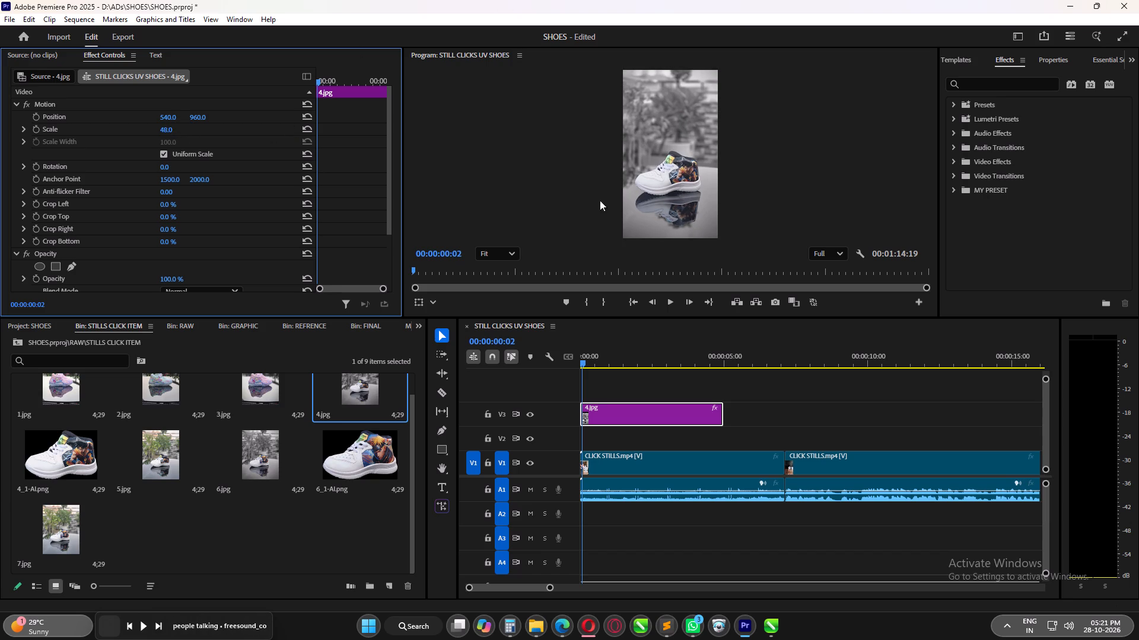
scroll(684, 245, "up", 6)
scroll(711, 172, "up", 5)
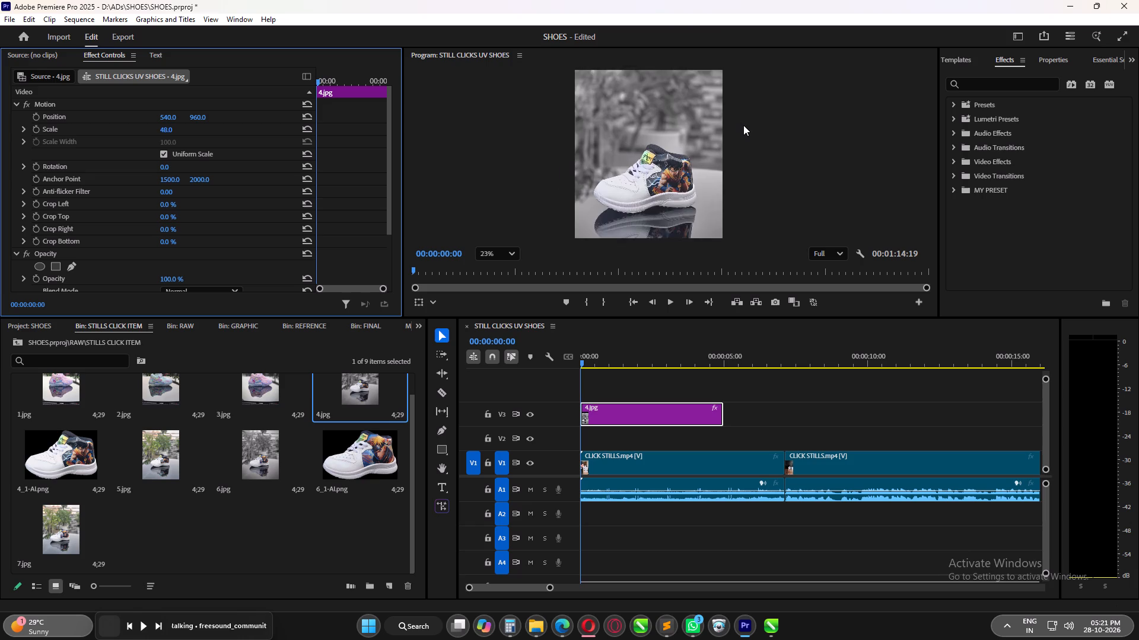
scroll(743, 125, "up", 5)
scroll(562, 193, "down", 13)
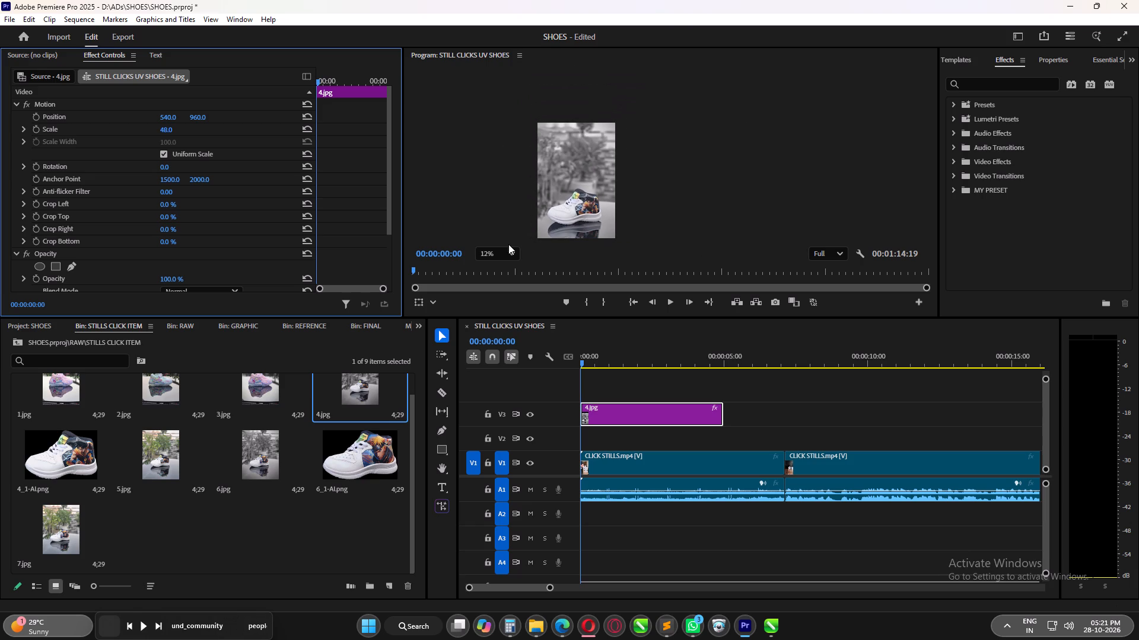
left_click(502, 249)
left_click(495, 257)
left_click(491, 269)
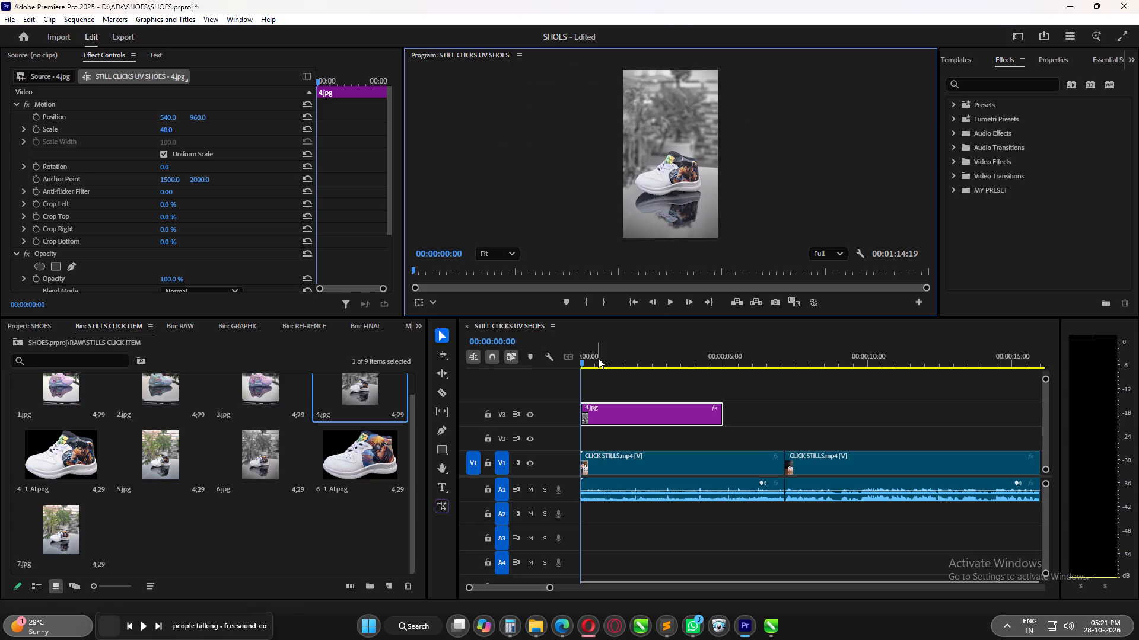
Scrub to 00:00:00:28 and trim the end of the 4.jpg clip on V3 back to that point.
left_click_drag(586, 362, 596, 361)
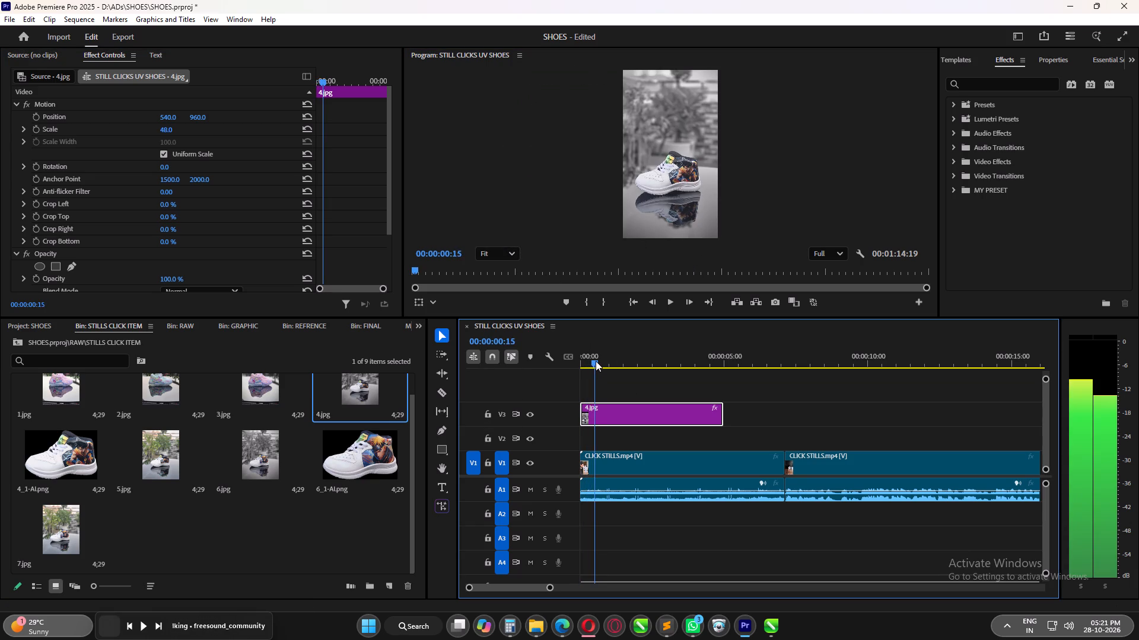
left_click_drag(596, 361, 612, 363)
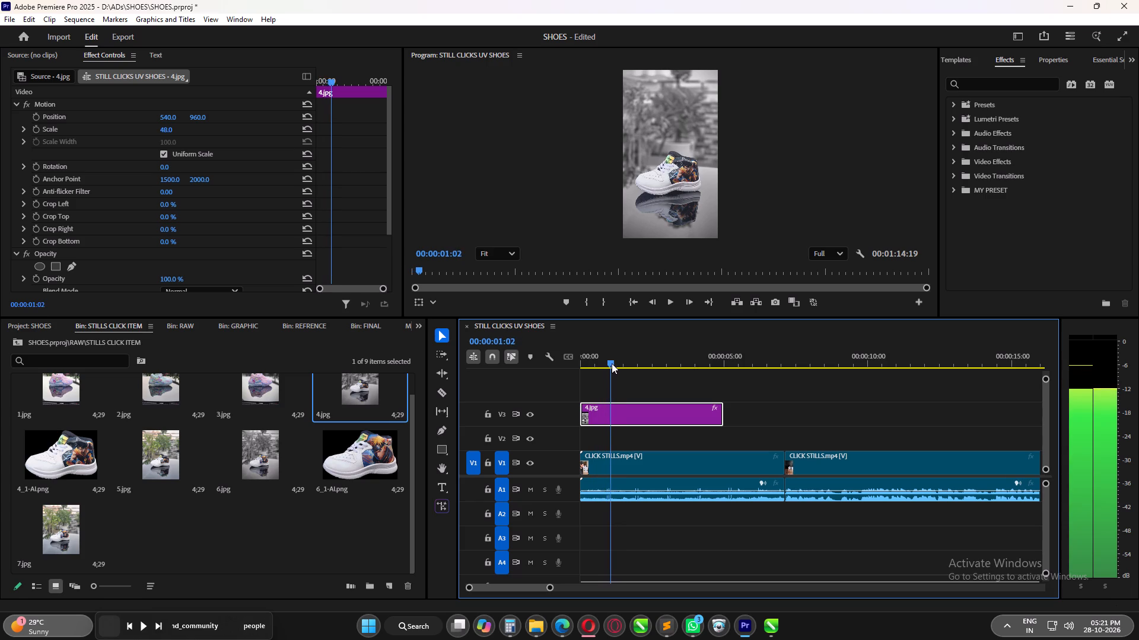
left_click_drag(612, 363, 609, 364)
scroll(619, 421, "up", 5, "alt")
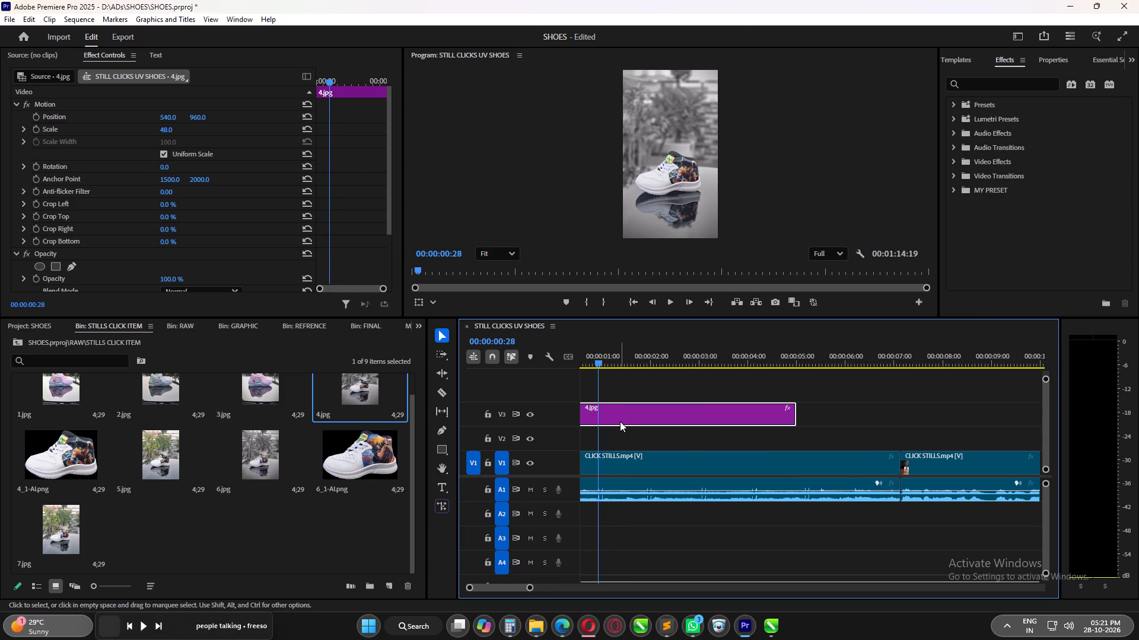
scroll(620, 421, "up", 4, "alt")
left_click_drag(887, 416, 887, 415)
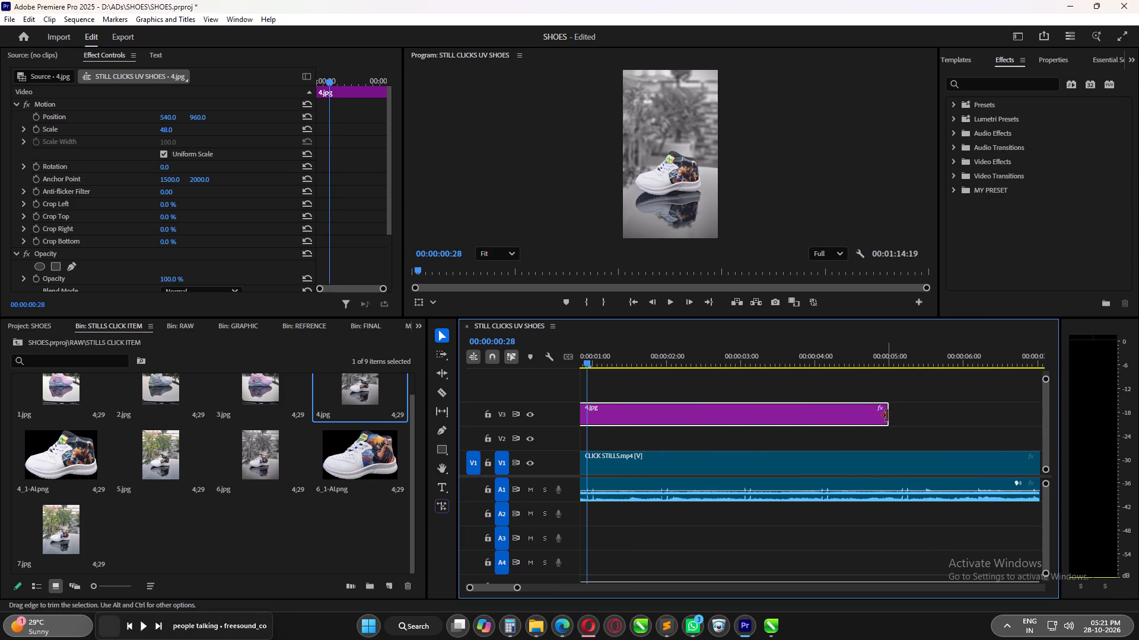
left_click_drag(887, 415, 643, 417)
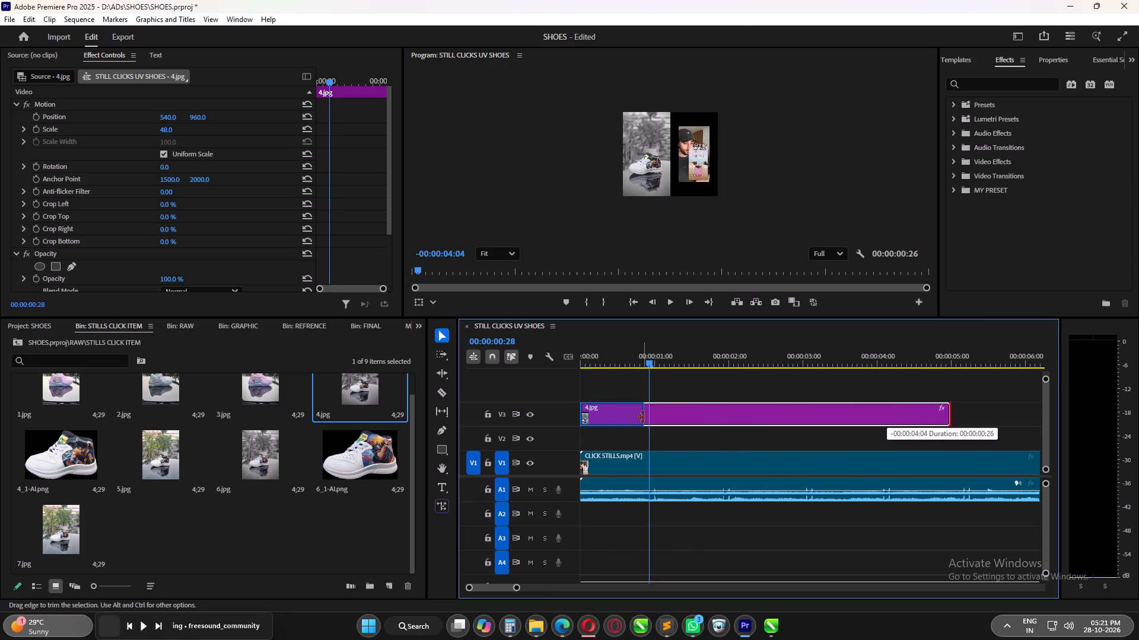
left_click_drag(643, 417, 647, 417)
Scrub around the end of the 4.jpg clip to examine its timing against the reference video.
scroll(648, 476, "up", 6, "alt")
left_click_drag(651, 364, 647, 364)
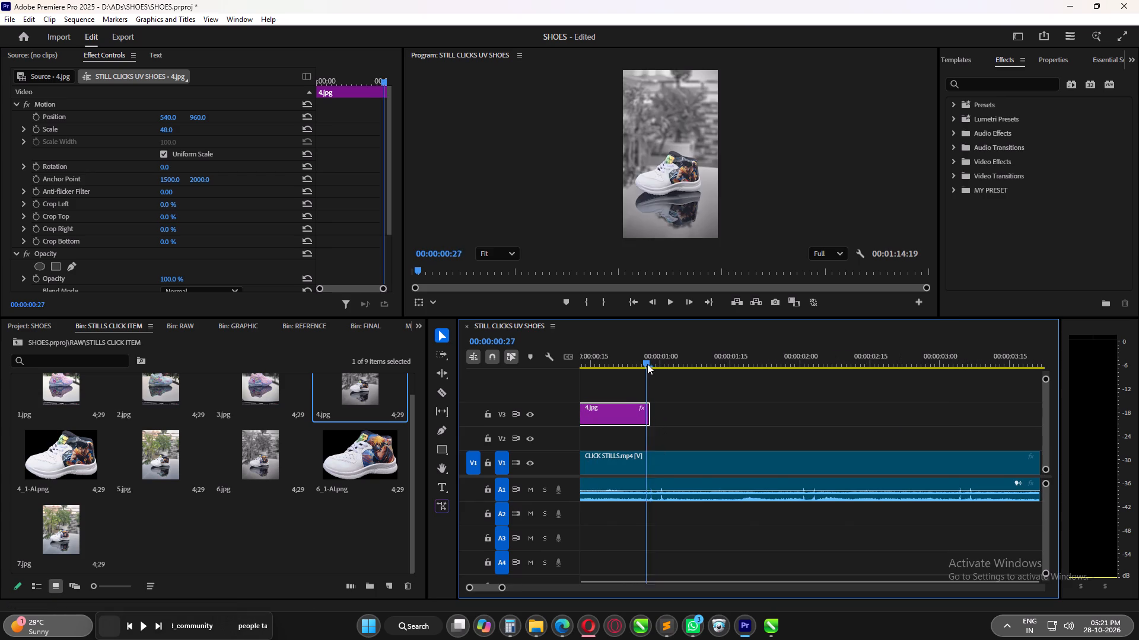
left_click_drag(647, 364, 612, 373)
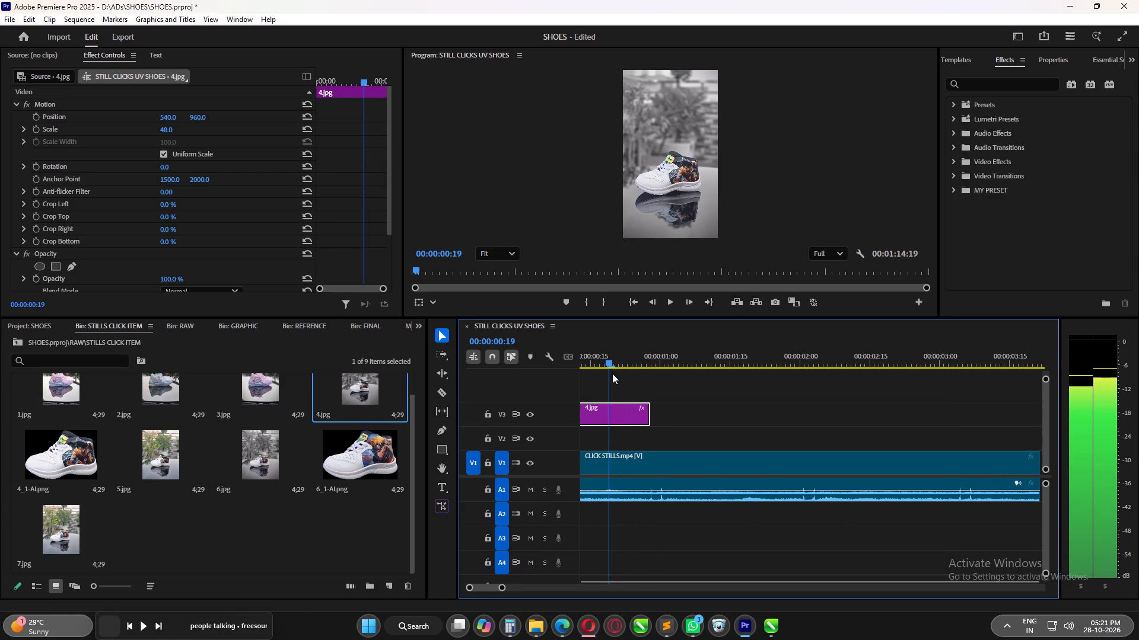
left_click_drag(612, 373, 655, 375)
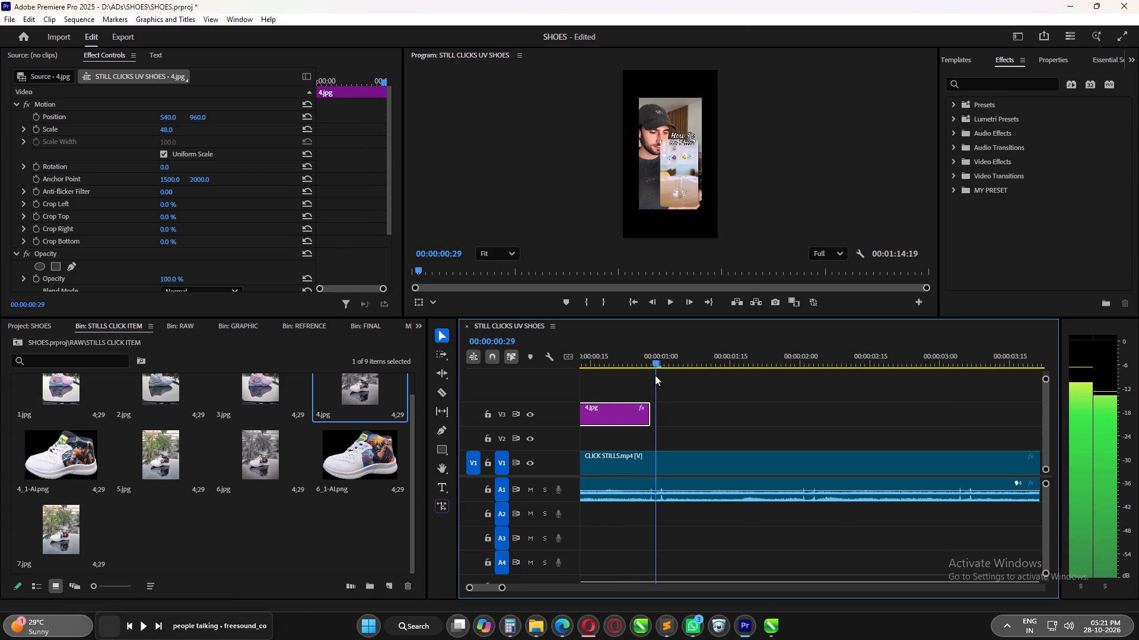
left_click_drag(655, 375, 681, 375)
scroll(706, 424, "down", 5, "alt")
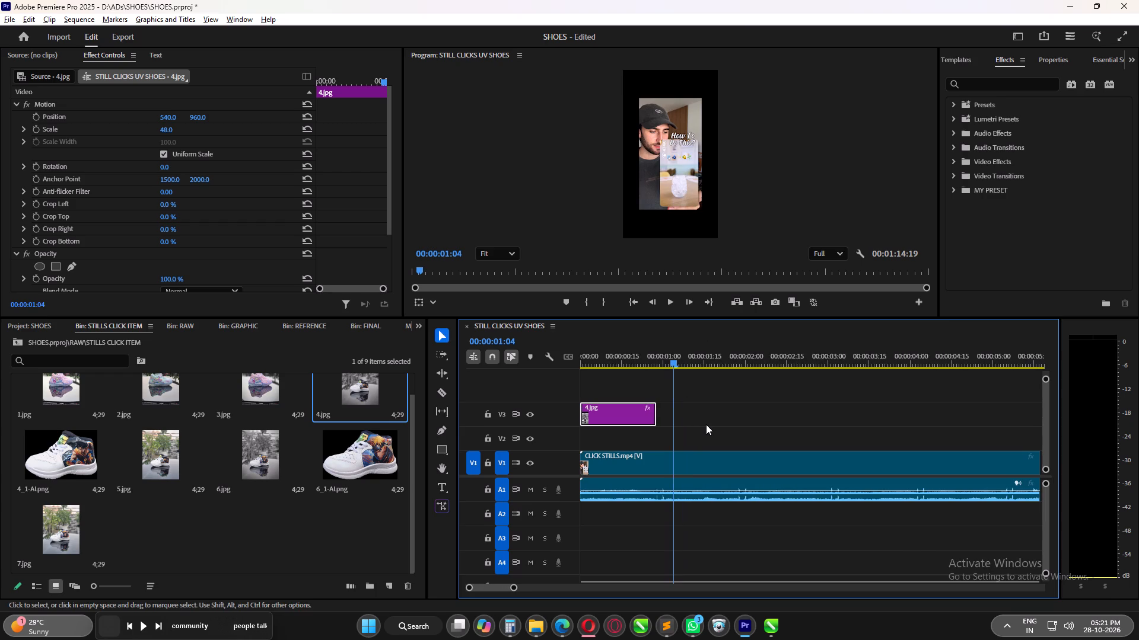
scroll(706, 424, "down", 2, "alt")
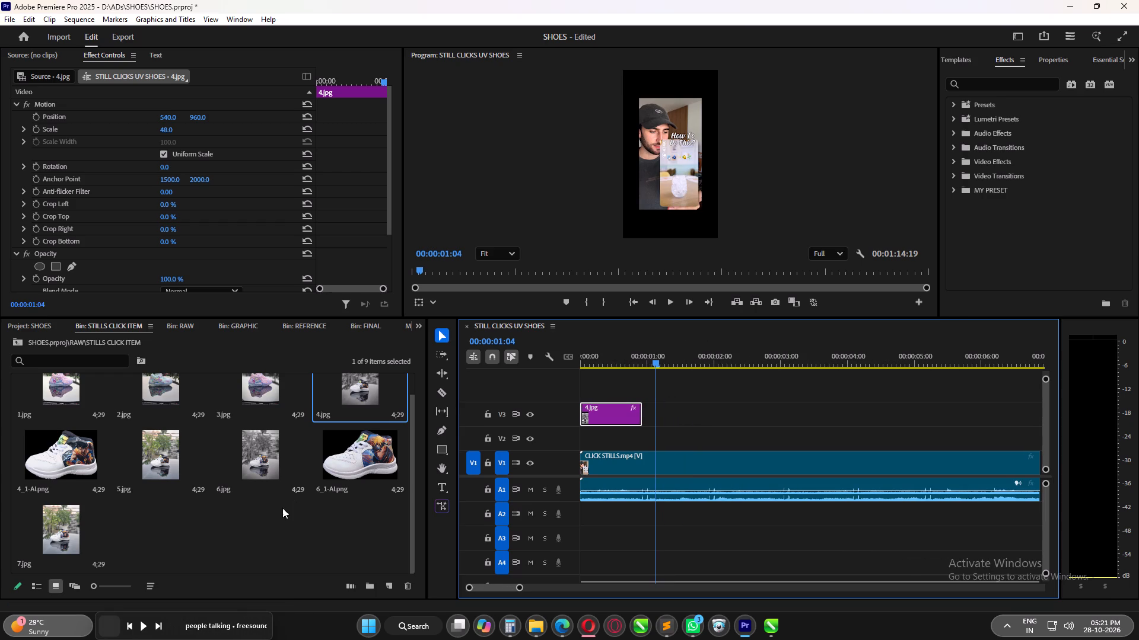
left_click(609, 357)
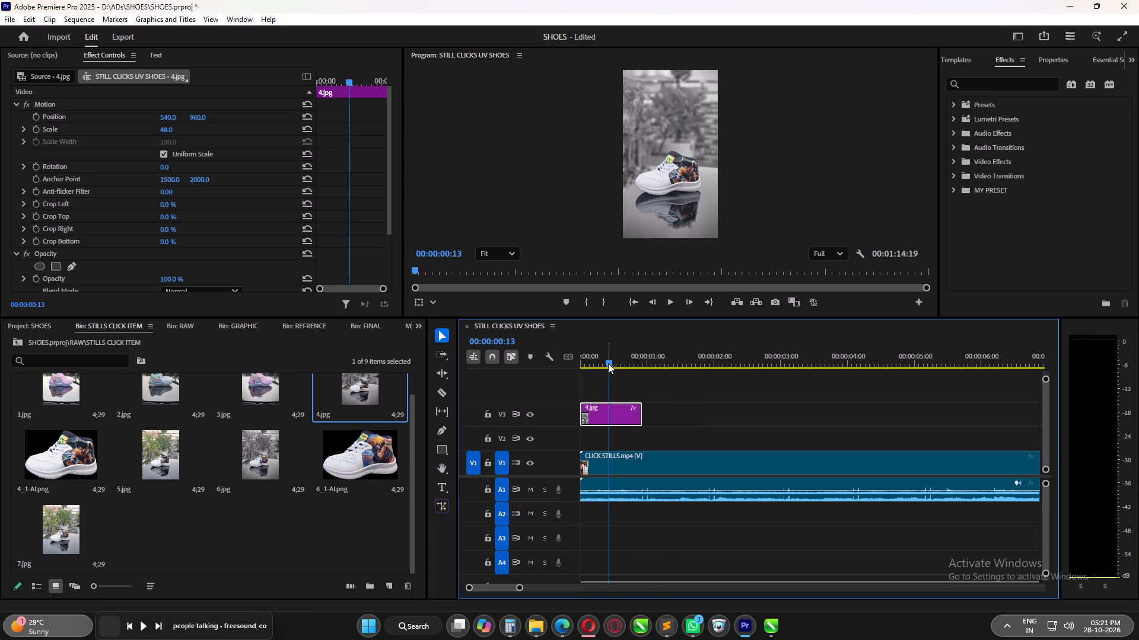
Switch to File Explorer and open the STILLS CLICK ITEM folder inside the SHOES project's RAW folder.
left_click(533, 632)
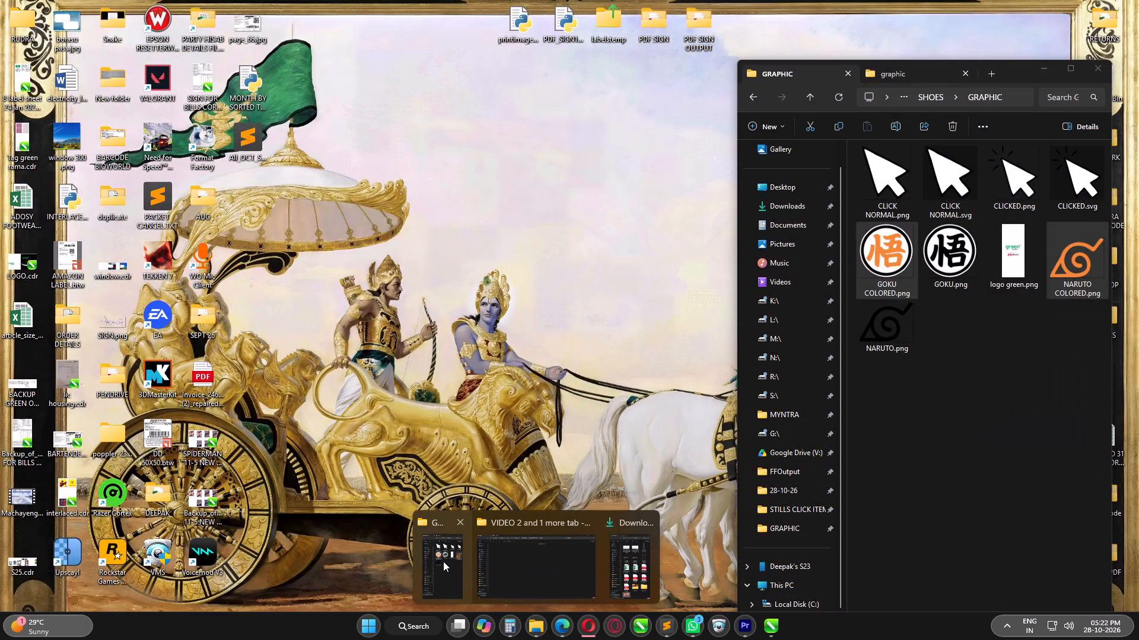
left_click(443, 561)
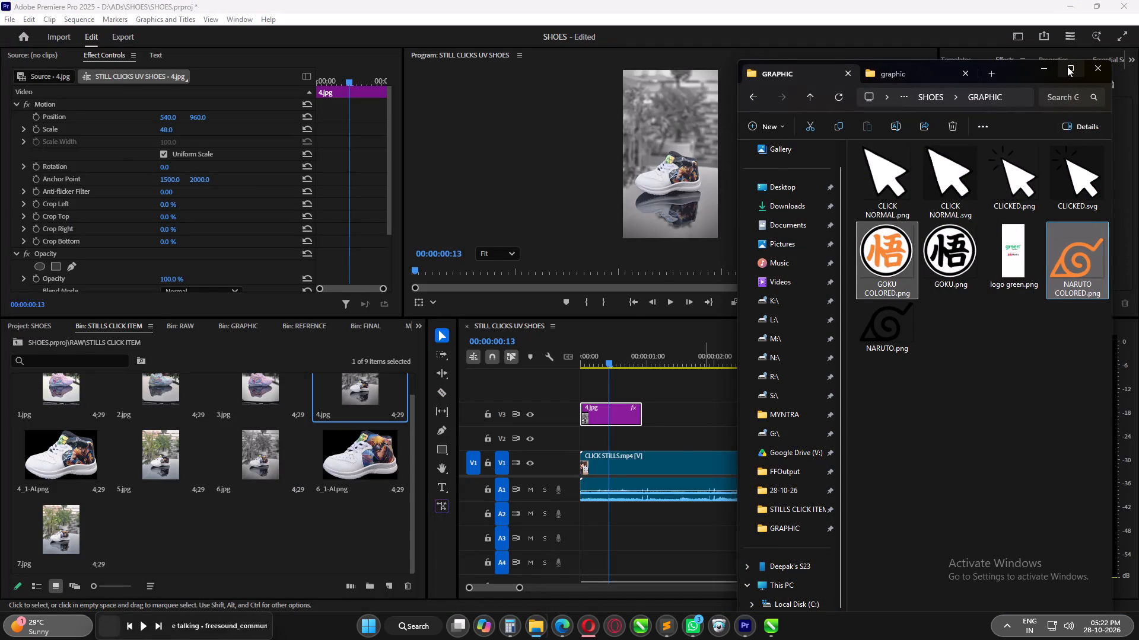
left_click(1068, 66)
left_click(669, 324)
key("BackSpace")
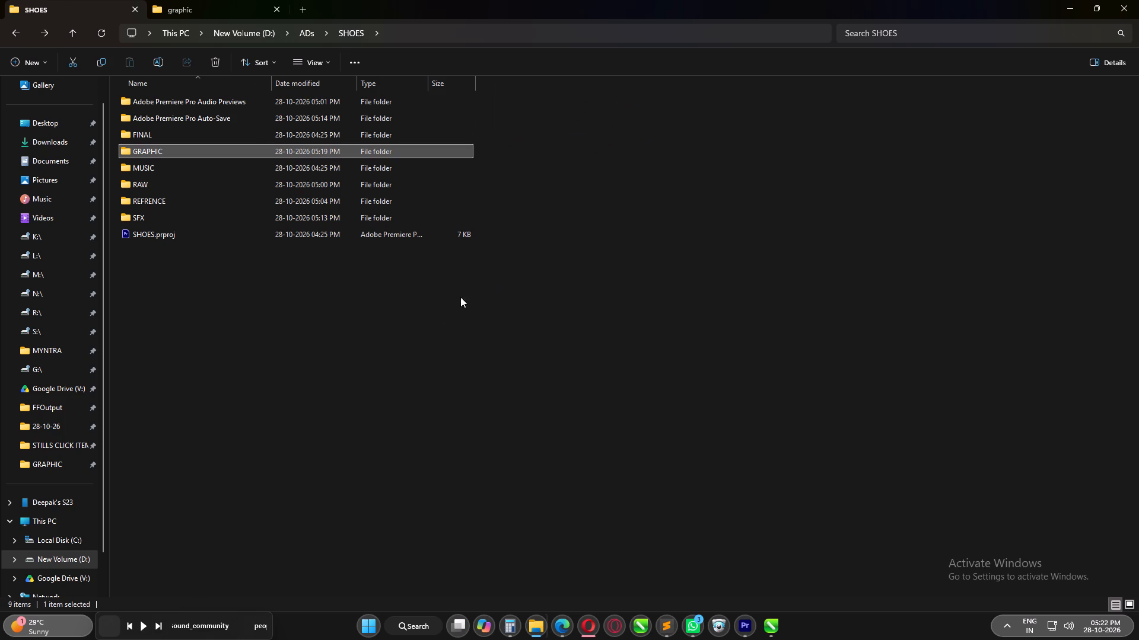
left_click(138, 149)
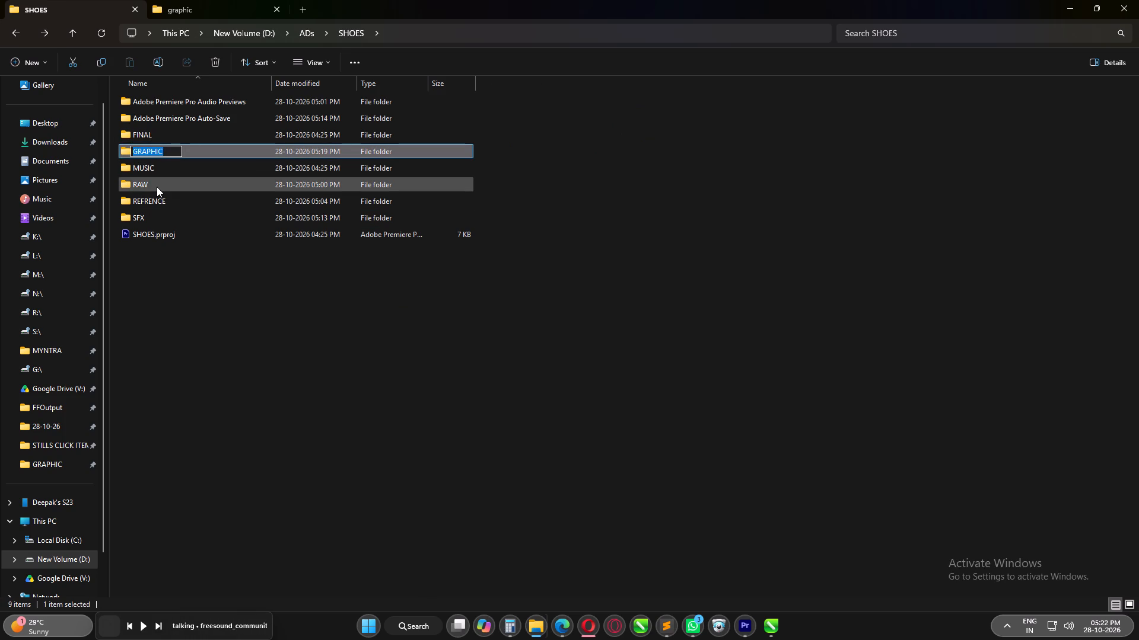
double_click(157, 187)
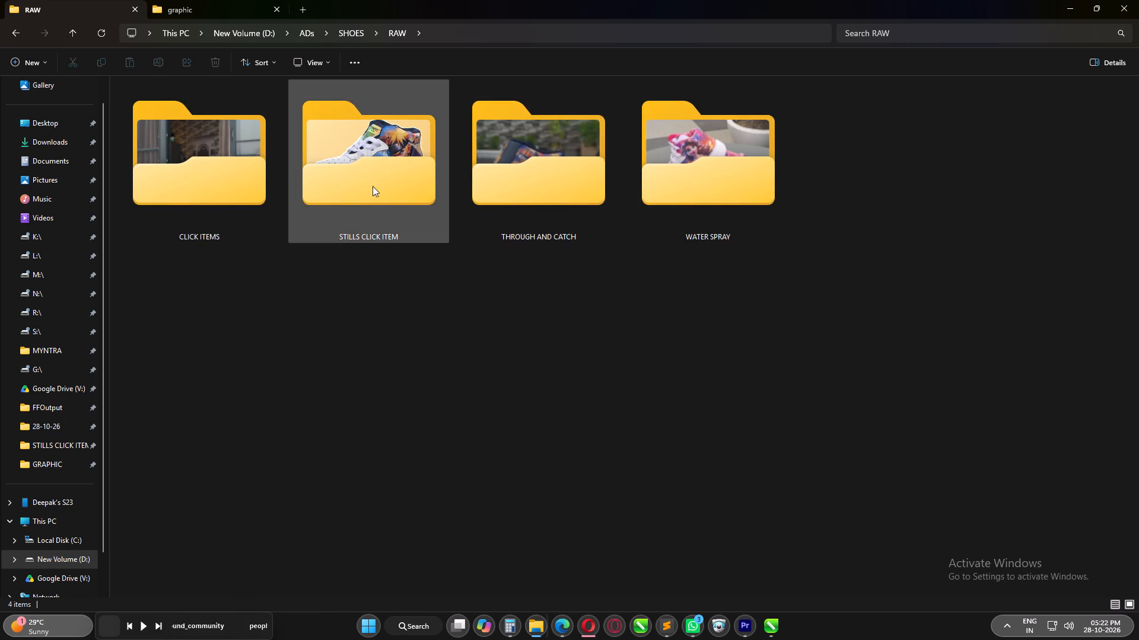
double_click(367, 185)
left_click(473, 310)
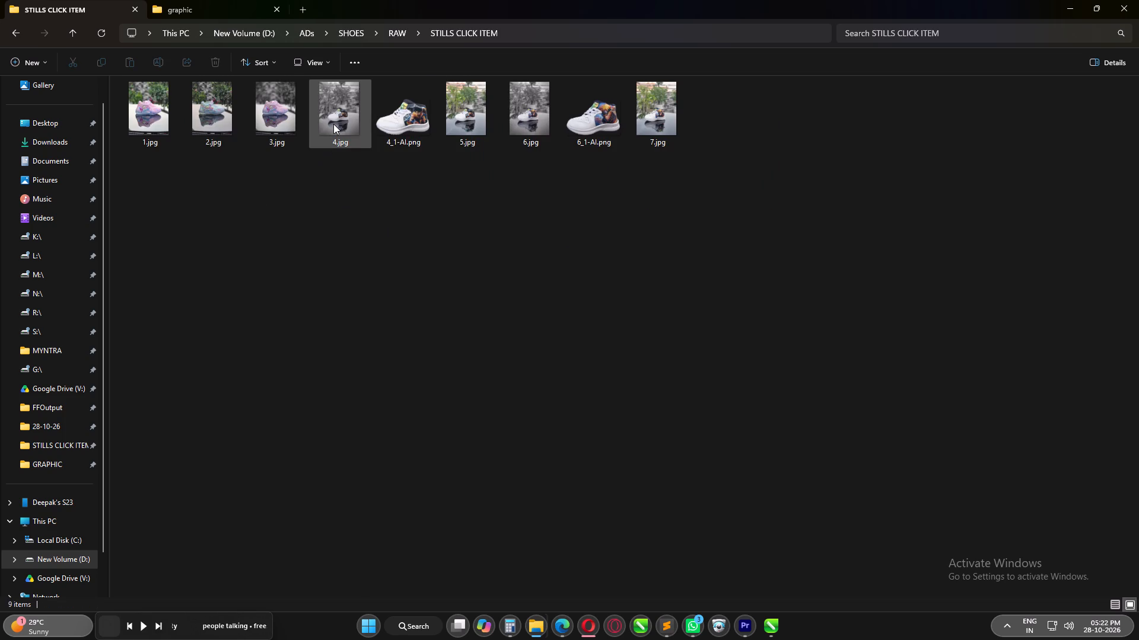
View 4.jpg in Photos to examine the full shoe image.
left_click(333, 124)
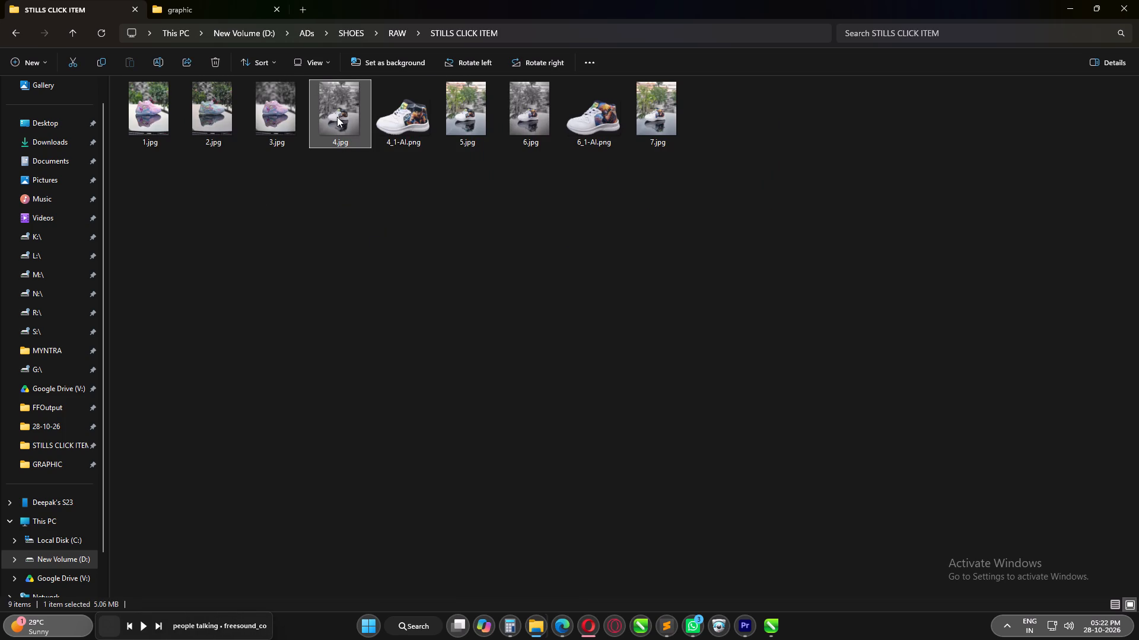
right_click(337, 117)
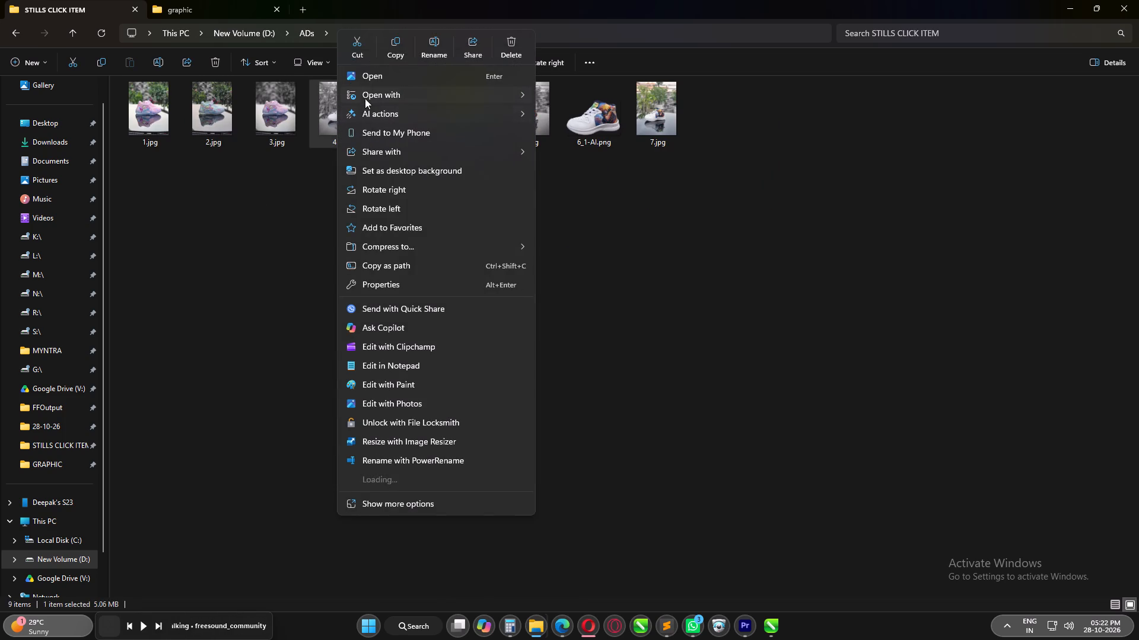
left_click(376, 81)
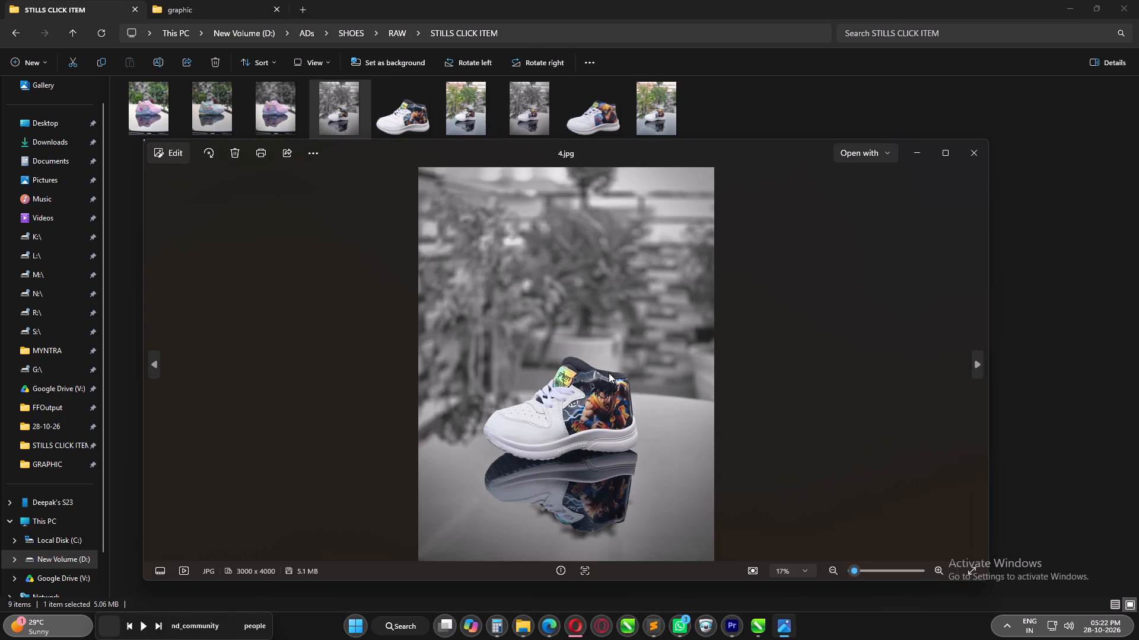
left_click(971, 148)
Duplicate 4.jpg within the STILLS CLICK ITEM folder.
left_click(538, 249)
left_click(335, 123)
key("ctrl+c")
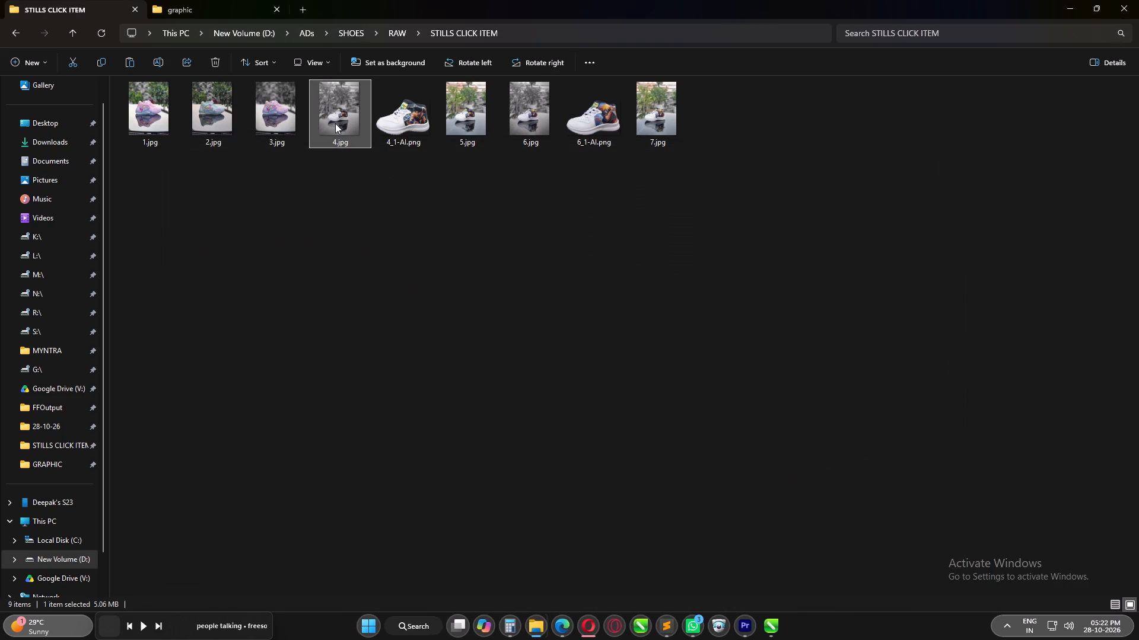
key("ctrl+v")
In Photos, remove the shoe and its reflection from the 4.jpg copy with Generative Erase and save over the copy.
double_click(723, 118)
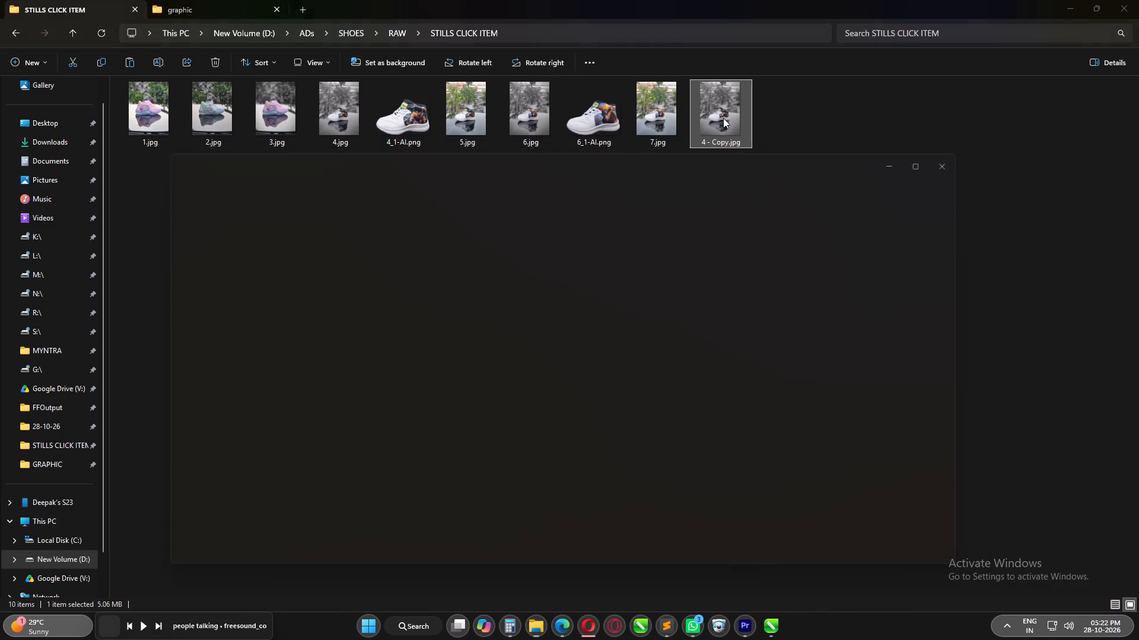
key("ctrl+e")
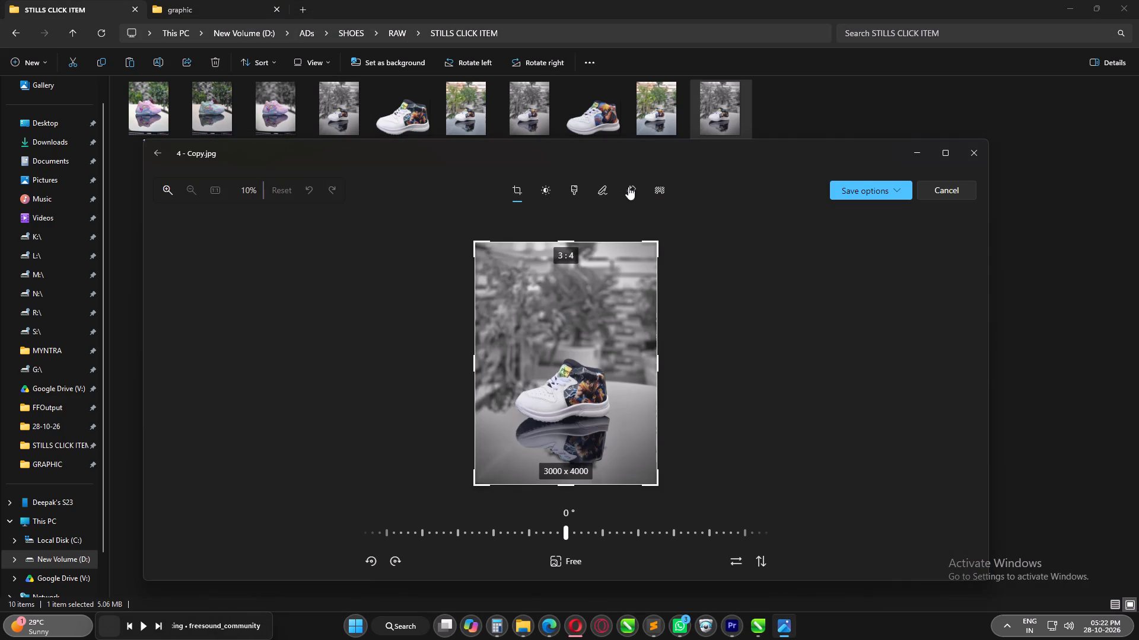
left_click(618, 187)
left_click(629, 188)
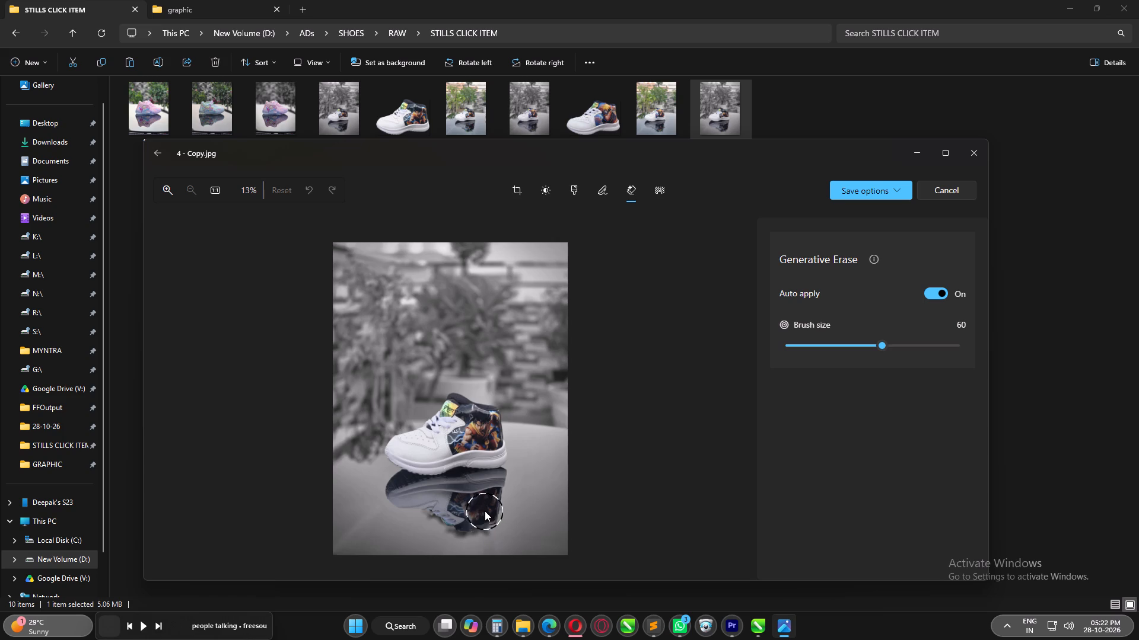
left_click(485, 511)
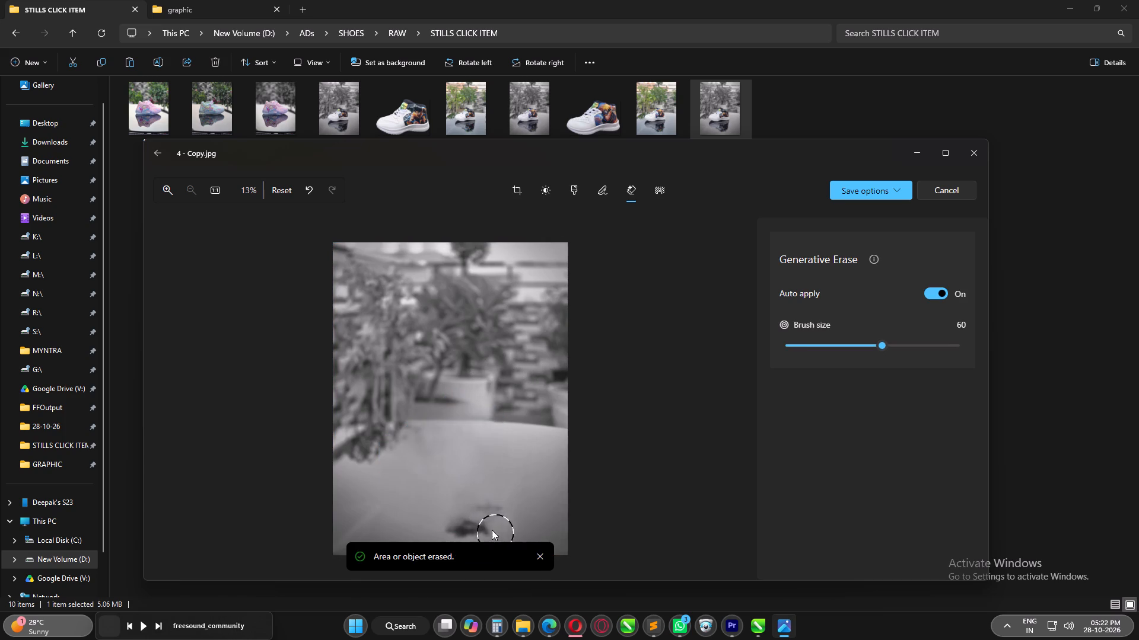
left_click_drag(491, 513, 460, 508)
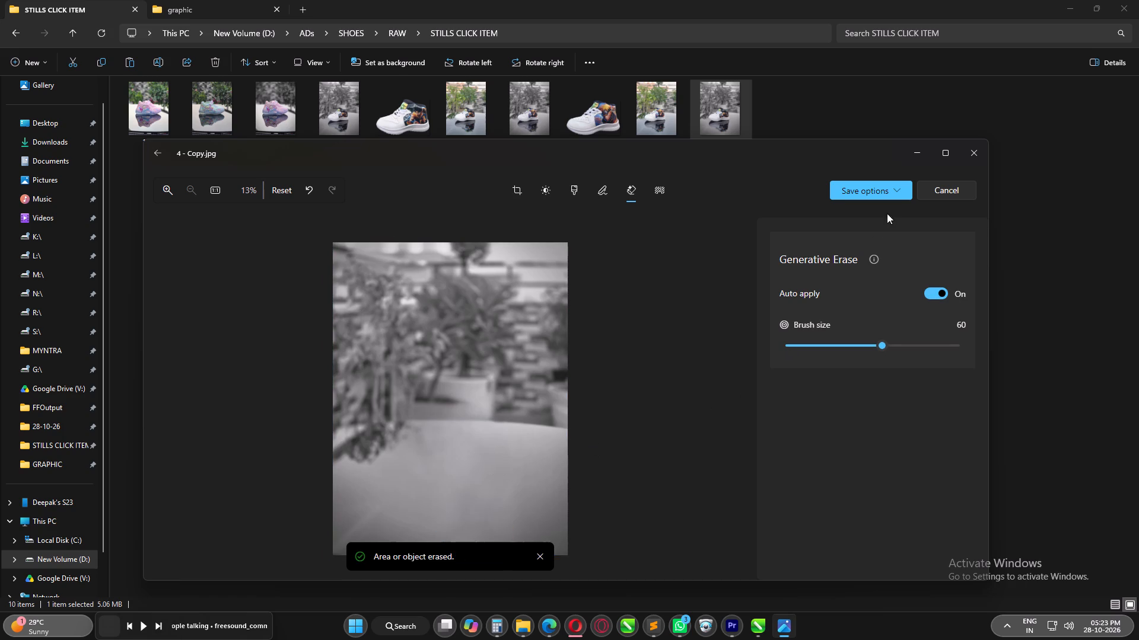
left_click(896, 189)
left_click(847, 230)
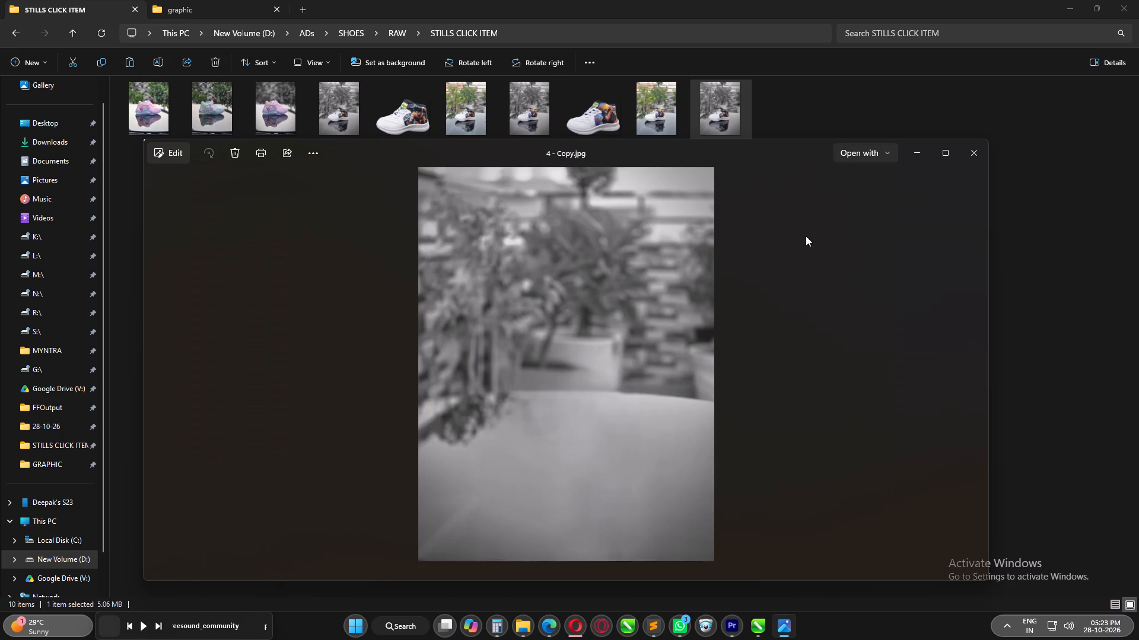
left_click(982, 148)
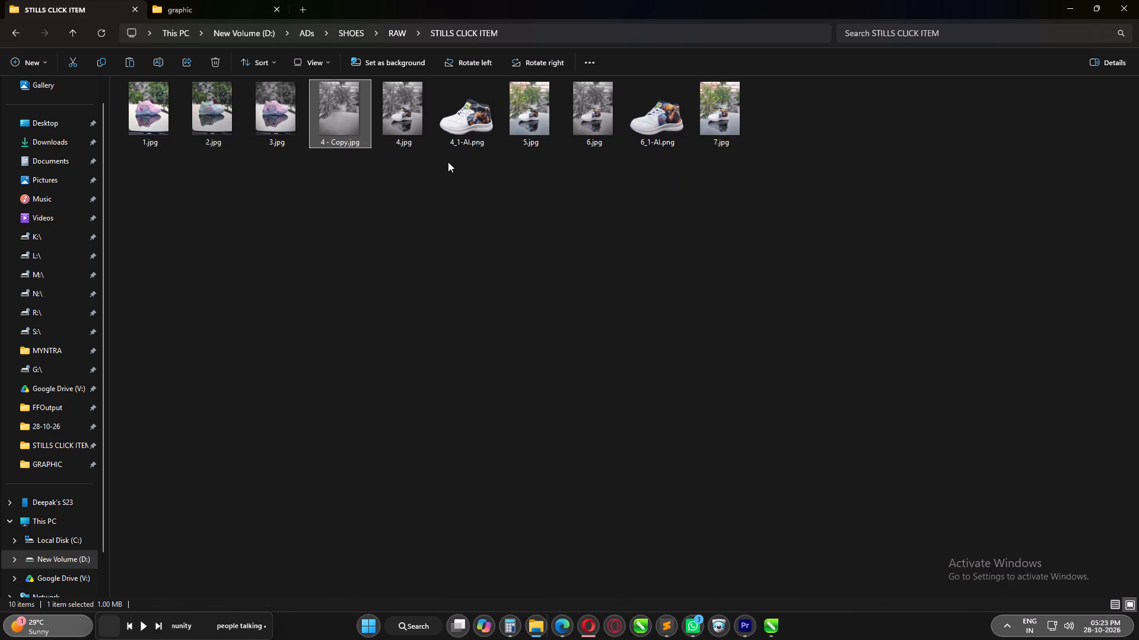
Rename the erased background copy as PLAIN.
key("F2")
type("PLAIN")
key("Return")
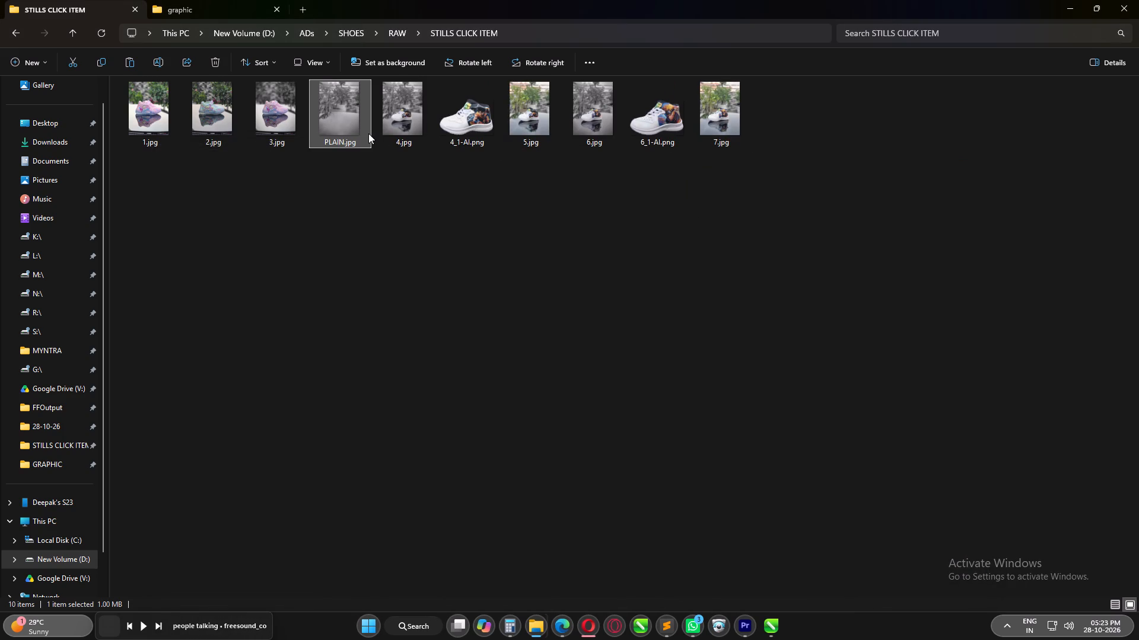
left_click(392, 180)
Import PLAIN.jpg from the folder into Premiere Pro's STILLS CLICK ITEM bin.
left_click(359, 140)
left_click(1100, 0)
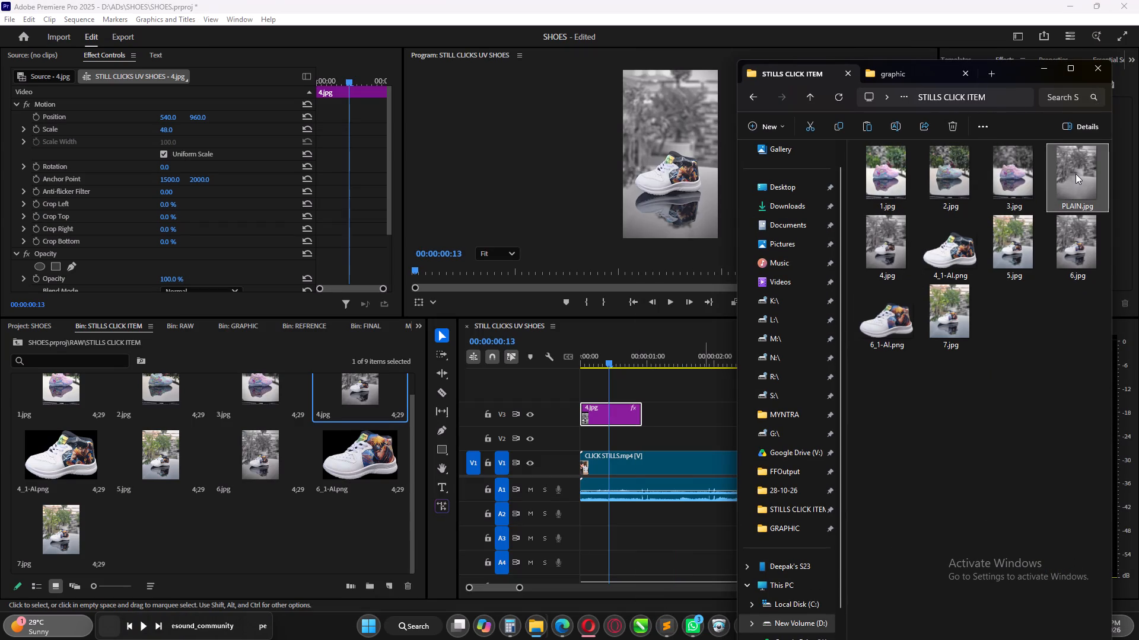
left_click_drag(1076, 174, 174, 534)
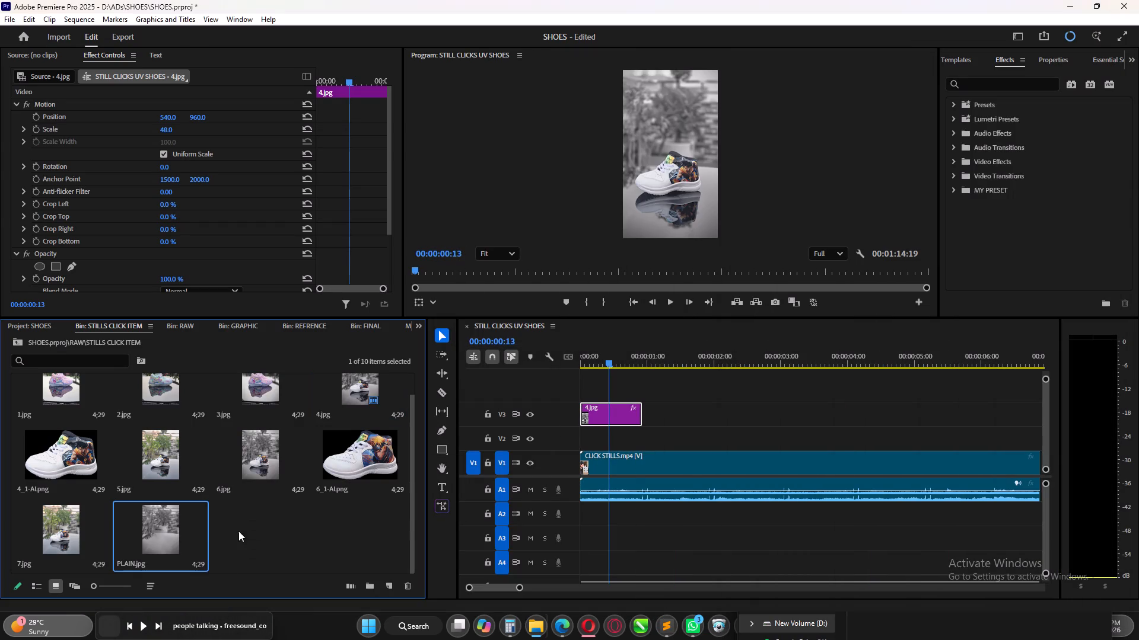
Shift the 4.jpg clip later on V3 and place PLAIN.jpg at the sequence start, trimmed to meet the 4.jpg clip.
left_click_drag(608, 411, 707, 411)
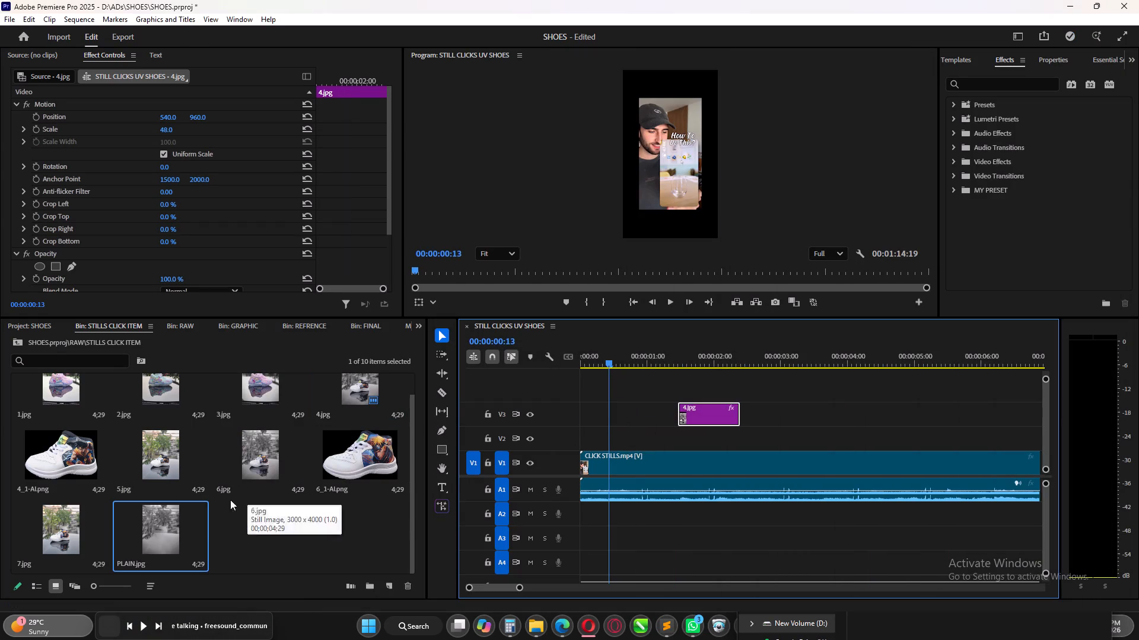
left_click_drag(158, 531, 590, 399)
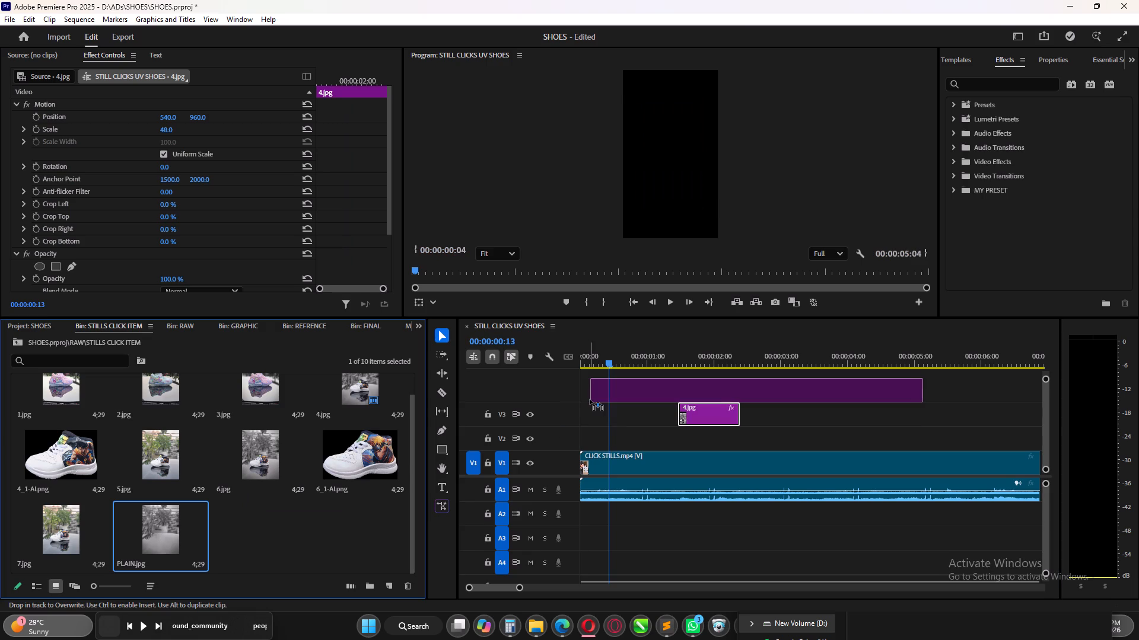
left_click_drag(590, 399, 583, 399)
left_click_drag(910, 391, 698, 391)
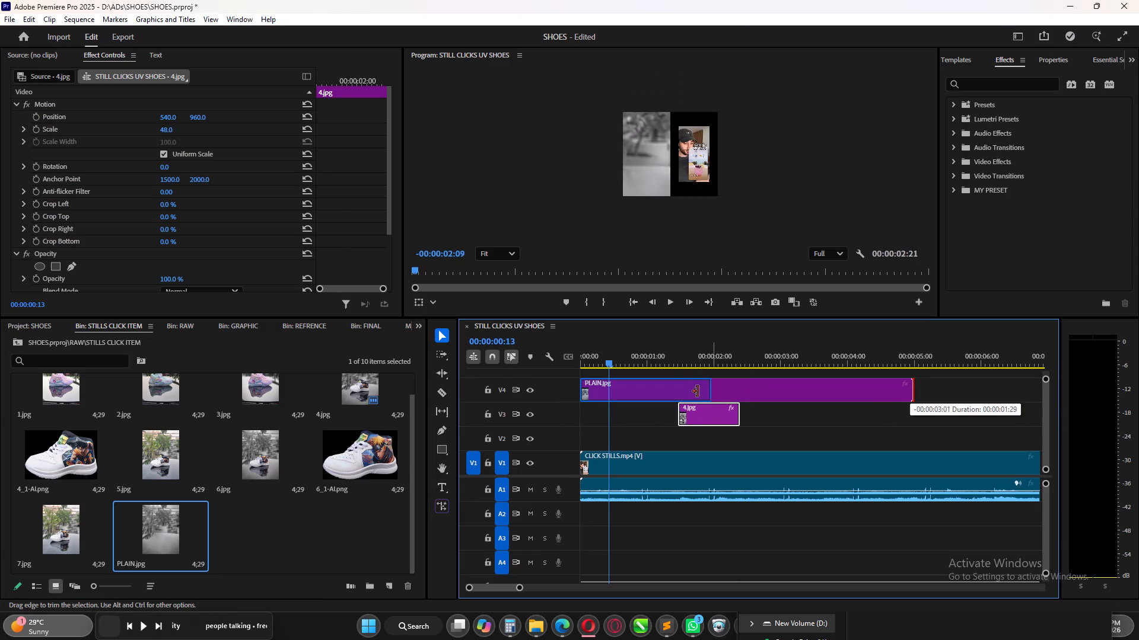
left_click_drag(698, 391, 677, 391)
left_click_drag(626, 391, 626, 416)
left_click(699, 439)
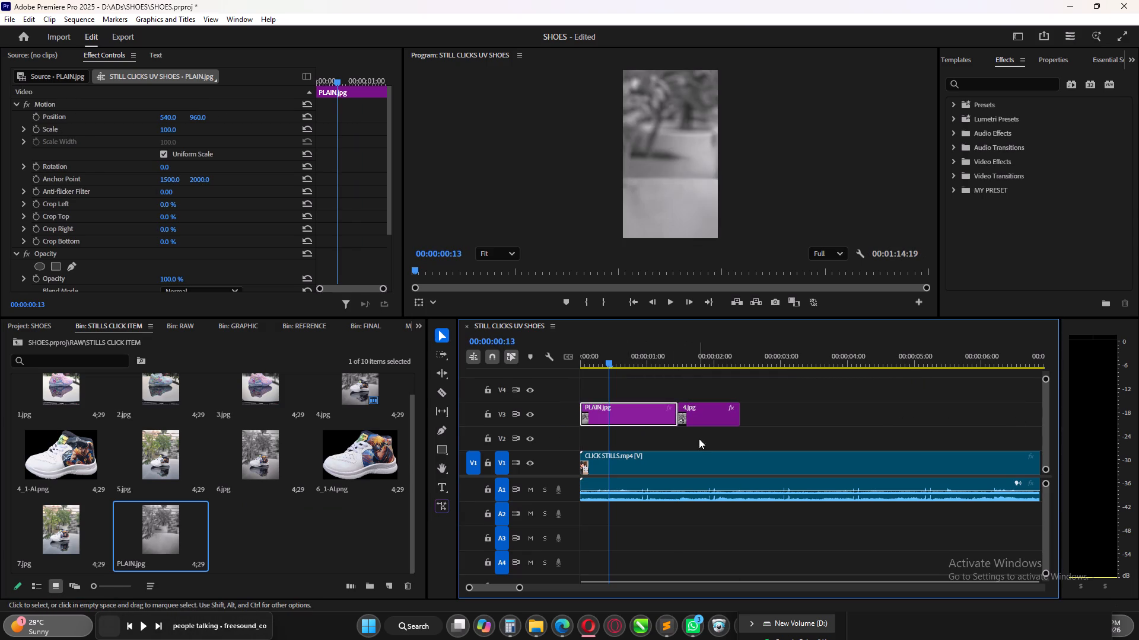
Save the SHOES project.
left_click(702, 414)
left_click(778, 415)
key("ctrl+s")
Switch to the Opera browser.
left_click(598, 631)
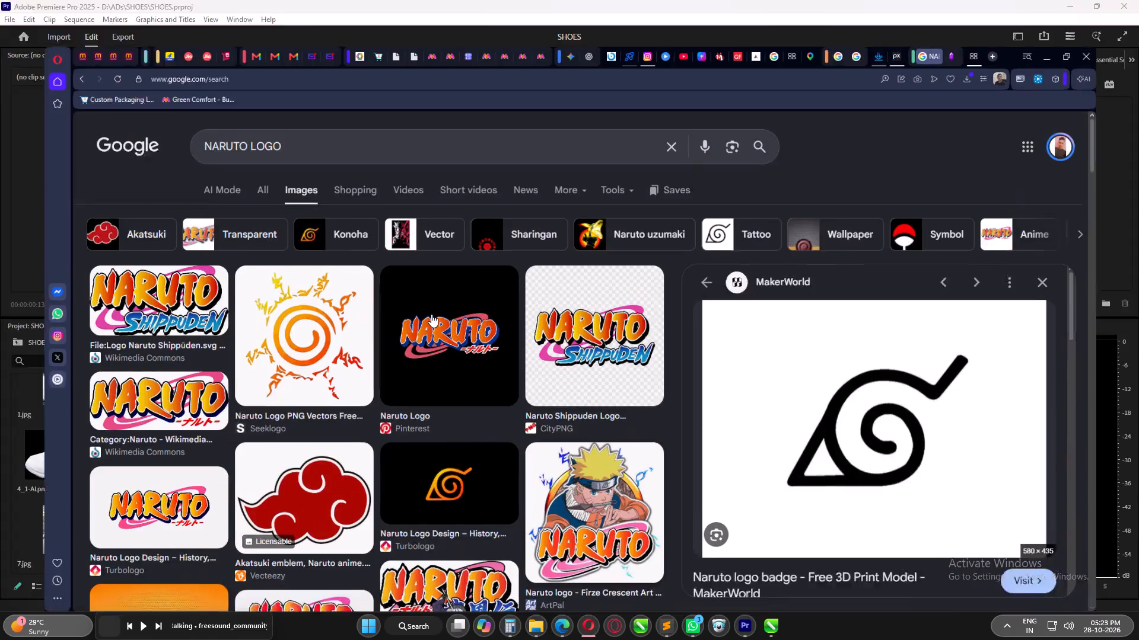
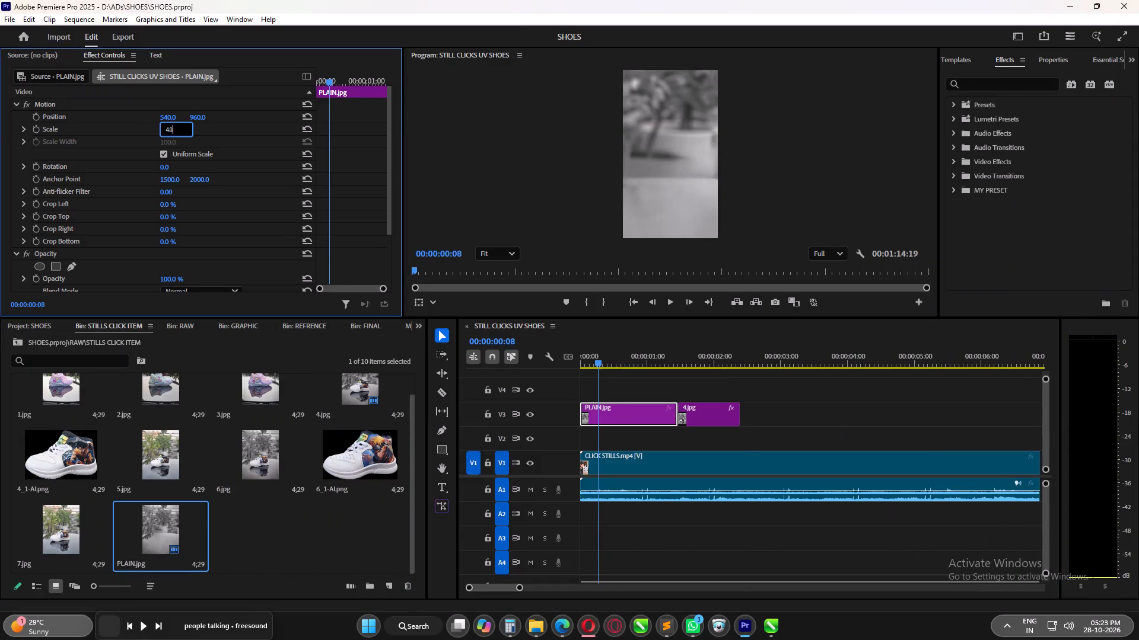
Set the PLAIN.jpg clip's scale to 48.
key("Return")
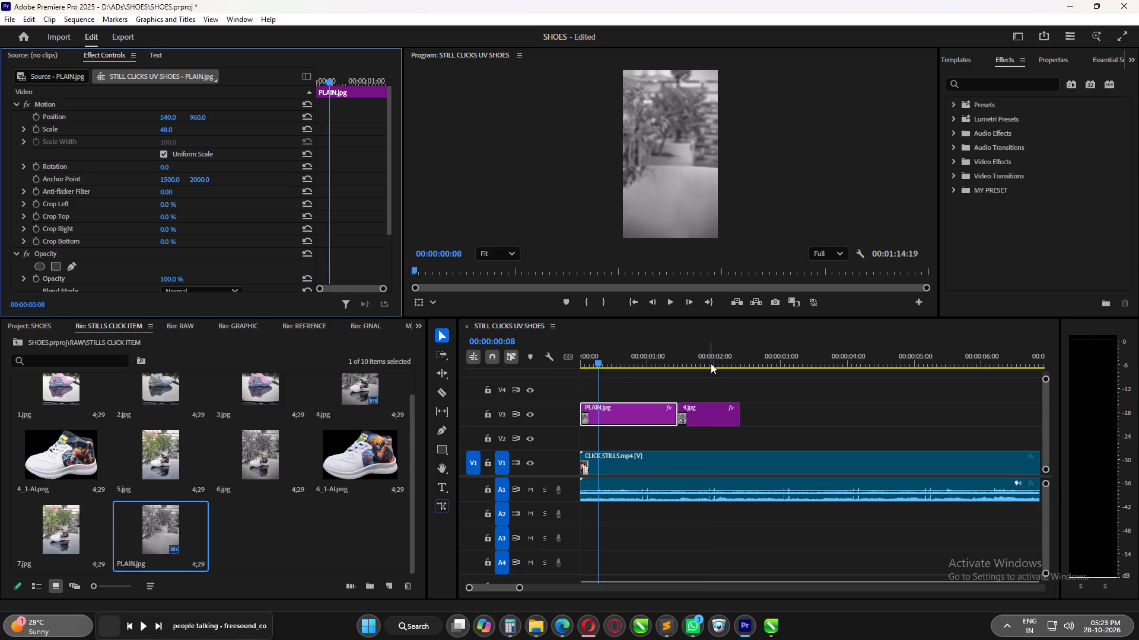
Compare the 4.jpg clip's scale with PLAIN.jpg and check how the background matches across the cut between them.
left_click(711, 363)
left_click(708, 412)
left_click(625, 358)
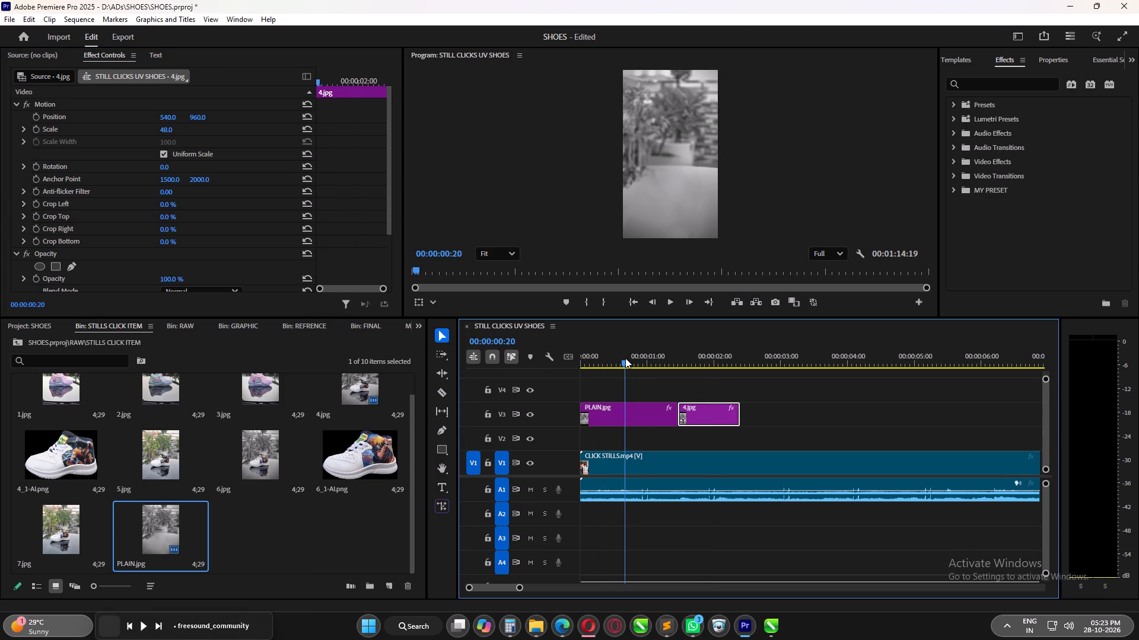
left_click_drag(625, 358, 680, 366)
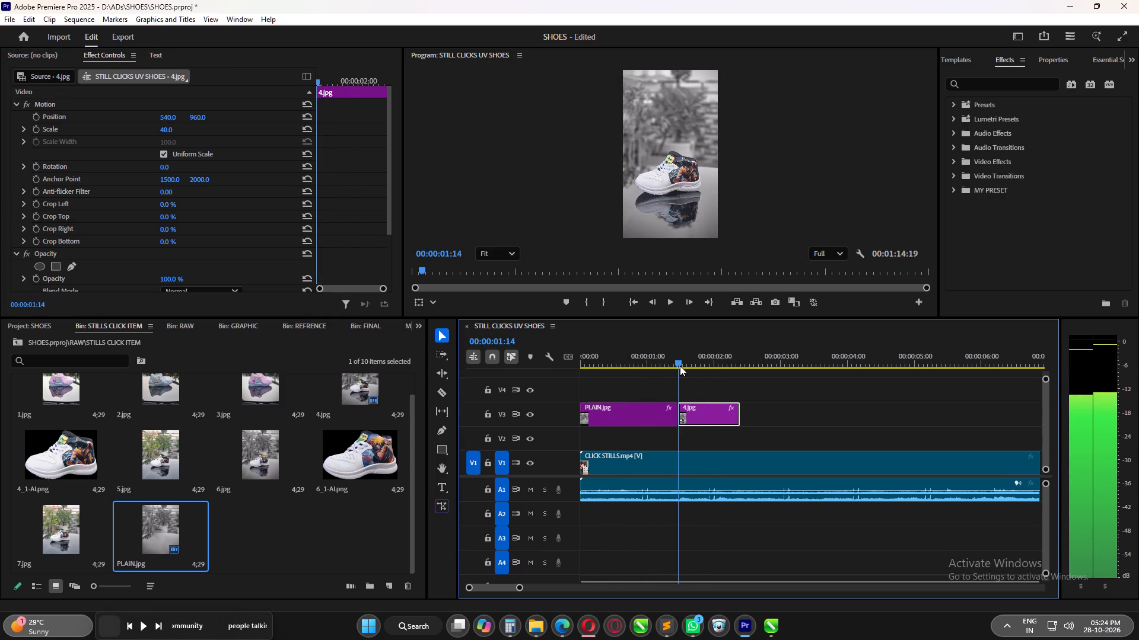
left_click_drag(680, 366, 656, 370)
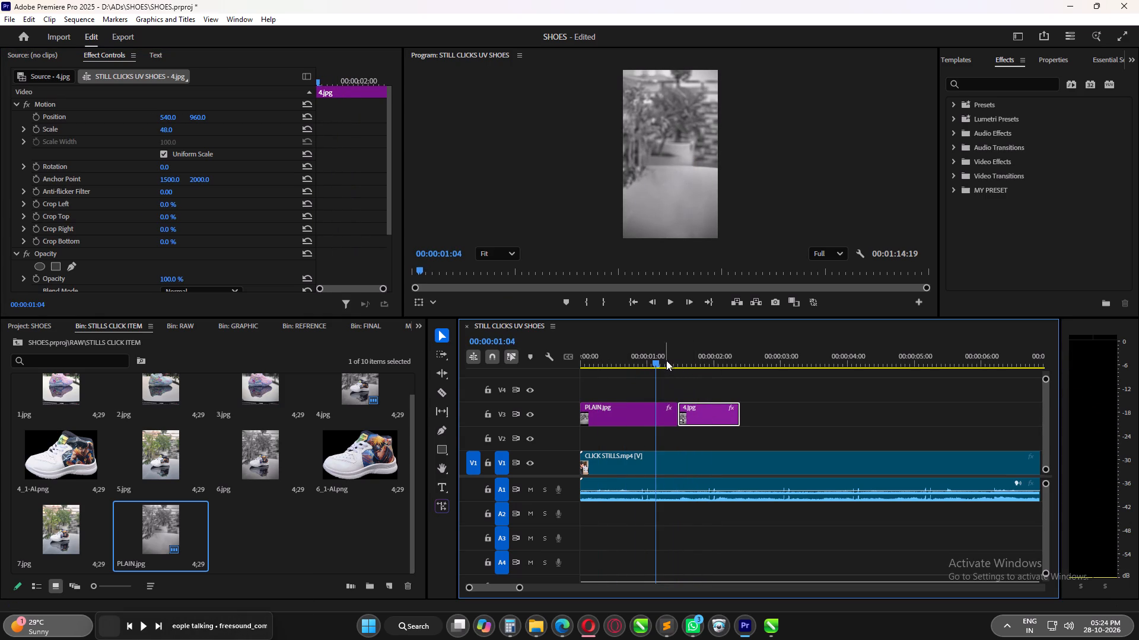
left_click_drag(664, 360, 696, 366)
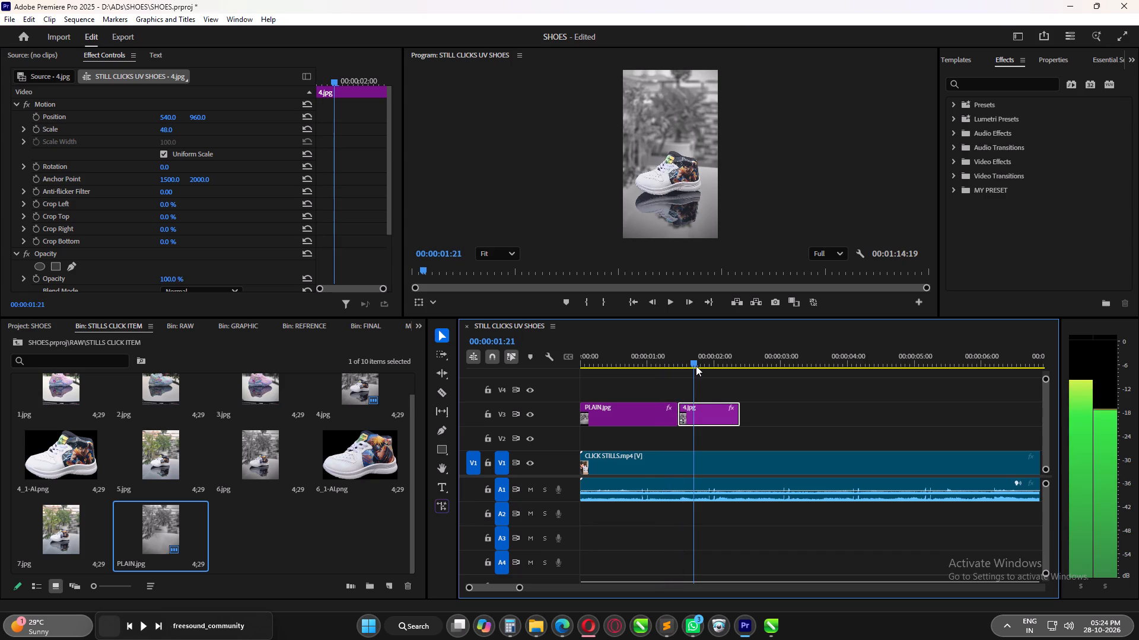
left_click_drag(696, 366, 661, 369)
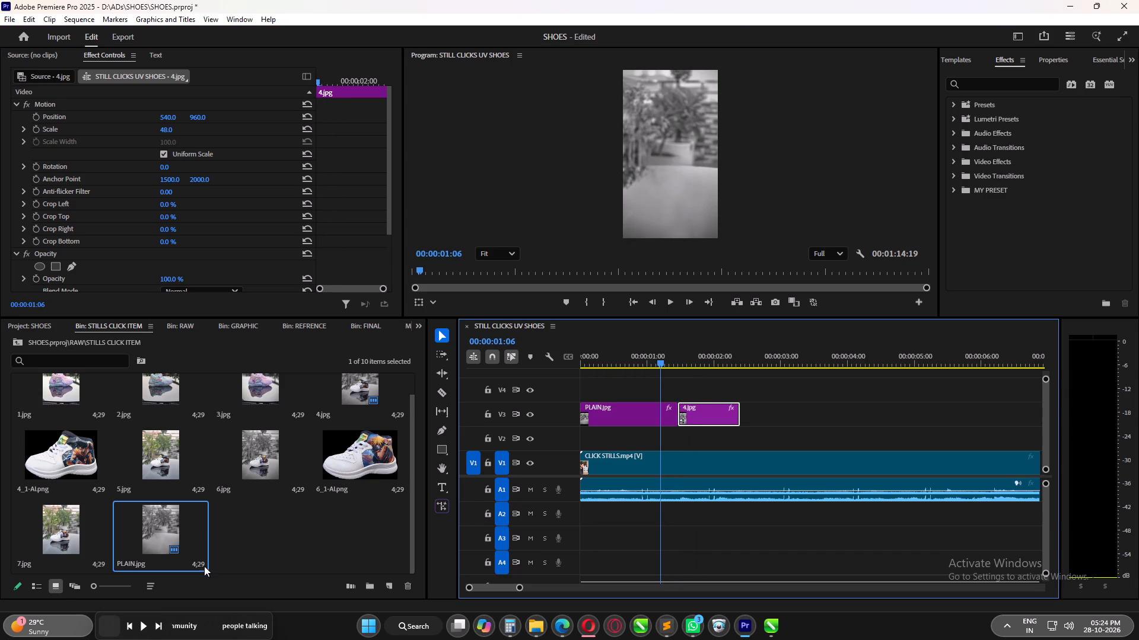
left_click(254, 527)
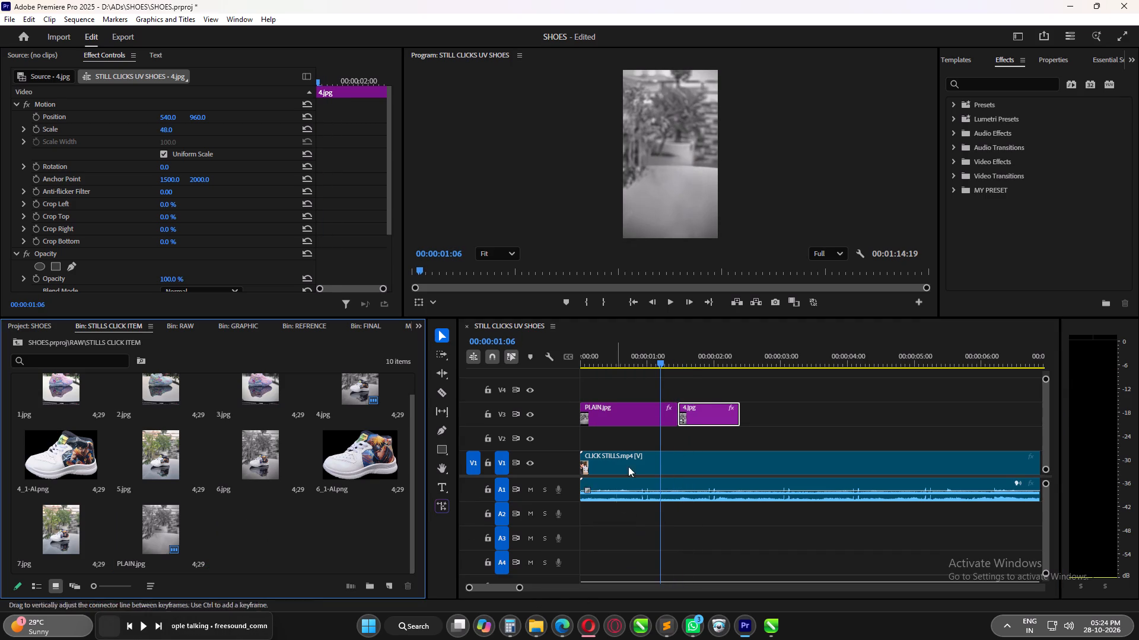
Hide track V3 and examine the CLICK STILLS.mp4 reference around the one-second mark for the frame where the object changes.
left_click(532, 416)
left_click_drag(631, 362, 585, 363)
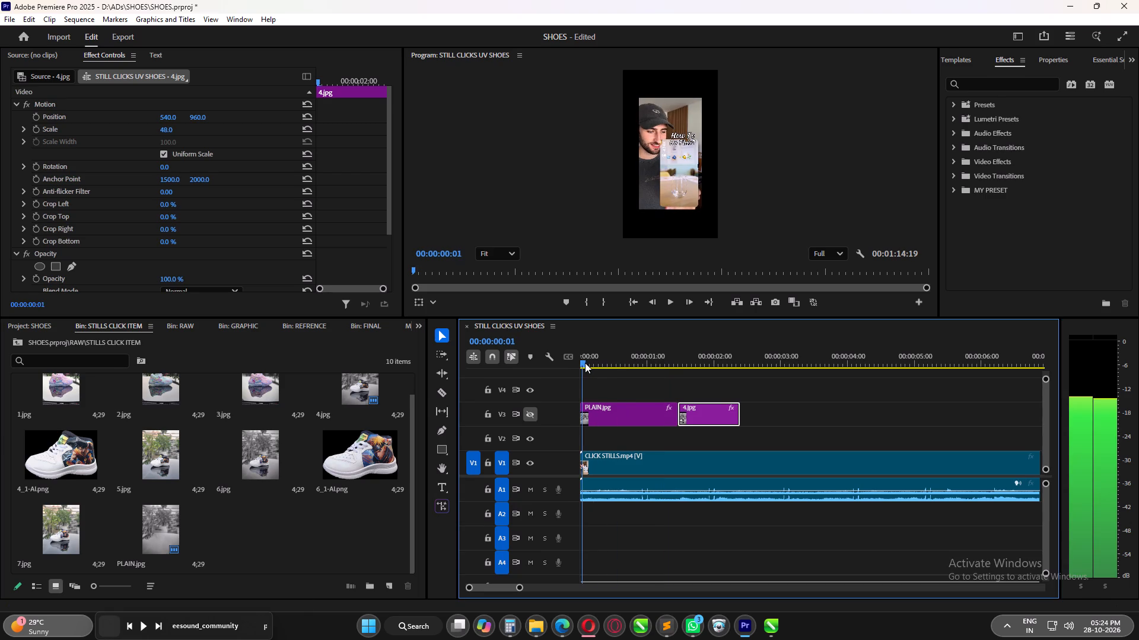
left_click_drag(585, 363, 616, 369)
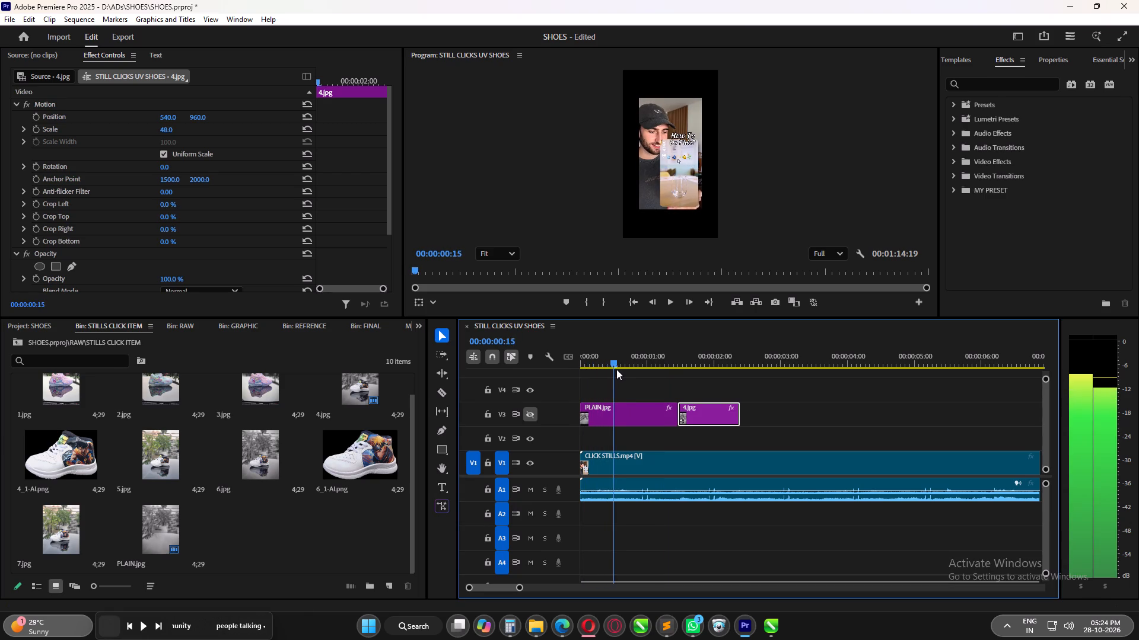
left_click_drag(616, 369, 637, 371)
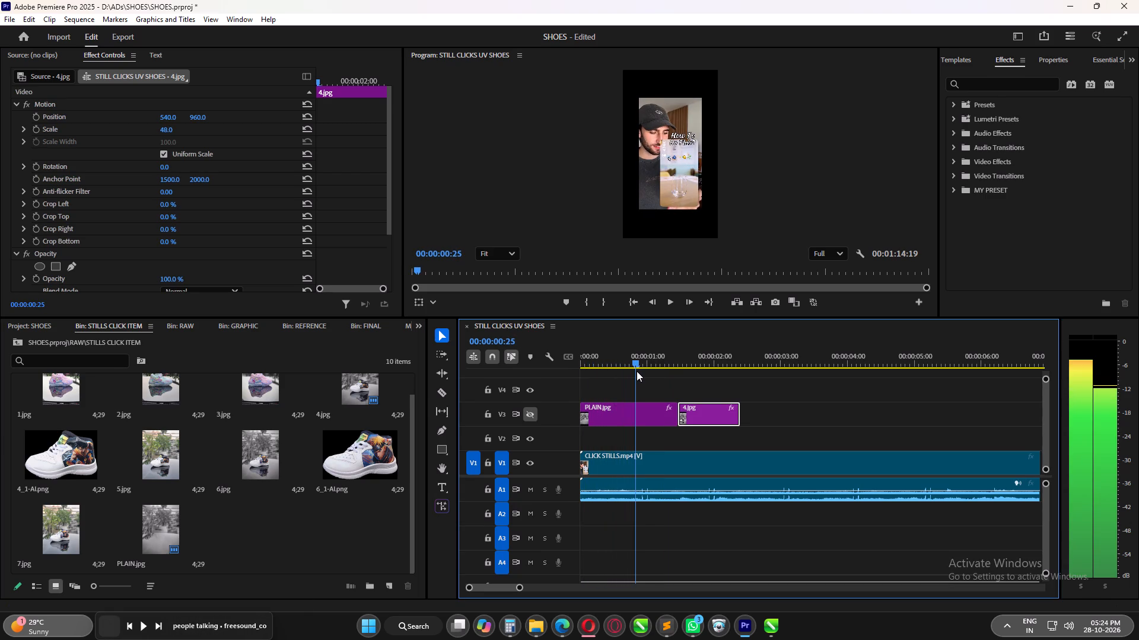
left_click_drag(637, 371, 642, 371)
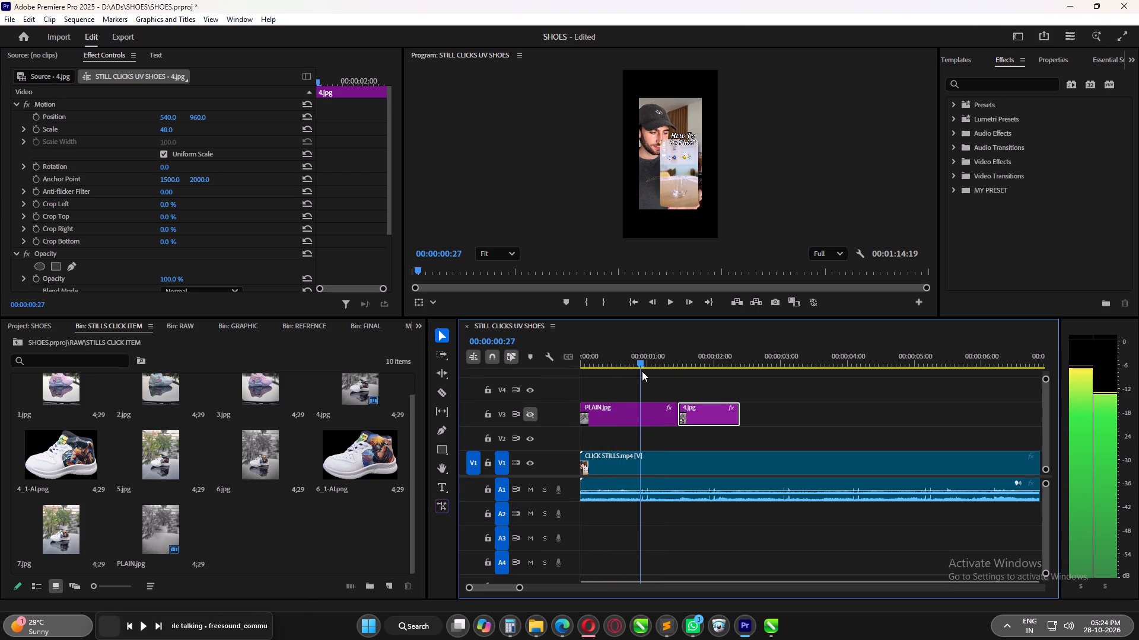
left_click_drag(642, 371, 639, 372)
scroll(638, 477, "up", 7, "alt")
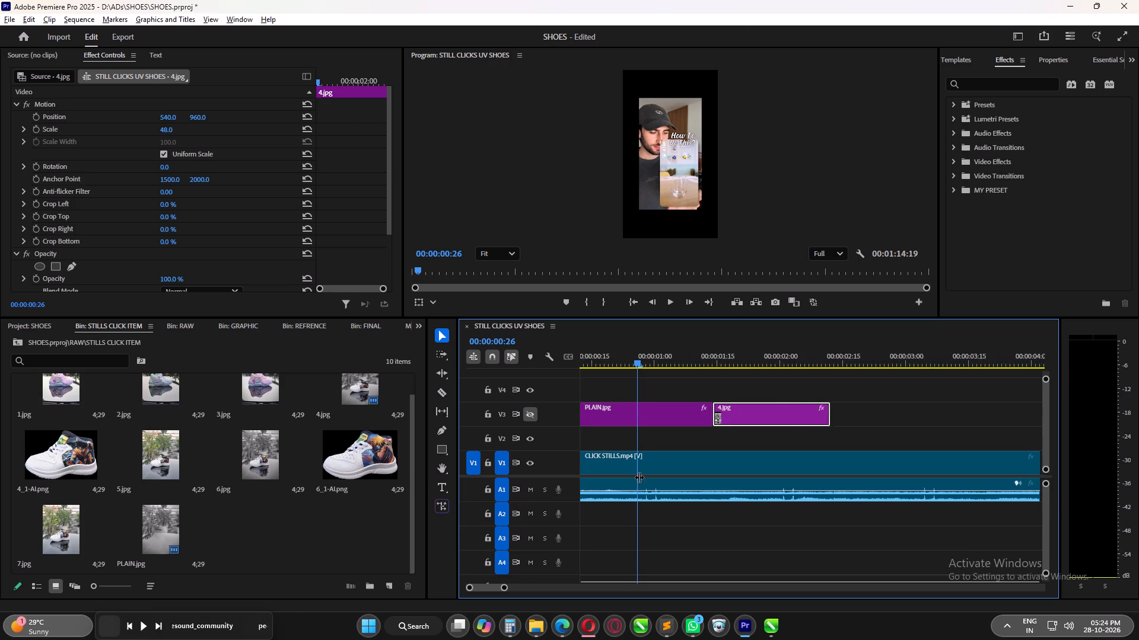
scroll(639, 477, "up", 8, "alt")
left_click_drag(637, 363, 676, 364)
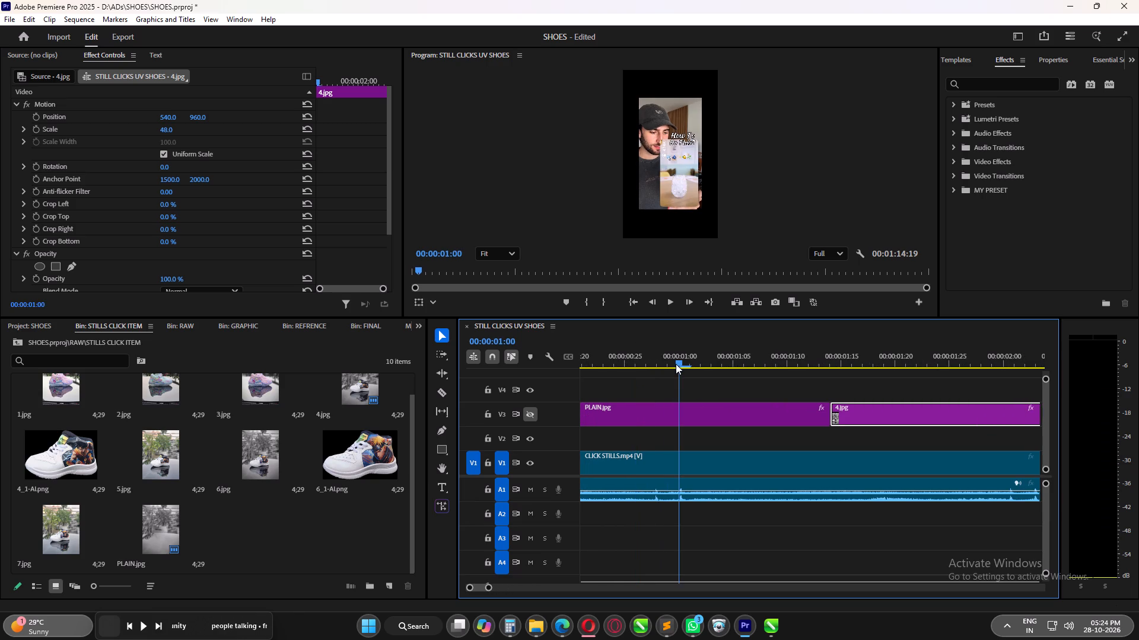
left_click_drag(676, 364, 677, 370)
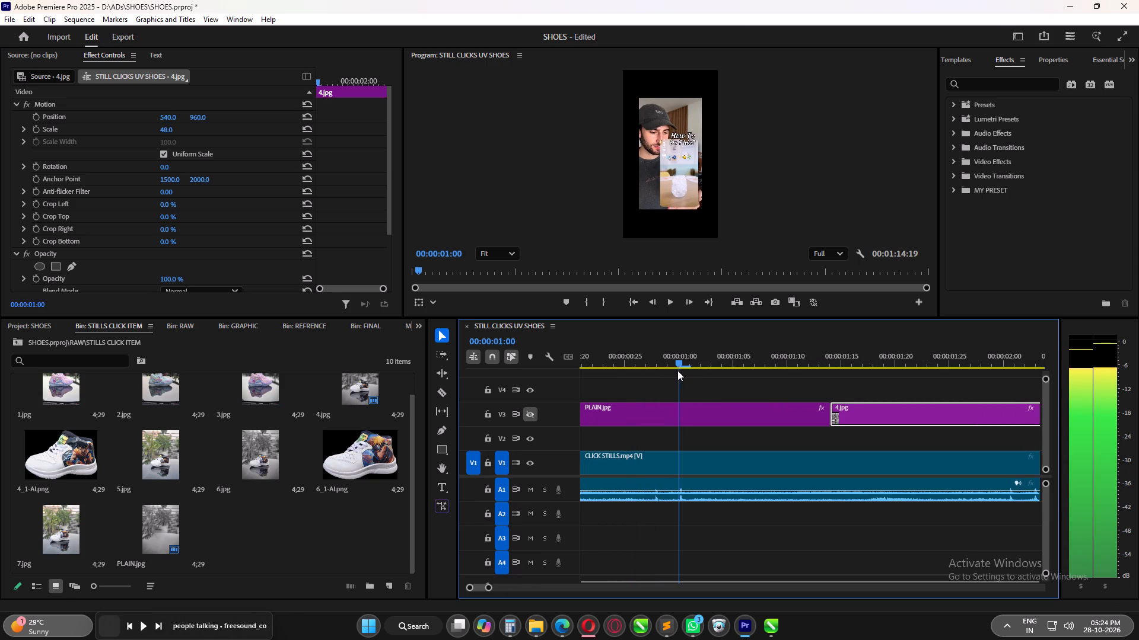
left_click_drag(677, 370, 652, 374)
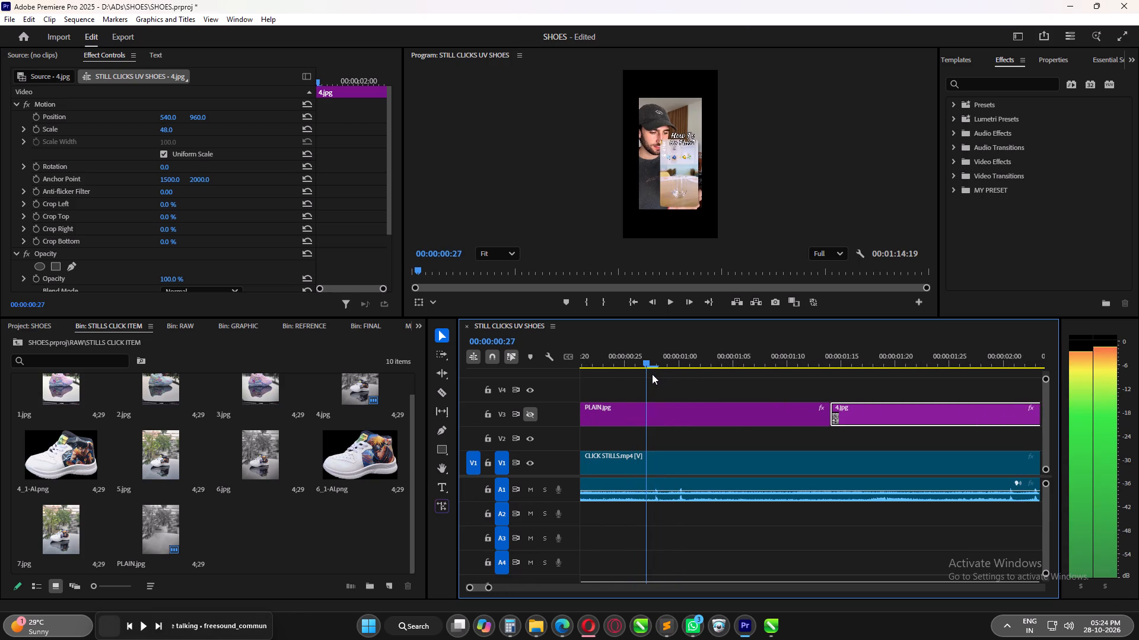
left_click_drag(652, 374, 650, 374)
Trim the PLAIN.jpg clip's end to 00:00:00:27 and move the 4.jpg clip on V3 earlier to meet it.
scroll(658, 453, "down", 12, "alt")
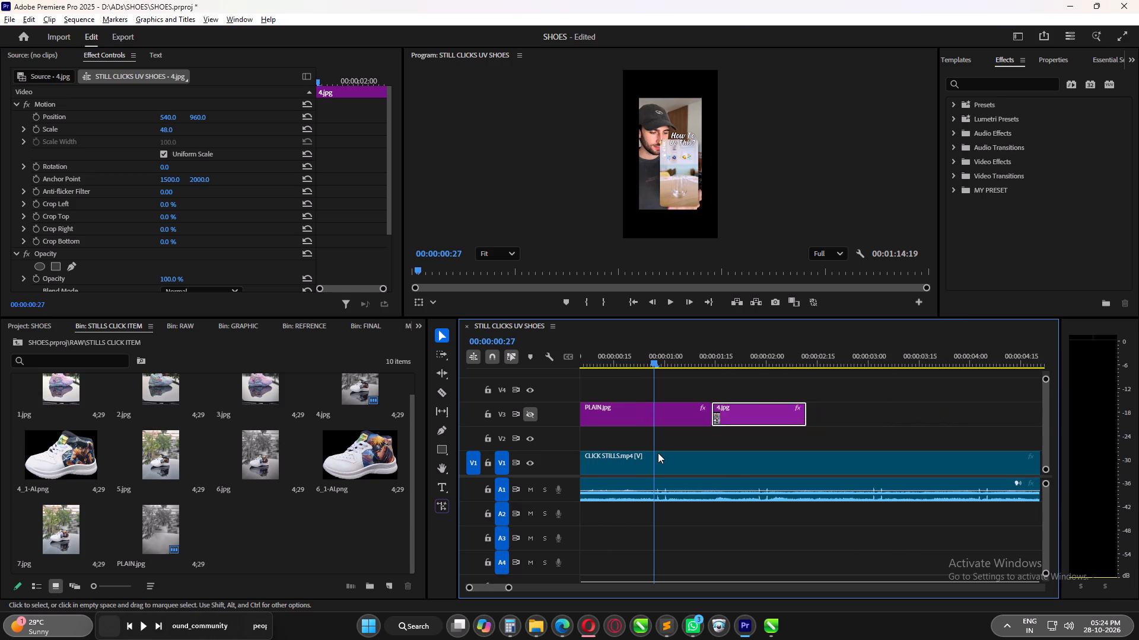
scroll(658, 453, "down", 3, "alt")
scroll(619, 428, "up", 7)
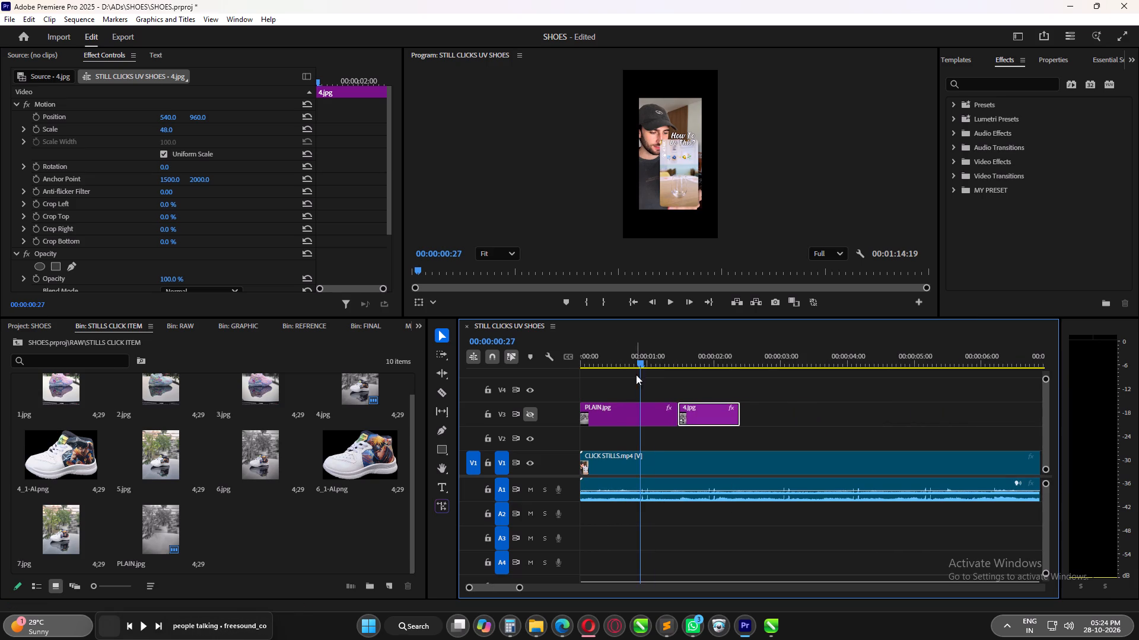
scroll(645, 450, "up", 3, "alt")
left_click(654, 417)
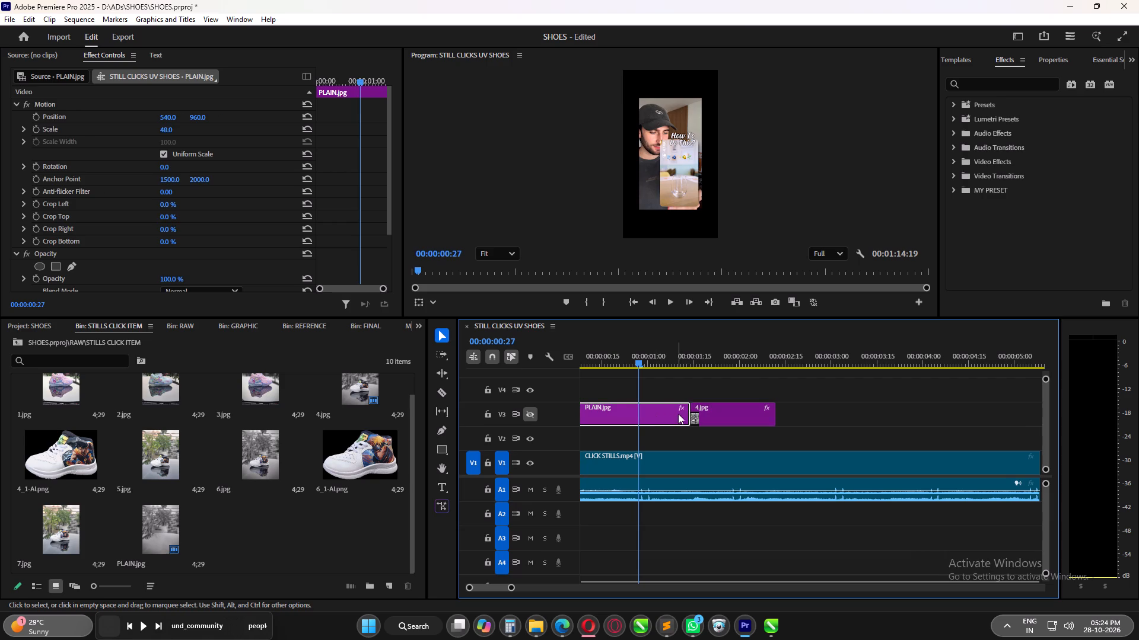
left_click_drag(687, 411, 638, 414)
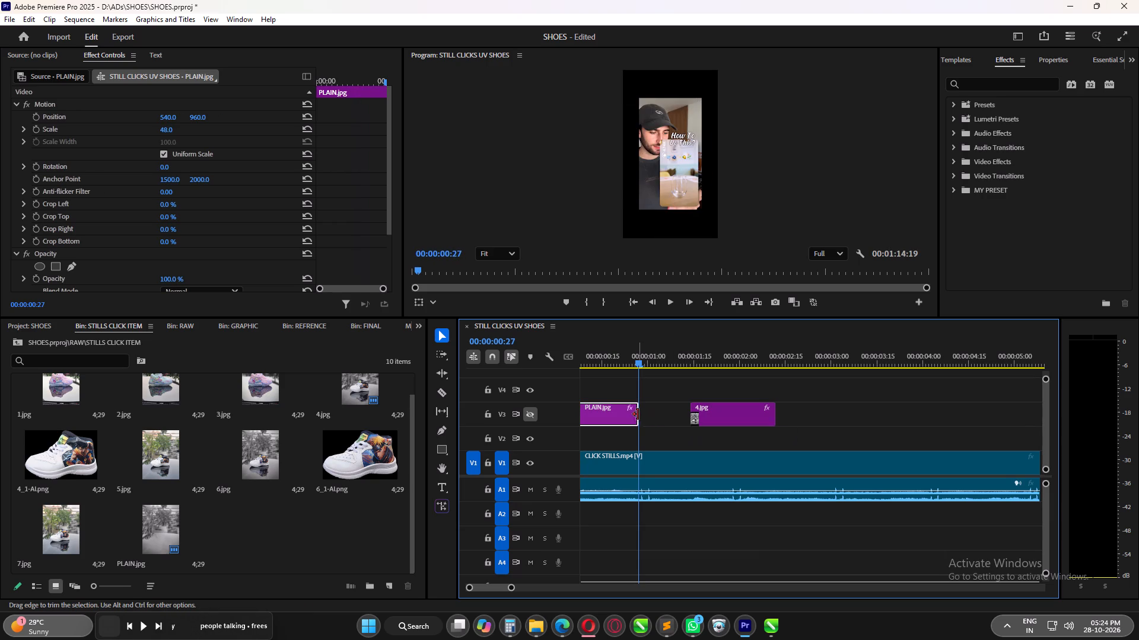
left_click_drag(714, 410, 665, 411)
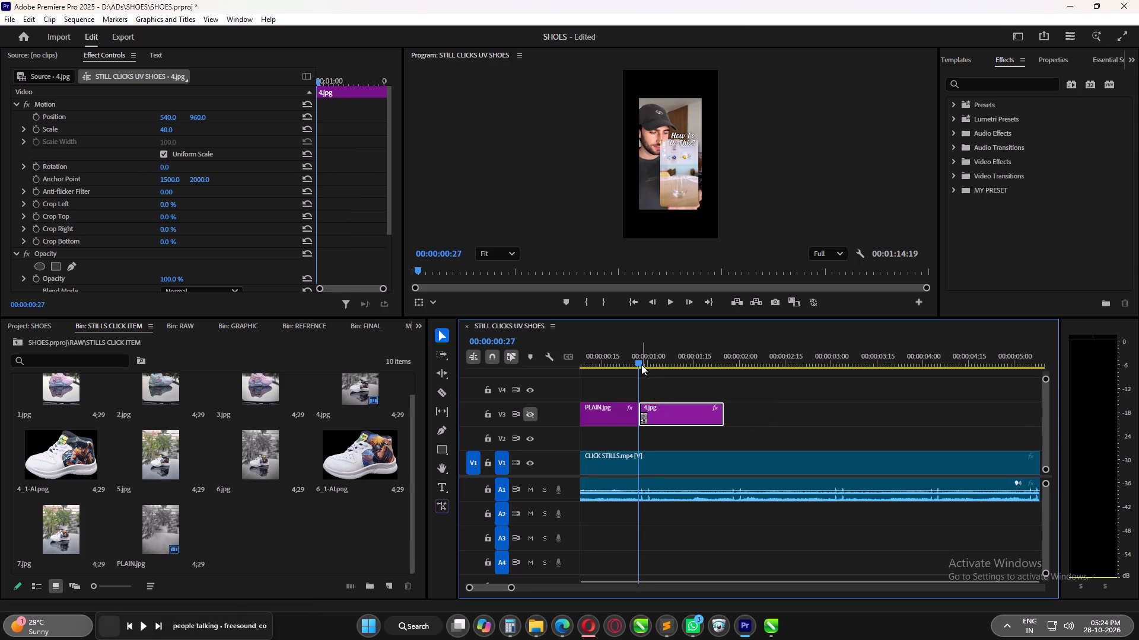
Examine the CLICK STILLS.mp4 reference after the new cut point and in its second clip up to about 00:00:09:27.
left_click_drag(640, 363, 675, 365)
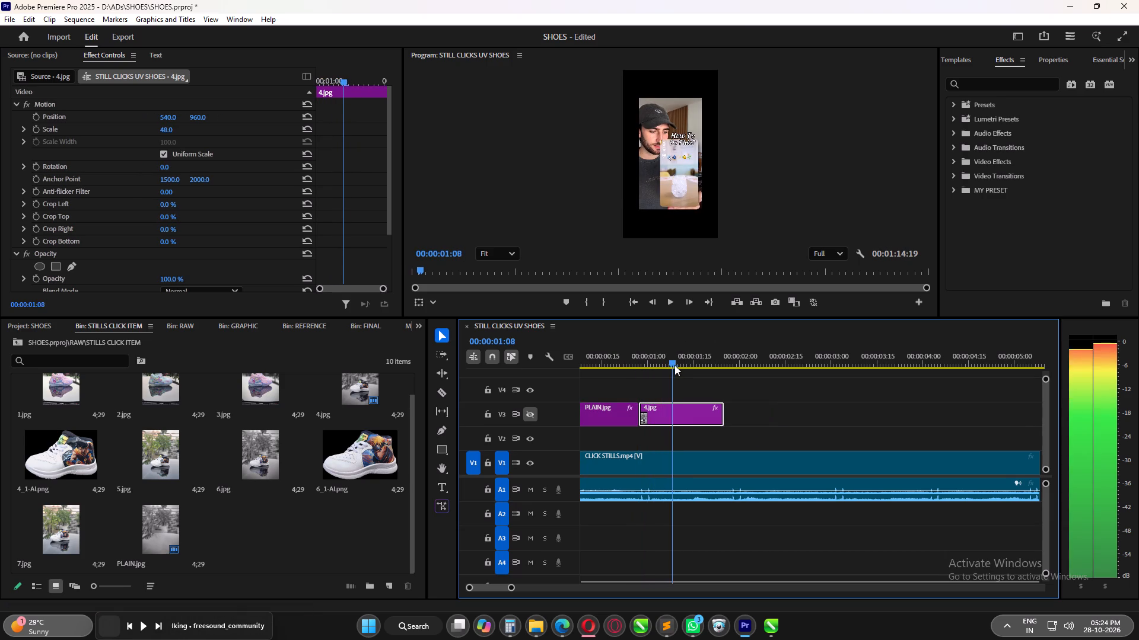
left_click_drag(675, 365, 687, 367)
scroll(704, 450, "down", 8, "alt")
left_click(668, 389)
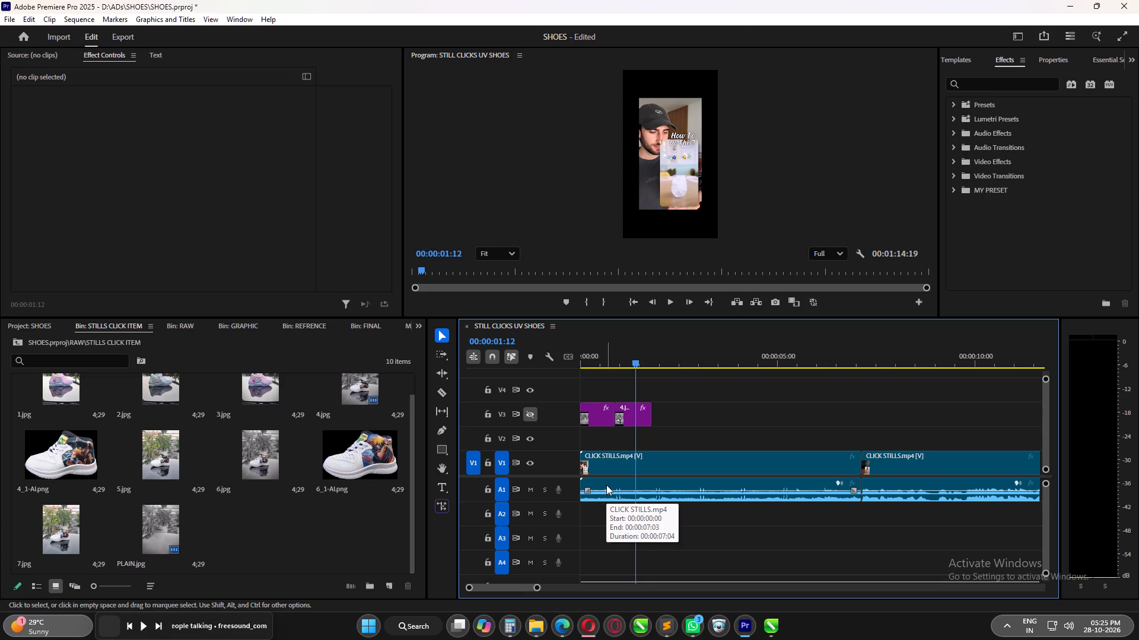
left_click_drag(867, 360, 966, 363)
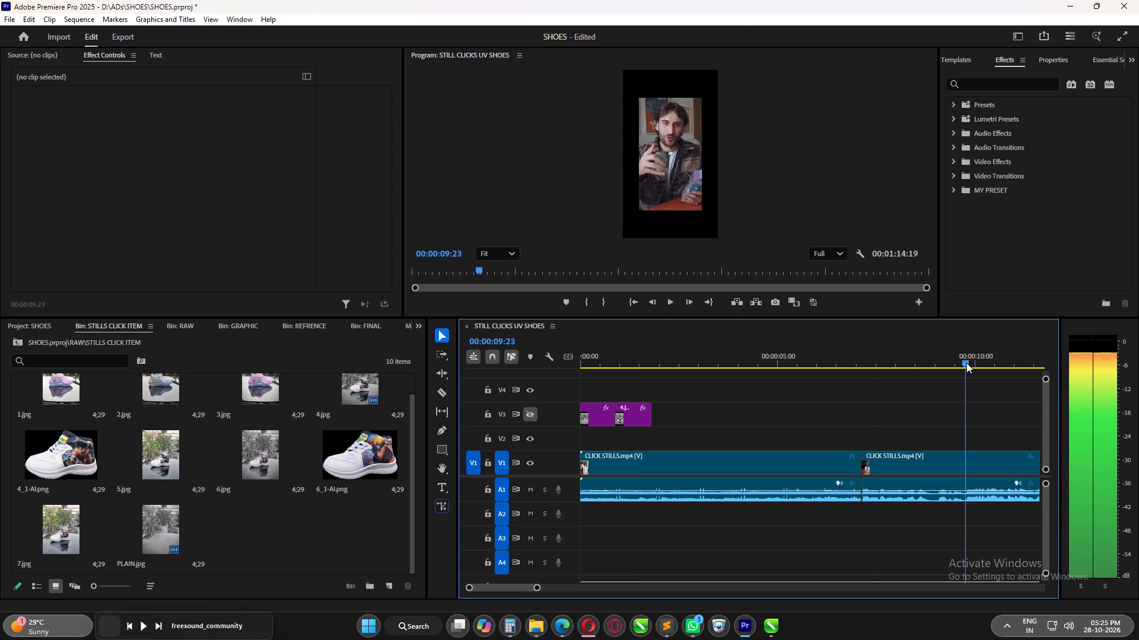
left_click_drag(966, 363, 971, 363)
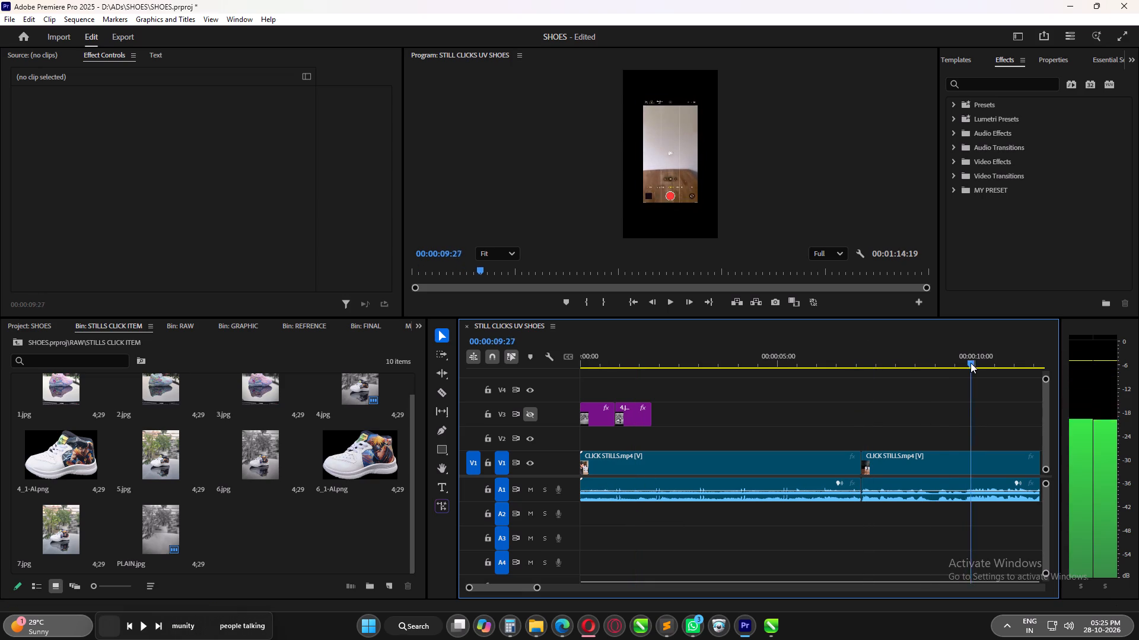
left_click_drag(971, 363, 675, 404)
left_click(685, 429)
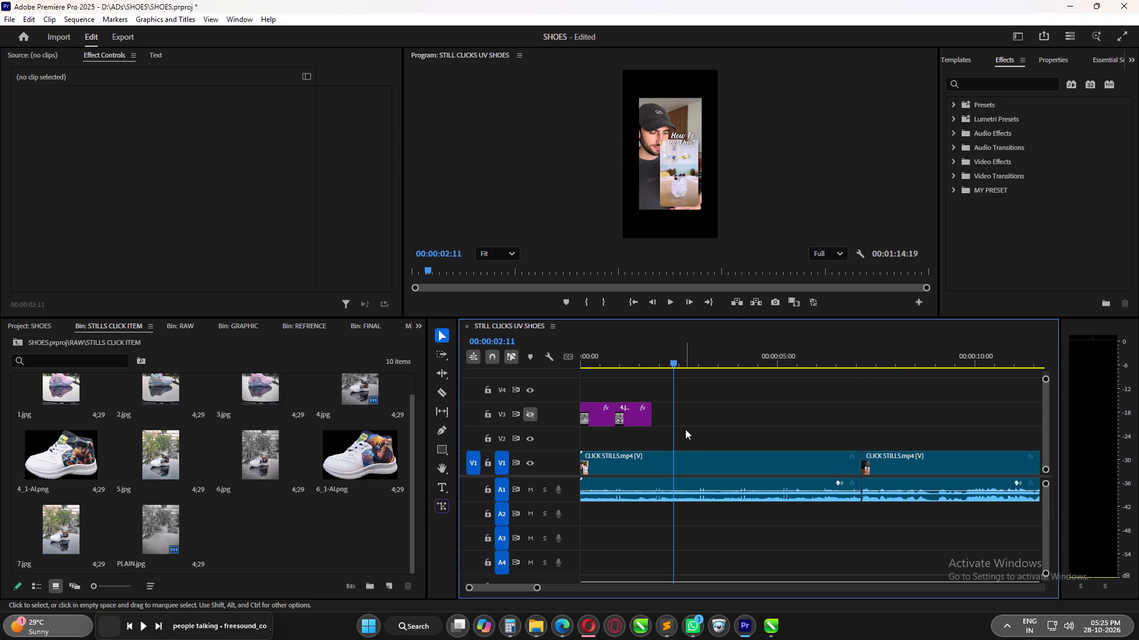
left_click_drag(608, 441, 865, 477)
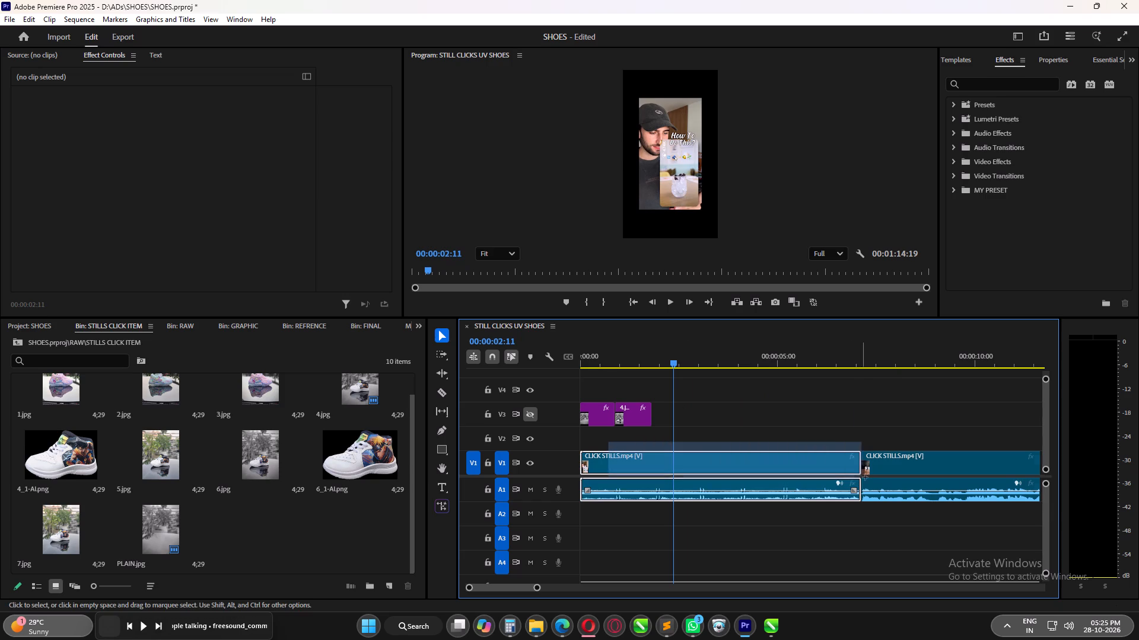
left_click_drag(865, 477, 794, 433)
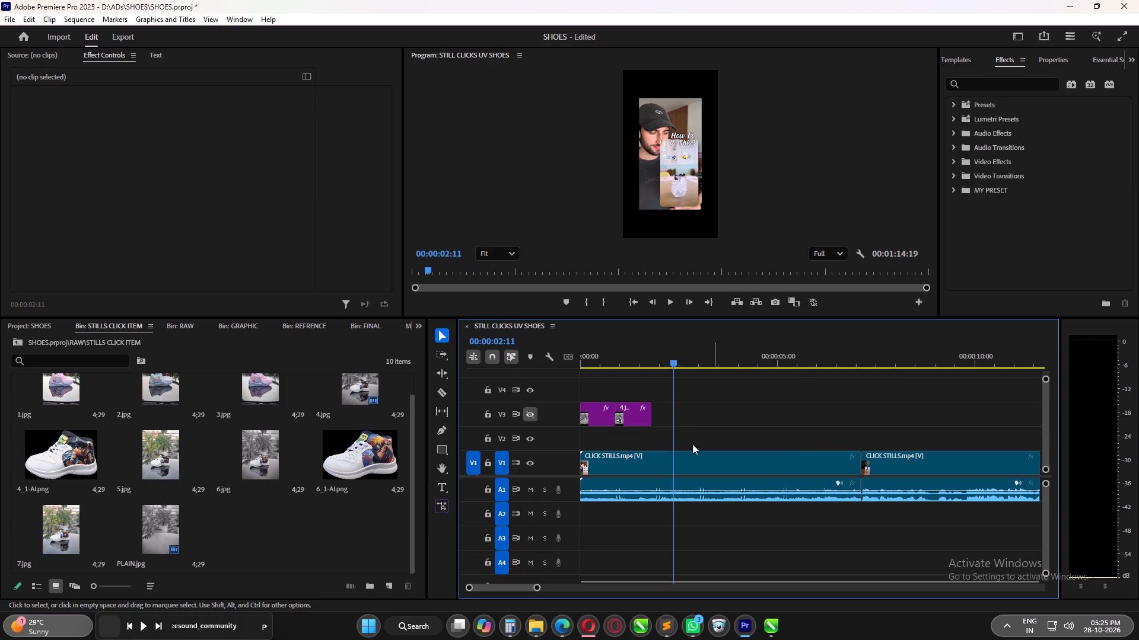
left_click(623, 446)
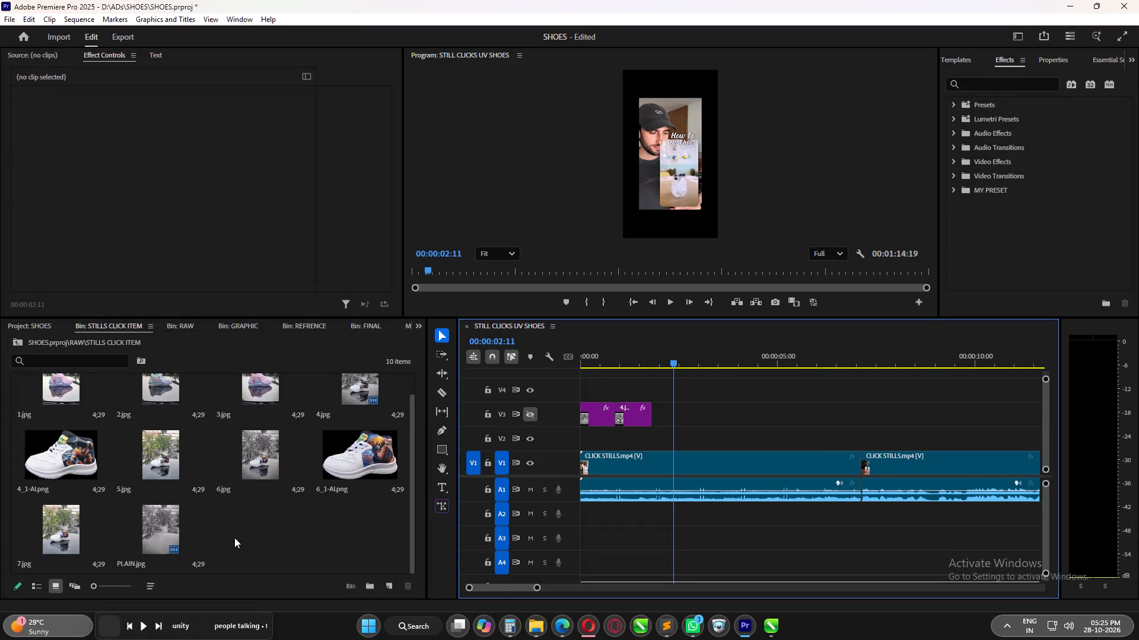
Show track V3 again and play the retimed PLAIN.jpg and 4.jpg clips from the sequence start.
left_click_drag(625, 361, 574, 362)
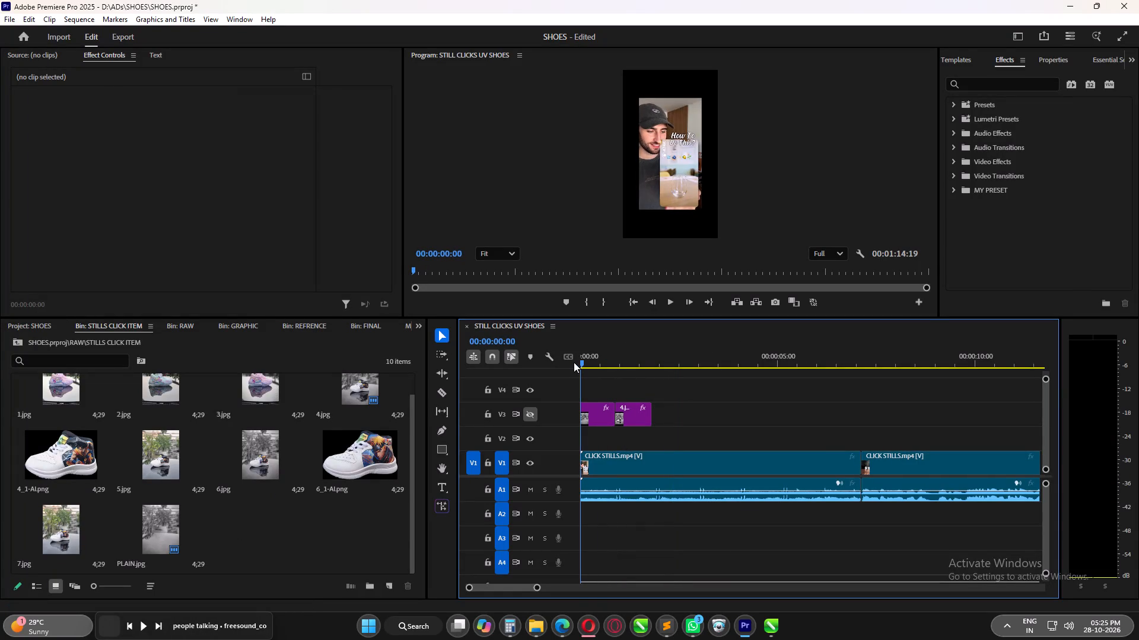
key("space")
key("space")
left_click(535, 411)
left_click_drag(599, 360, 572, 360)
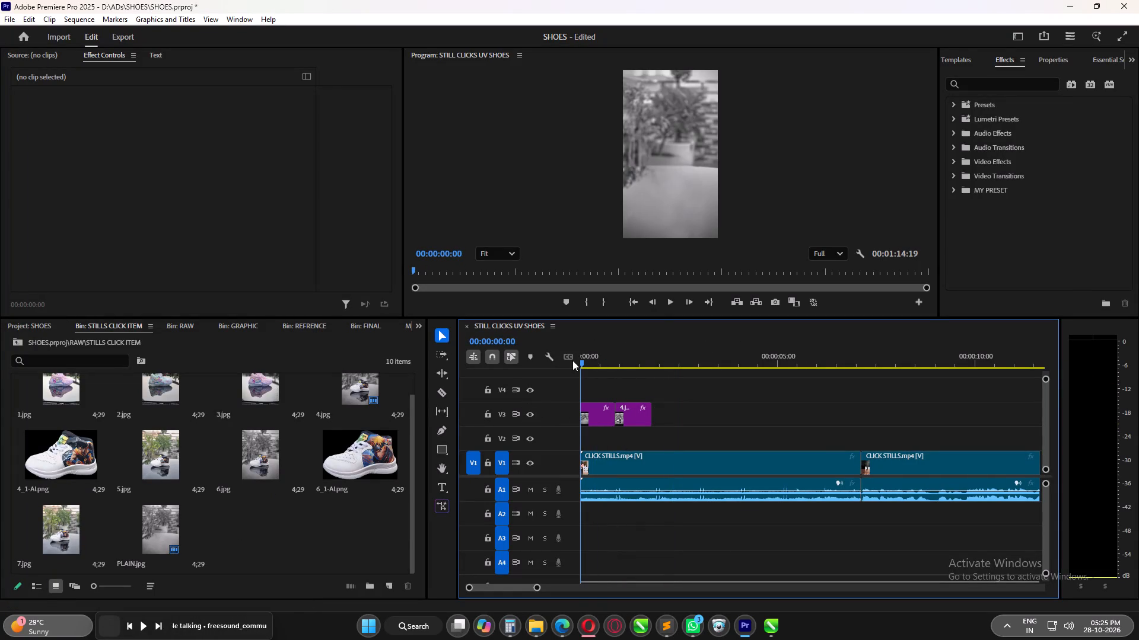
key("space")
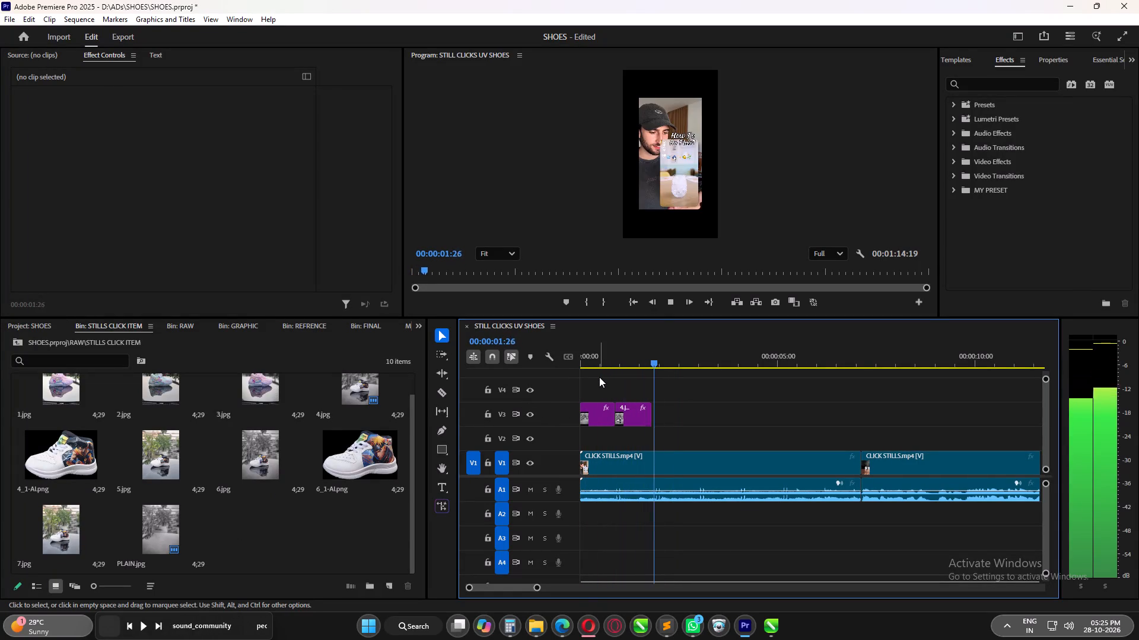
key("space")
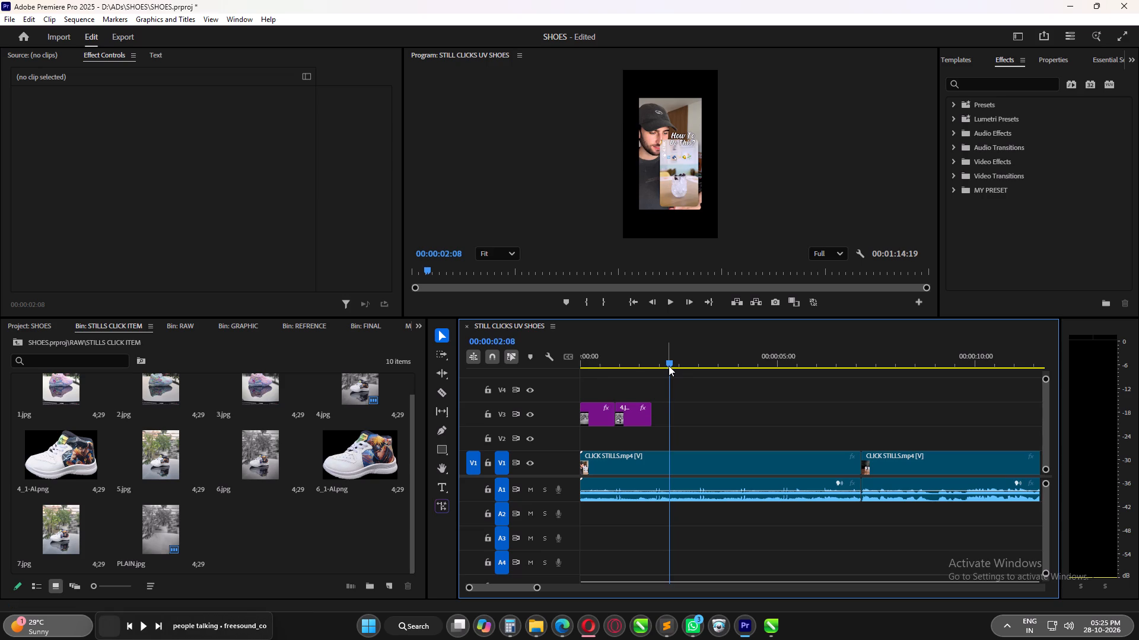
Review the CLICK STILLS.mp4 reference from about 00:00:02:08 through to the phone camera shot at 00:00:10:01.
left_click_drag(669, 366, 861, 375)
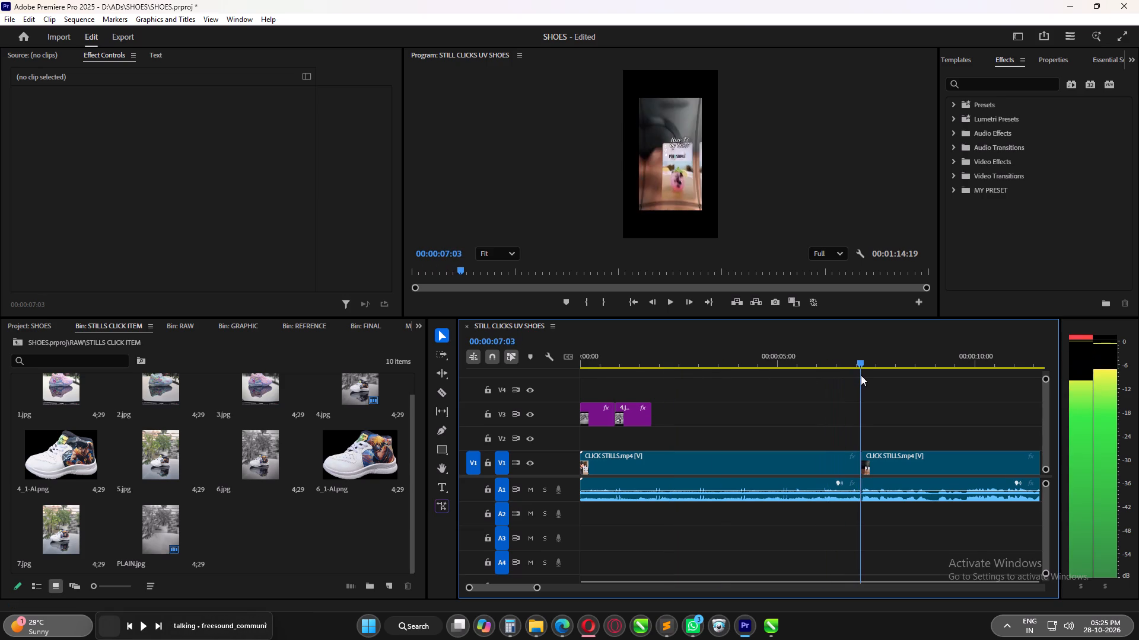
left_click_drag(861, 375, 972, 369)
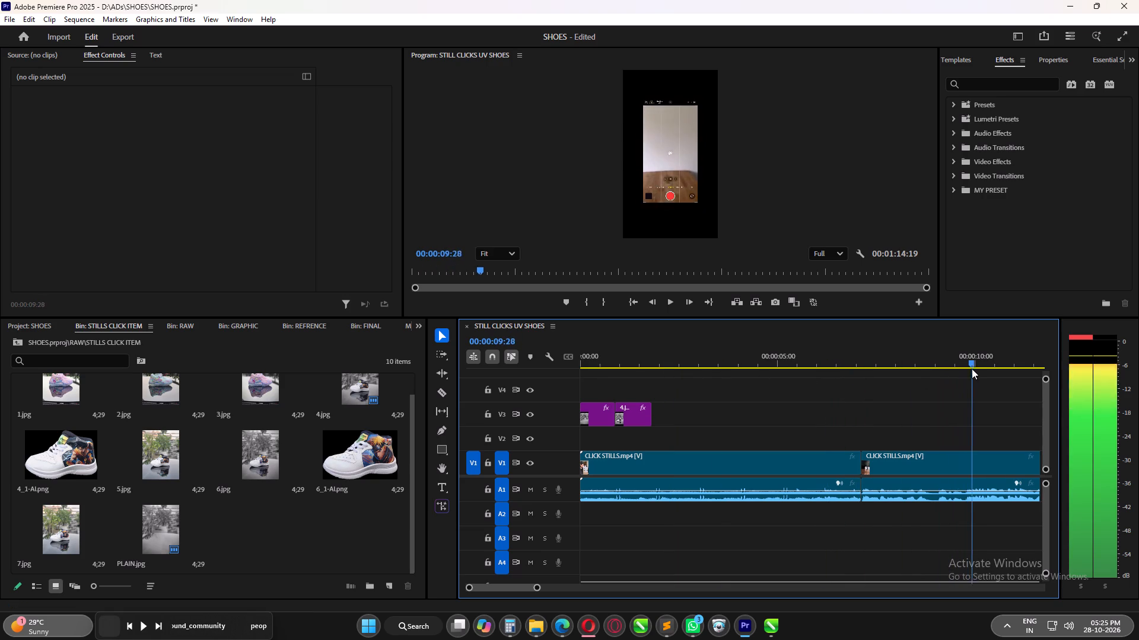
left_click_drag(972, 369, 975, 368)
left_click_drag(642, 441, 665, 450)
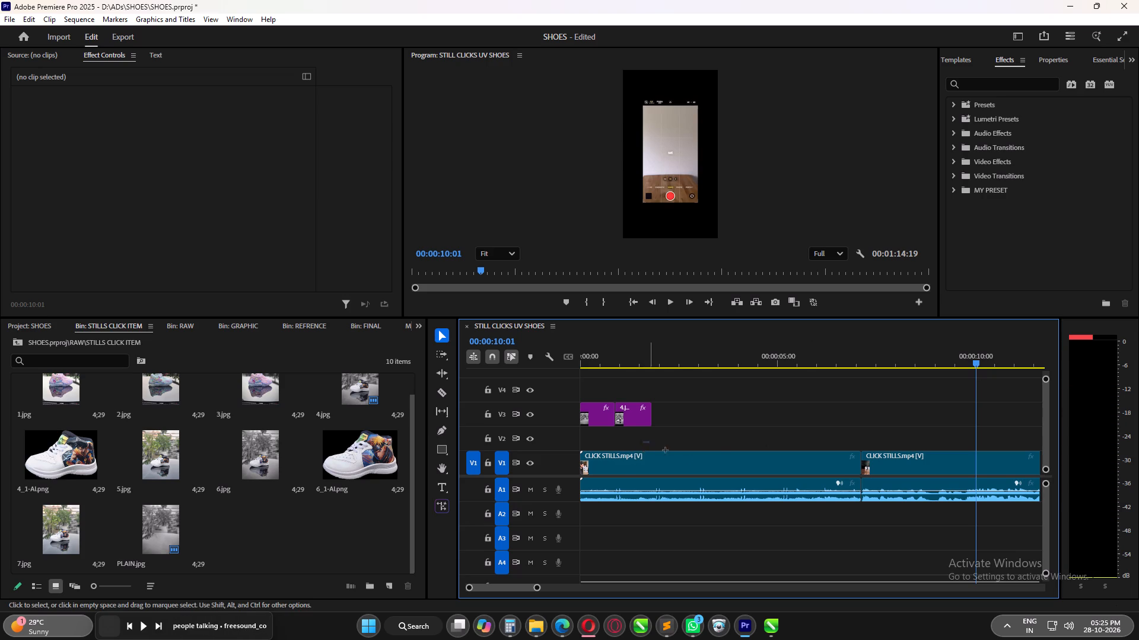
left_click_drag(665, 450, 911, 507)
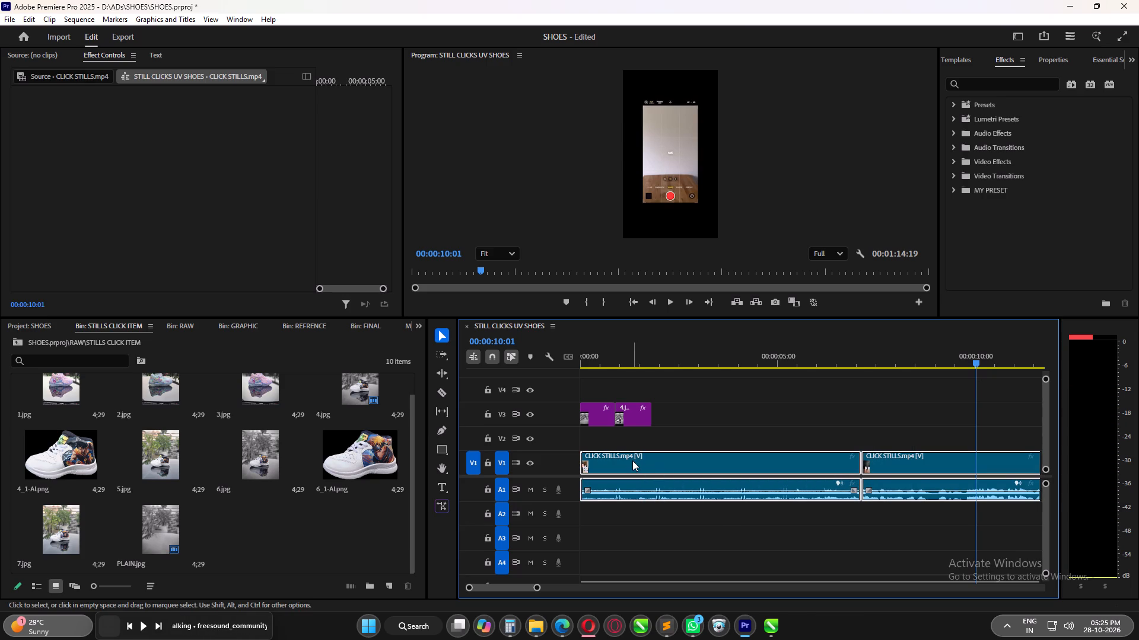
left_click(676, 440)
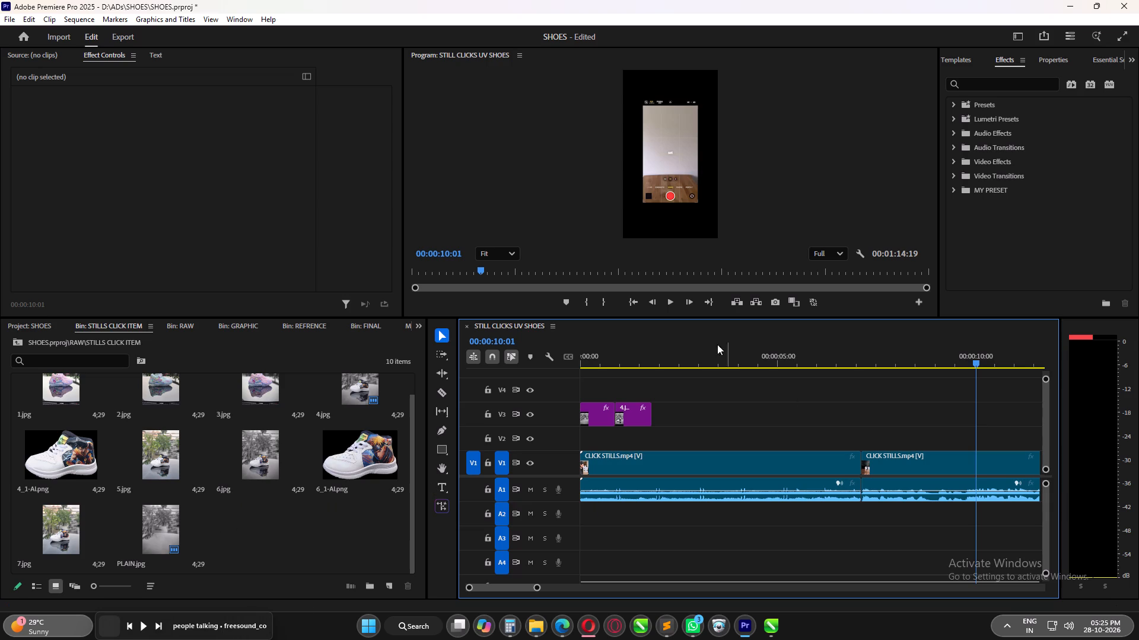
Place CLICK NORMAL.png from the GRAPHIC bin on track V4, starting at the beginning of the sequence.
left_click_drag(594, 360, 587, 361)
left_click(243, 536)
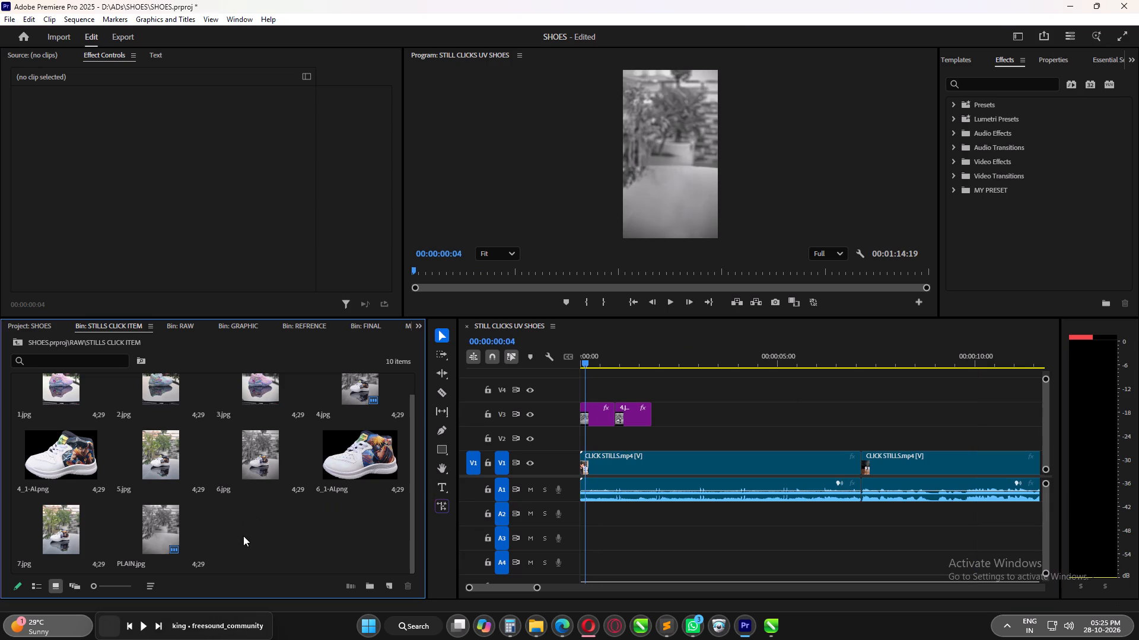
scroll(244, 536, "up", 6)
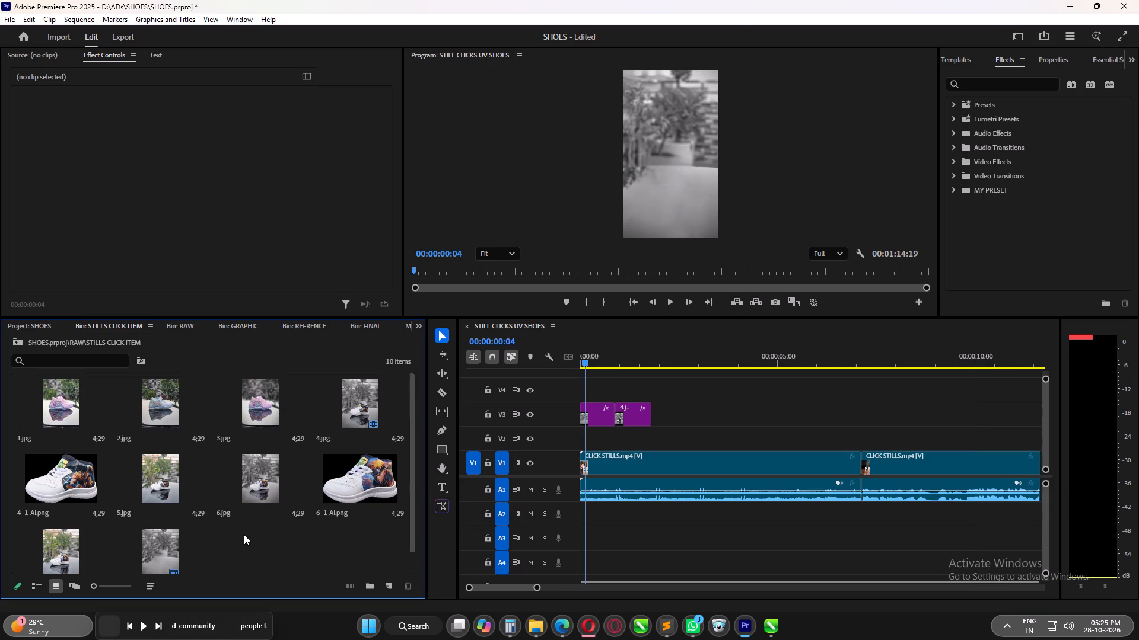
left_click(38, 324)
double_click(67, 418)
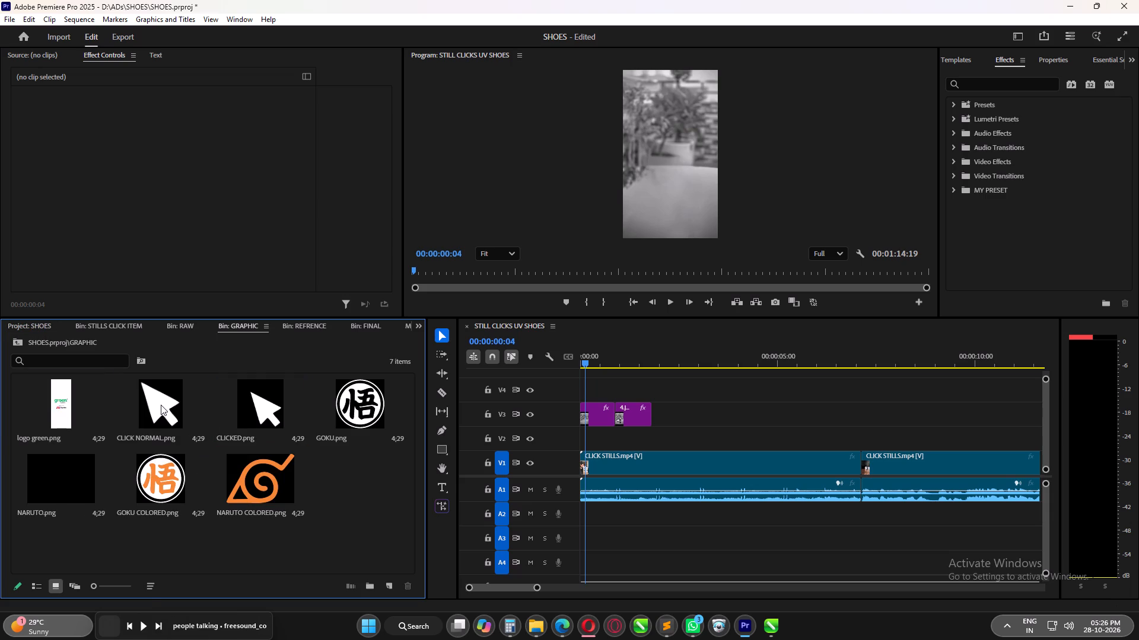
left_click_drag(161, 405, 585, 391)
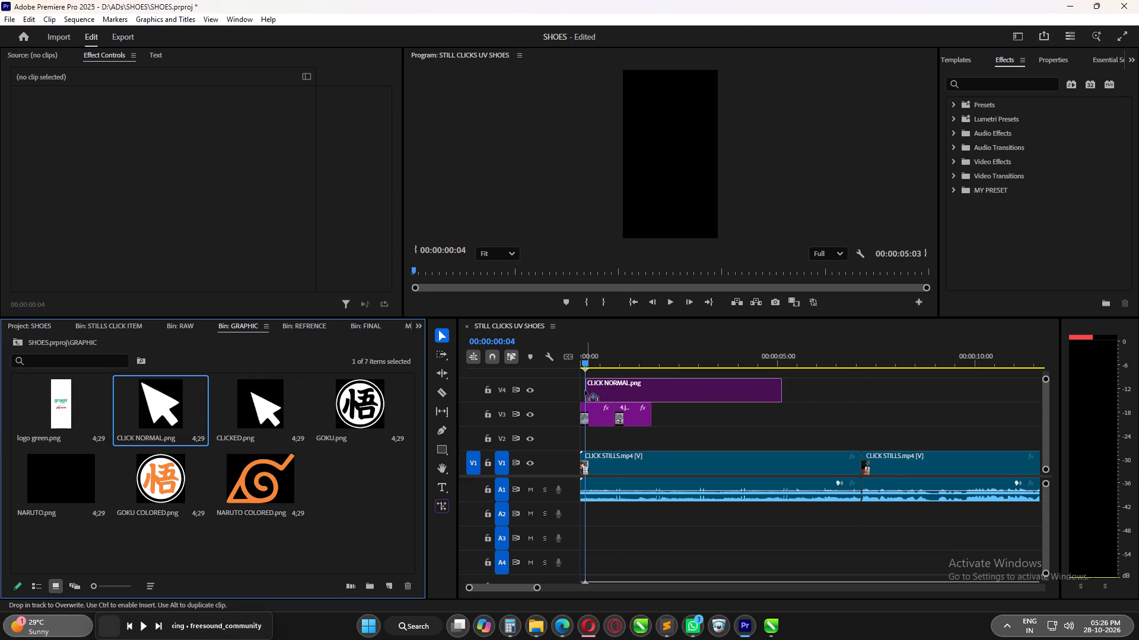
left_click_drag(585, 391, 580, 390)
Compare the placed cursor with the reference's opening frames, hiding tracks V3 and V4 while viewing the reference and showing them again.
left_click_drag(585, 366, 592, 366)
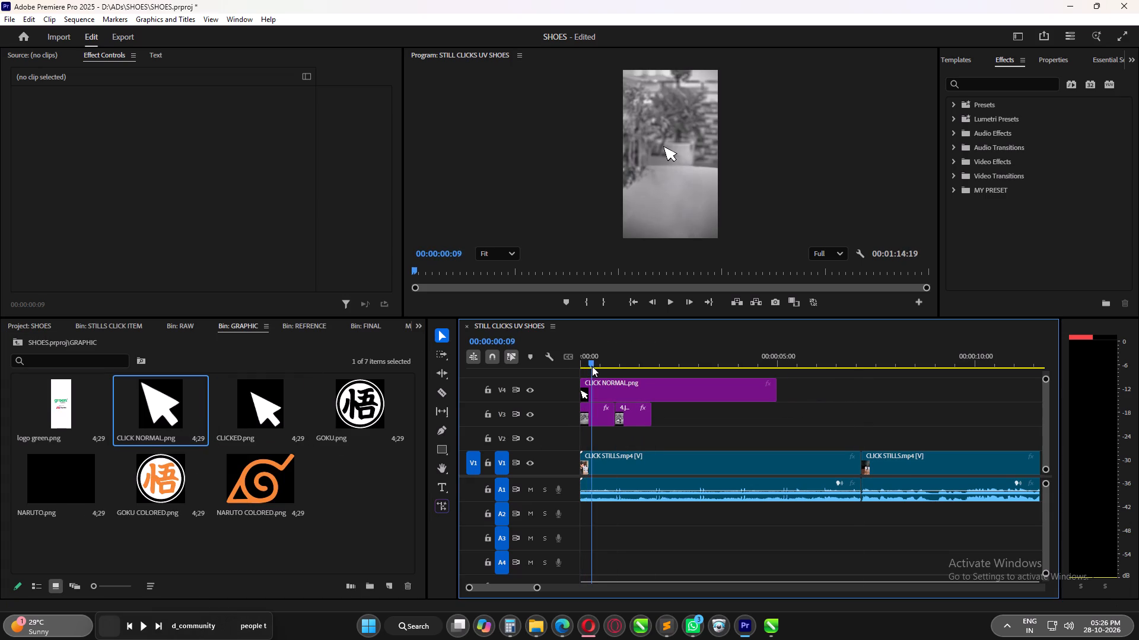
left_click_drag(592, 366, 603, 368)
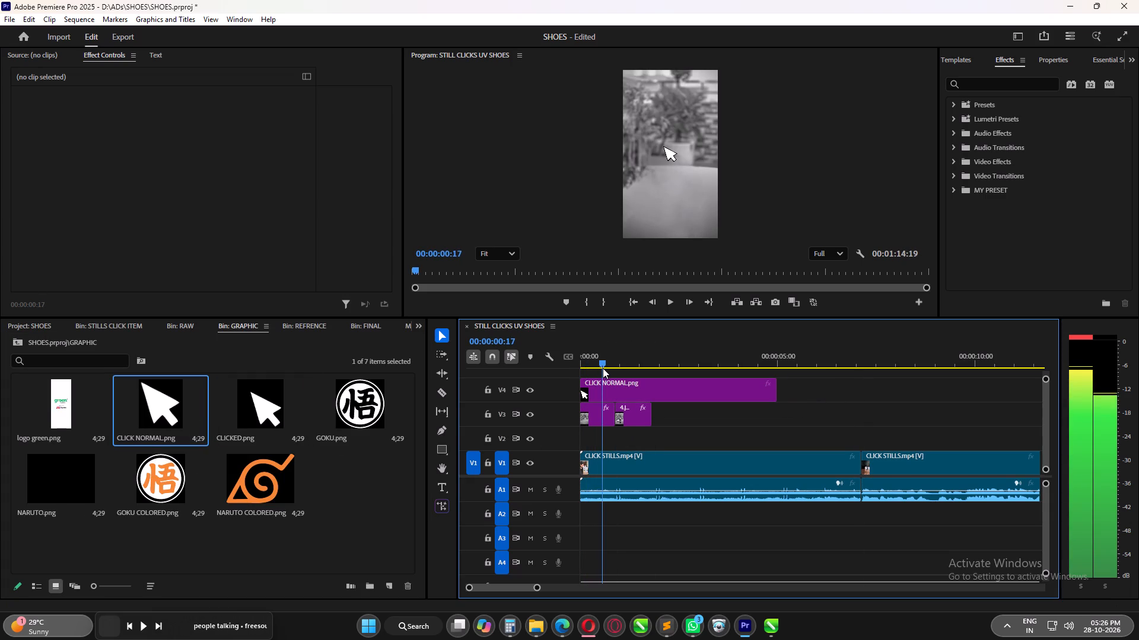
left_click_drag(603, 368, 576, 372)
left_click(532, 389)
left_click(522, 413)
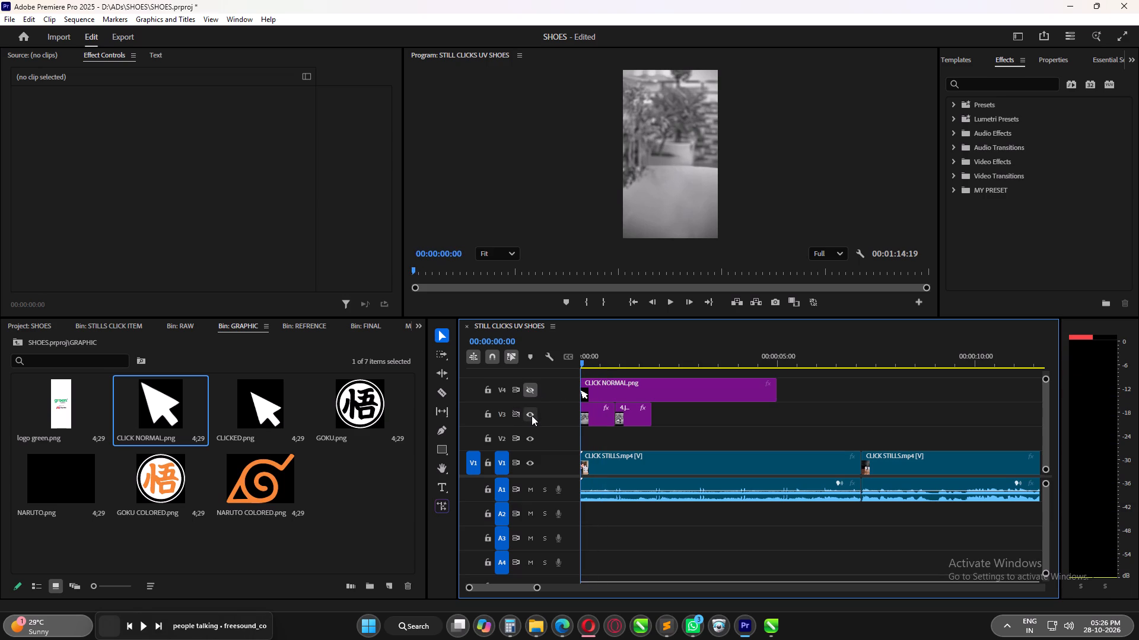
left_click(517, 415)
left_click(529, 415)
left_click_drag(581, 363, 591, 365)
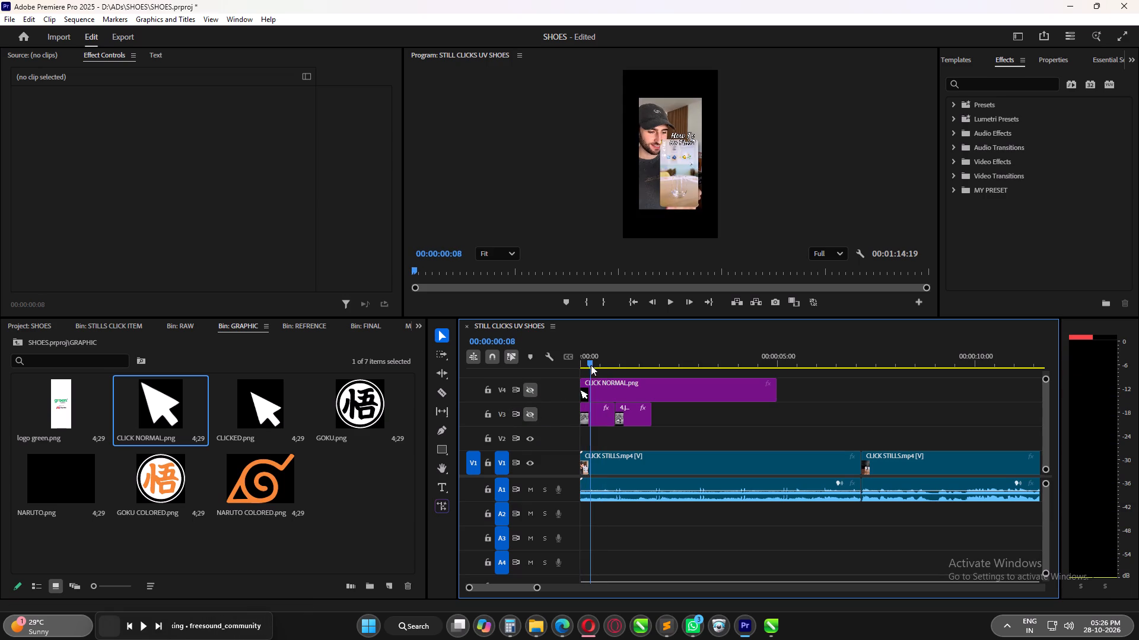
left_click_drag(591, 365, 580, 366)
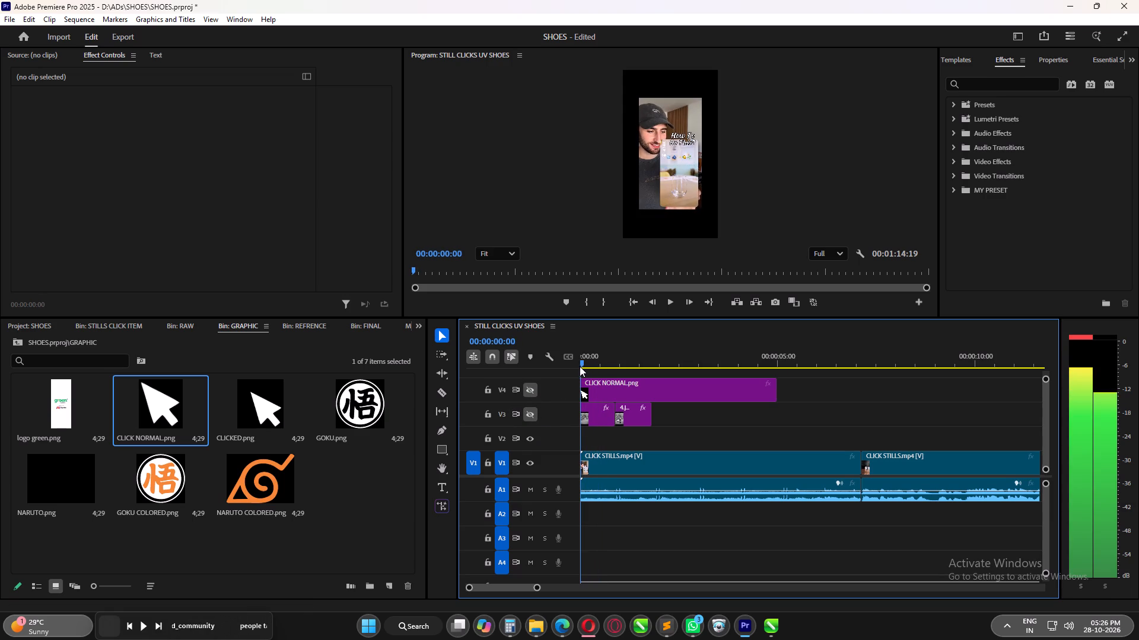
left_click_drag(580, 366, 594, 372)
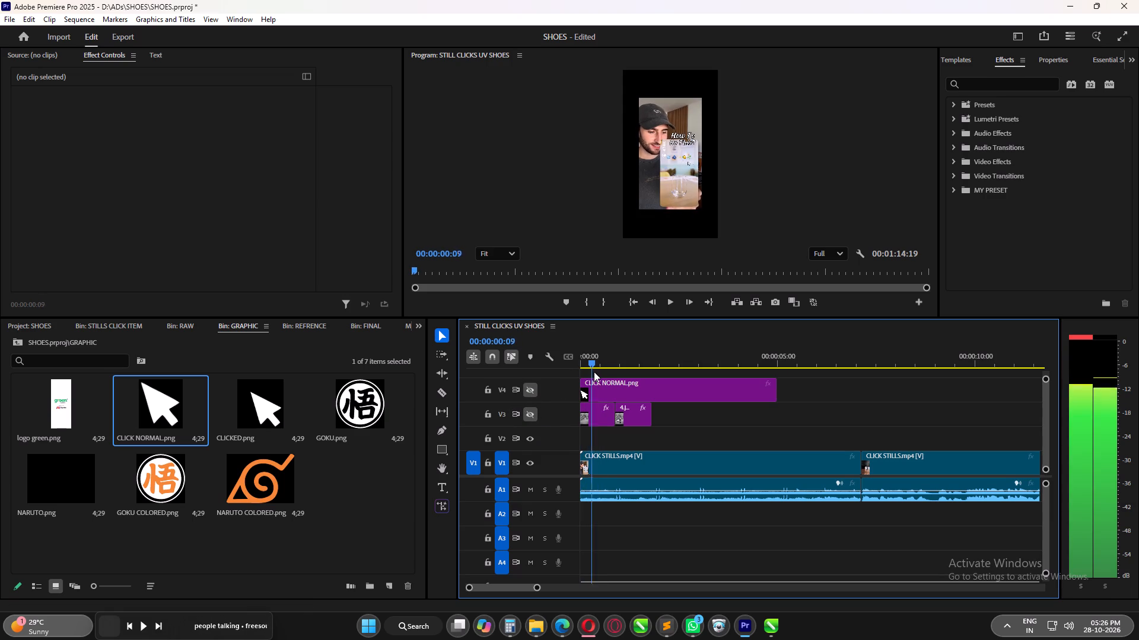
left_click_drag(594, 372, 598, 372)
left_click(534, 408)
left_click(535, 396)
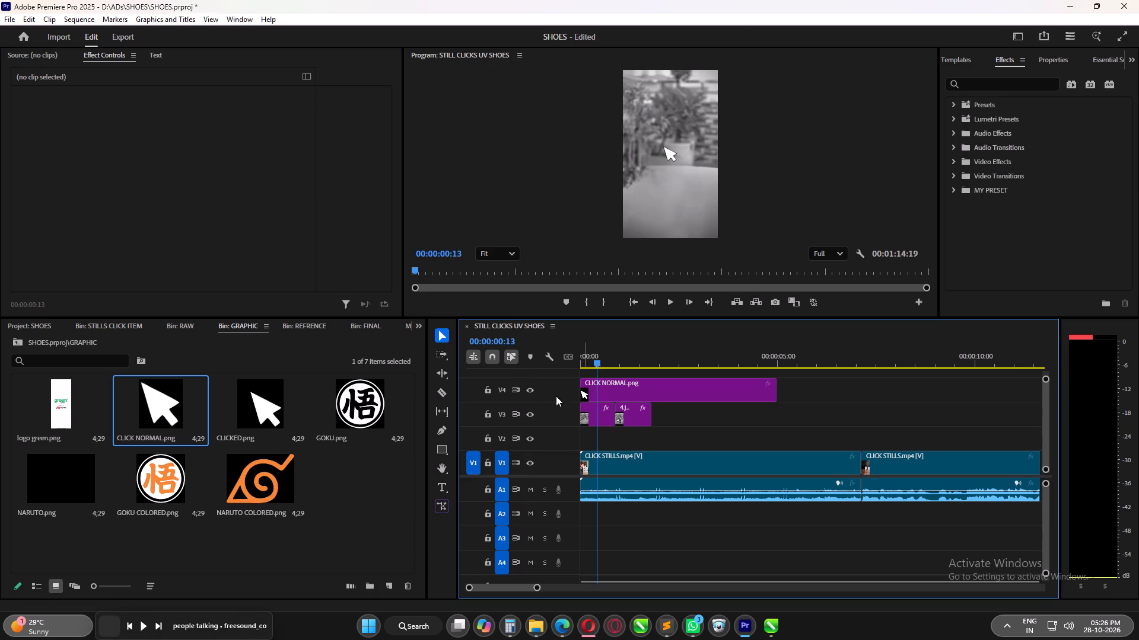
Set the scale of the CLICK NORMAL.png clip on V4 to 60.
left_click(621, 395)
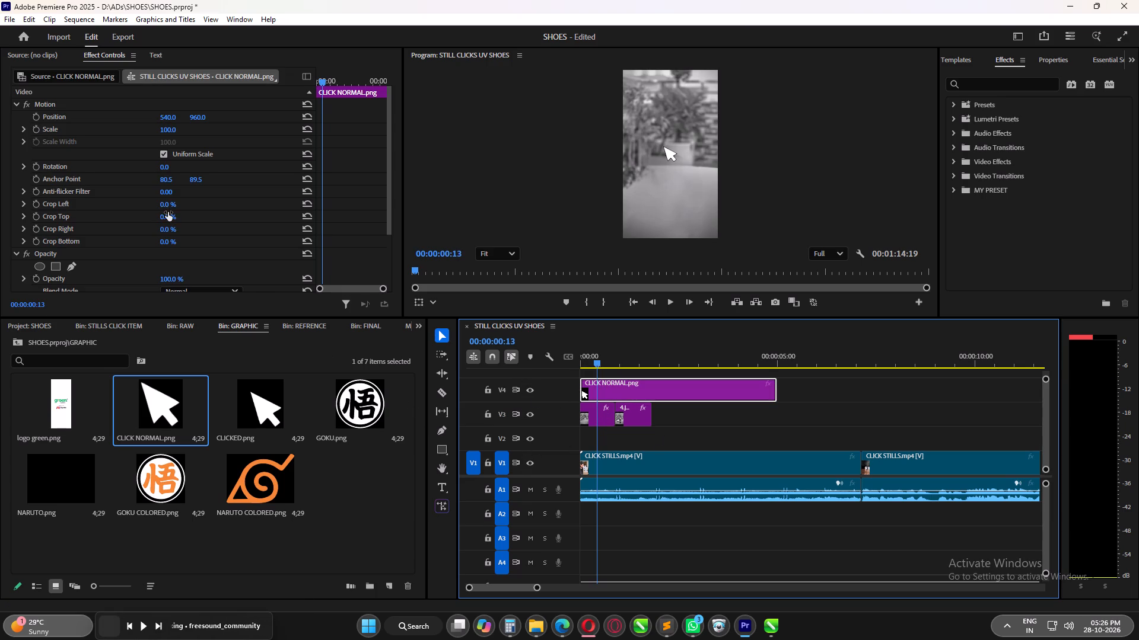
left_click_drag(168, 131, 163, 132)
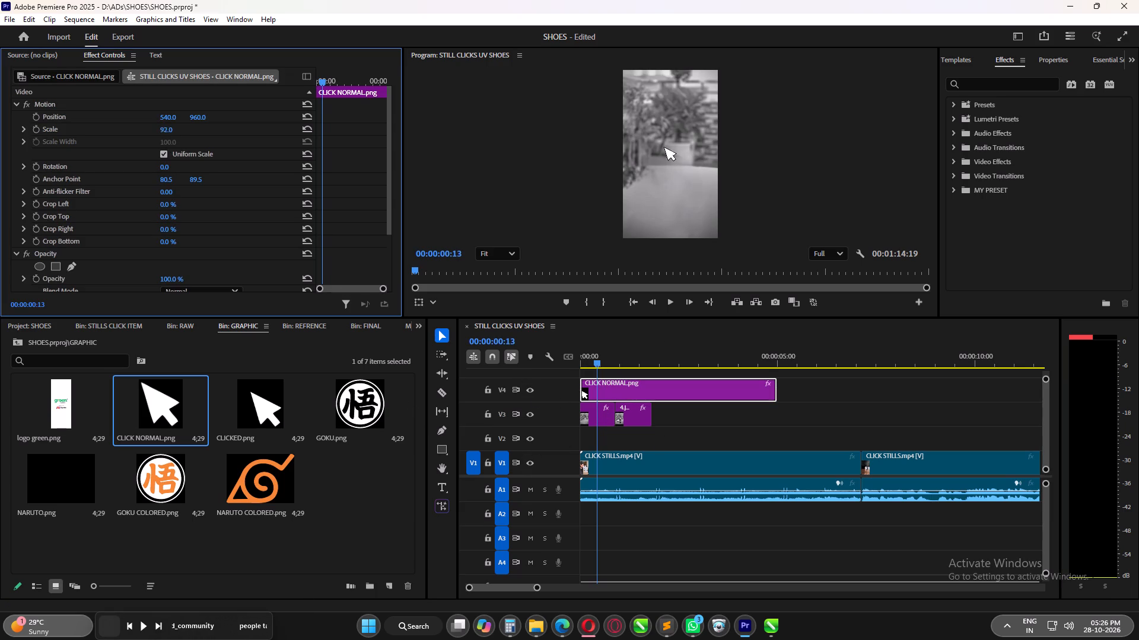
left_click_drag(163, 132, 145, 134)
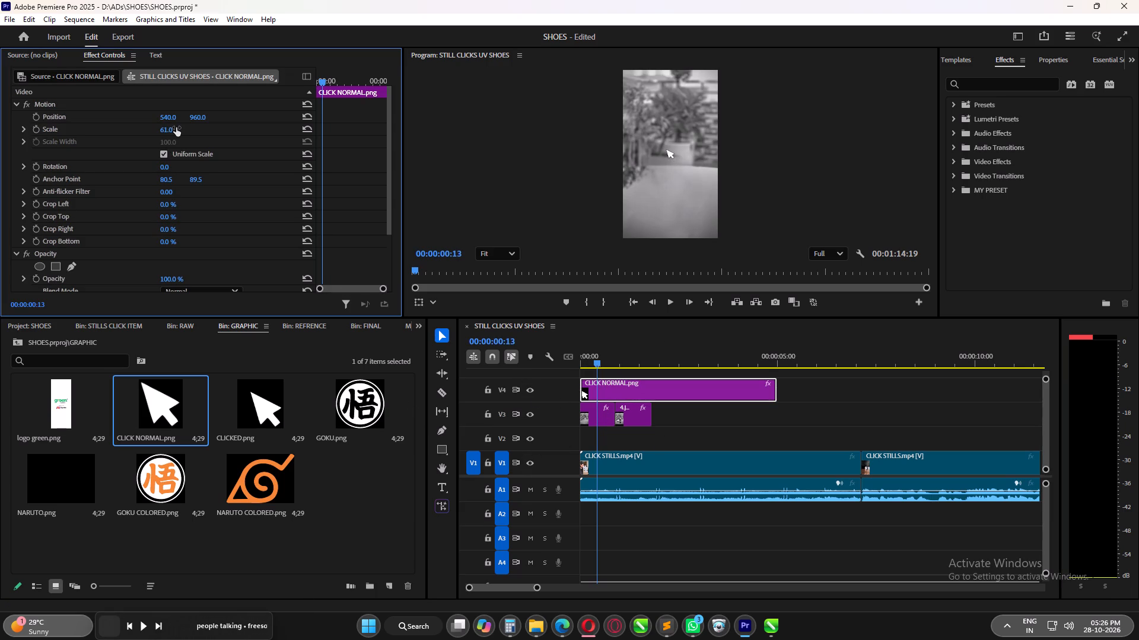
left_click(176, 127)
type("60")
key("Return")
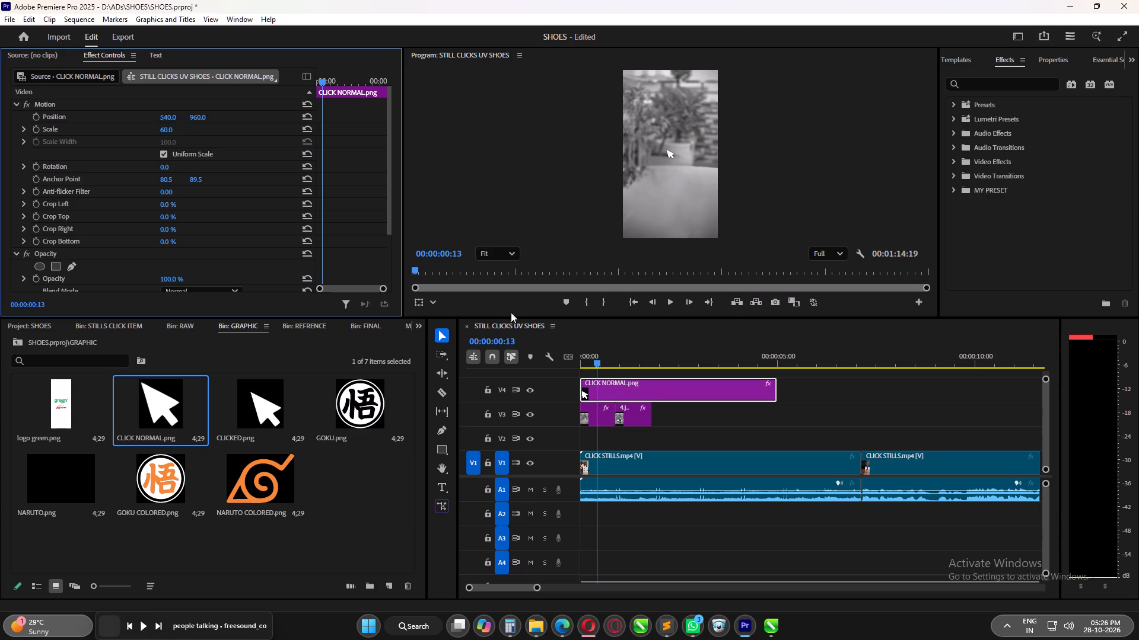
left_click_drag(596, 365, 602, 365)
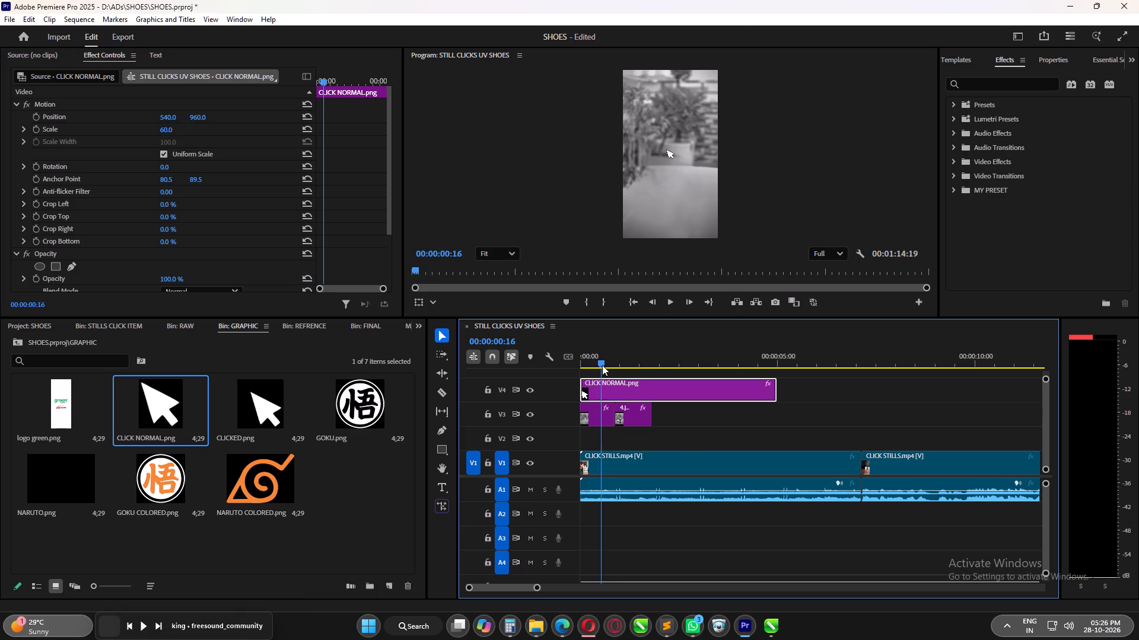
left_click_drag(602, 365, 585, 372)
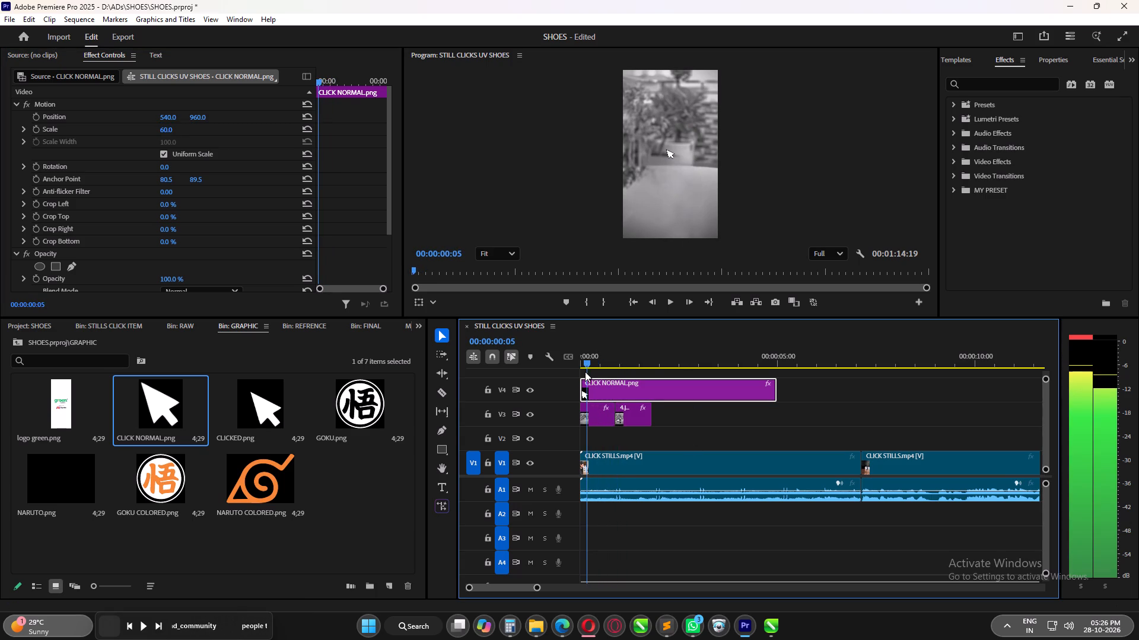
left_click_drag(585, 372, 572, 375)
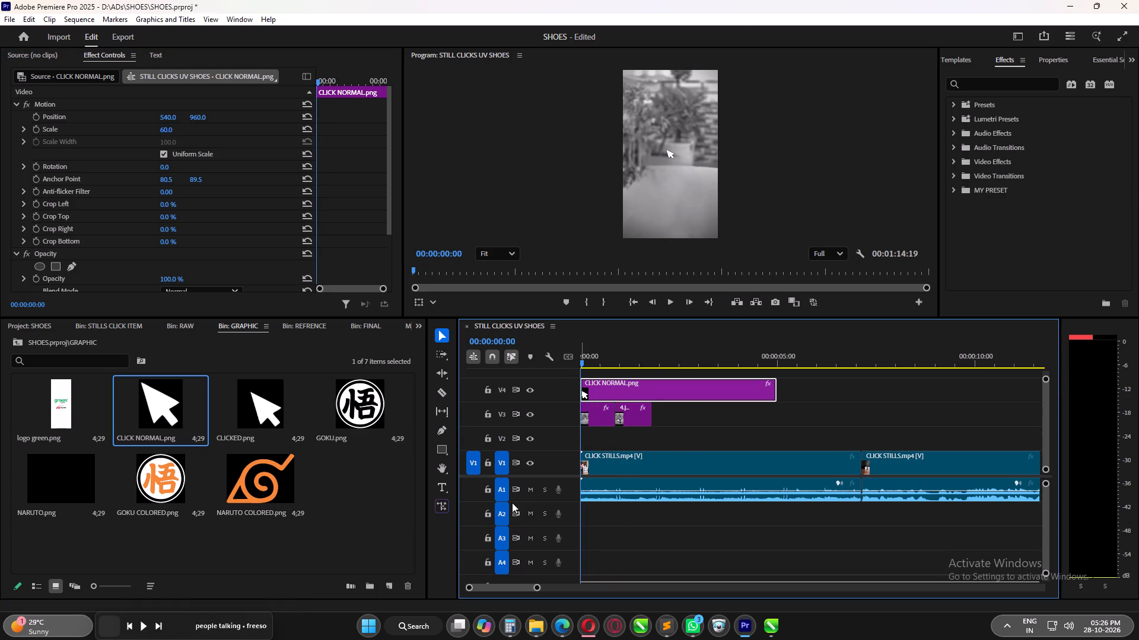
Mute audio track A1 and park the playhead at 00:00:01:00 over the 4.jpg clip.
left_click(529, 492)
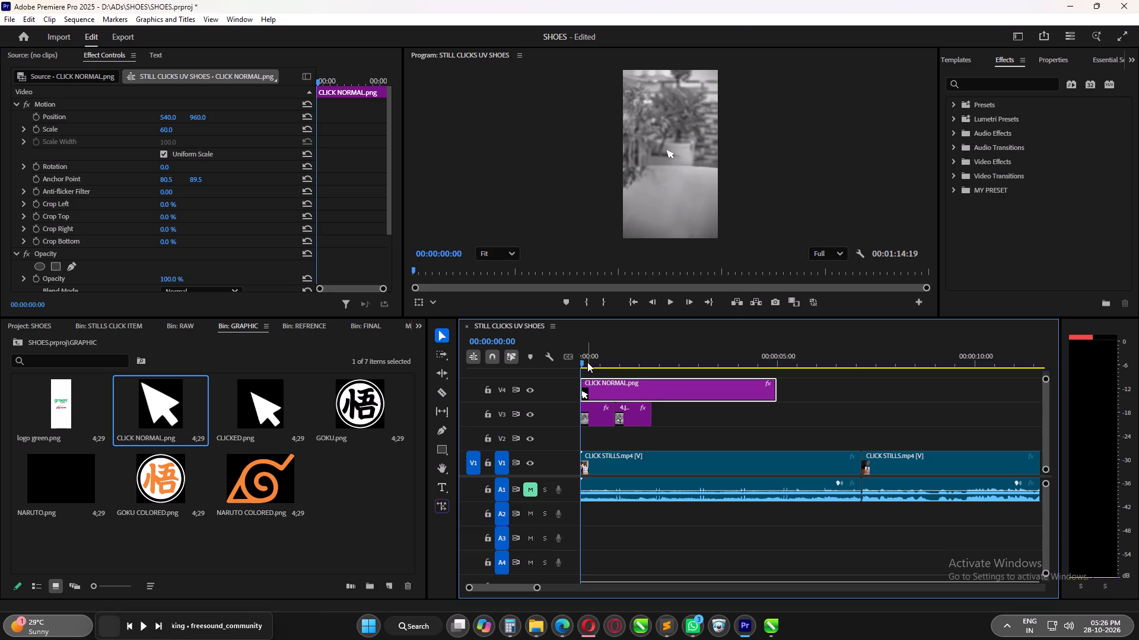
scroll(609, 398, "up", 2, "alt")
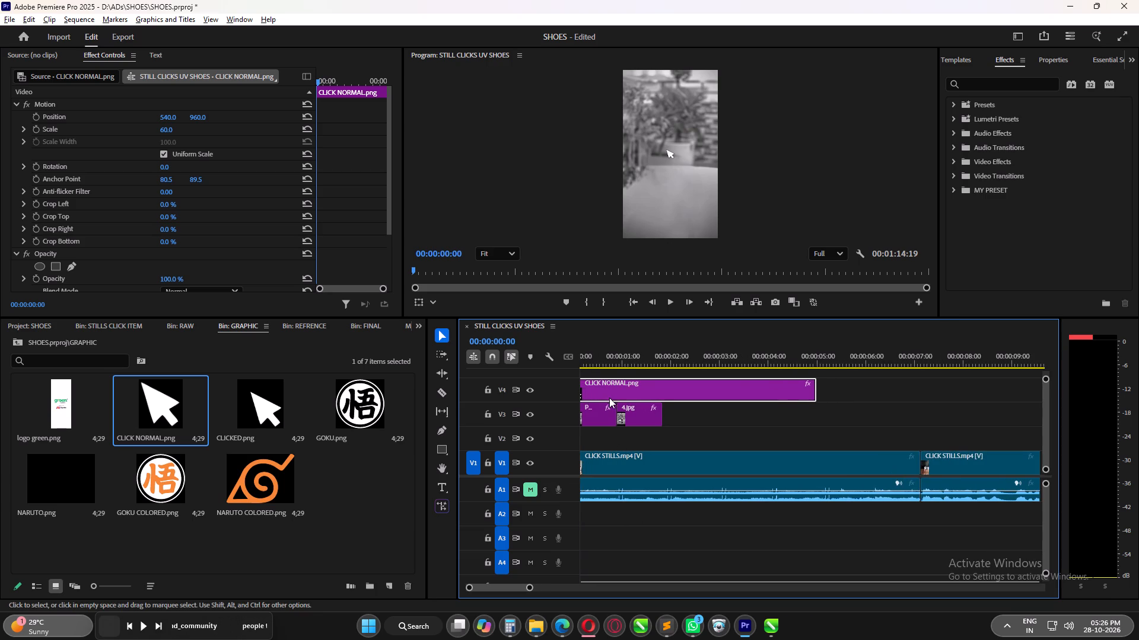
left_click_drag(609, 363, 635, 364)
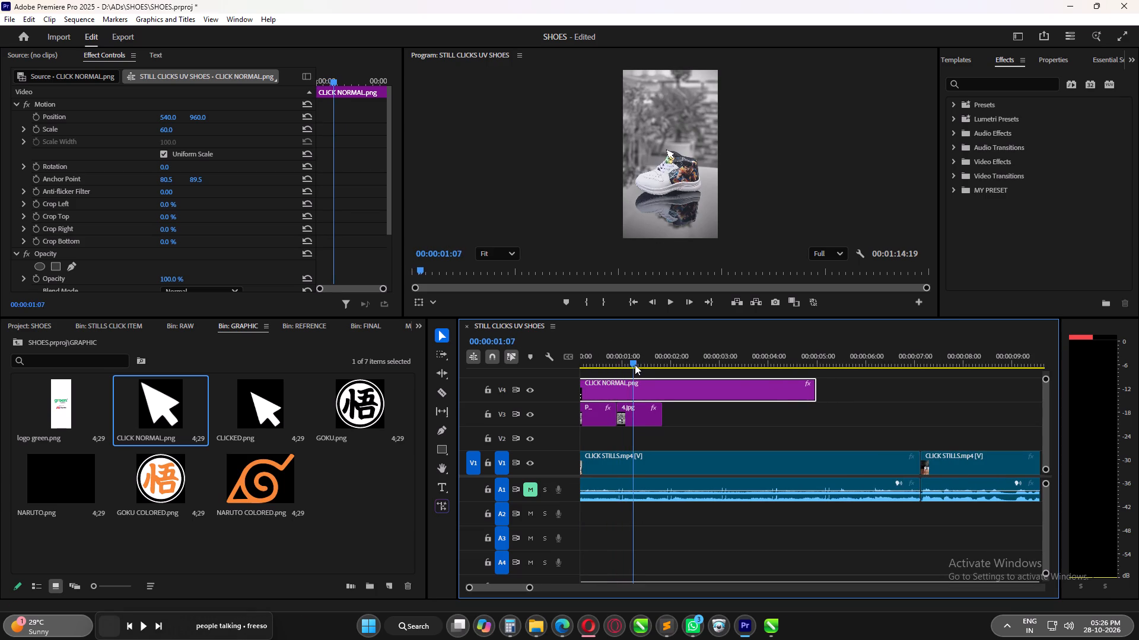
left_click_drag(635, 364, 624, 367)
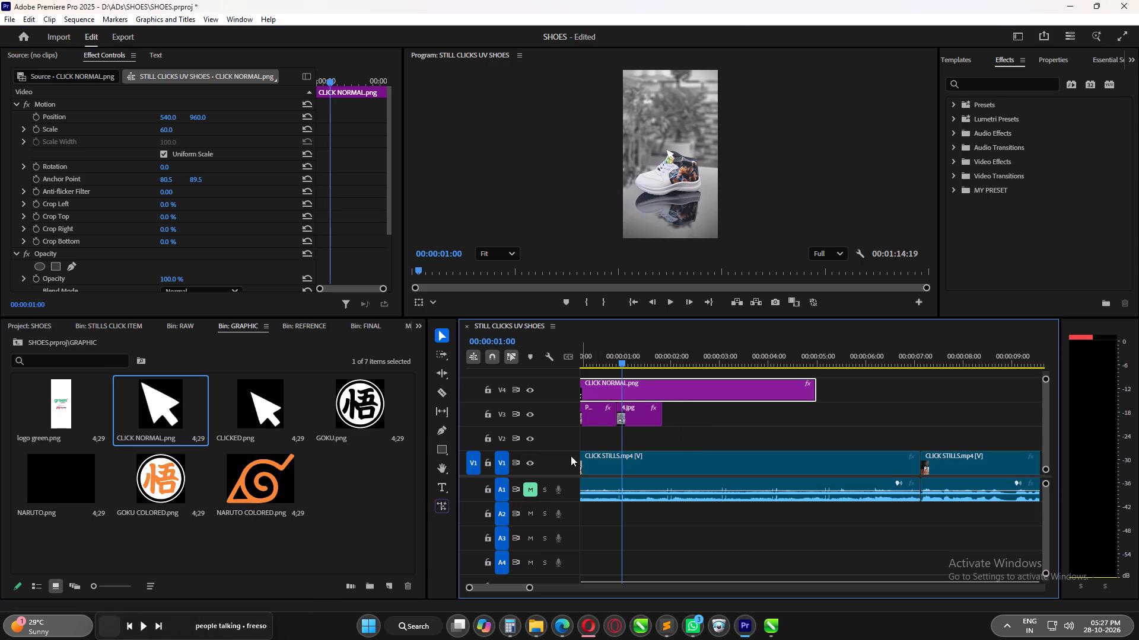
Reduce the heights of video tracks V1, V2, V3 and V4 to make room in the timeline.
left_click_drag(563, 452, 564, 492)
left_click_drag(561, 441, 561, 452)
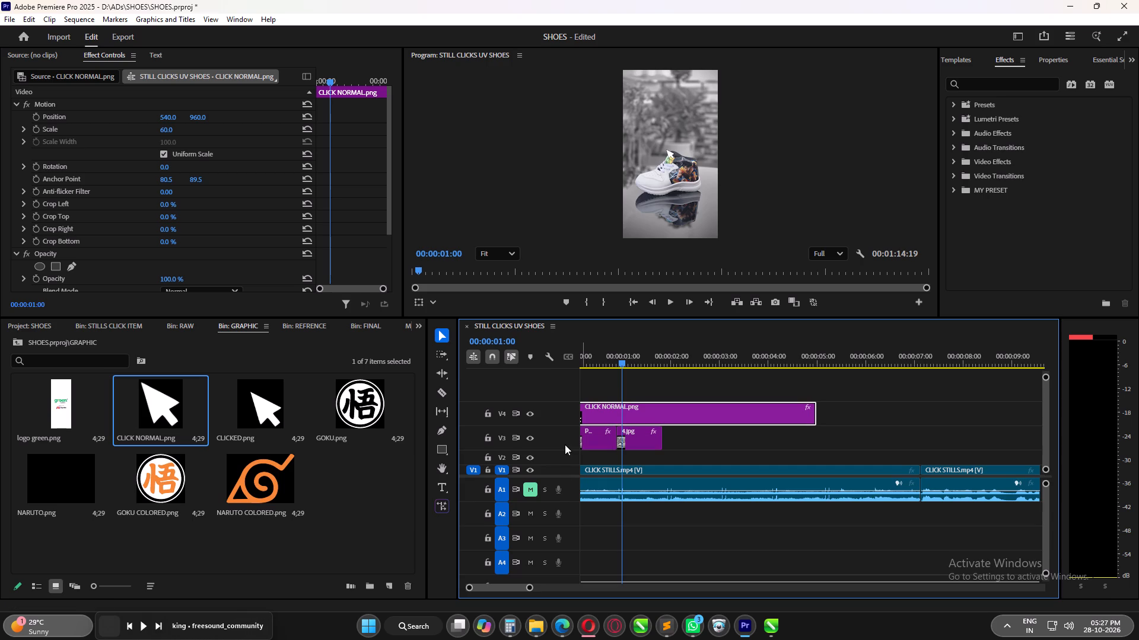
left_click_drag(562, 426, 562, 439)
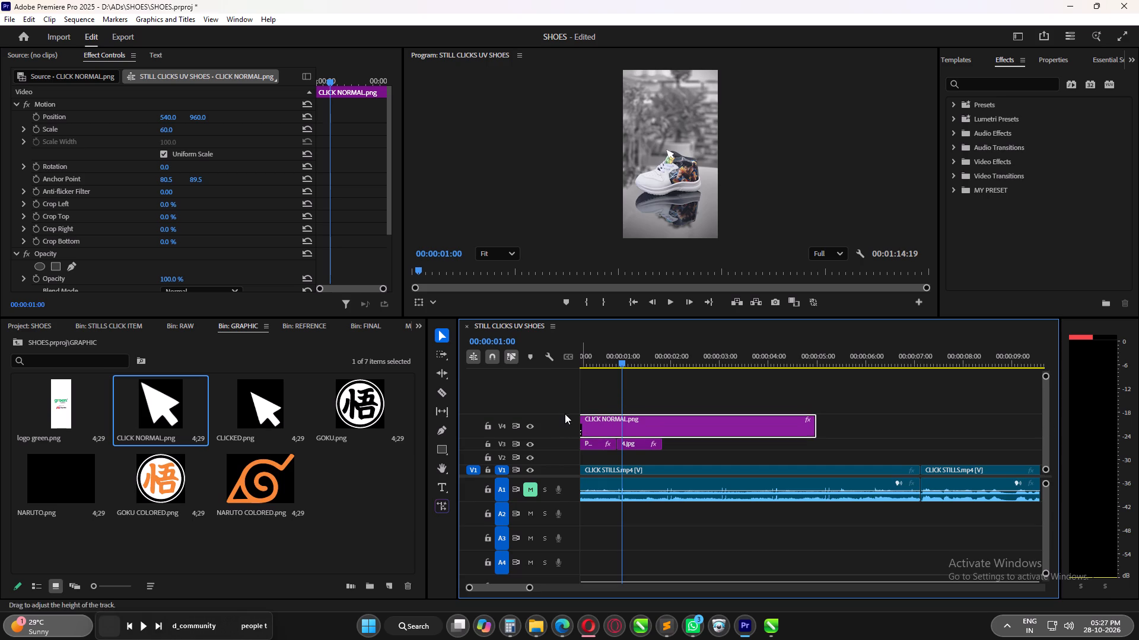
left_click_drag(563, 415, 562, 431)
Add 2 video tracks after Video 4 and 0 audio tracks to the sequence.
right_click(559, 411)
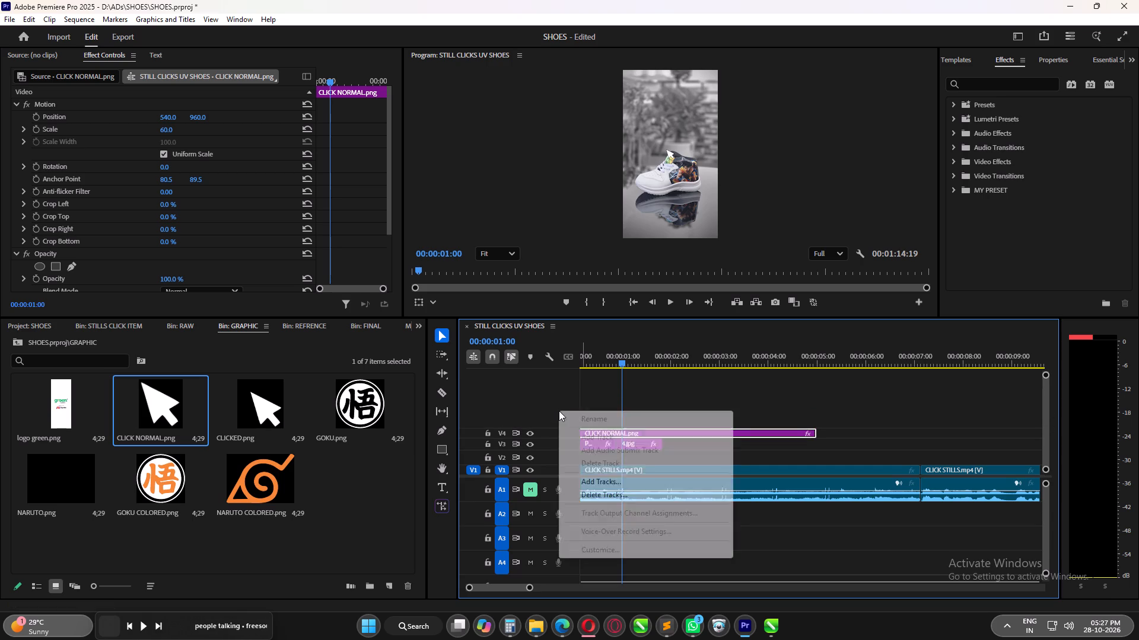
left_click(605, 480)
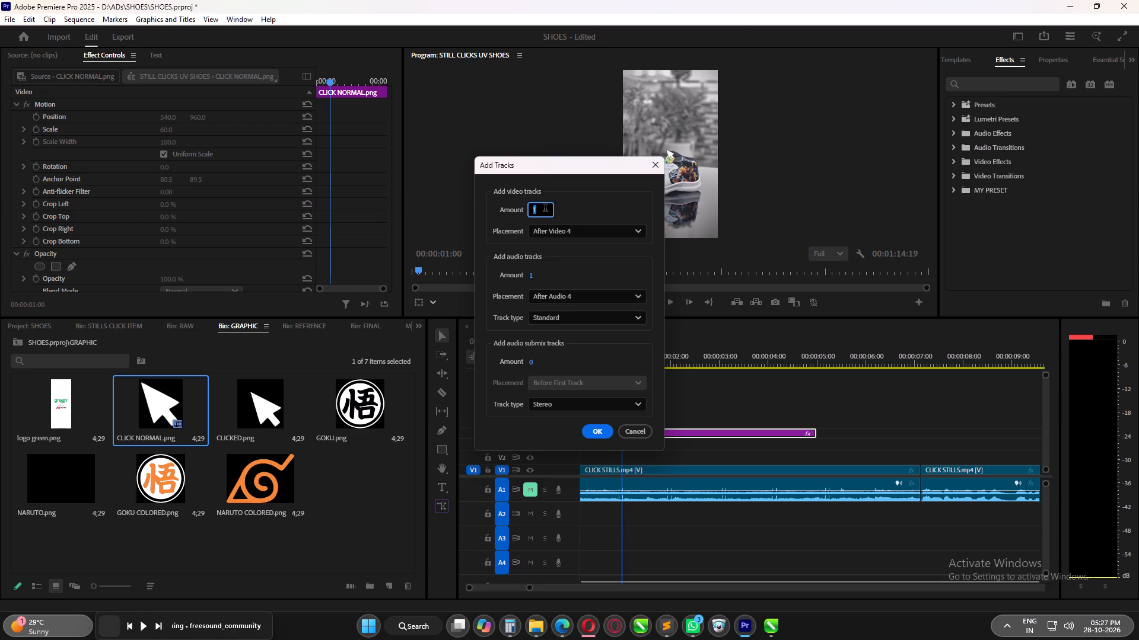
key("2")
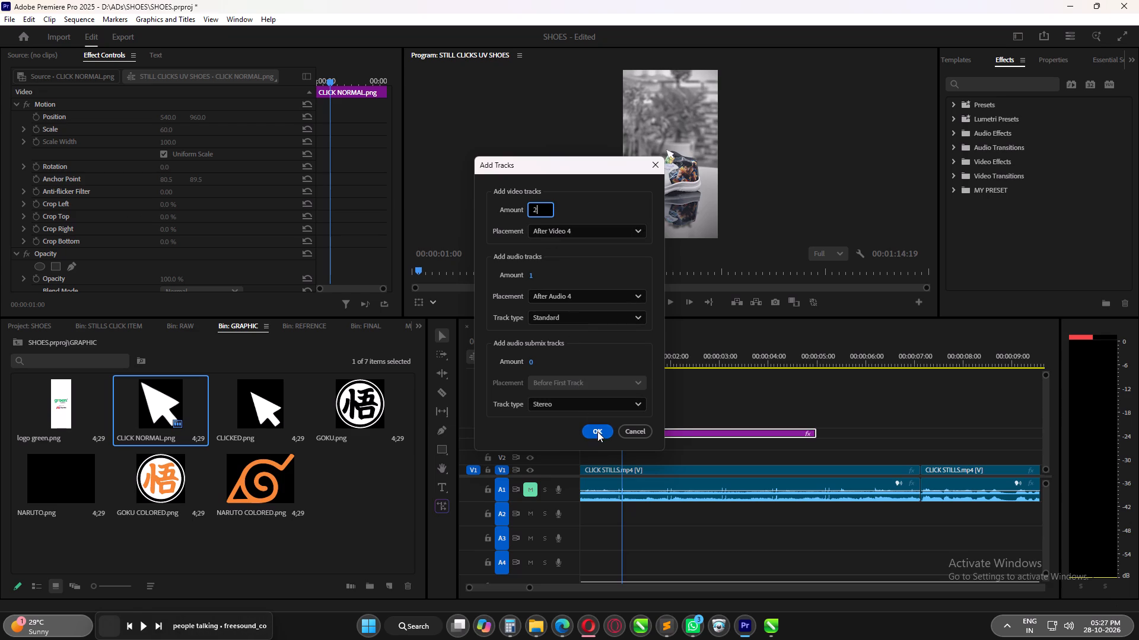
left_click(530, 277)
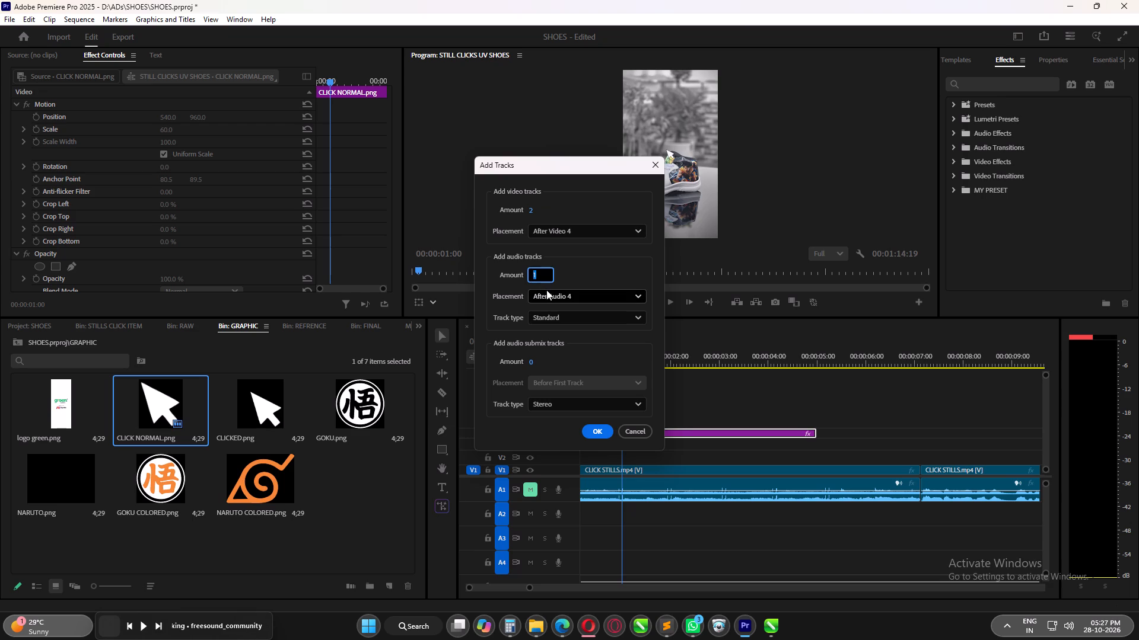
key("2")
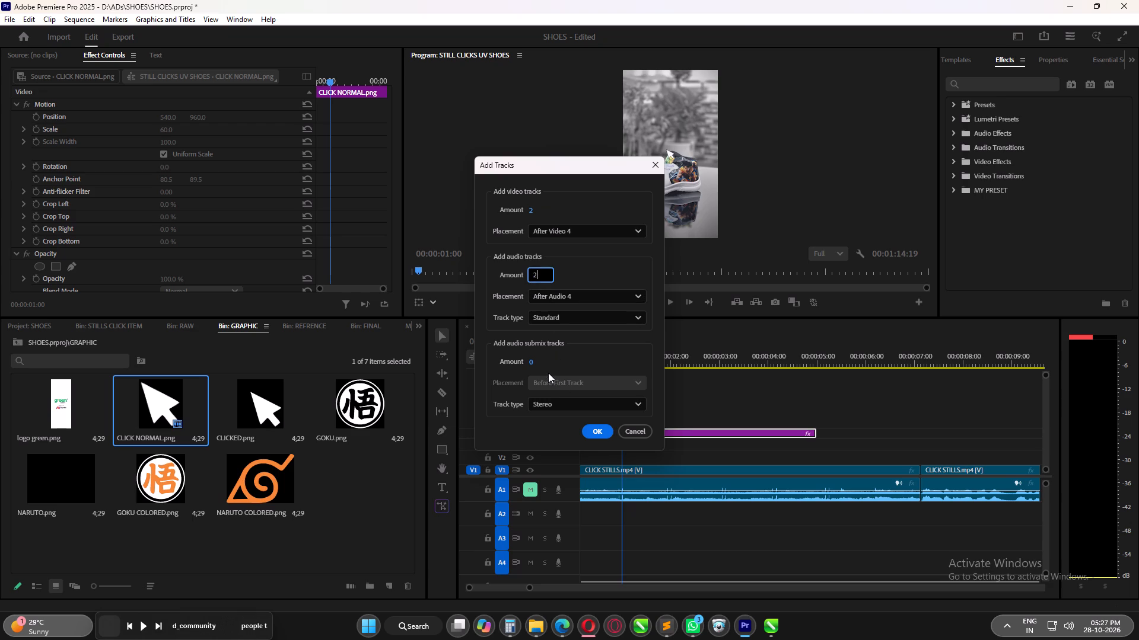
left_click_drag(540, 274, 512, 280)
key("0")
key("0")
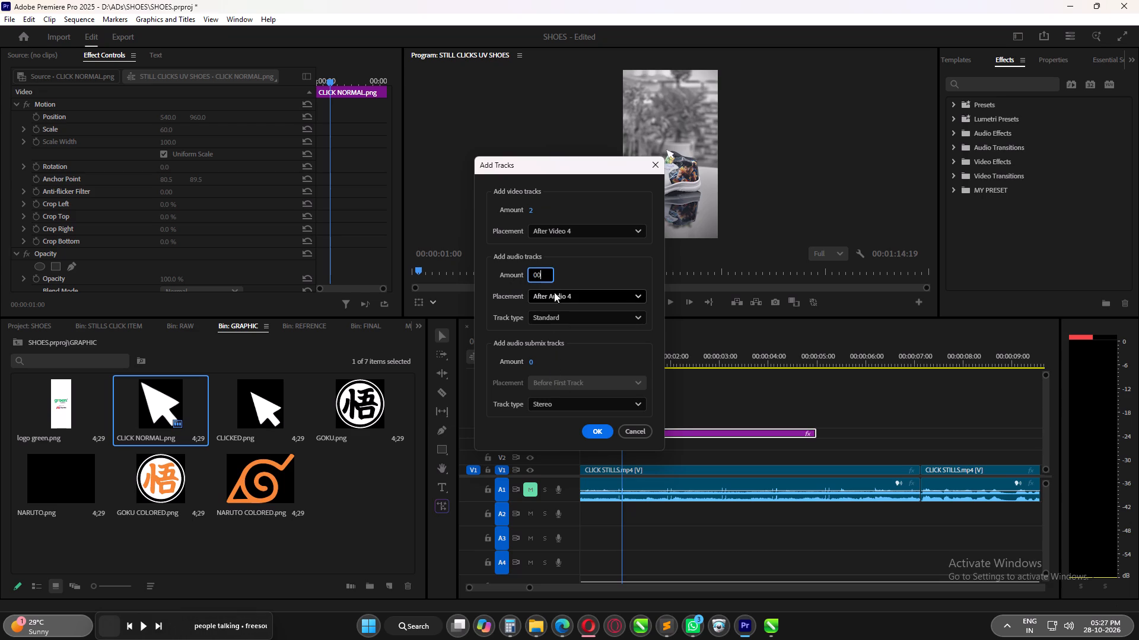
key("BackSpace")
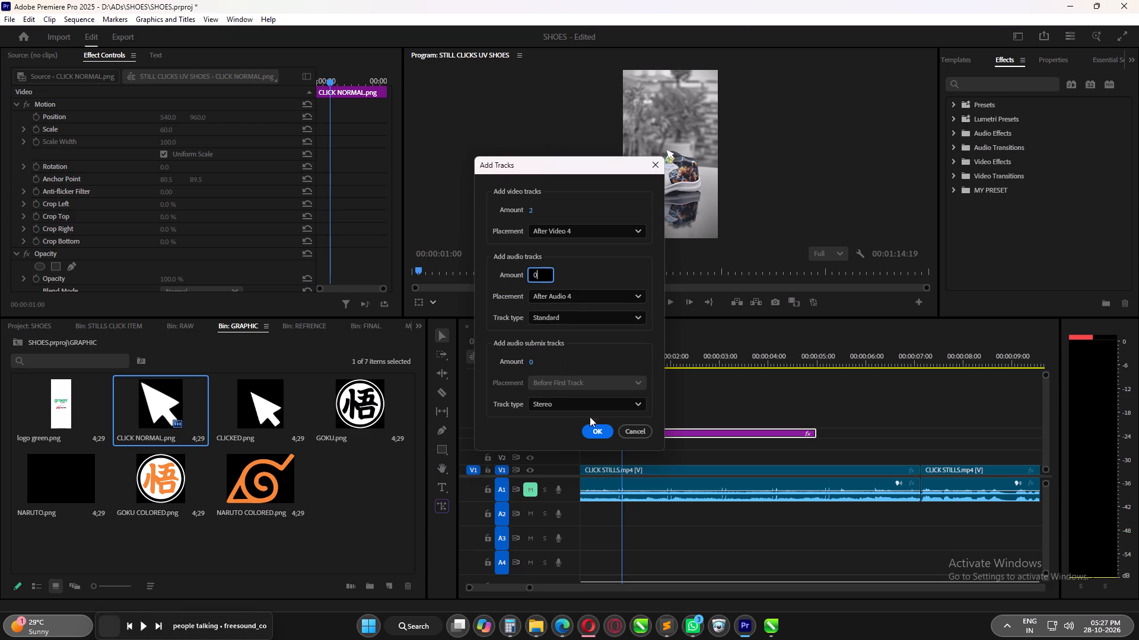
left_click(595, 433)
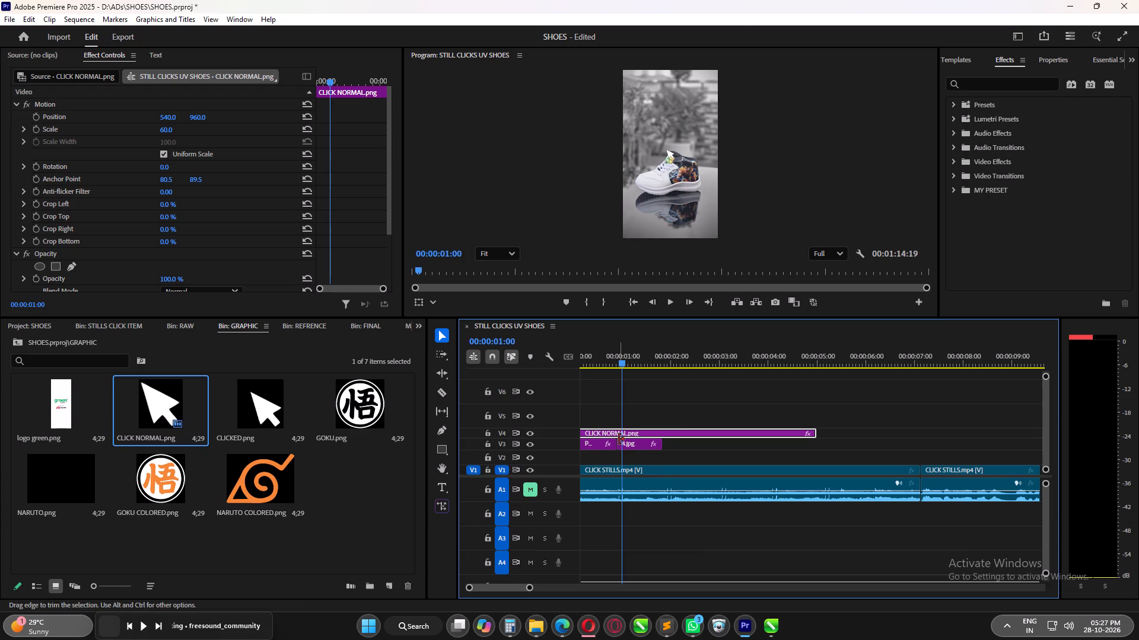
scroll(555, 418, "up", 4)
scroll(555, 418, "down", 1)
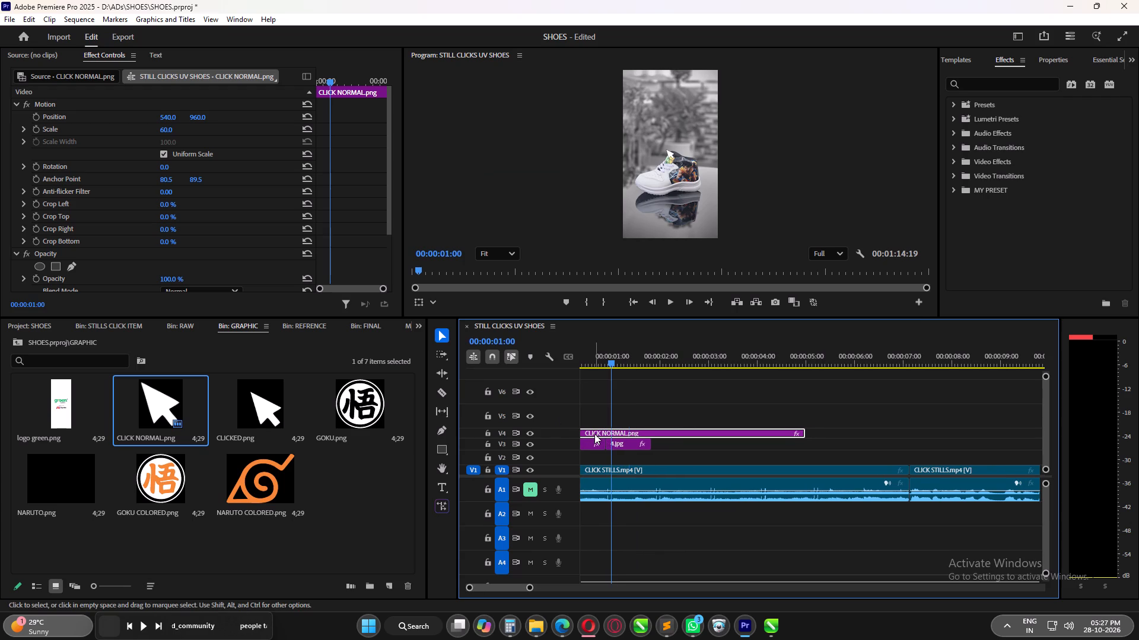
Move the CLICK NORMAL.png clip from V4 up to V6 at the sequence start and reduce V6's track height.
scroll(594, 434, "up", 3)
left_click_drag(596, 434, 597, 391)
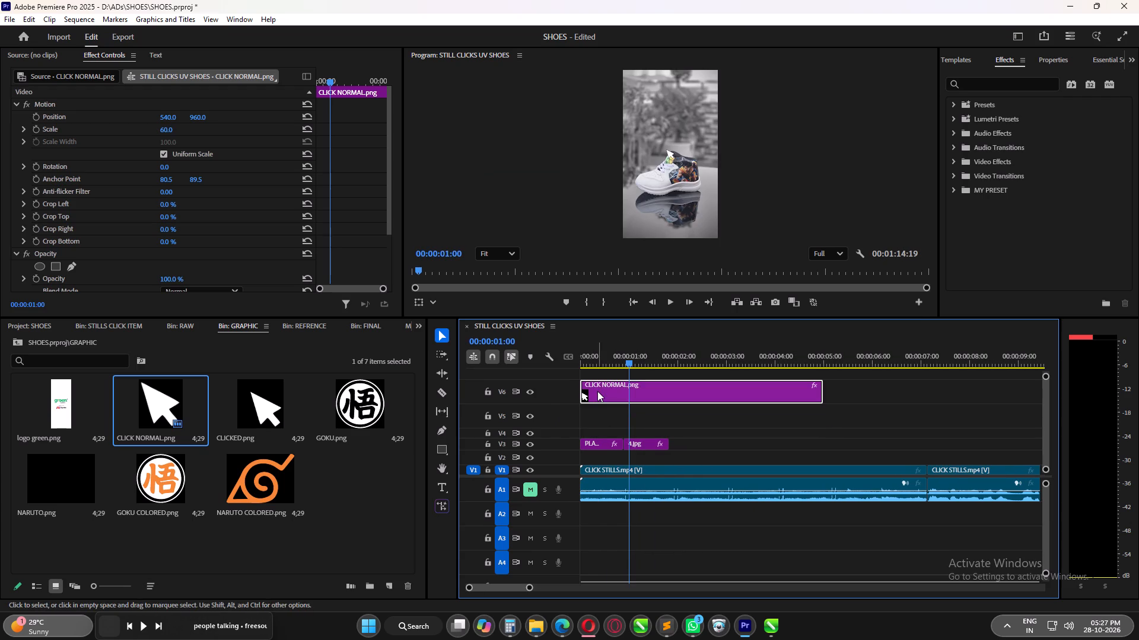
left_click_drag(559, 380, 561, 392)
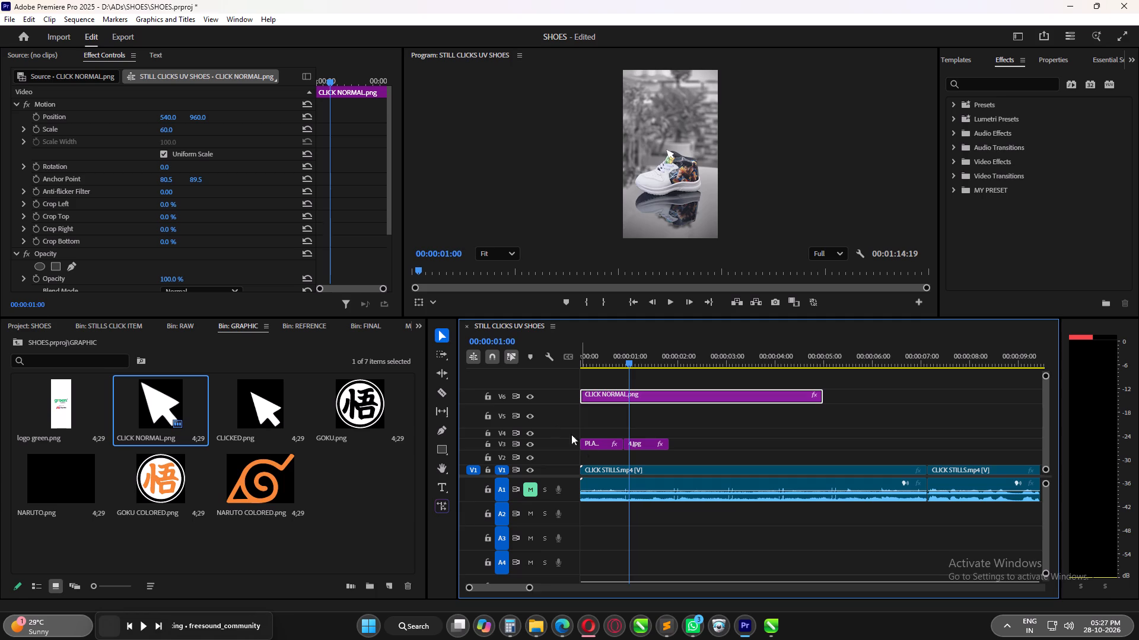
Move the PLAIN.jpg and 4.jpg clips together from V3 down to V2, keeping their timing.
left_click(601, 445)
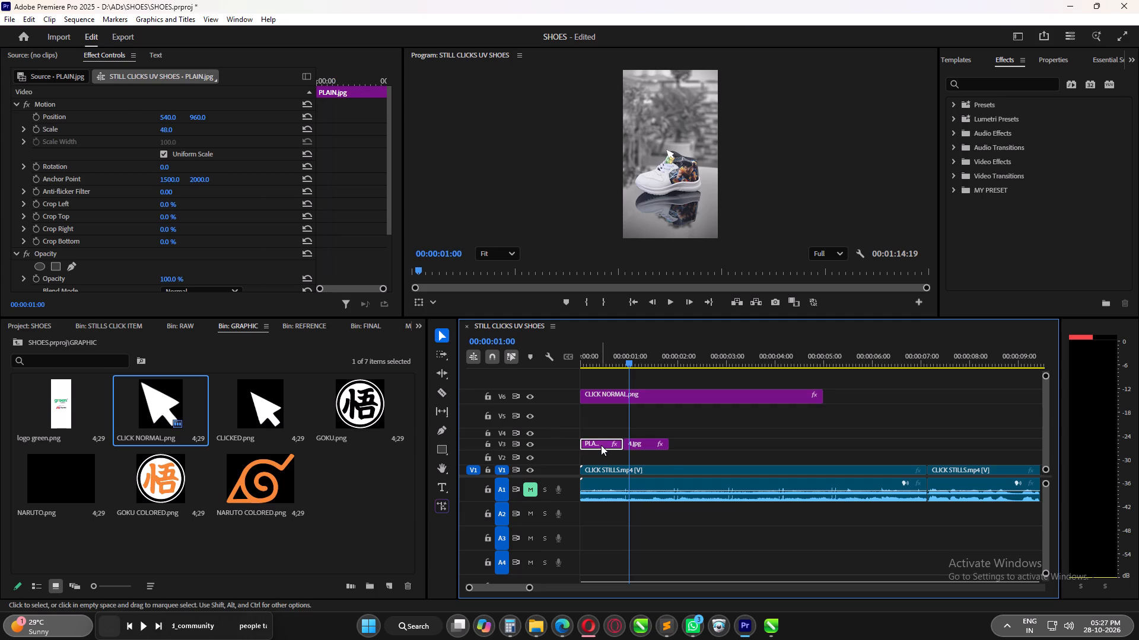
left_click(604, 469)
left_click(606, 446)
left_click(639, 444, "shift")
left_click_drag(650, 444, 650, 453)
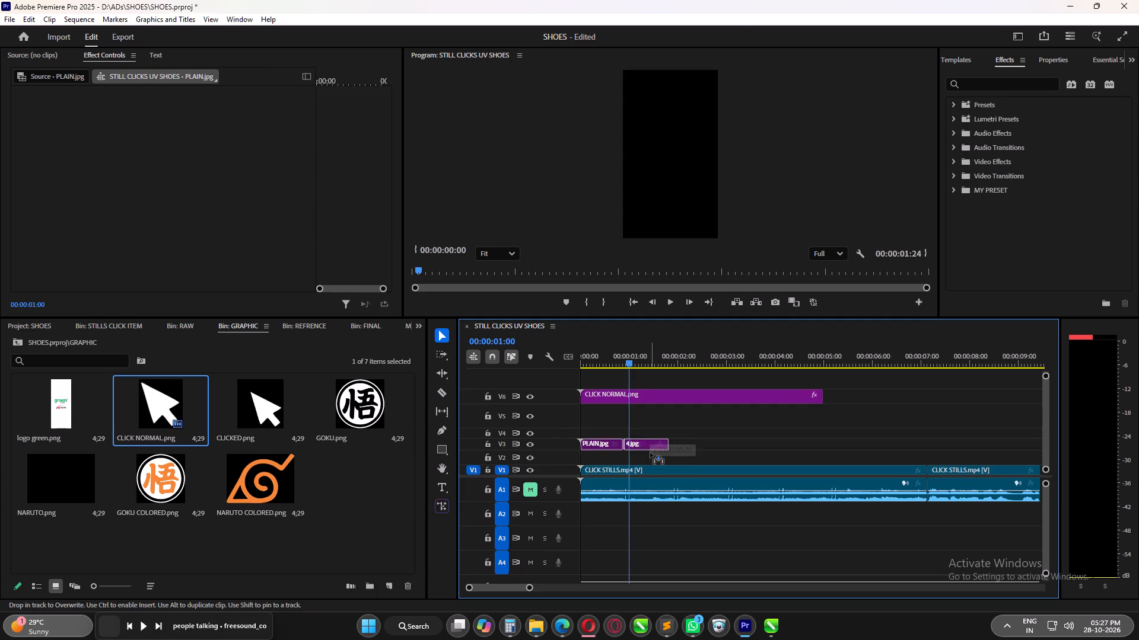
left_click_drag(650, 453, 649, 457)
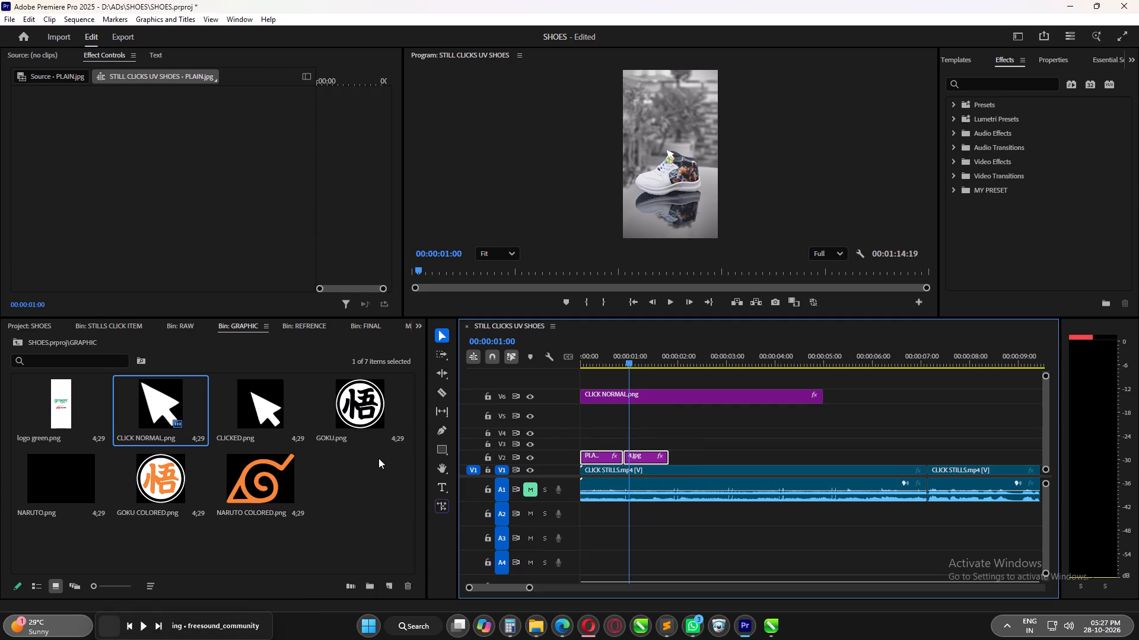
Set a starting Scale keyframe of 60 on the CLICK NORMAL.png clip at 00:00:00:00.
left_click_drag(622, 362, 602, 364)
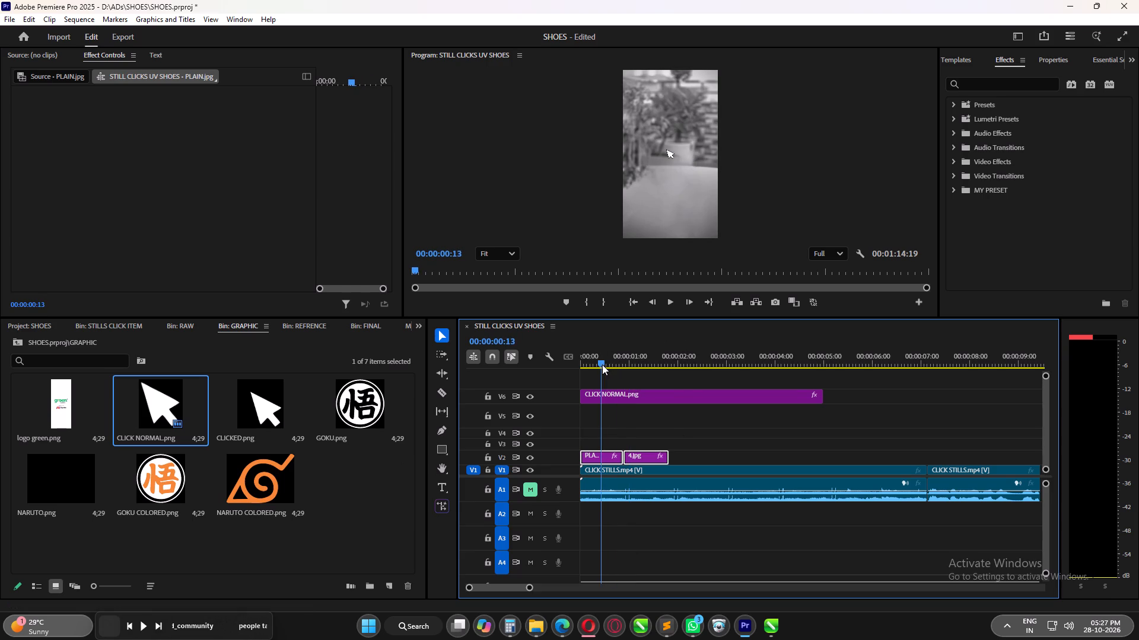
left_click_drag(602, 364, 576, 367)
left_click(596, 391)
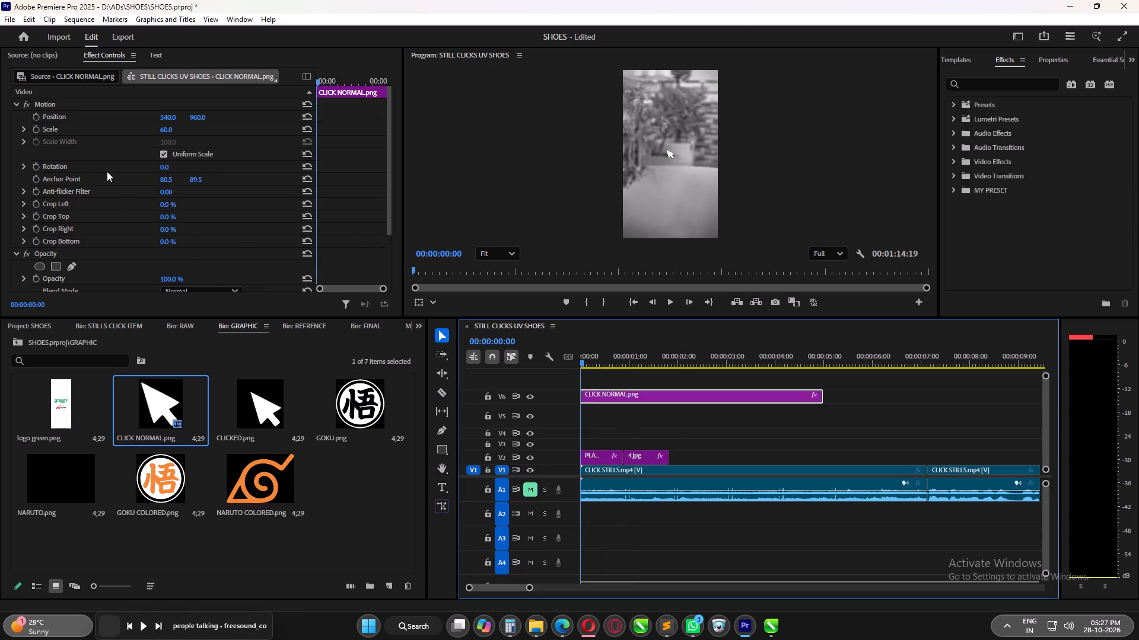
left_click(36, 128)
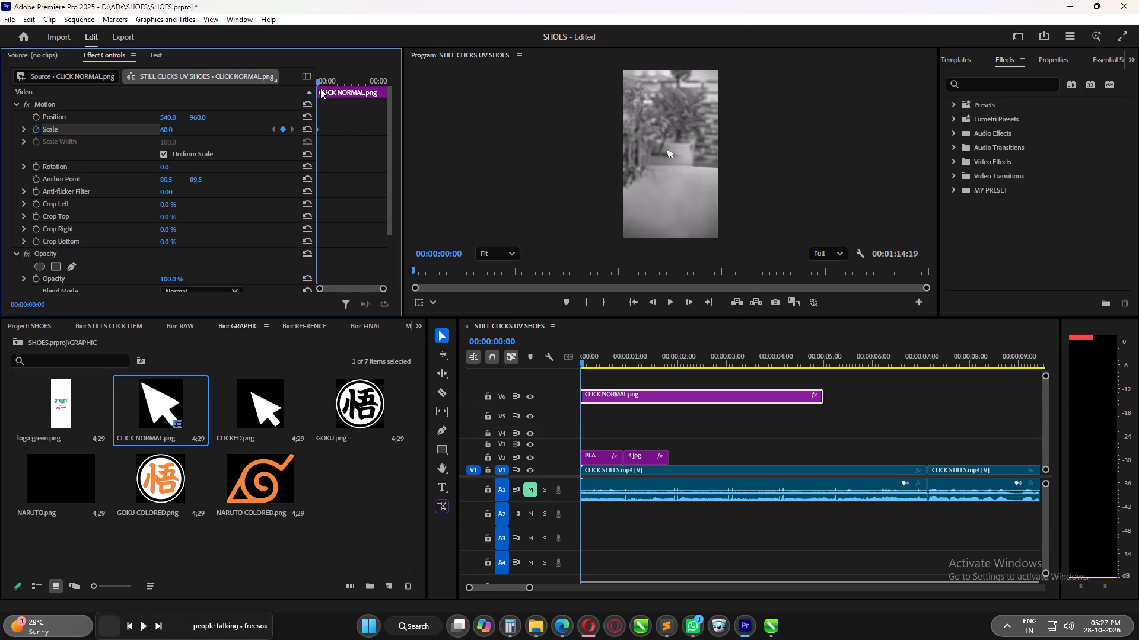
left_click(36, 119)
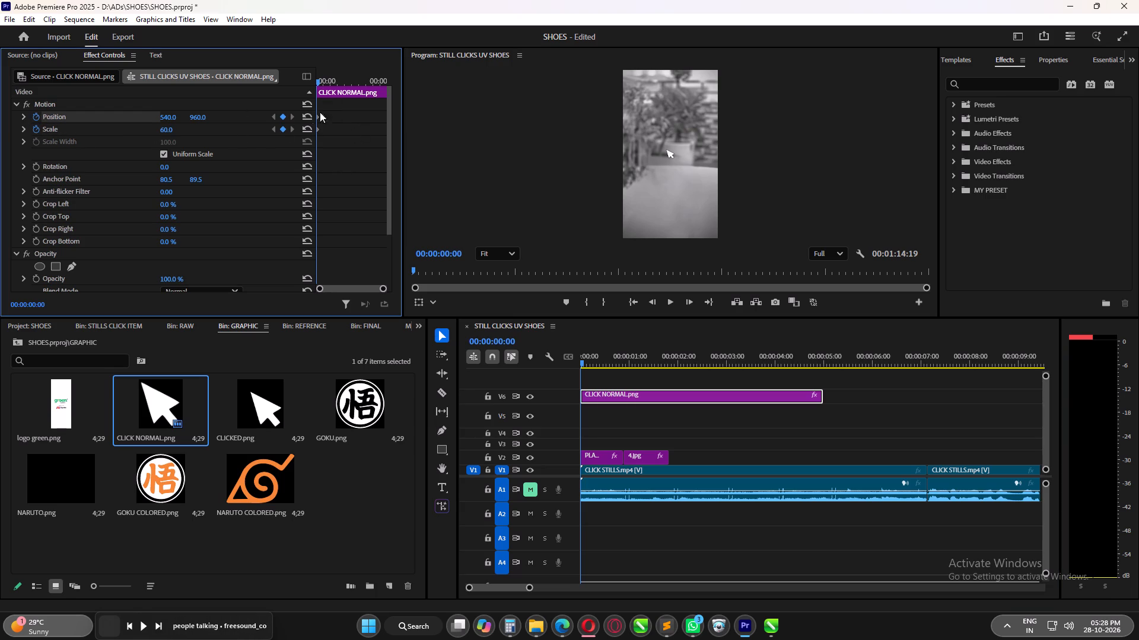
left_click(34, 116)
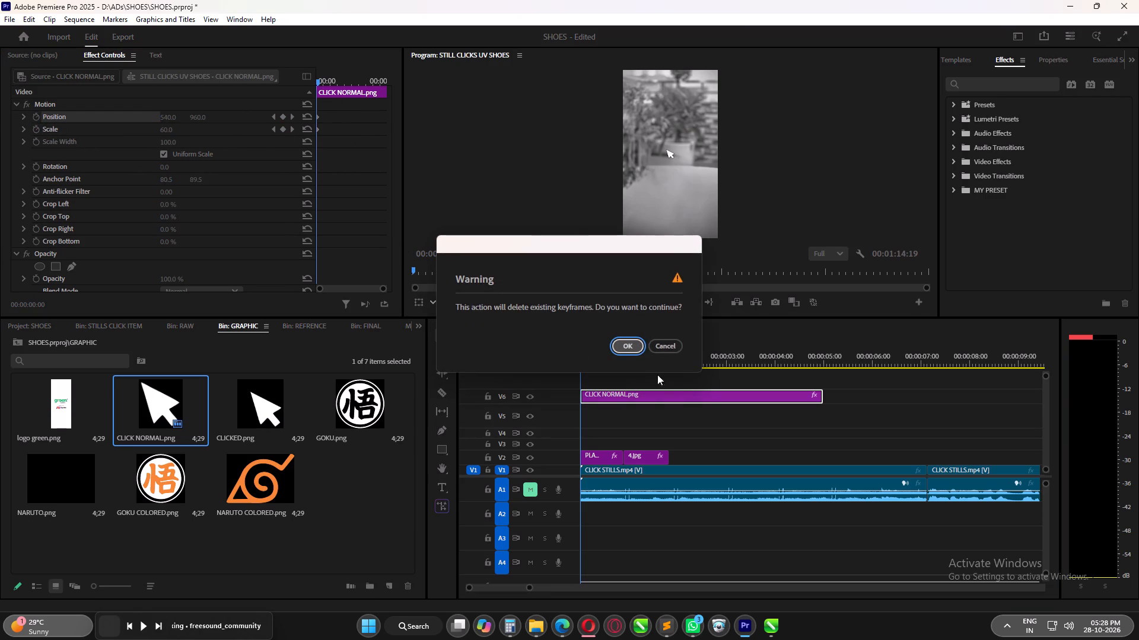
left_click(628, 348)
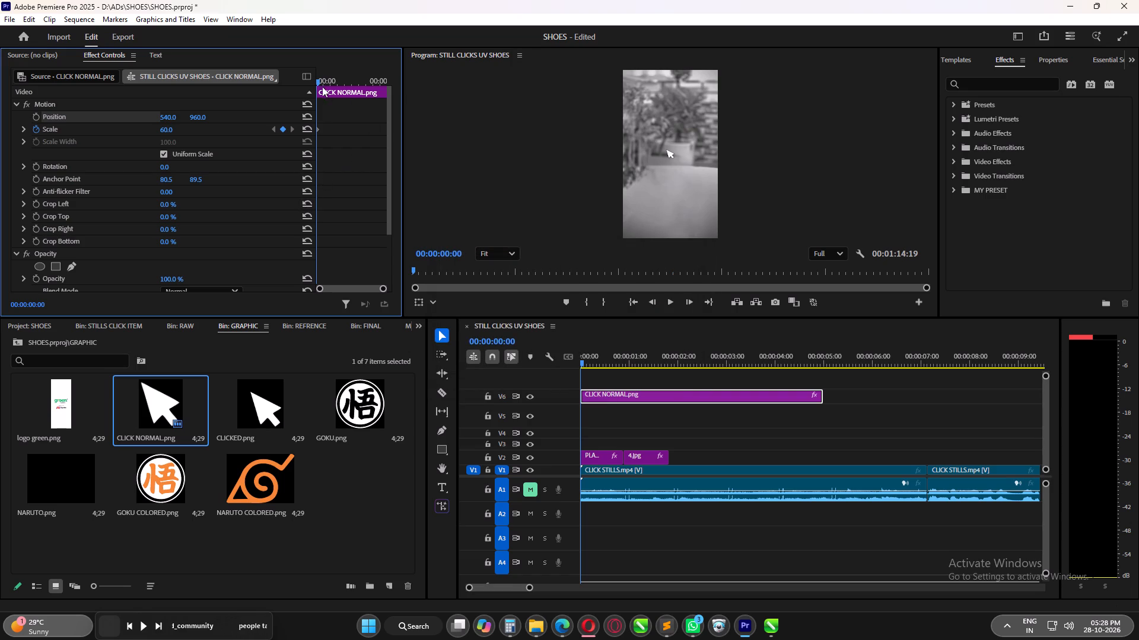
Position CLICK NORMAL.png off-frame at 1220, 1183 and set a Position keyframe at 00:00:00:00.
left_click(318, 82)
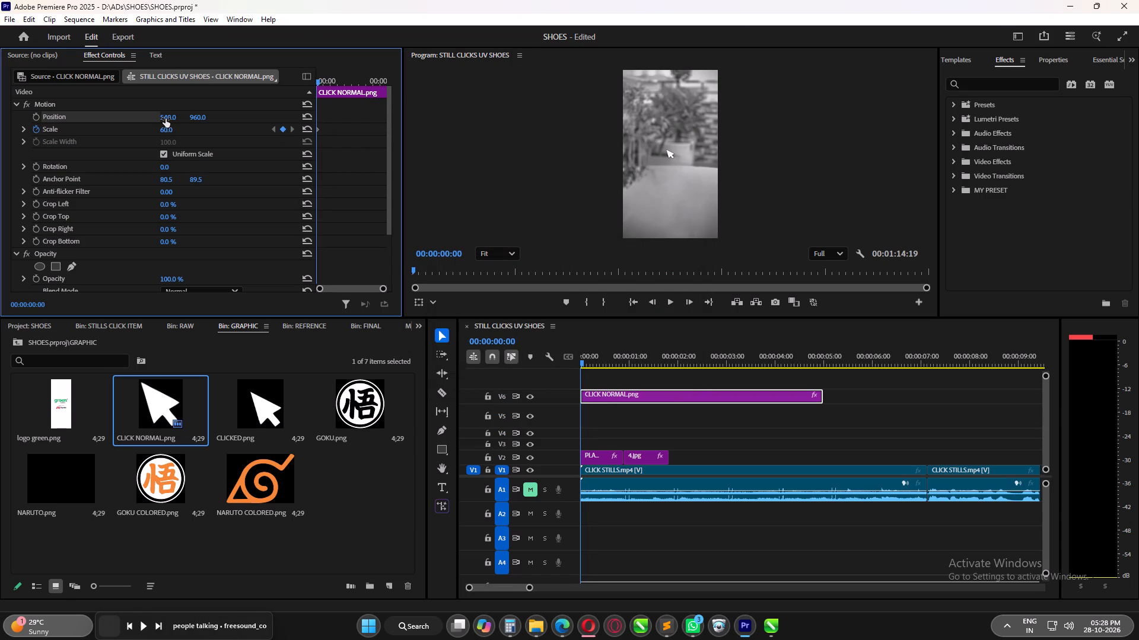
left_click_drag(166, 119, 185, 119)
left_click_drag(185, 119, 569, 119)
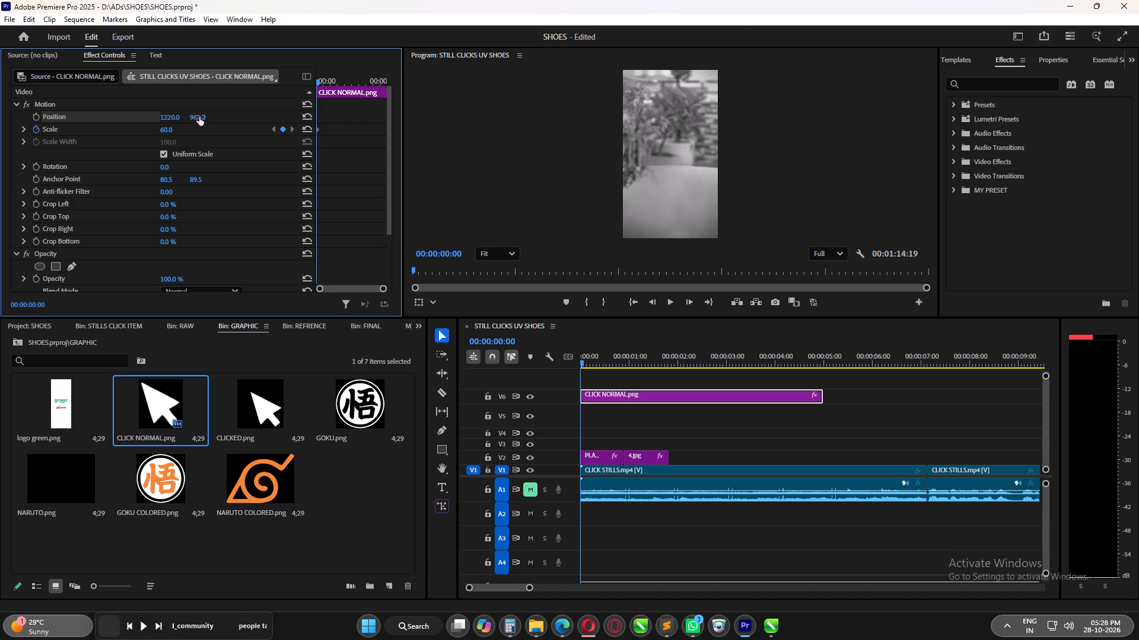
left_click_drag(199, 117, 336, 140)
left_click_drag(336, 140, 340, 139)
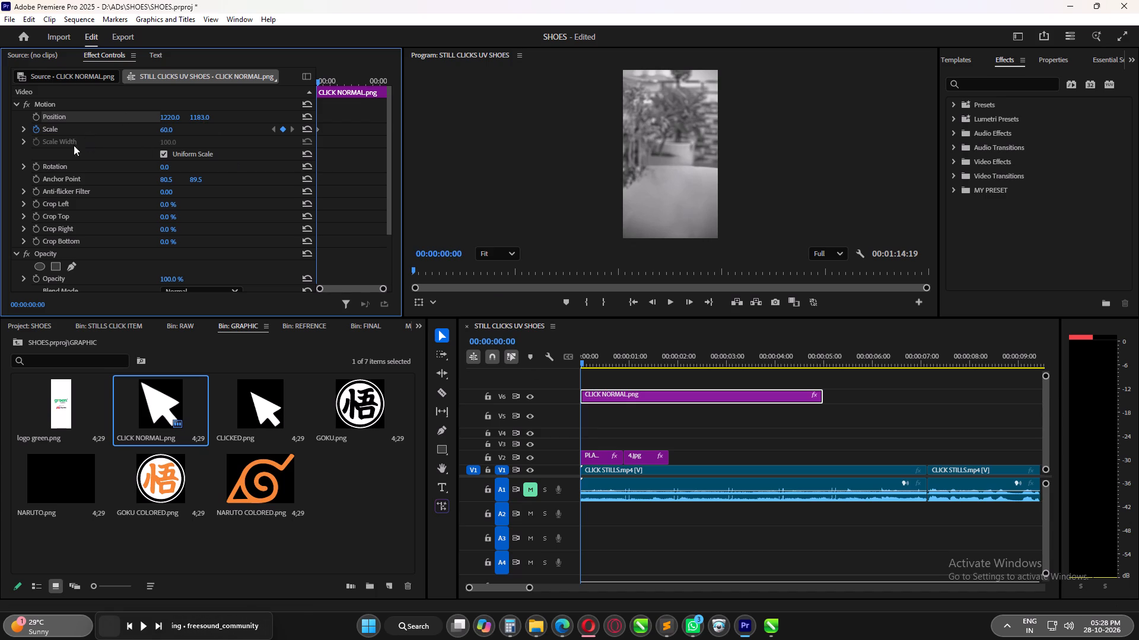
left_click(34, 114)
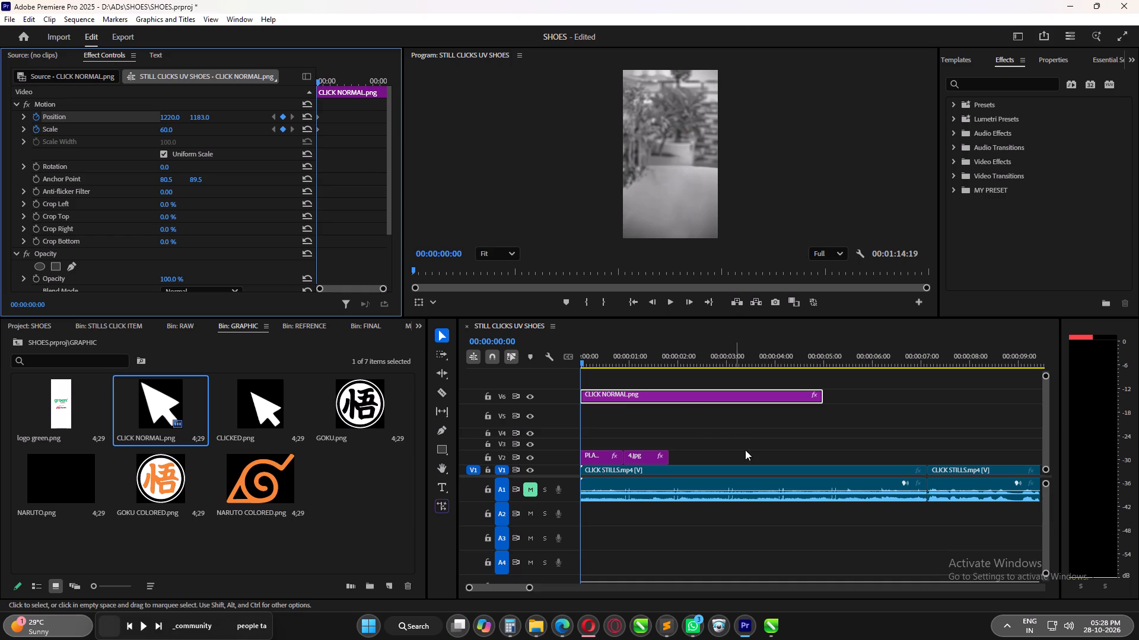
Place GOKU.png on V4 at the sequence start and trim its end to the playhead at 00:00:01:00.
left_click_drag(593, 363, 630, 366)
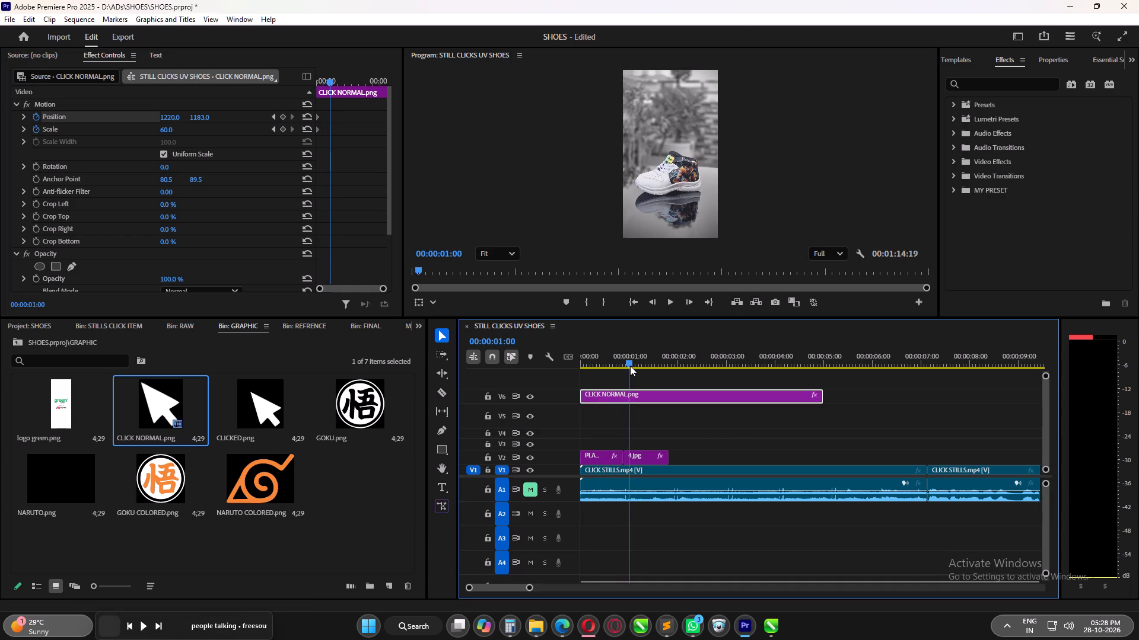
left_click_drag(630, 366, 631, 366)
left_click(346, 489)
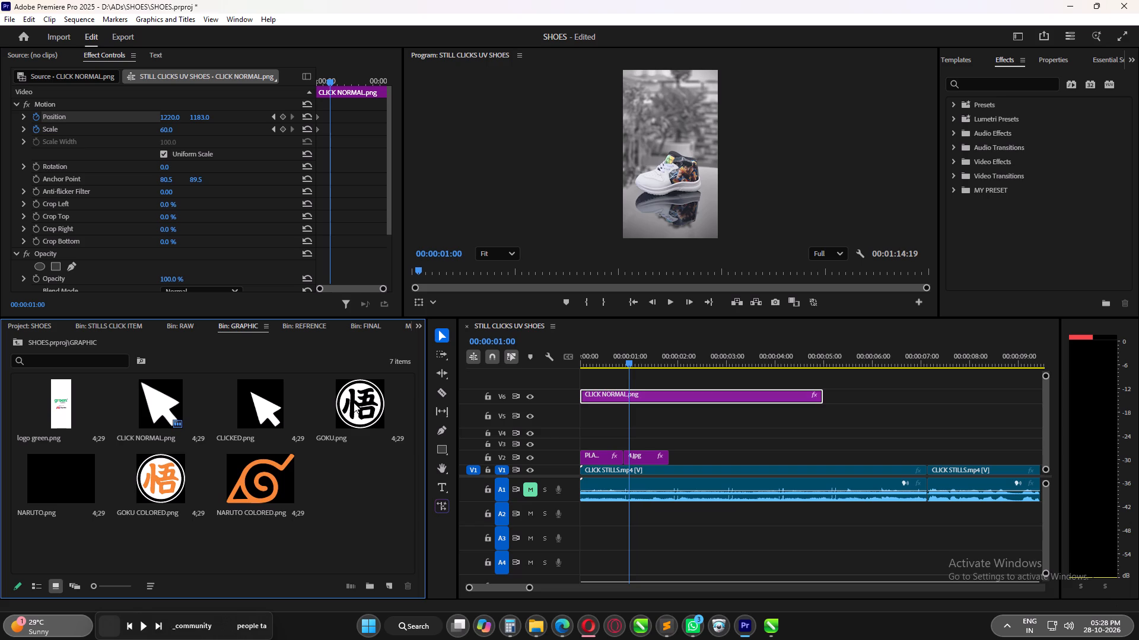
left_click_drag(354, 402, 587, 428)
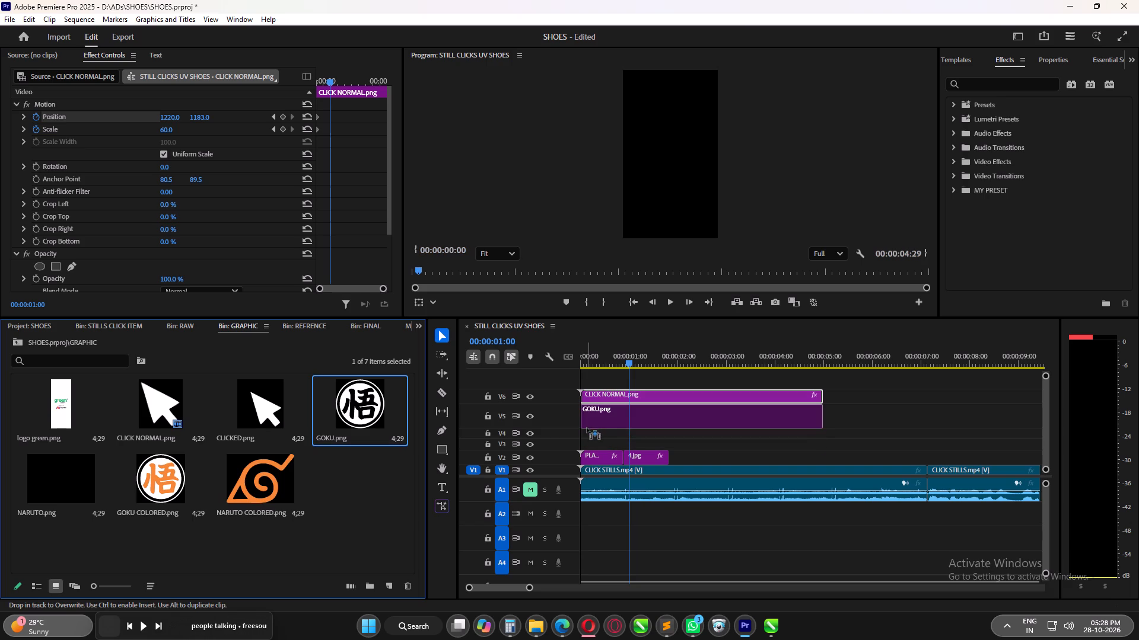
left_click_drag(587, 428, 586, 431)
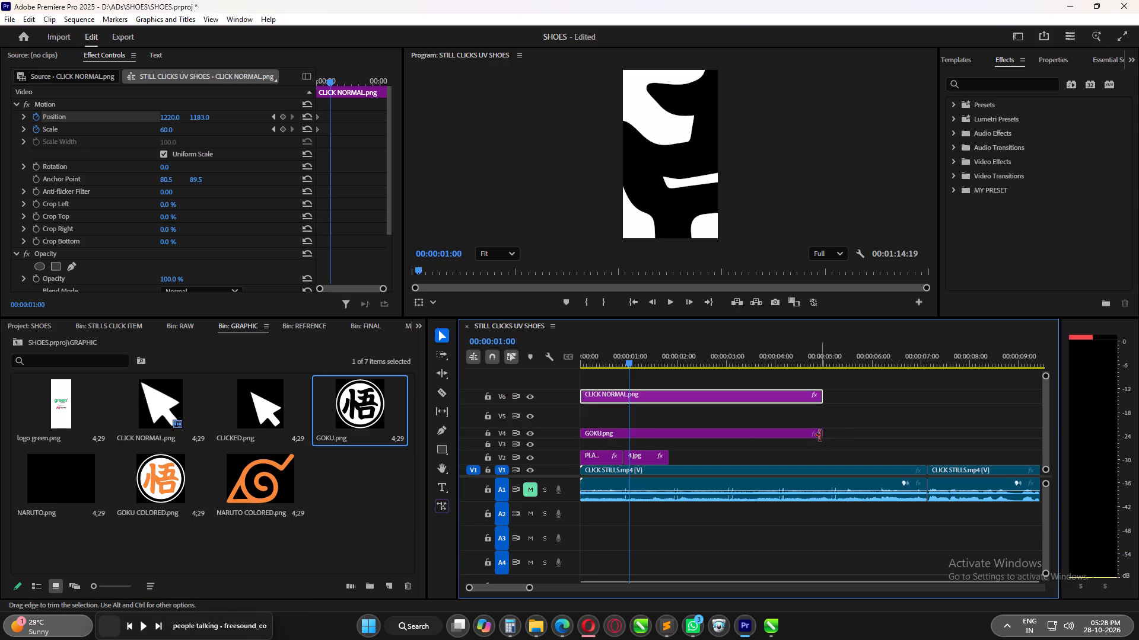
left_click_drag(820, 436, 627, 436)
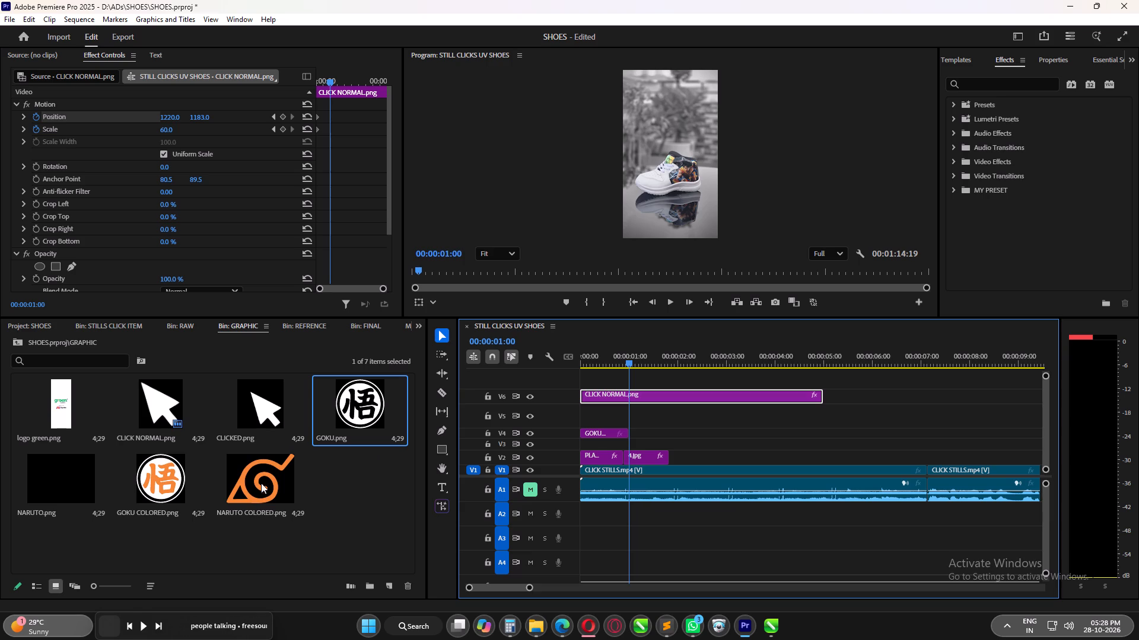
Place NARUTO.png on V5 at the sequence start and trim its end to 00:00:01:00.
left_click_drag(56, 478, 583, 423)
left_click_drag(822, 411, 676, 415)
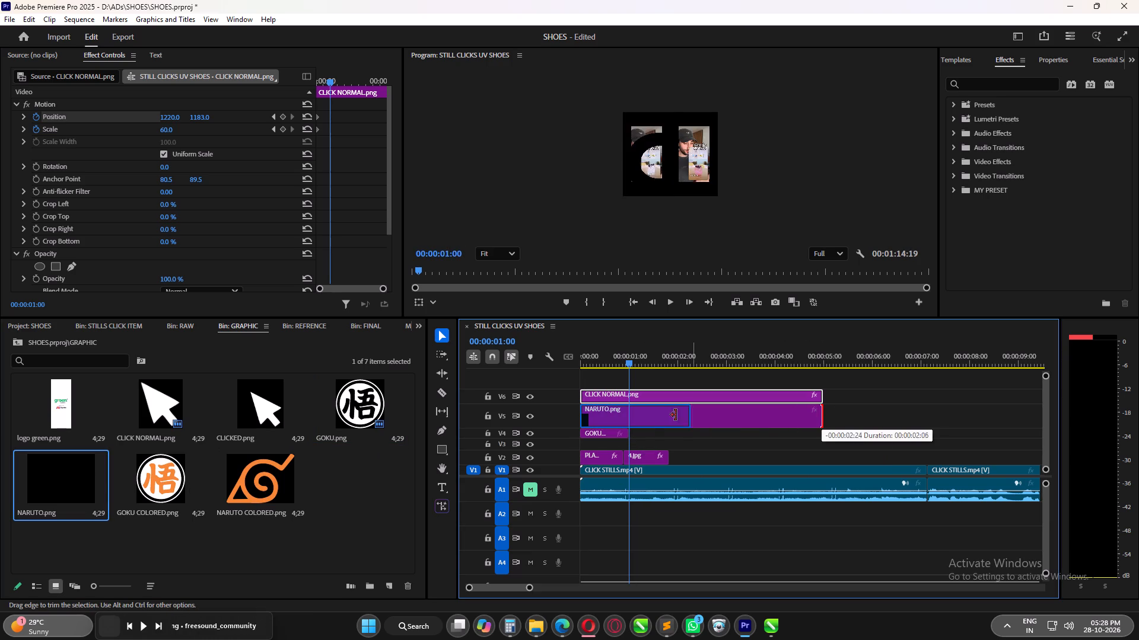
left_click_drag(676, 415, 630, 415)
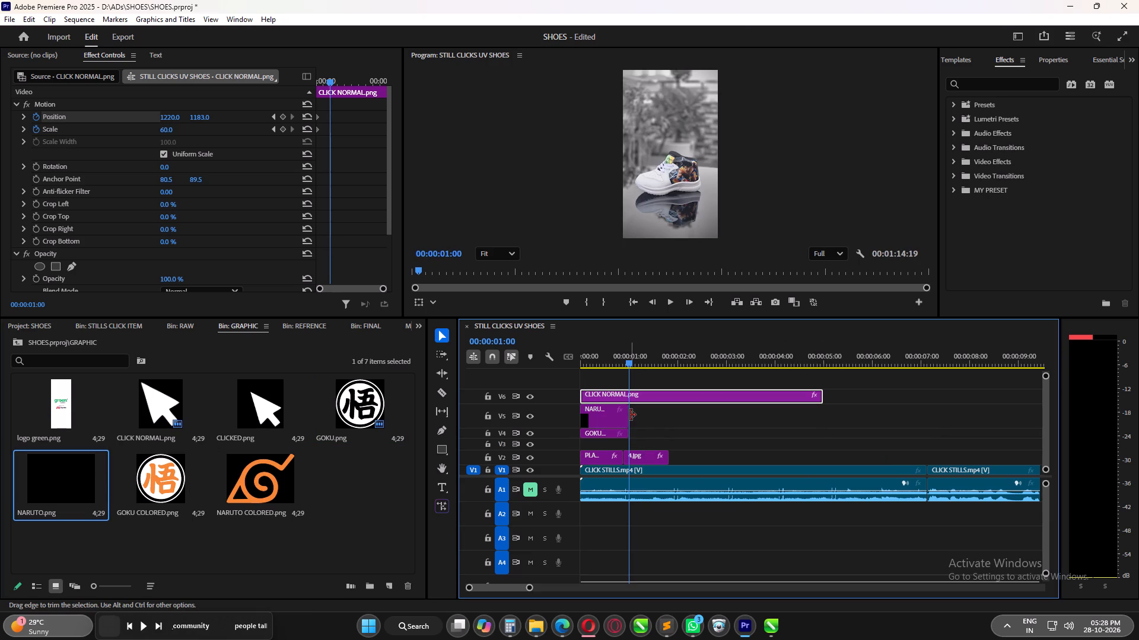
Extend the PLAIN.jpg clip on V2 to end at 00:00:01:00 and shift 4.jpg to start directly after it.
scroll(615, 463, "up", 6, "alt")
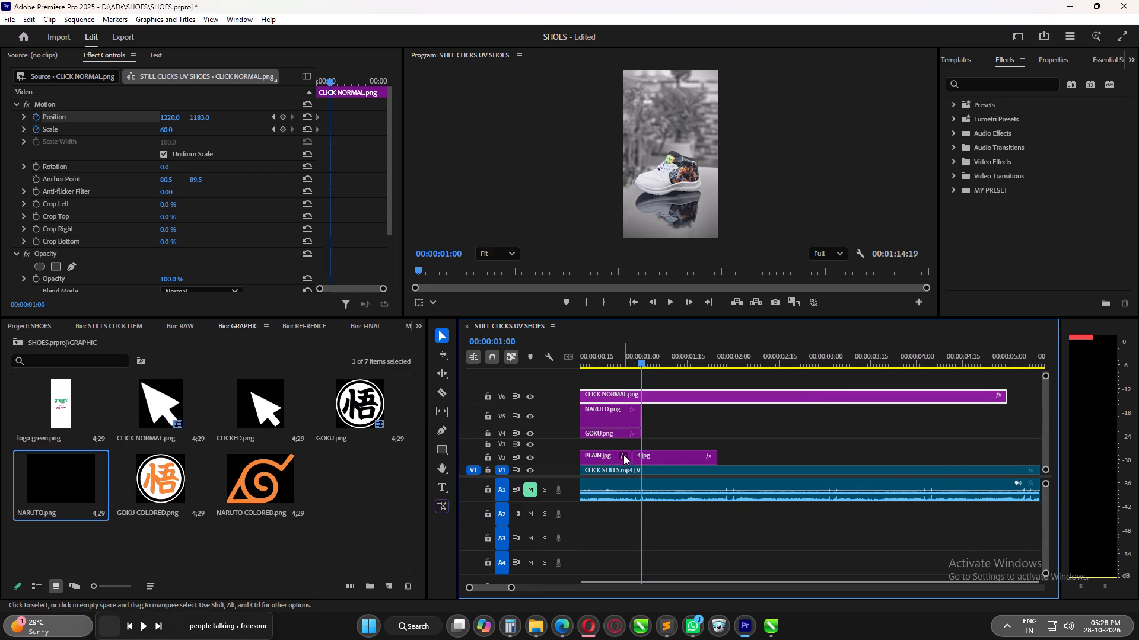
left_click(647, 456)
left_click_drag(656, 457, 699, 457)
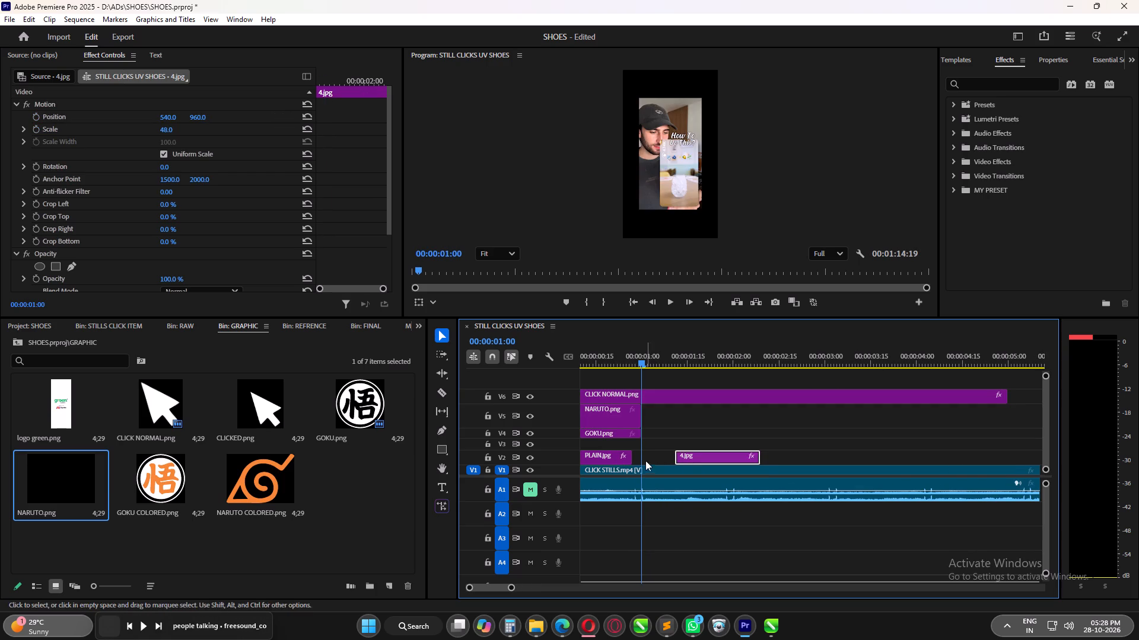
left_click(626, 458)
left_click_drag(629, 457, 642, 460)
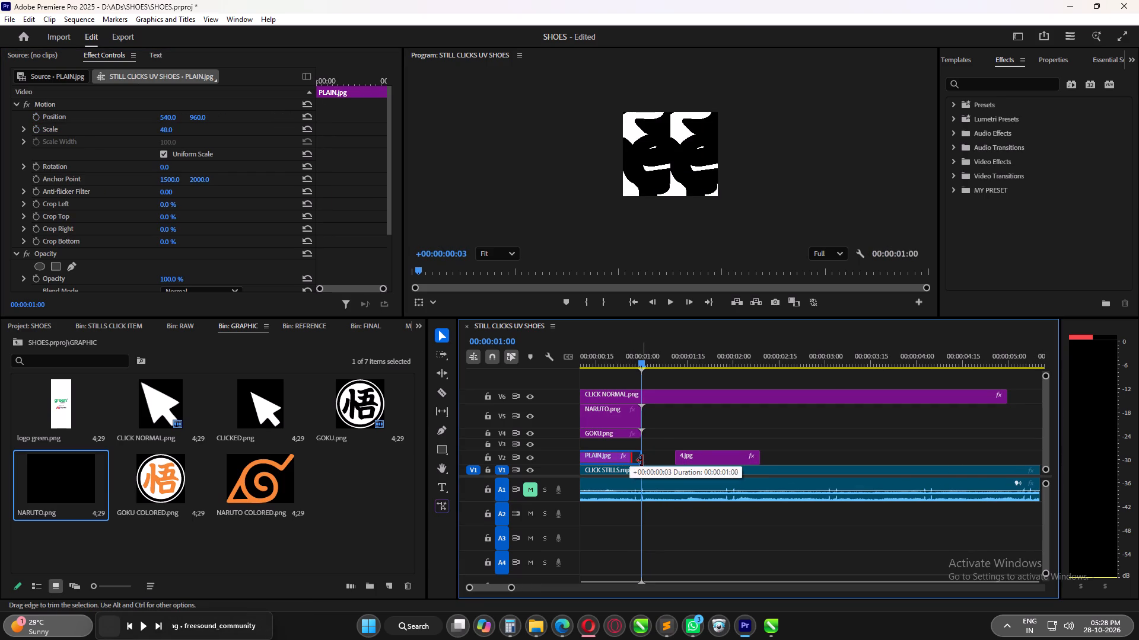
left_click_drag(642, 460, 641, 460)
left_click_drag(703, 460, 670, 461)
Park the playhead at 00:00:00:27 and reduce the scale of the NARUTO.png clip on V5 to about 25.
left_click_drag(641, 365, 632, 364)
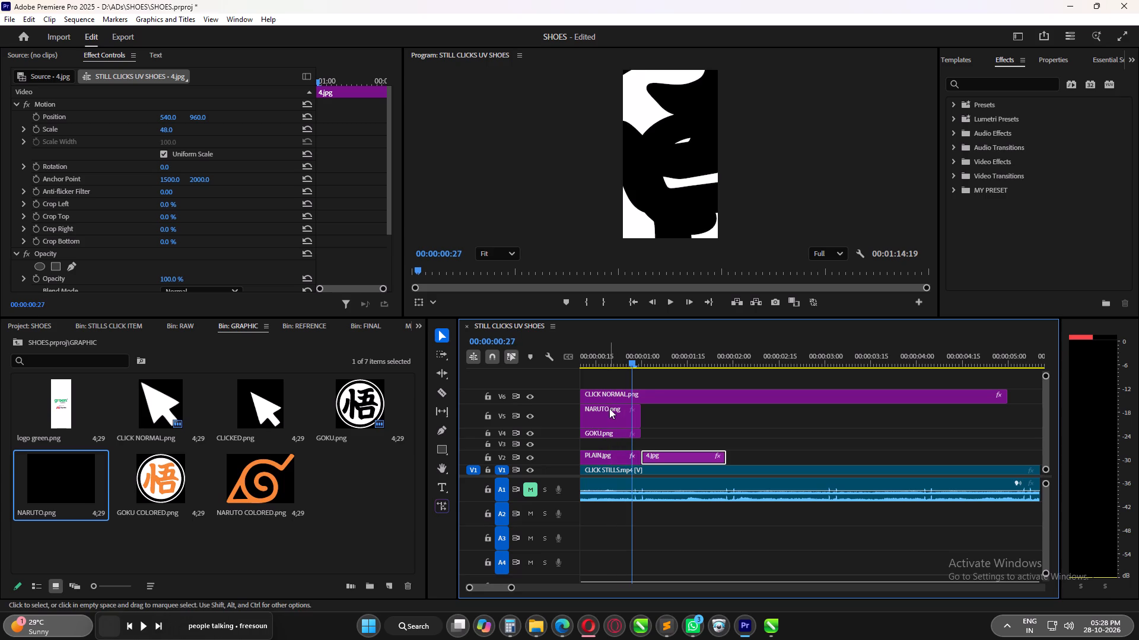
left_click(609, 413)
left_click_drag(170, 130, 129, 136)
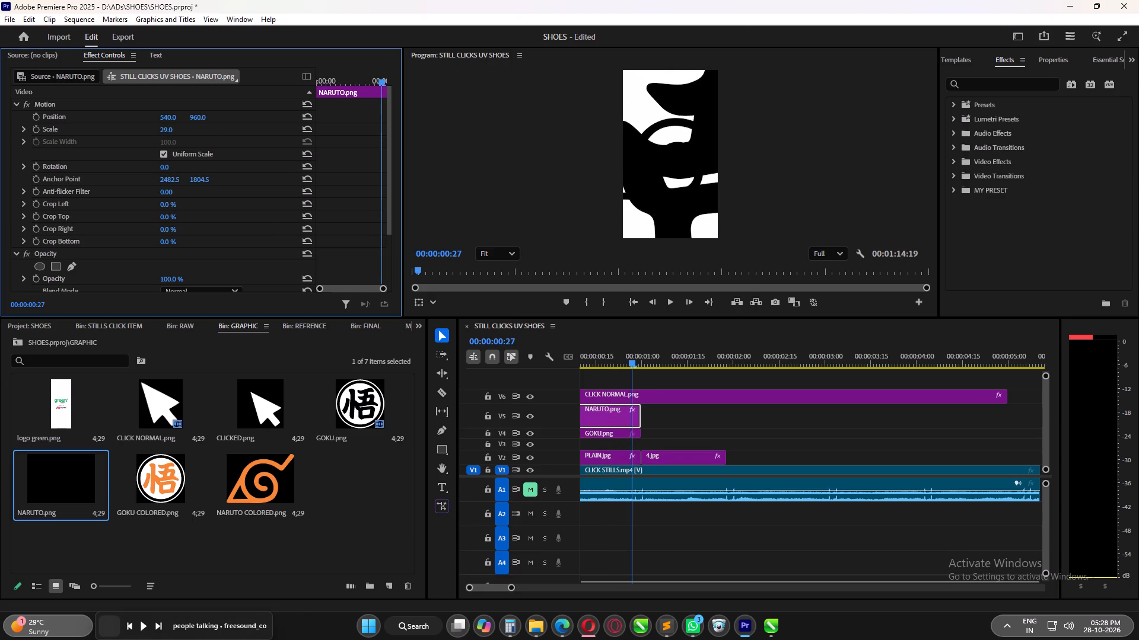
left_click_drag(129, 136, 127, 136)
Set the scale of the GOKU.png clip on V4 to 8.
left_click(602, 430)
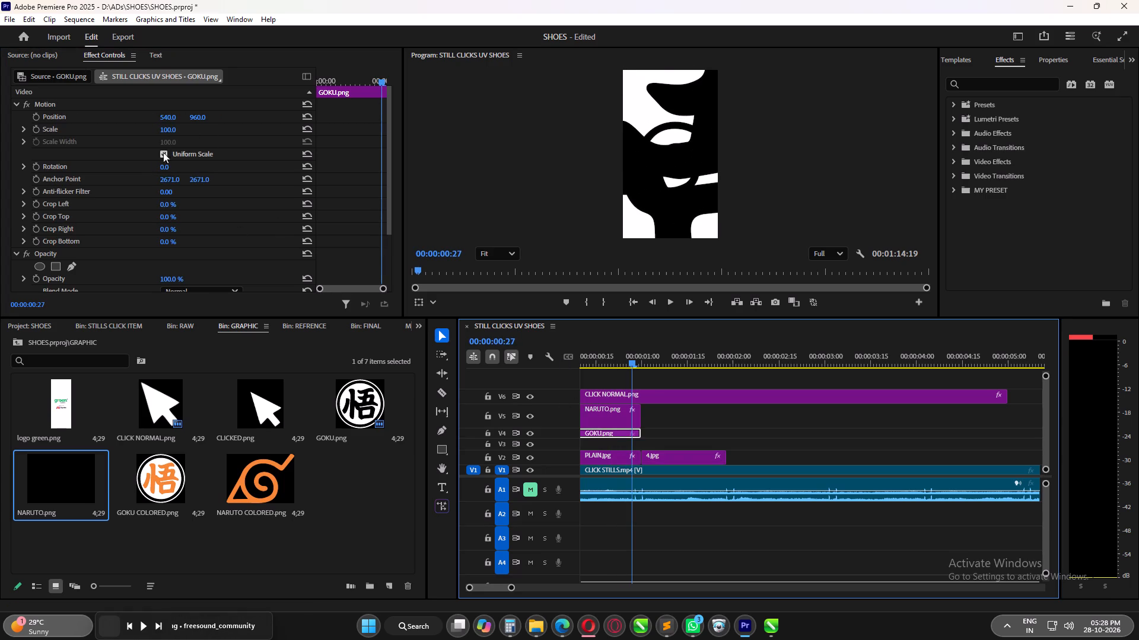
left_click_drag(167, 132, 114, 141)
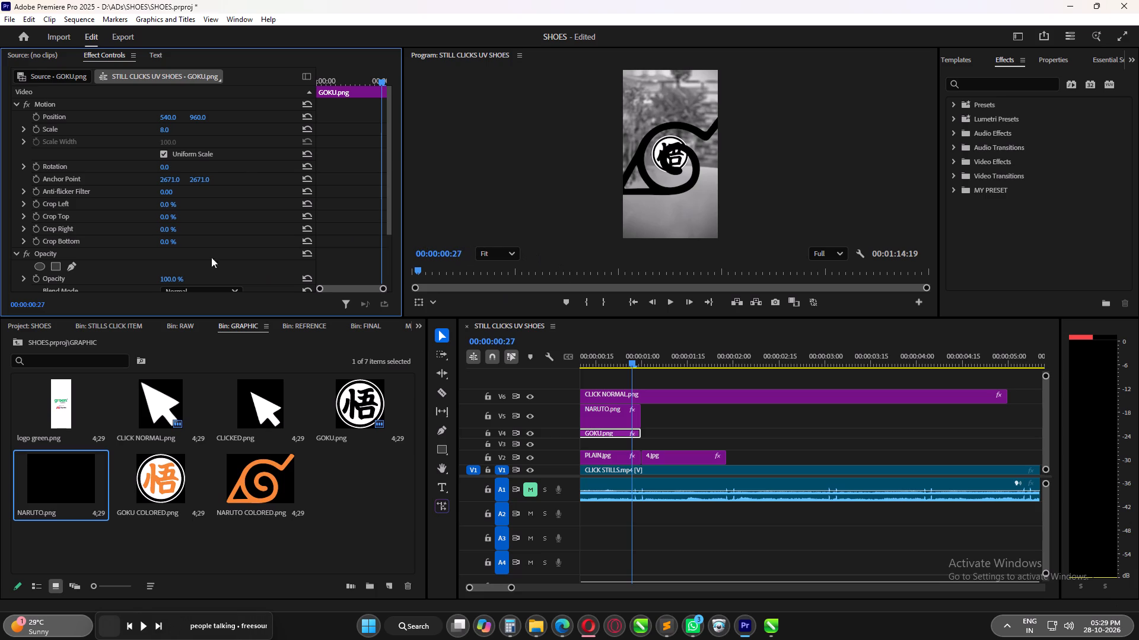
Set the scale of the NARUTO.png clip on V5 to 10.
left_click(602, 415)
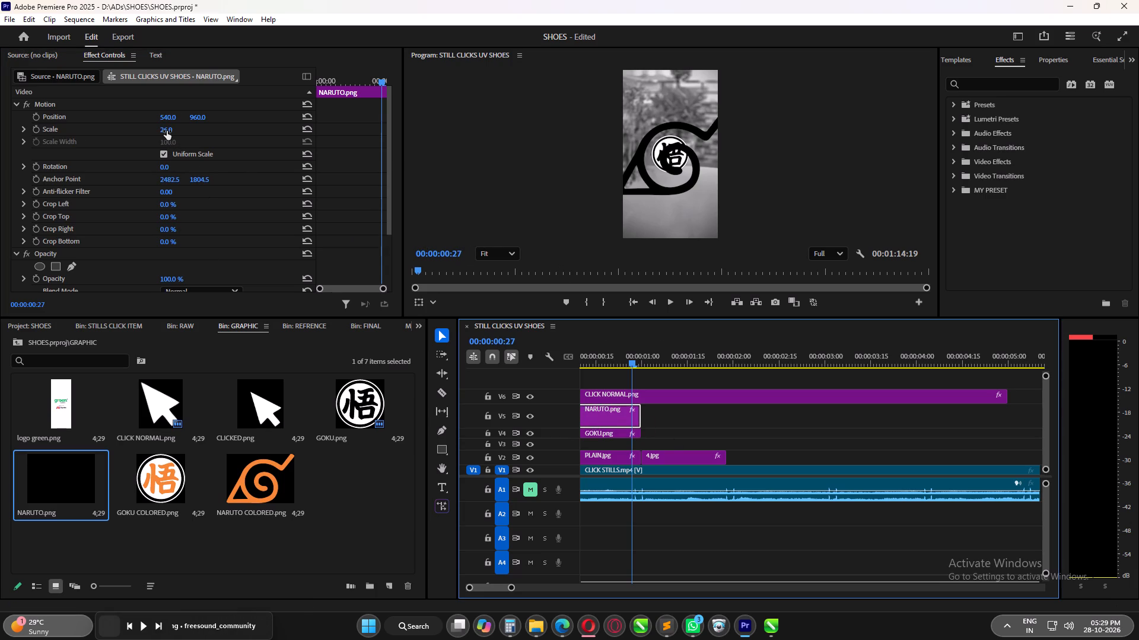
left_click(167, 131)
type("10")
key("Return")
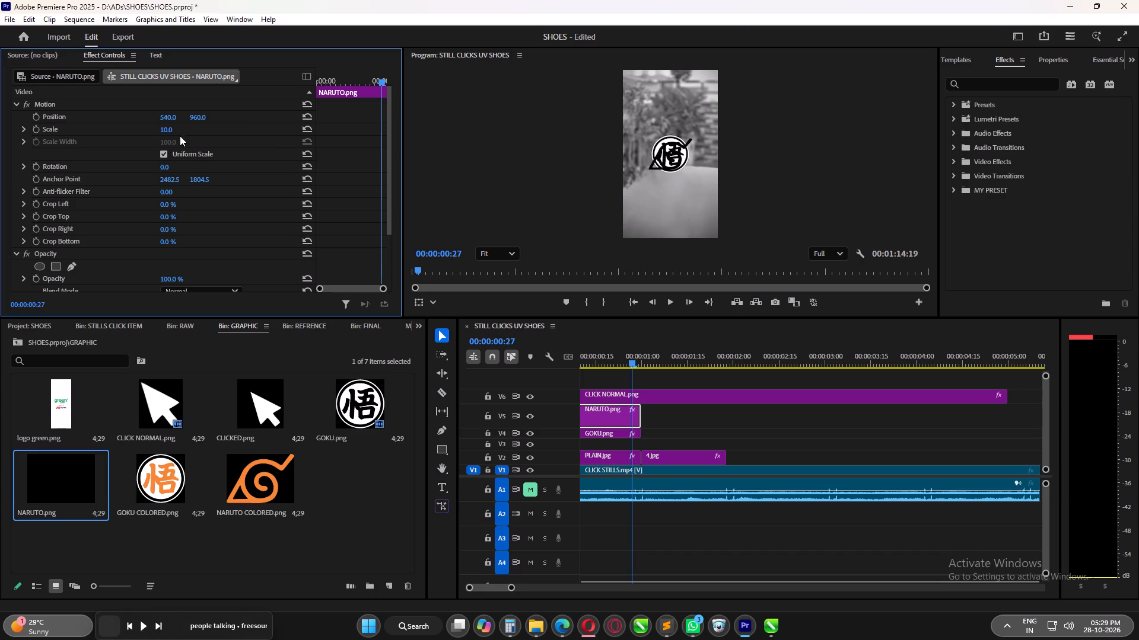
Set the scale of both the NARUTO.png clip on V5 and the GOKU.png clip on V4 to 5.
left_click(167, 130)
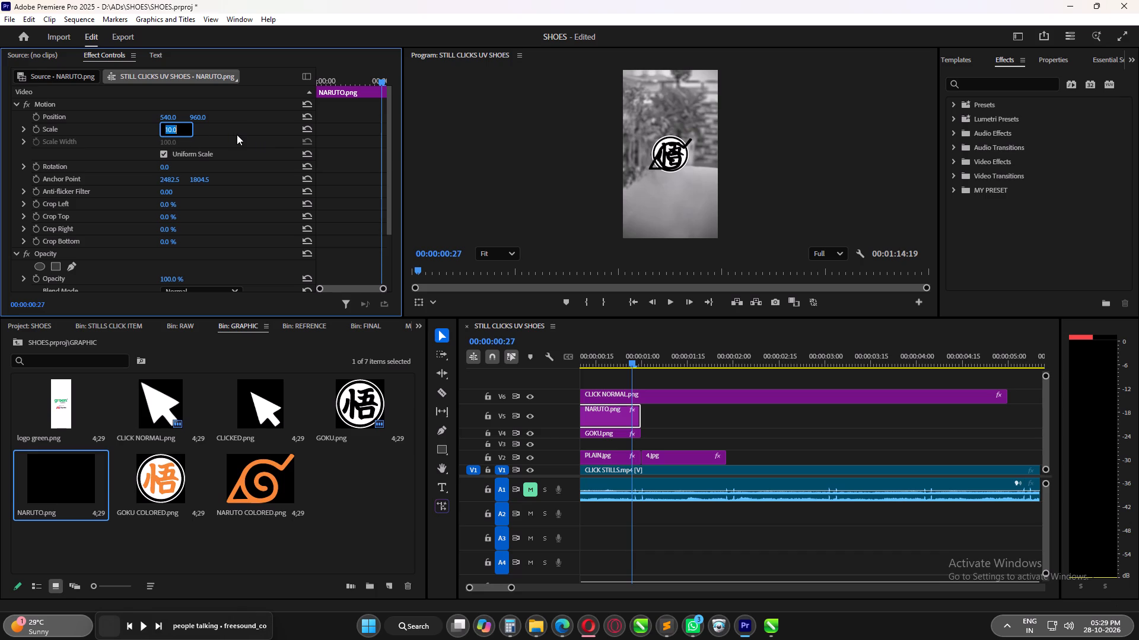
key("5")
key("Return")
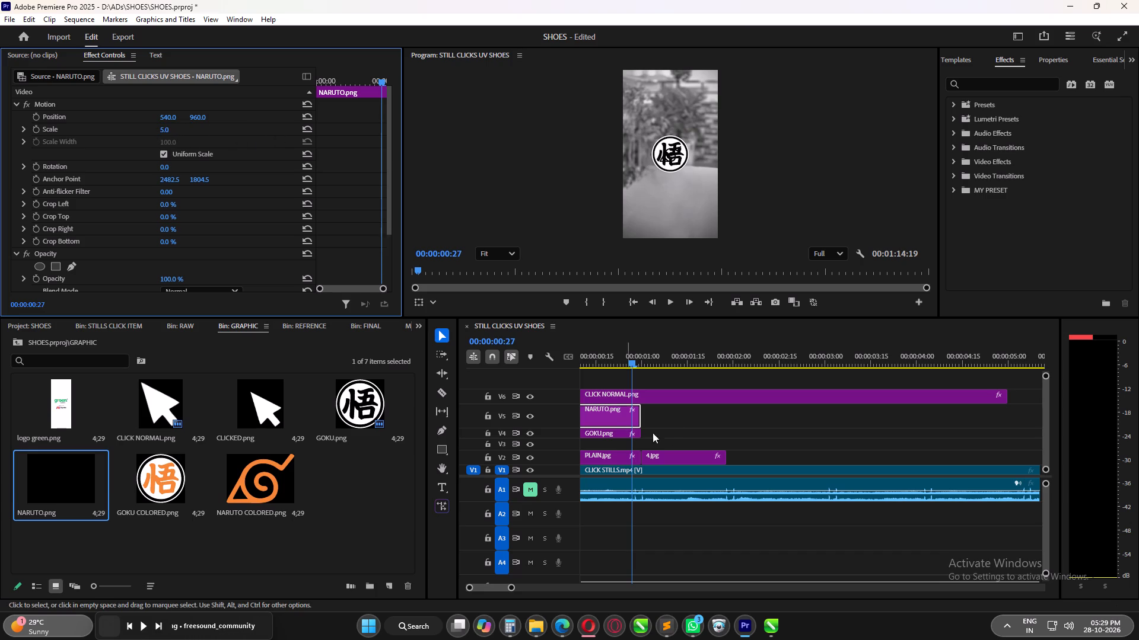
left_click(615, 436)
left_click(166, 126)
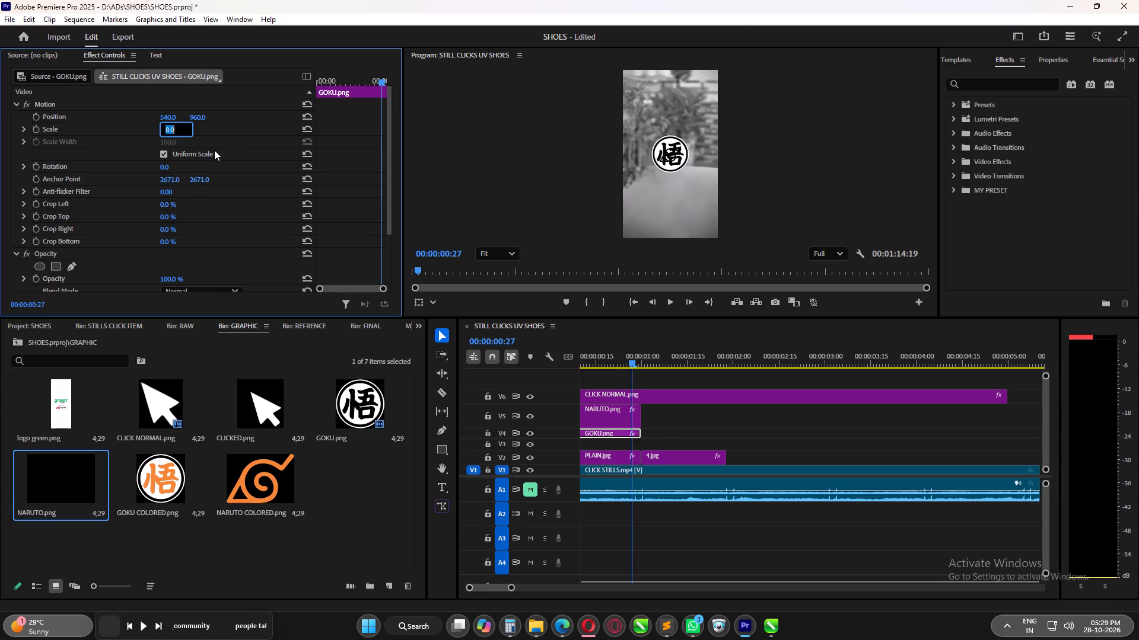
key("5")
key("Return")
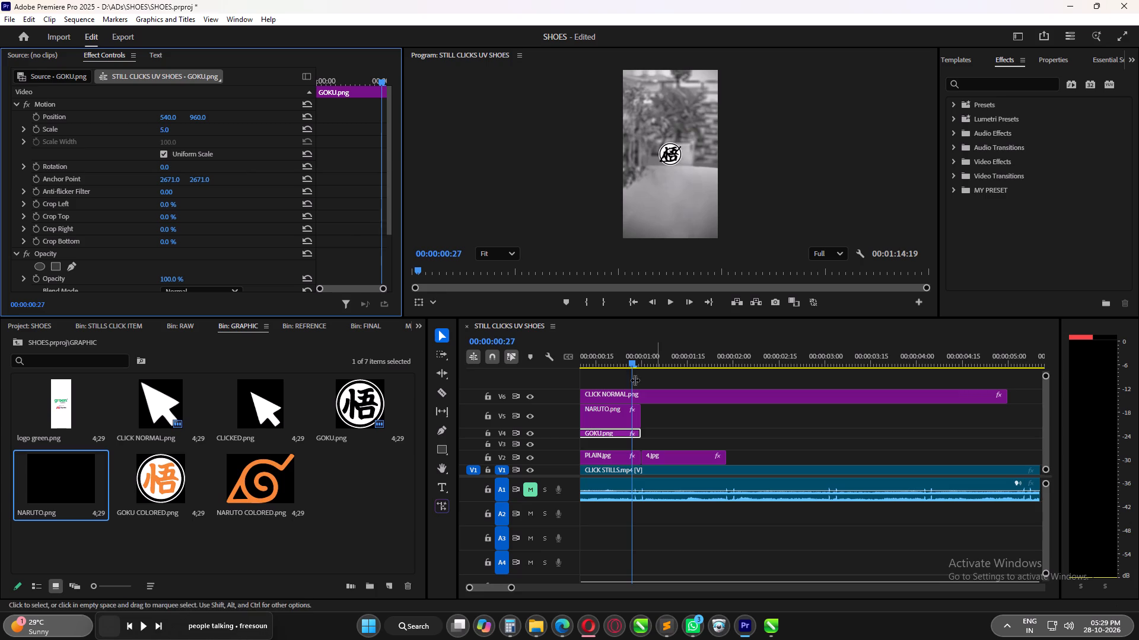
Place the logos side by side in the upper frame, with GOKU.png at position 389, 532 and NARUTO.png at 779, 522.
left_click_drag(170, 116, 81, 120)
left_click_drag(203, 118, 106, 117)
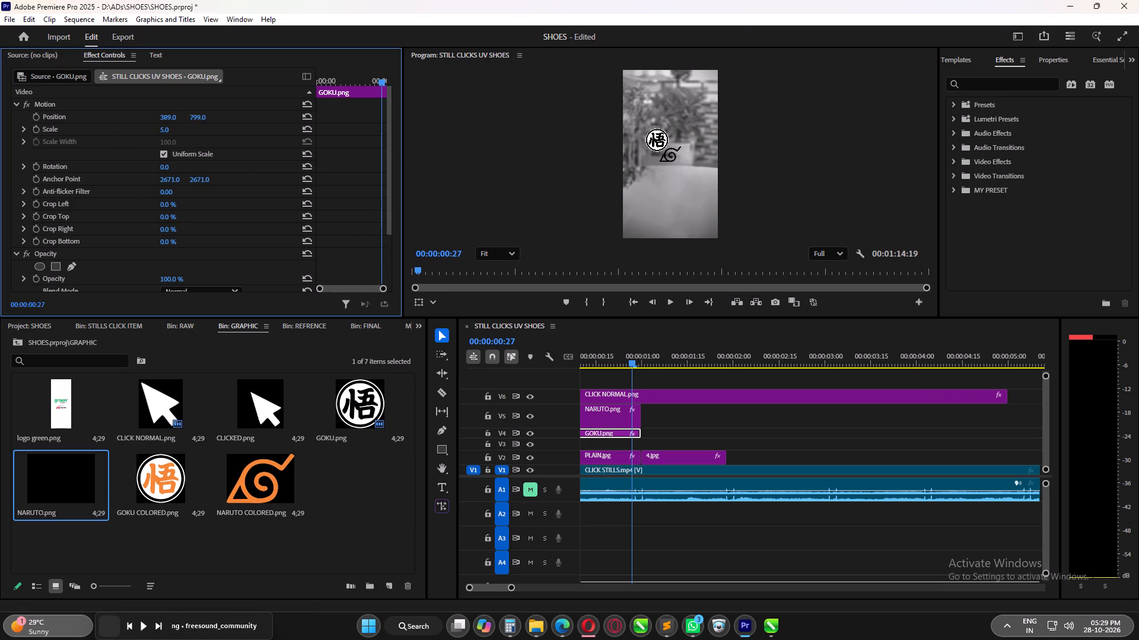
left_click_drag(106, 117, 154, 132)
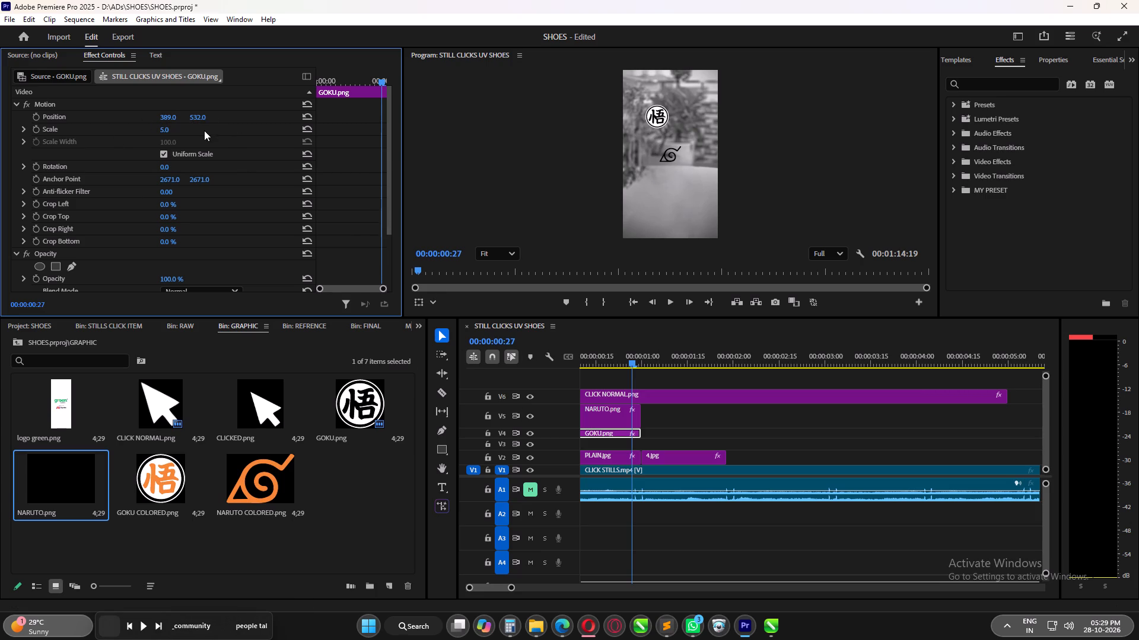
left_click(606, 409)
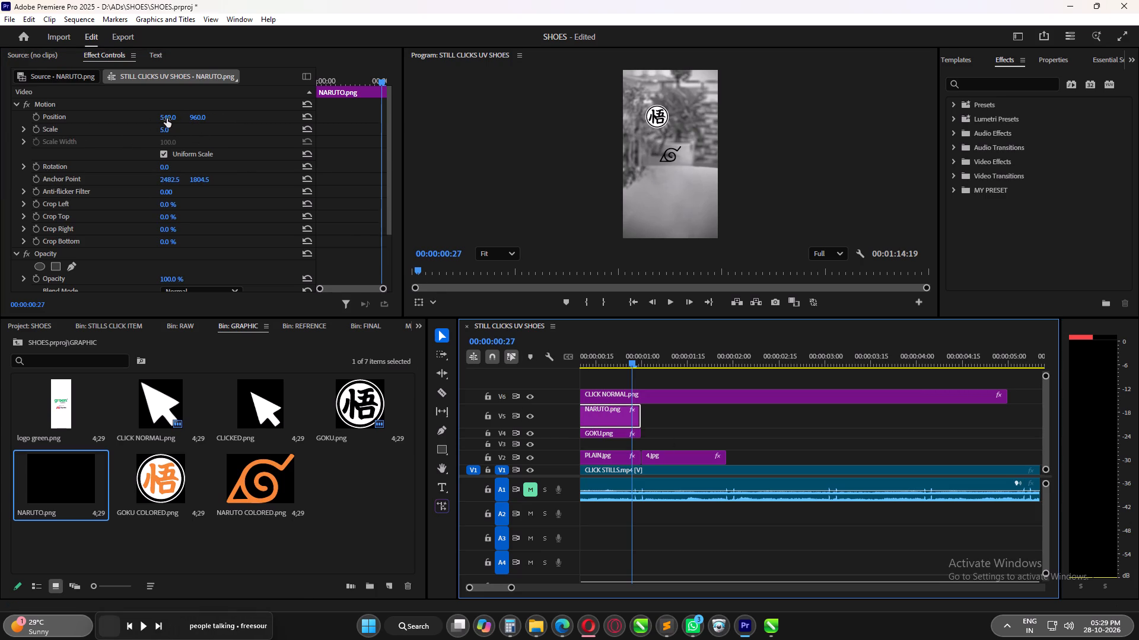
left_click_drag(167, 119, 315, 130)
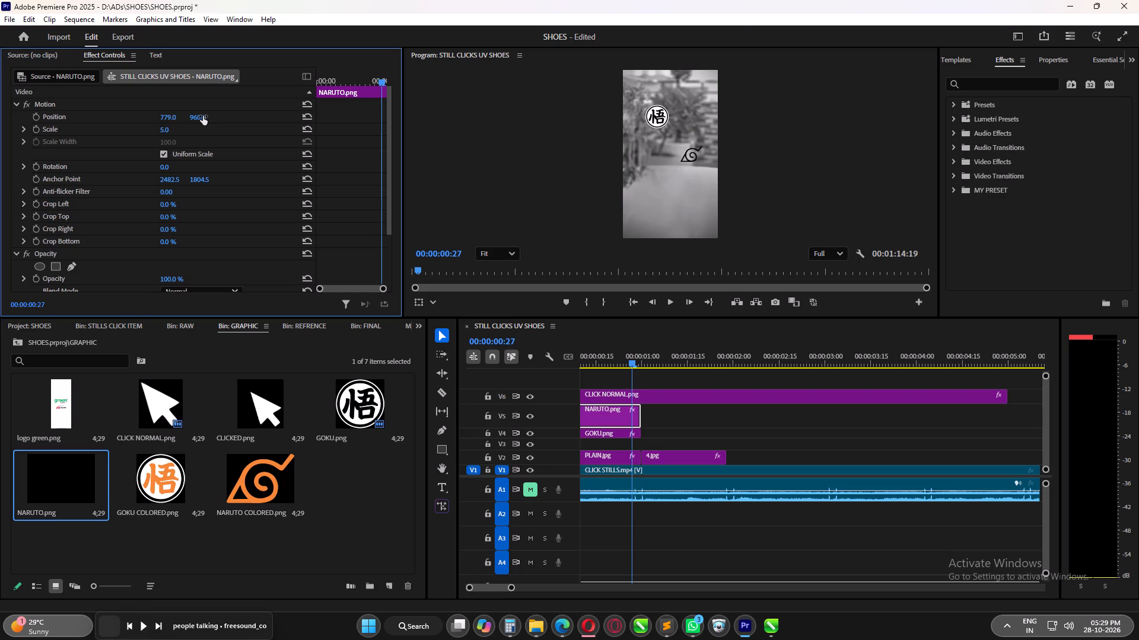
left_click_drag(203, 116, 168, 124)
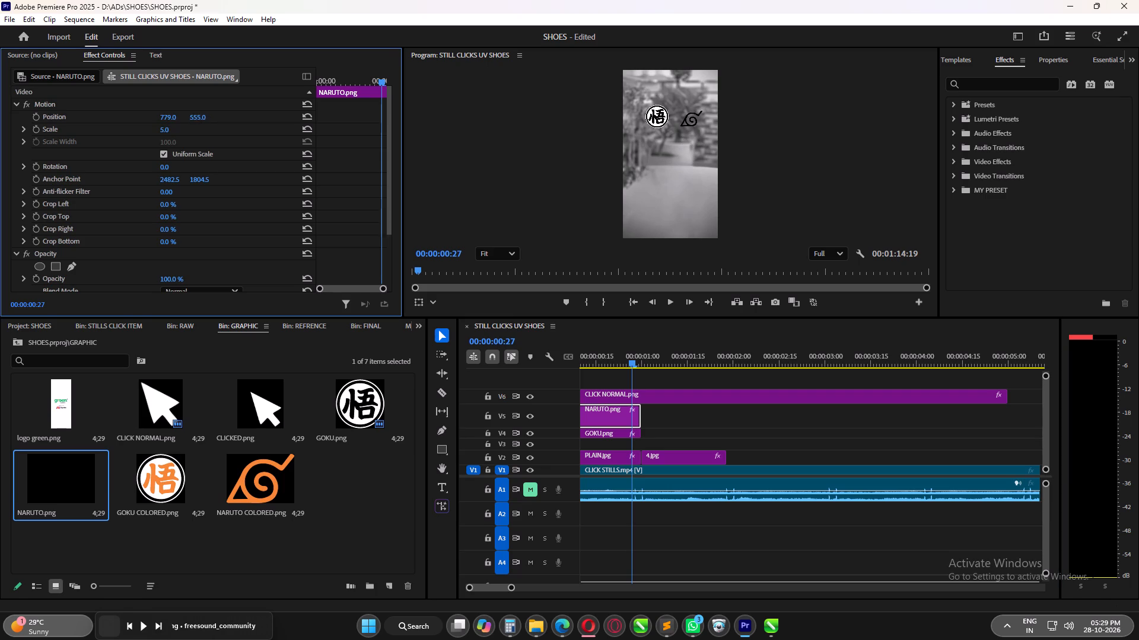
left_click_drag(168, 124, 151, 130)
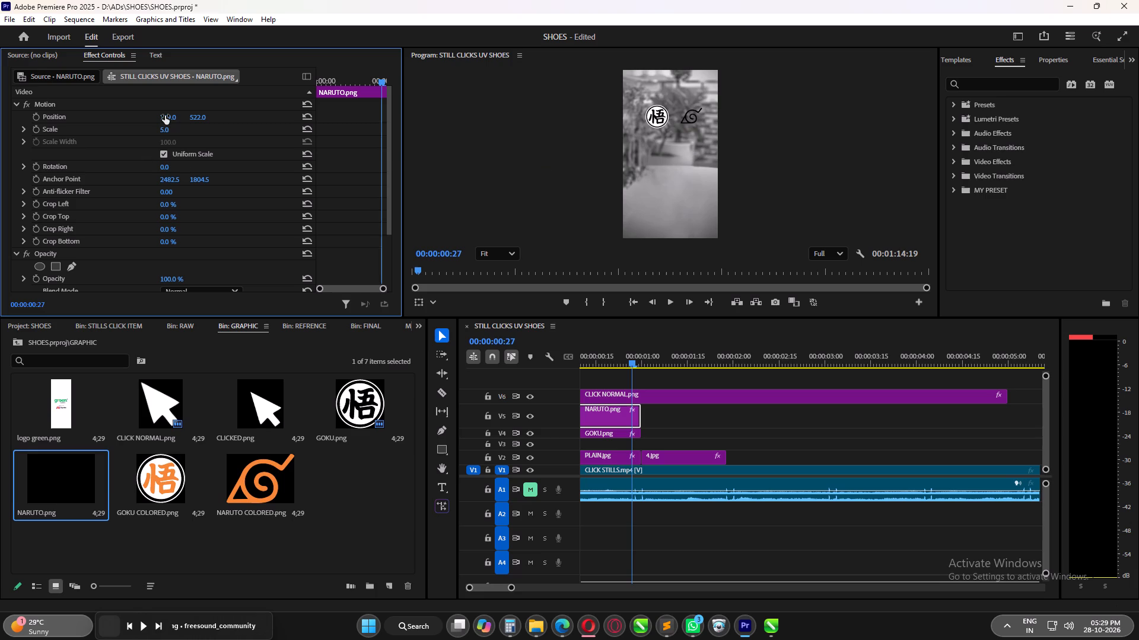
Spread the two logos apart by setting the horizontal position of GOKU.png to 344 and NARUTO.png to about 790.
left_click(604, 437)
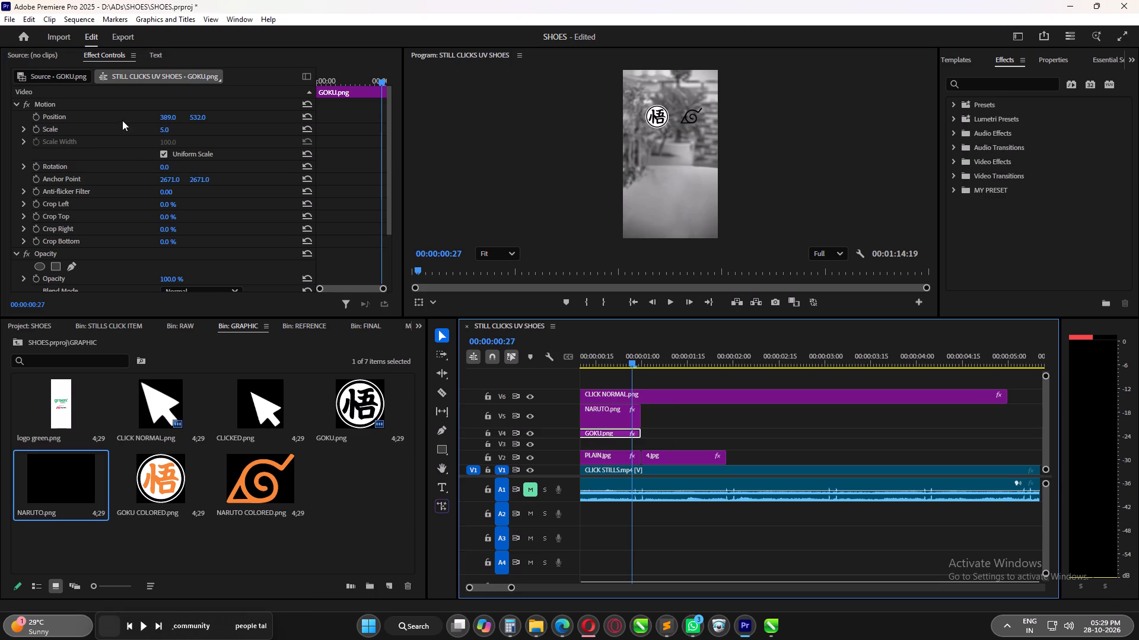
left_click_drag(166, 114, 139, 117)
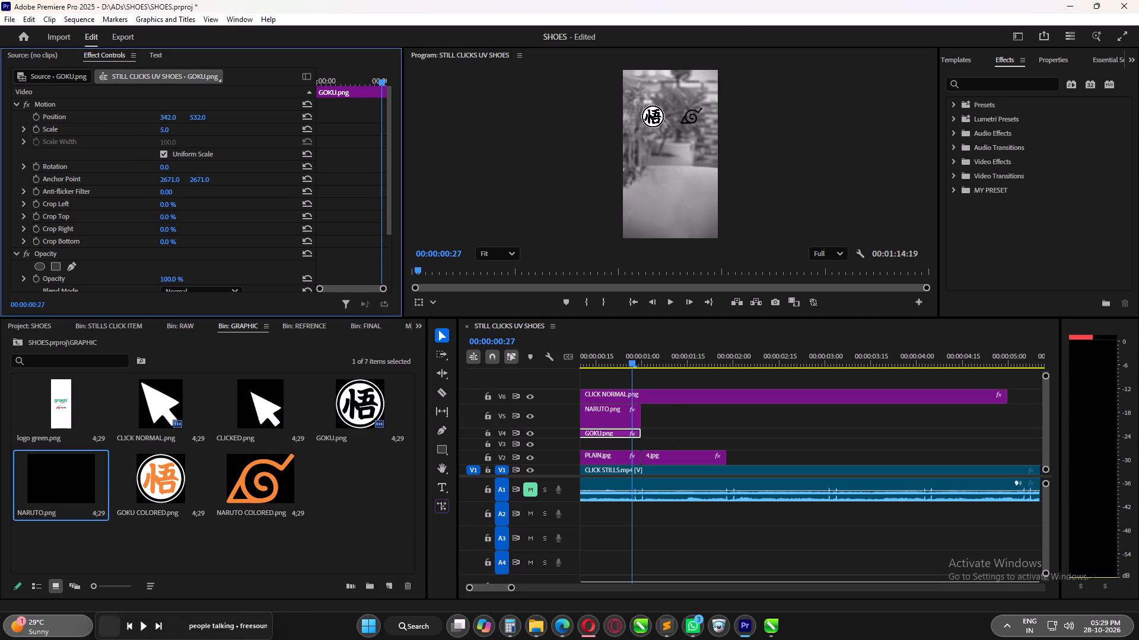
left_click_drag(139, 117, 141, 117)
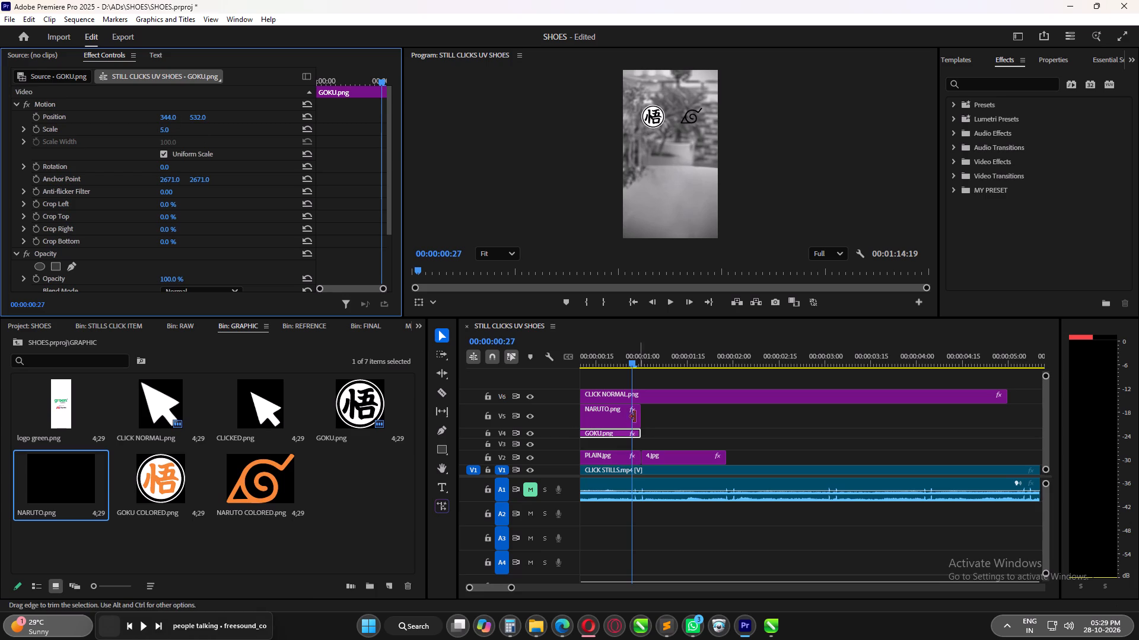
left_click(627, 416)
left_click_drag(171, 116, 177, 116)
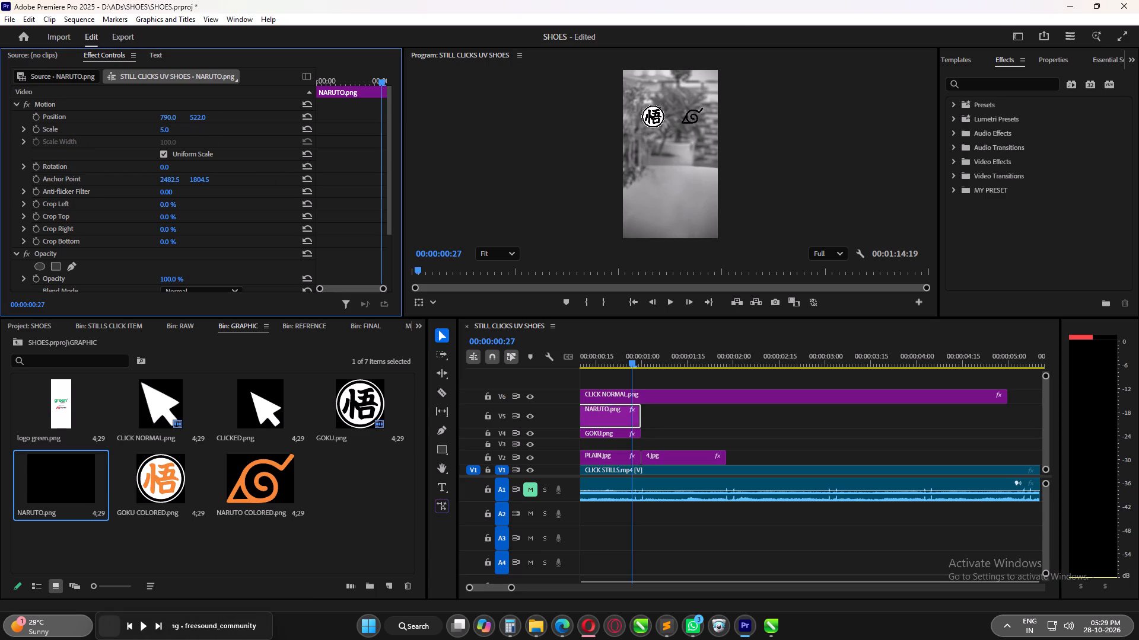
left_click_drag(177, 116, 176, 118)
left_click(699, 424)
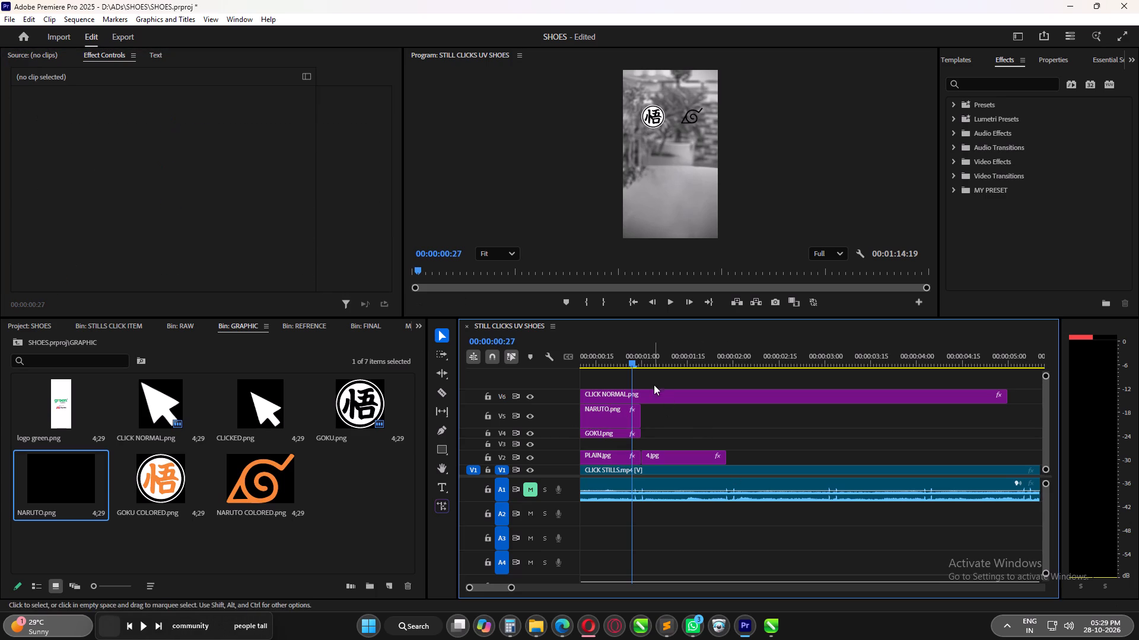
At 00:00:00:25, keyframe the CLICK NORMAL.png cursor's position at 466, 823, just below the GOKU logo.
left_click_drag(631, 361, 615, 364)
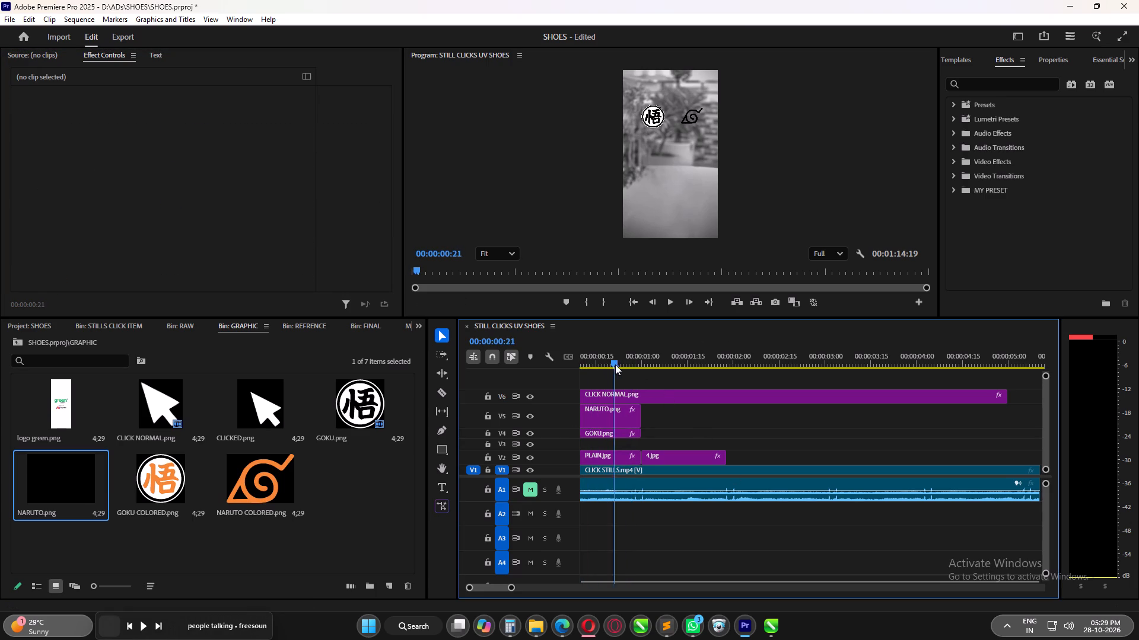
left_click_drag(615, 364, 623, 370)
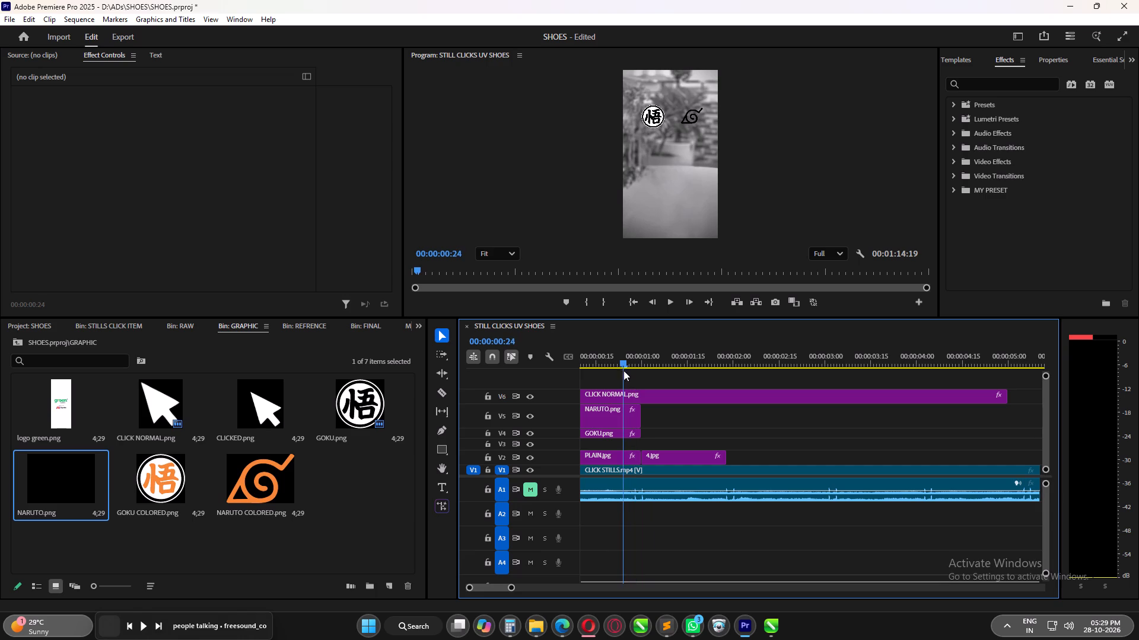
left_click_drag(623, 370, 627, 370)
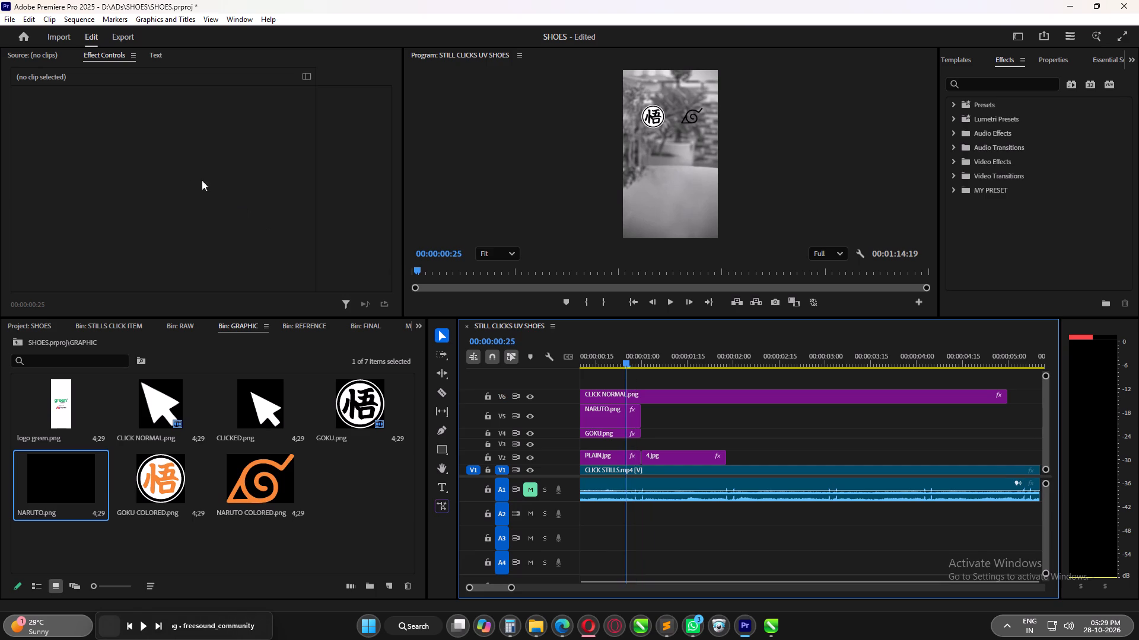
left_click(651, 404)
left_click(658, 397)
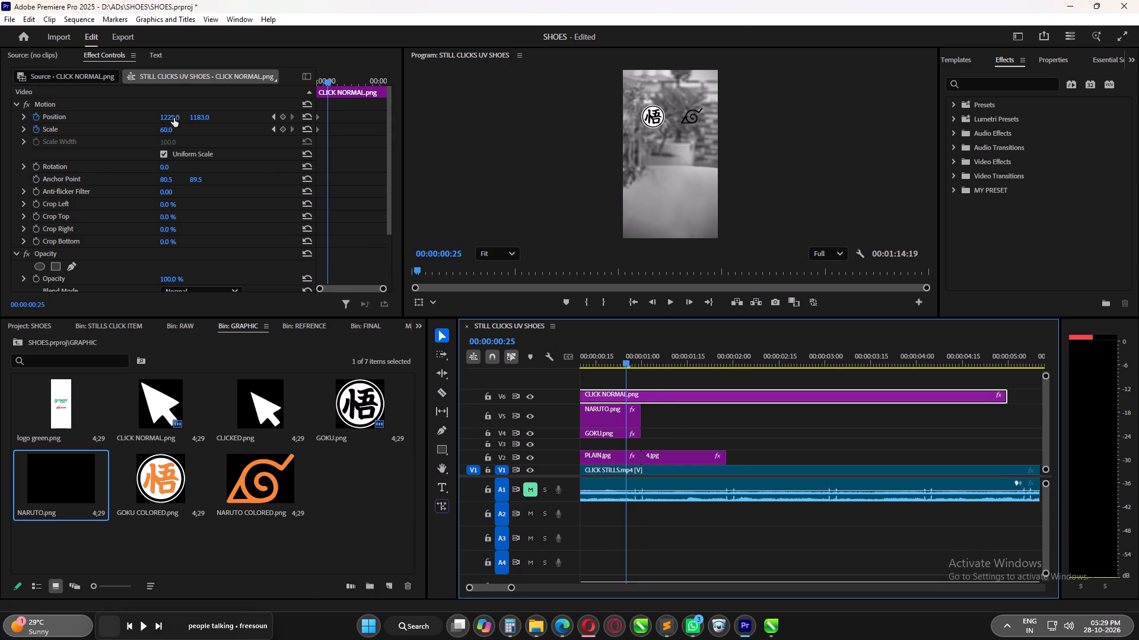
left_click_drag(174, 118, 75, 129)
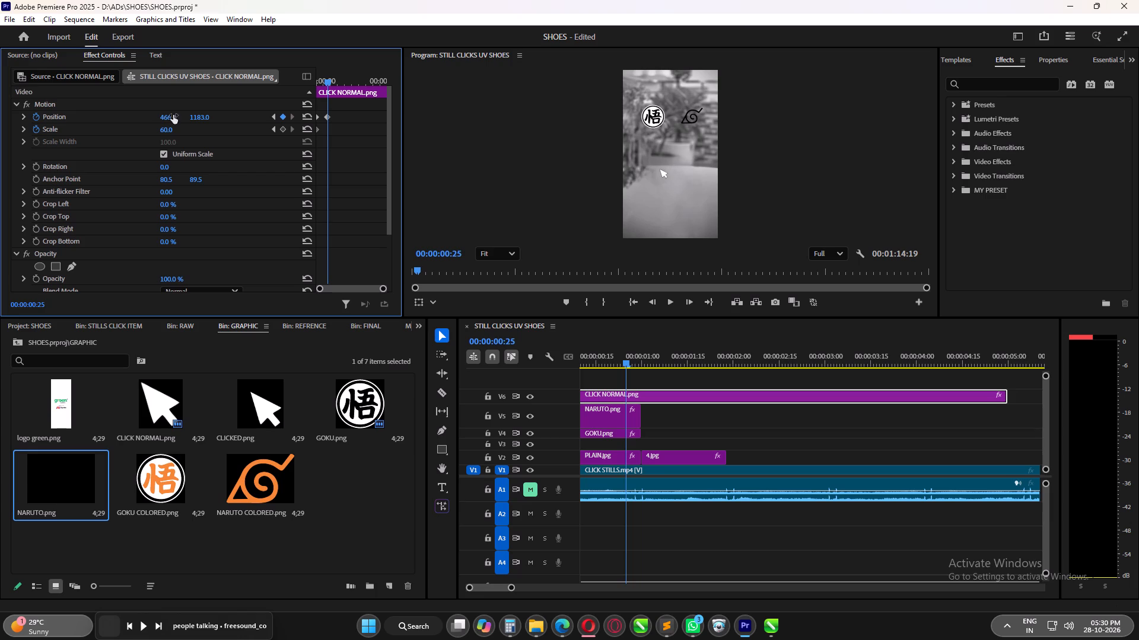
left_click_drag(203, 119, 215, 119)
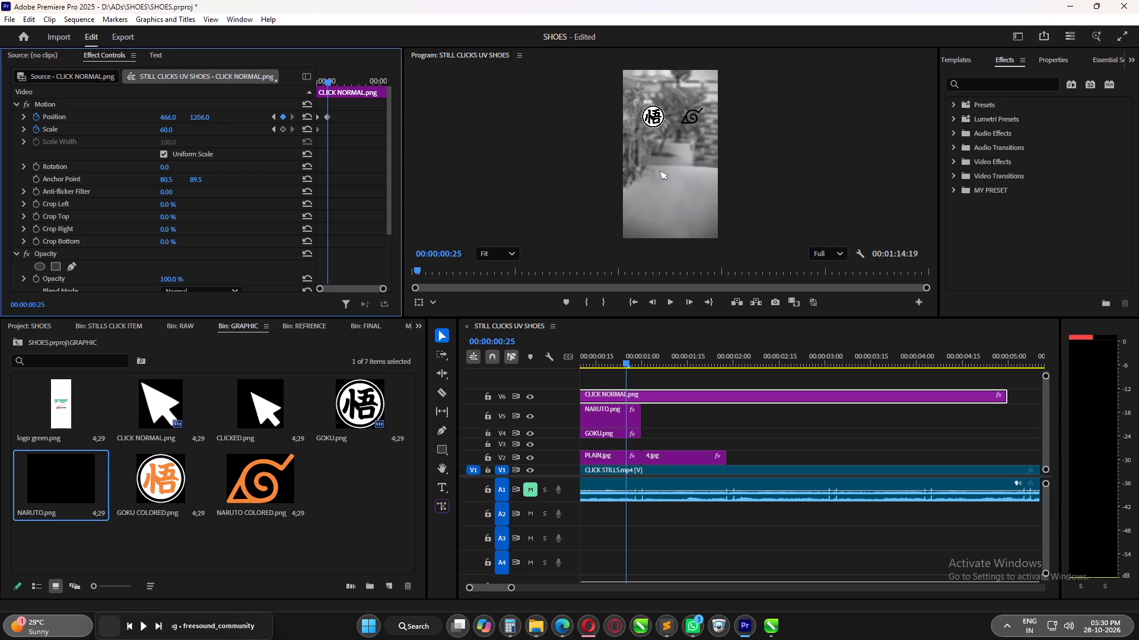
left_click_drag(215, 119, 192, 120)
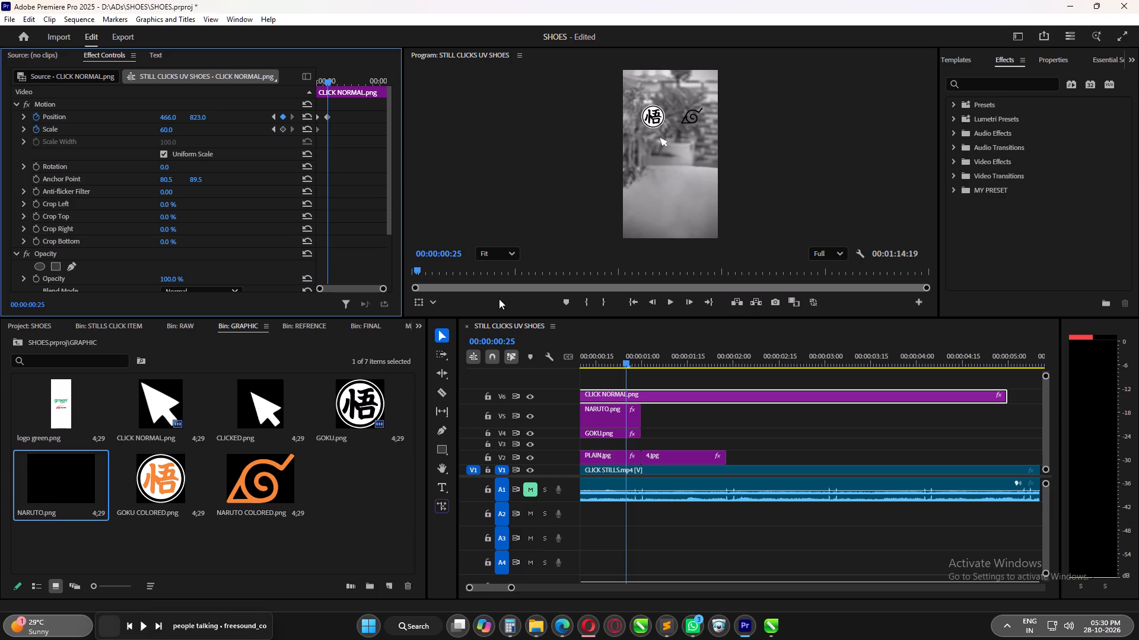
At 00:00:00:29, keyframe the CLICK NORMAL.png cursor's position at 382, 574 over the GOKU logo and add a scale keyframe.
left_click_drag(628, 364, 632, 363)
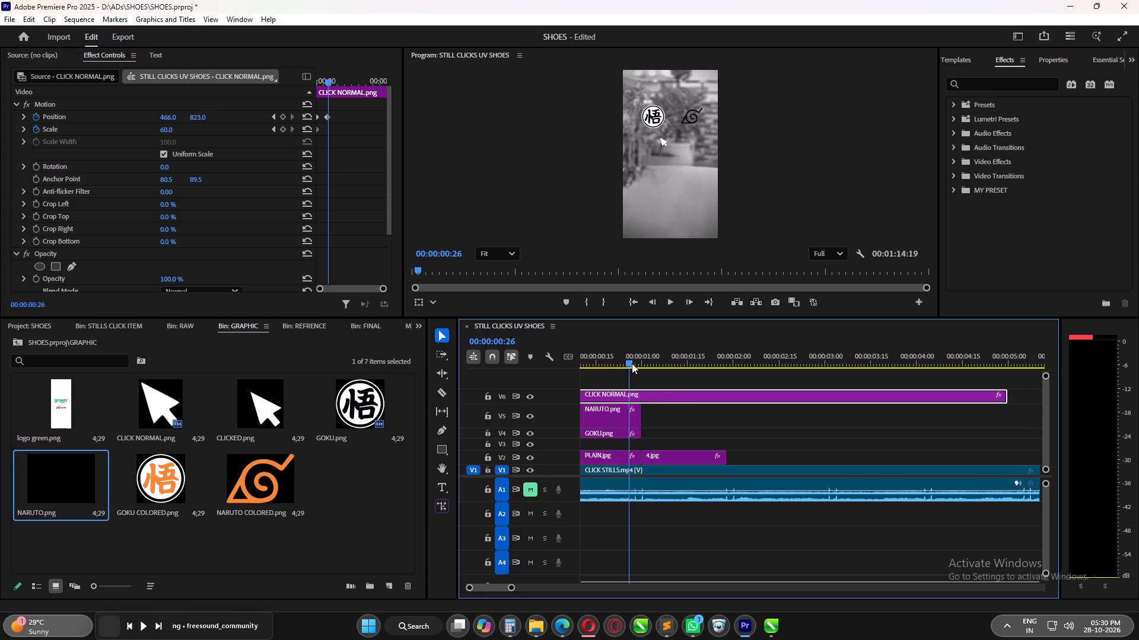
left_click_drag(632, 363, 641, 363)
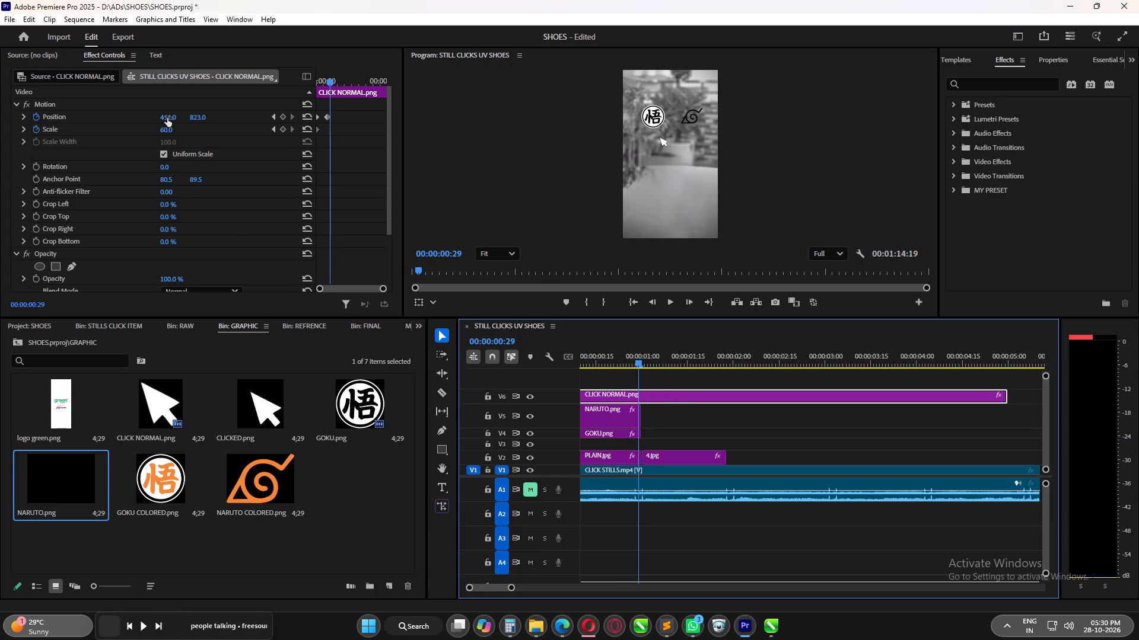
left_click_drag(168, 118, 132, 123)
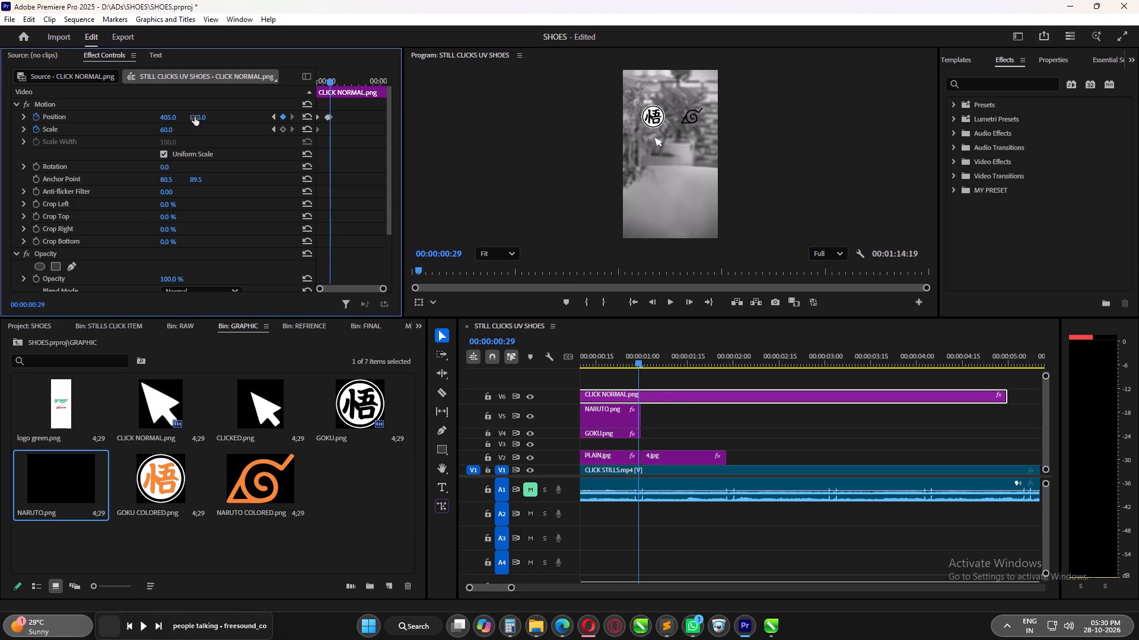
left_click_drag(202, 118, 57, 116)
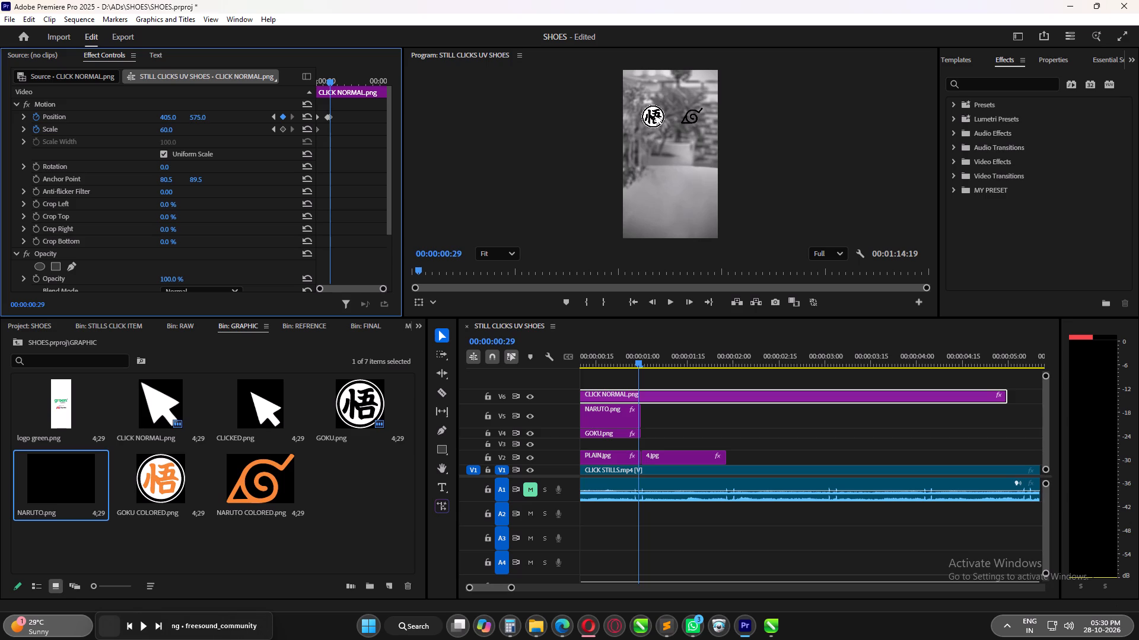
left_click_drag(57, 116, 56, 116)
left_click_drag(171, 117, 167, 117)
left_click_drag(167, 117, 158, 119)
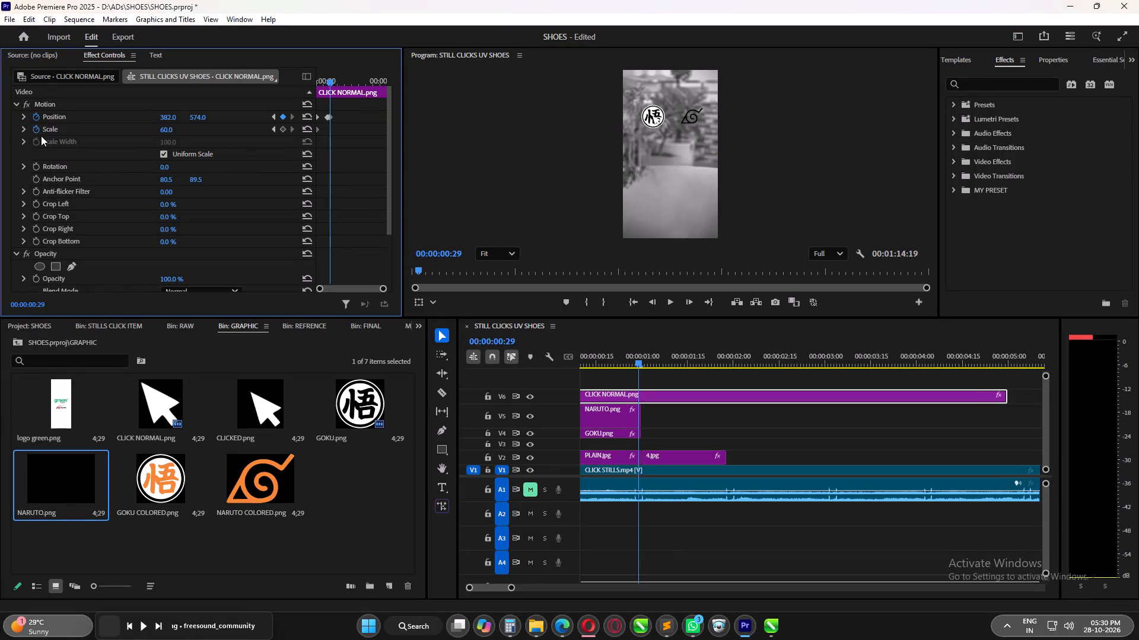
left_click(282, 130)
Scrub through and play the sequence's opening to review the cursor's movement toward the GOKU logo and the cut to 4.jpg.
left_click_drag(383, 289, 379, 289)
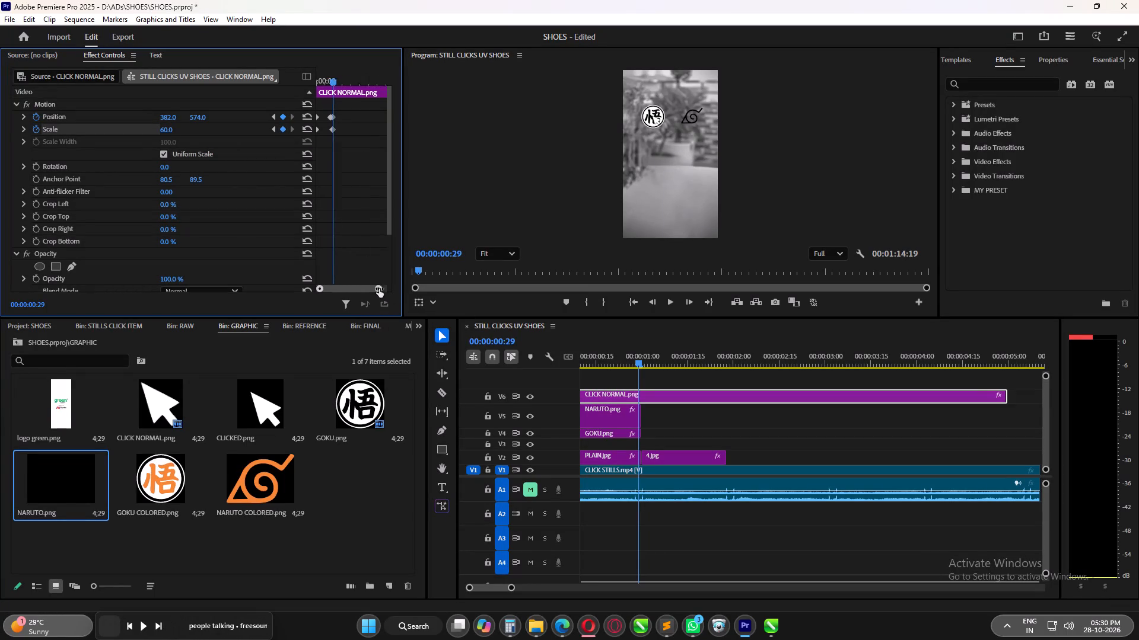
left_click_drag(379, 289, 366, 290)
left_click_drag(353, 81, 348, 81)
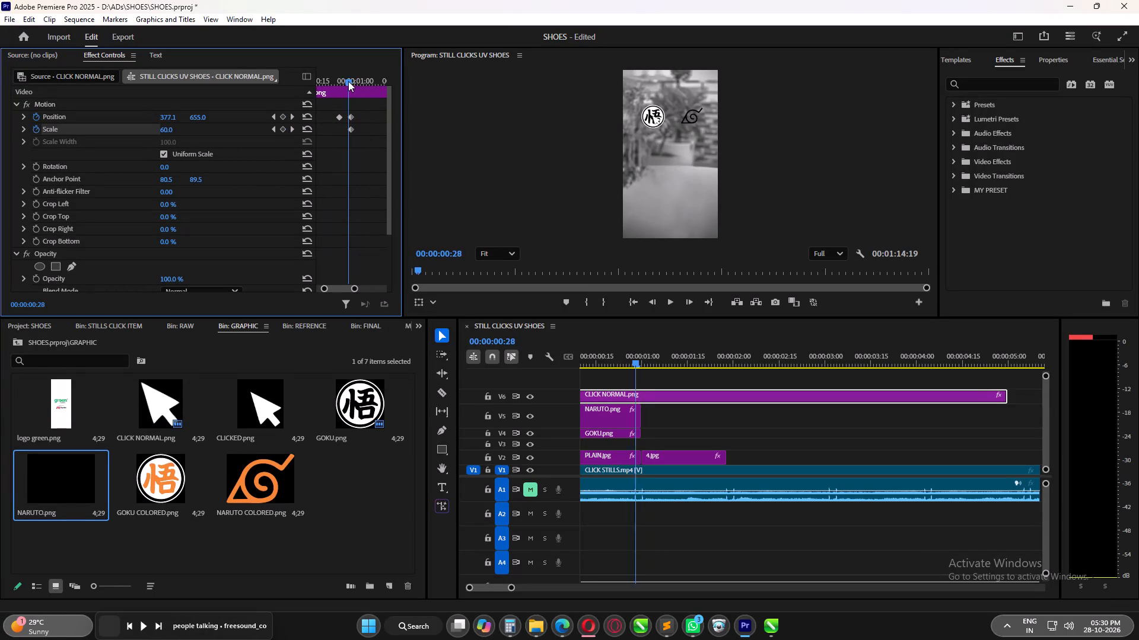
left_click_drag(348, 81, 313, 90)
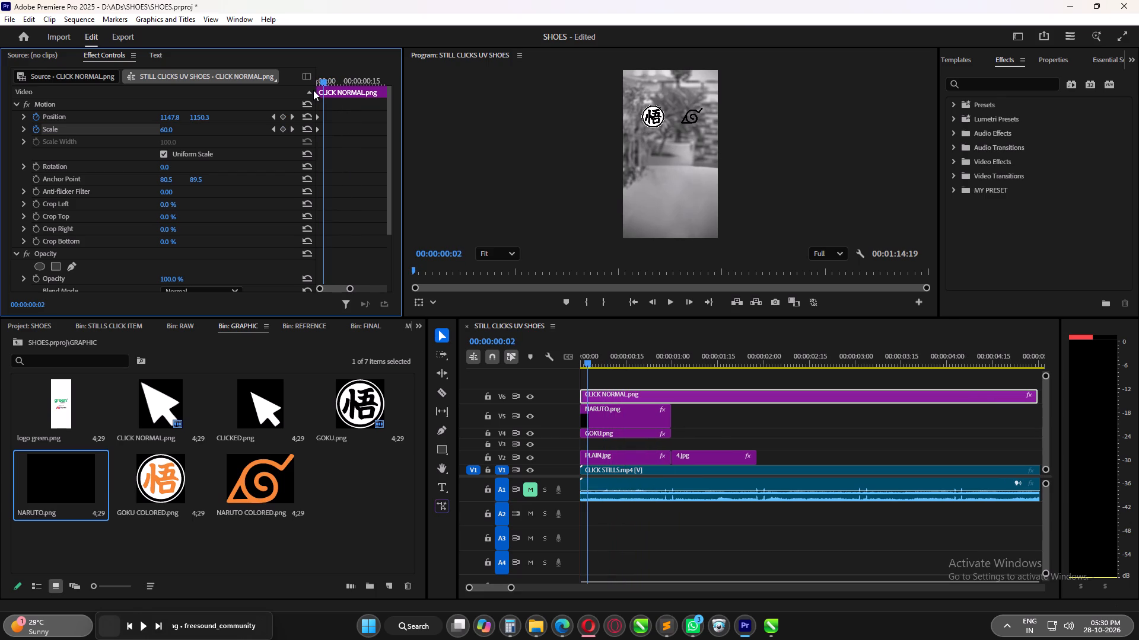
left_click_drag(313, 90, 357, 92)
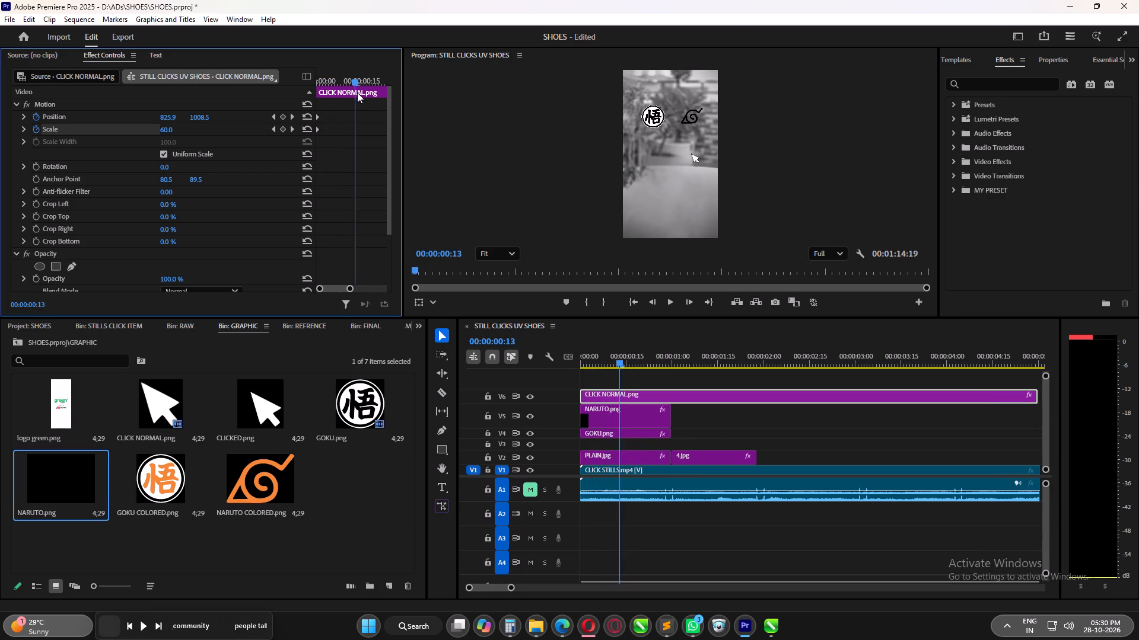
left_click_drag(357, 92, 282, 107)
key("space")
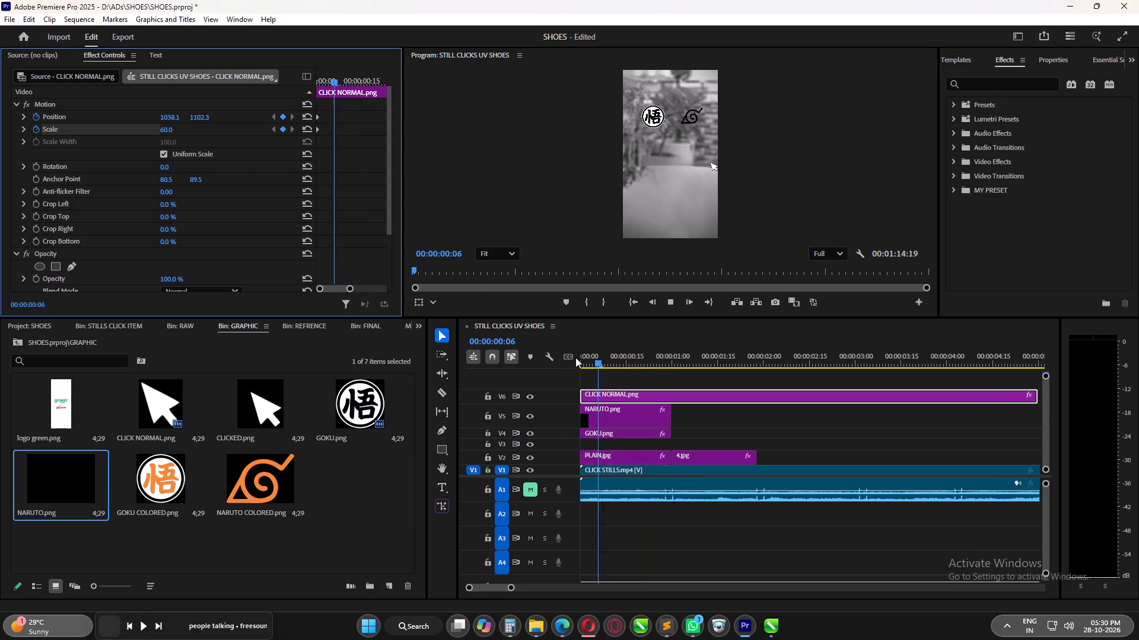
key("space")
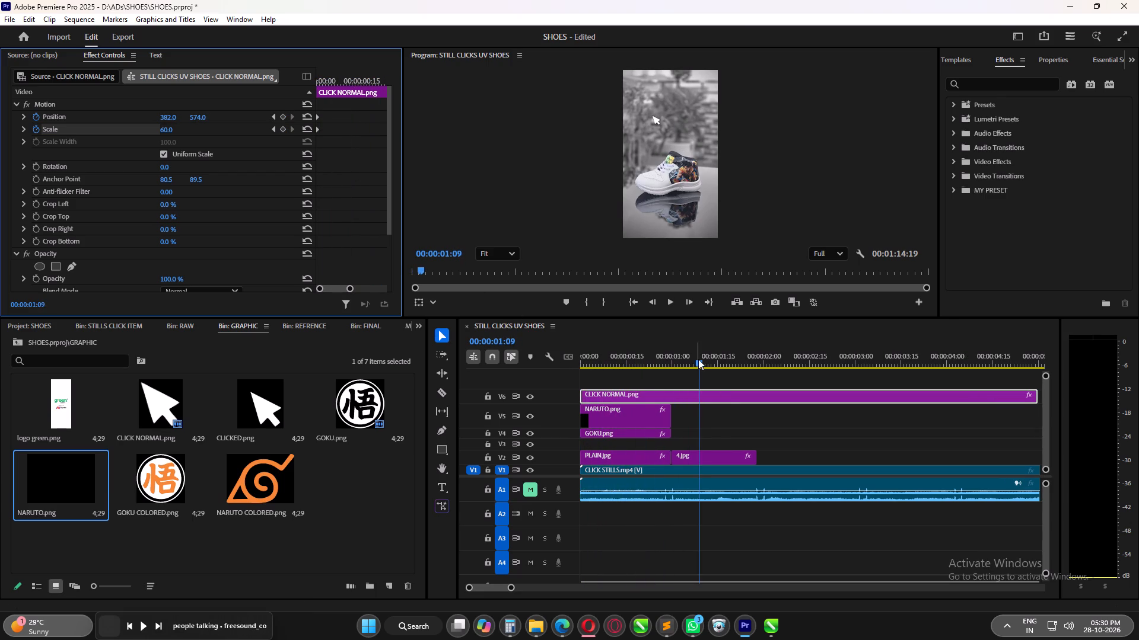
left_click_drag(698, 359, 651, 357)
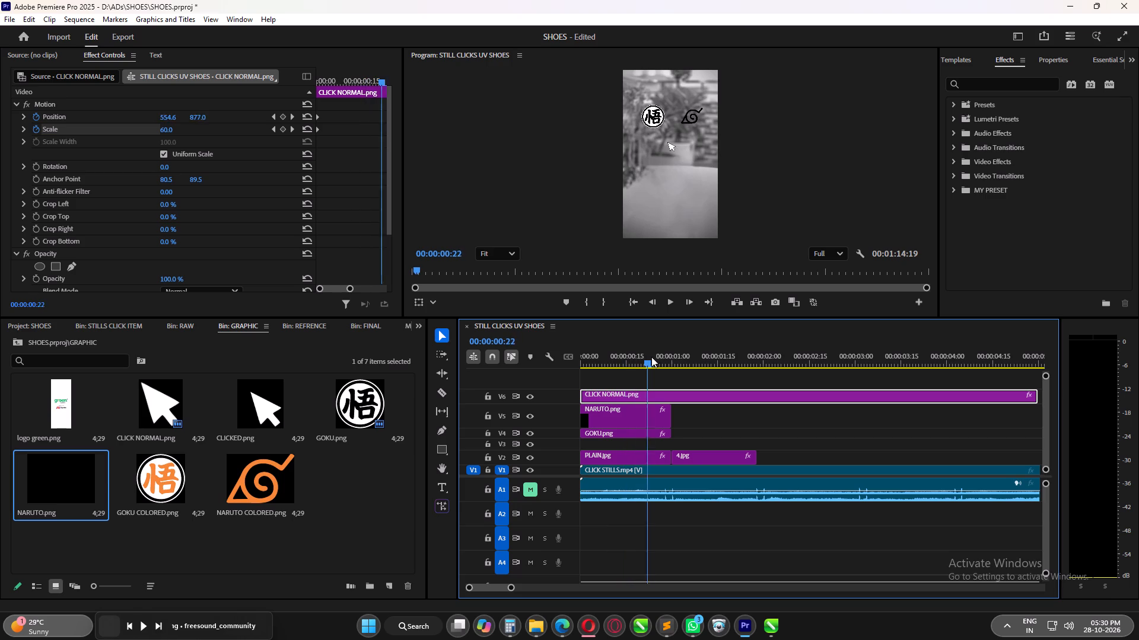
Extend the NARUTO.png and GOKU.png logo clips so both end at 00:00:02:00.
left_click_drag(651, 357, 680, 360)
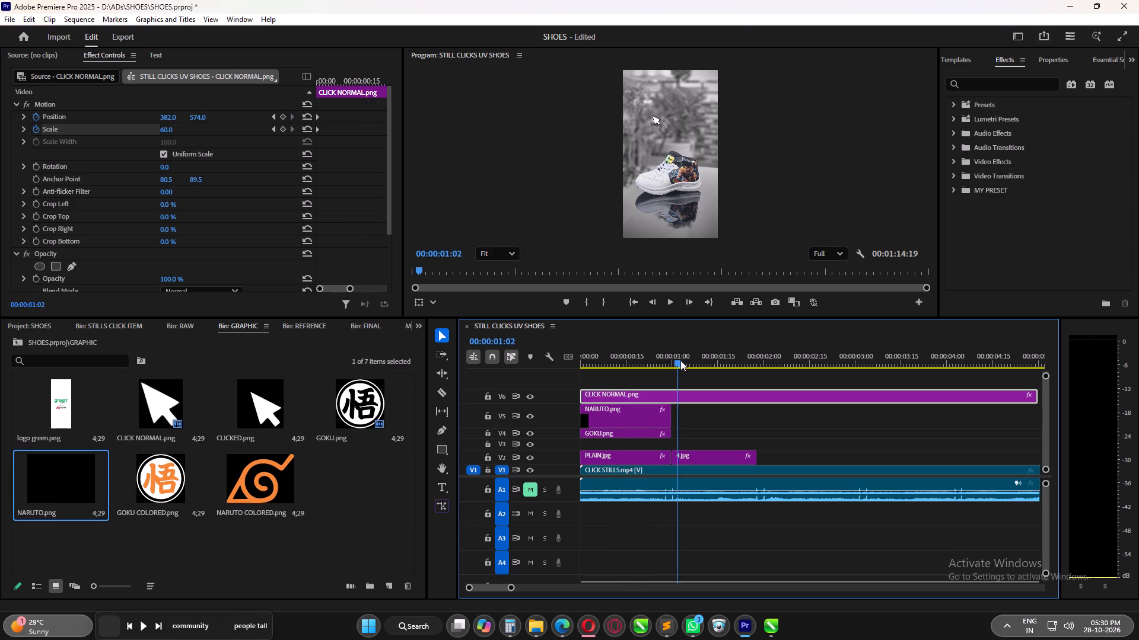
left_click_drag(680, 360, 653, 363)
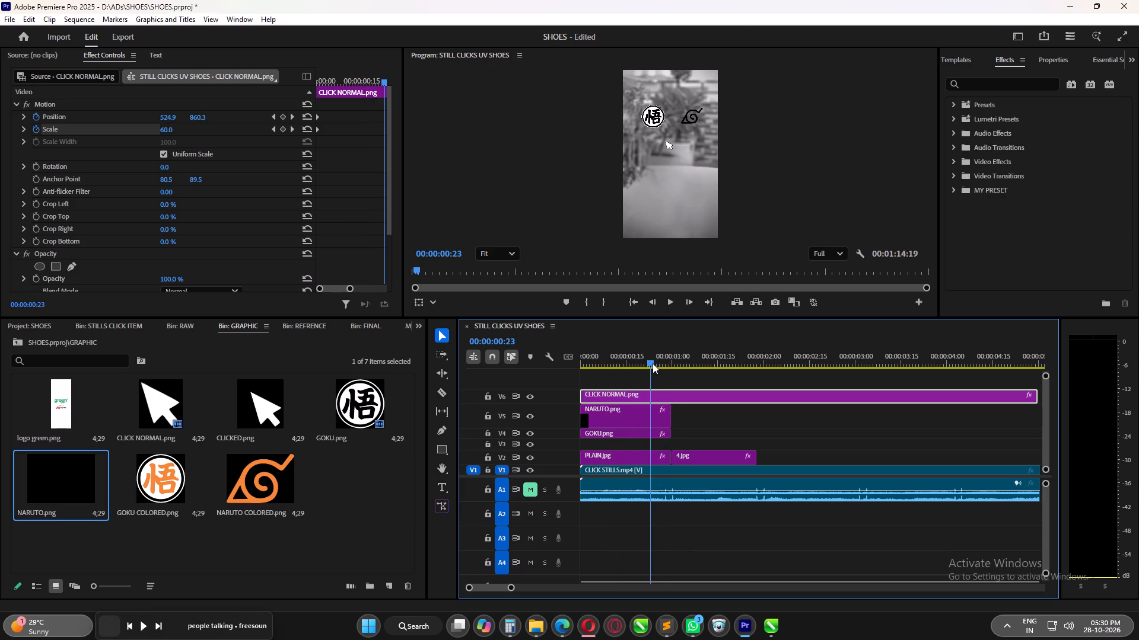
left_click_drag(653, 363, 671, 367)
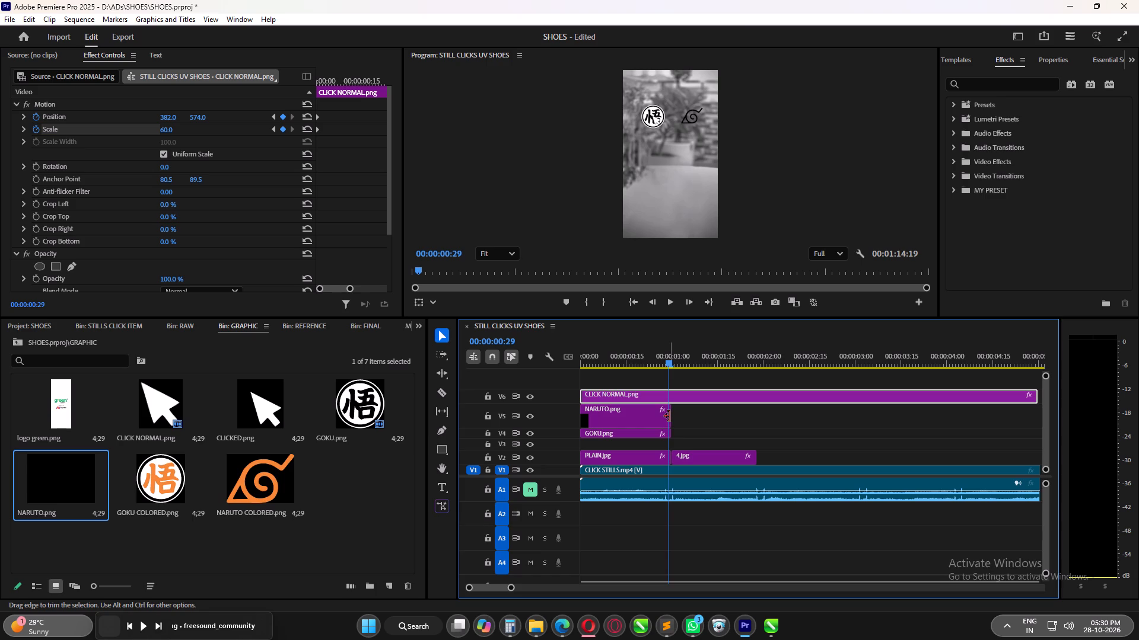
left_click_drag(669, 416, 964, 422)
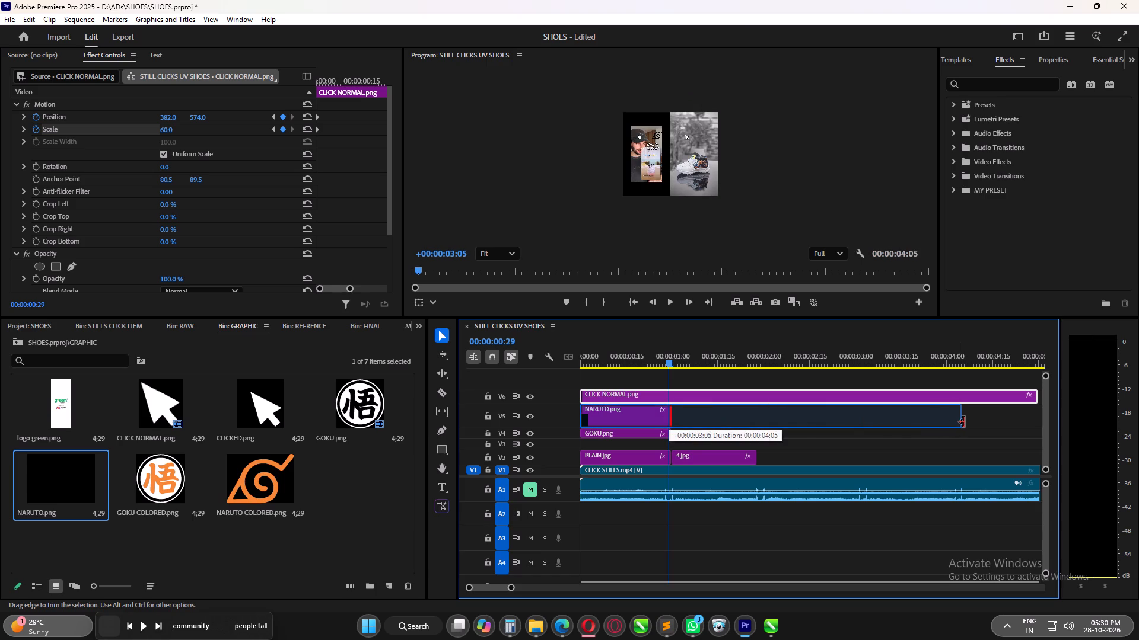
left_click_drag(964, 422, 915, 426)
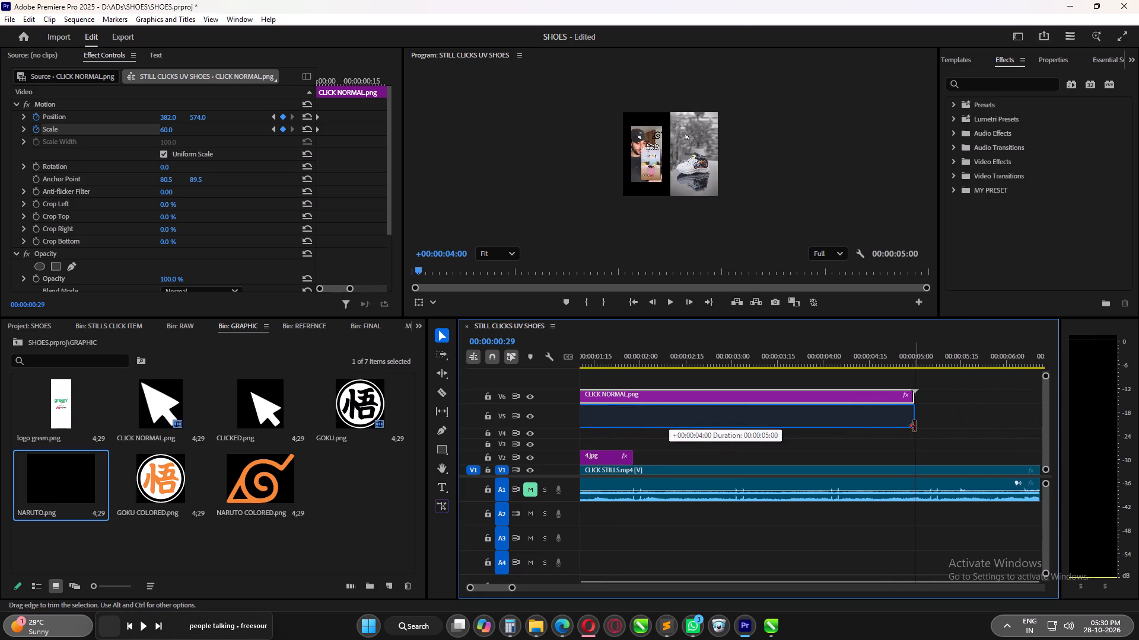
left_click_drag(915, 426, 618, 426)
left_click_drag(511, 588, 514, 588)
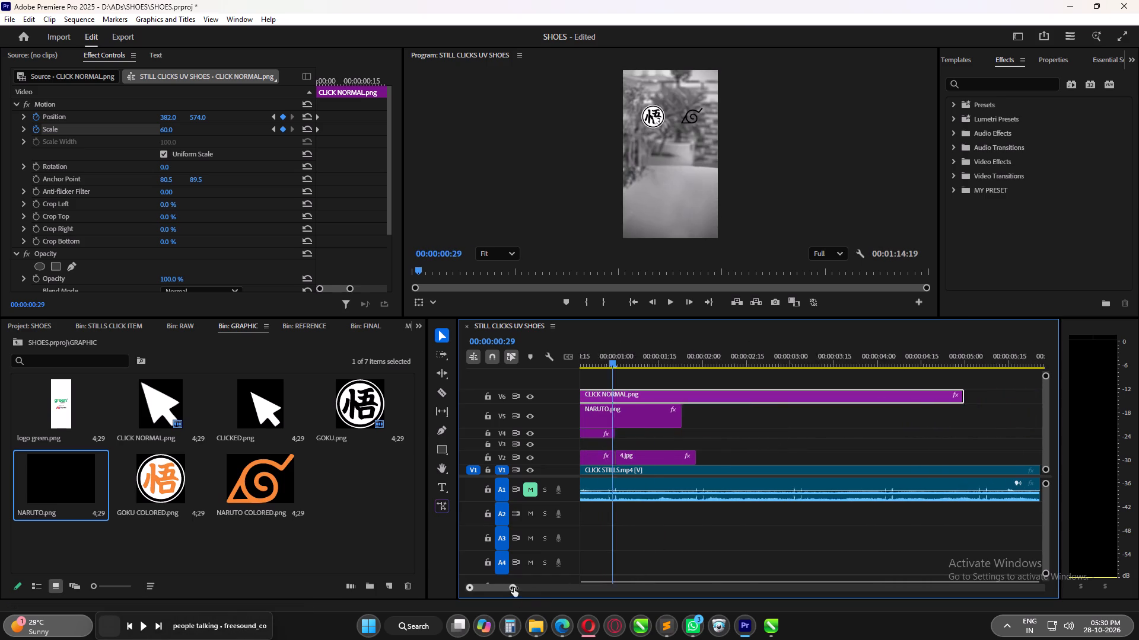
left_click_drag(514, 588, 521, 589)
left_click_drag(645, 432, 688, 438)
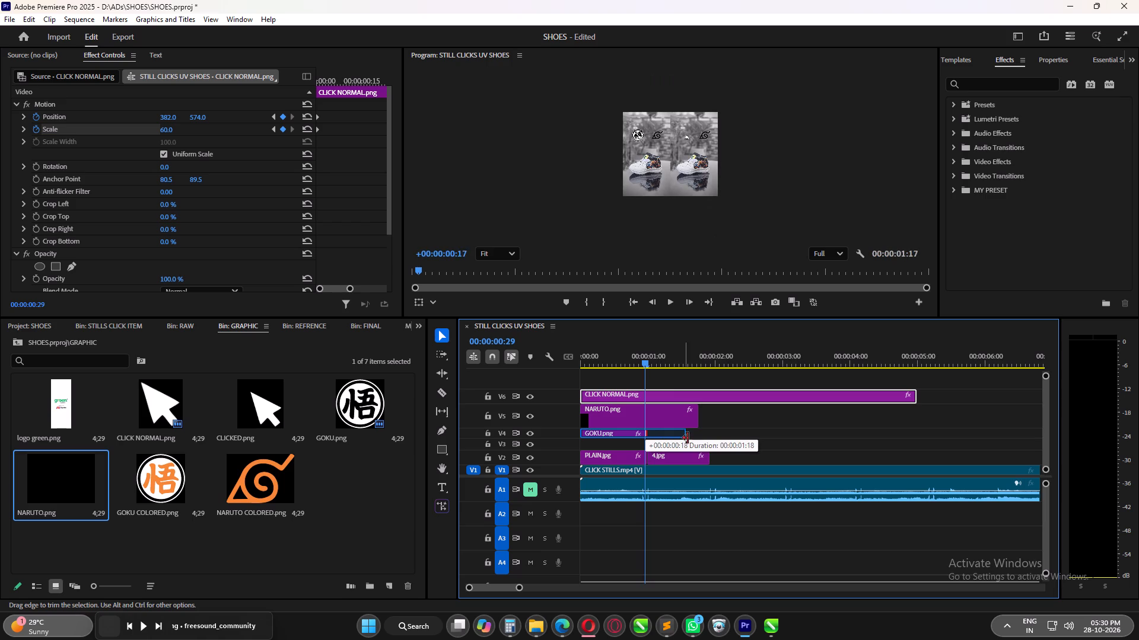
left_click_drag(688, 438, 698, 438)
left_click(715, 367)
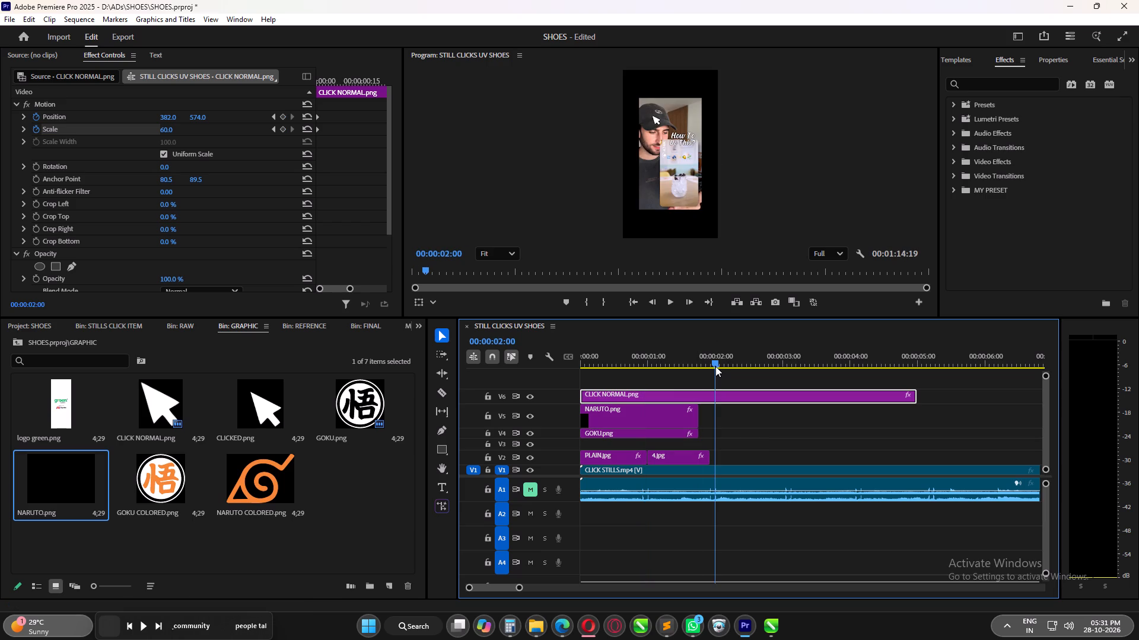
left_click(693, 413)
left_click_drag(696, 416, 714, 416)
left_click_drag(699, 436, 715, 436)
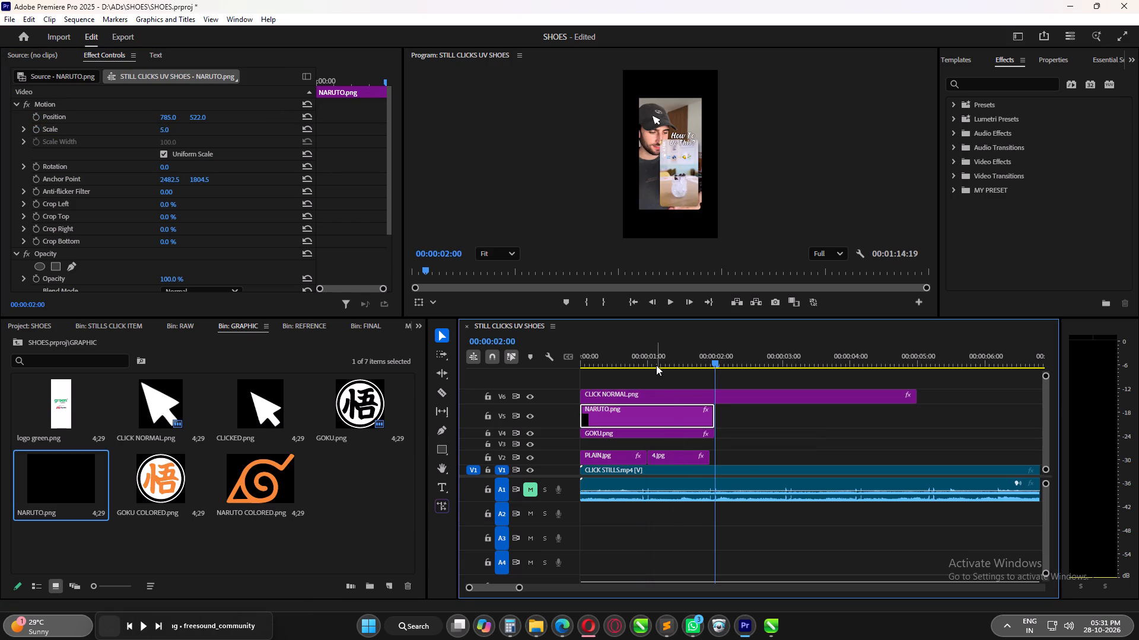
Move the CLICK NORMAL.png cursor's middle position keyframe earlier to 00:00:00:10 and play back the new timing.
left_click_drag(651, 362, 637, 364)
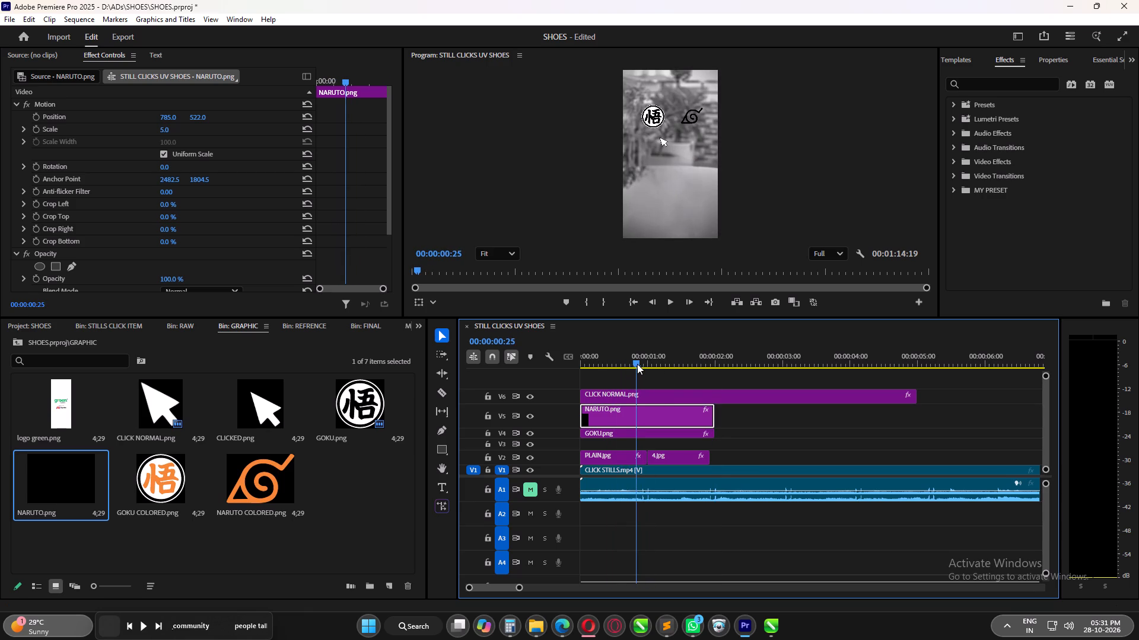
left_click_drag(637, 364, 642, 364)
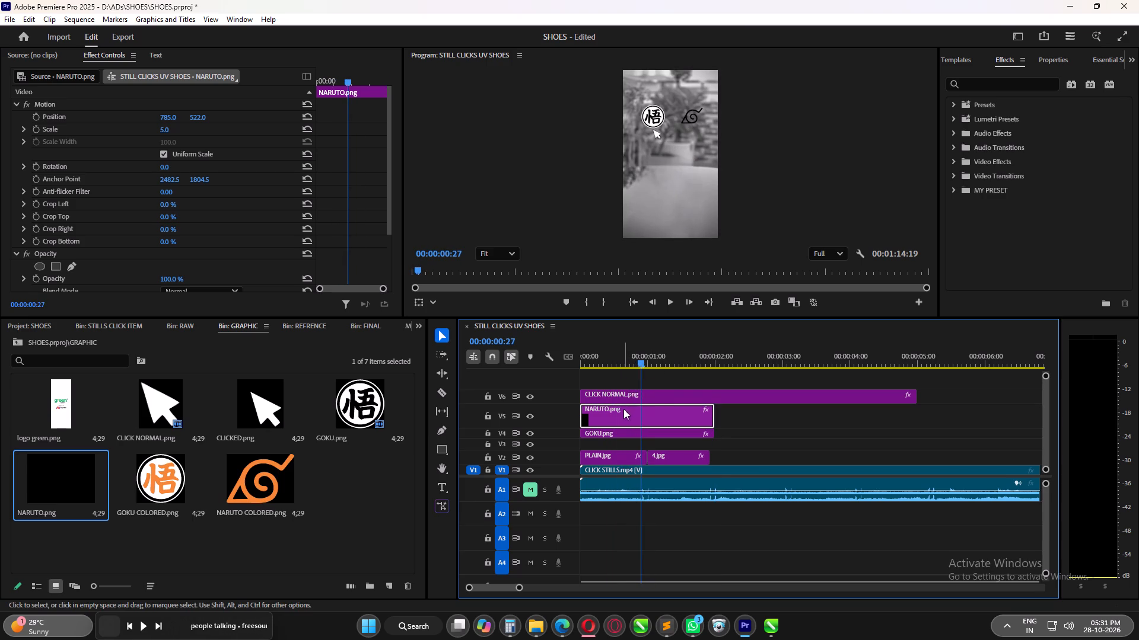
left_click(616, 396)
left_click_drag(319, 289, 330, 292)
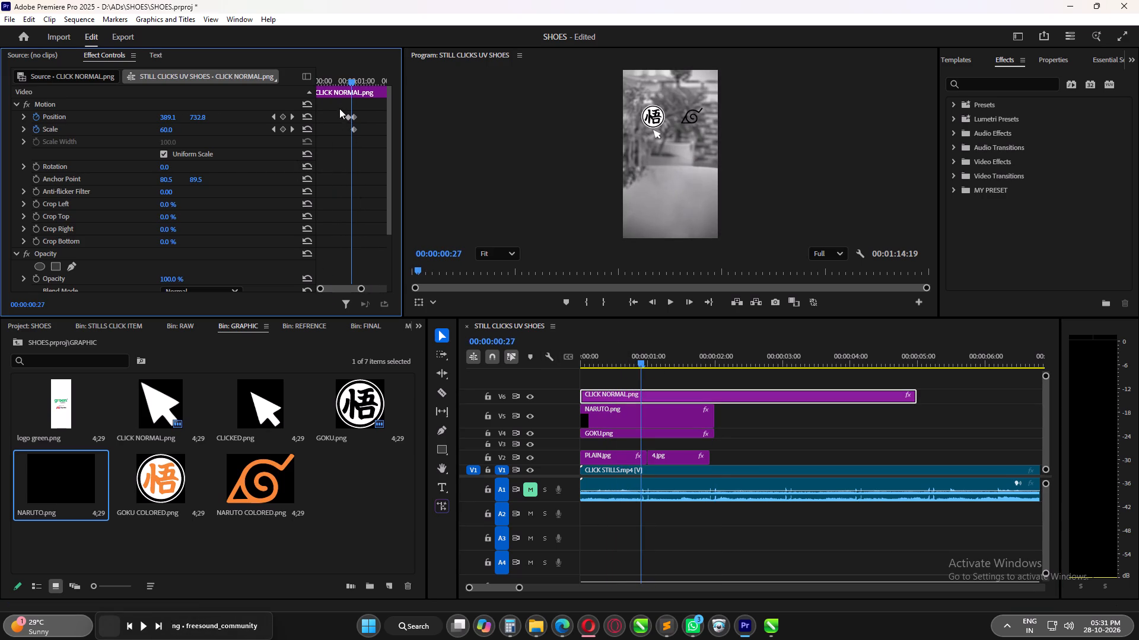
left_click_drag(339, 108, 349, 124)
left_click_drag(348, 118, 328, 120)
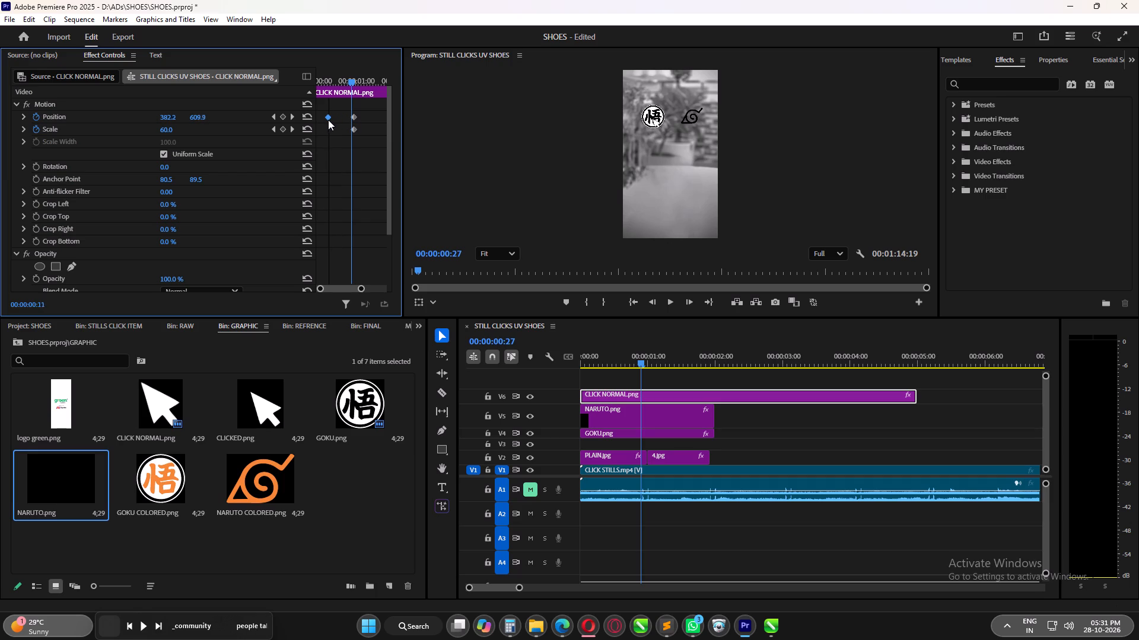
left_click_drag(328, 120, 327, 120)
left_click_drag(358, 81, 300, 84)
key("space")
key("space")
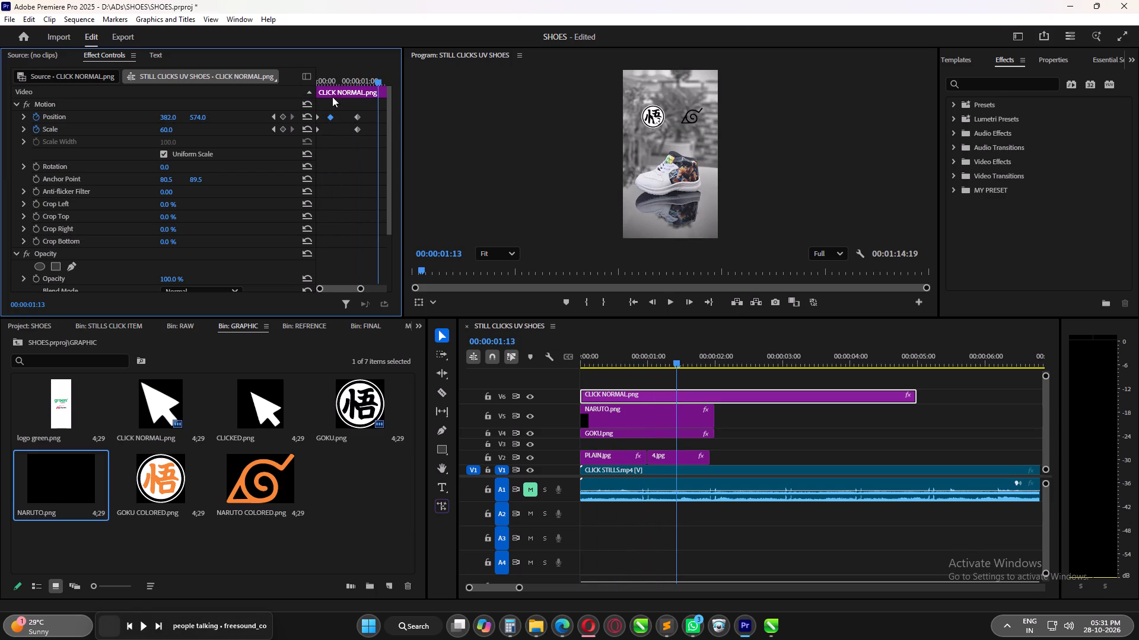
At the 00:00:00:10 keyframe, set the CLICK NORMAL.png cursor's position to 559 horizontally and about 980 vertically.
left_click_drag(352, 81, 337, 85)
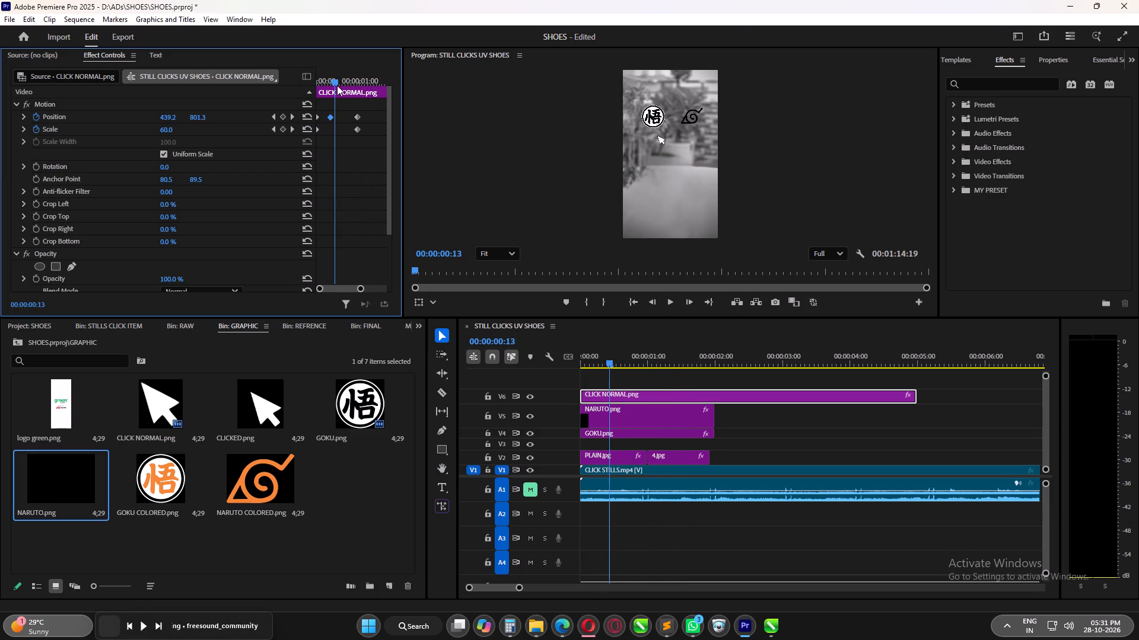
left_click_drag(337, 85, 353, 88)
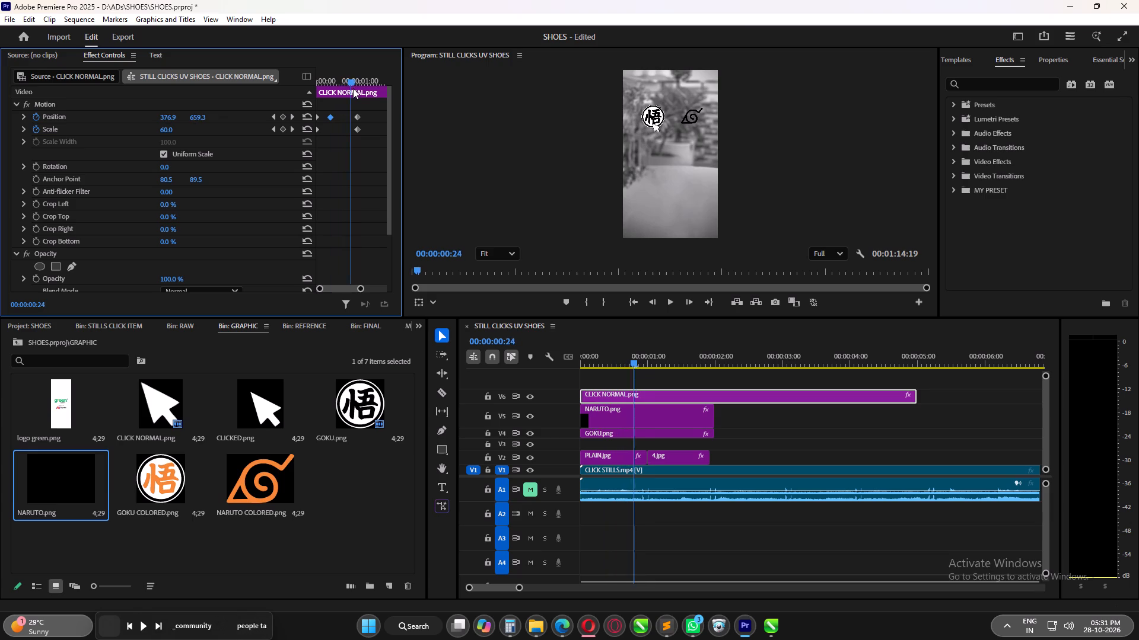
left_click_drag(353, 88, 341, 95)
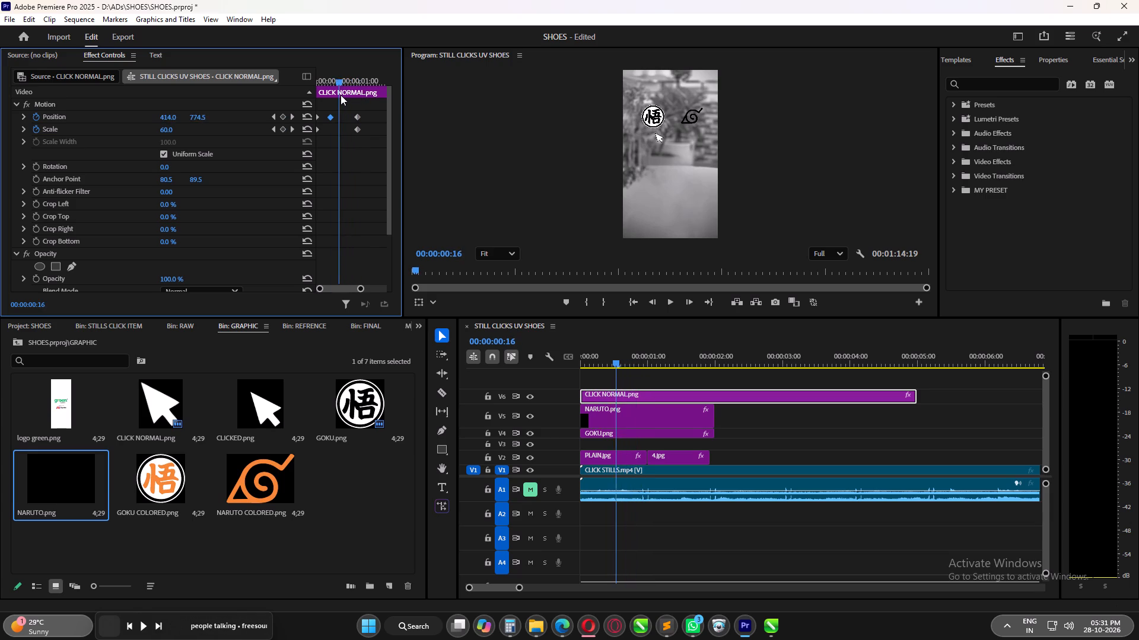
left_click_drag(341, 95, 332, 95)
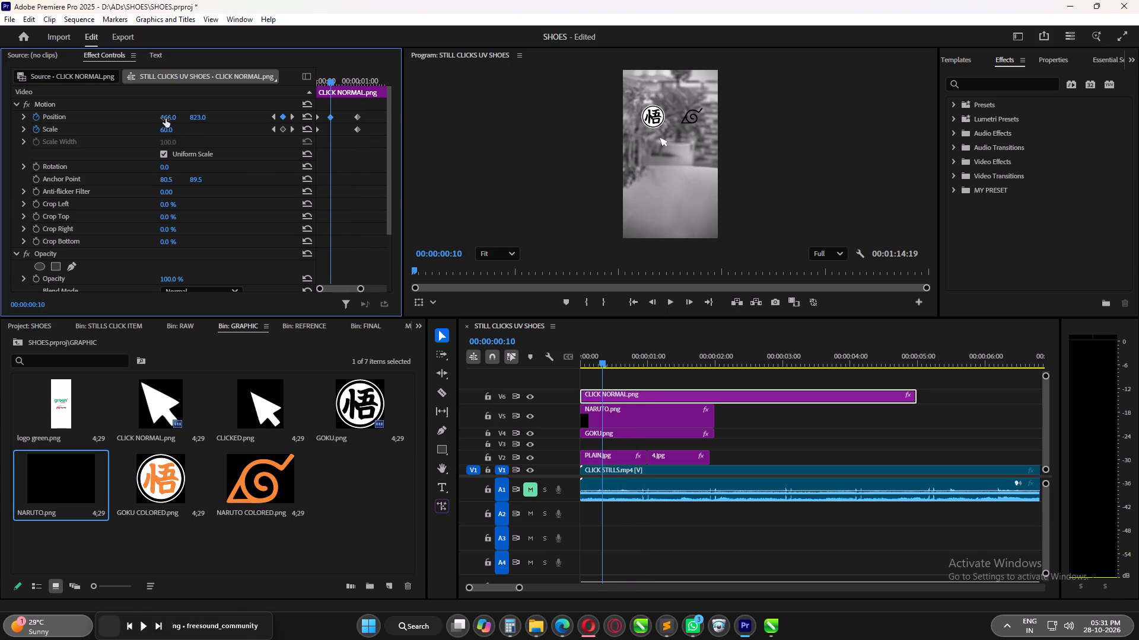
left_click_drag(166, 119, 191, 120)
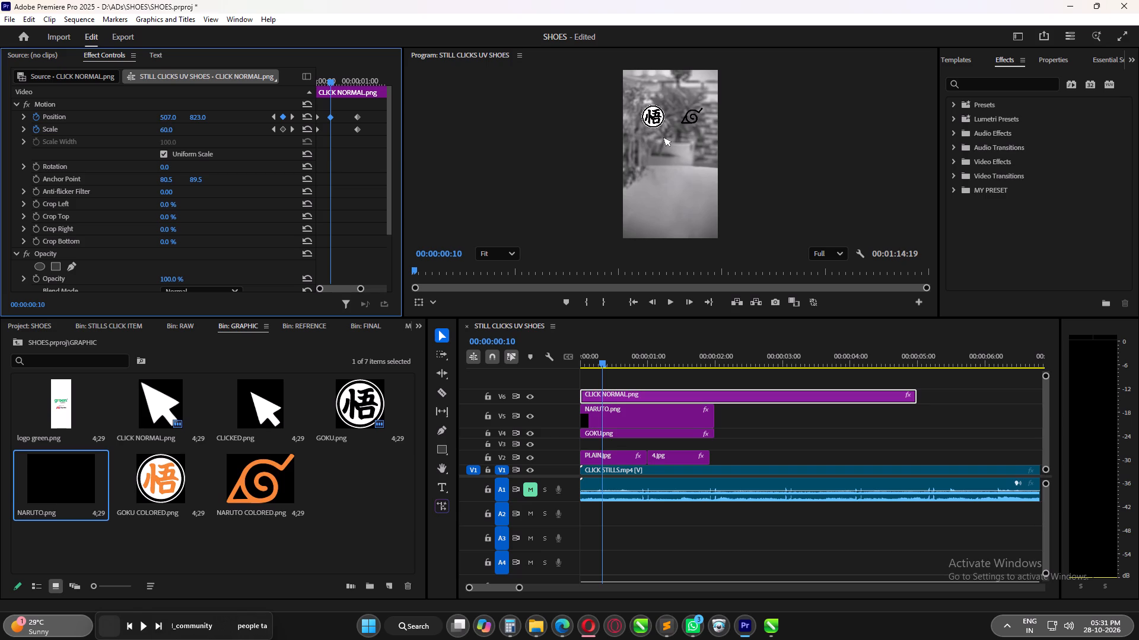
left_click_drag(191, 120, 223, 124)
left_click_drag(201, 116, 297, 119)
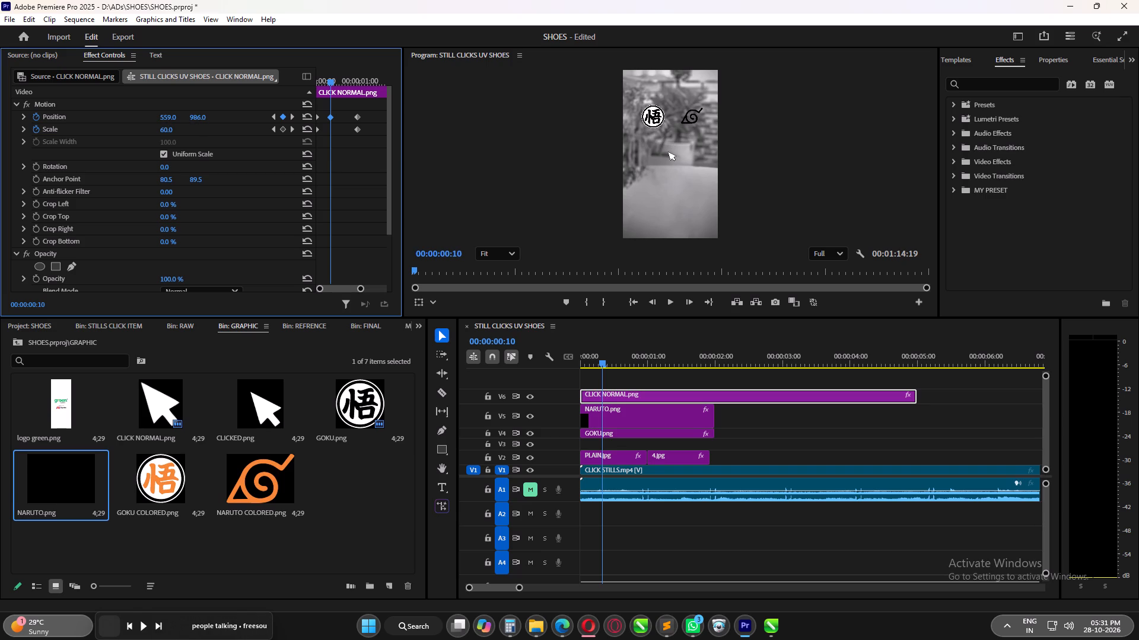
left_click_drag(297, 119, 292, 123)
Scrub through and play the sequence's opening to review the cursor's revised path toward the GOKU logo.
left_click_drag(602, 362, 576, 365)
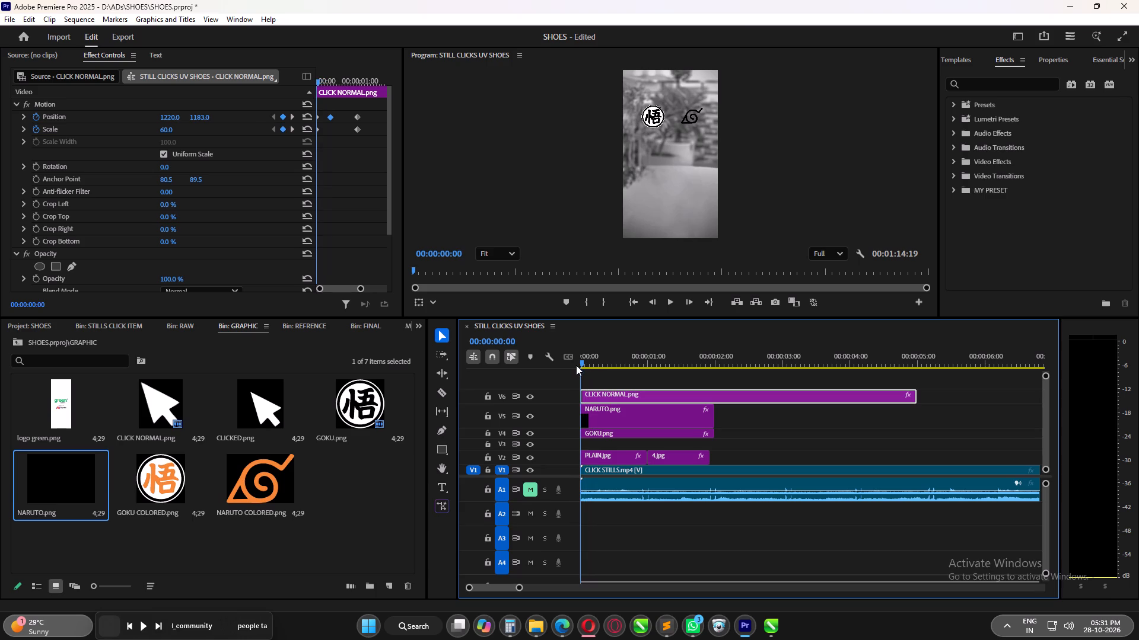
left_click_drag(576, 365, 617, 364)
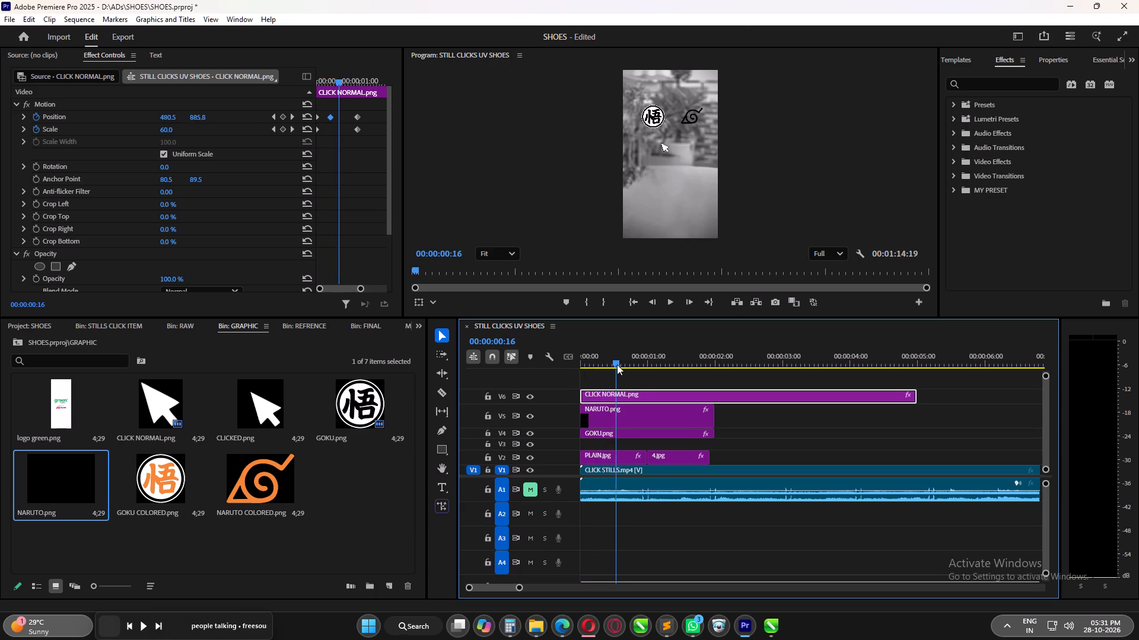
left_click_drag(617, 364, 656, 377)
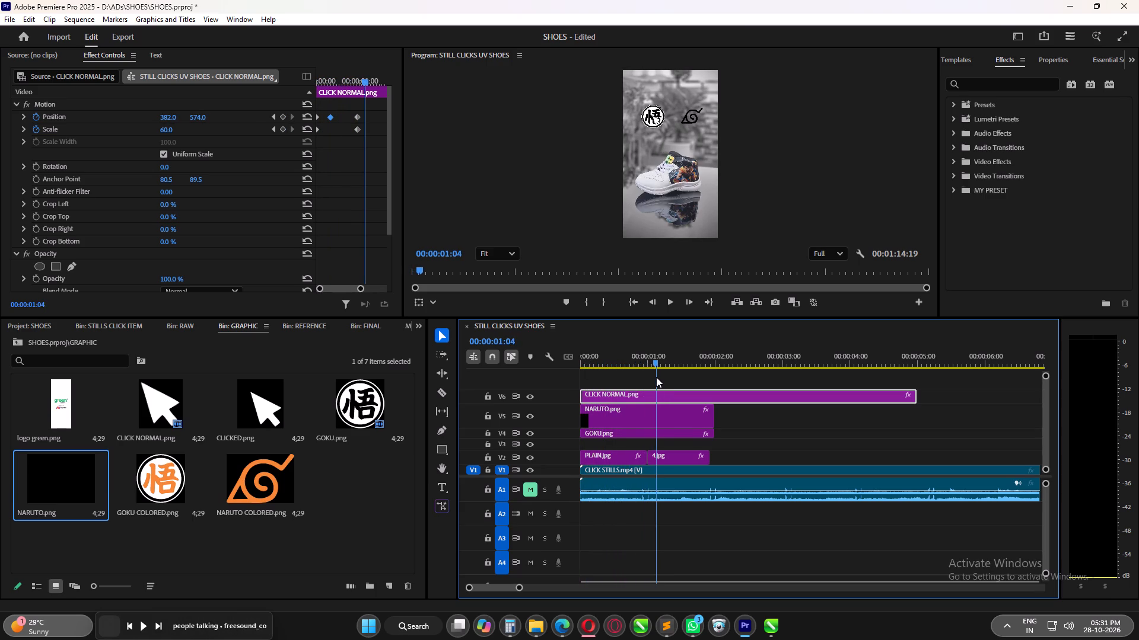
left_click_drag(656, 377, 597, 395)
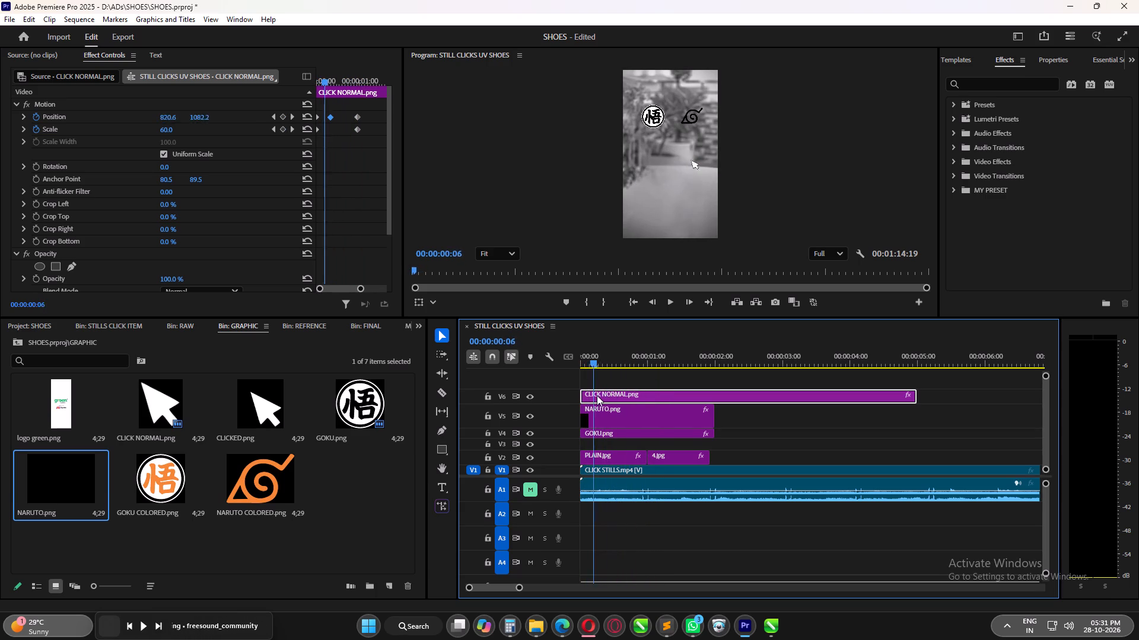
left_click_drag(597, 395, 647, 401)
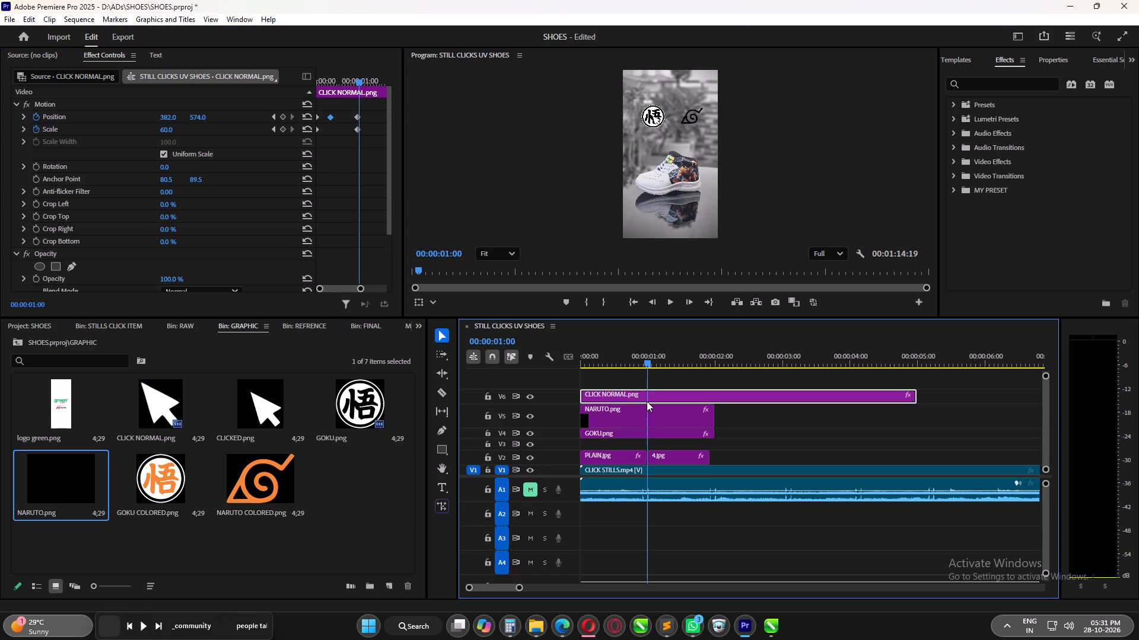
left_click_drag(647, 401, 638, 402)
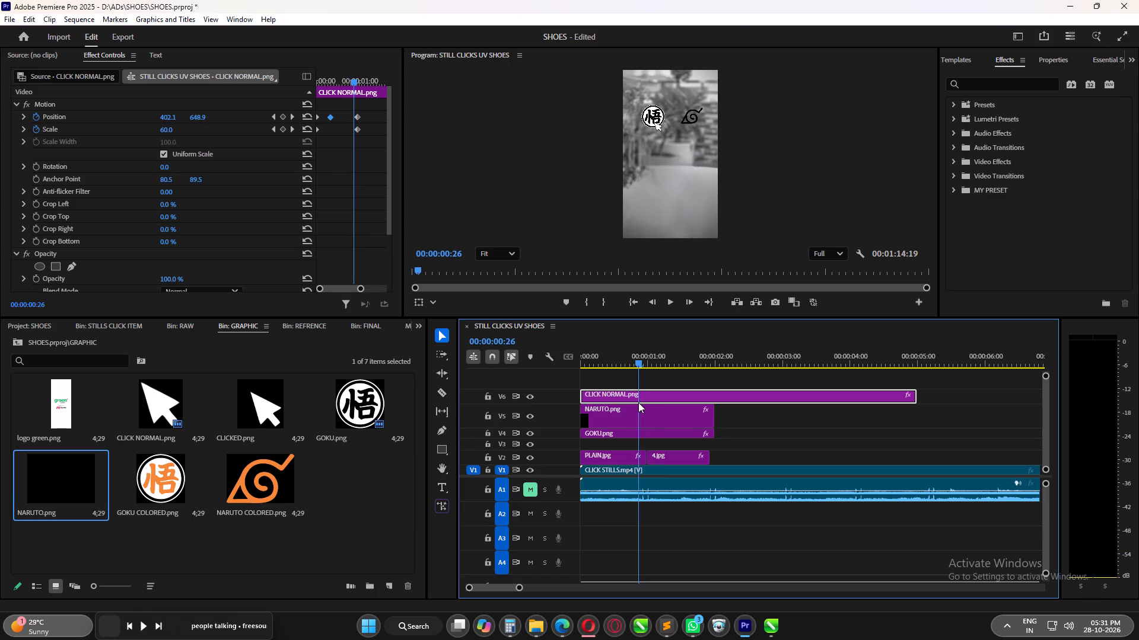
left_click_drag(638, 402, 563, 405)
key("space")
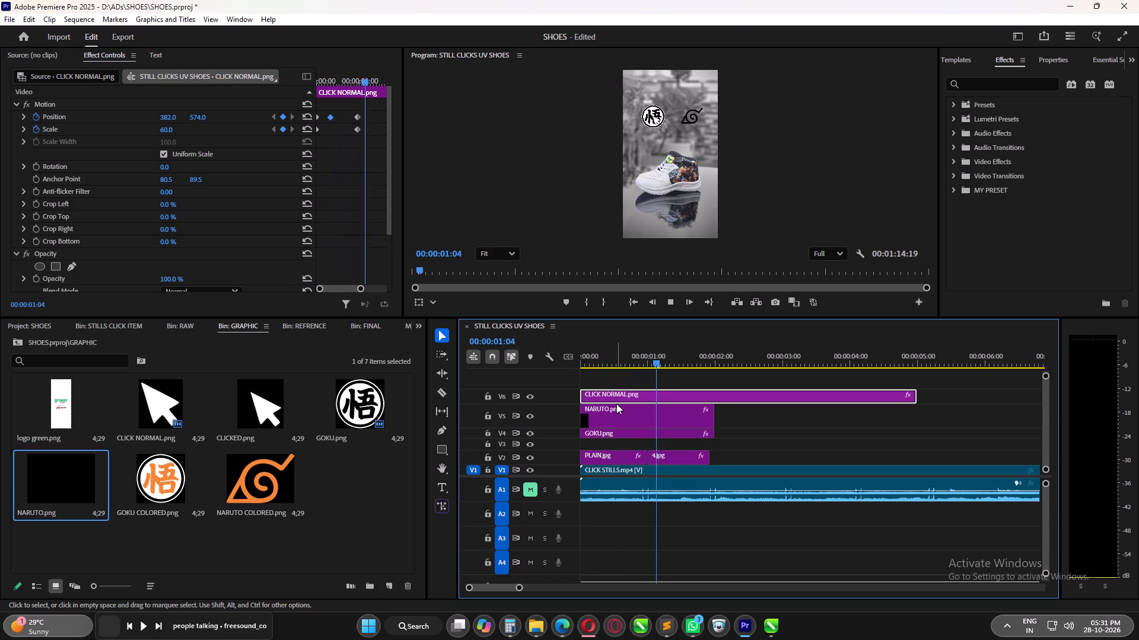
key("space")
Trim the end of the GOKU.png clip back to 00:00:00:26, where the cursor reaches the logo.
left_click_drag(632, 361, 650, 362)
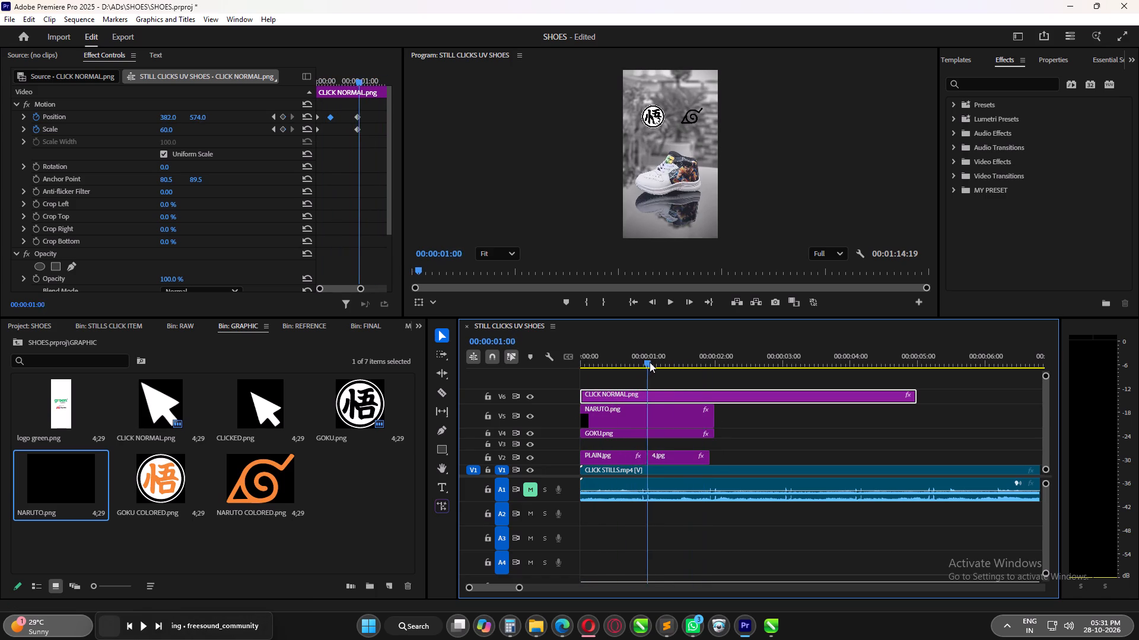
left_click_drag(650, 362, 650, 370)
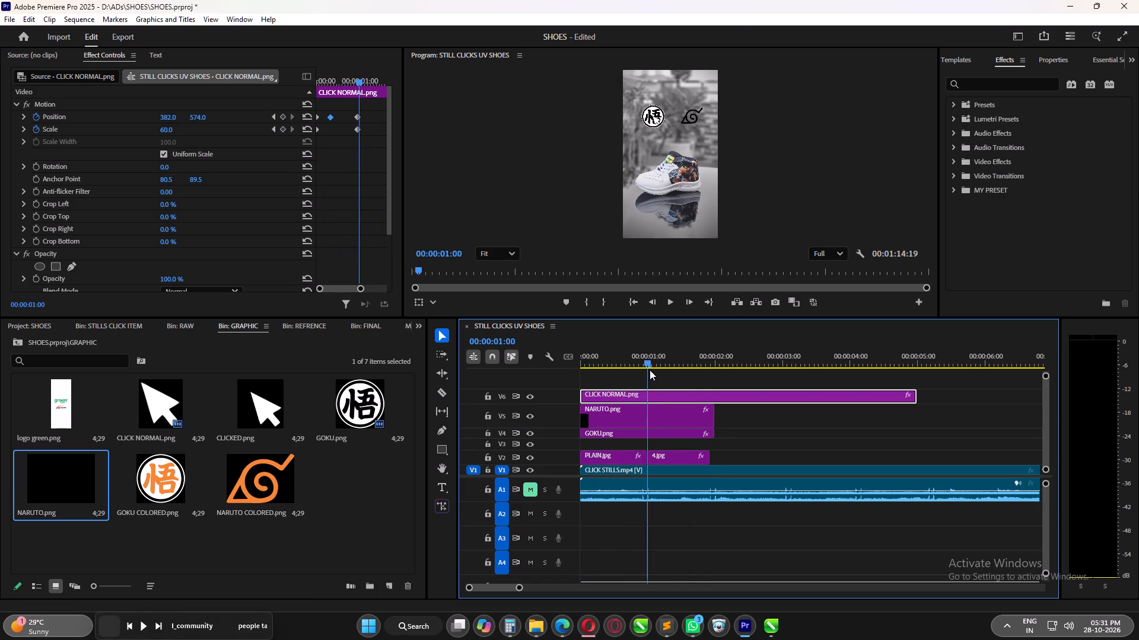
left_click_drag(650, 370, 655, 370)
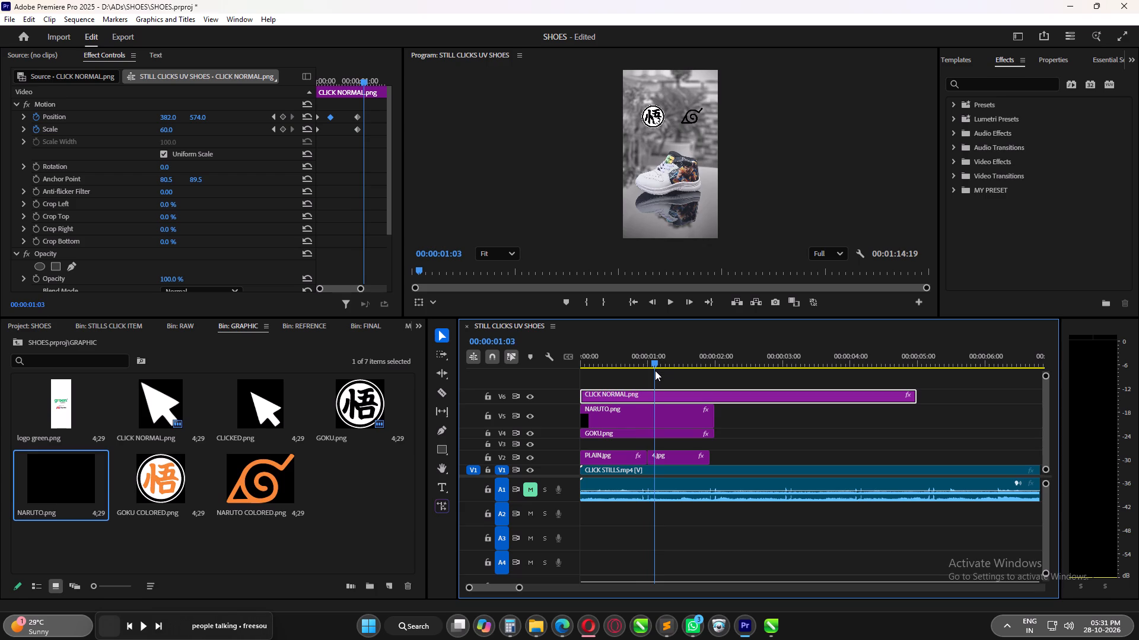
left_click_drag(655, 370, 649, 376)
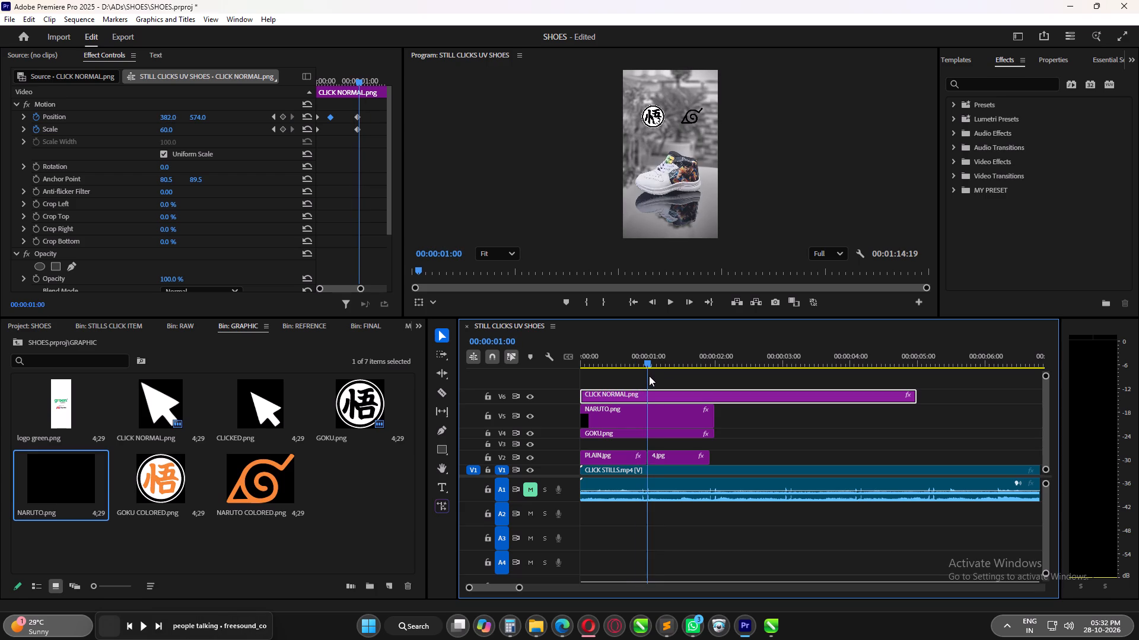
left_click_drag(649, 376, 641, 378)
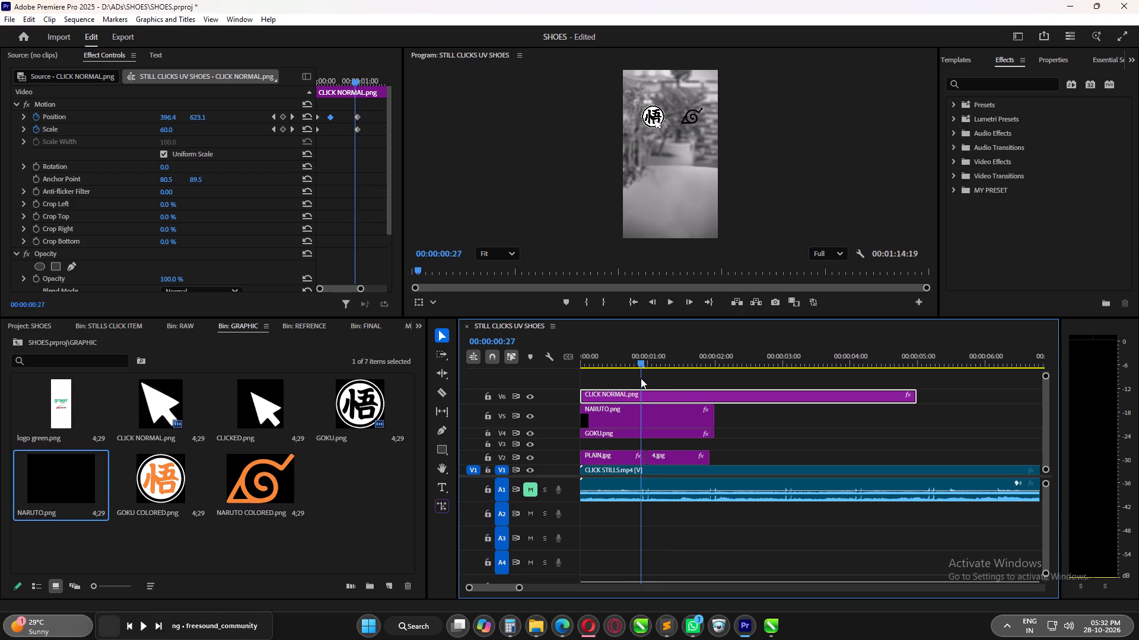
left_click_drag(641, 378, 640, 380)
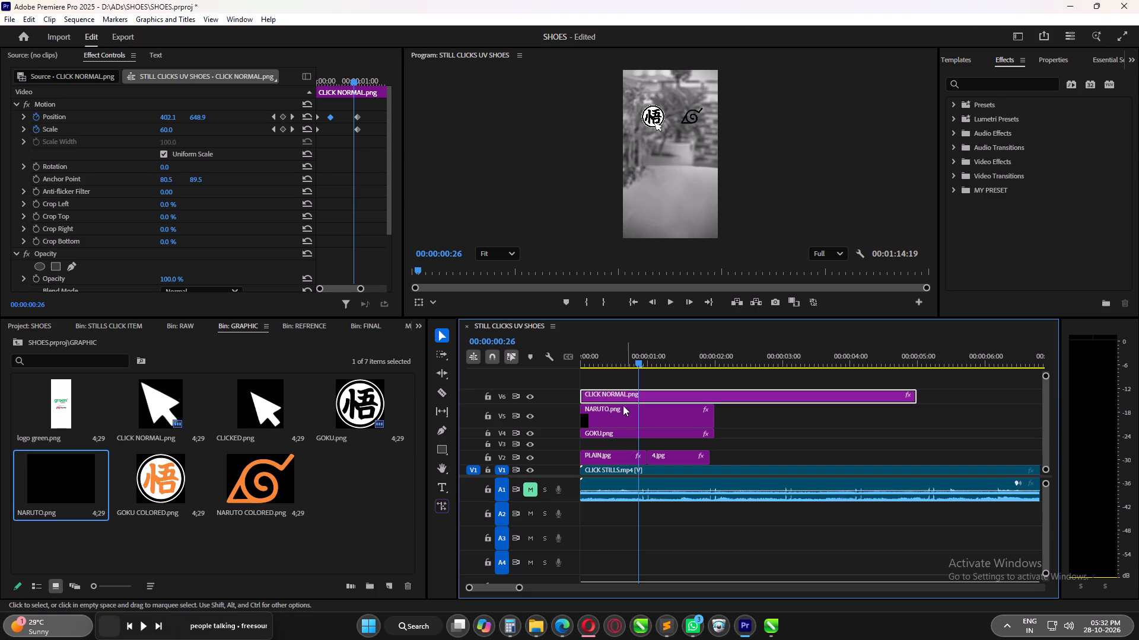
left_click(617, 434)
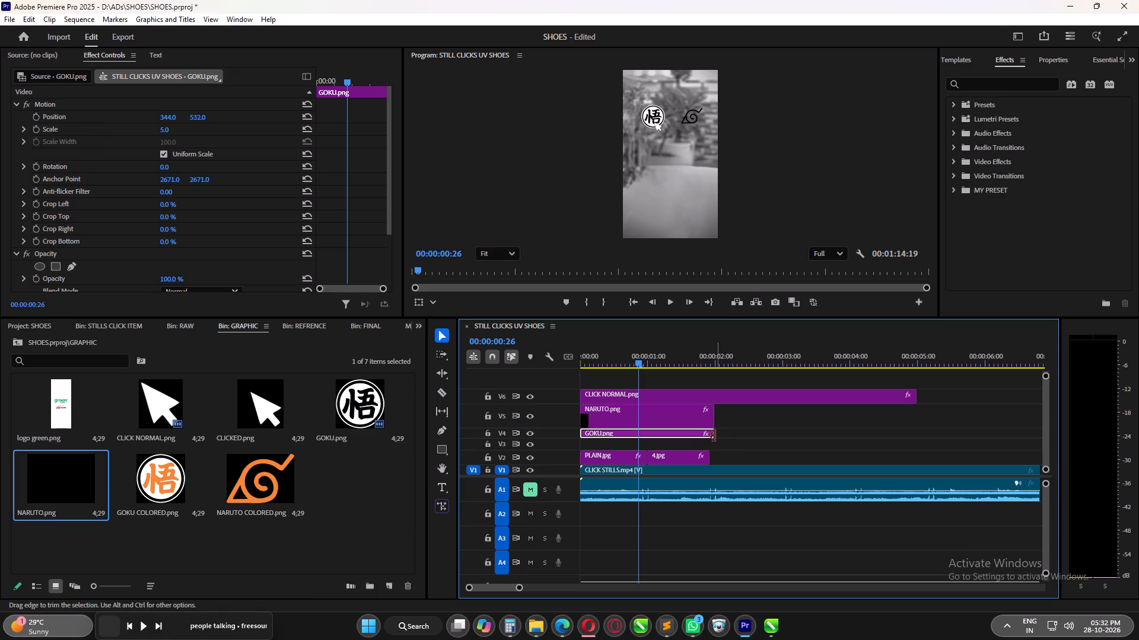
left_click_drag(712, 434, 636, 438)
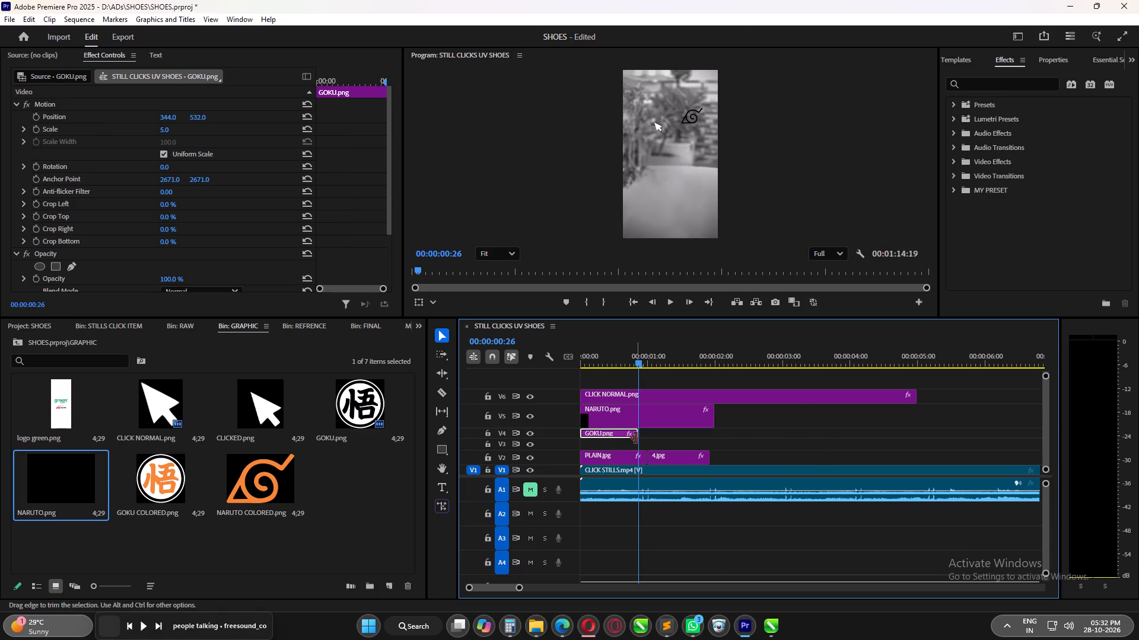
Place GOKU COLORED.png on V4 directly after the GOKU.png clip and trim its end to match the end of NARUTO.png.
left_click_drag(161, 481, 683, 431)
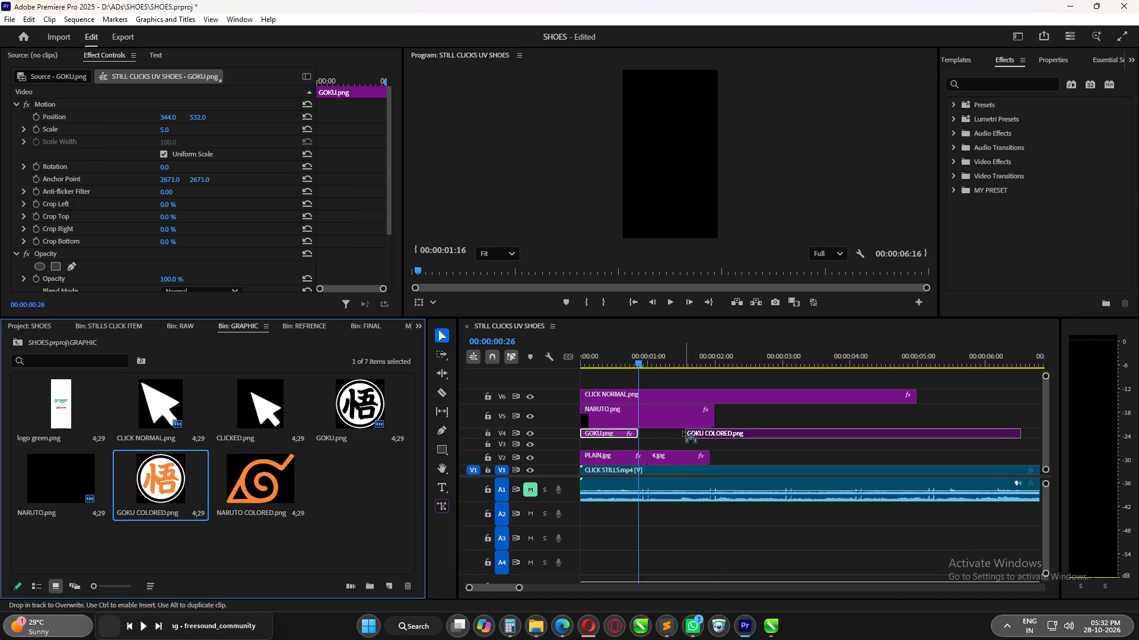
left_click_drag(683, 431, 642, 432)
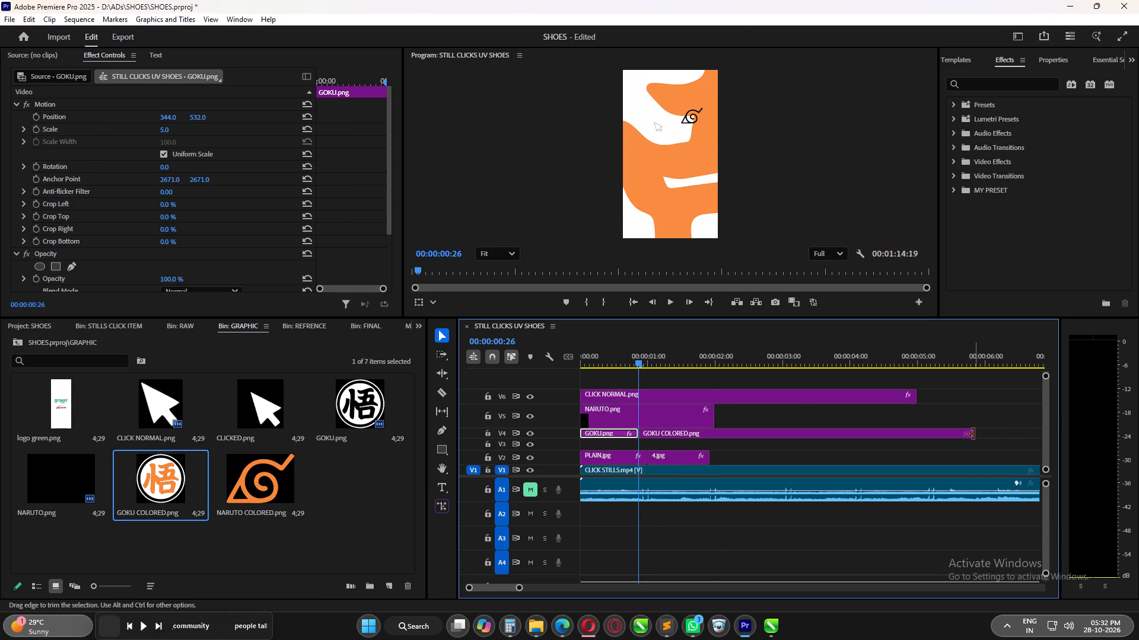
left_click_drag(973, 434, 714, 441)
left_click(757, 444)
Copy the GOKU.png clip's position, 344 horizontally and 532 vertically, onto the GOKU COLORED.png clip.
left_click(667, 433)
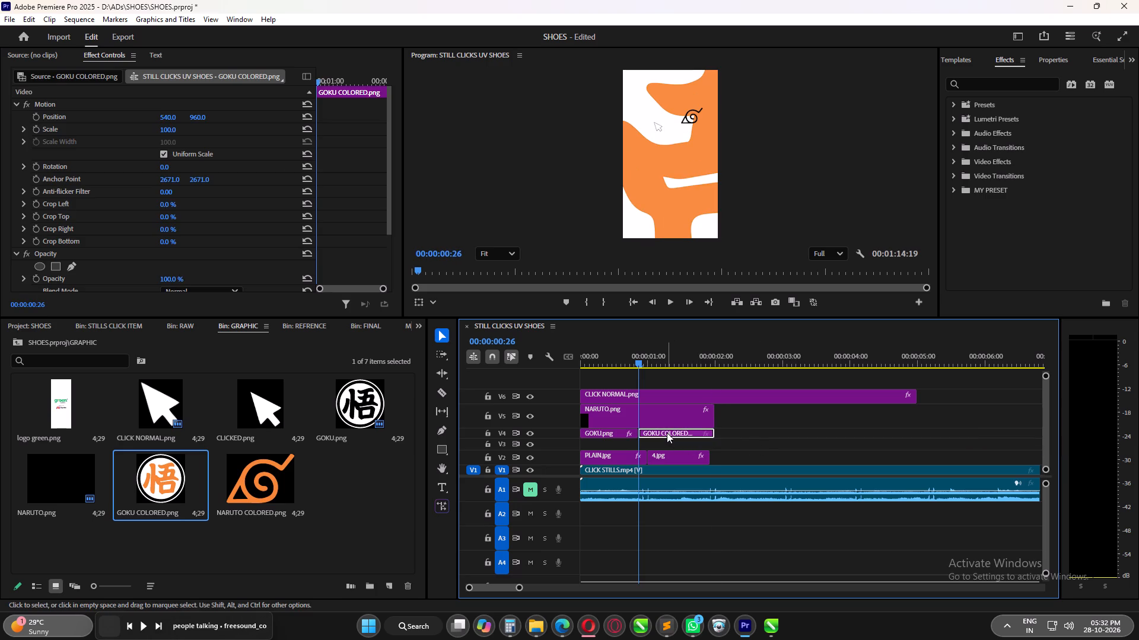
left_click(596, 434)
left_click(166, 120)
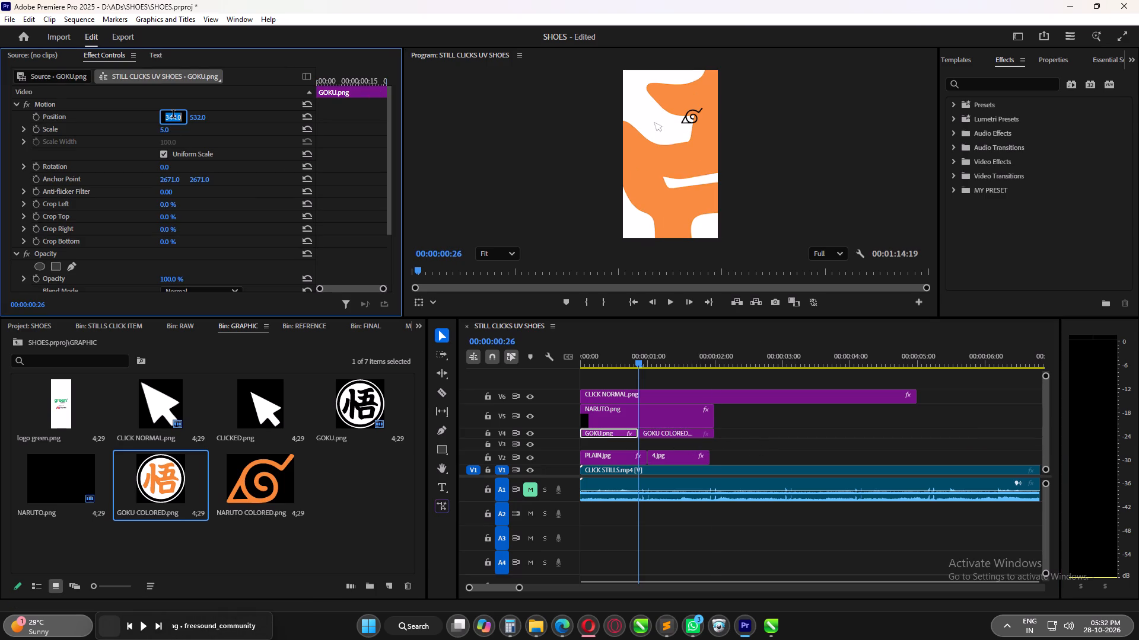
key("ctrl+c")
left_click(671, 433)
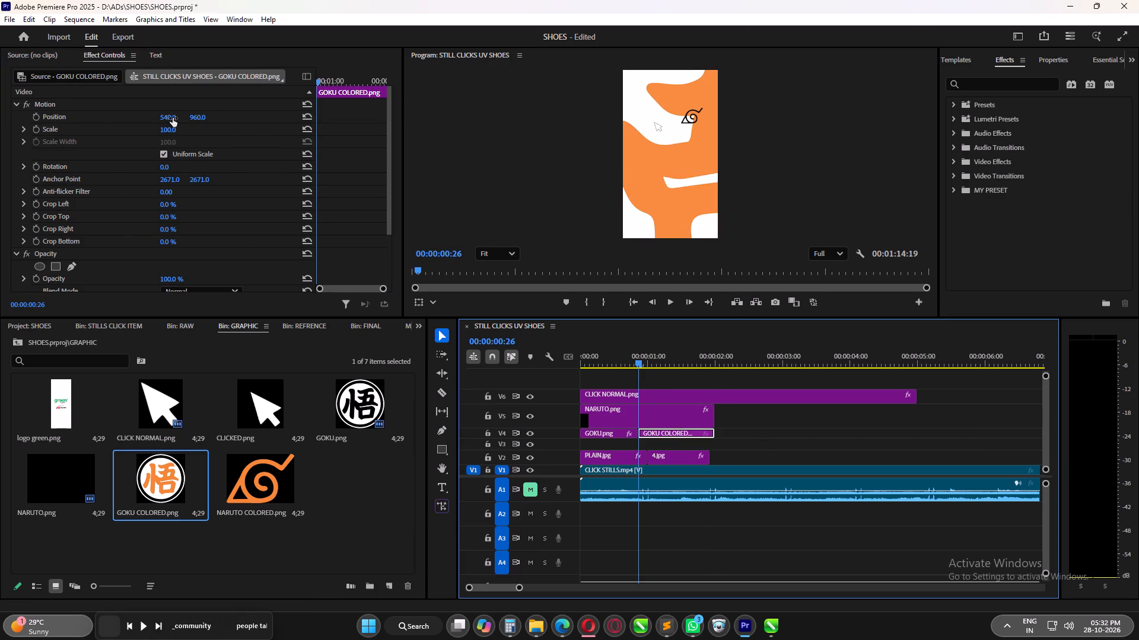
left_click(169, 118)
key("ctrl+v")
key("Return")
left_click(610, 436)
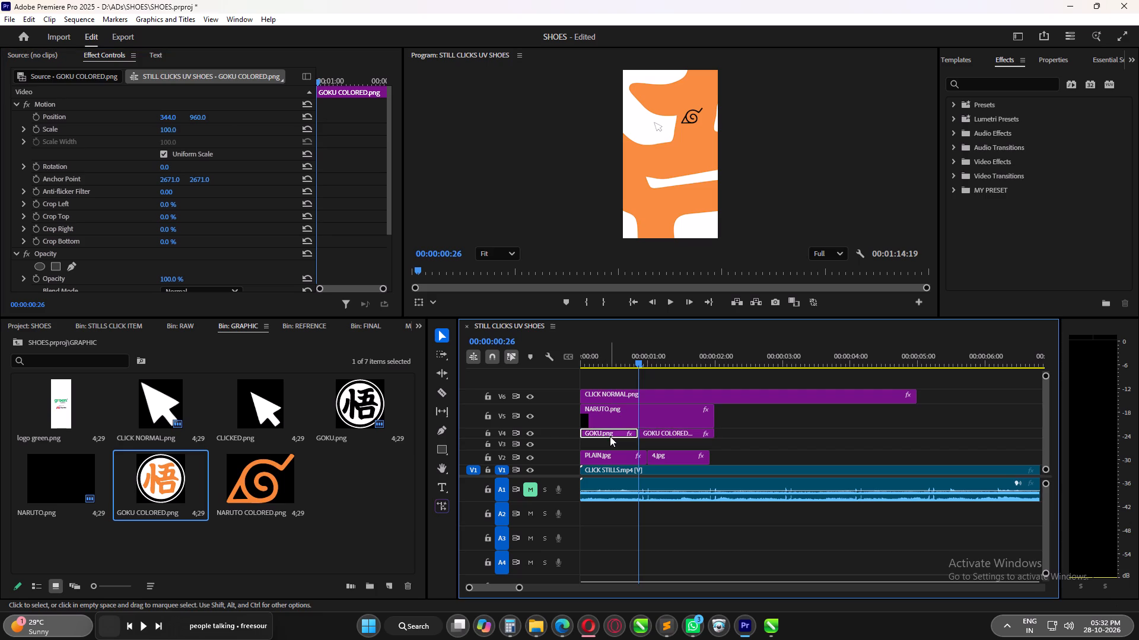
left_click(204, 117)
key("ctrl+c")
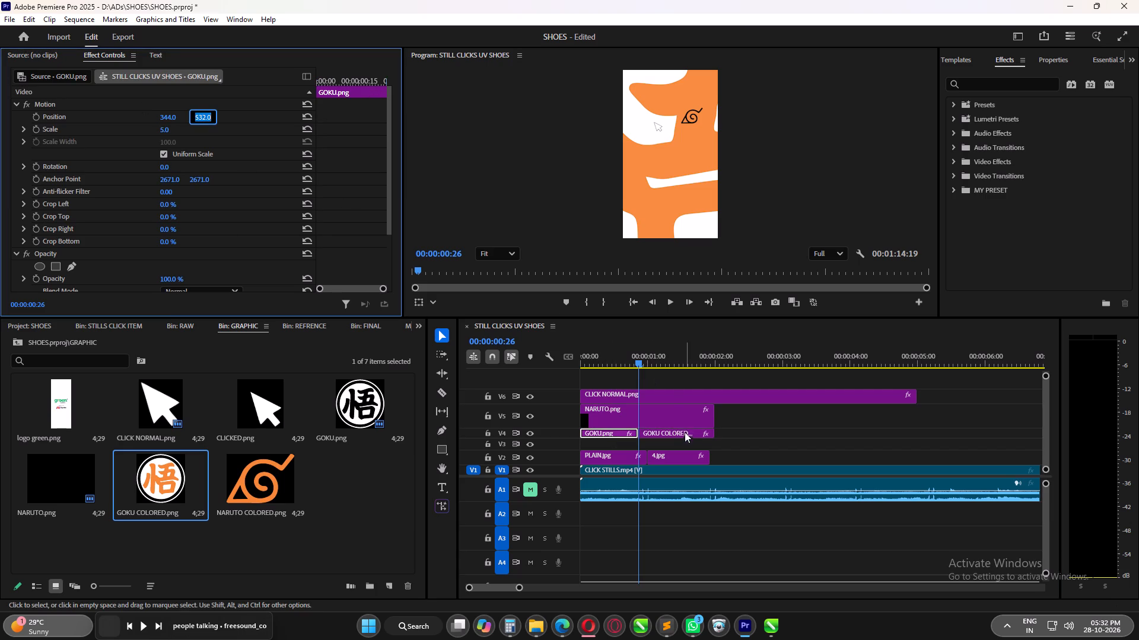
left_click(683, 433)
left_click(205, 119)
key("ctrl+v")
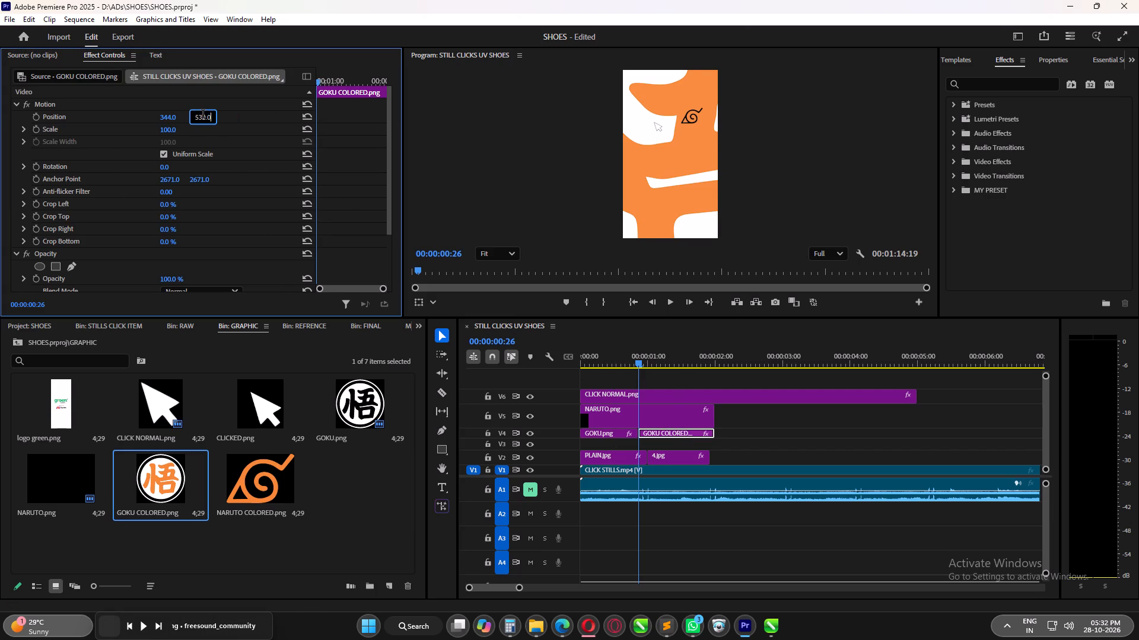
key("Return")
Copy the GOKU.png clip's scale of 5 onto the GOKU COLORED.png clip.
left_click(606, 436)
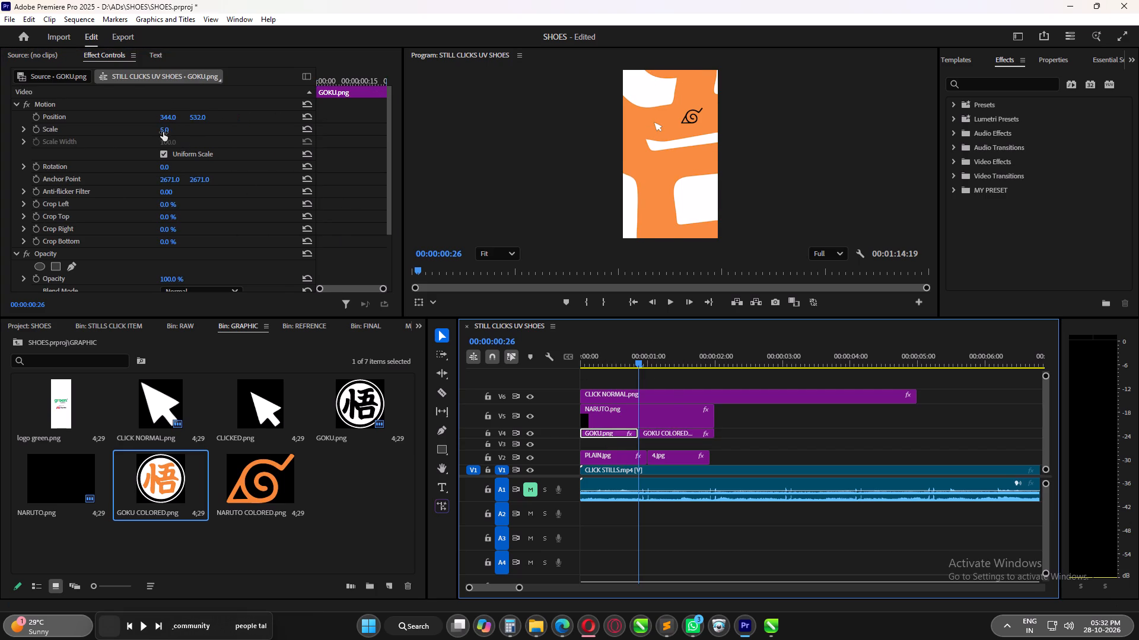
left_click(163, 132)
key("ctrl+c")
left_click(673, 435)
left_click(177, 129)
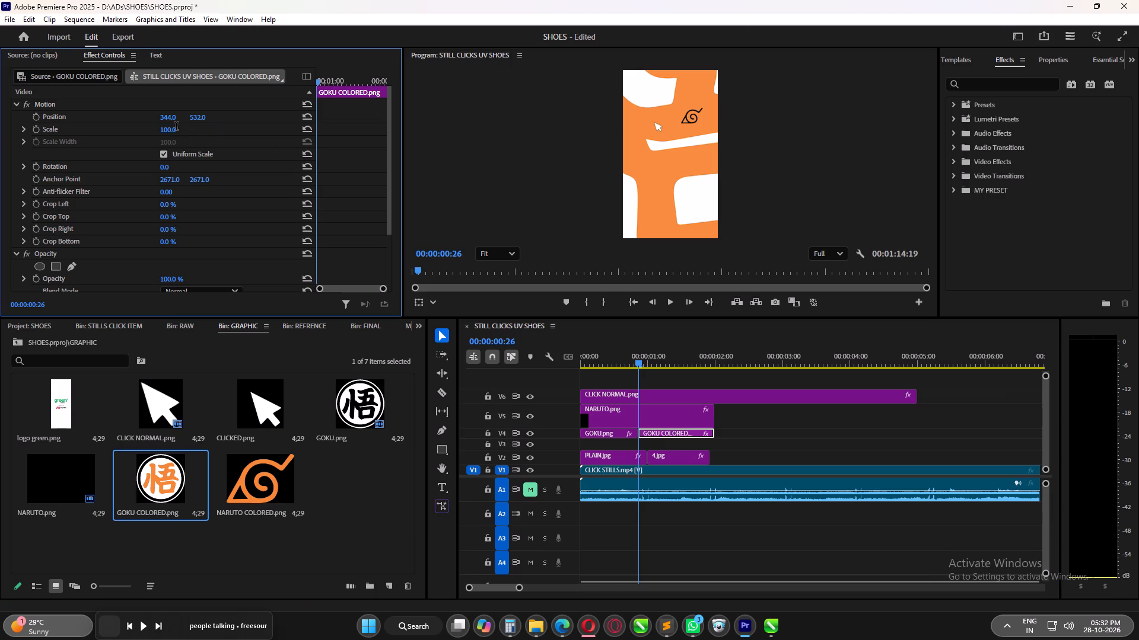
key("ctrl+v")
key("Return")
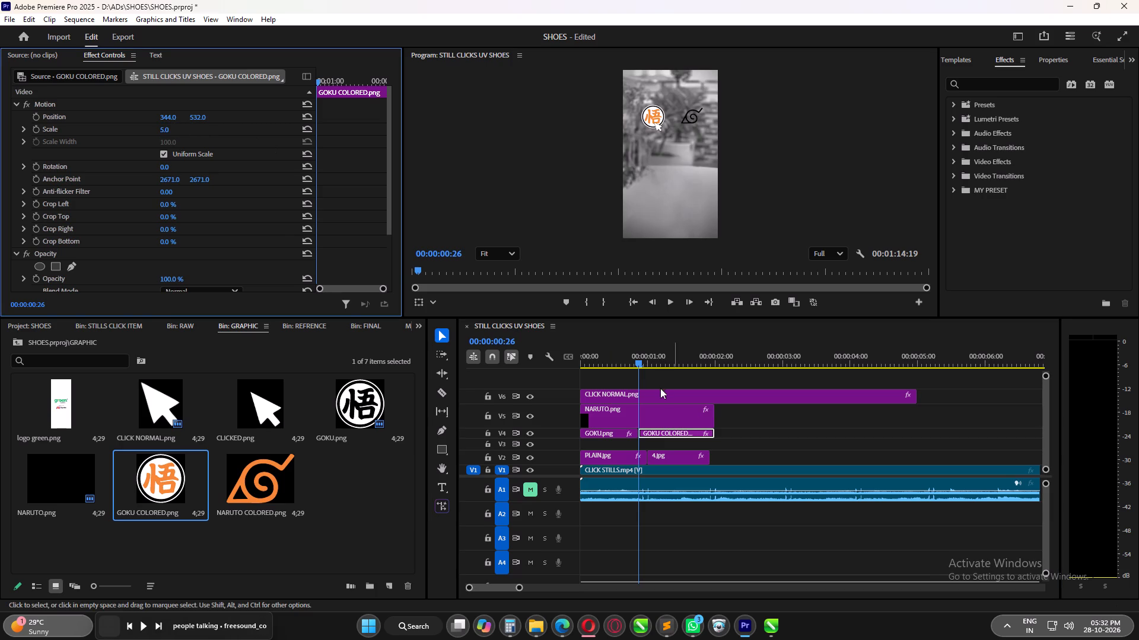
Keyframe the GOKU COLORED.png clip's scale from 5 at 00:00:00:26 to 7 at 00:00:01:00.
left_click_drag(640, 363, 644, 364)
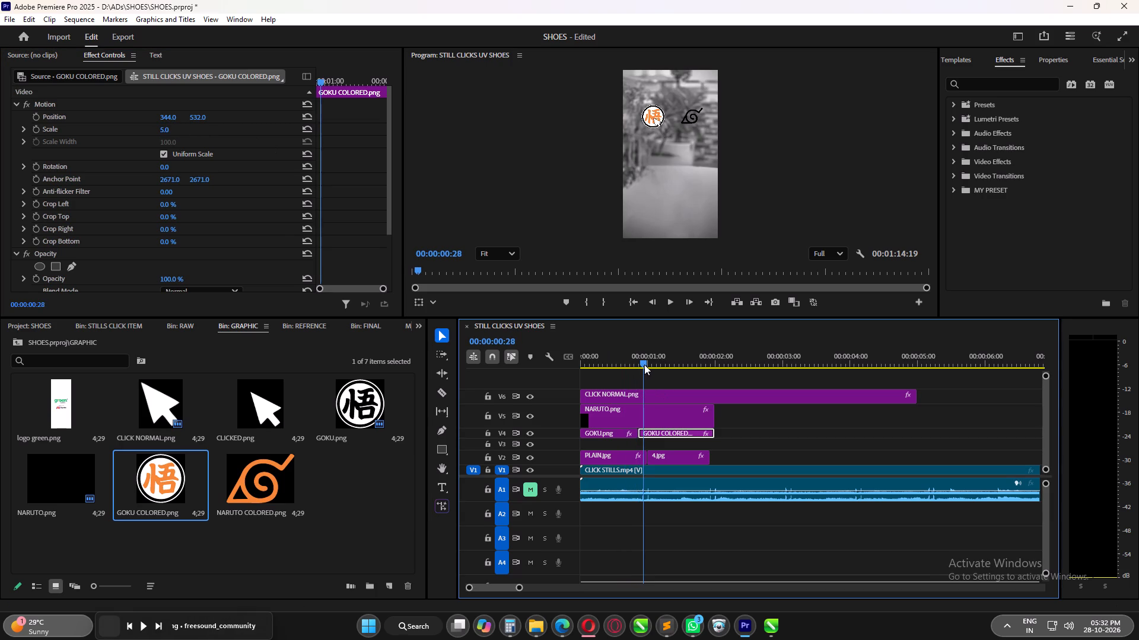
left_click_drag(644, 364, 642, 368)
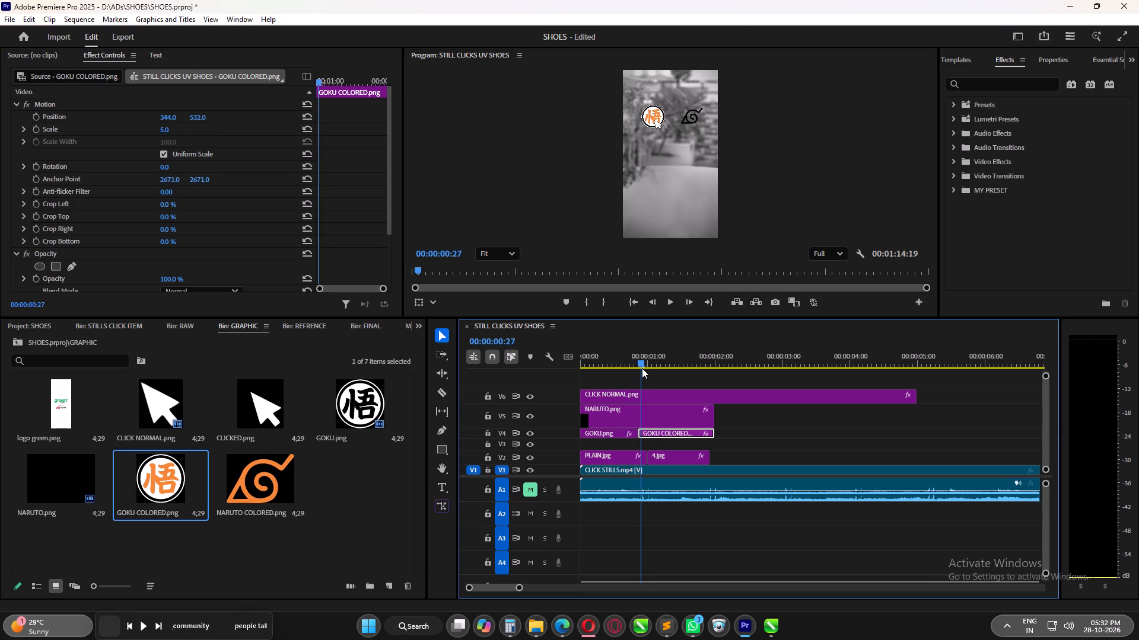
left_click_drag(642, 368, 640, 368)
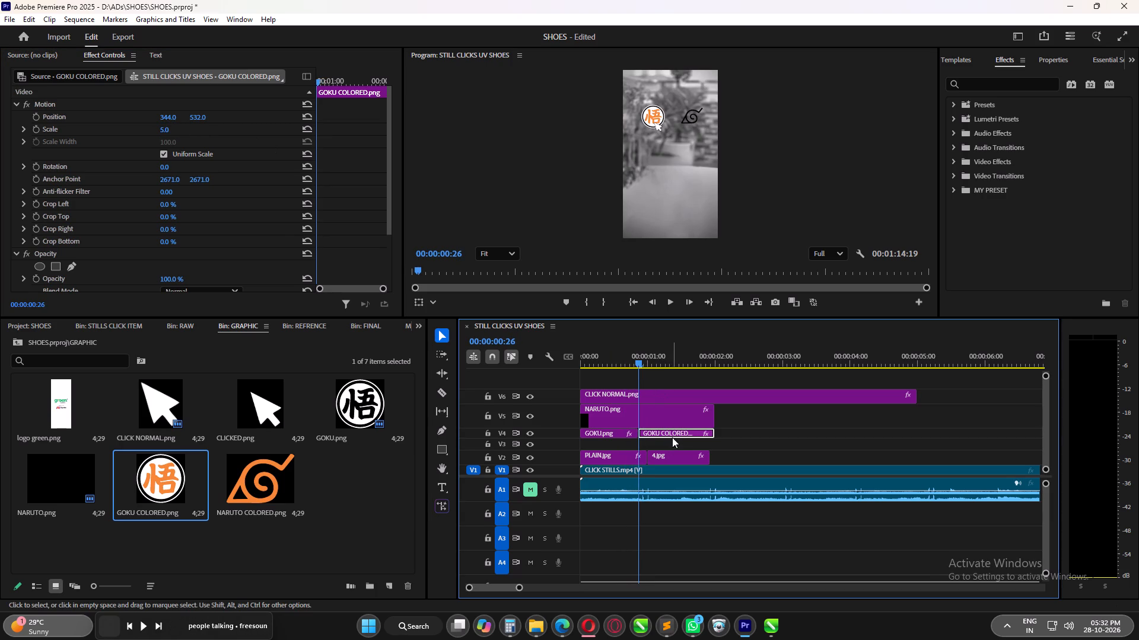
left_click_drag(639, 362, 640, 361)
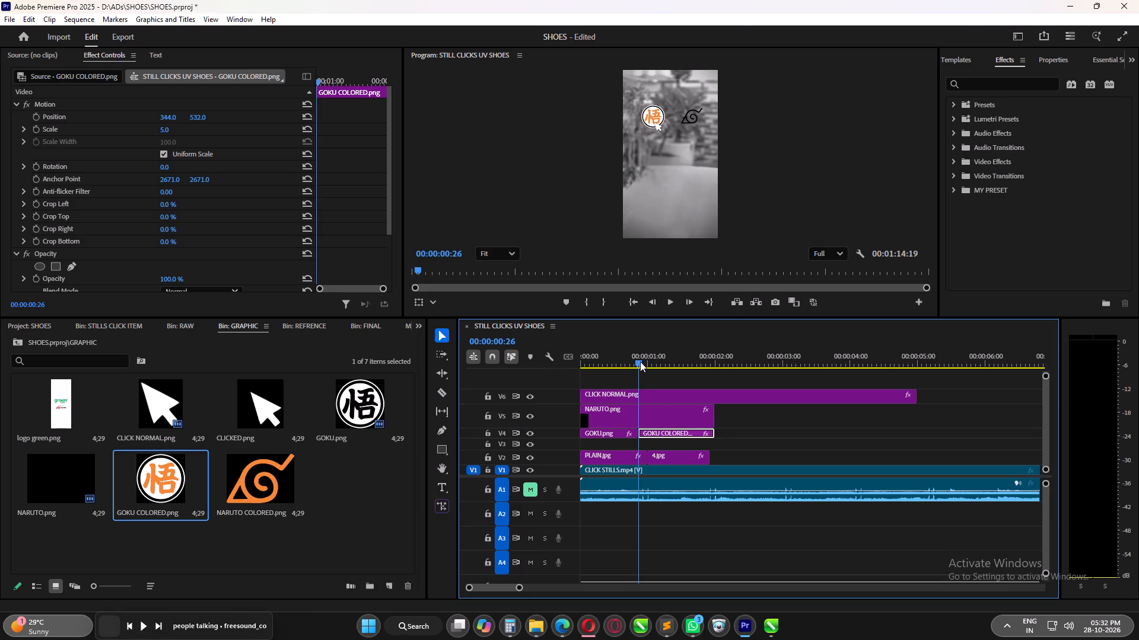
left_click_drag(640, 361, 648, 361)
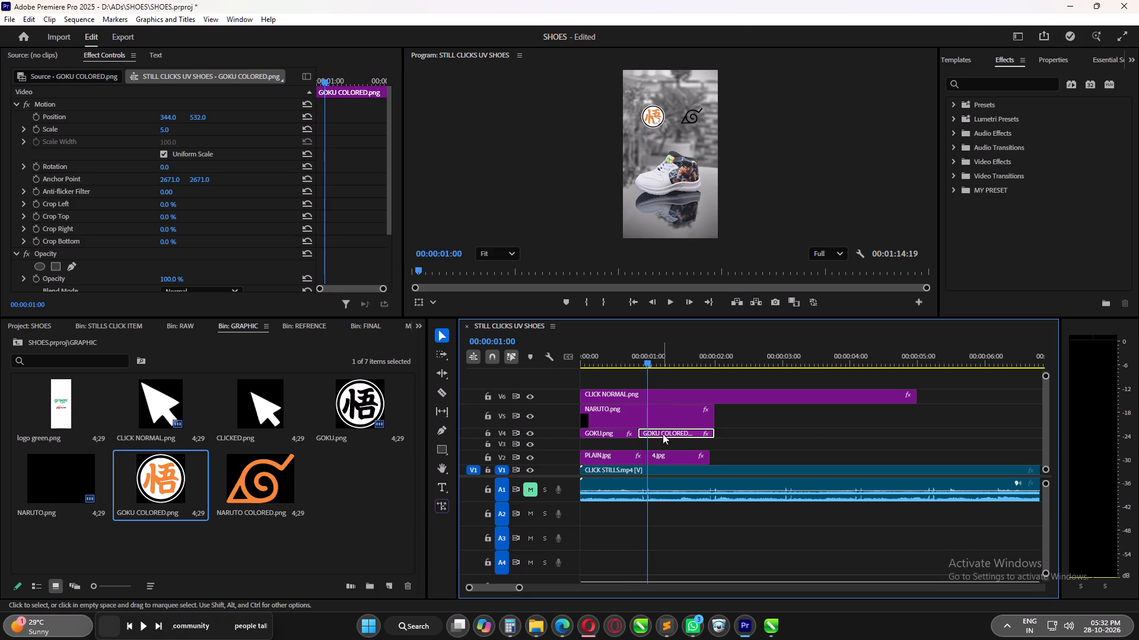
left_click(36, 130)
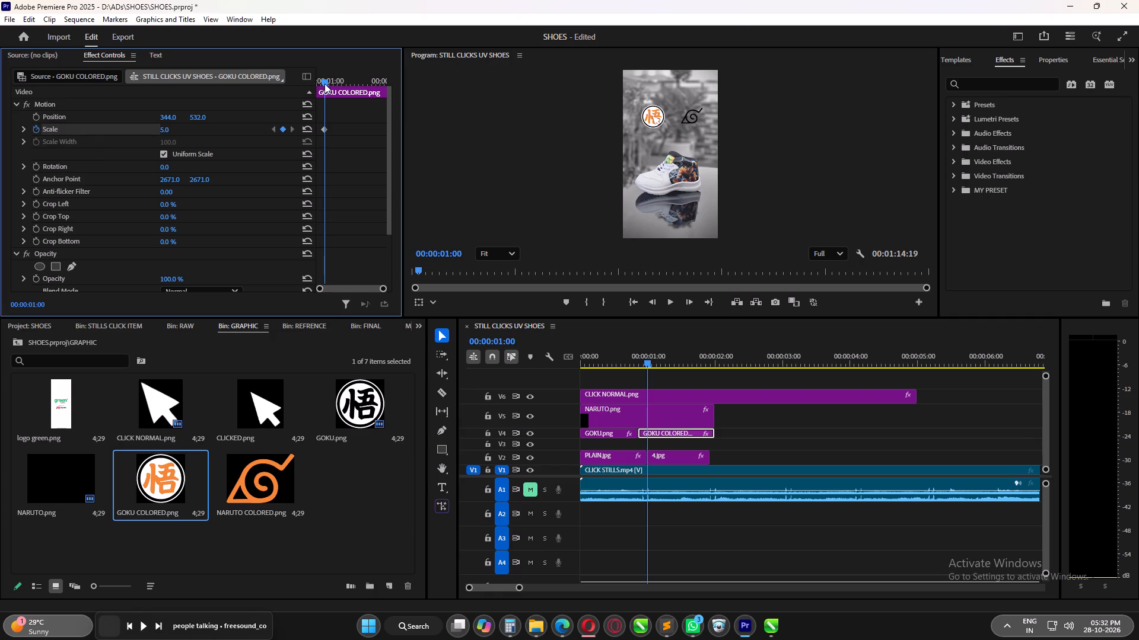
left_click_drag(324, 84, 316, 84)
left_click(284, 127)
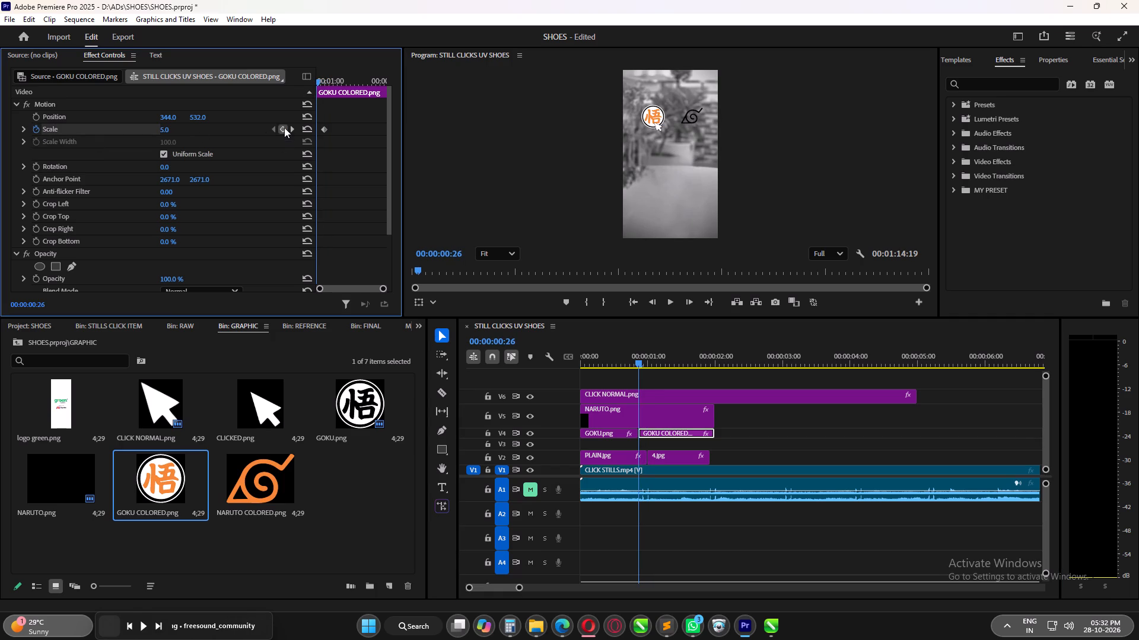
left_click(292, 130)
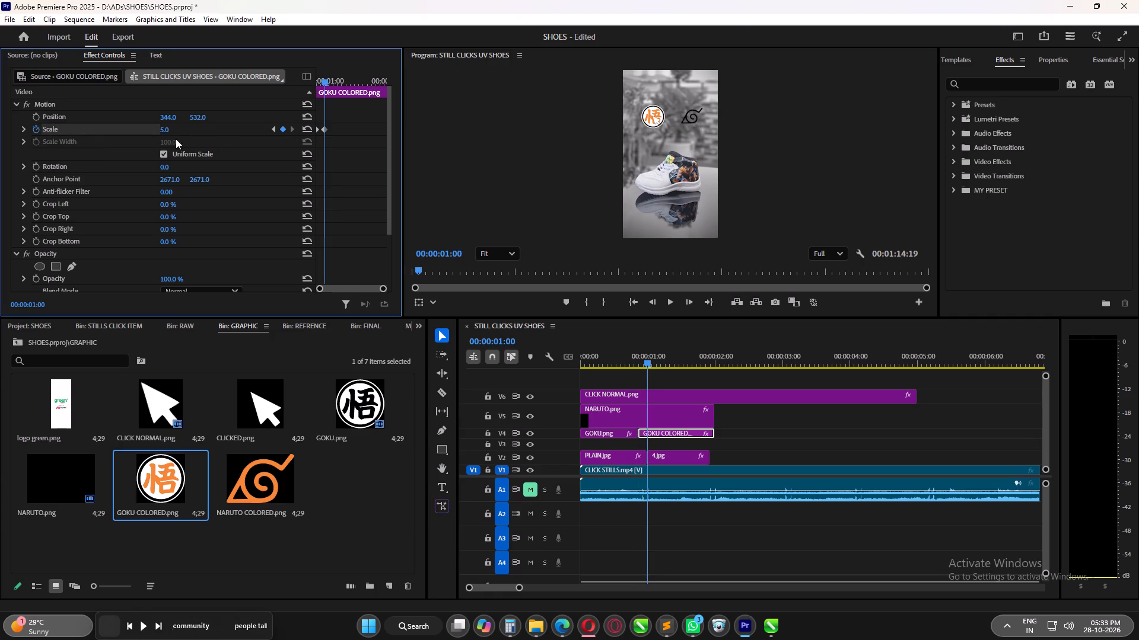
left_click(166, 130)
key("7")
key("Return")
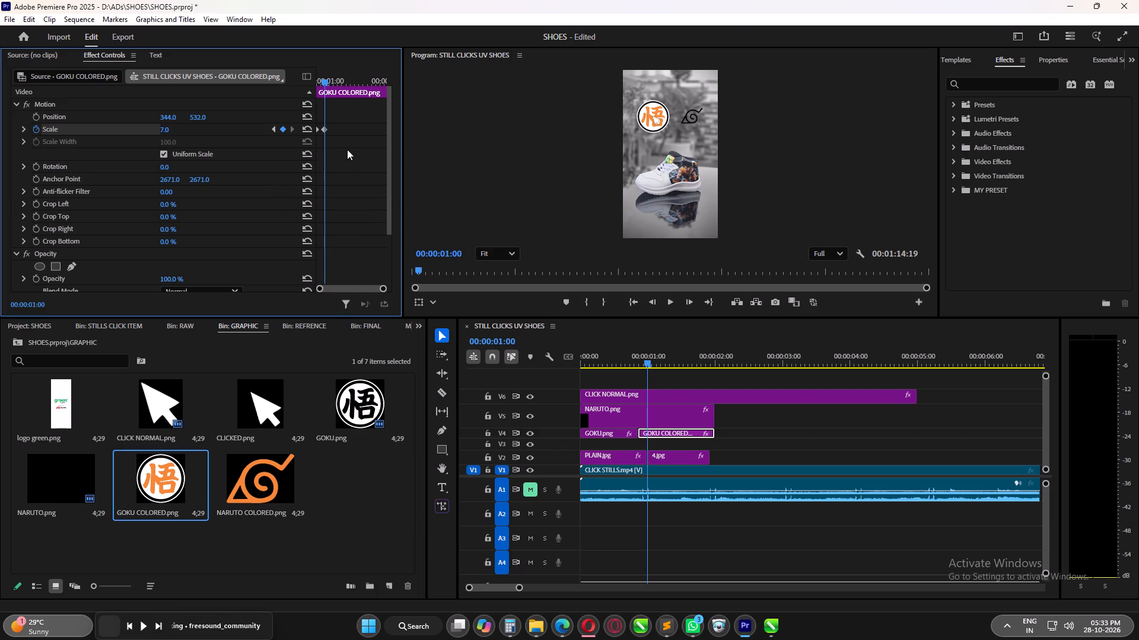
Check the logo's growth frame by frame, and add a scale keyframe of 4 to GOKU COLORED.png at 00:00:01:04.
left_click(648, 363)
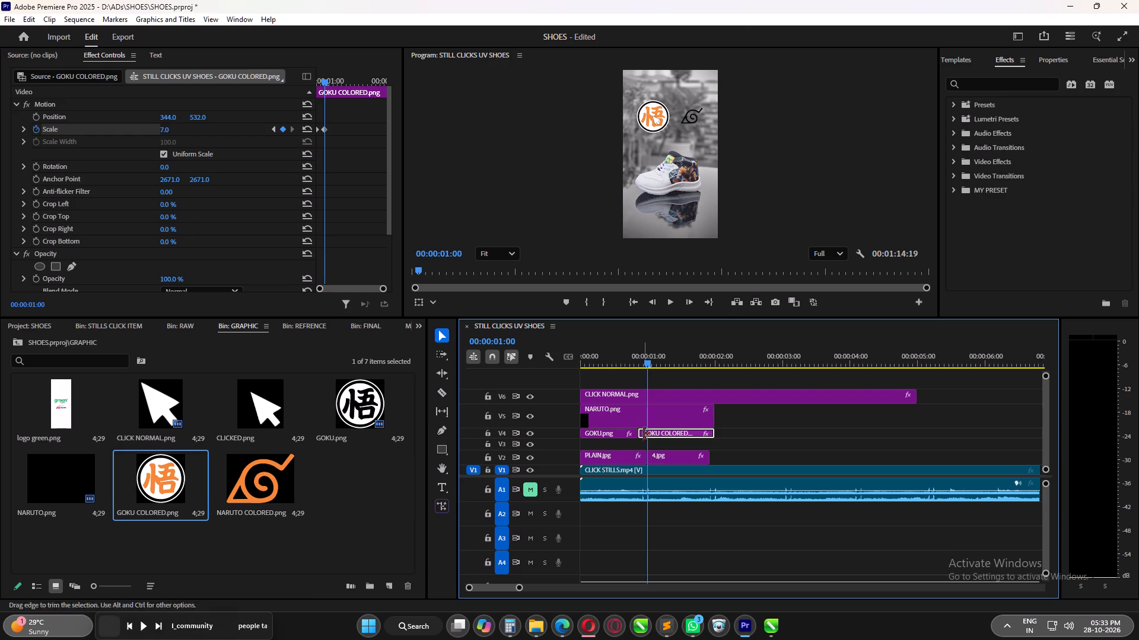
scroll(647, 441, "up", 7, "alt")
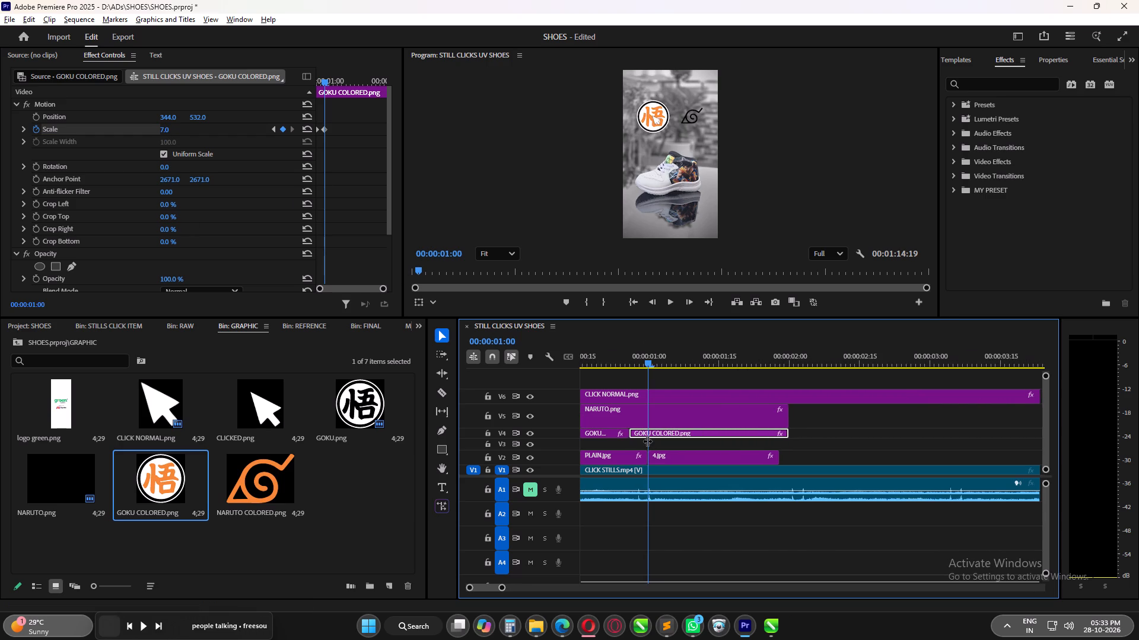
scroll(647, 441, "up", 1, "alt")
left_click_drag(649, 363, 646, 364)
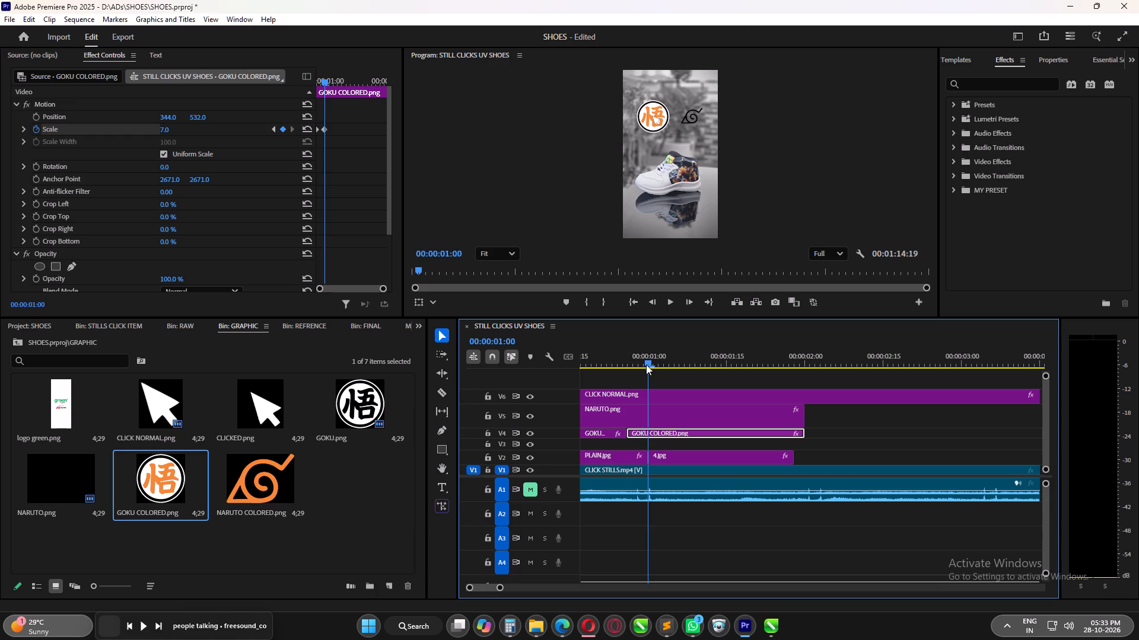
left_click_drag(646, 364, 646, 366)
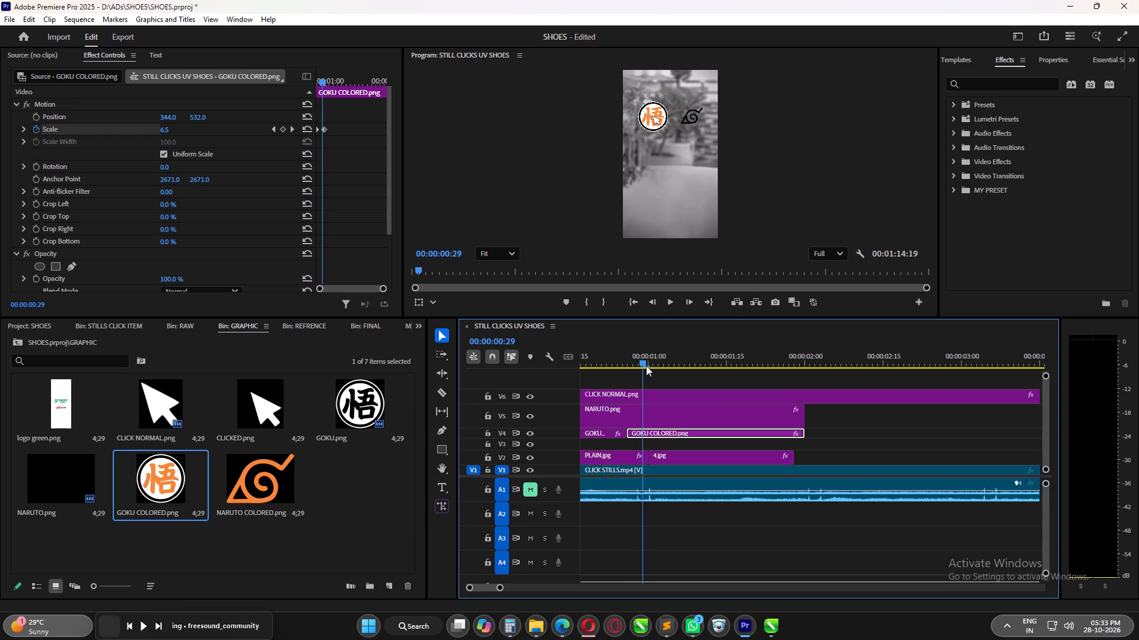
left_click_drag(646, 366, 637, 366)
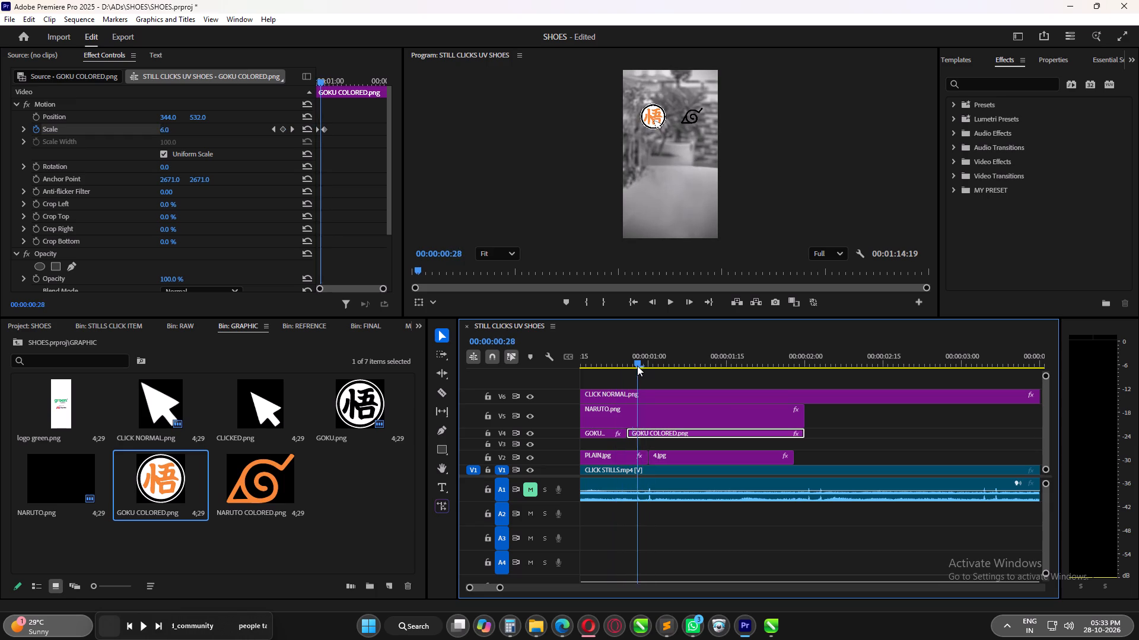
left_click_drag(637, 366, 667, 372)
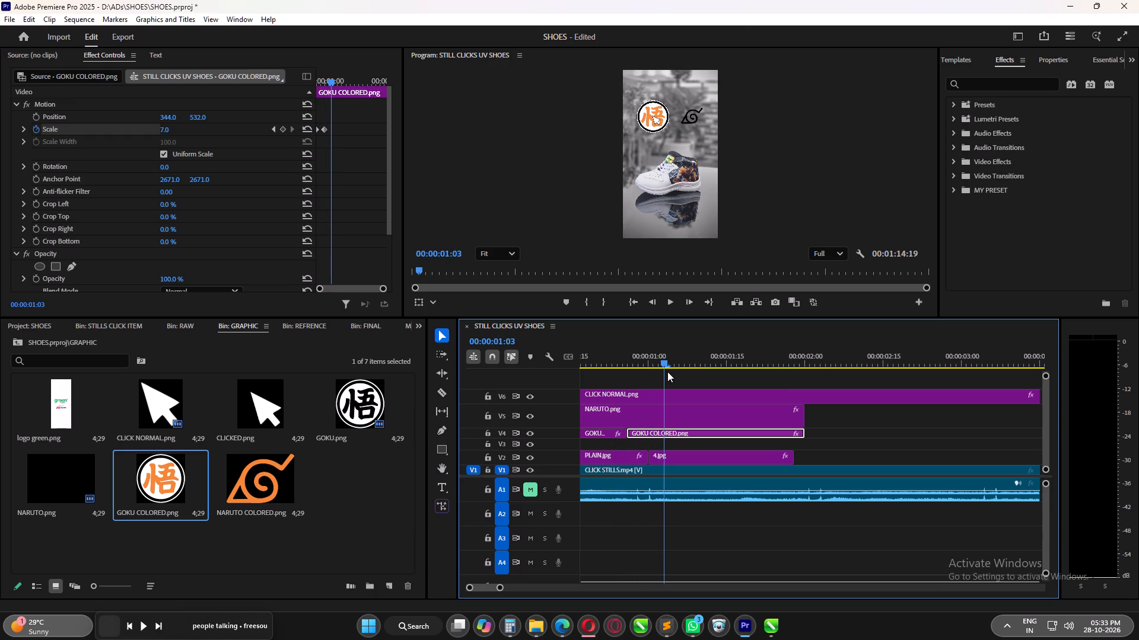
left_click_drag(667, 372, 669, 372)
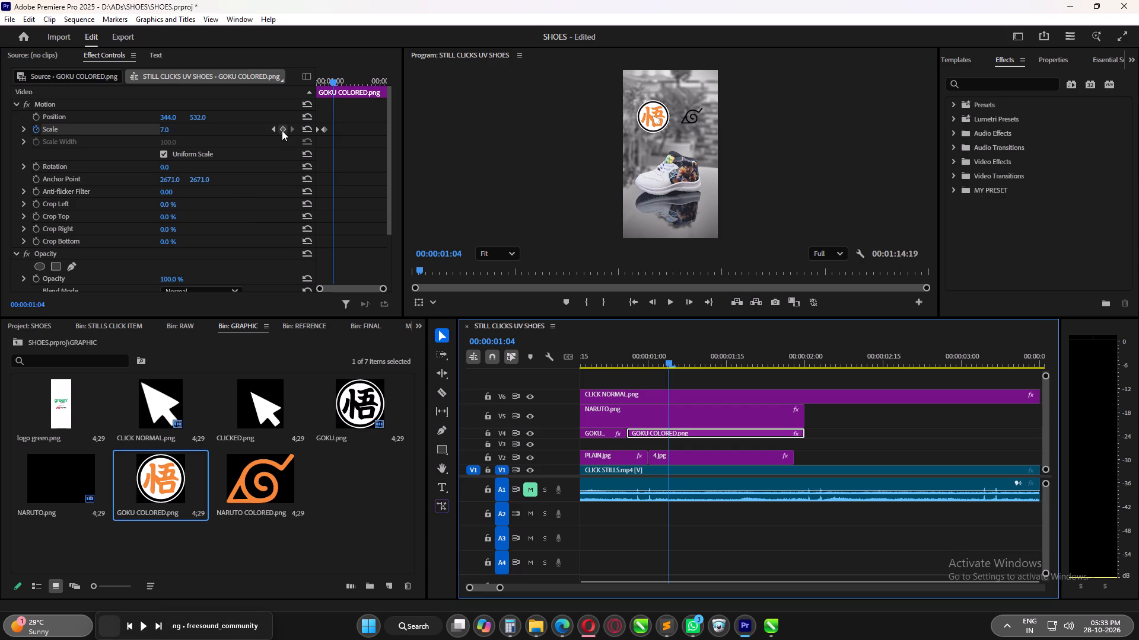
left_click(282, 130)
left_click(166, 133)
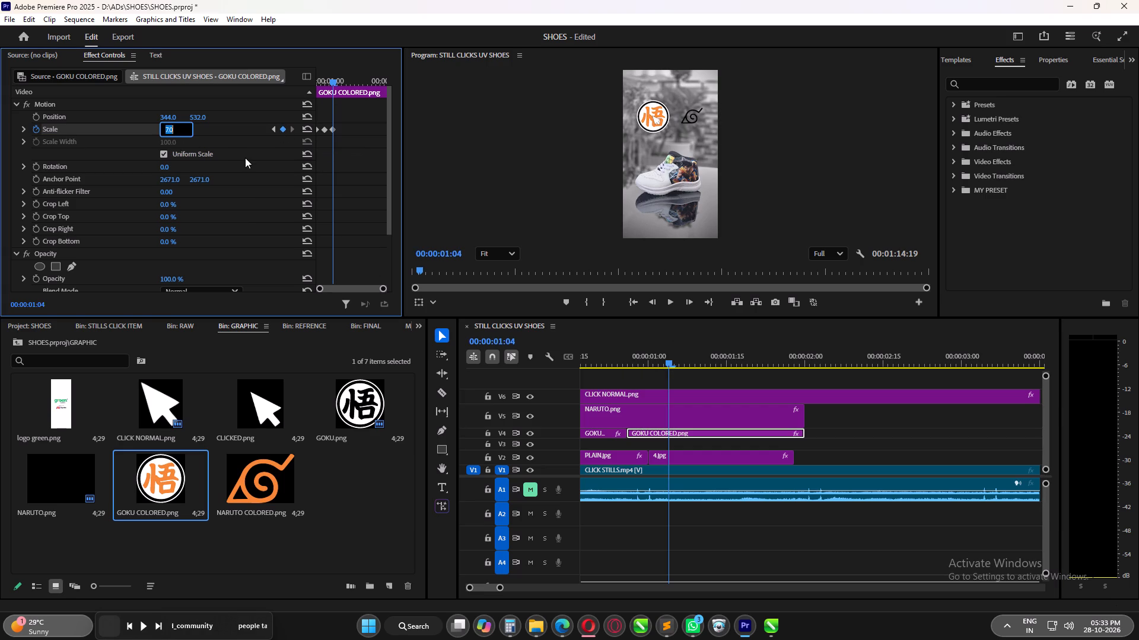
key("4")
key("Return")
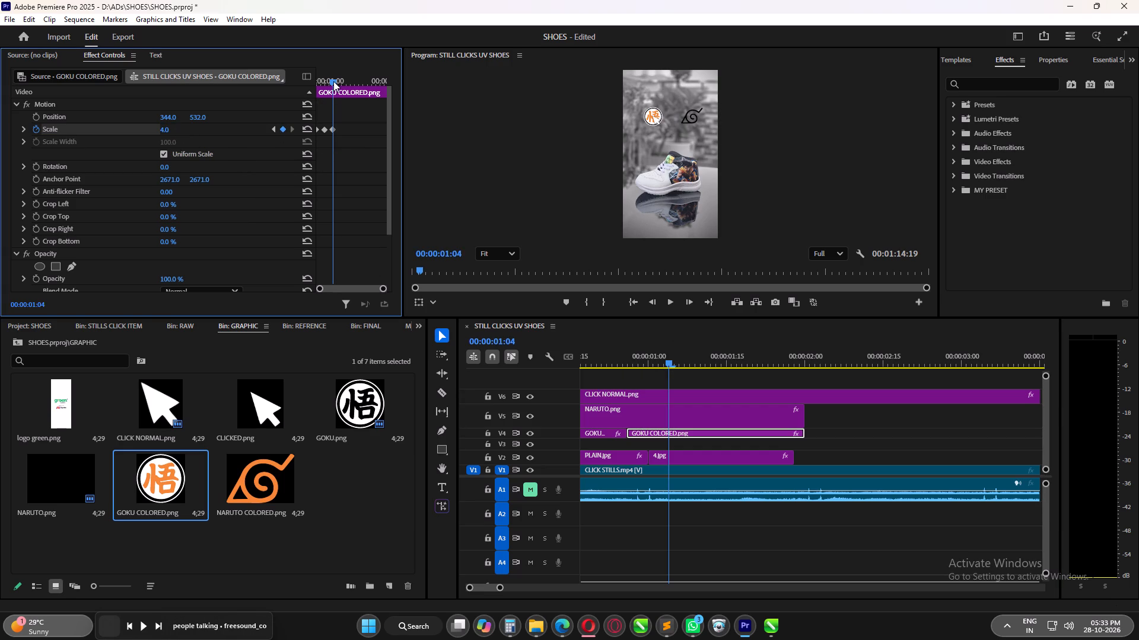
Add a final scale keyframe of 5 to the GOKU COLORED.png clip at 00:00:01:06.
left_click_drag(333, 81, 339, 84)
left_click(170, 130)
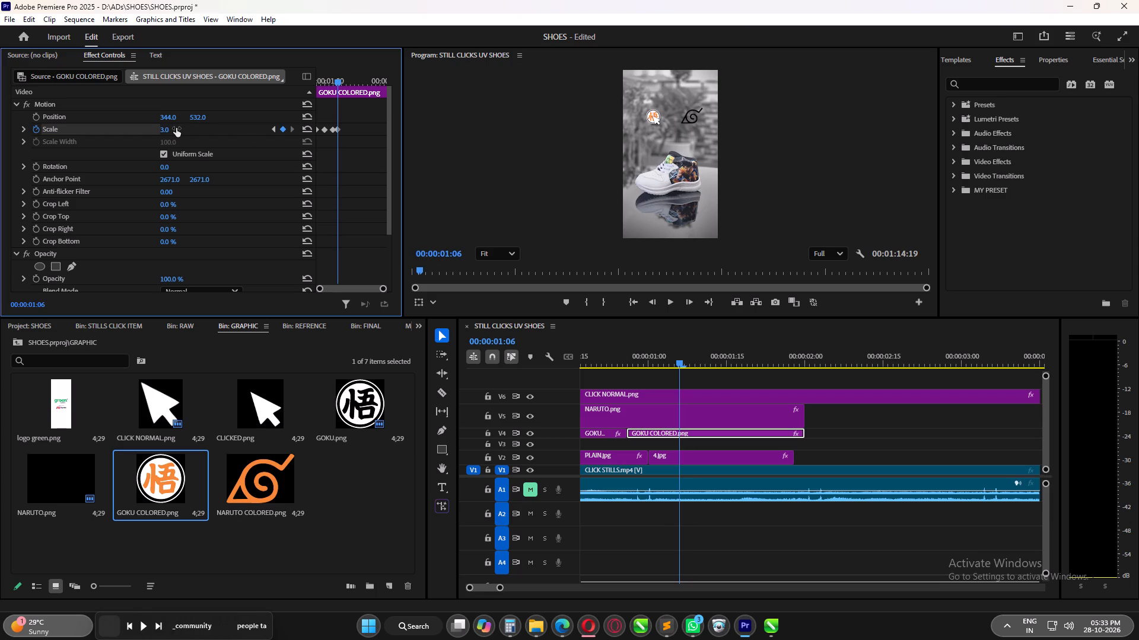
left_click(176, 128)
key("5")
key("Return")
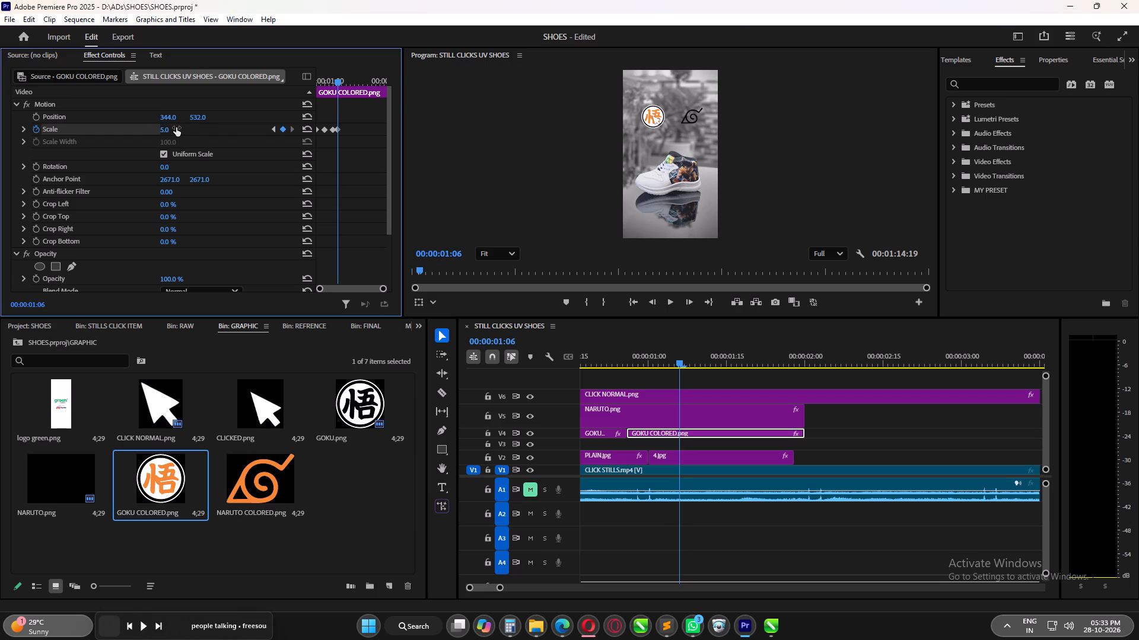
Scrub through the logo's scale animation and set the GOKU COLORED.png scale keyframe at 00:00:01:00 to 6.
left_click_drag(335, 79, 327, 86)
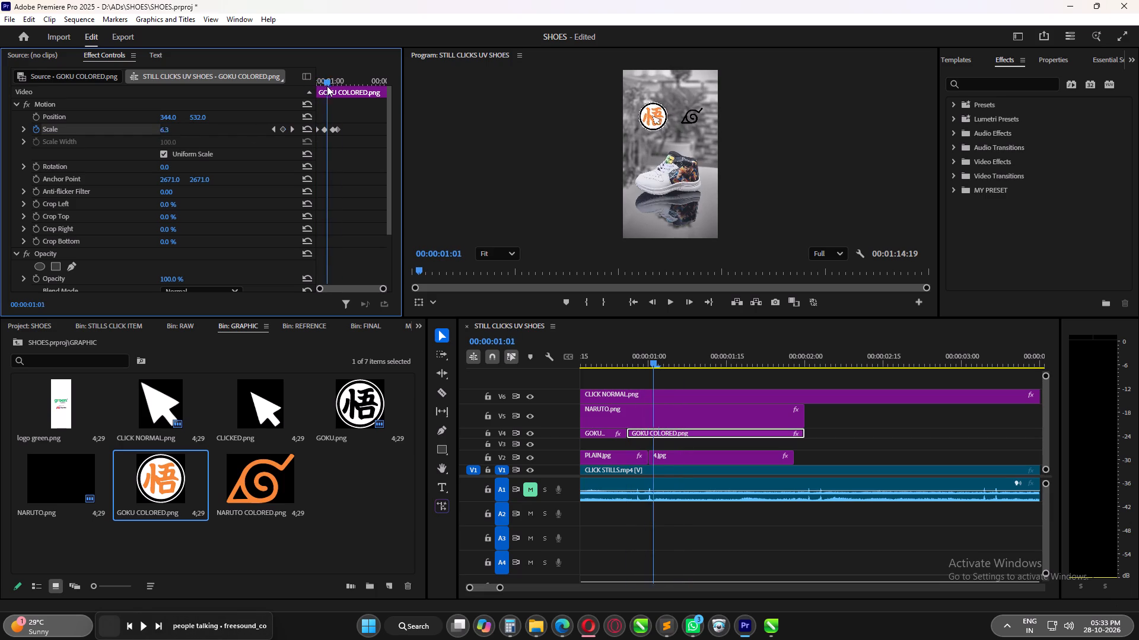
left_click_drag(327, 86, 339, 88)
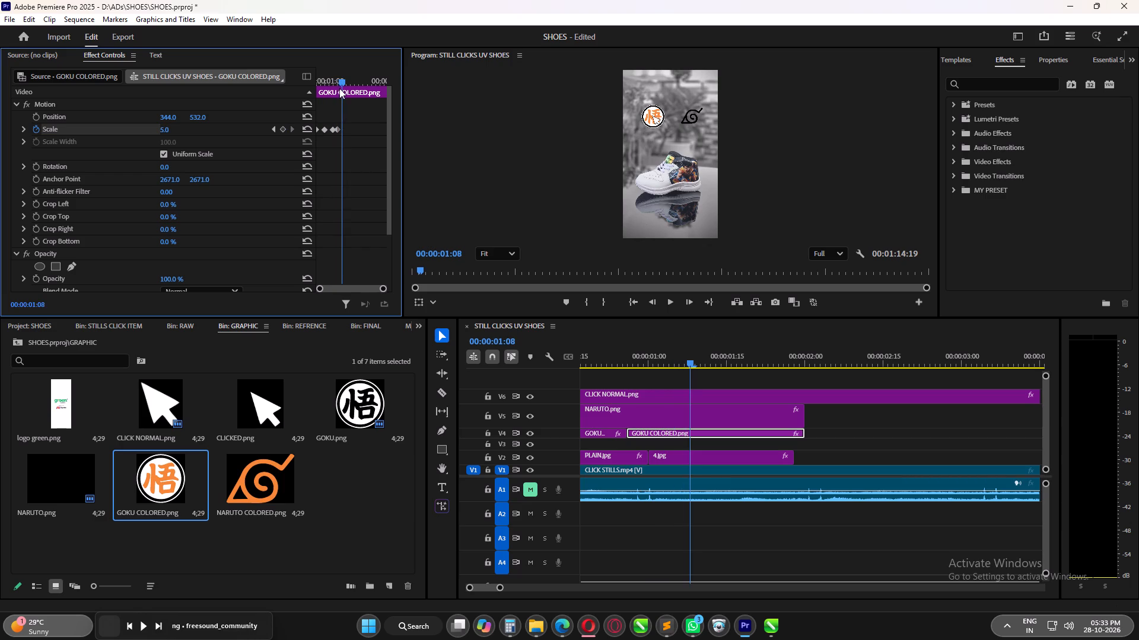
left_click_drag(339, 88, 323, 88)
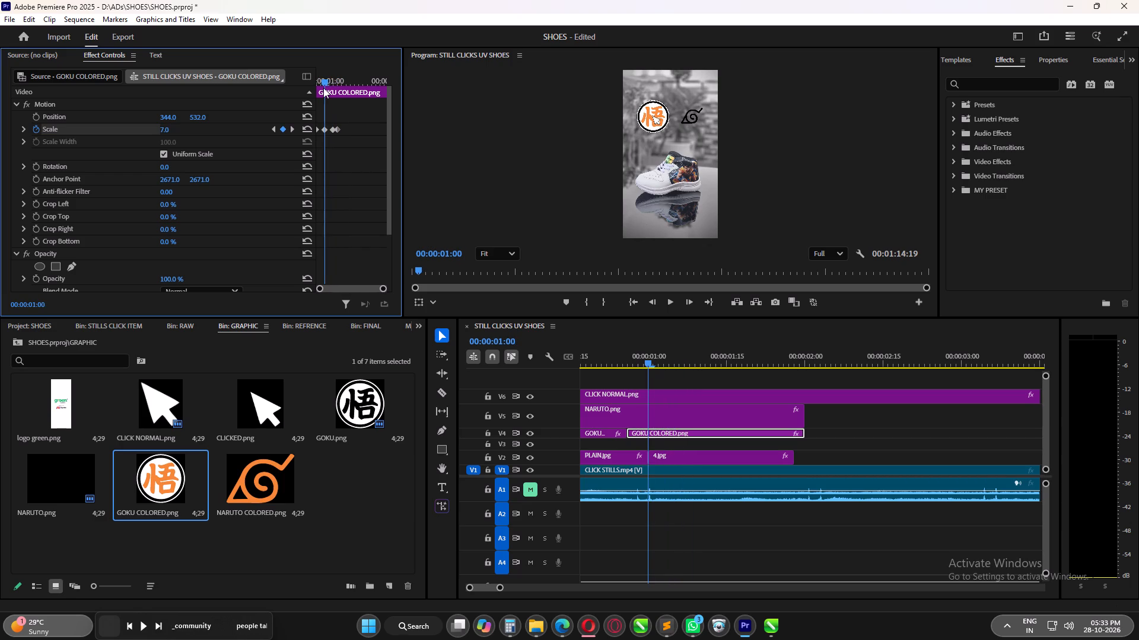
left_click(167, 130)
key("6")
key("Return")
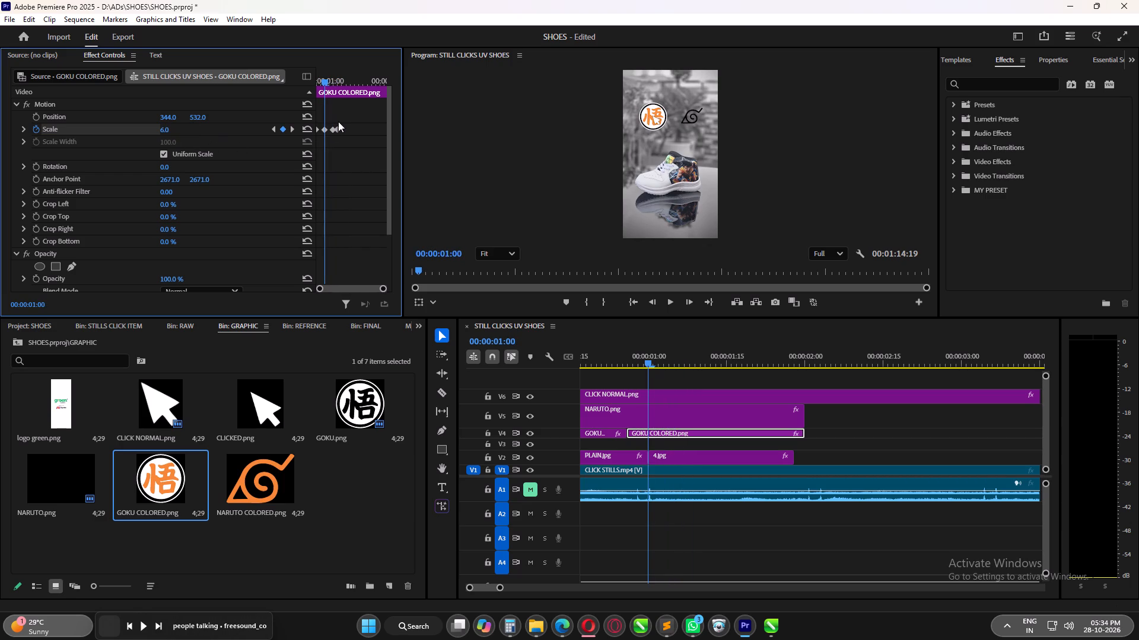
Find the logo's shrink frame, trim the start of 4.jpg to 00:00:01:04, and extend PLAIN.jpg to meet it.
left_click_drag(326, 82, 337, 84)
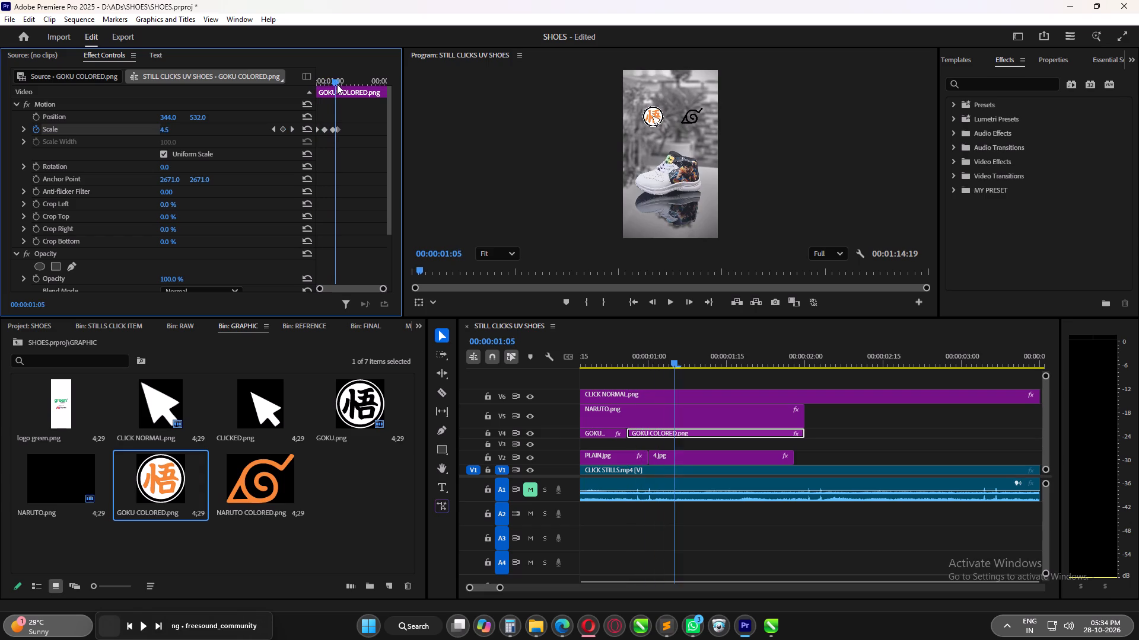
left_click_drag(337, 84, 326, 89)
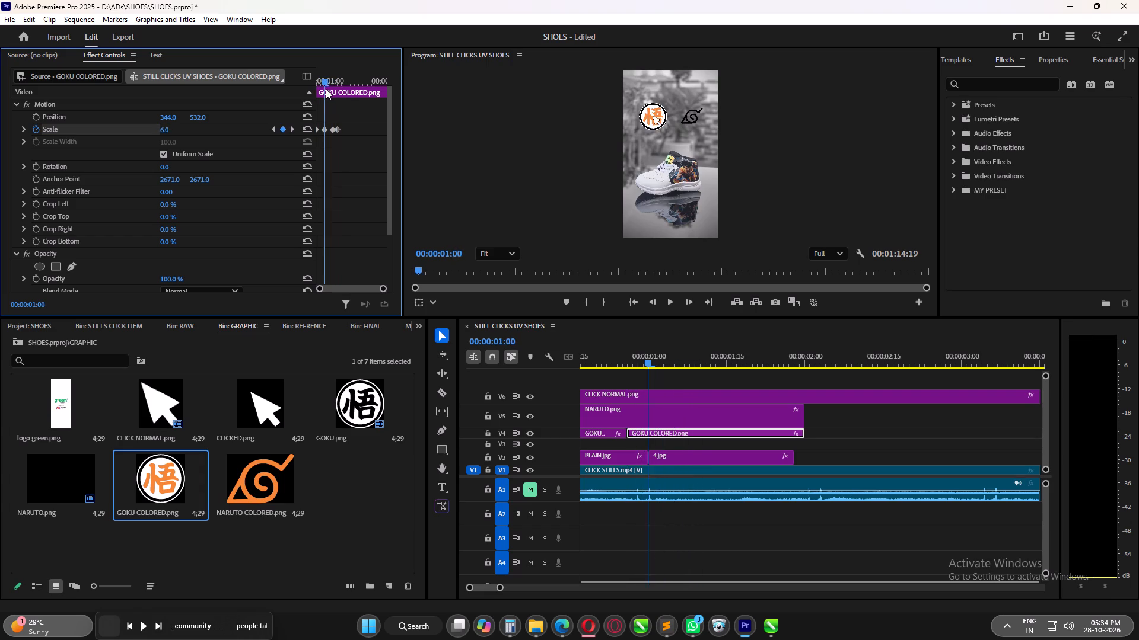
left_click_drag(326, 89, 321, 93)
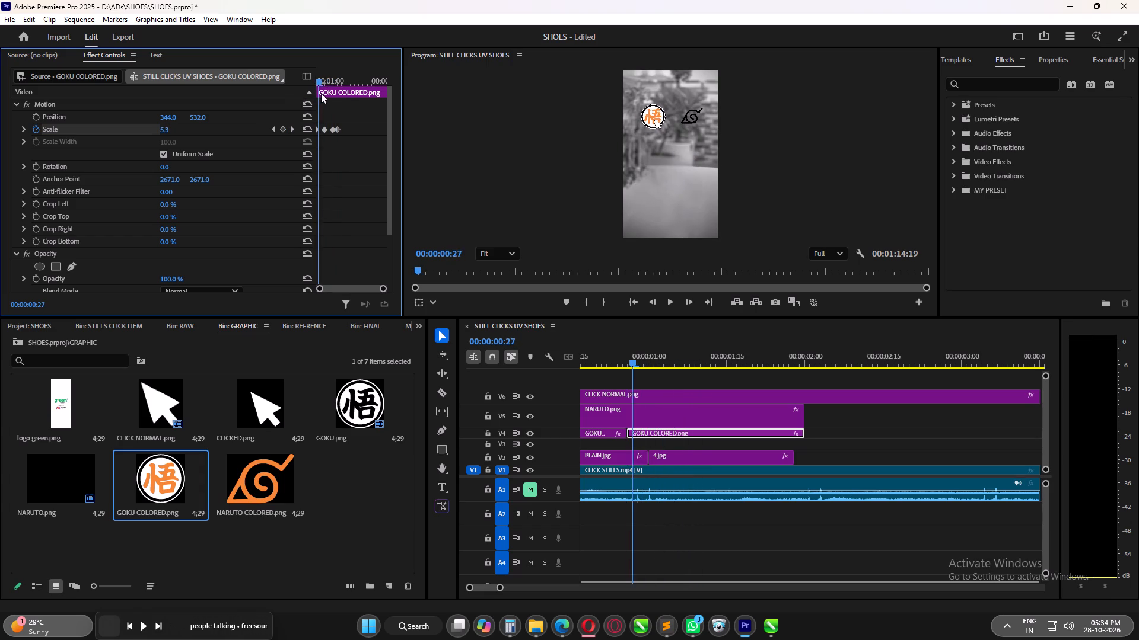
left_click_drag(321, 93, 334, 93)
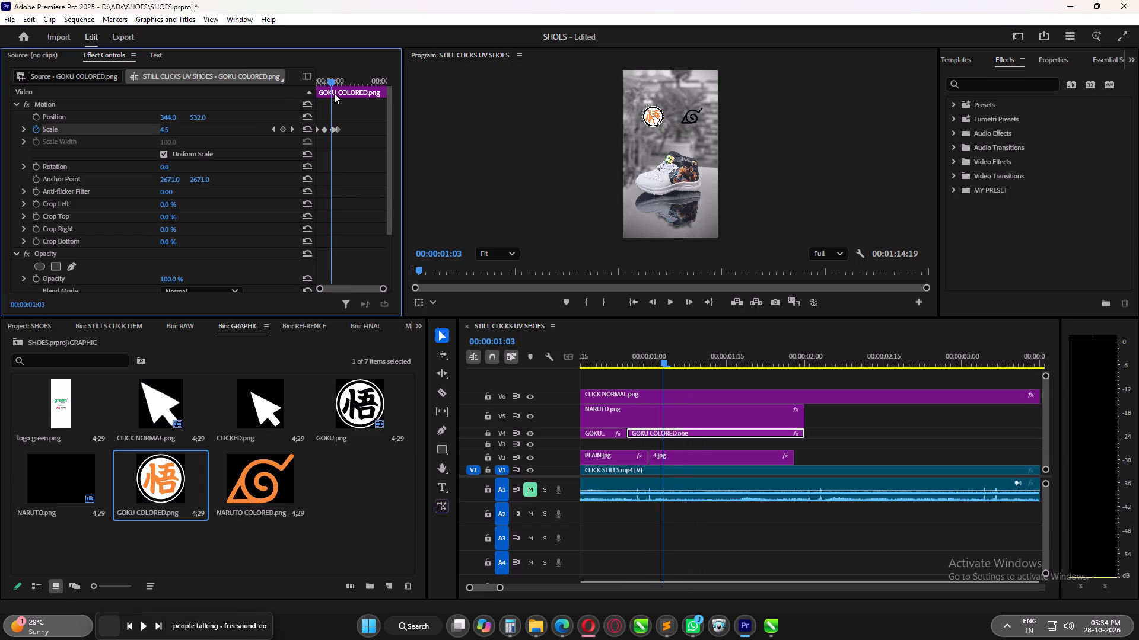
left_click_drag(334, 93, 336, 93)
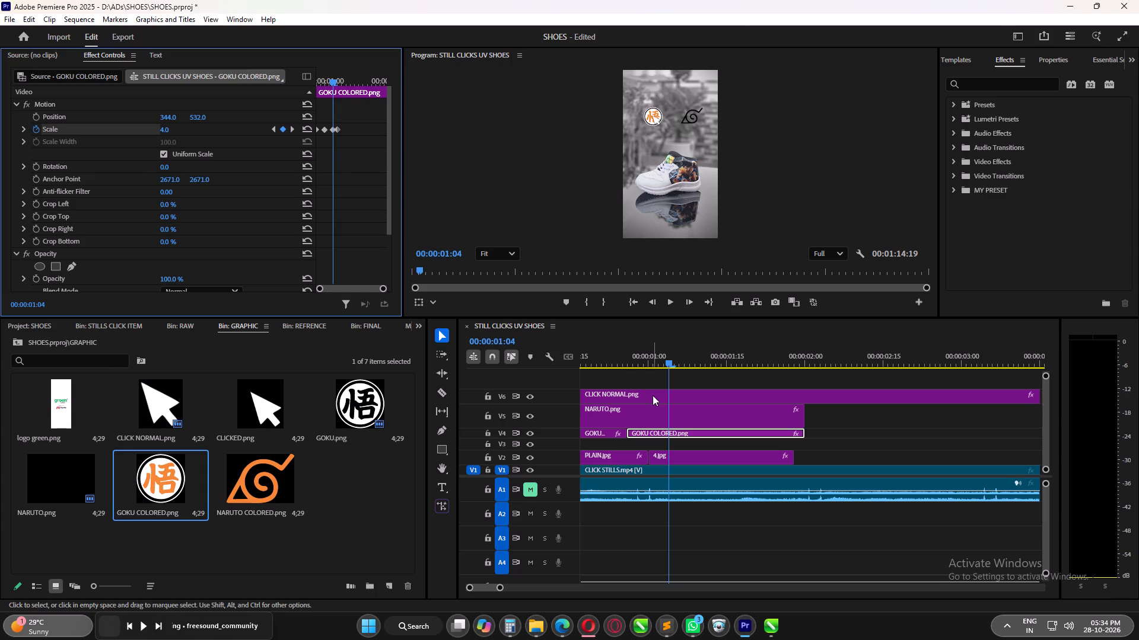
left_click(668, 457)
left_click_drag(650, 460, 673, 460)
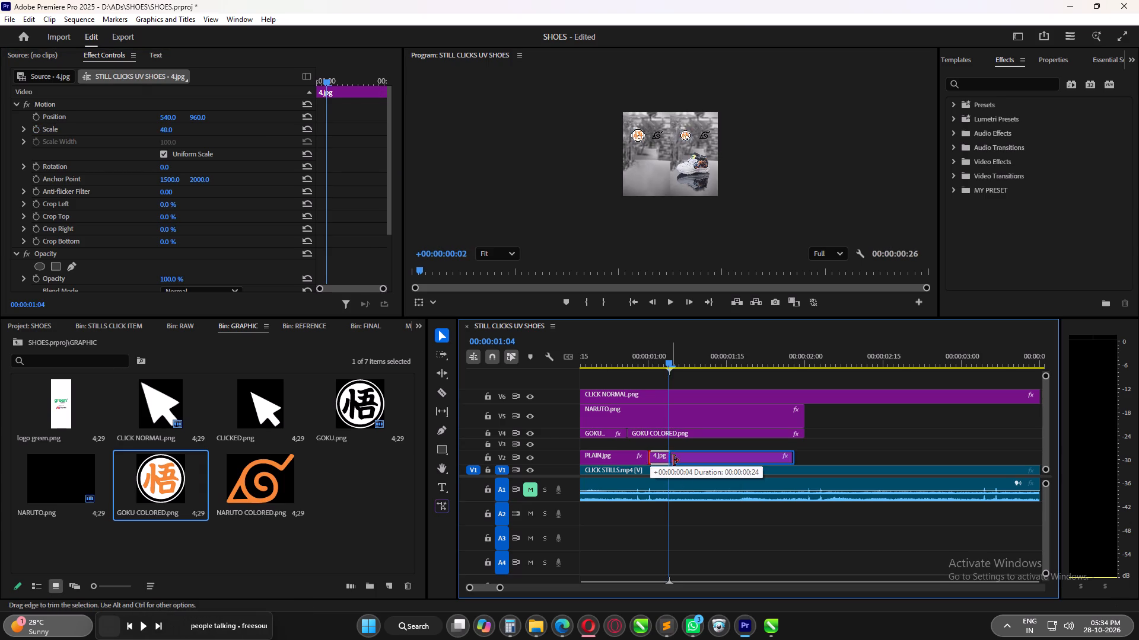
left_click_drag(673, 460, 670, 460)
left_click_drag(646, 459, 669, 459)
Review the opening from the sequence start, checking the cursor's logo click against the logo pop and the shoe still's appearance.
left_click_drag(669, 363, 640, 364)
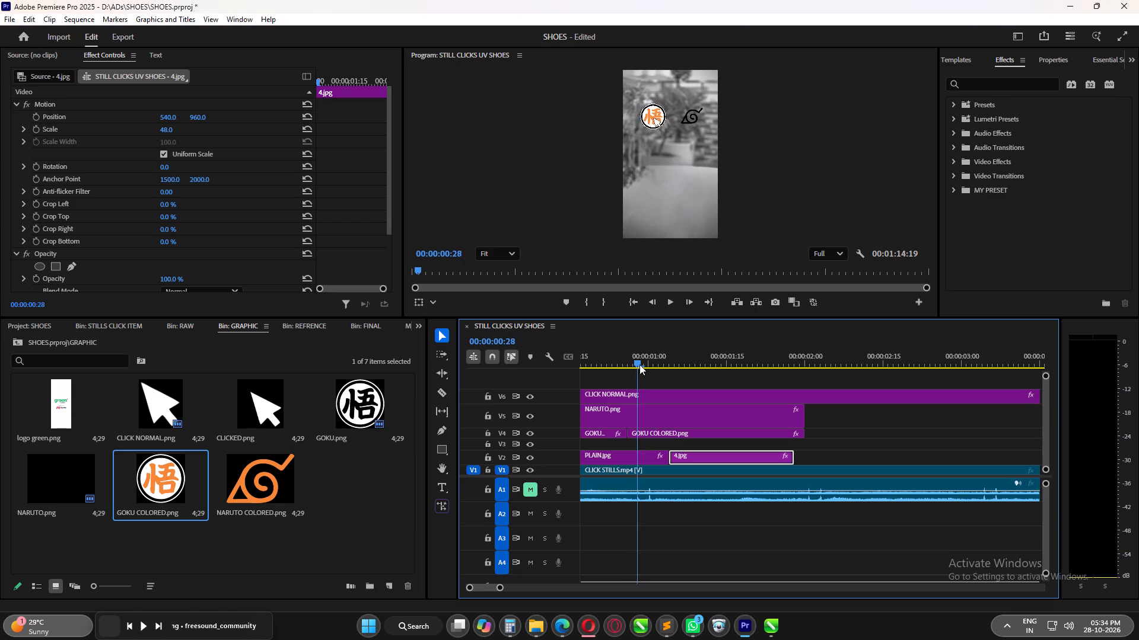
left_click_drag(640, 364, 563, 380)
left_click(563, 380)
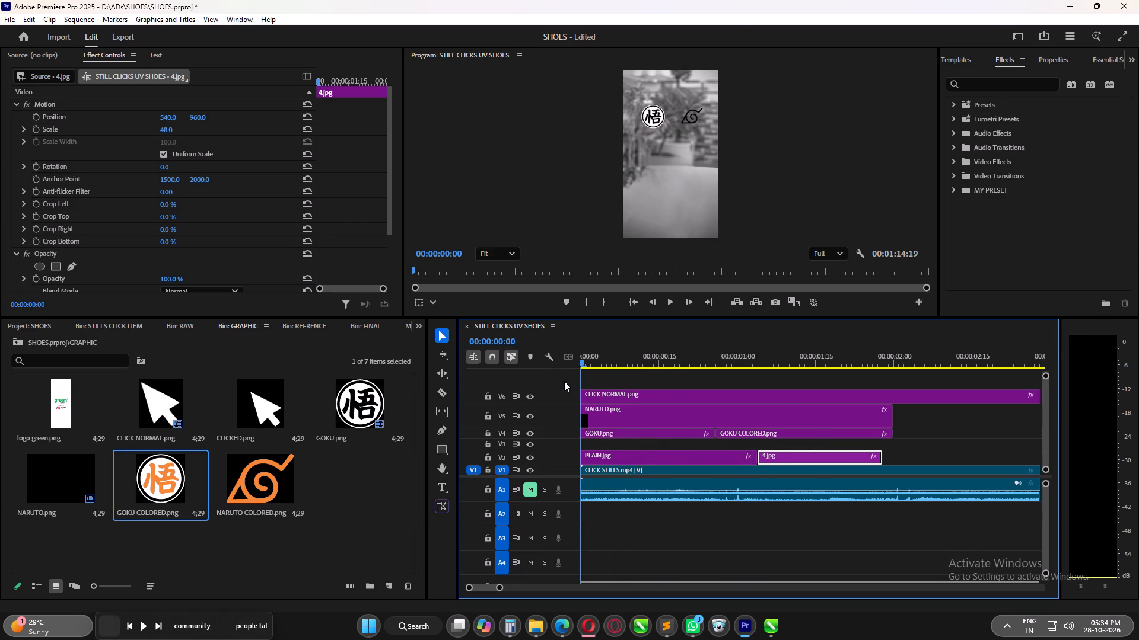
scroll(647, 425, "down", 4, "alt")
left_click_drag(618, 363, 551, 363)
key("space")
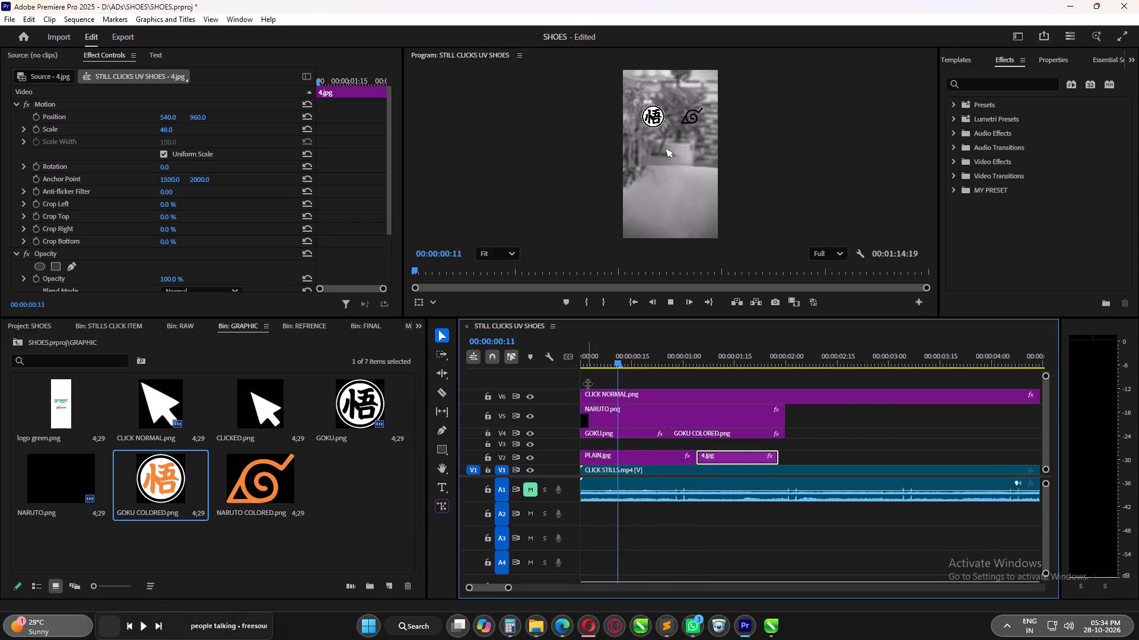
key("space")
left_click_drag(661, 359, 653, 369)
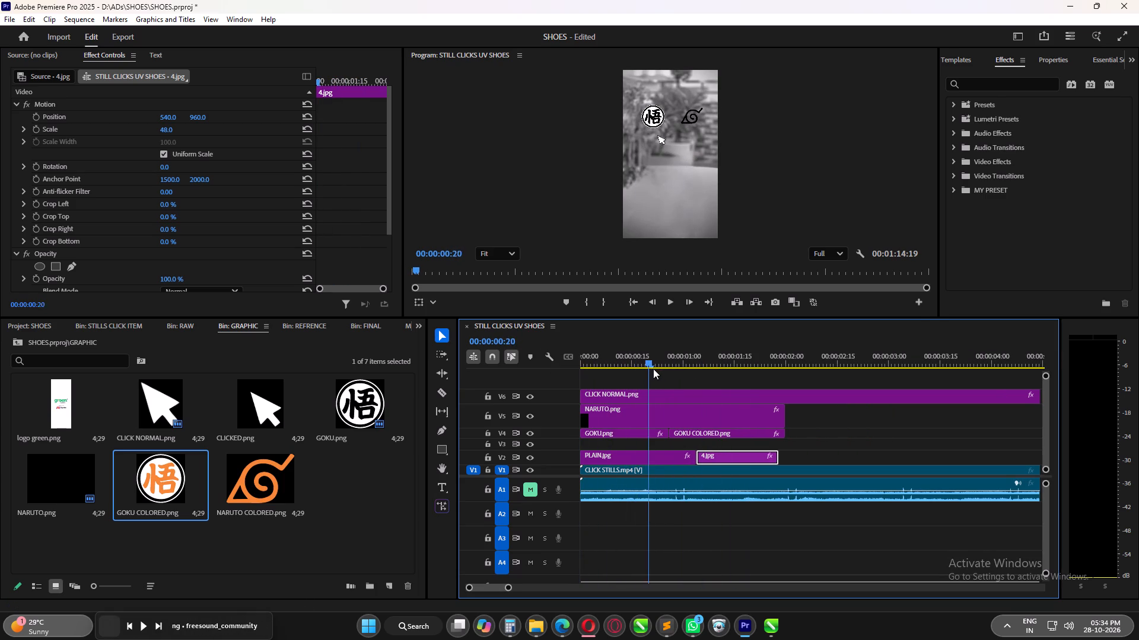
left_click_drag(653, 369, 704, 384)
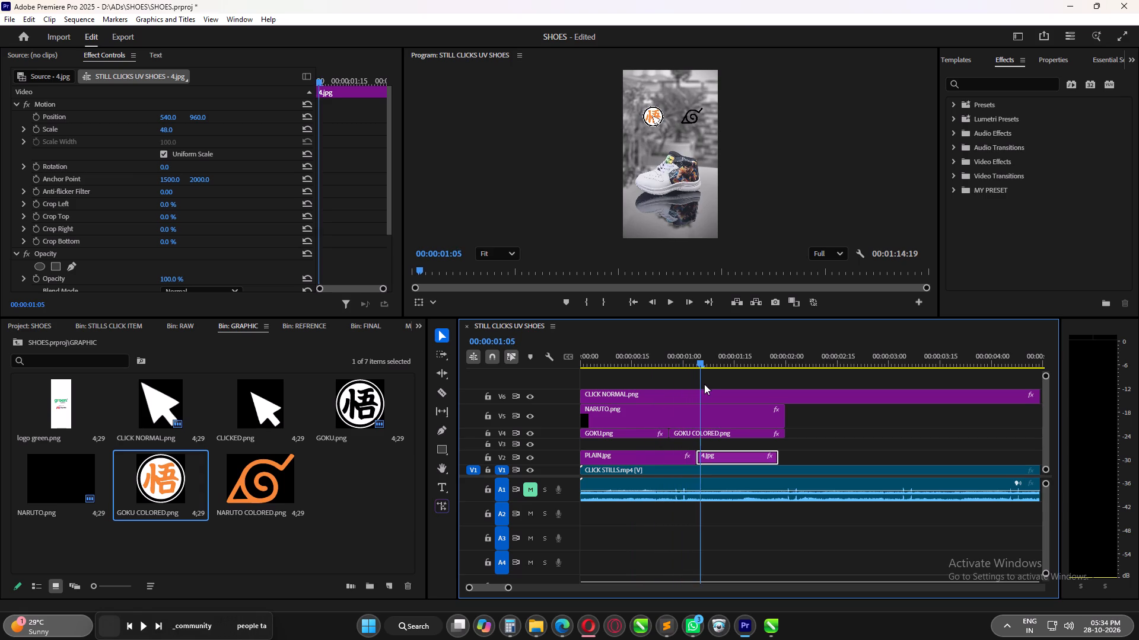
left_click_drag(704, 384, 669, 396)
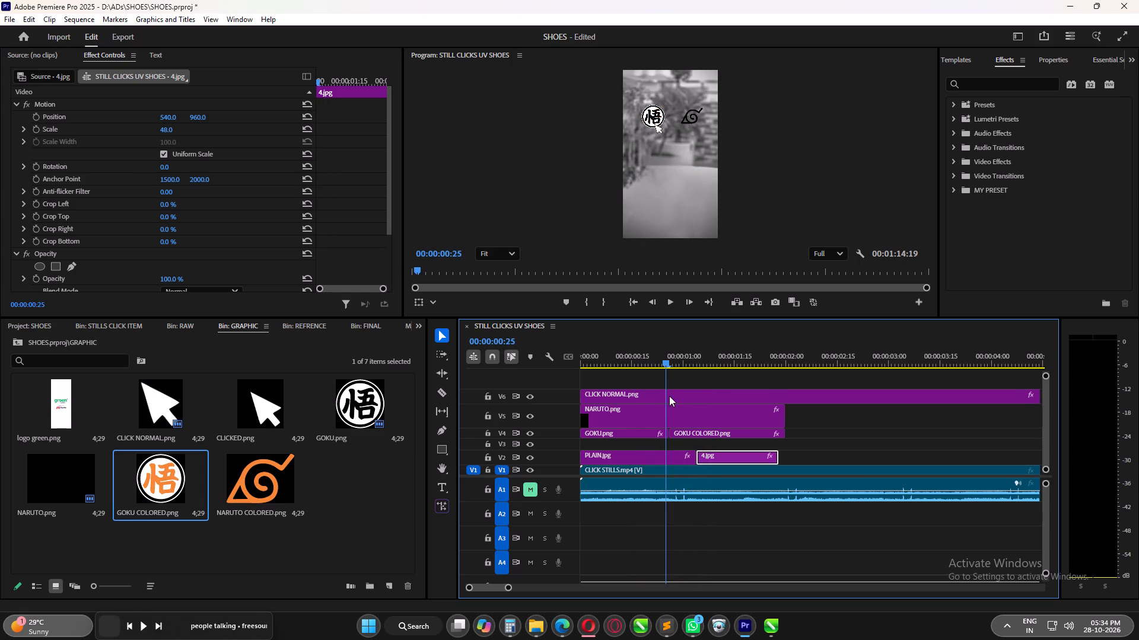
left_click_drag(669, 396, 717, 403)
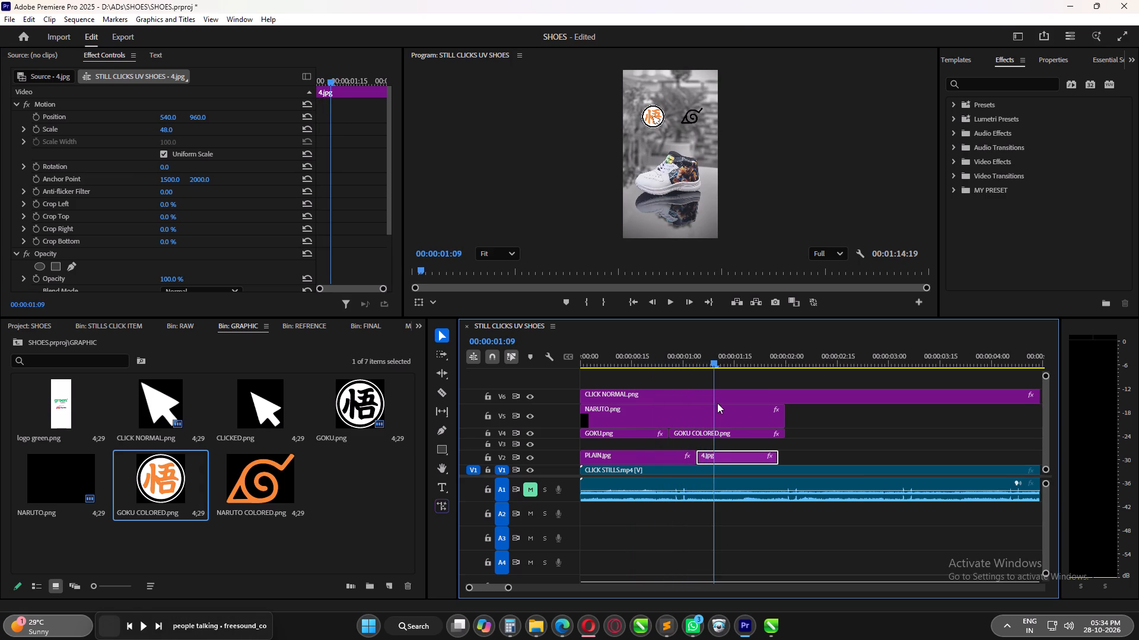
left_click_drag(717, 403, 730, 409)
Review the 4.jpg still from its start and play on into the CLICK STILLS.mp4 reference footage to compare the timing.
scroll(733, 430, "down", 3, "alt")
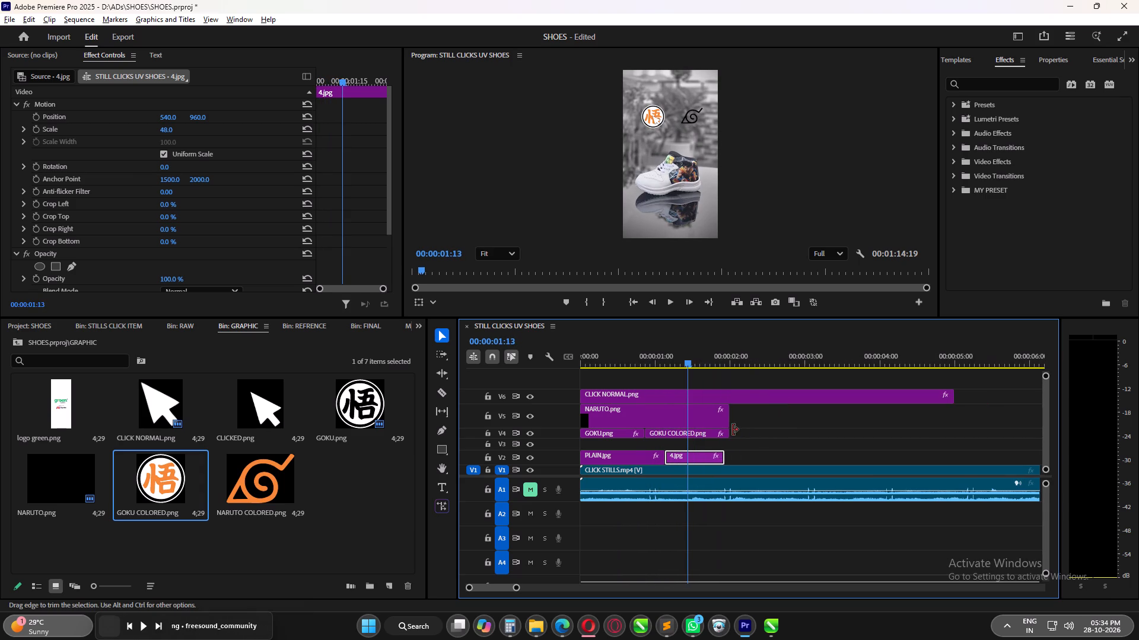
left_click_drag(688, 365, 700, 366)
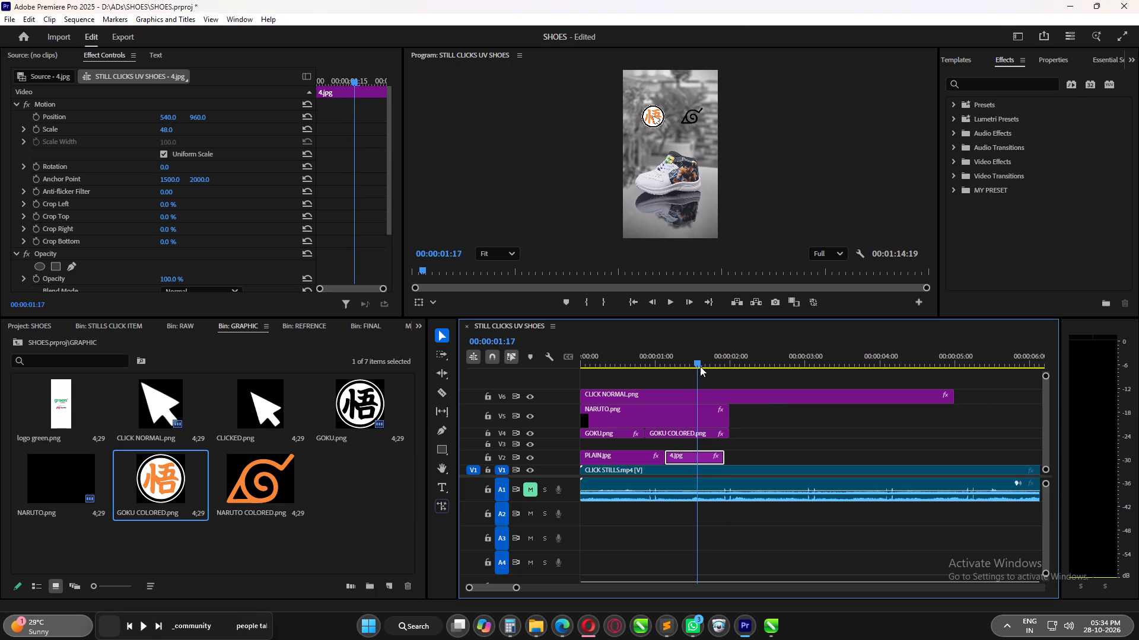
left_click_drag(700, 366, 664, 379)
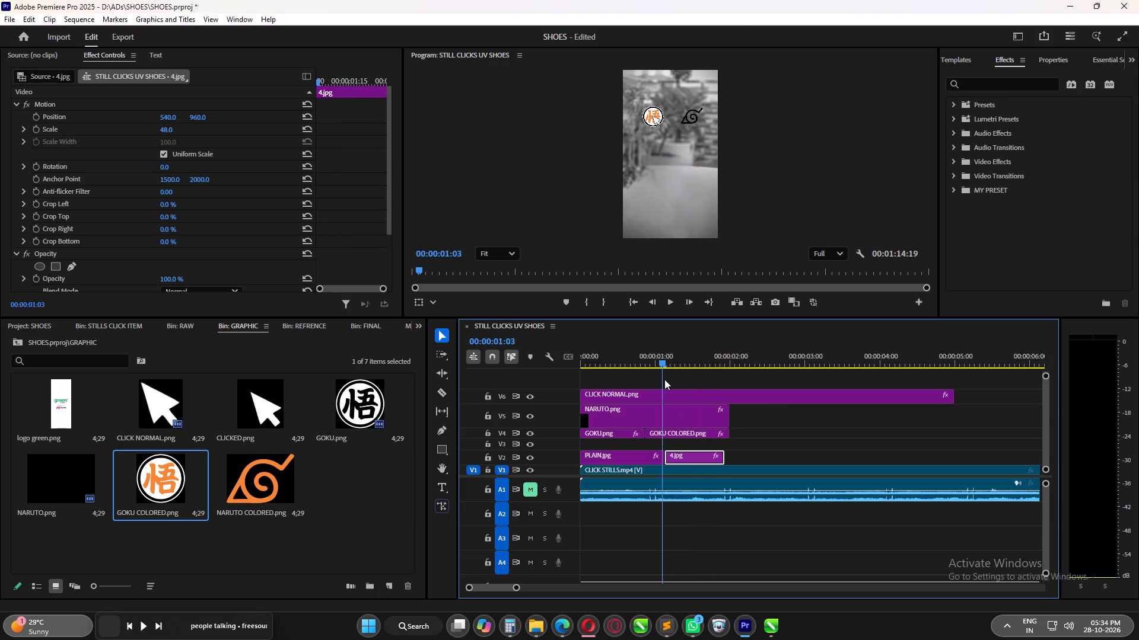
left_click_drag(664, 379, 666, 380)
scroll(765, 421, "down", 4, "alt")
key("space")
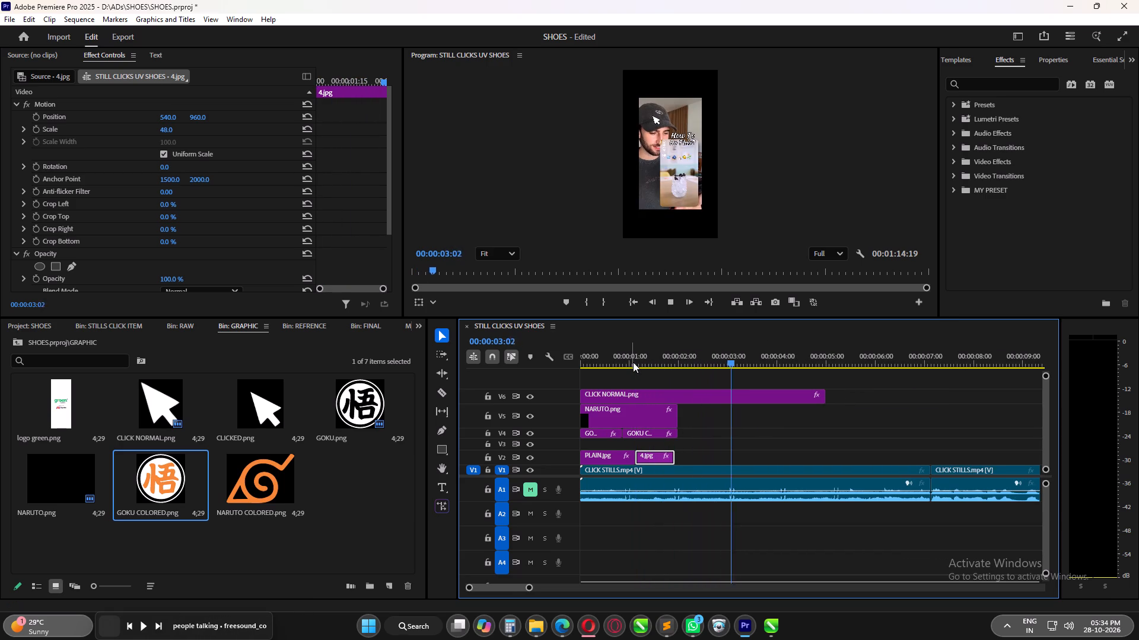
key("space")
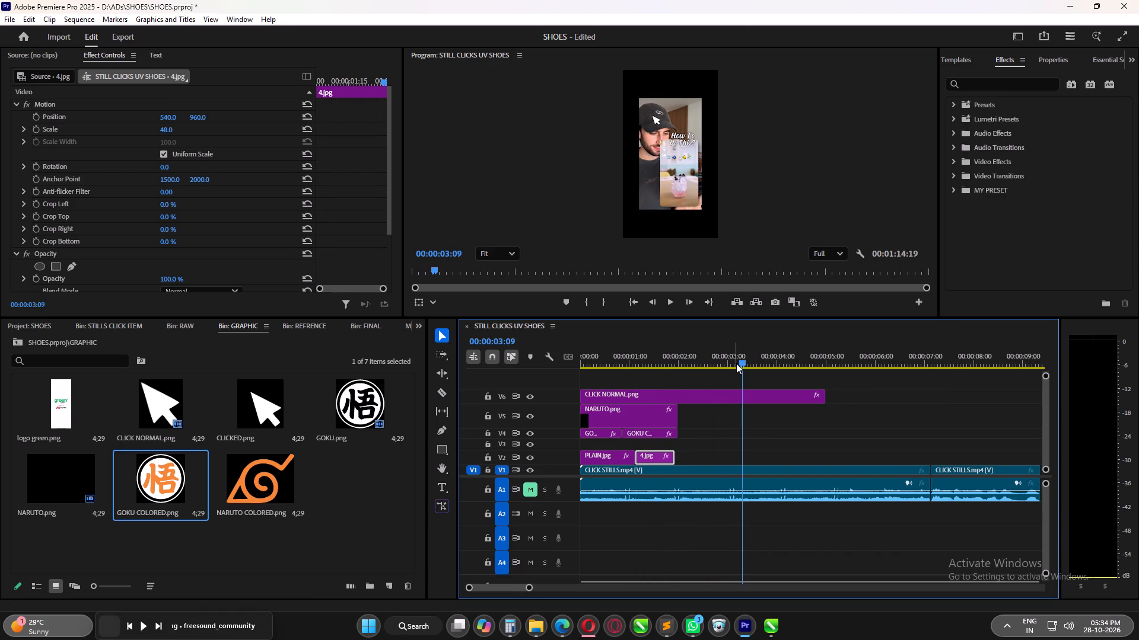
left_click_drag(739, 363, 640, 369)
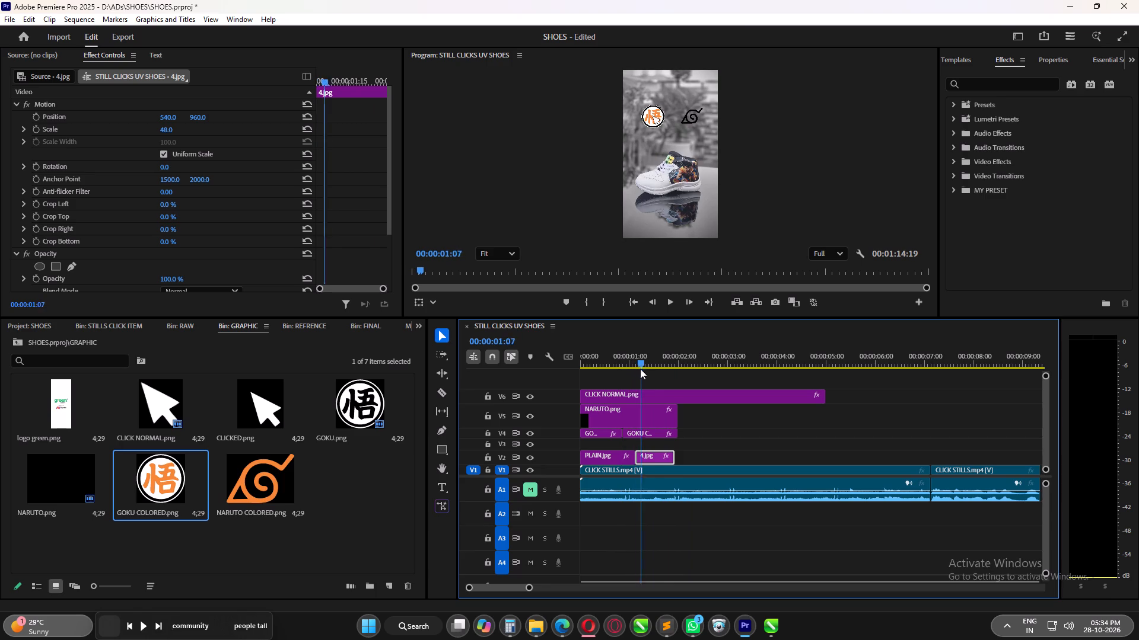
left_click_drag(640, 369, 670, 382)
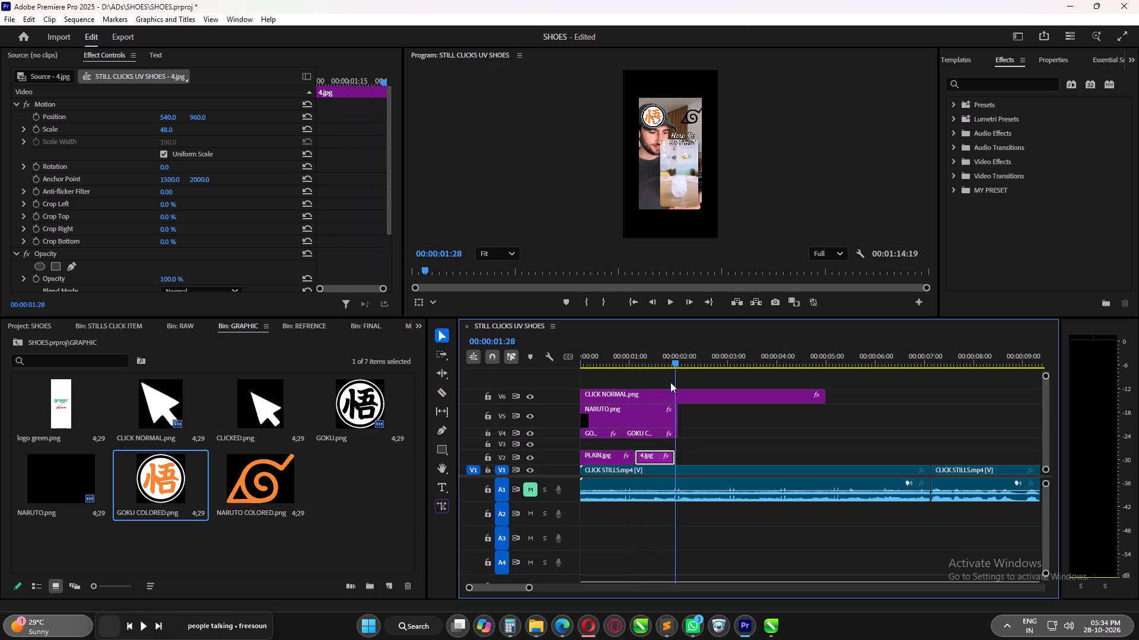
left_click_drag(670, 382, 653, 386)
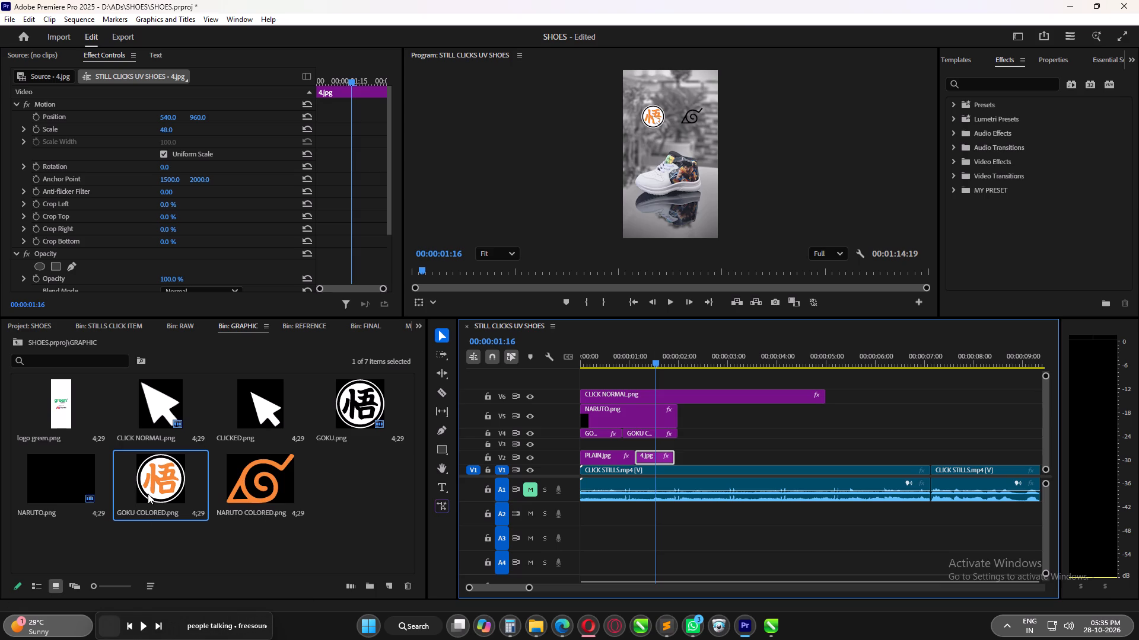
Add the cut-out shoe 4_1-AI.png from the STILLS CLICK ITEM bin to V3, starting with 4.jpg at 00:00:01:04.
left_click(91, 329)
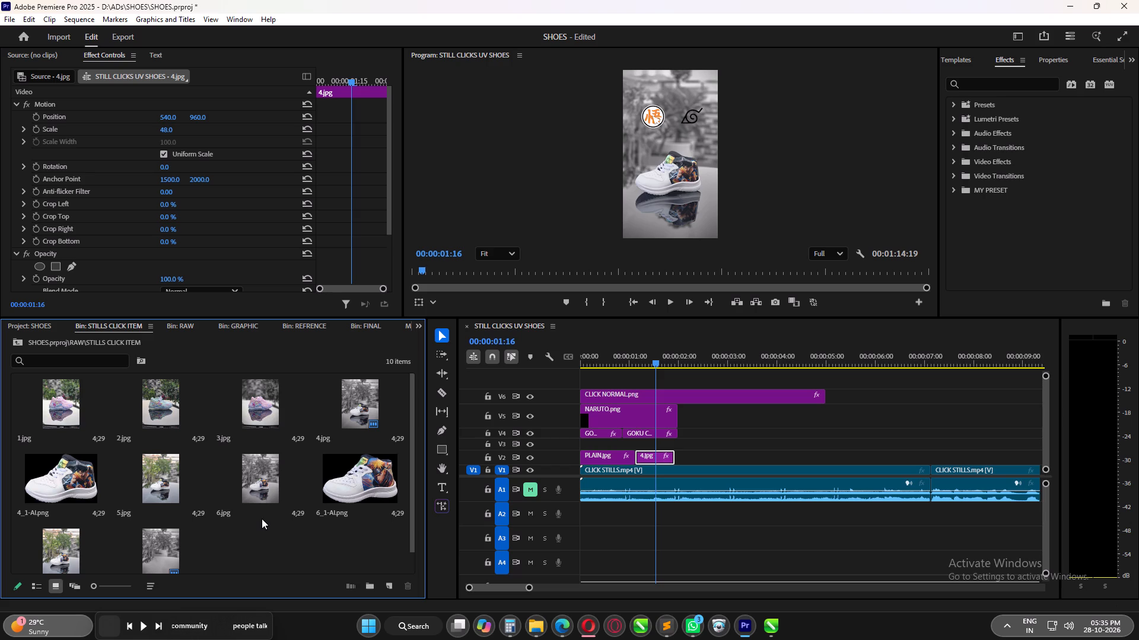
left_click(260, 534)
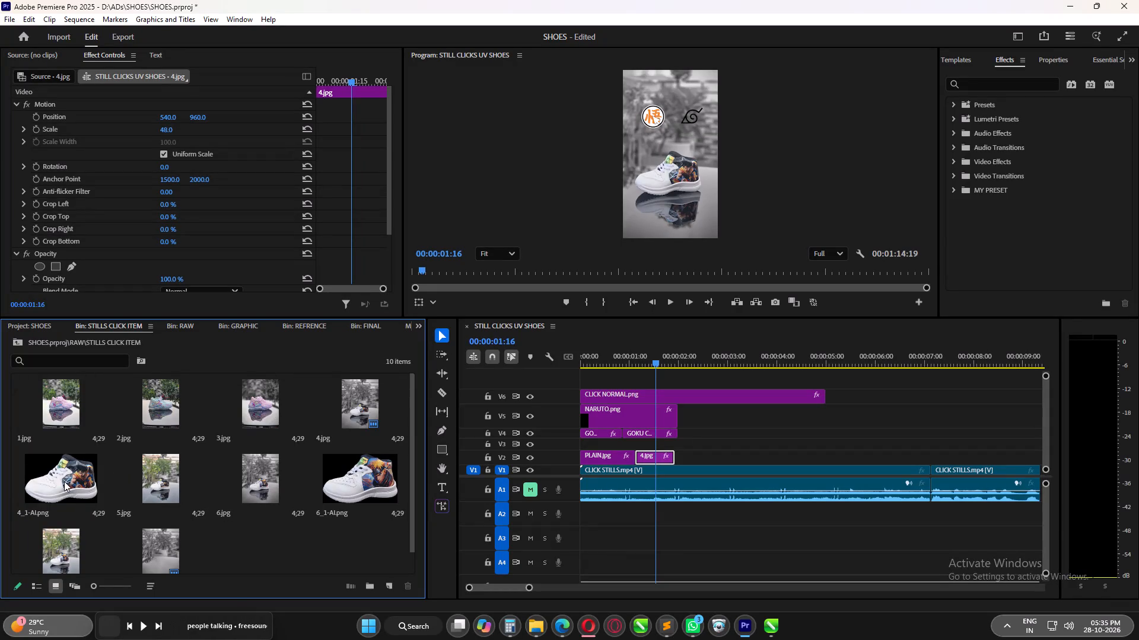
left_click_drag(64, 481, 638, 443)
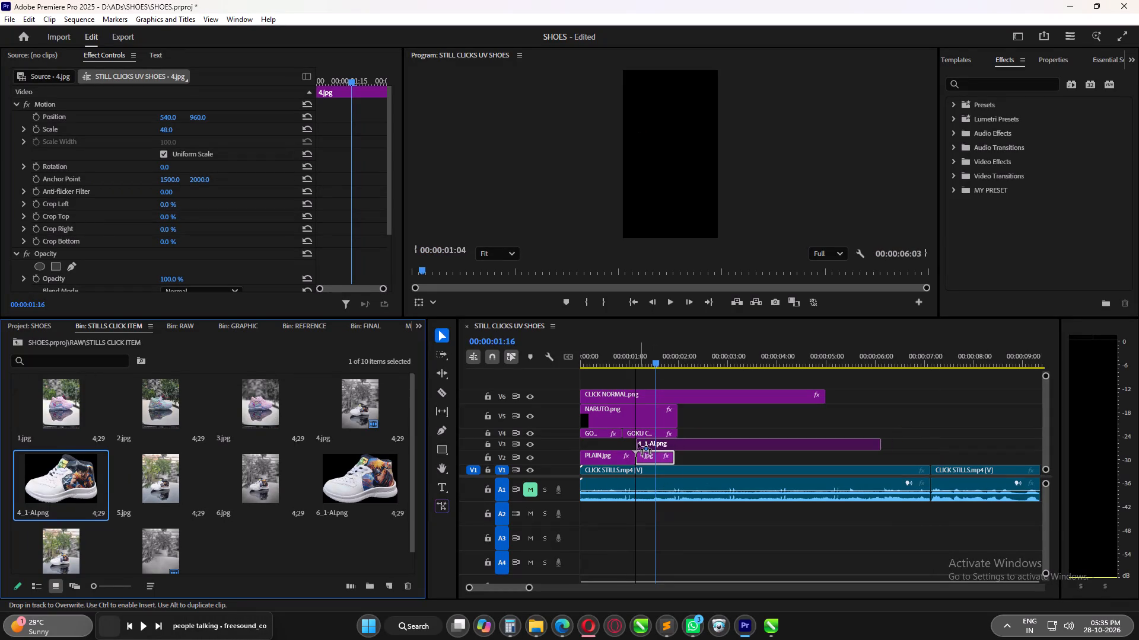
left_click_drag(638, 443, 636, 443)
Set the scale of the 4_1-AI.png clip on V3 to 19.
left_click(719, 457)
left_click(718, 445)
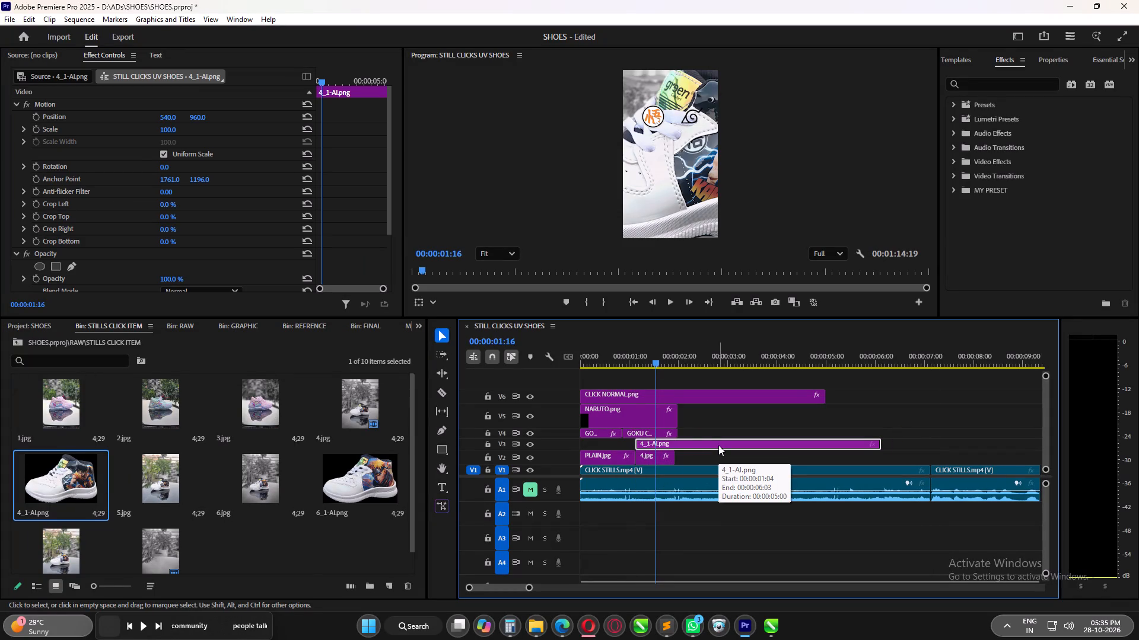
left_click_drag(174, 131, 117, 139)
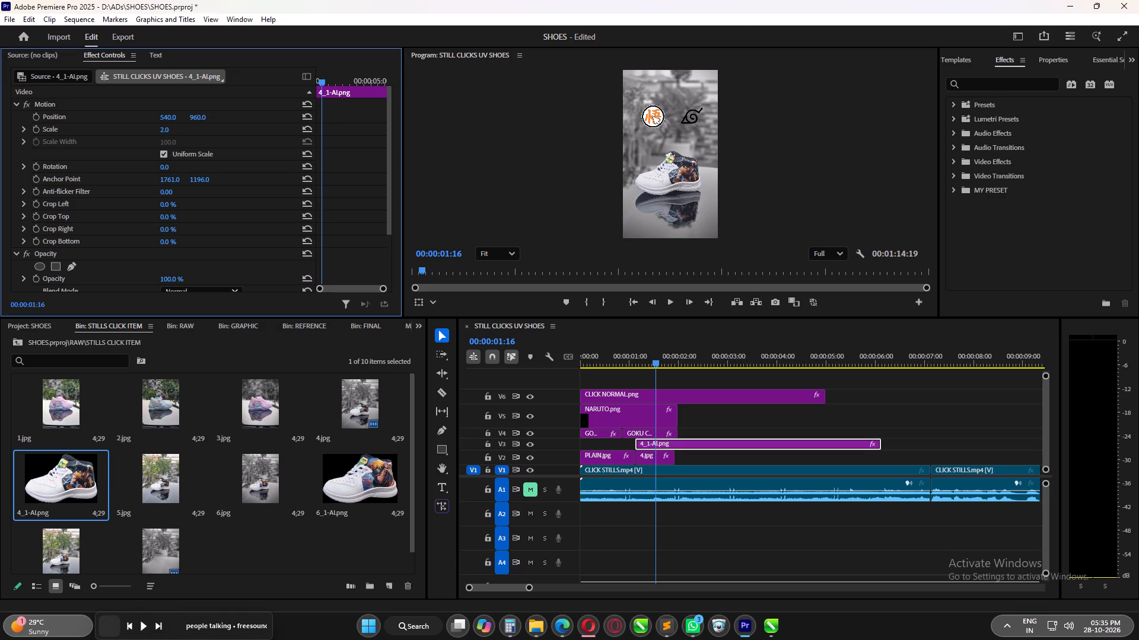
left_click_drag(117, 139, 126, 139)
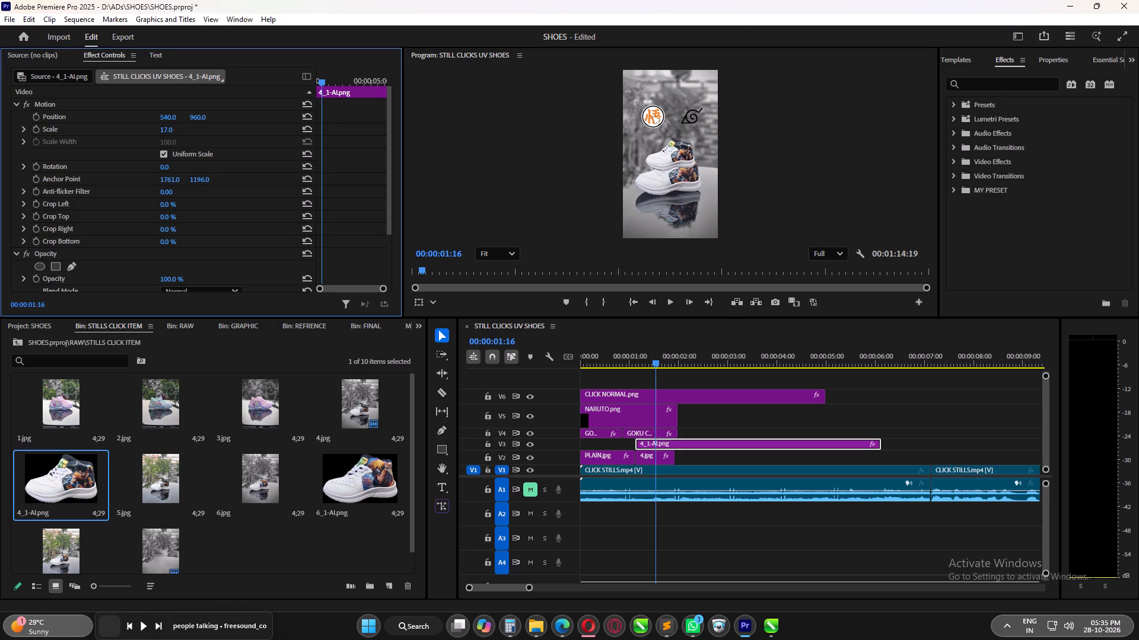
left_click_drag(126, 139, 127, 139)
Examine how the cut-out shoe sits over the 4.jpg still by scrubbing between 00:00:01:04 and 00:00:01:14.
scroll(703, 419, "up", 5, "alt")
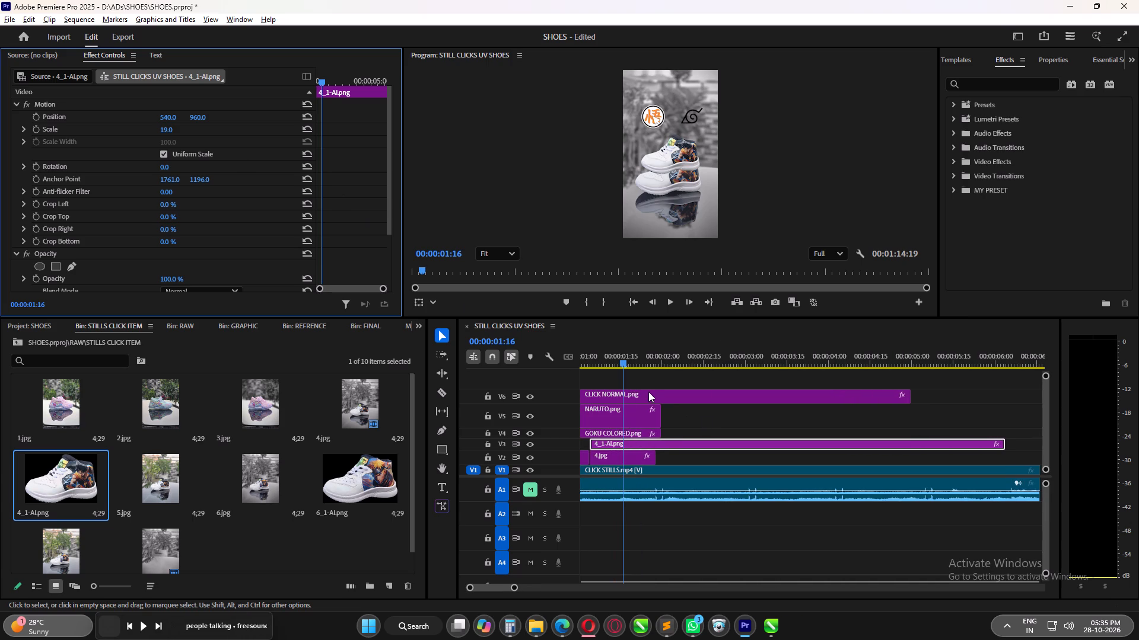
left_click_drag(621, 361, 602, 365)
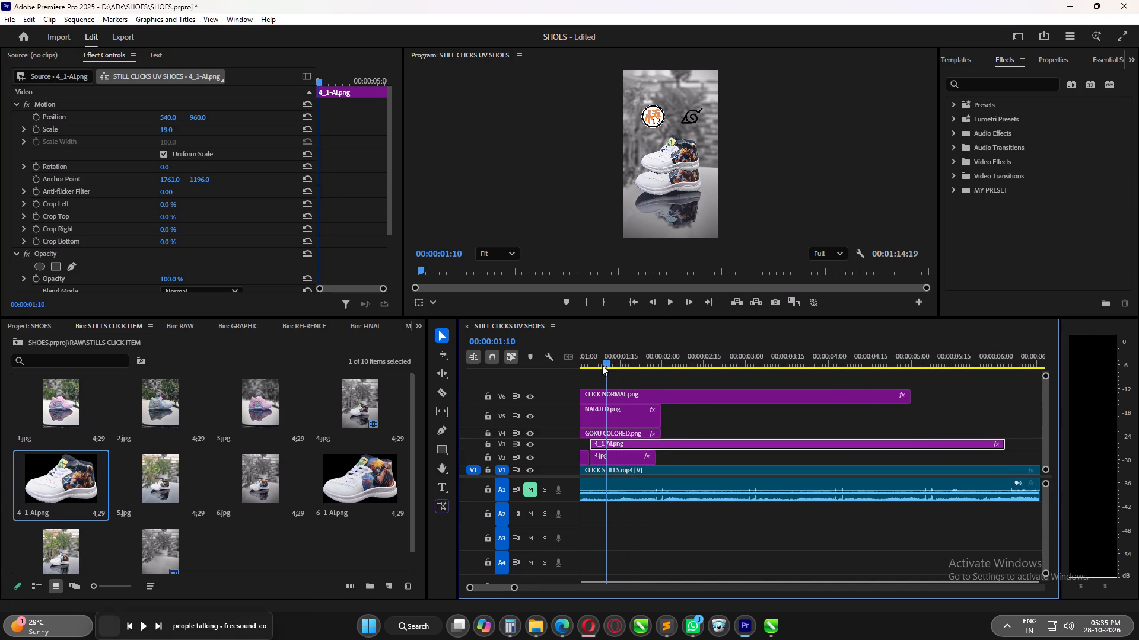
left_click_drag(602, 365, 591, 368)
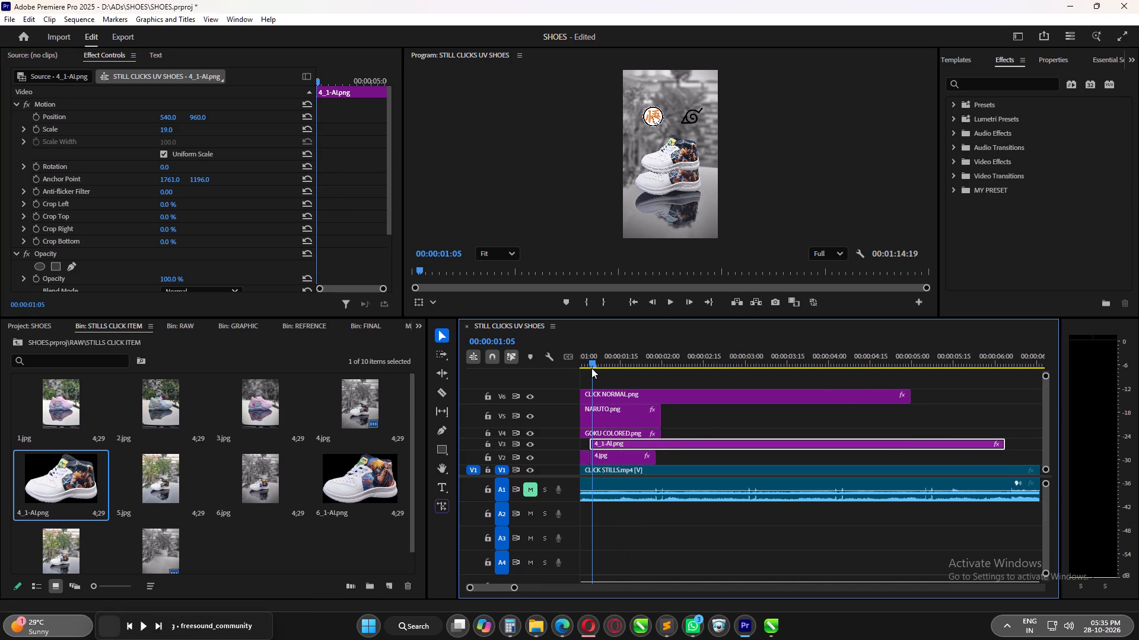
left_click_drag(591, 368, 599, 367)
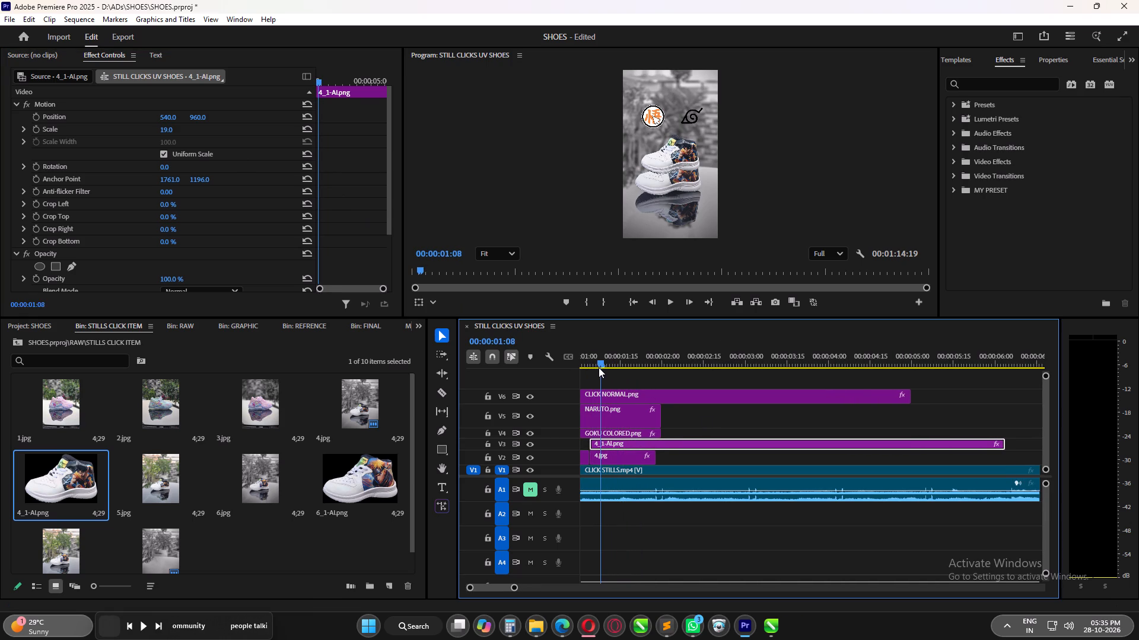
left_click_drag(599, 367, 587, 369)
scroll(622, 420, "up", 2, "alt")
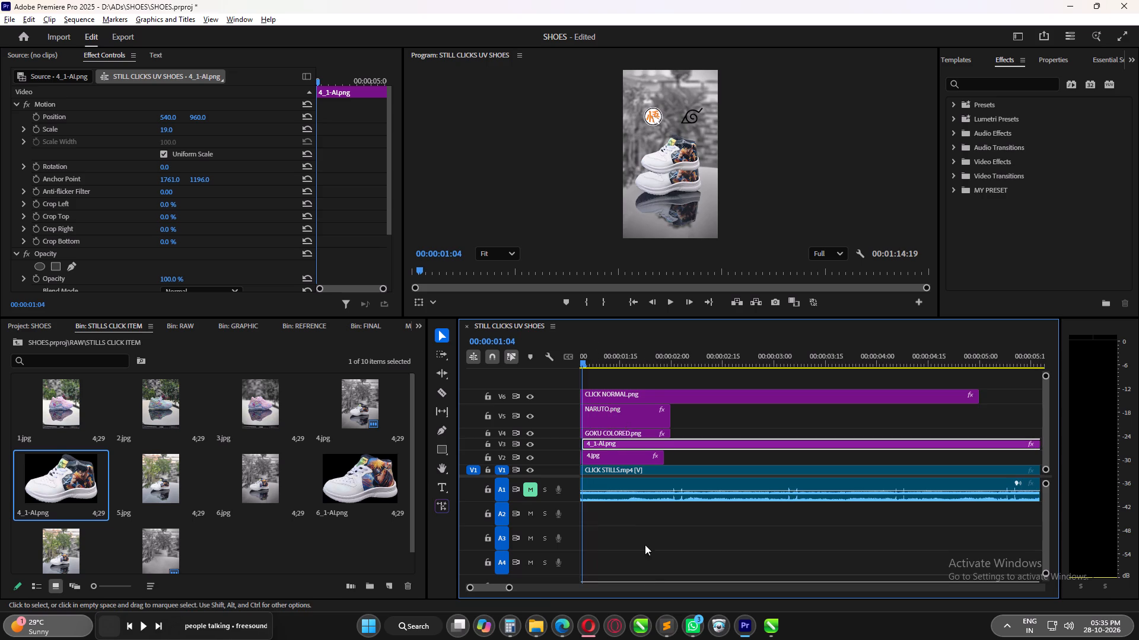
left_click(510, 590)
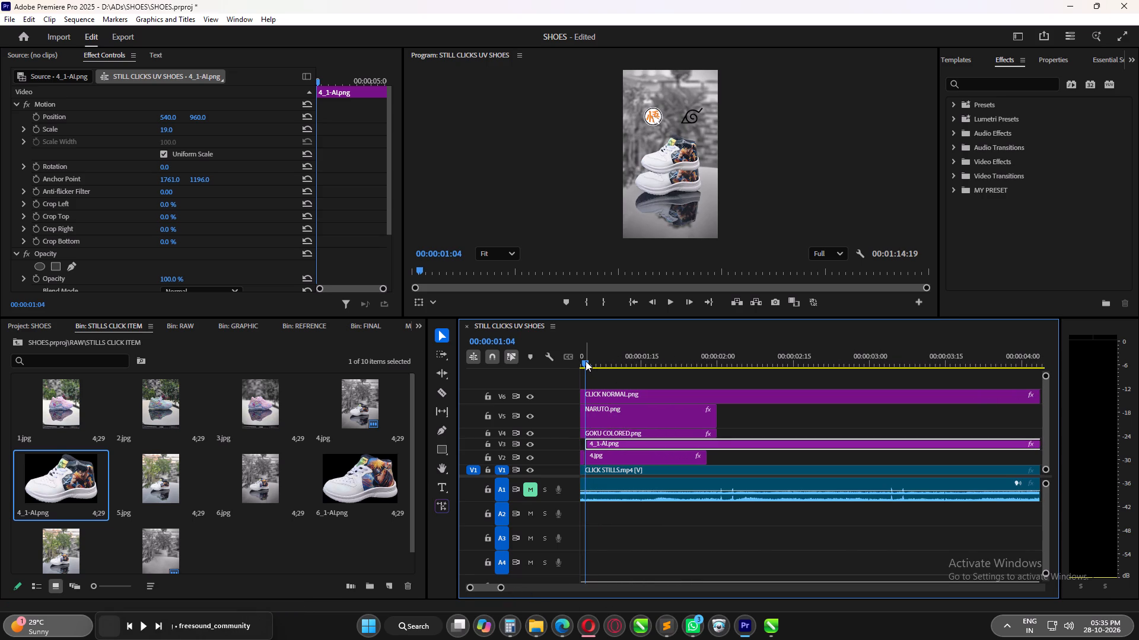
left_click_drag(586, 361, 610, 362)
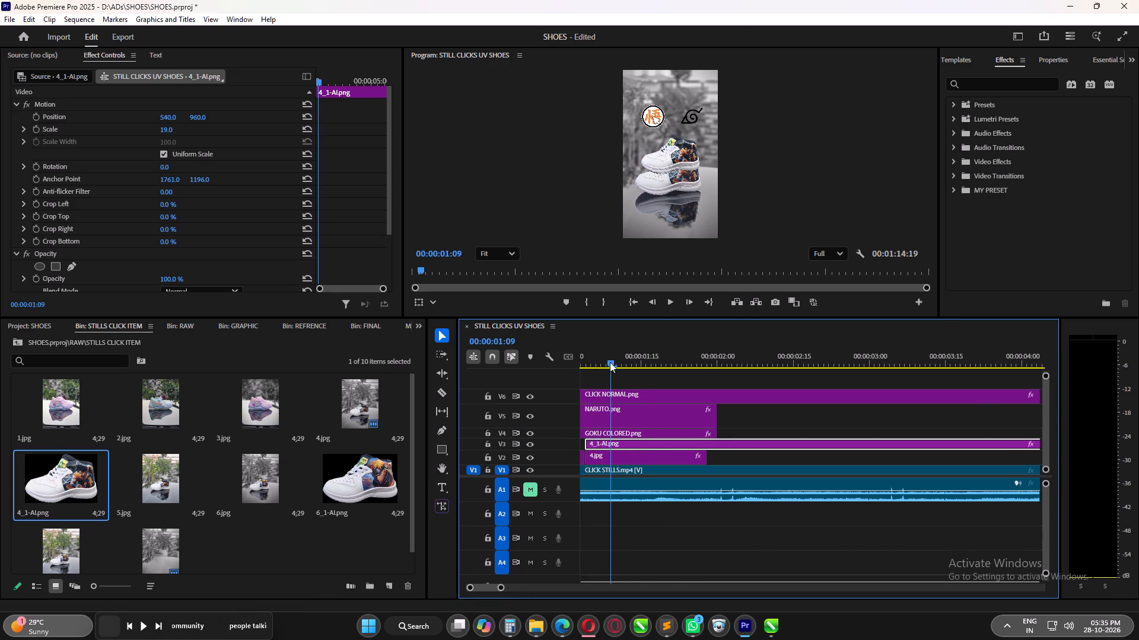
left_click_drag(610, 362, 637, 370)
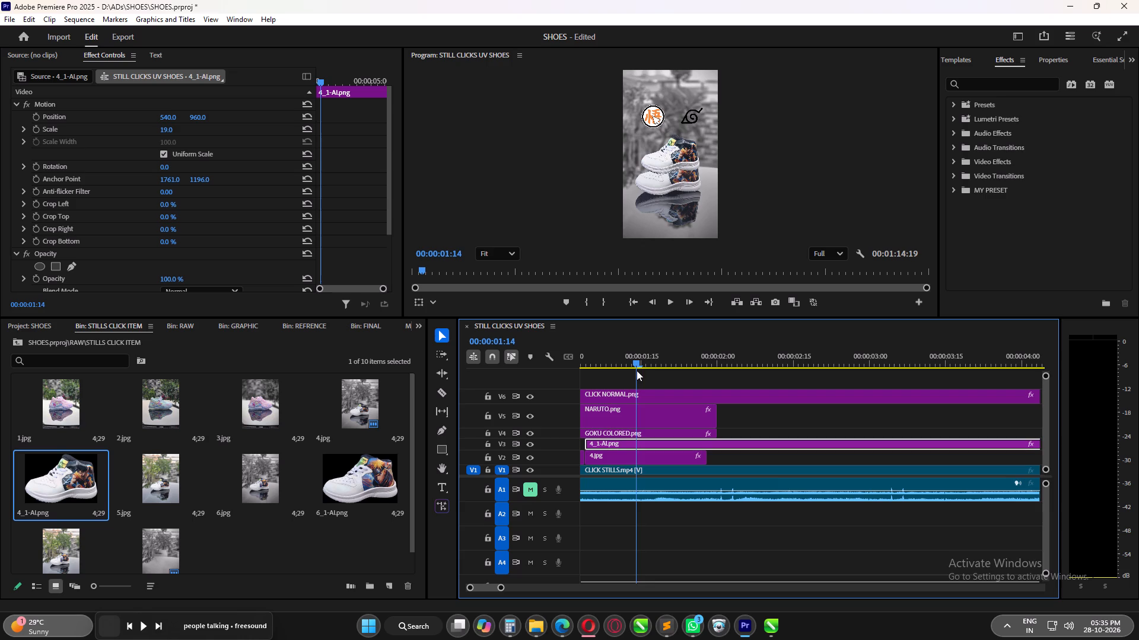
left_click_drag(637, 370, 616, 375)
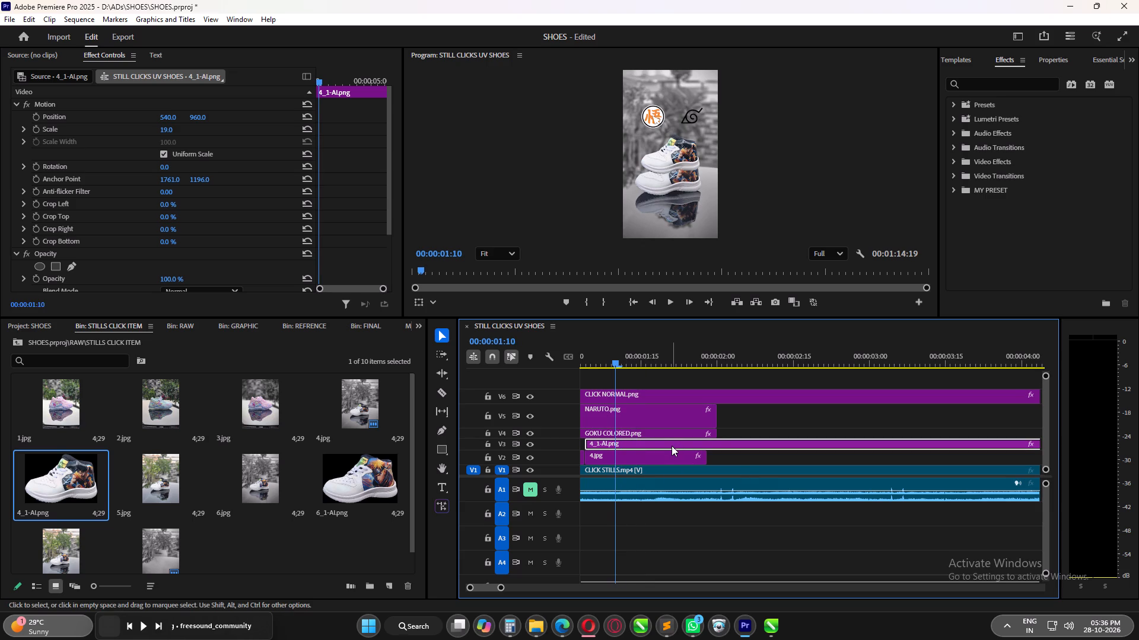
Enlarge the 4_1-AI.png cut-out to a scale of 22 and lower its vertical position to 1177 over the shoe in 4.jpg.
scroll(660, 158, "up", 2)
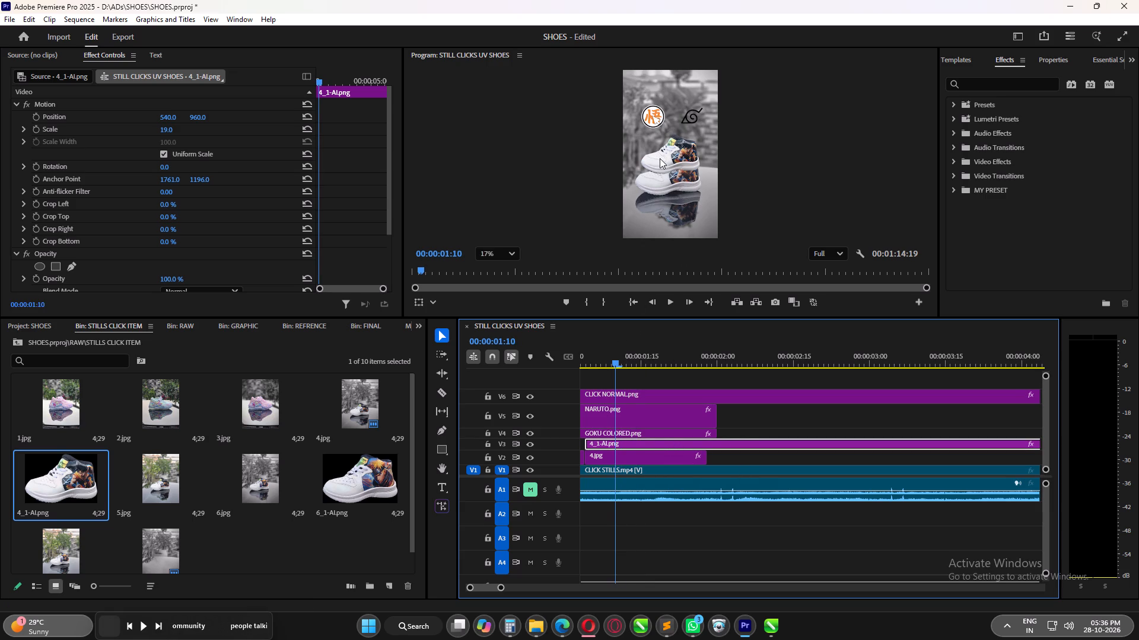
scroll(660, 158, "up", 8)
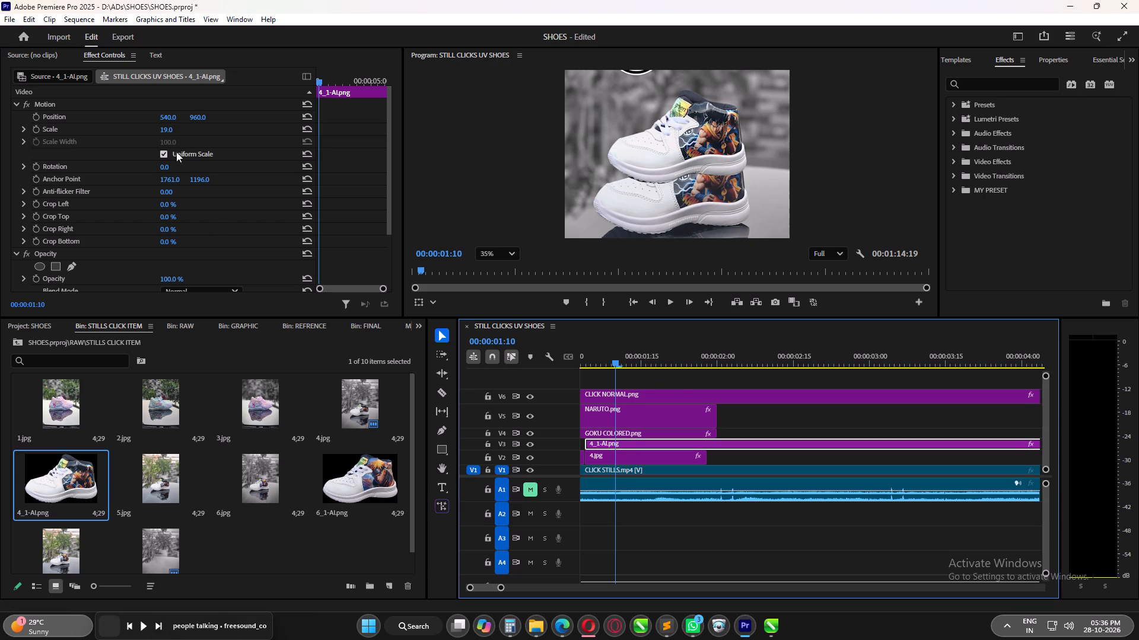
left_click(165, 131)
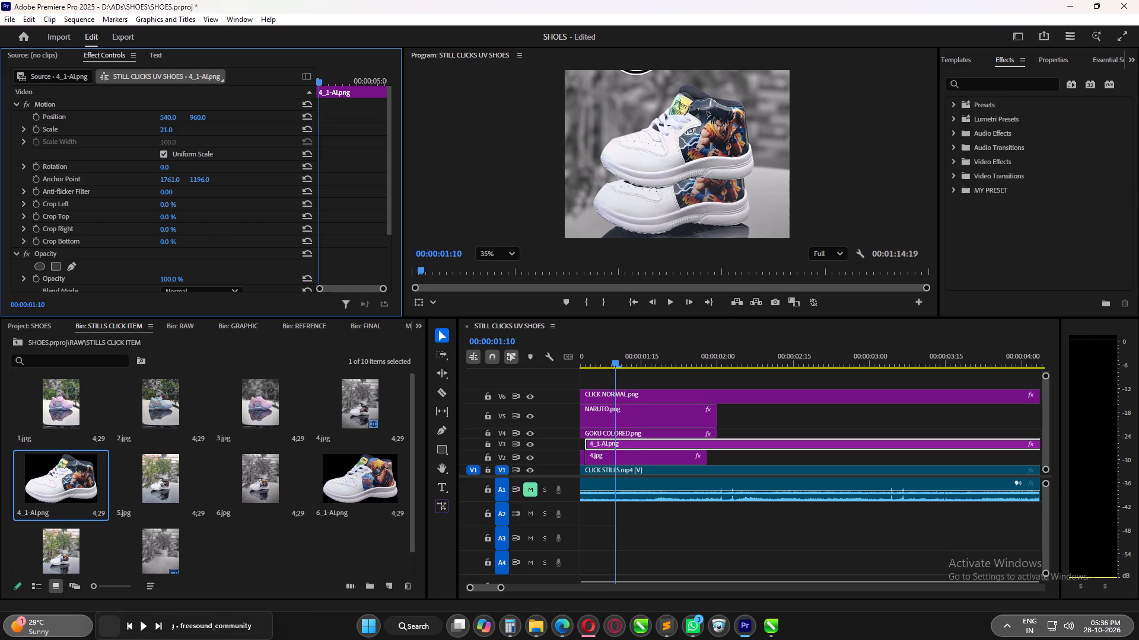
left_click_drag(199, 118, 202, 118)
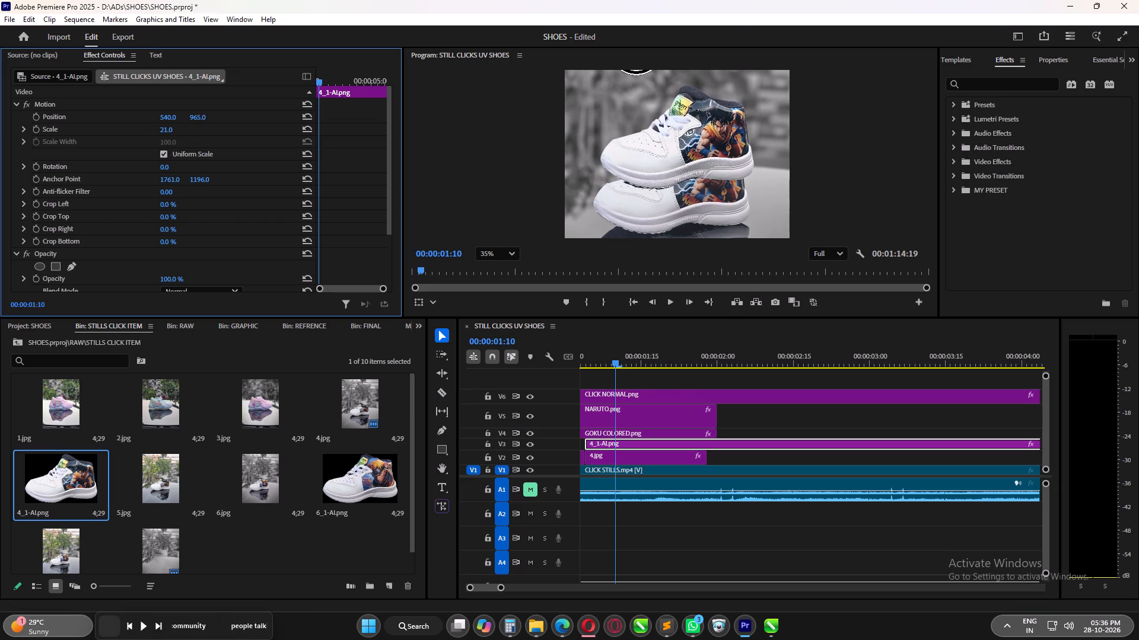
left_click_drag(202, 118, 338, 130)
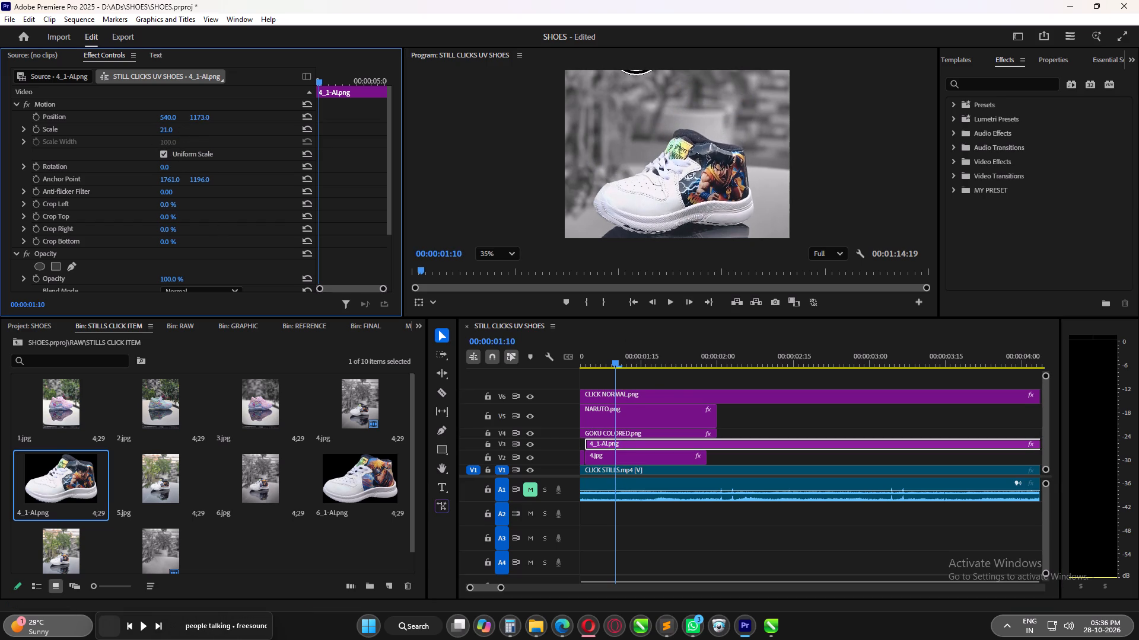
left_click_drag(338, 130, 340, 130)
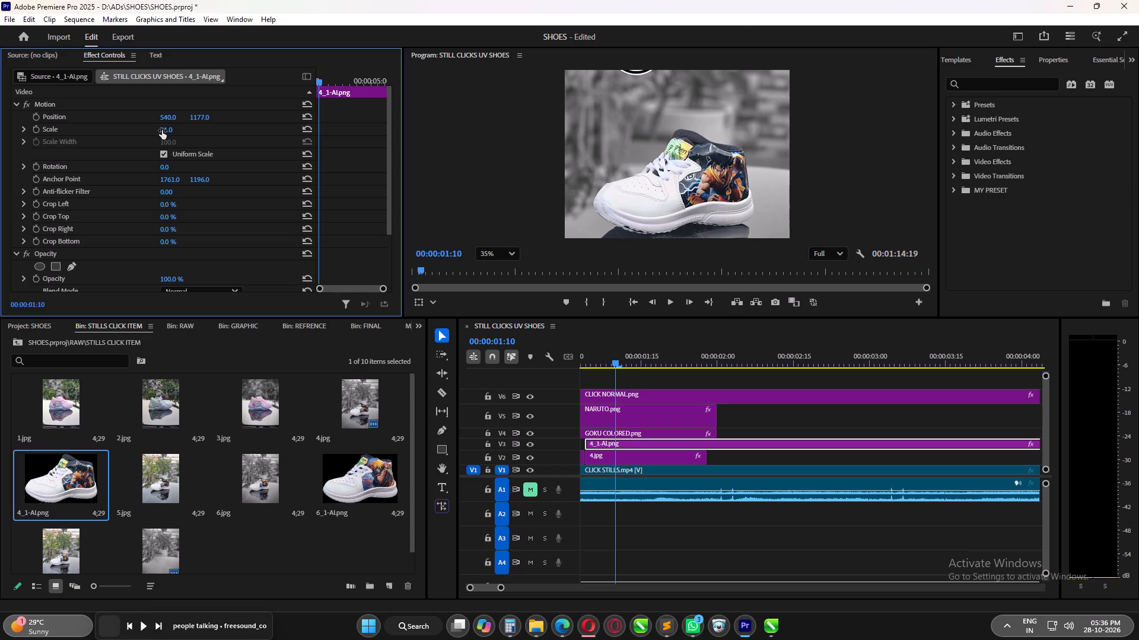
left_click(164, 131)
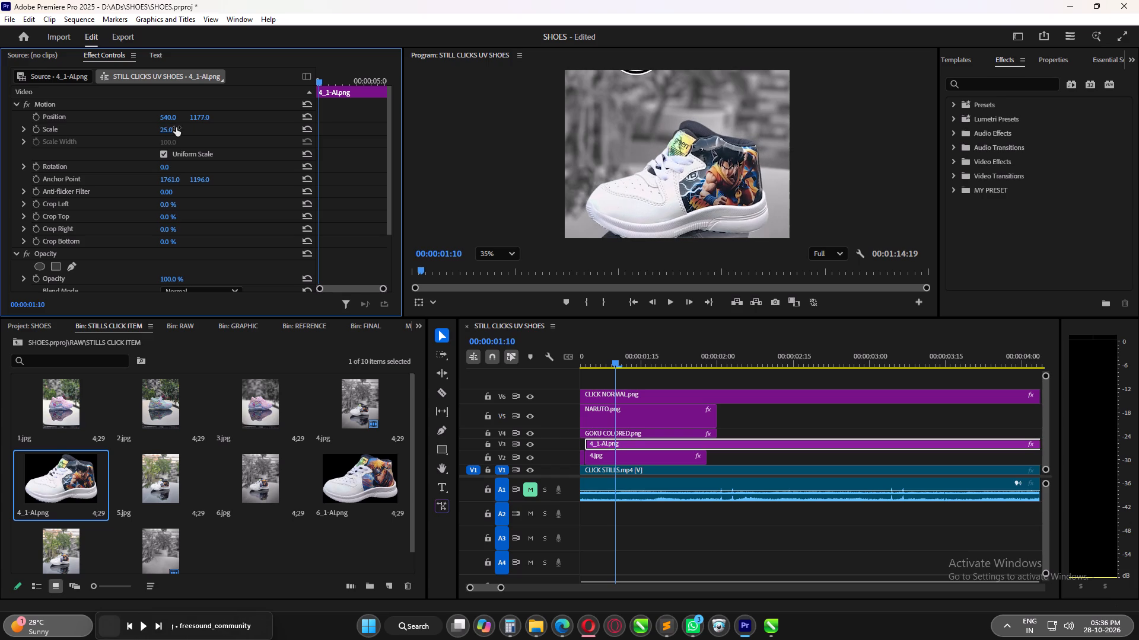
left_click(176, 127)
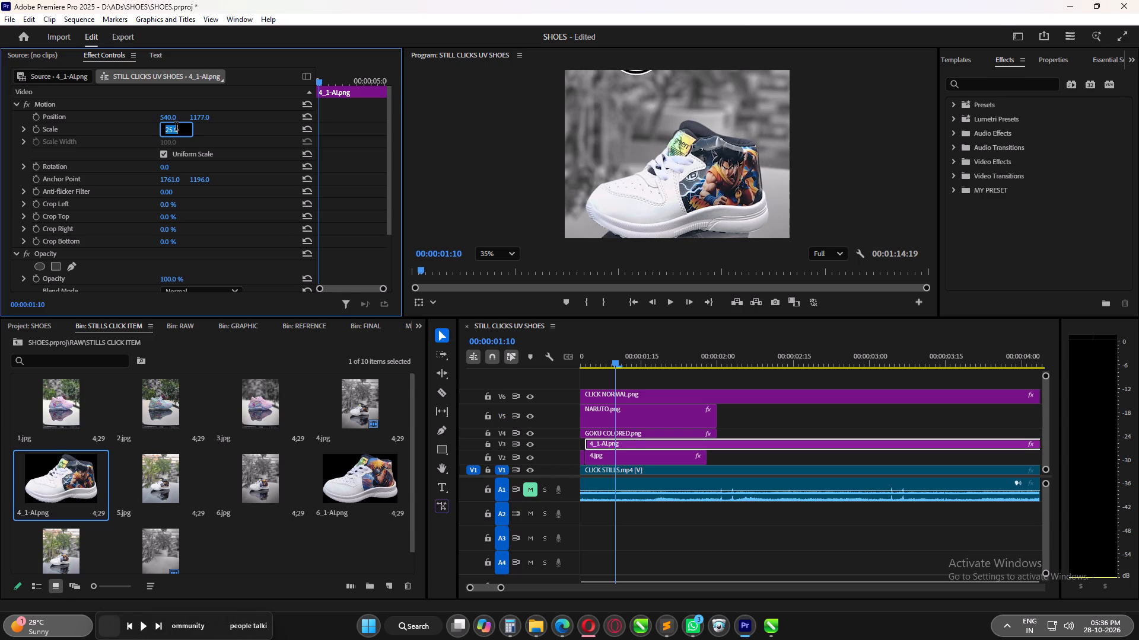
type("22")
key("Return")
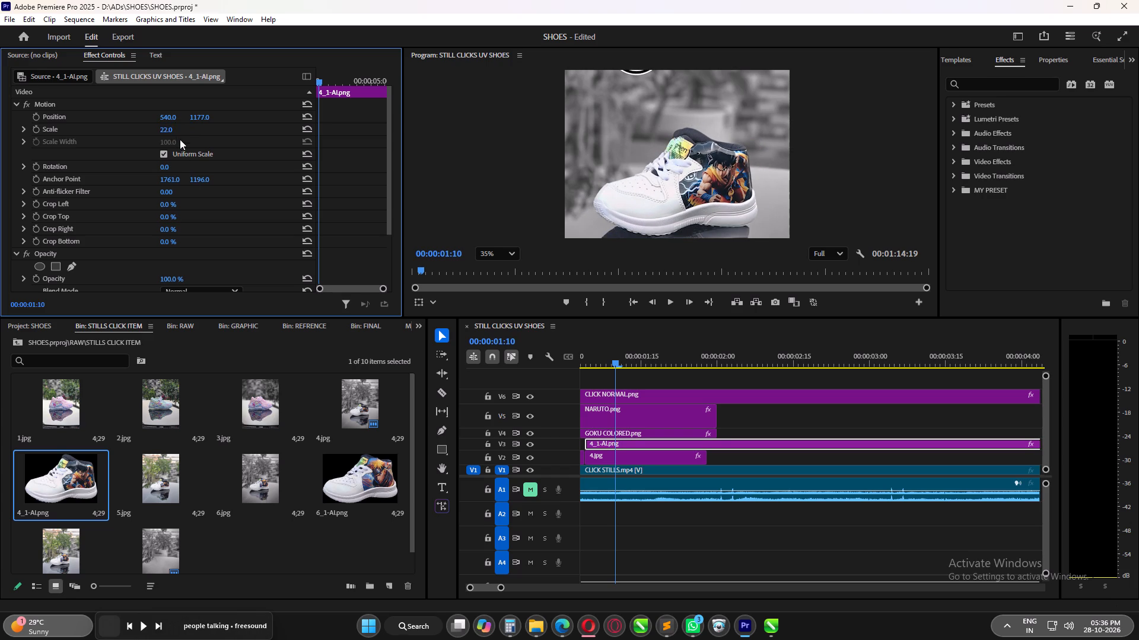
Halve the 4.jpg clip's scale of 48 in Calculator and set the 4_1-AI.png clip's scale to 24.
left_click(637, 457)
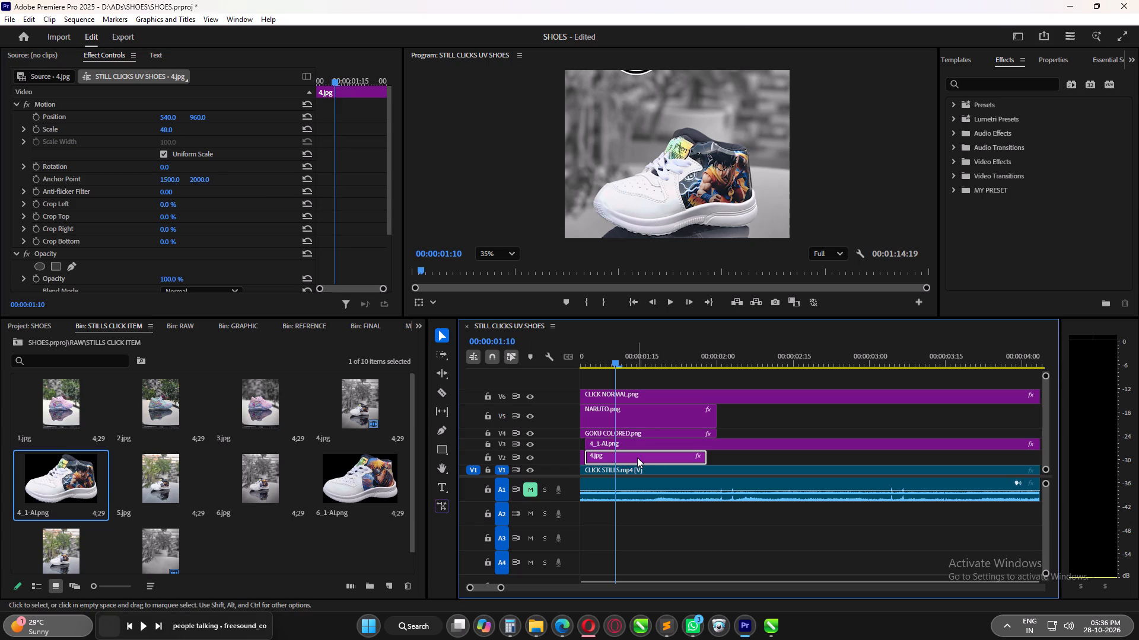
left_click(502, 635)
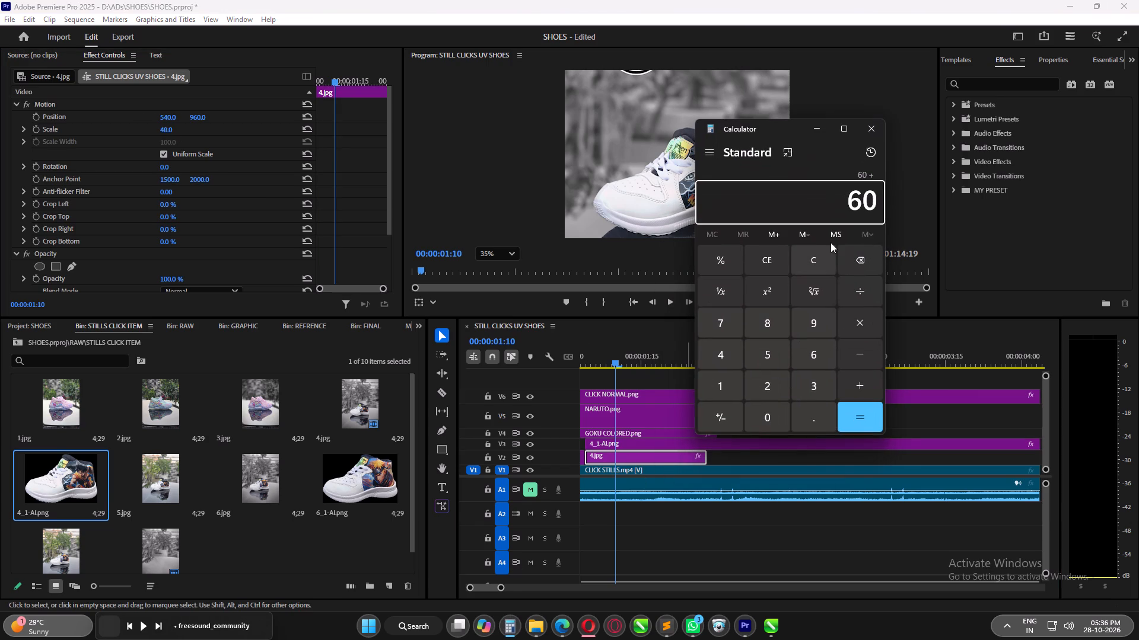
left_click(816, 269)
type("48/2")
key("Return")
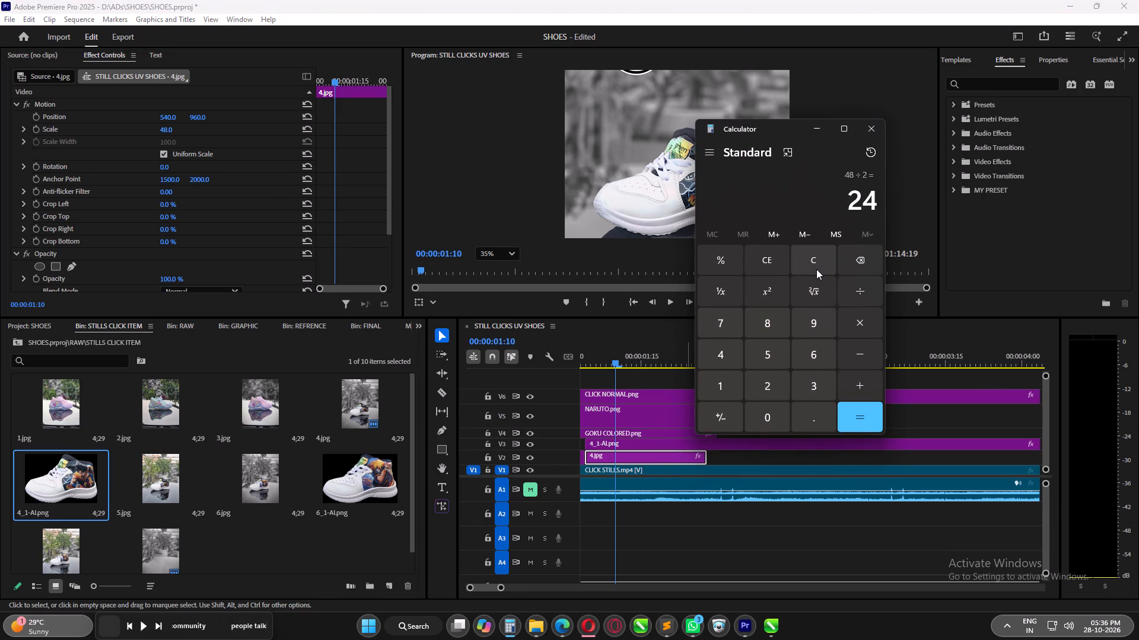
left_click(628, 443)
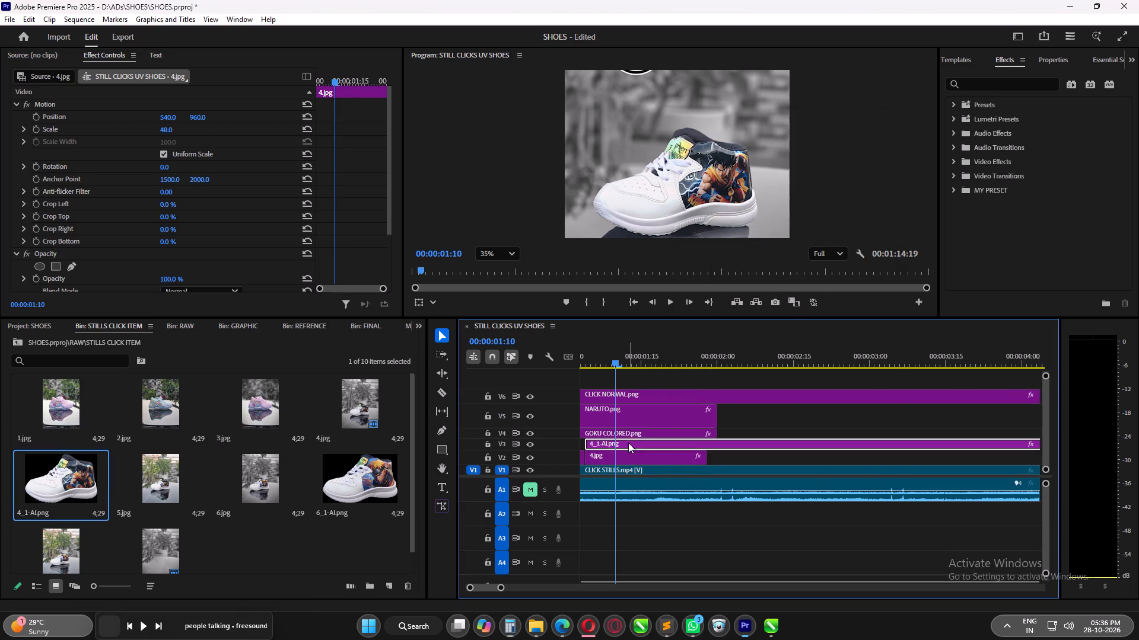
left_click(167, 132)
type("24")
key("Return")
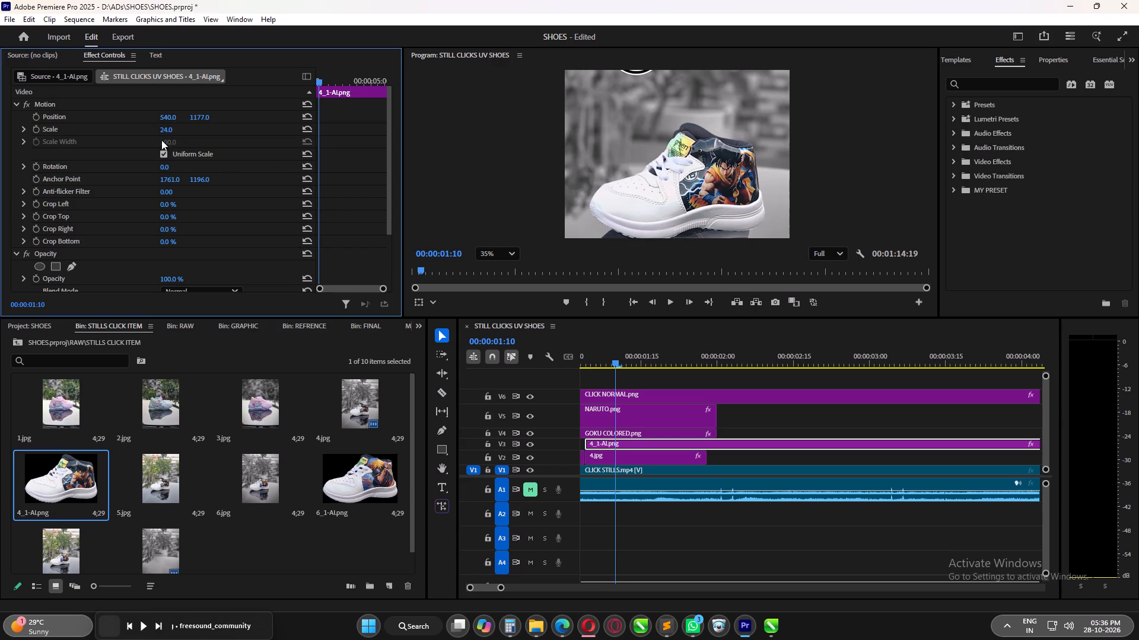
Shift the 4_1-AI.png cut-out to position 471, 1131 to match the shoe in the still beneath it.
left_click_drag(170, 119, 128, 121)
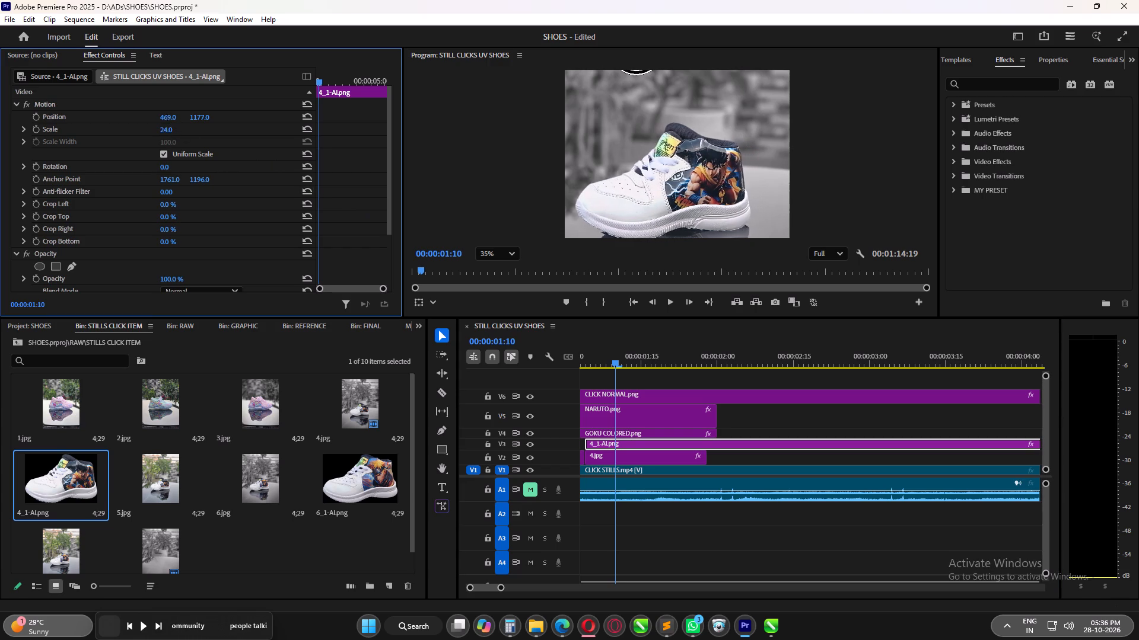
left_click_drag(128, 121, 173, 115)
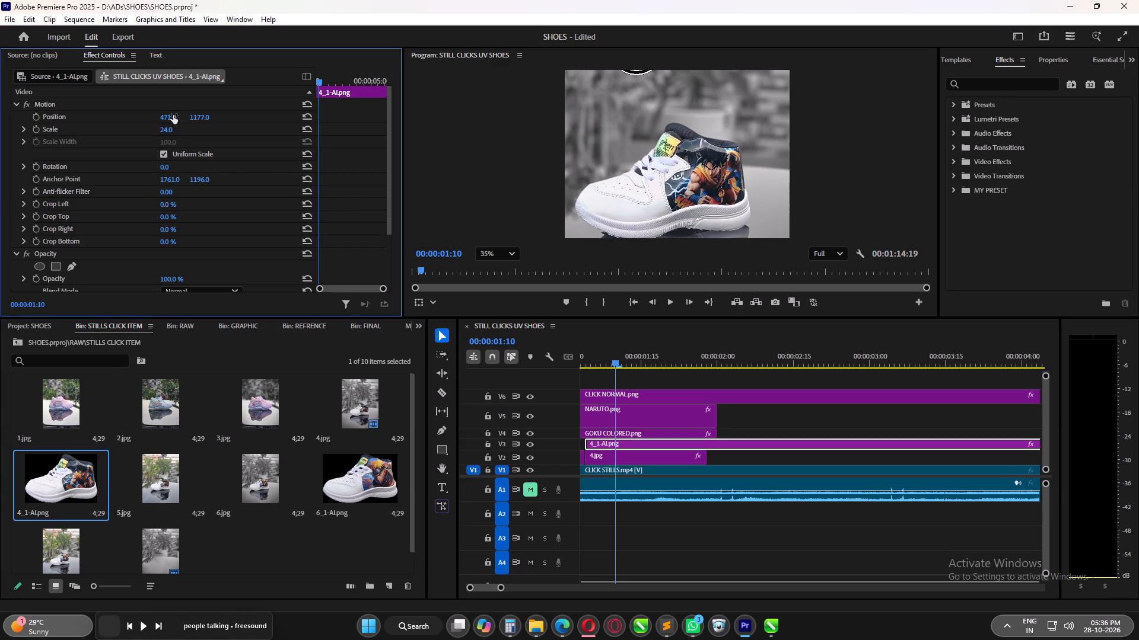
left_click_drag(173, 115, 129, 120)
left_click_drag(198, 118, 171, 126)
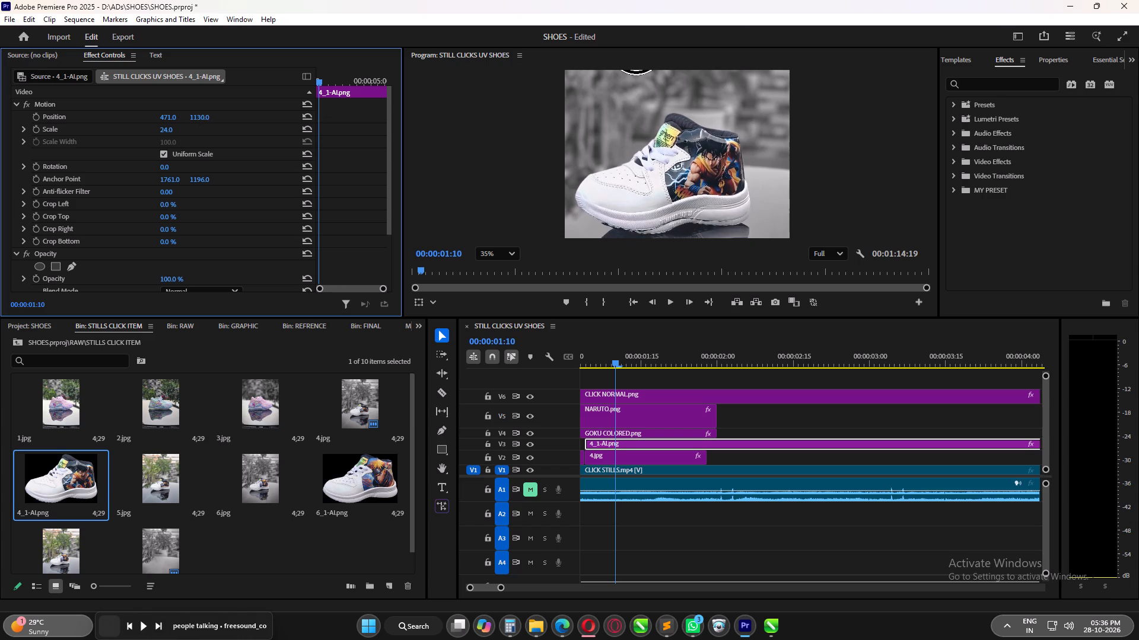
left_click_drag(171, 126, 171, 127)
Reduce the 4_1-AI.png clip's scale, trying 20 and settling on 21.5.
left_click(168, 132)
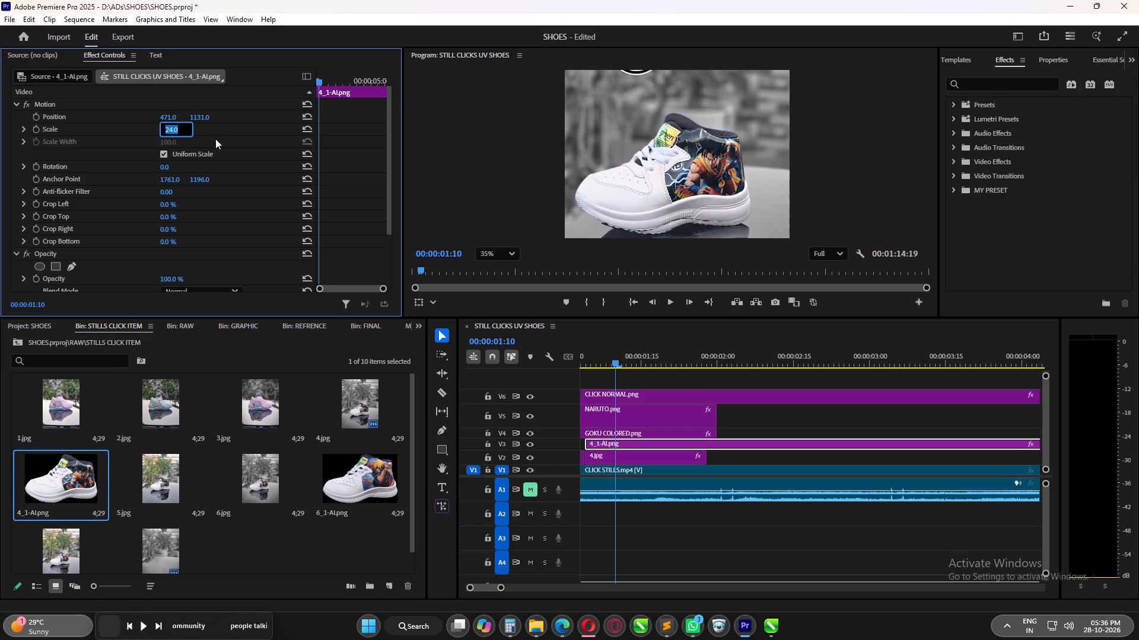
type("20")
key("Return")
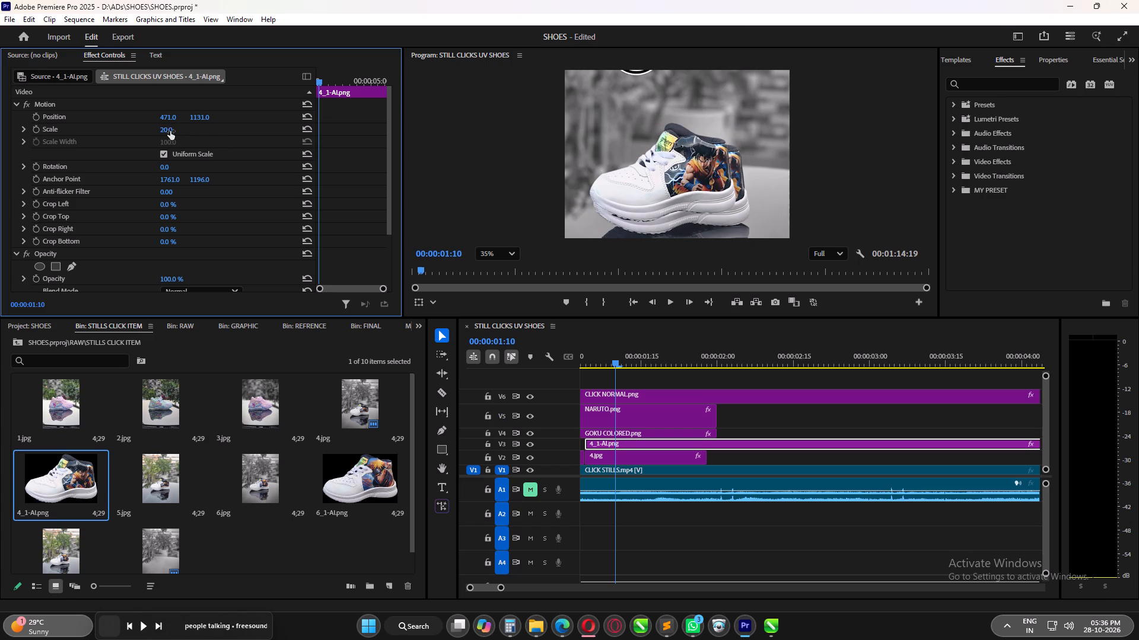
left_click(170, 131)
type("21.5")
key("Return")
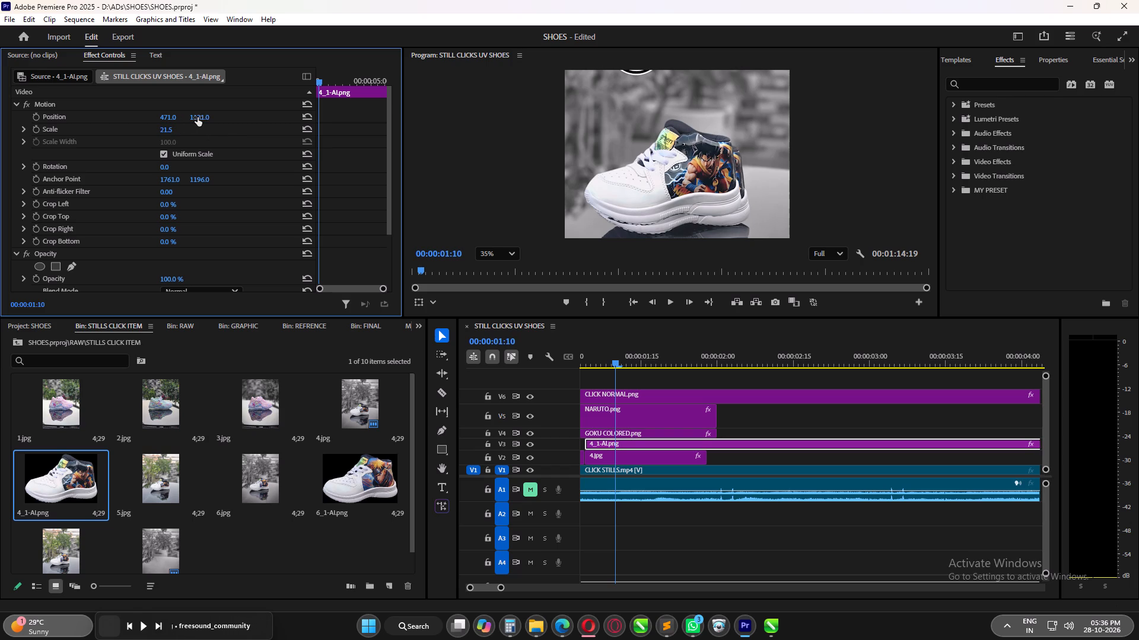
Move the 4_1-AI.png cut-out to position 511, 1148 over the shoe in 4.jpg.
left_click_drag(198, 117, 212, 120)
left_click_drag(165, 118, 173, 118)
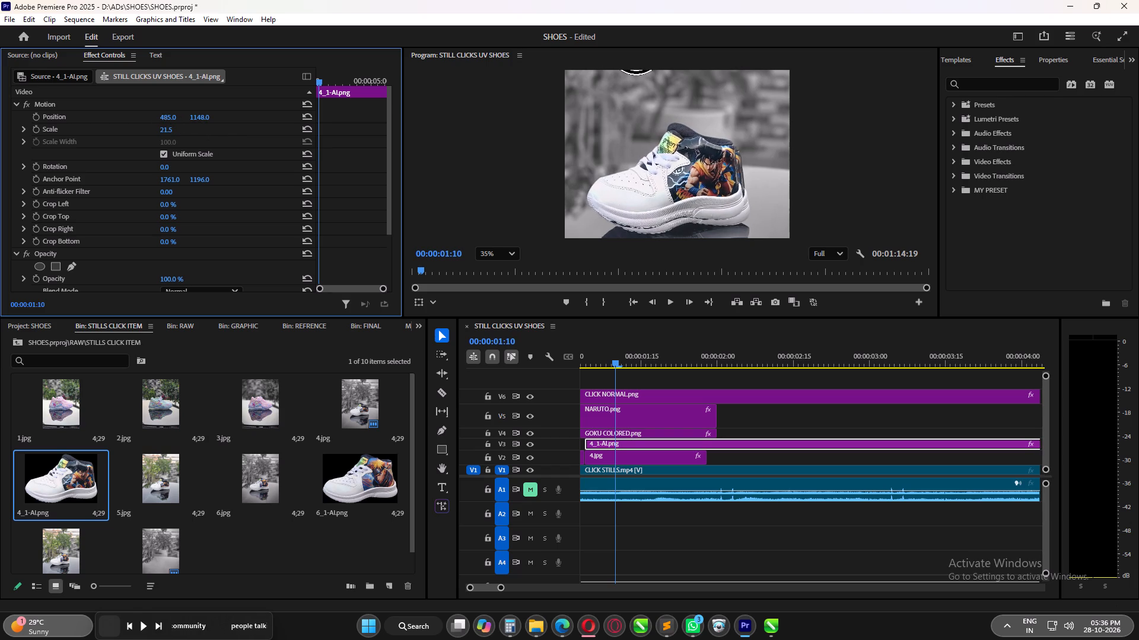
left_click_drag(173, 118, 195, 121)
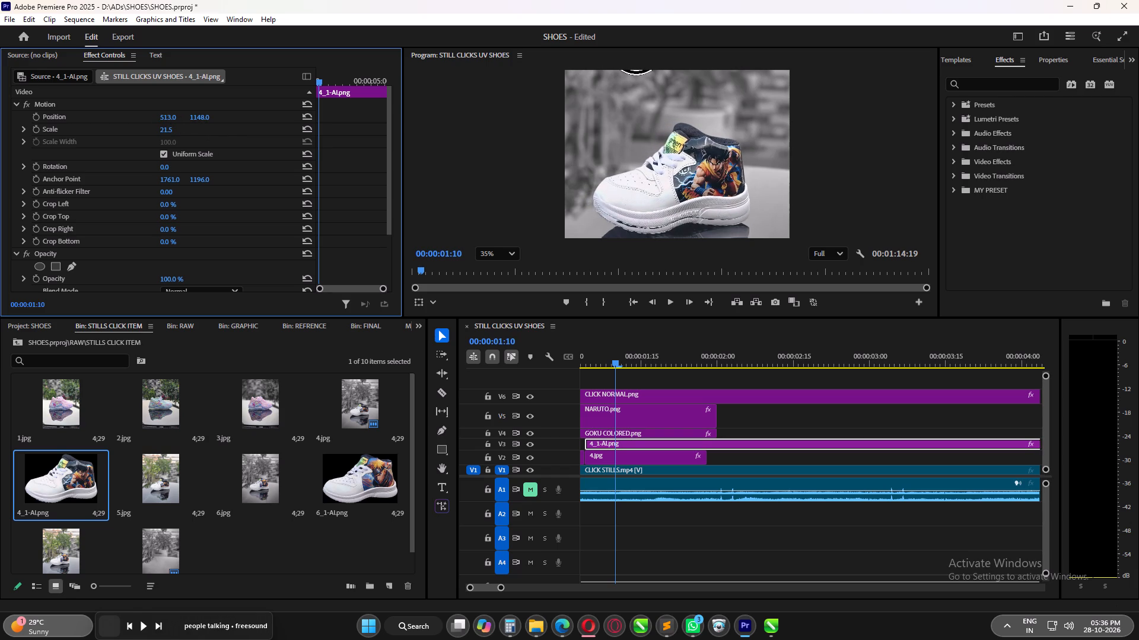
left_click_drag(195, 121, 194, 121)
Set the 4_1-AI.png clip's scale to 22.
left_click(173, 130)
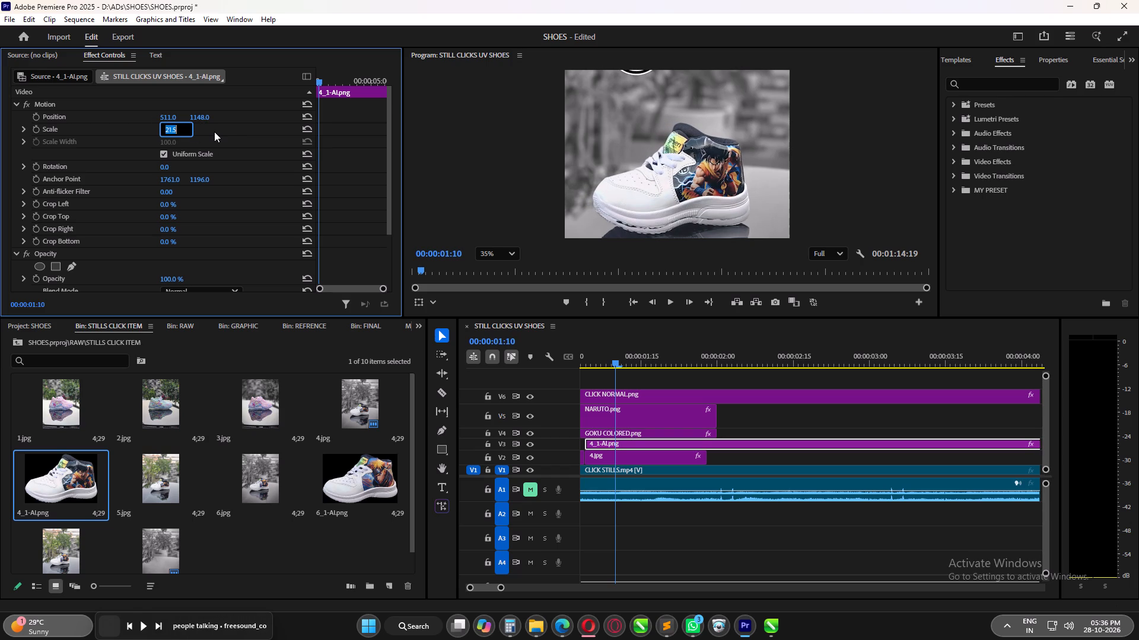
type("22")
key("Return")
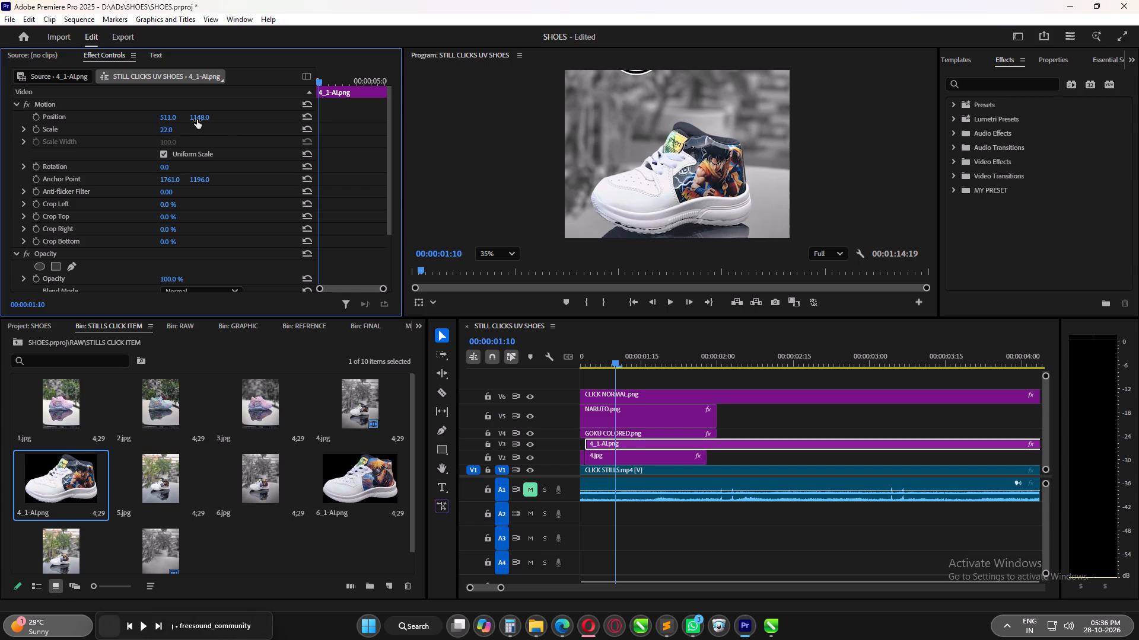
Shift the 4_1-AI.png cut-out to position 503, 1174 to line it up with the shoe in the still beneath.
left_click_drag(198, 120, 214, 120)
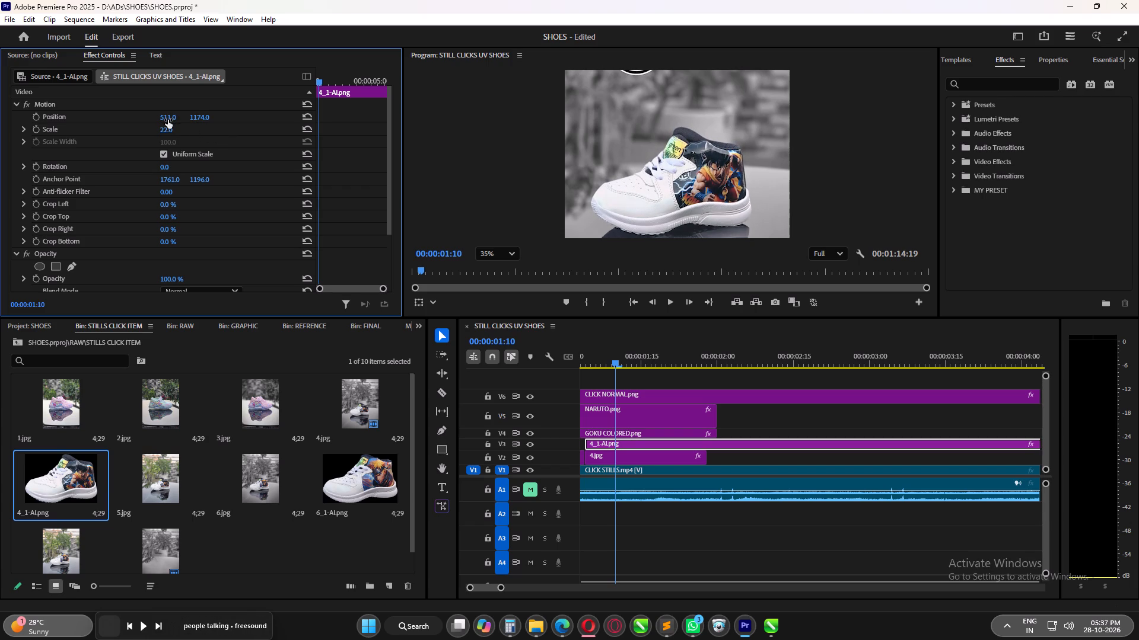
left_click_drag(168, 120, 167, 120)
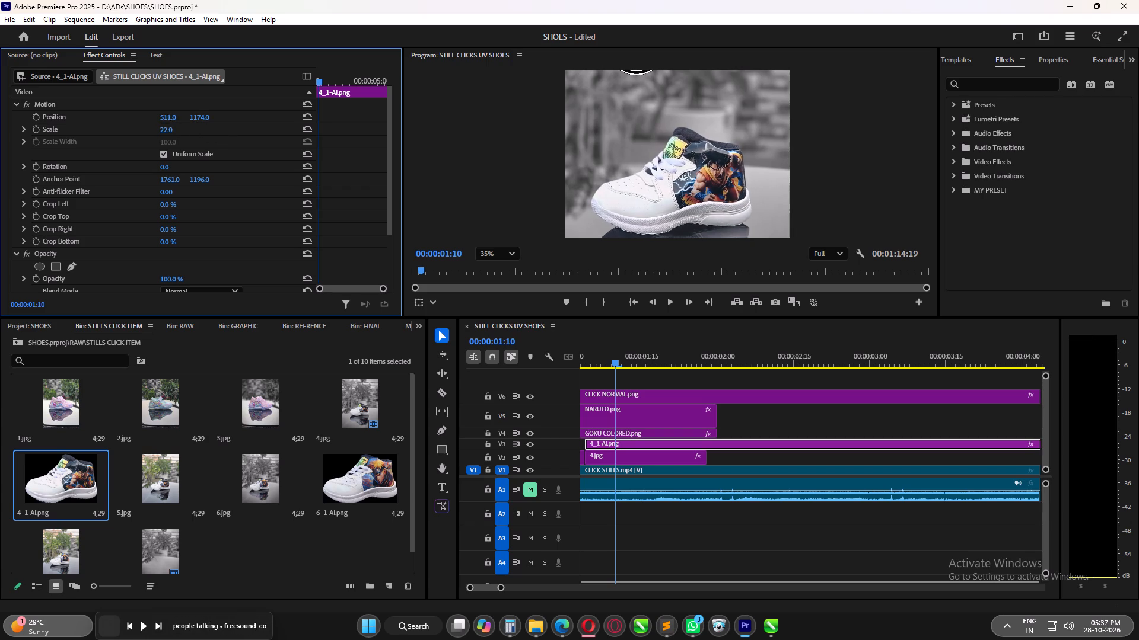
left_click_drag(167, 120, 151, 124)
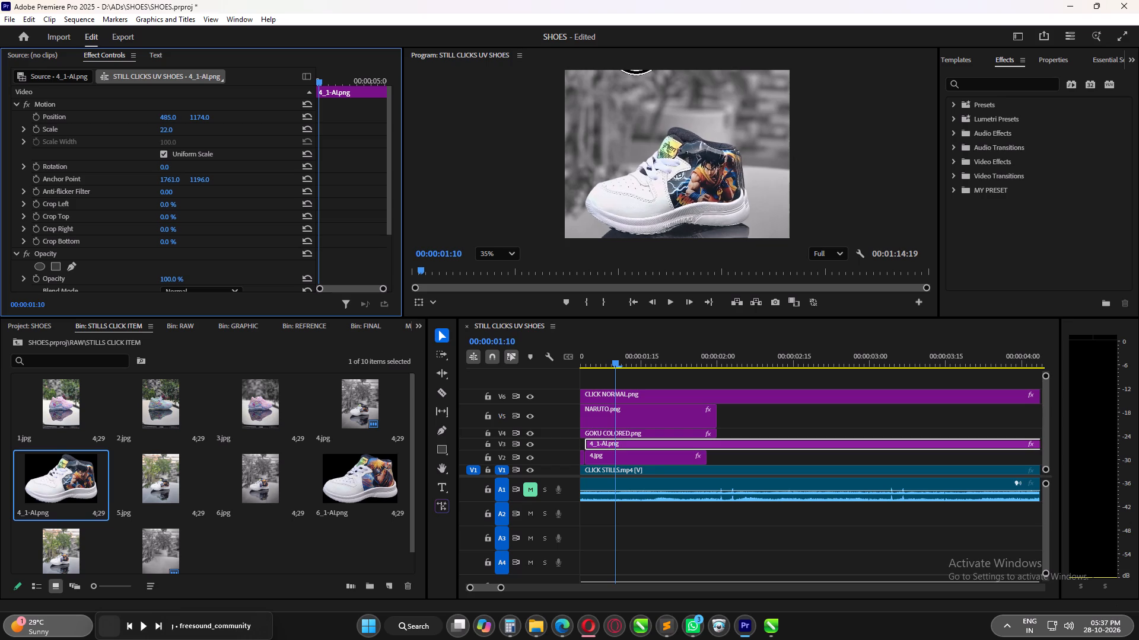
left_click_drag(151, 124, 149, 127)
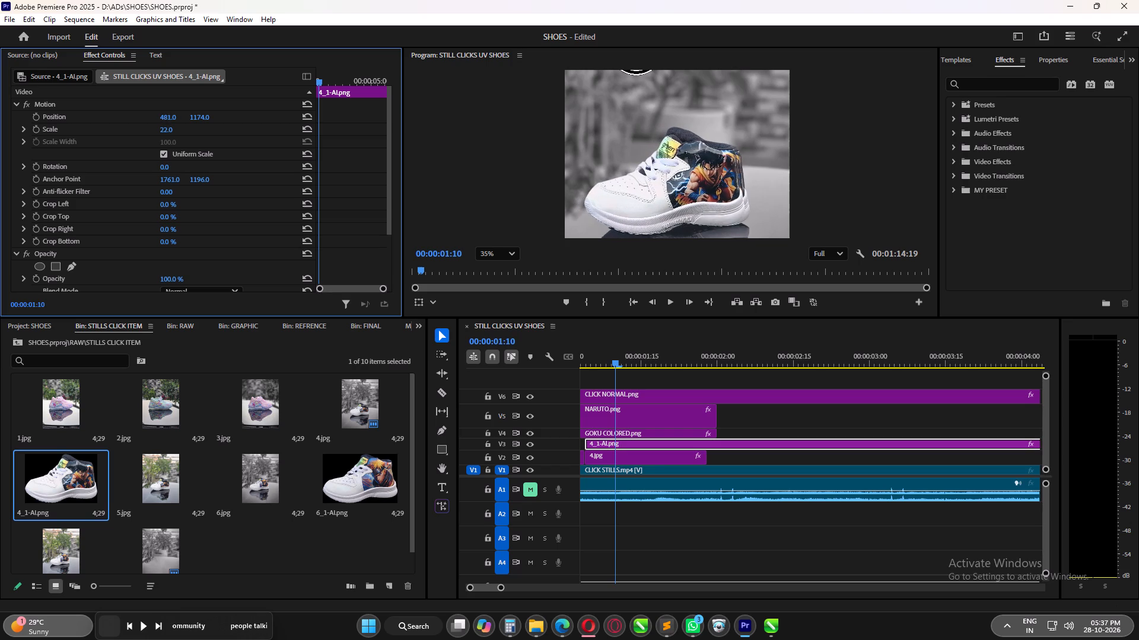
left_click_drag(149, 127, 159, 127)
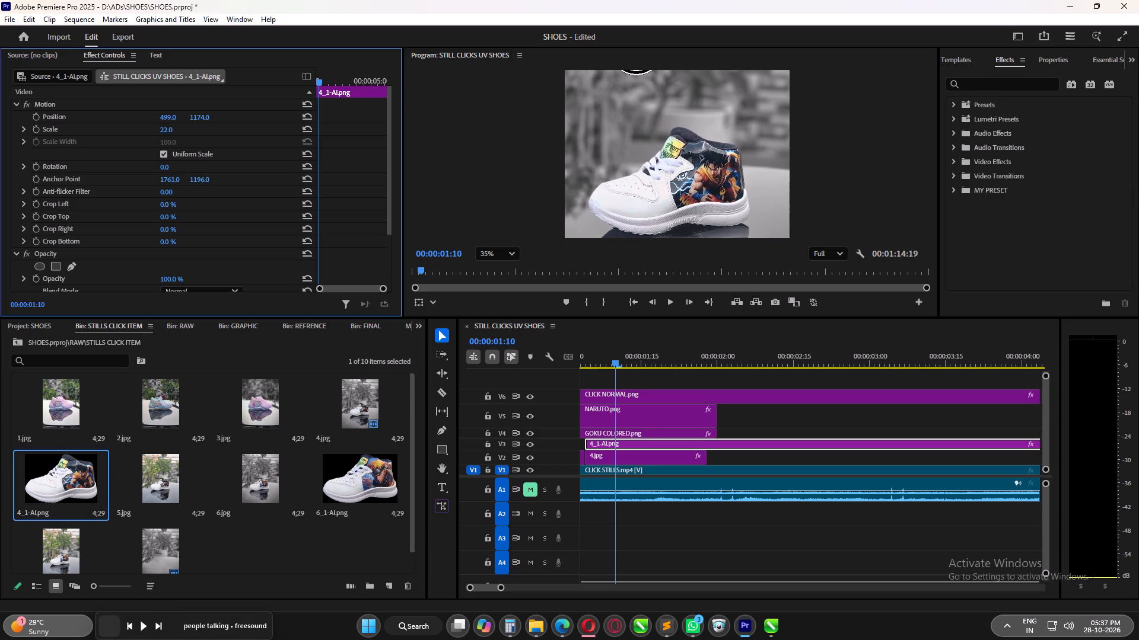
left_click_drag(159, 127, 161, 127)
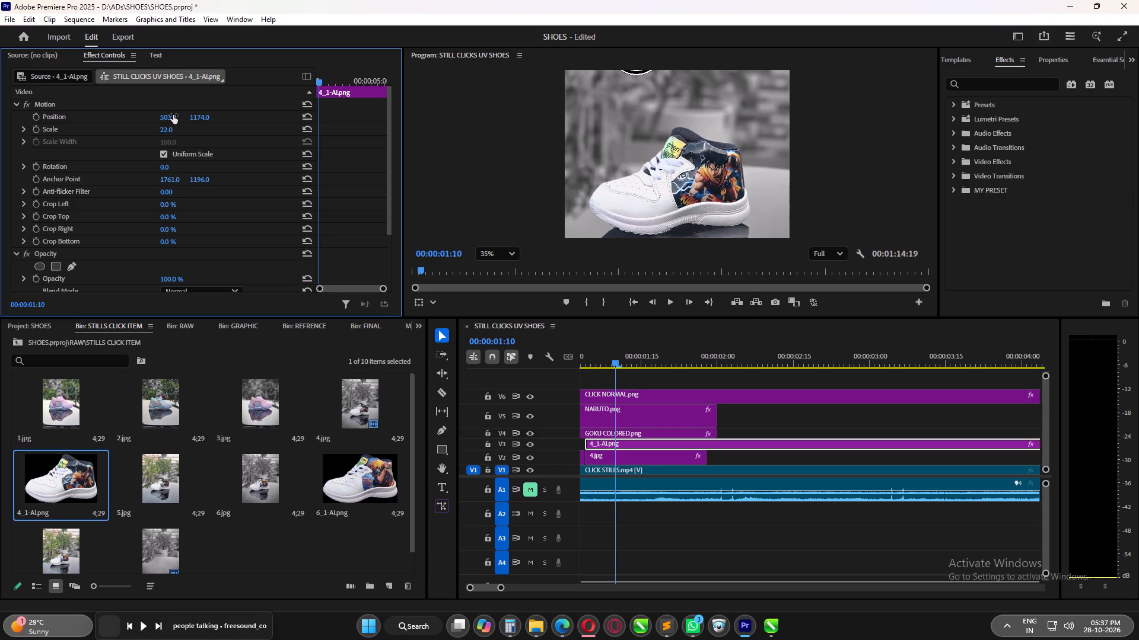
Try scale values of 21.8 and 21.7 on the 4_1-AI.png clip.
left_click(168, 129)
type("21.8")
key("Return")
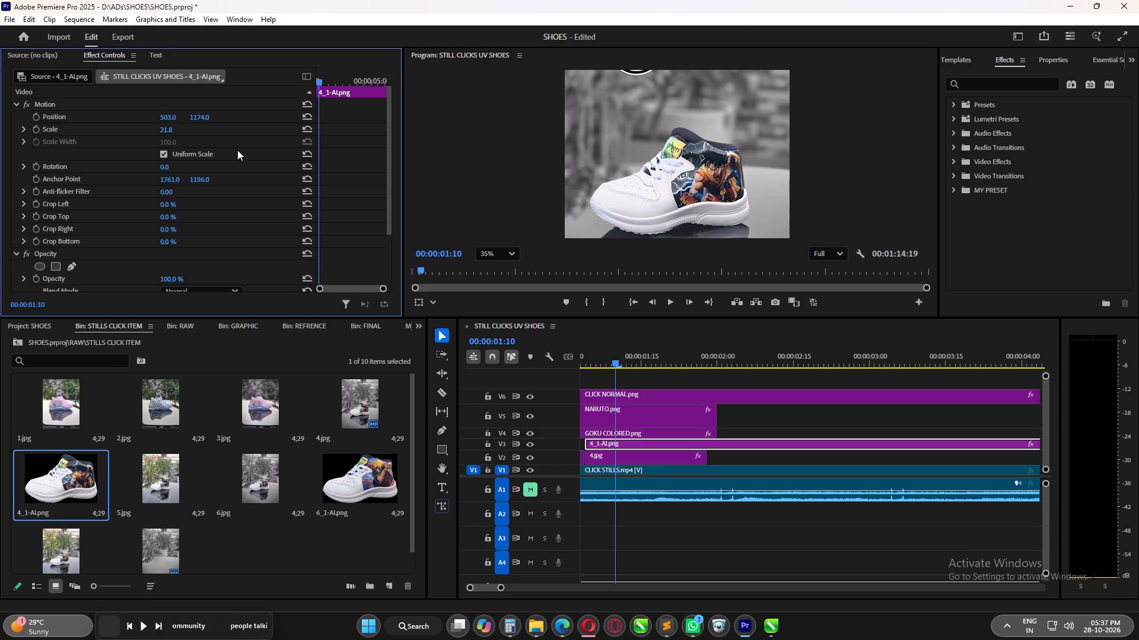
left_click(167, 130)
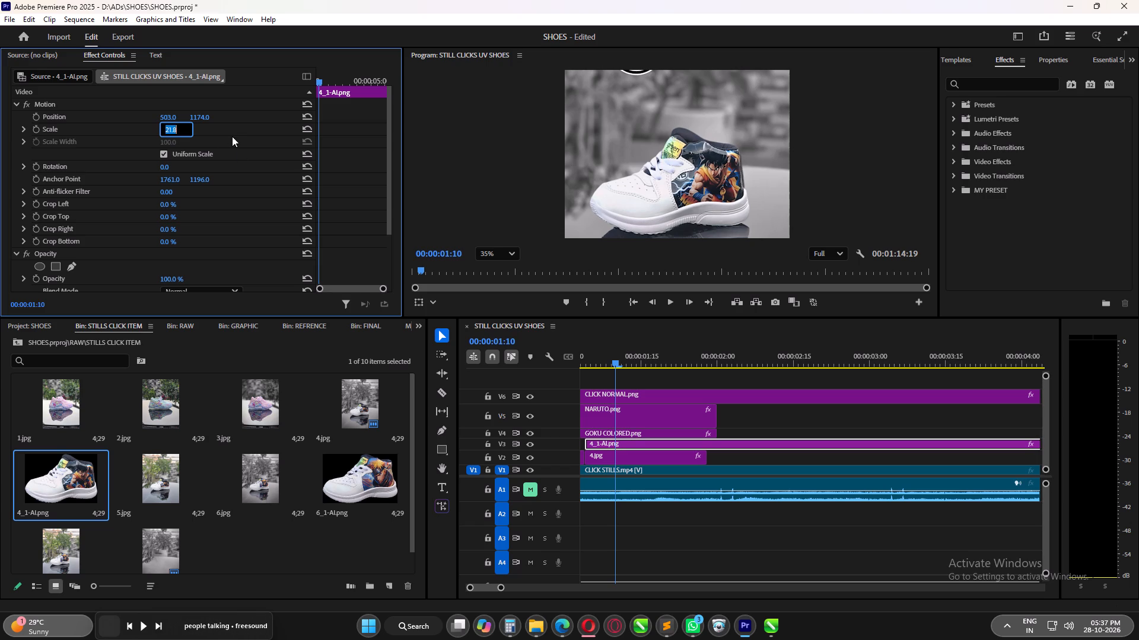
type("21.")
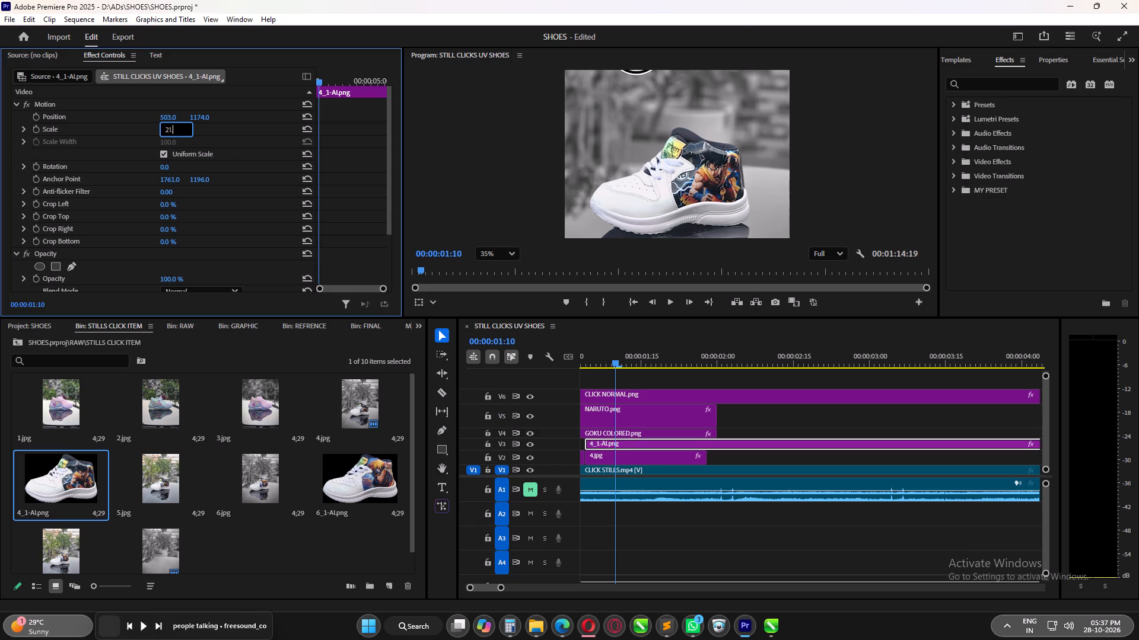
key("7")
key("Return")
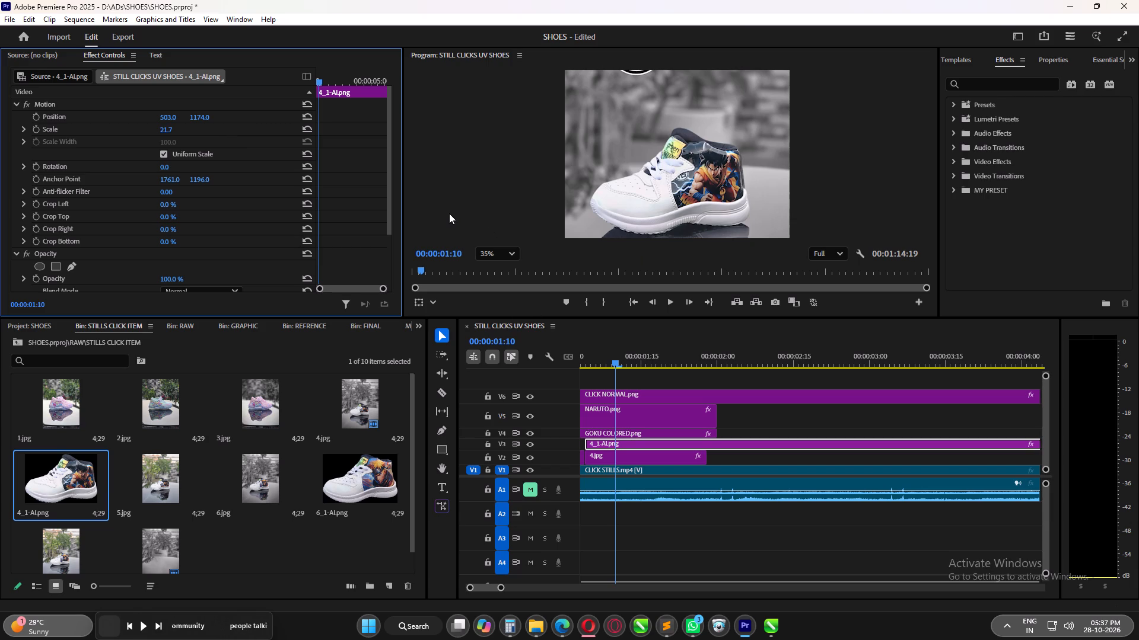
Fine-tune the 4_1-AI.png clip's scale against the shoe's upper edge, trying 21.7 and 21.8 and settling on 21.9.
scroll(859, 188, "up", 12)
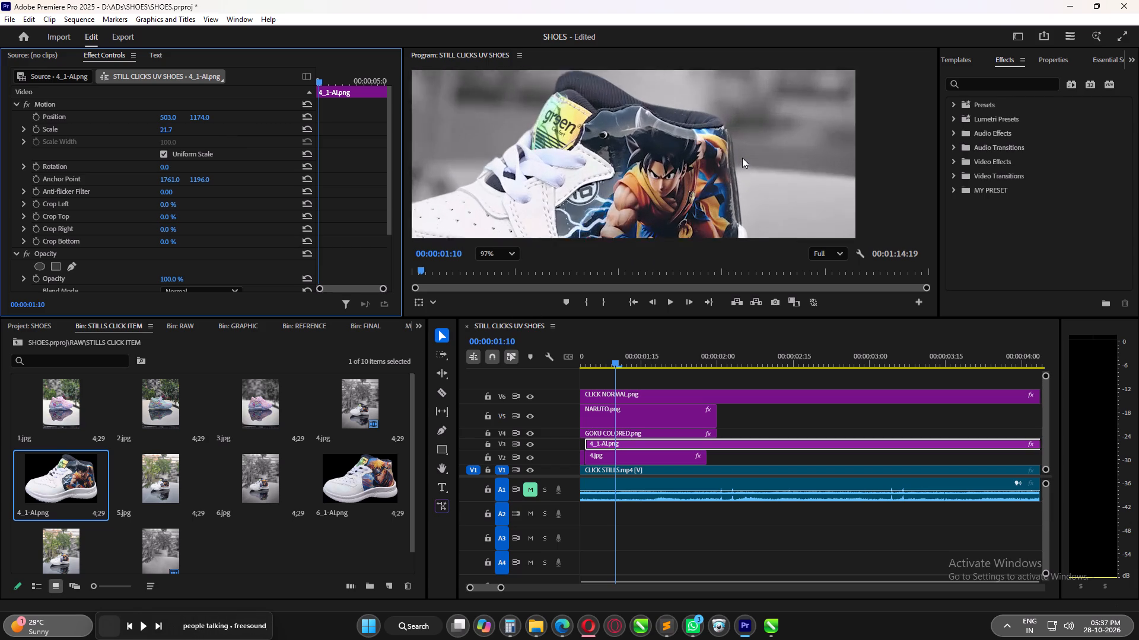
scroll(742, 158, "up", 4)
scroll(742, 158, "down", 2)
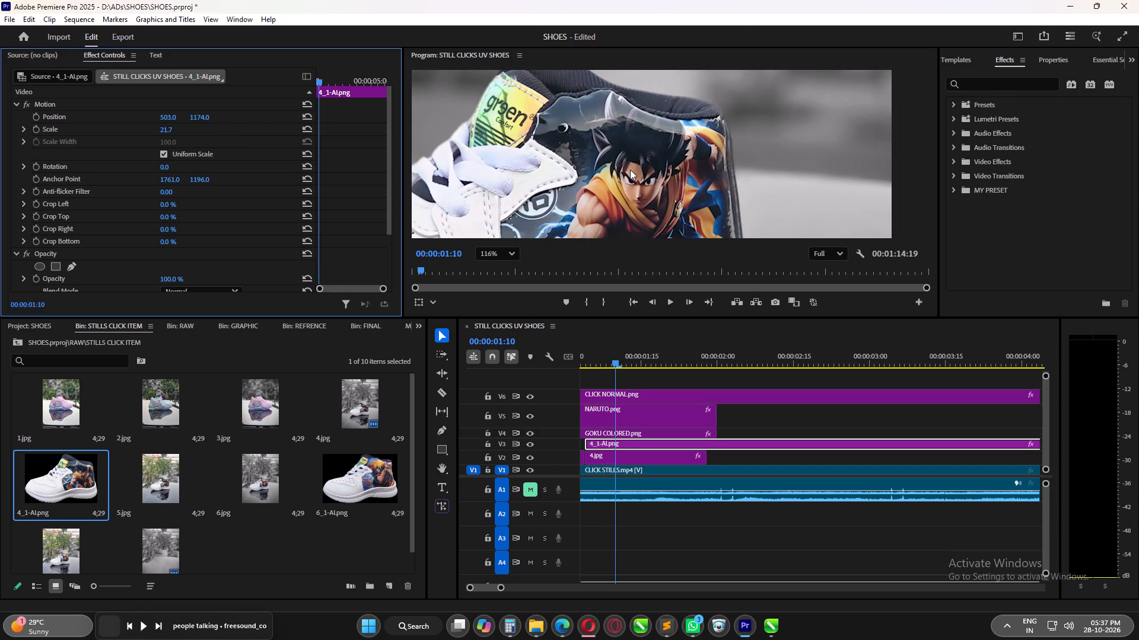
left_click(164, 132)
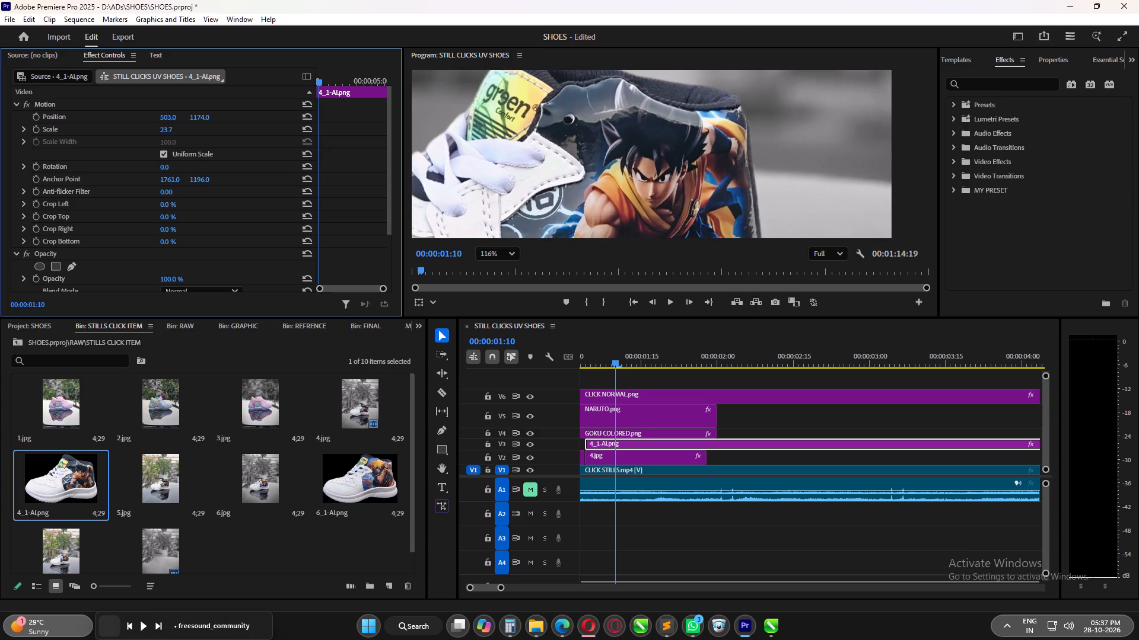
left_click(176, 127)
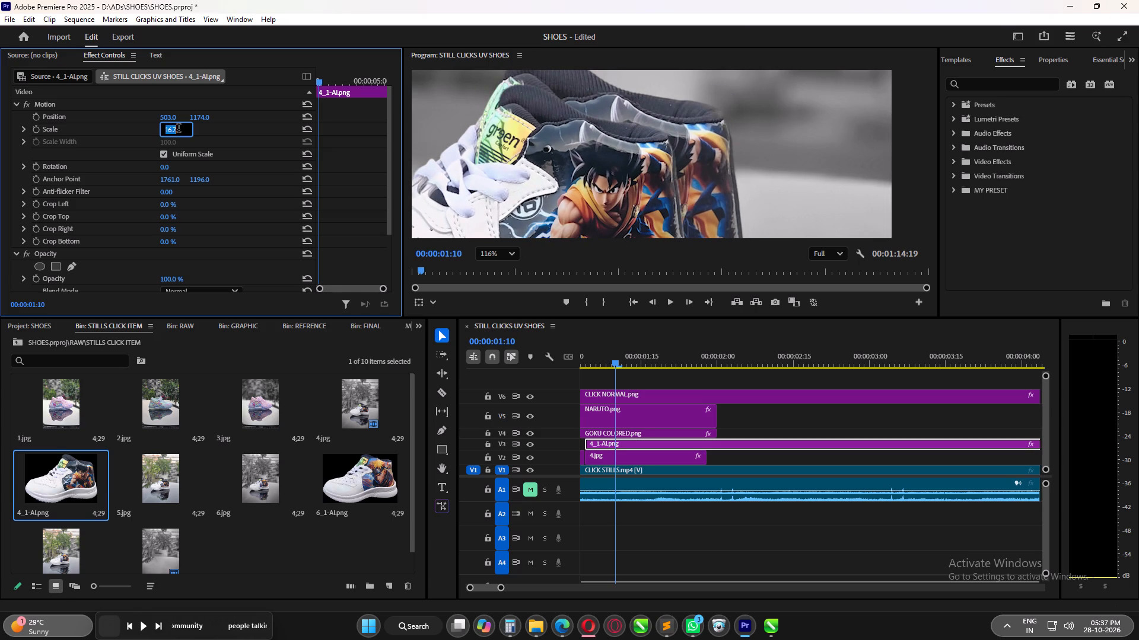
type("21.7")
key("Return")
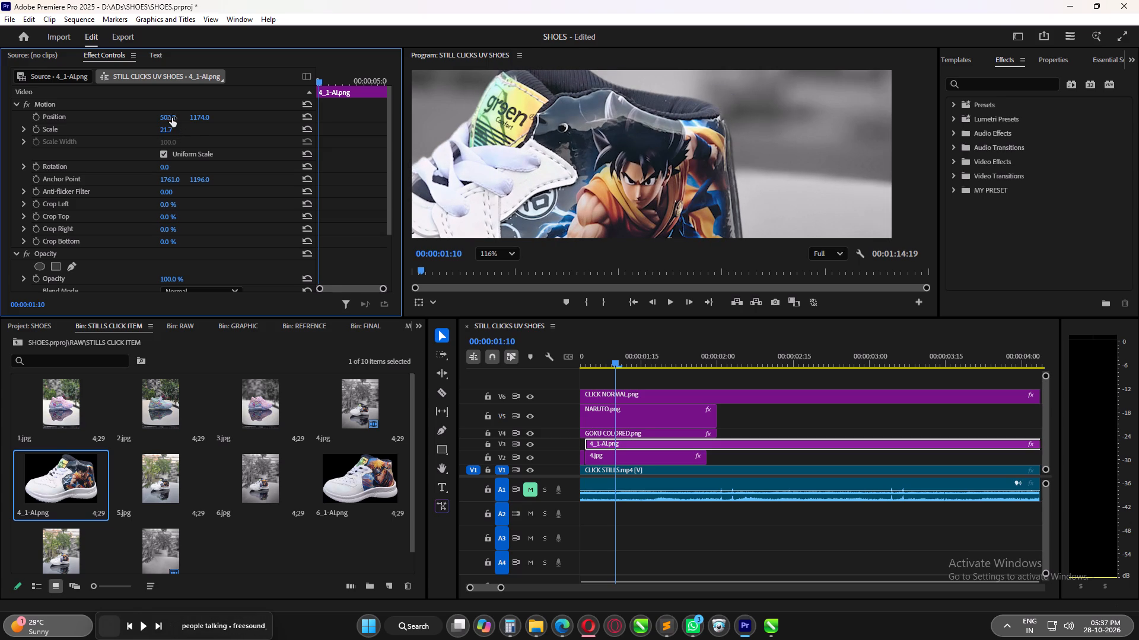
left_click(171, 129)
type("21.8")
key("Return")
left_click(168, 132)
type("21.9")
key("Return")
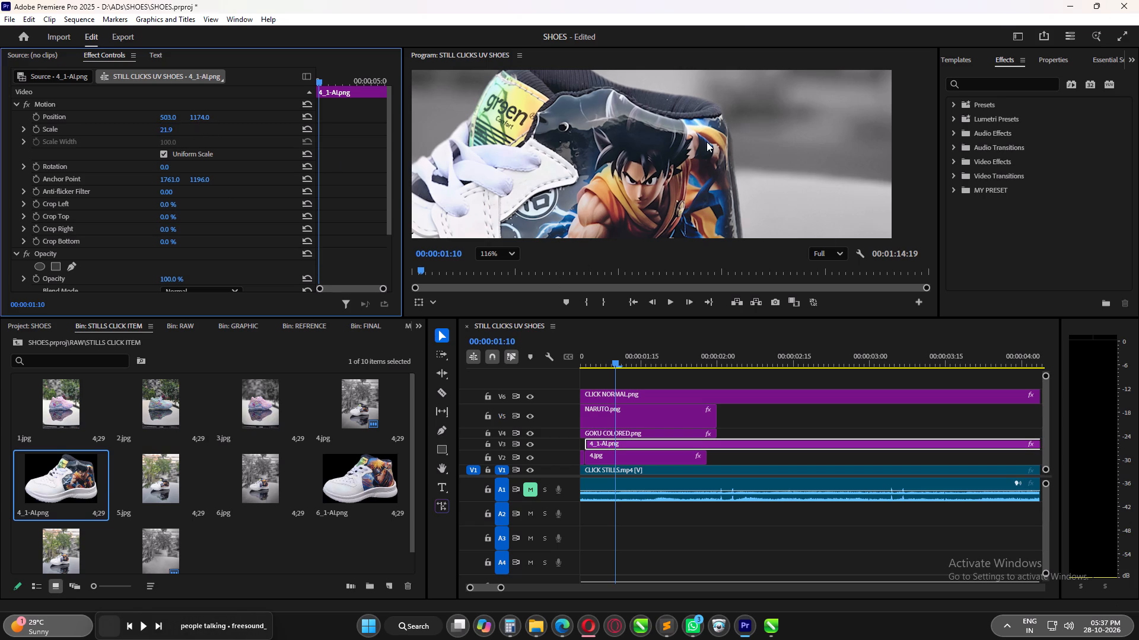
Enlarge the preview area and move the 4_1-AI.png cut-out to position 513, 1171, matching the shoe's sole and heel.
scroll(728, 183, "down", 14)
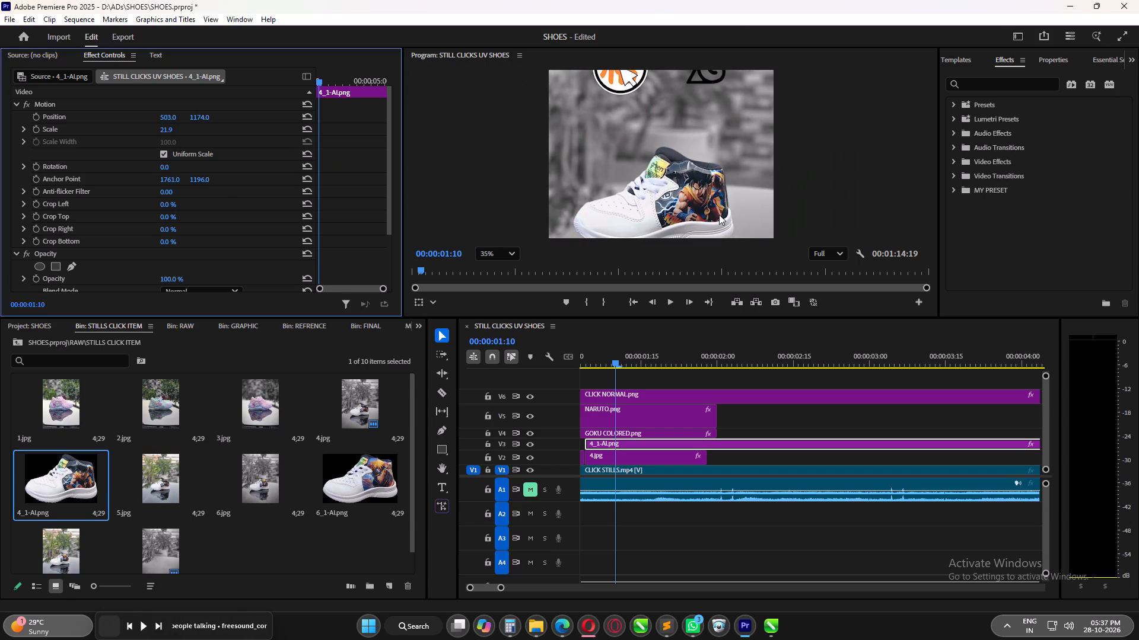
left_click_drag(717, 204, 715, 142)
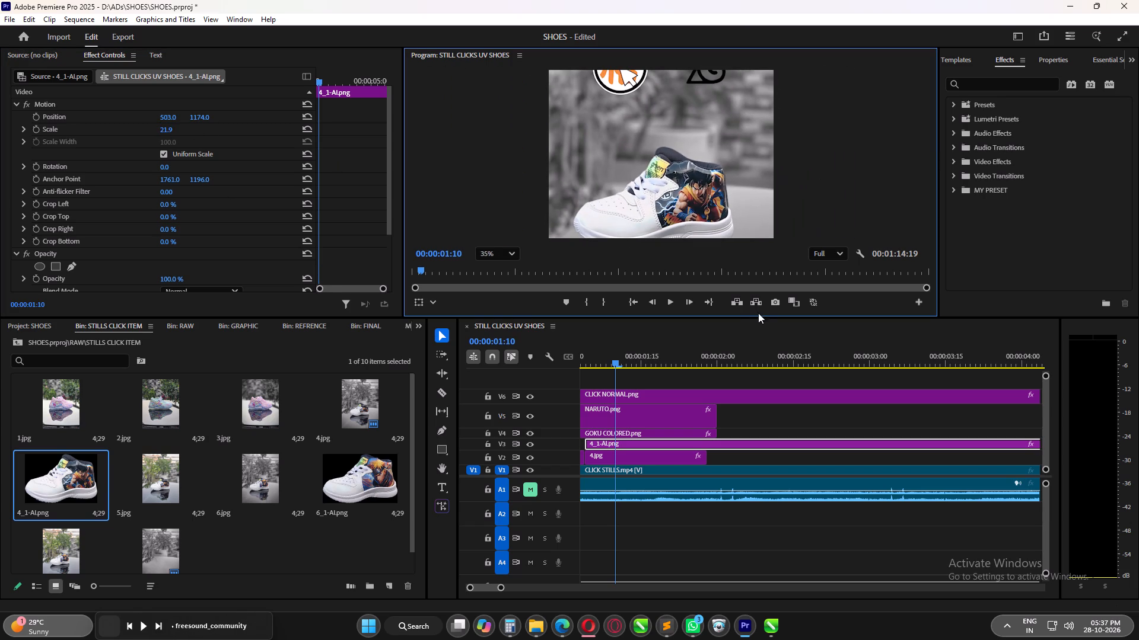
left_click_drag(759, 317, 758, 383)
scroll(707, 264, "up", 4)
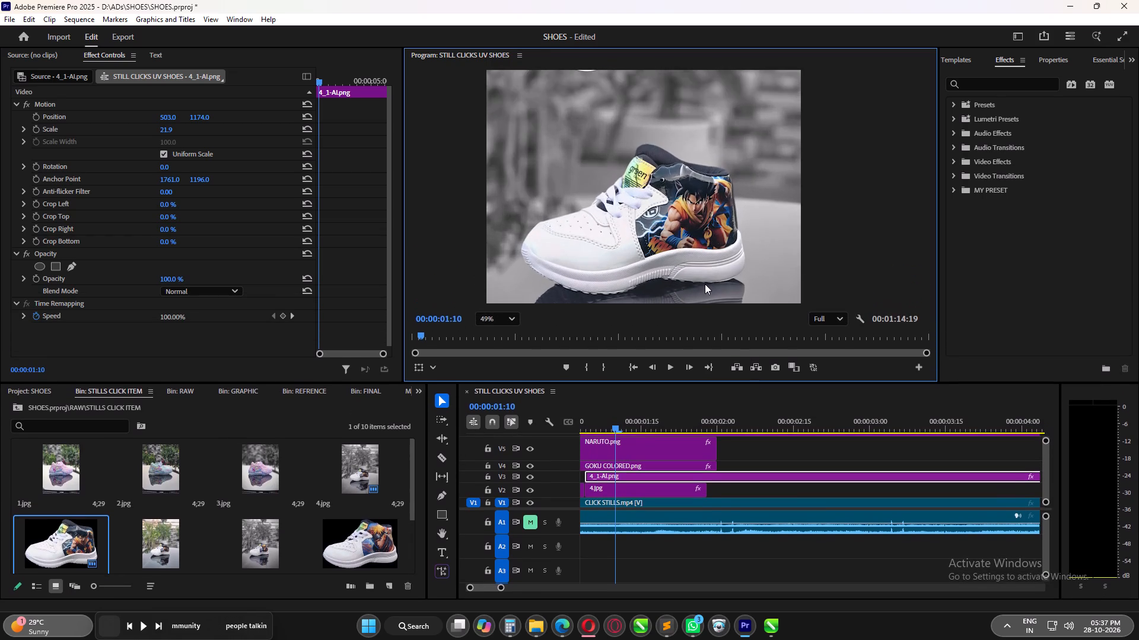
scroll(711, 284, "up", 9)
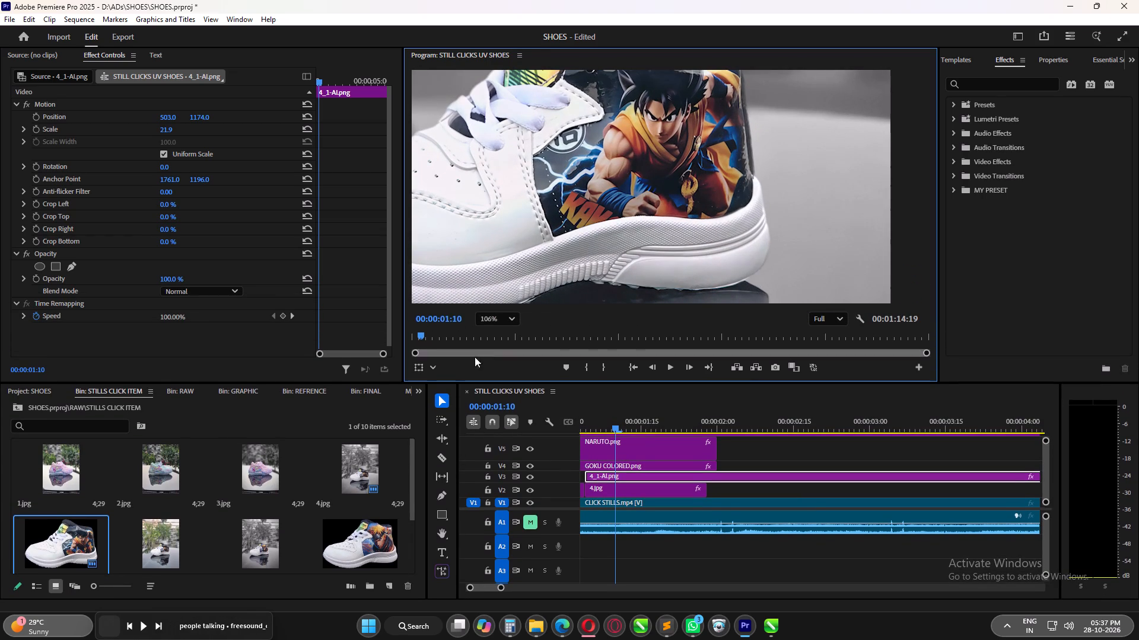
left_click(202, 120)
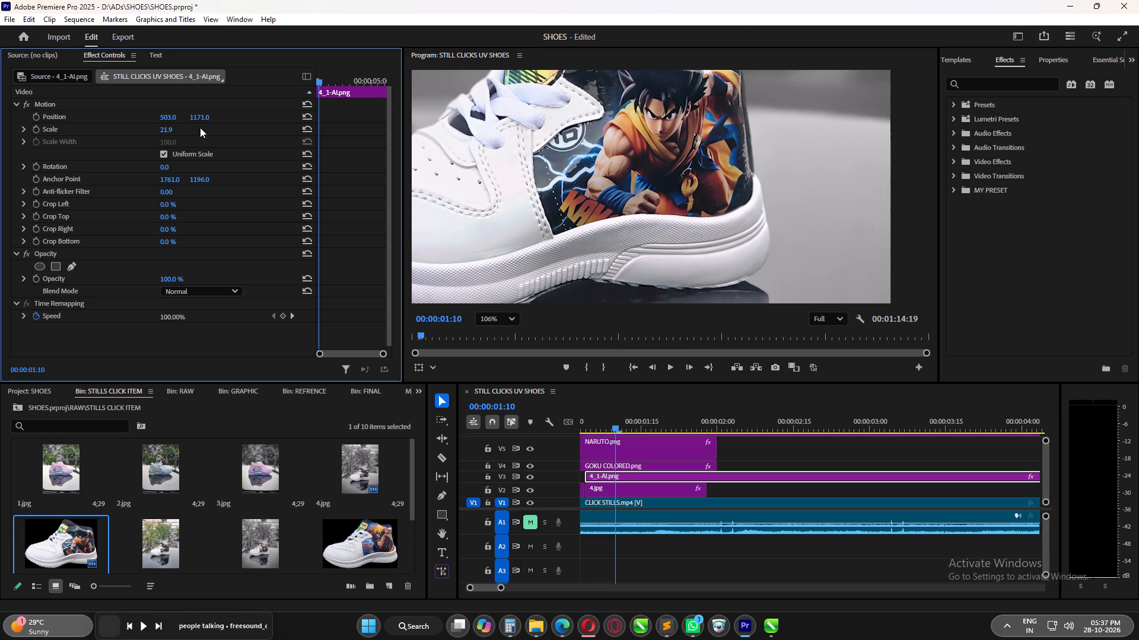
left_click_drag(172, 119, 179, 119)
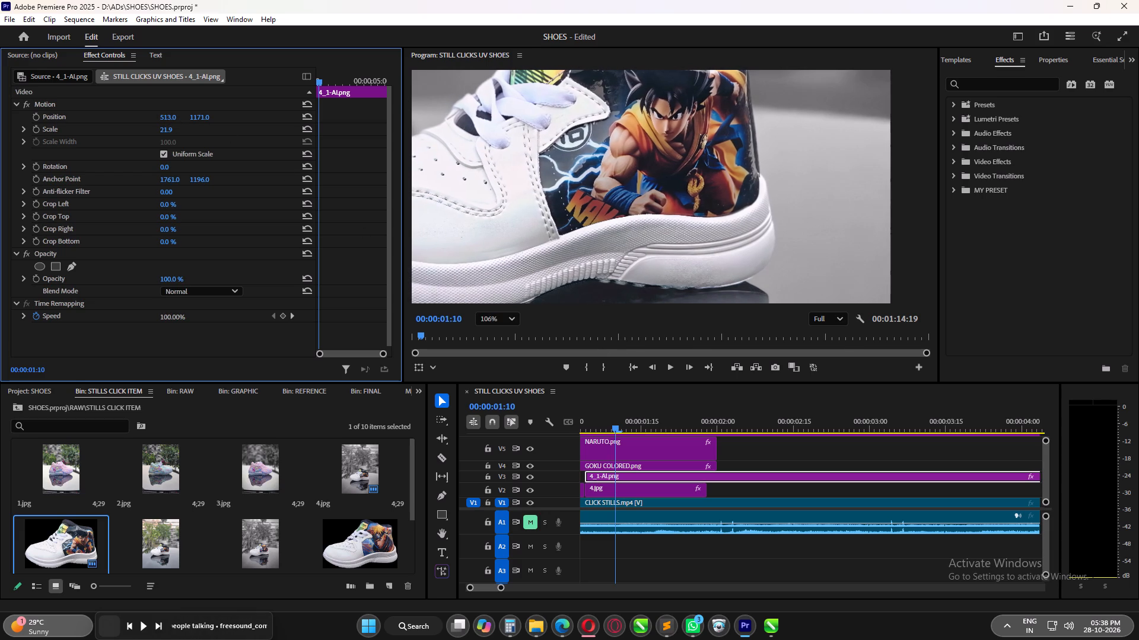
left_click_drag(179, 119, 179, 119)
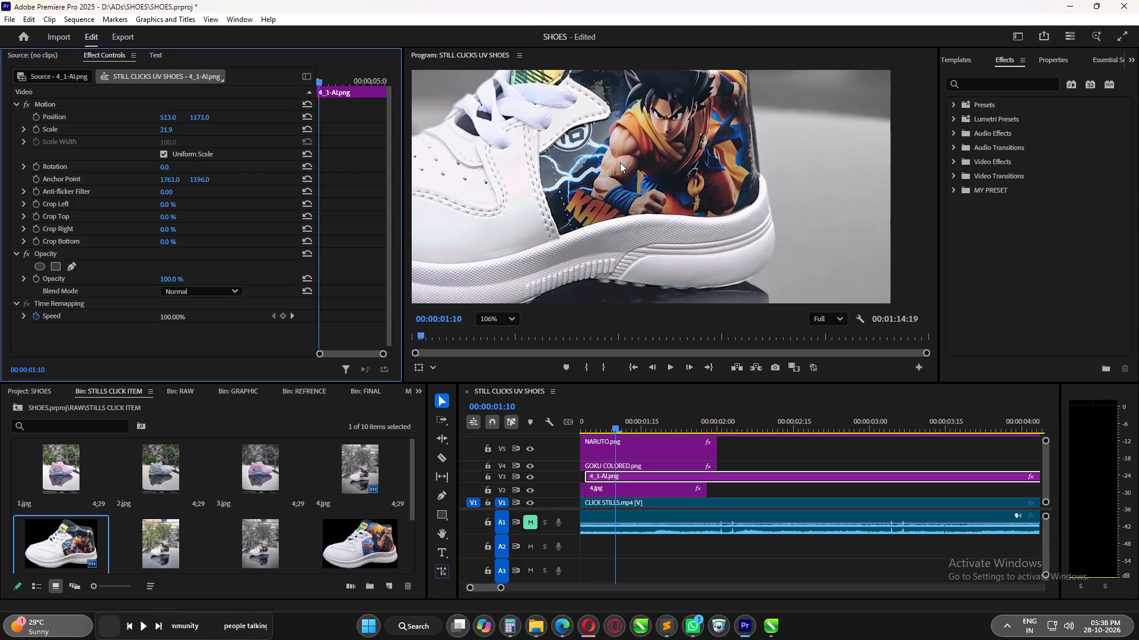
Review the frames between 00:00:00:28 and 00:00:01:04 to check how the logo click leads into the shoe's appearance.
scroll(620, 162, "down", 10)
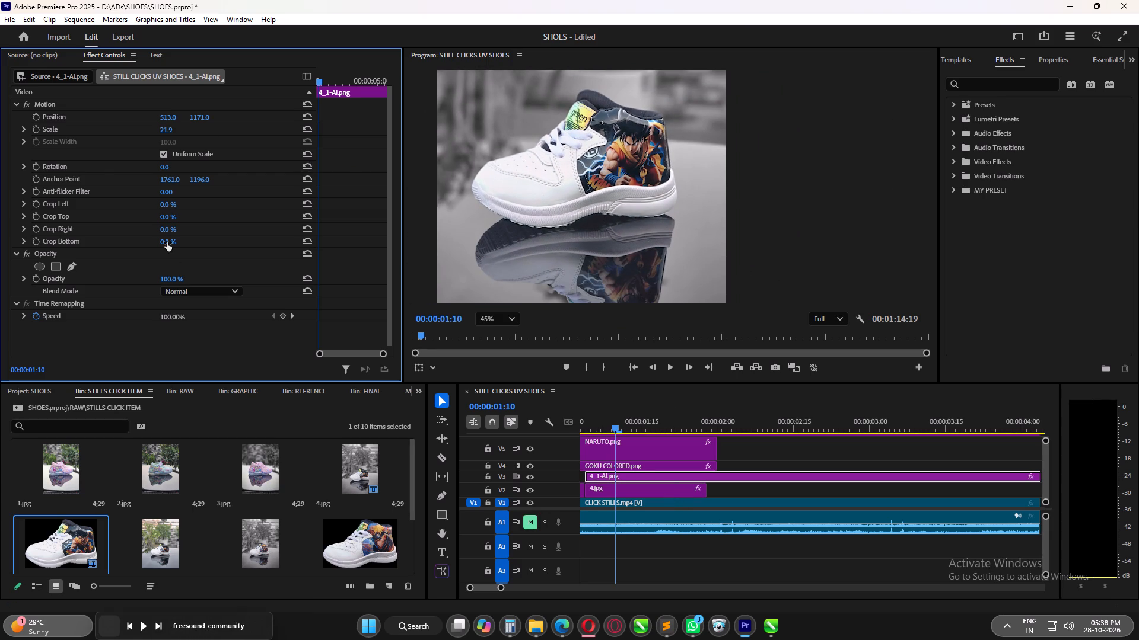
left_click_drag(616, 427, 593, 430)
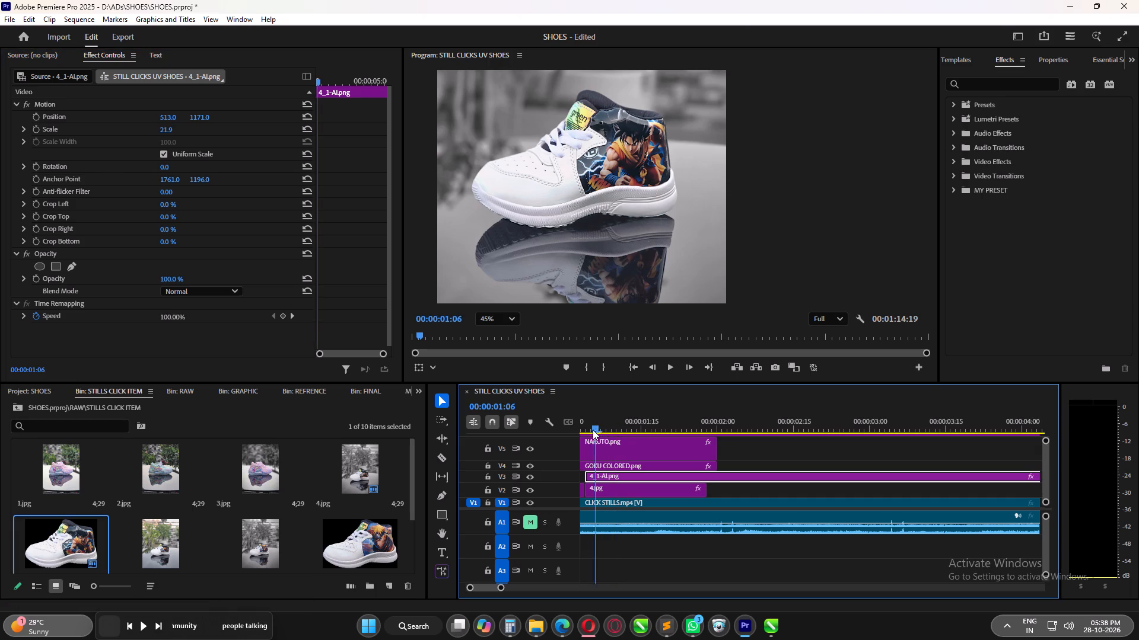
left_click_drag(593, 430, 587, 430)
scroll(647, 175, "down", 10)
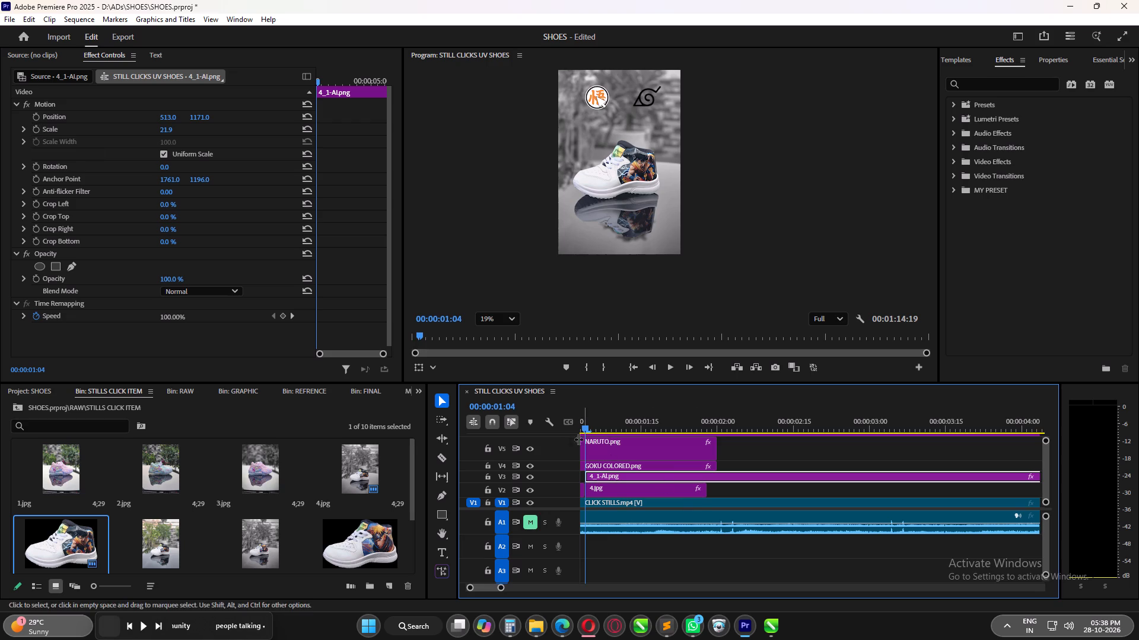
scroll(633, 499, "down", 3)
scroll(576, 559, "up", 4)
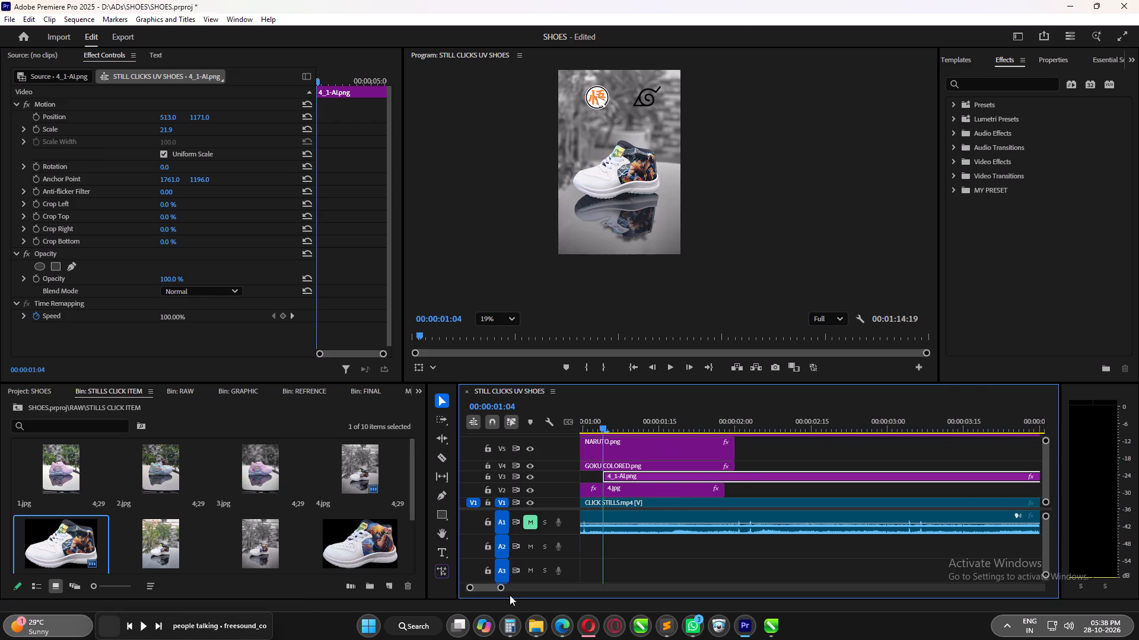
left_click(501, 588)
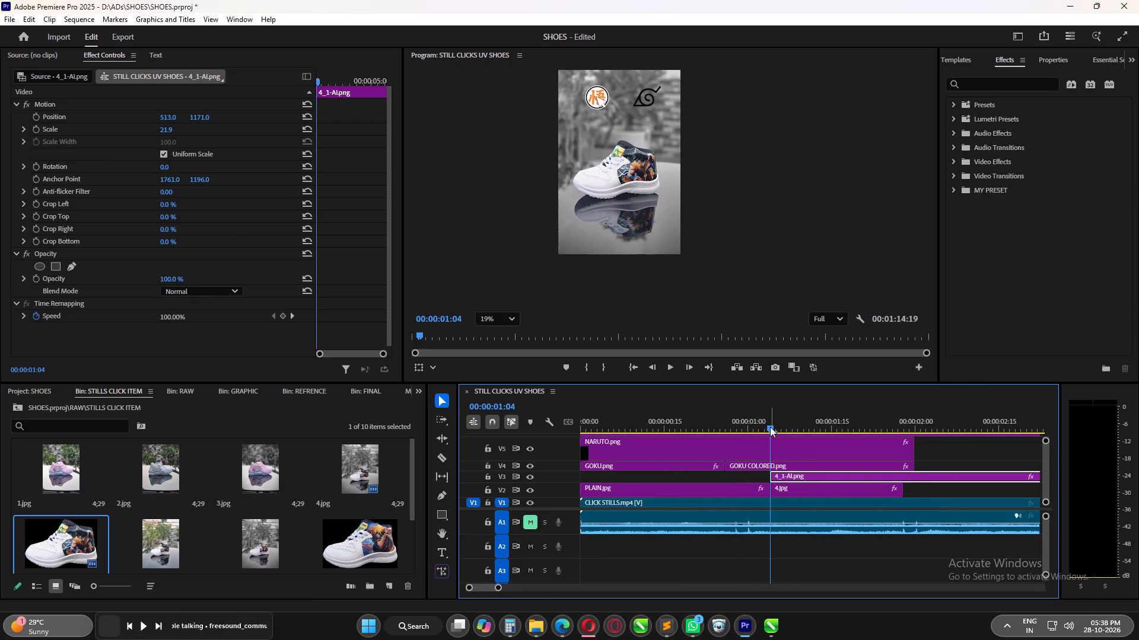
left_click_drag(769, 427, 740, 434)
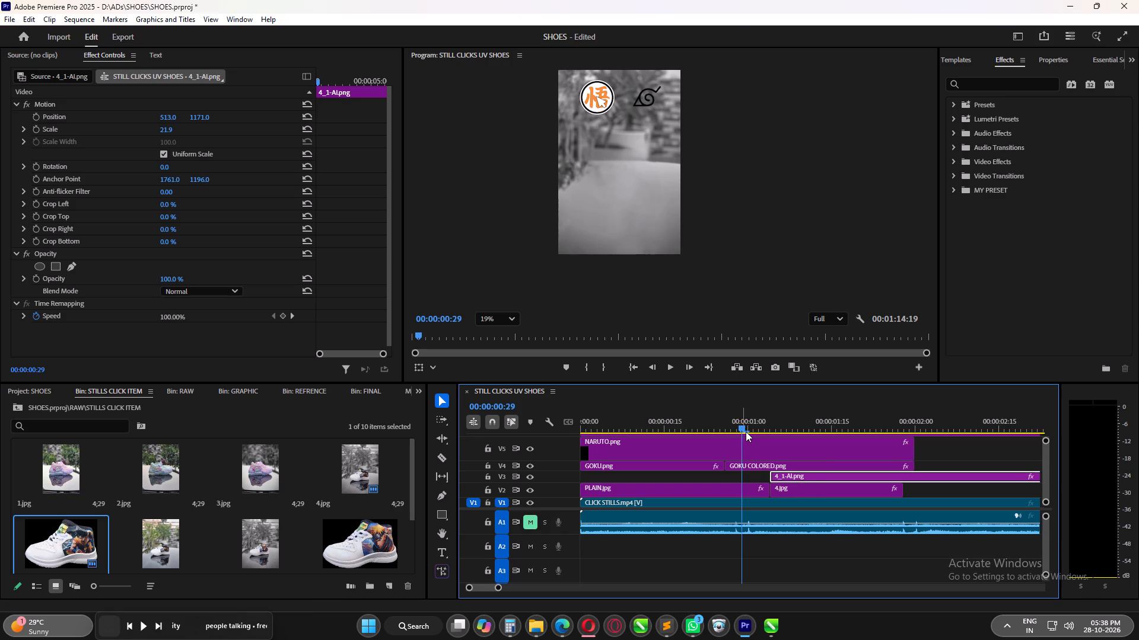
left_click_drag(743, 427, 739, 428)
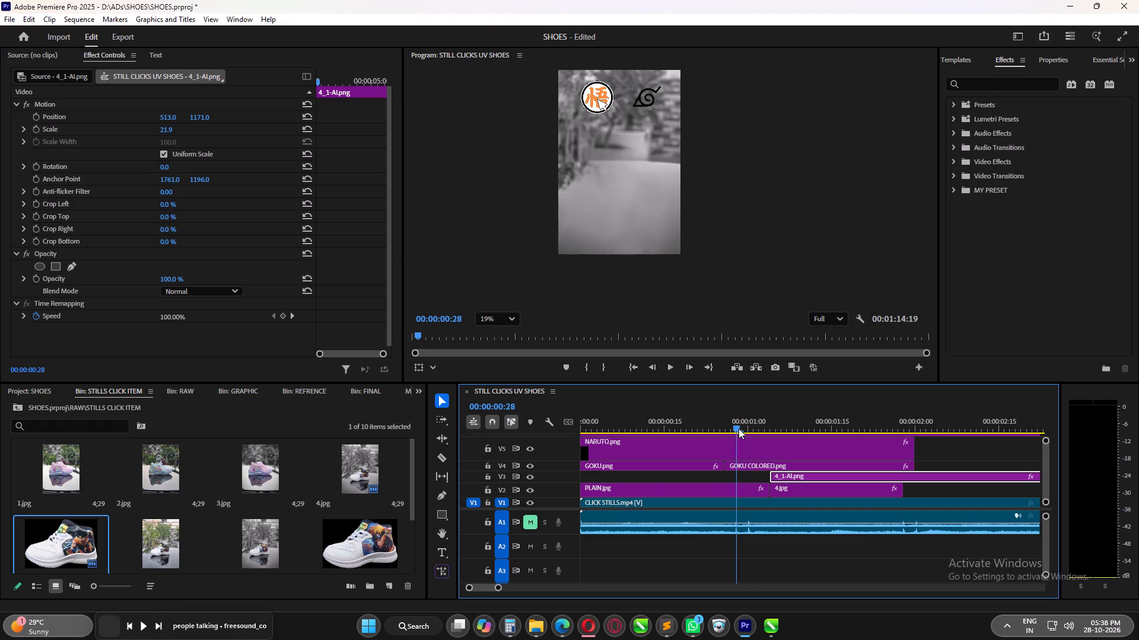
left_click_drag(739, 428, 754, 430)
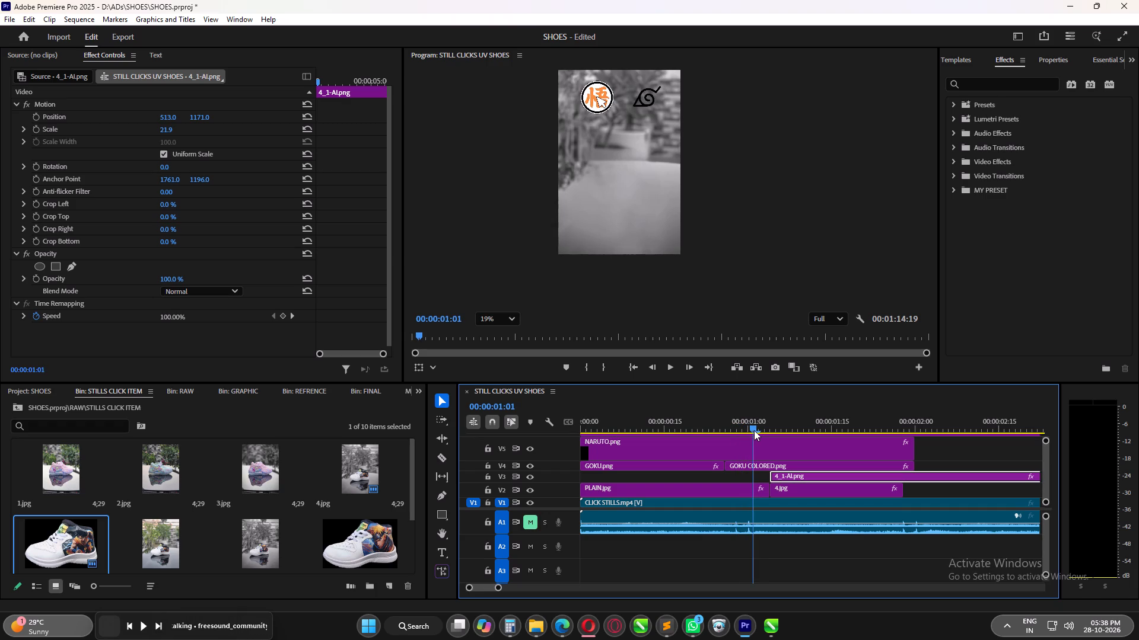
left_click_drag(754, 430, 771, 431)
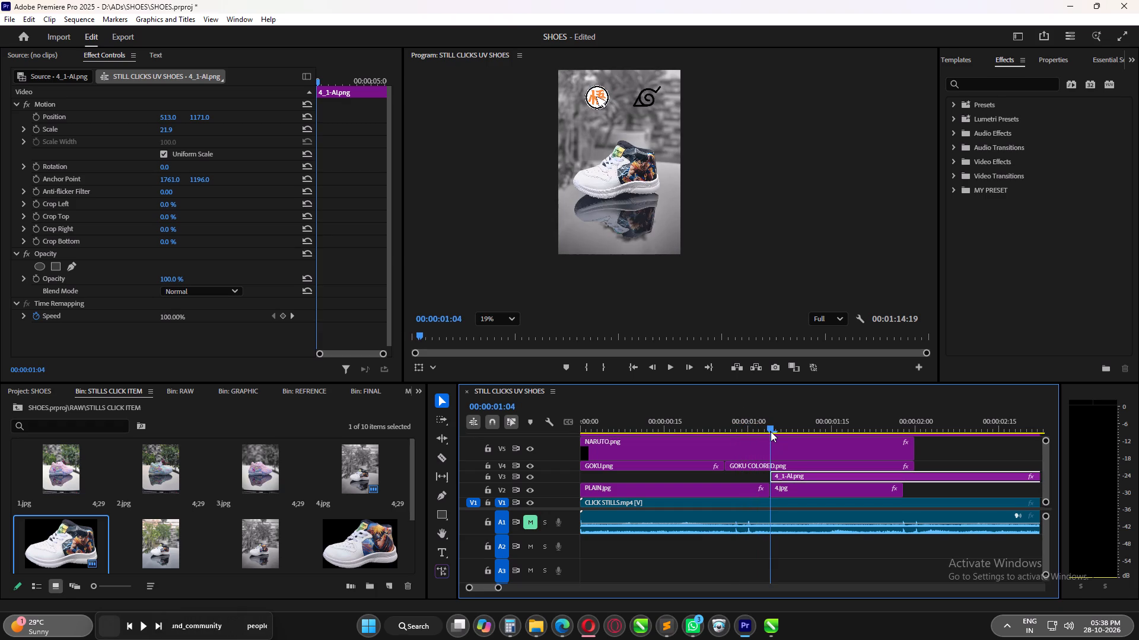
Examine the frames between 00:00:01:03 and 00:00:01:15 to judge how the shoe appears after the Goku logo click.
left_click_drag(771, 431, 772, 437)
left_click_drag(772, 437, 785, 439)
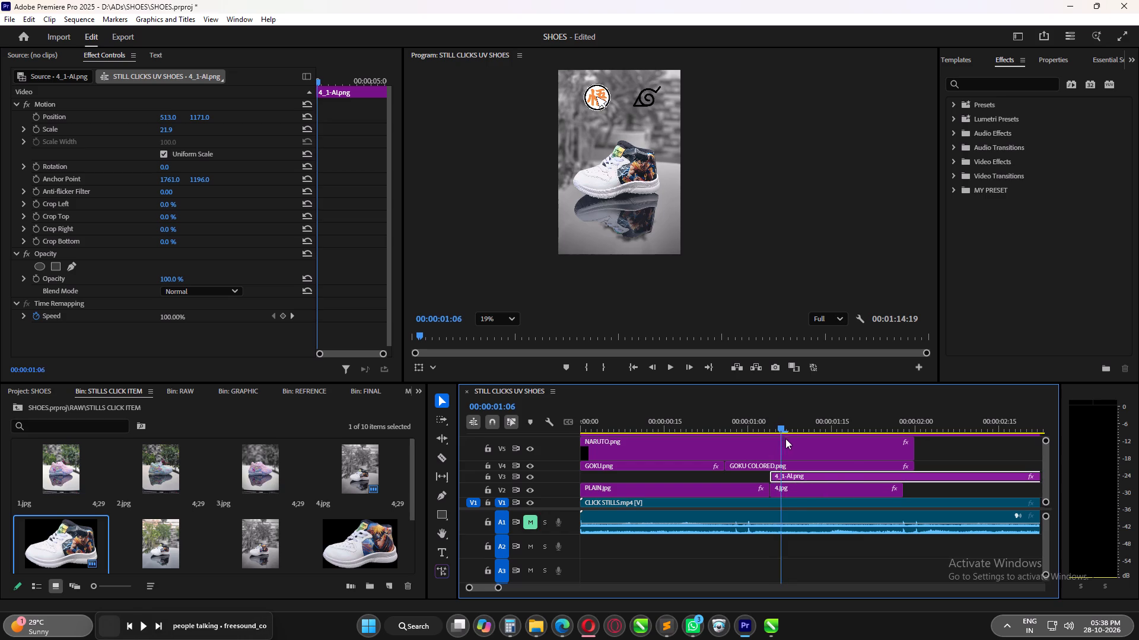
left_click_drag(785, 439, 775, 445)
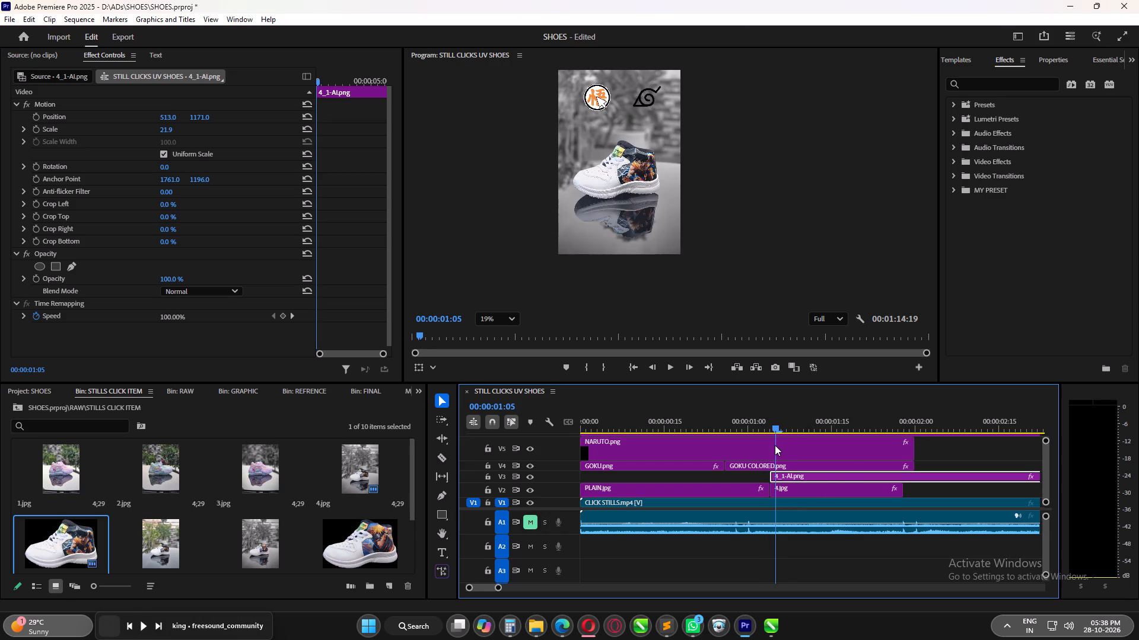
left_click_drag(775, 445, 772, 445)
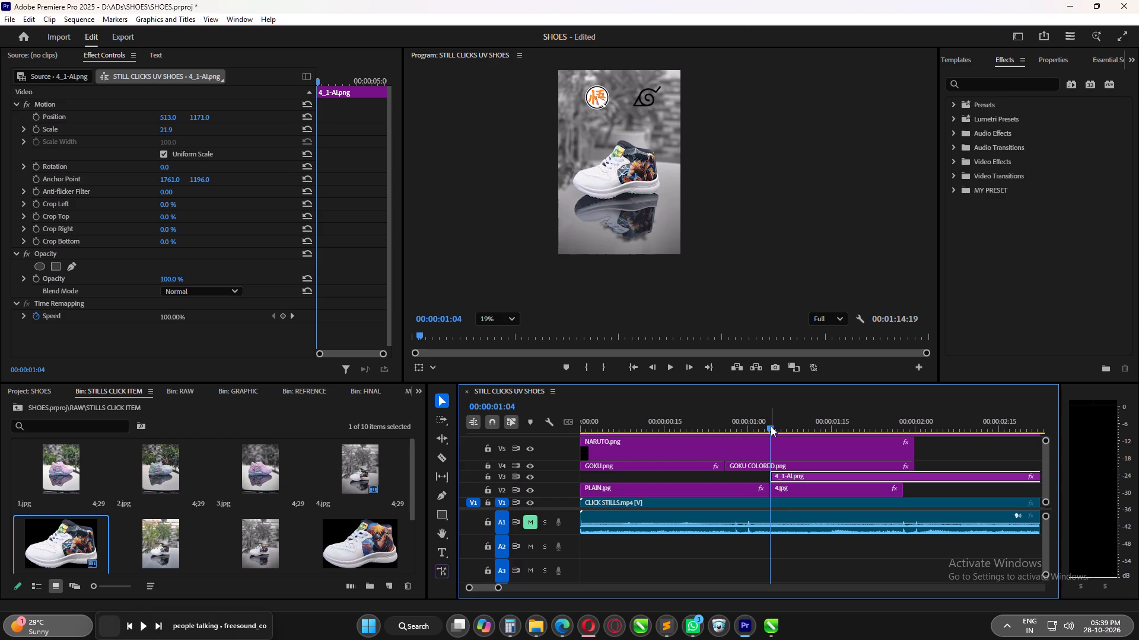
left_click_drag(771, 426, 835, 437)
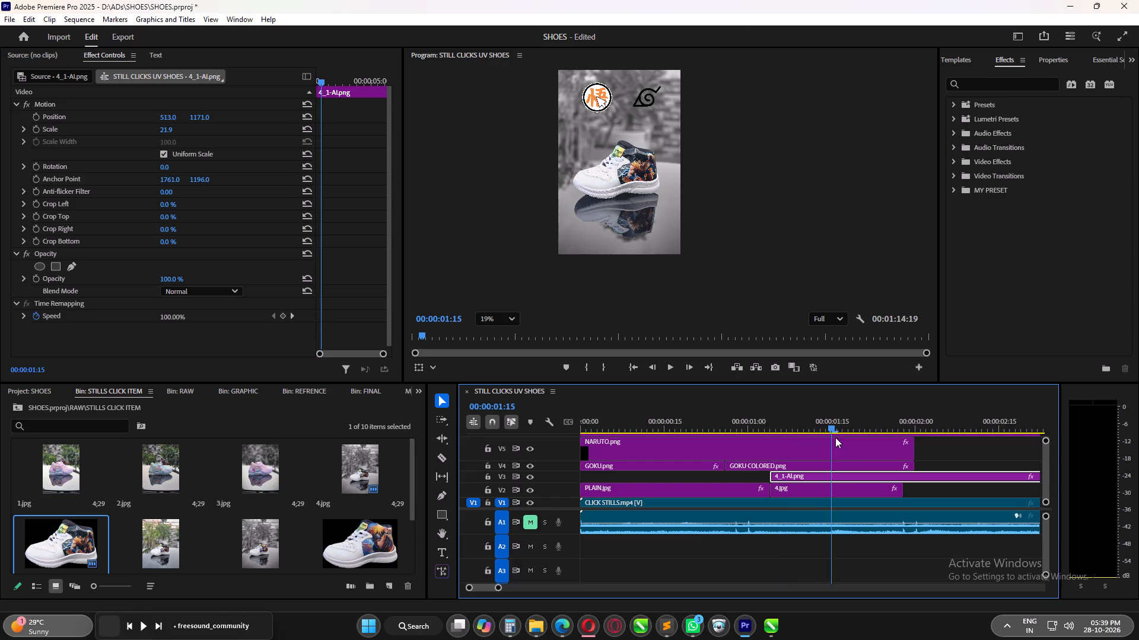
left_click_drag(835, 437, 770, 438)
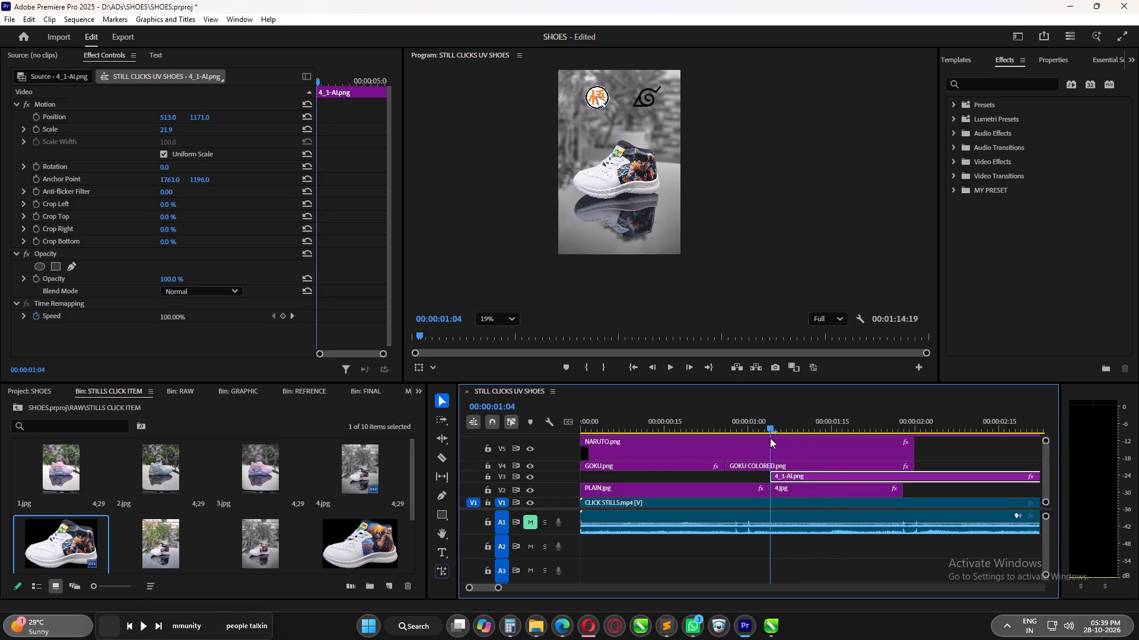
left_click_drag(770, 438, 771, 438)
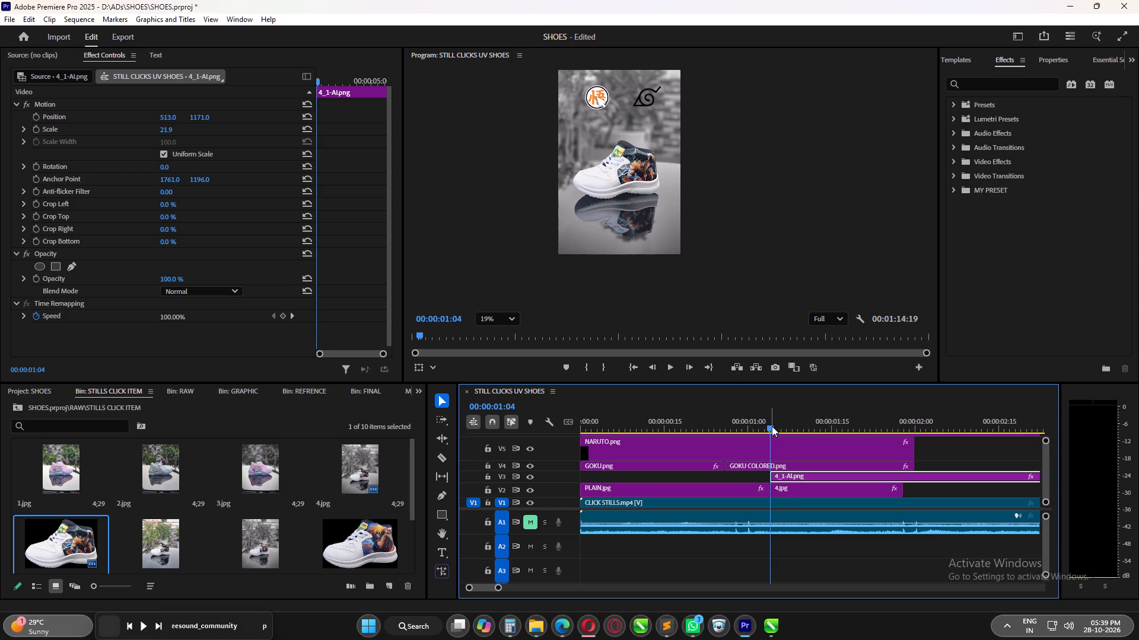
left_click_drag(772, 426, 774, 436)
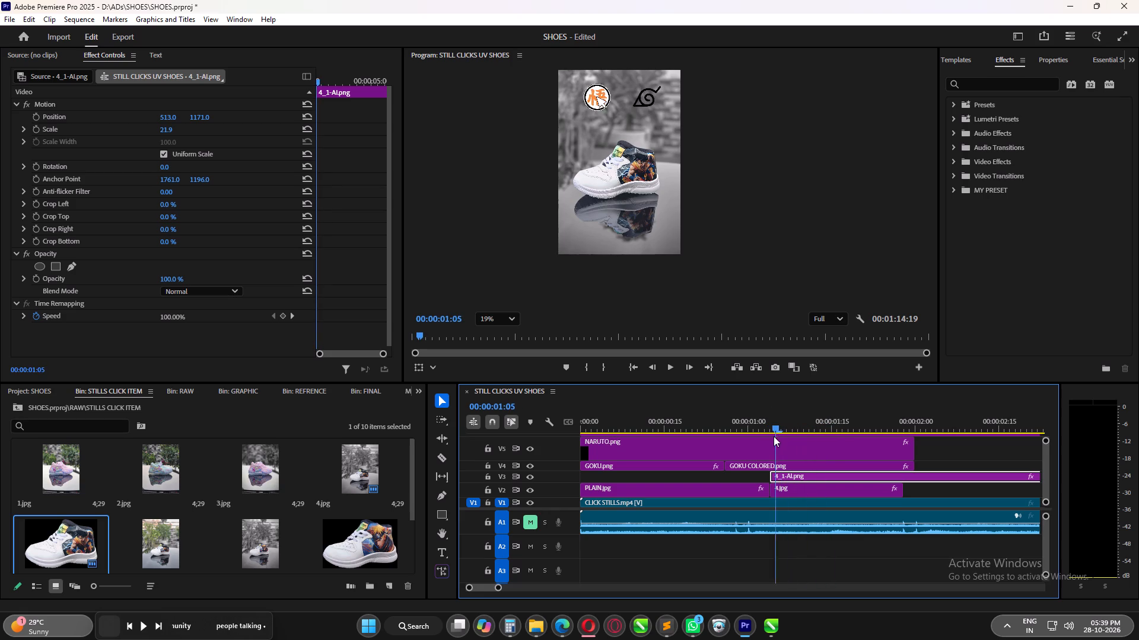
left_click_drag(774, 436, 766, 440)
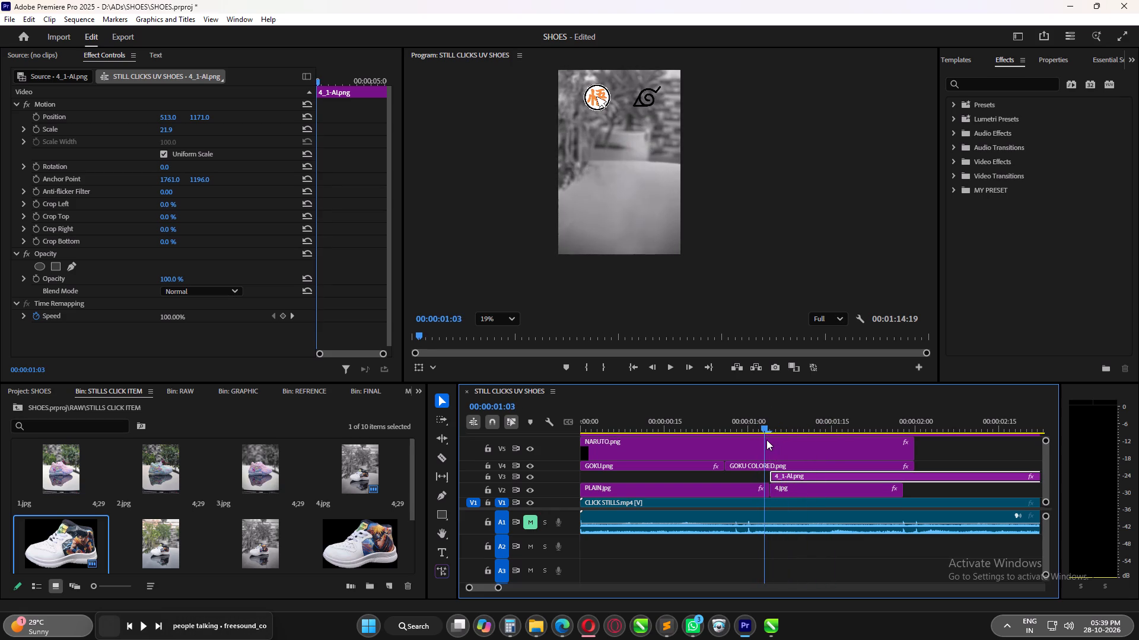
left_click_drag(766, 440, 770, 440)
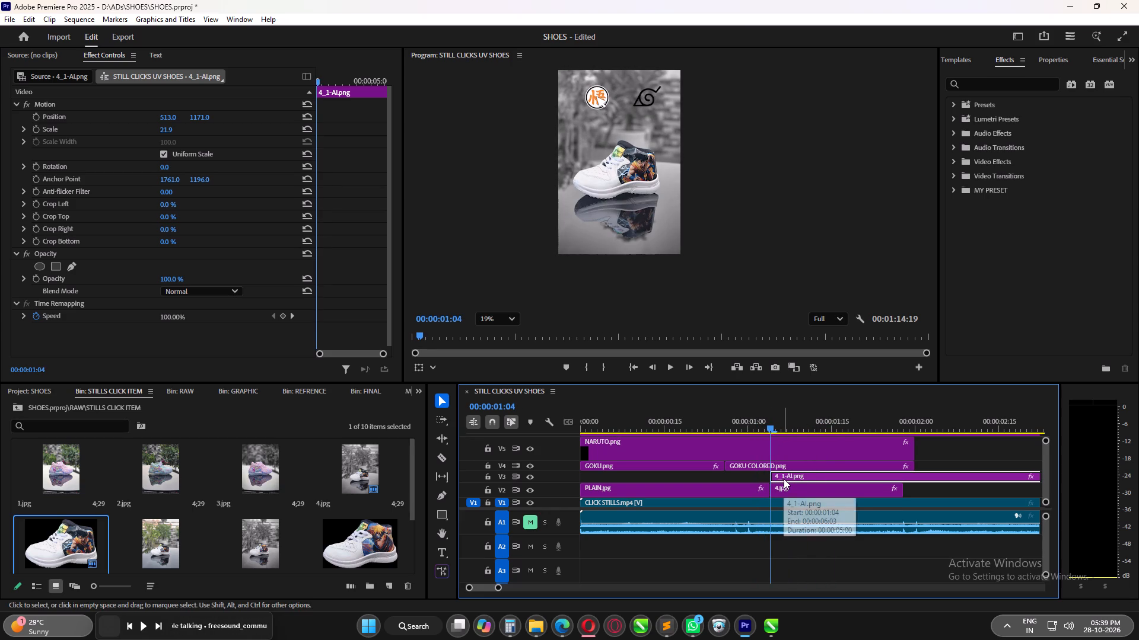
Move the 4.jpg clip on V2 to start at 00:00:01:11 and extend PLAIN.jpg to fill the gap before it.
left_click(787, 487)
left_click_drag(797, 489, 833, 490)
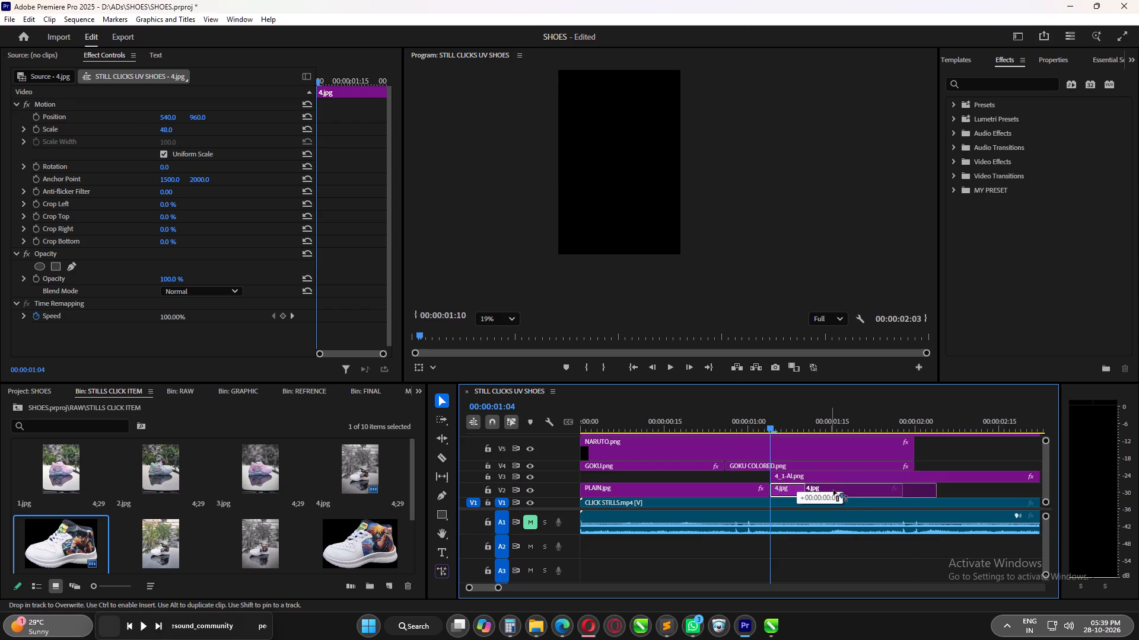
left_click_drag(833, 490, 836, 490)
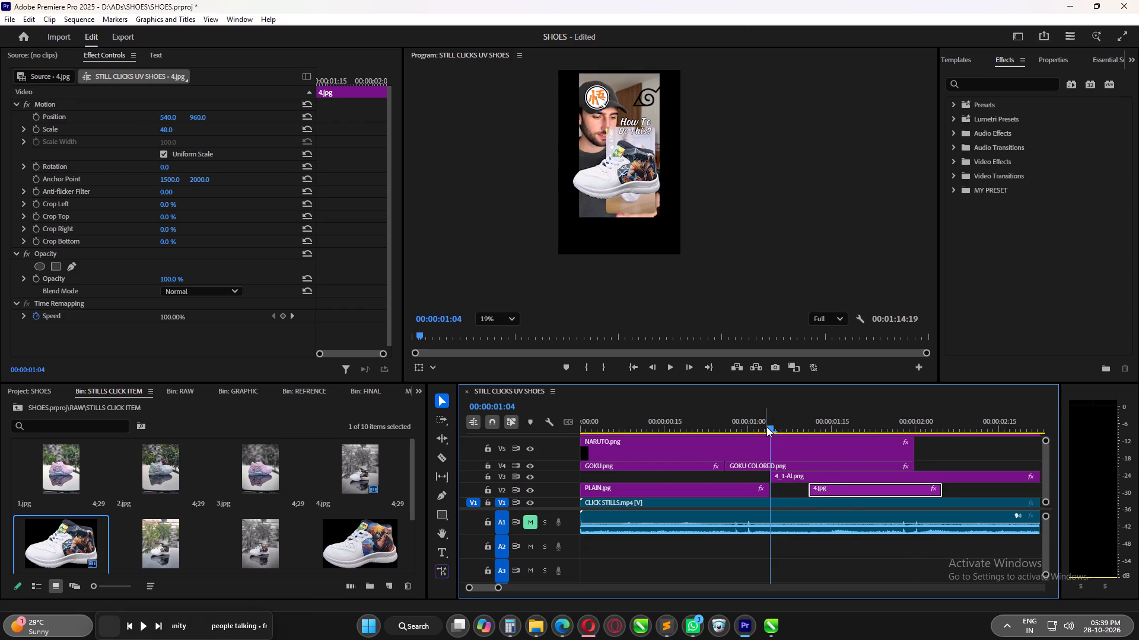
left_click(749, 494)
left_click_drag(769, 491, 808, 491)
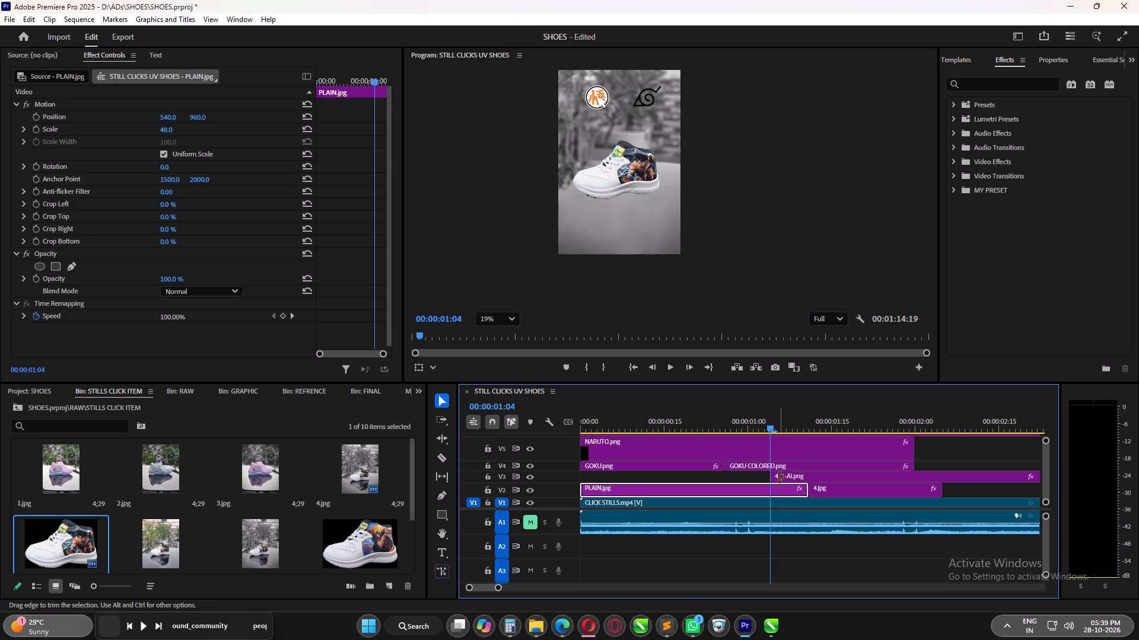
Keyframe the 4_1-AI.png clip's scale from 0 at 00:00:01:04 to 21.9 at 00:00:01:09.
left_click(794, 476)
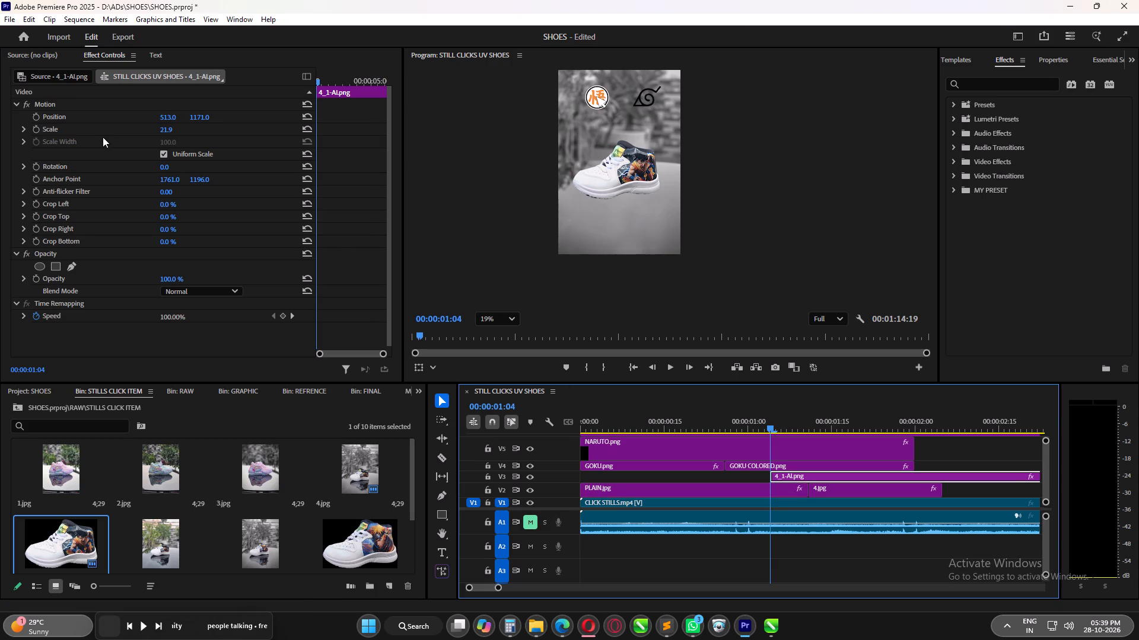
left_click(39, 129)
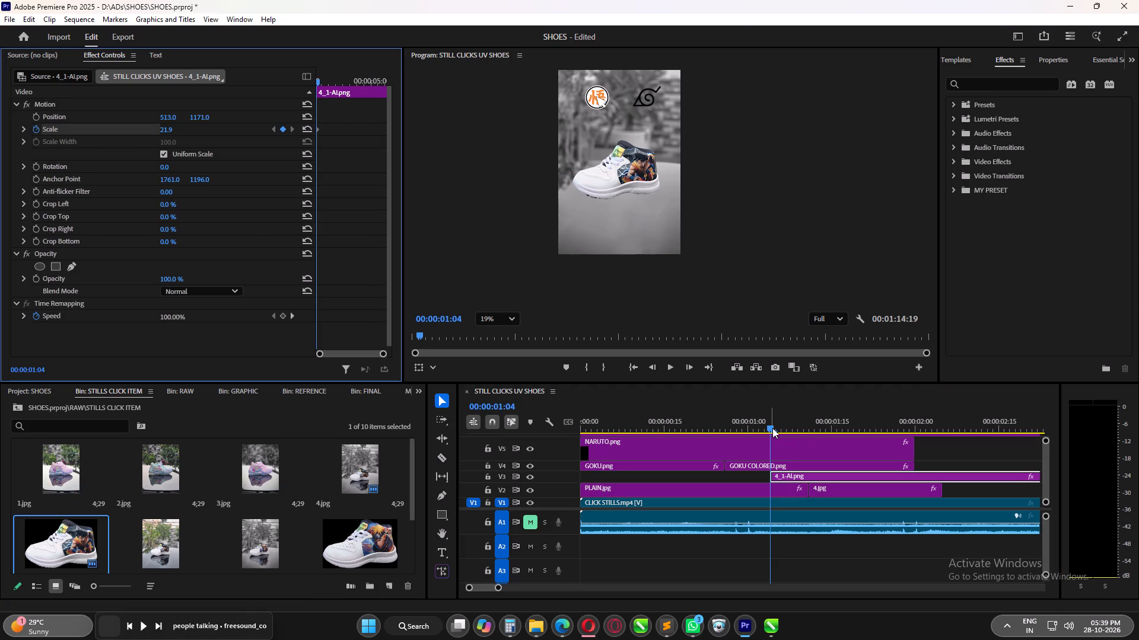
left_click_drag(772, 427, 780, 427)
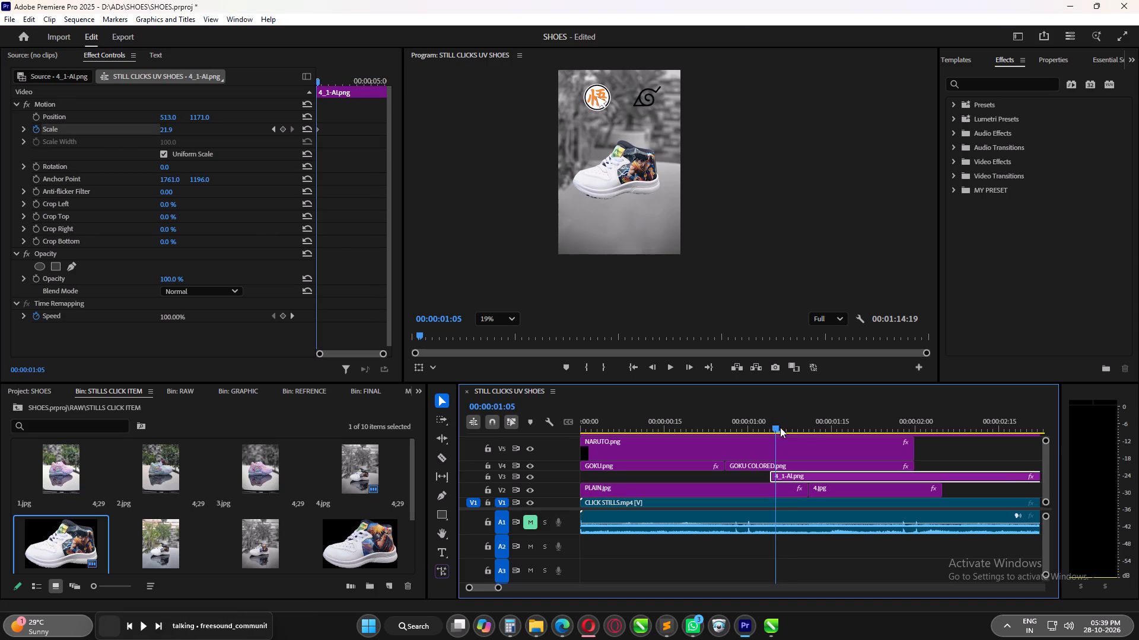
left_click_drag(780, 427, 797, 430)
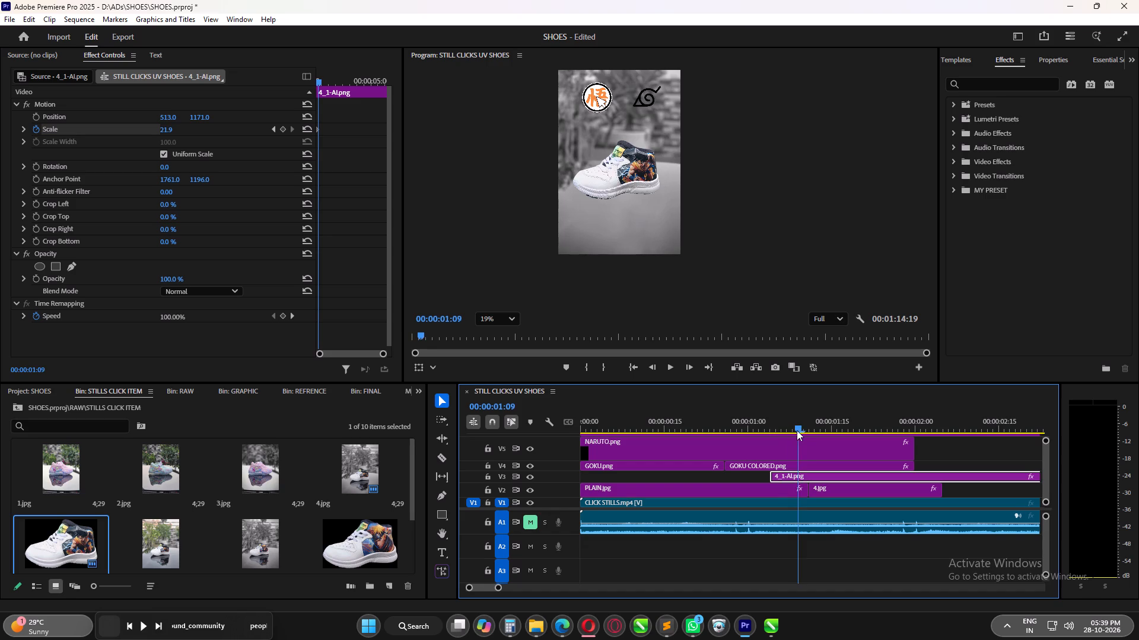
left_click_drag(797, 430, 788, 436)
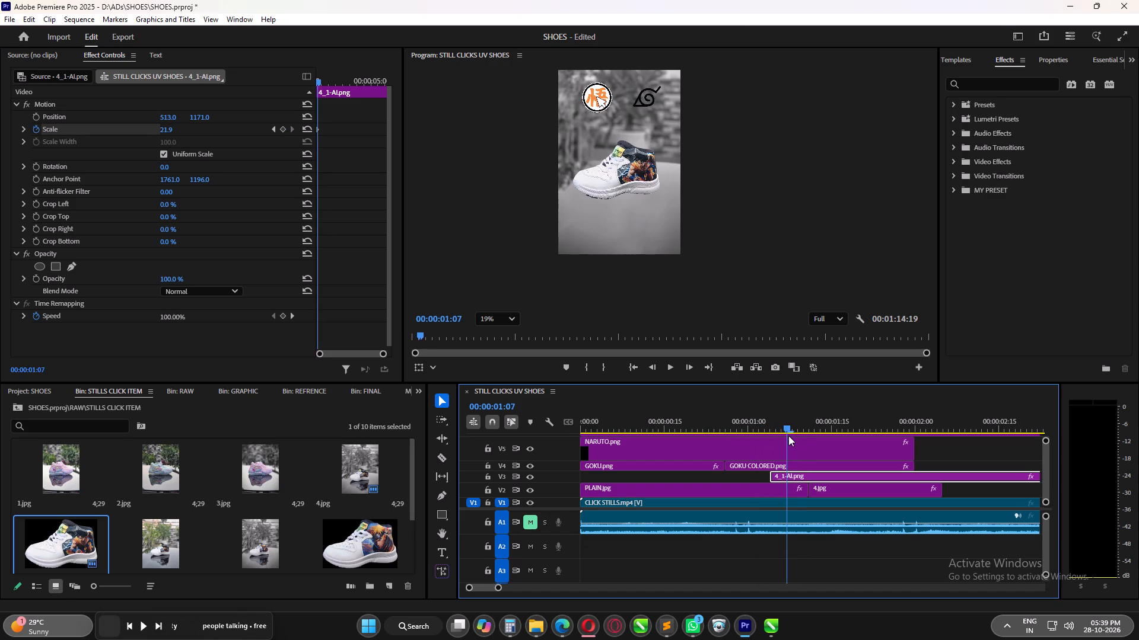
left_click_drag(788, 436, 798, 436)
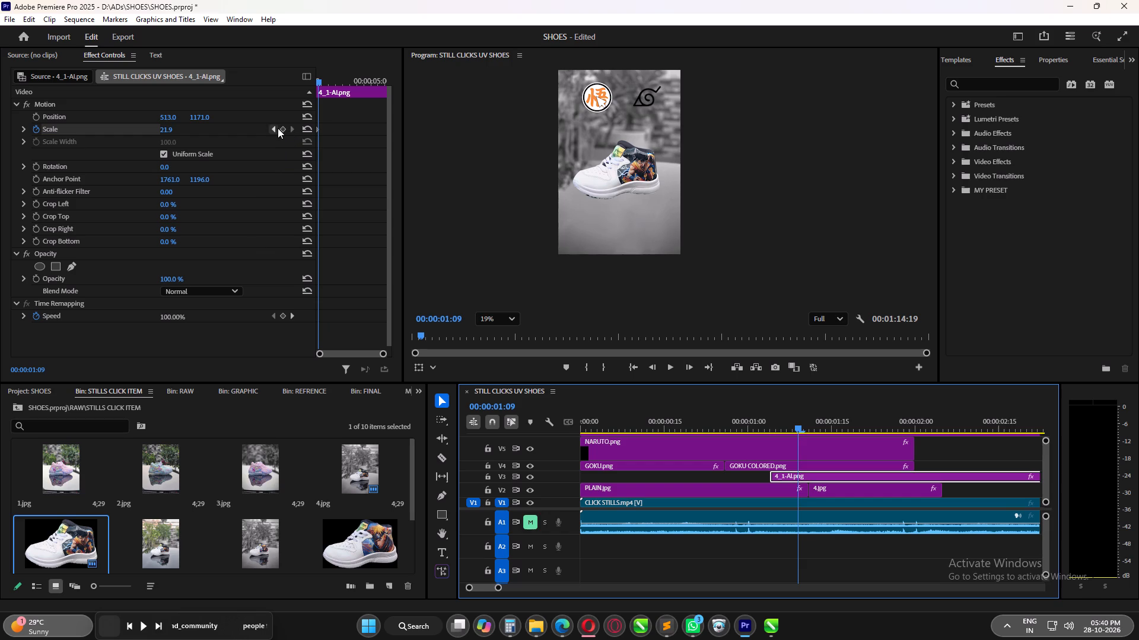
left_click(281, 128)
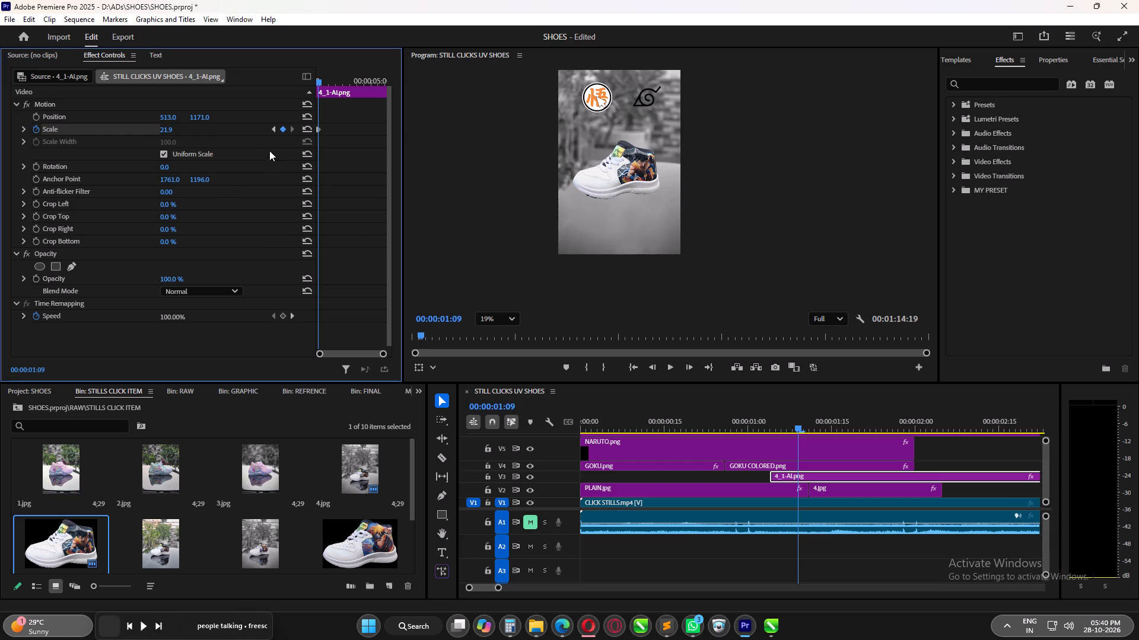
left_click(272, 132)
left_click_drag(170, 130, 156, 133)
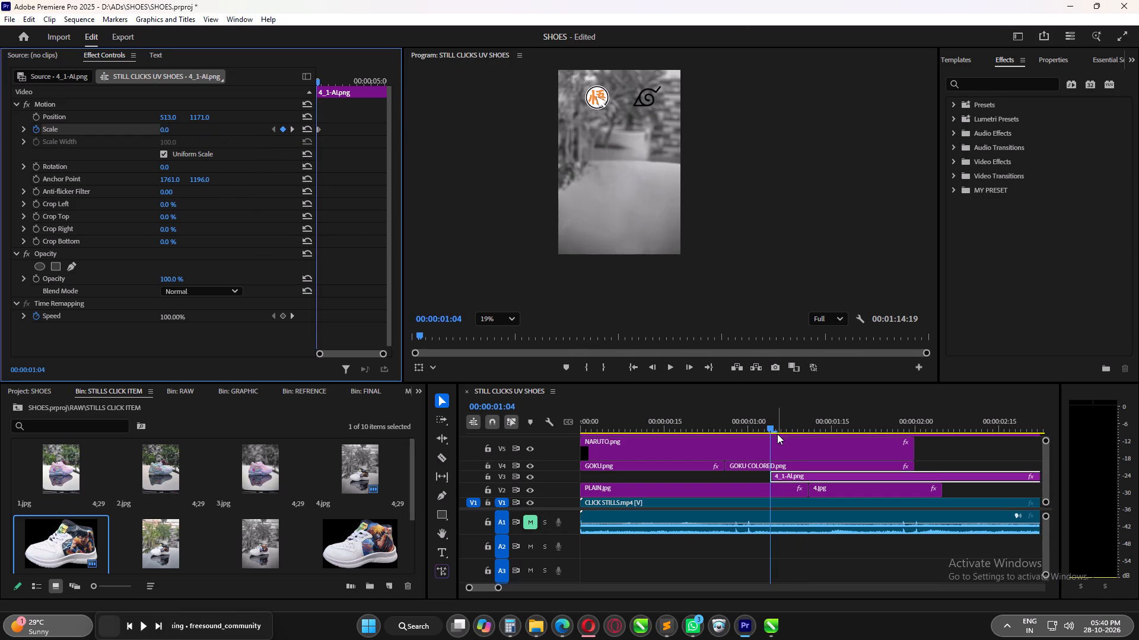
Play back the logo click and the shoe's scale-up to check the timing of the reveal.
key("space")
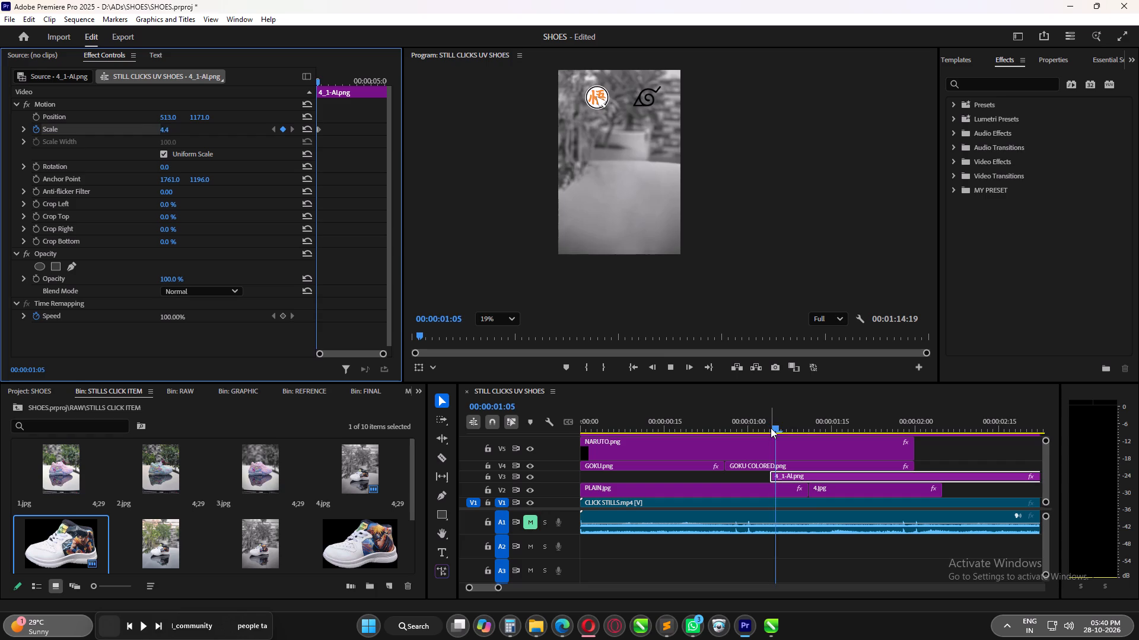
key("space")
left_click_drag(790, 429, 760, 429)
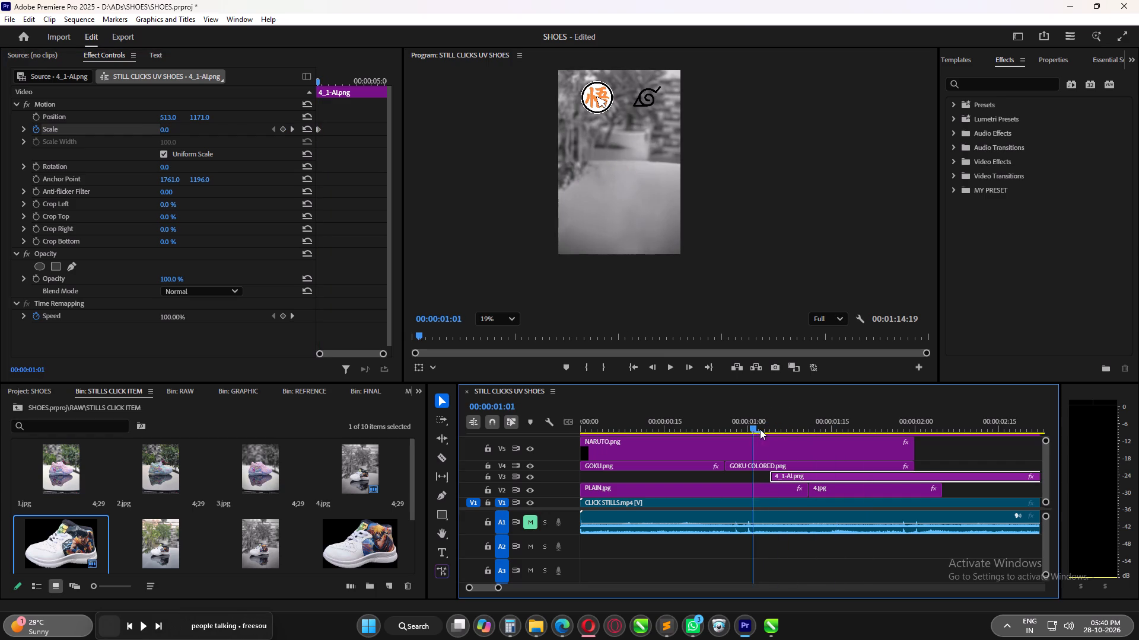
left_click_drag(760, 429, 817, 429)
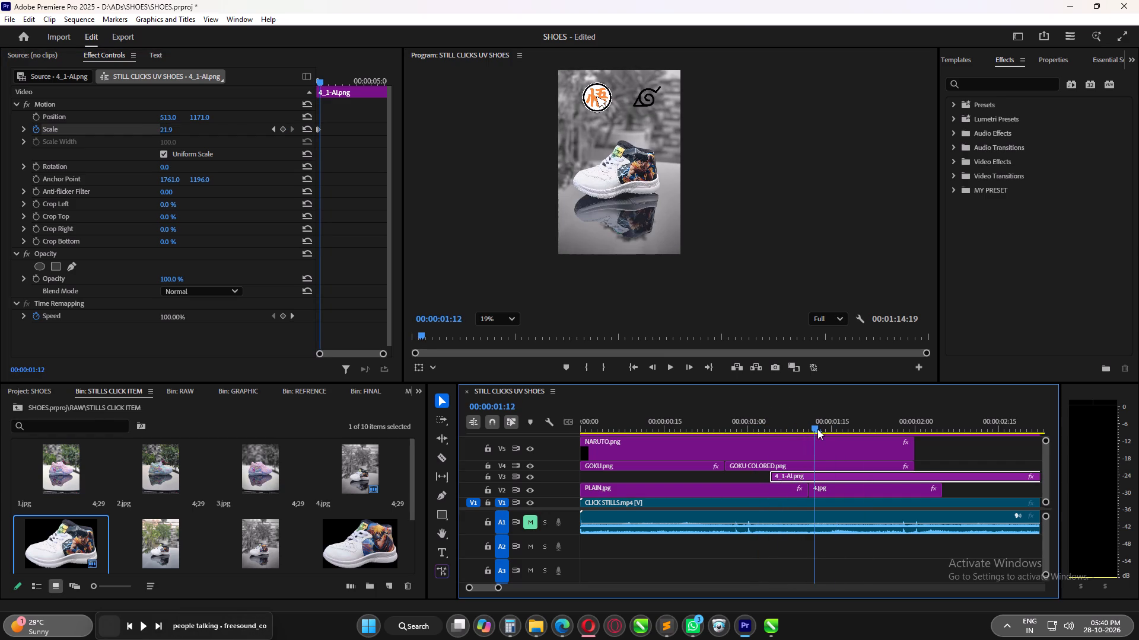
left_click_drag(817, 429, 631, 433)
key("space")
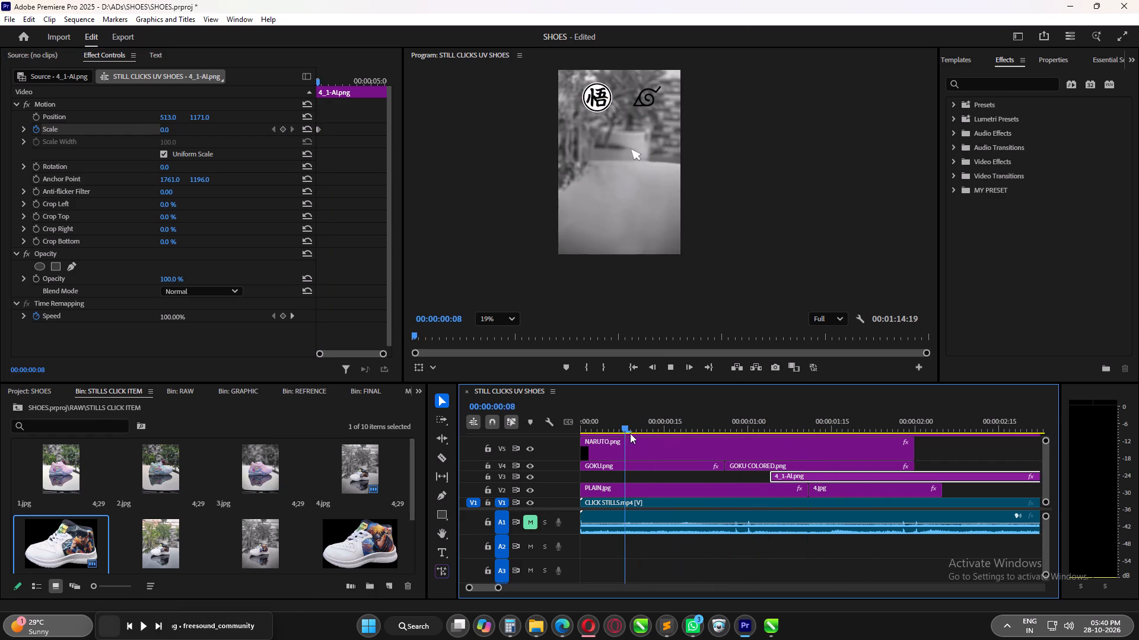
key("space")
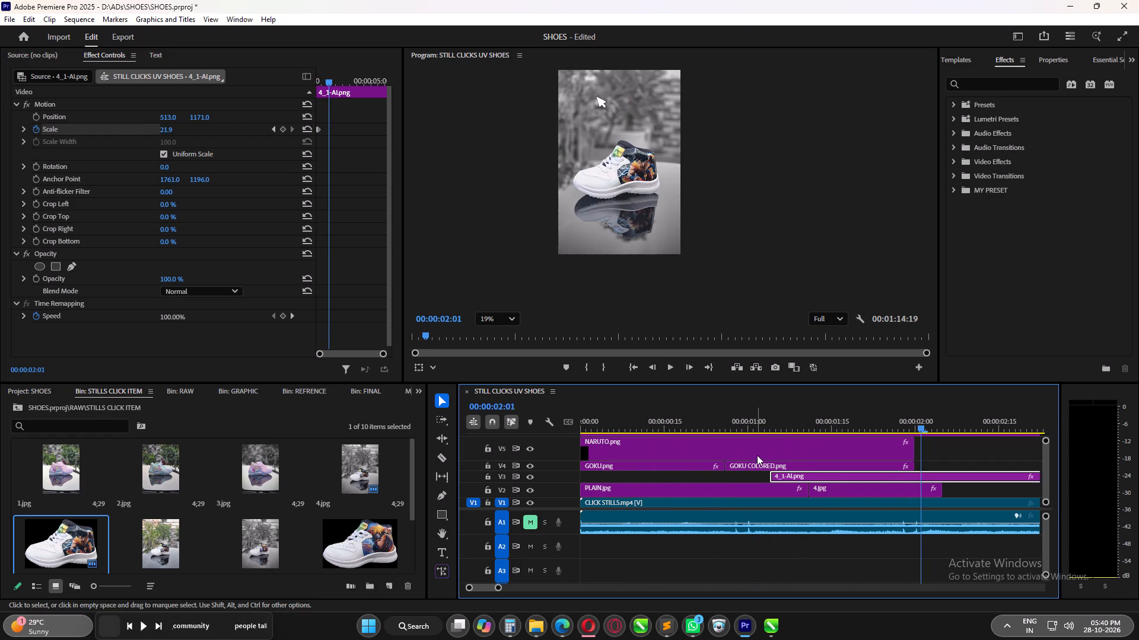
Examine the frames from 00:00:01:04 to 00:00:01:12, comparing the end of the shoe's scale-up with the switch to 4.jpg.
left_click_drag(737, 423, 797, 423)
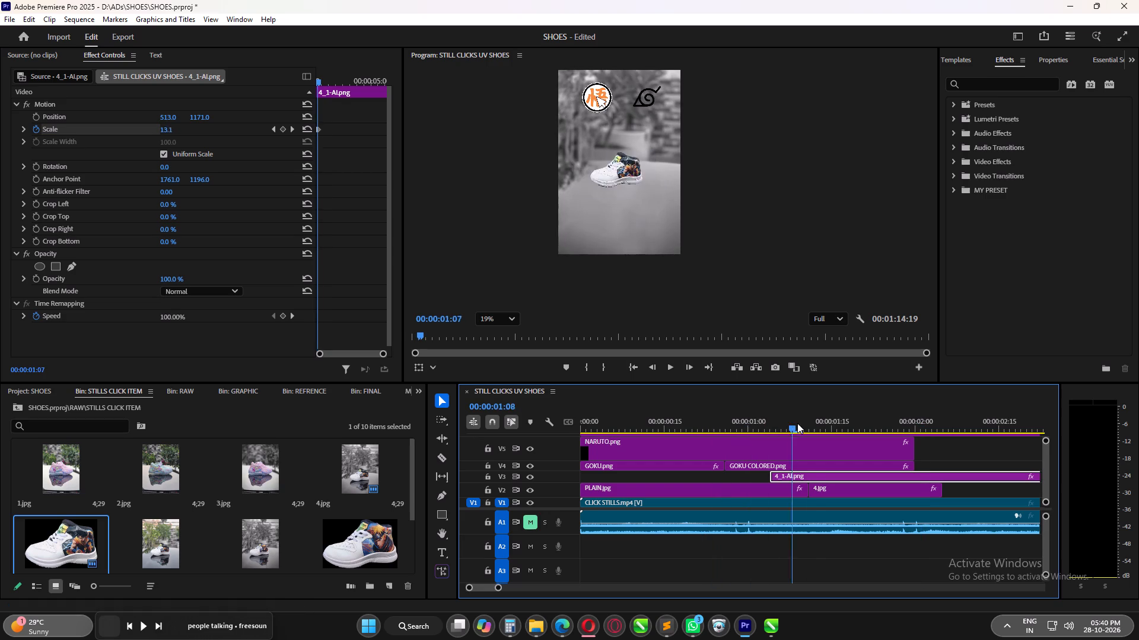
left_click_drag(797, 423, 771, 428)
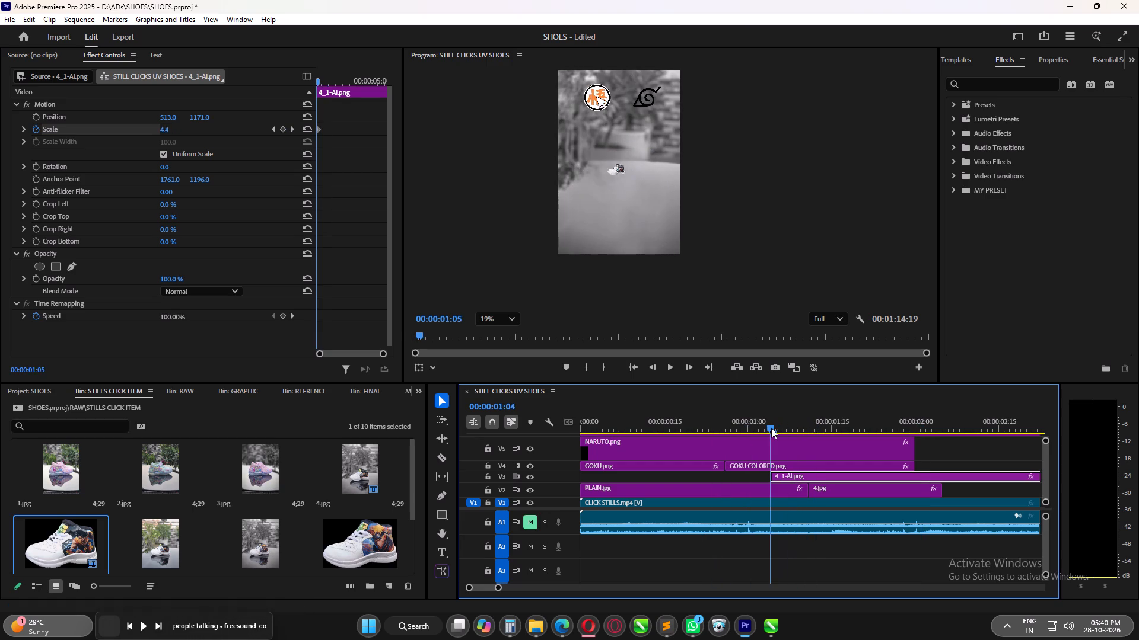
left_click_drag(771, 428, 813, 432)
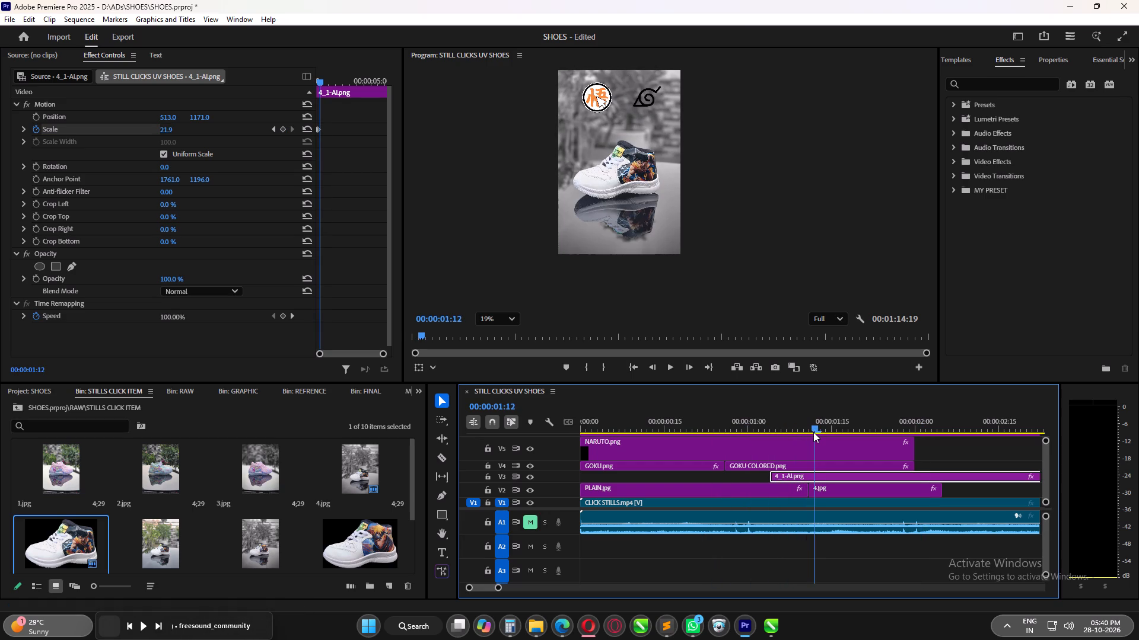
left_click_drag(813, 432, 806, 436)
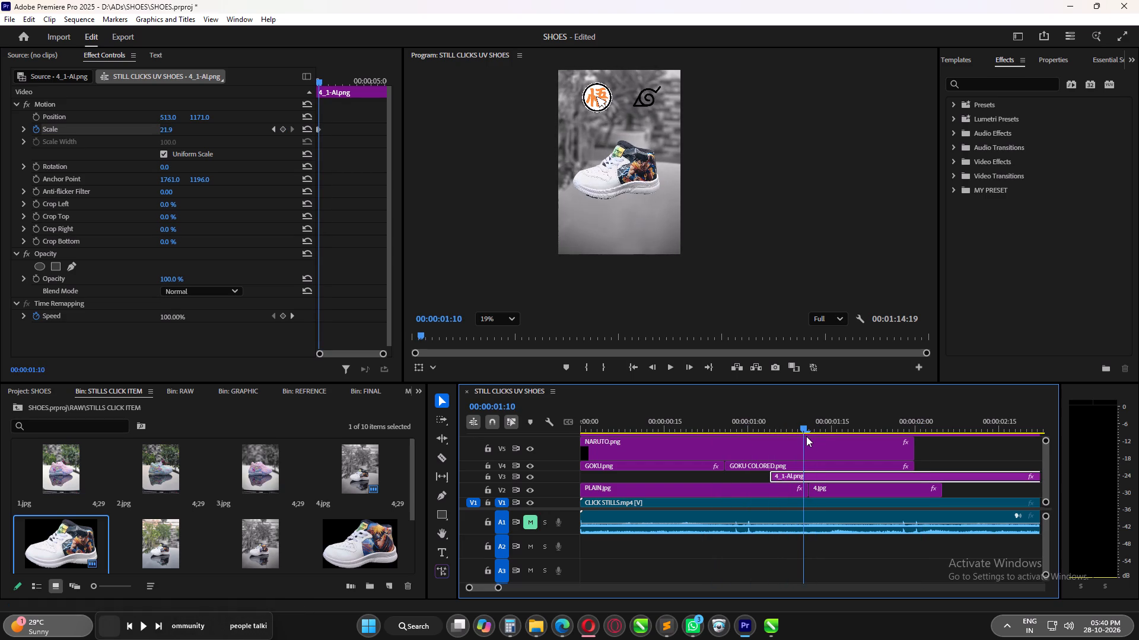
left_click_drag(806, 436, 810, 437)
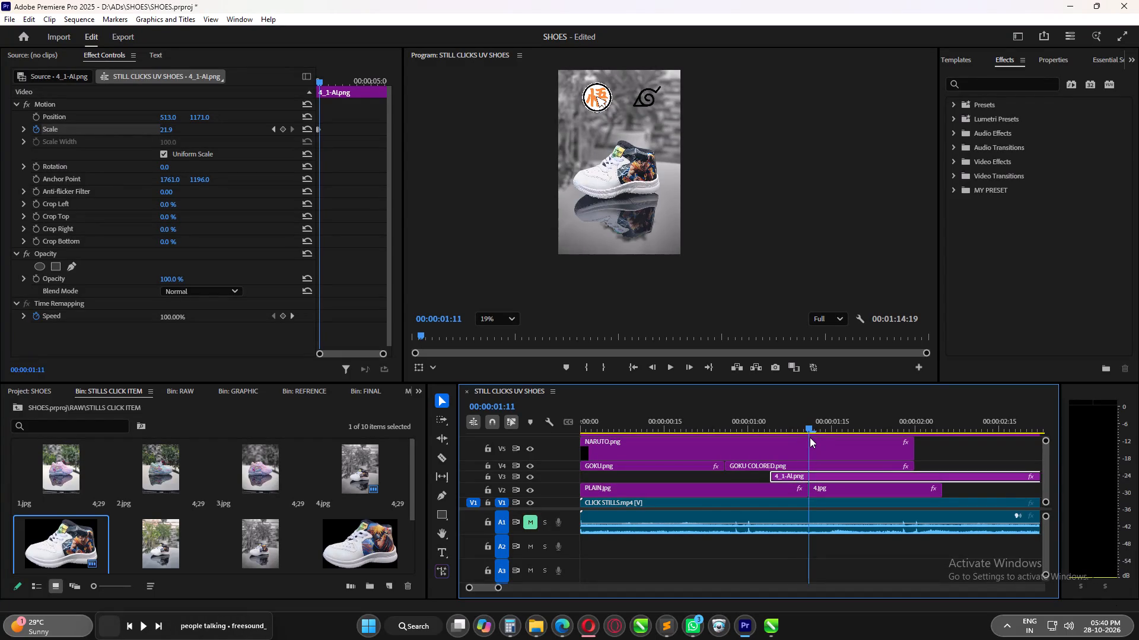
left_click_drag(810, 437, 806, 438)
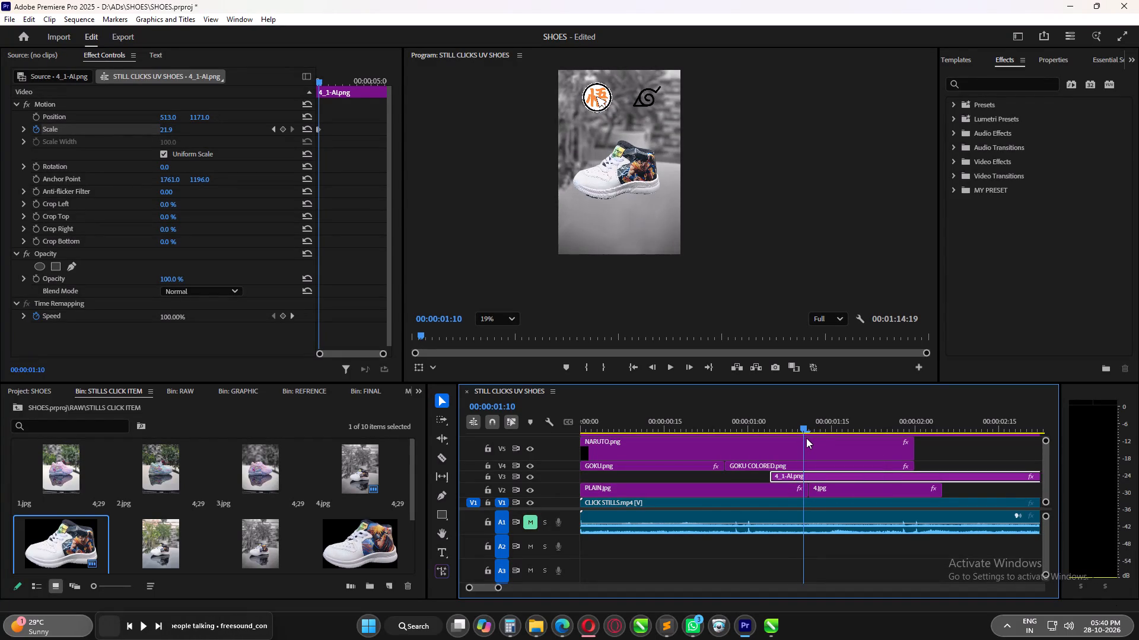
left_click_drag(806, 438, 803, 437)
left_click_drag(803, 437, 812, 439)
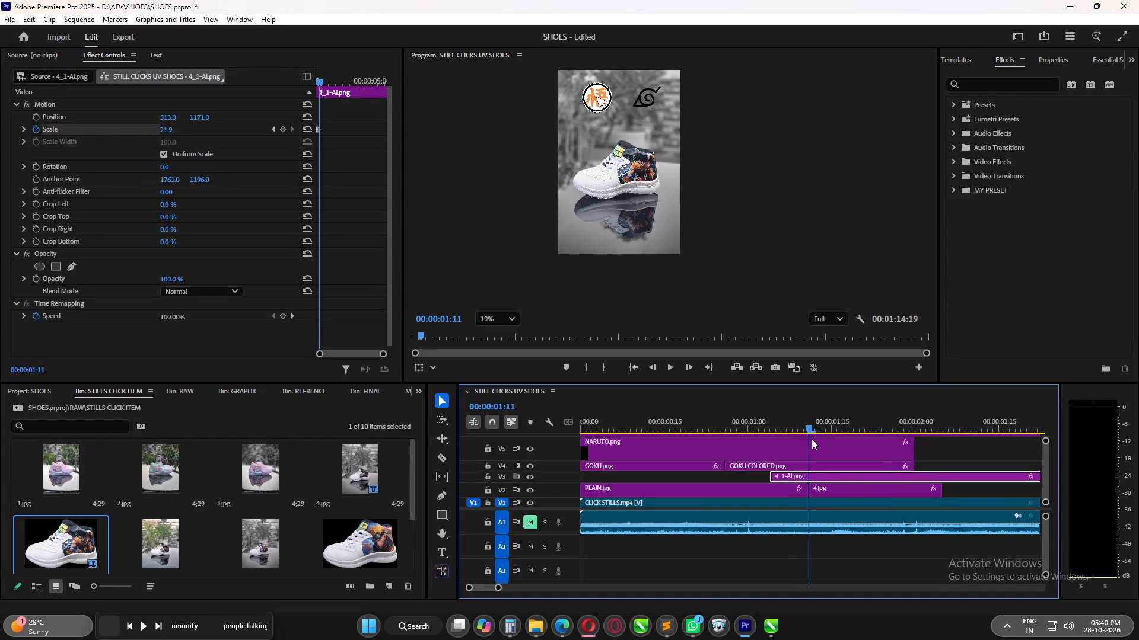
left_click_drag(812, 439, 812, 440)
left_click_drag(807, 428, 798, 430)
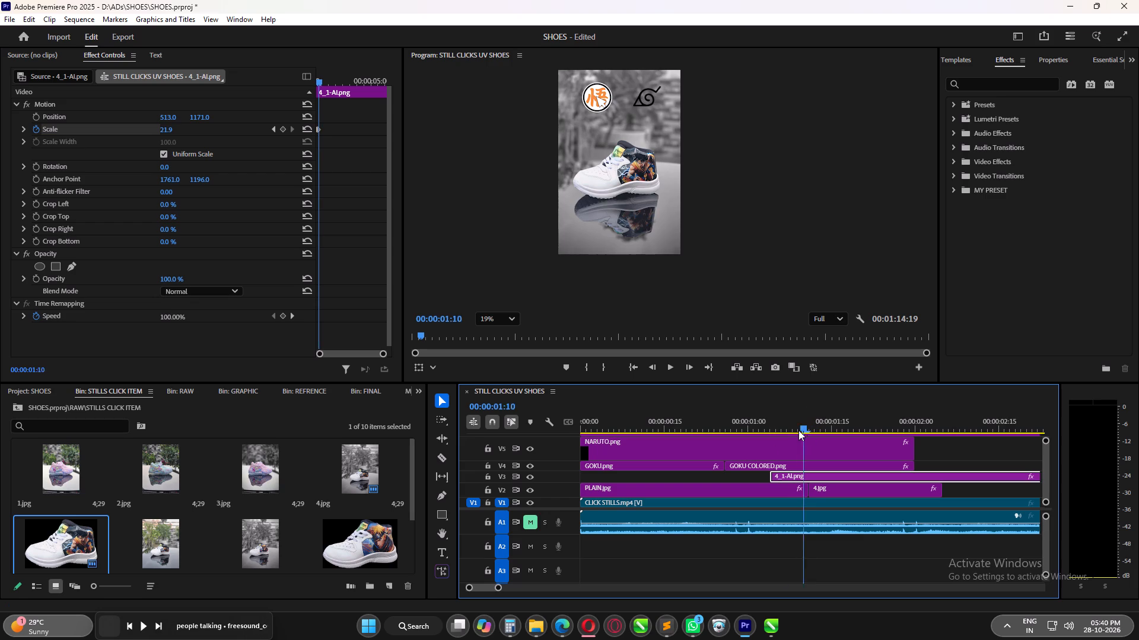
Play back the shoe's scale-up and examine the frames from 00:00:01:12 to 00:00:01:14 after the switch to 4.jpg.
left_click_drag(798, 430, 762, 436)
key("space")
key("space")
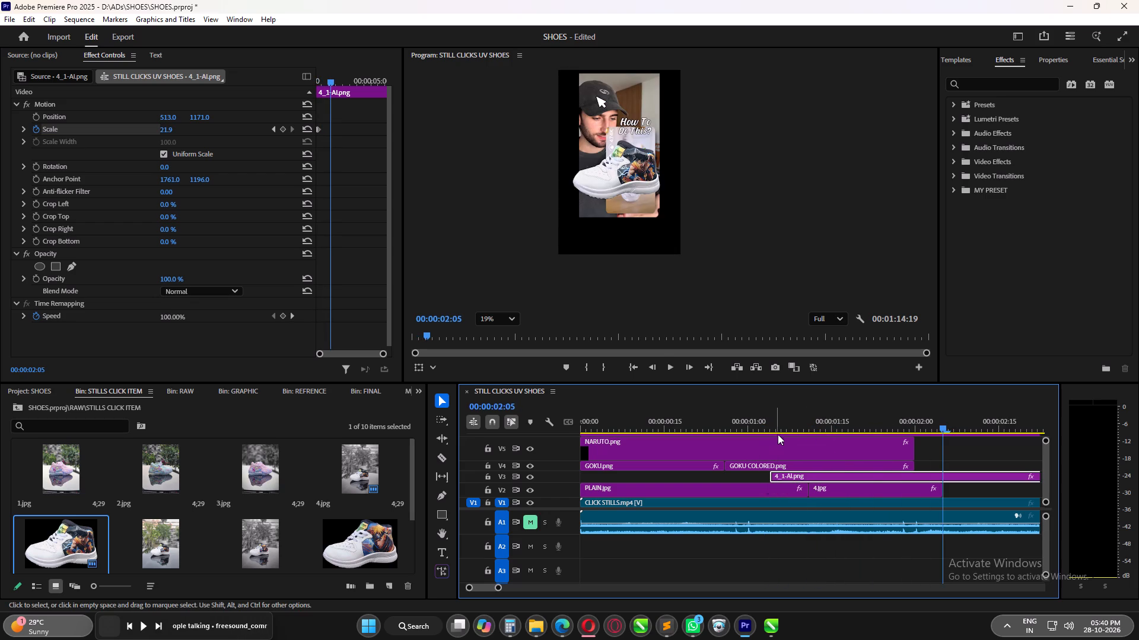
left_click_drag(783, 428, 830, 433)
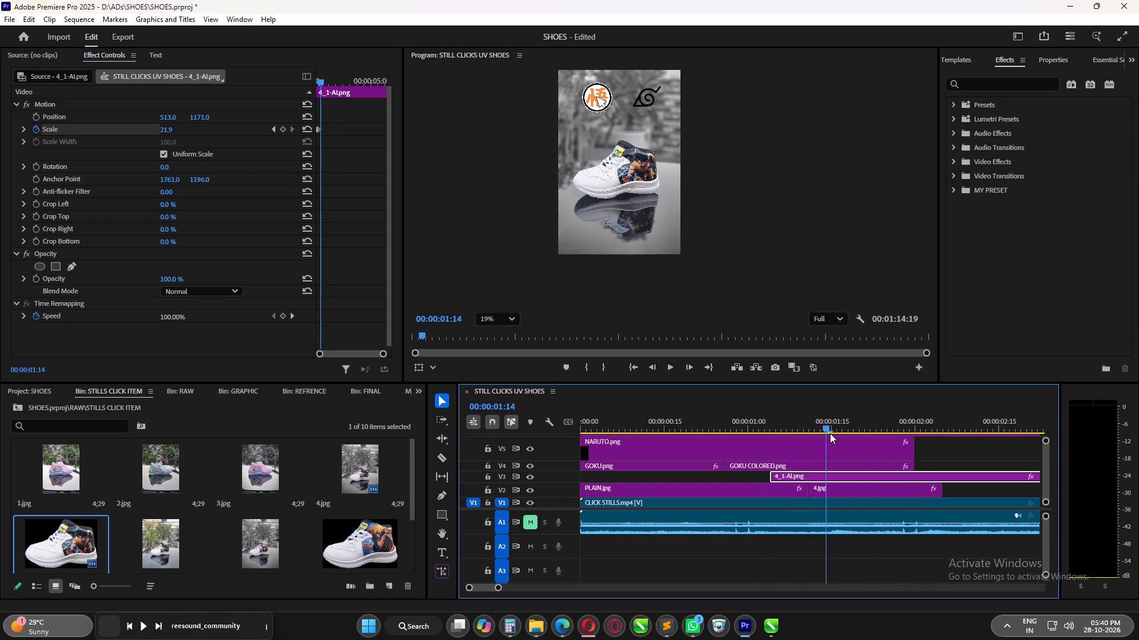
left_click_drag(830, 433, 820, 439)
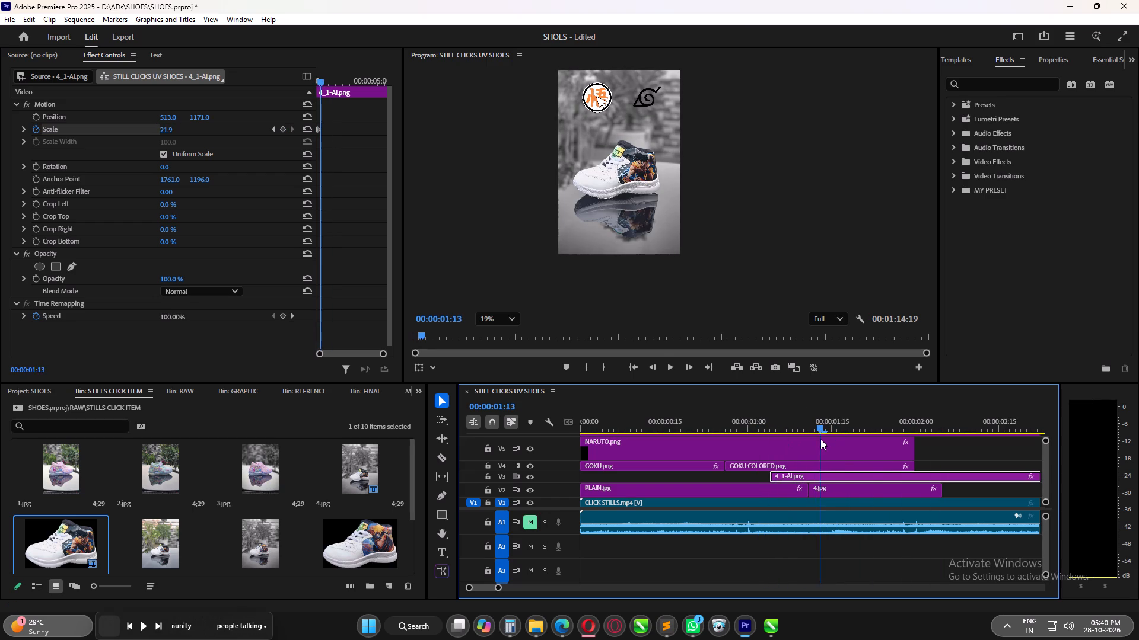
left_click_drag(820, 439, 815, 446)
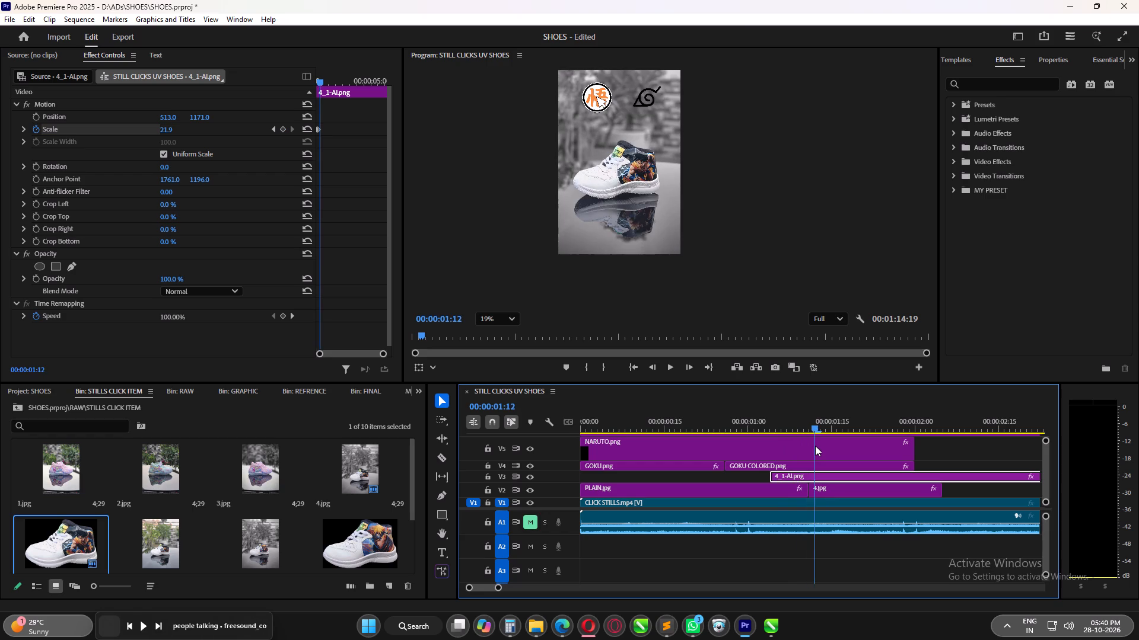
Keyframe the 4_1-AI.png clip's opacity from 0% at 00:00:01:04 to 100% at 00:00:01:09.
left_click_drag(815, 446, 774, 449)
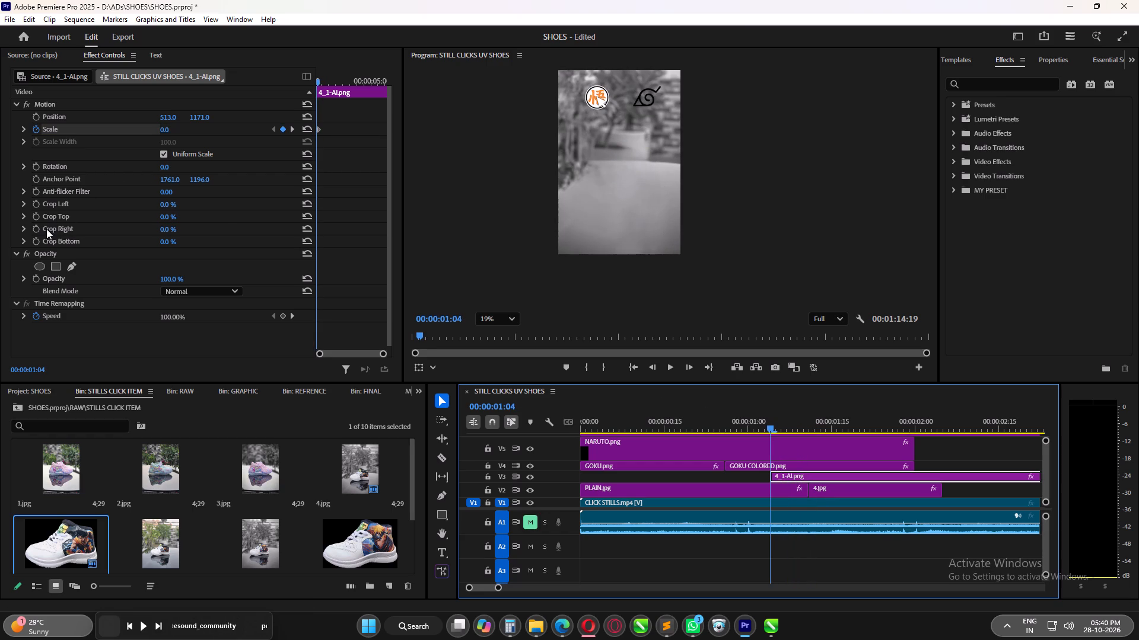
left_click(17, 254)
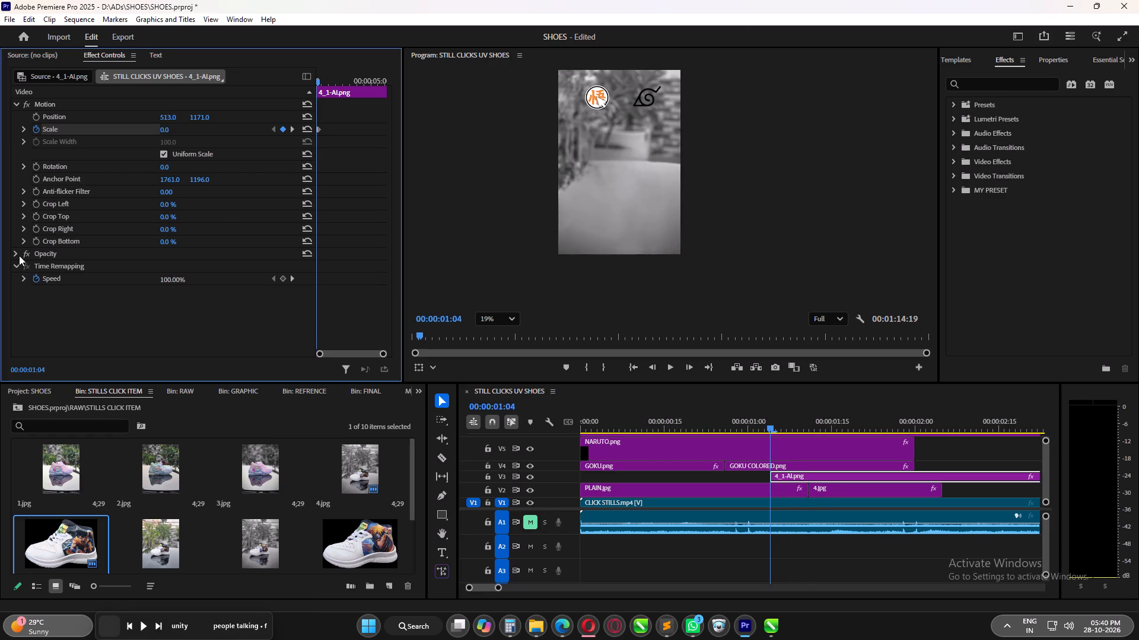
left_click(14, 254)
left_click(32, 279)
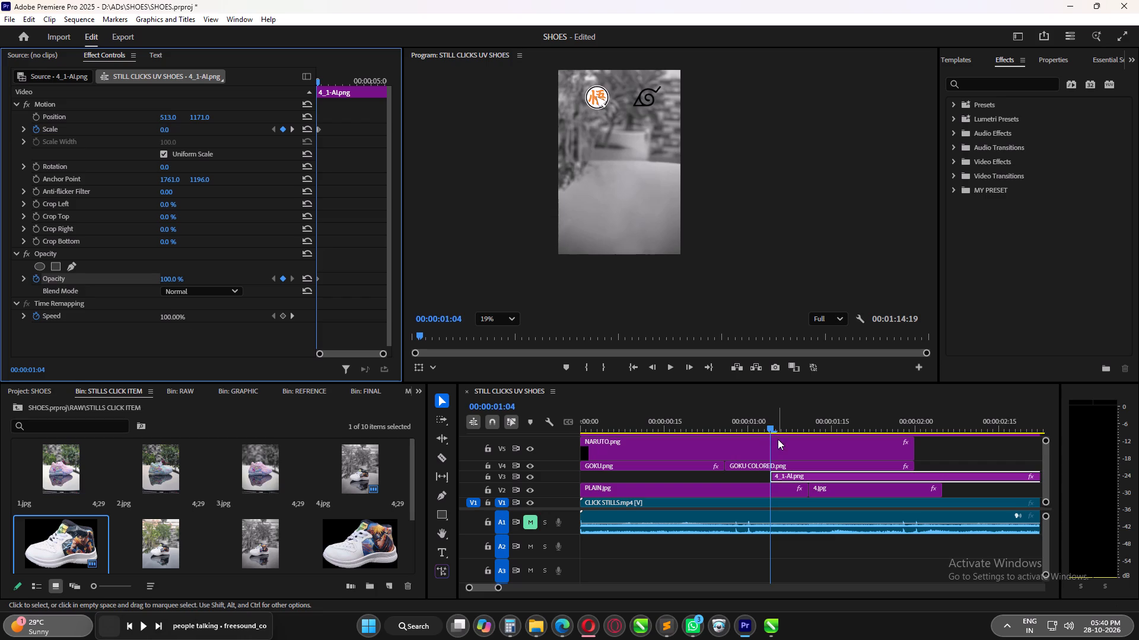
left_click_drag(768, 429, 778, 428)
left_click(292, 126)
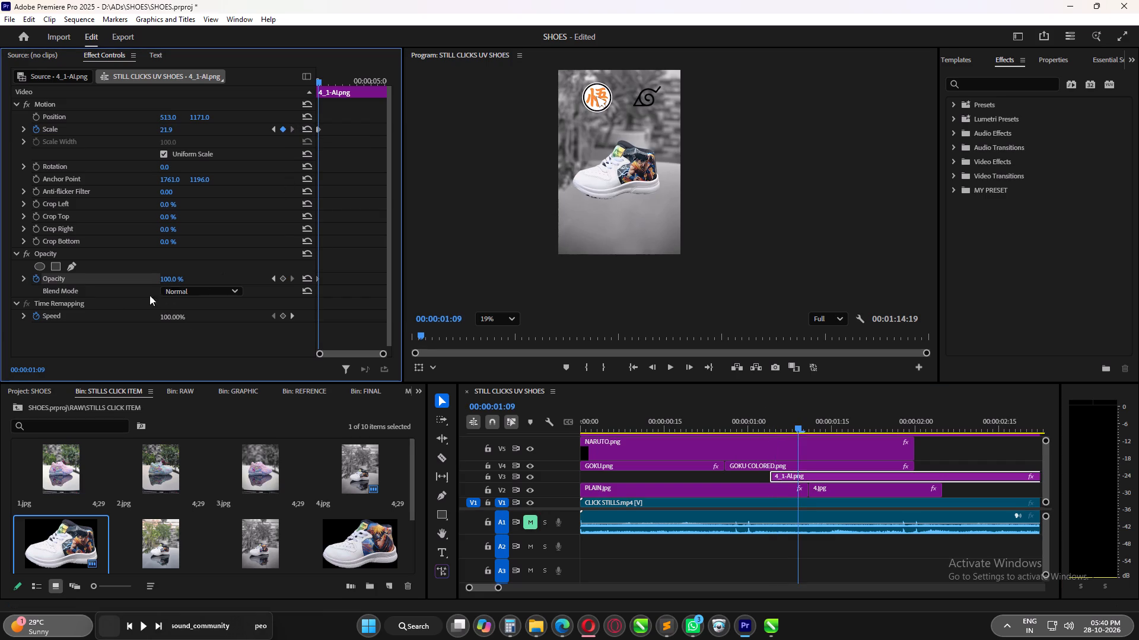
left_click(282, 279)
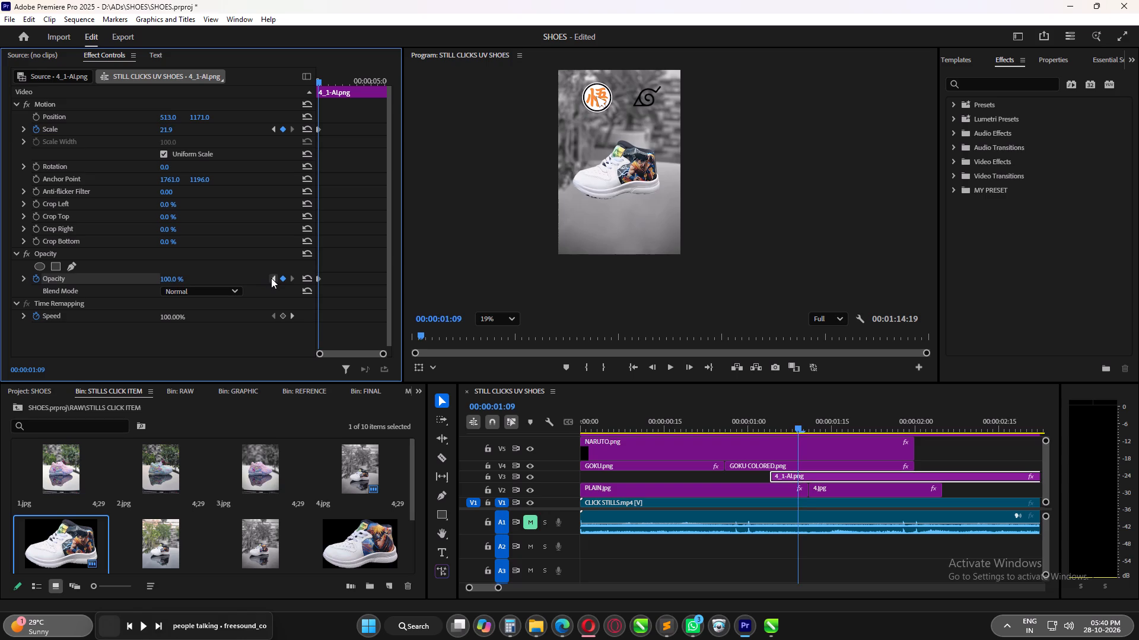
left_click(271, 278)
left_click(176, 279)
key("0")
key("Return")
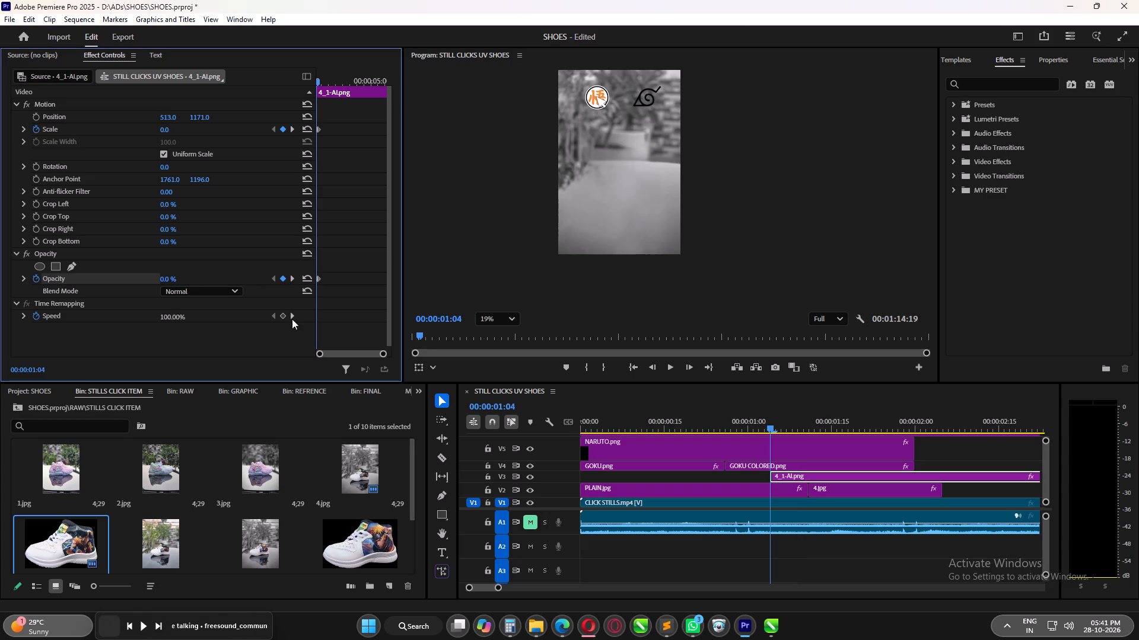
Play back the shoe's fade-in and compare the frames from 00:00:01:09 to 00:00:01:11 around the switch to 4.jpg.
key("space")
key("space")
key("space")
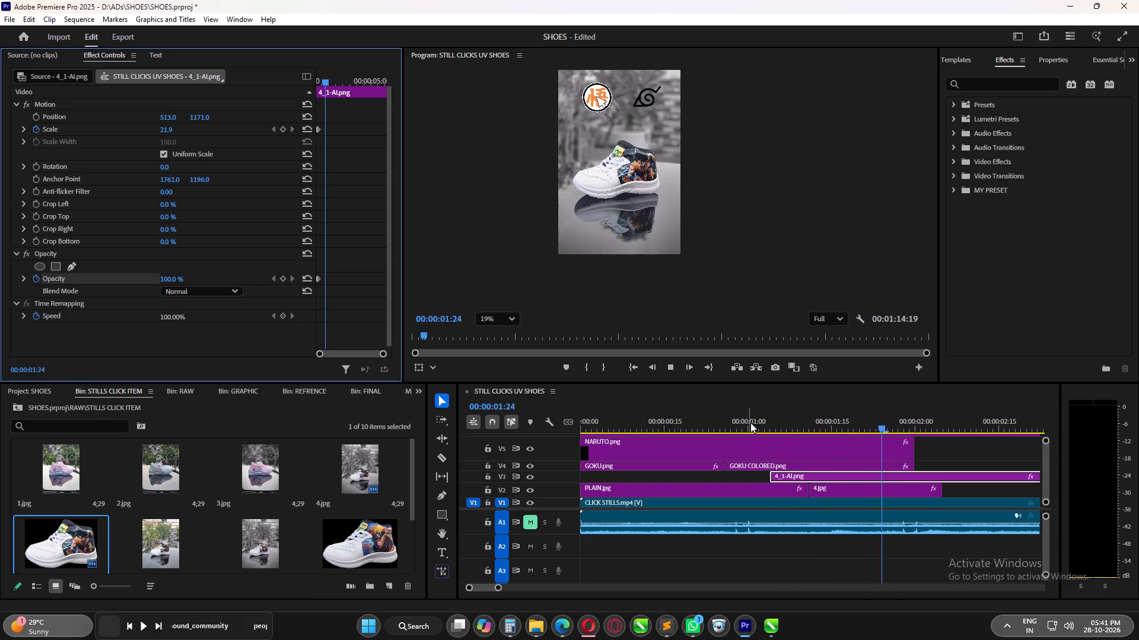
left_click_drag(750, 423, 814, 426)
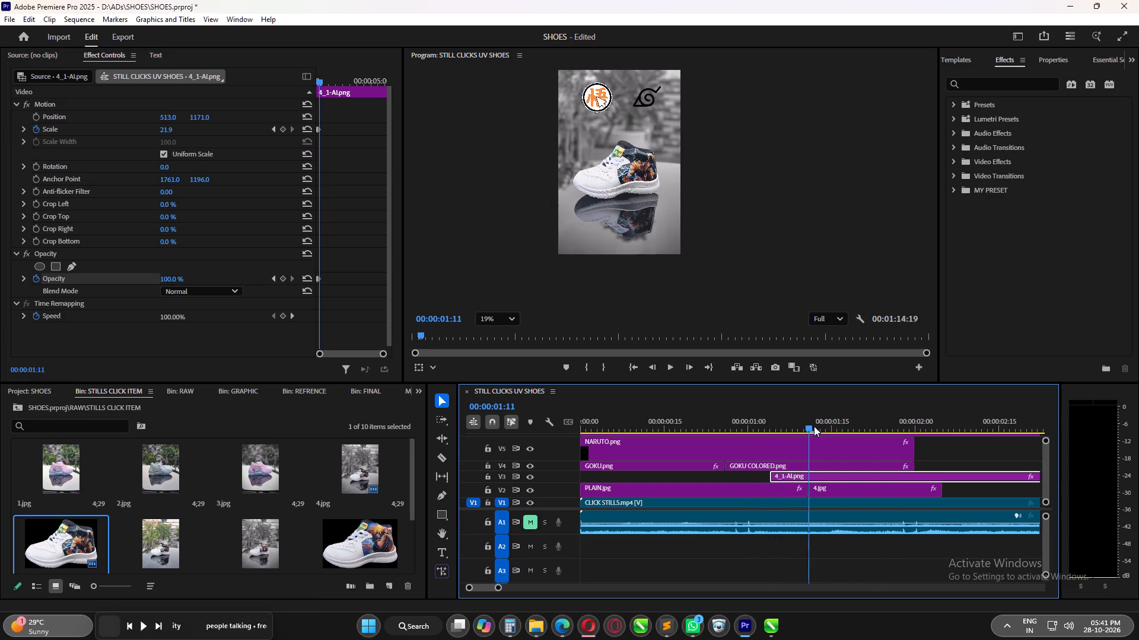
left_click_drag(814, 426, 801, 432)
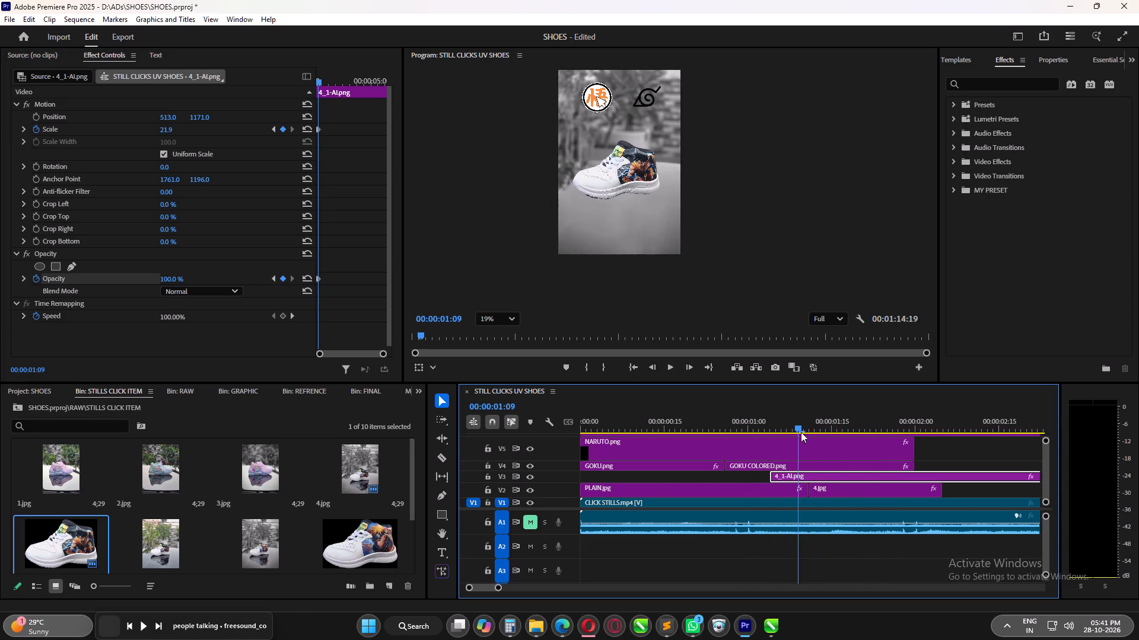
left_click_drag(801, 432, 806, 433)
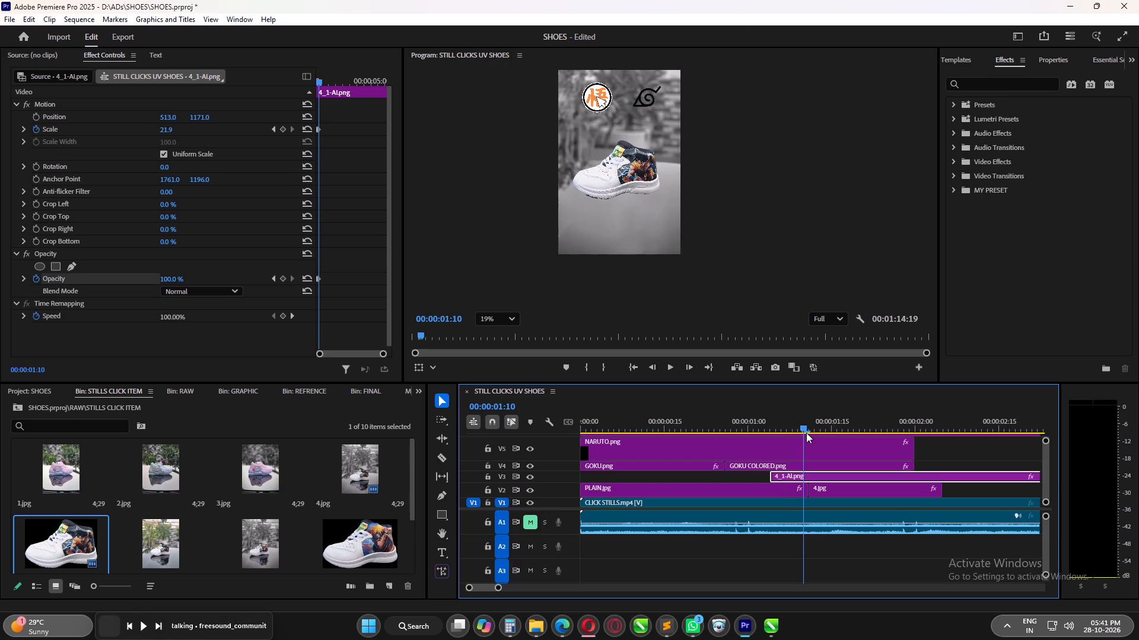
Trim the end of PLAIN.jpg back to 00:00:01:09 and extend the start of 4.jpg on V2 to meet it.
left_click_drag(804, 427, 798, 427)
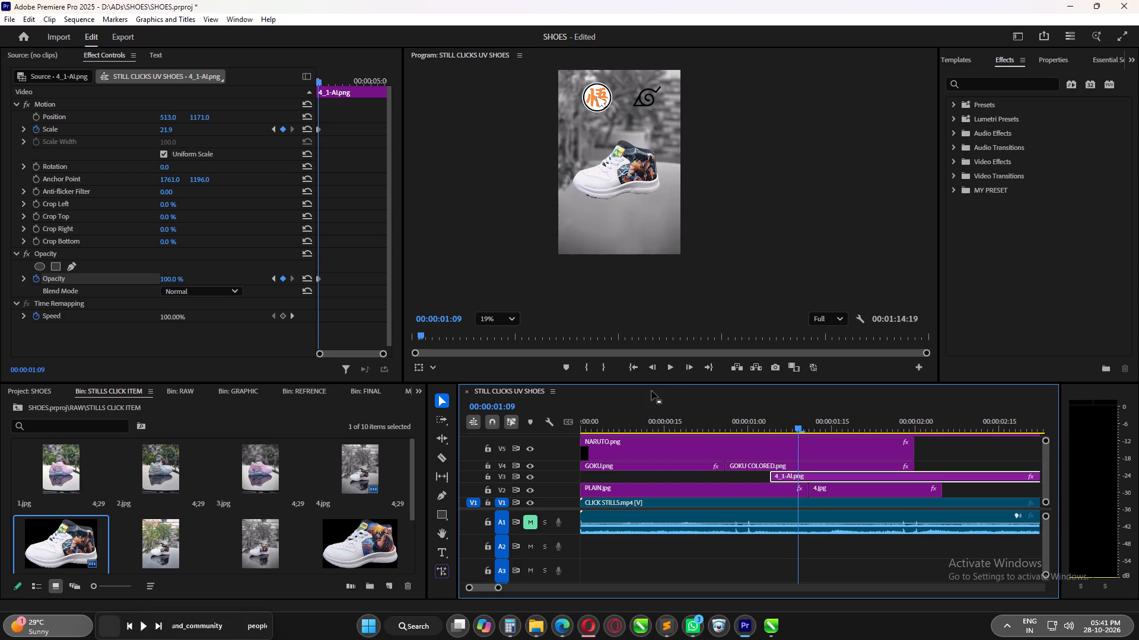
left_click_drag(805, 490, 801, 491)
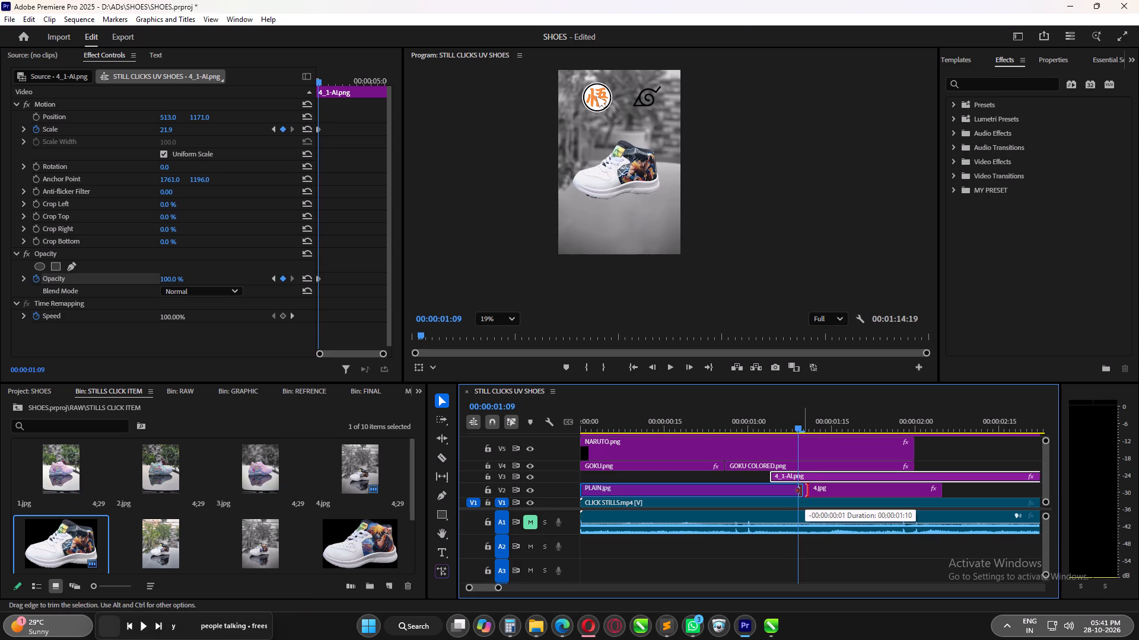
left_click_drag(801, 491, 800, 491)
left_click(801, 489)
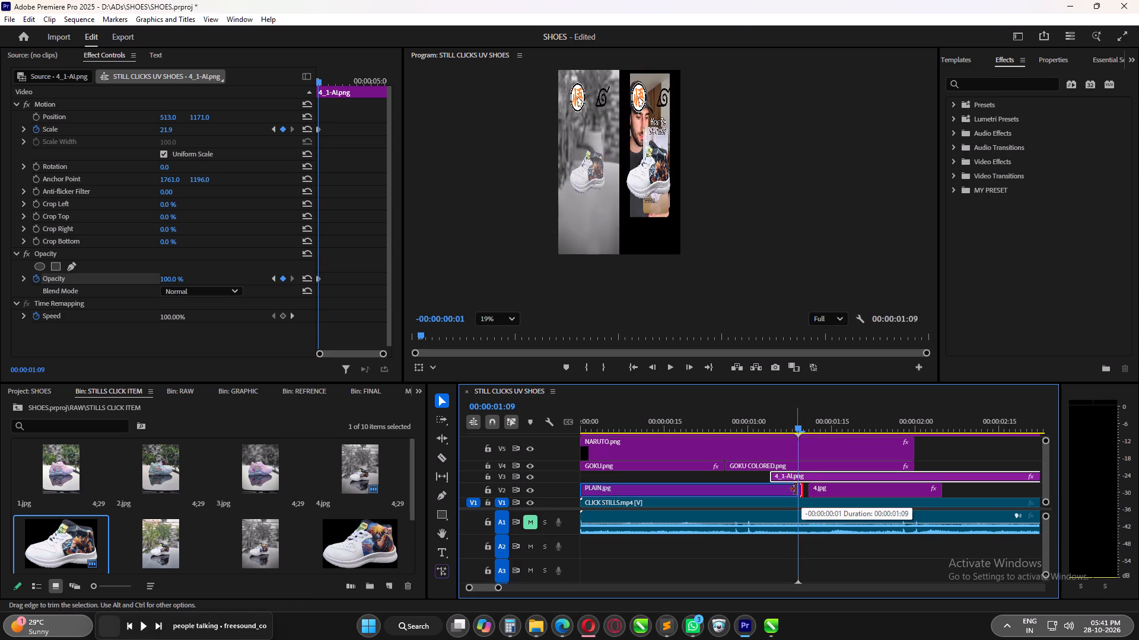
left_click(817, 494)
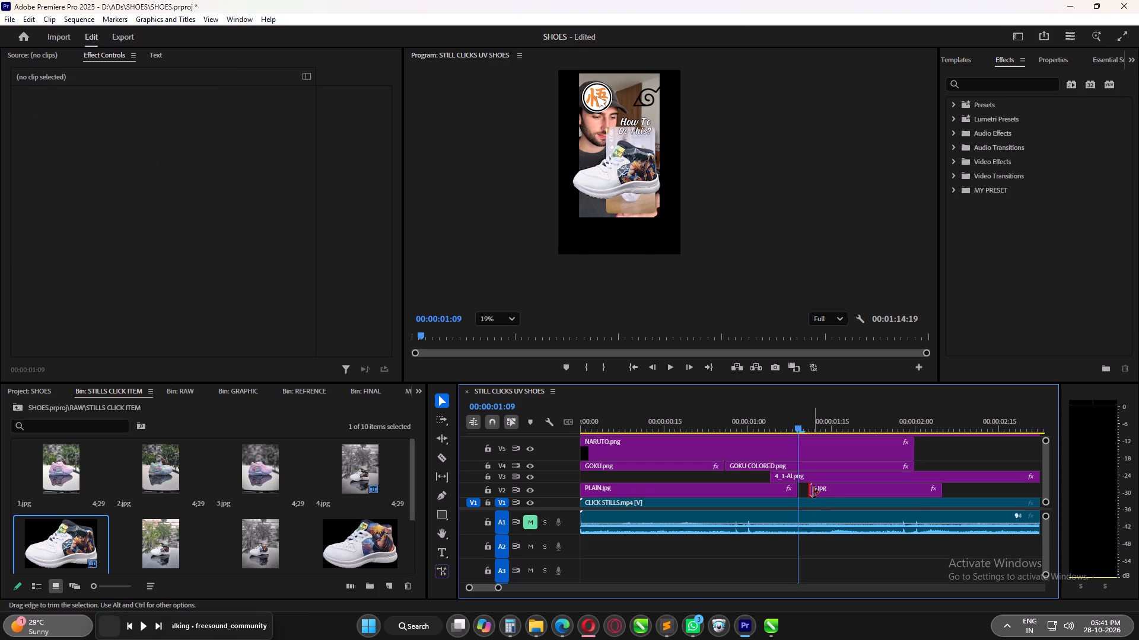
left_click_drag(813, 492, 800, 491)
Trim the end of PLAIN.jpg back to 00:00:01:08 and extend the start of 4.jpg on V2 to meet it.
left_click_drag(798, 425, 787, 426)
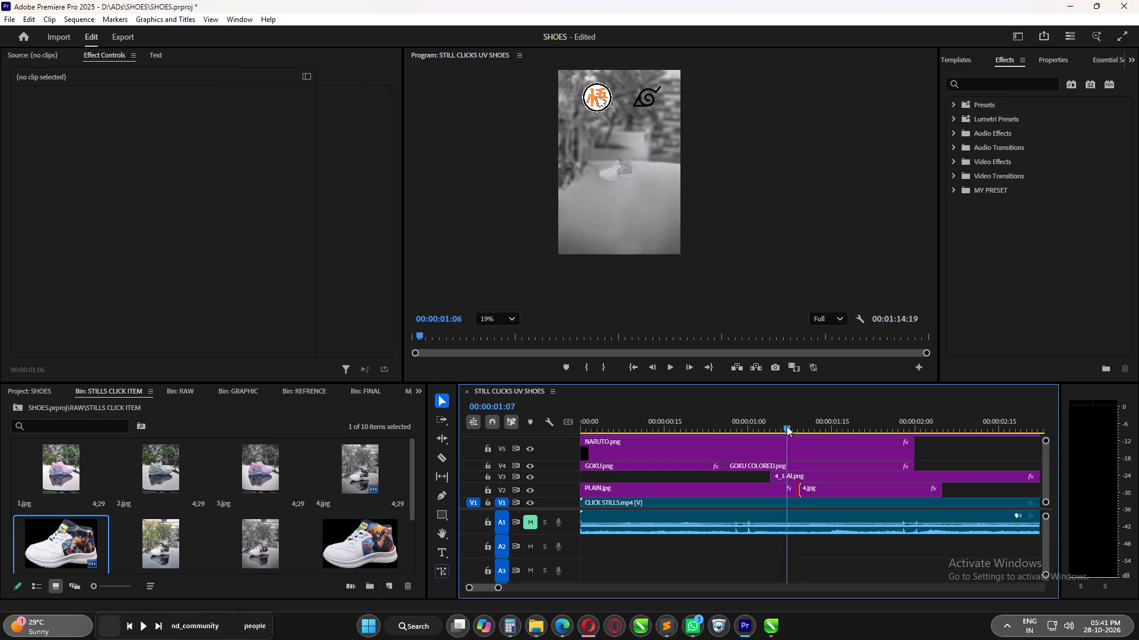
left_click_drag(787, 426, 807, 428)
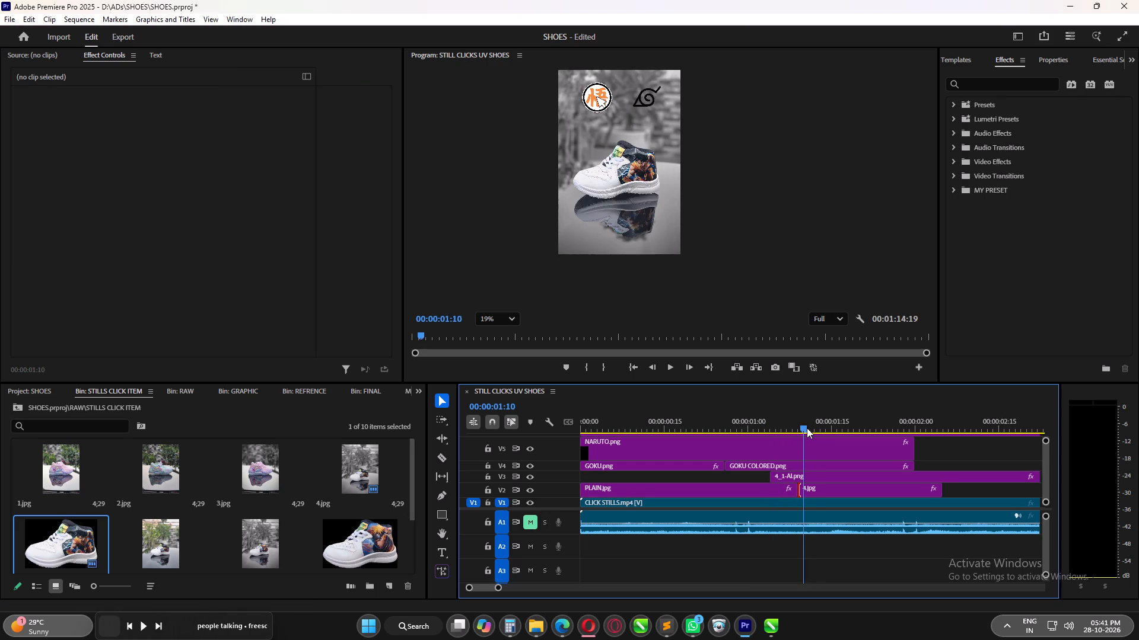
left_click_drag(807, 428, 784, 431)
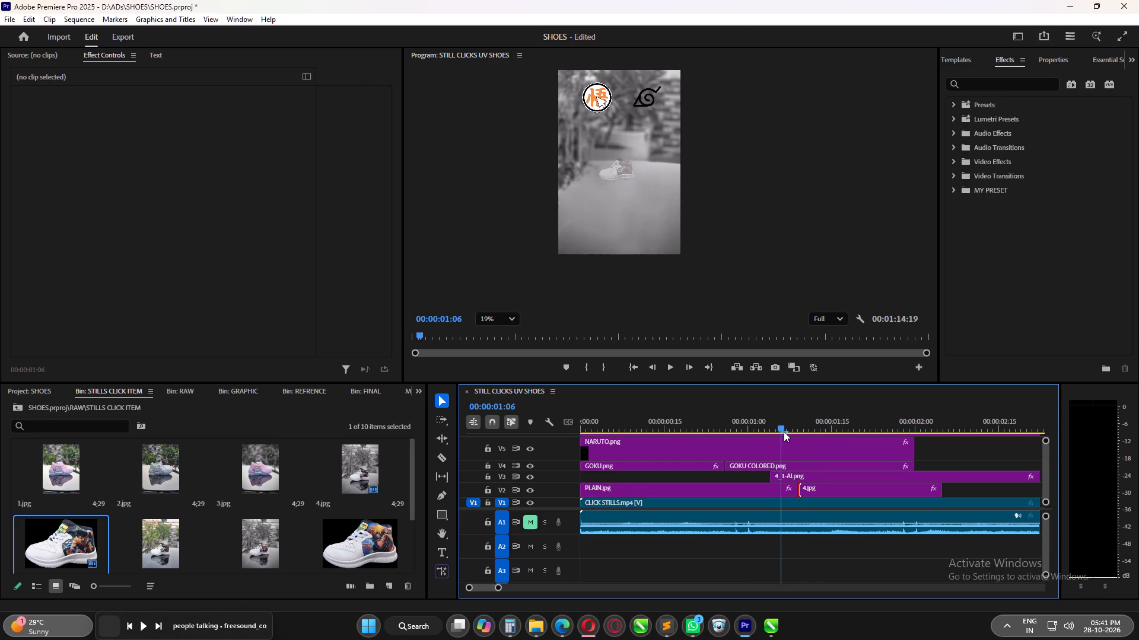
left_click_drag(784, 431, 807, 431)
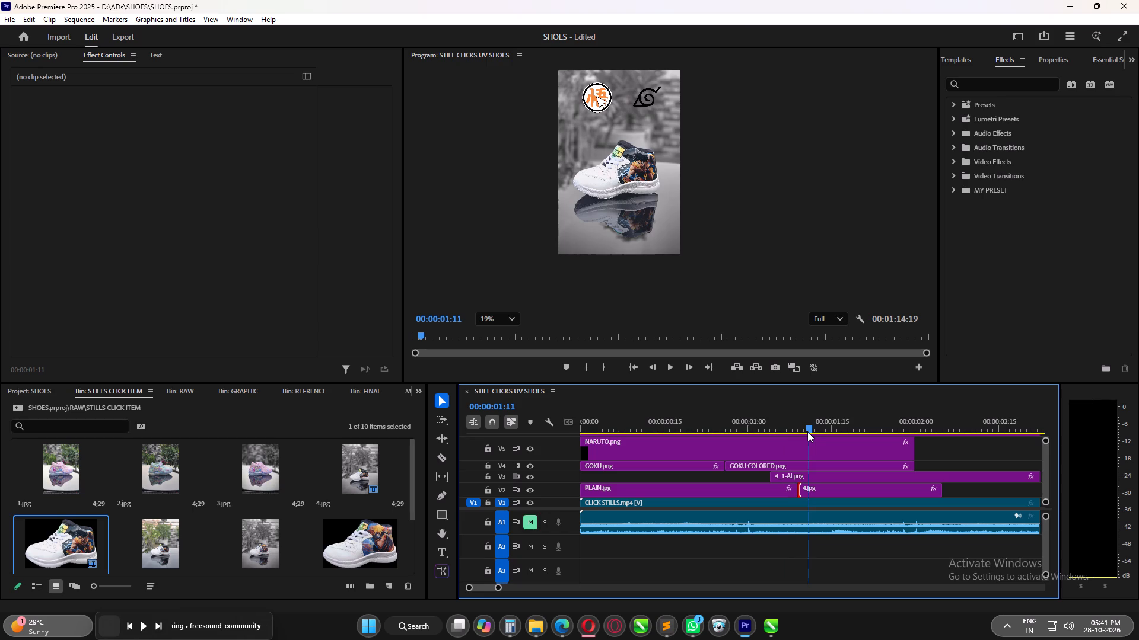
left_click_drag(807, 431, 797, 433)
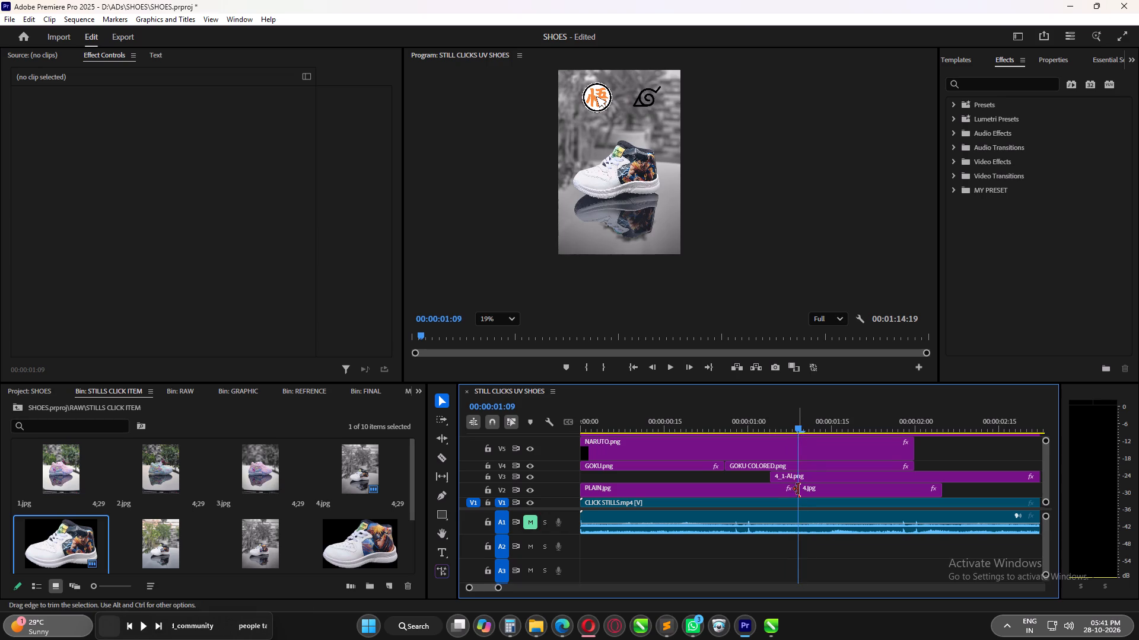
scroll(798, 496, "up", 6, "alt")
left_click(793, 492)
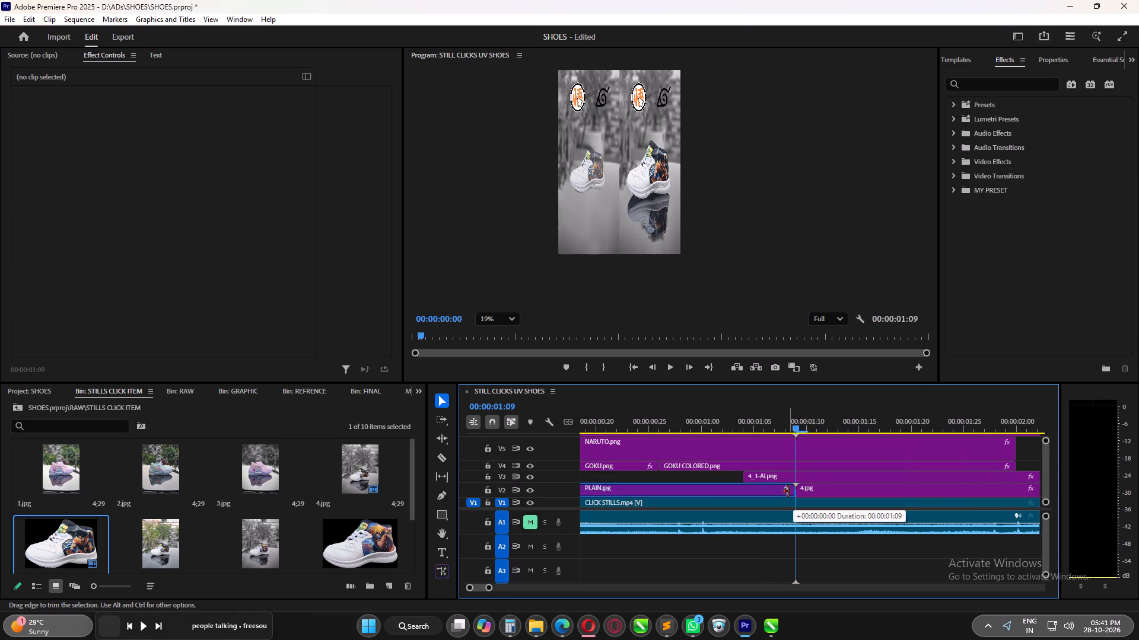
left_click_drag(793, 489, 782, 490)
left_click(815, 489)
left_click_drag(797, 490, 787, 491)
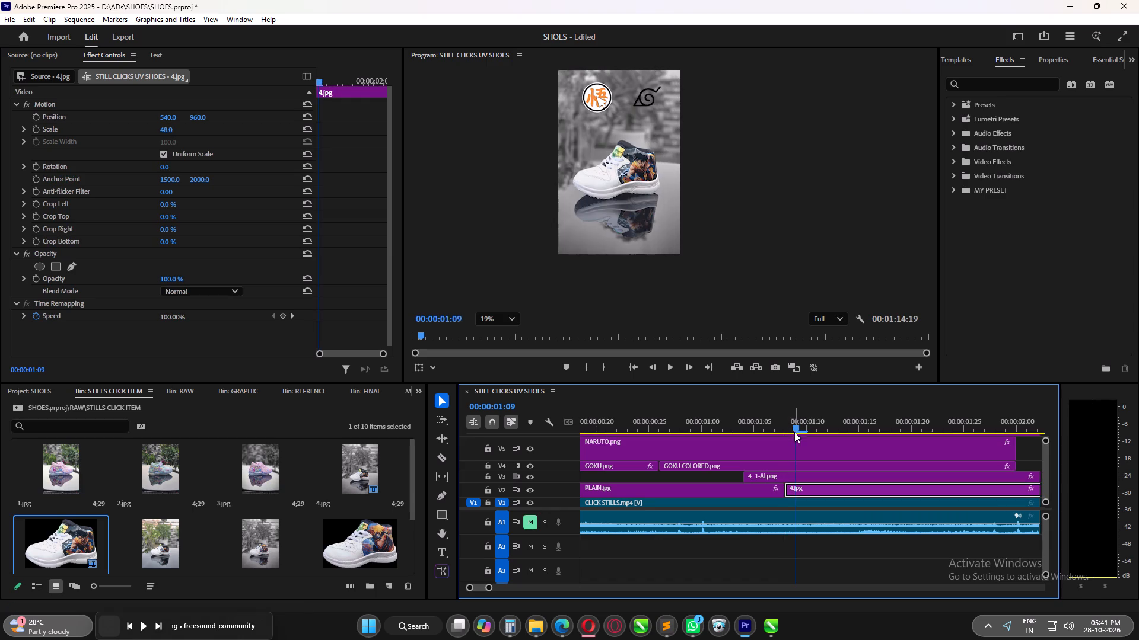
Review the logo click and shoe reveal up to 00:00:01:17, checking how the growing shoe blends into 4.jpg.
left_click_drag(794, 427, 781, 442)
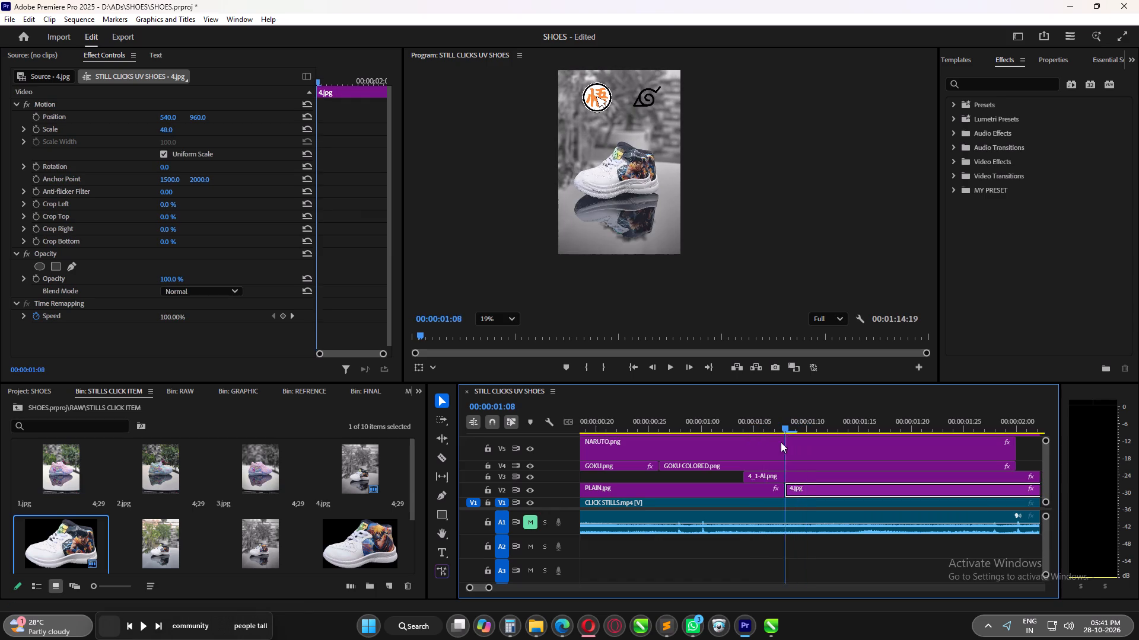
left_click_drag(781, 442, 813, 444)
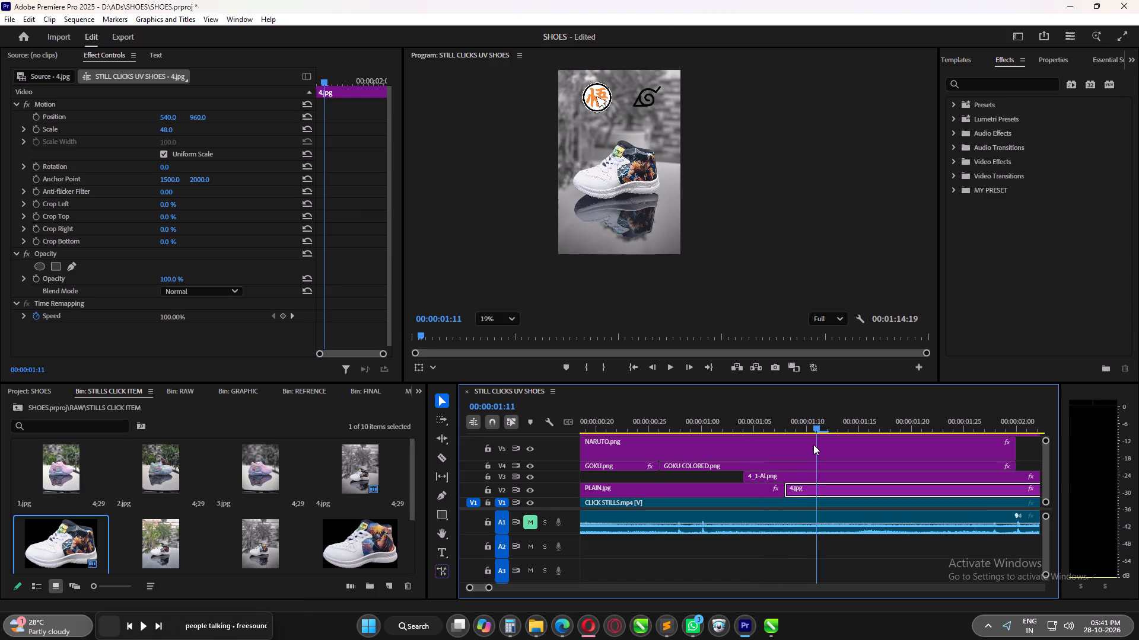
left_click_drag(813, 444, 784, 452)
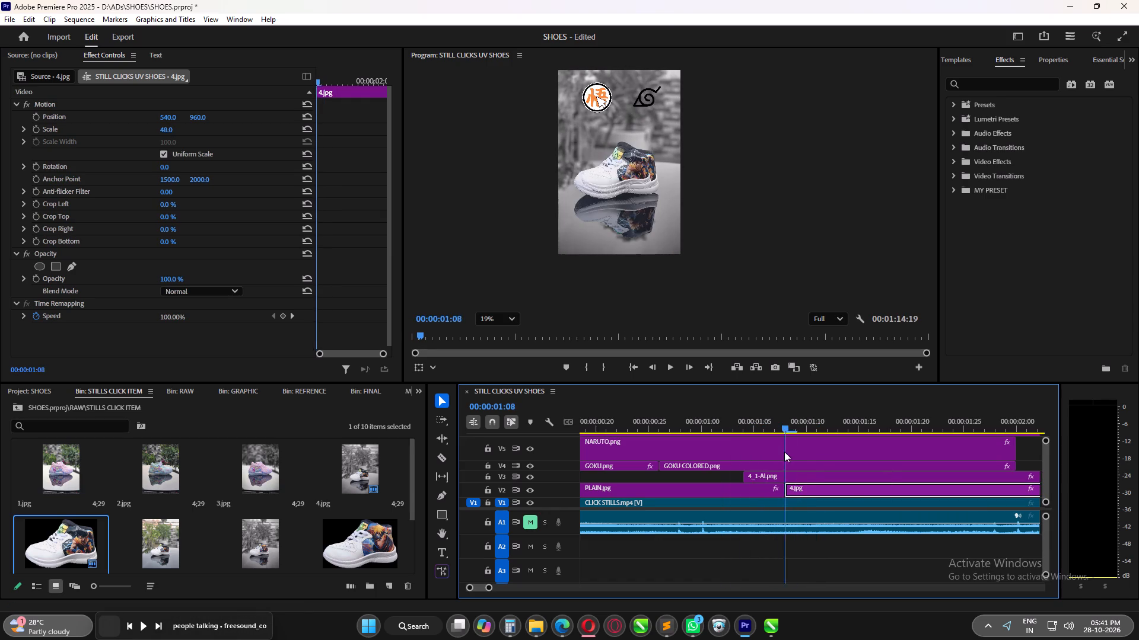
left_click_drag(784, 452, 775, 466)
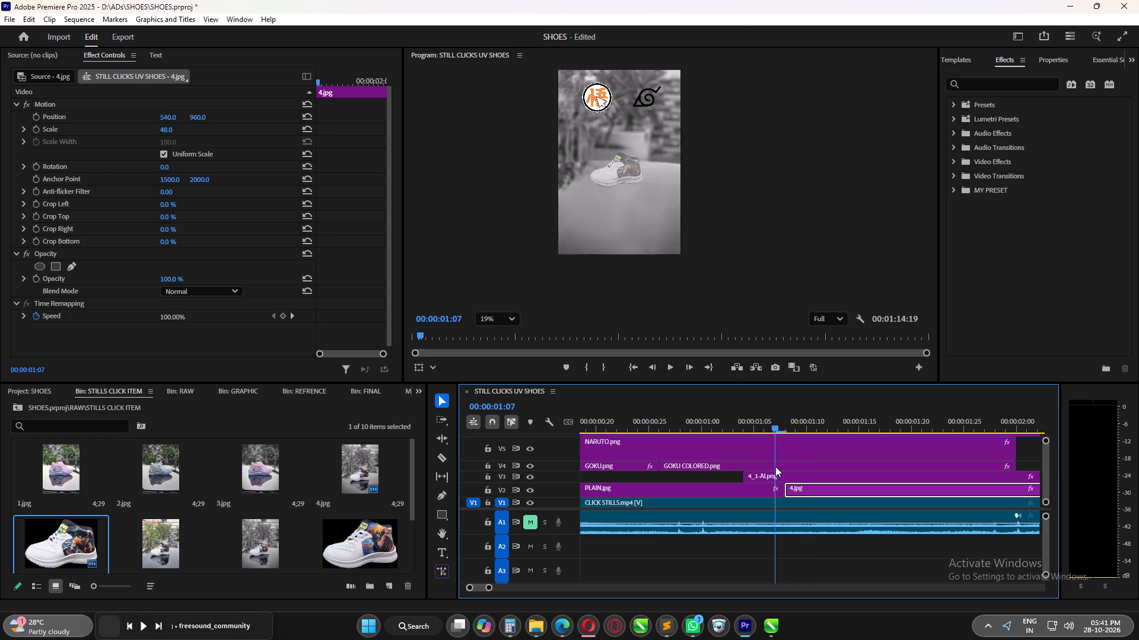
left_click_drag(775, 466, 806, 475)
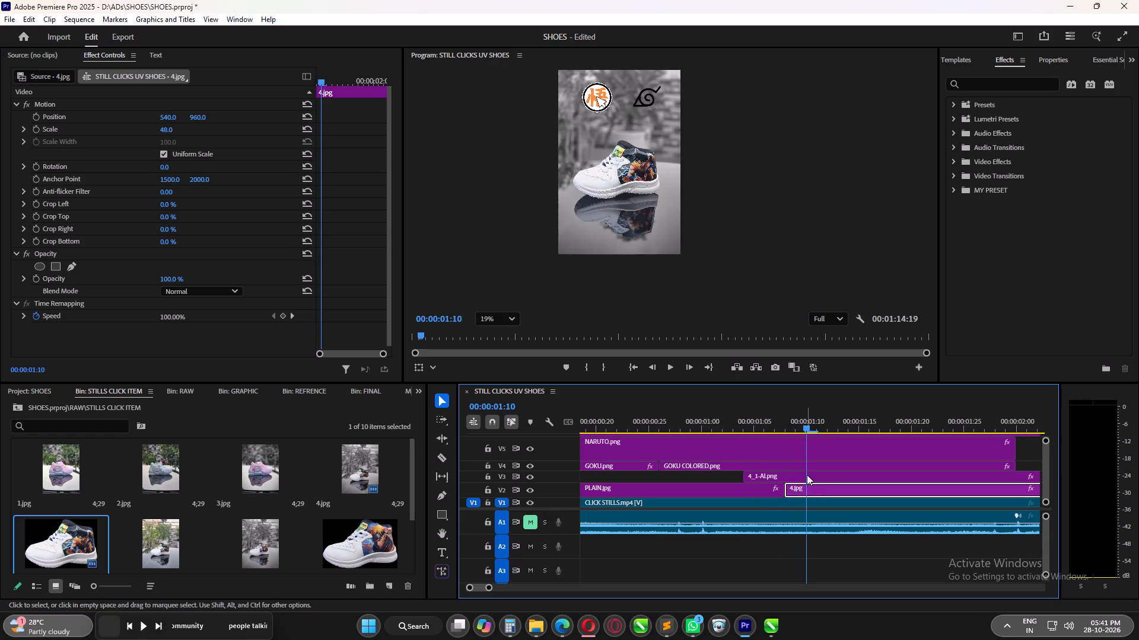
scroll(830, 498, "down", 9, "alt")
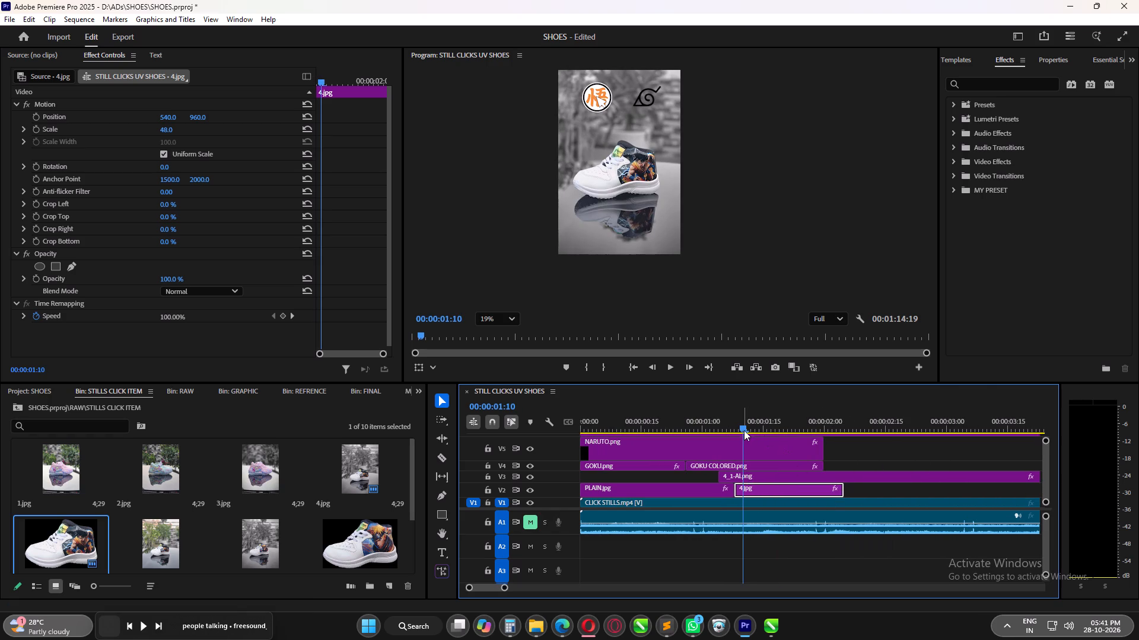
left_click_drag(743, 428, 594, 433)
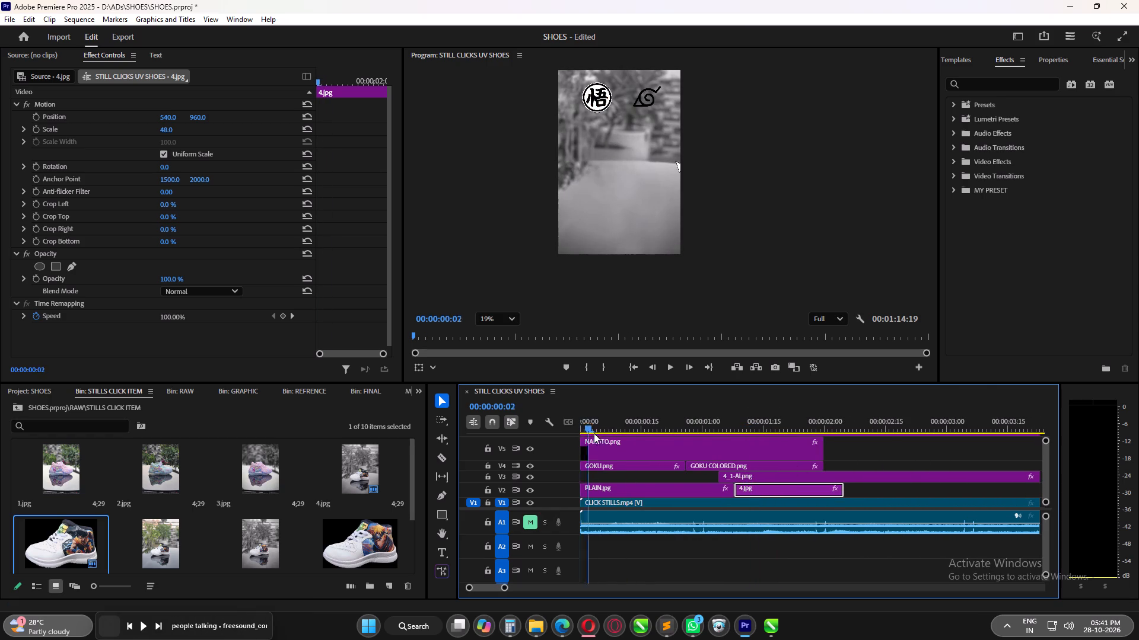
left_click_drag(594, 433, 753, 444)
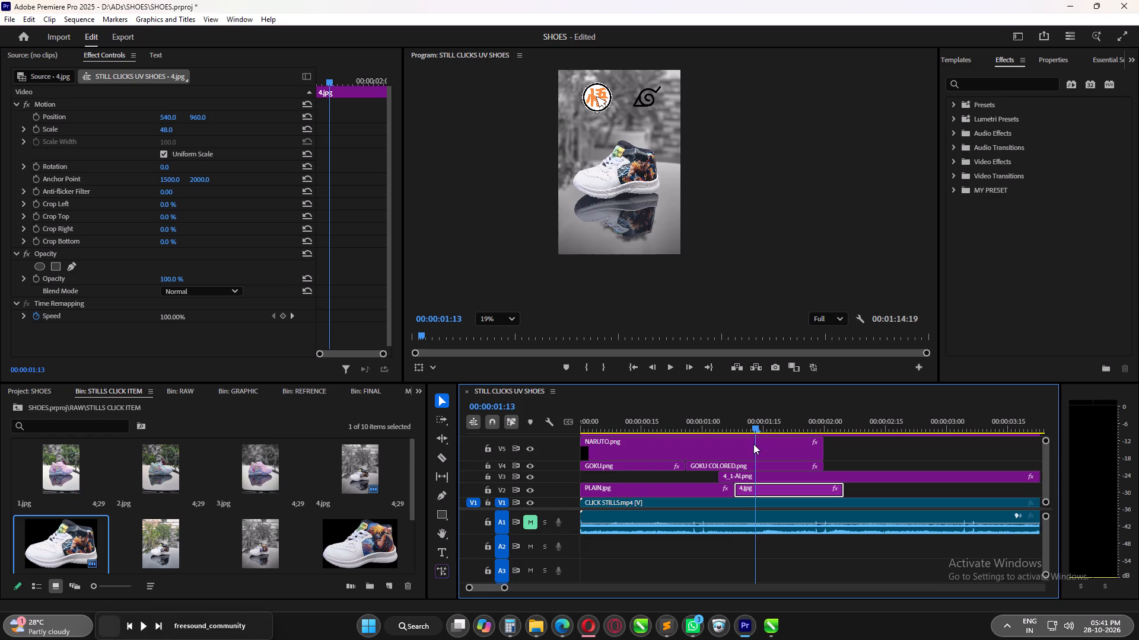
left_click_drag(753, 444, 691, 447)
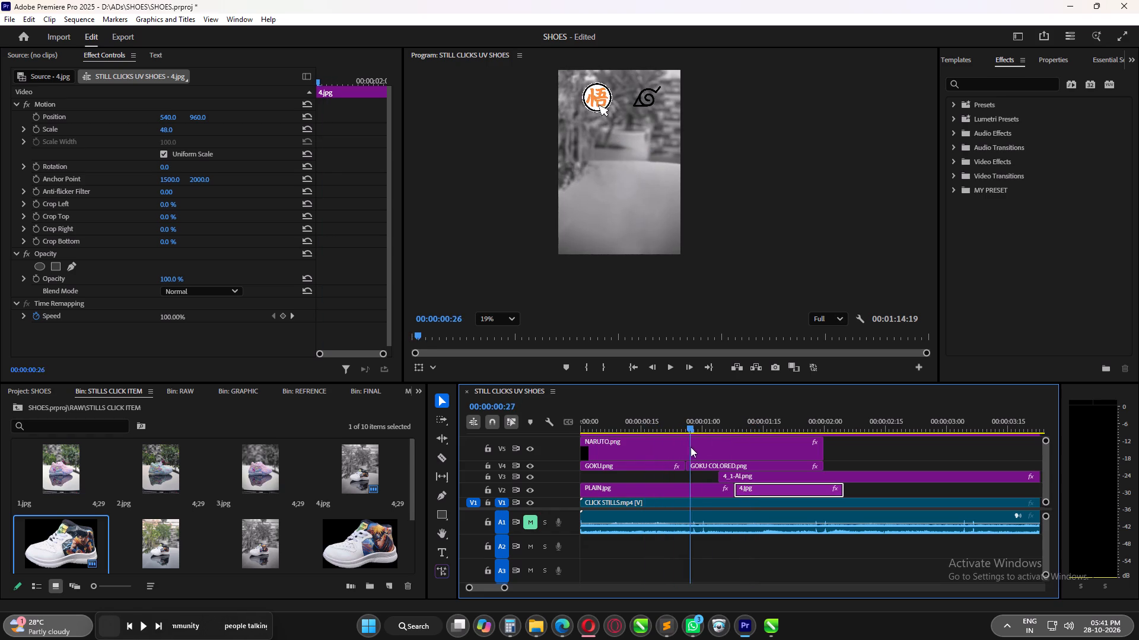
left_click_drag(691, 447, 770, 460)
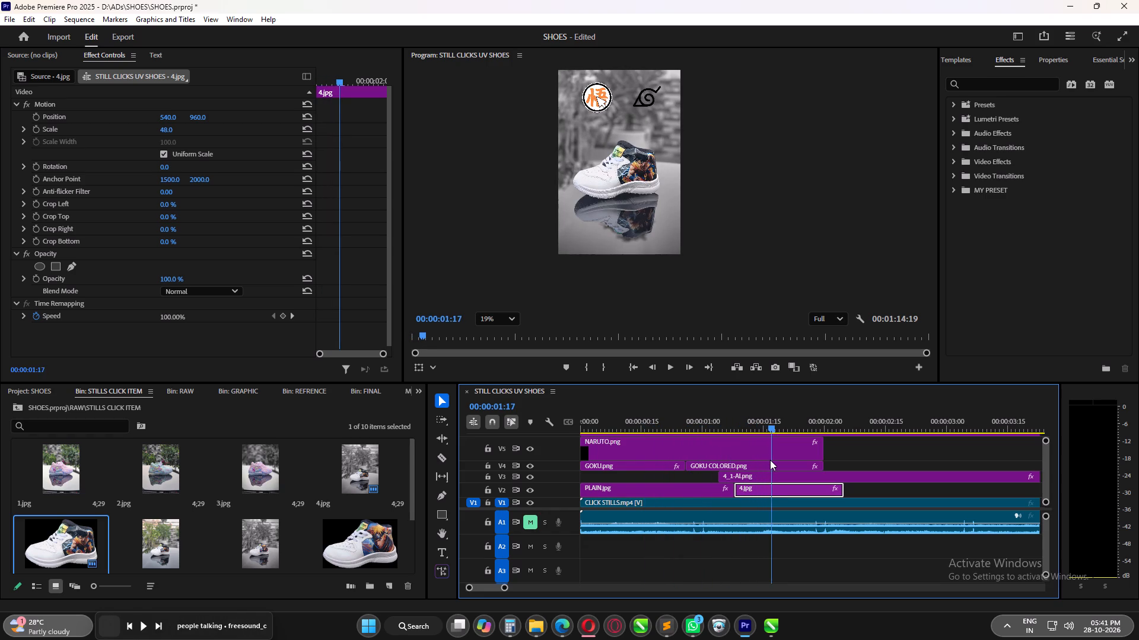
Review the logo click backwards from 00:00:01:17 to 00:00:00:08, checking the cursor's path and the NARUTO.png clip.
left_click_drag(770, 460, 705, 469)
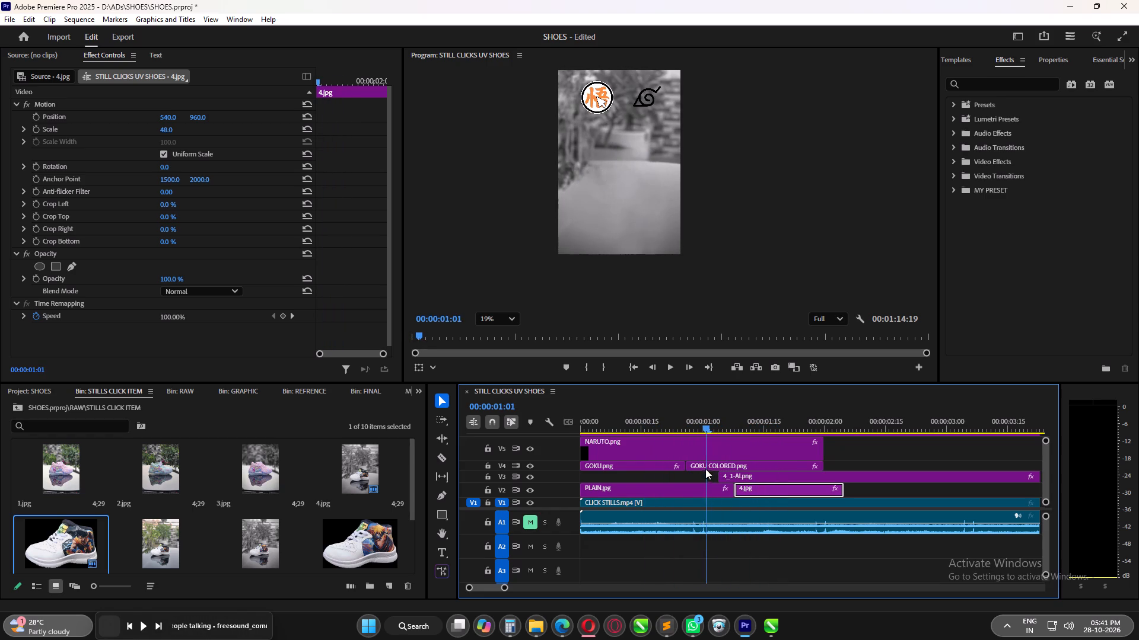
left_click_drag(705, 469, 702, 471)
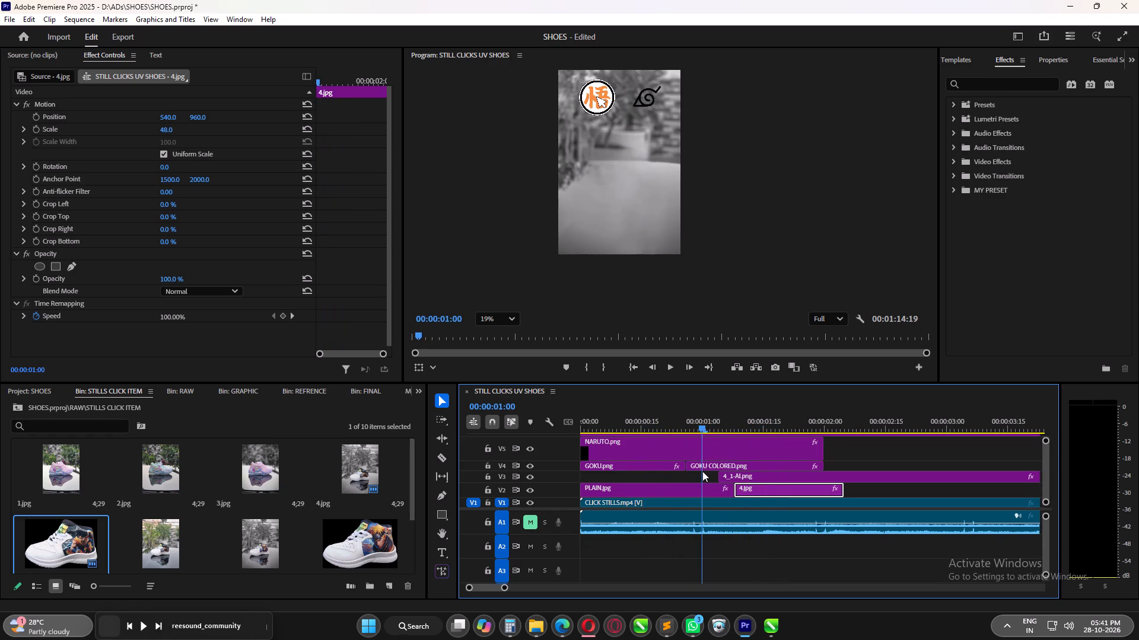
left_click_drag(702, 471, 686, 473)
scroll(691, 481, "down", 2, "alt")
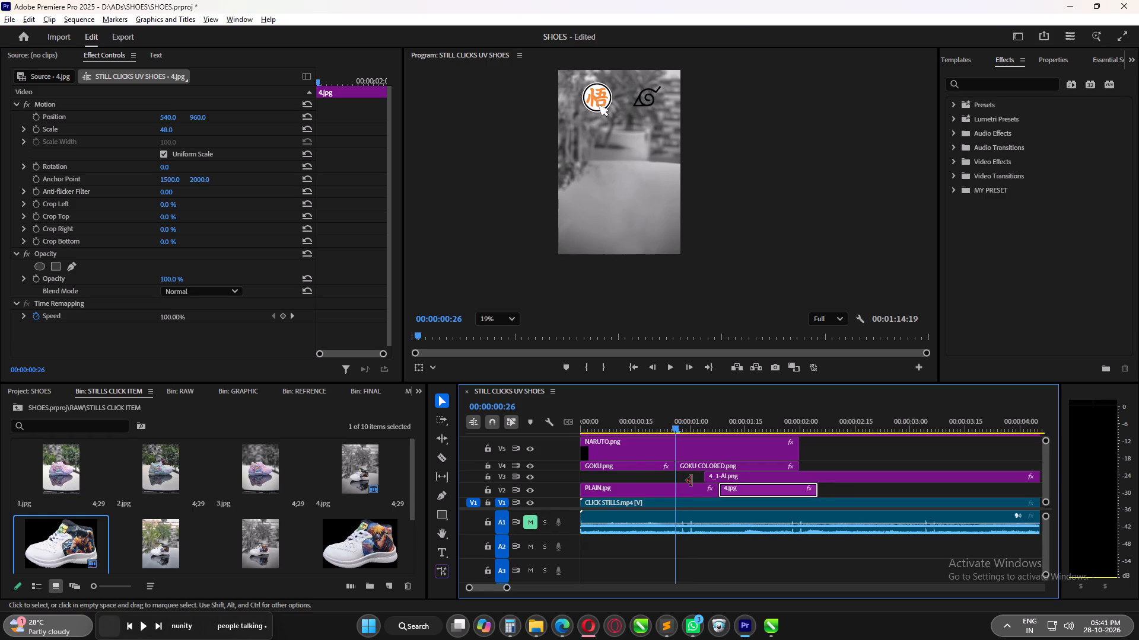
scroll(691, 481, "down", 2, "alt")
left_click(614, 452)
scroll(637, 451, "up", 6)
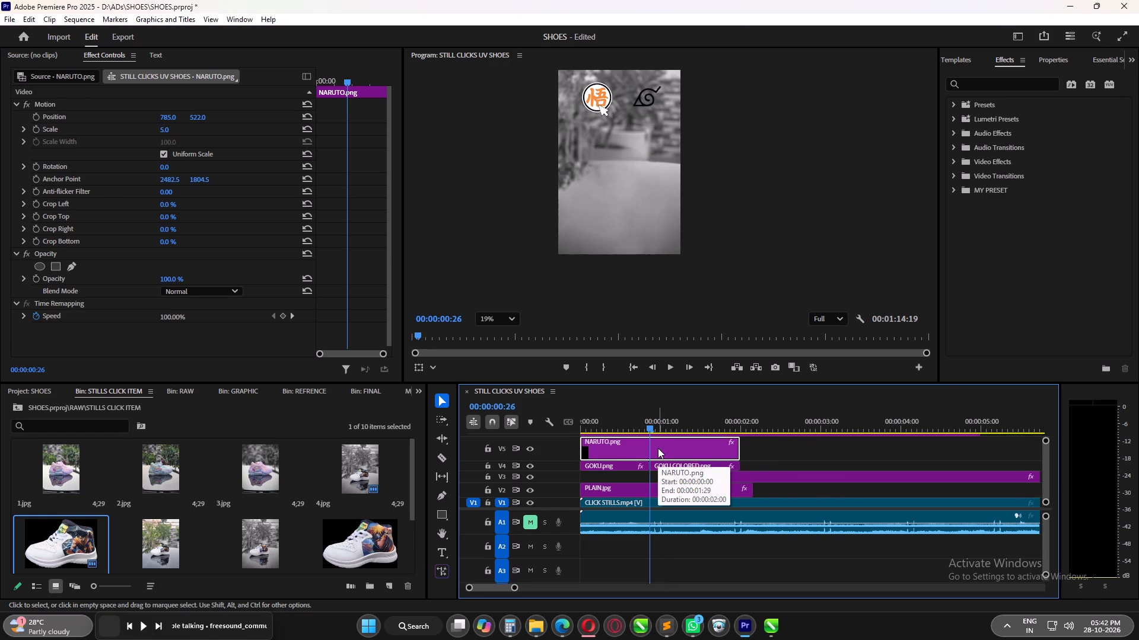
left_click_drag(646, 427, 616, 428)
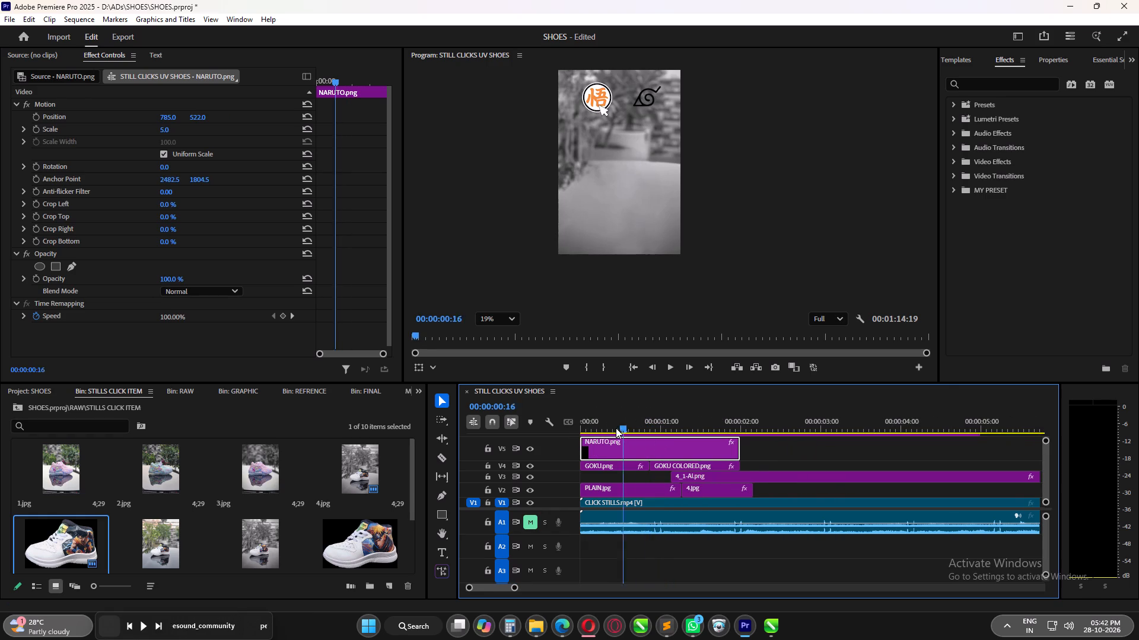
left_click_drag(616, 428, 610, 433)
scroll(752, 457, "up", 5)
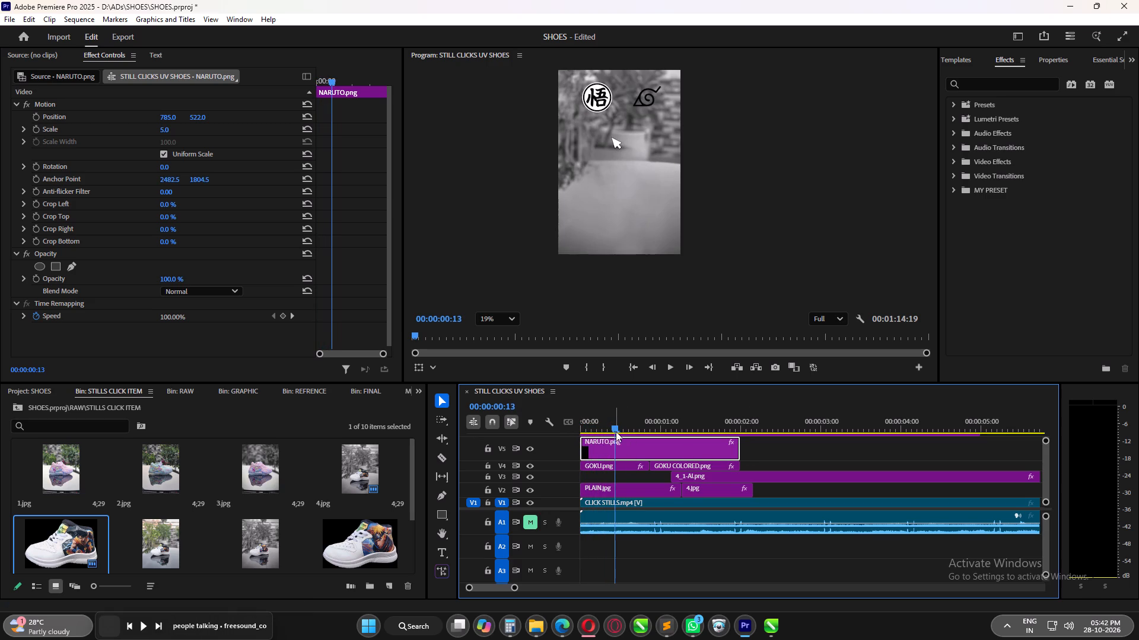
left_click_drag(616, 428, 603, 430)
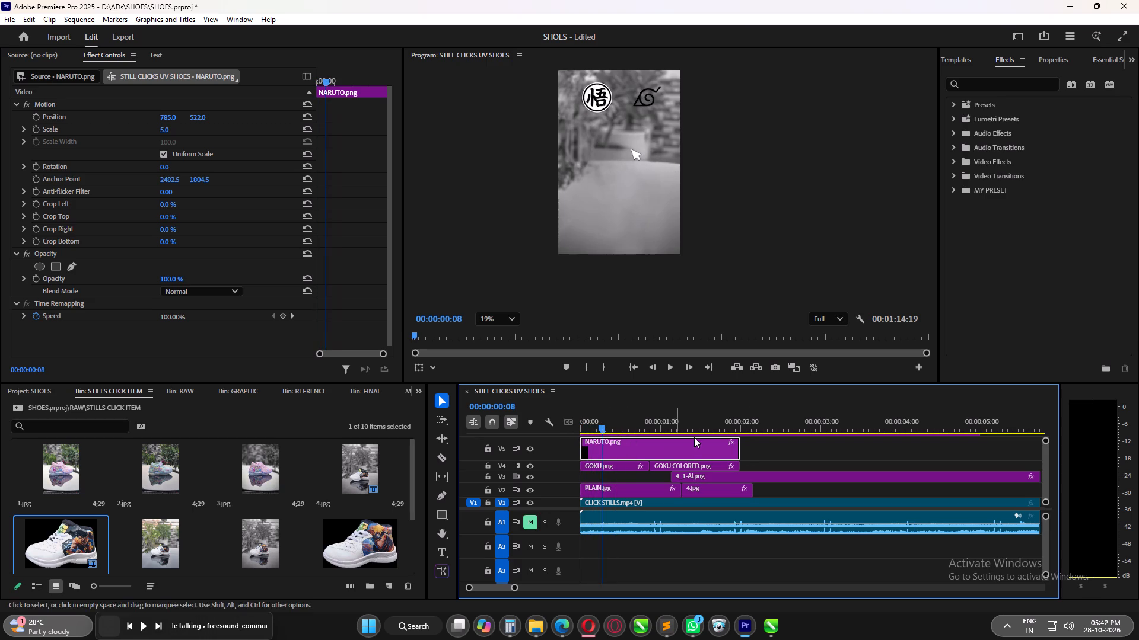
Enlarge the timeline area until the CLICK NORMAL.png clip on V6 is in view.
left_click_drag(546, 382, 542, 285)
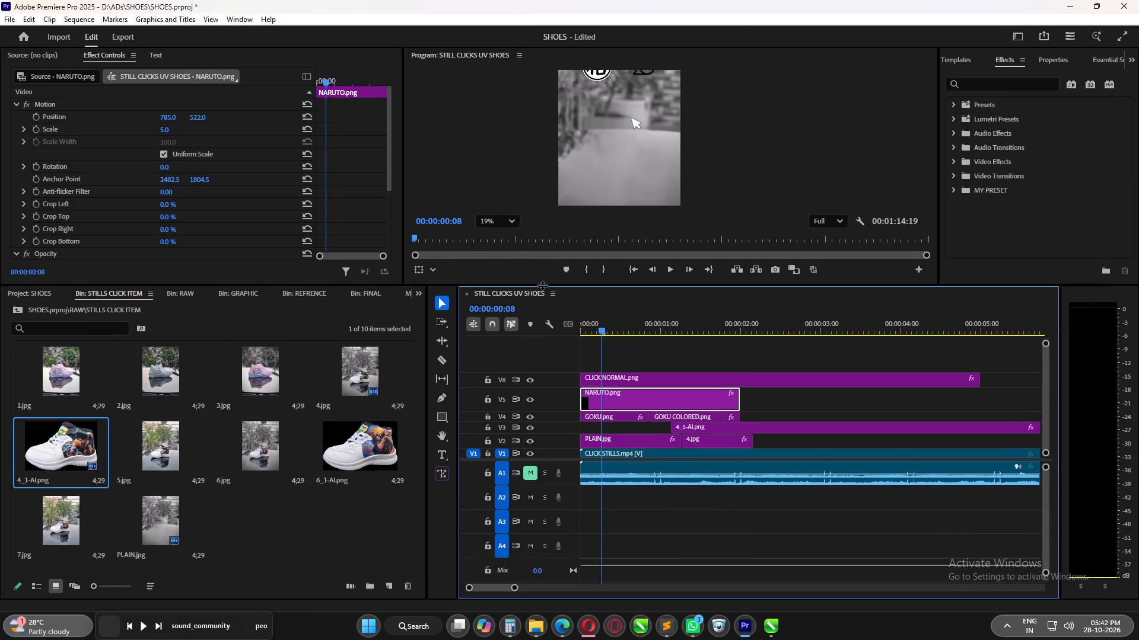
left_click_drag(542, 285, 542, 299)
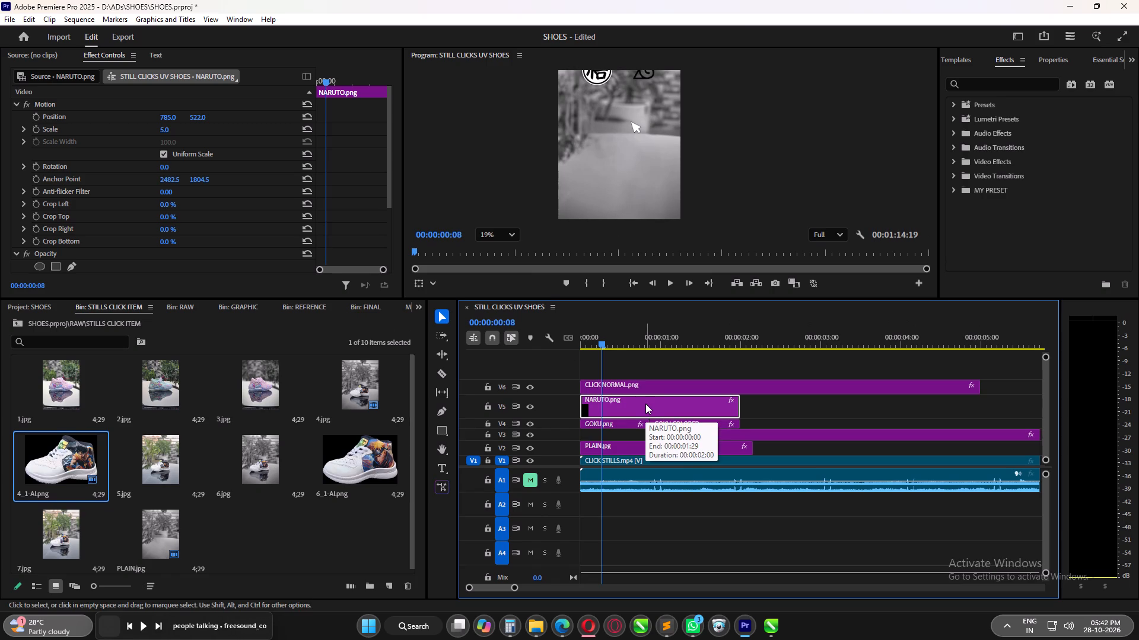
Scrub from 00:00:00:06 to 00:00:01:17 and back to about 00:00:01:00, examining the cursor click, logo colour change and shoe reveal.
left_click(622, 425)
left_click_drag(602, 348, 596, 348)
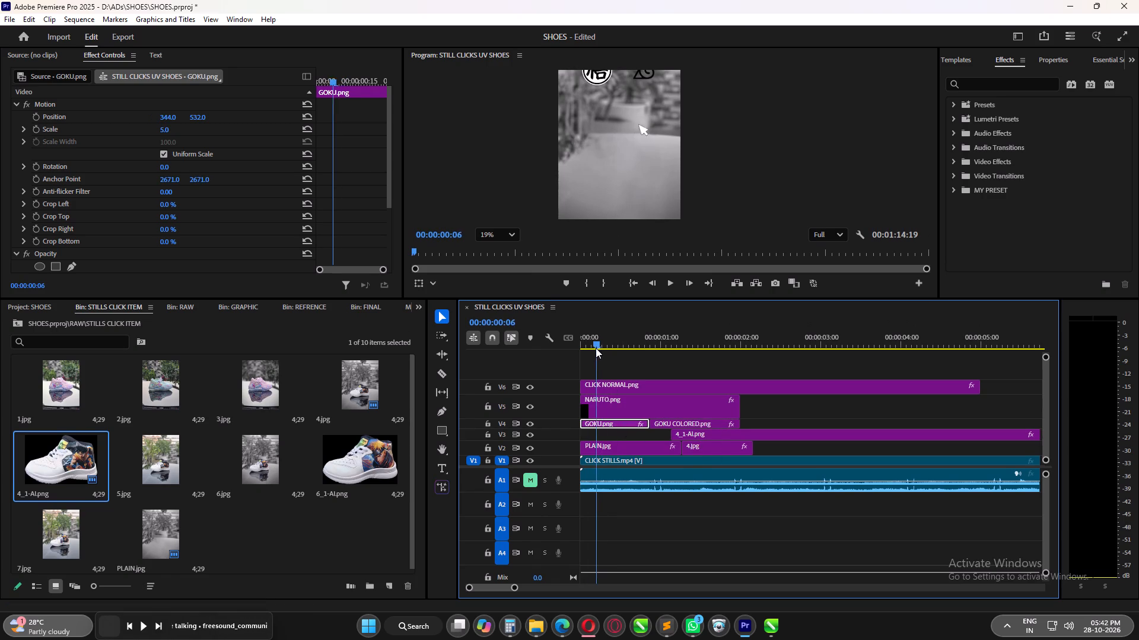
left_click_drag(596, 348, 663, 355)
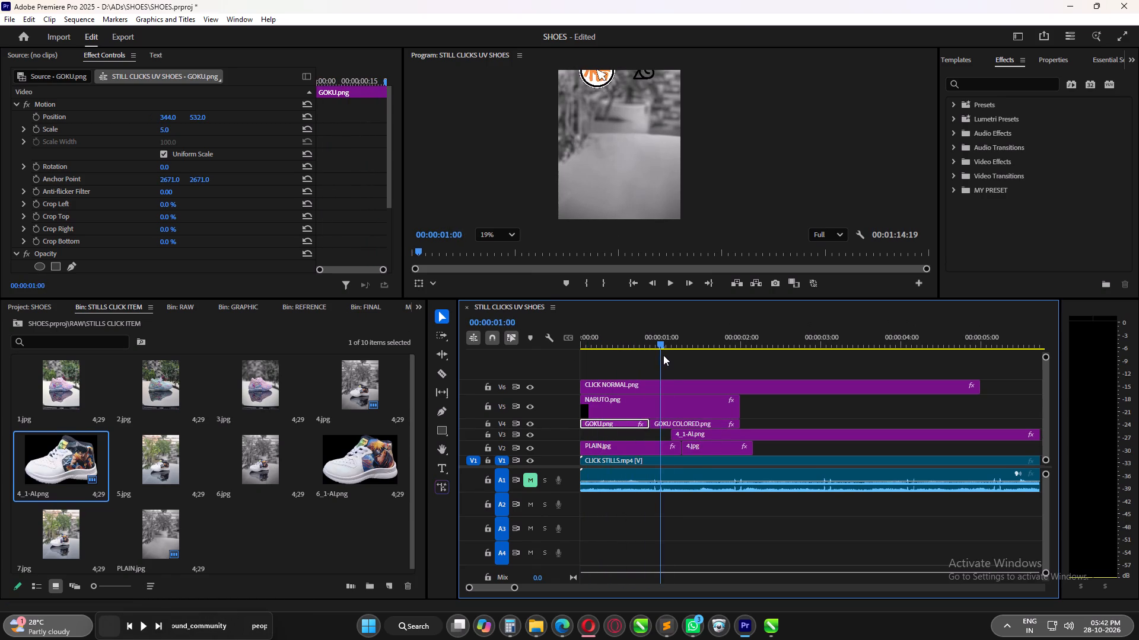
left_click_drag(663, 355, 679, 359)
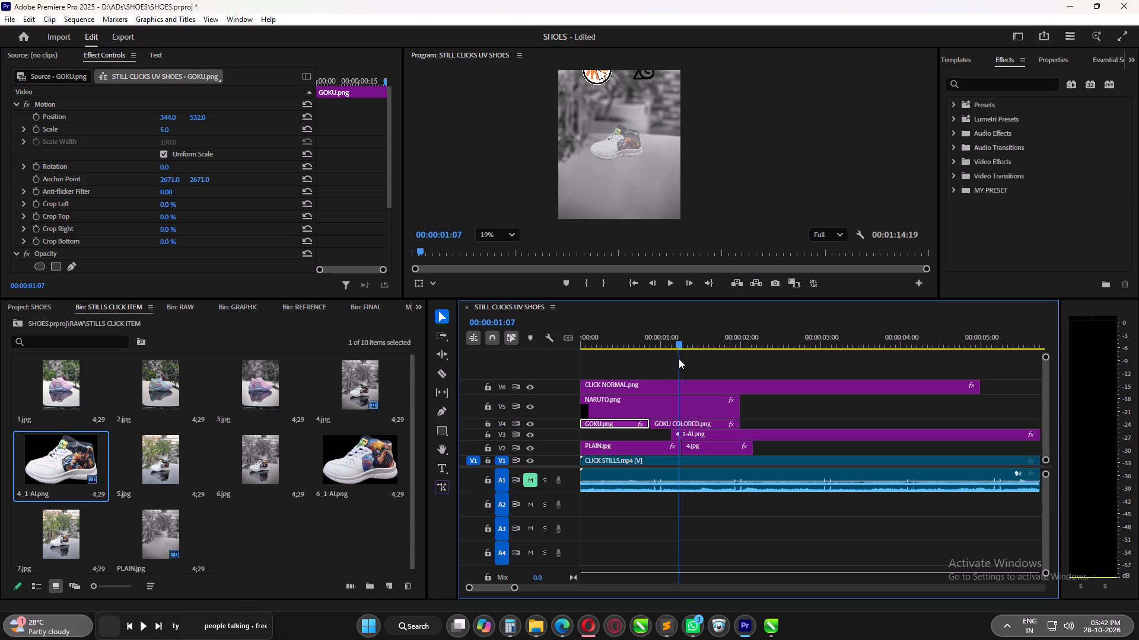
left_click_drag(679, 359, 689, 359)
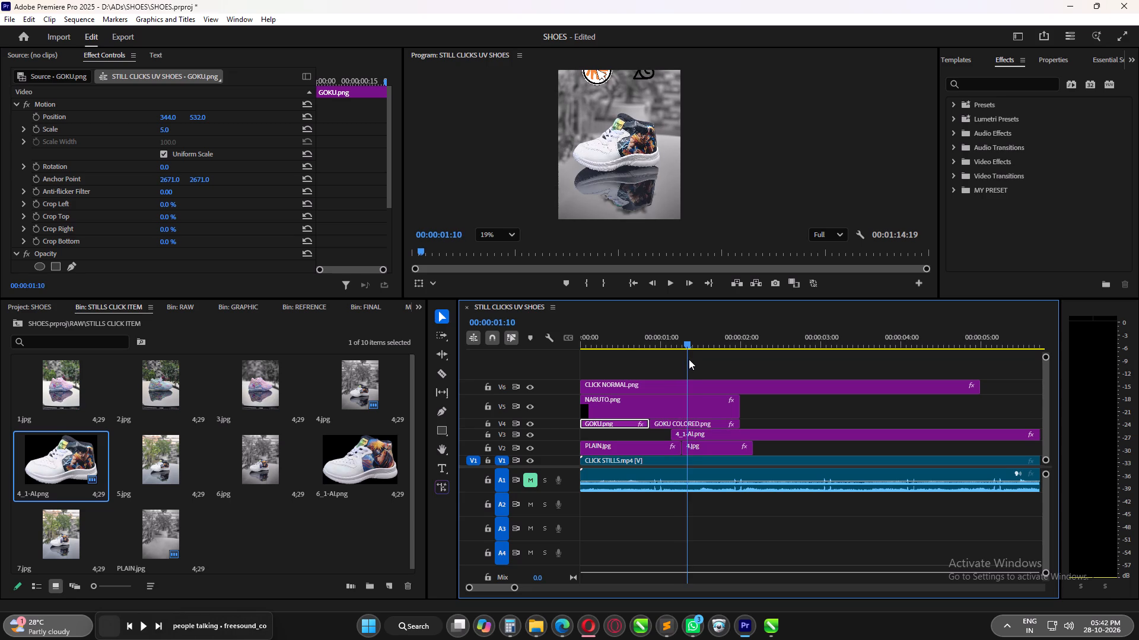
left_click_drag(689, 359, 705, 361)
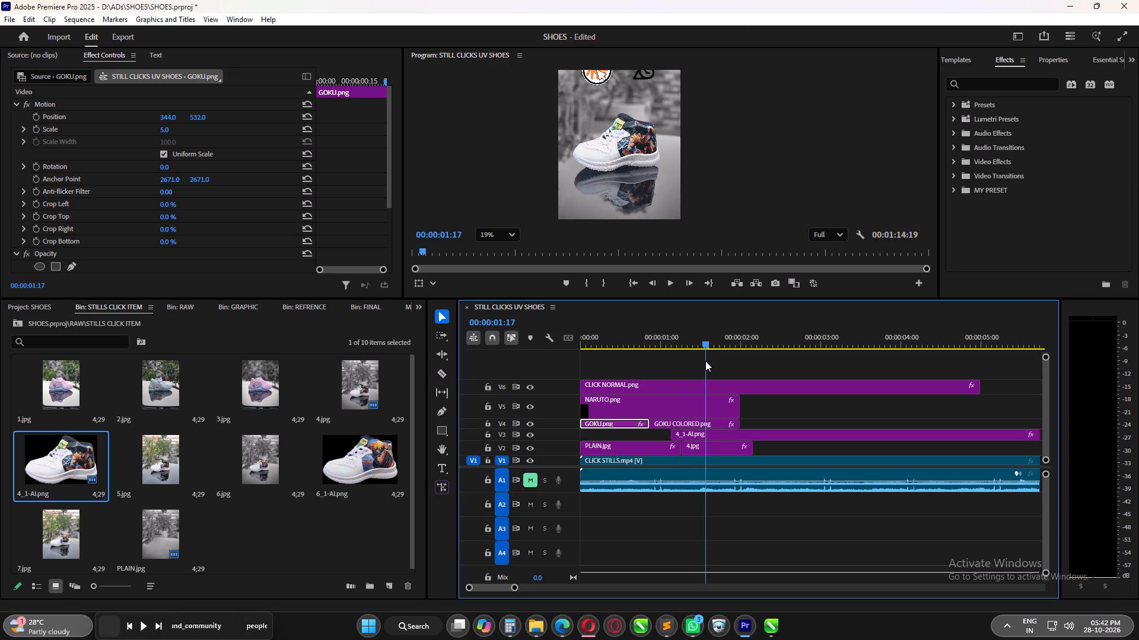
left_click_drag(705, 361, 674, 371)
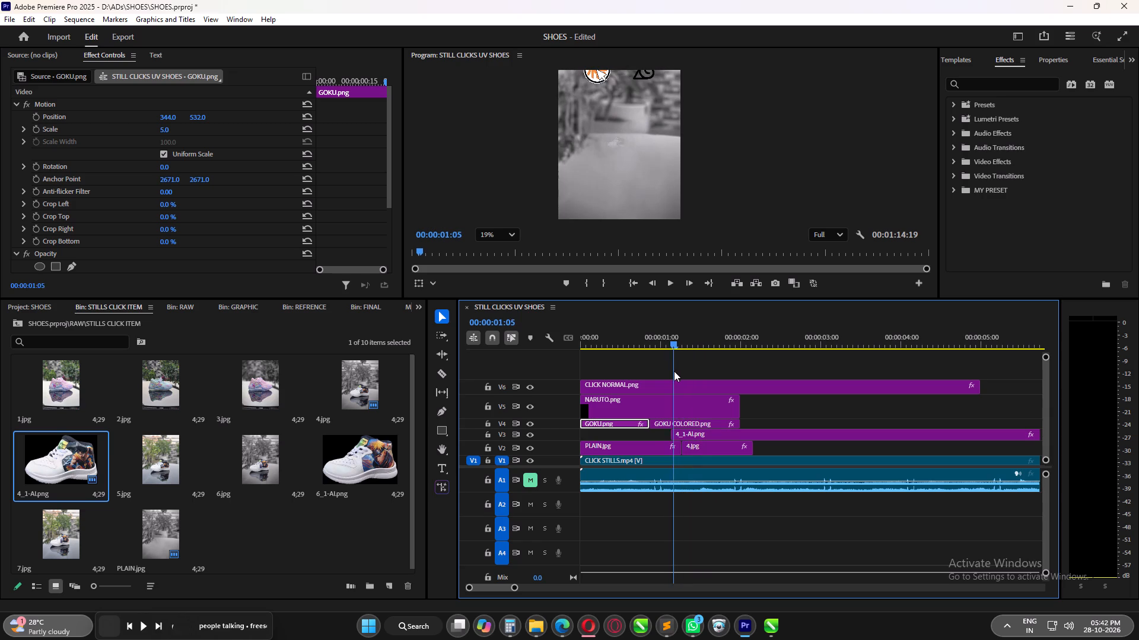
left_click_drag(674, 371, 659, 375)
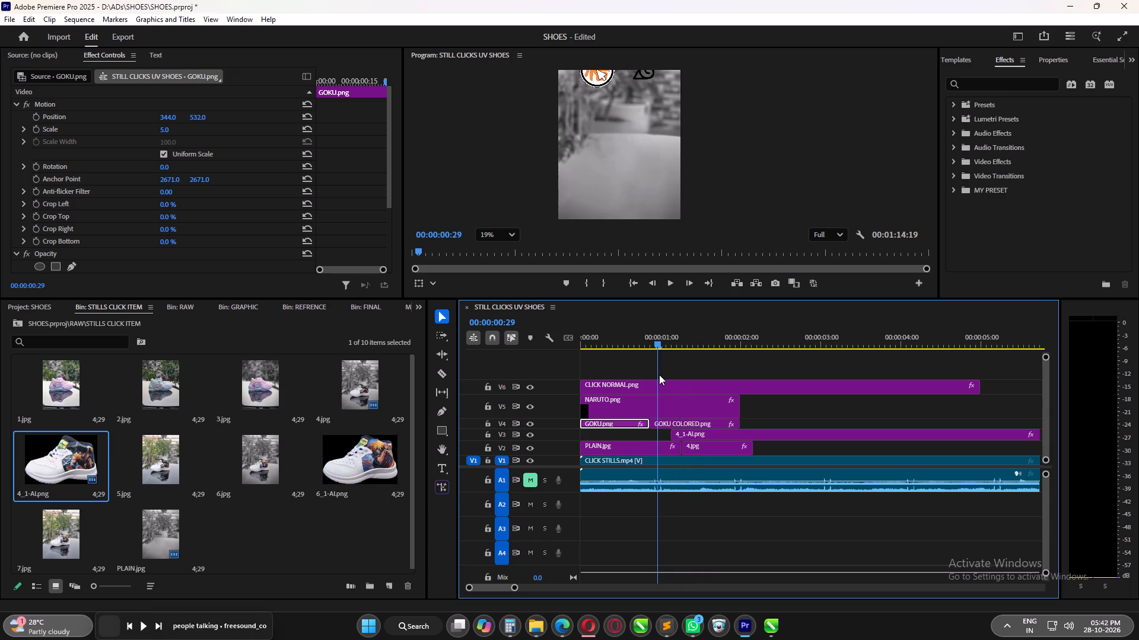
left_click_drag(659, 375, 660, 375)
Add Position (382.0, 574.0) and Scale (60.0) keyframes to CLICK NORMAL.png at 00:00:01:13 to hold the cursor on the logo.
left_click(648, 383)
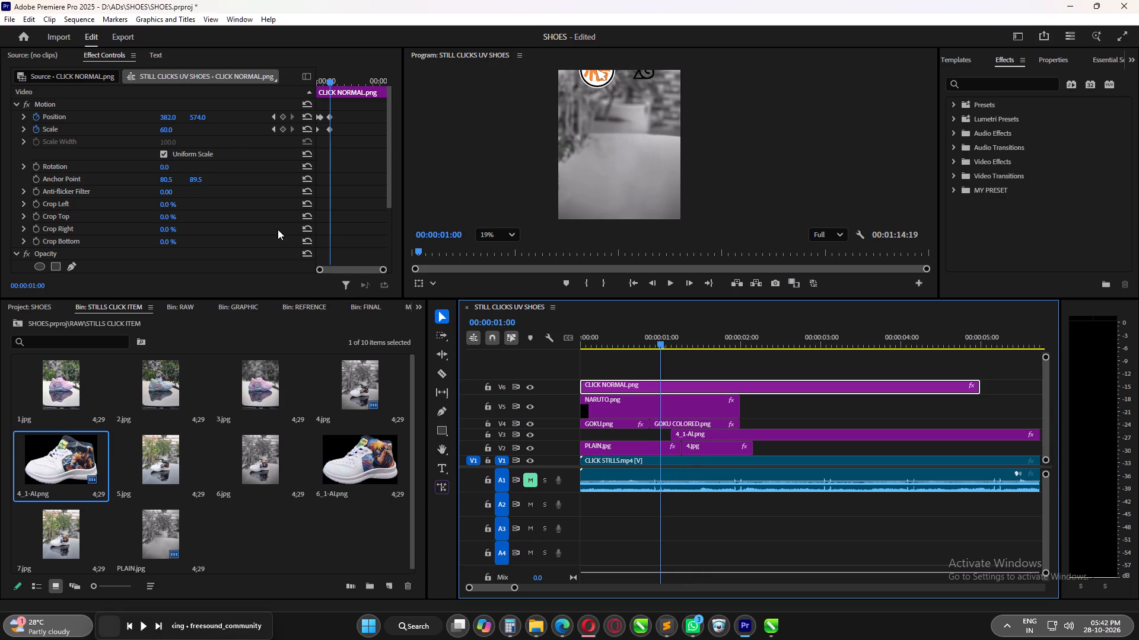
left_click(269, 117)
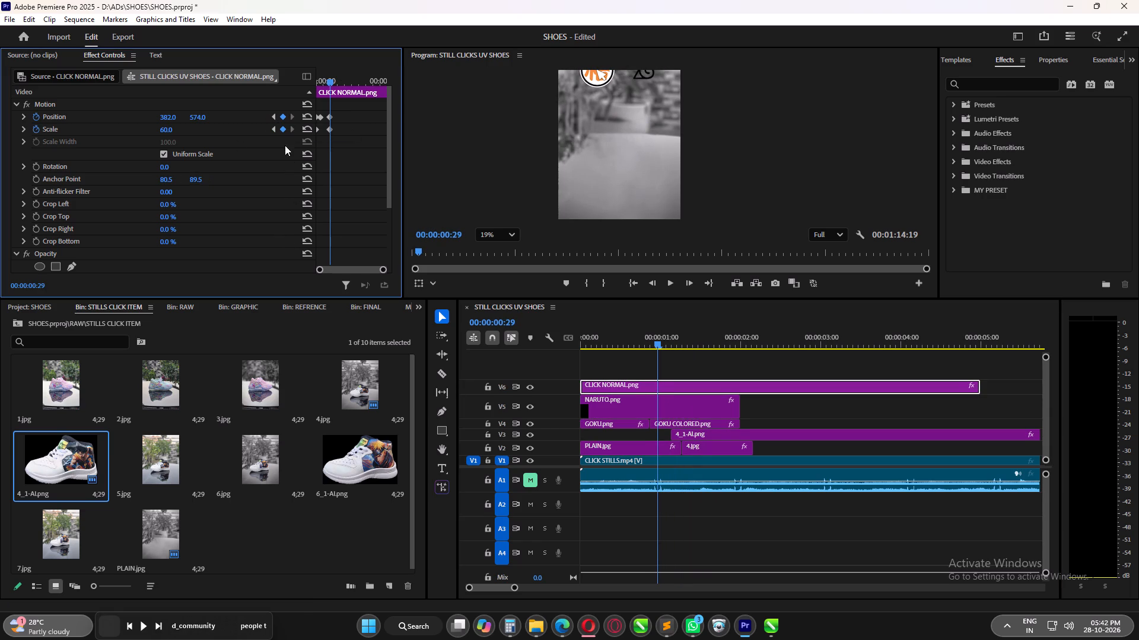
left_click_drag(384, 271, 373, 272)
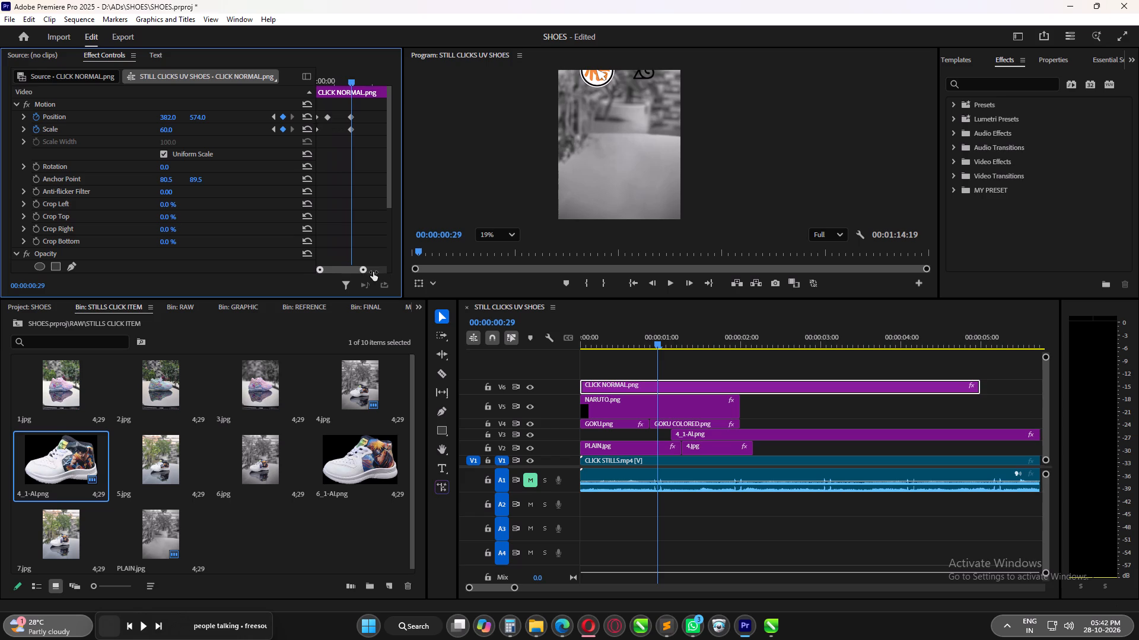
left_click_drag(373, 272, 372, 272)
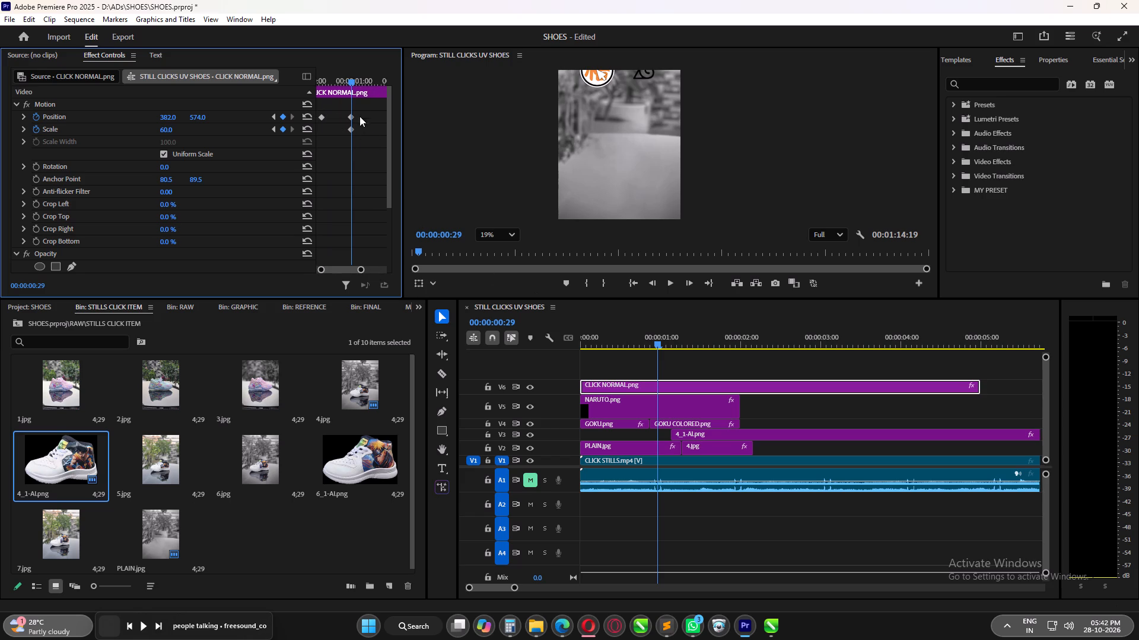
left_click_drag(353, 82, 355, 82)
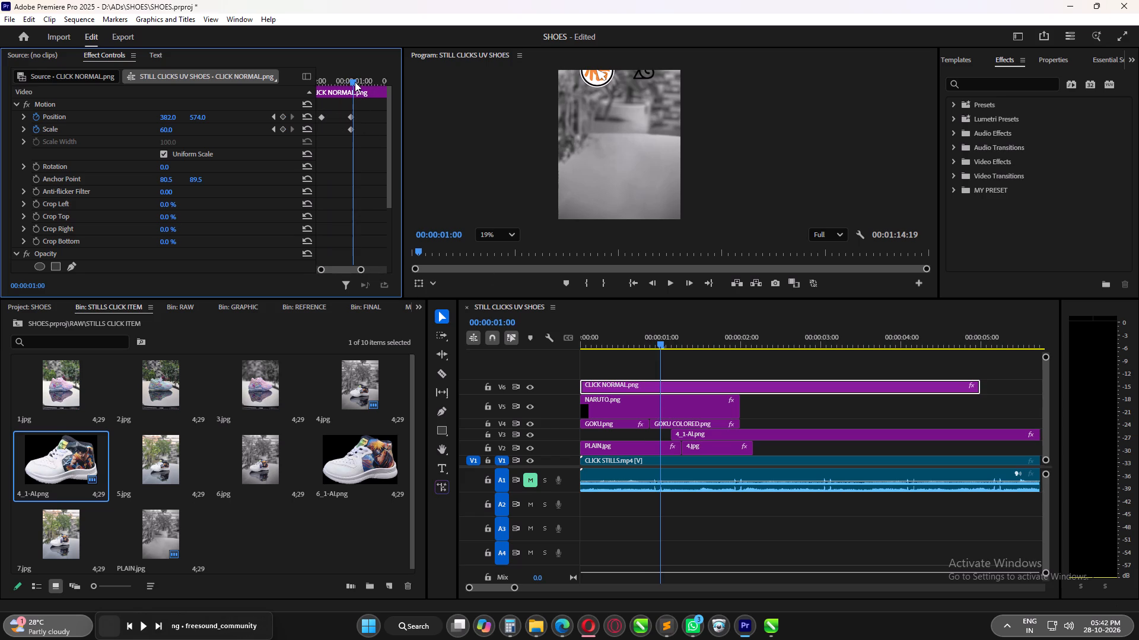
left_click_drag(355, 82, 346, 87)
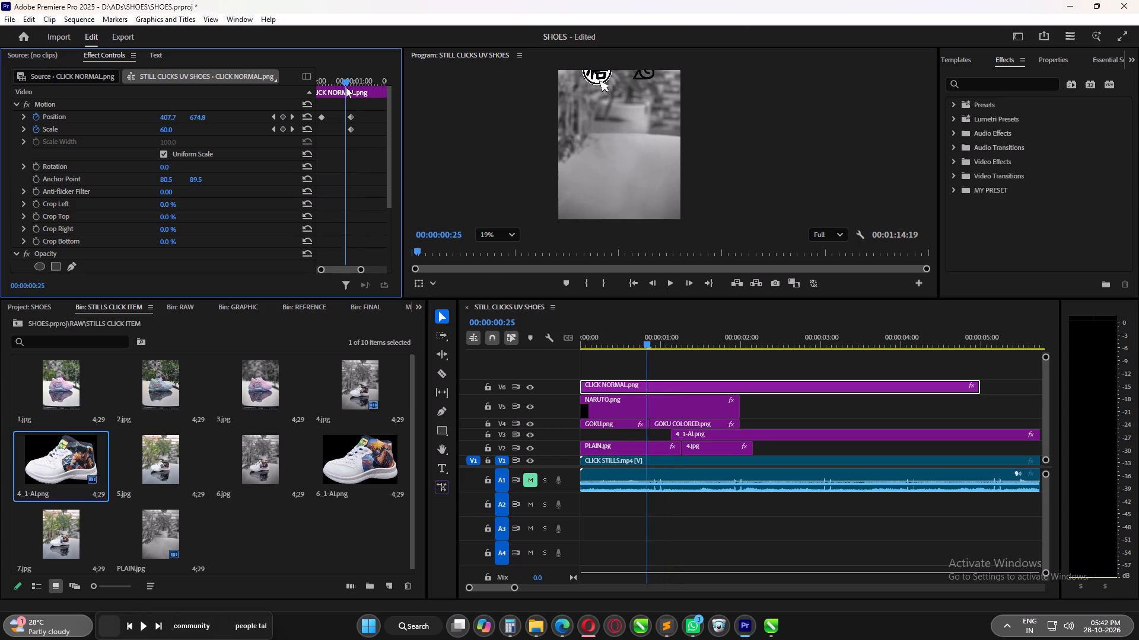
left_click_drag(346, 87, 370, 94)
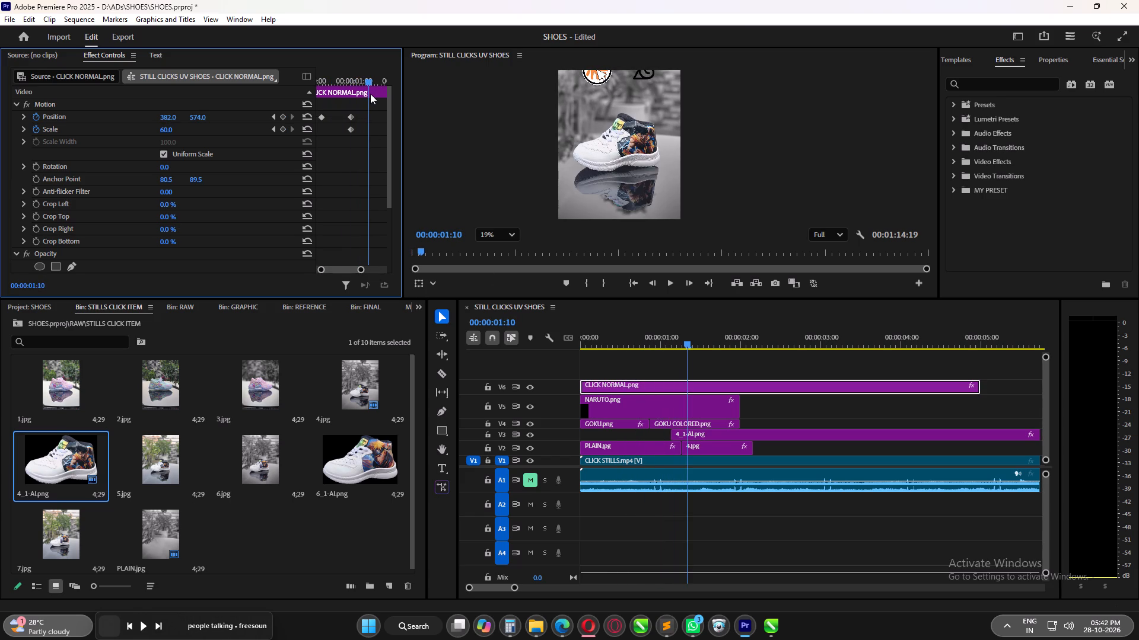
left_click_drag(370, 94, 378, 95)
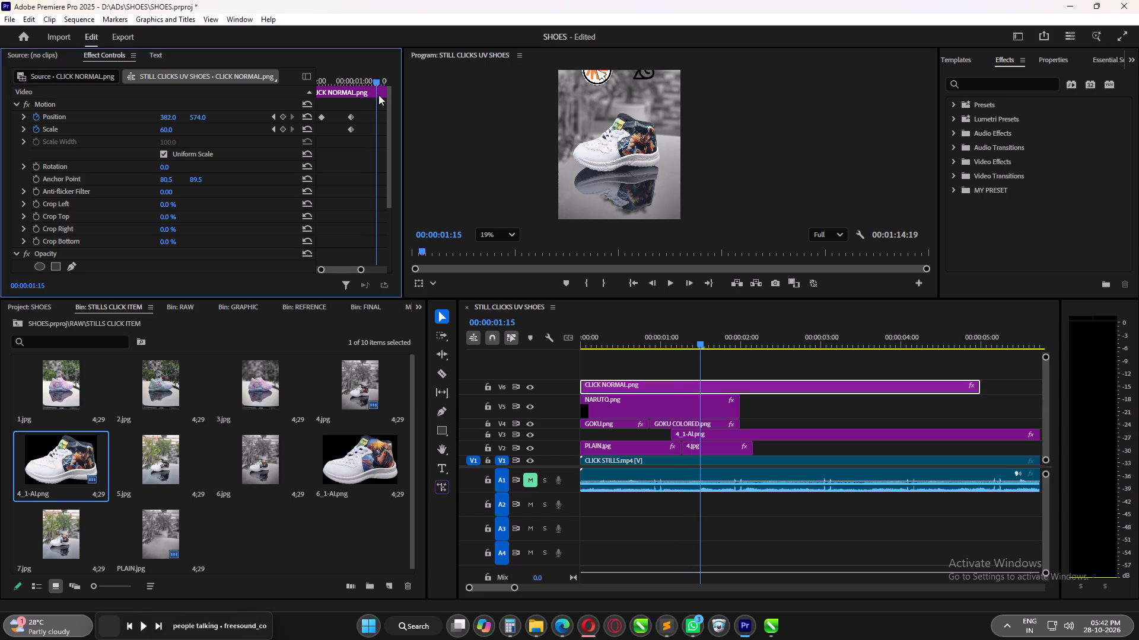
left_click_drag(378, 95, 376, 95)
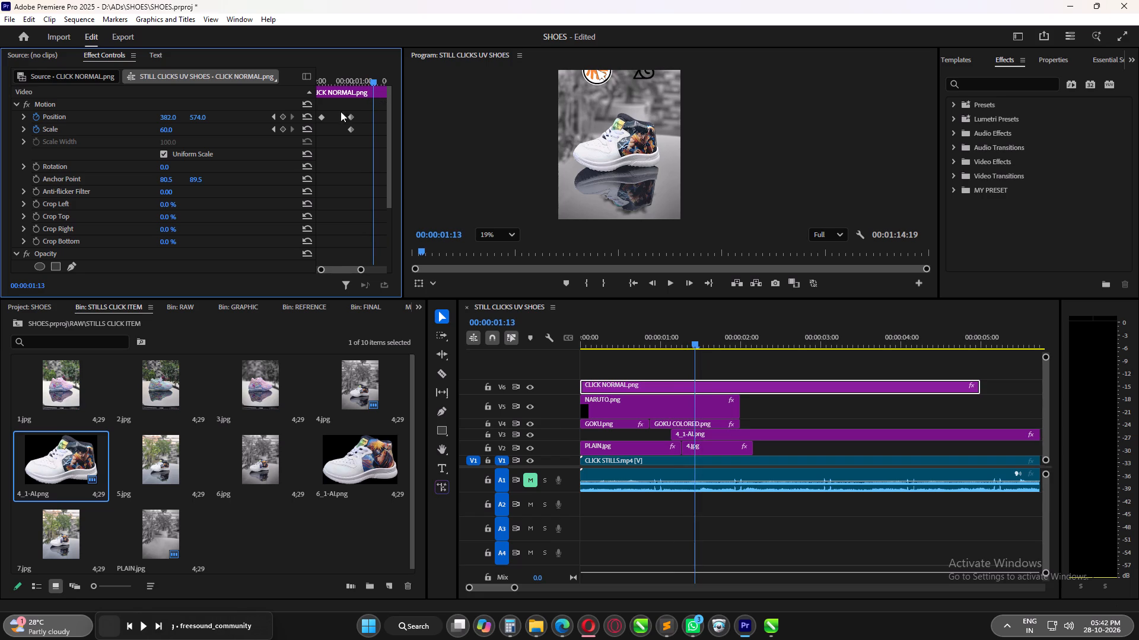
left_click(284, 117)
left_click(284, 126)
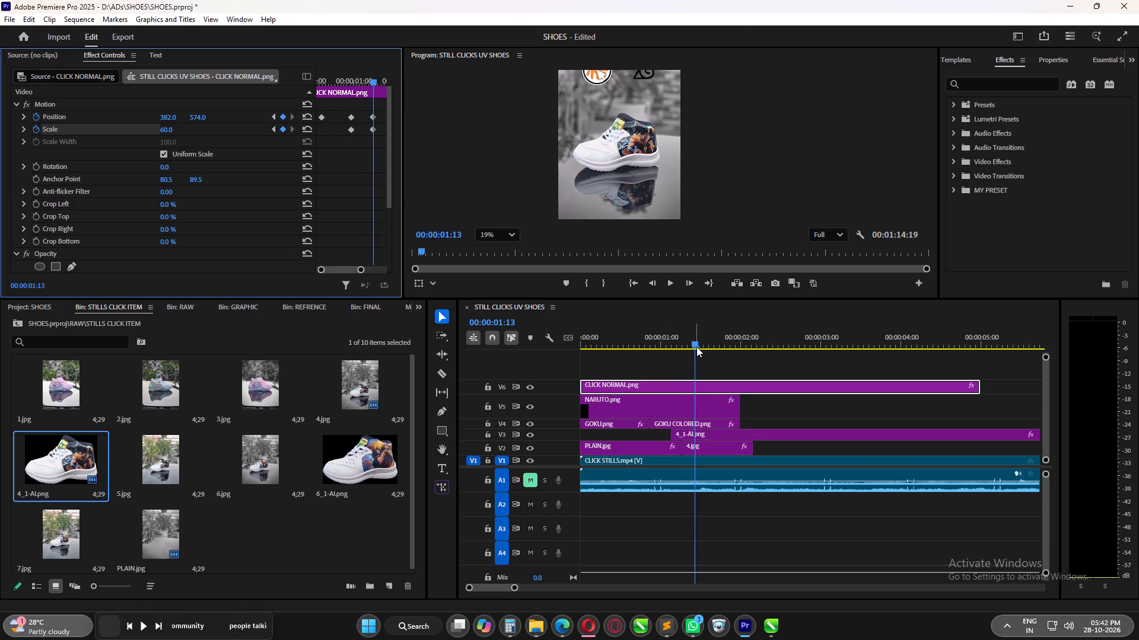
Scrub between 00:00:01:09 and 00:00:02:20 to examine where the logos and the 4.jpg still end beneath the cursor and shoe.
left_click_drag(696, 347, 726, 348)
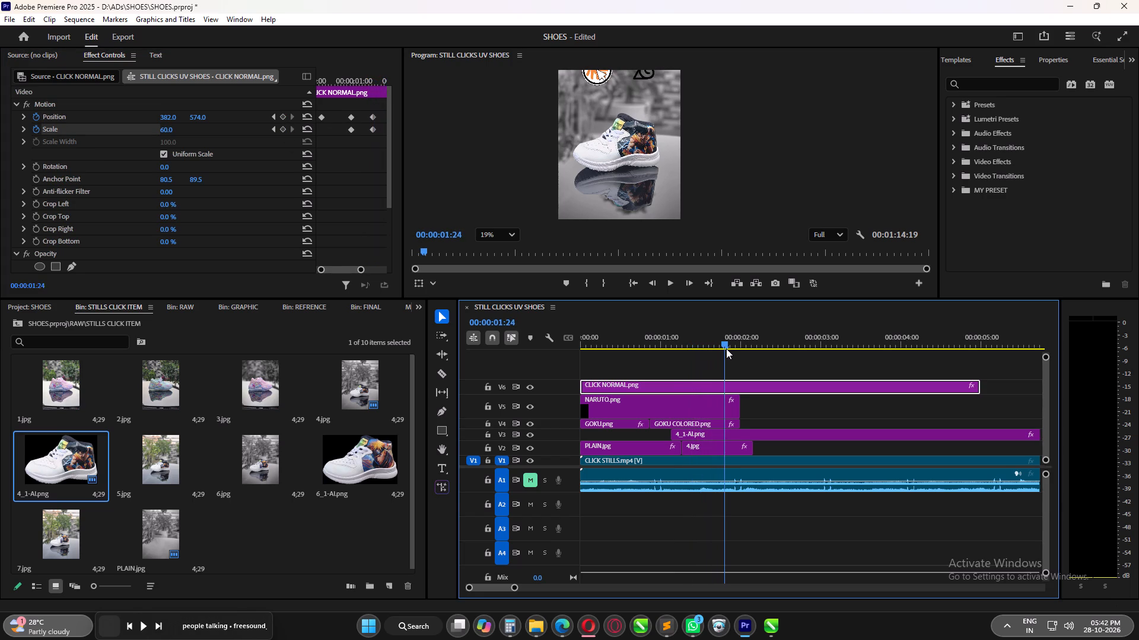
left_click_drag(726, 348, 737, 351)
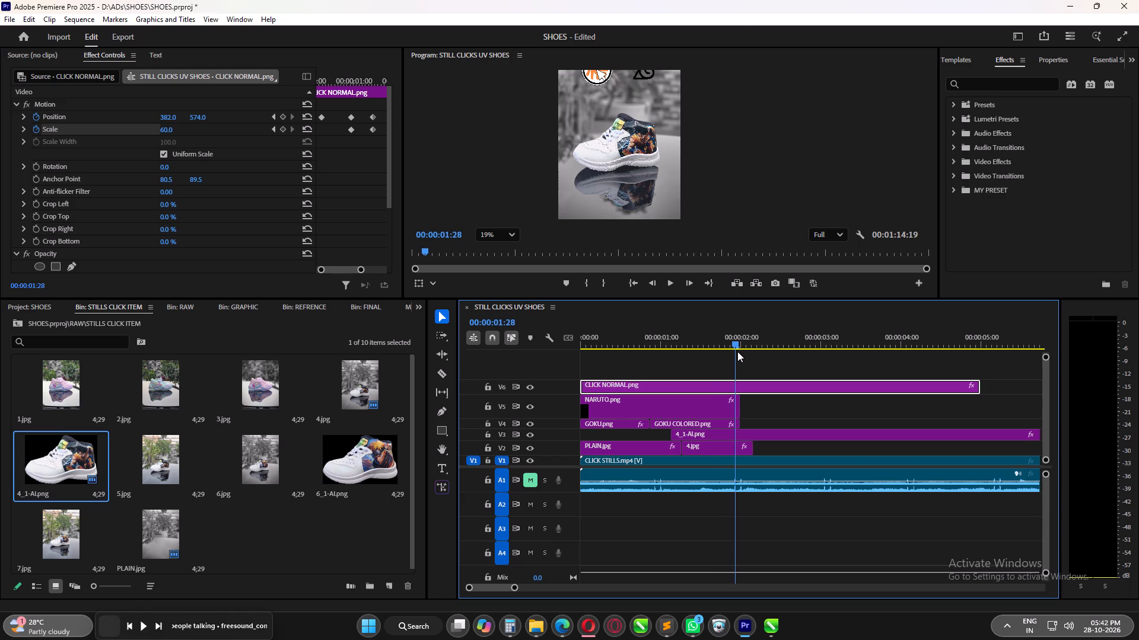
left_click_drag(737, 351, 740, 356)
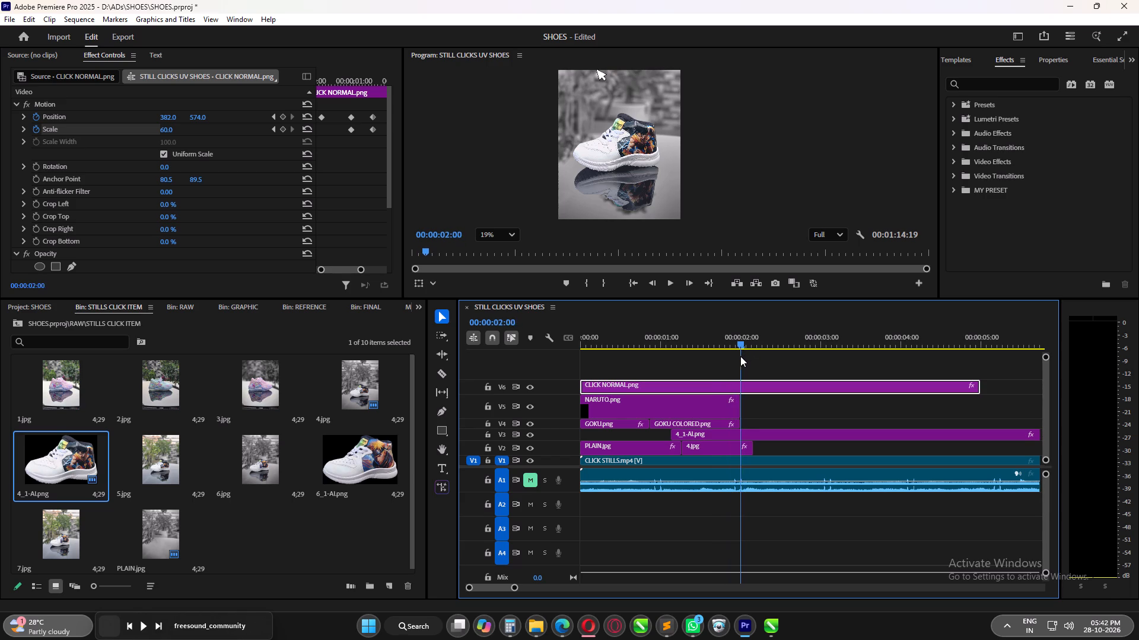
left_click_drag(740, 356, 687, 367)
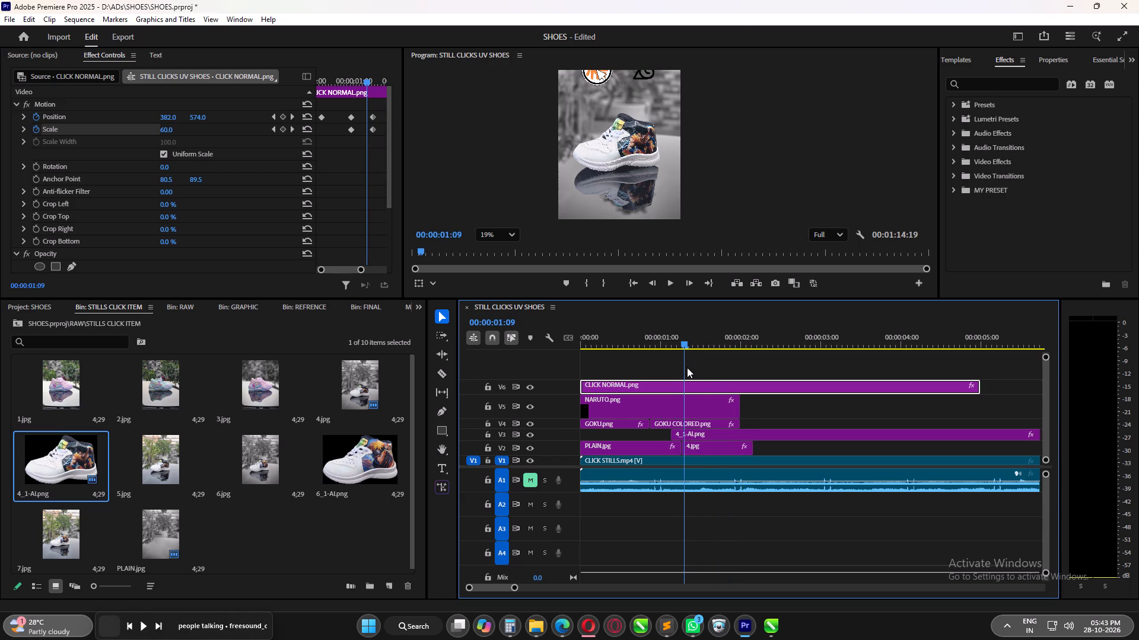
left_click_drag(687, 367, 738, 367)
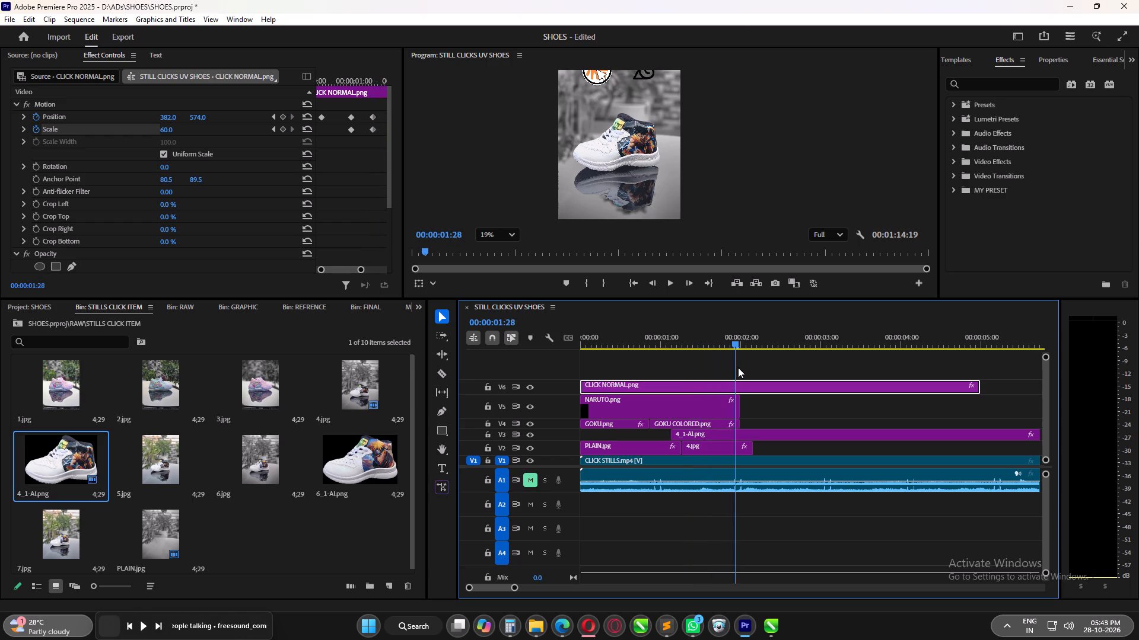
left_click_drag(738, 367, 772, 368)
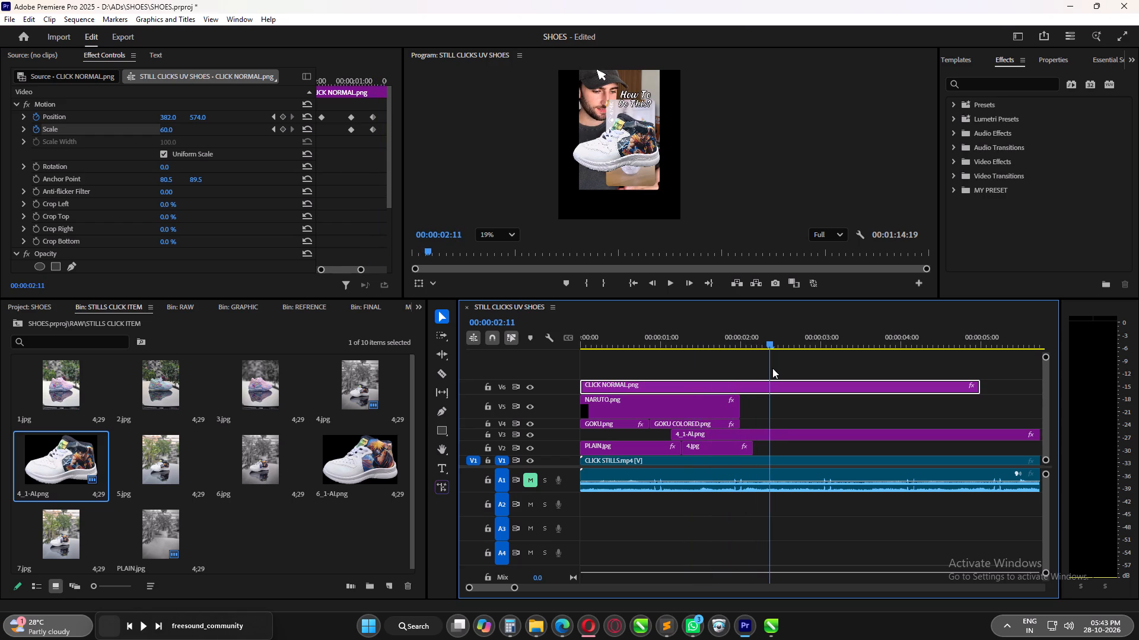
left_click_drag(772, 368, 778, 369)
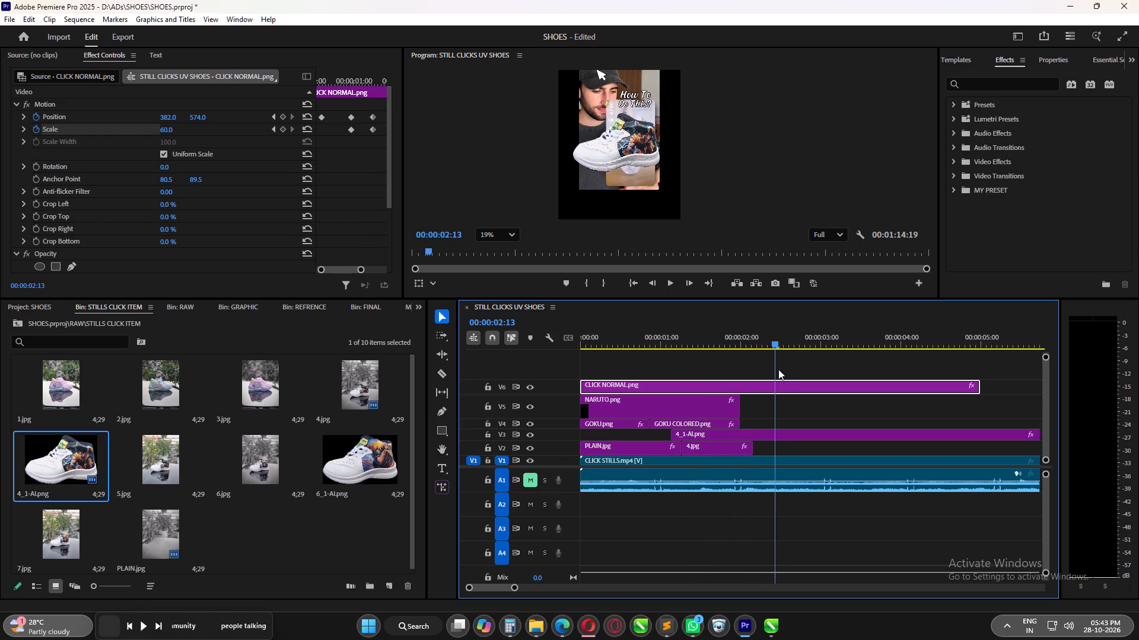
left_click_drag(778, 369, 796, 371)
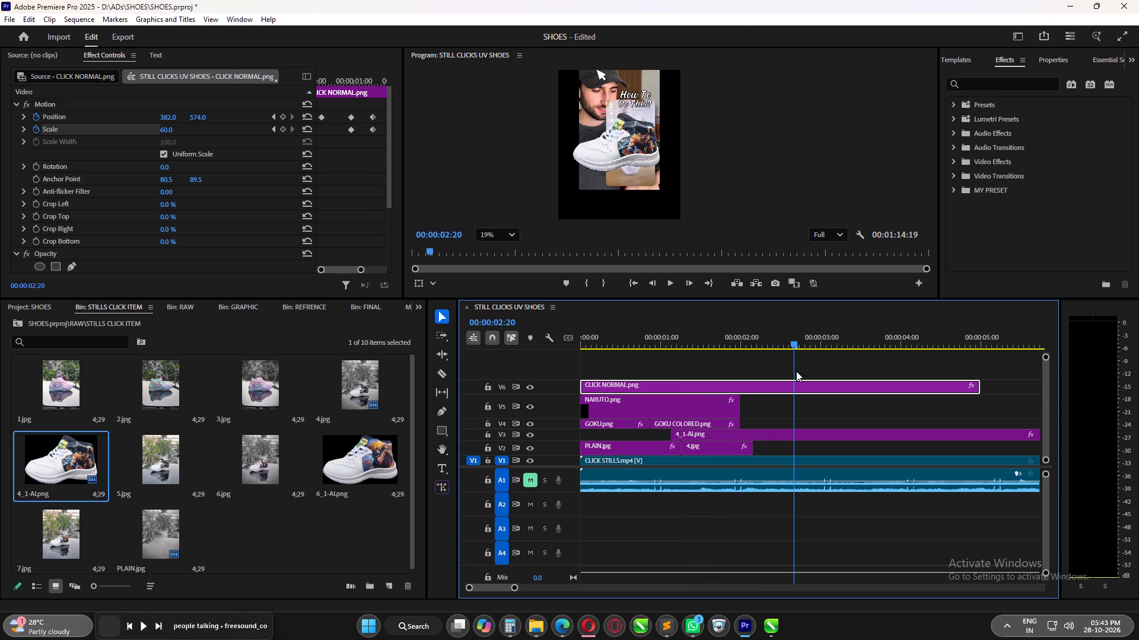
left_click_drag(796, 371, 797, 371)
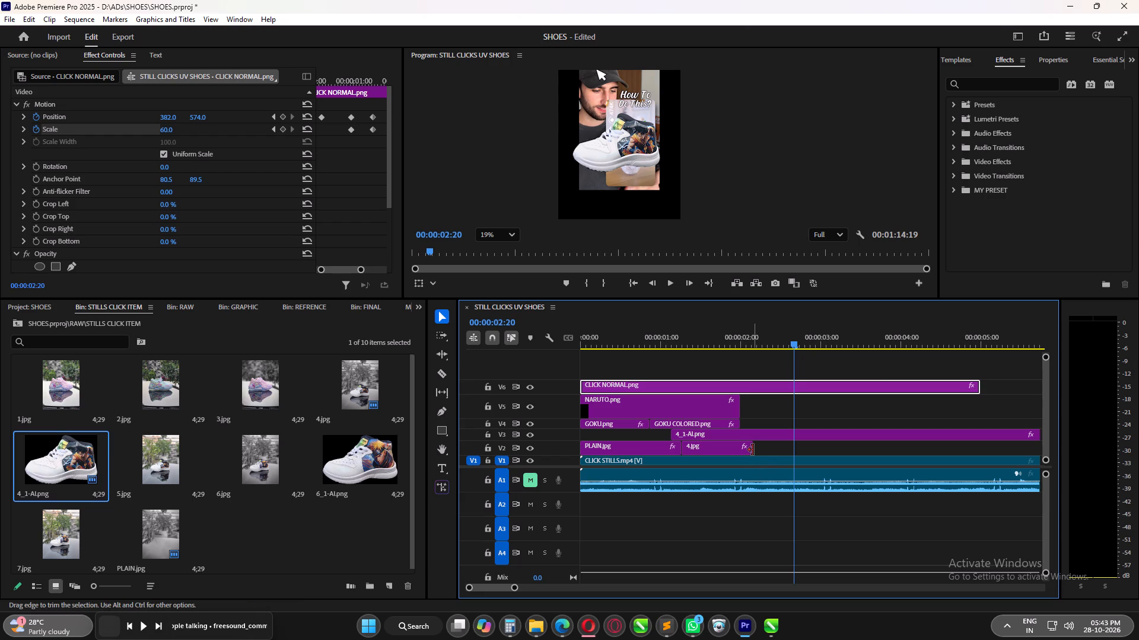
Extend the 4.jpg clip on V2 and the NARUTO.png clip on V5 to end at 00:00:02:20.
left_click_drag(753, 450, 794, 450)
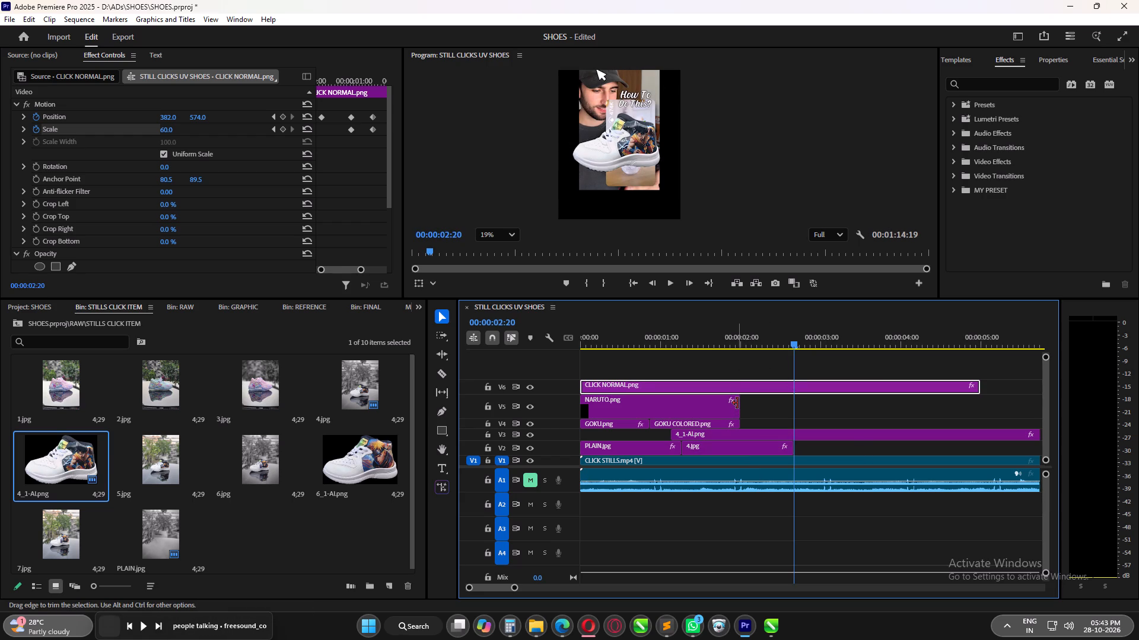
left_click_drag(738, 402, 792, 401)
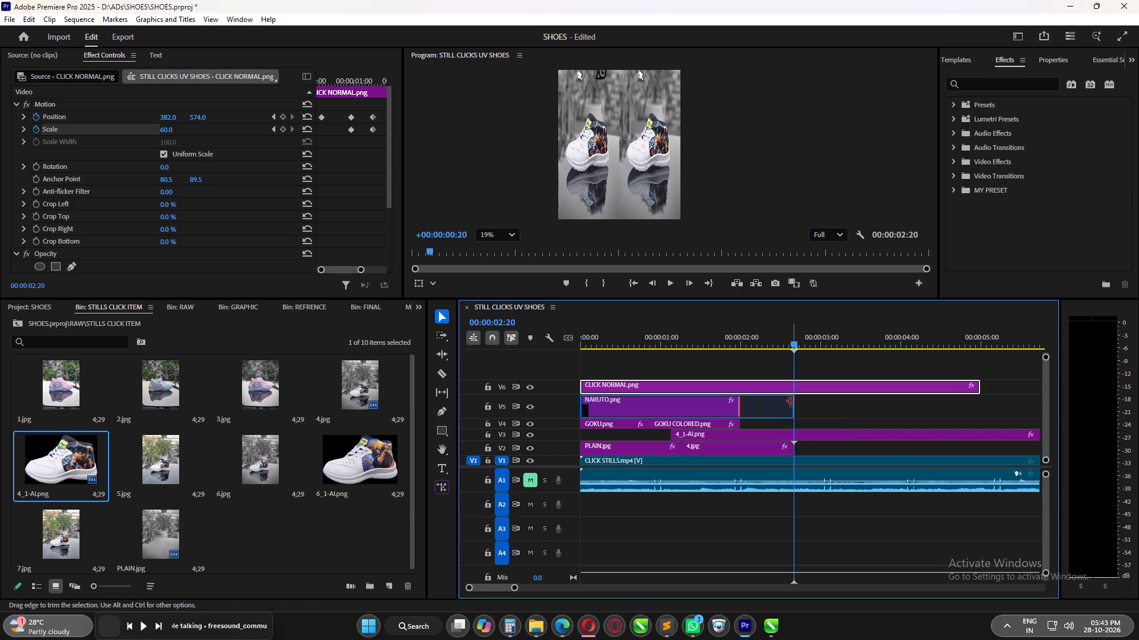
left_click(740, 423)
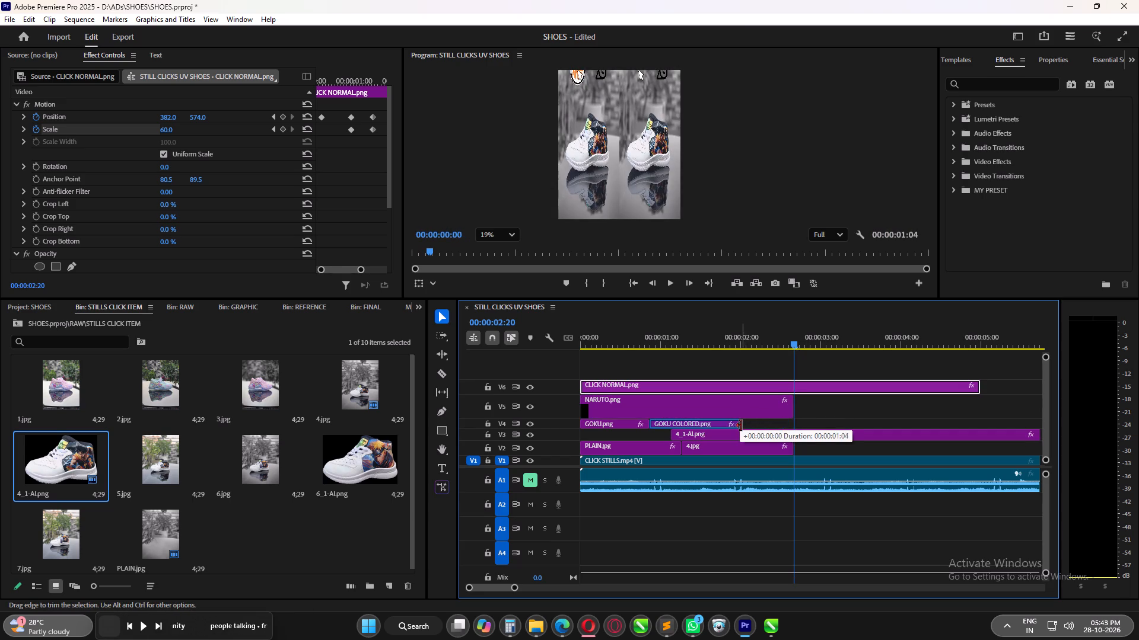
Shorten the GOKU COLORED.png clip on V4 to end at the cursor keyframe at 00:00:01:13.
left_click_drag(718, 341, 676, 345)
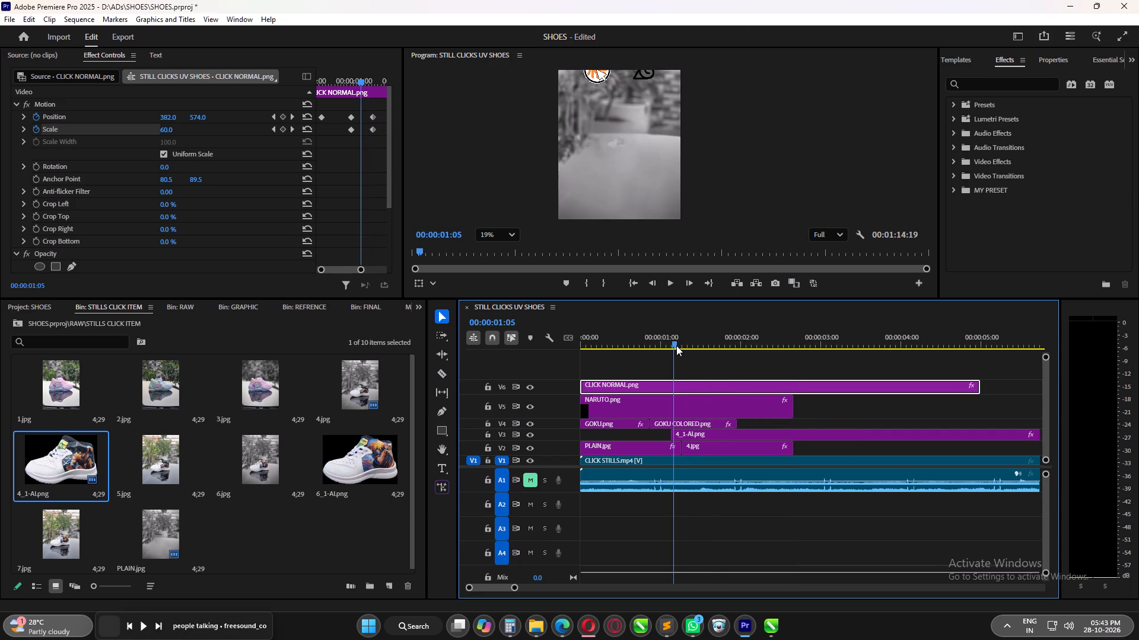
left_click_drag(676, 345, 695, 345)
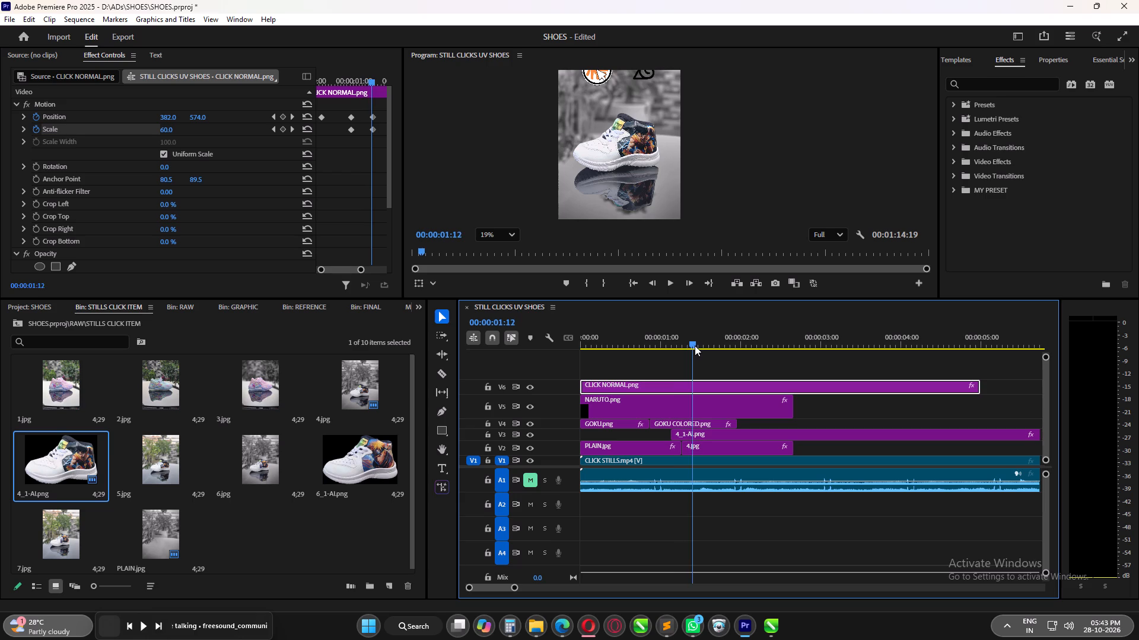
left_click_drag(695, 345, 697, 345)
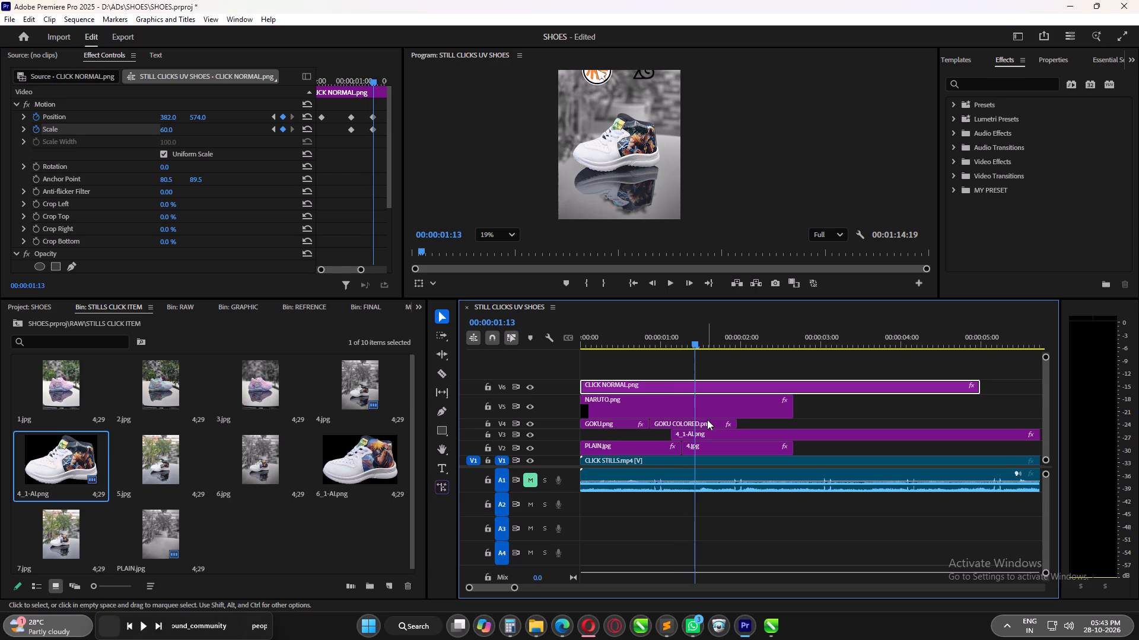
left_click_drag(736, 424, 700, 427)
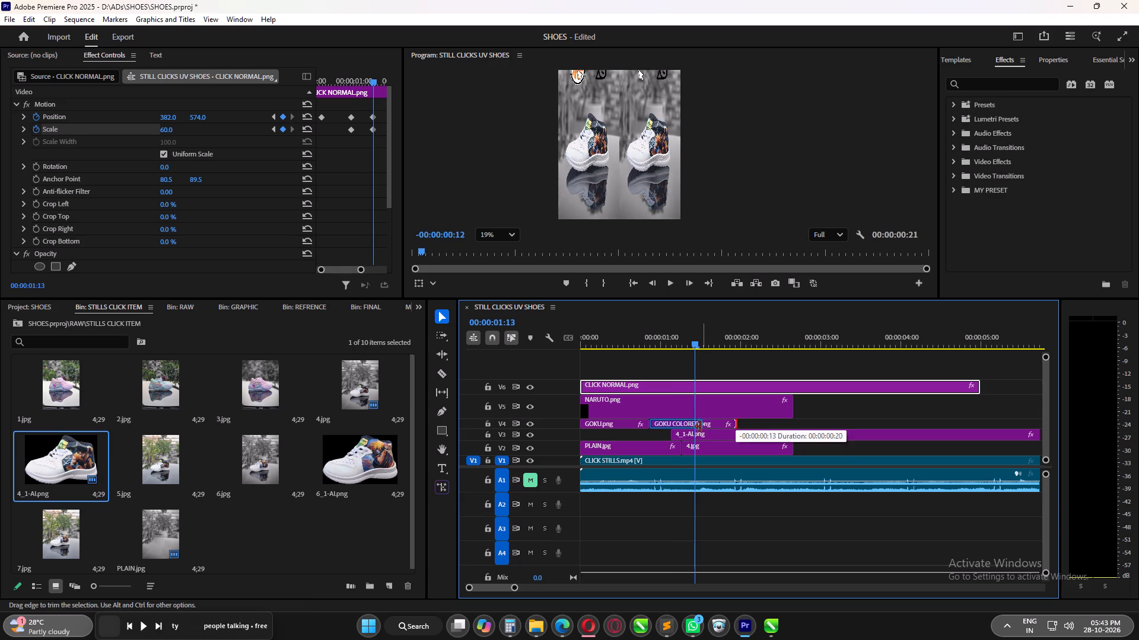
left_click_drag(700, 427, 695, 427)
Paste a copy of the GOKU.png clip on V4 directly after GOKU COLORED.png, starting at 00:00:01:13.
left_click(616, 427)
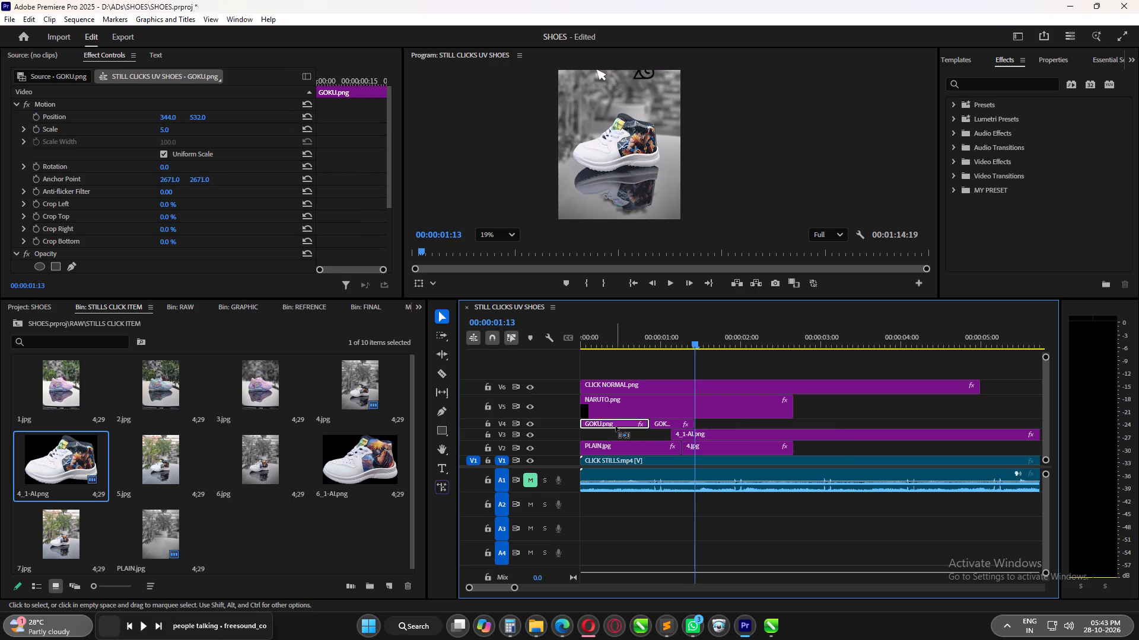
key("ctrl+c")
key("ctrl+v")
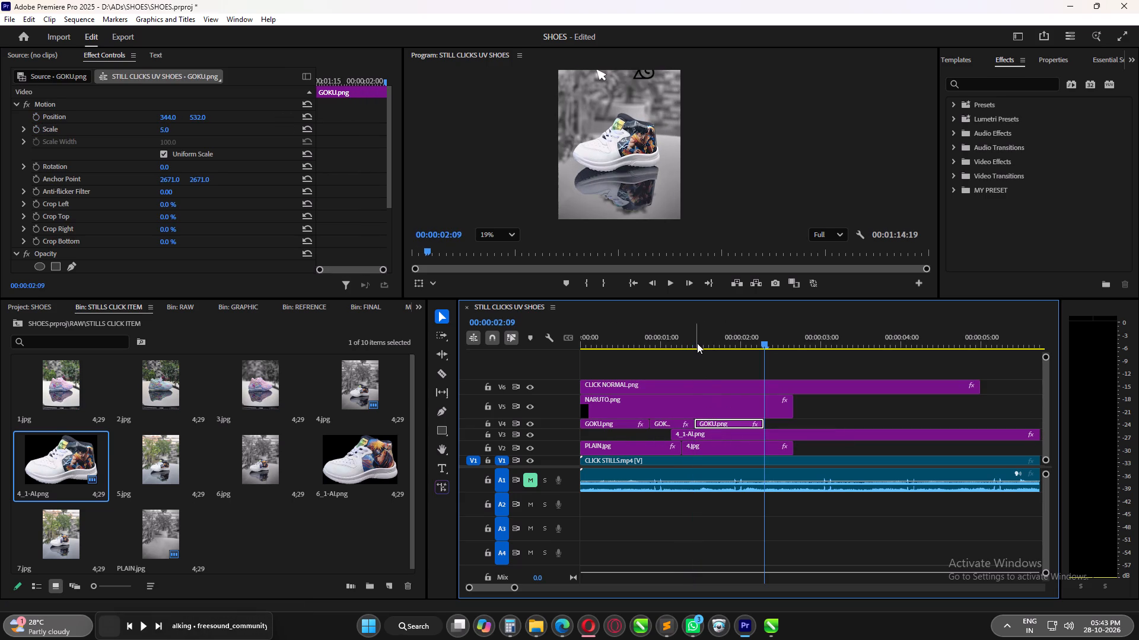
Examine the logo change around 00:00:01:13 against the CLICK NORMAL.png keyframes at 00:00:00:29 and 00:00:01:13.
left_click_drag(697, 343, 705, 349)
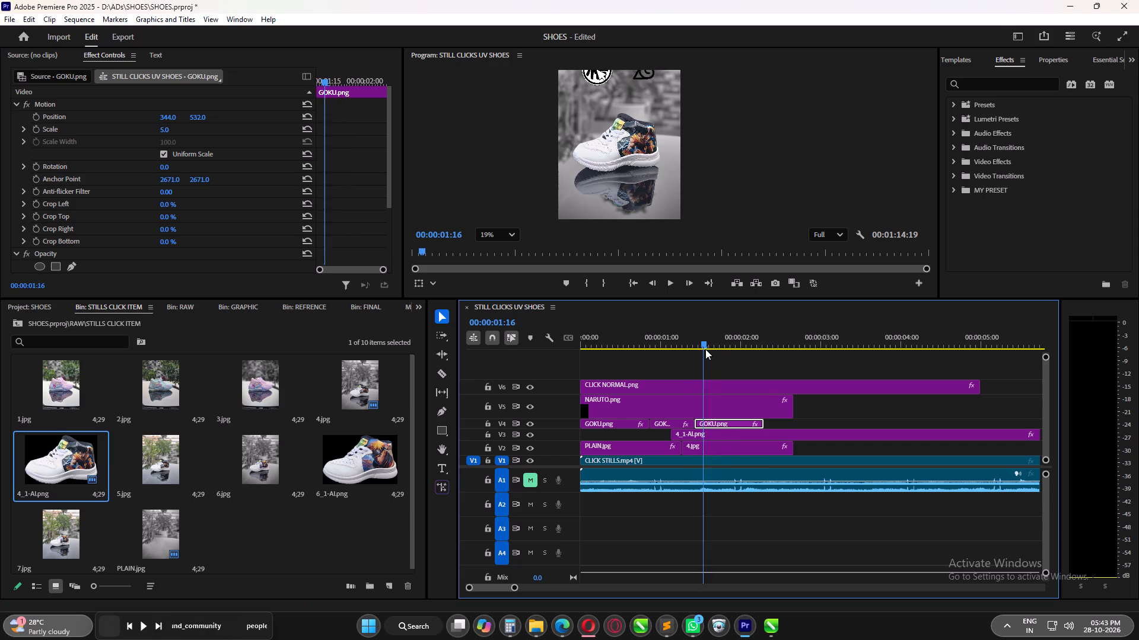
left_click_drag(705, 349, 696, 349)
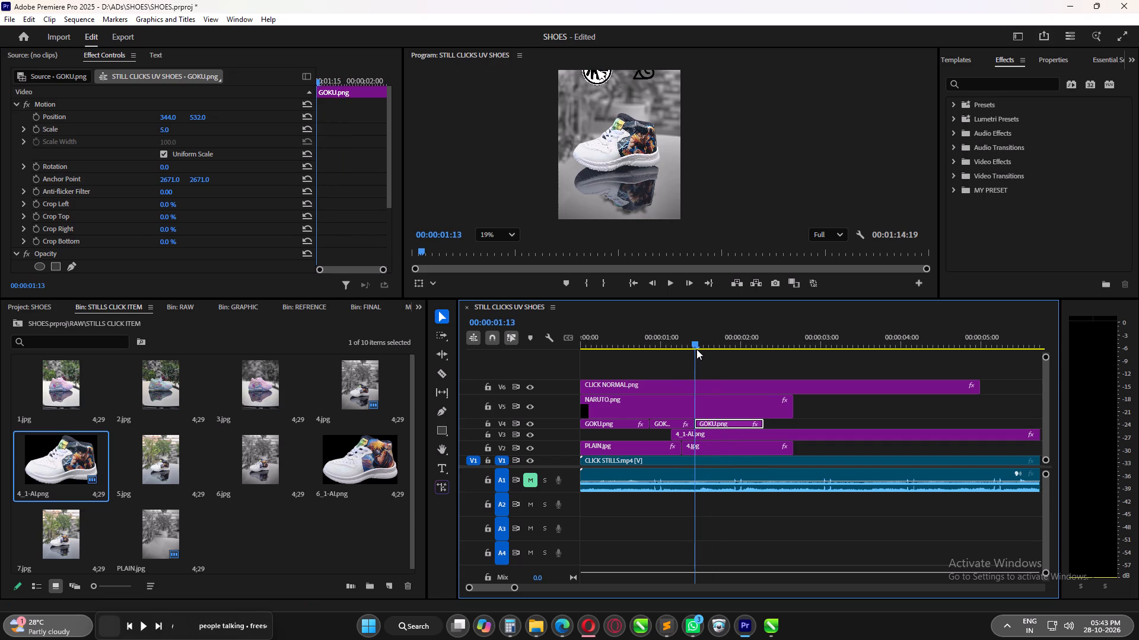
left_click_drag(696, 349, 691, 348)
left_click(682, 380)
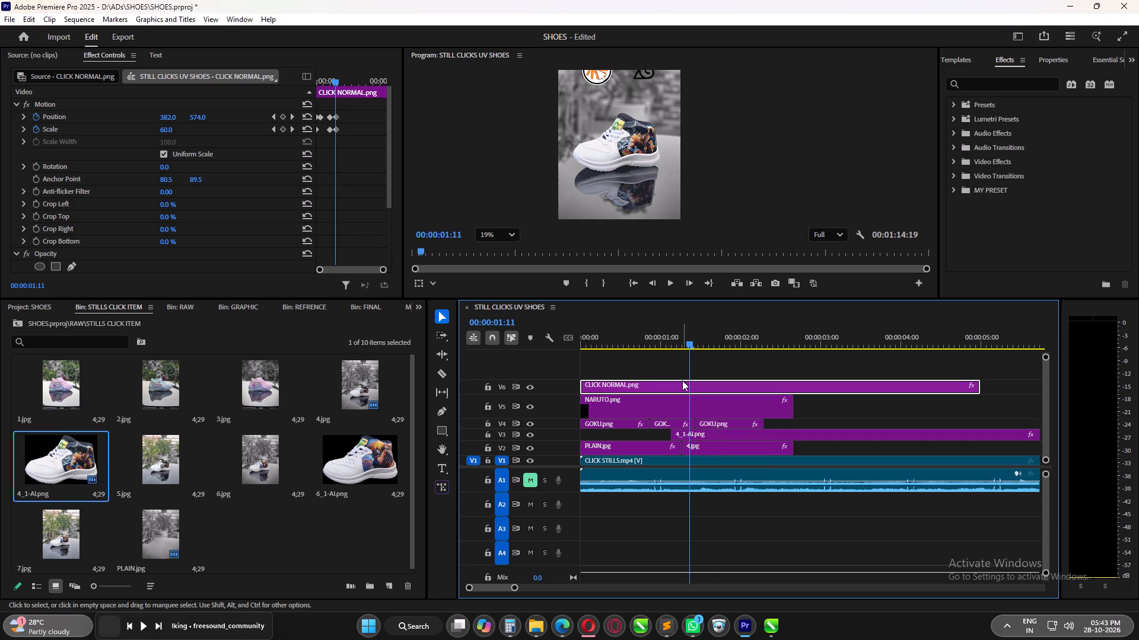
left_click(274, 116)
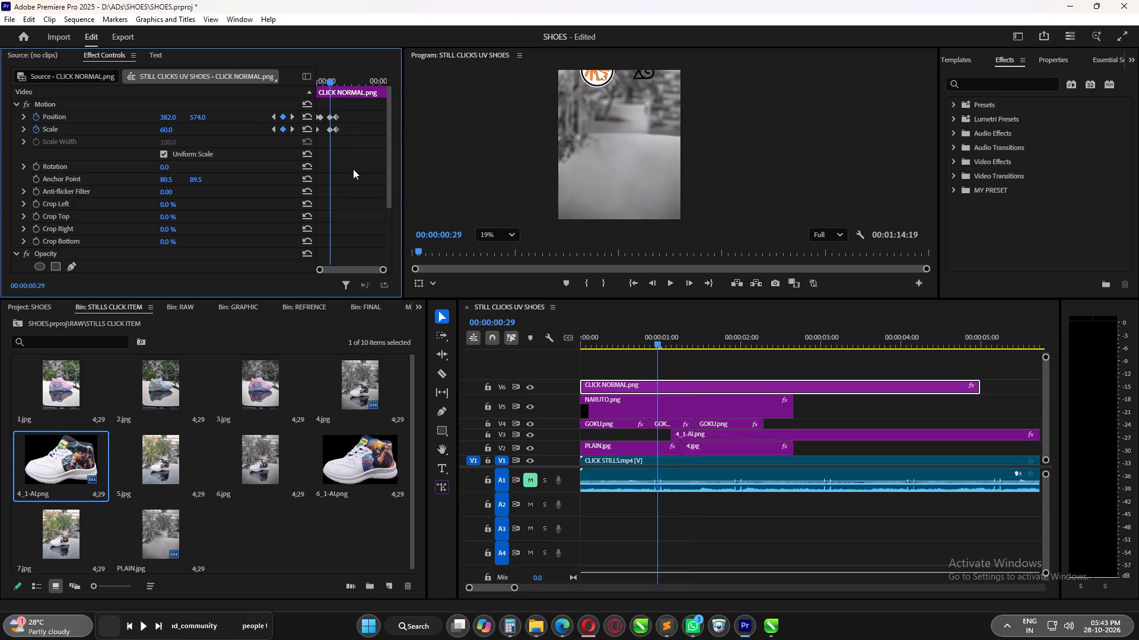
left_click(292, 117)
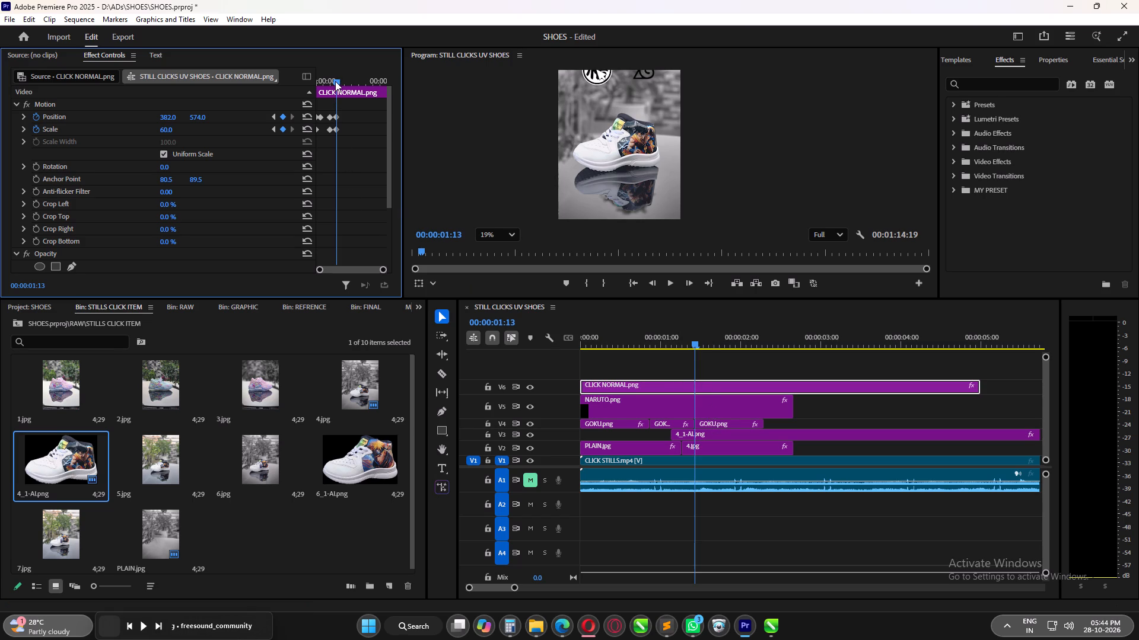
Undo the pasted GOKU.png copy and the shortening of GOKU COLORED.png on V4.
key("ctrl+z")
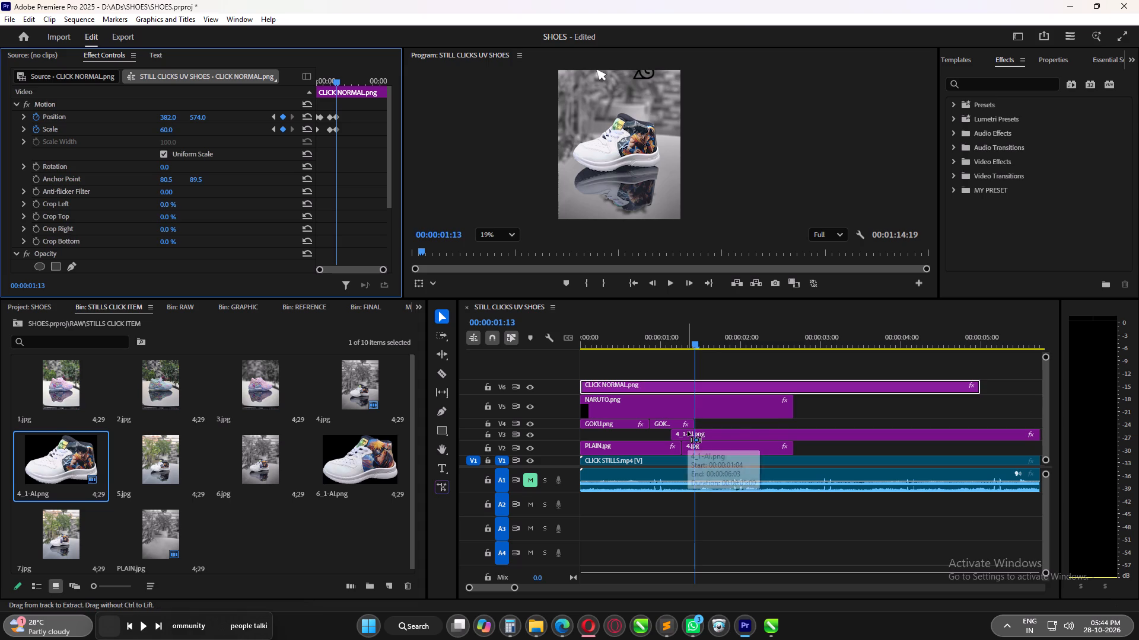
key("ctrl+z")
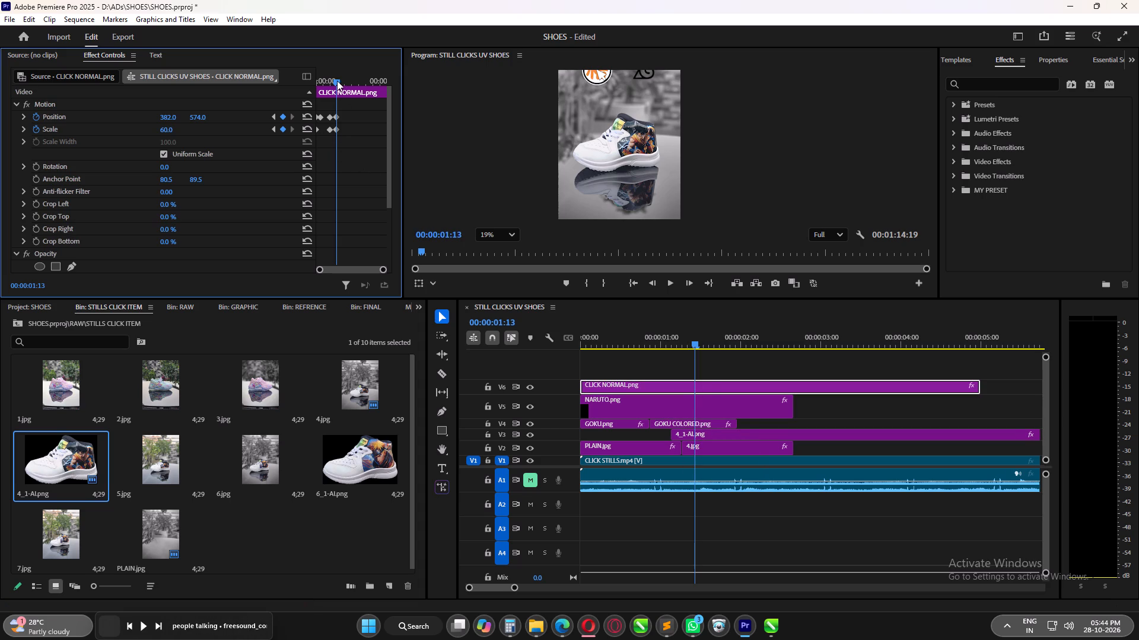
Add Position (893.0, 808.0) and Scale (60.0) keyframes to CLICK NORMAL.png at 00:00:02:03, moving the cursor across the frame.
left_click_drag(336, 81, 347, 82)
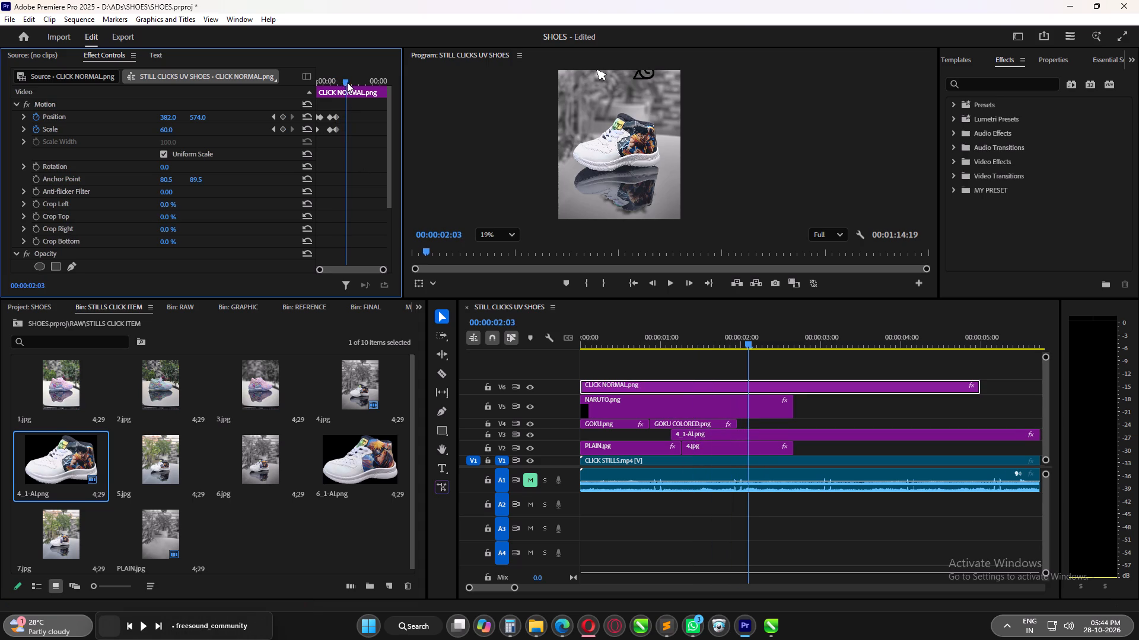
left_click_drag(347, 82, 350, 83)
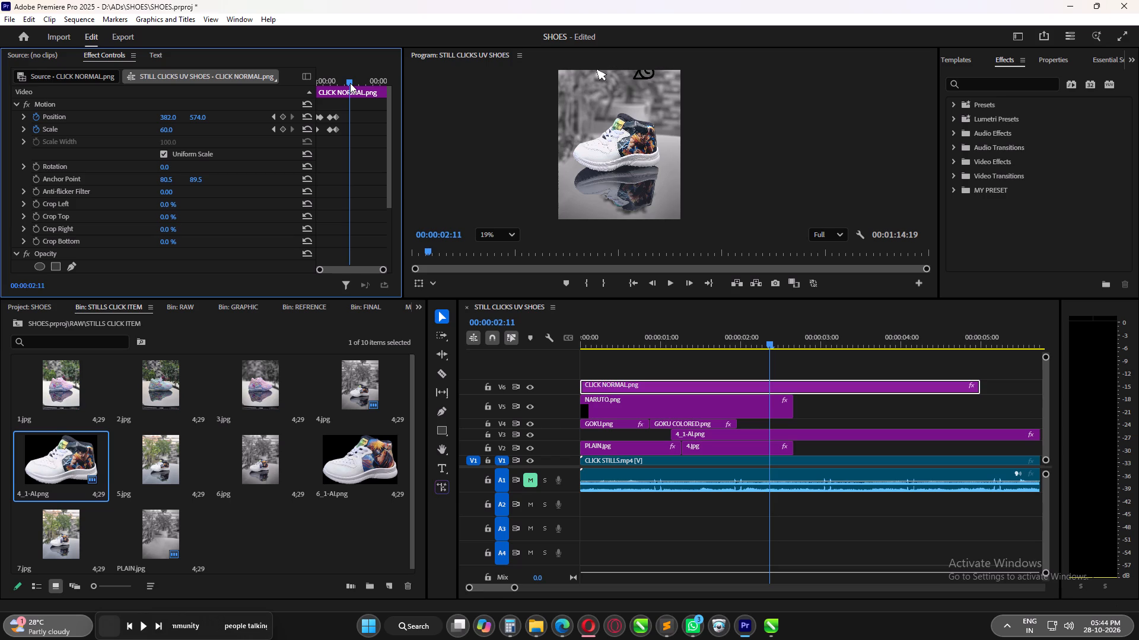
left_click_drag(350, 83, 346, 84)
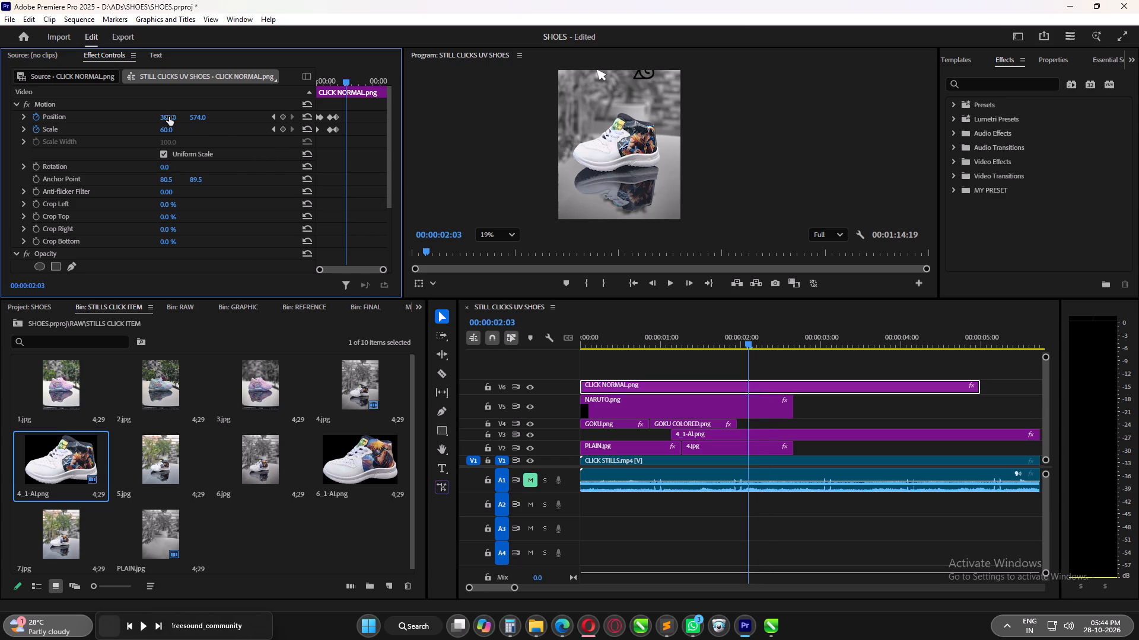
left_click_drag(169, 117, 319, 117)
left_click_drag(197, 118, 336, 129)
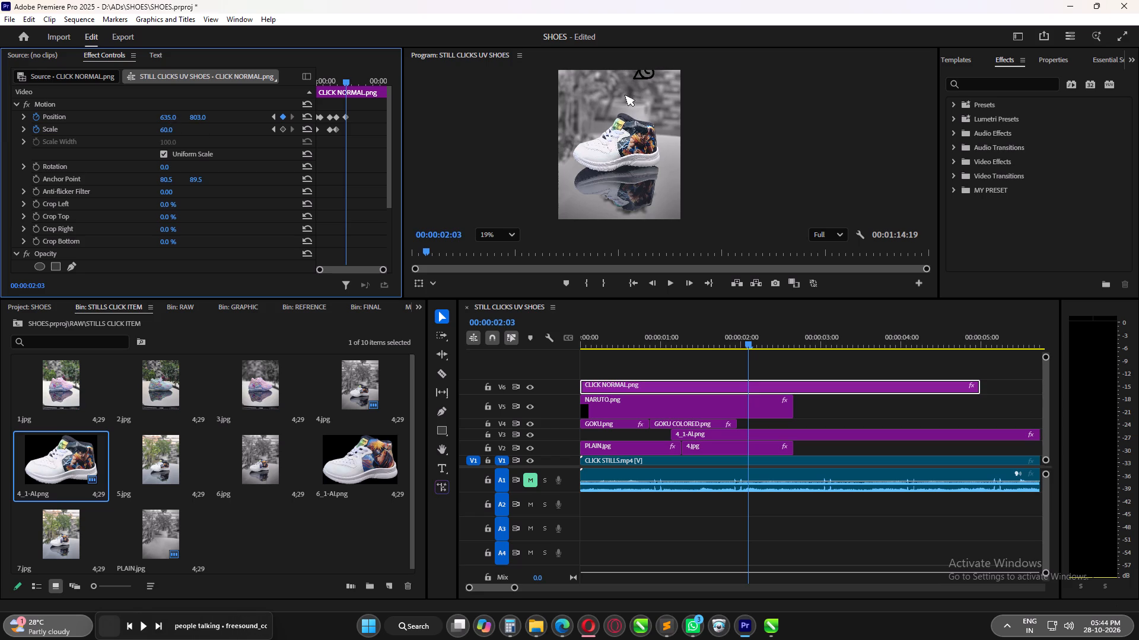
left_click_drag(336, 129, 338, 129)
left_click_drag(170, 119, 313, 124)
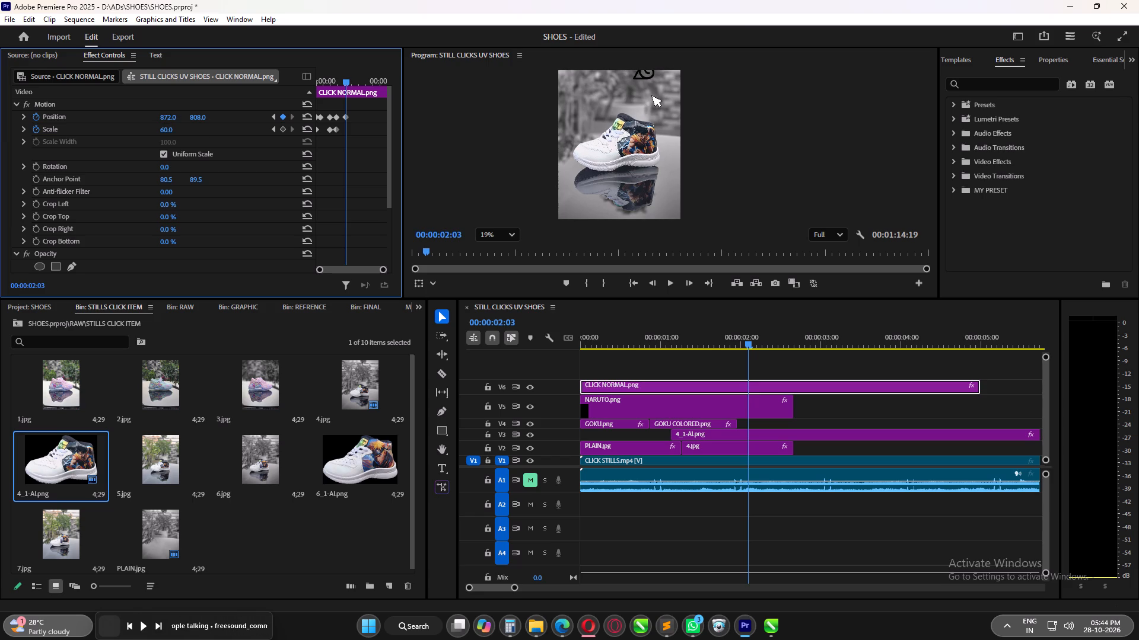
left_click_drag(313, 124, 326, 124)
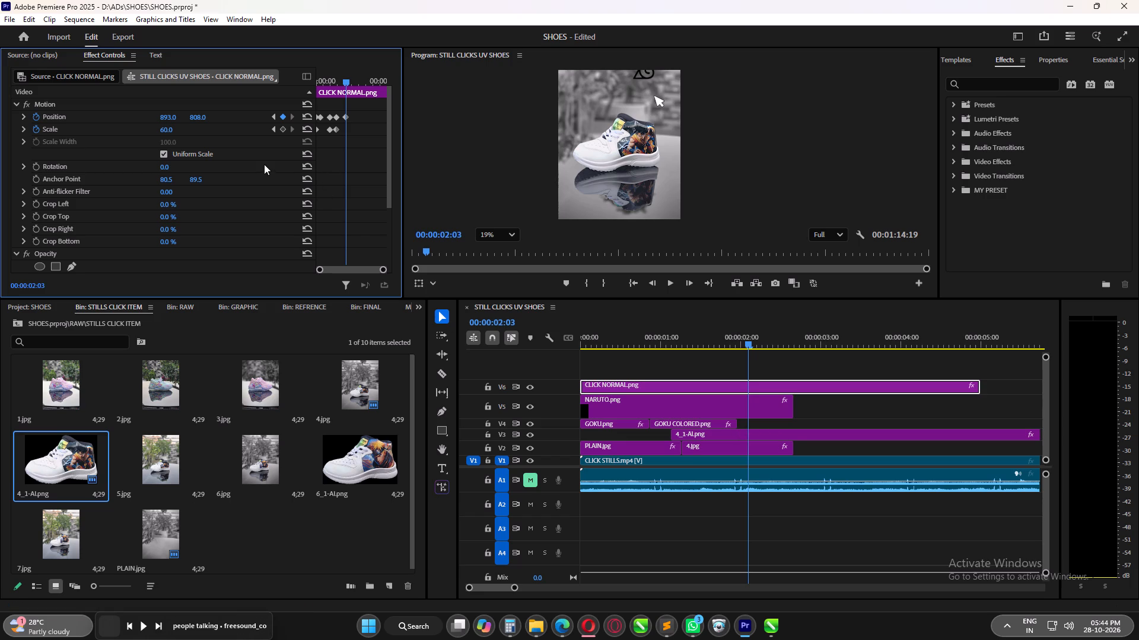
left_click(282, 130)
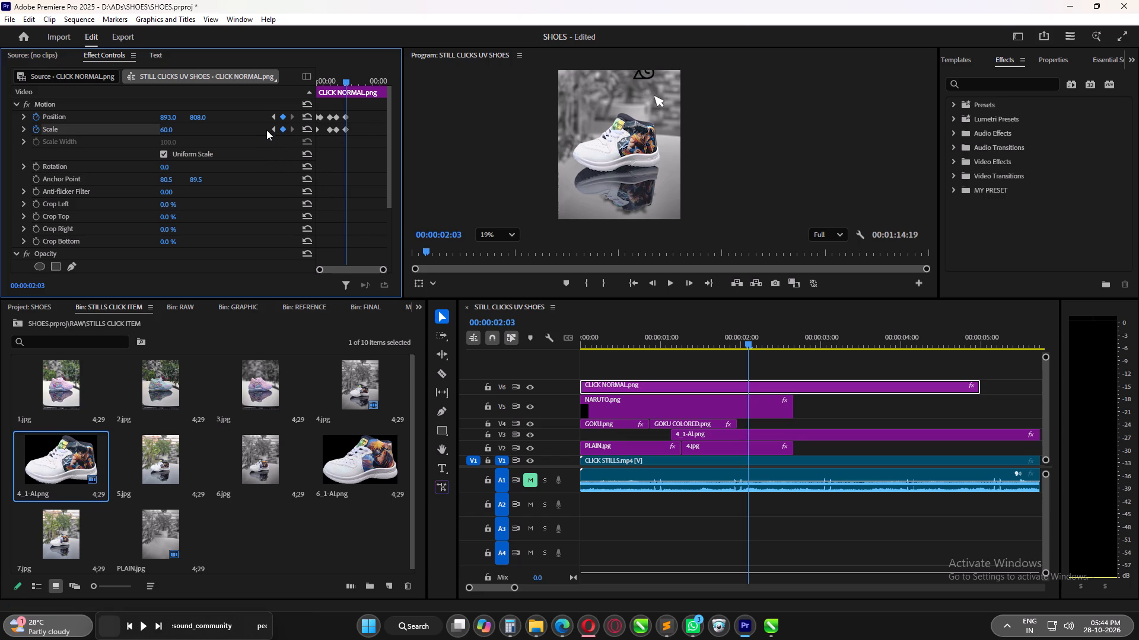
Enlarge the program preview and examine the cursor click on the GOKU logo between 00:00:00:27 and 00:00:01:02.
left_click(271, 129)
left_click(271, 129)
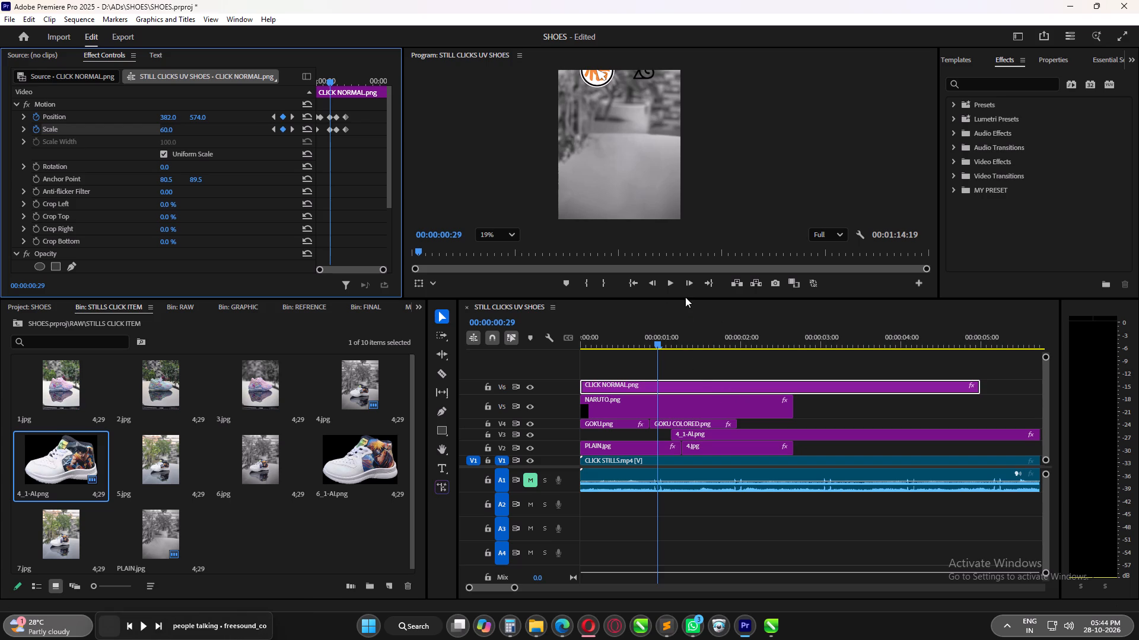
left_click_drag(686, 299, 689, 357)
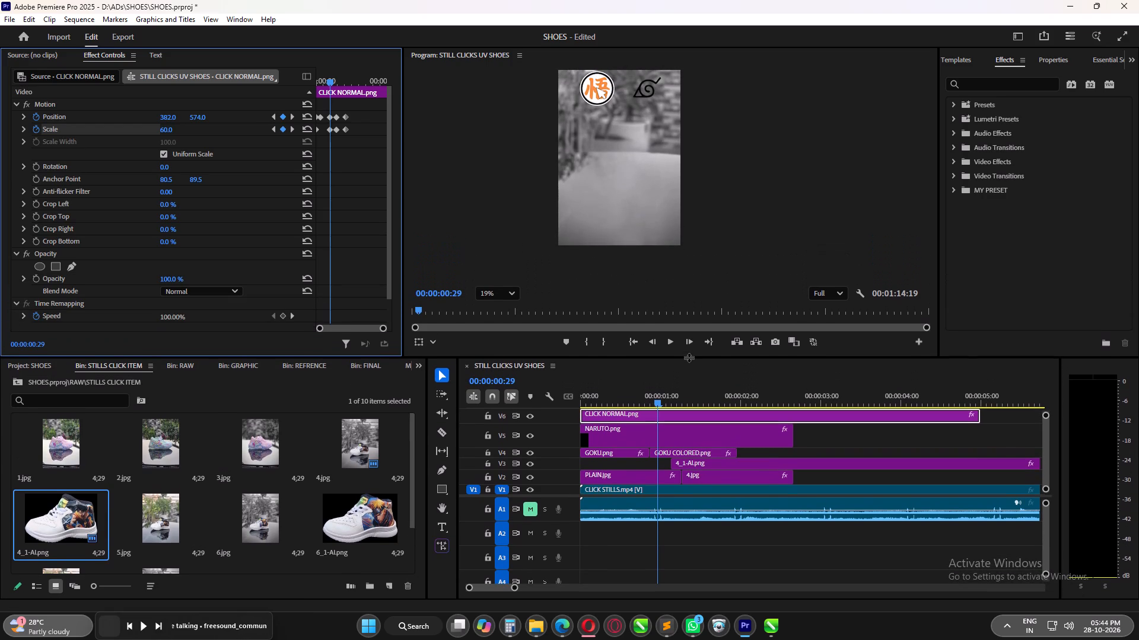
left_click_drag(689, 357, 688, 354)
left_click(657, 399)
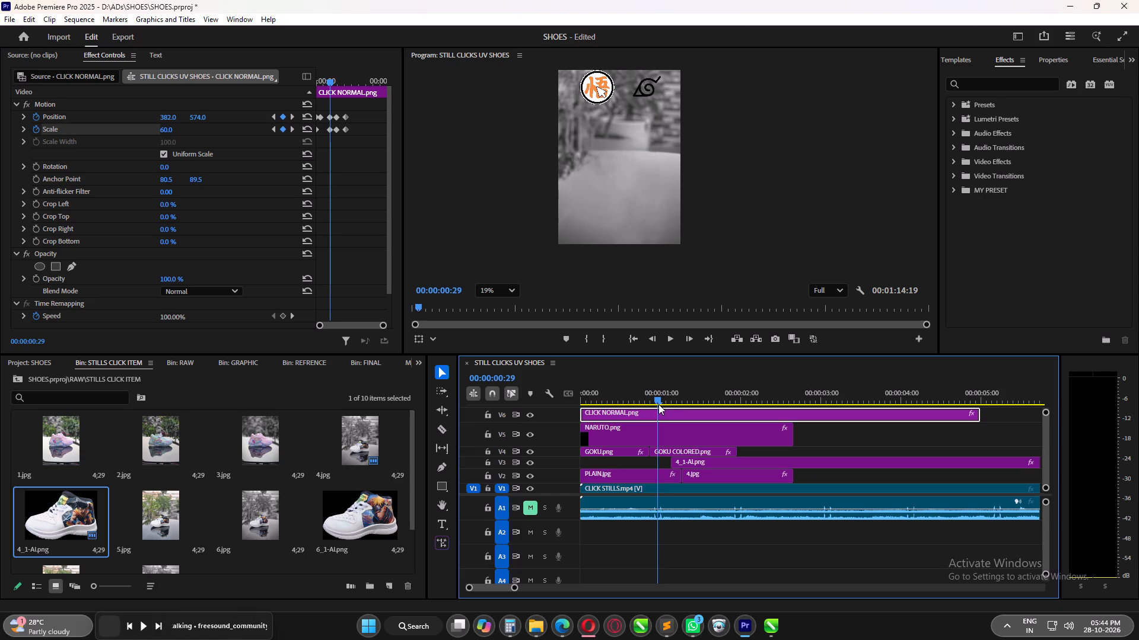
left_click(647, 431)
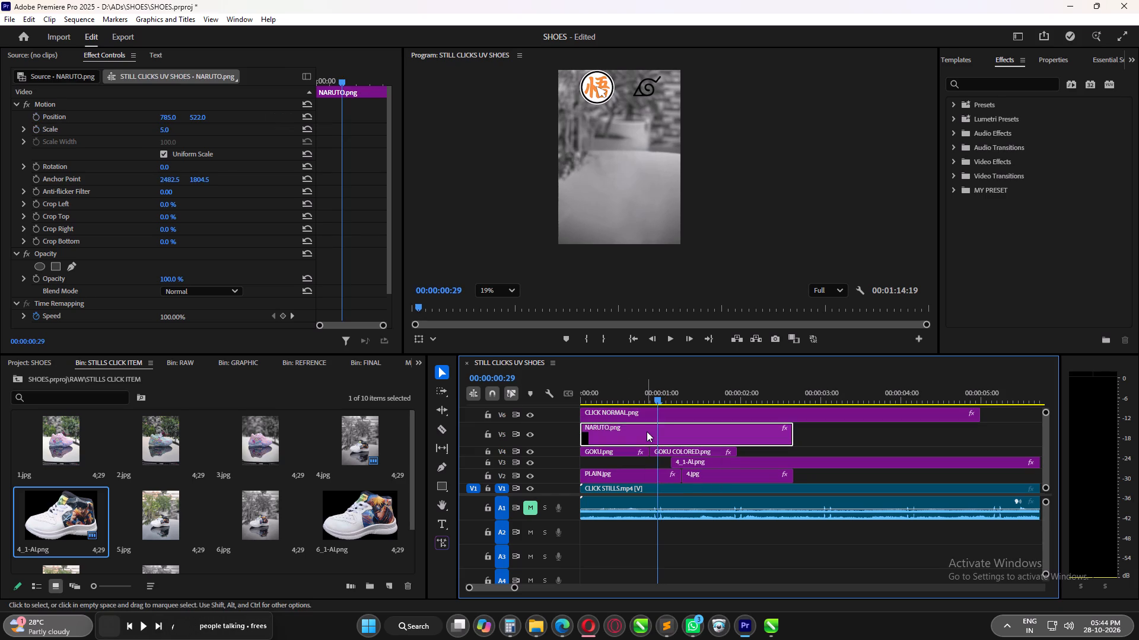
left_click(638, 453)
left_click_drag(658, 399, 657, 399)
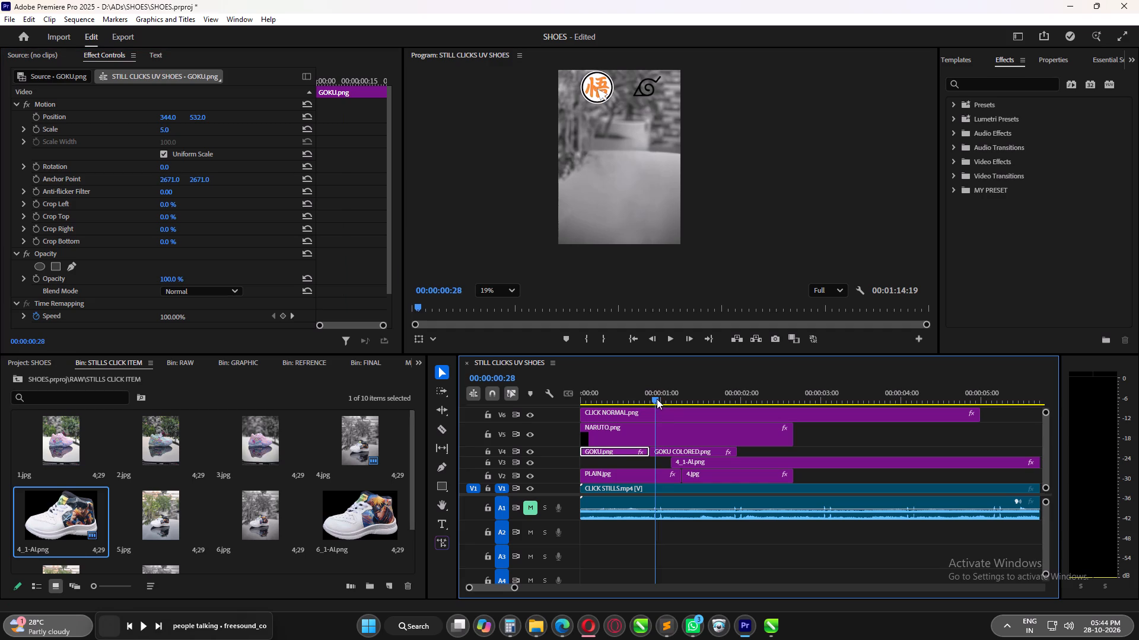
left_click_drag(657, 399, 654, 404)
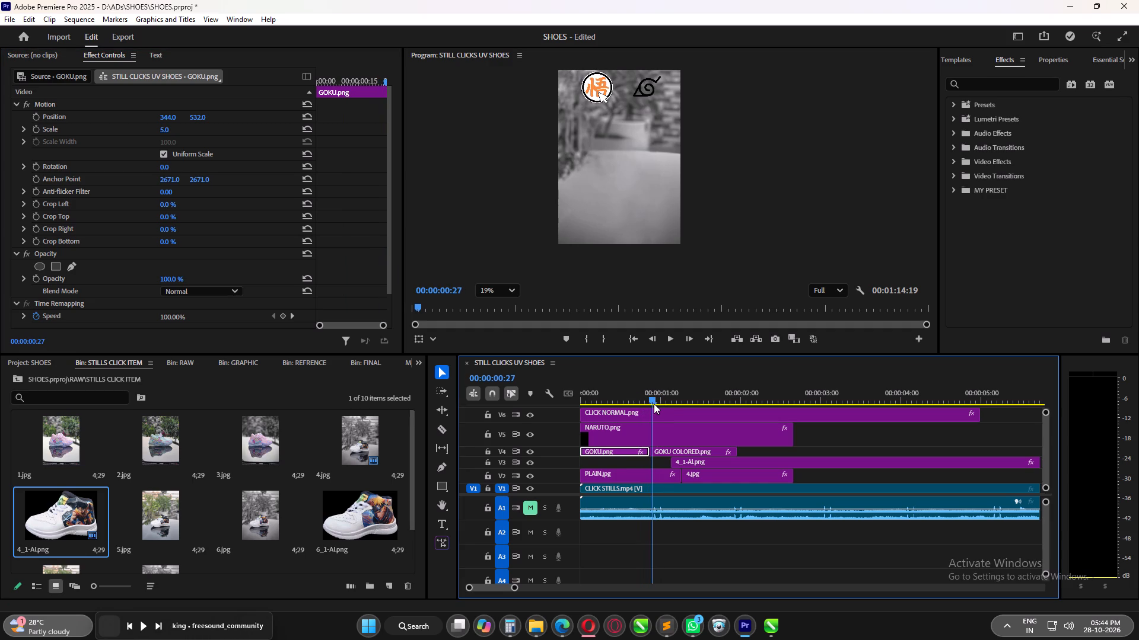
left_click_drag(654, 404, 664, 404)
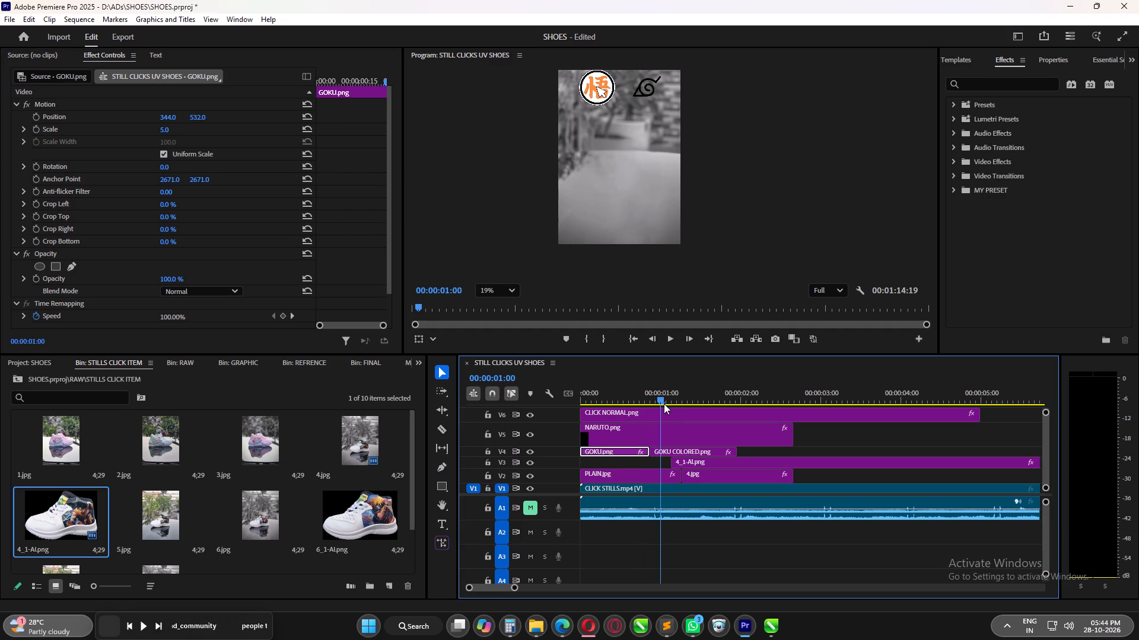
left_click_drag(664, 404, 666, 404)
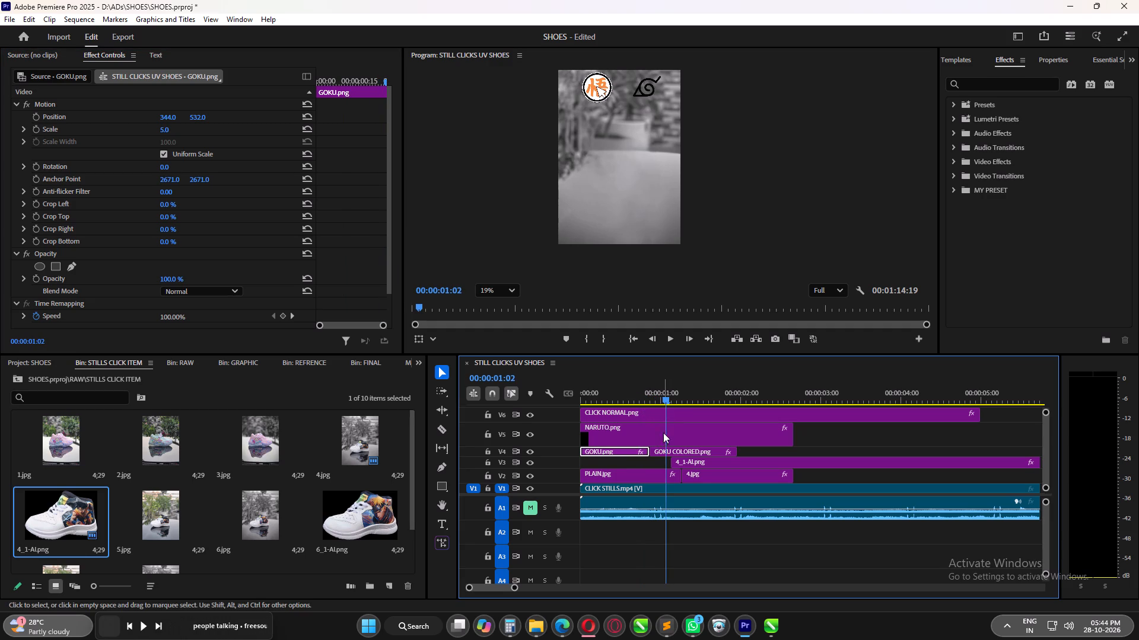
Split CLICK NORMAL.png on V6 at 00:00:01:04, aligned with the 4.0 Scale keyframe of GOKU COLORED.png.
left_click(663, 449)
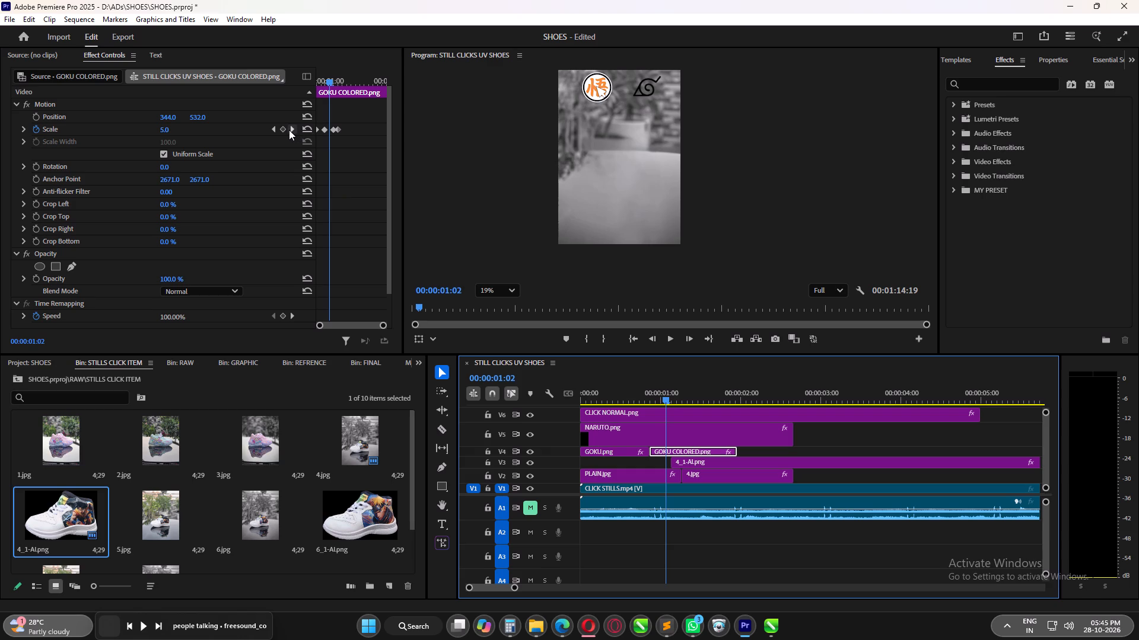
left_click(291, 132)
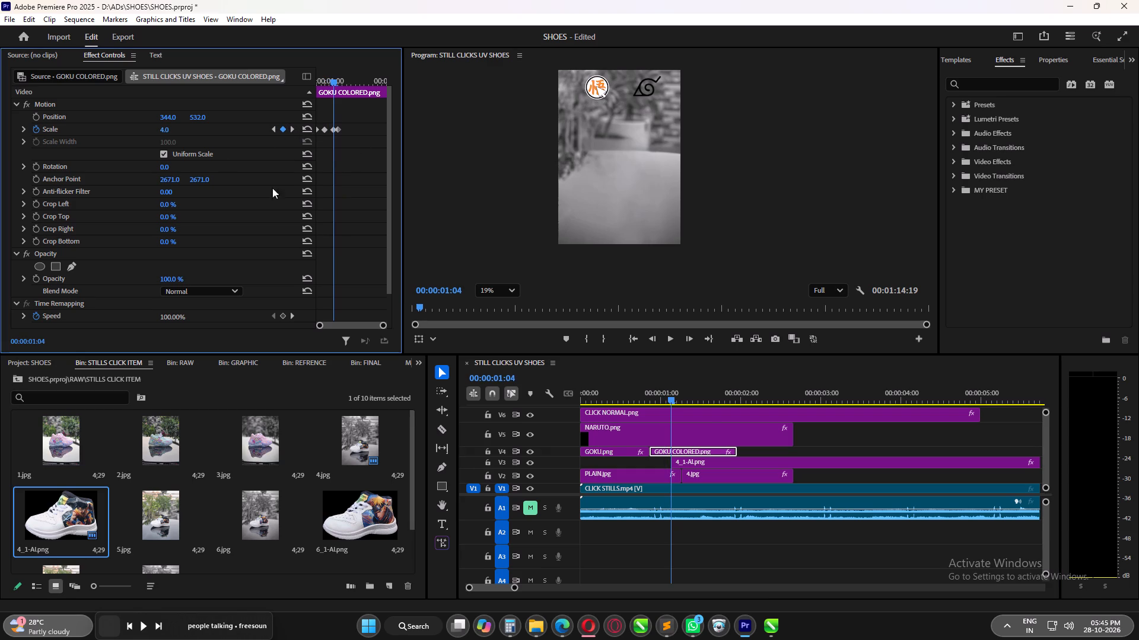
left_click(672, 410)
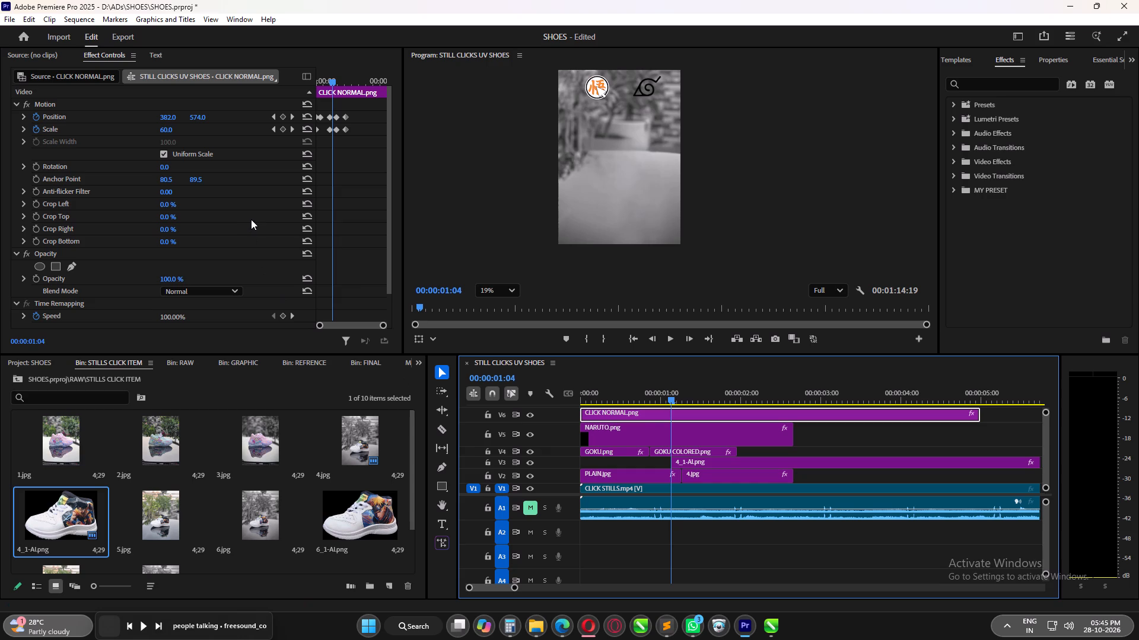
key("c")
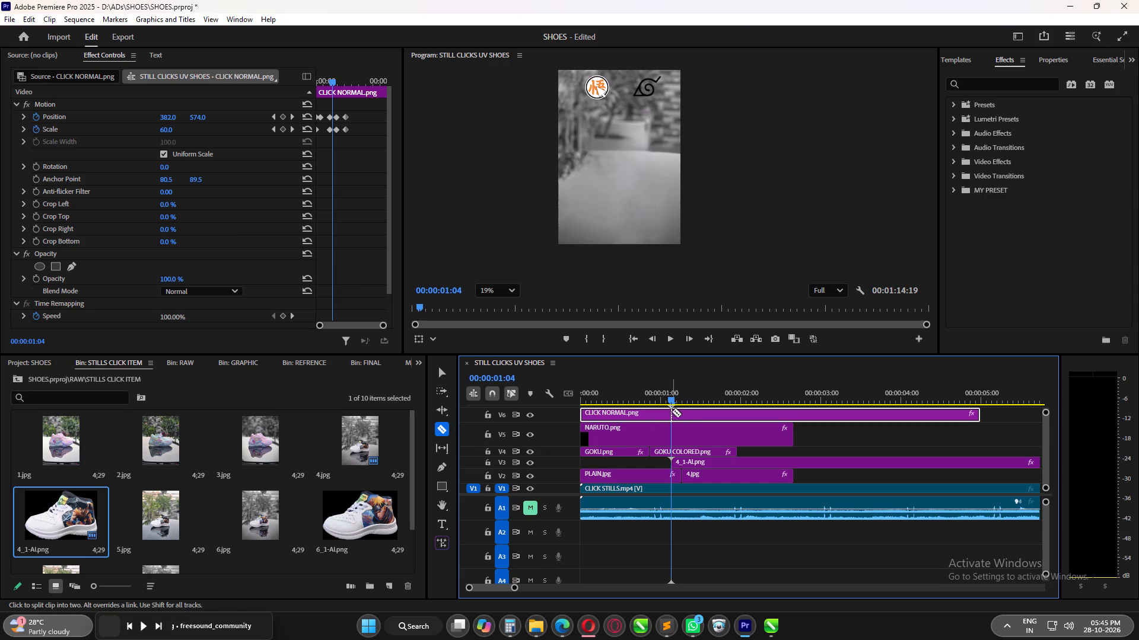
left_click(670, 410)
key("v")
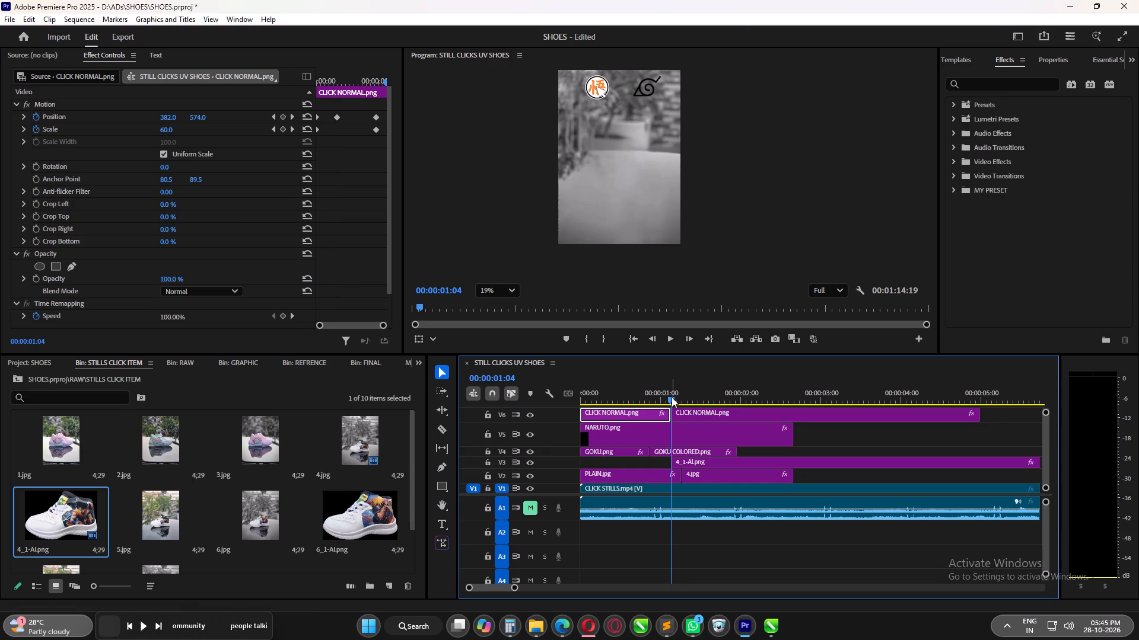
Trim the start of the second CLICK NORMAL.png clip to its Position keyframe at 00:00:01:13, opening a gap on V6.
left_click(682, 411)
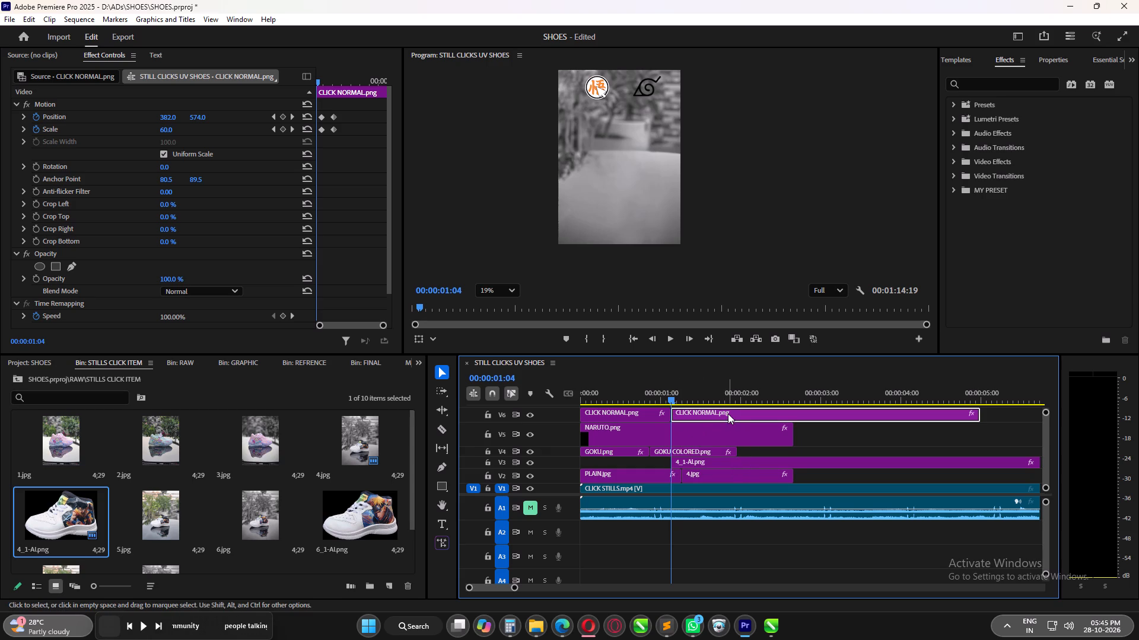
left_click_drag(675, 401, 677, 401)
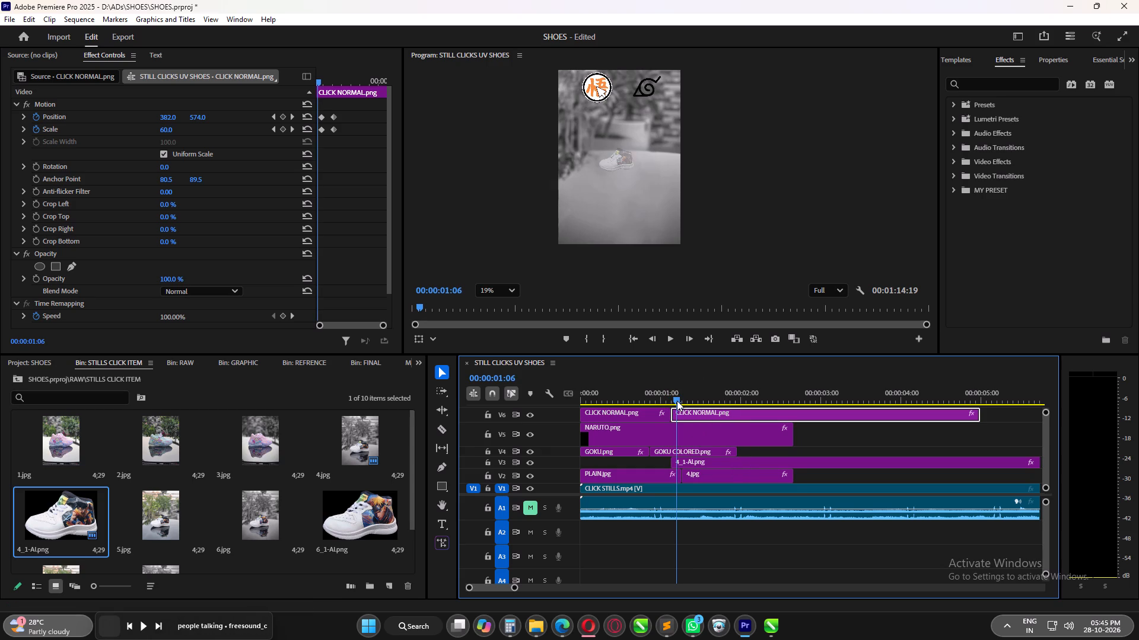
left_click_drag(677, 401, 689, 401)
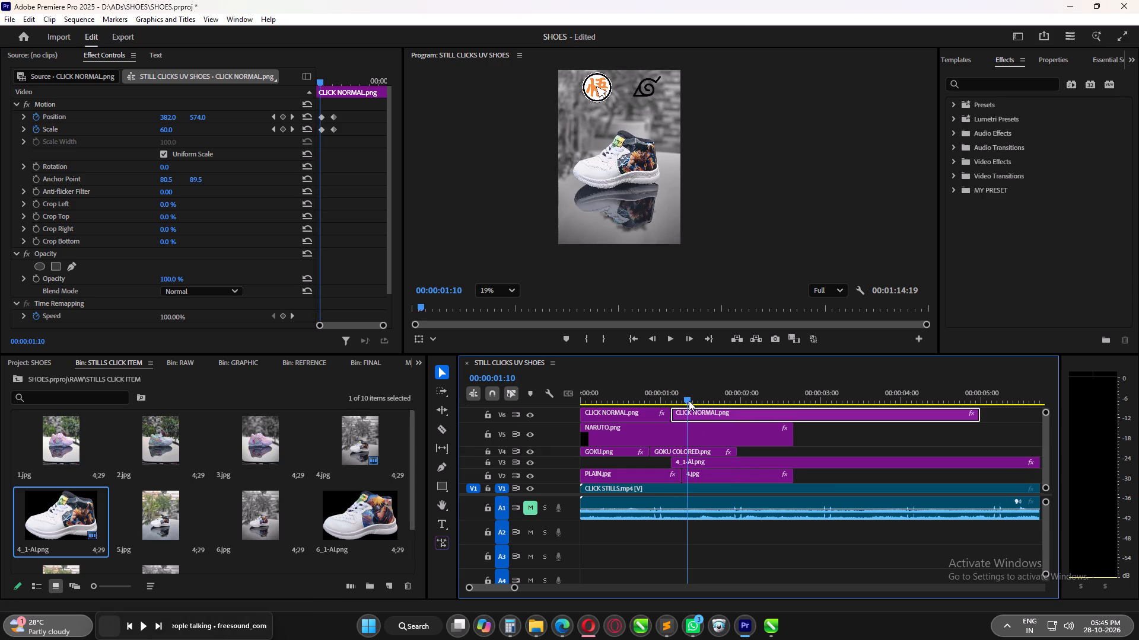
left_click_drag(689, 401, 694, 401)
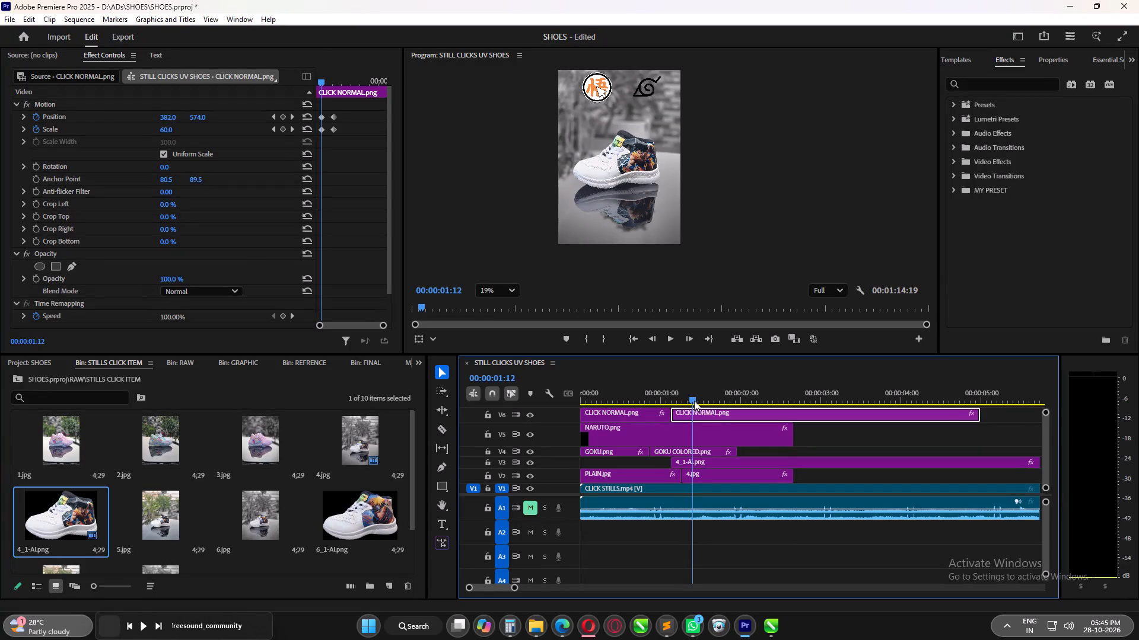
left_click_drag(694, 401, 735, 401)
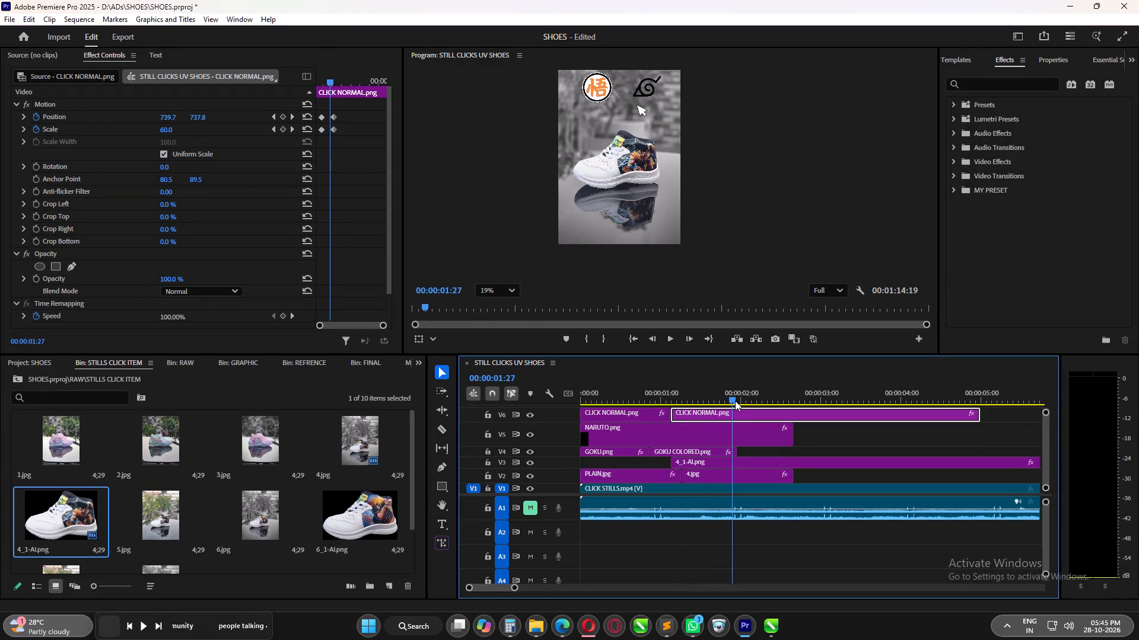
left_click_drag(735, 401, 702, 404)
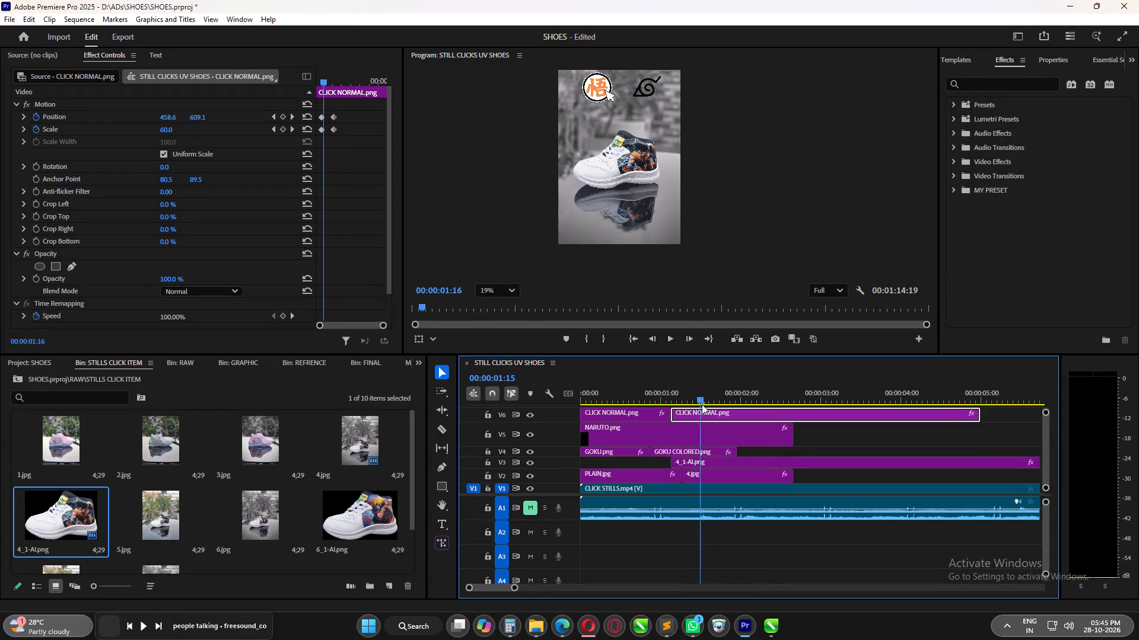
left_click_drag(702, 404, 712, 407)
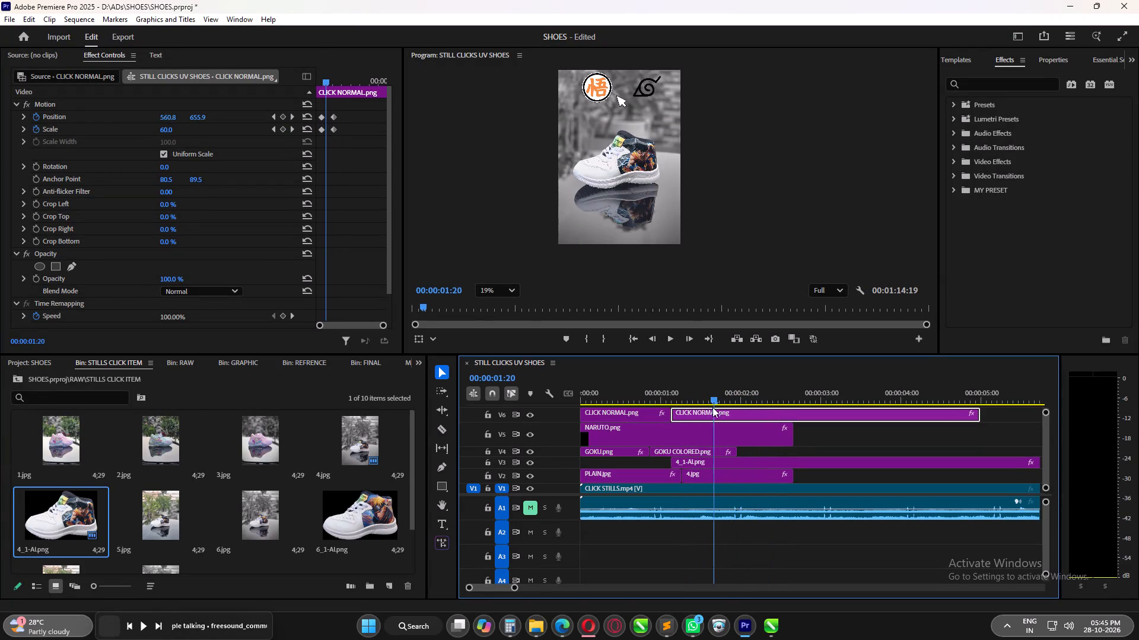
left_click_drag(712, 407, 698, 409)
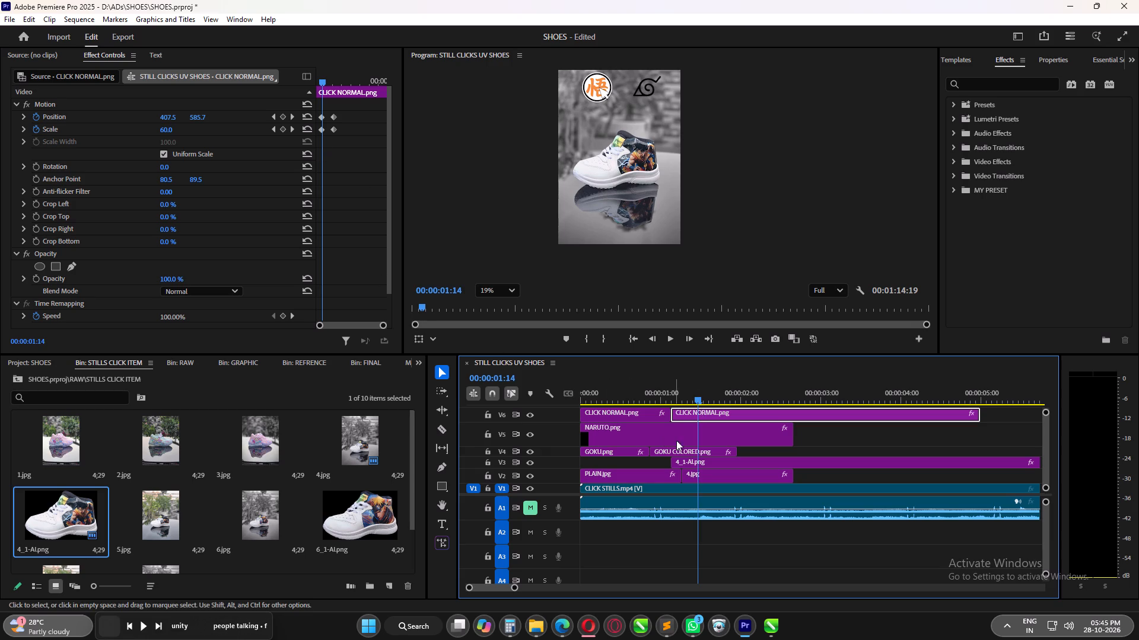
left_click(271, 117)
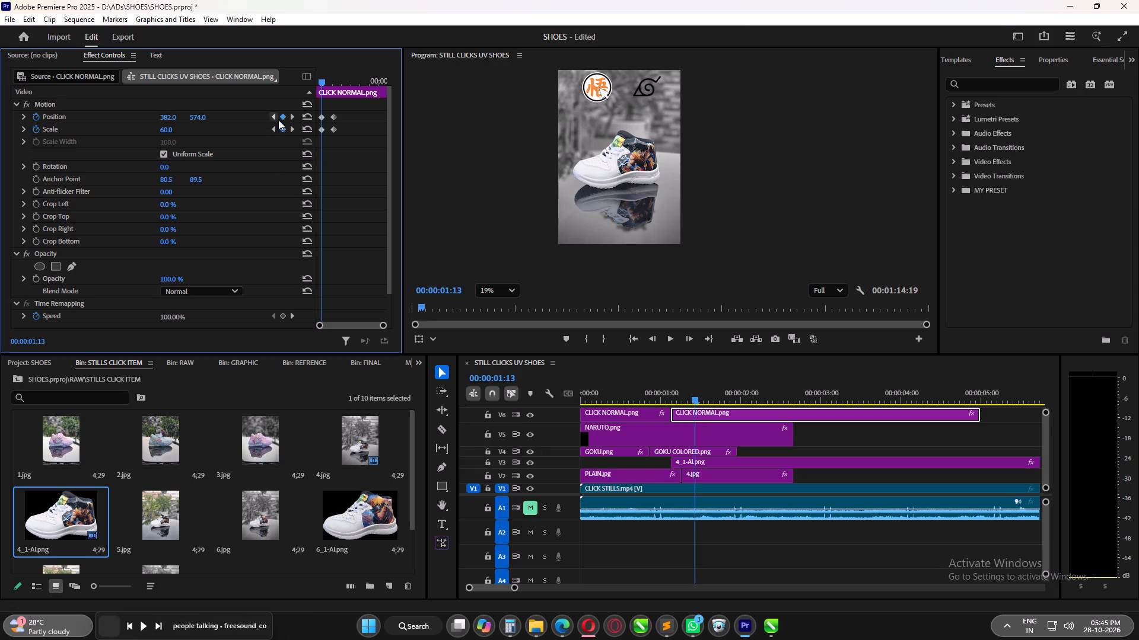
left_click_drag(673, 417, 696, 417)
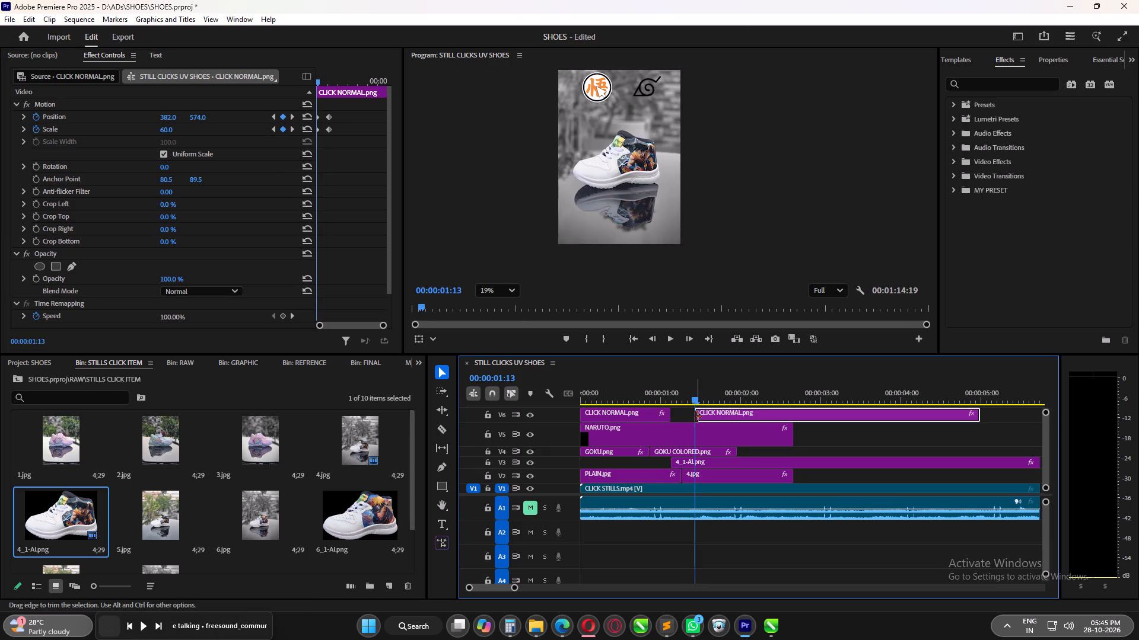
Place CLICKED.png from the GRAPHIC bin on V5, after the NARUTO.png clip.
left_click_drag(685, 398, 682, 397)
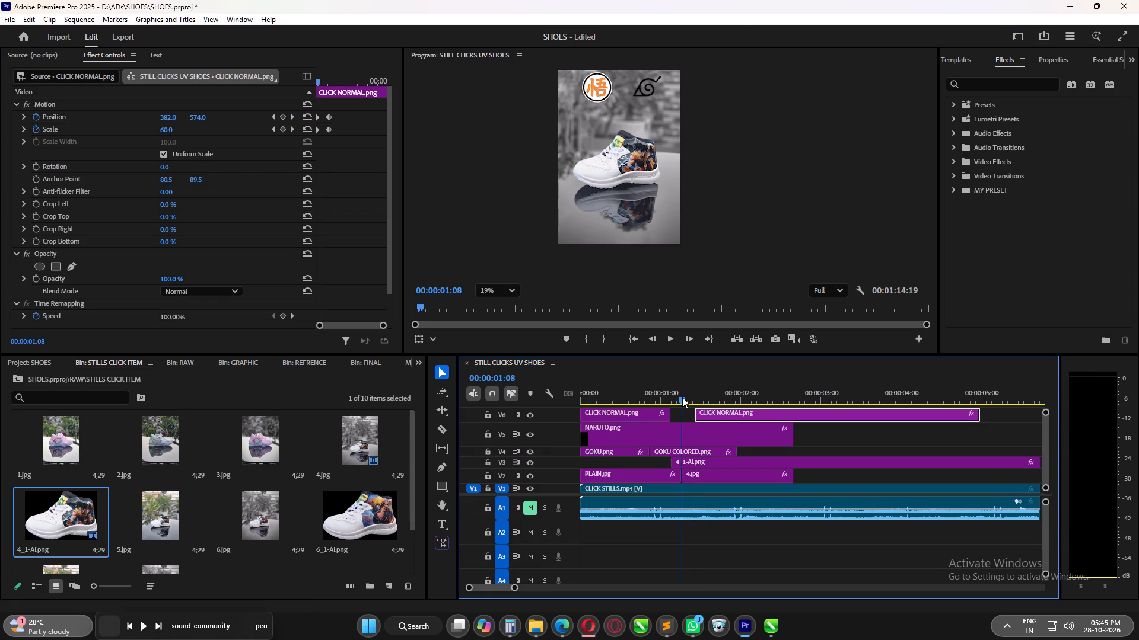
left_click_drag(682, 397, 672, 397)
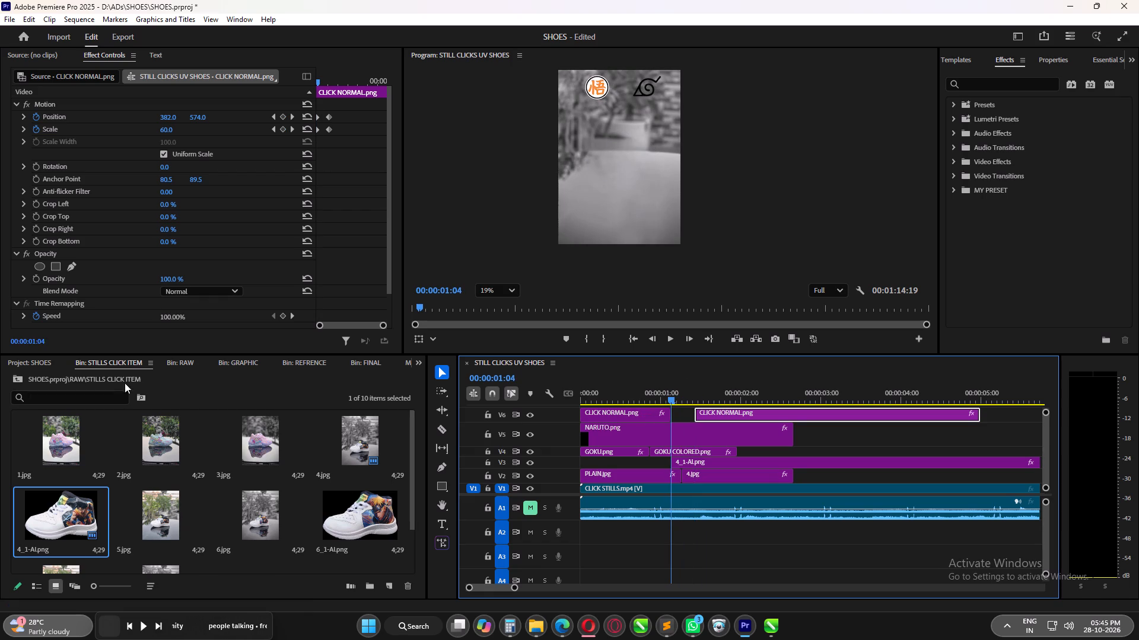
left_click(240, 364)
left_click_drag(262, 440, 816, 431)
Set the Scale of CLICKED.png to 60, matching the CLICK NORMAL.png clip.
left_click(756, 415)
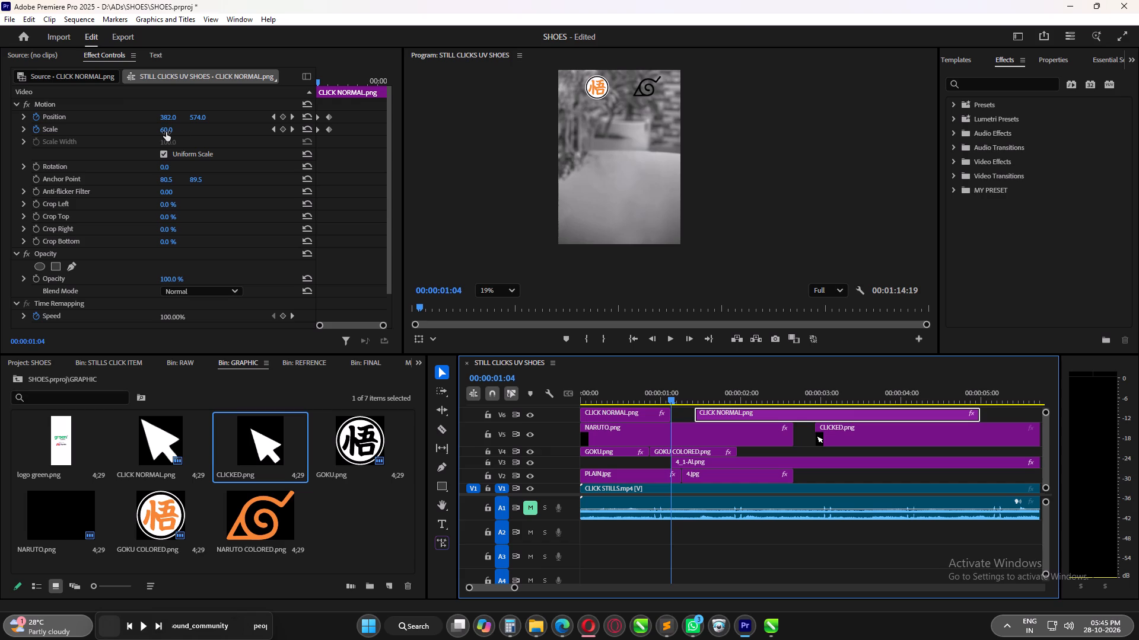
left_click(896, 398)
left_click(879, 431)
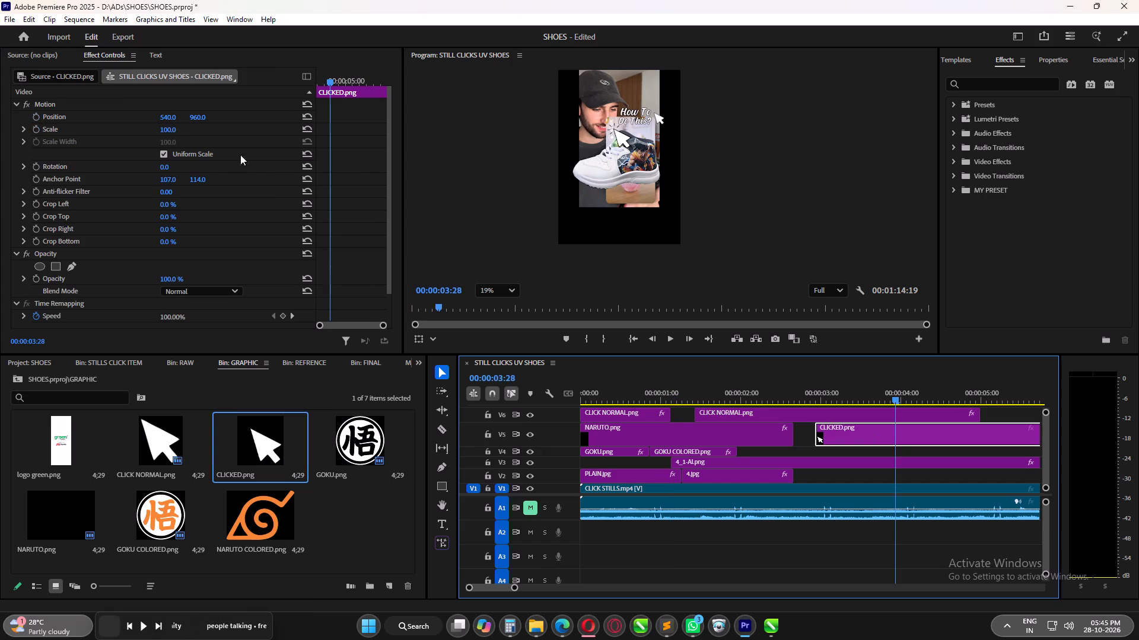
left_click(171, 131)
type("60")
key("Return")
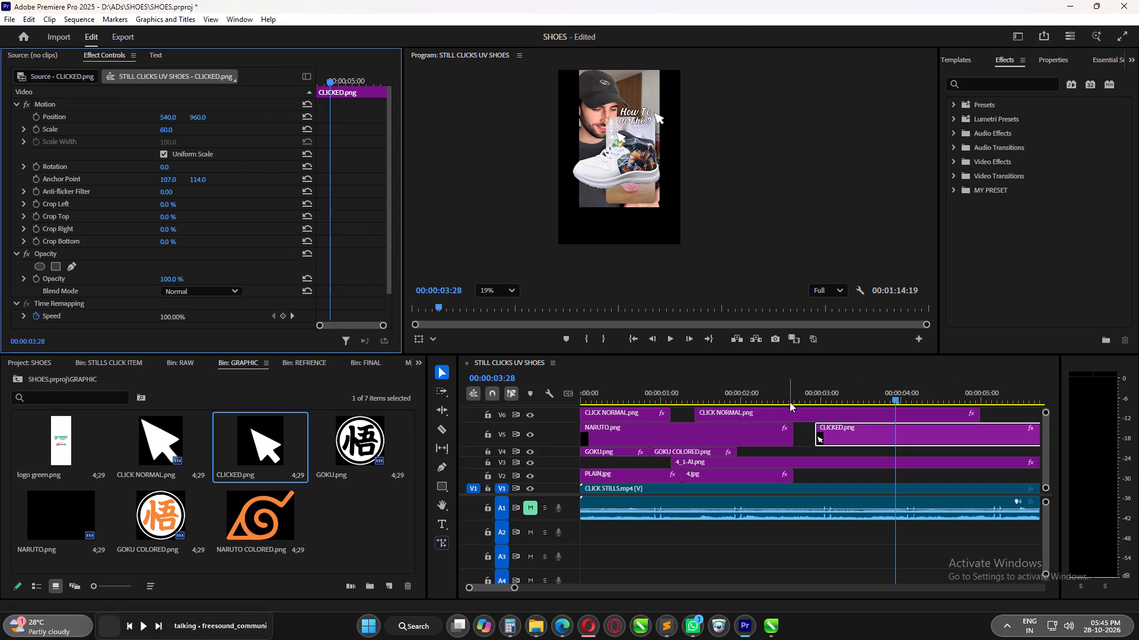
Shorten CLICKED.png on V5 to about seven frames by trimming its start and end.
left_click_drag(816, 430, 981, 431)
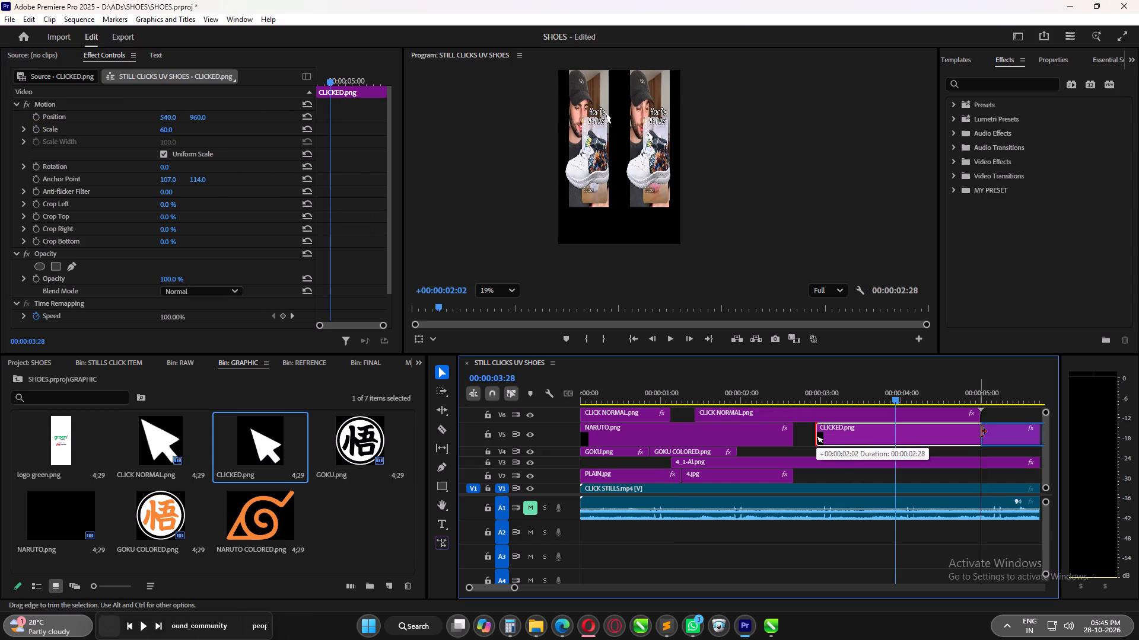
left_click_drag(981, 431, 991, 431)
left_click_drag(1018, 435, 838, 448)
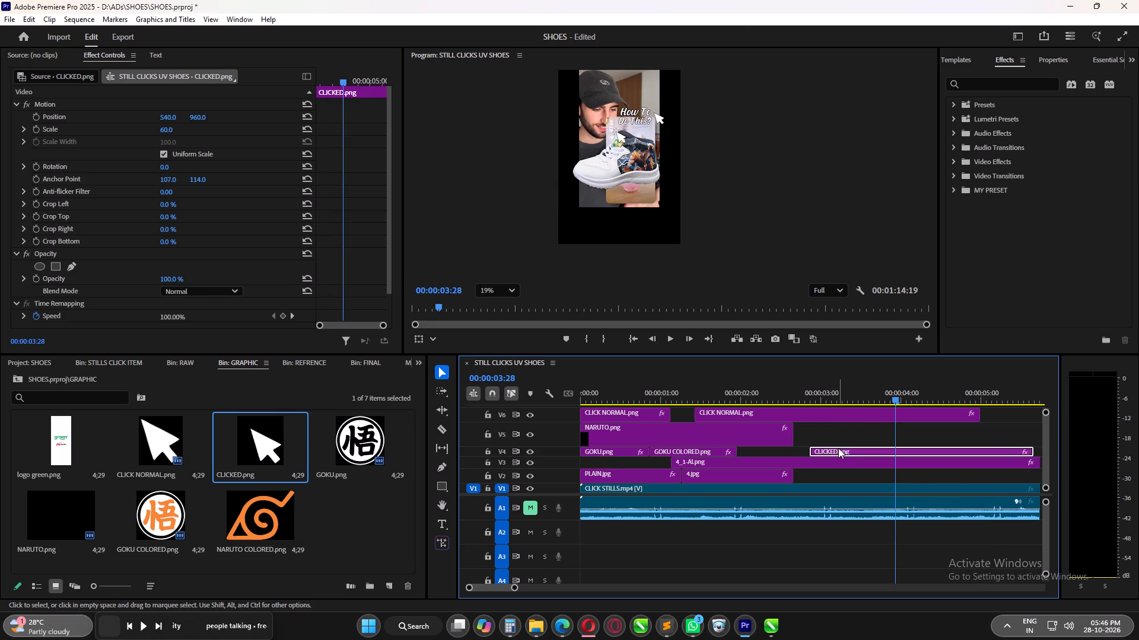
key("ctrl+z")
left_click_drag(1007, 431, 842, 431)
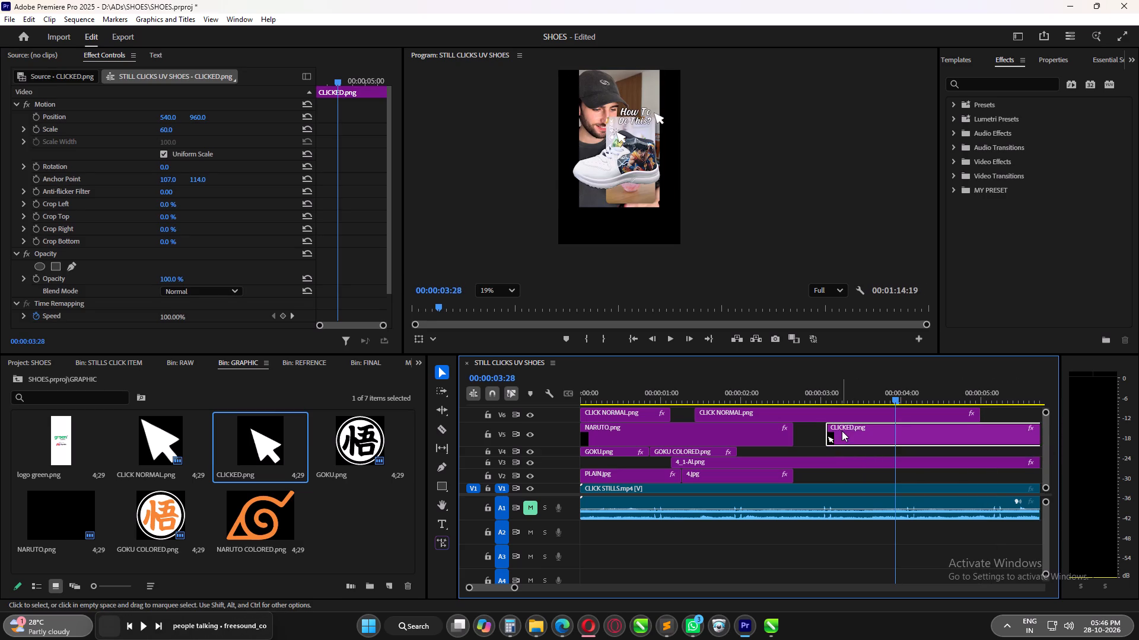
scroll(842, 431, "down", 4, "alt")
left_click_drag(886, 436, 751, 435)
Move the shortened CLICKED.png into the V6 gap at 00:00:01:04, right after the first CLICK NORMAL.png clip, and check the cursor switch.
left_click_drag(747, 434, 697, 423)
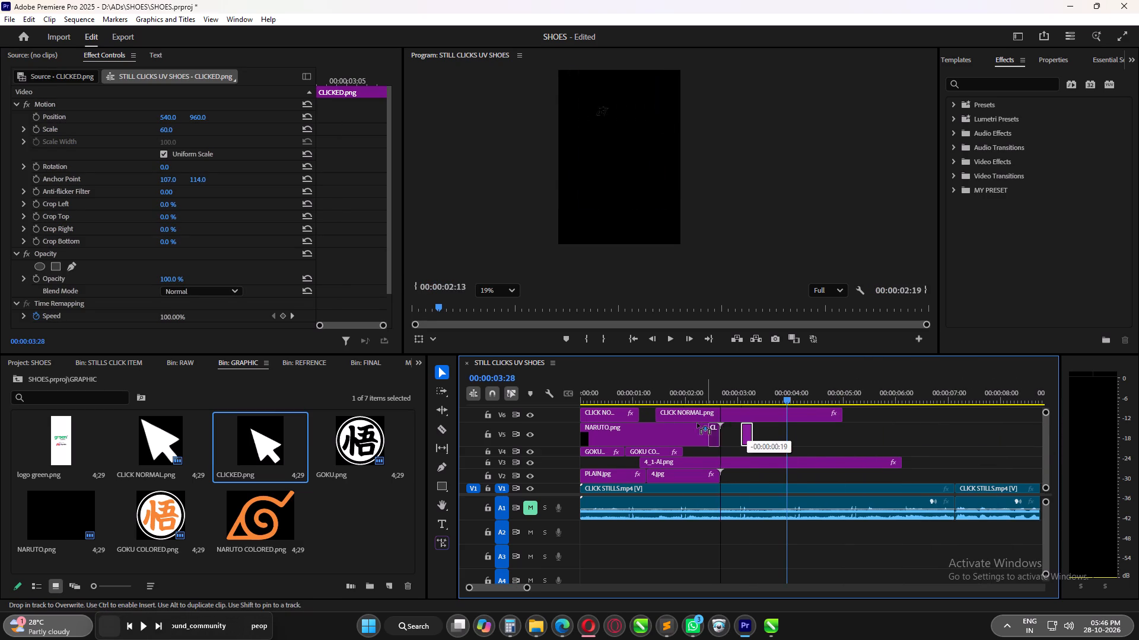
left_click_drag(697, 423, 644, 409)
left_click(641, 396)
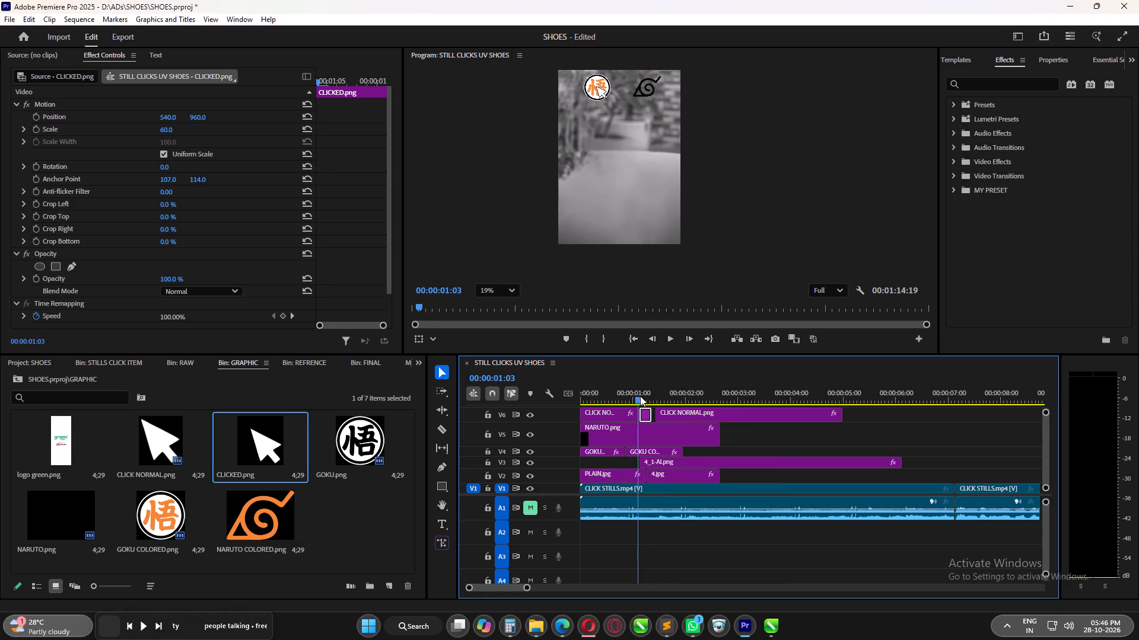
scroll(648, 415, "up", 12, "alt")
left_click_drag(613, 396, 625, 397)
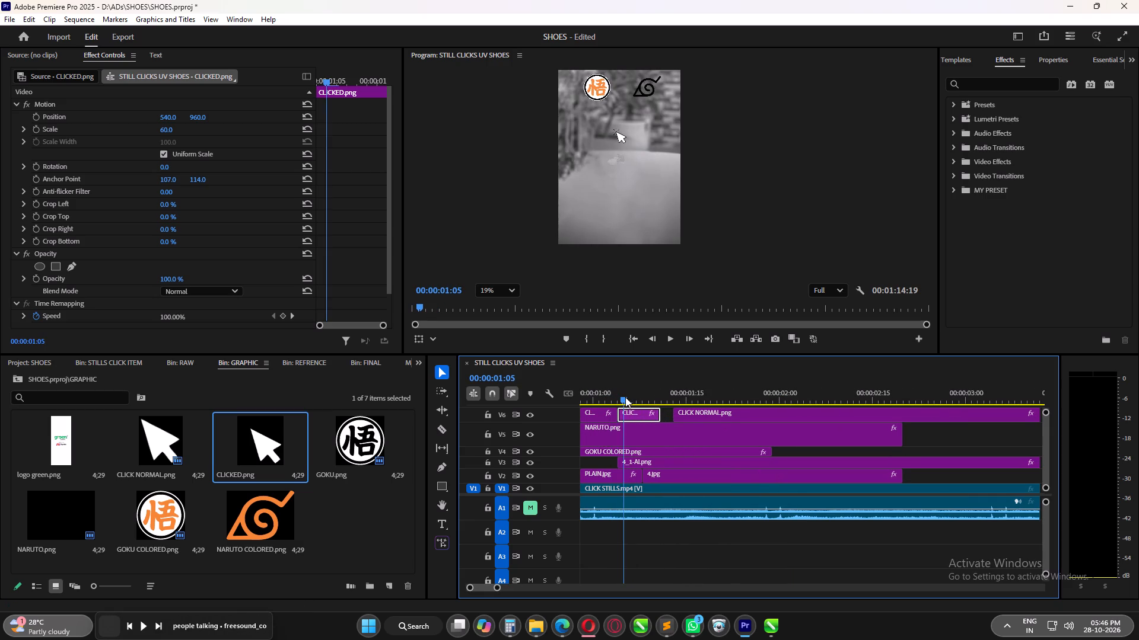
left_click_drag(625, 397, 618, 398)
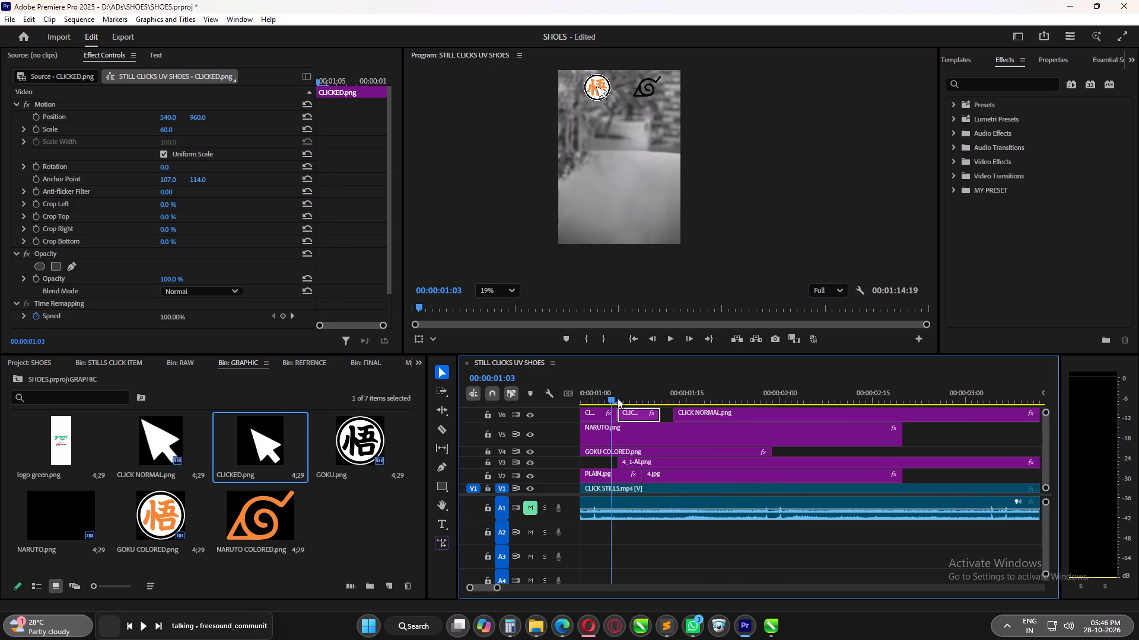
left_click_drag(618, 398, 620, 401)
Set the horizontal Position of CLICKED.png to 382.0, copied from the first CLICK NORMAL.png clip's keyframe at 00:00:00:29.
left_click(633, 413)
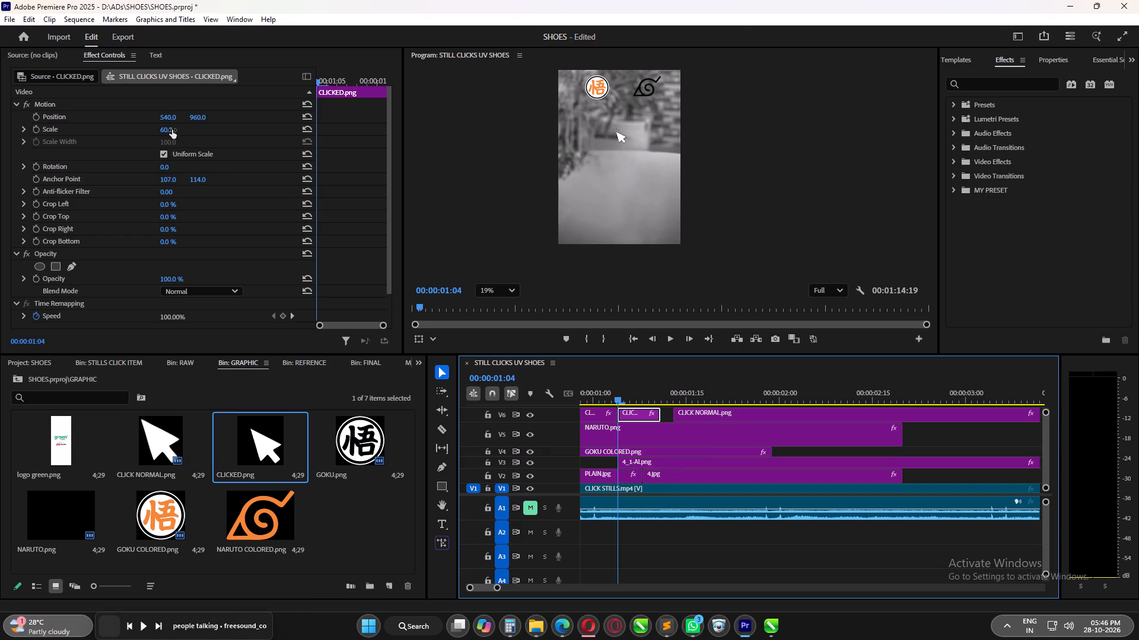
left_click(602, 412)
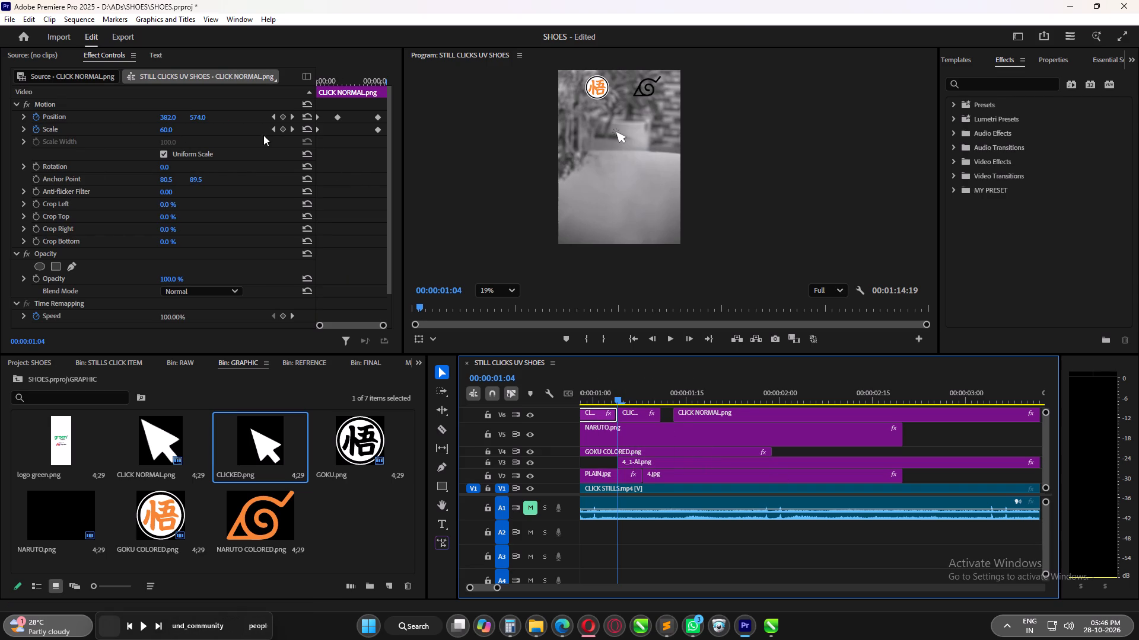
left_click(271, 117)
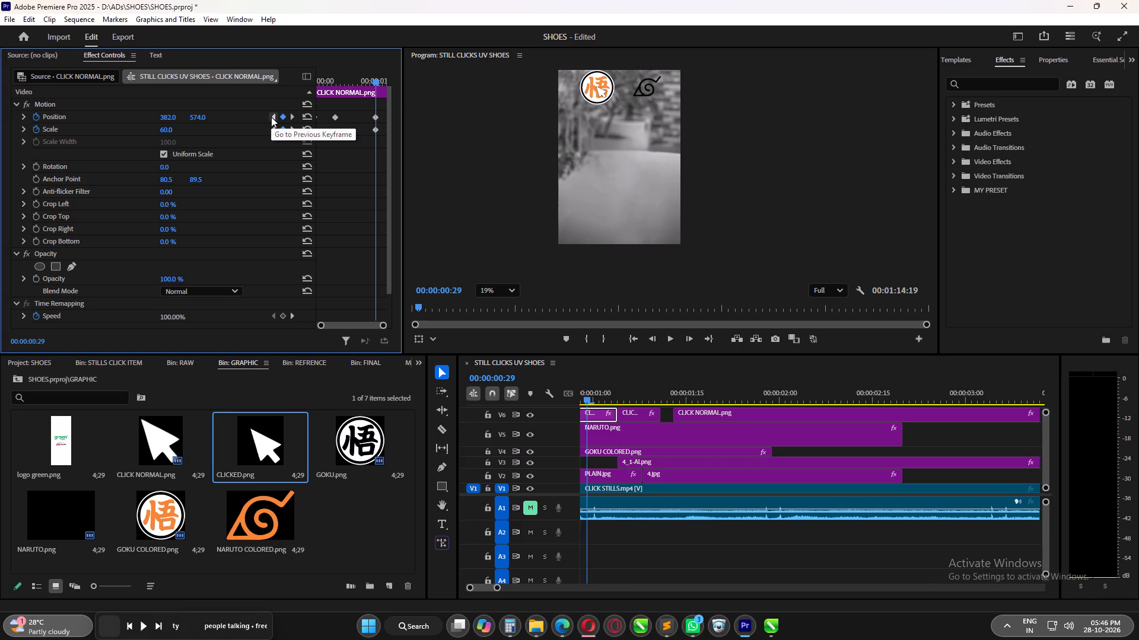
left_click(176, 117)
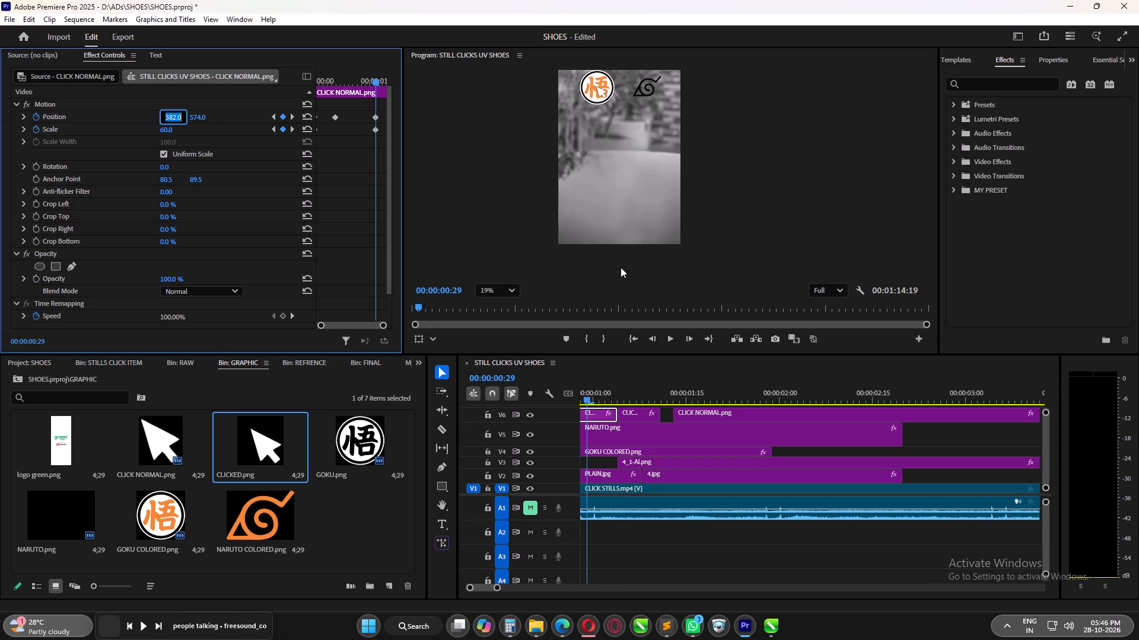
key("ctrl+c")
left_click(642, 415)
left_click(171, 119)
key("ctrl+v")
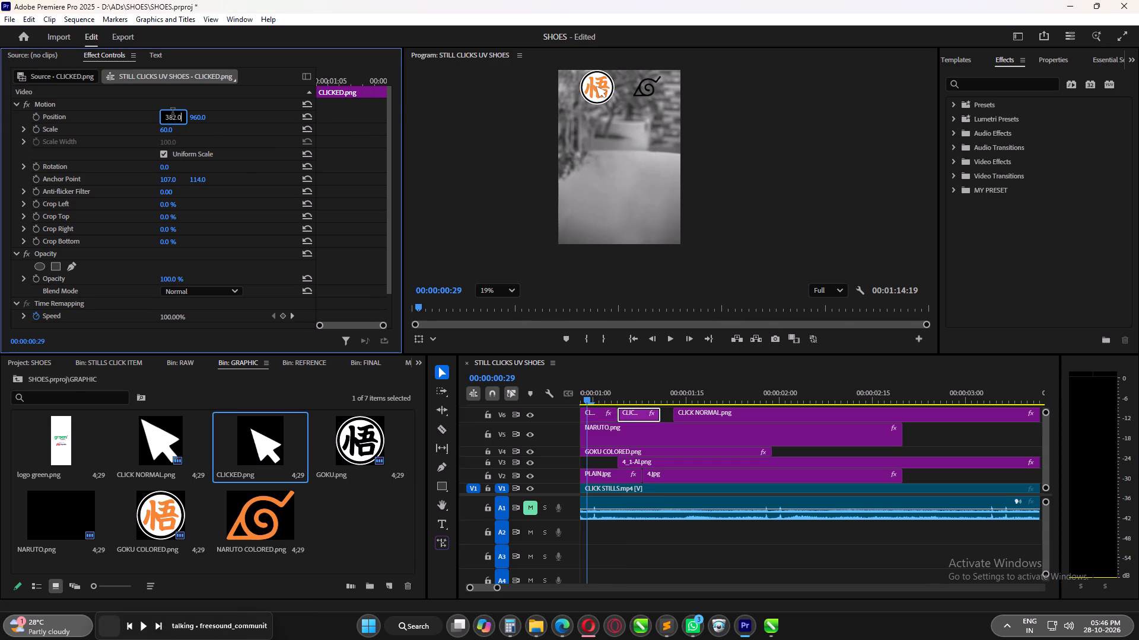
key("Return")
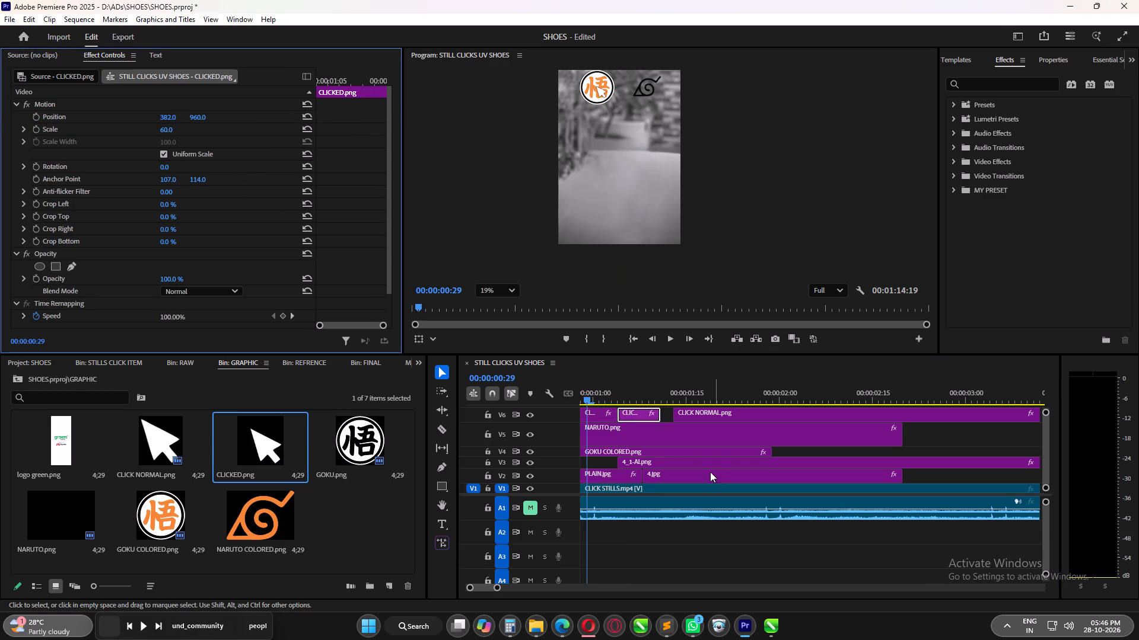
Set the vertical Position of CLICKED.png to 574.0, copied from the first CLICK NORMAL.png clip's keyframe at 00:00:00:29.
left_click(592, 415)
left_click(203, 117)
key("ctrl+c")
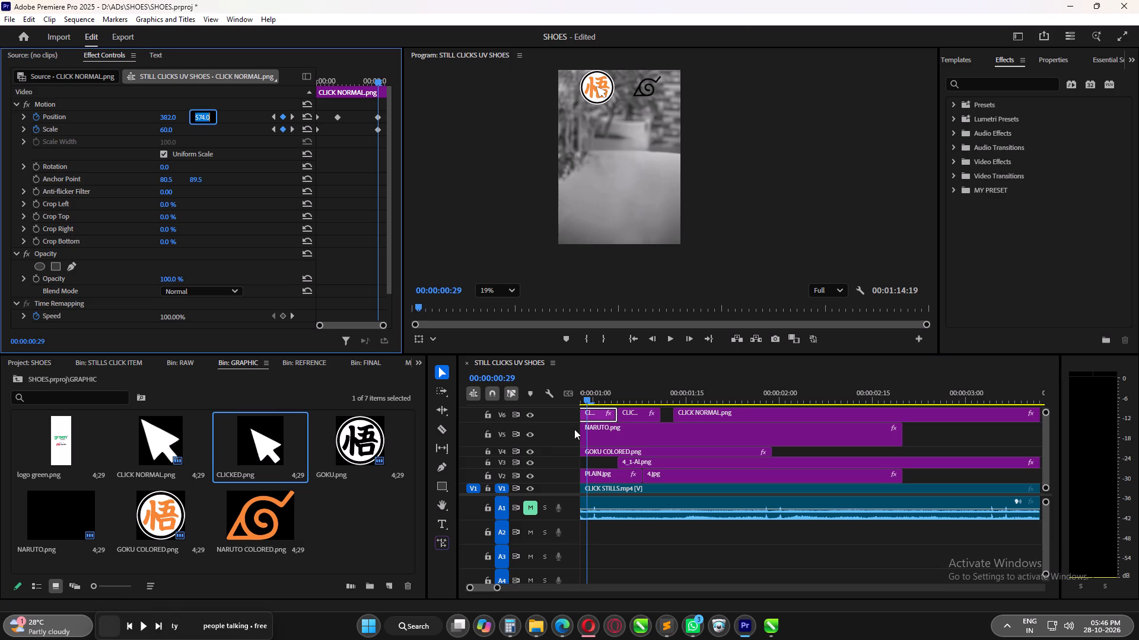
left_click(635, 412)
left_click(203, 120)
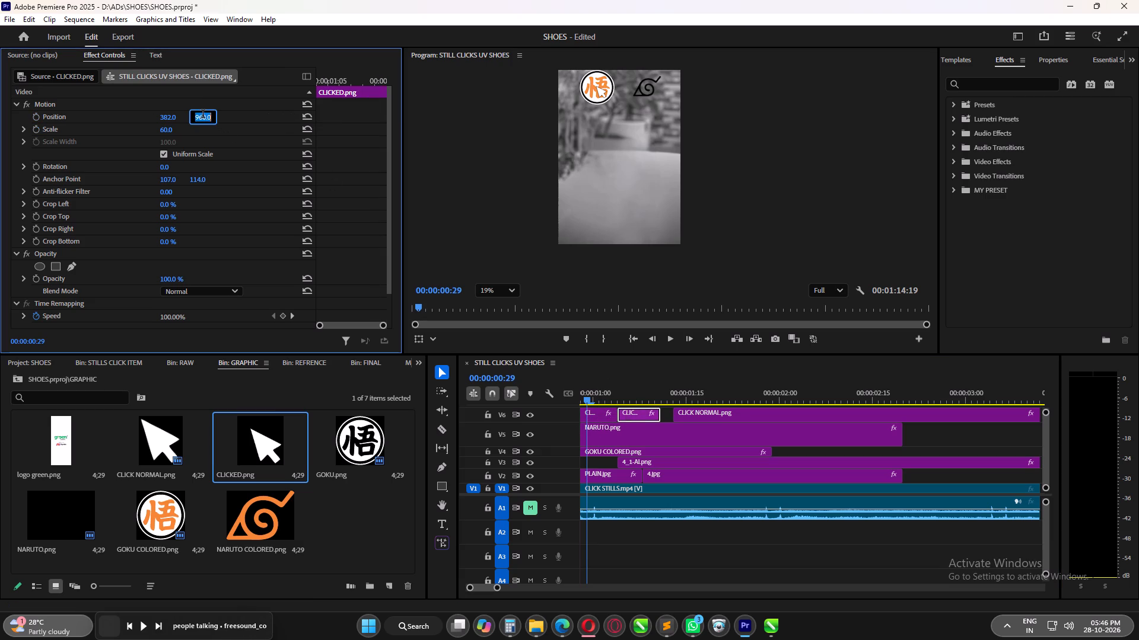
key("ctrl+v")
key("Return")
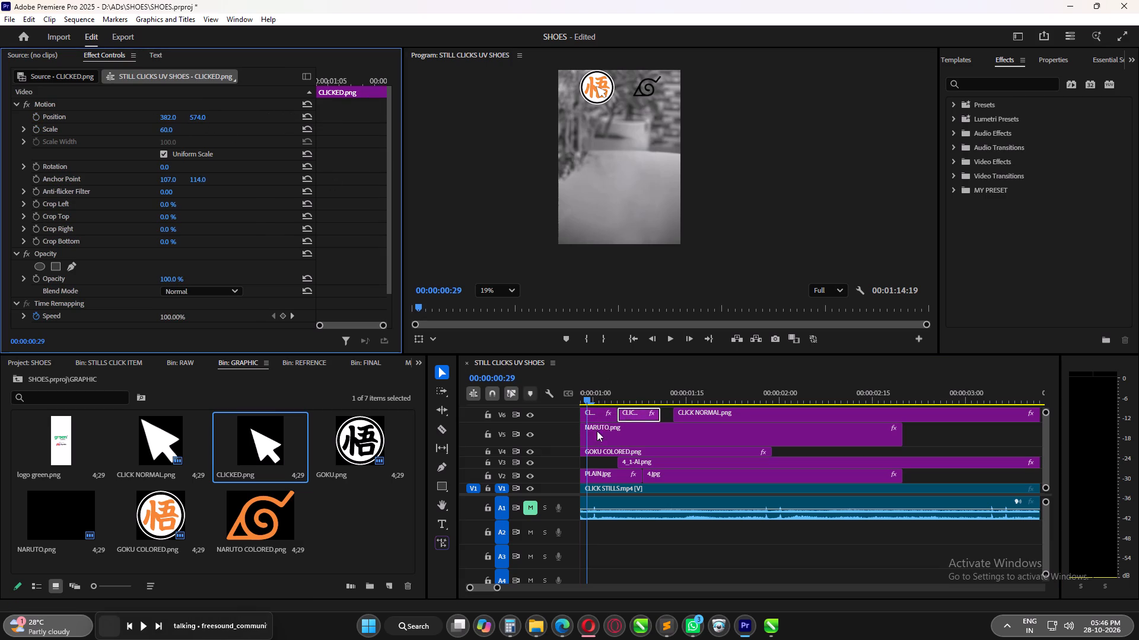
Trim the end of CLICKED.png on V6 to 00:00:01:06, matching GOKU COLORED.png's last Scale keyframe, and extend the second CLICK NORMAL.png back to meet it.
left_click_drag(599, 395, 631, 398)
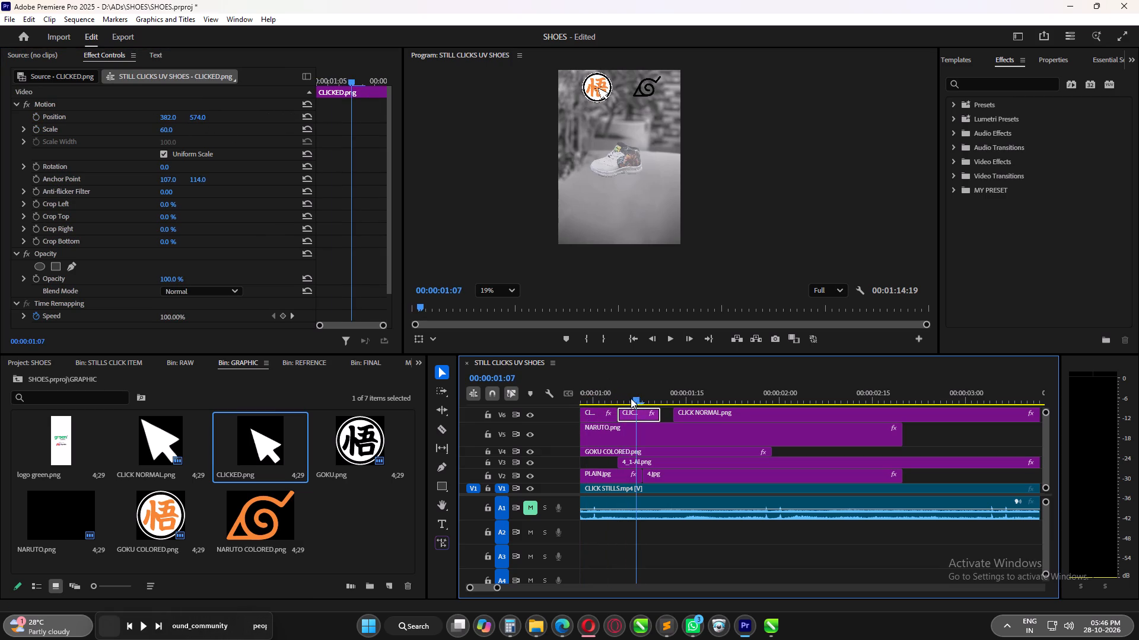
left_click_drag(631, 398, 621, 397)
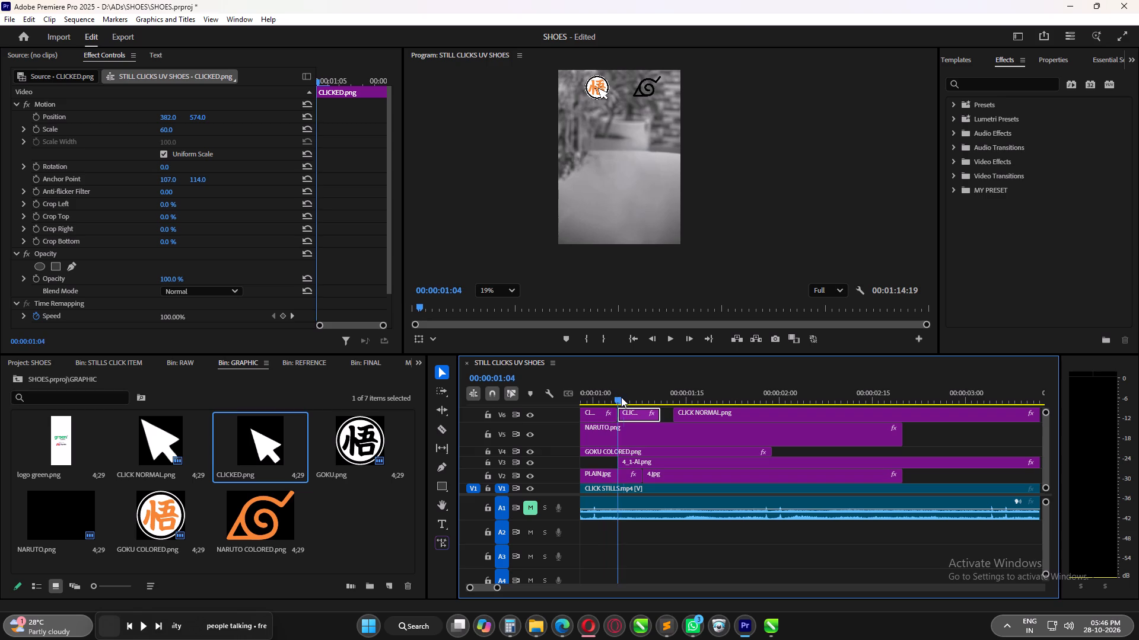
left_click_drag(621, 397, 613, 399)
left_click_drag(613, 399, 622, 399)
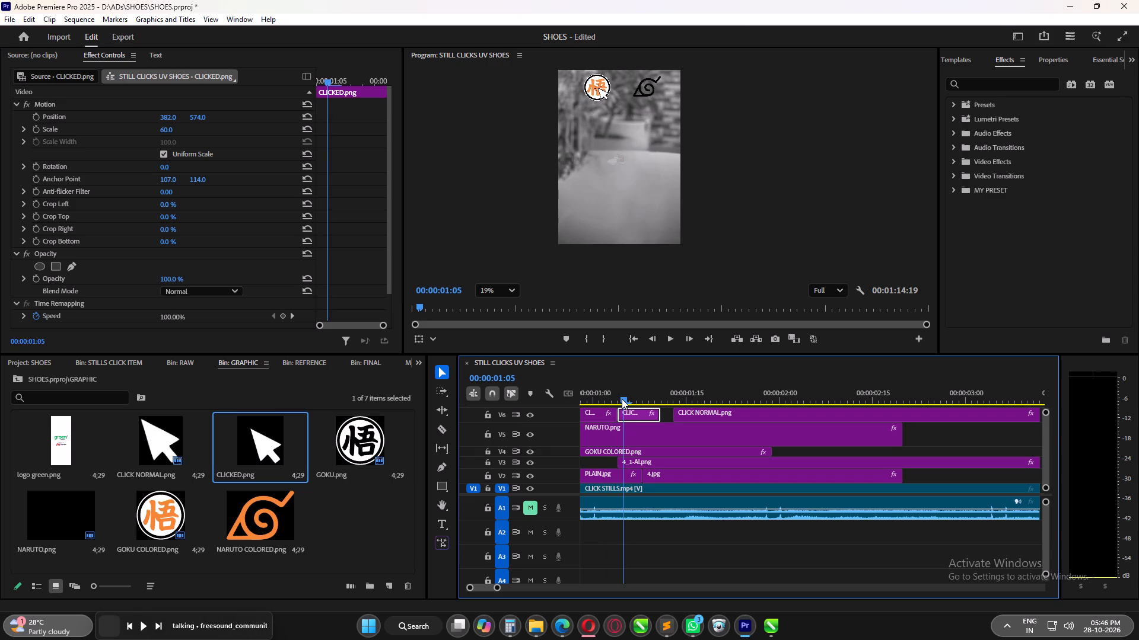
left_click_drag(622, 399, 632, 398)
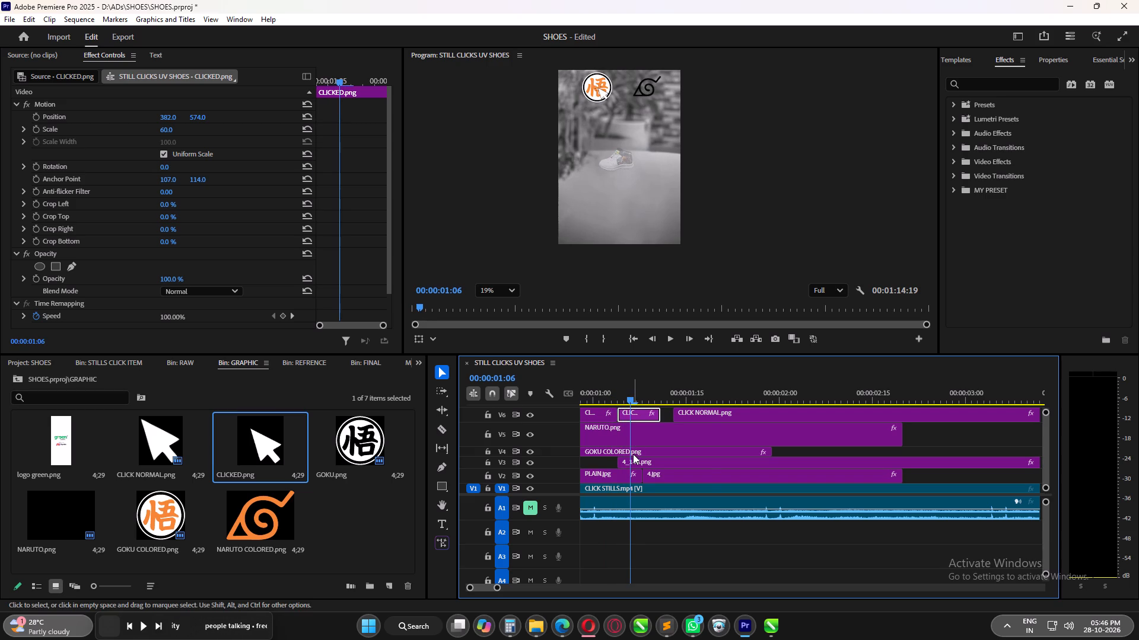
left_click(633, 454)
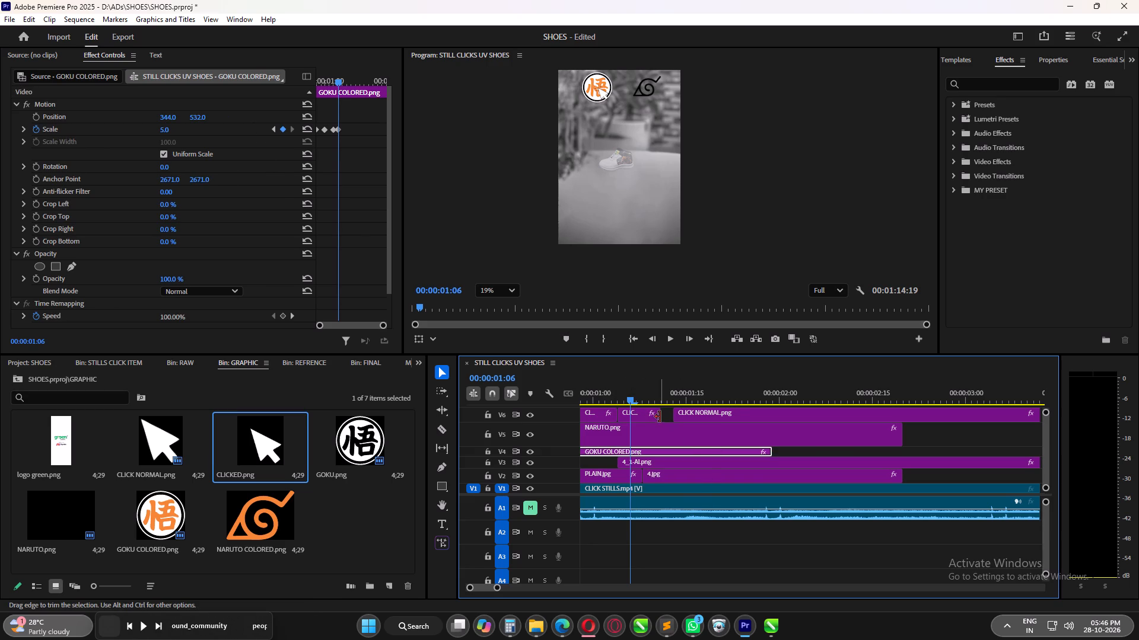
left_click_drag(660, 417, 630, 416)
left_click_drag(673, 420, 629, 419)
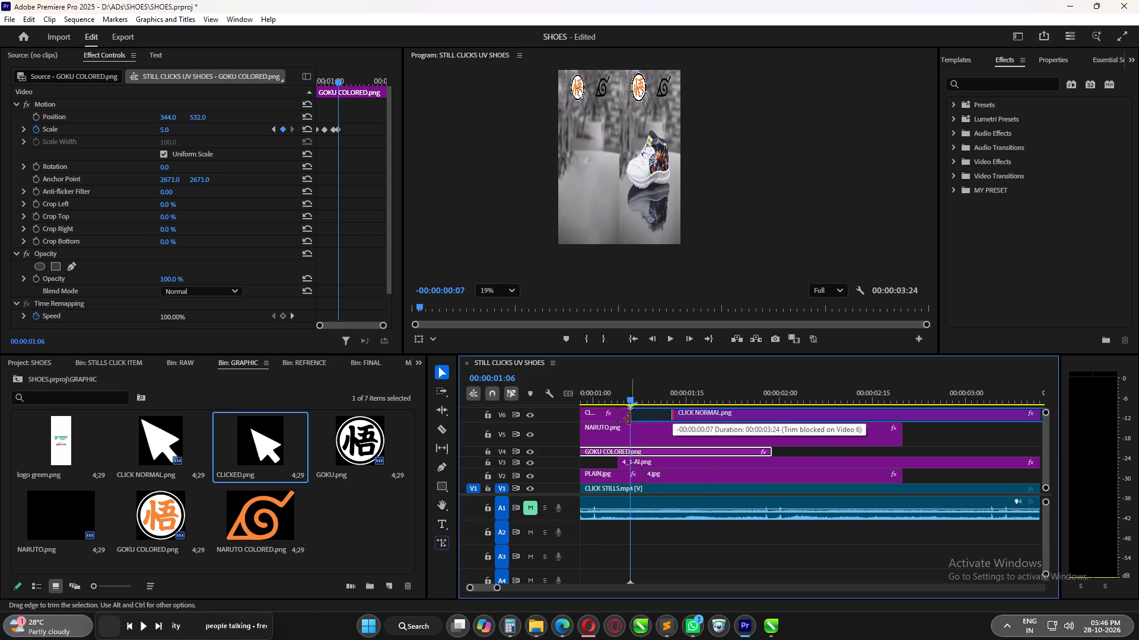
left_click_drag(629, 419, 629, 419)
Examine the switch from CLICK NORMAL.png to CLICKED.png over the GOKU logo between 00:00:01:01 and 00:00:01:05, using an enlarged preview.
left_click_drag(632, 401, 631, 402)
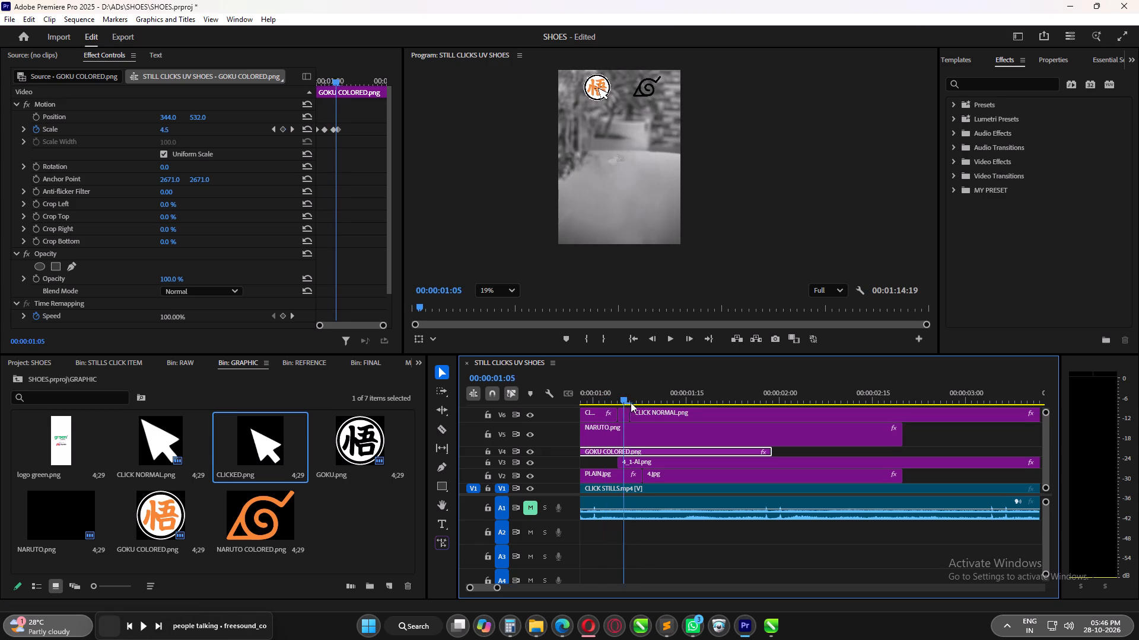
left_click_drag(631, 402, 602, 406)
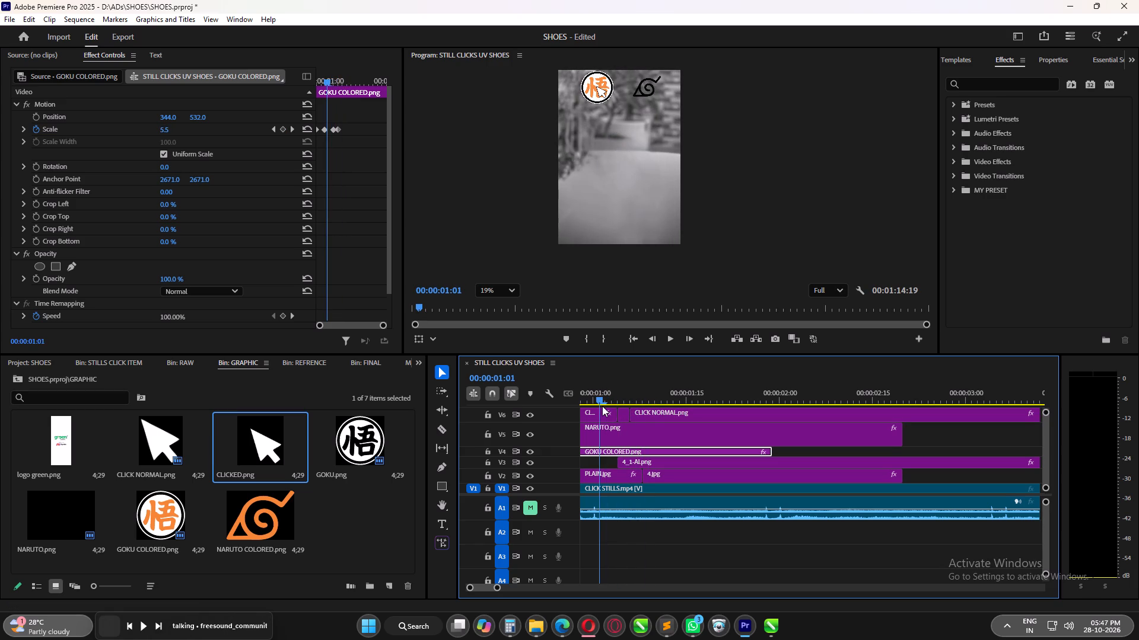
left_click_drag(602, 406, 624, 405)
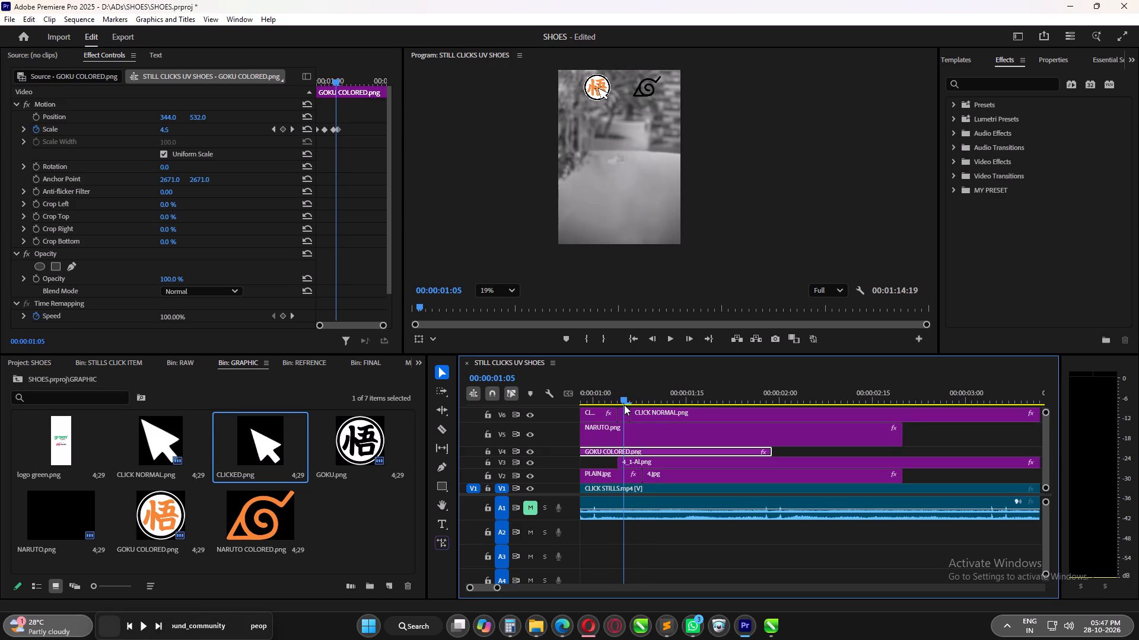
left_click_drag(624, 405, 618, 407)
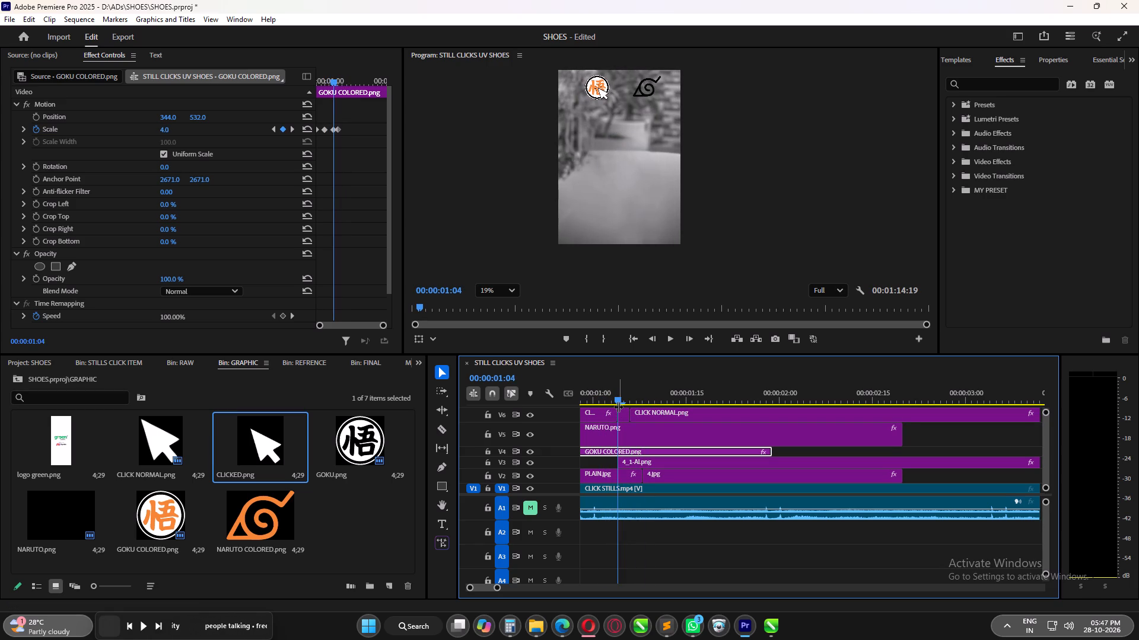
scroll(588, 74, "up", 16)
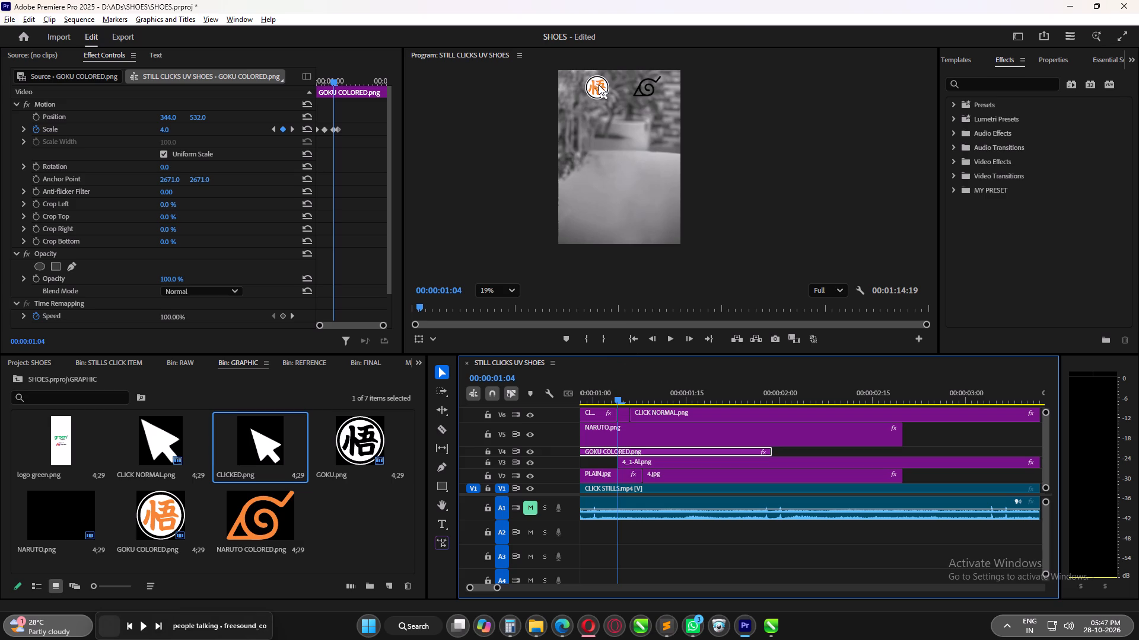
scroll(599, 85, "up", 3)
left_click(601, 91)
scroll(600, 89, "up", 10)
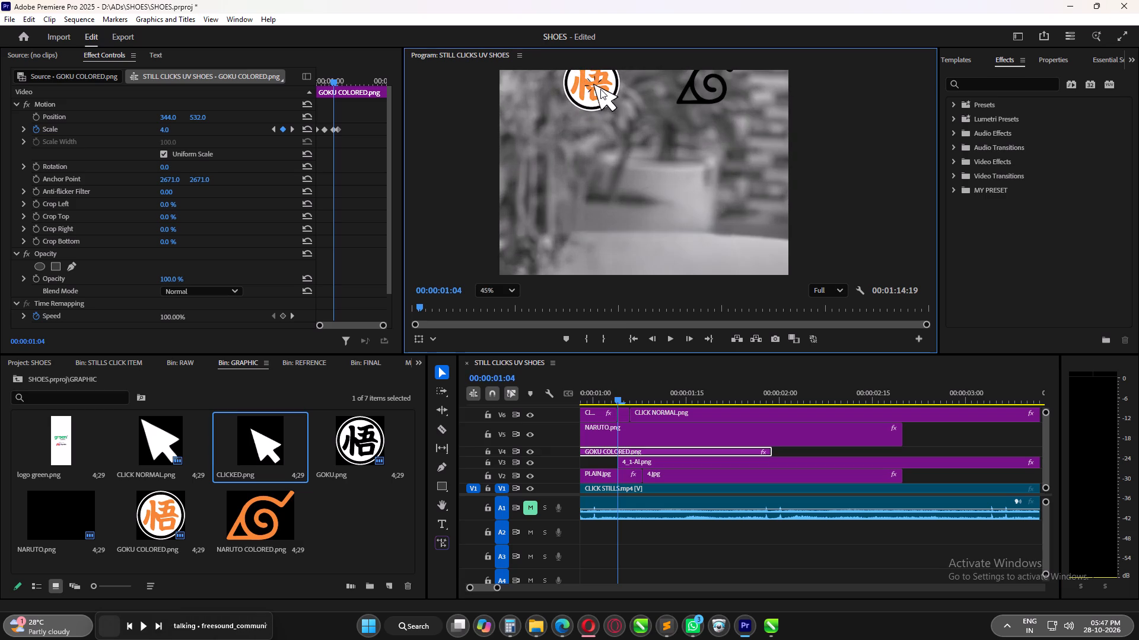
scroll(600, 89, "up", 4)
left_click_drag(600, 89, 600, 133)
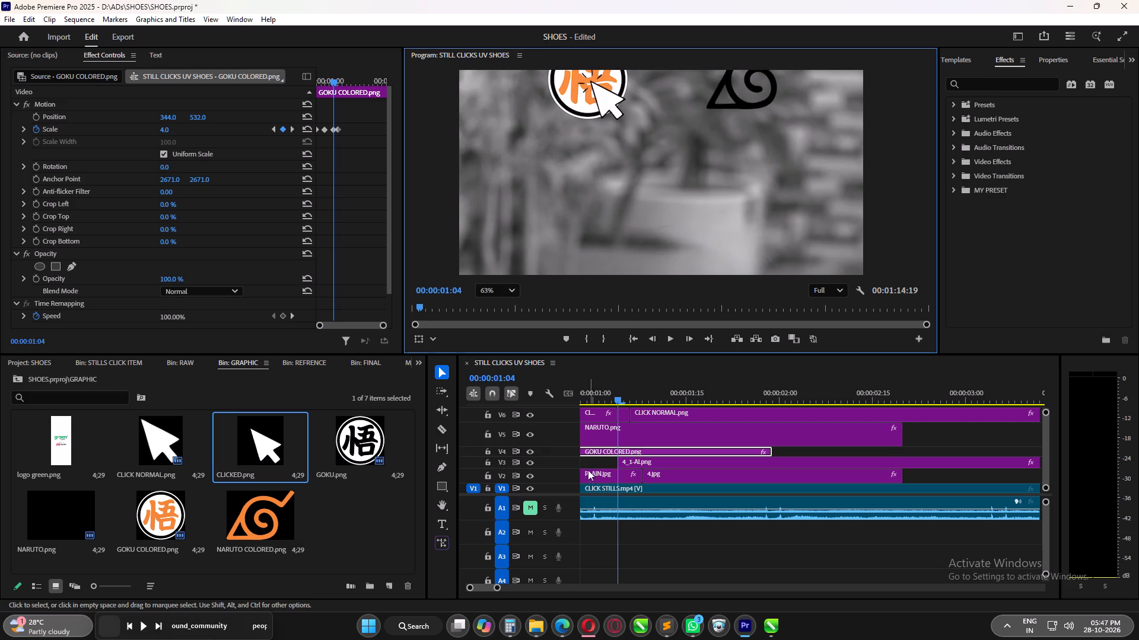
scroll(621, 420, "up", 4)
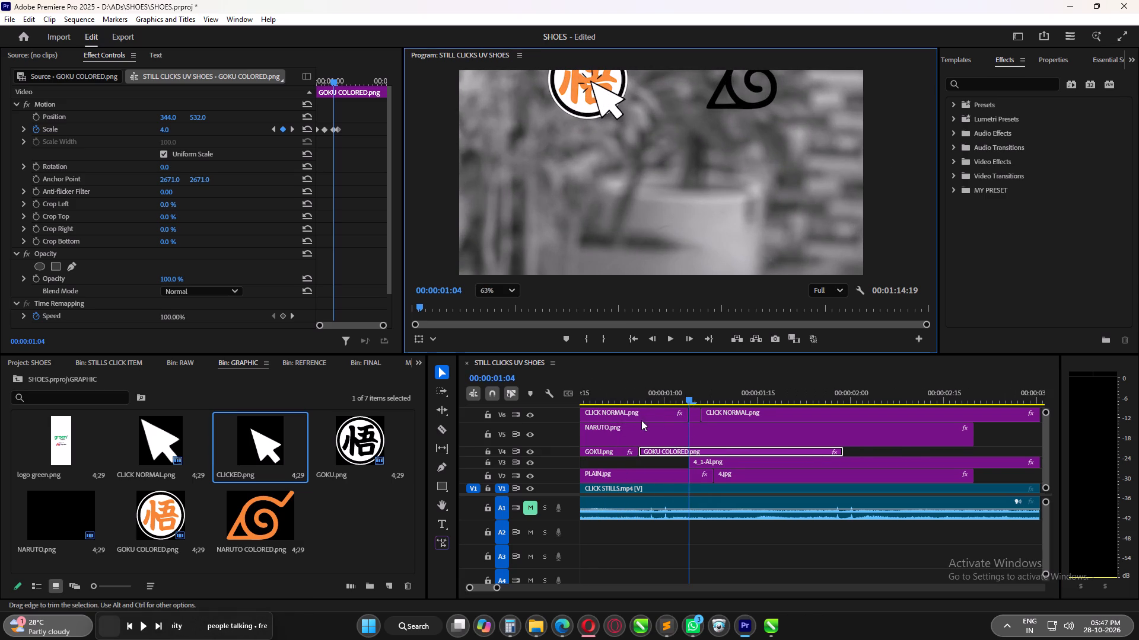
scroll(694, 421, "up", 12, "alt")
left_click_drag(676, 401, 653, 403)
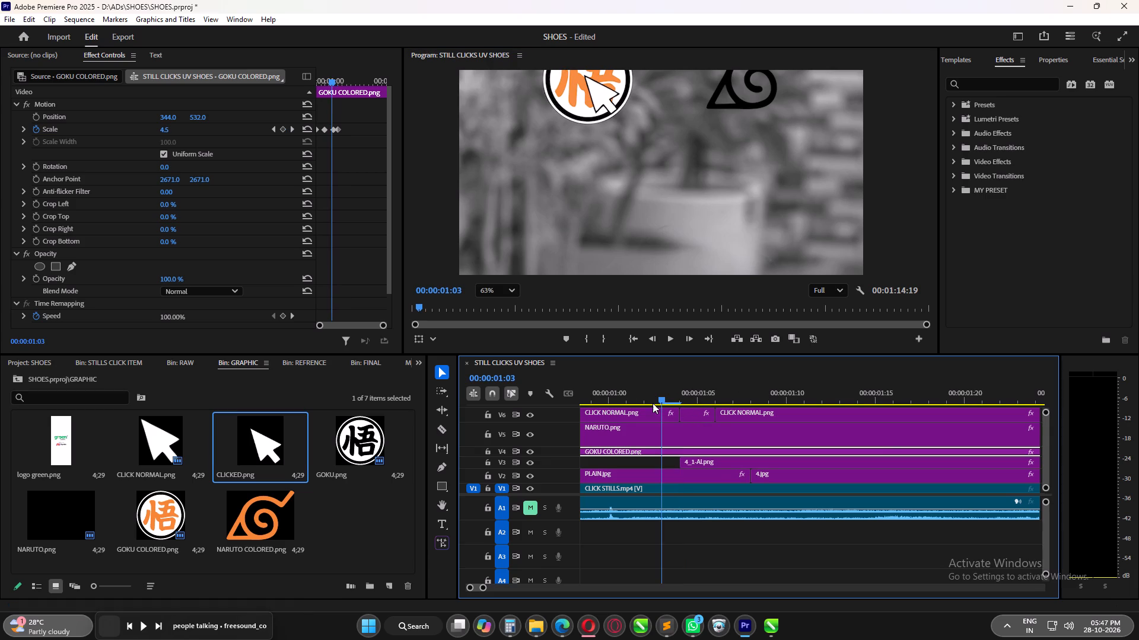
left_click_drag(653, 403, 665, 404)
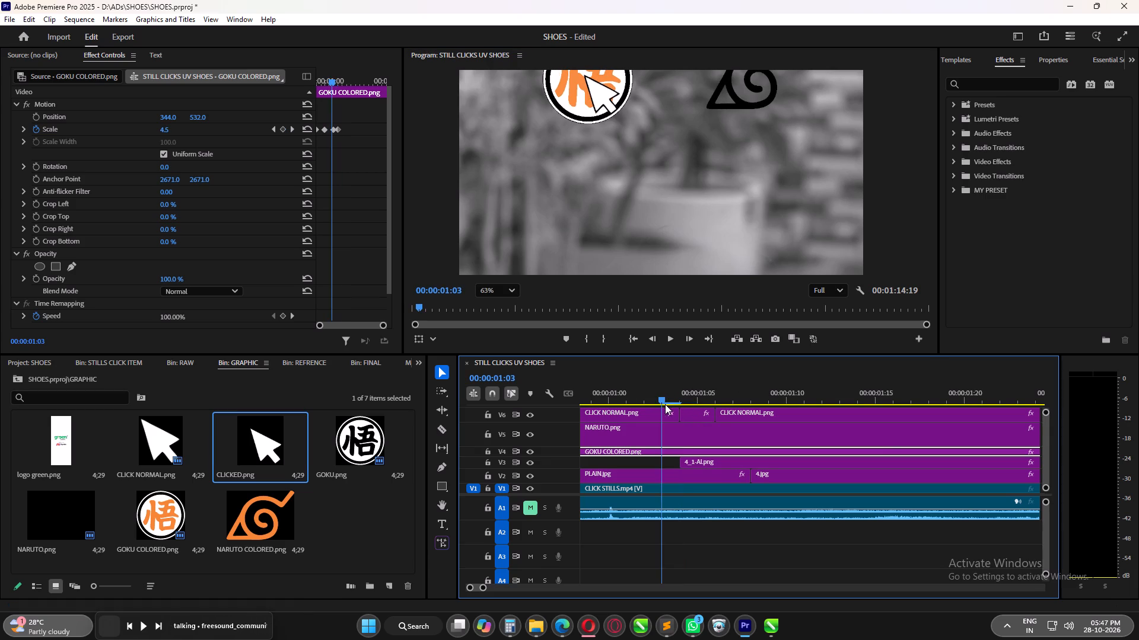
left_click_drag(665, 404, 663, 405)
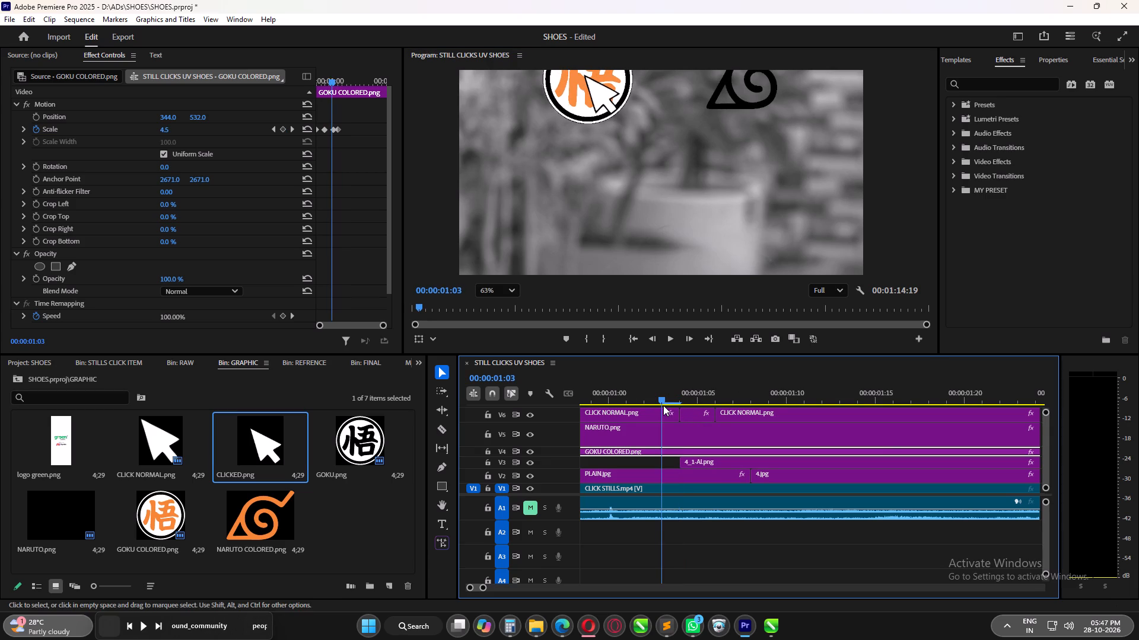
left_click_drag(663, 405, 664, 407)
left_click_drag(664, 407, 654, 409)
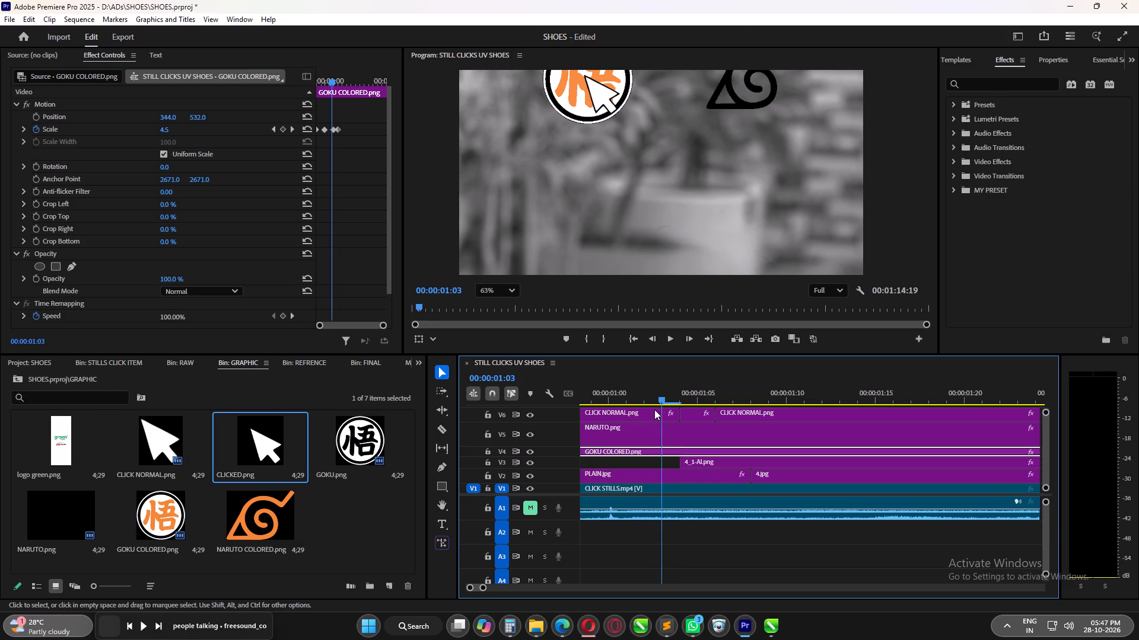
Trim the end of CLICKED.png on V6 to 00:00:01:05 and extend the start of the second CLICK NORMAL.png back to the same frame.
left_click_drag(654, 409, 702, 416)
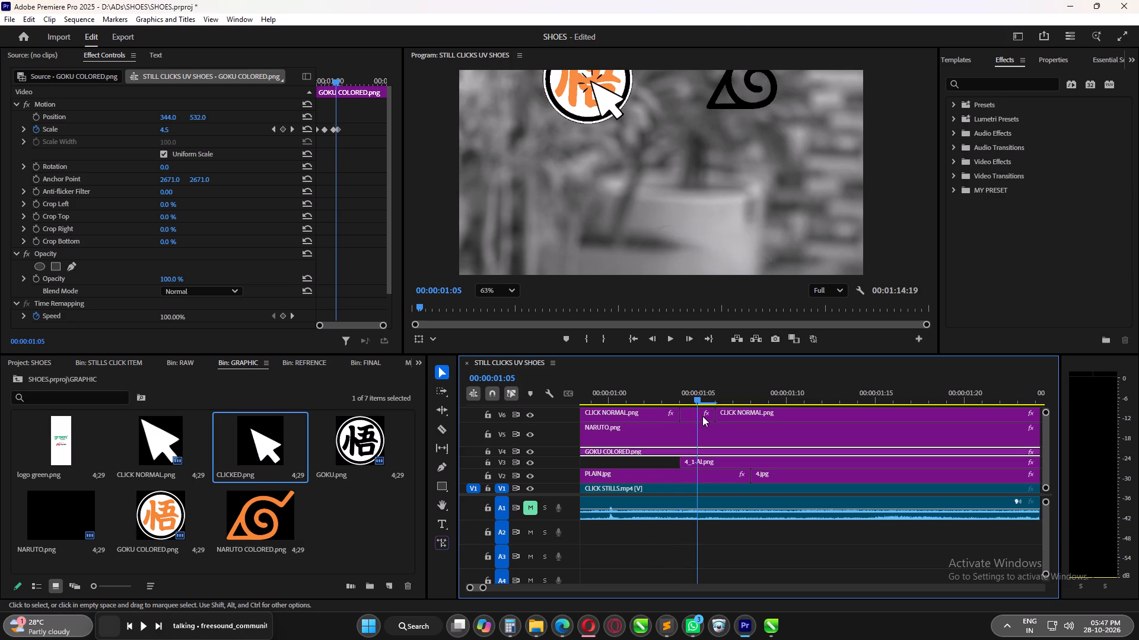
left_click_drag(702, 416, 689, 420)
left_click_drag(689, 420, 703, 424)
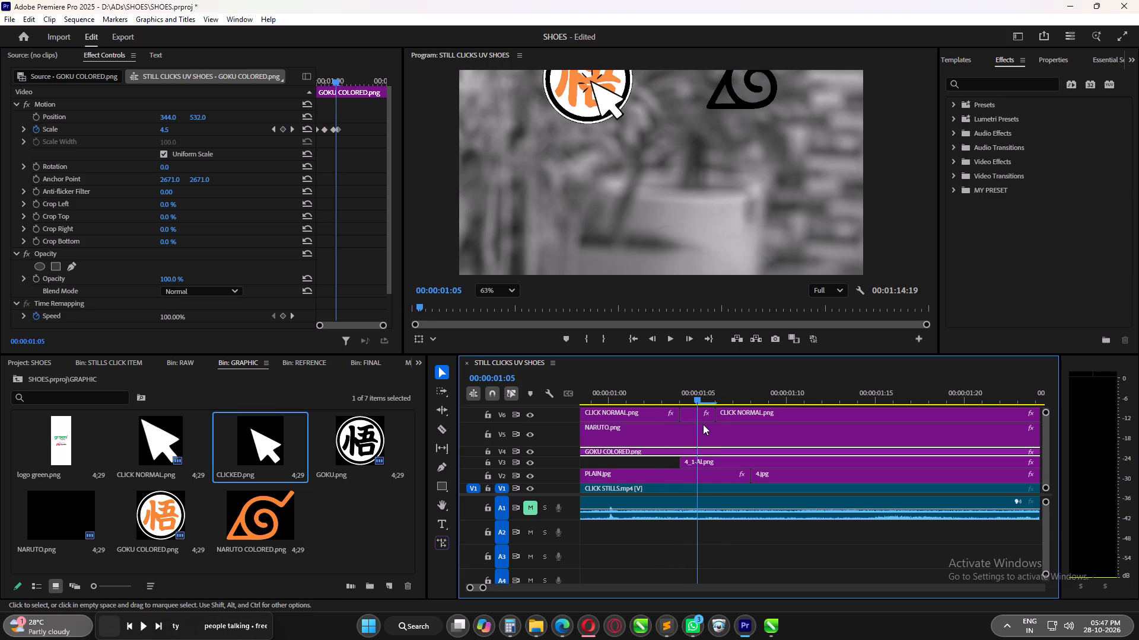
left_click_drag(703, 424, 700, 427)
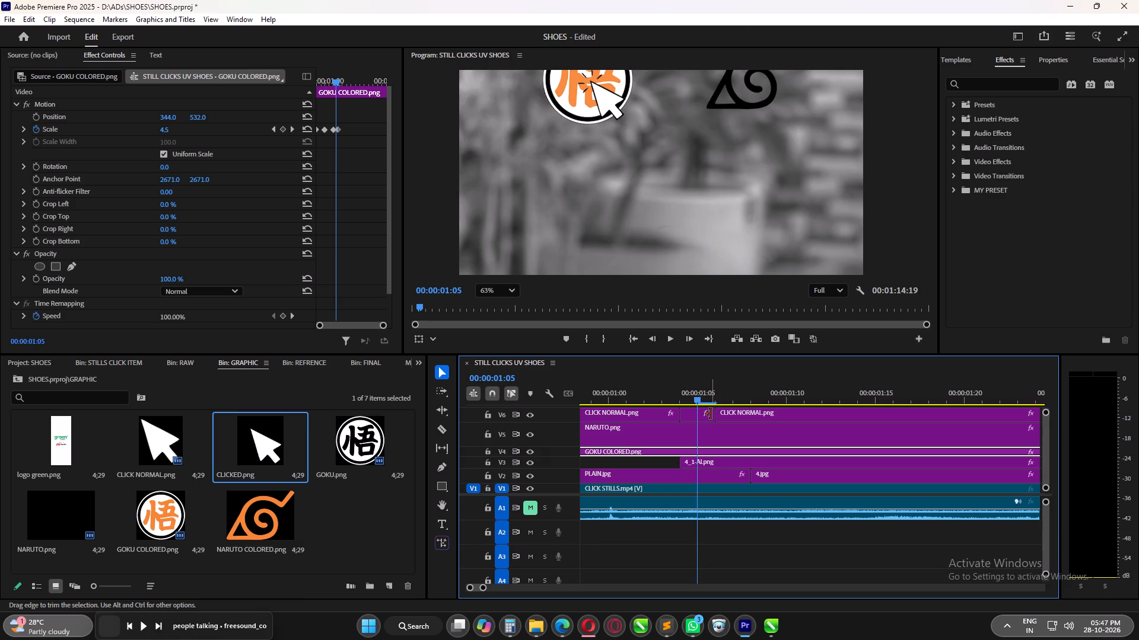
left_click_drag(711, 413, 698, 415)
left_click_drag(720, 417, 702, 418)
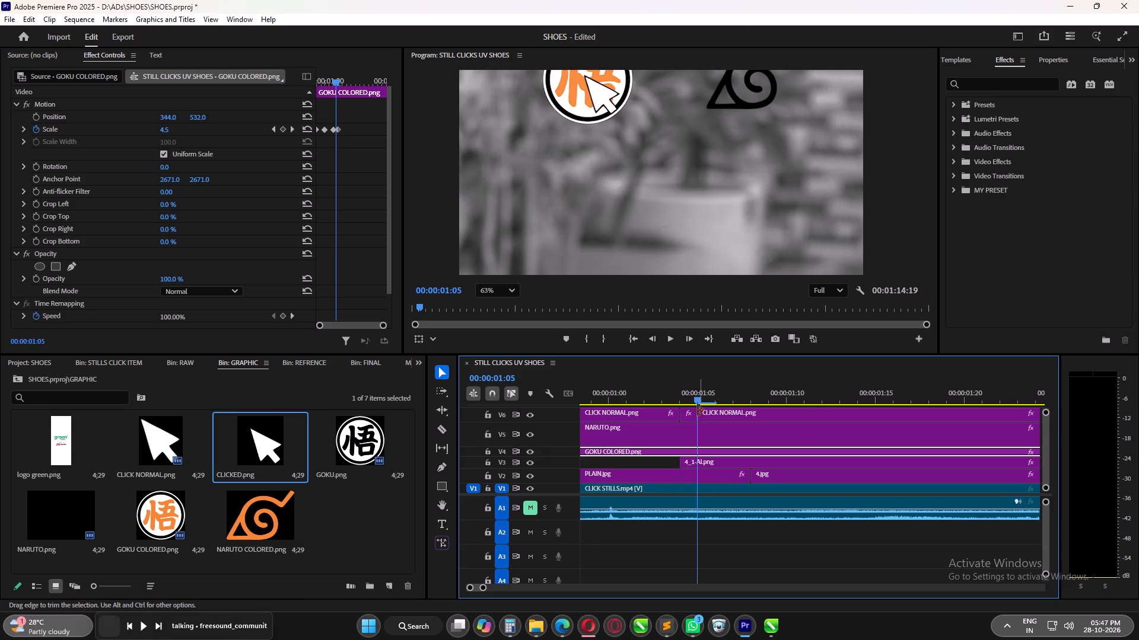
Review the cursor animation from its approach to GOKU at 00:00:00:16 through its move towards NARUTO at 00:00:02:12.
left_click_drag(697, 402, 712, 409)
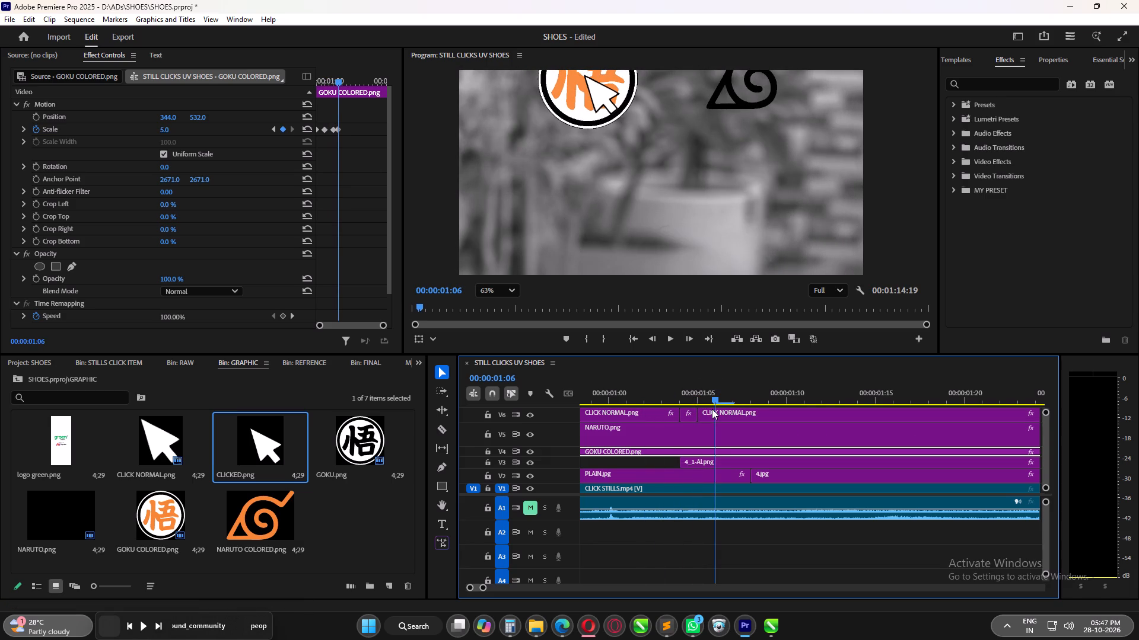
left_click_drag(712, 409, 738, 412)
scroll(733, 453, "down", 12, "alt")
left_click_drag(733, 399, 630, 399)
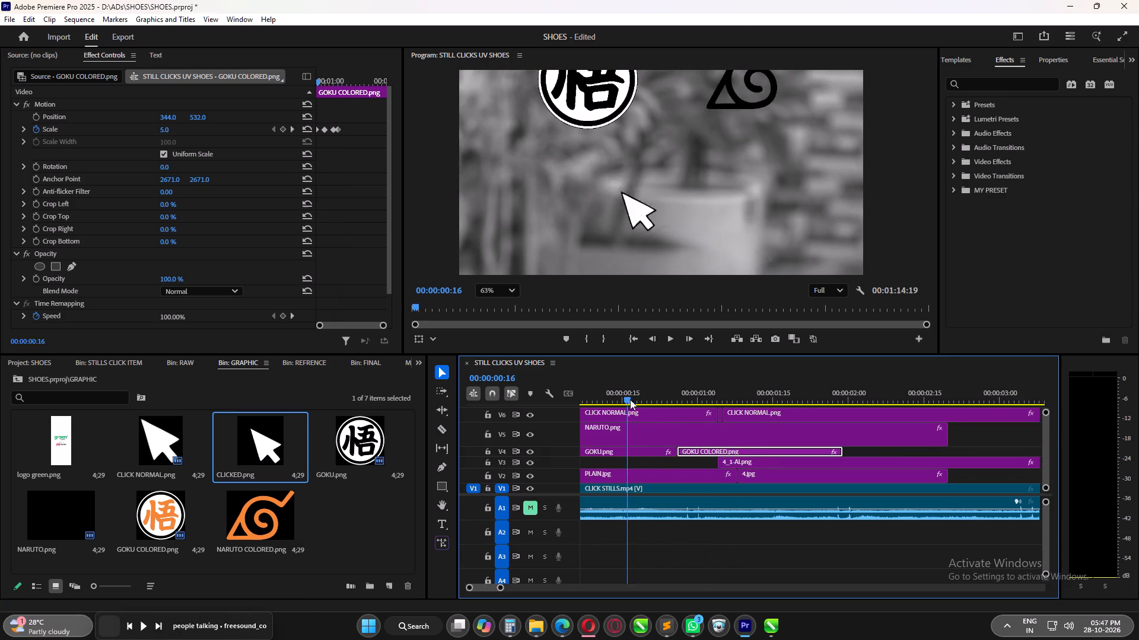
left_click_drag(630, 399, 765, 411)
scroll(764, 413, "down", 10, "alt")
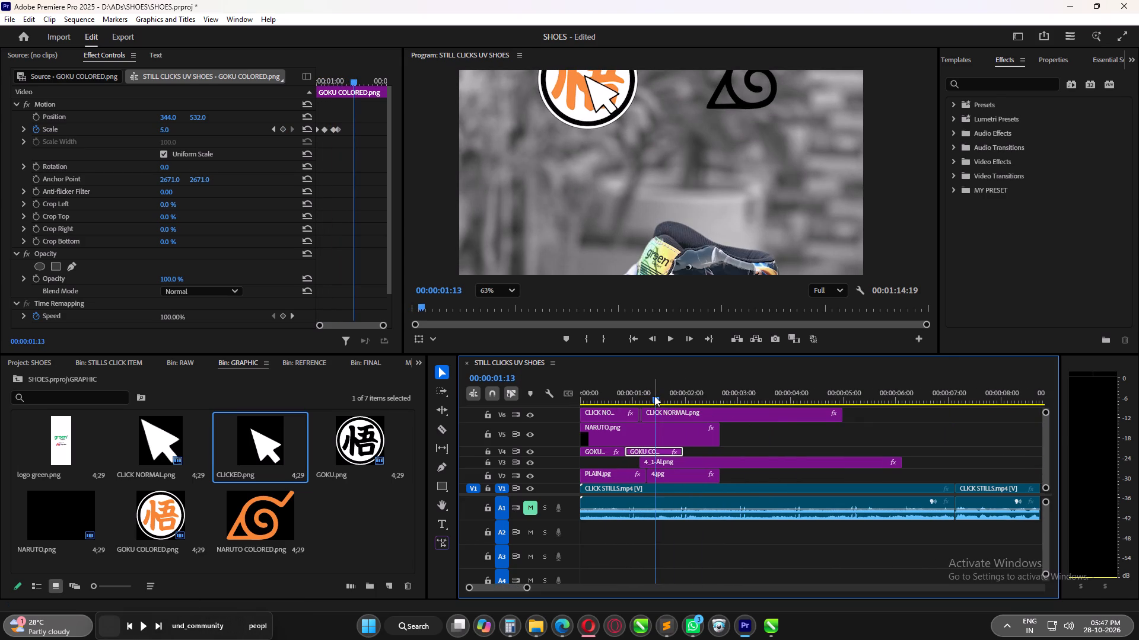
left_click_drag(654, 396, 707, 411)
scroll(718, 431, "down", 3, "alt")
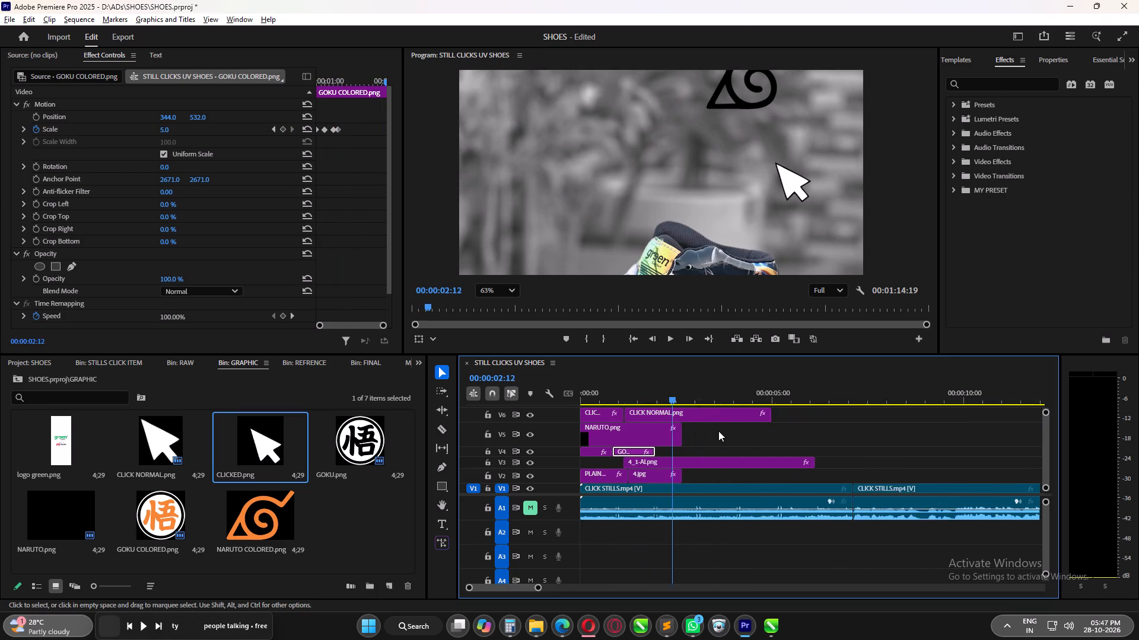
scroll(718, 431, "down", 3, "alt")
left_click(685, 355)
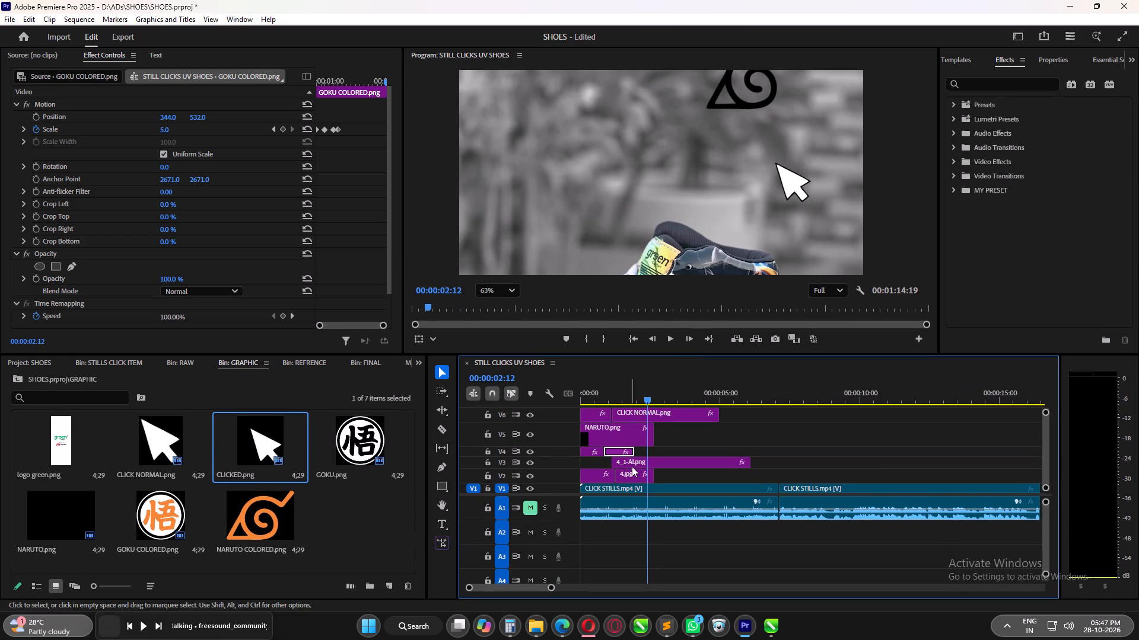
scroll(648, 456, "up", 11, "alt")
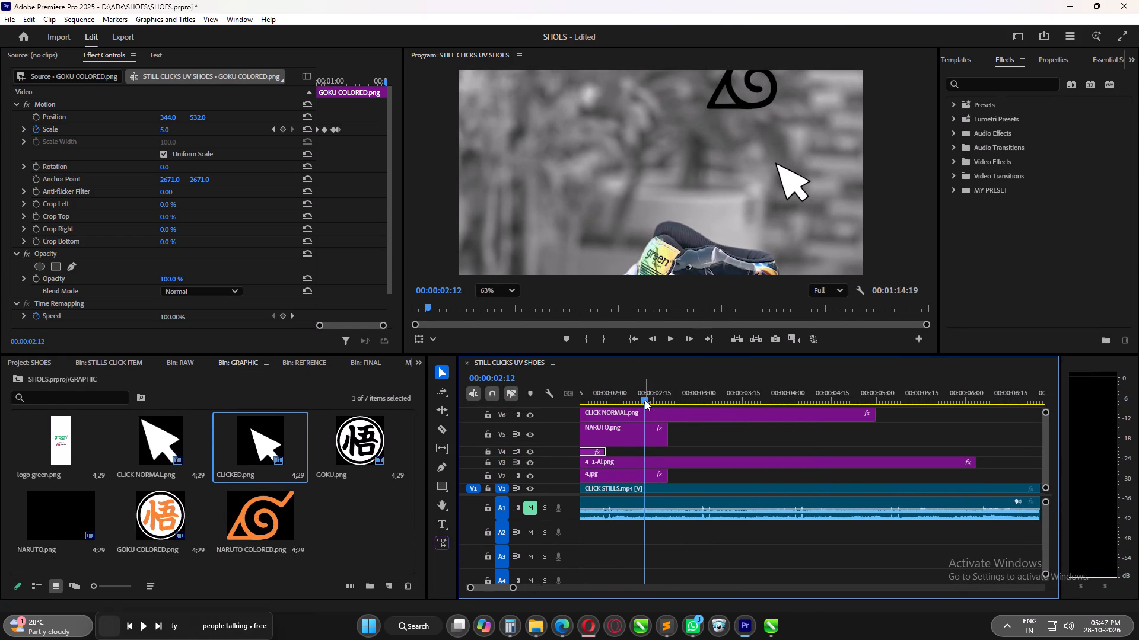
left_click_drag(645, 400, 644, 401)
Keyframe the Position of the second CLICK NORMAL.png on V6 at 812, 591 over the NARUTO logo at 00:00:02:19.
left_click_drag(644, 401, 611, 402)
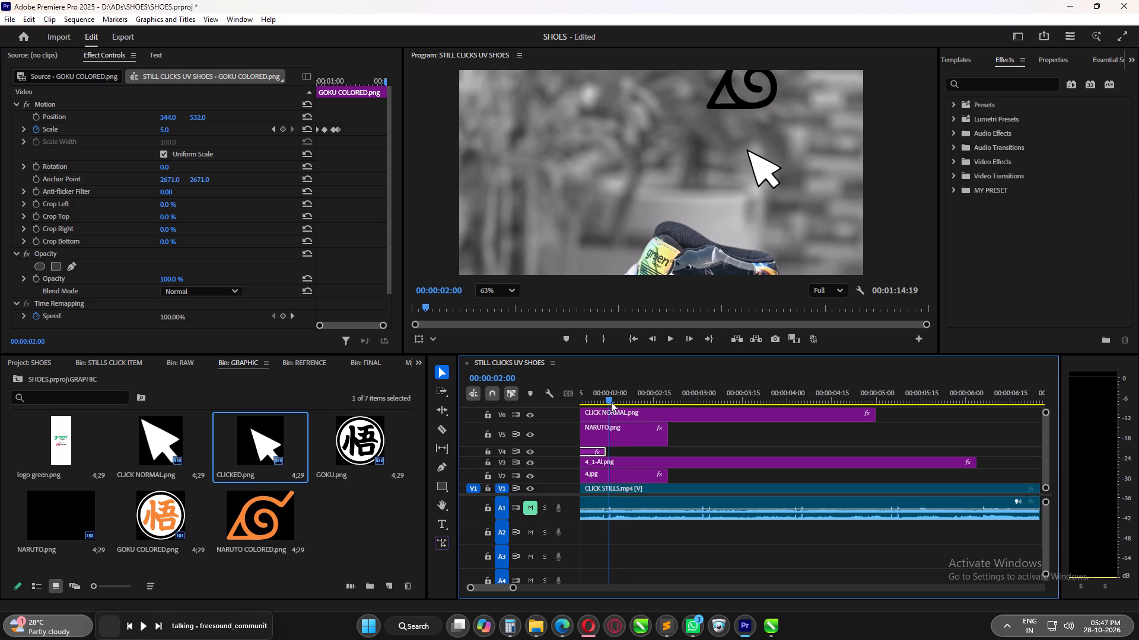
left_click_drag(611, 402, 615, 401)
left_click(628, 415)
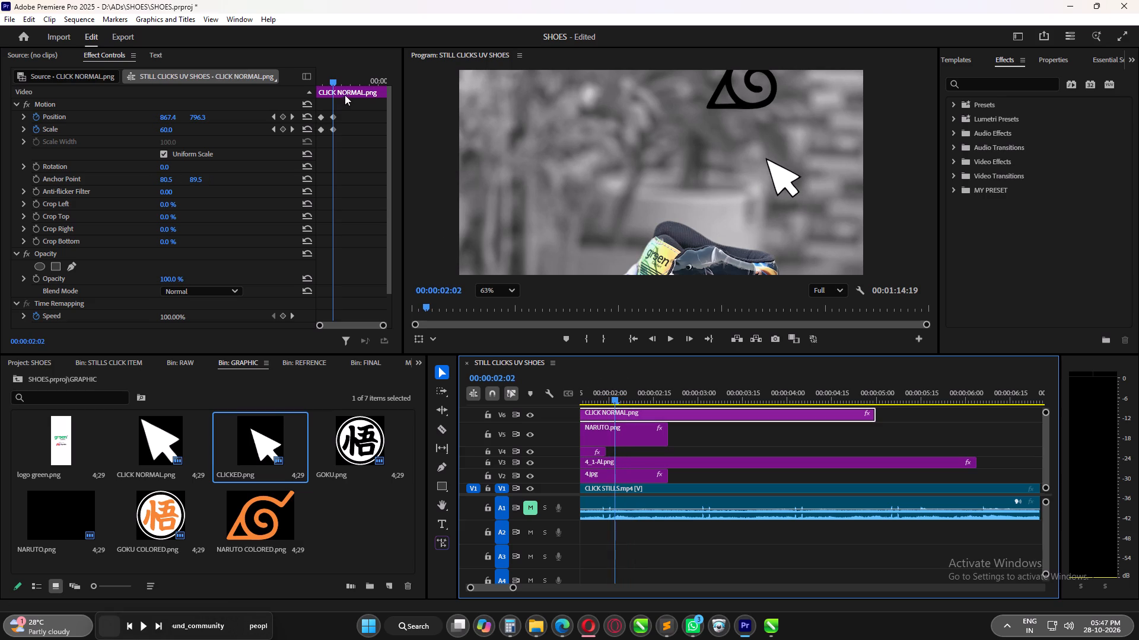
left_click_drag(335, 81, 345, 85)
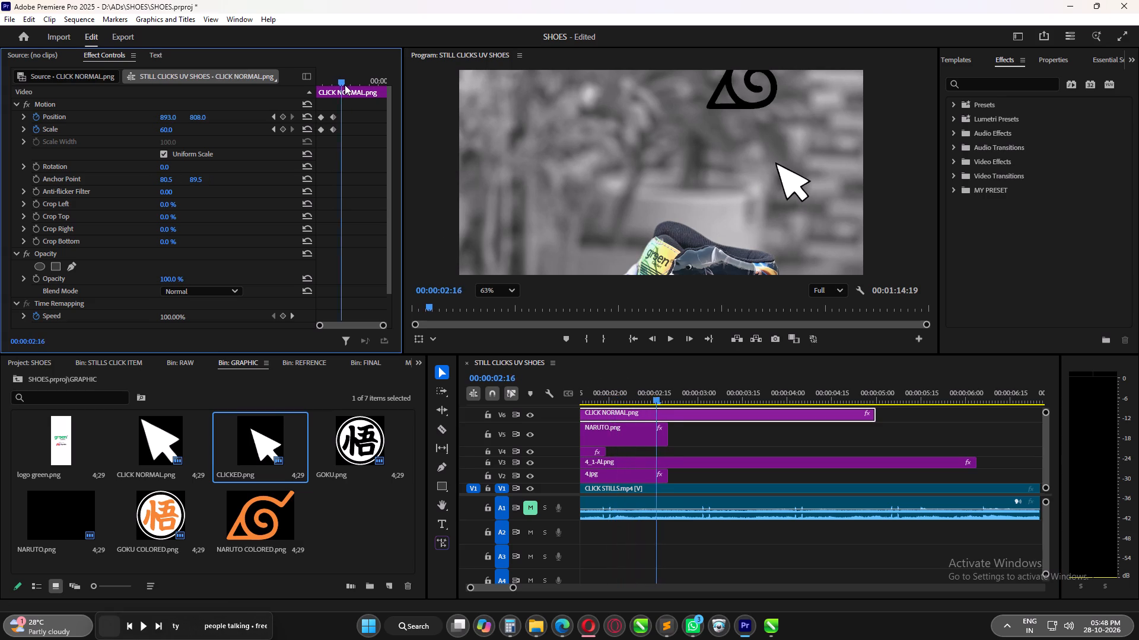
left_click_drag(345, 85, 346, 86)
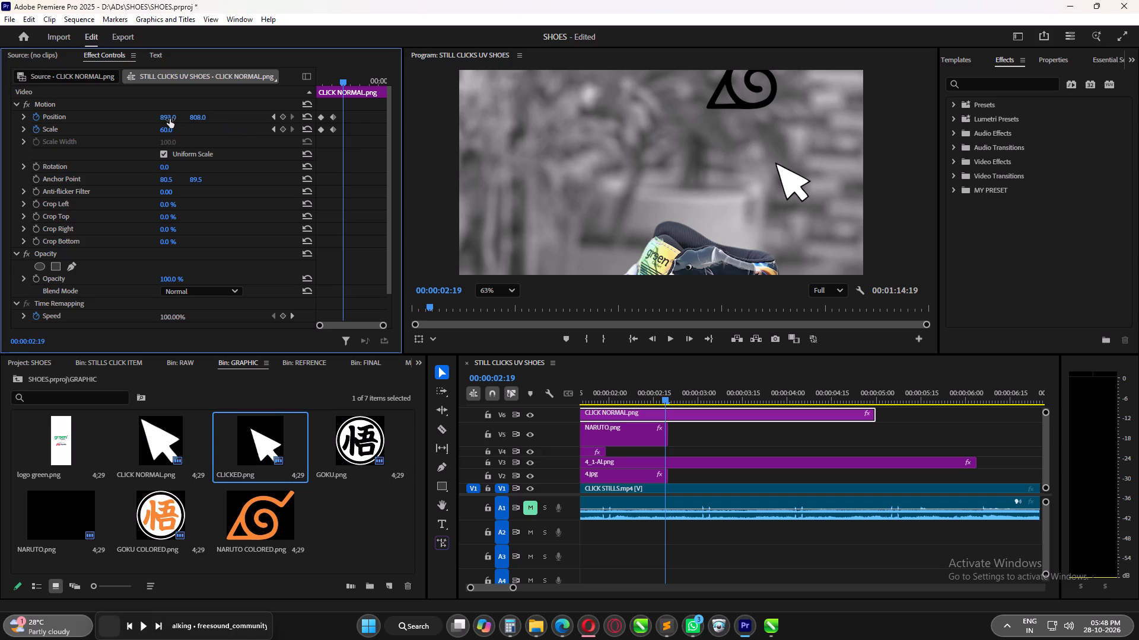
left_click_drag(168, 119, 183, 120)
key("ctrl+z")
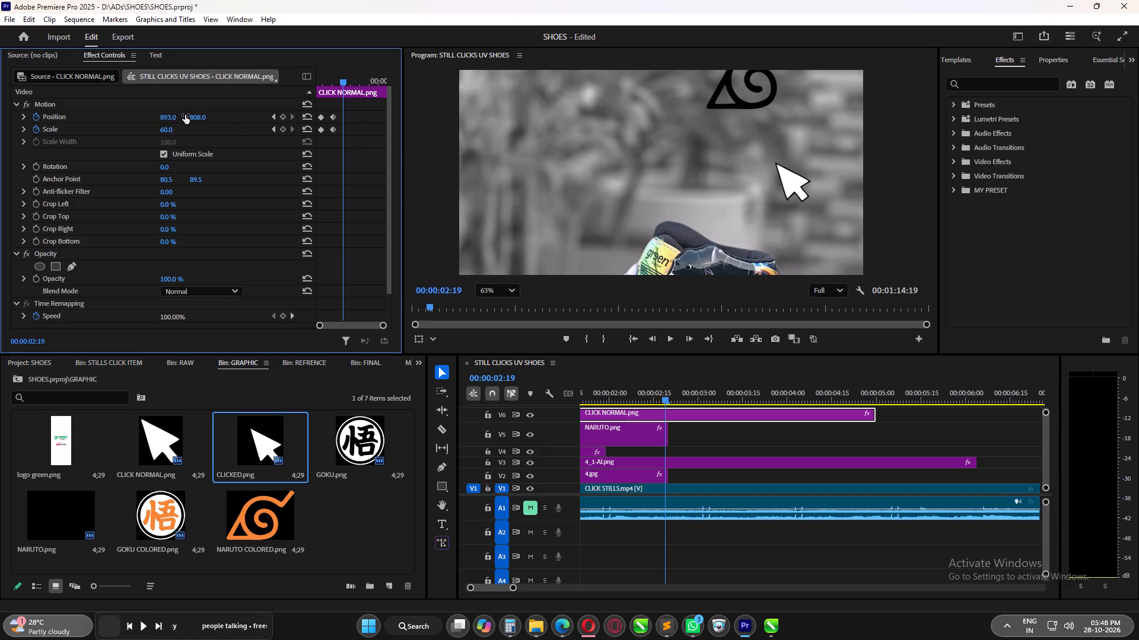
left_click_drag(201, 119, 76, 120)
left_click_drag(169, 119, 116, 119)
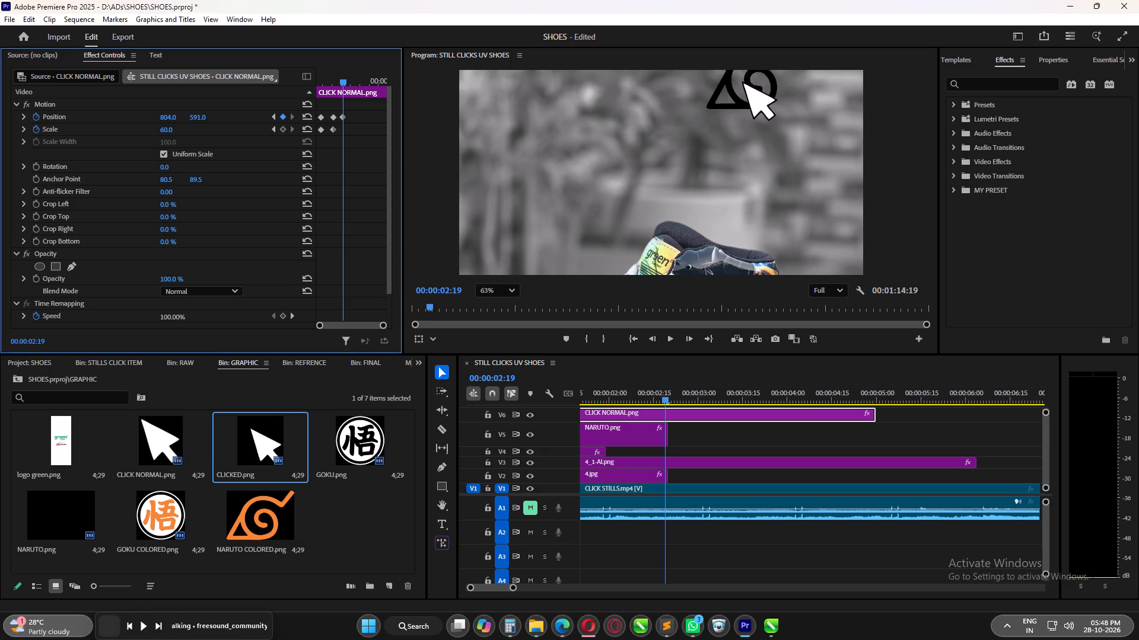
left_click_drag(116, 119, 121, 119)
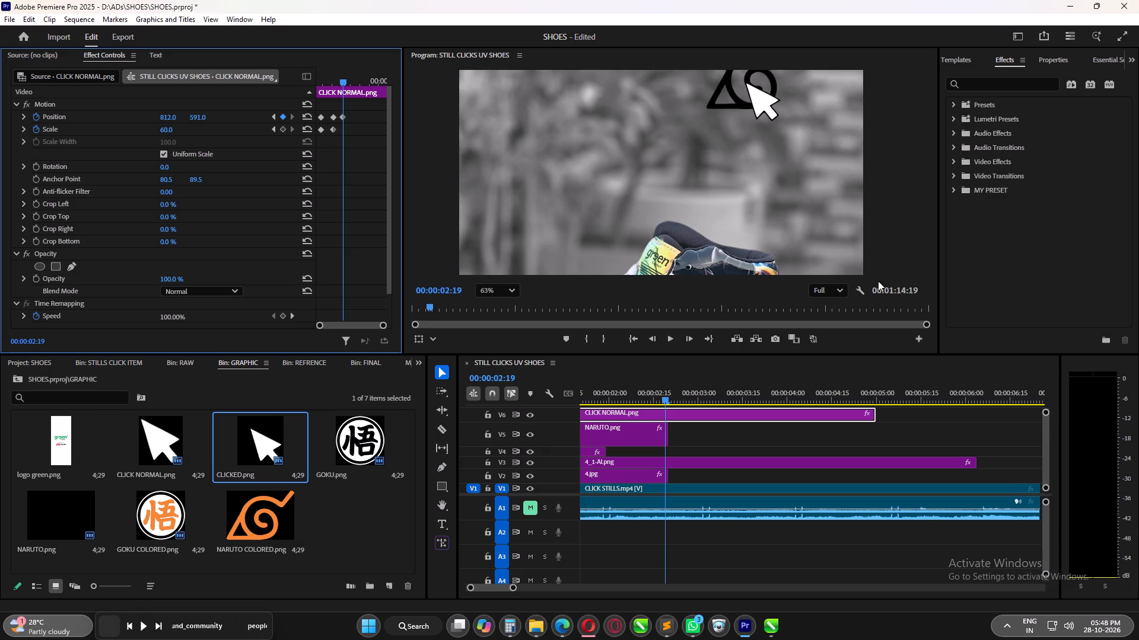
Refine the cursor's Position keyframe at 00:00:02:19 to 844, 582 and add a Scale keyframe of 60 there.
scroll(783, 172, "up", 1)
scroll(783, 174, "down", 6)
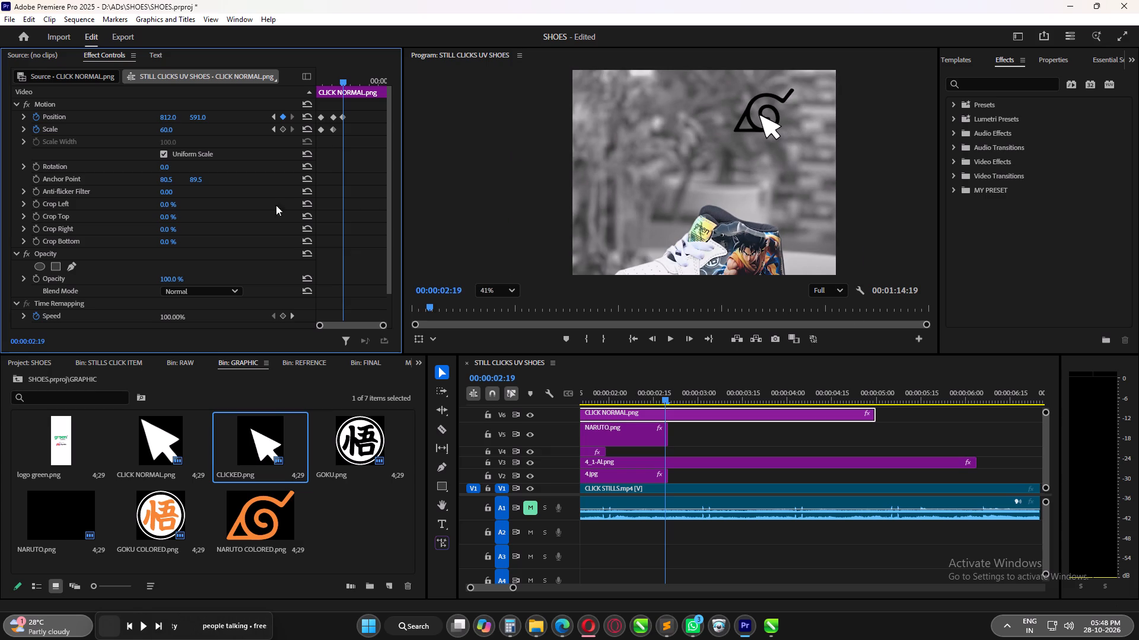
left_click_drag(167, 117, 177, 118)
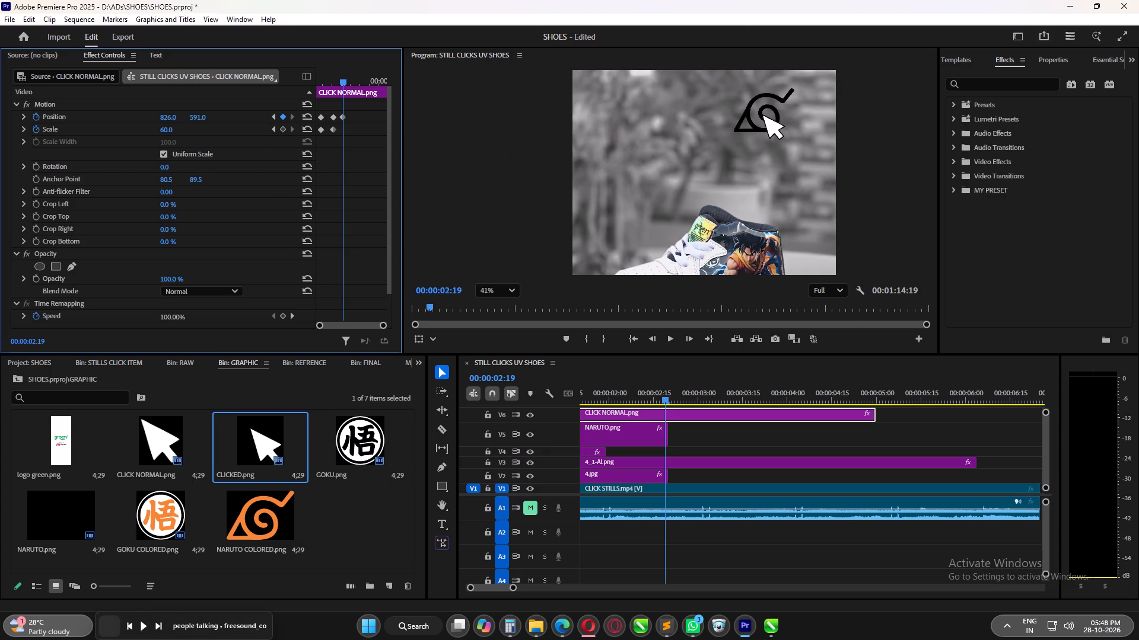
left_click_drag(177, 118, 182, 119)
left_click_drag(196, 119, 199, 119)
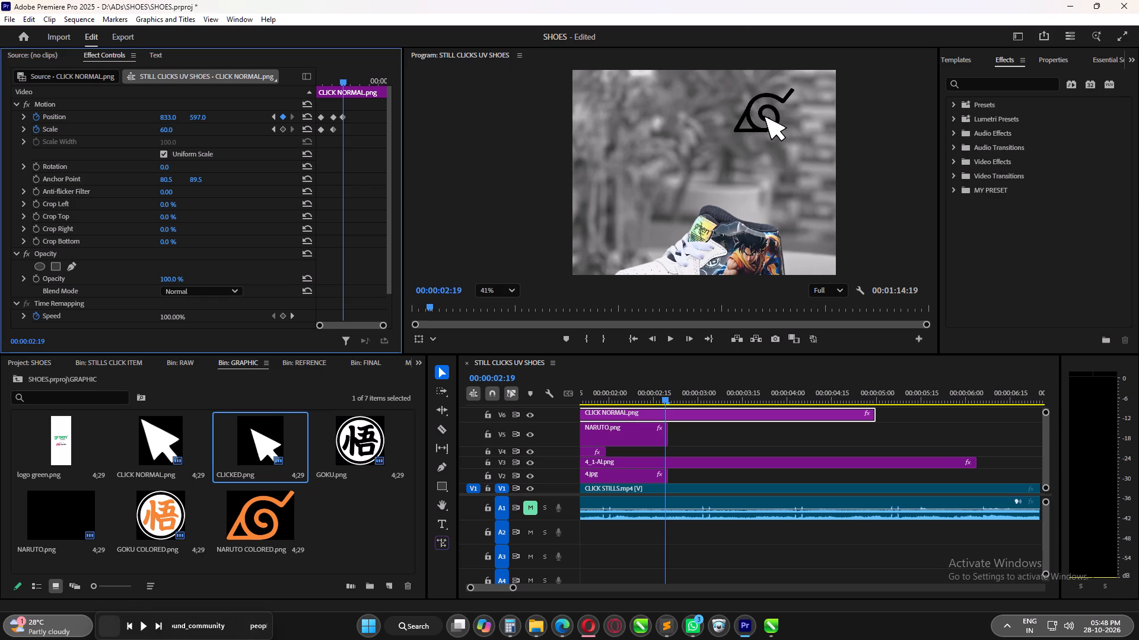
left_click_drag(199, 119, 190, 118)
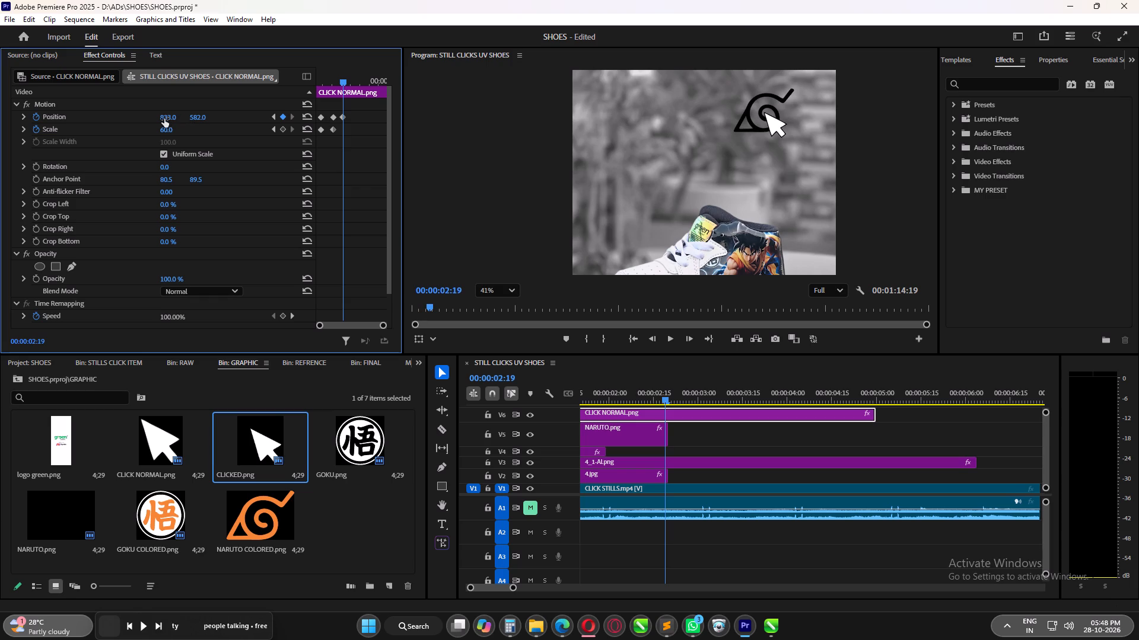
left_click_drag(164, 119, 171, 119)
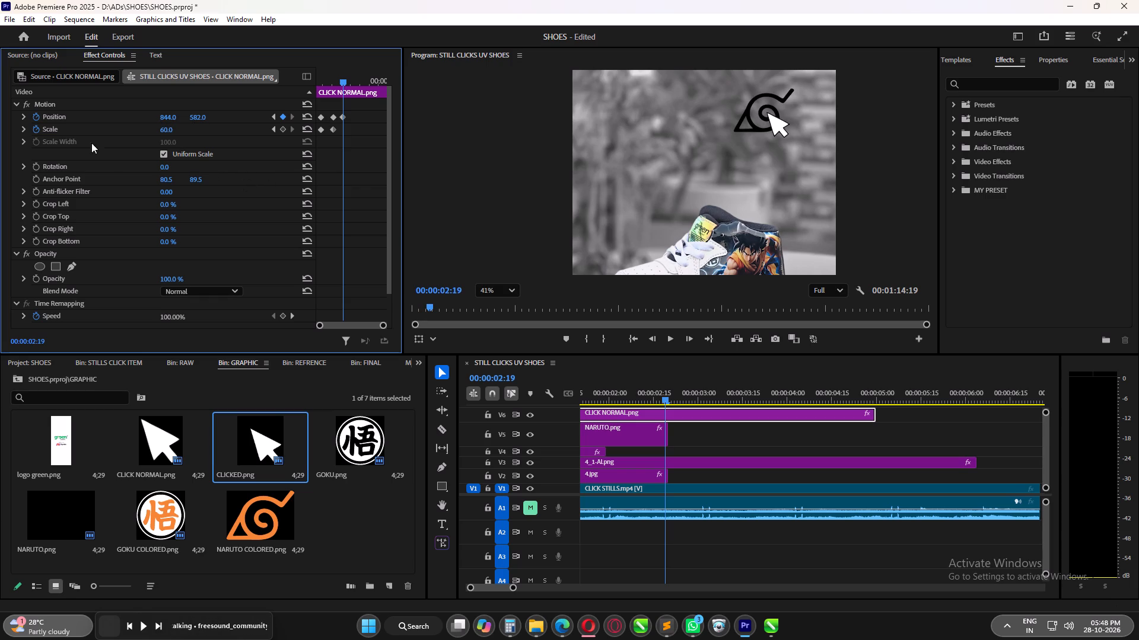
left_click(279, 130)
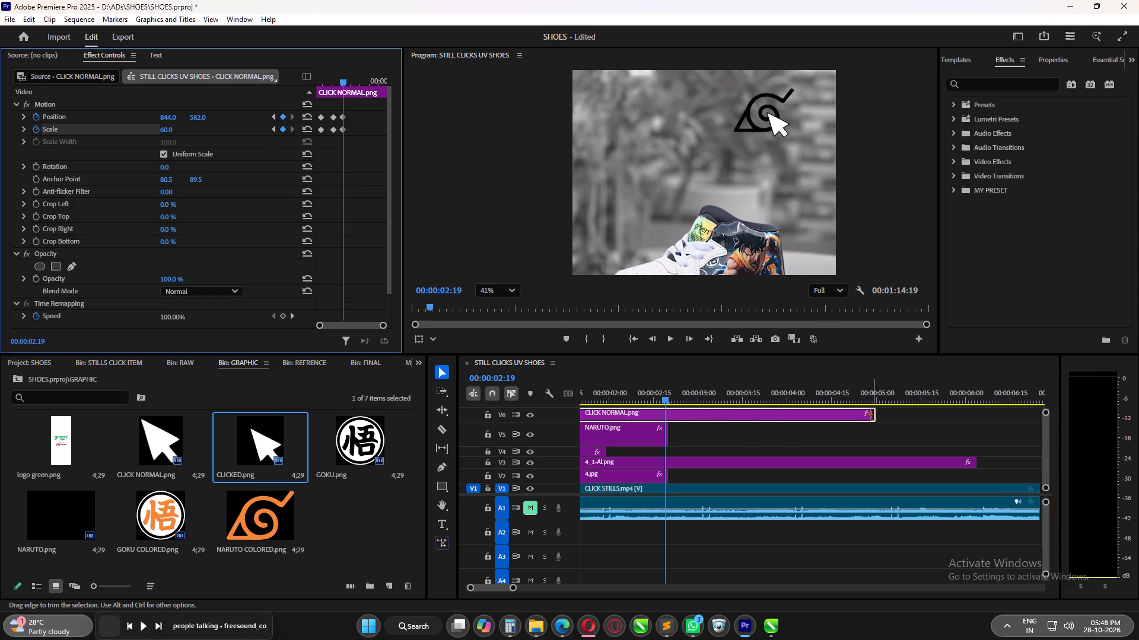
Trim the end of the second CLICK NORMAL.png on V6 to match the end of NARUTO.png on V5.
left_click_drag(873, 415, 665, 415)
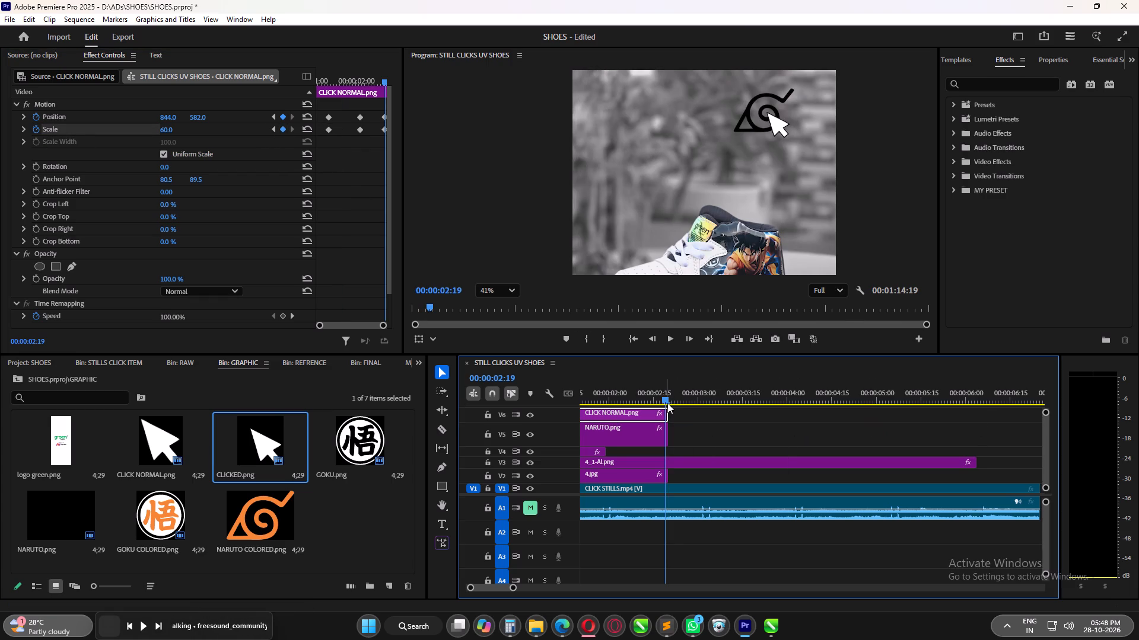
Examine the cursor's move onto the NARUTO logo between 00:00:02:02 and 00:00:02:19.
left_click_drag(665, 402, 616, 404)
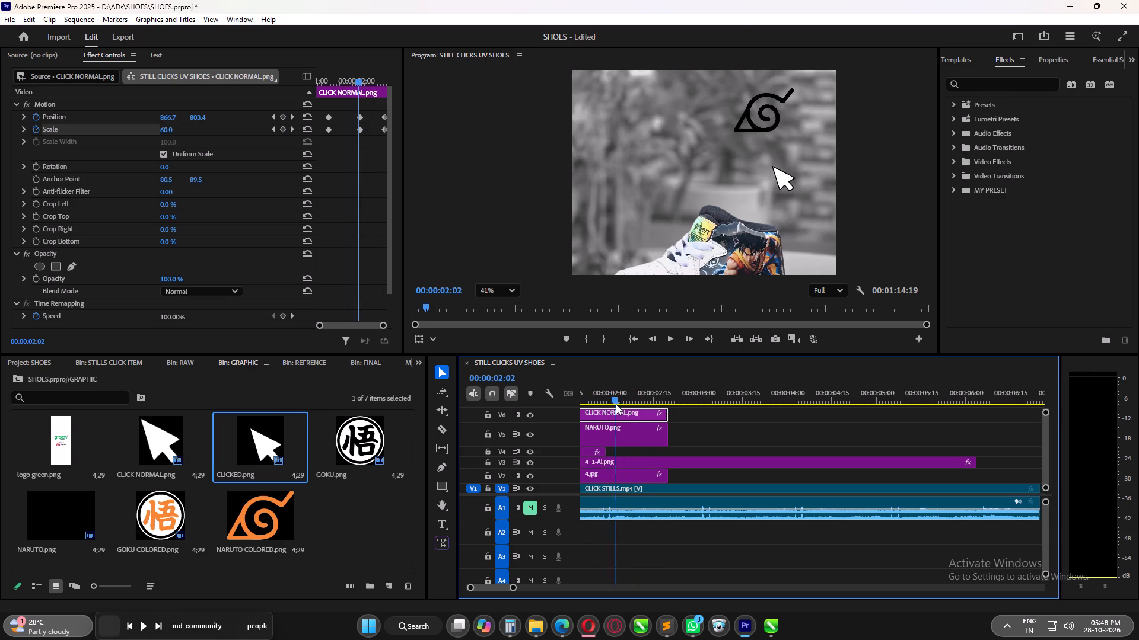
left_click_drag(616, 404, 660, 407)
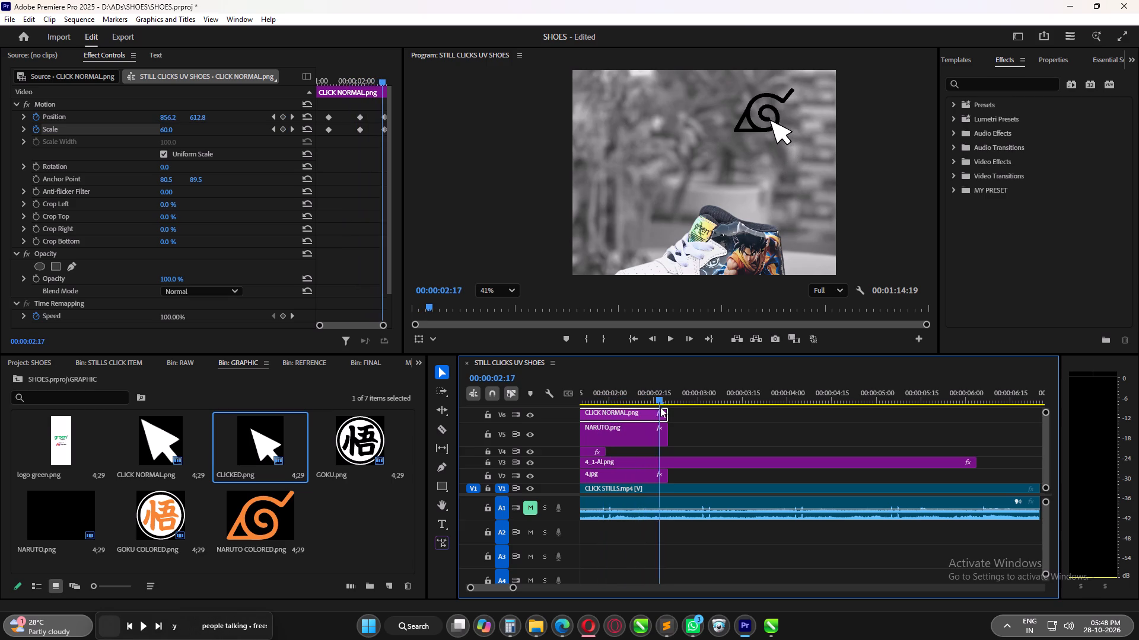
left_click_drag(660, 407, 661, 413)
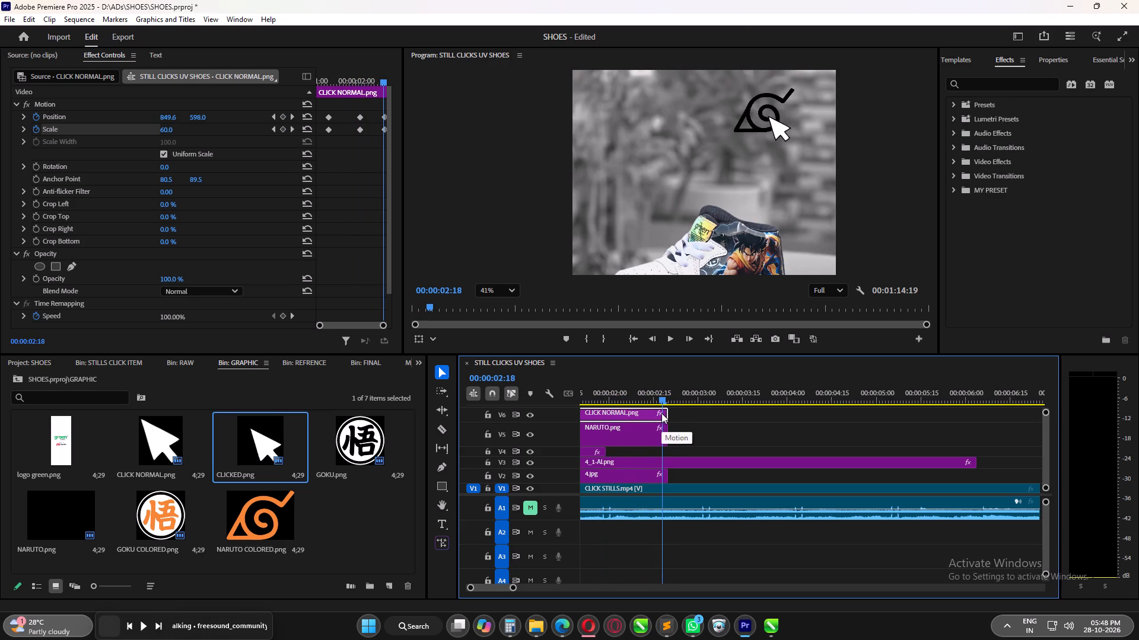
left_click_drag(661, 413, 662, 413)
left_click_drag(662, 413, 664, 413)
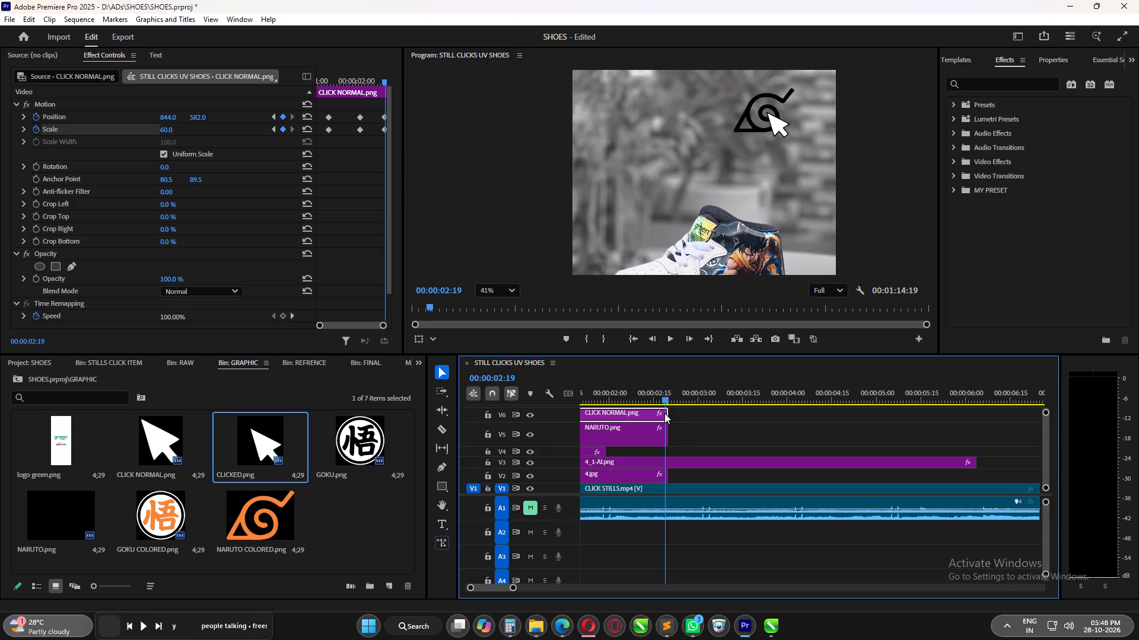
left_click_drag(664, 413, 657, 415)
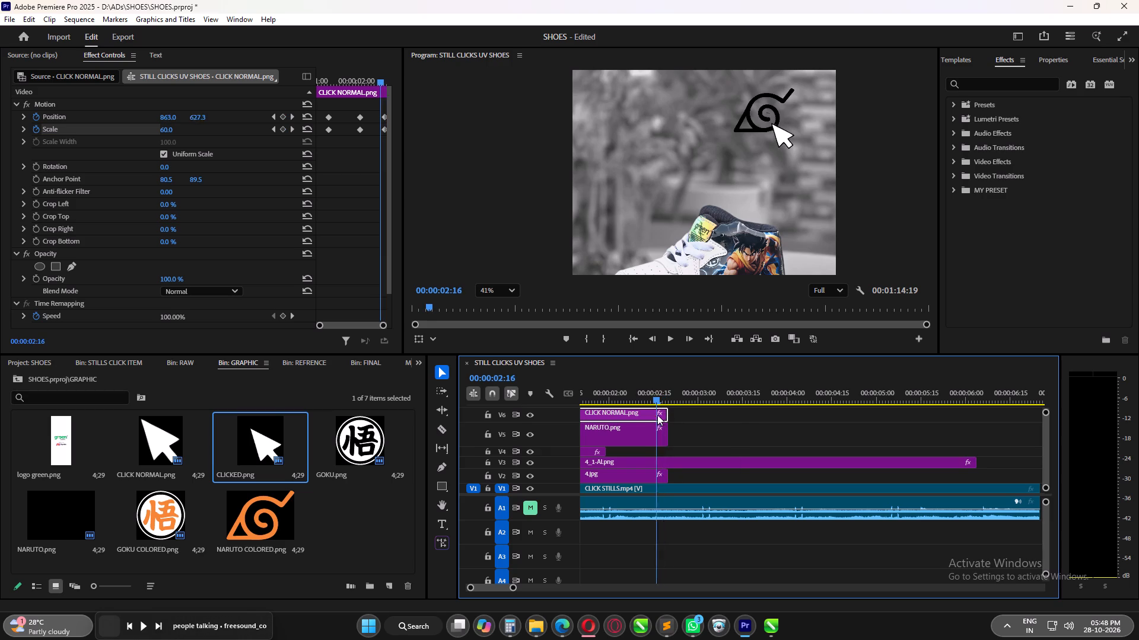
left_click_drag(657, 415, 637, 423)
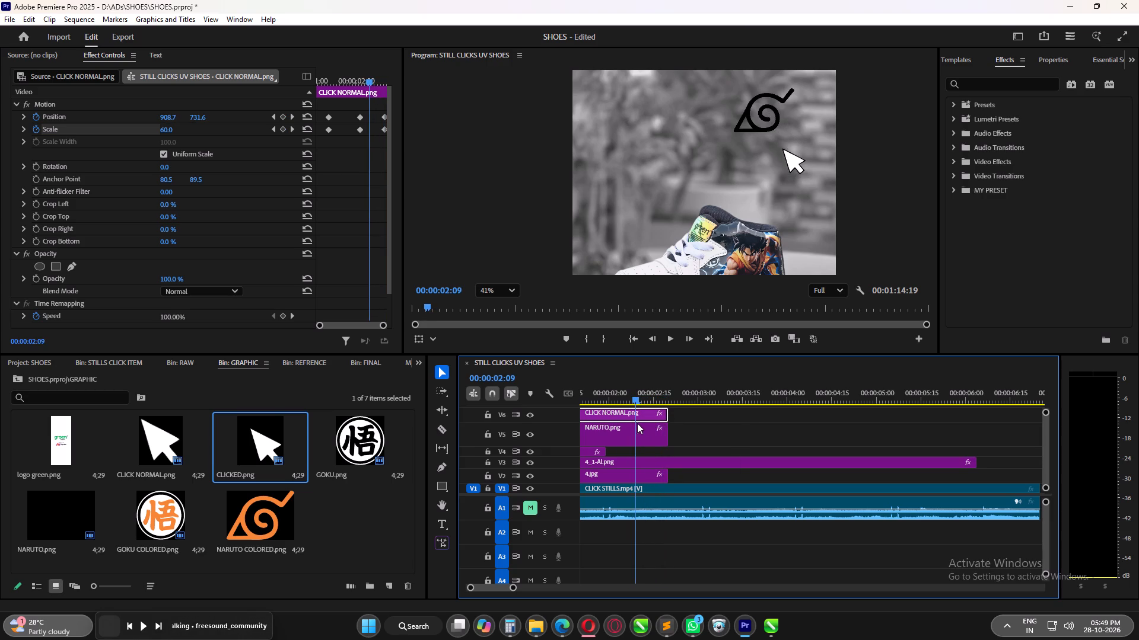
left_click_drag(637, 423, 655, 424)
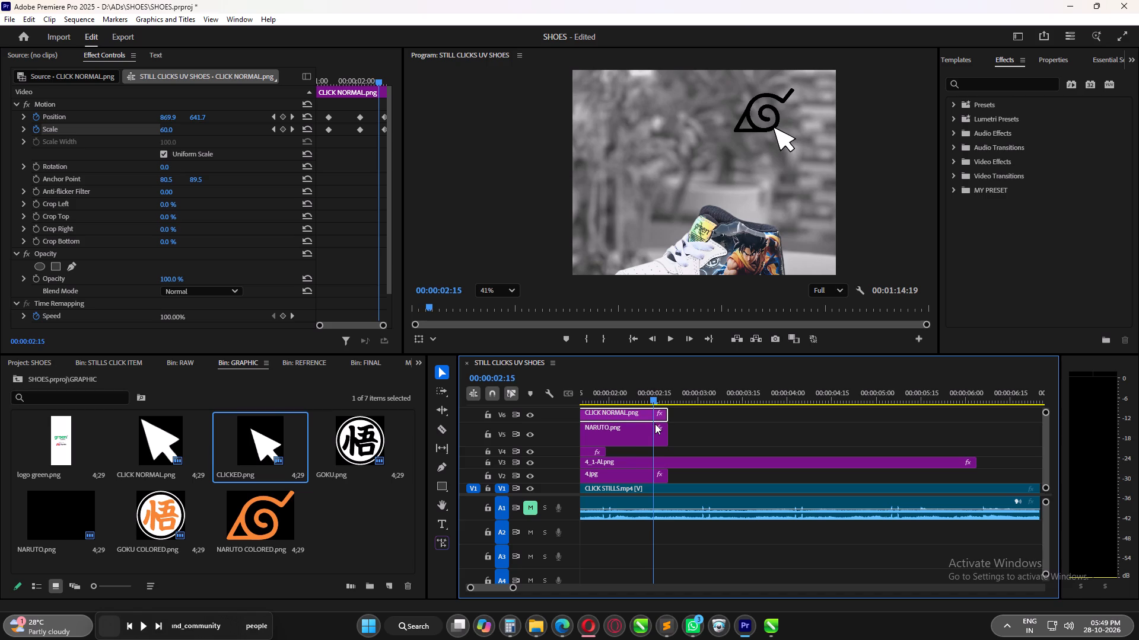
left_click_drag(655, 424, 662, 425)
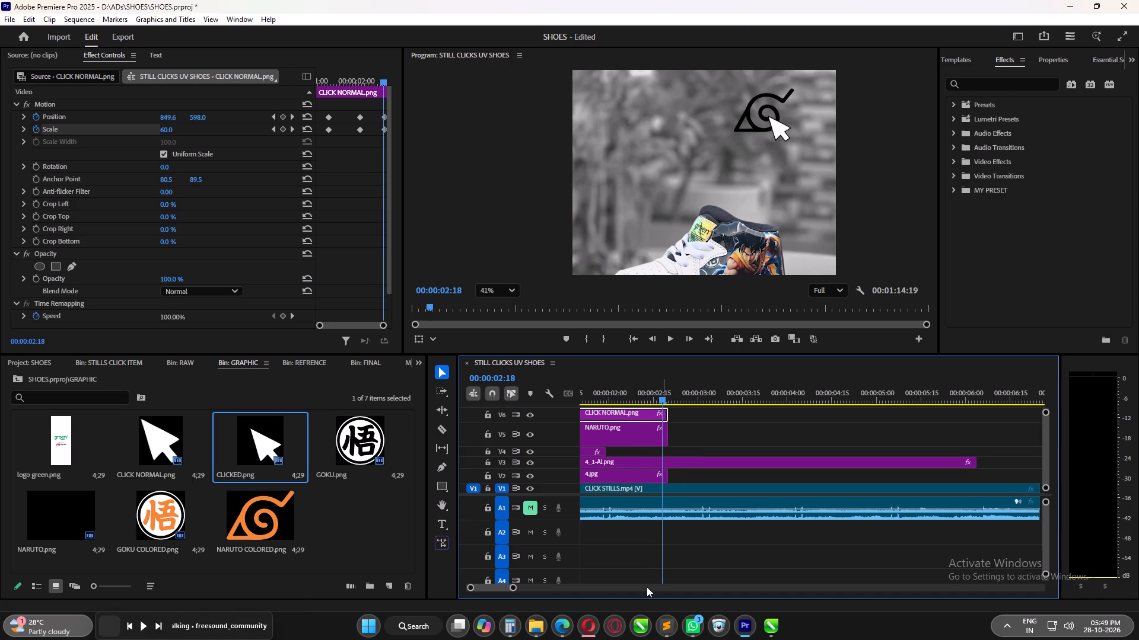
Duplicate the opening PLAIN.jpg clip on V2 and place the copy directly after 4.jpg.
left_click_drag(513, 588, 531, 591)
left_click(612, 475)
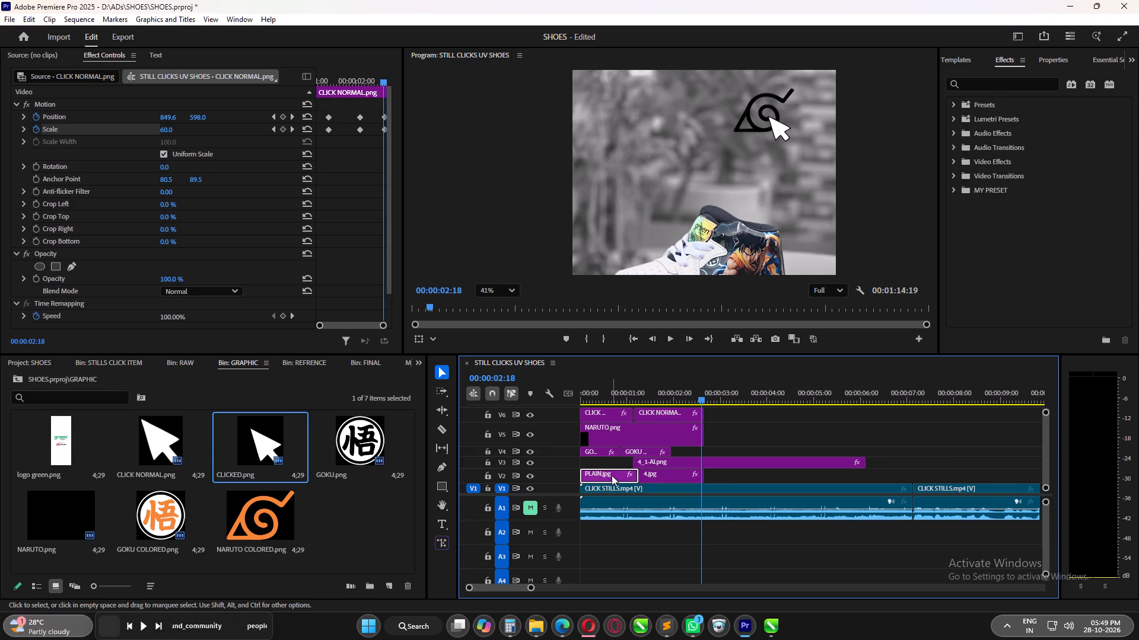
key("ctrl+c")
left_click(725, 395)
key("ctrl+v")
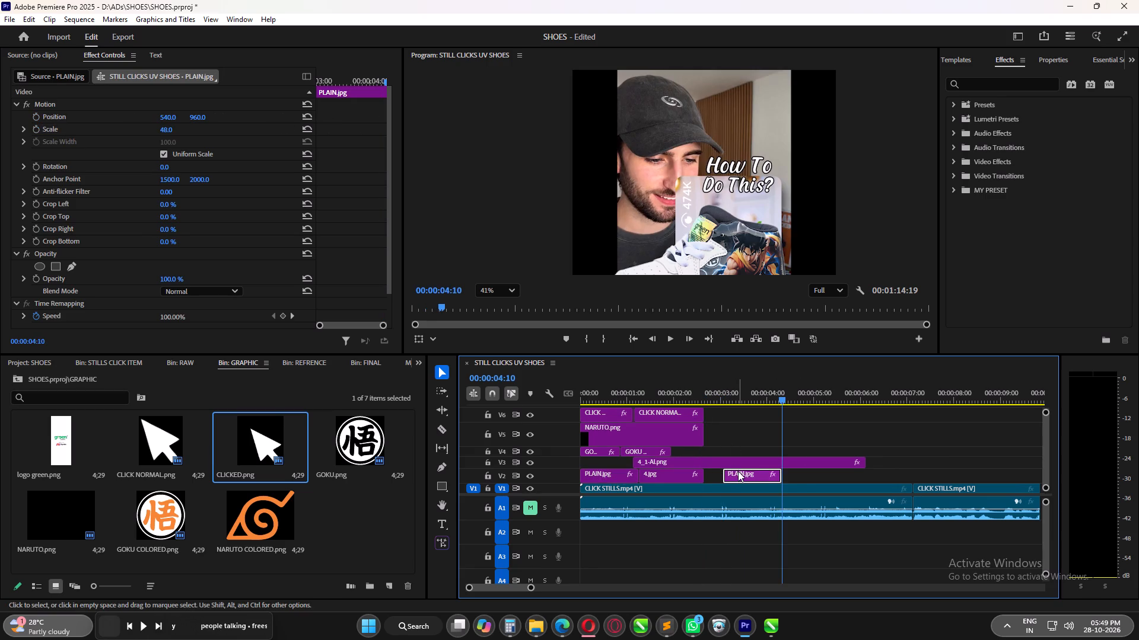
left_click_drag(738, 473, 718, 473)
Review the sequence from its start to about 00:00:03:03, checking both cursor moves and the change to the second PLAIN.jpg.
left_click(700, 396)
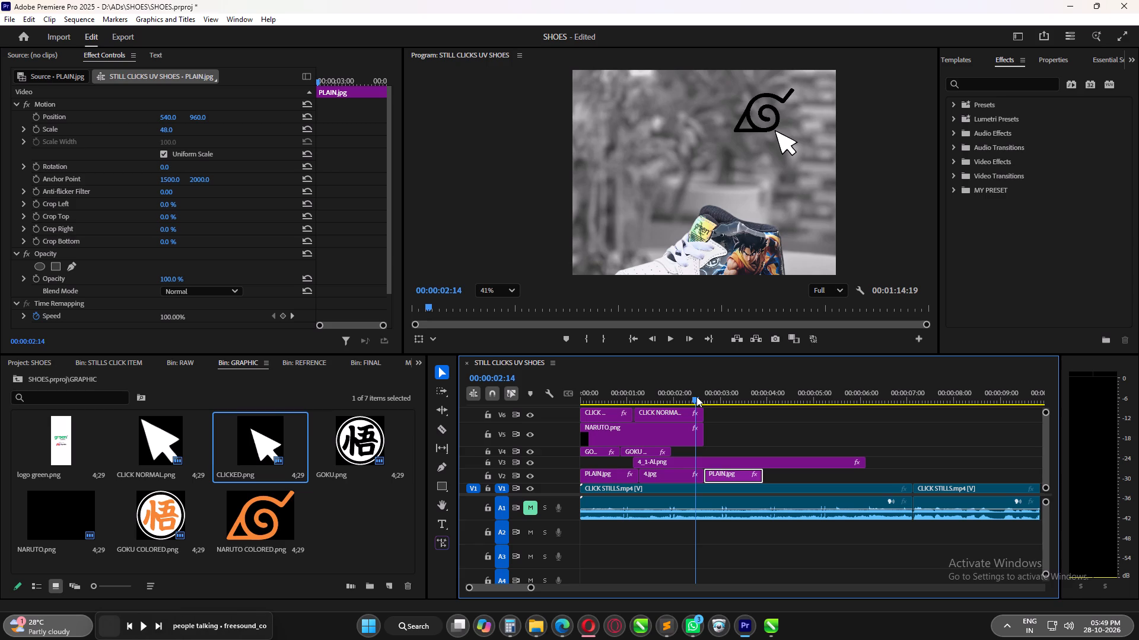
scroll(708, 478, "up", 6, "alt")
left_click_drag(681, 401, 661, 402)
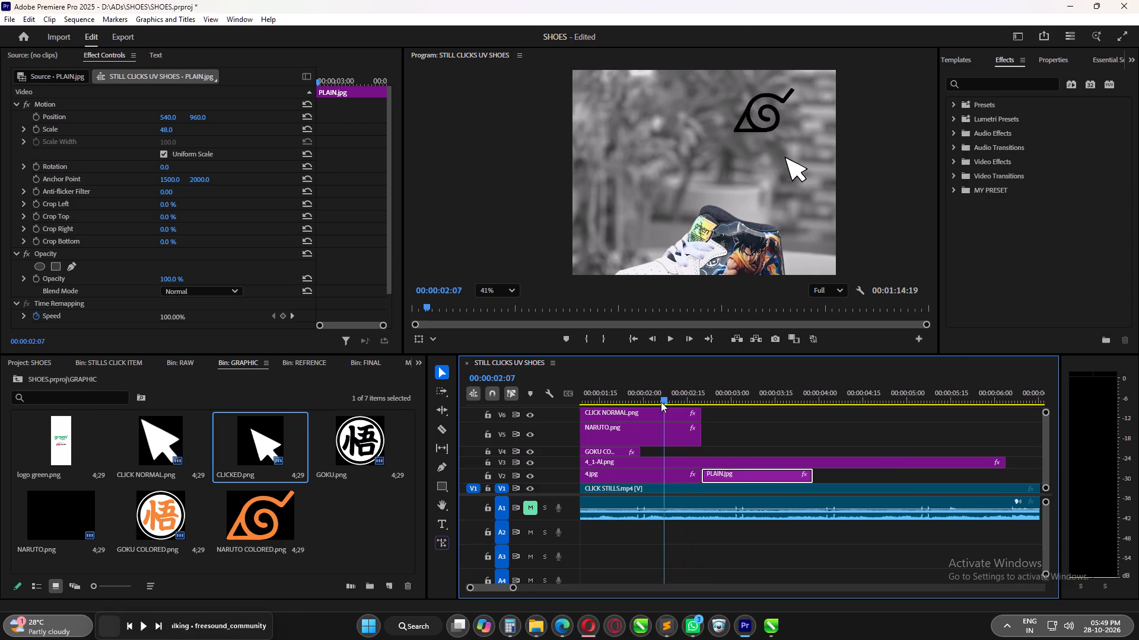
left_click_drag(661, 402, 612, 409)
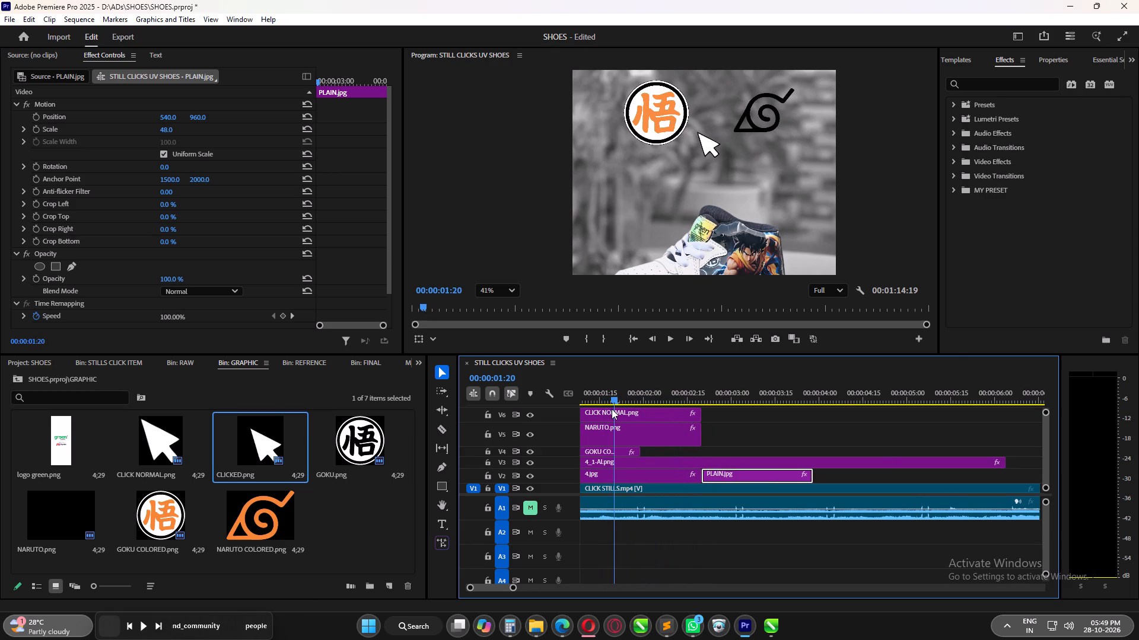
left_click_drag(612, 409, 584, 412)
scroll(635, 439, "down", 8, "alt")
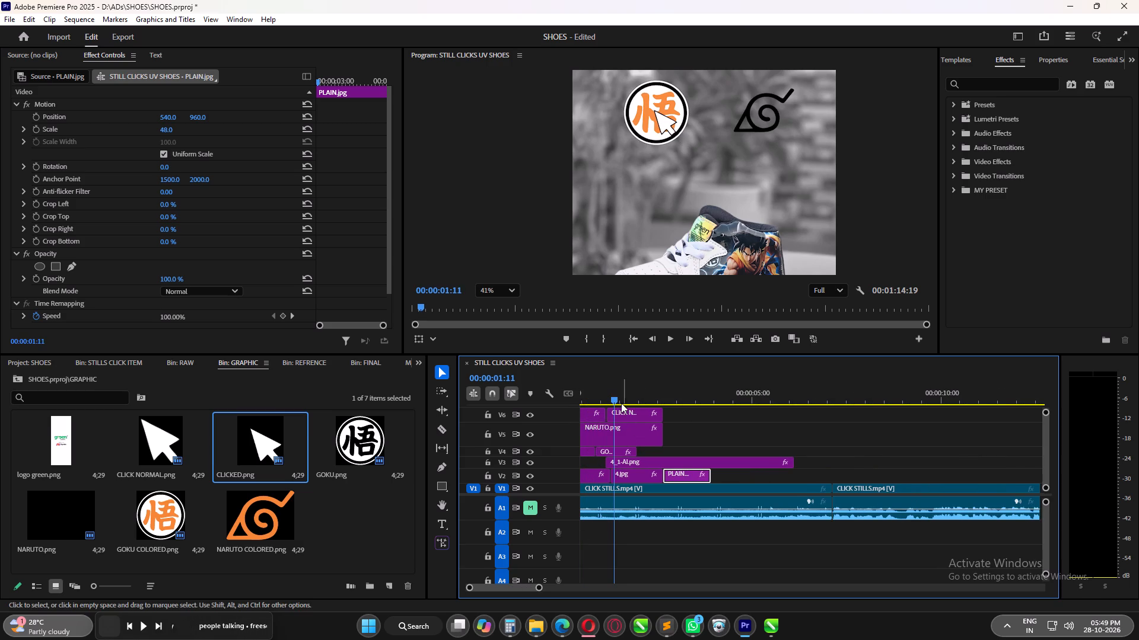
left_click_drag(617, 398, 553, 398)
key("space")
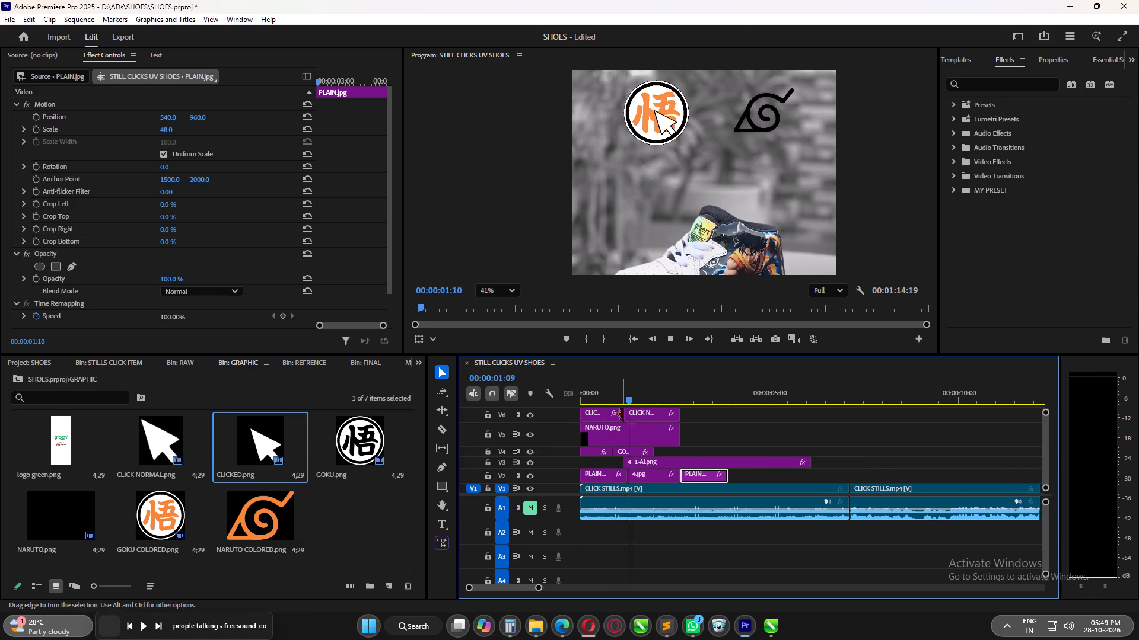
key("space")
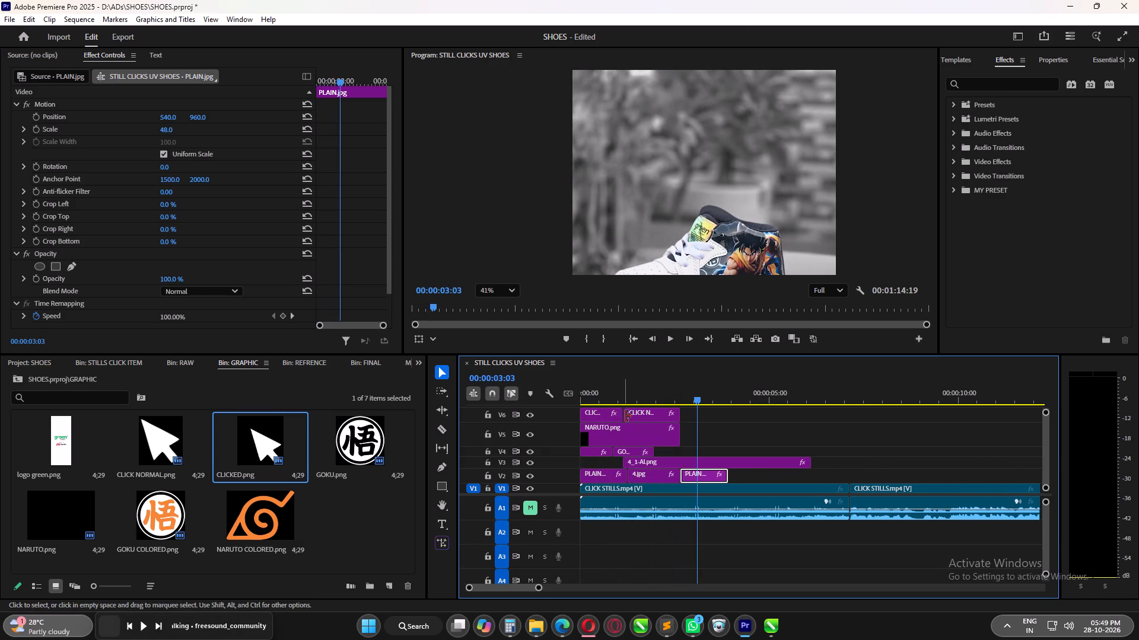
left_click_drag(700, 398, 545, 398)
key("space")
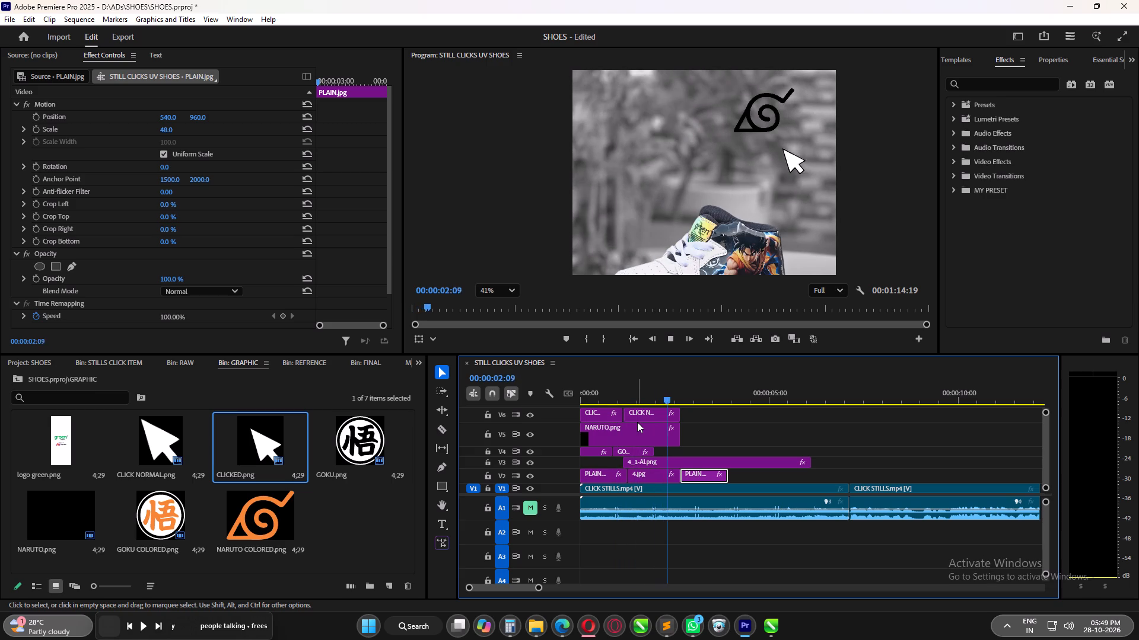
key("space")
left_click_drag(700, 399, 691, 399)
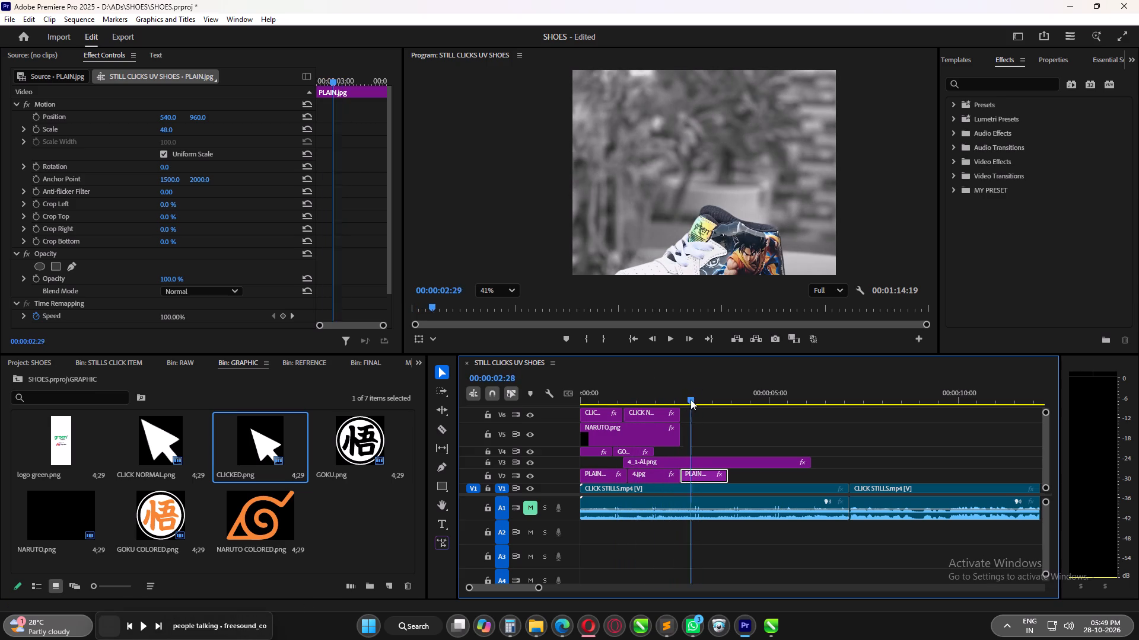
left_click_drag(691, 399, 656, 399)
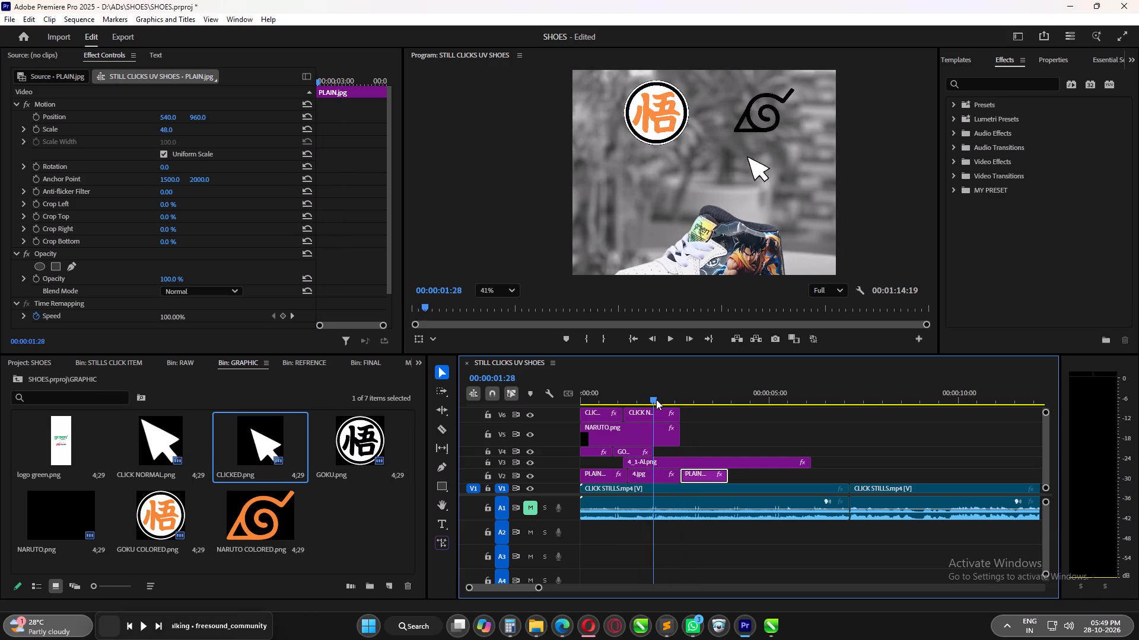
left_click_drag(656, 399, 673, 402)
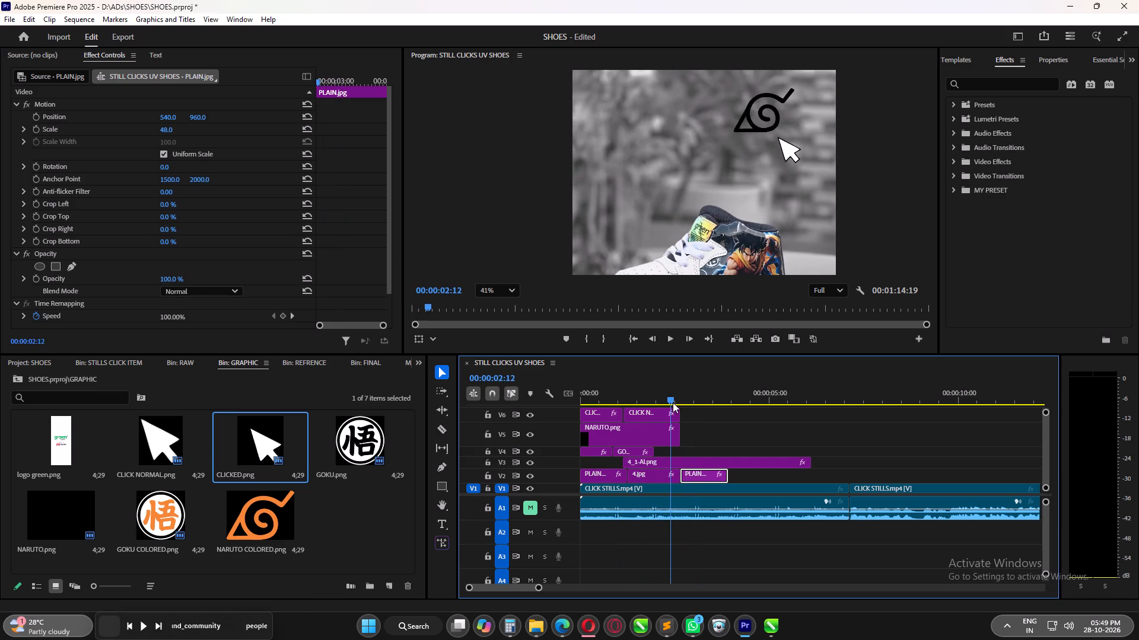
Extend the ends of the second CLICK NORMAL.png on V6 and NARUTO.png on V5 to about 00:00:05:00.
left_click_drag(673, 402, 683, 402)
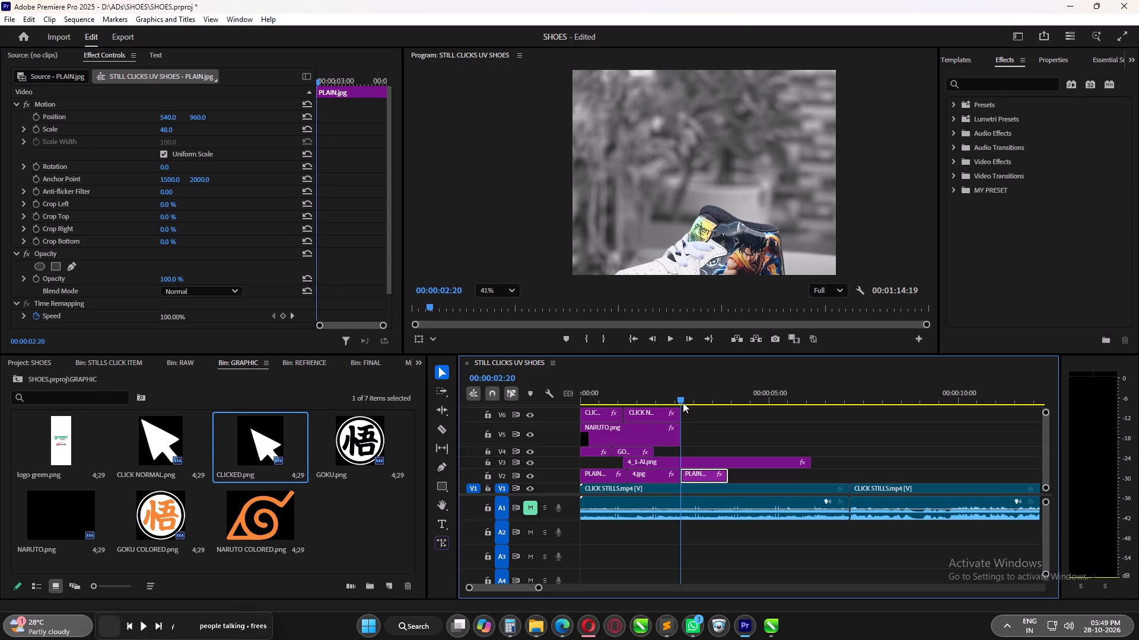
left_click_drag(683, 402, 677, 405)
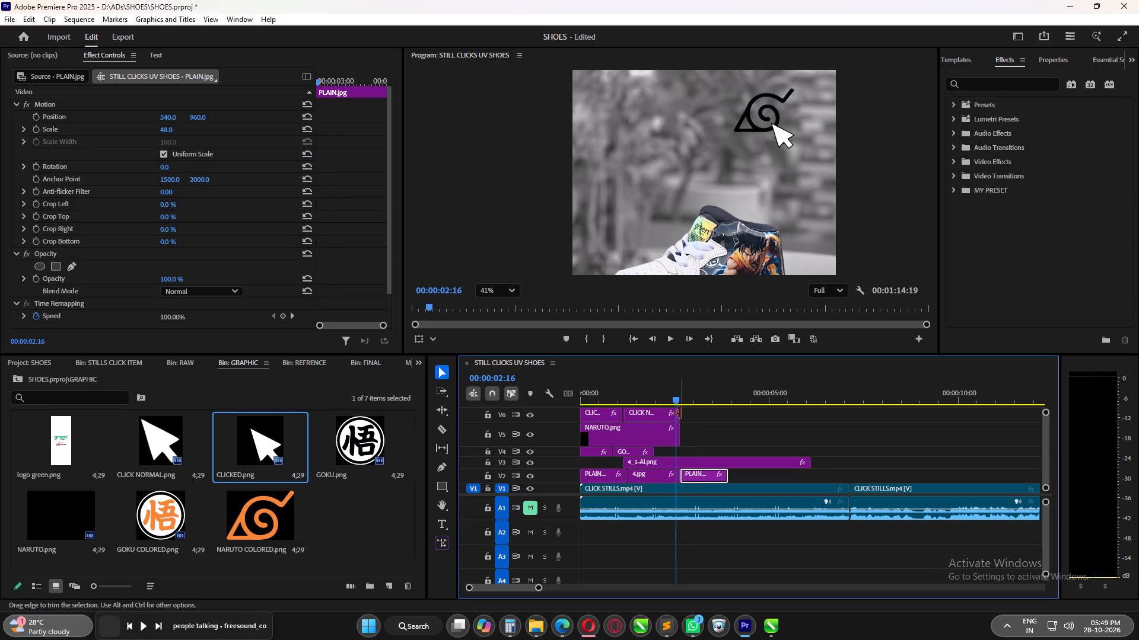
left_click_drag(680, 413, 769, 412)
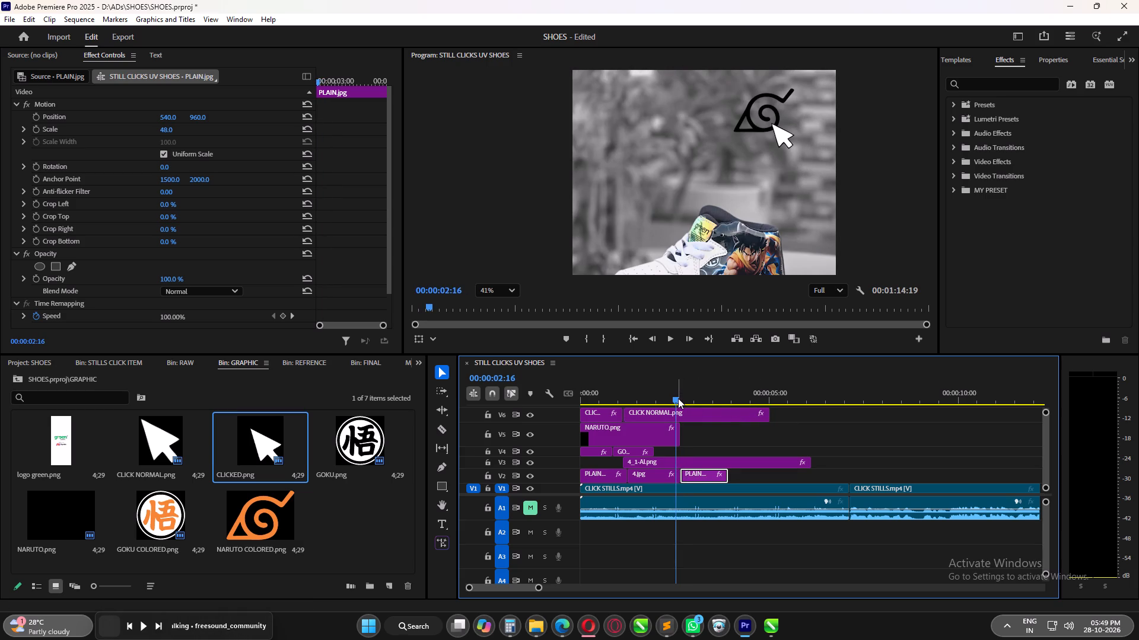
left_click(678, 398)
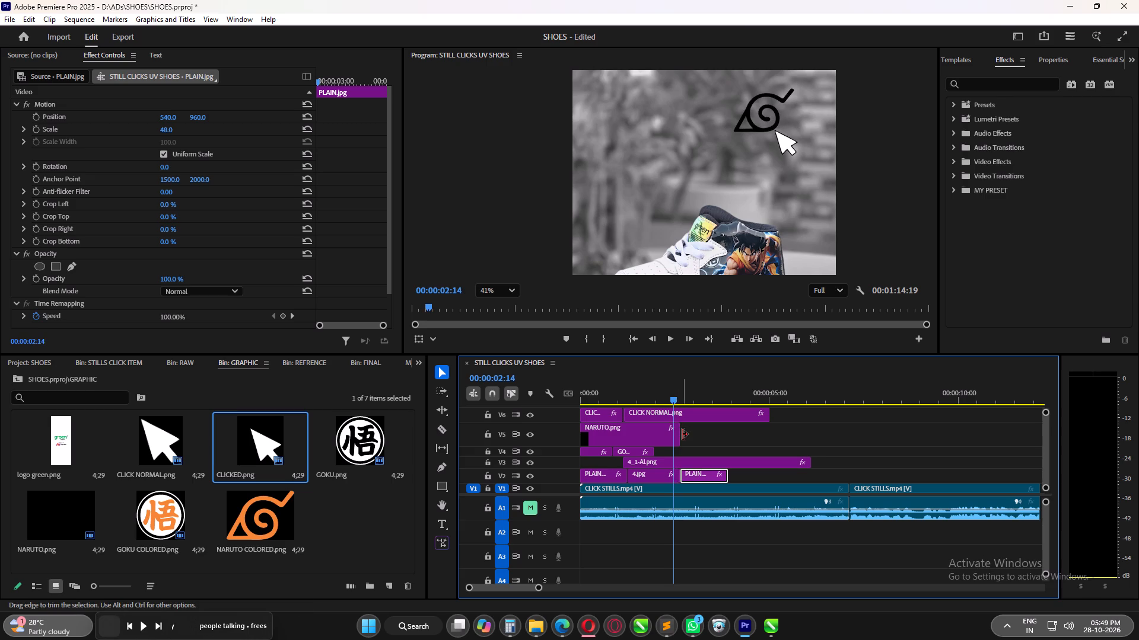
left_click_drag(681, 435, 764, 433)
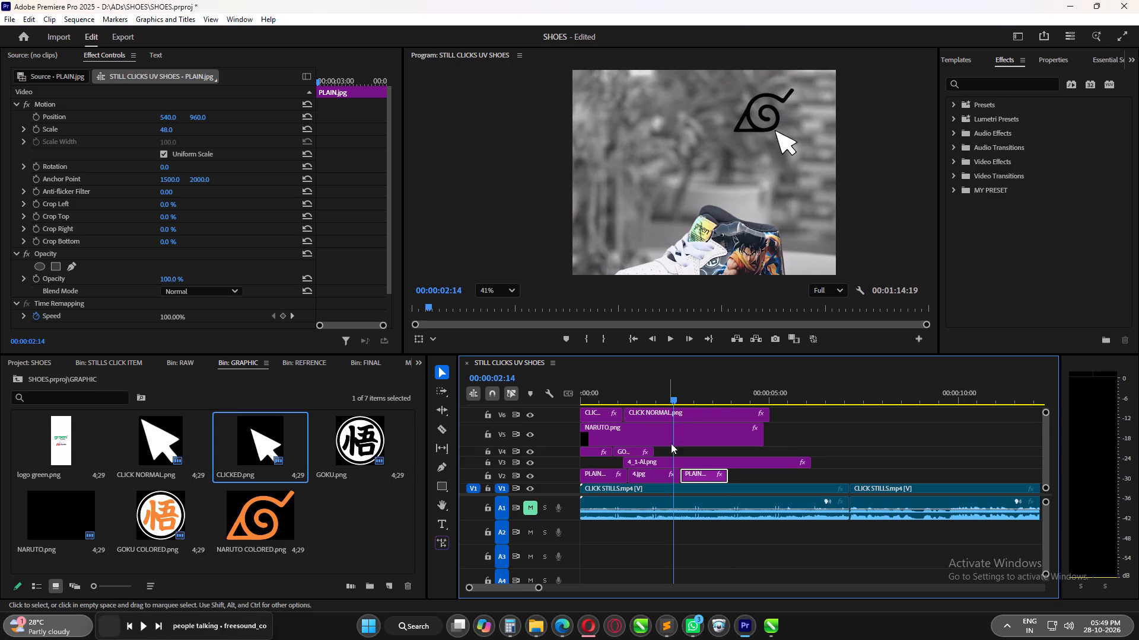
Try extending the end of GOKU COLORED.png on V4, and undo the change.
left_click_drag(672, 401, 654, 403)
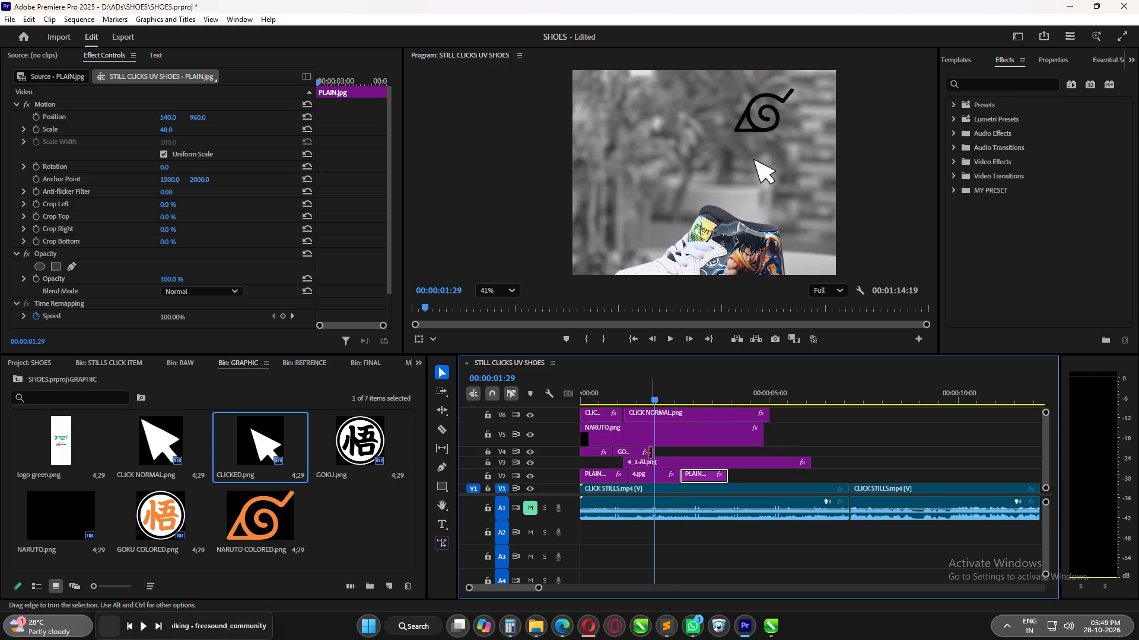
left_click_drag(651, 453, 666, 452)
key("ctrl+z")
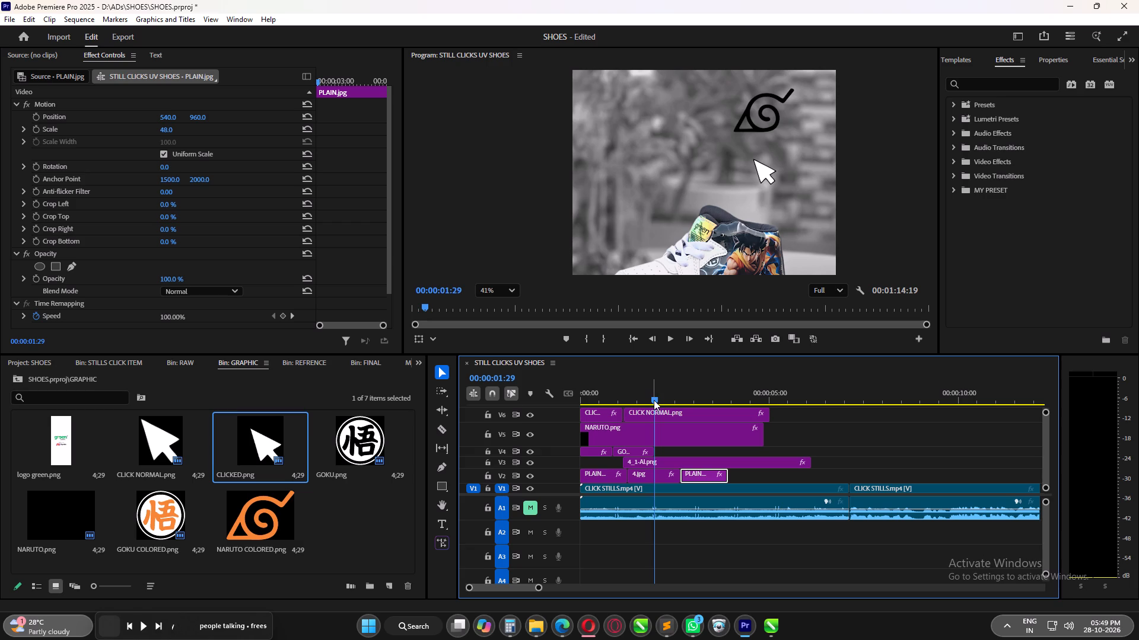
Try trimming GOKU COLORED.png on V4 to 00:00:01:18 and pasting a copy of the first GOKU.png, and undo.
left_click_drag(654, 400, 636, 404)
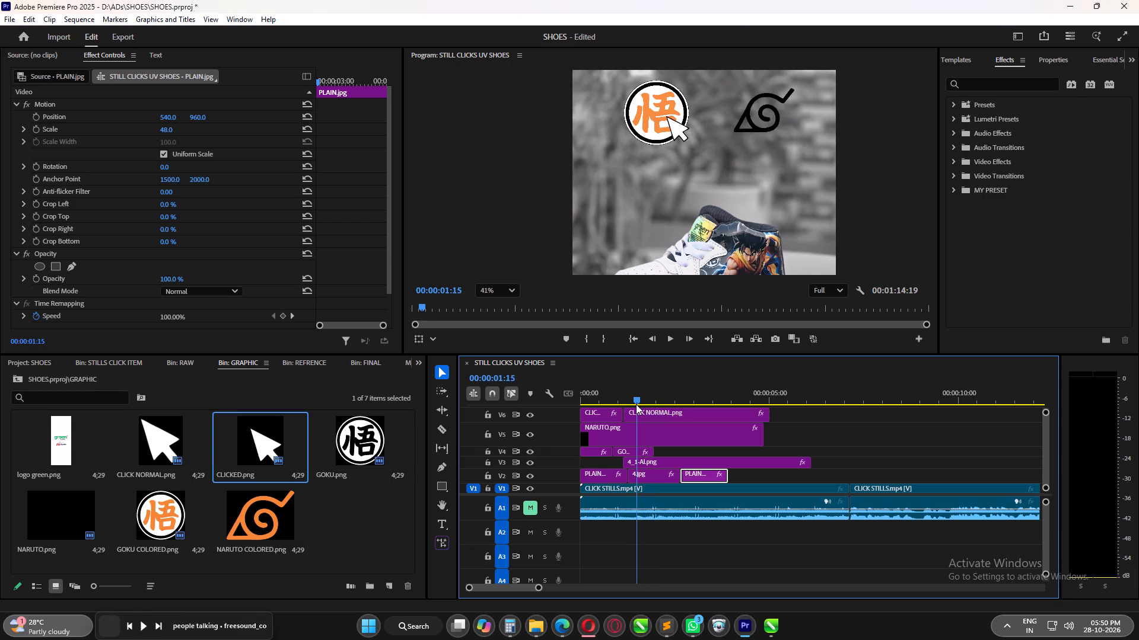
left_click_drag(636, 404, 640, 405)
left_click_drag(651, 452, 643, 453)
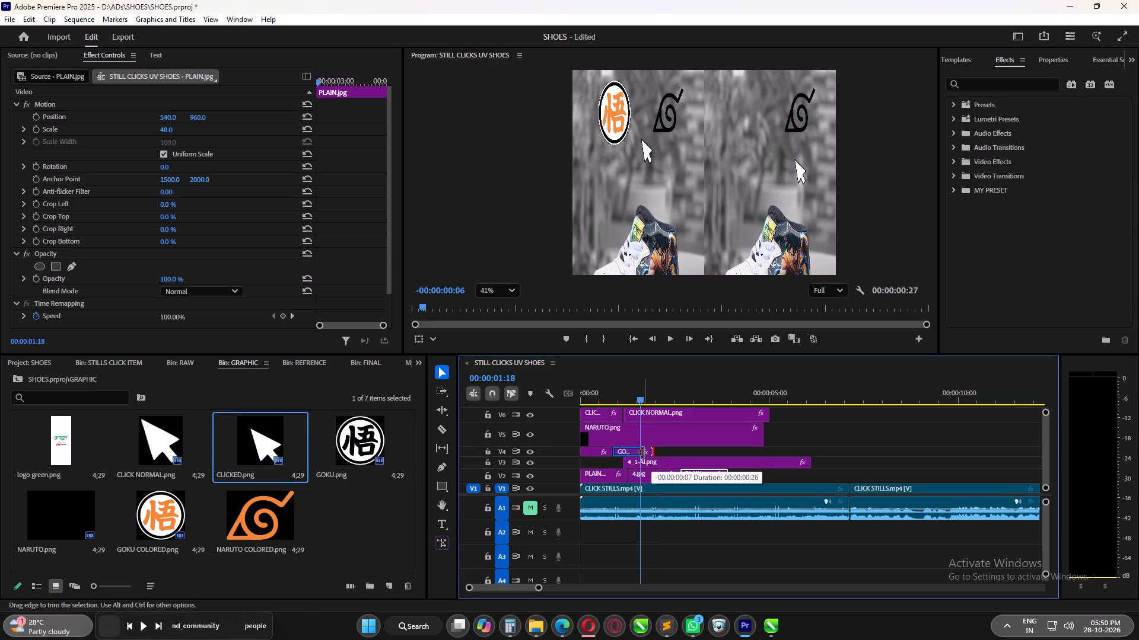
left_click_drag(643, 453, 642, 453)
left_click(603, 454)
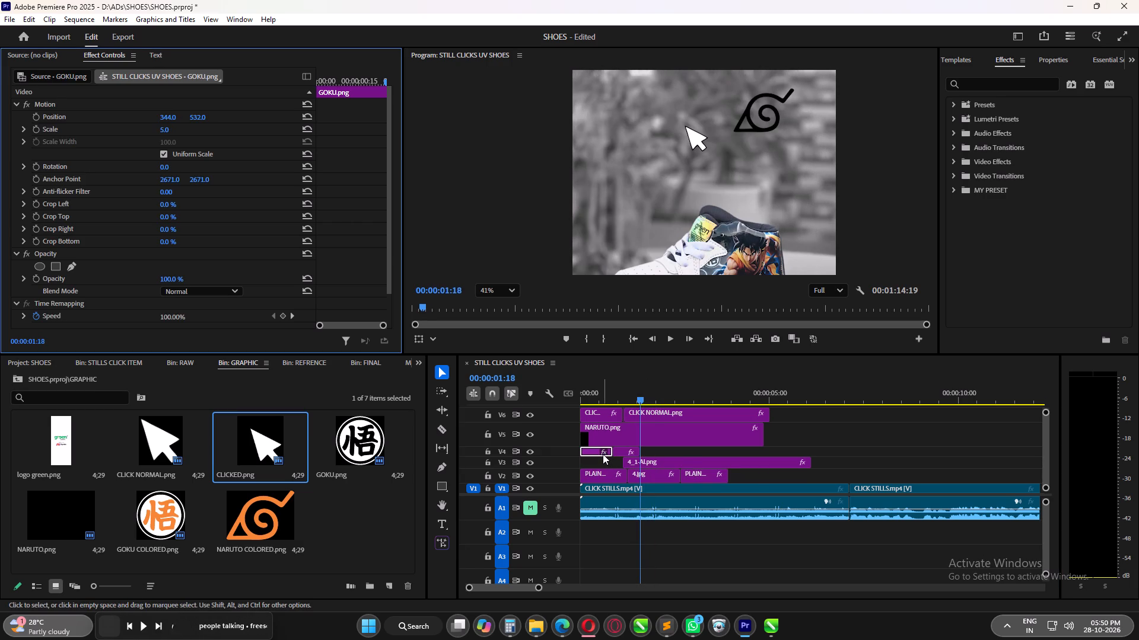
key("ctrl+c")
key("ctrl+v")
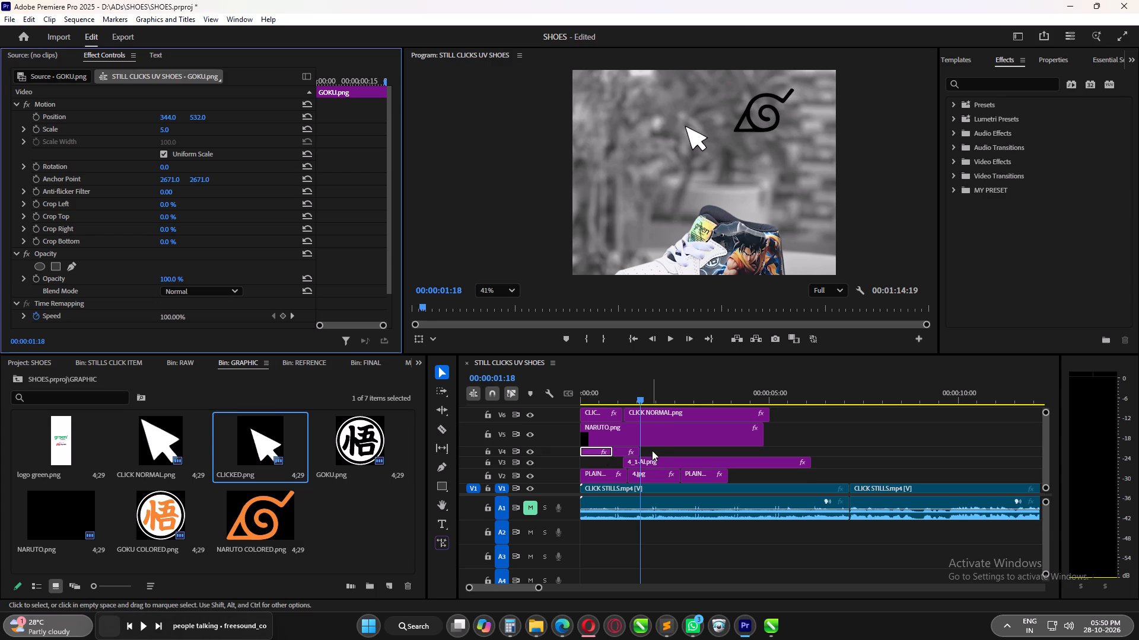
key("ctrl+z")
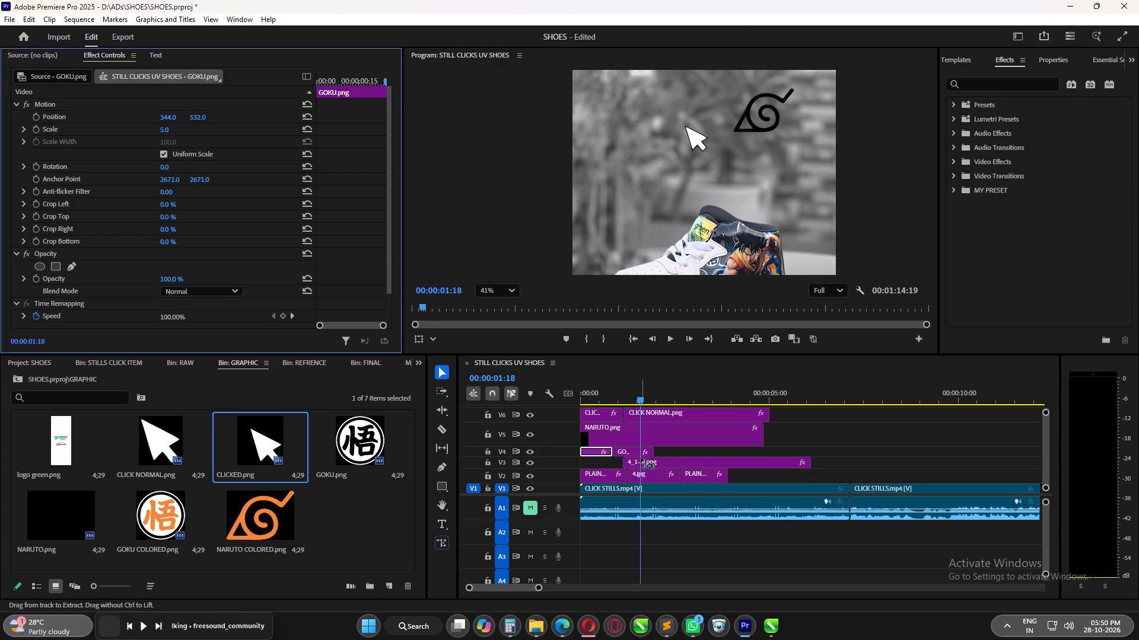
Trim the end of GOKU COLORED.png on V4 to 00:00:01:18 and place a copy of the first GOKU.png directly after it.
left_click_drag(655, 455, 641, 455)
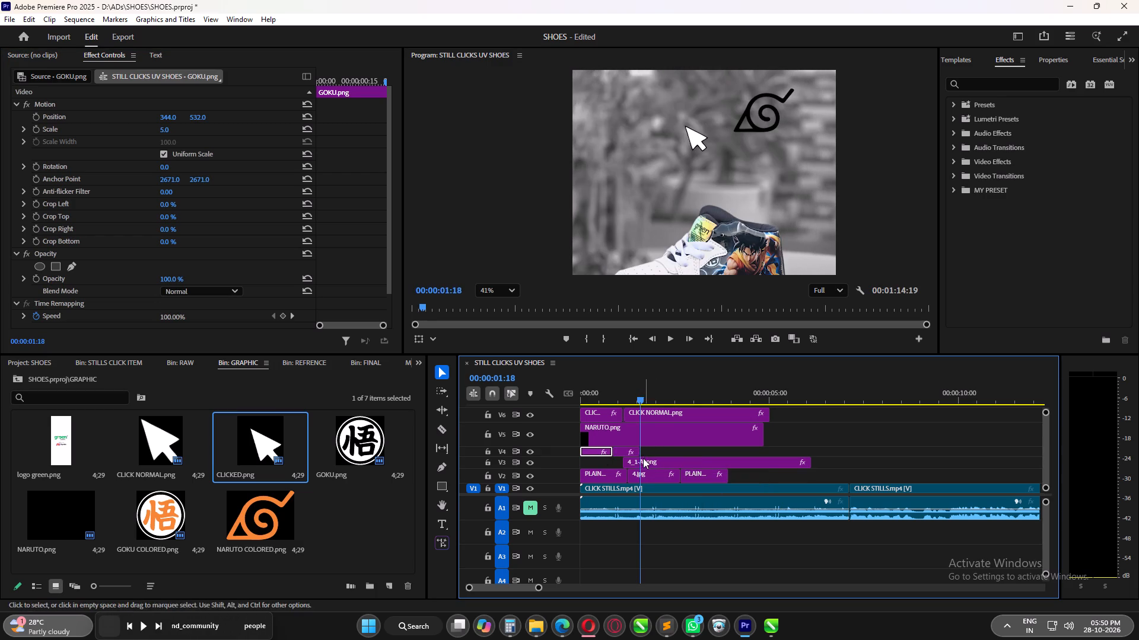
scroll(632, 458, "up", 6, "alt")
left_click(587, 458)
left_click(587, 451)
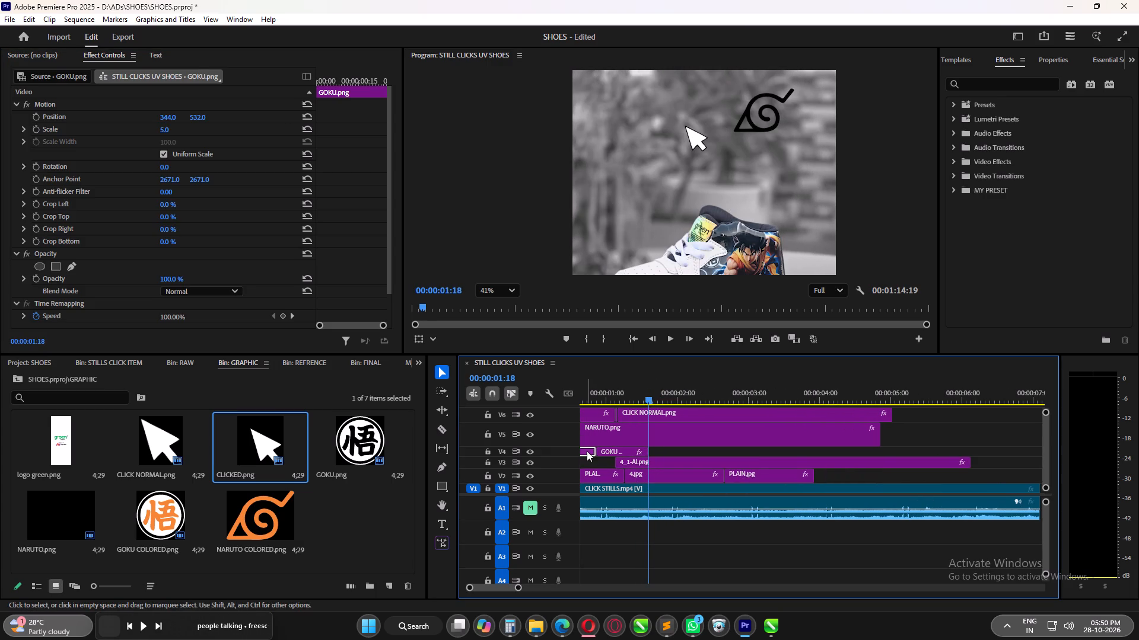
key("ctrl+c")
key("ctrl+v")
Review the GOKU logo's change from coloured to plain and the cursor's move towards NARUTO, between 00:00:01:01 and 00:00:02:13.
left_click_drag(674, 396, 654, 398)
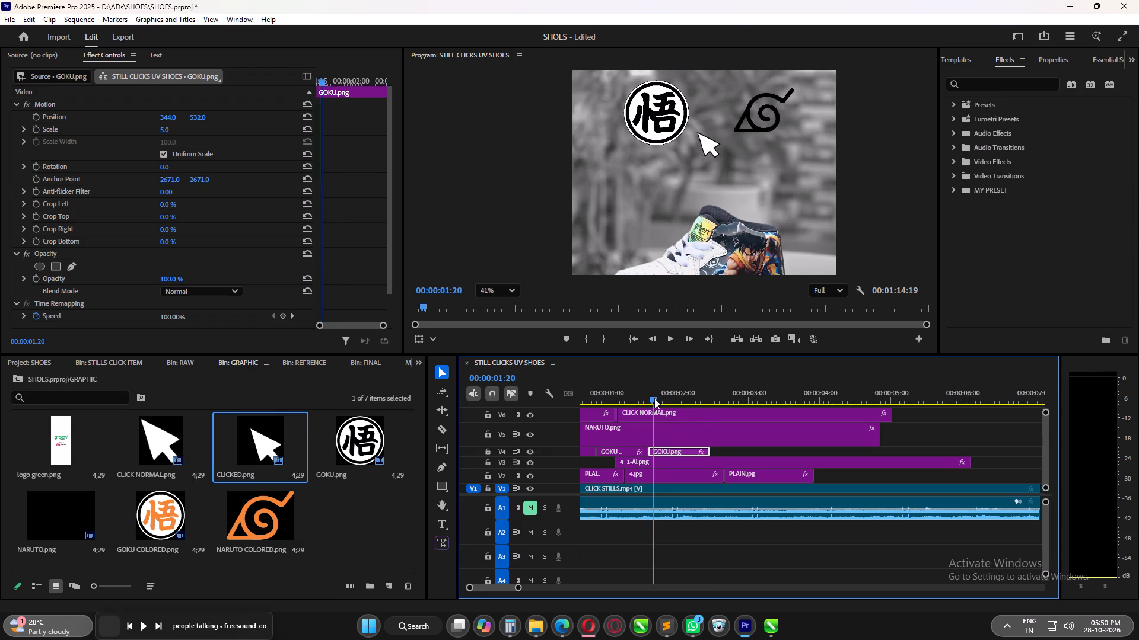
left_click_drag(654, 398, 658, 404)
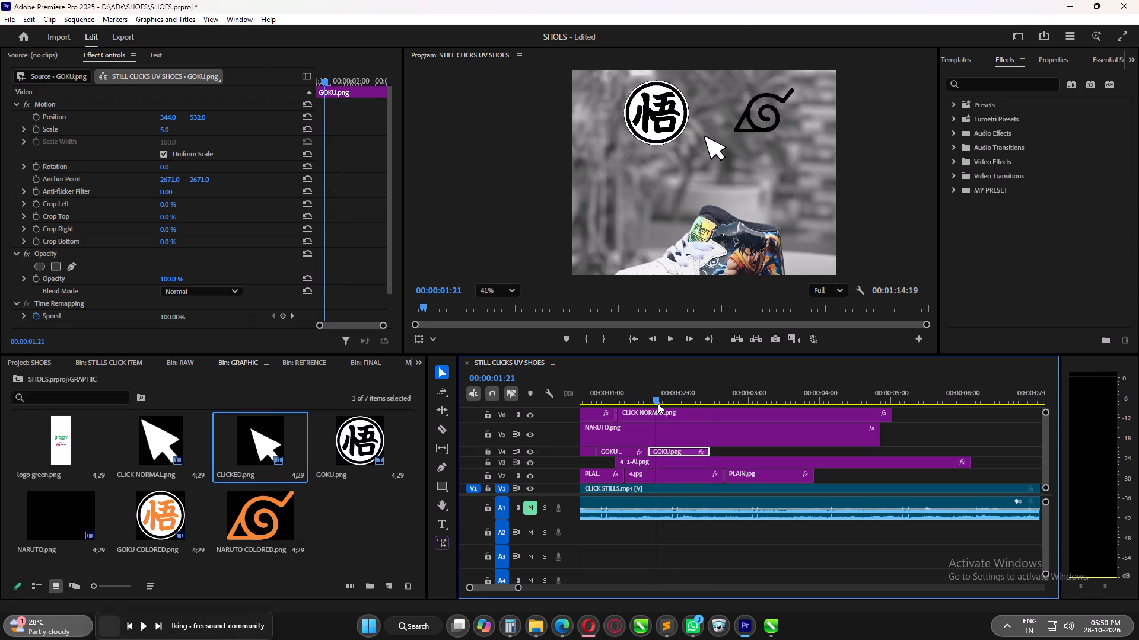
left_click_drag(658, 404, 609, 408)
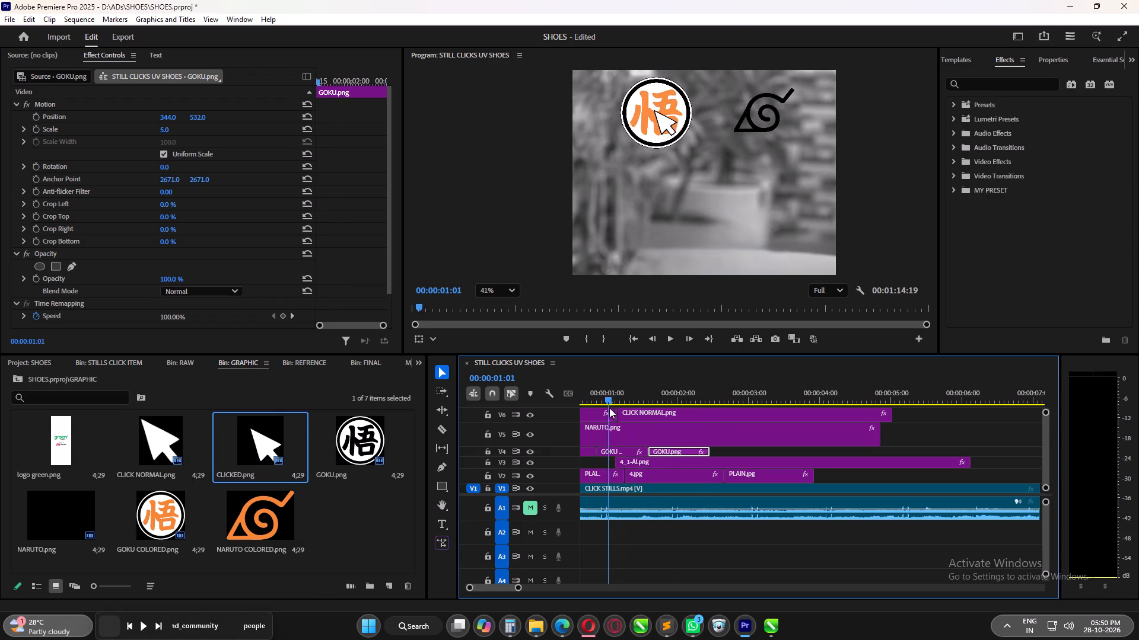
left_click_drag(609, 408, 634, 413)
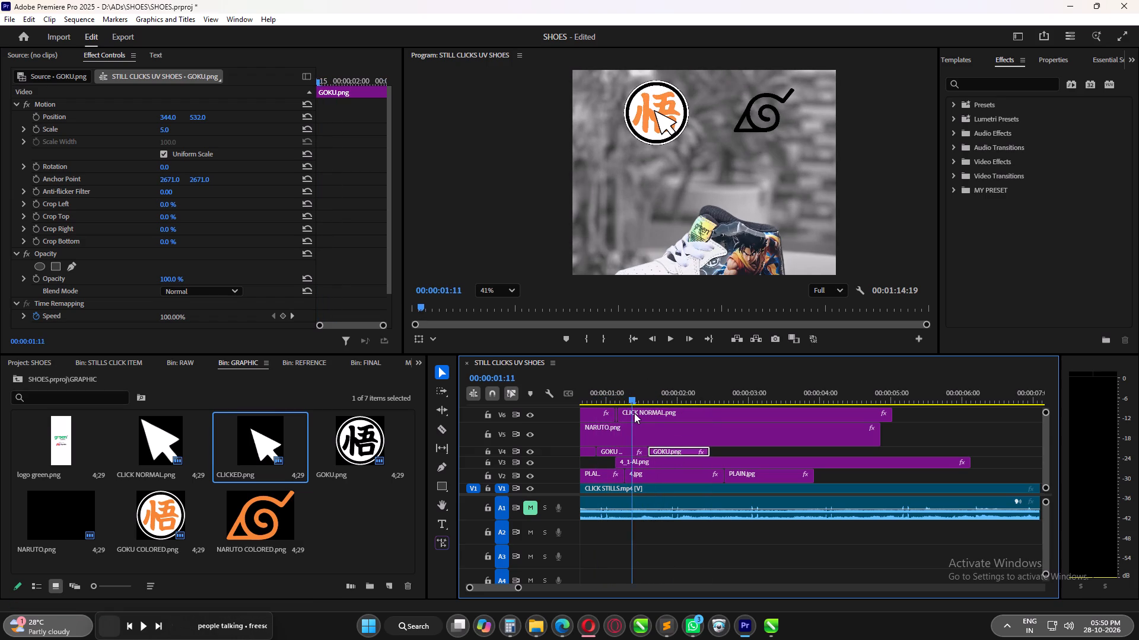
left_click_drag(634, 413, 661, 415)
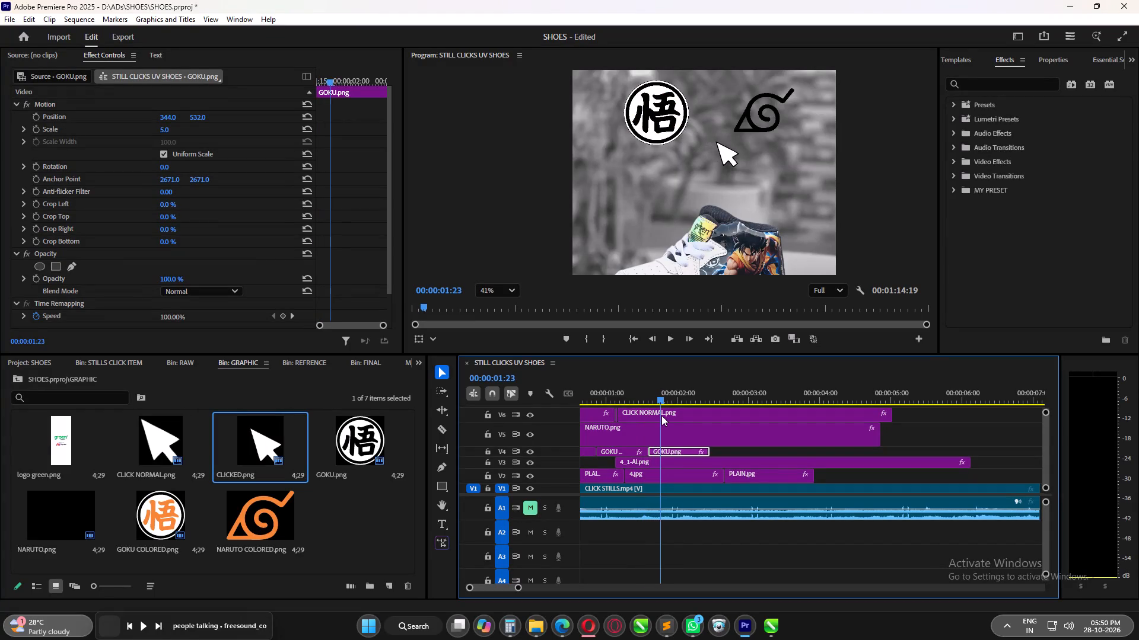
left_click_drag(661, 415, 676, 418)
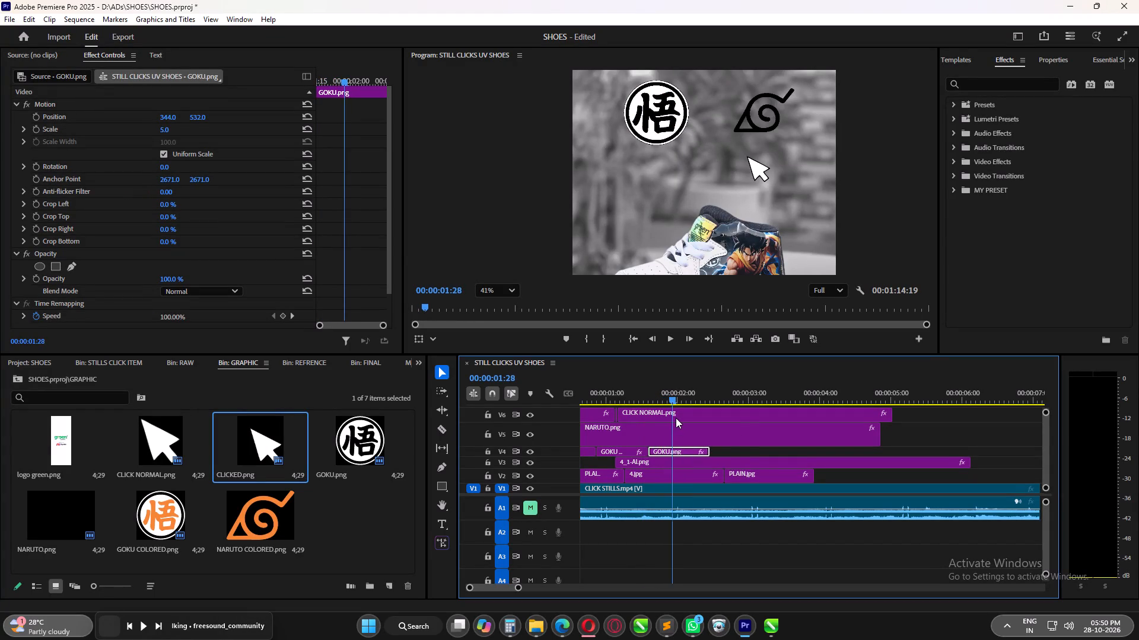
left_click_drag(676, 418, 704, 425)
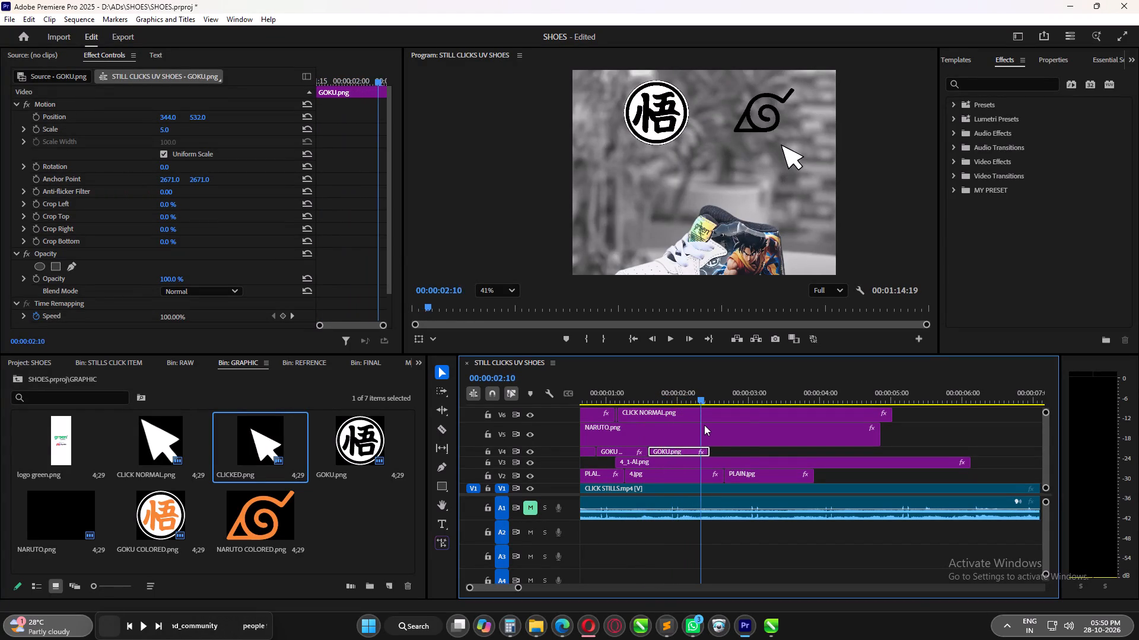
left_click_drag(704, 425, 708, 430)
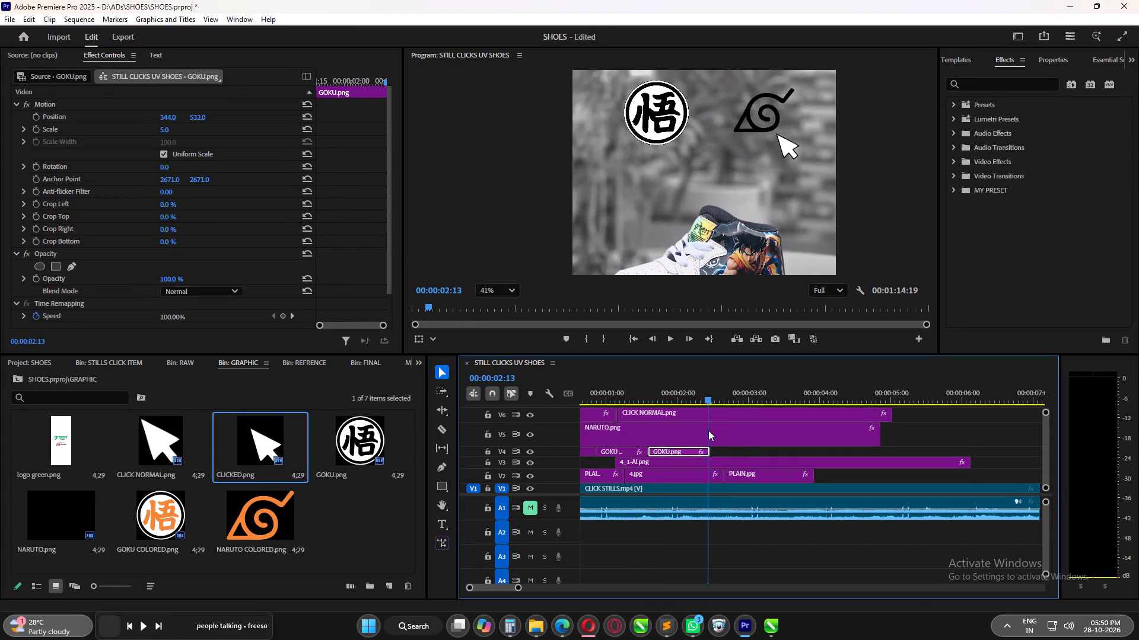
left_click_drag(708, 430, 699, 434)
Extend the end of the second GOKU.png on V4 to match the end of 4_1-AI.png on V3.
left_click_drag(709, 454, 959, 451)
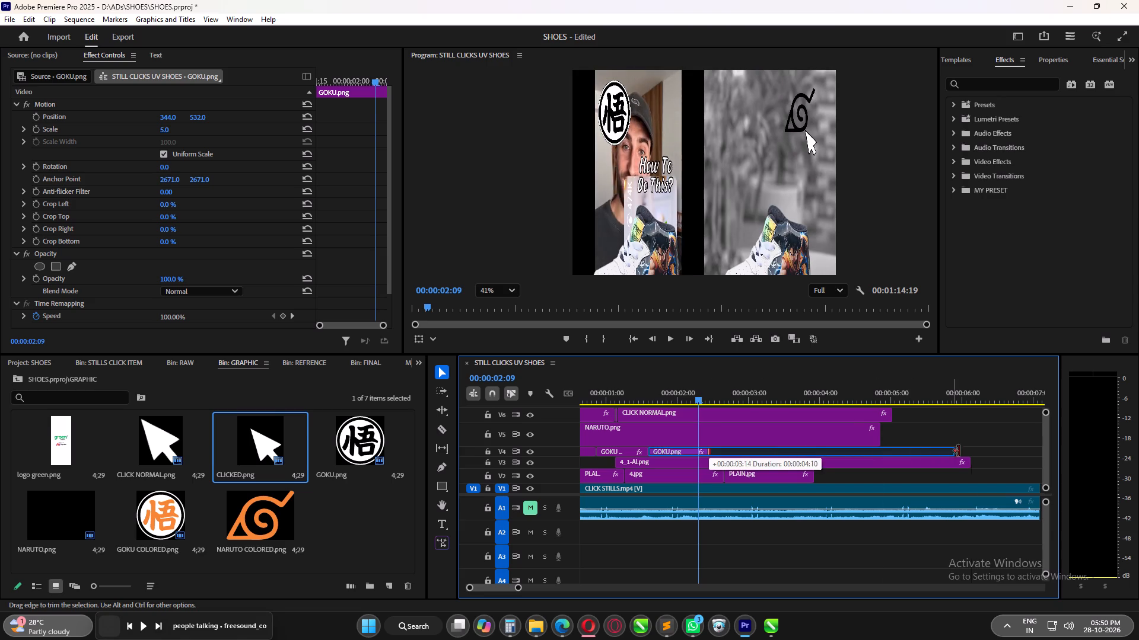
left_click_drag(959, 451, 971, 450)
Trim the end of NARUTO.png on V5 to 00:00:02:14, where the cursor reaches the NARUTO logo.
left_click_drag(700, 397, 707, 399)
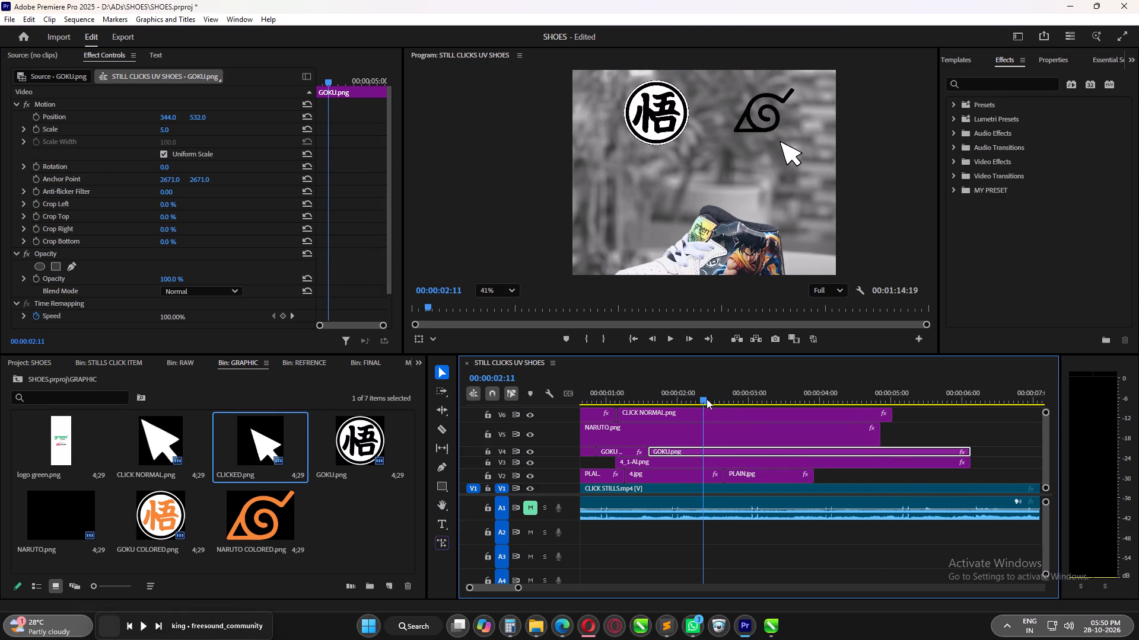
left_click_drag(707, 399, 715, 399)
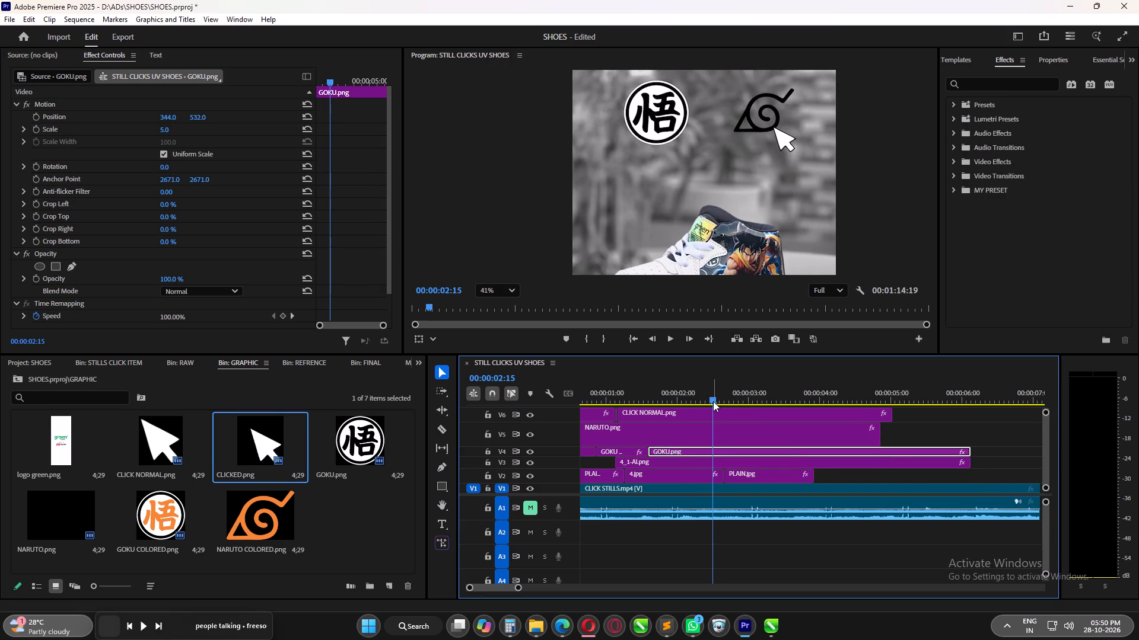
left_click(713, 401)
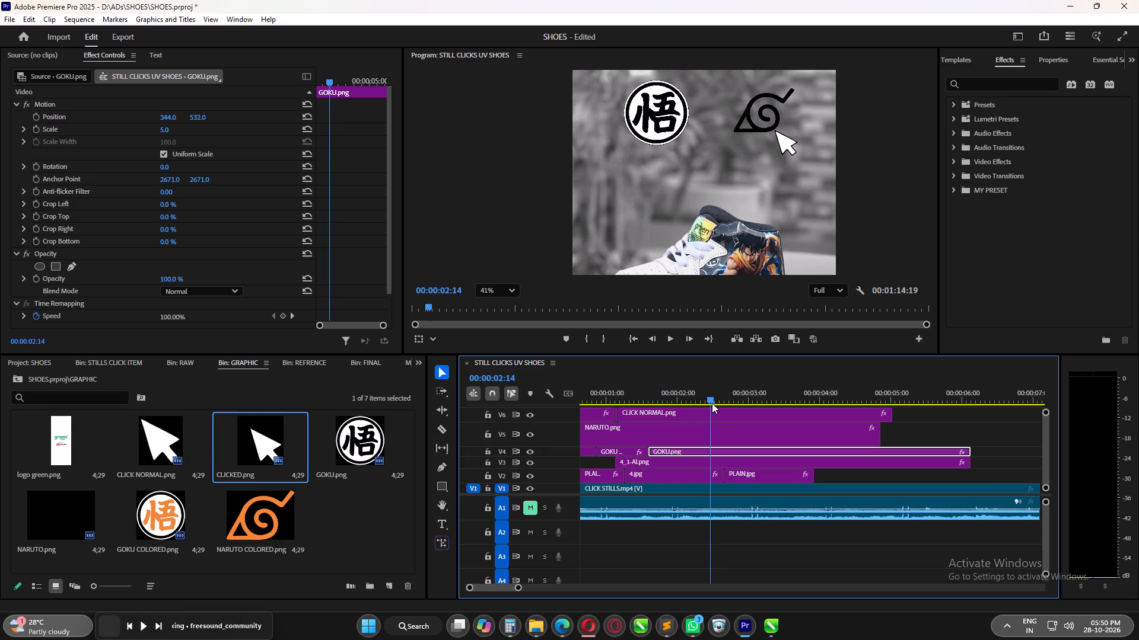
left_click(767, 440)
left_click_drag(876, 434, 778, 434)
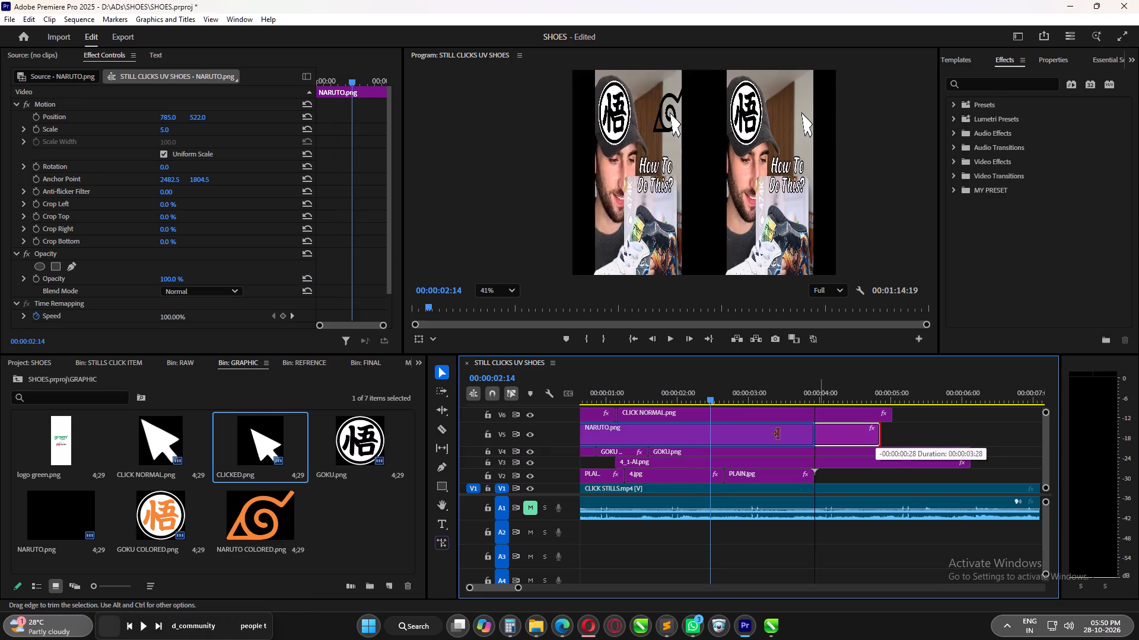
left_click_drag(778, 434, 708, 434)
Place NARUTO COLORED.png on V5 directly after NARUTO.png at 00:00:02:14.
left_click_drag(256, 512, 702, 442)
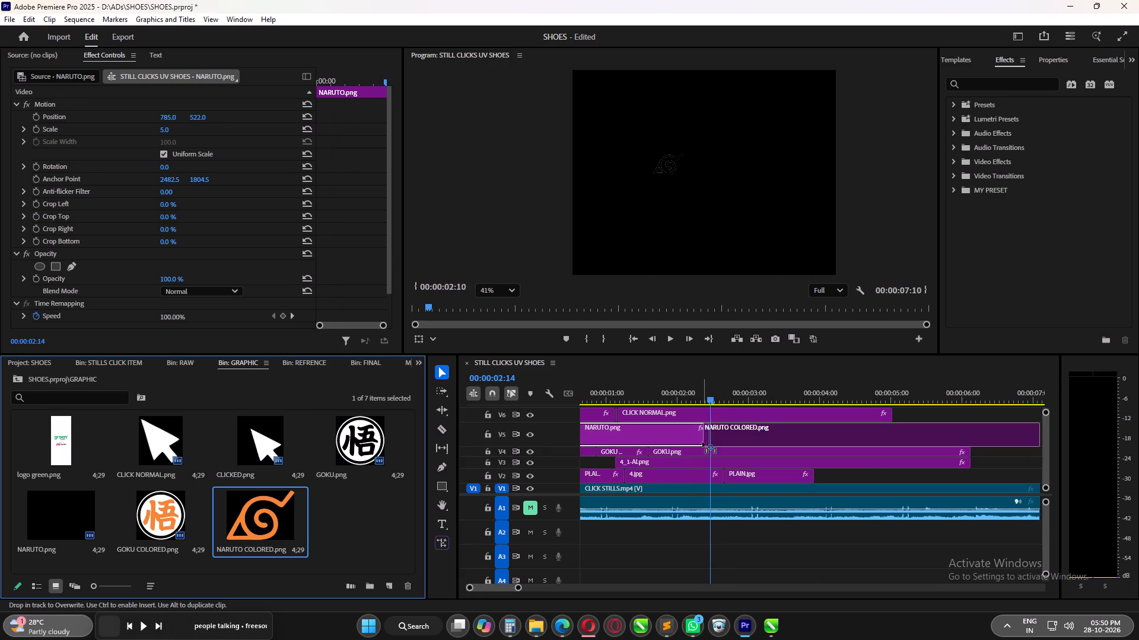
left_click_drag(702, 442, 712, 436)
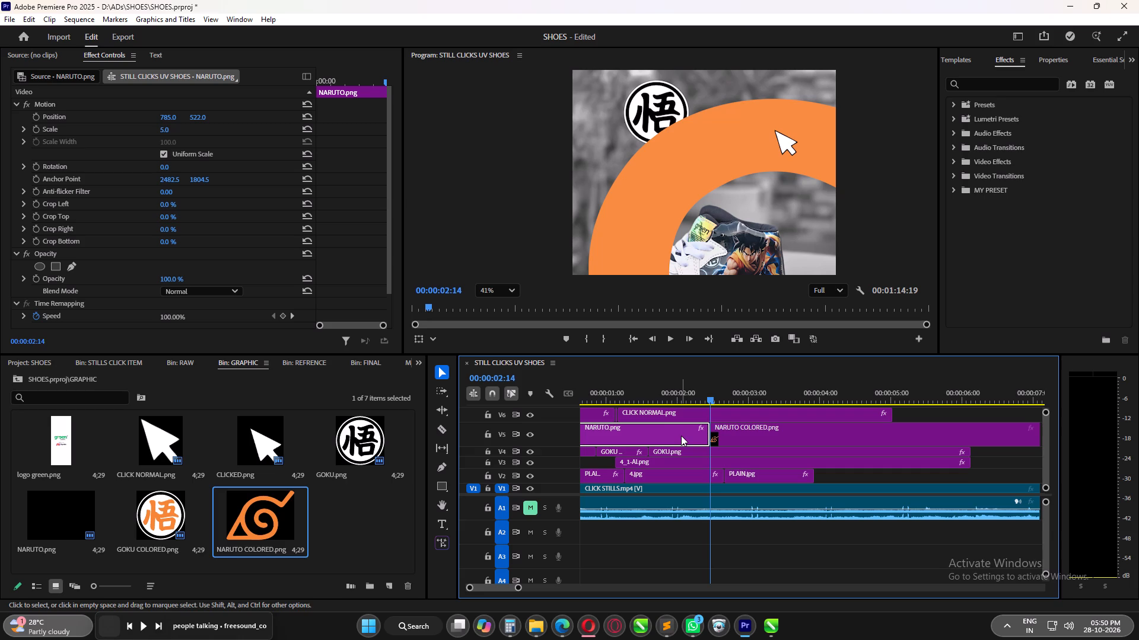
Copy NARUTO.png's horizontal position to NARUTO COLORED.png, setting it to 785.
left_click(681, 436)
left_click(165, 120)
key("ctrl+c")
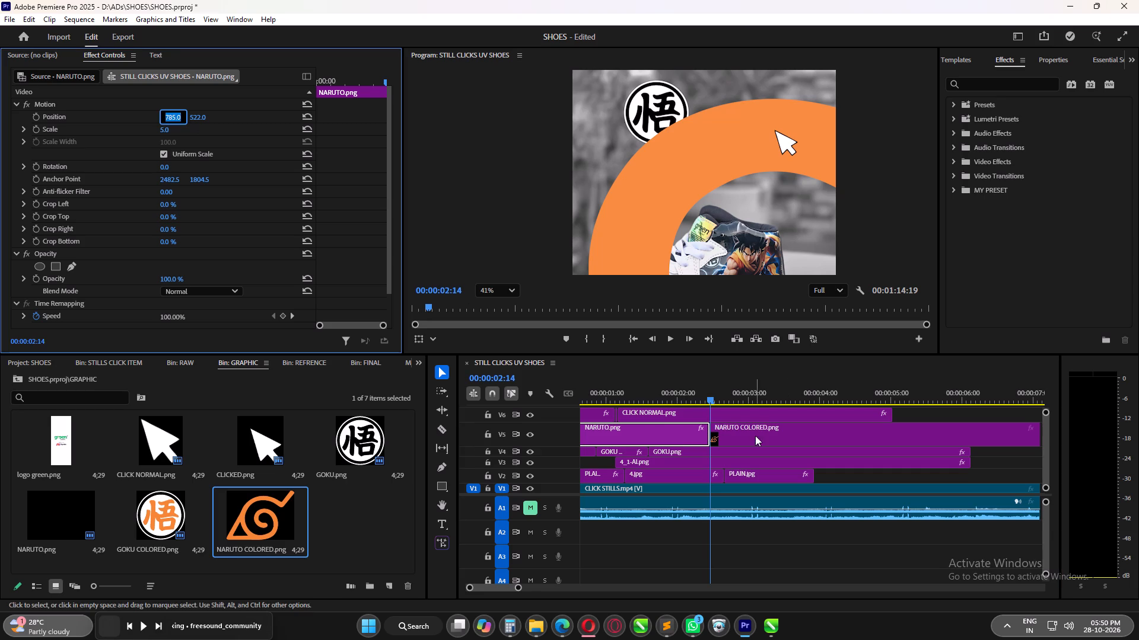
left_click(755, 436)
left_click(167, 120)
key("ctrl+v")
key("Return")
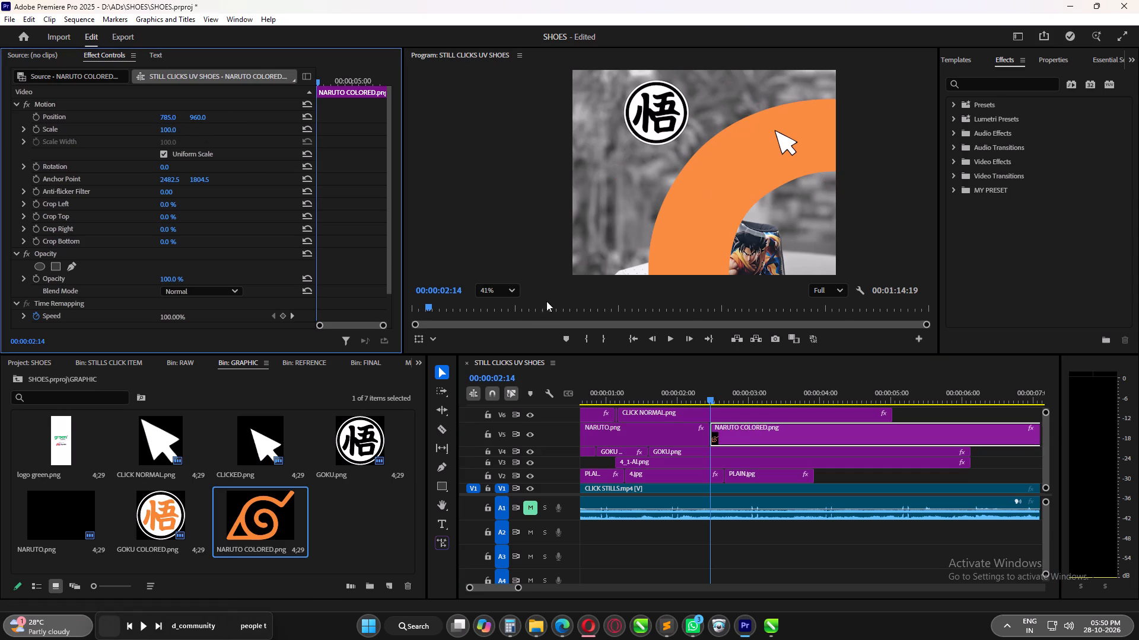
Copy NARUTO.png's vertical position to NARUTO COLORED.png, setting it to 522.
left_click(642, 431)
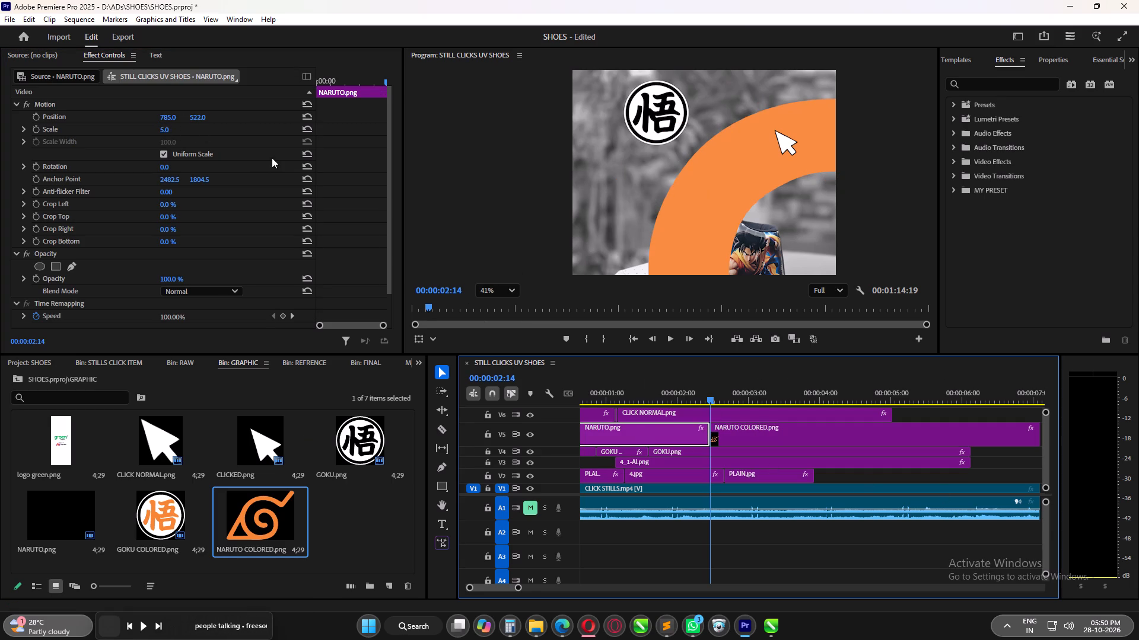
left_click(205, 114)
key("ctrl+c")
left_click(771, 423)
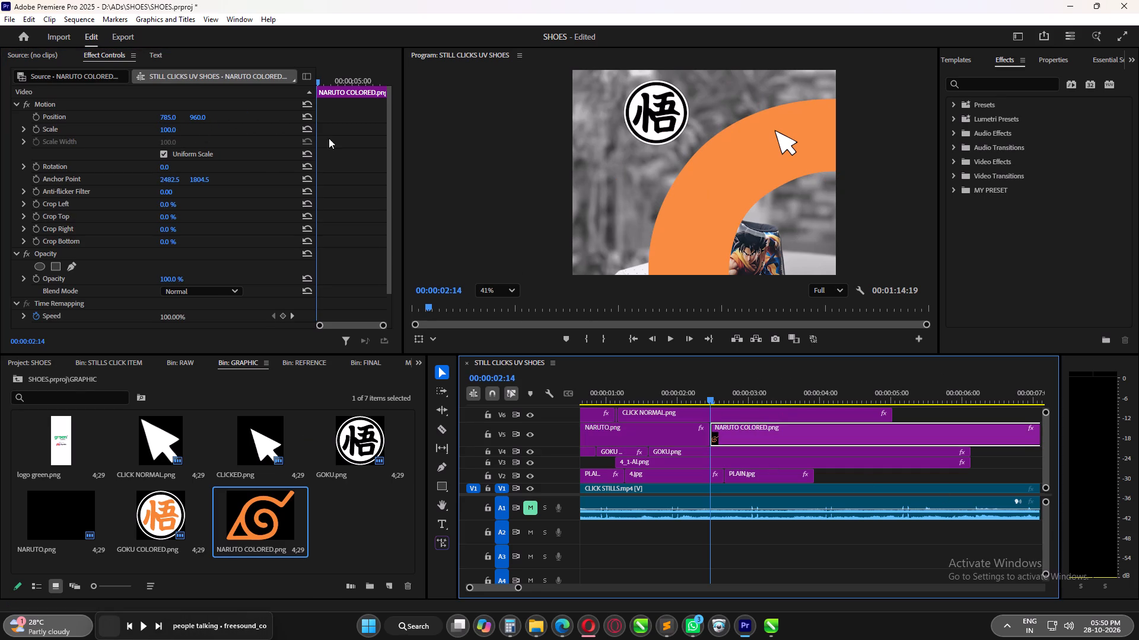
left_click(208, 117)
key("ctrl+v")
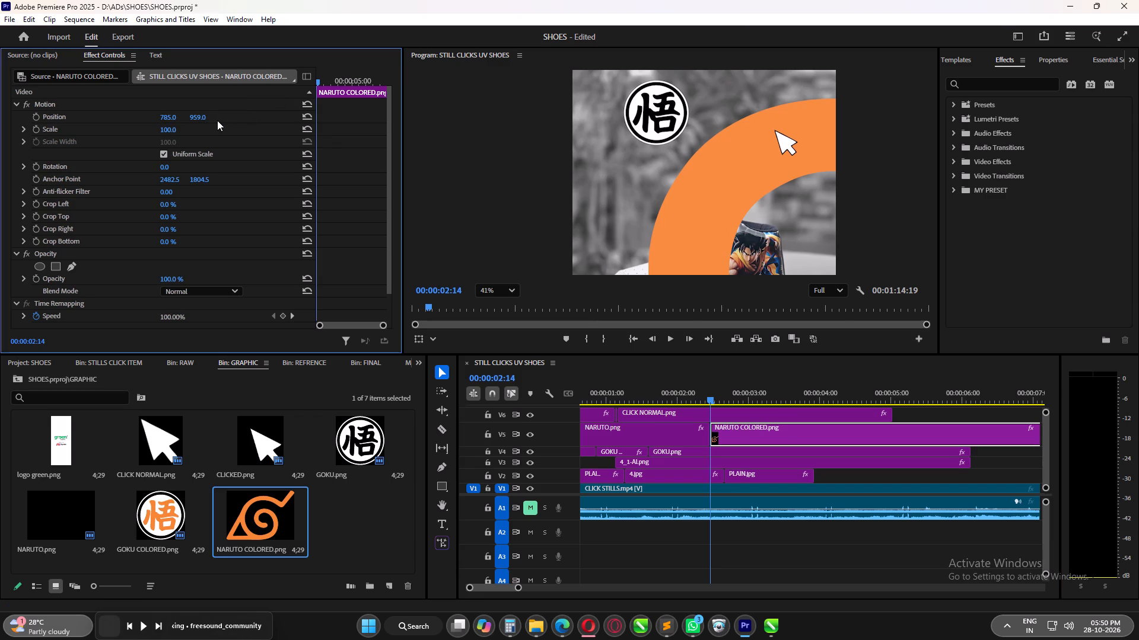
left_click(201, 117)
key("ctrl+v")
key("Return")
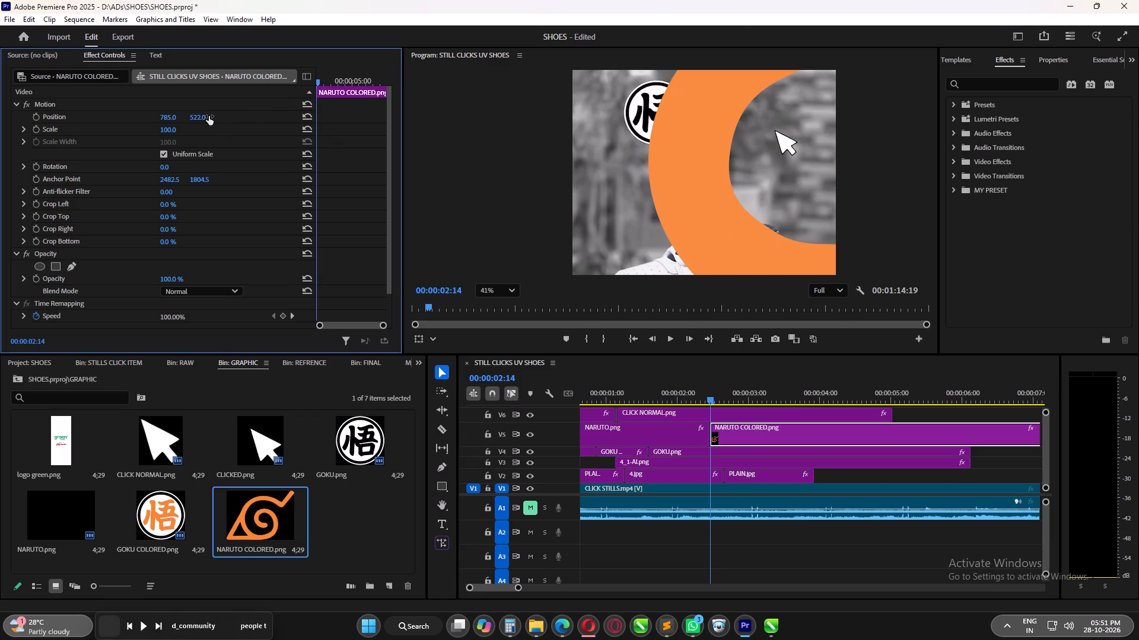
Copy NARUTO.png's scale to NARUTO COLORED.png, setting it to 5.
left_click(644, 436)
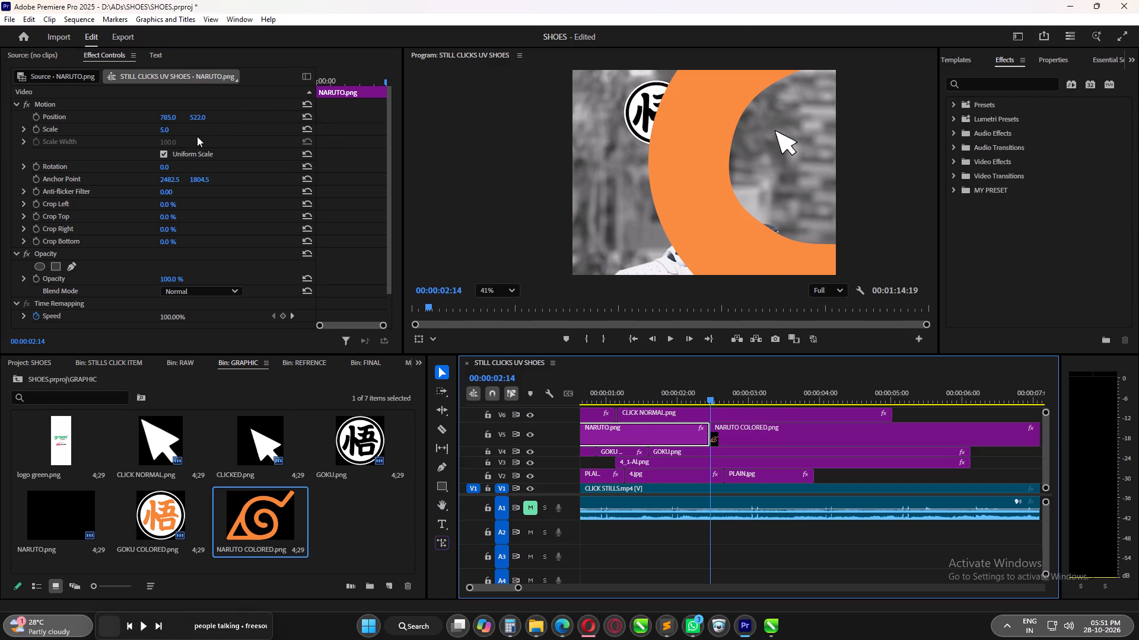
left_click(761, 439)
left_click(197, 118)
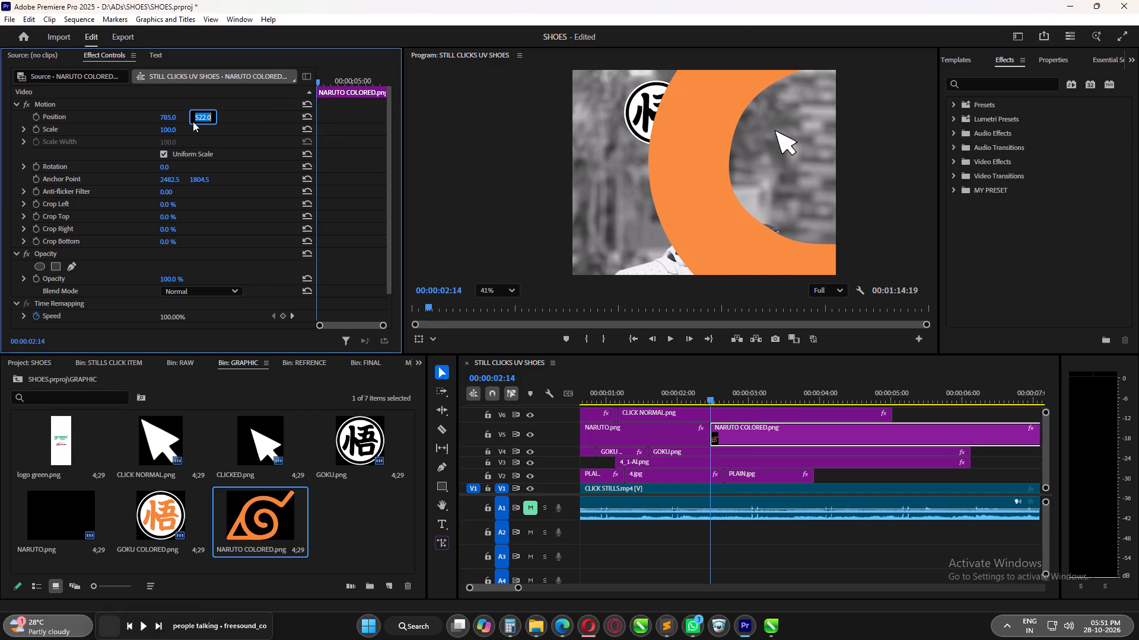
left_click(176, 129)
key("5")
key("Return")
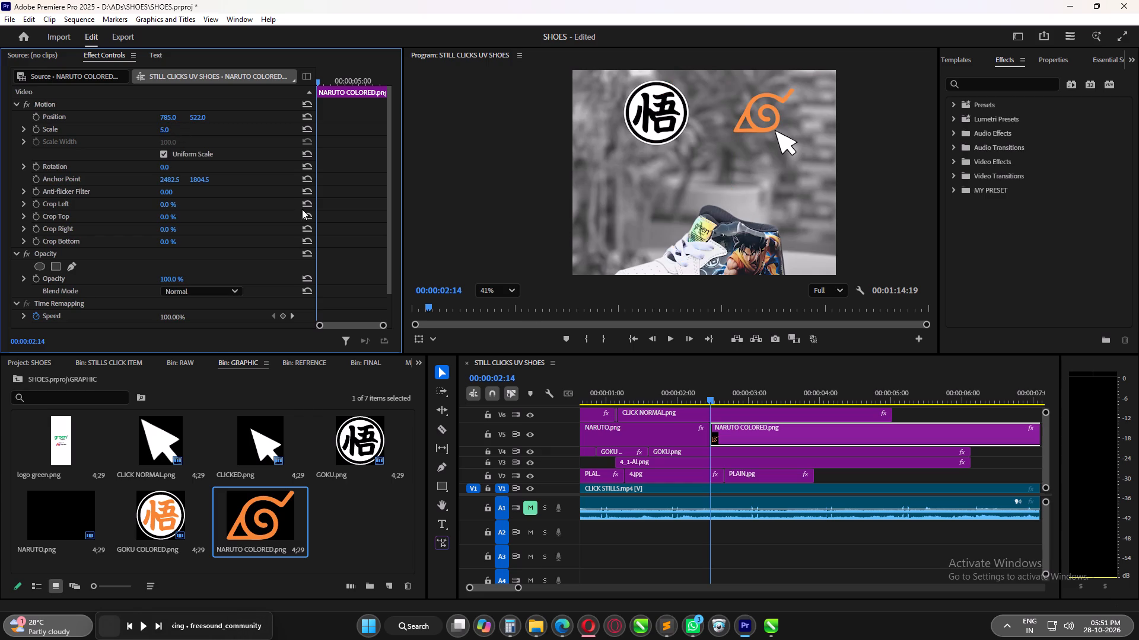
Review the NARUTO logo's change to colour around 00:00:02:14 and the GOKU logo's click animation around 00:00:01:00.
left_click_drag(707, 398, 687, 405)
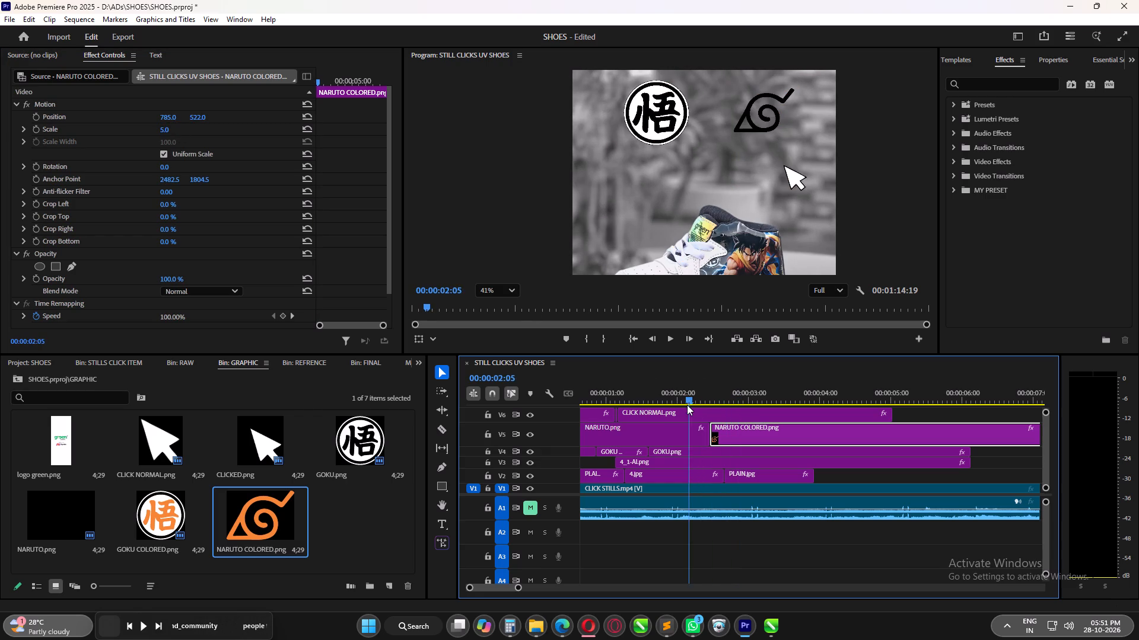
left_click_drag(687, 405, 724, 410)
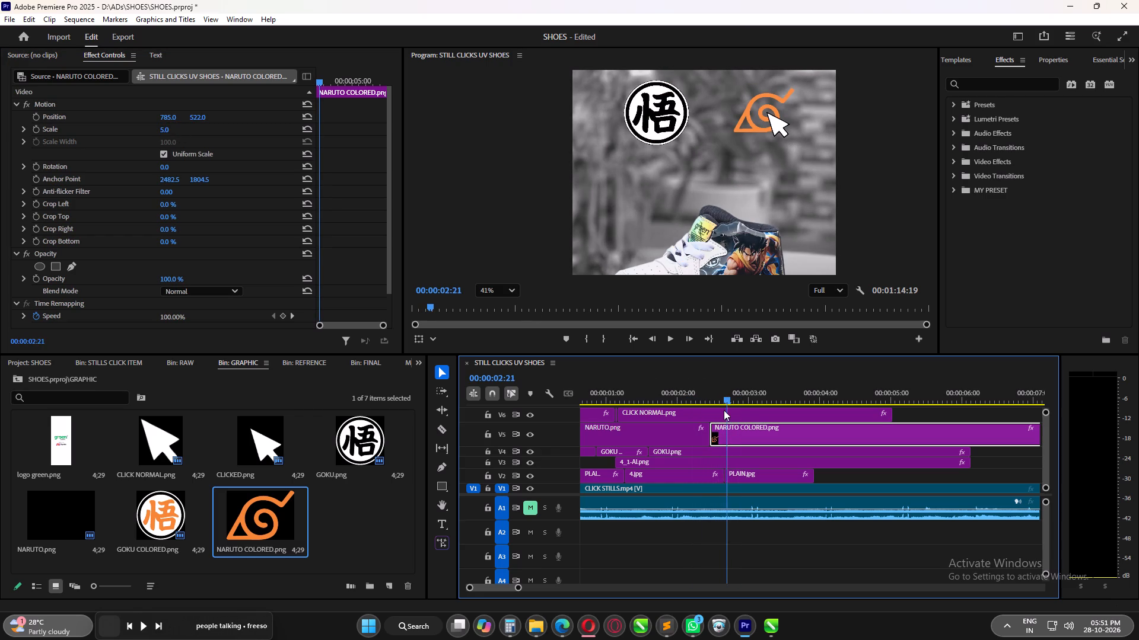
left_click_drag(724, 410, 732, 412)
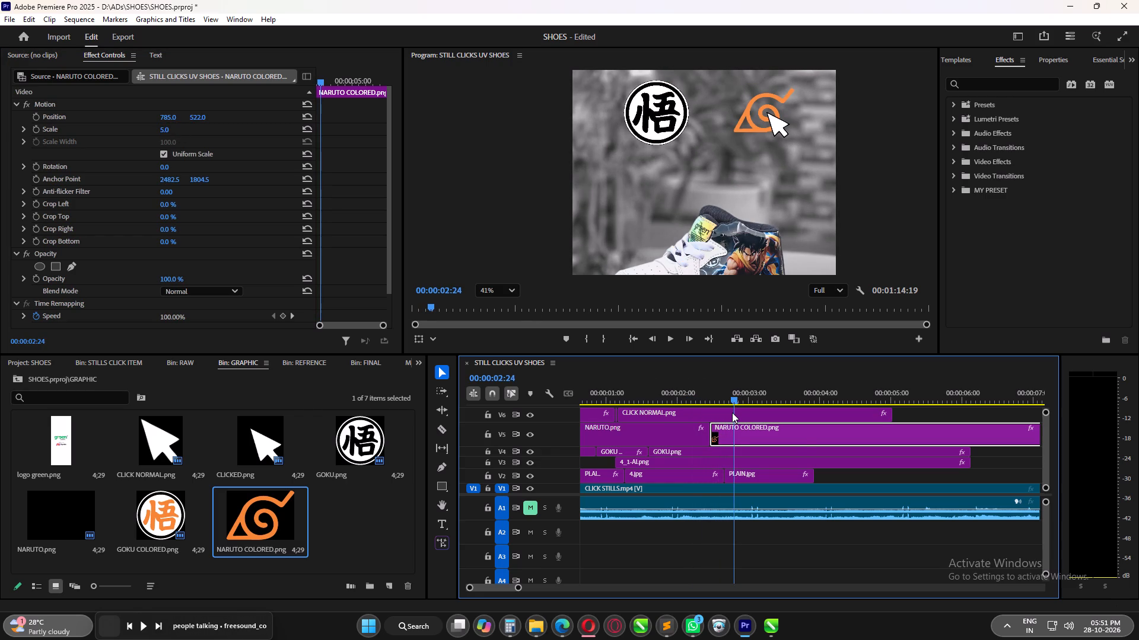
left_click_drag(732, 412, 715, 412)
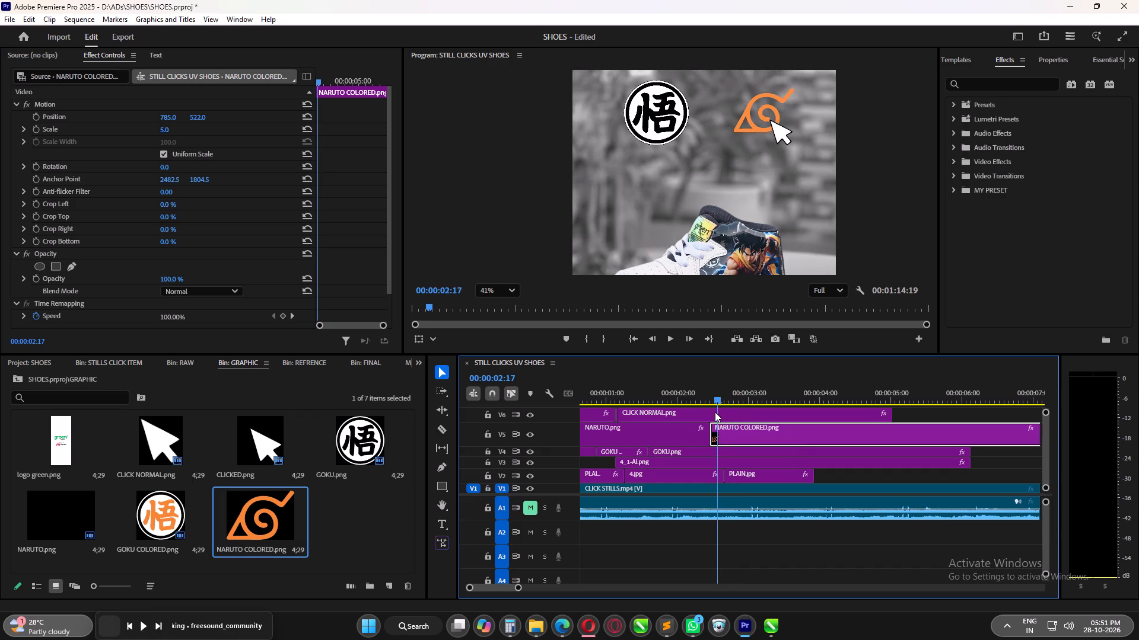
left_click_drag(715, 412, 553, 420)
key("space")
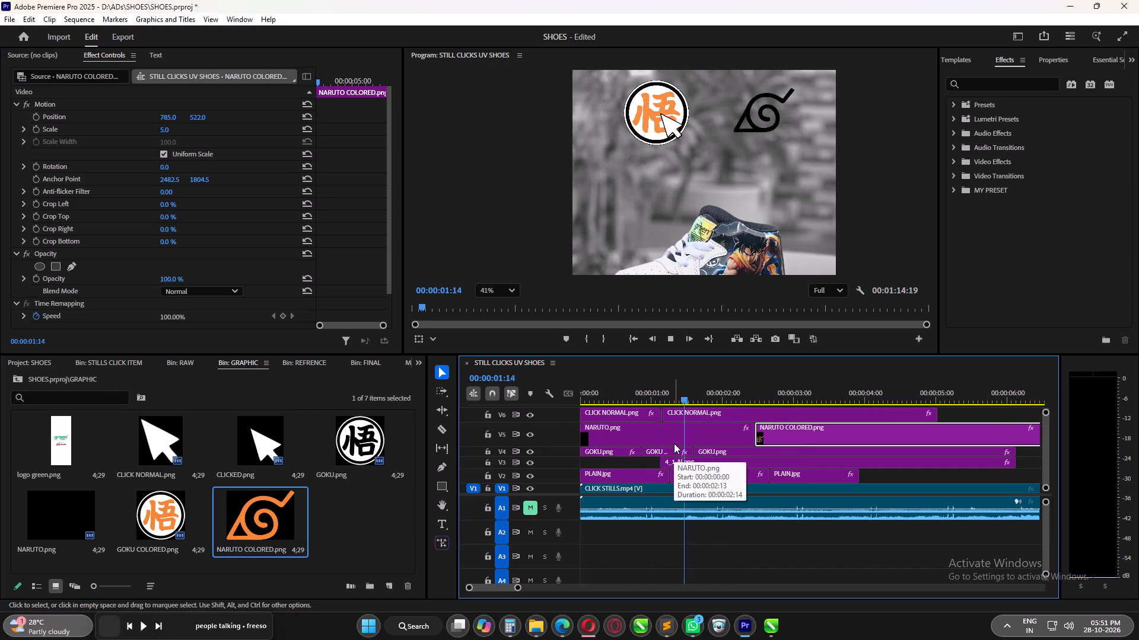
key("space")
left_click_drag(629, 395, 656, 396)
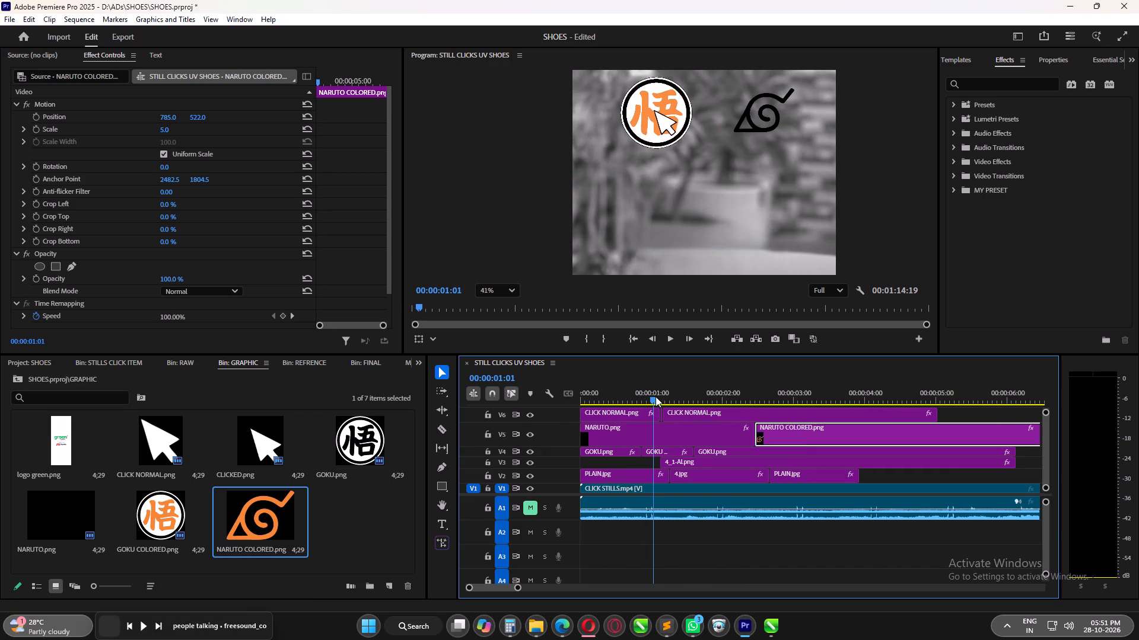
left_click_drag(656, 396, 654, 399)
Copy all the Scale keyframes of GOKU COLORED.png on V4, starting from its first frame at 00:00:00:26.
left_click(521, 587)
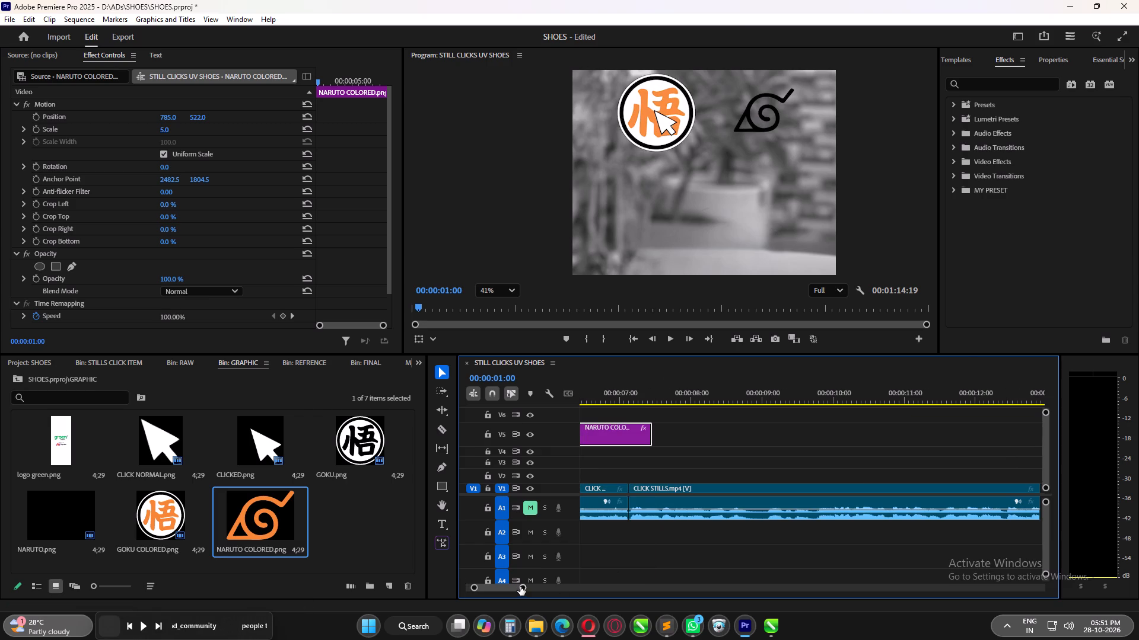
left_click_drag(523, 588, 533, 593)
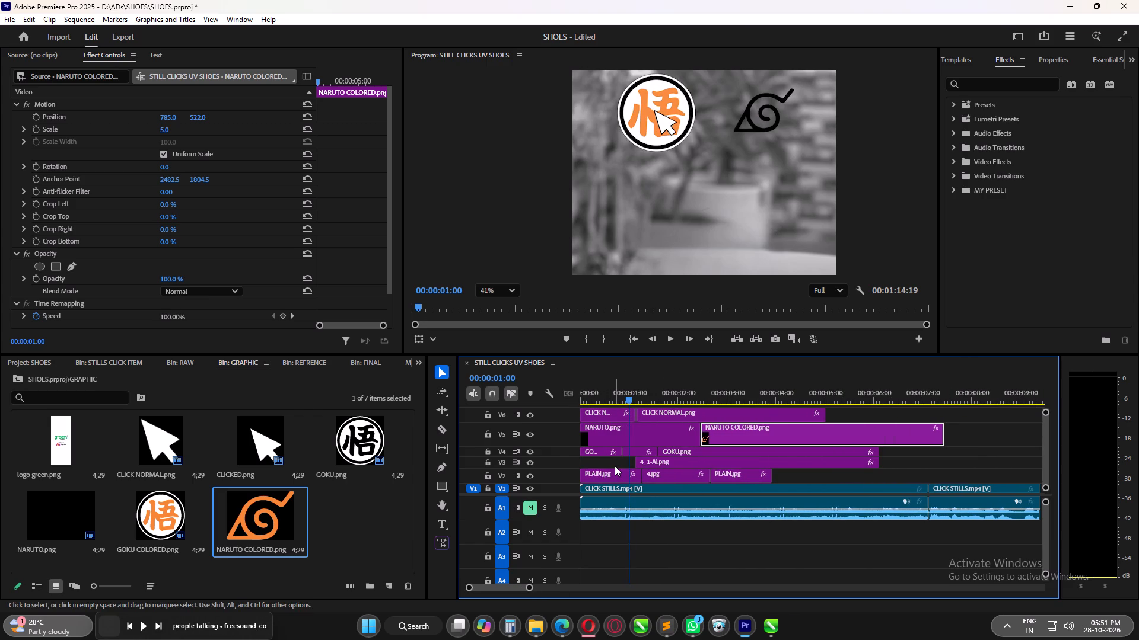
left_click(619, 414)
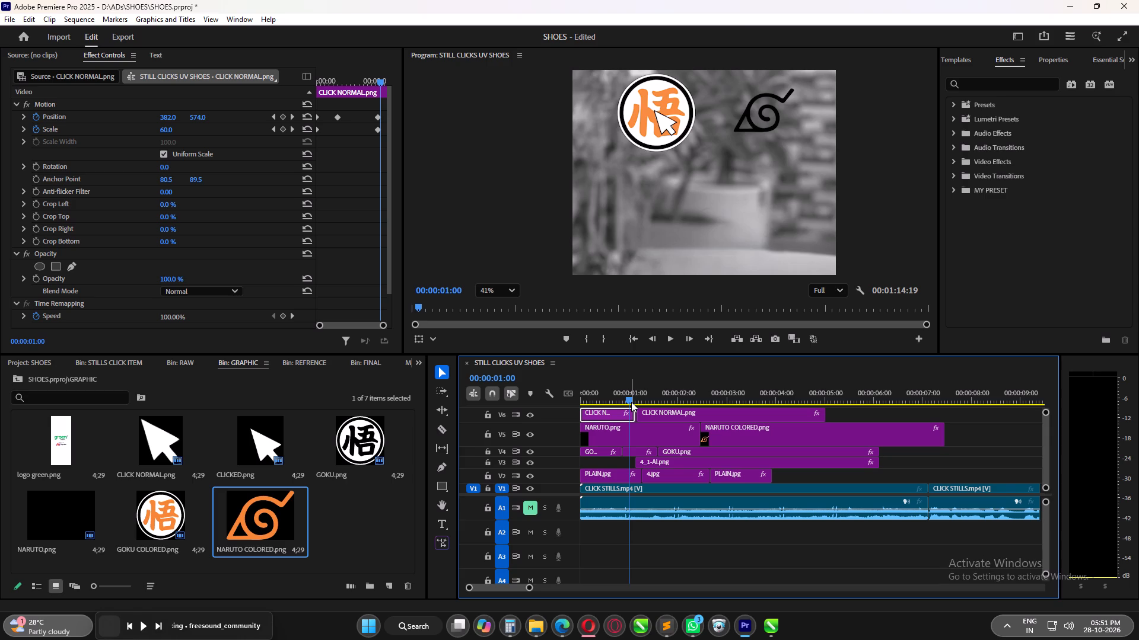
left_click(631, 402)
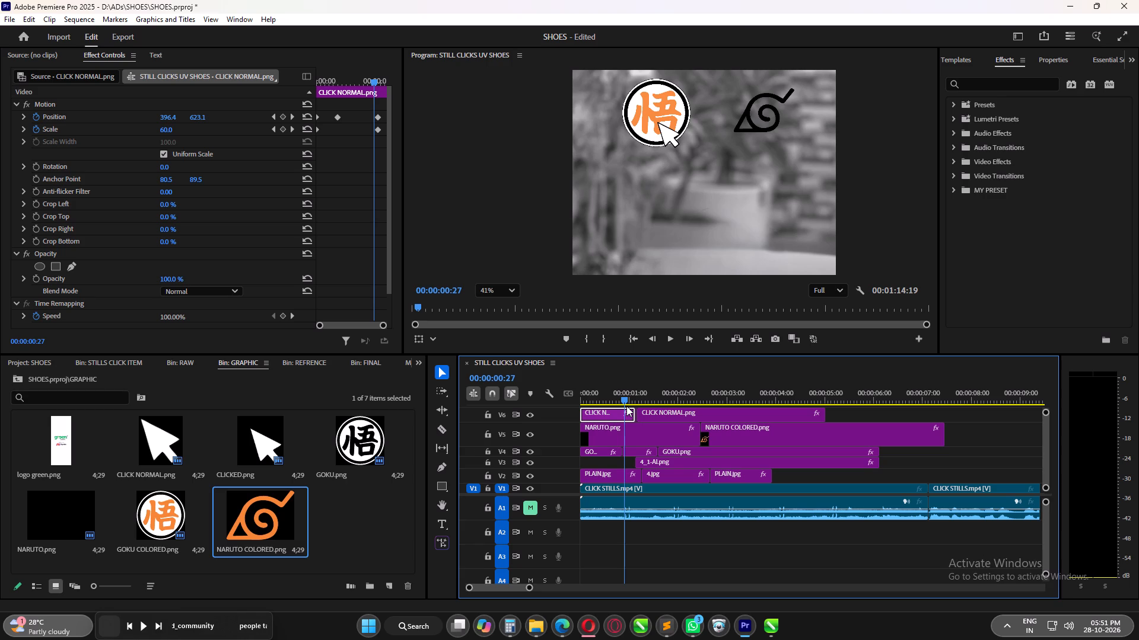
left_click(629, 452)
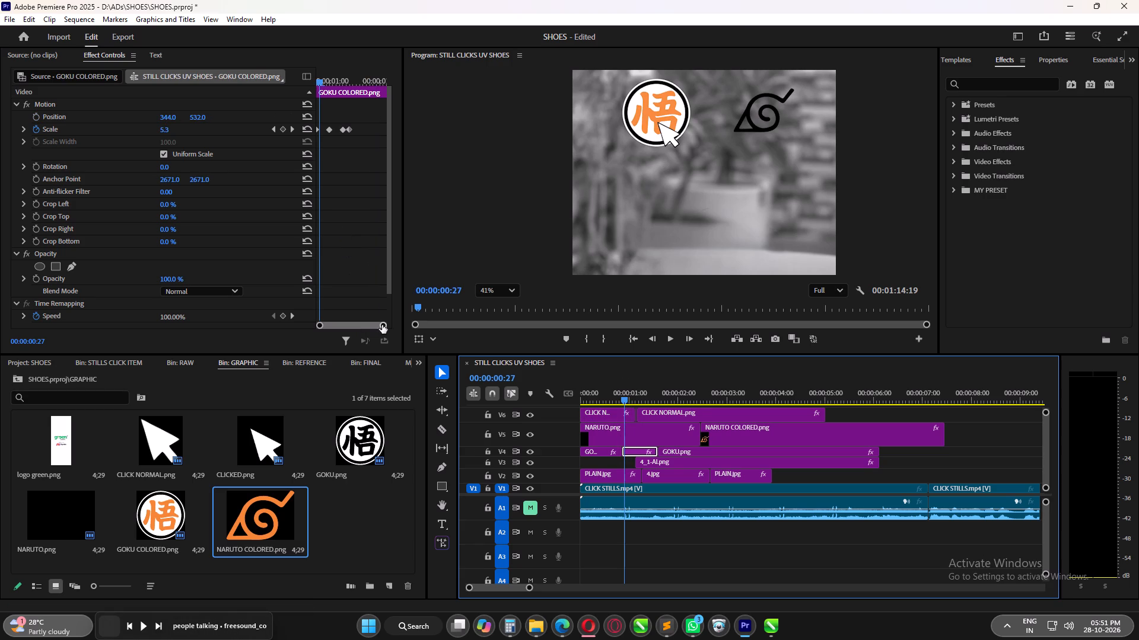
left_click(384, 325)
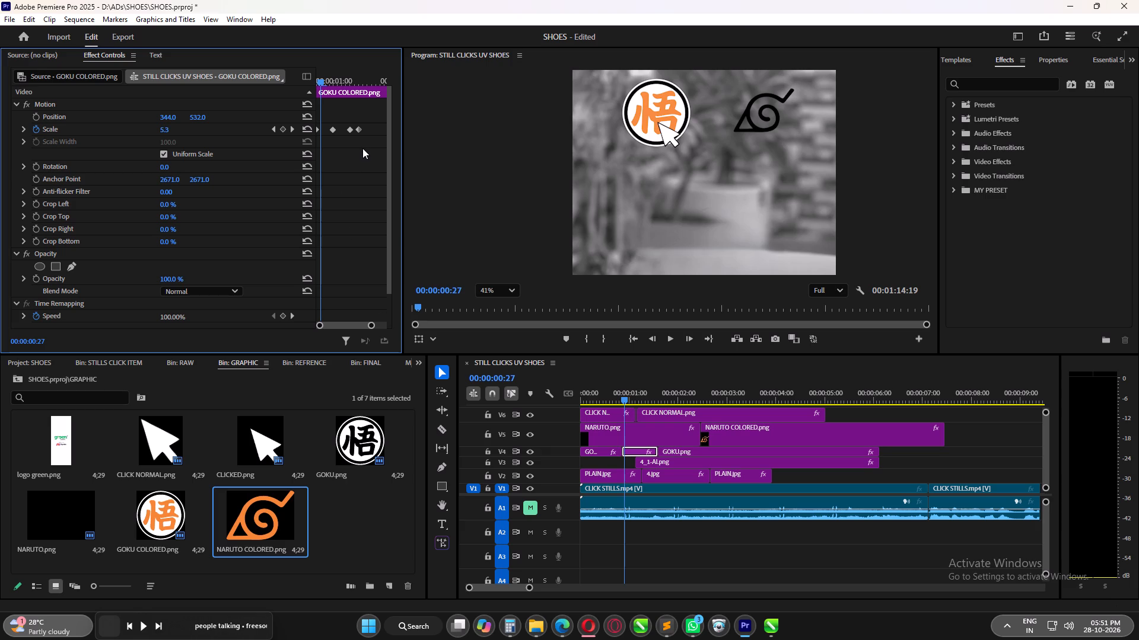
left_click_drag(370, 143, 314, 117)
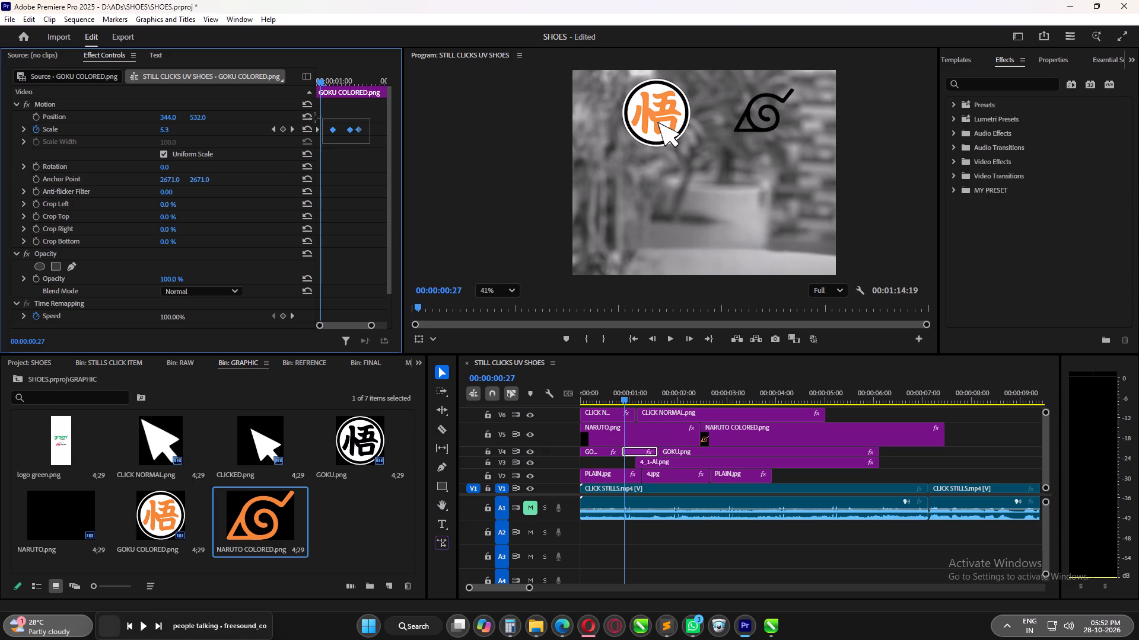
left_click_drag(314, 117, 313, 117)
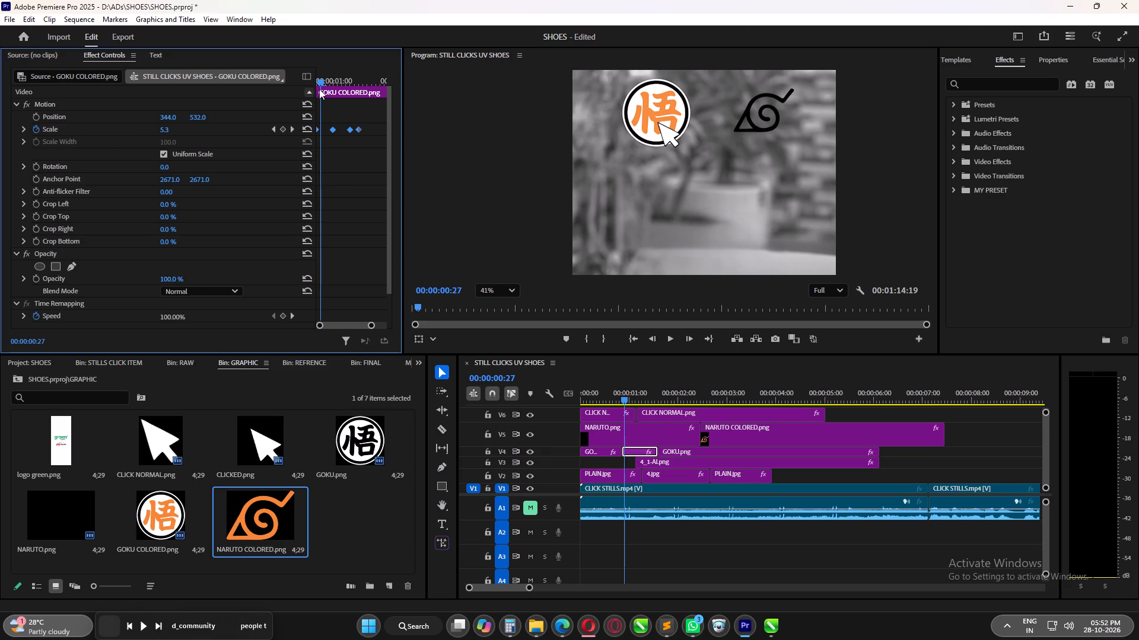
left_click_drag(322, 81, 314, 81)
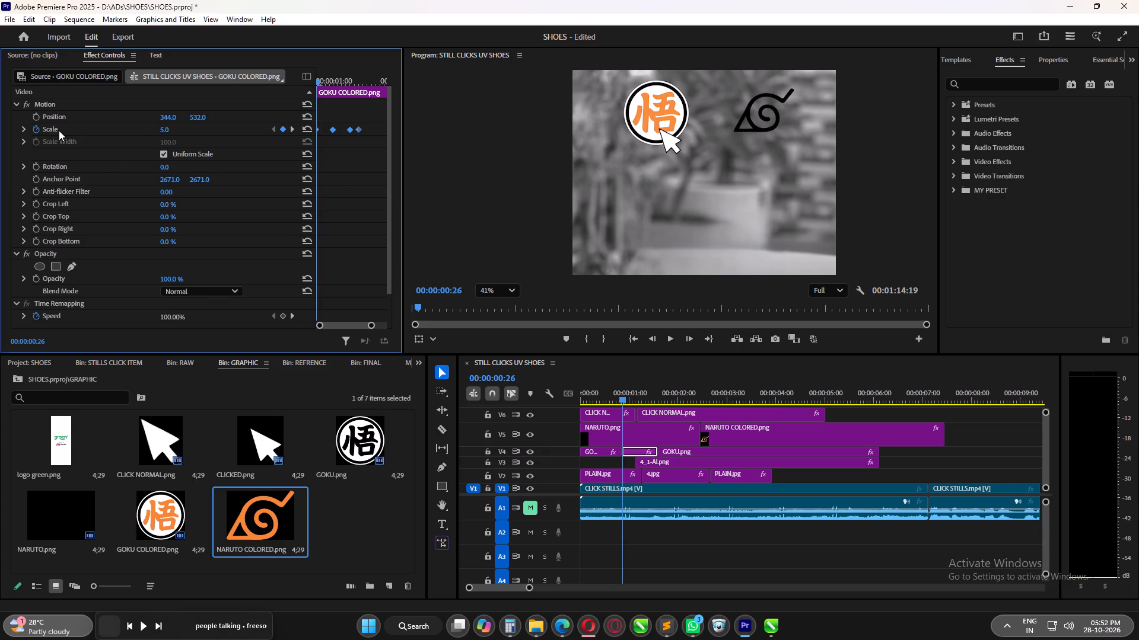
left_click(59, 130)
right_click(59, 130)
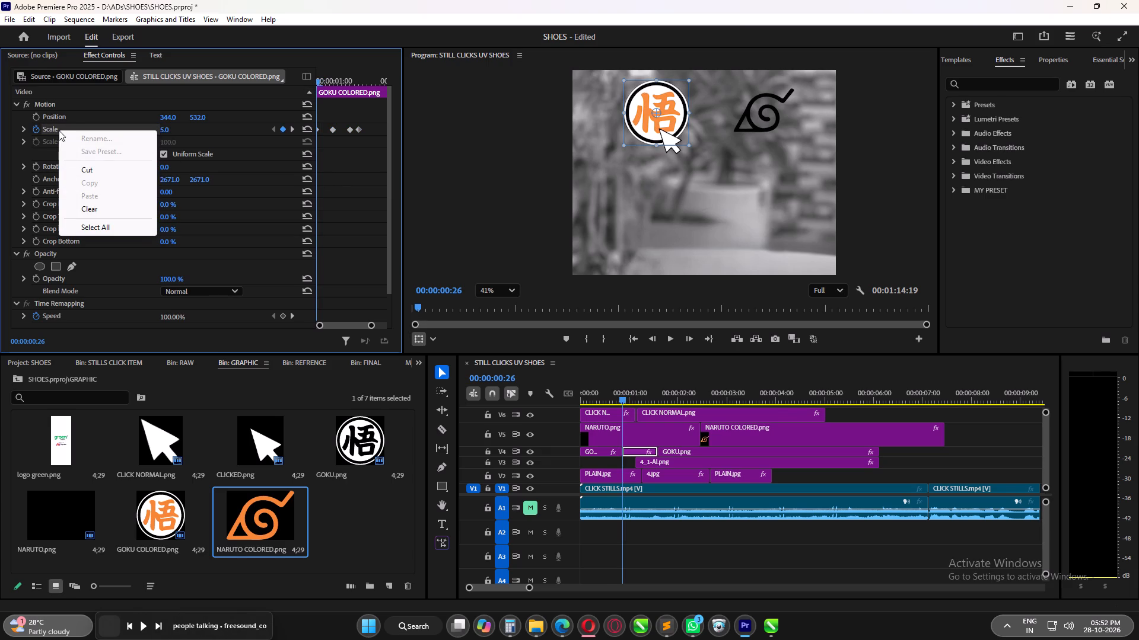
left_click(215, 134)
left_click_drag(368, 143, 300, 114)
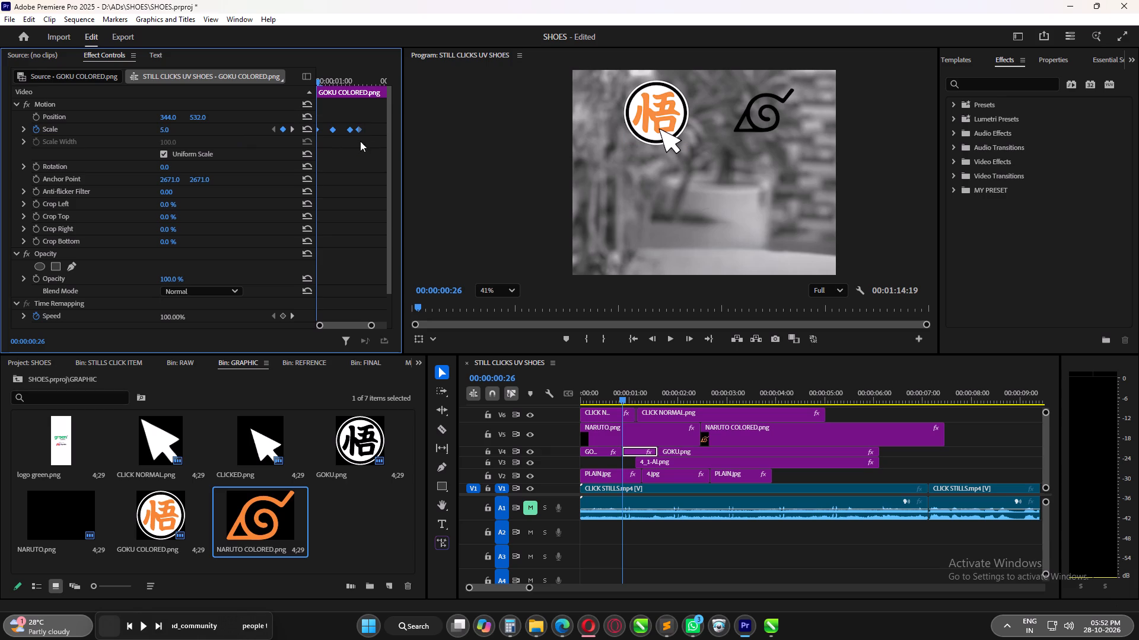
right_click(355, 130)
left_click(384, 153)
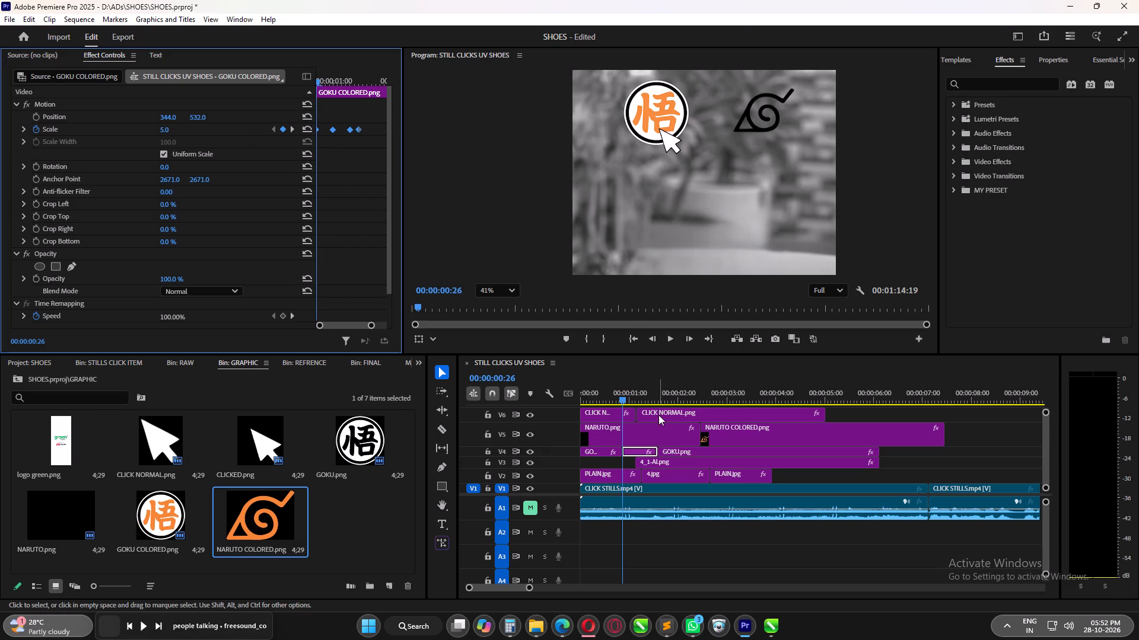
Enable Scale animation on NARUTO COLORED.png at 00:00:02:14 and paste GOKU COLORED.png's Scale keyframes there.
left_click_drag(698, 401, 704, 401)
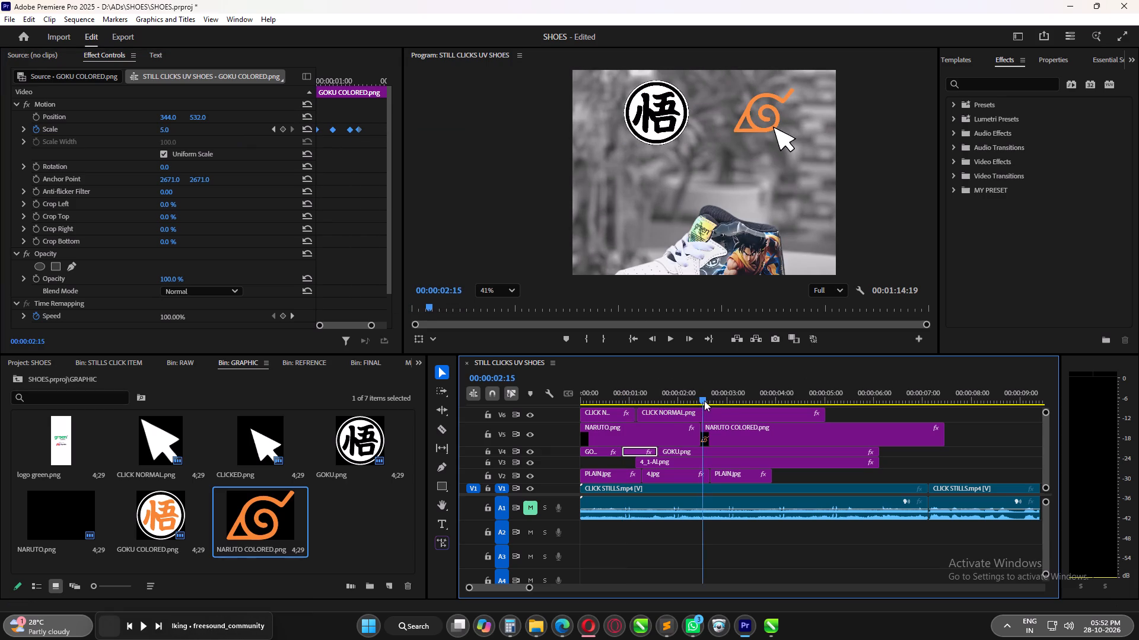
left_click_drag(704, 401, 702, 401)
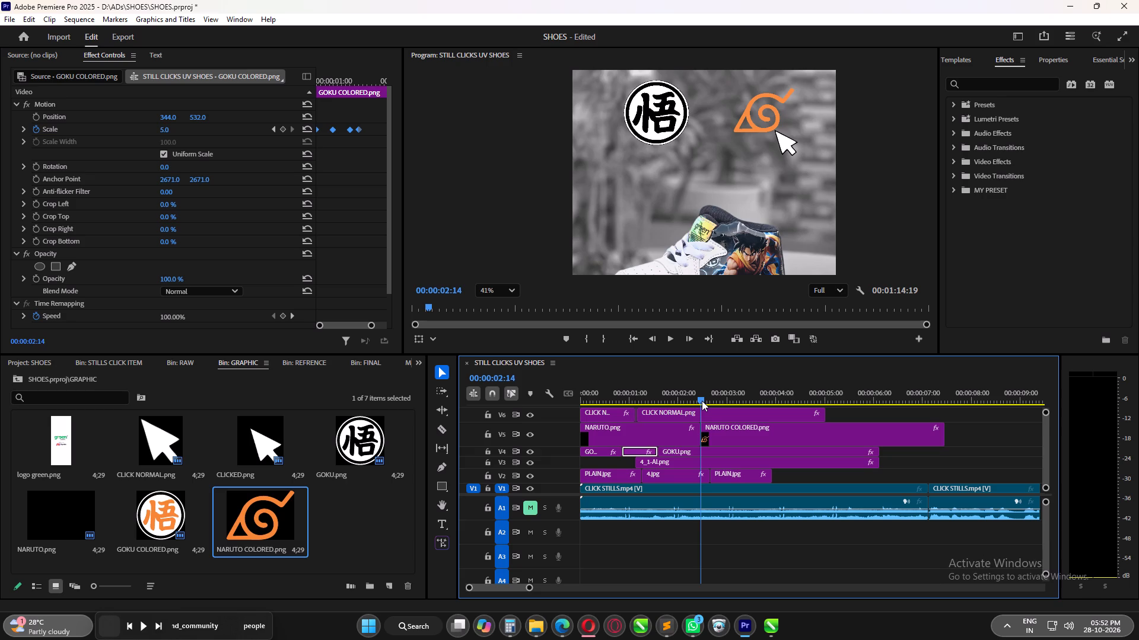
left_click_drag(702, 401, 626, 404)
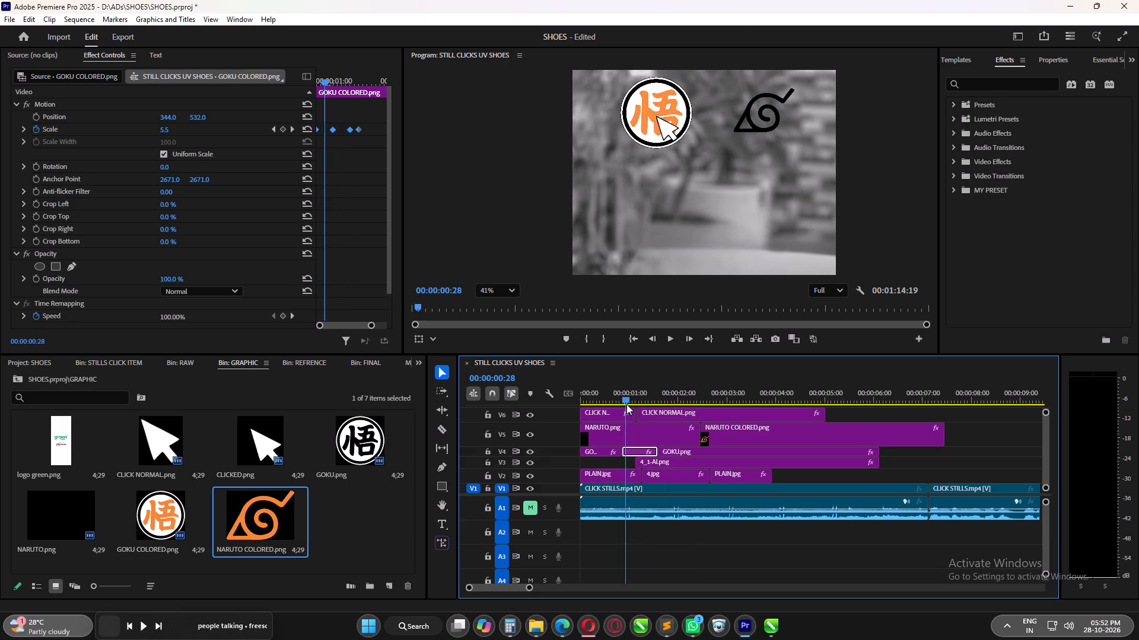
left_click_drag(626, 404, 677, 408)
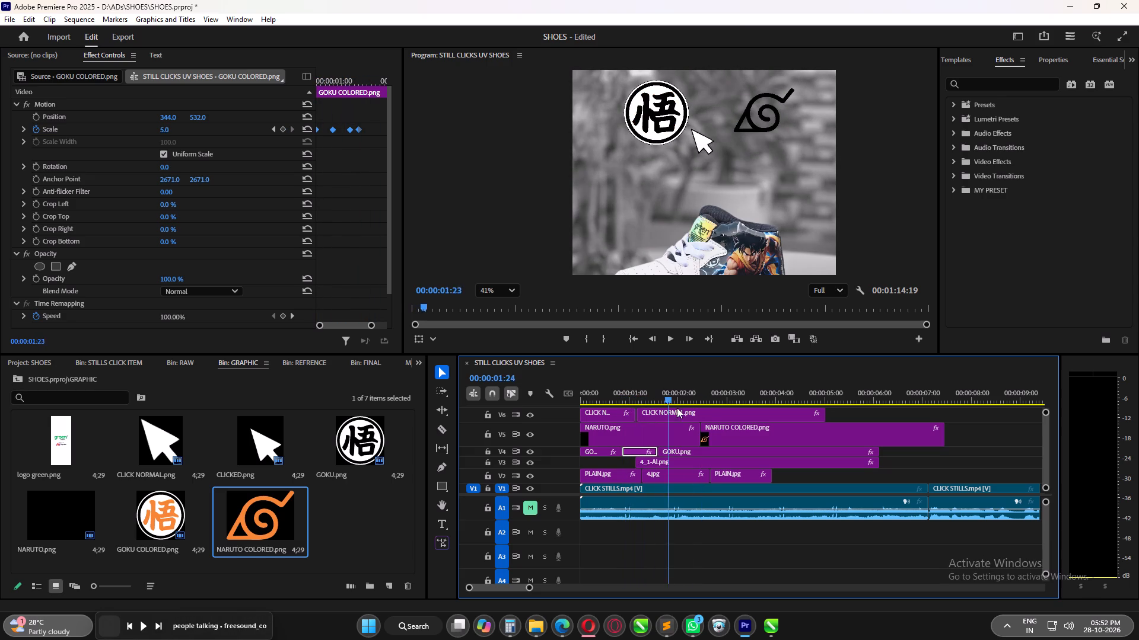
left_click_drag(677, 408, 702, 411)
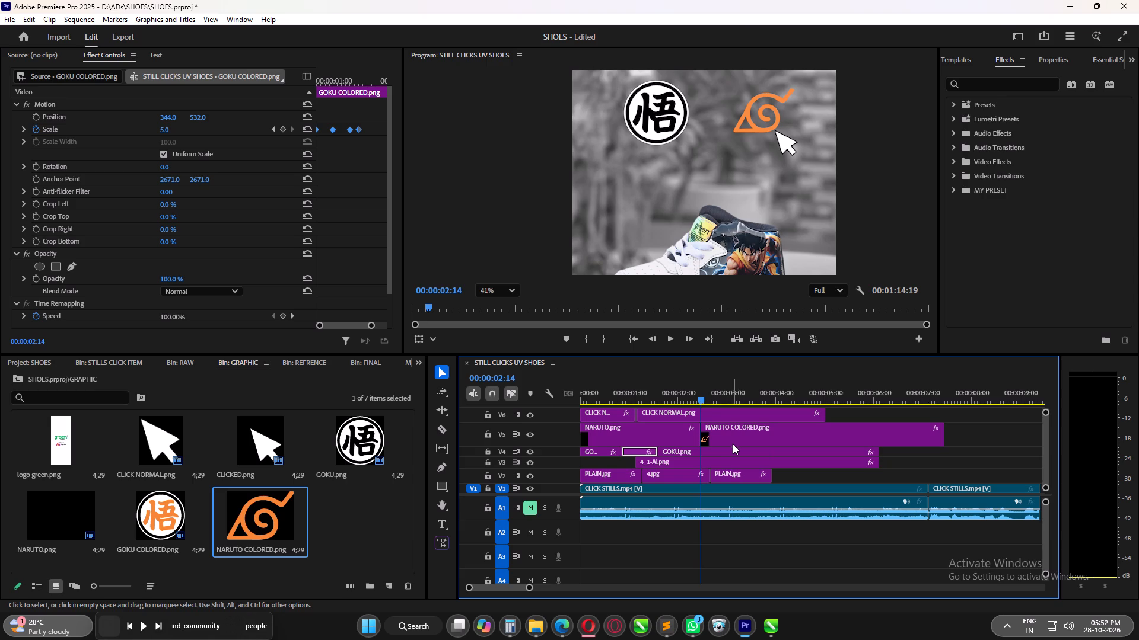
left_click(724, 438)
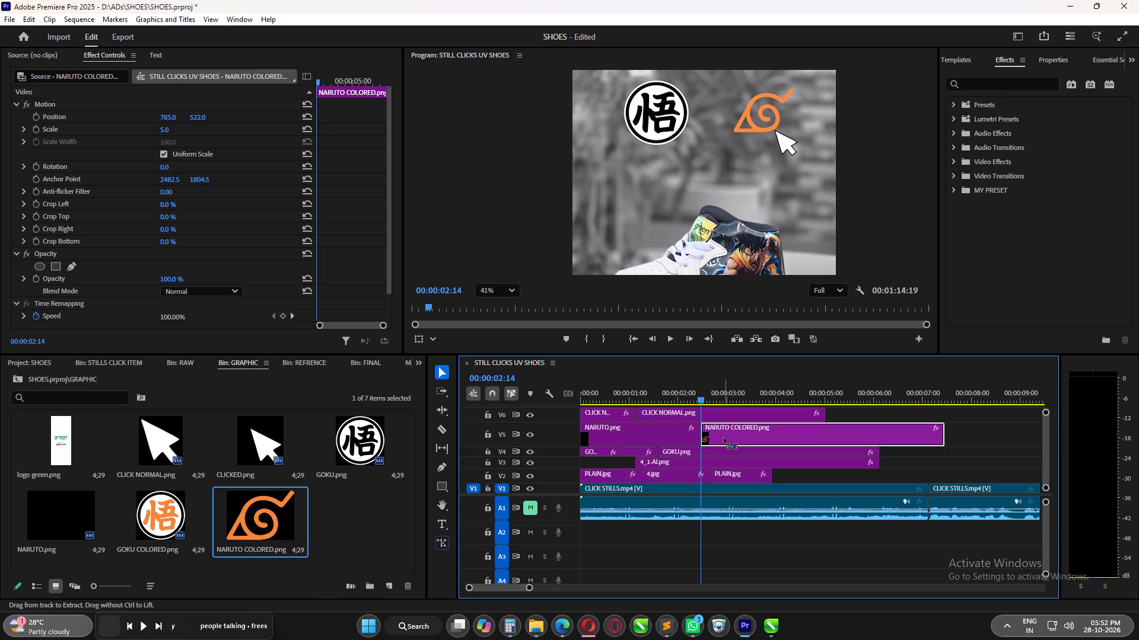
key("ctrl+v")
left_click_drag(701, 398, 712, 399)
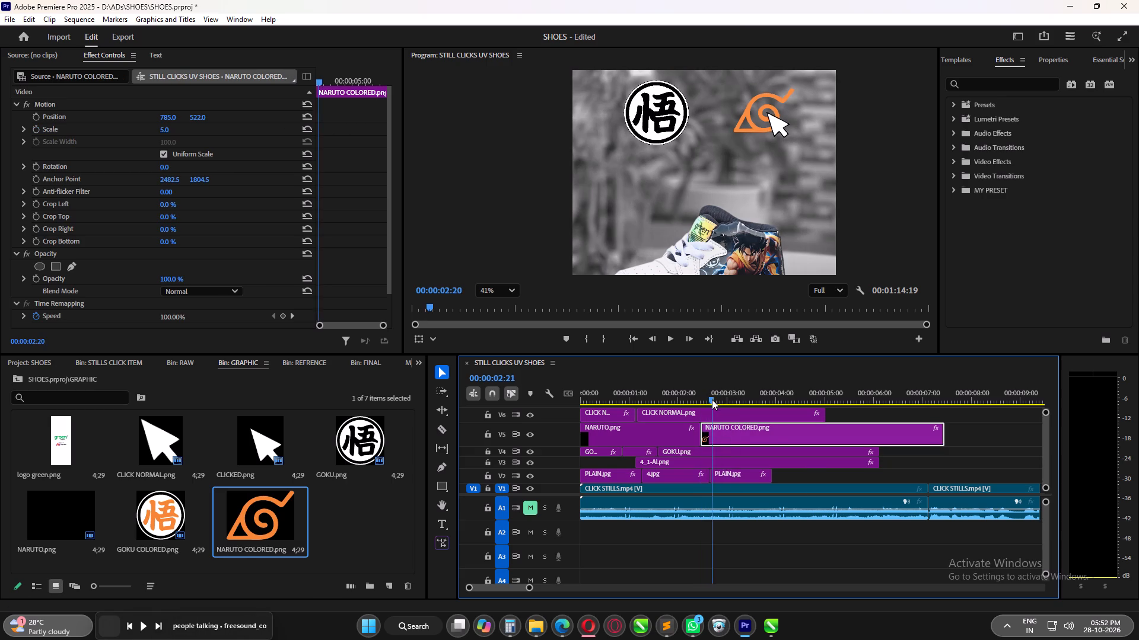
left_click_drag(712, 399, 711, 406)
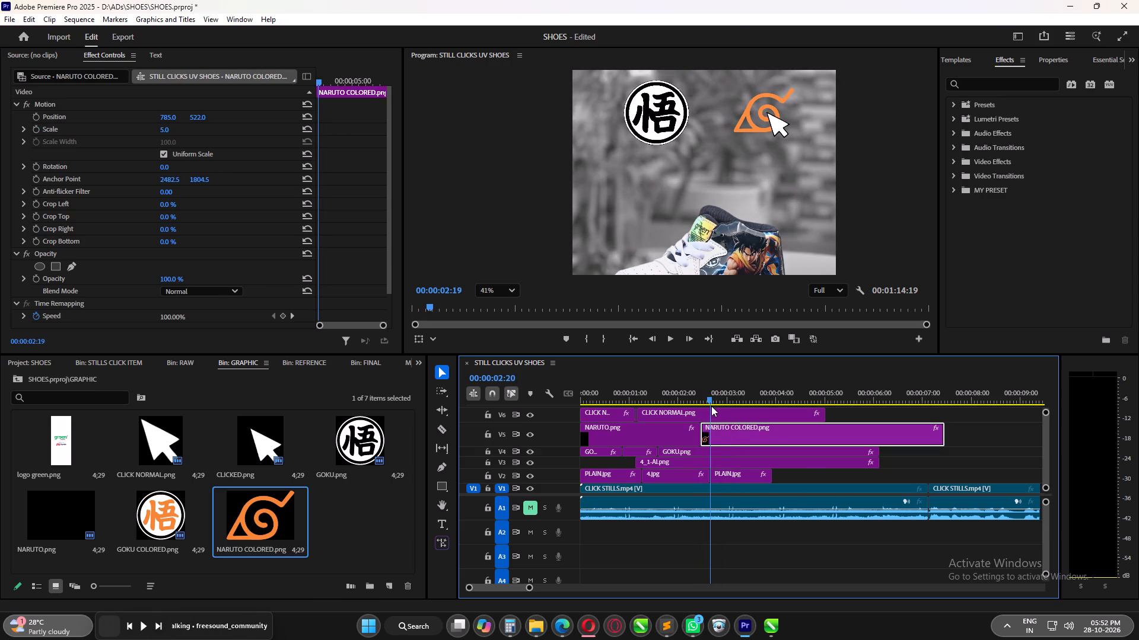
left_click_drag(711, 406, 701, 409)
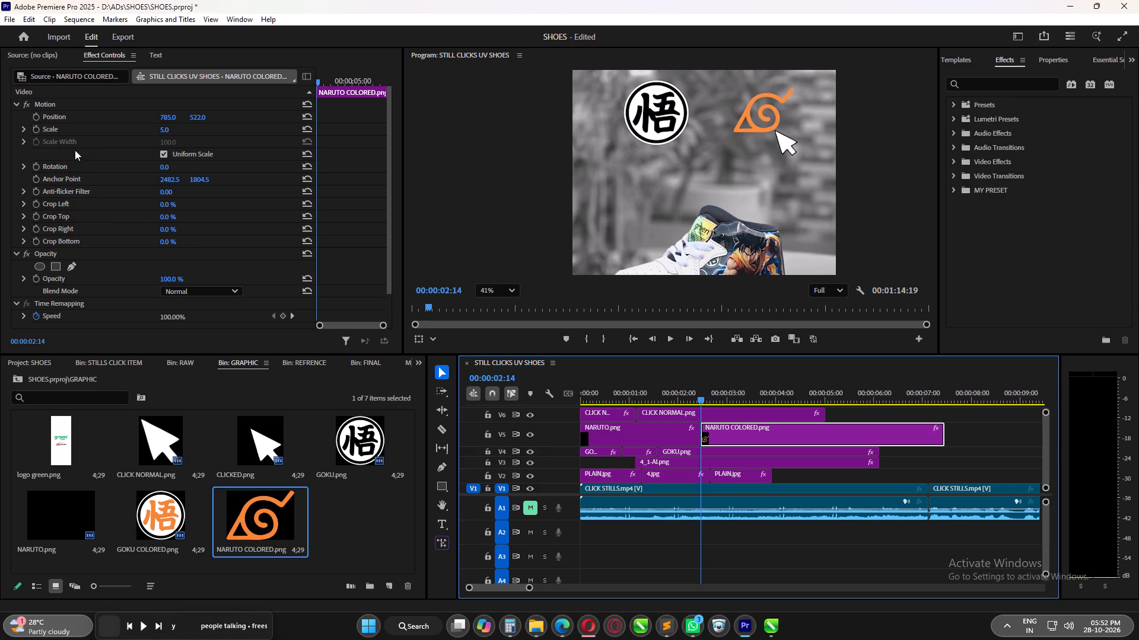
scroll(727, 427, "up", 18, "alt")
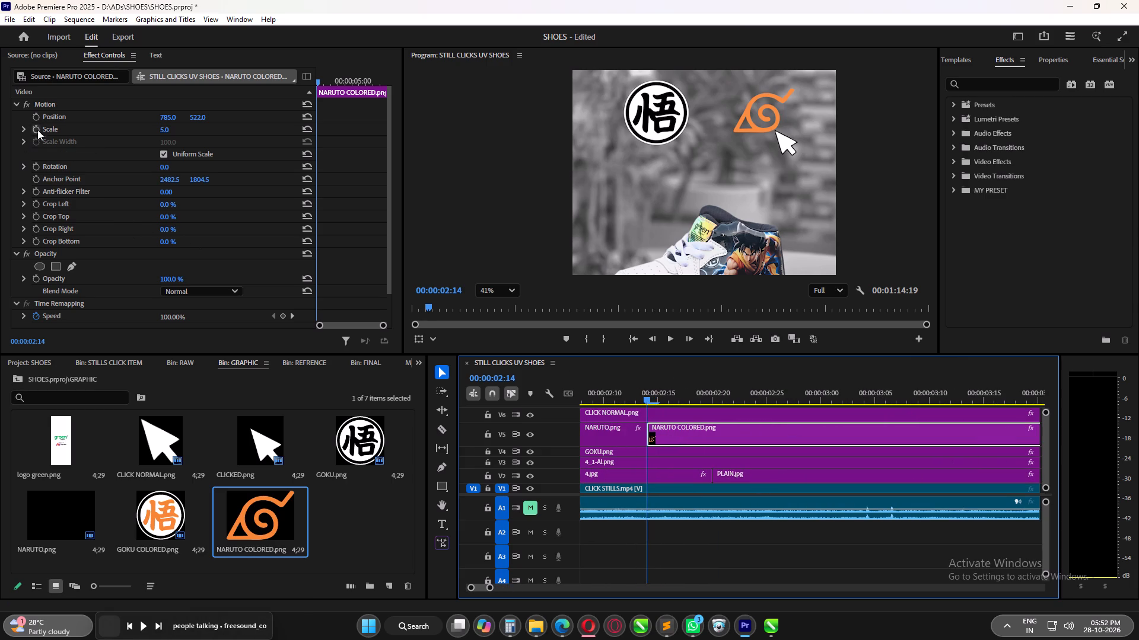
left_click(36, 127)
key("ctrl+v")
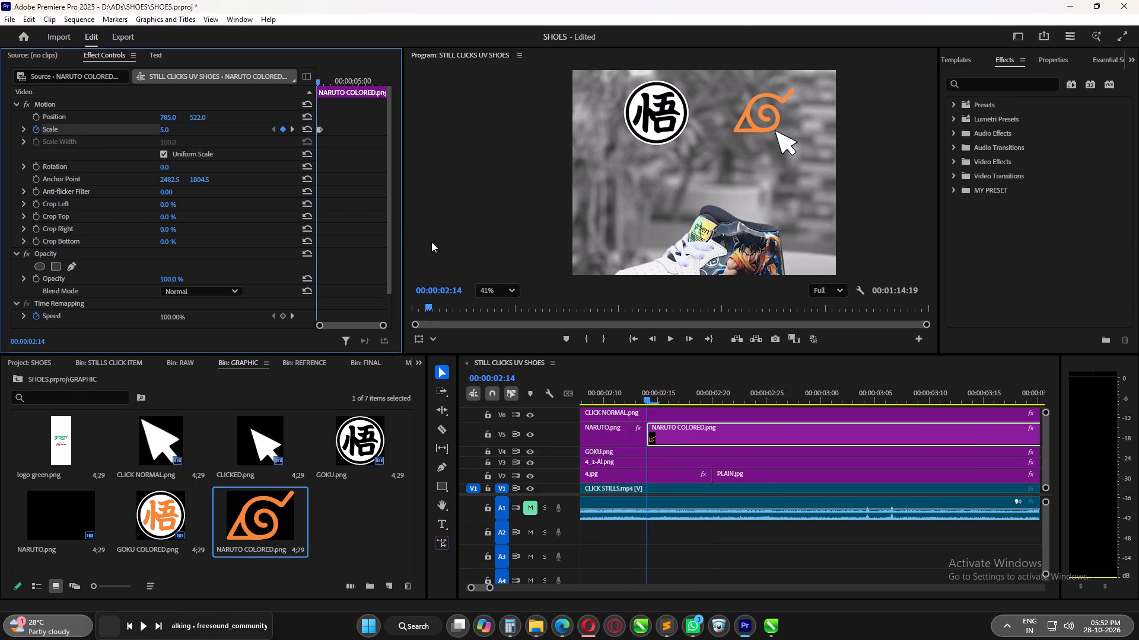
Move NARUTO COLORED.png's last Scale keyframe to 00:00:02:27 so the logo's click bounce ends more slowly.
left_click_drag(645, 397, 651, 398)
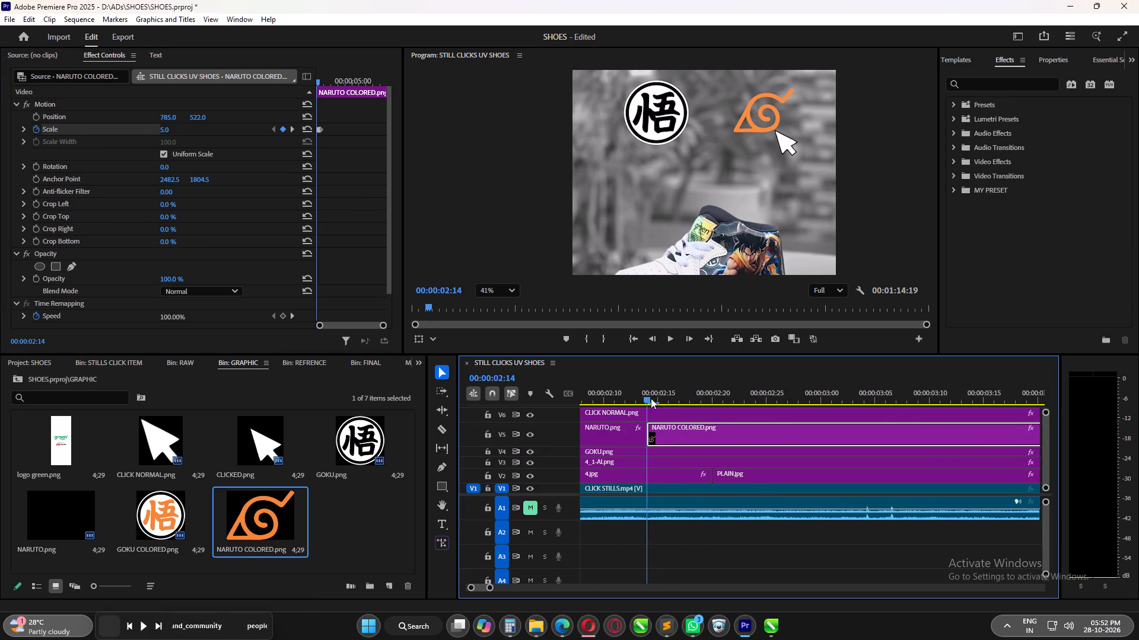
left_click_drag(651, 398, 695, 405)
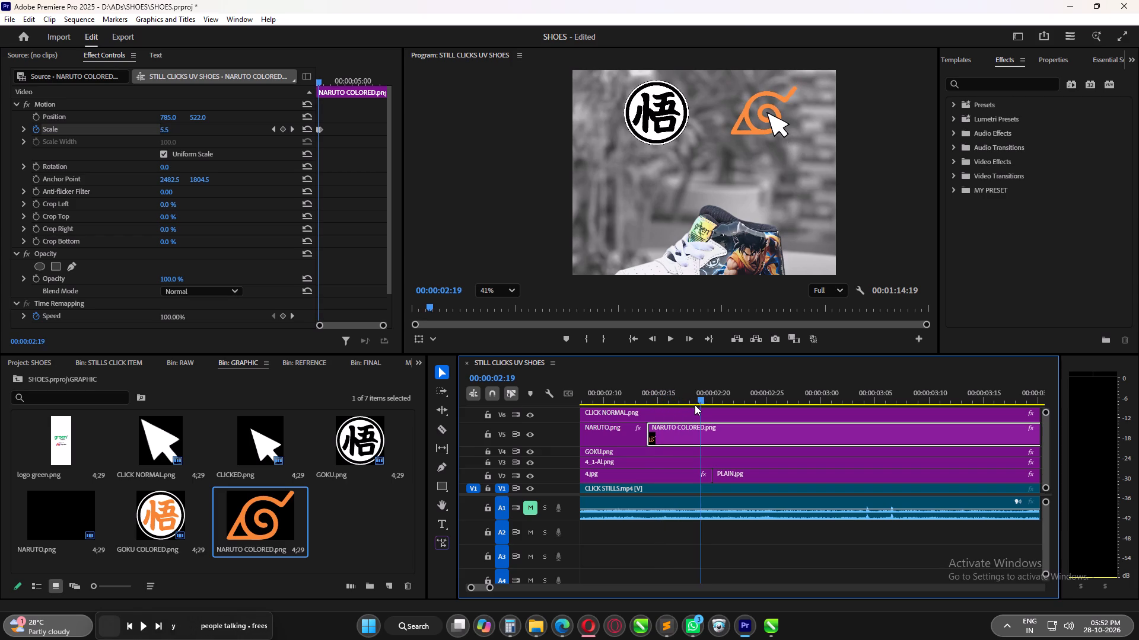
left_click_drag(695, 405, 718, 405)
left_click_drag(382, 324, 365, 328)
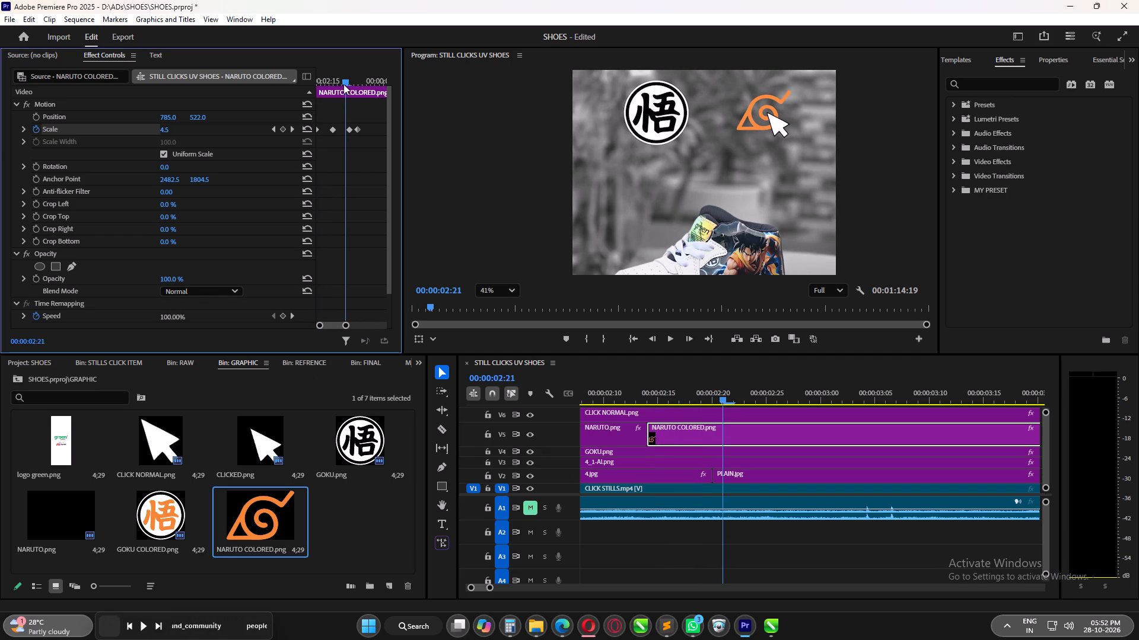
left_click_drag(343, 84, 333, 87)
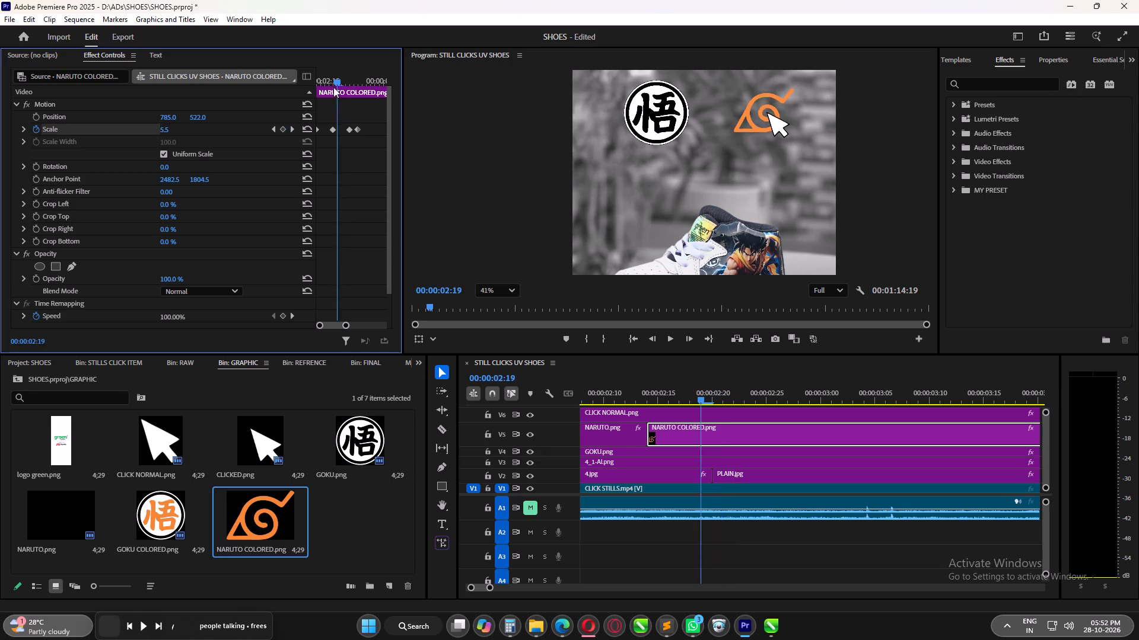
left_click_drag(333, 87, 362, 91)
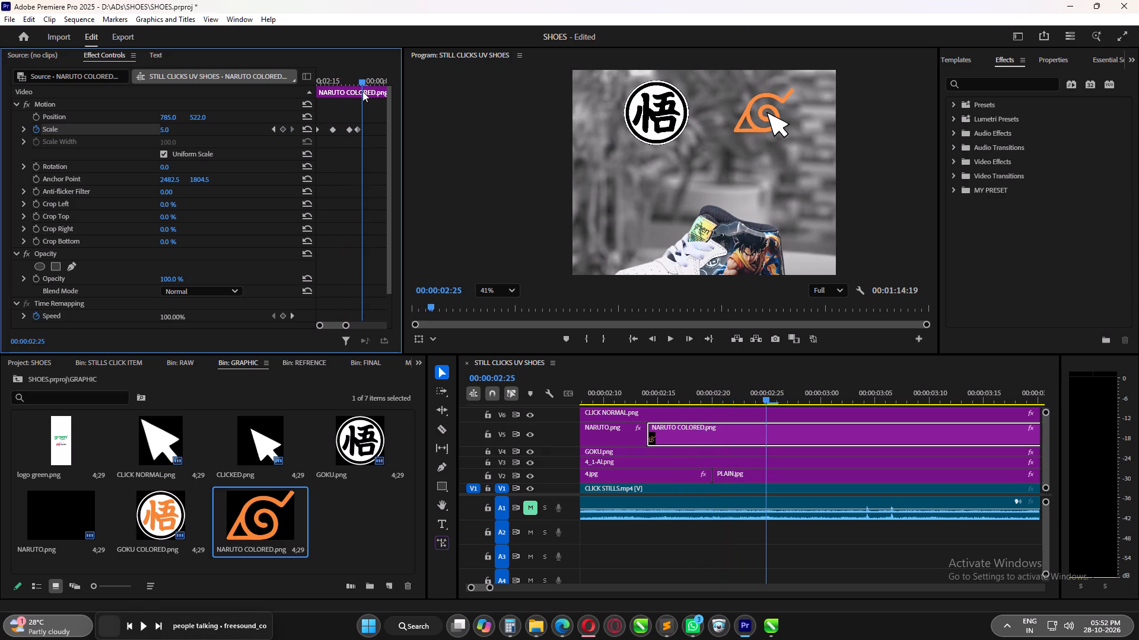
left_click_drag(362, 91, 357, 92)
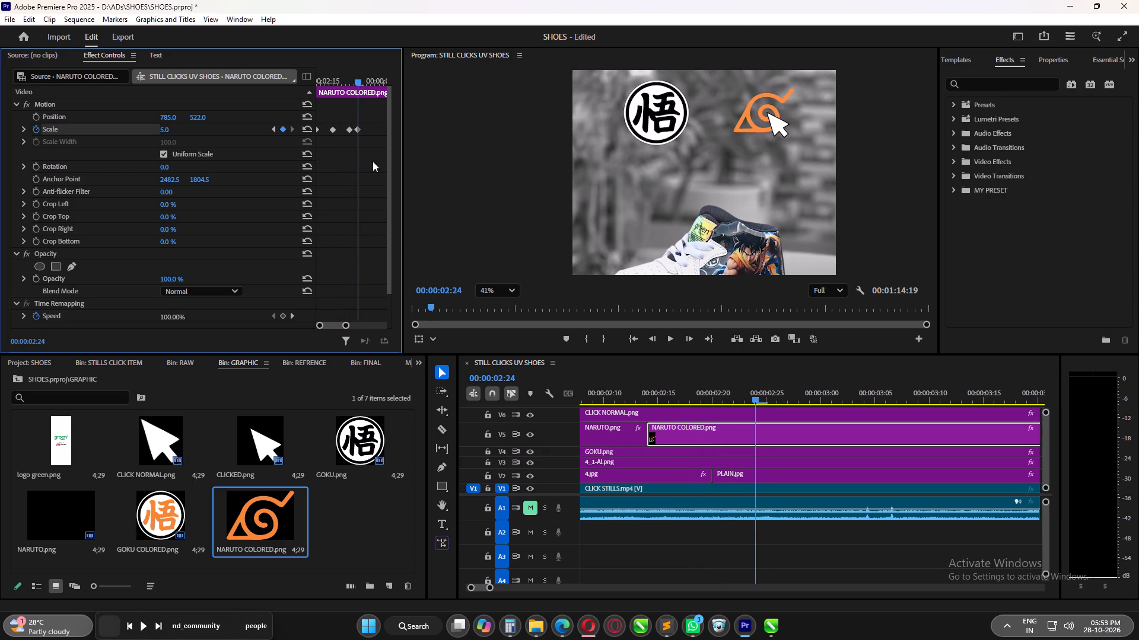
left_click_drag(369, 153, 357, 126)
left_click_drag(358, 129, 372, 129)
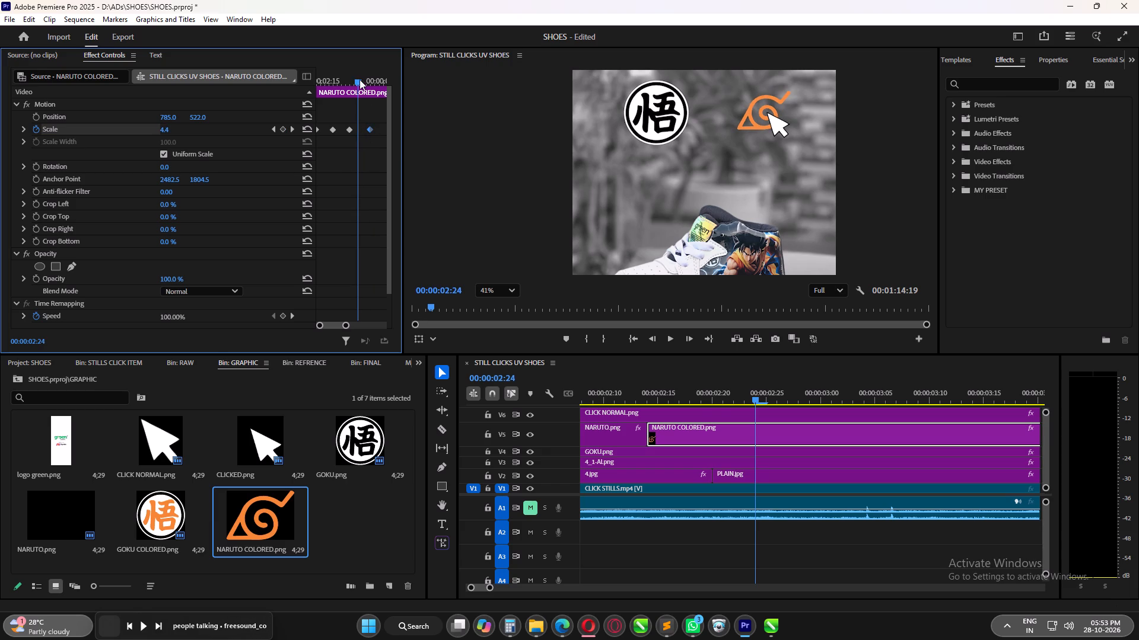
left_click_drag(359, 79, 370, 85)
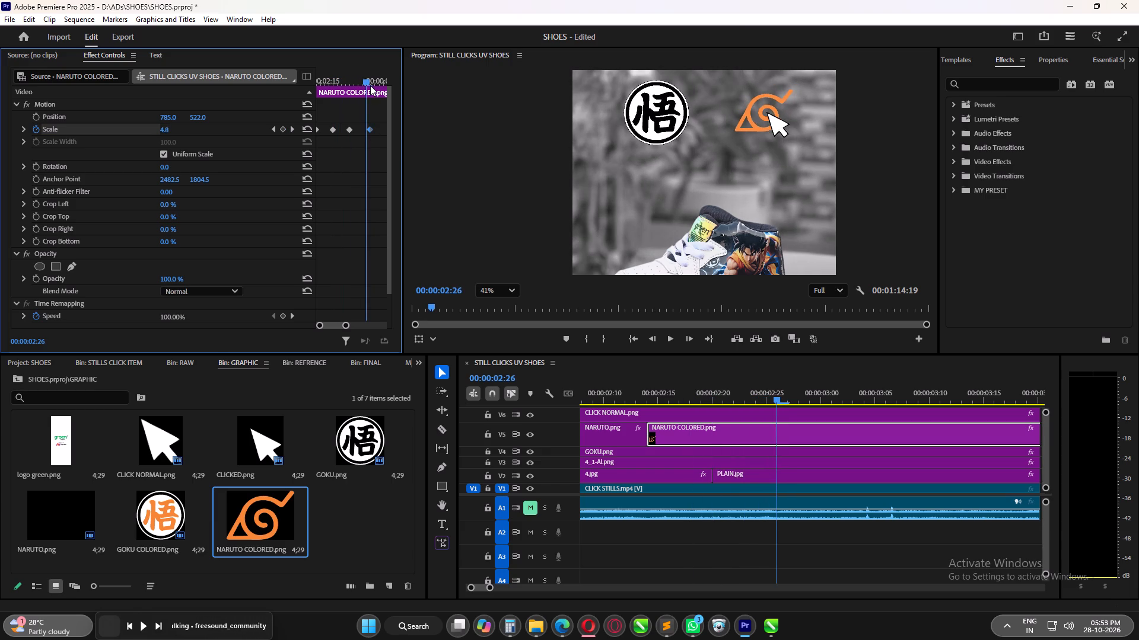
left_click_drag(370, 85, 365, 88)
left_click_drag(365, 88, 371, 91)
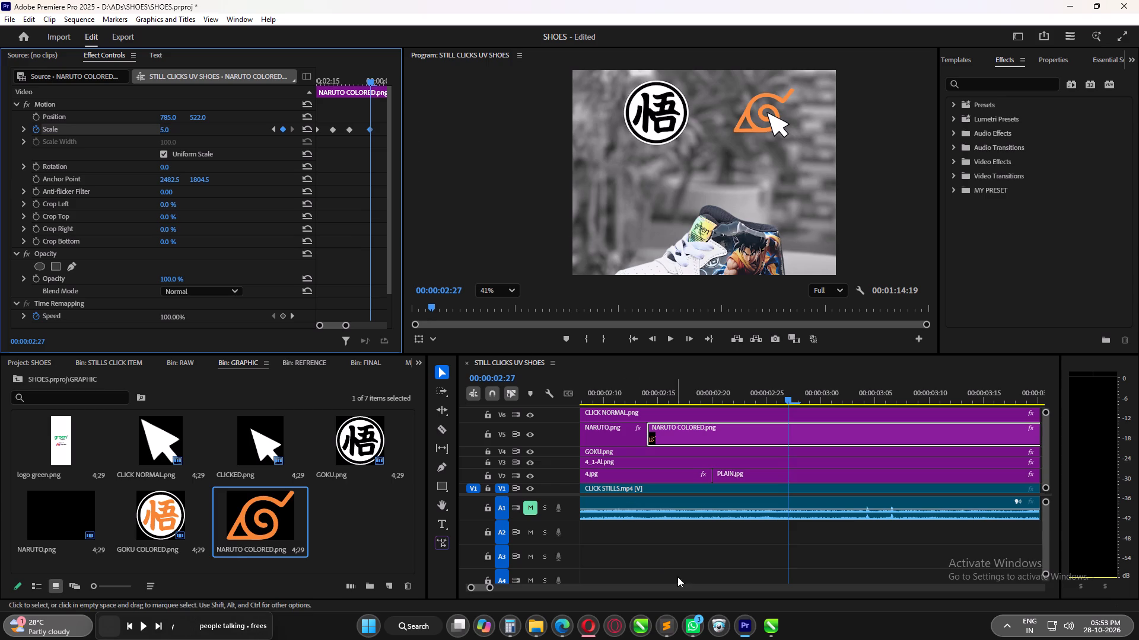
Move the last Scale keyframe of GOKU COLORED.png on V4 to 00:00:01:09 to slow its bounce the same way.
left_click_drag(490, 591, 511, 590)
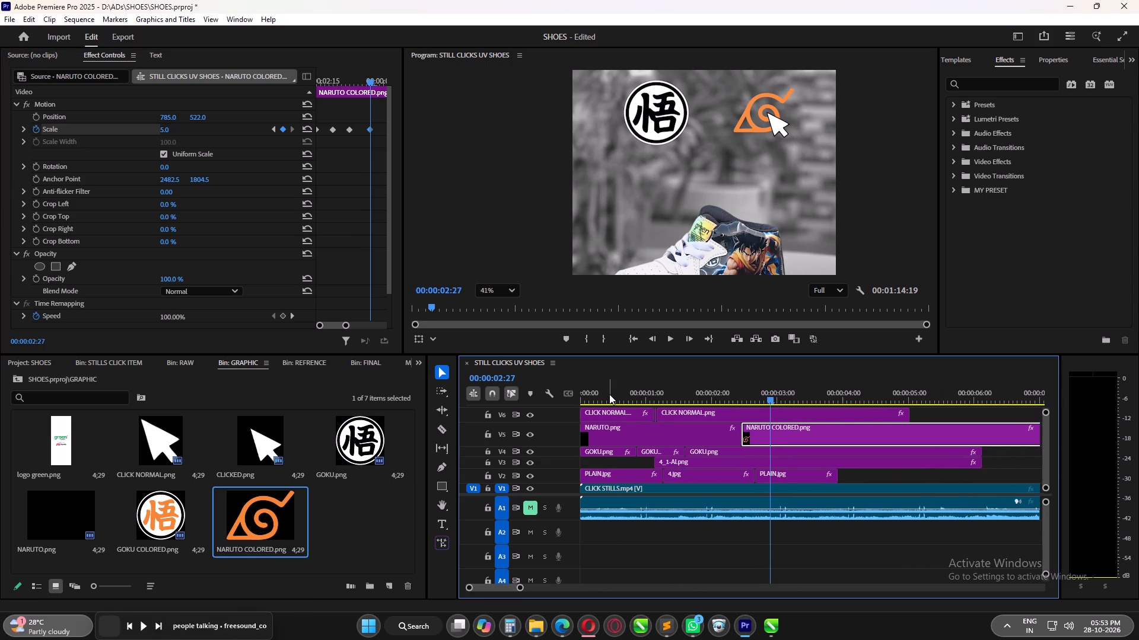
left_click_drag(609, 394, 657, 402)
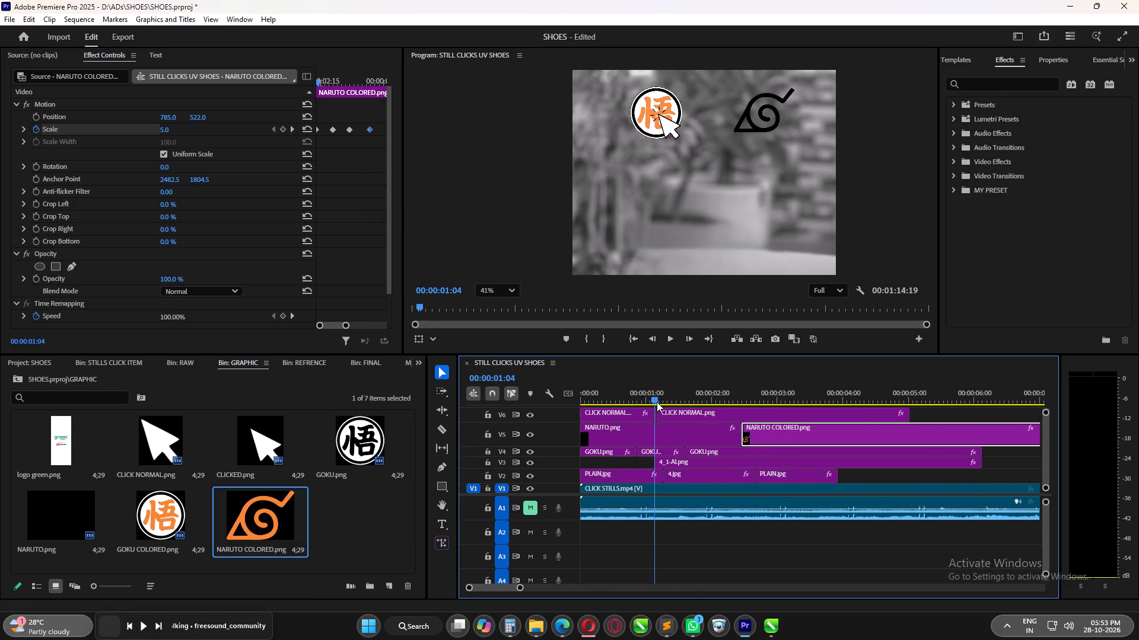
left_click_drag(657, 402, 657, 402)
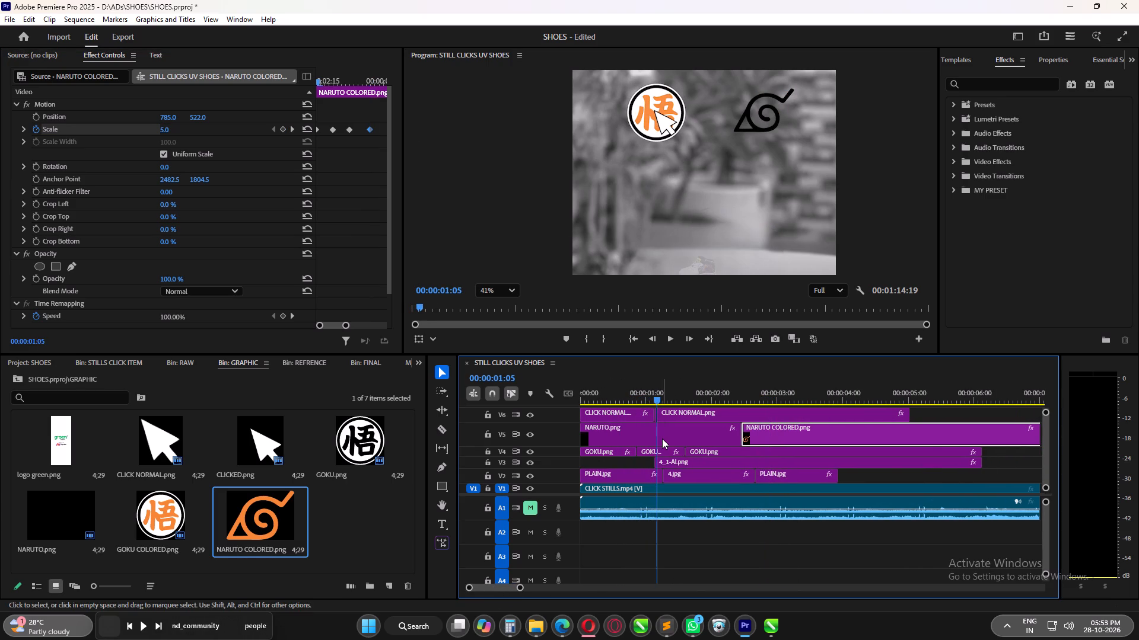
left_click(648, 450)
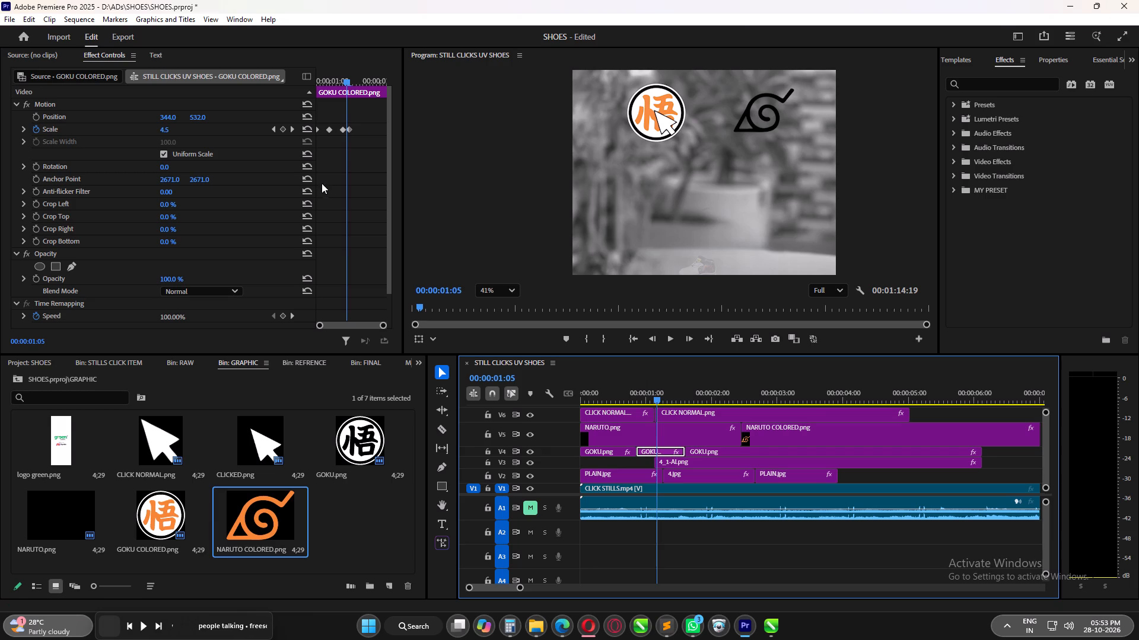
left_click_drag(349, 130, 361, 129)
left_click_drag(345, 81, 357, 88)
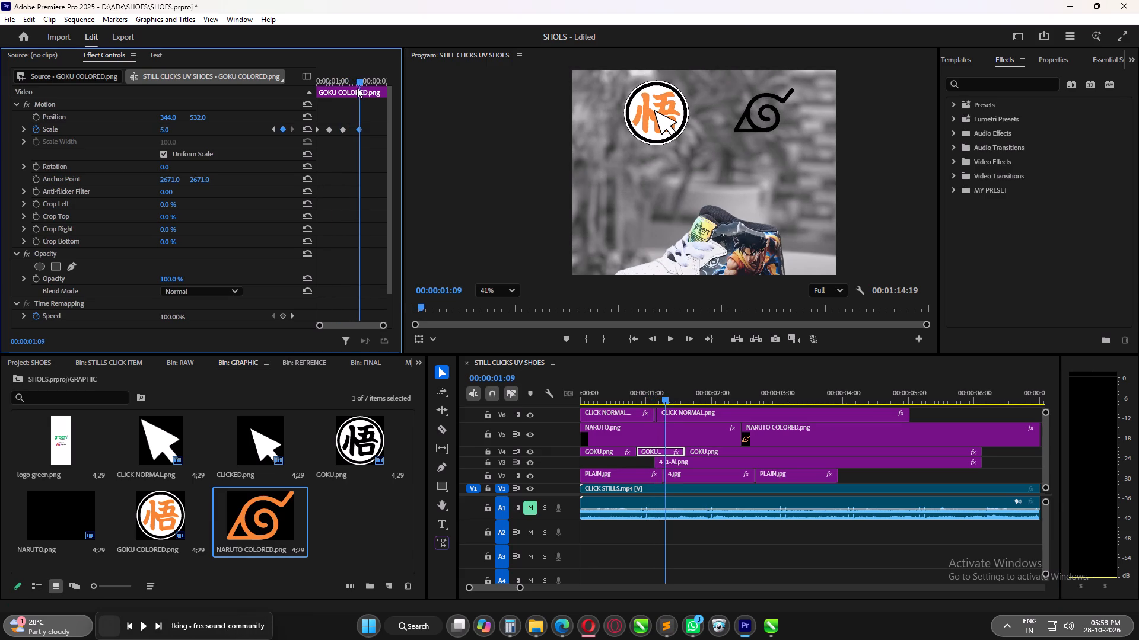
left_click_drag(357, 88, 371, 92)
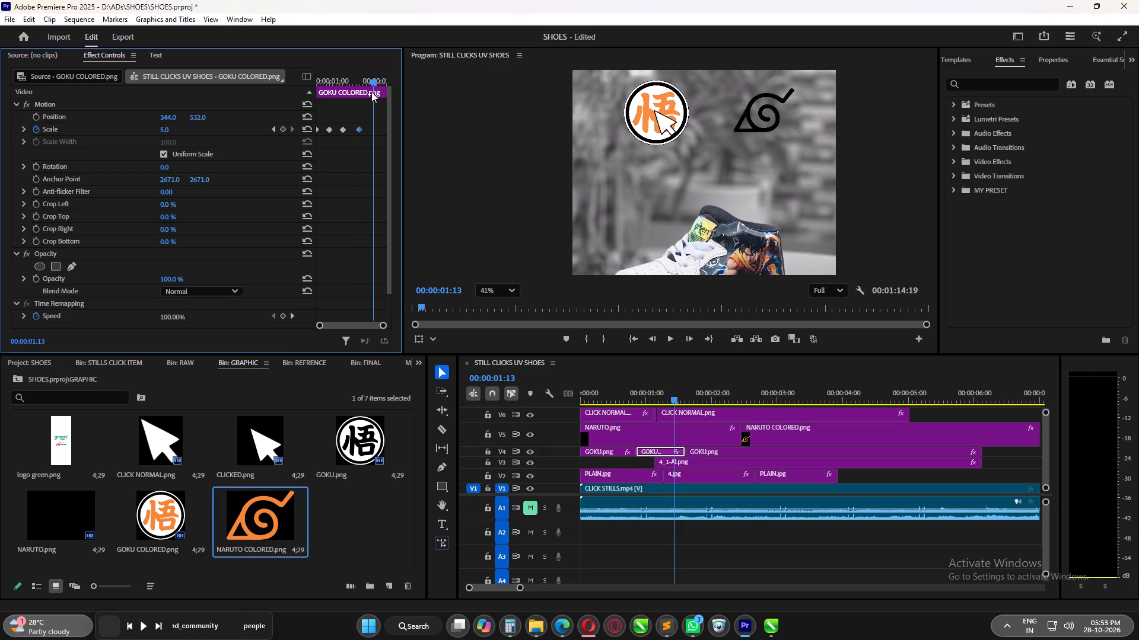
left_click_drag(371, 92, 374, 93)
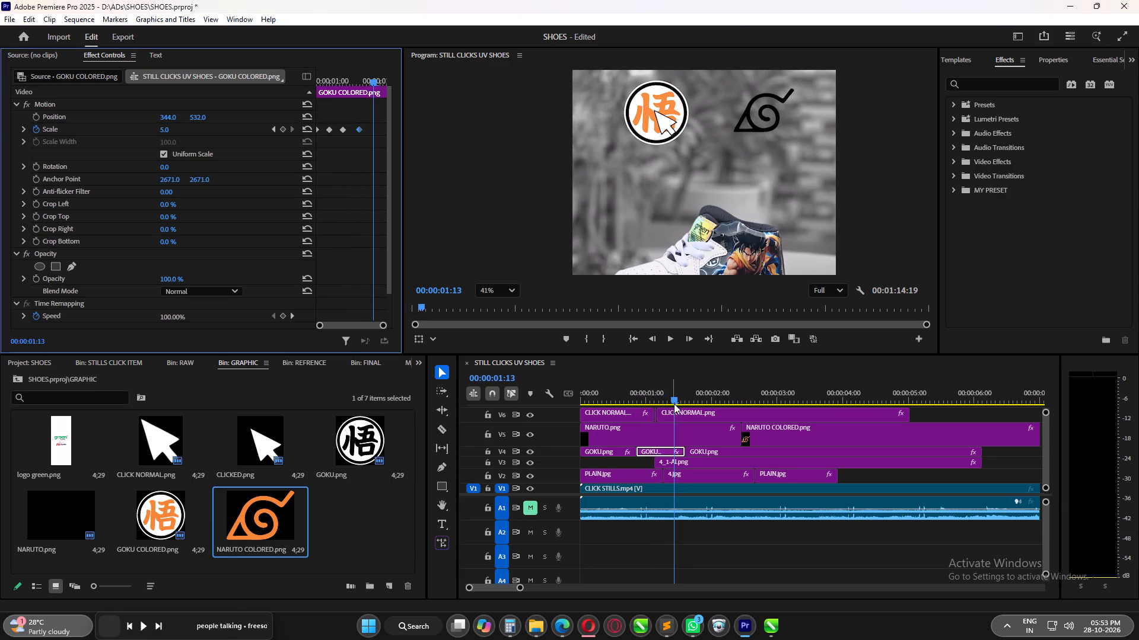
Review the sequence from 00:00:01:13 to 00:00:02:29 and inspect the Position and Scale keyframes of both CLICK NORMAL.png clips on V6.
left_click_drag(674, 404, 676, 402)
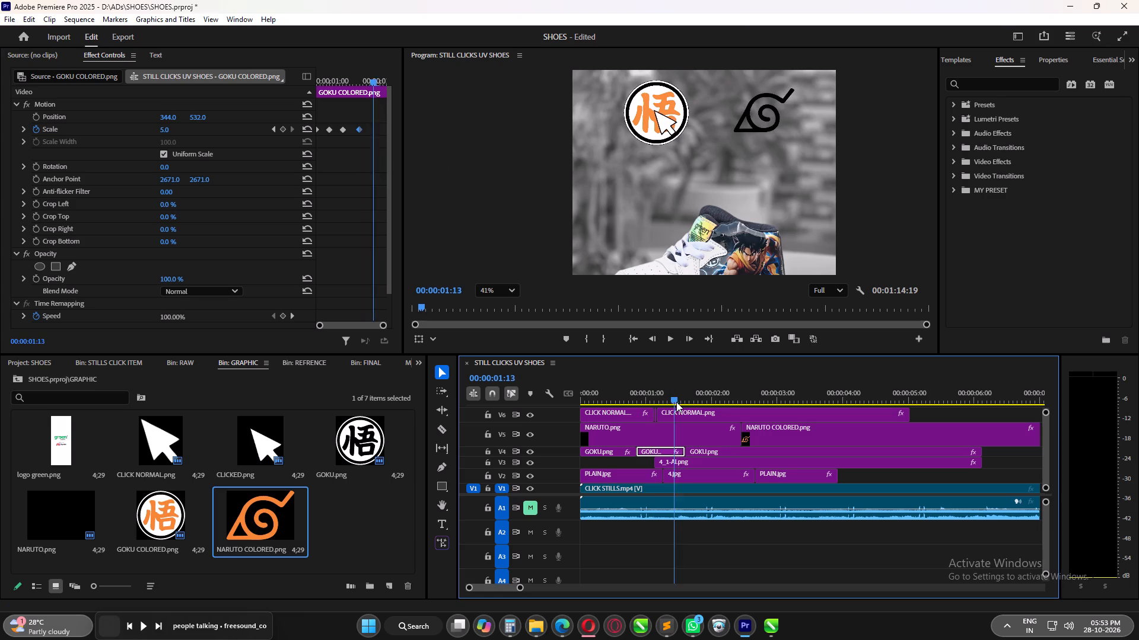
left_click_drag(676, 402, 688, 406)
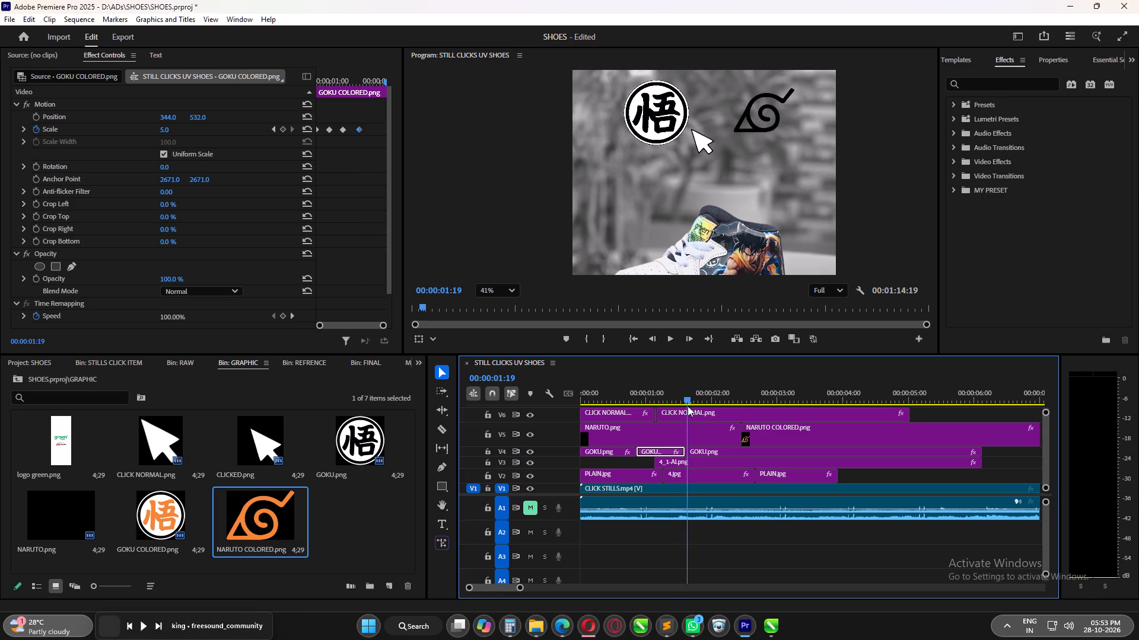
left_click_drag(688, 406, 736, 418)
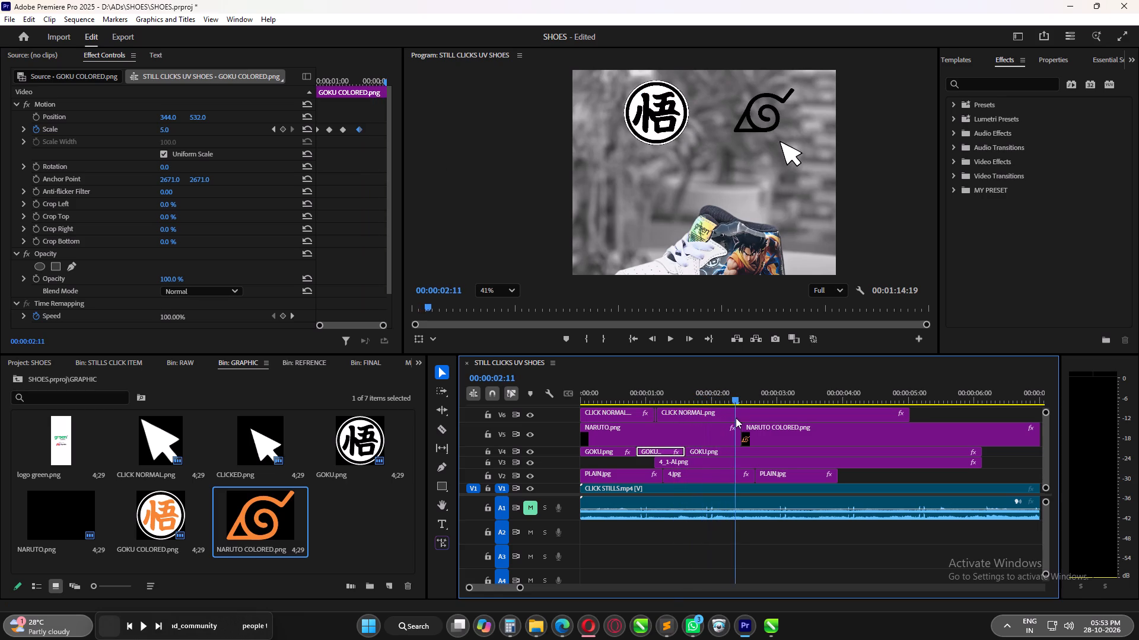
left_click_drag(736, 418, 774, 429)
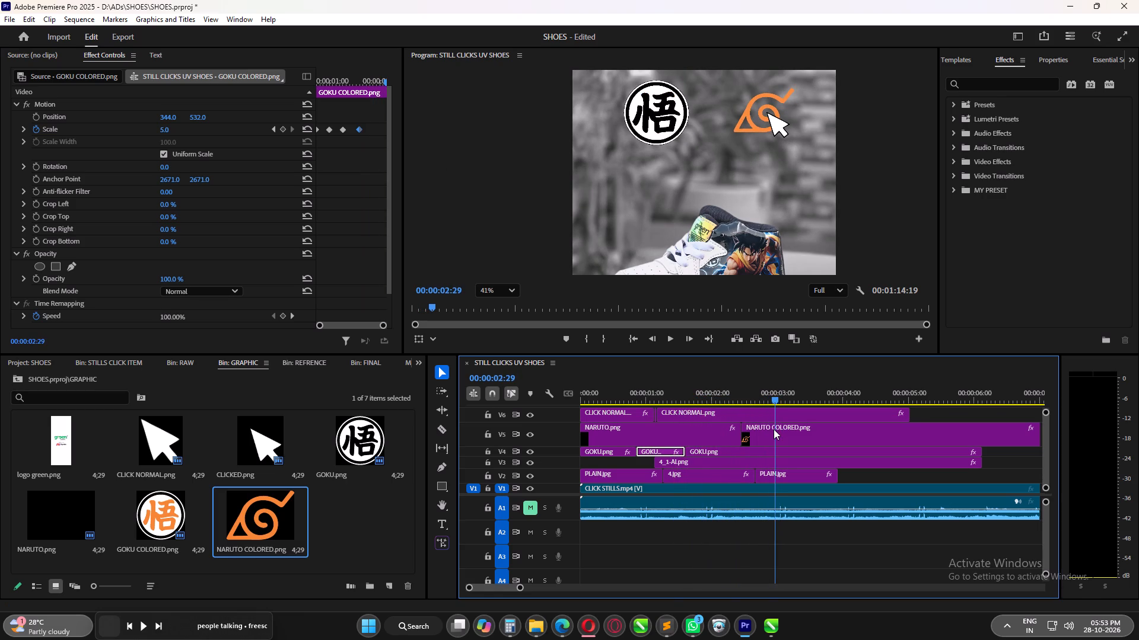
left_click_drag(774, 429, 772, 430)
left_click(758, 415)
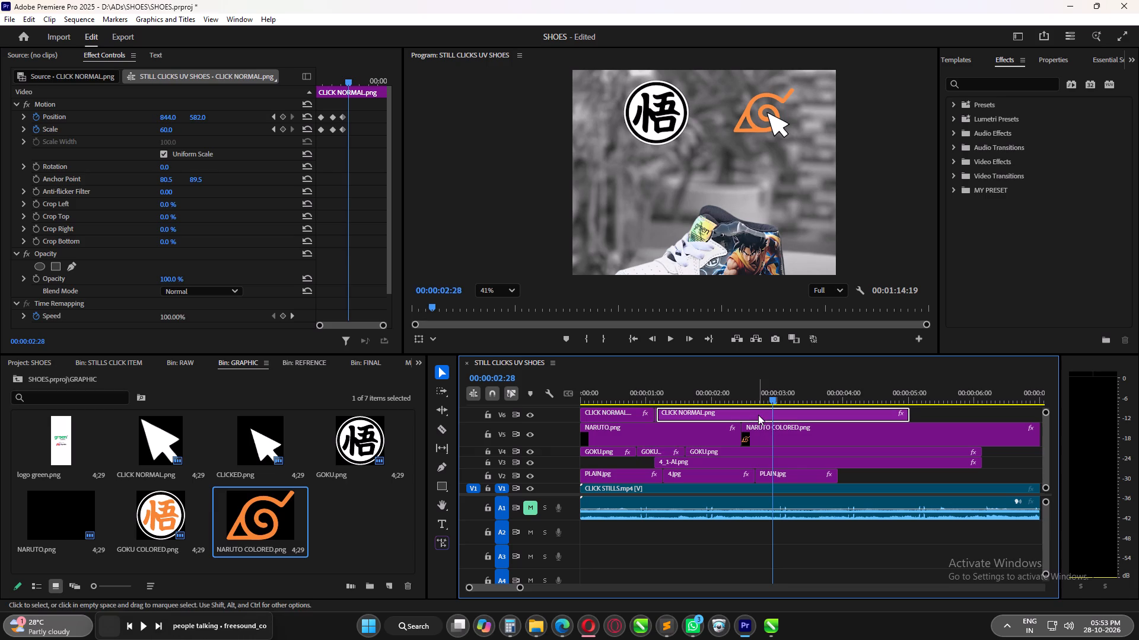
left_click(617, 410)
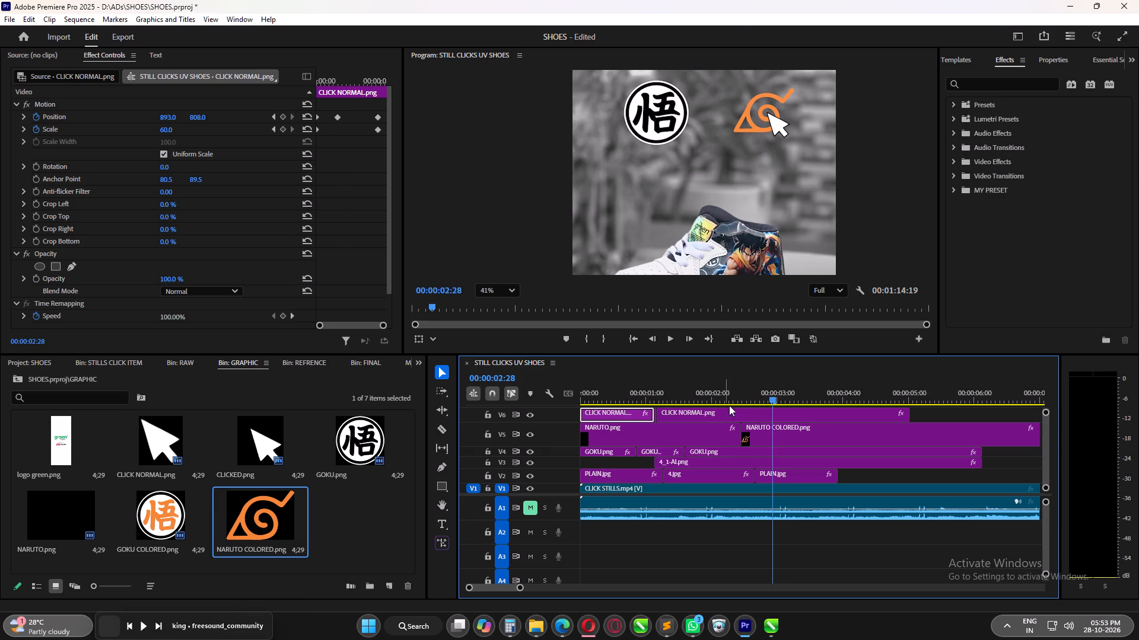
left_click(735, 415)
Compare the cursor's movement with the GOKU and NARUTO logos' click animations between 00:00:00:21 and 00:00:02:19.
left_click_drag(760, 400, 670, 400)
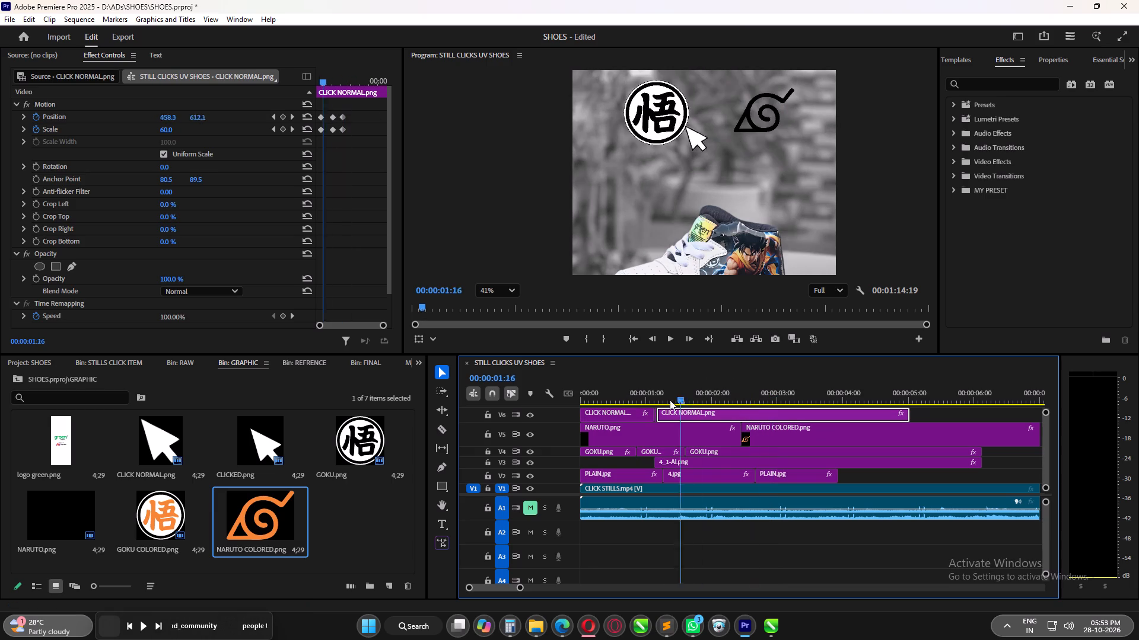
left_click_drag(670, 400, 628, 402)
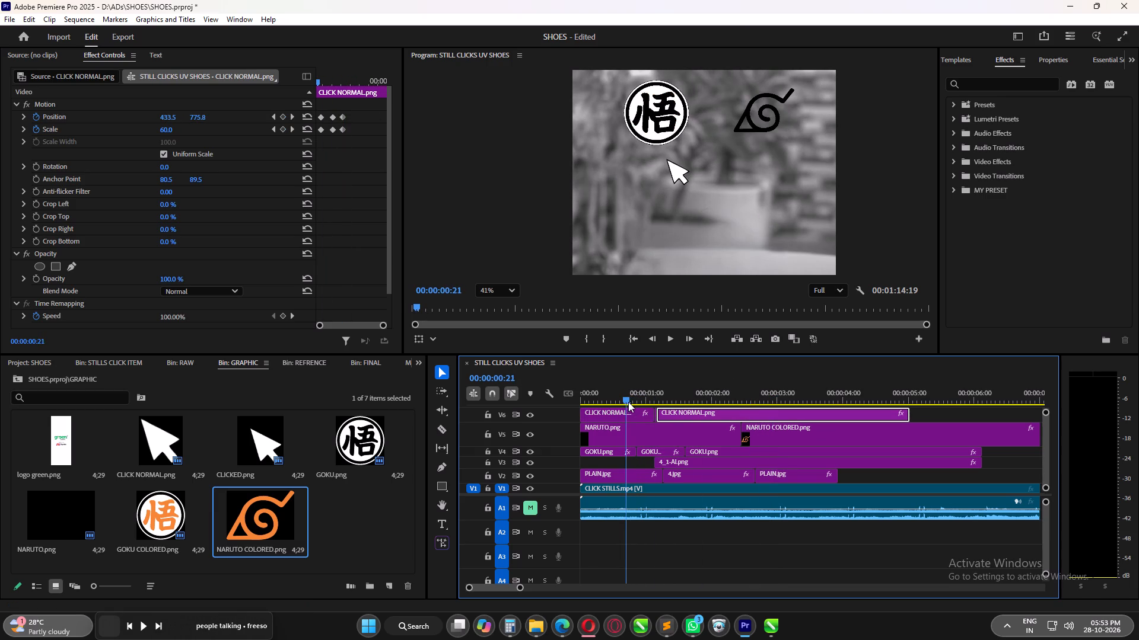
left_click_drag(628, 402, 638, 402)
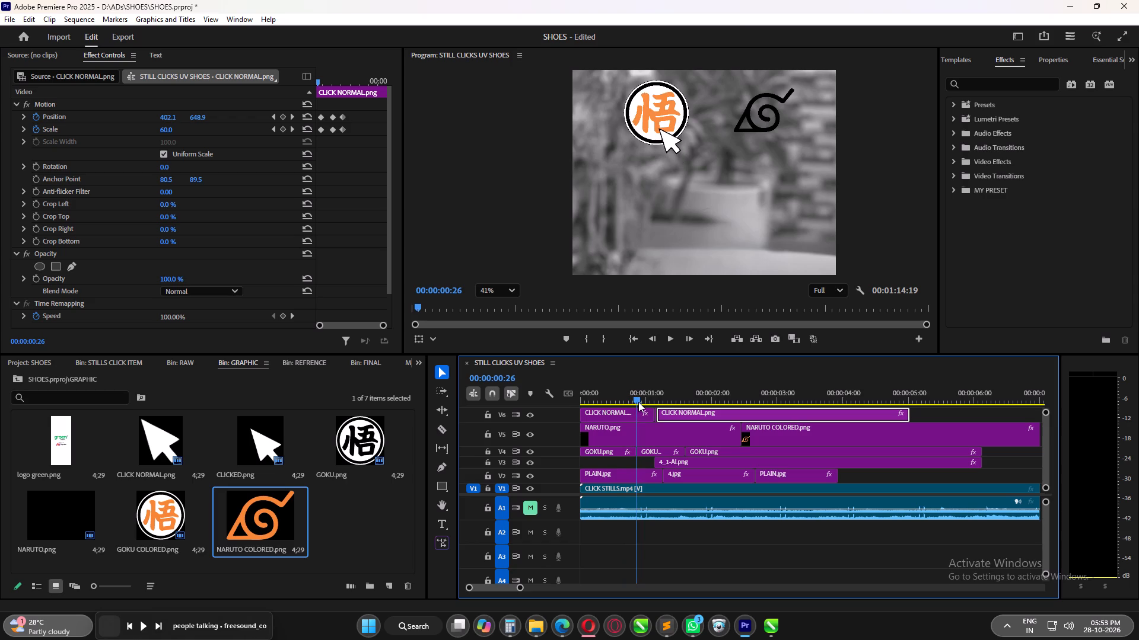
left_click_drag(638, 402, 743, 402)
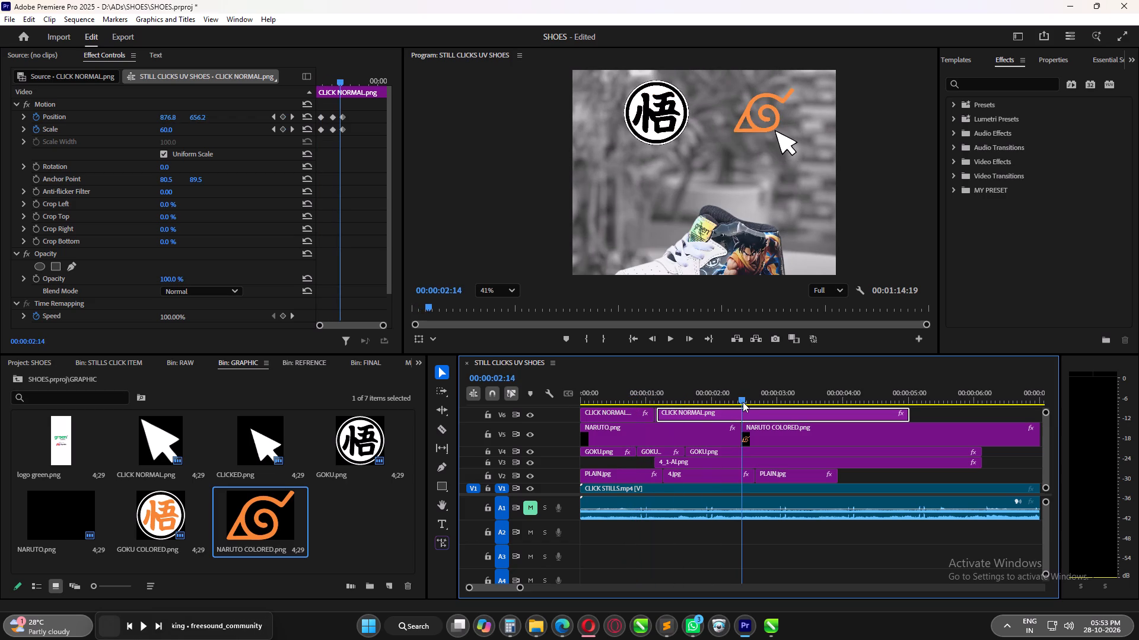
left_click_drag(743, 402, 708, 408)
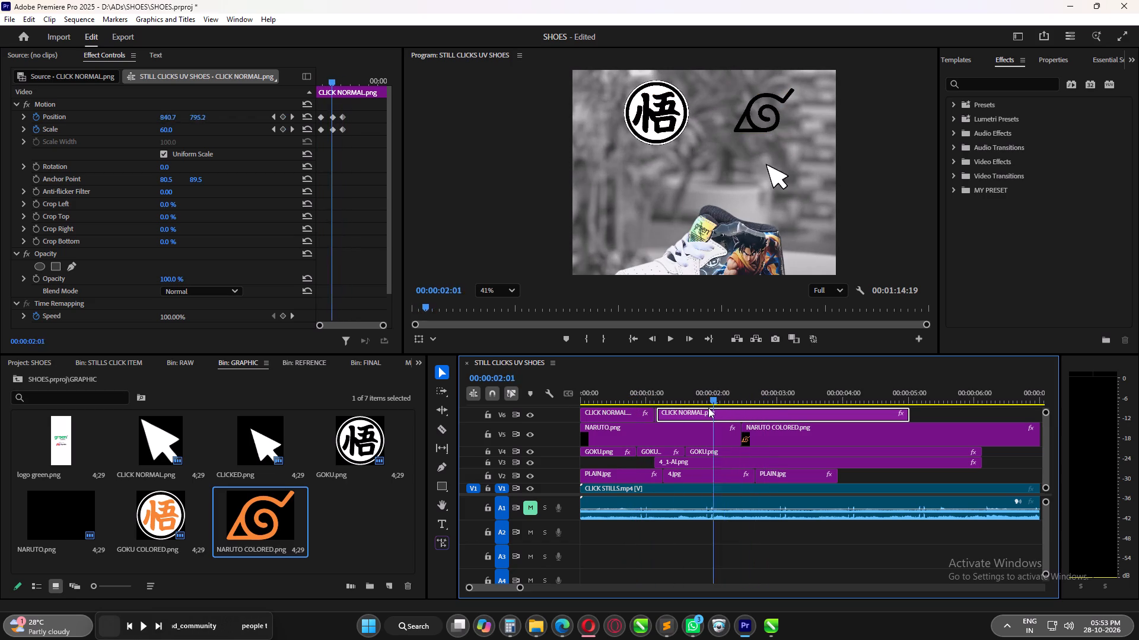
left_click_drag(708, 408, 643, 409)
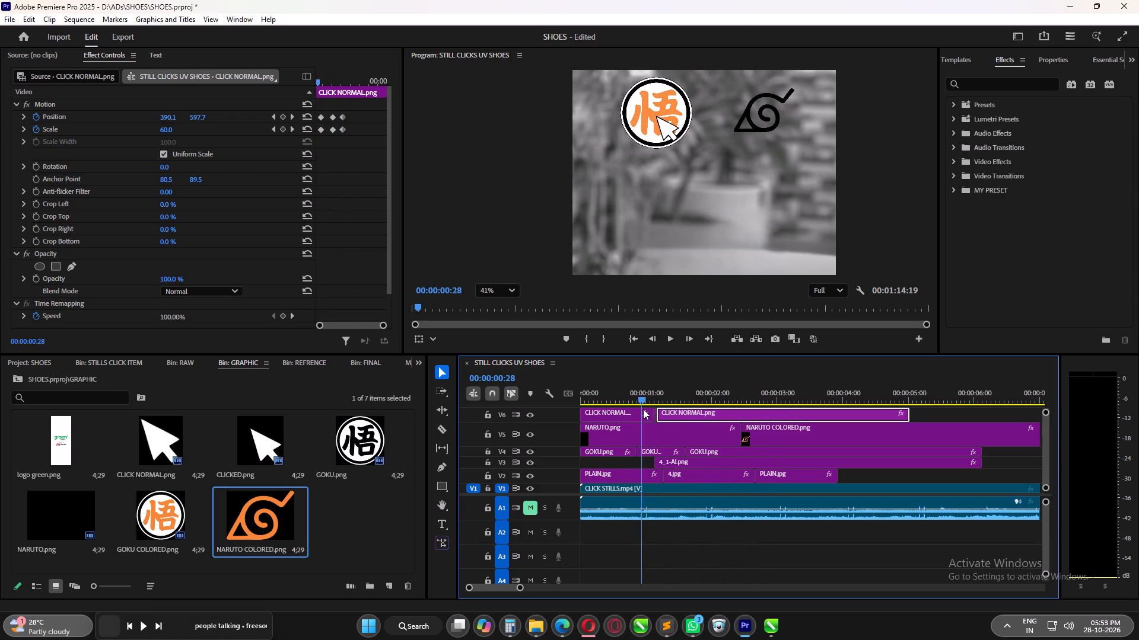
left_click_drag(643, 409, 635, 412)
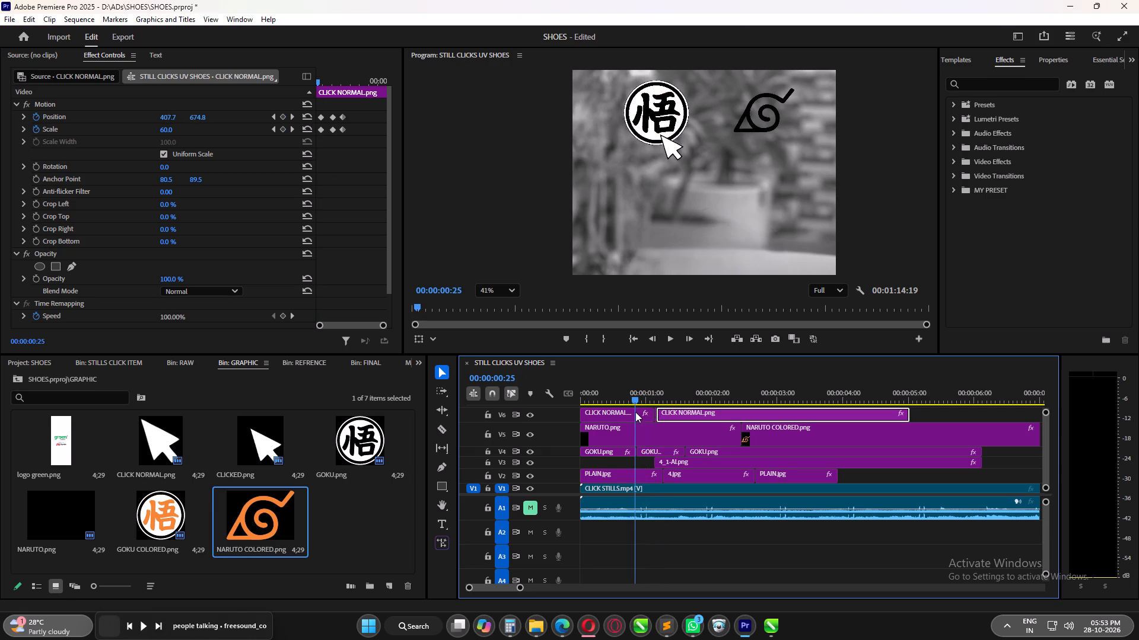
left_click_drag(635, 412, 662, 414)
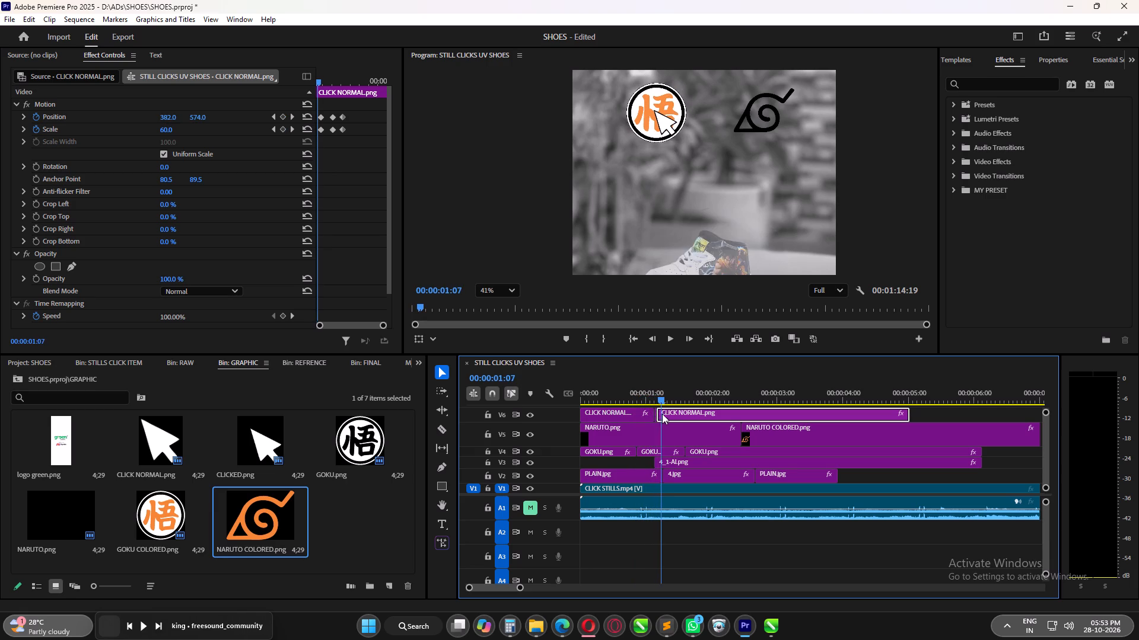
left_click_drag(662, 414, 697, 418)
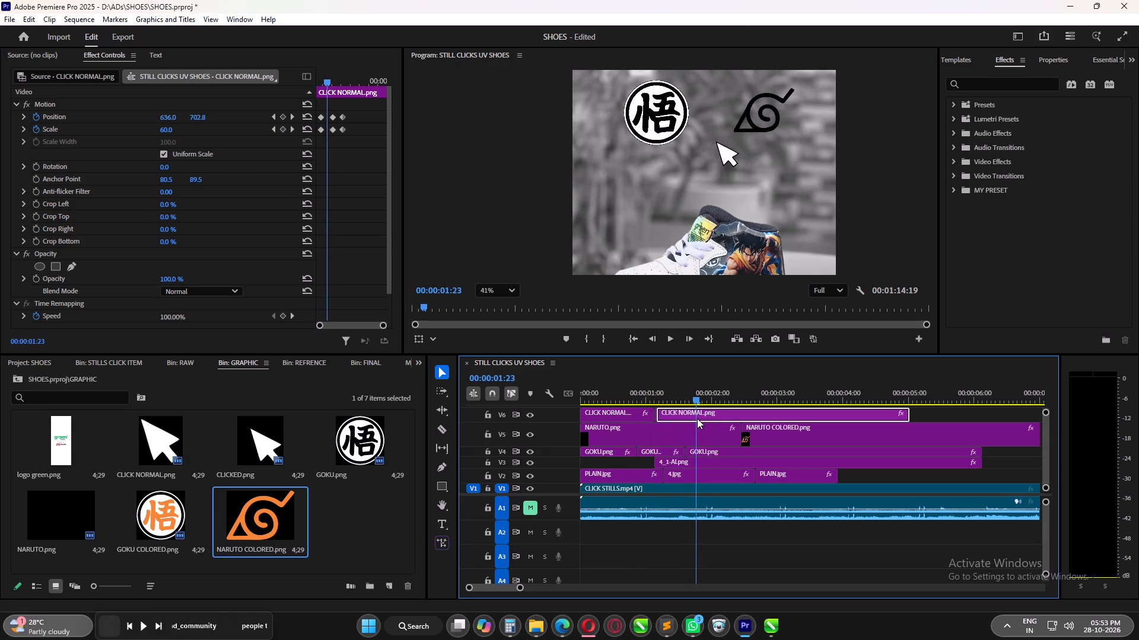
left_click_drag(697, 418, 753, 427)
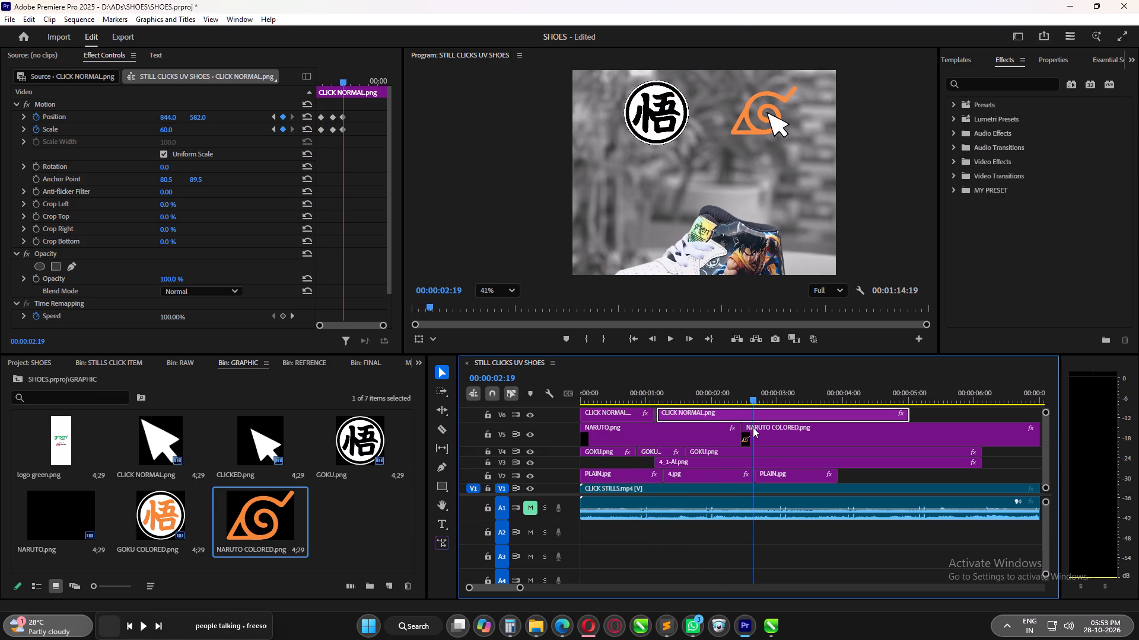
left_click_drag(753, 427, 756, 428)
Split the second CLICK NORMAL.png clip on V6 at 00:00:02:18, on NARUTO COLORED.png's Scale keyframe.
scroll(762, 434, "up", 10, "alt")
left_click(744, 399)
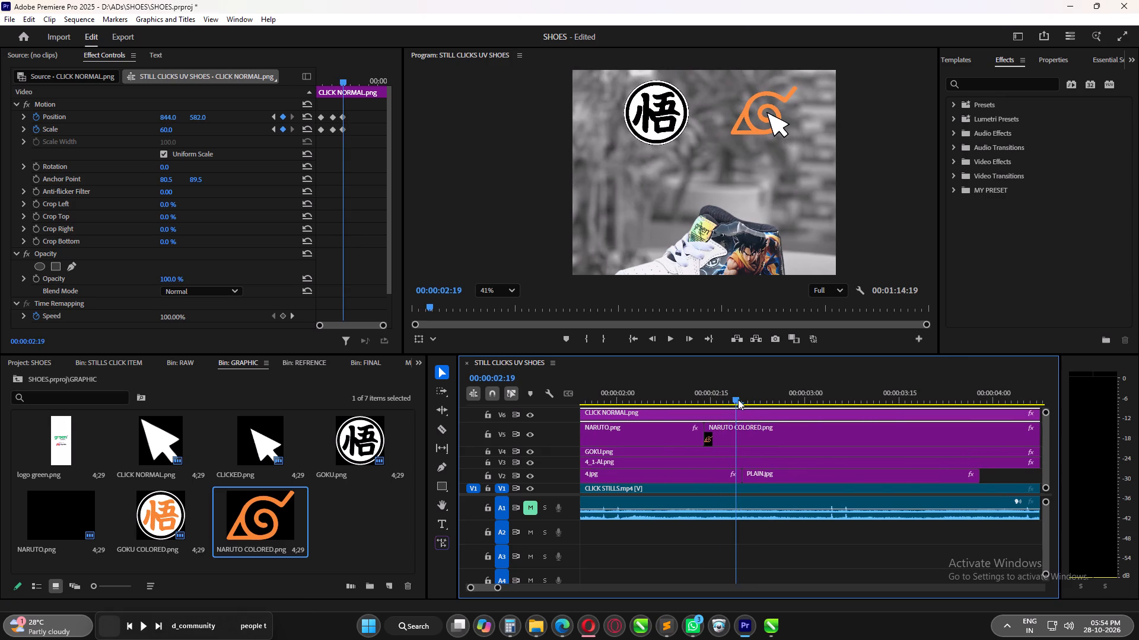
left_click(740, 433)
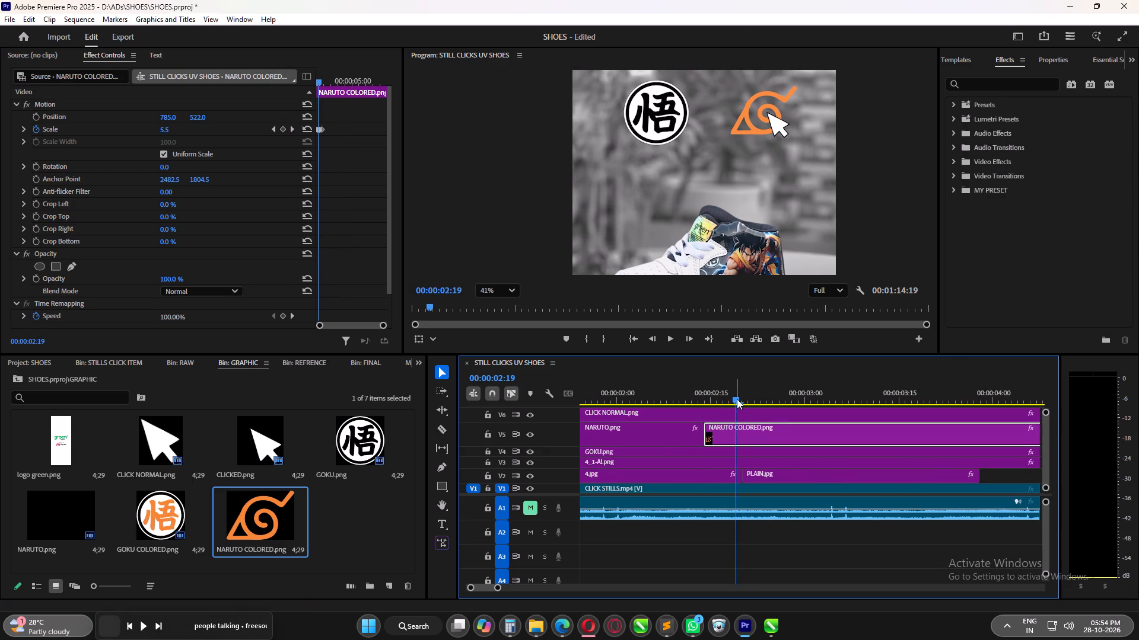
left_click(737, 399)
left_click_drag(384, 325, 363, 325)
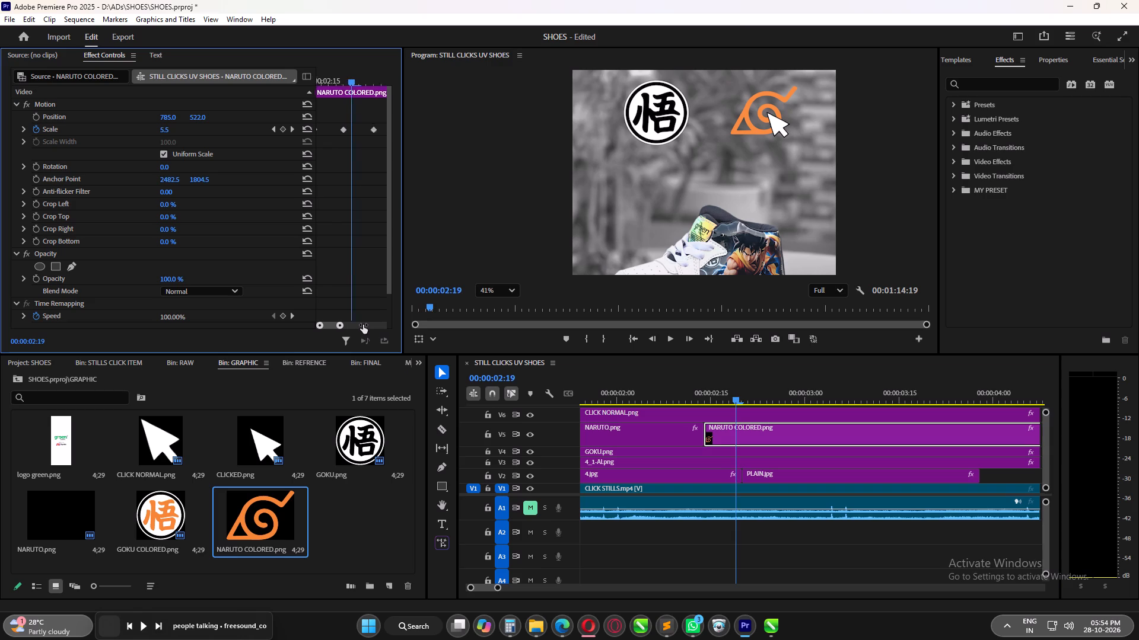
left_click_drag(363, 325, 365, 325)
left_click(734, 402)
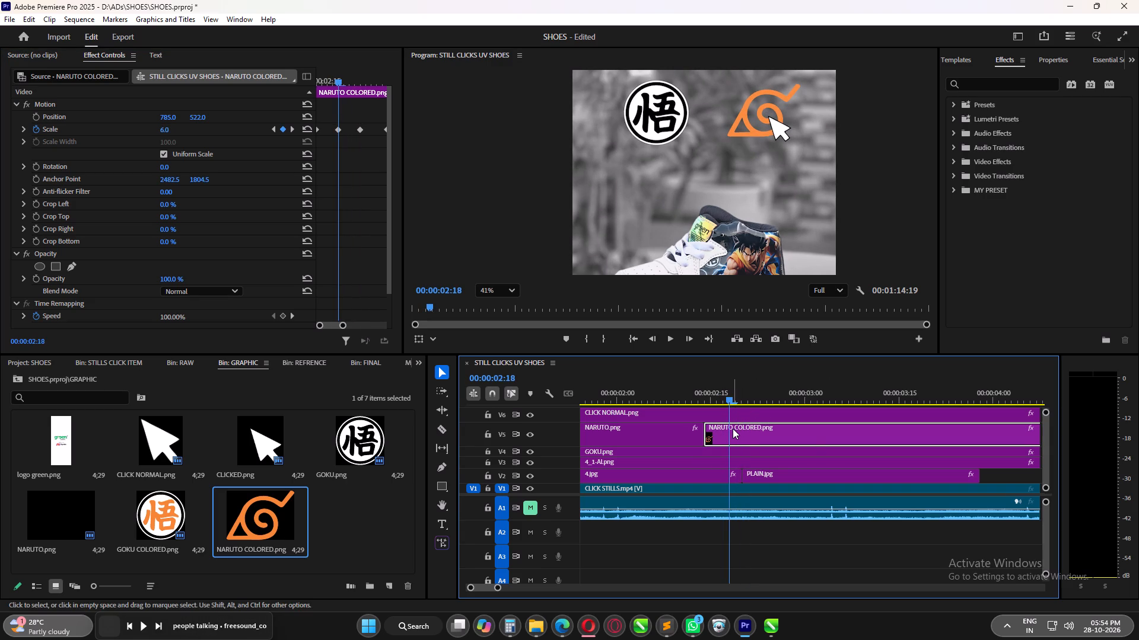
left_click(733, 415)
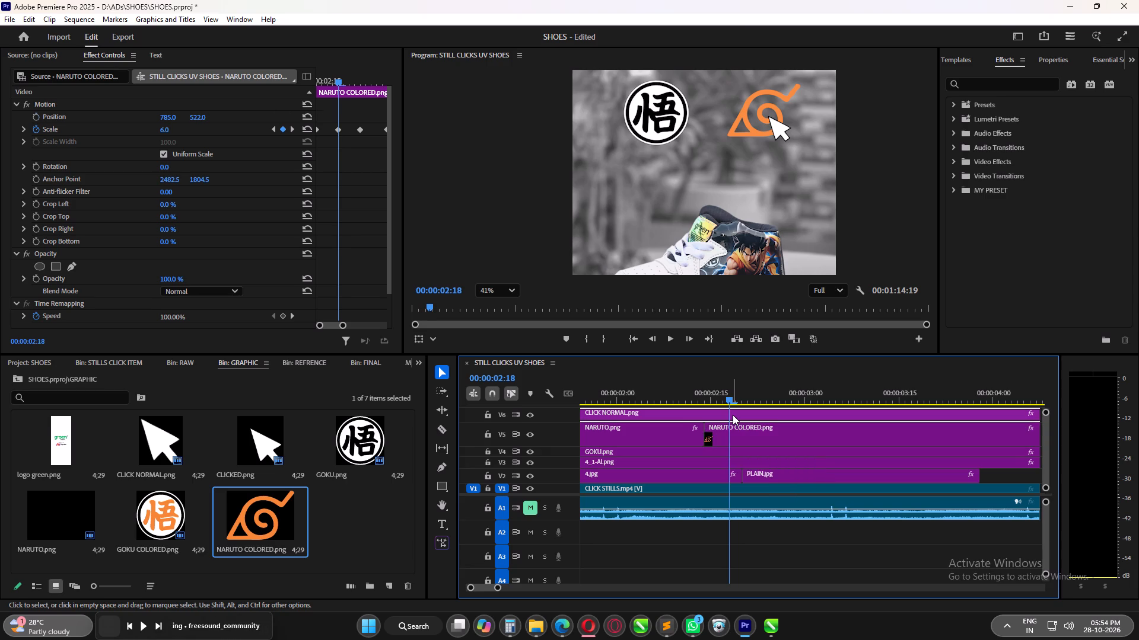
key("c")
left_click(730, 411)
Split CLICK NORMAL.png on V6 again at 00:00:02:23 and delete the short piece between the two cuts.
left_click_drag(730, 399, 730, 399)
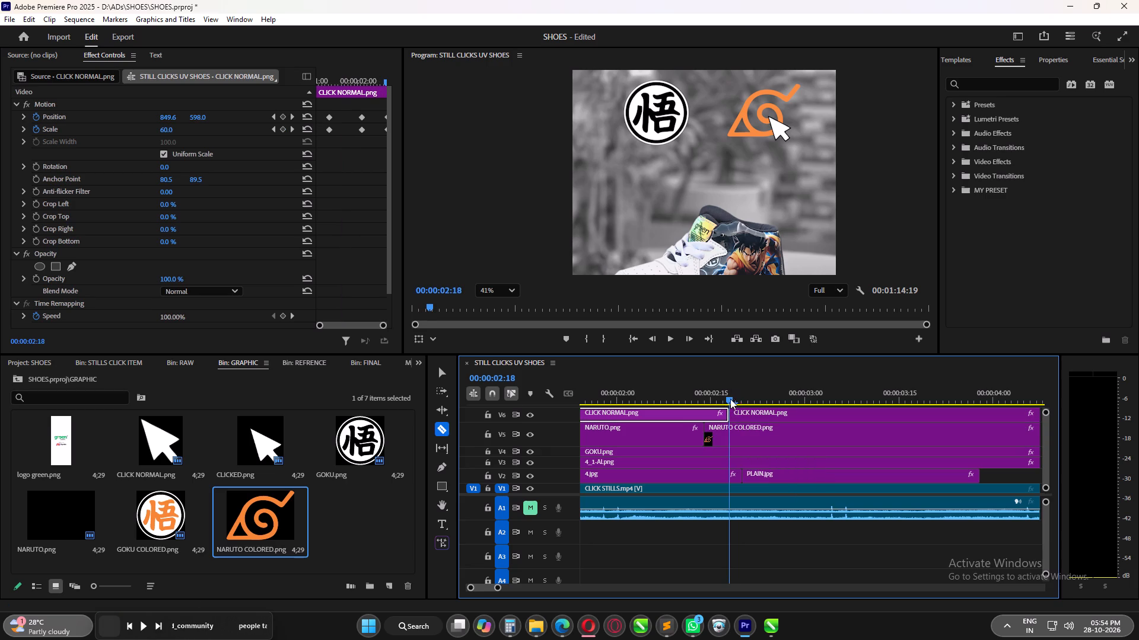
left_click_drag(730, 399, 761, 402)
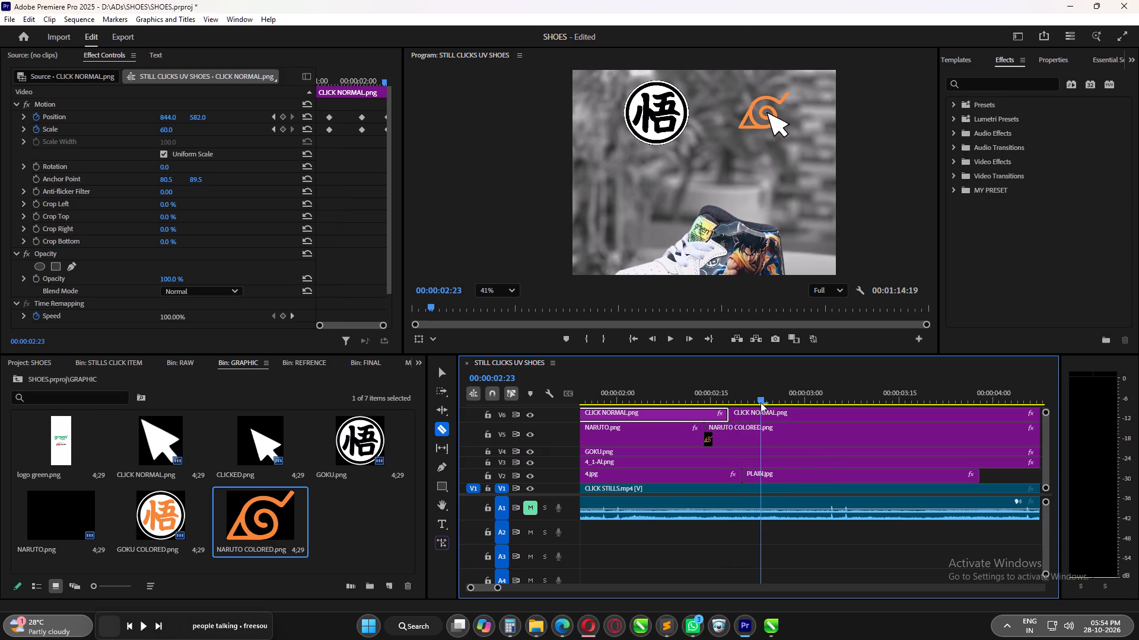
left_click_drag(761, 402, 762, 403)
left_click(762, 414)
key("v")
left_click(750, 412)
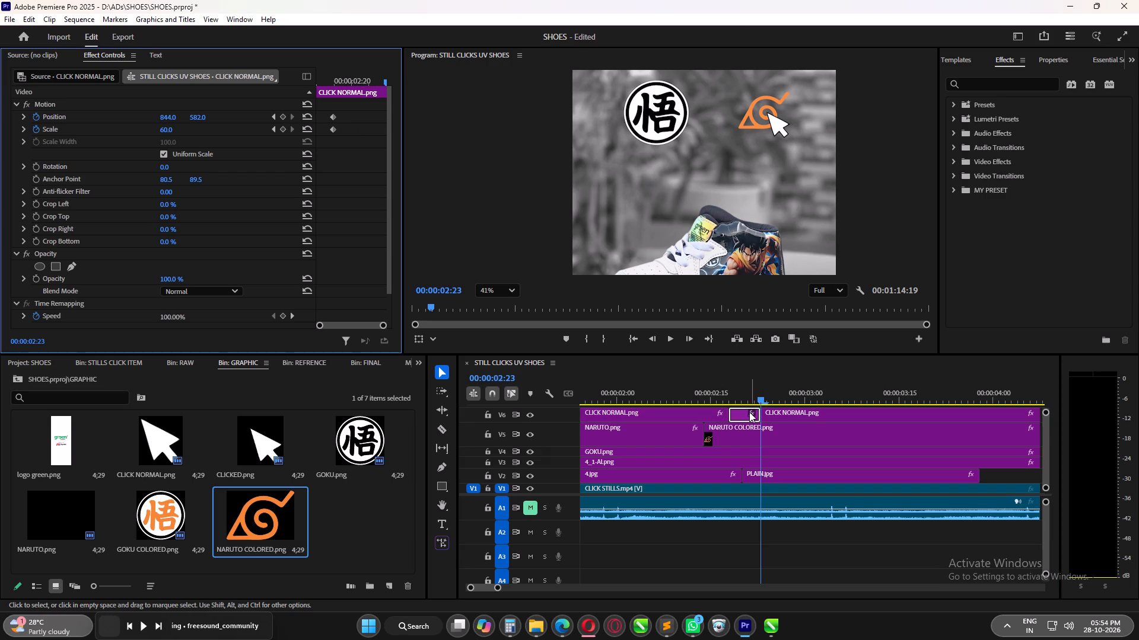
key("Delete")
left_click(737, 415)
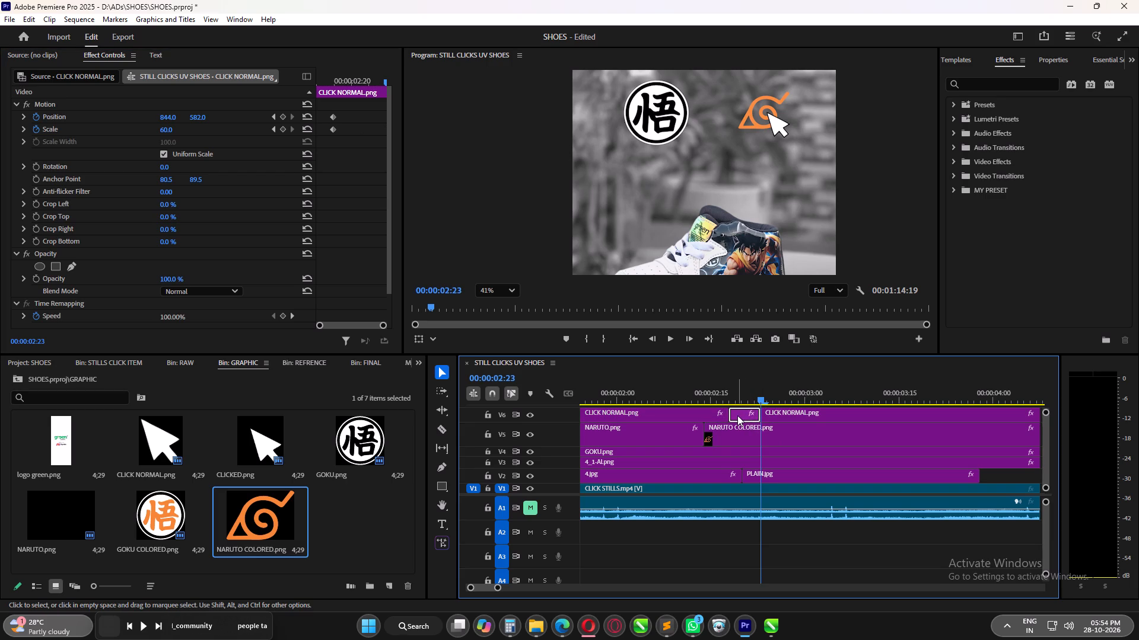
key("Delete")
Copy the one-frame CLICKED.png clip on V6 and place the duplicate in the gap between the CLICK NORMAL.png clips at 00:00:02:20.
scroll(737, 415, "down", 9, "alt")
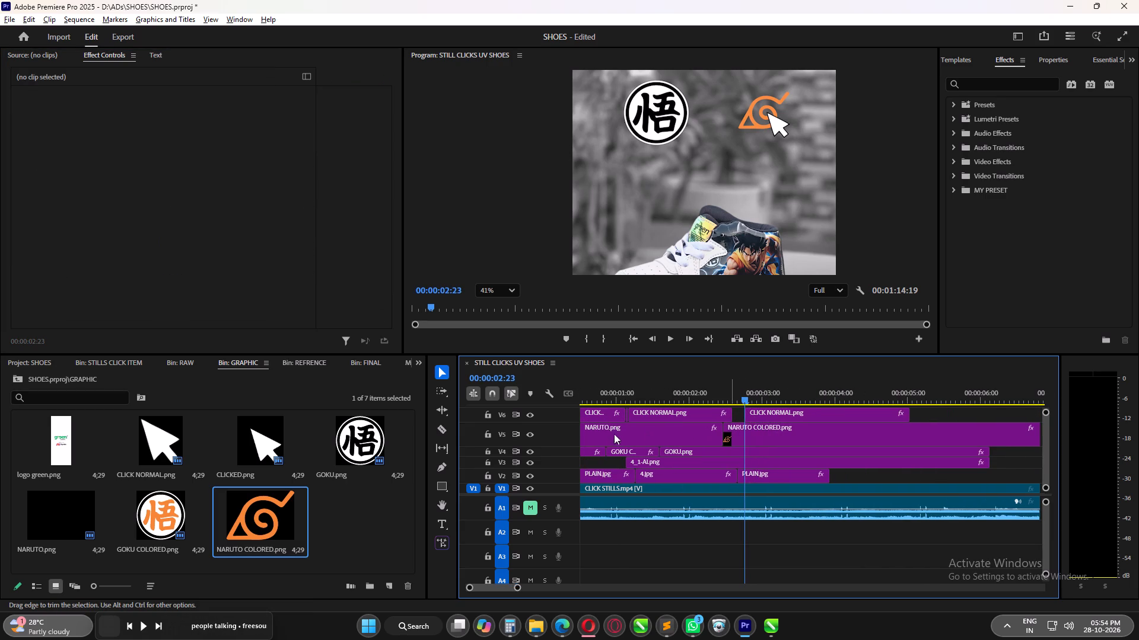
left_click(626, 415)
key("ctrl+c")
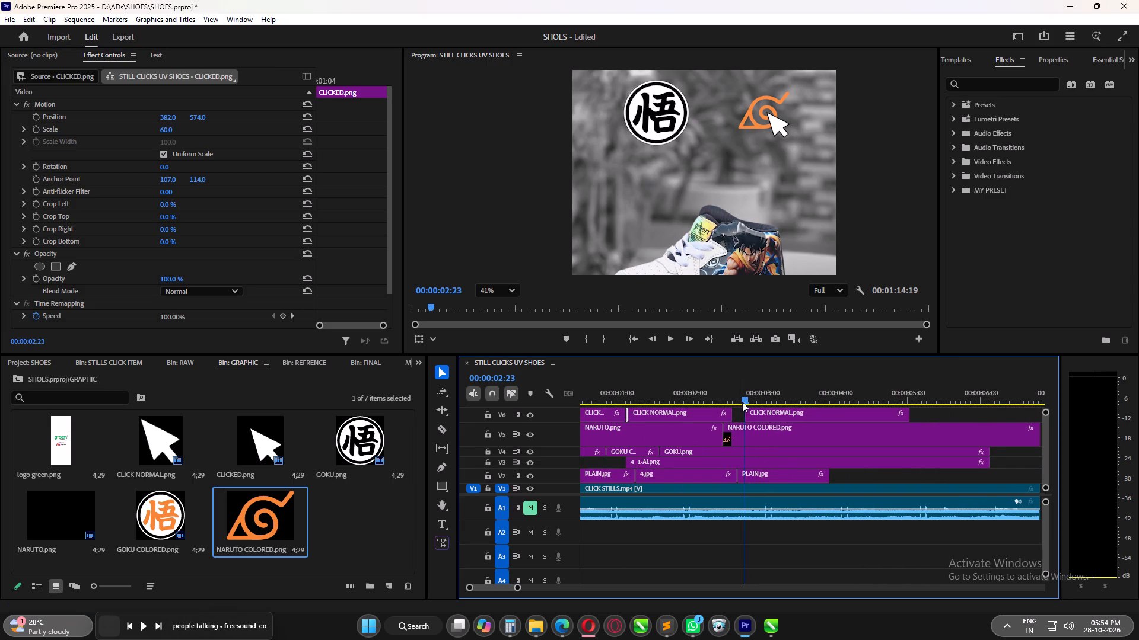
left_click_drag(744, 400, 926, 401)
key("ctrl+v")
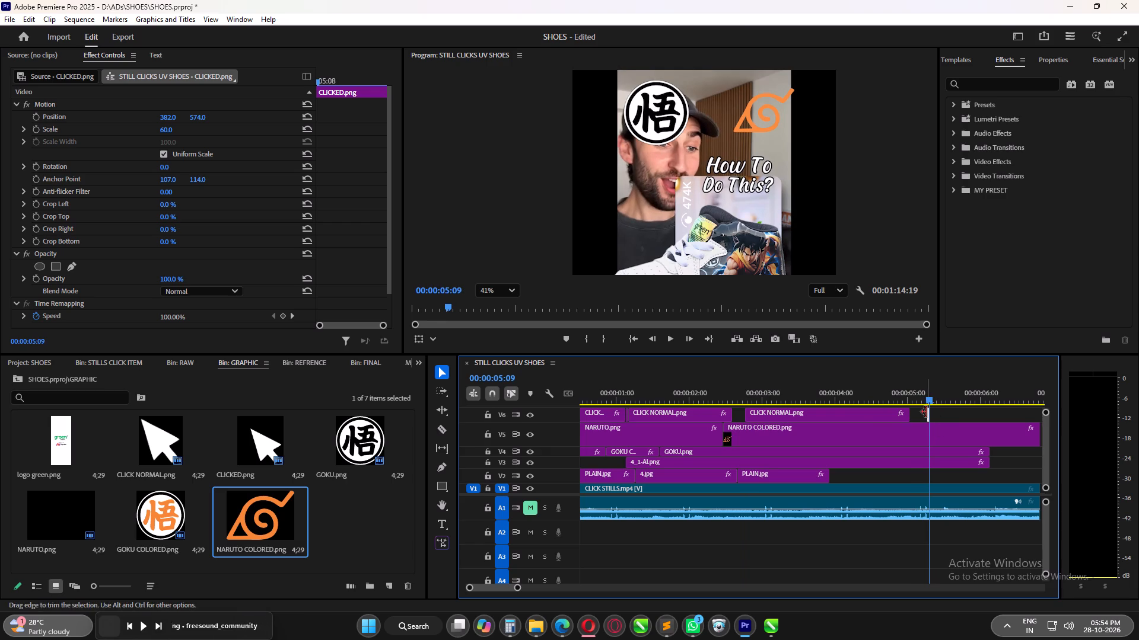
left_click_drag(928, 413, 738, 411)
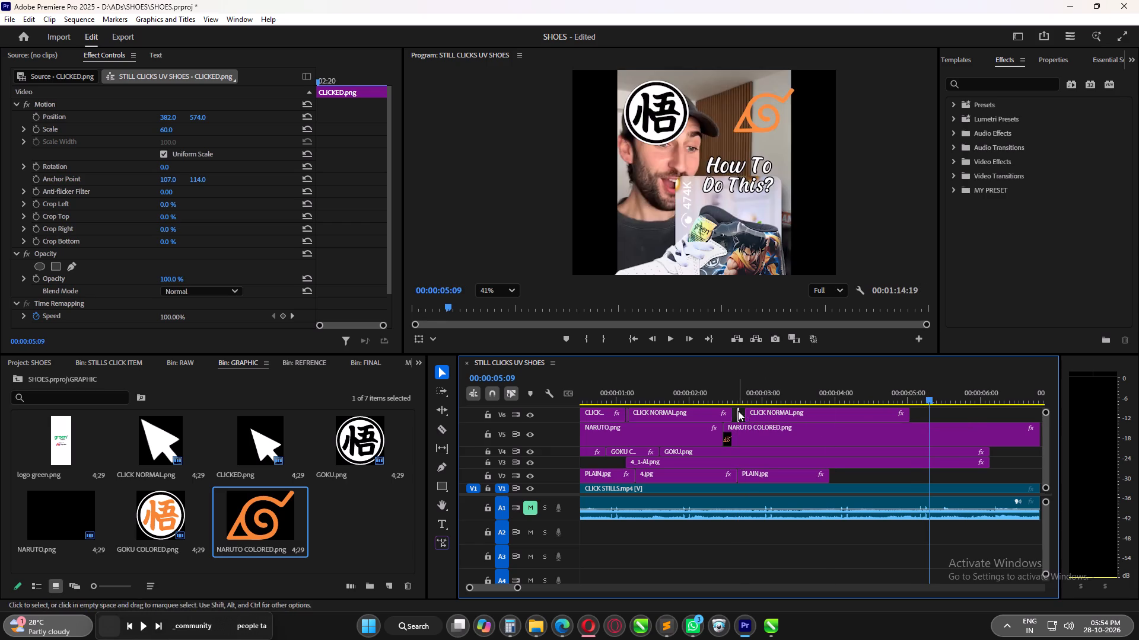
Compare the cursor's placement frame by frame between 00:00:02:20 and 00:00:02:23, around the pasted CLICKED.png clip.
left_click(735, 397)
scroll(735, 404, "up", 12, "alt")
left_click_drag(724, 398, 748, 401)
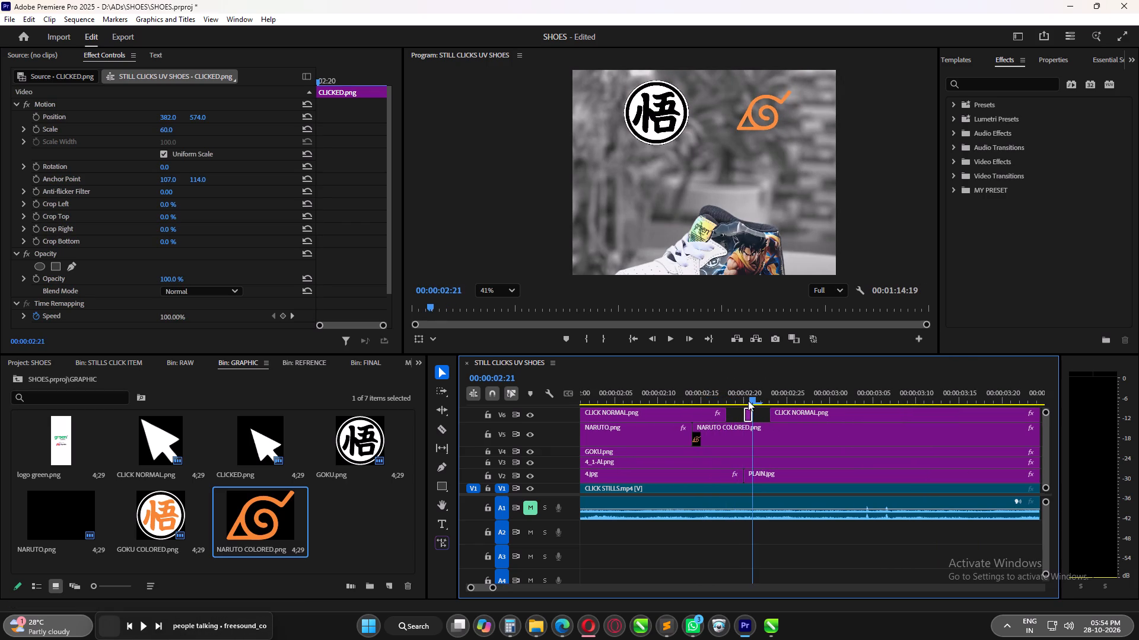
left_click_drag(748, 401, 760, 408)
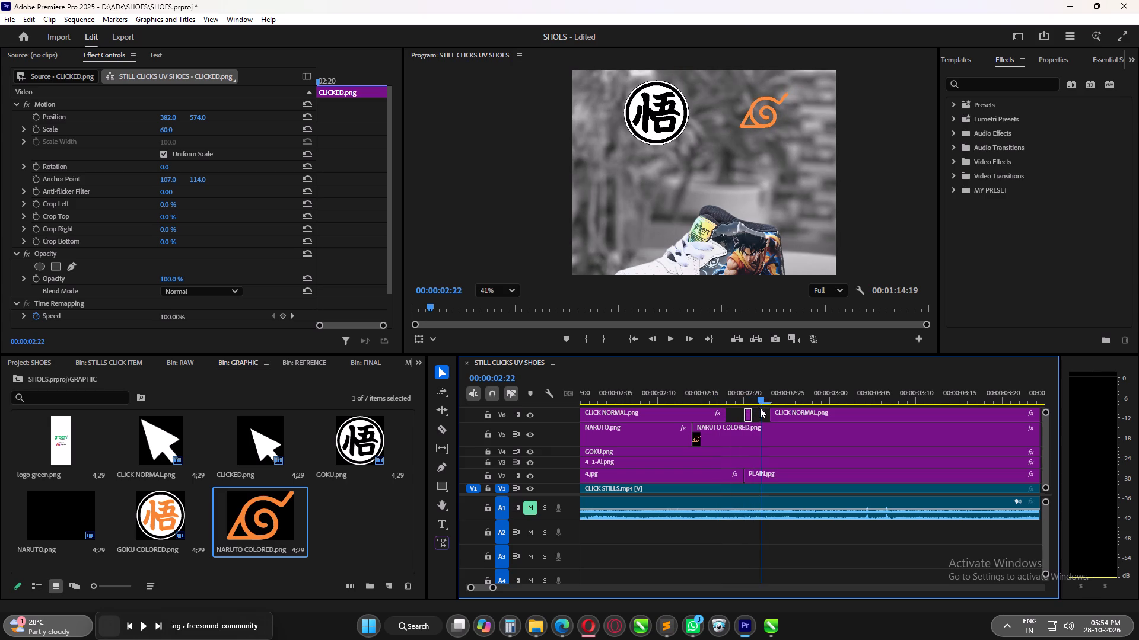
left_click_drag(760, 408, 768, 409)
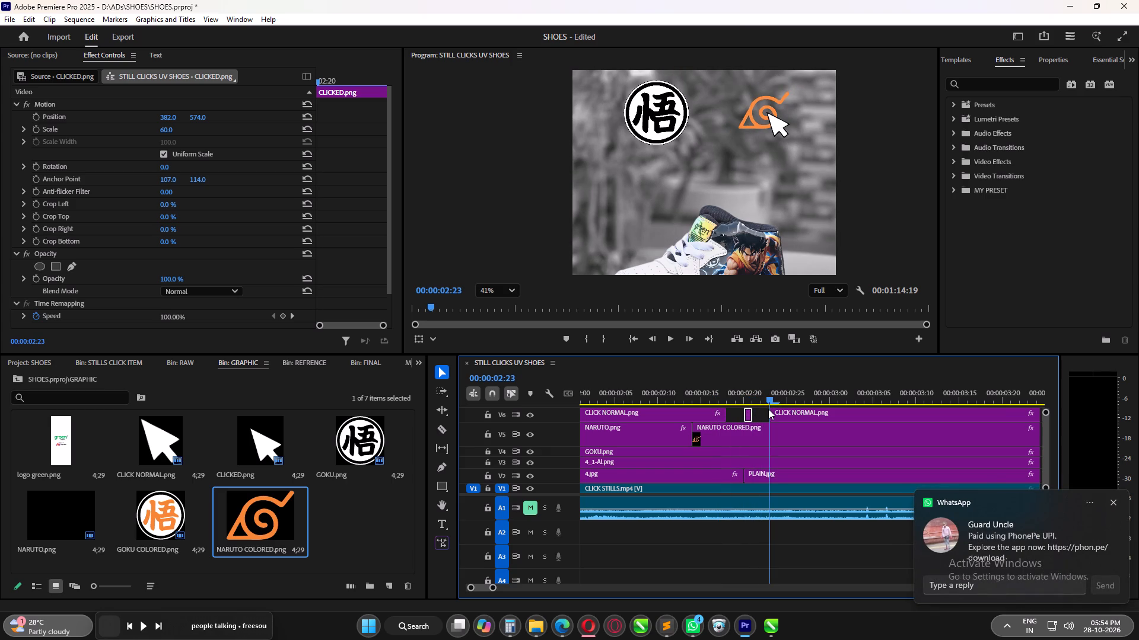
left_click_drag(768, 409, 749, 411)
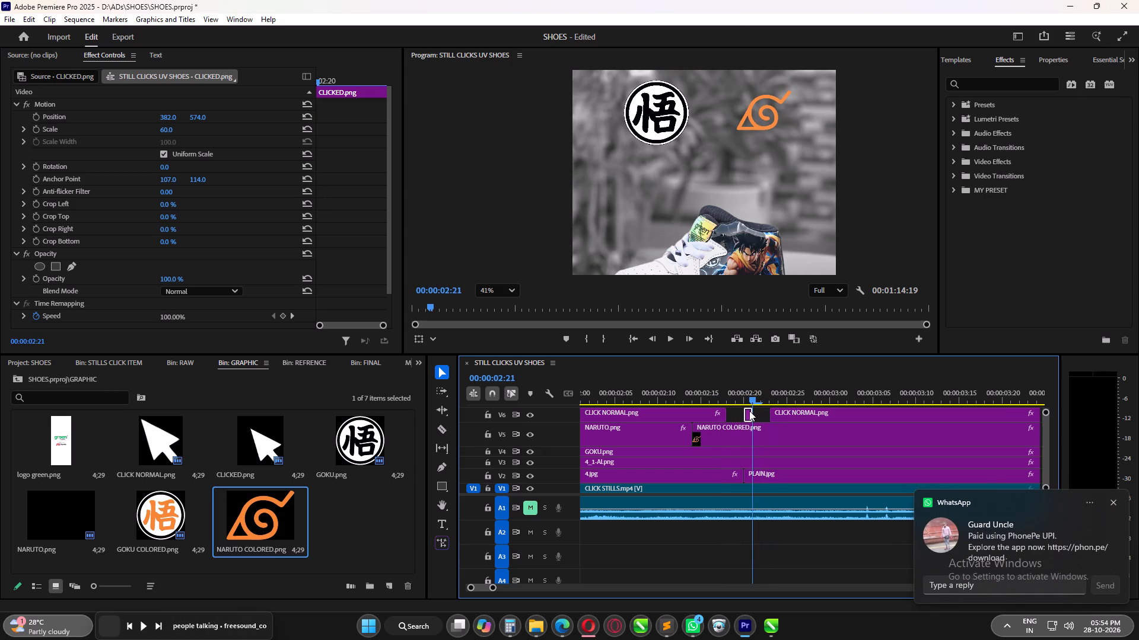
left_click_drag(749, 411, 746, 411)
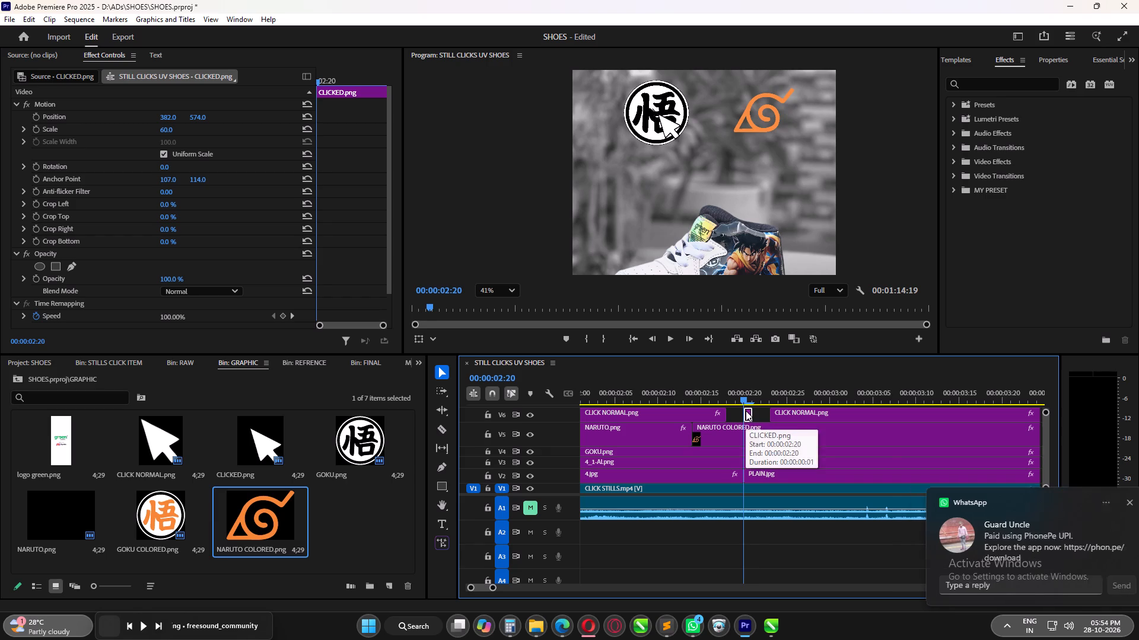
left_click_drag(746, 411, 747, 411)
Match the pasted CLICKED.png clip's Position to the following CLICK NORMAL.png clip by setting it to 844.0, 582.0.
left_click(798, 414)
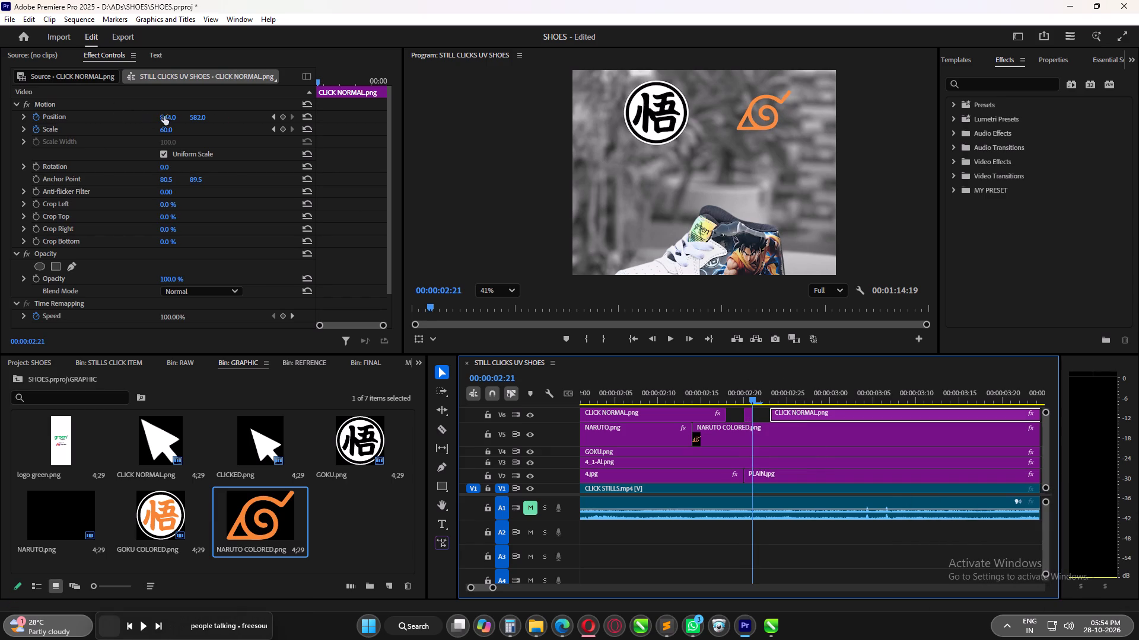
left_click(170, 117)
key("ctrl+c")
left_click(746, 415)
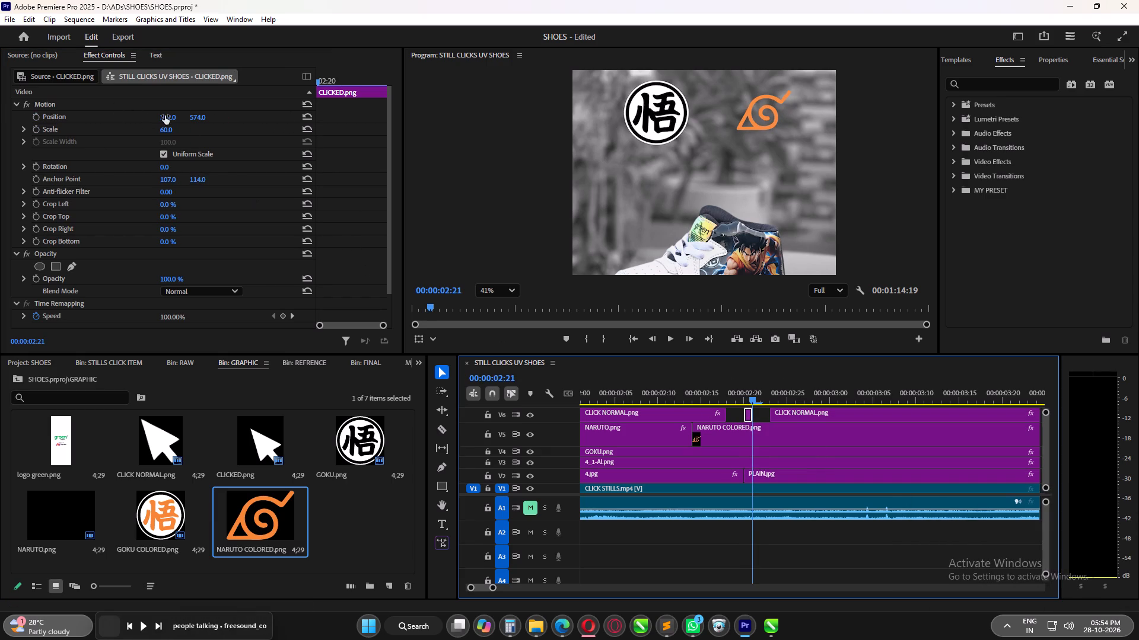
left_click(176, 116)
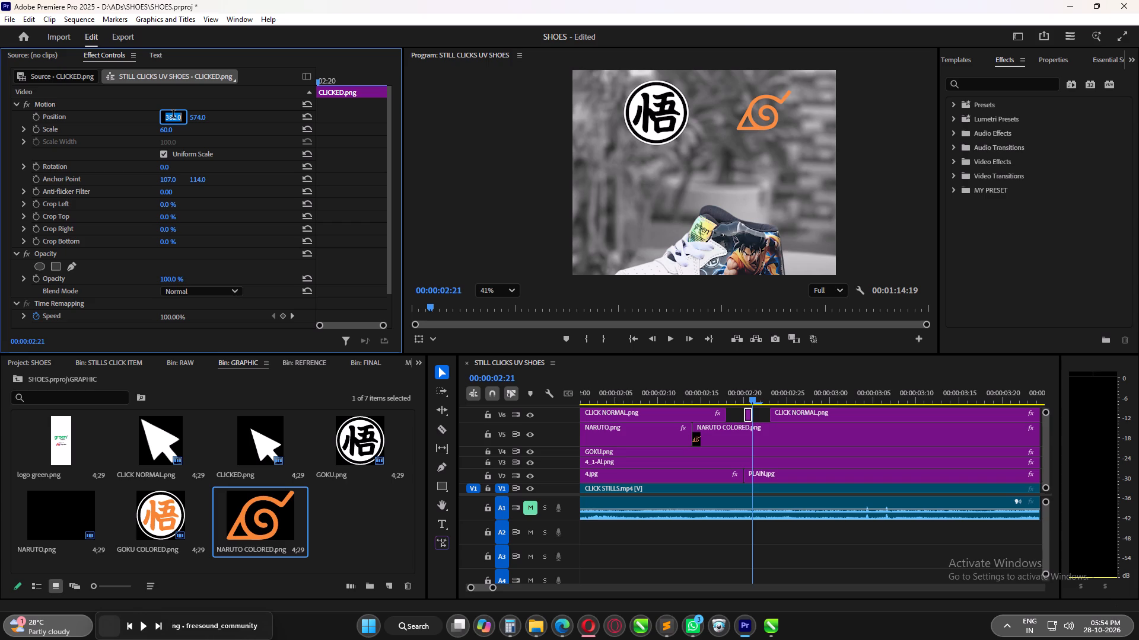
key("ctrl+v")
key("Return")
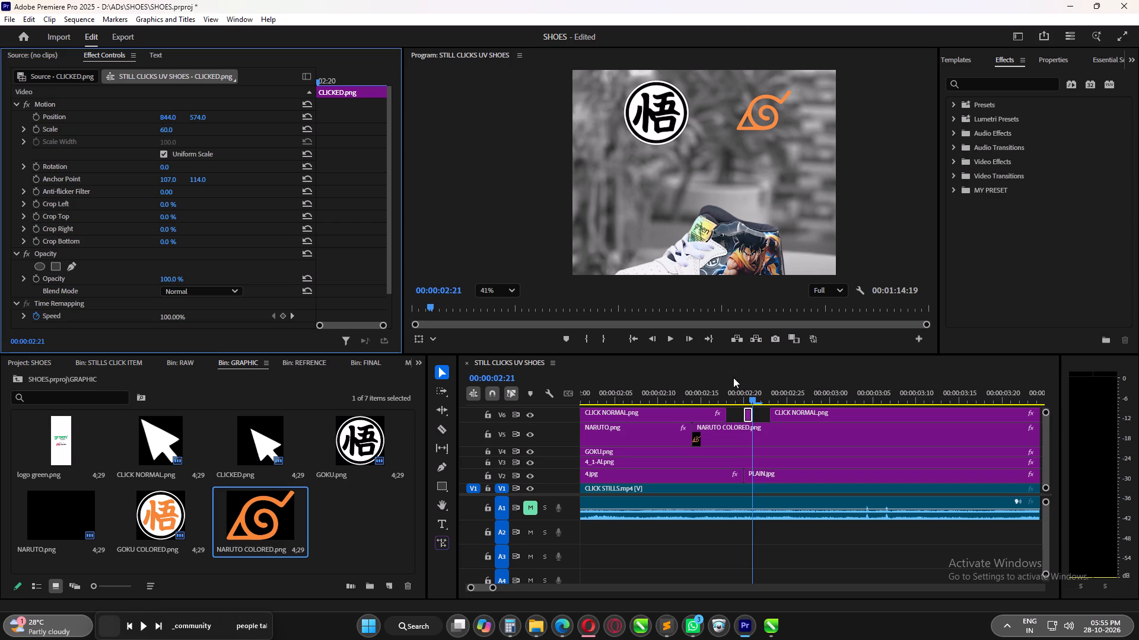
left_click(787, 414)
left_click(201, 117)
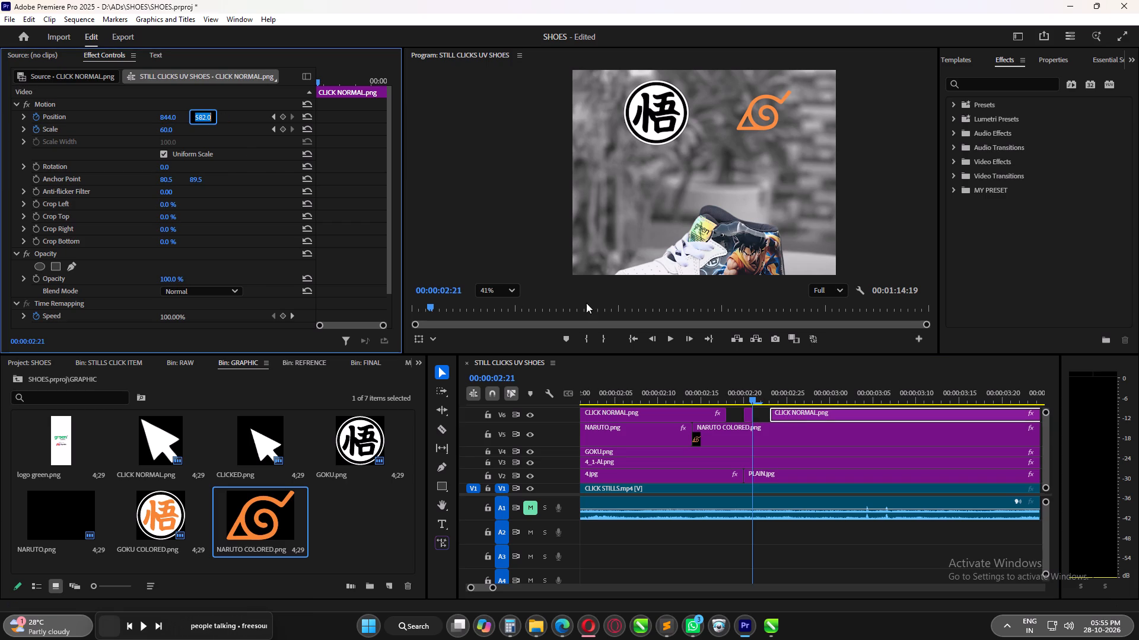
key("ctrl+c")
left_click(749, 417)
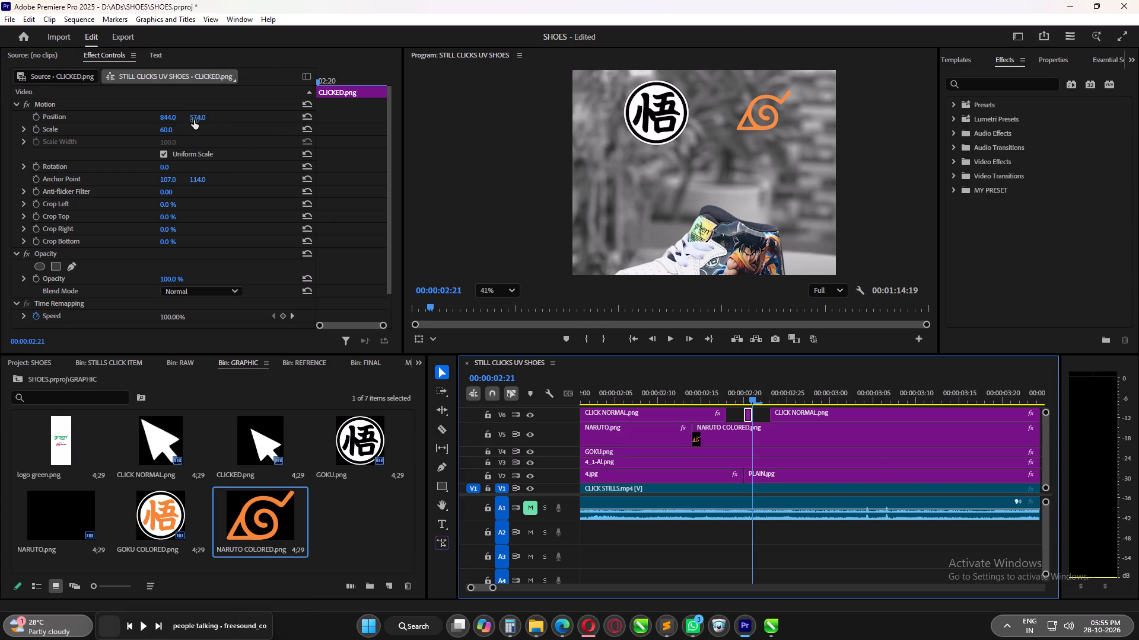
left_click(195, 119)
key("ctrl+v")
key("Return")
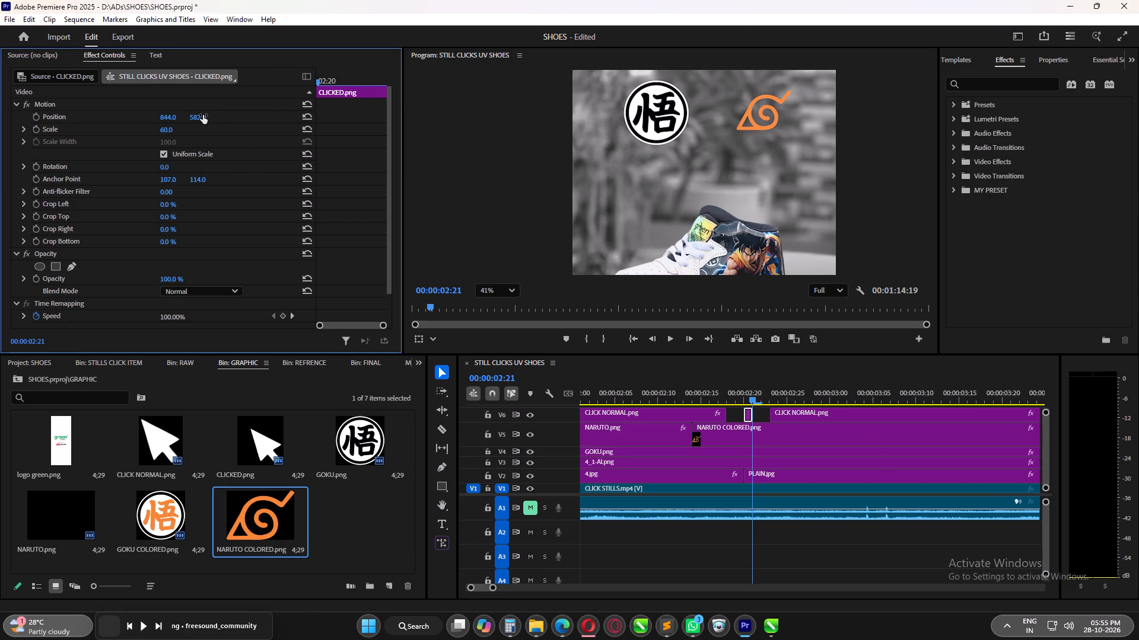
Extend both ends of CLICKED.png on V6 to fill the gap from 00:00:02:18 to 00:00:02:23.
left_click(752, 401)
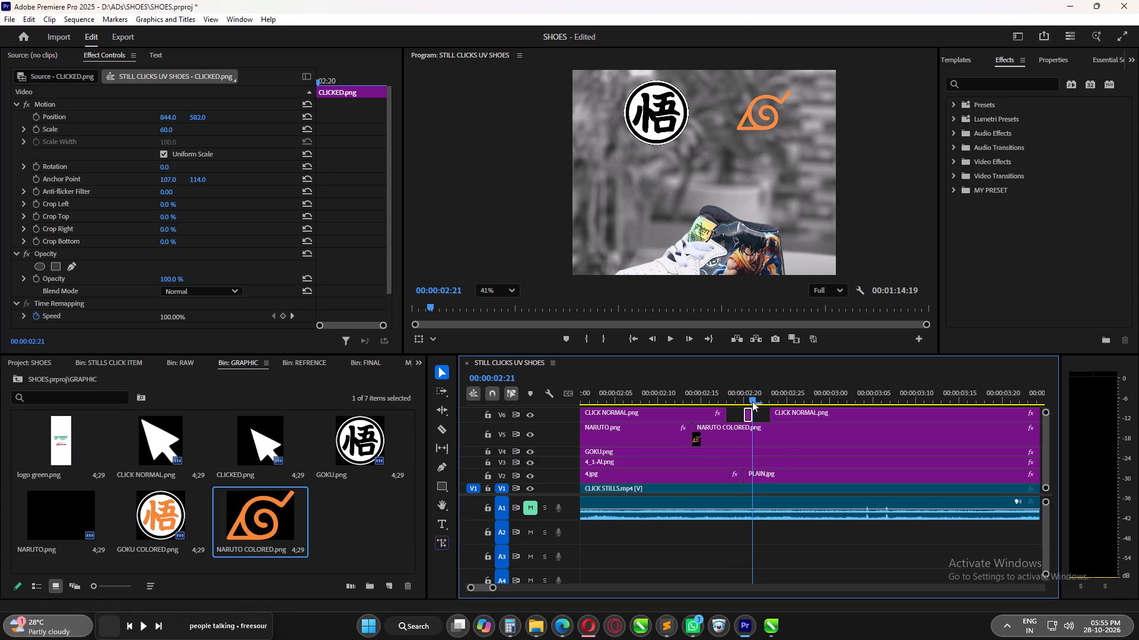
left_click_drag(744, 415, 727, 415)
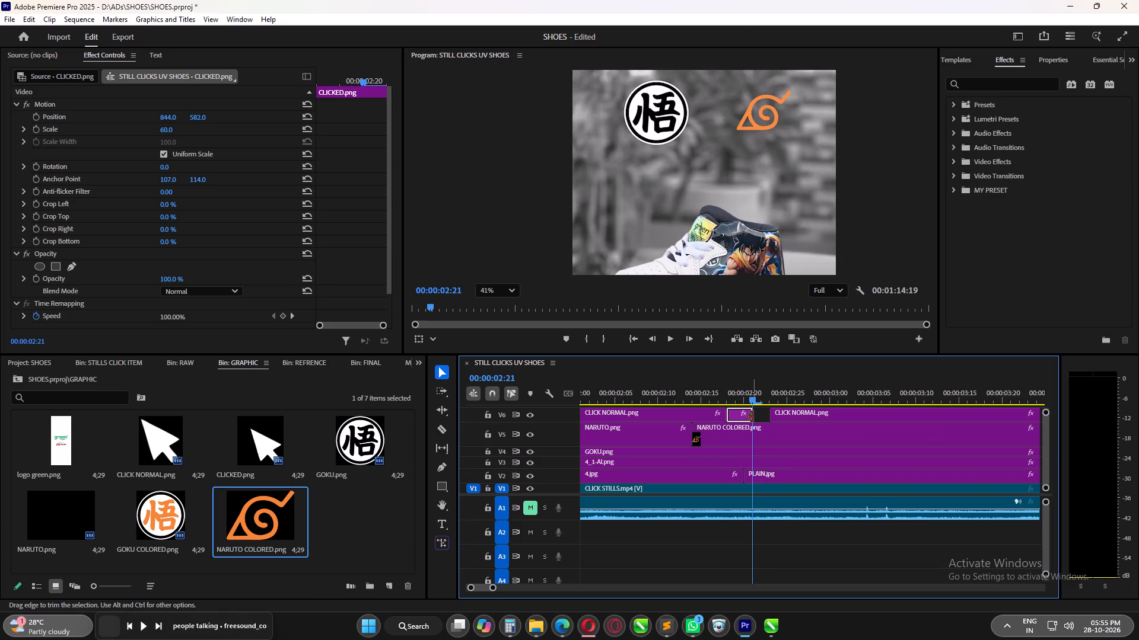
left_click_drag(753, 417, 772, 416)
Compare the CLICKED.png cursor with the adjoining CLICK NORMAL.png cursors around the NARUTO click, from 00:00:02:16 to 00:00:02:24.
left_click_drag(755, 397, 718, 397)
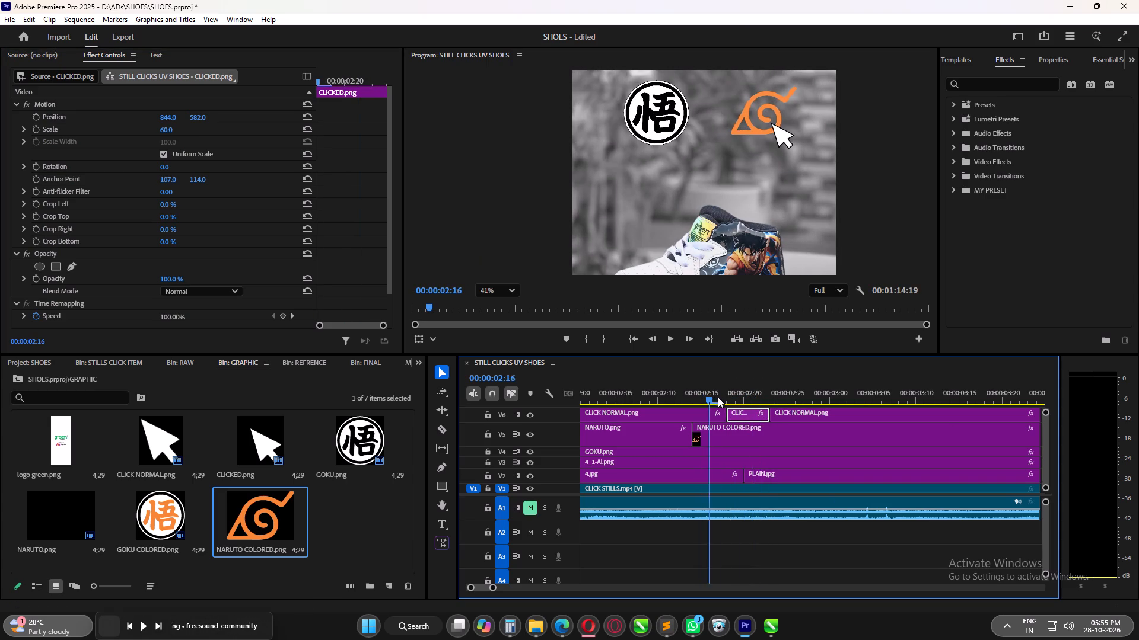
left_click_drag(718, 397, 760, 400)
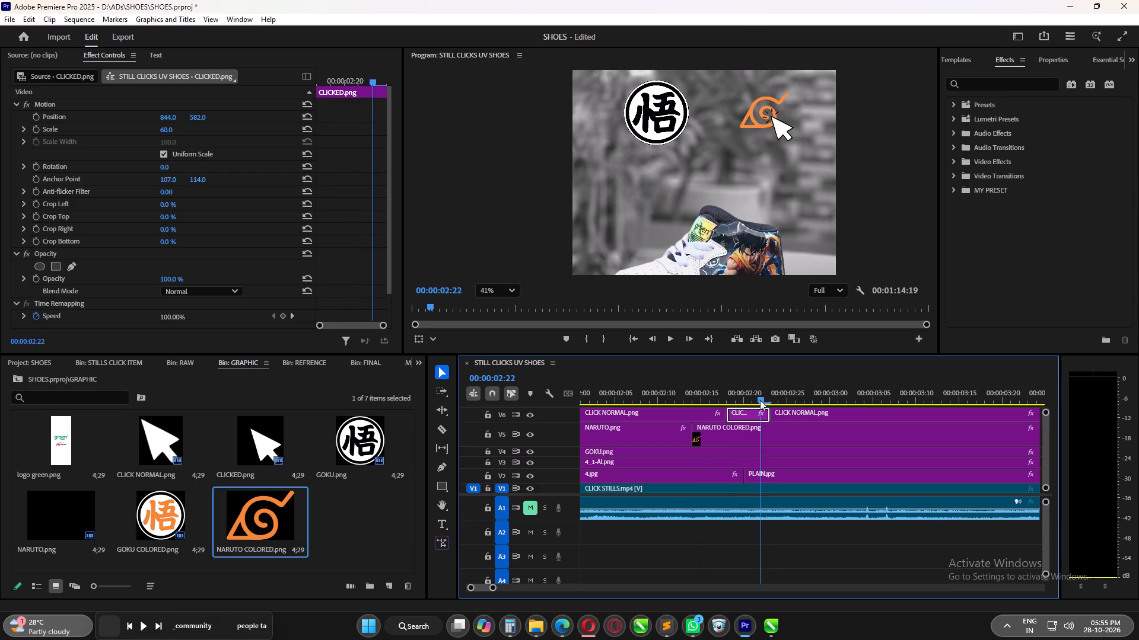
left_click_drag(760, 400, 778, 405)
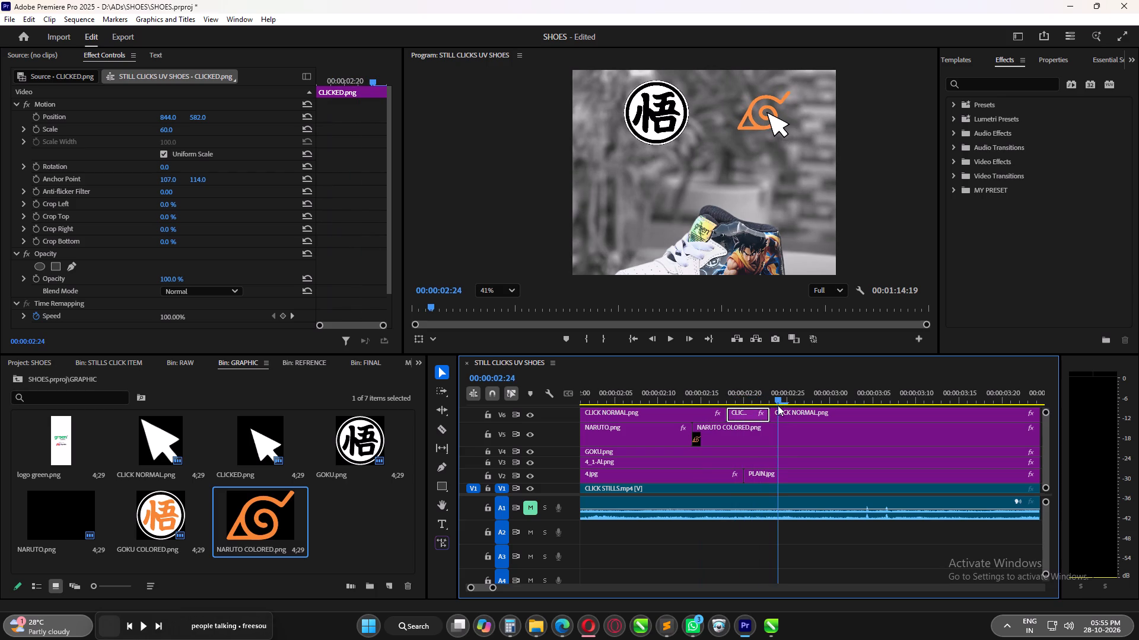
left_click_drag(778, 405, 747, 412)
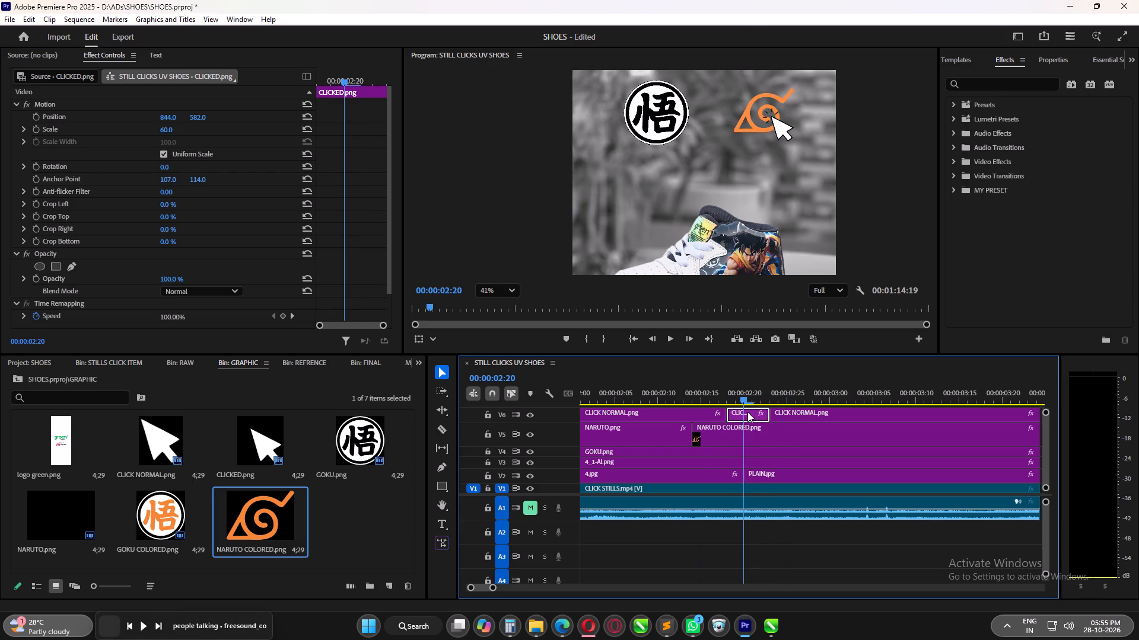
left_click_drag(747, 412, 751, 412)
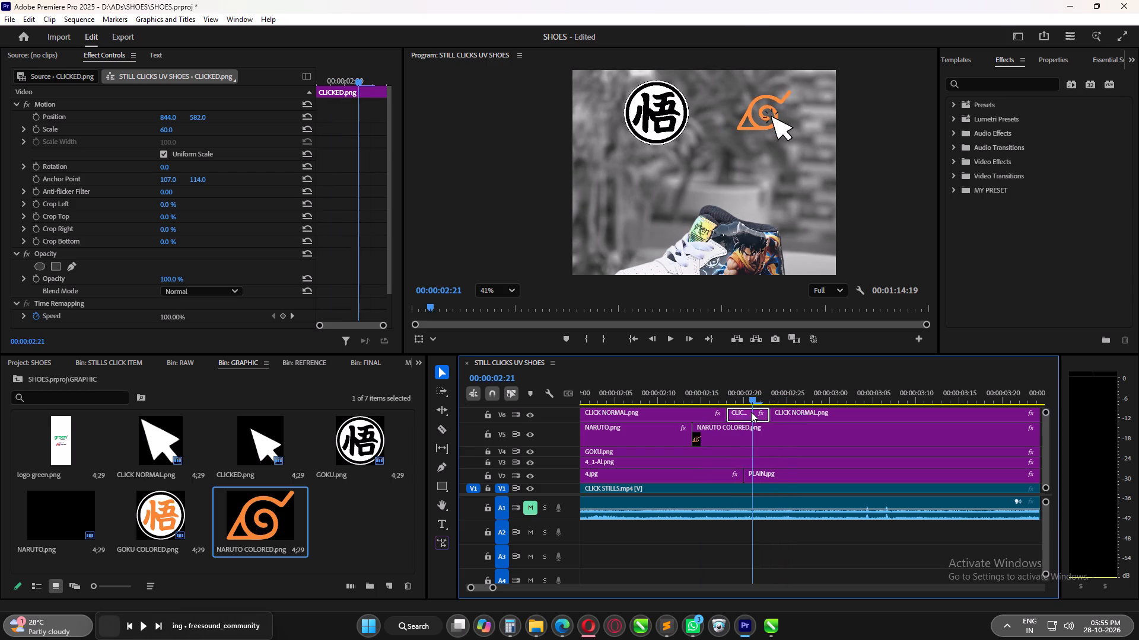
left_click_drag(751, 412, 727, 412)
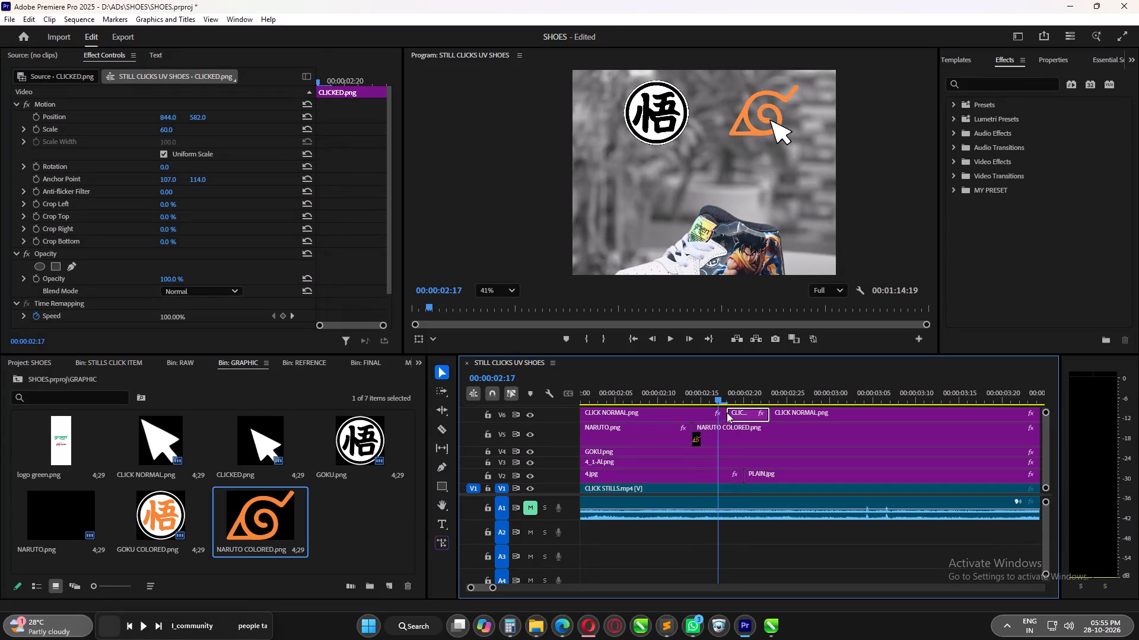
left_click_drag(727, 412, 777, 416)
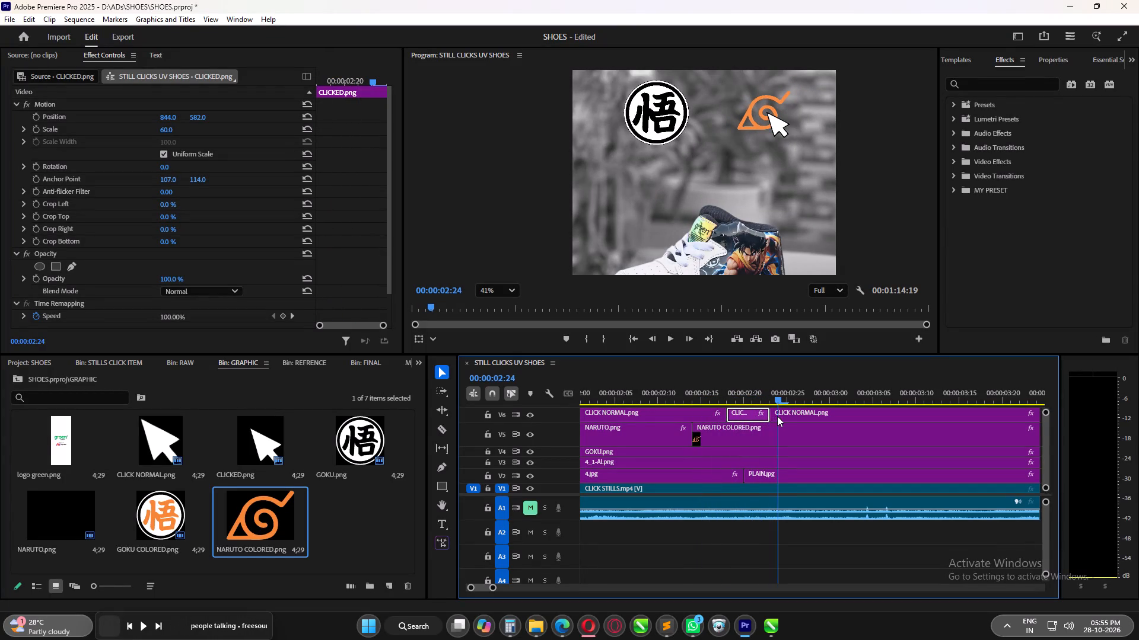
left_click_drag(777, 416, 765, 420)
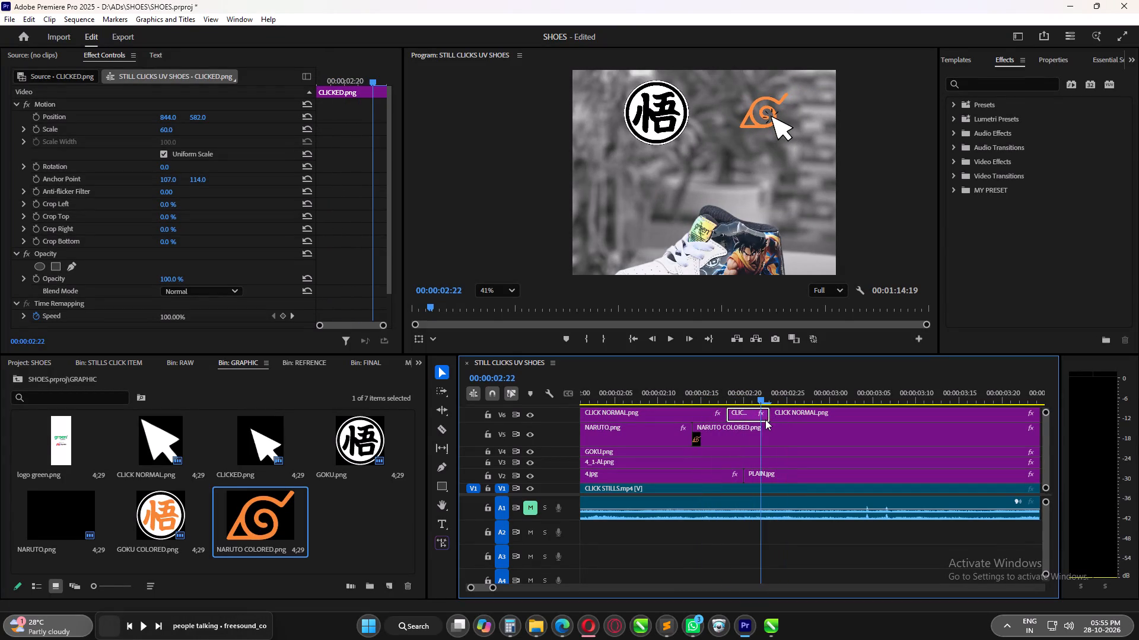
left_click_drag(765, 420, 760, 421)
left_click_drag(760, 421, 753, 422)
Trim the end of CLICKED.png on V6 back to 00:00:02:22.
left_click_drag(766, 411, 764, 411)
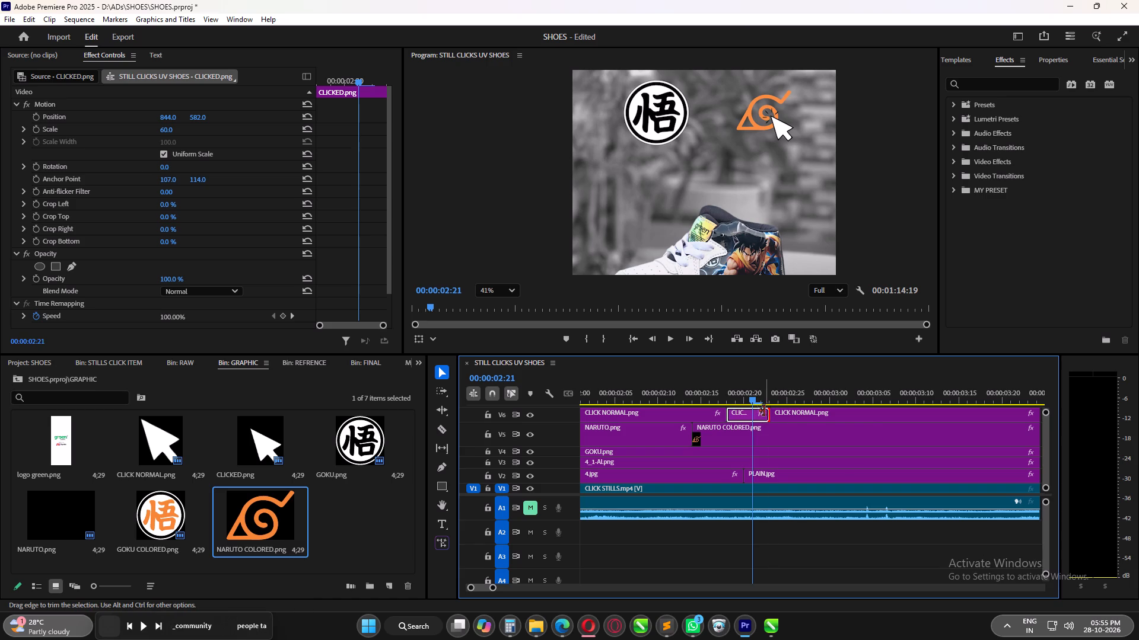
left_click_drag(764, 411, 754, 411)
Review the shortened CLICKED.png cursor and NARUTO logo click from 00:00:02:18 onward, frame by frame and in playback.
left_click_drag(752, 399, 731, 402)
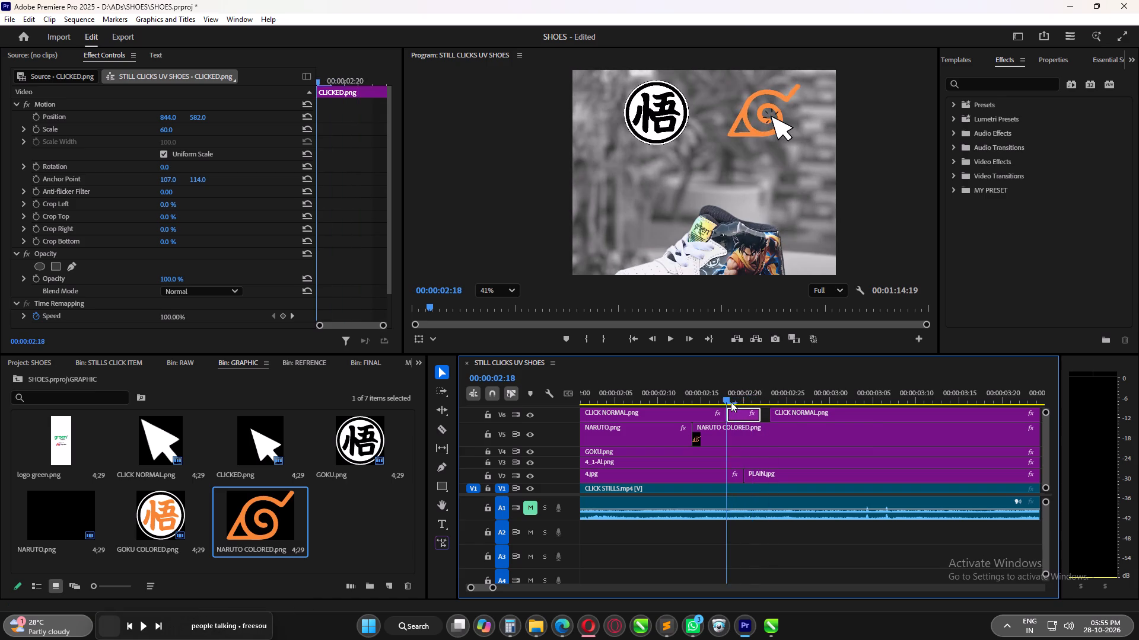
left_click_drag(731, 402, 765, 404)
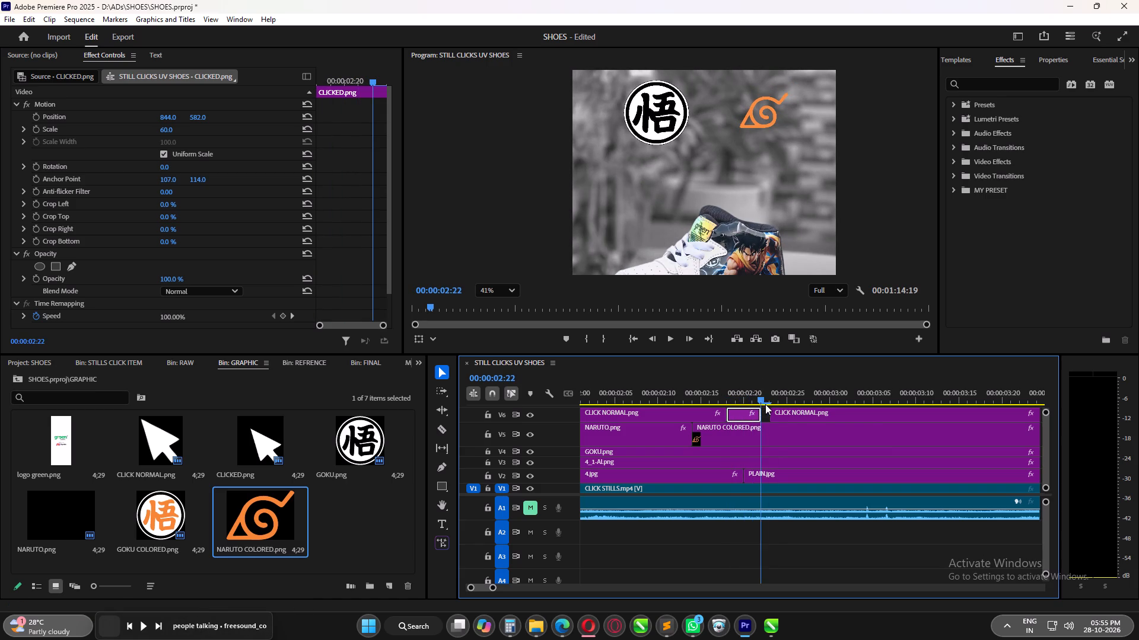
left_click_drag(765, 404, 772, 405)
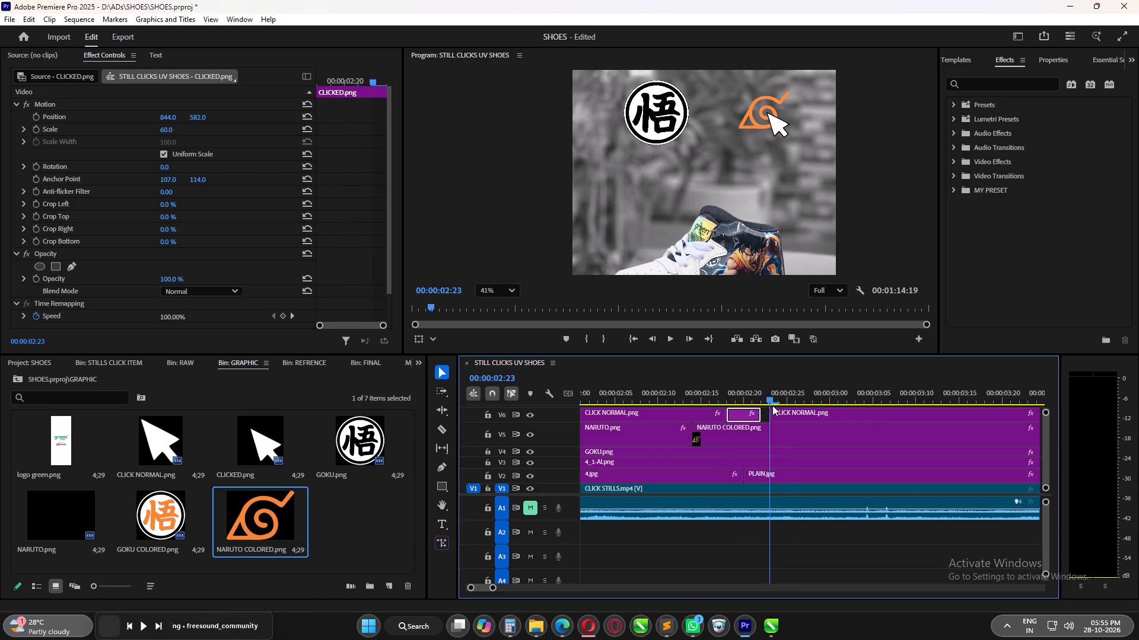
left_click_drag(772, 405, 763, 414)
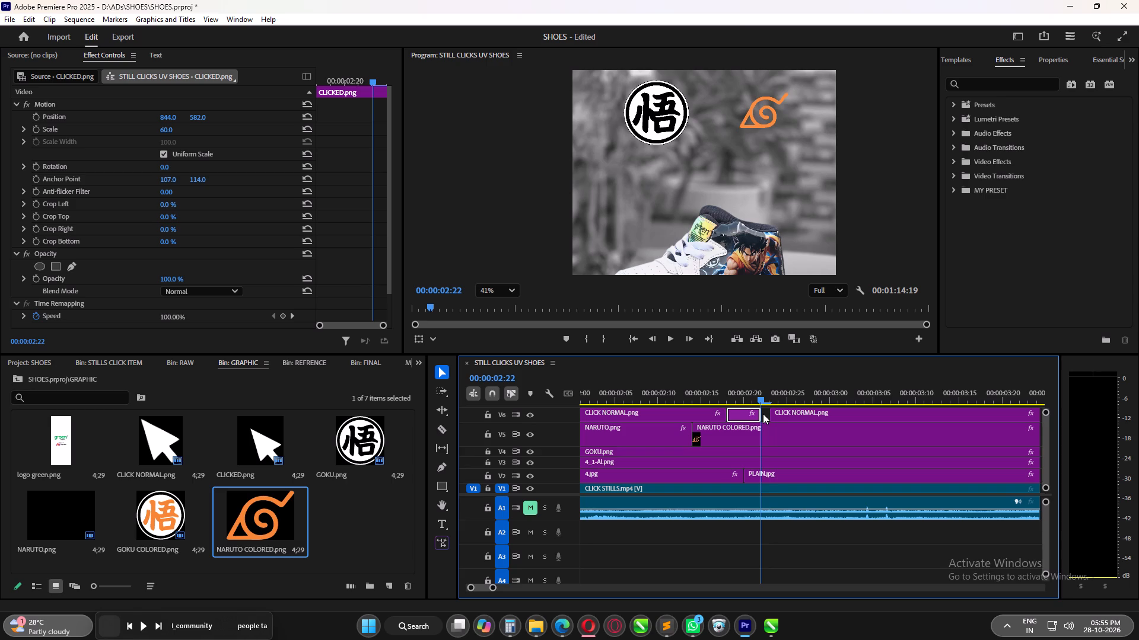
left_click_drag(763, 414, 728, 415)
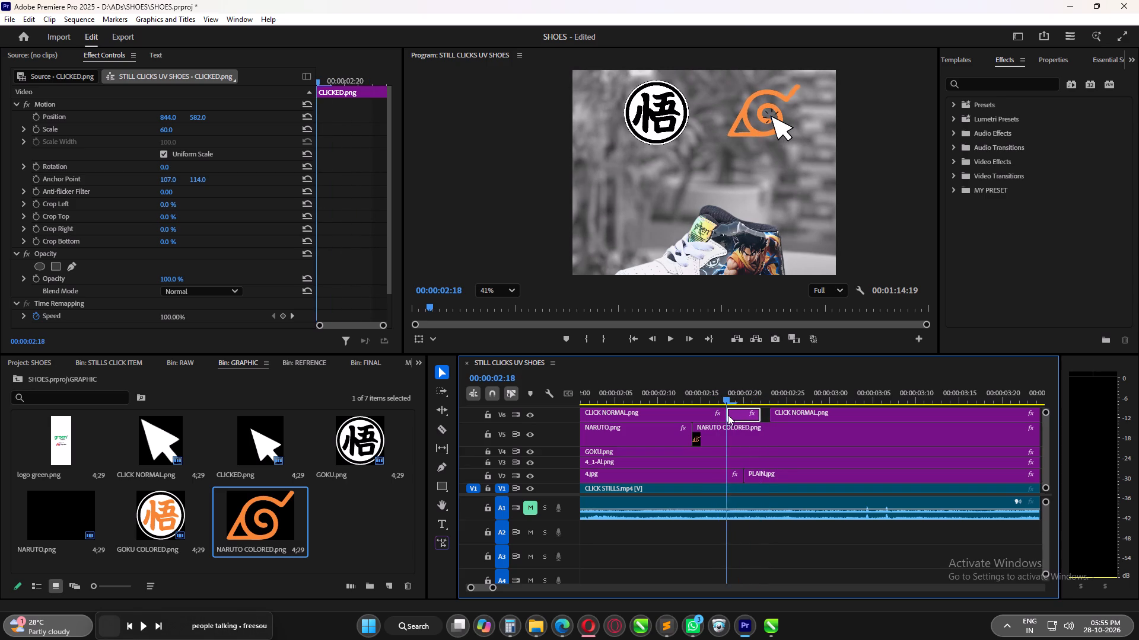
left_click_drag(728, 415, 755, 415)
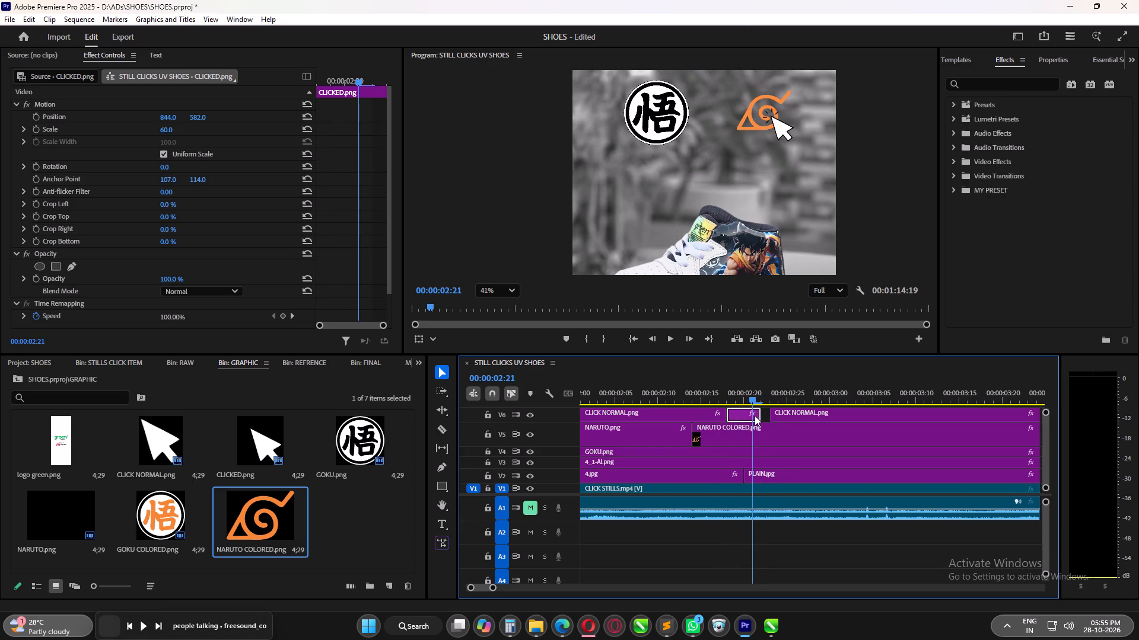
left_click_drag(755, 415, 774, 416)
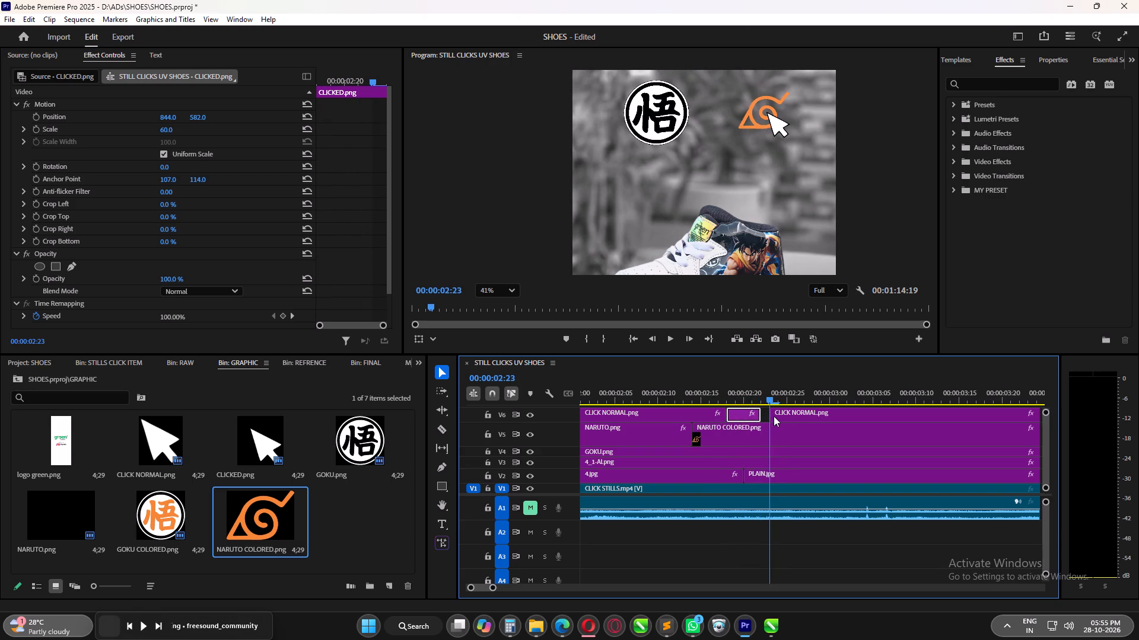
left_click_drag(774, 416, 760, 421)
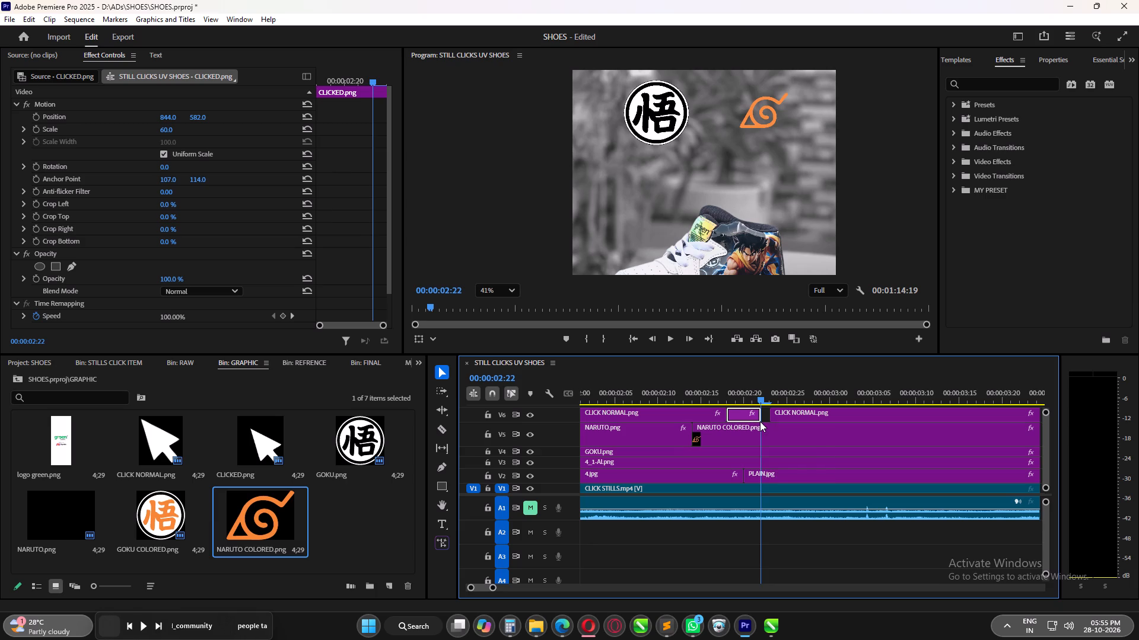
left_click_drag(760, 421, 711, 423)
key("space")
key("space")
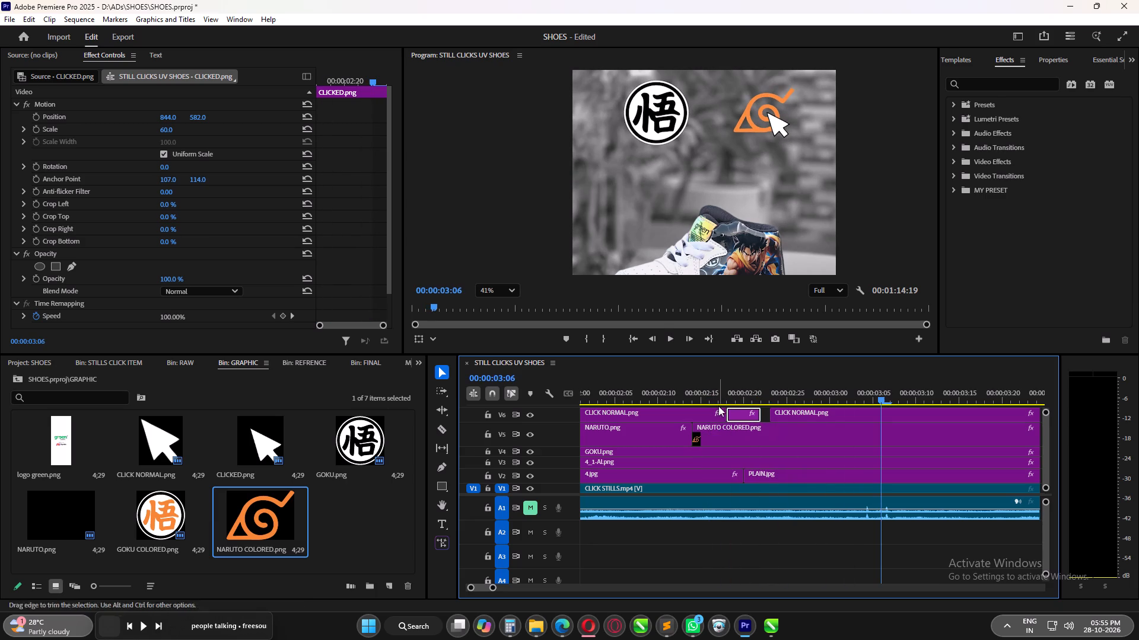
Extend the start of the last CLICK NORMAL.png clip on V6 back to 00:00:02:22 to close the gap, and play the click through.
left_click_drag(721, 399, 762, 405)
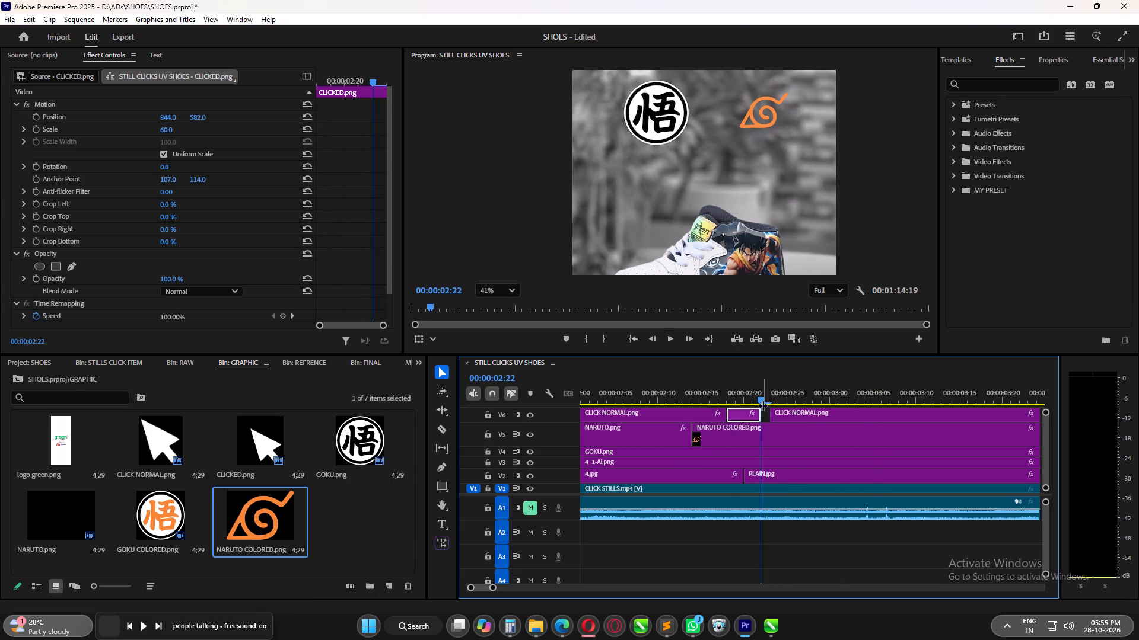
left_click_drag(771, 412, 763, 412)
left_click_drag(762, 397, 688, 397)
key("space")
key("space")
left_click_drag(720, 396, 768, 401)
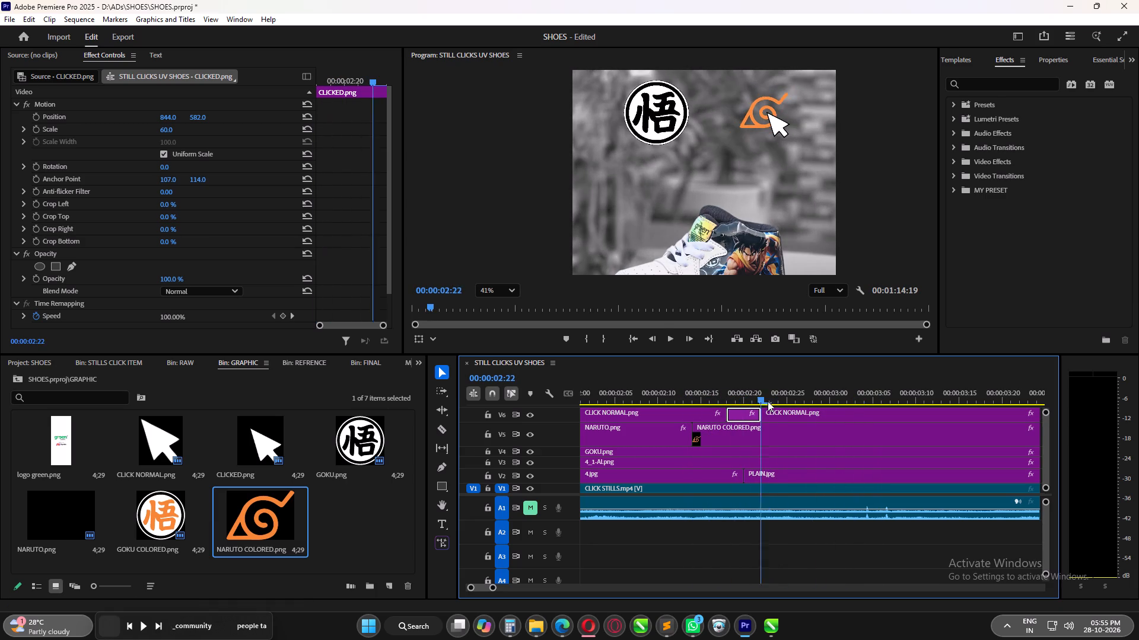
Trim the start of CLICKED.png on V6 forward to 00:00:02:20, after checking the frames around the NARUTO click.
left_click_drag(768, 401, 707, 407)
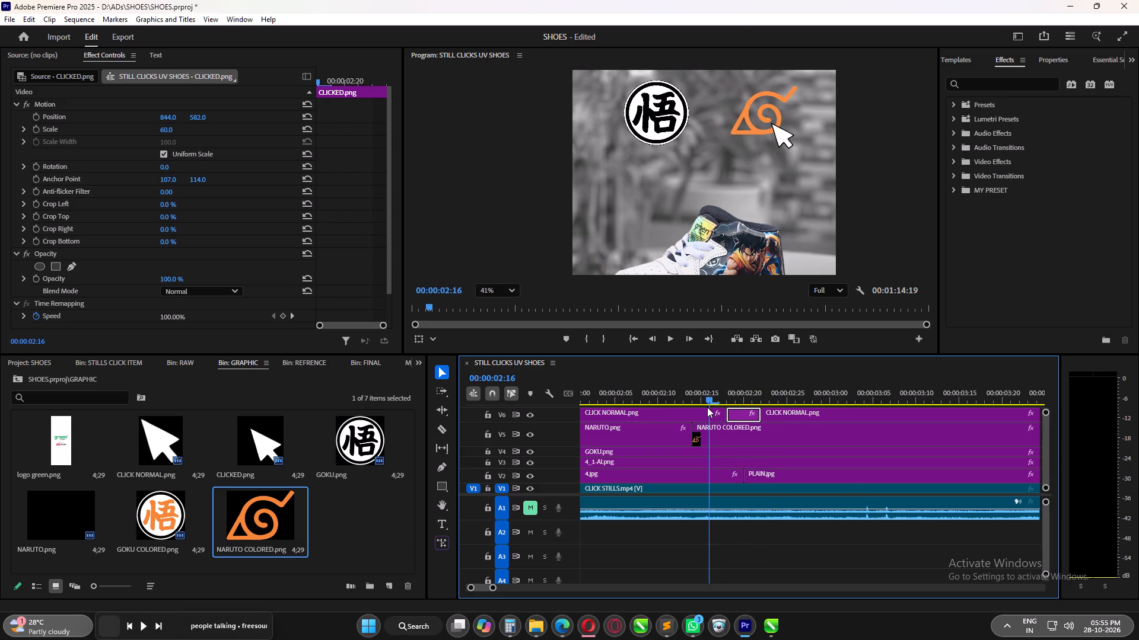
left_click_drag(707, 407, 756, 415)
left_click_drag(727, 399, 732, 399)
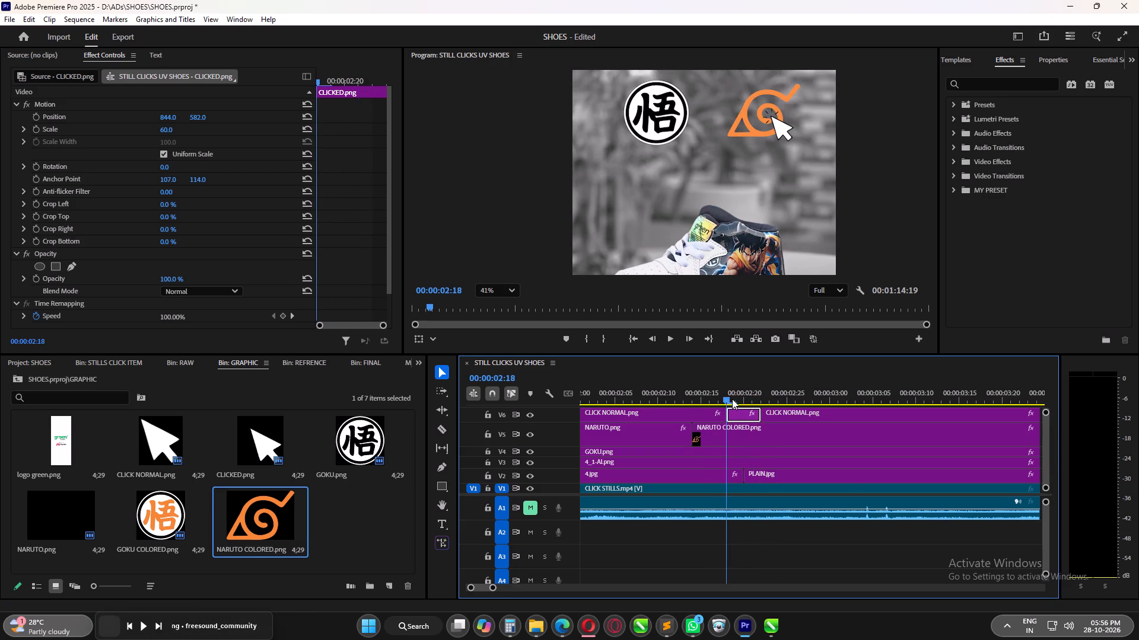
left_click_drag(732, 399, 746, 401)
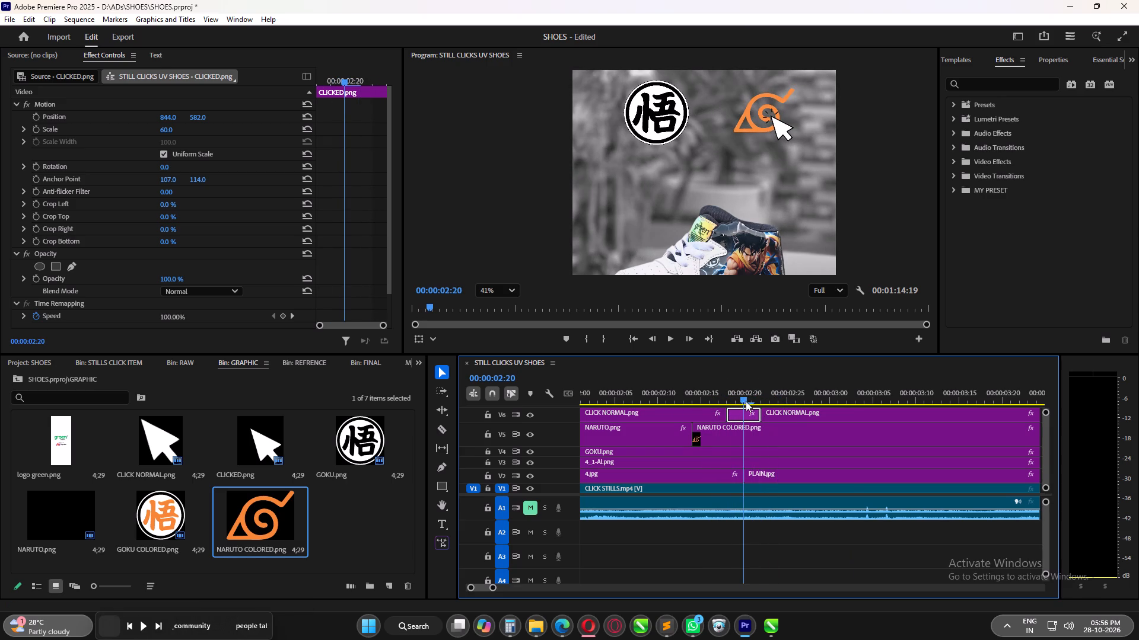
left_click_drag(746, 401, 741, 403)
left_click_drag(730, 415, 742, 415)
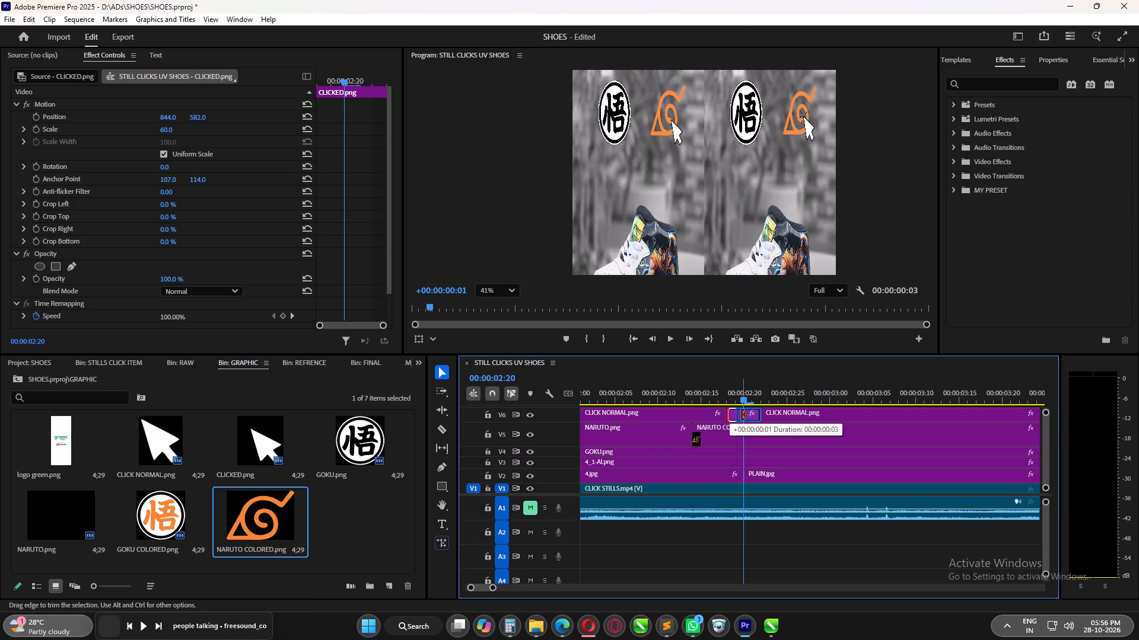
left_click_drag(742, 415, 745, 415)
Extend the end of the preceding CLICK NORMAL.png clip on V6 to 00:00:02:20 to close the gap before CLICKED.png.
left_click_drag(724, 415, 741, 415)
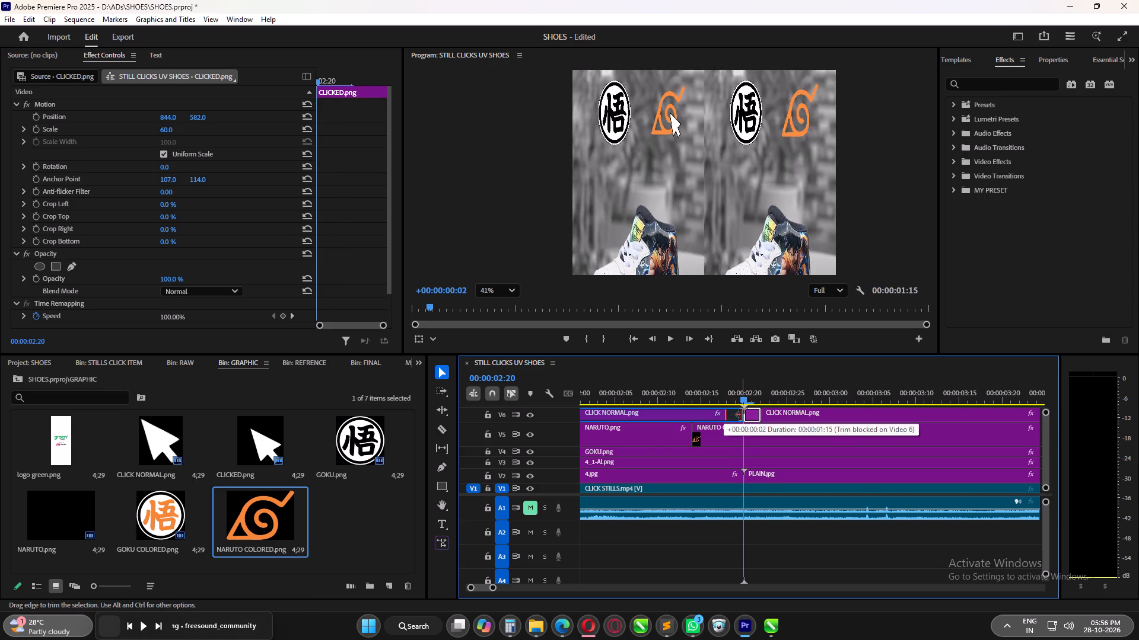
left_click_drag(741, 415, 742, 415)
Review the retimed NARUTO click in playback, including a run from the sequence start, and check the cursor's approach to the logo.
left_click_drag(745, 398, 704, 396)
key("space")
key("space")
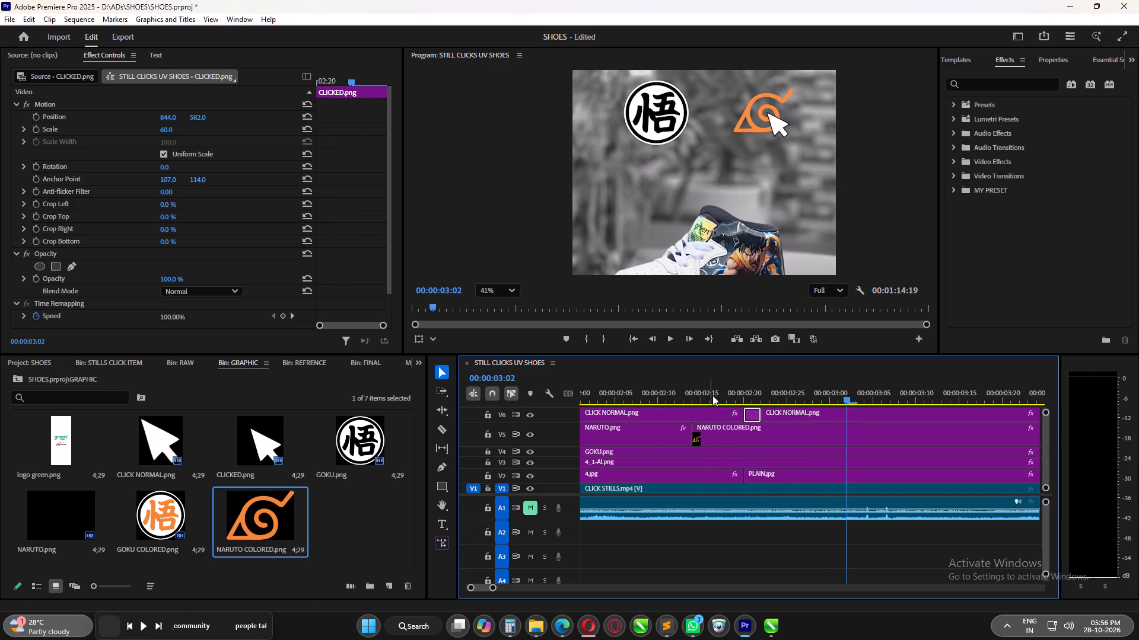
left_click_drag(714, 395, 811, 402)
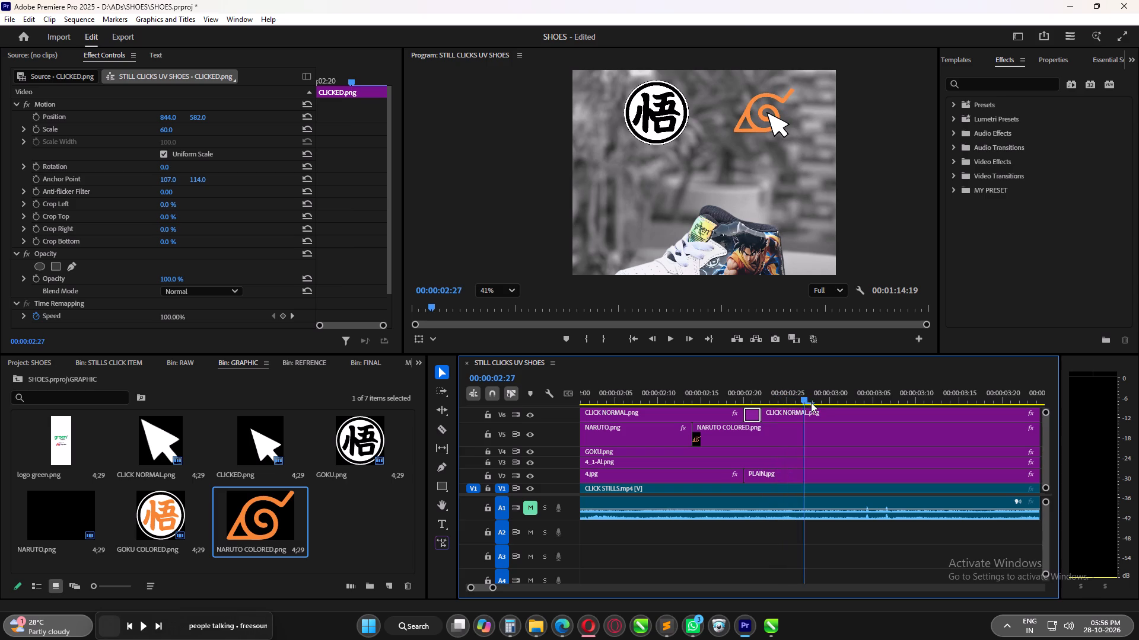
left_click_drag(811, 402, 819, 404)
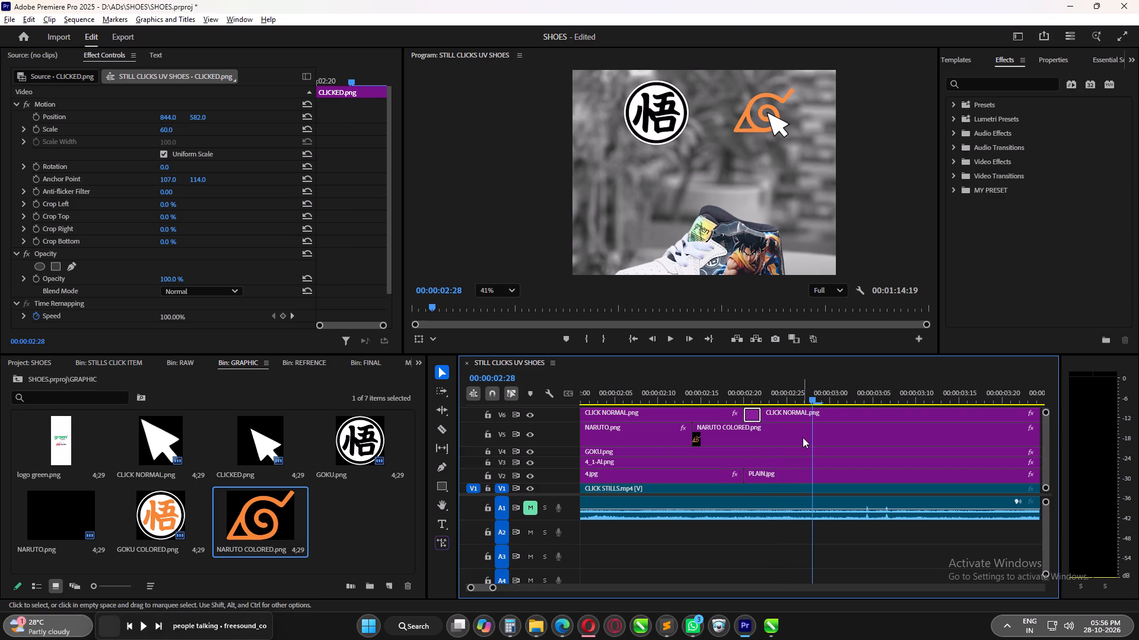
scroll(803, 437, "down", 10, "alt")
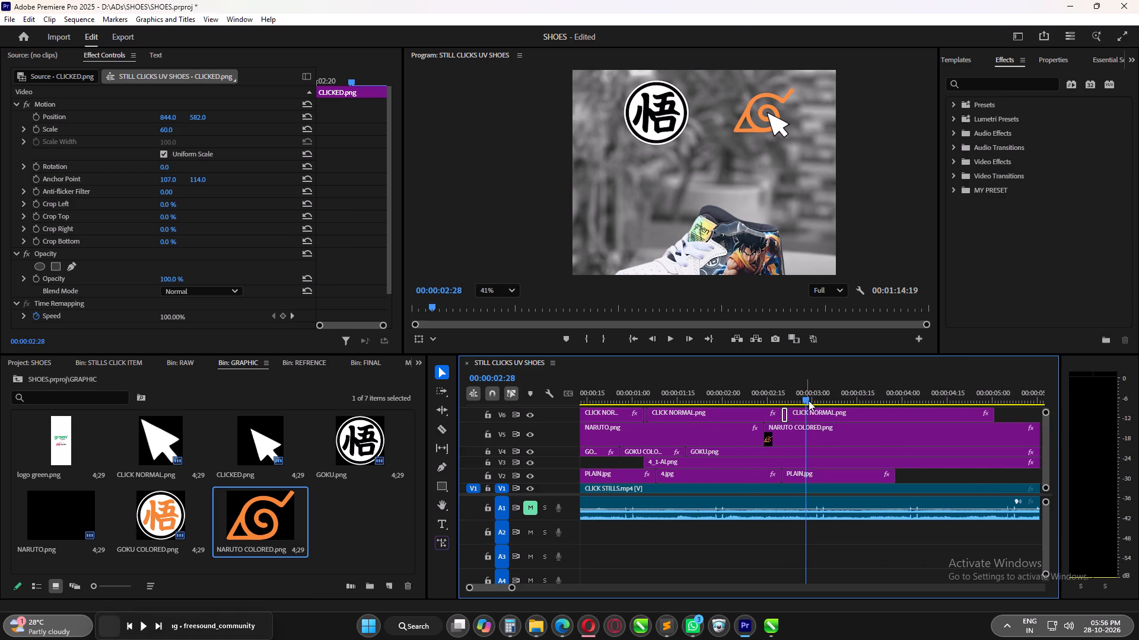
left_click_drag(806, 399, 559, 402)
key("space")
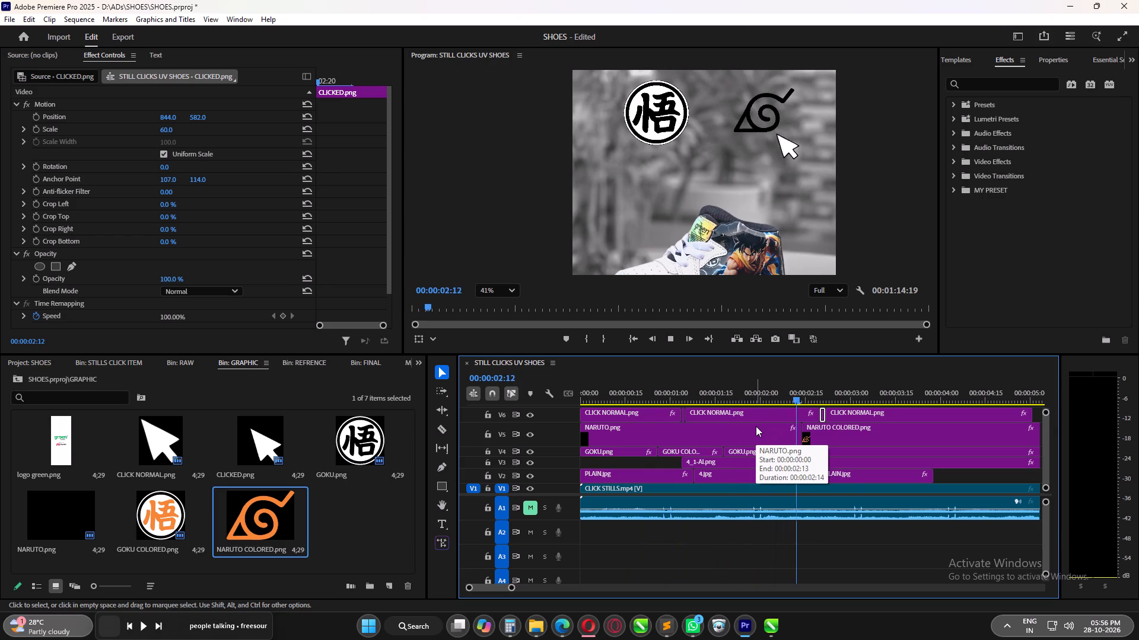
key("space")
scroll(810, 443, "down", 7, "alt")
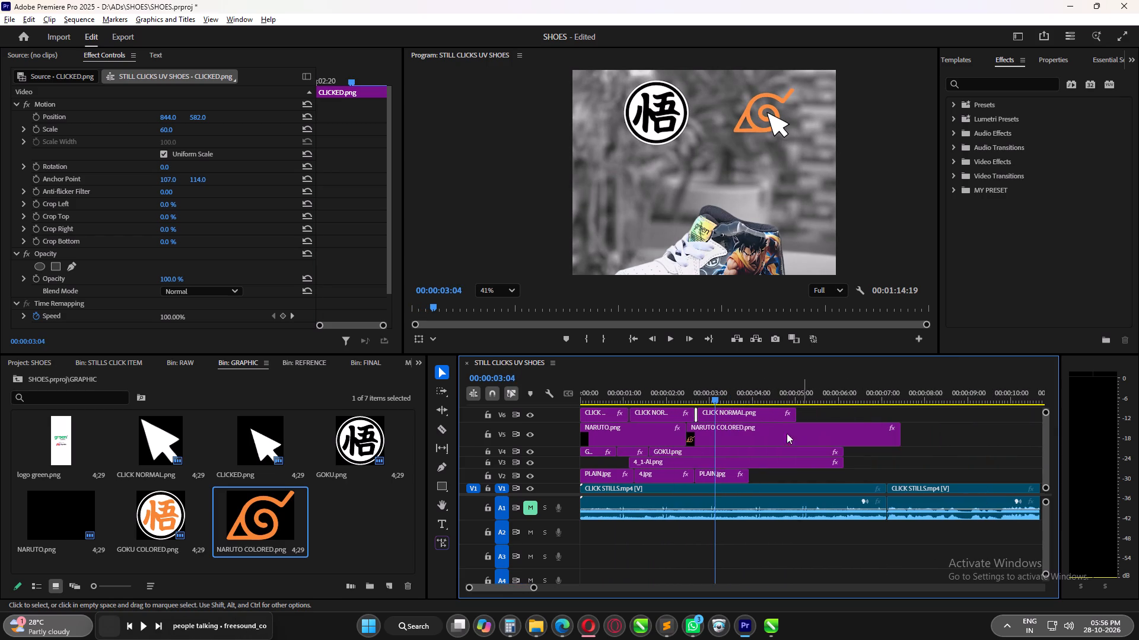
left_click_drag(719, 398, 657, 399)
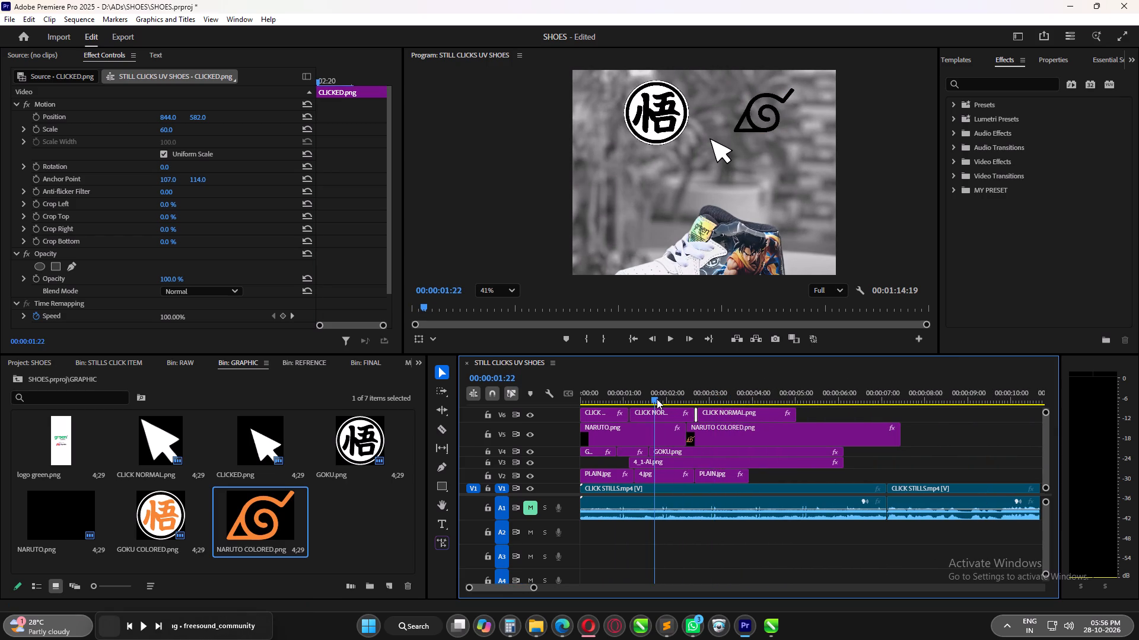
left_click_drag(657, 399, 664, 399)
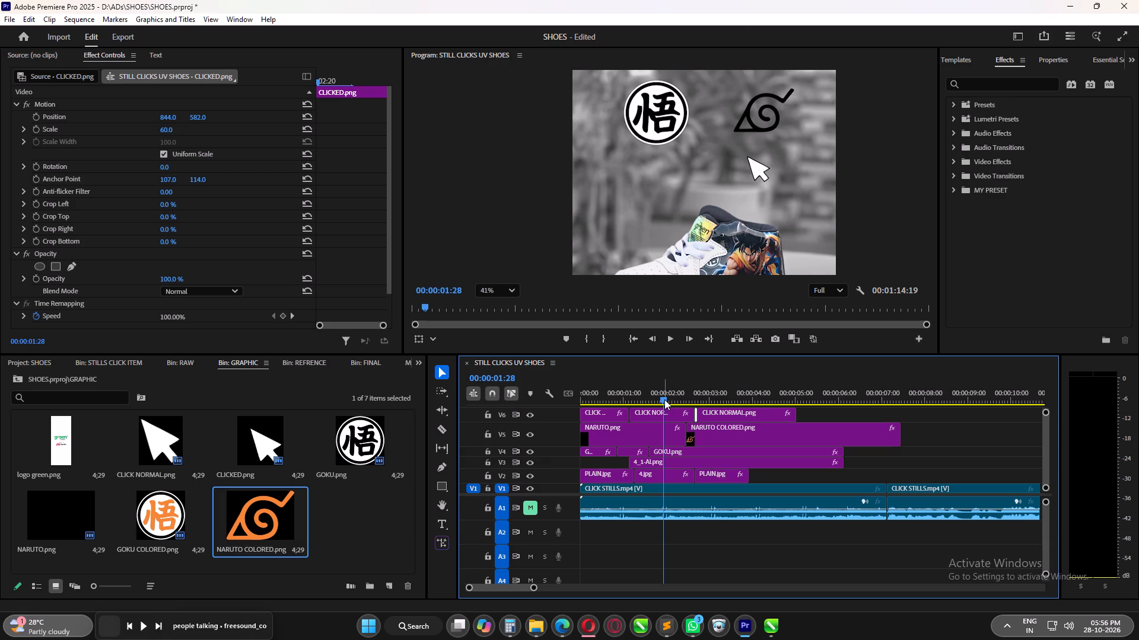
Save the SHOES project.
key("ctrl+s")
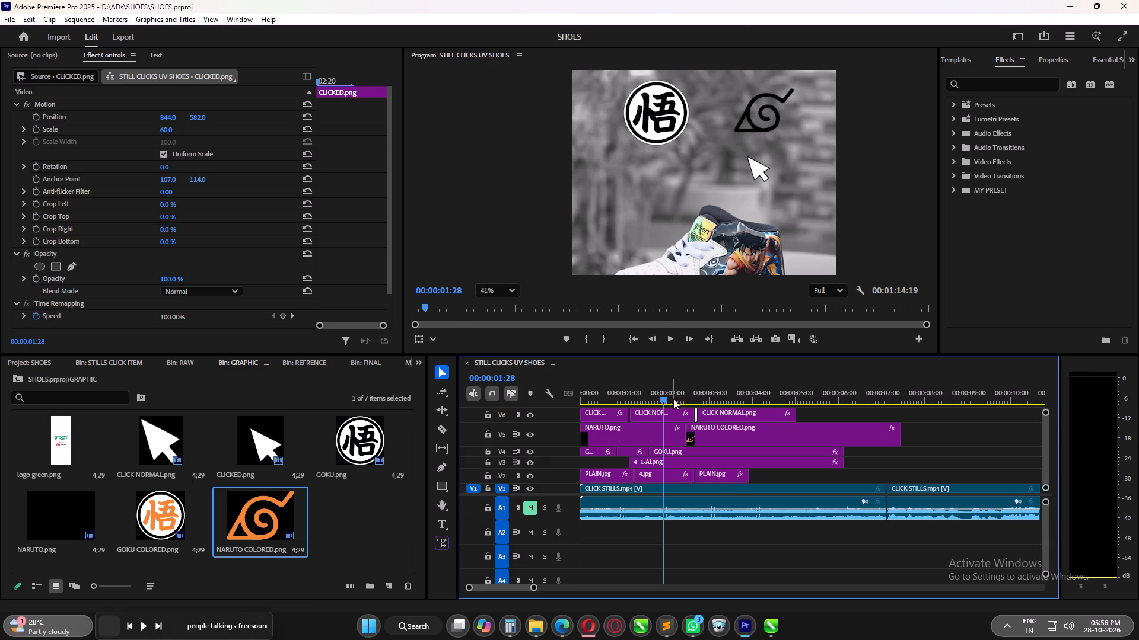
Examine the cursor's approach and the NARUTO logo's colour change between 00:00:02:07 and 00:00:03:09.
left_click_drag(669, 399, 677, 396)
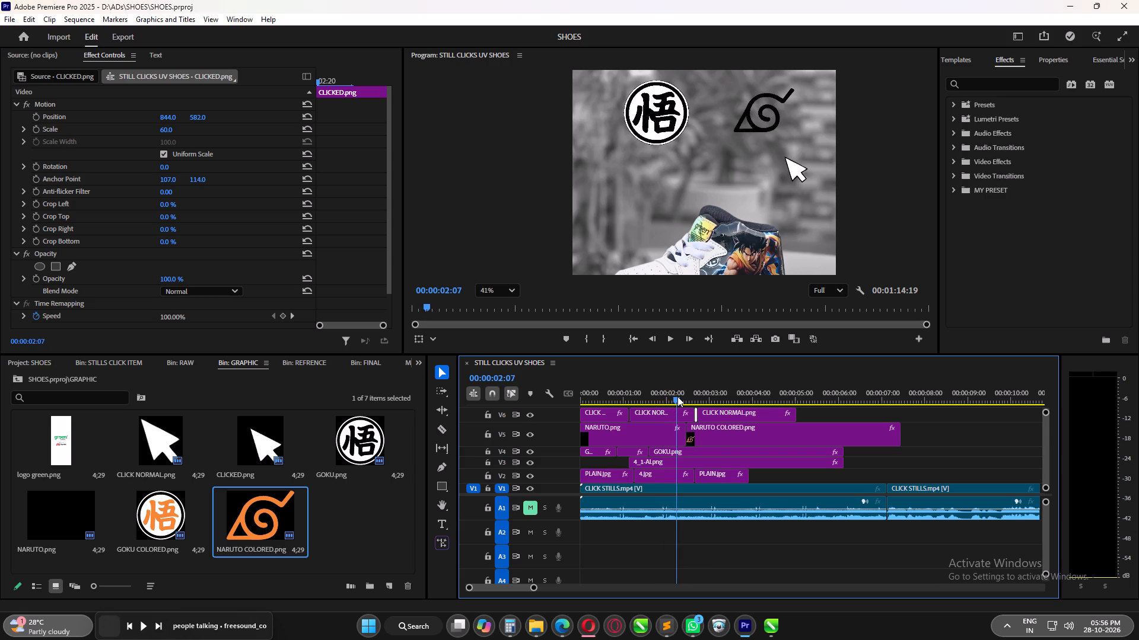
left_click_drag(677, 396, 724, 395)
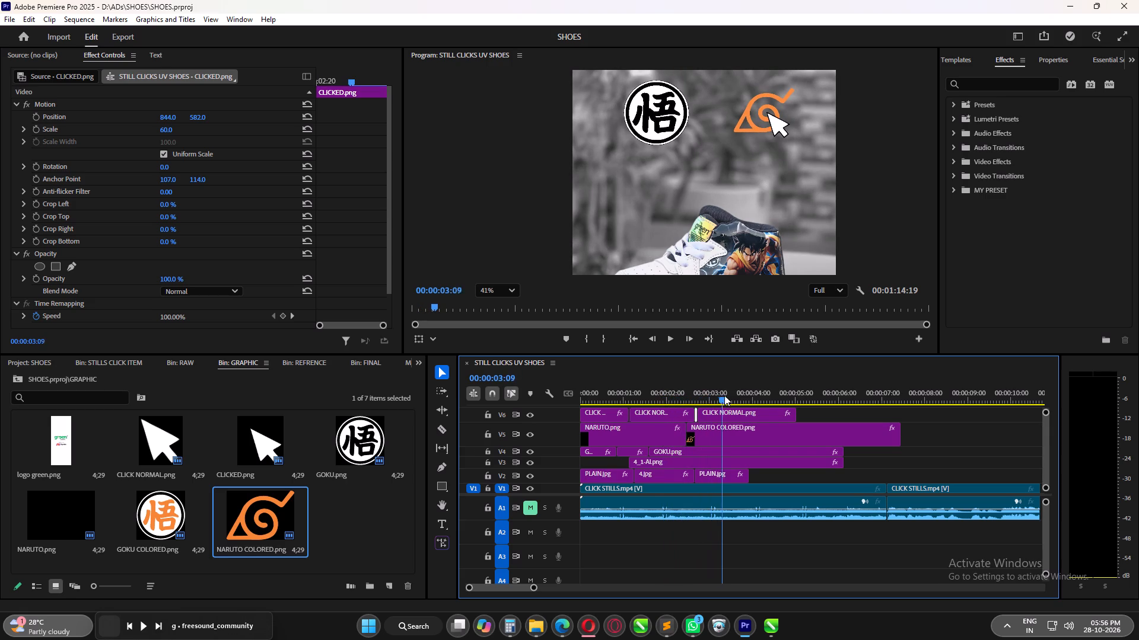
left_click_drag(724, 395, 684, 404)
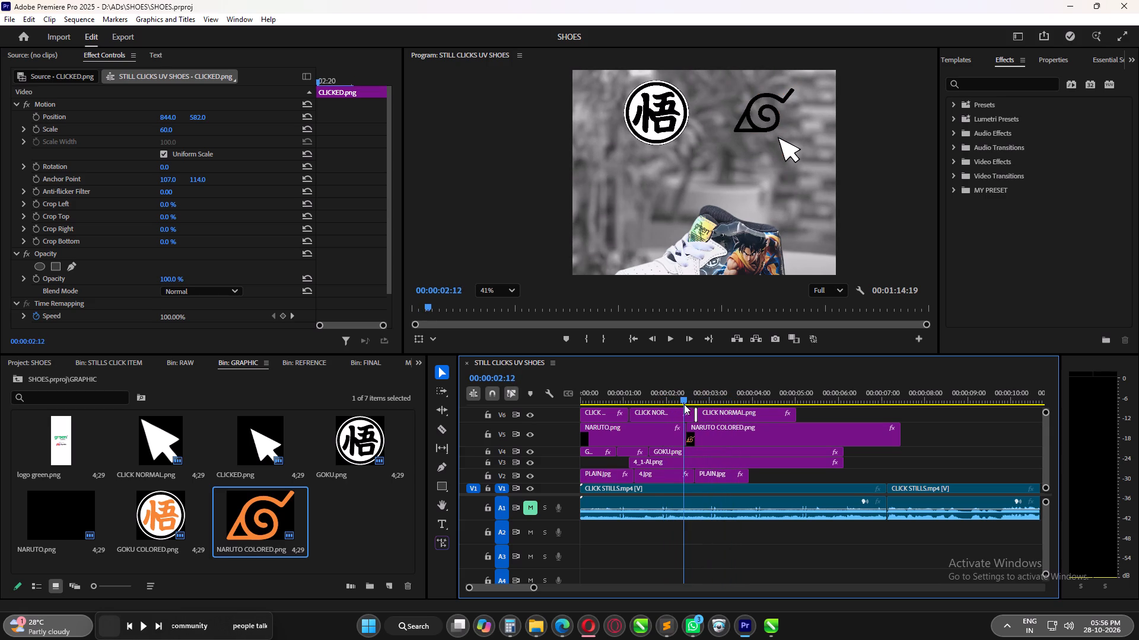
left_click_drag(684, 404, 706, 401)
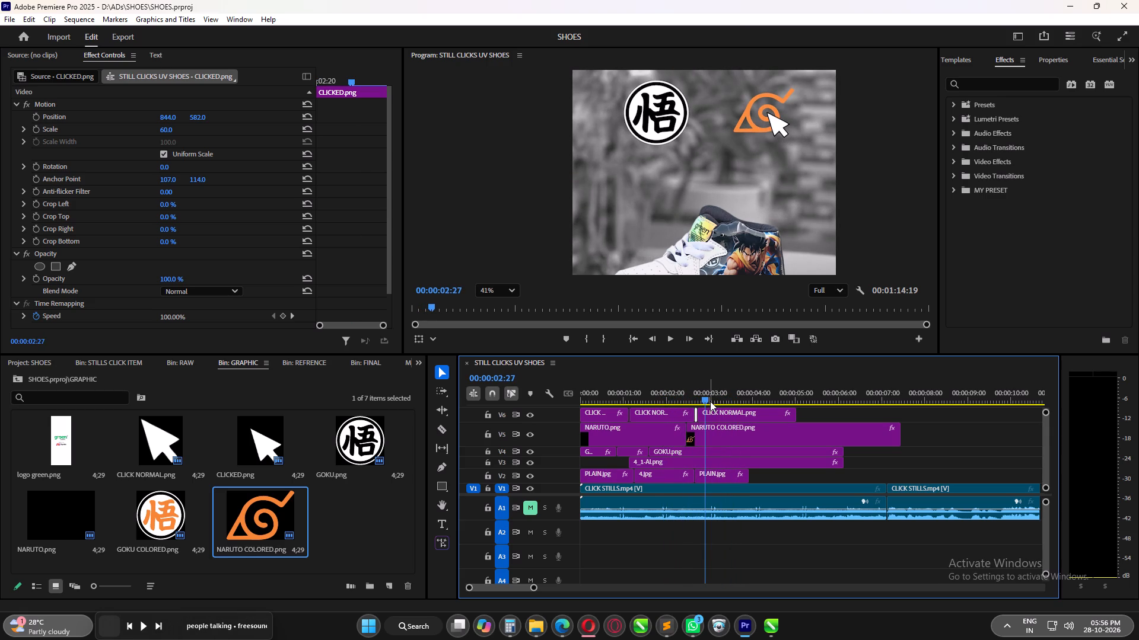
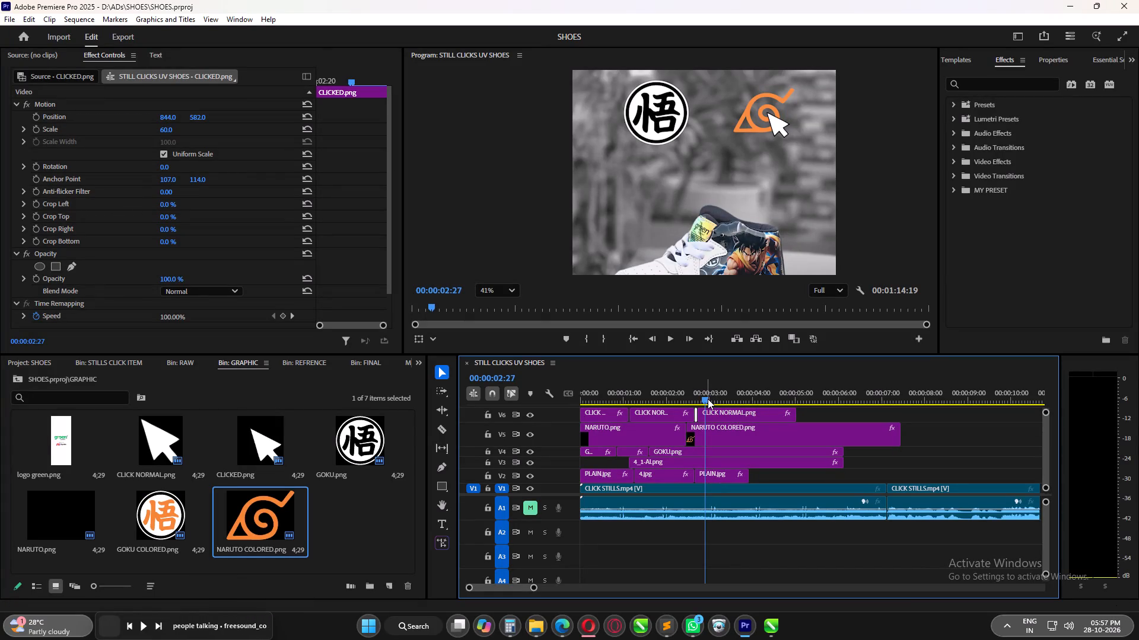
Scrub the STILL CLICKS UV SHOES sequence from about 00:00:02:27 to 00:00:04:06 to review the coloured Naruto logo and cursor section.
left_click_drag(708, 399, 718, 397)
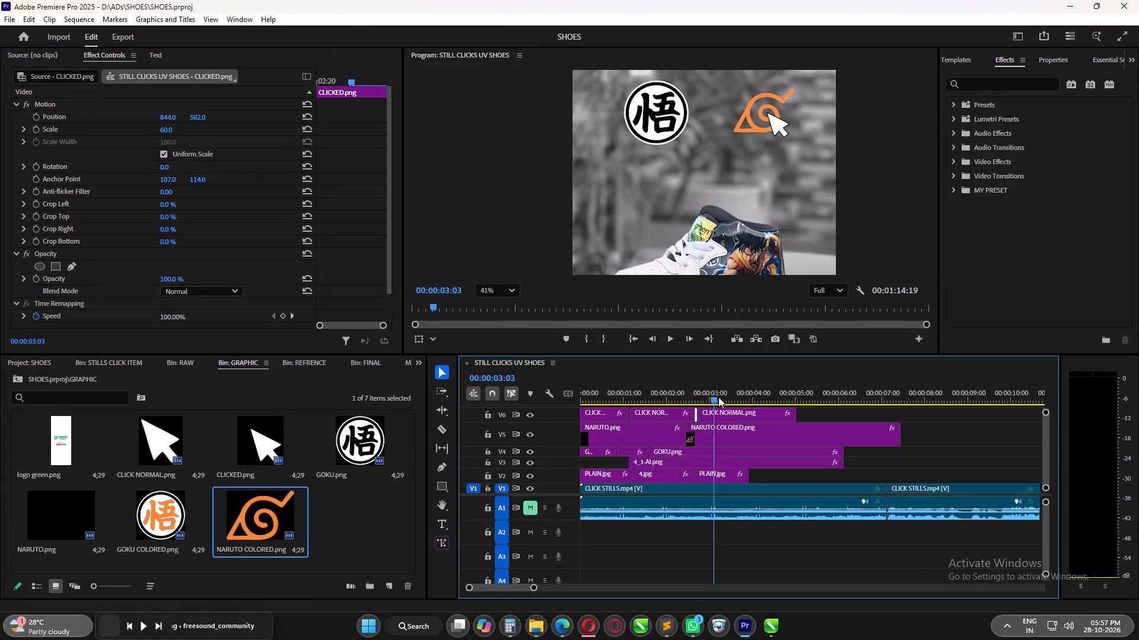
left_click_drag(718, 397, 728, 397)
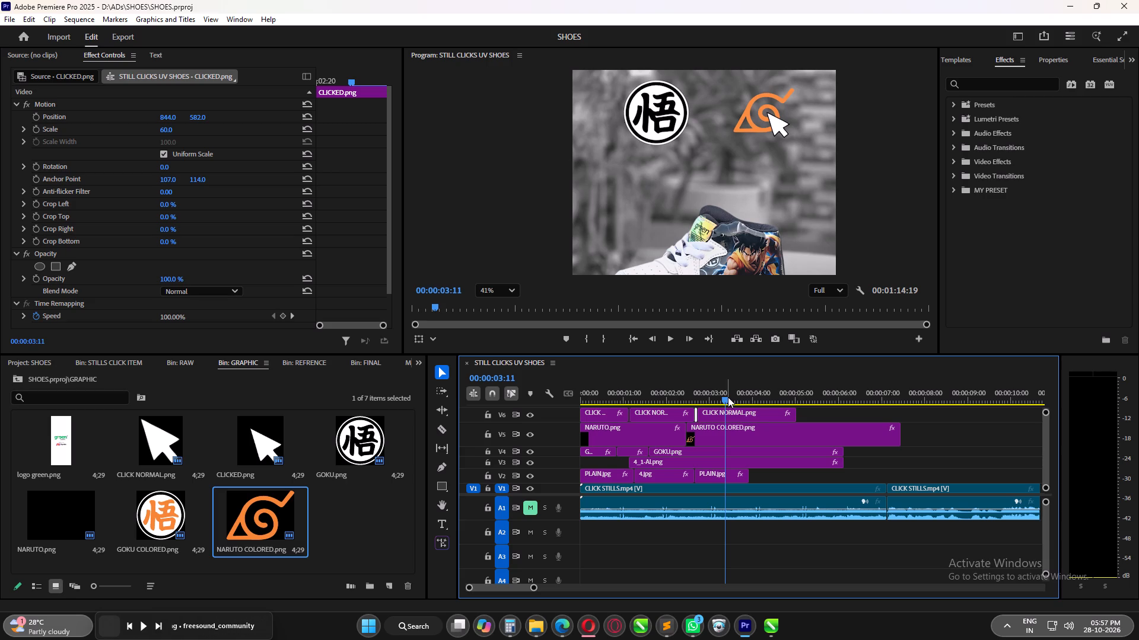
left_click(726, 399)
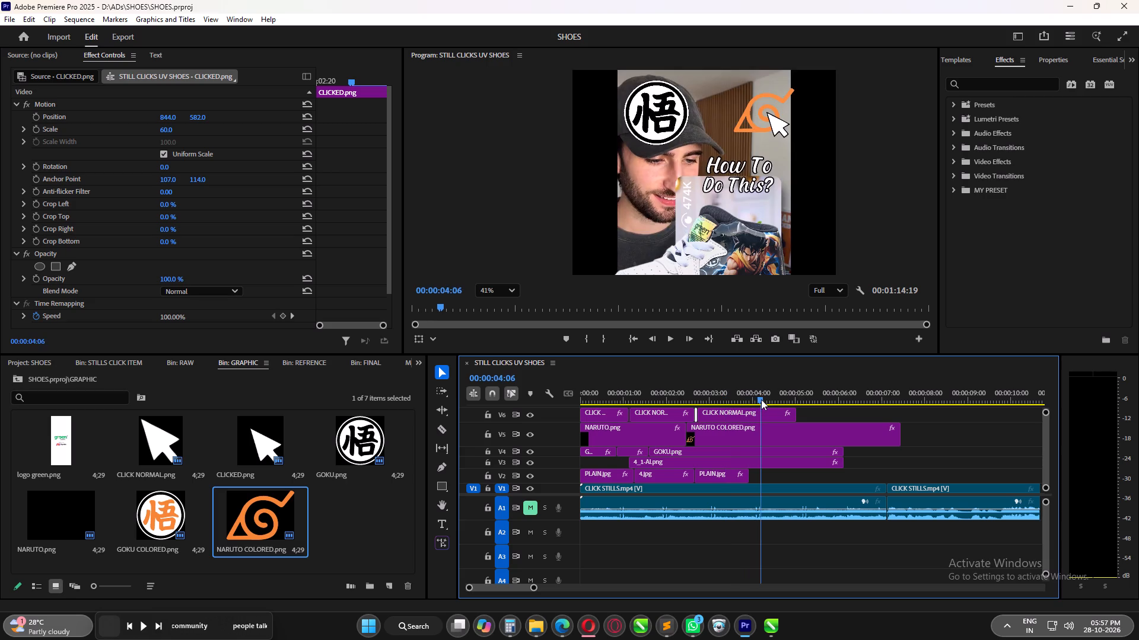
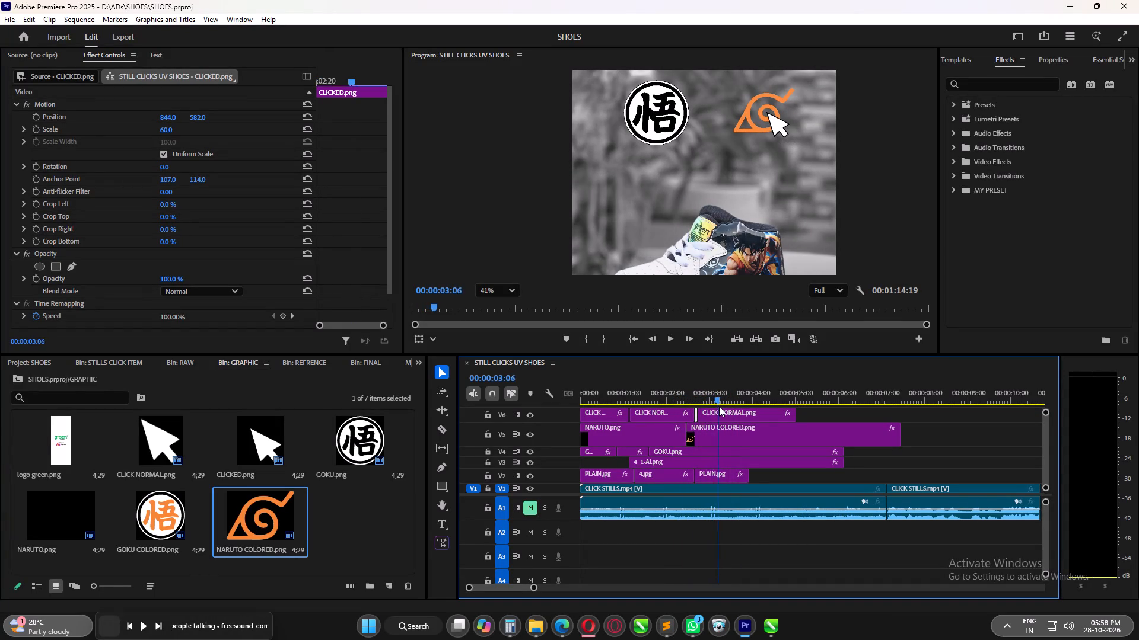
Add Position and Scale keyframes at 00:00:03:13 to the last CLICK NORMAL.png clip on V6.
left_click(736, 418)
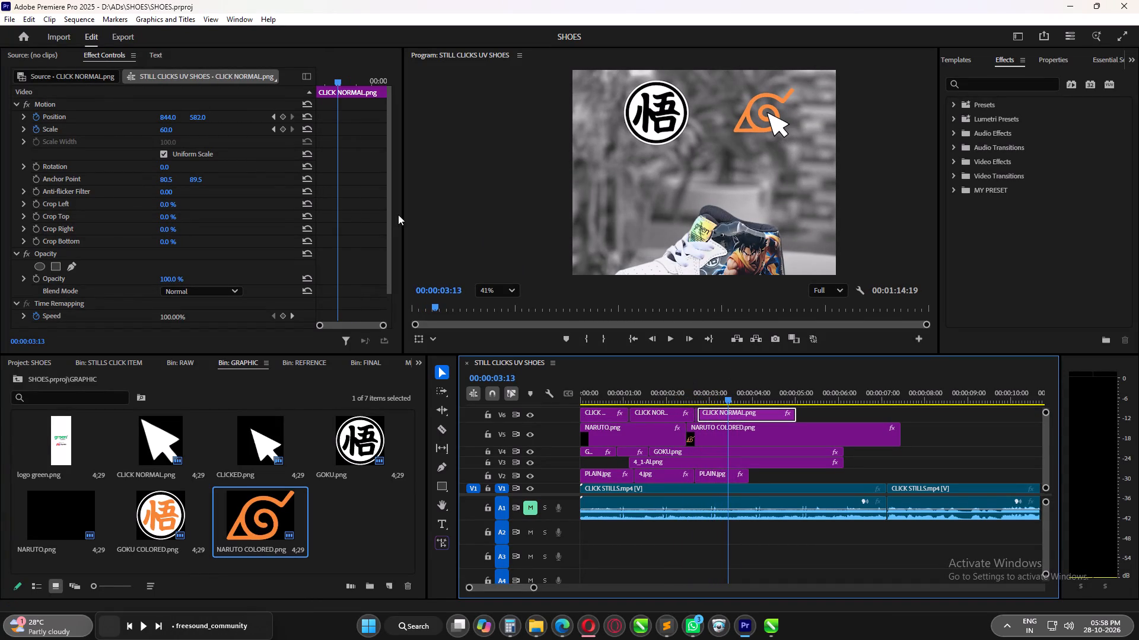
left_click(281, 119)
left_click(280, 127)
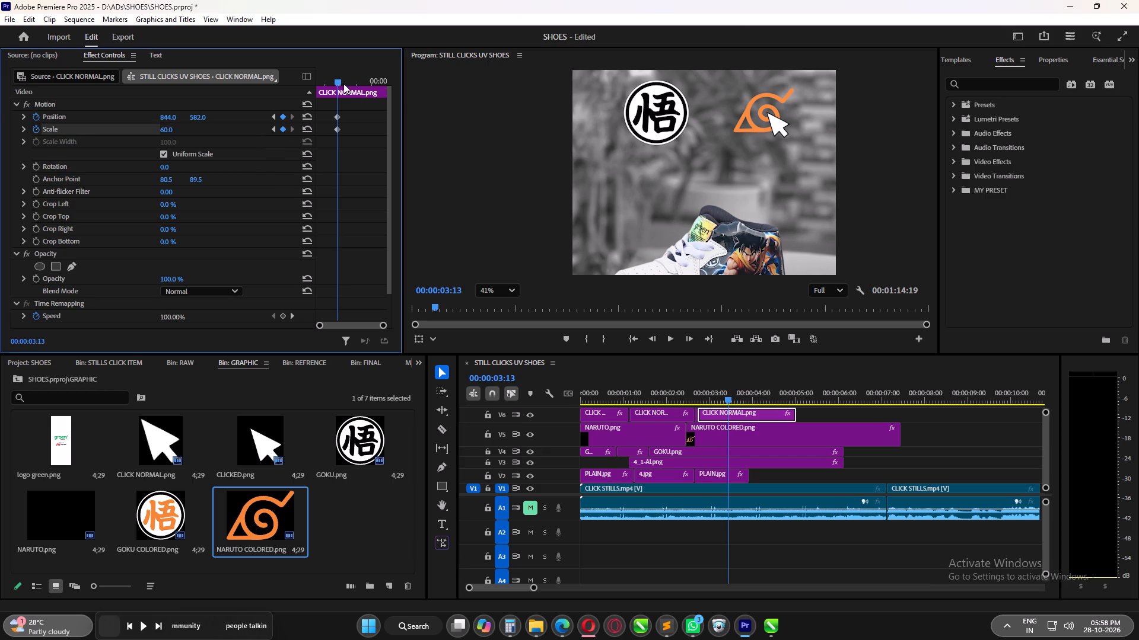
Extend the last PLAIN.jpg clip on V2 to the end of the first CLICK STILLS.mp4 clip.
left_click_drag(338, 83, 364, 87)
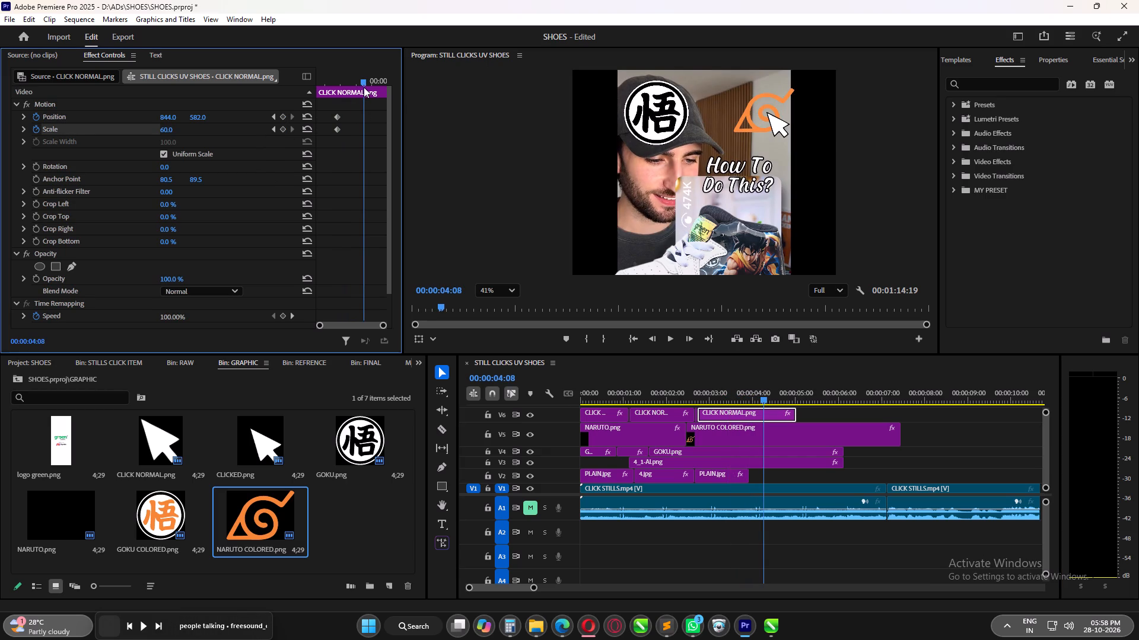
left_click_drag(364, 87, 364, 87)
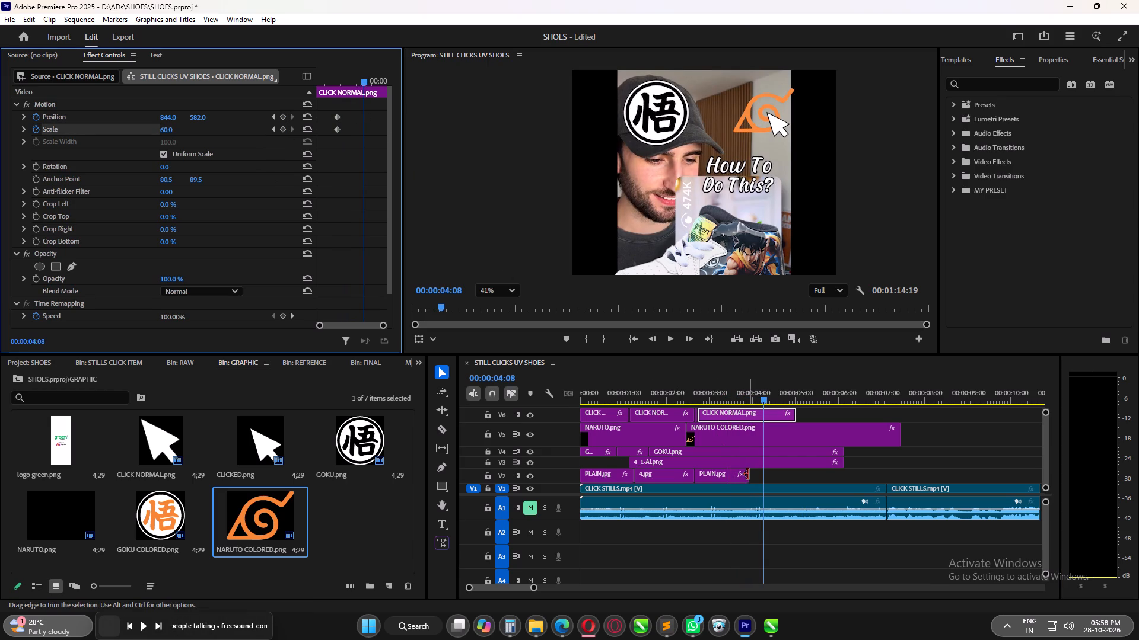
left_click_drag(748, 474, 885, 475)
Scrub between about 00:00:01:24 and 00:00:03:04 to review the cursor's move and click on the Naruto logo.
left_click_drag(763, 398, 689, 401)
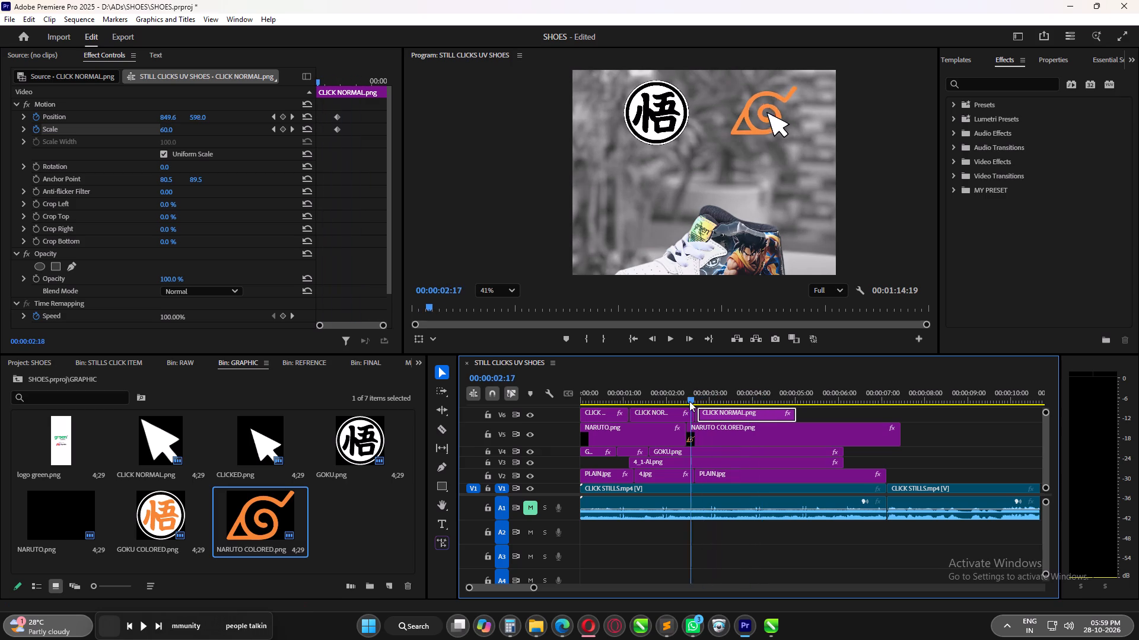
left_click_drag(689, 401, 715, 401)
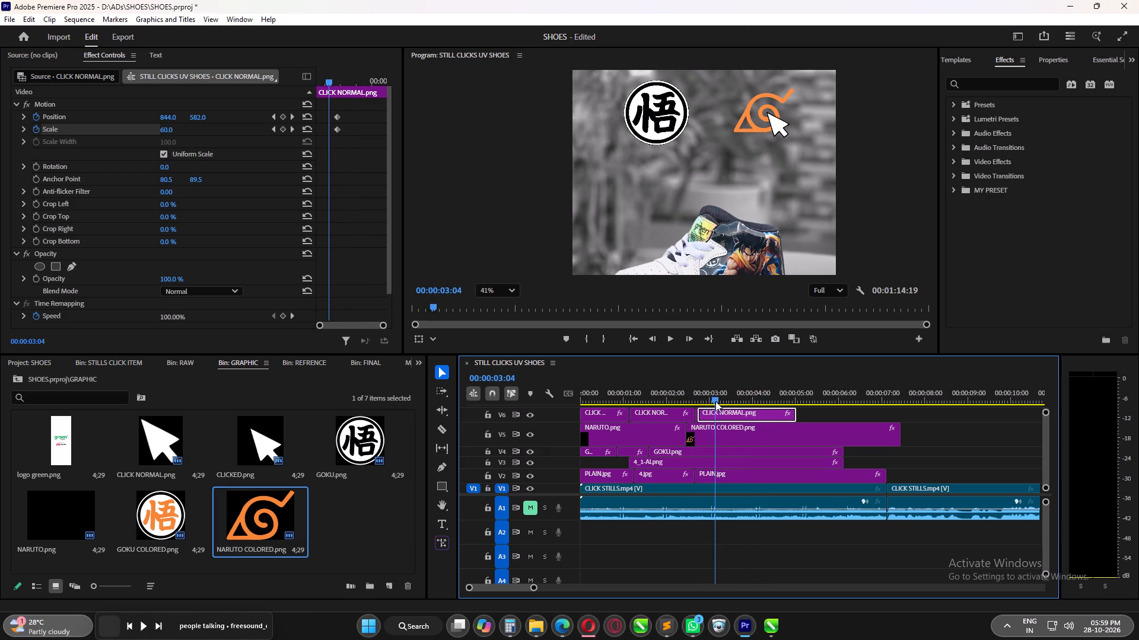
left_click_drag(715, 401, 682, 410)
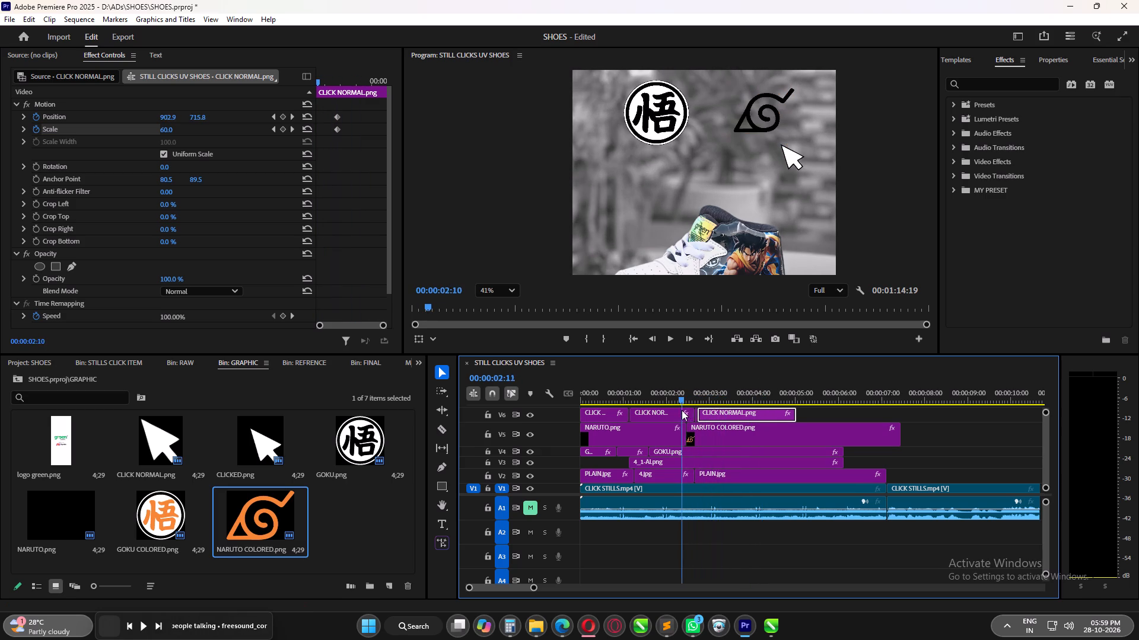
left_click_drag(682, 410, 697, 407)
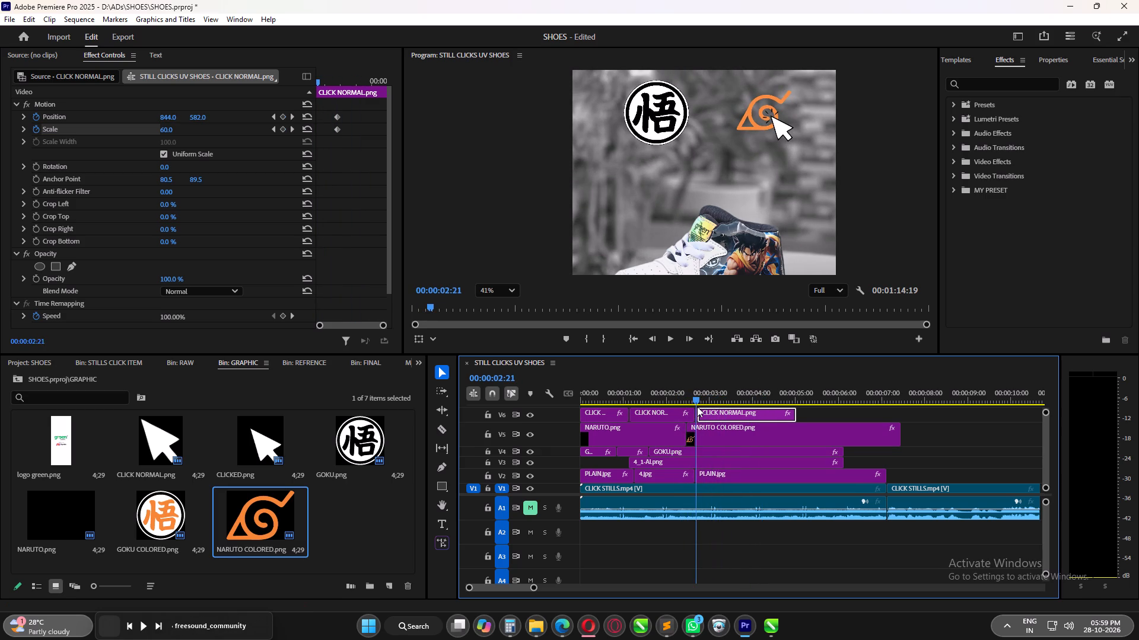
left_click_drag(697, 407, 684, 407)
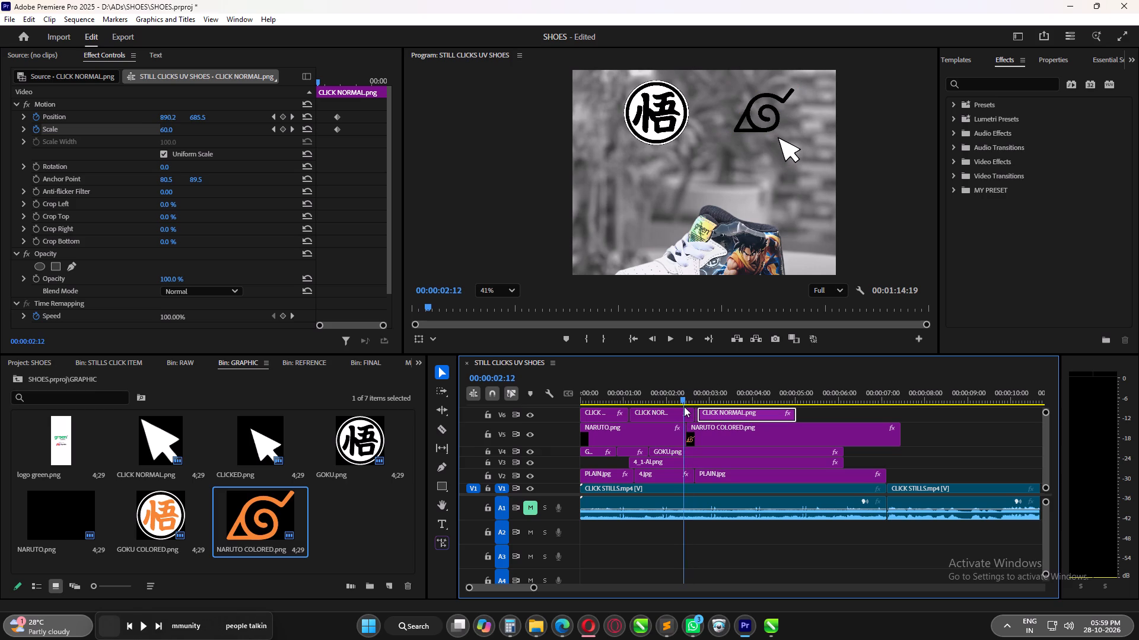
left_click_drag(684, 407, 656, 410)
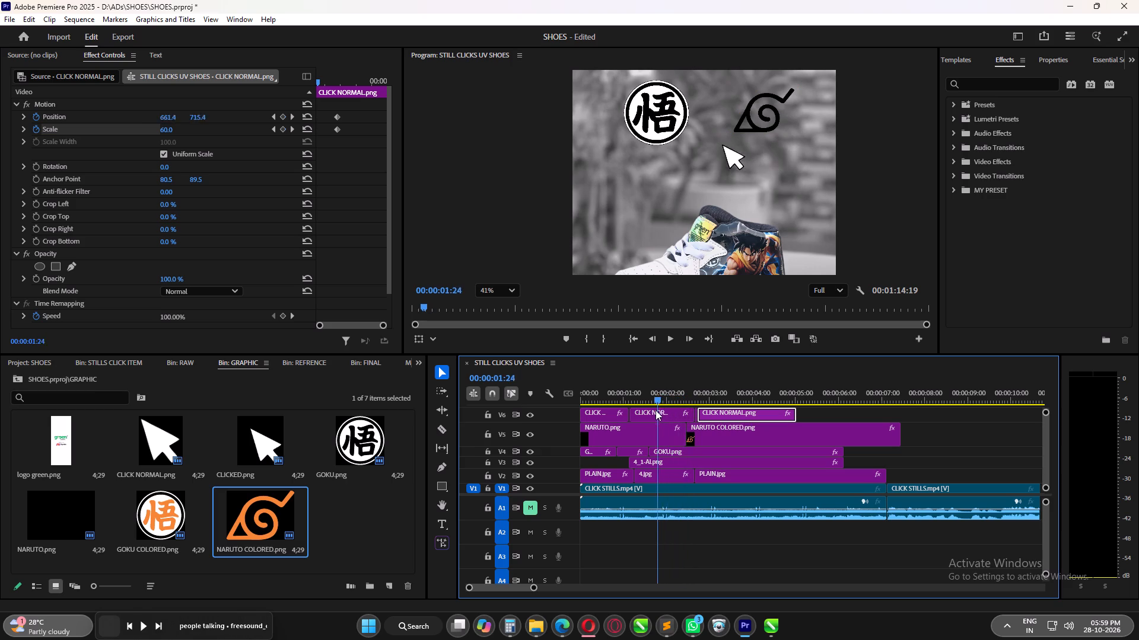
left_click_drag(656, 410, 664, 415)
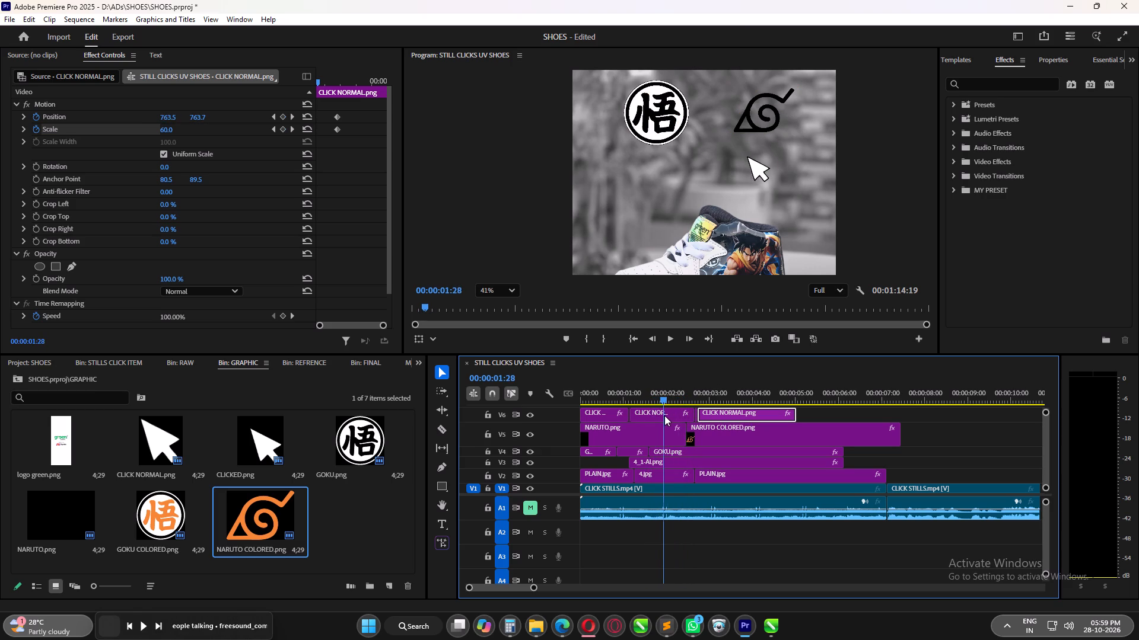
left_click_drag(664, 415, 679, 416)
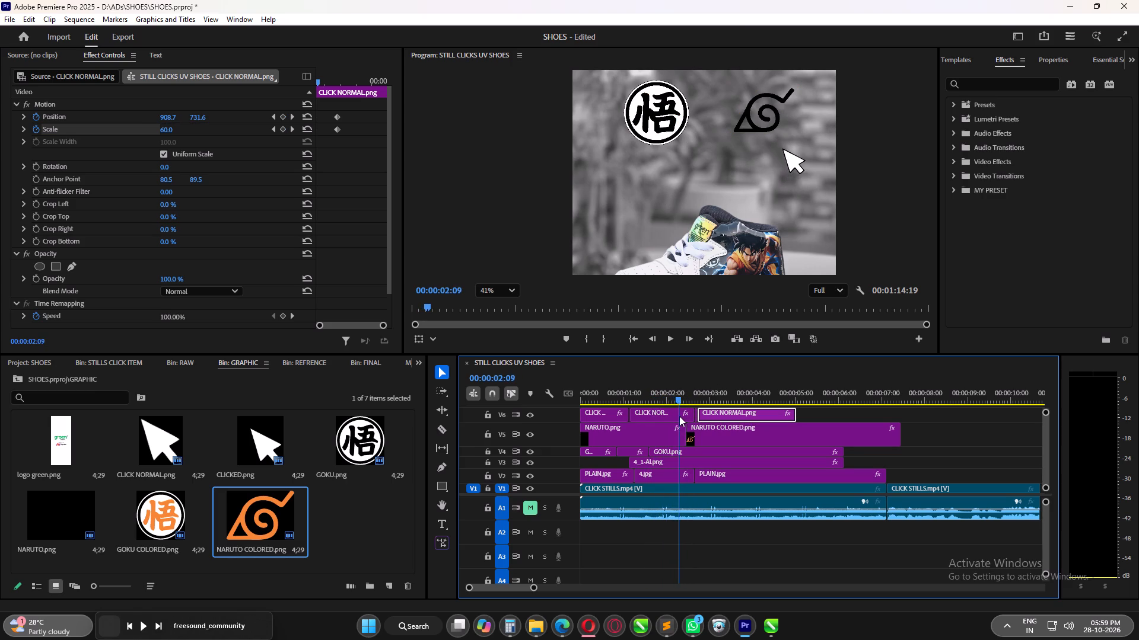
left_click_drag(679, 416, 691, 420)
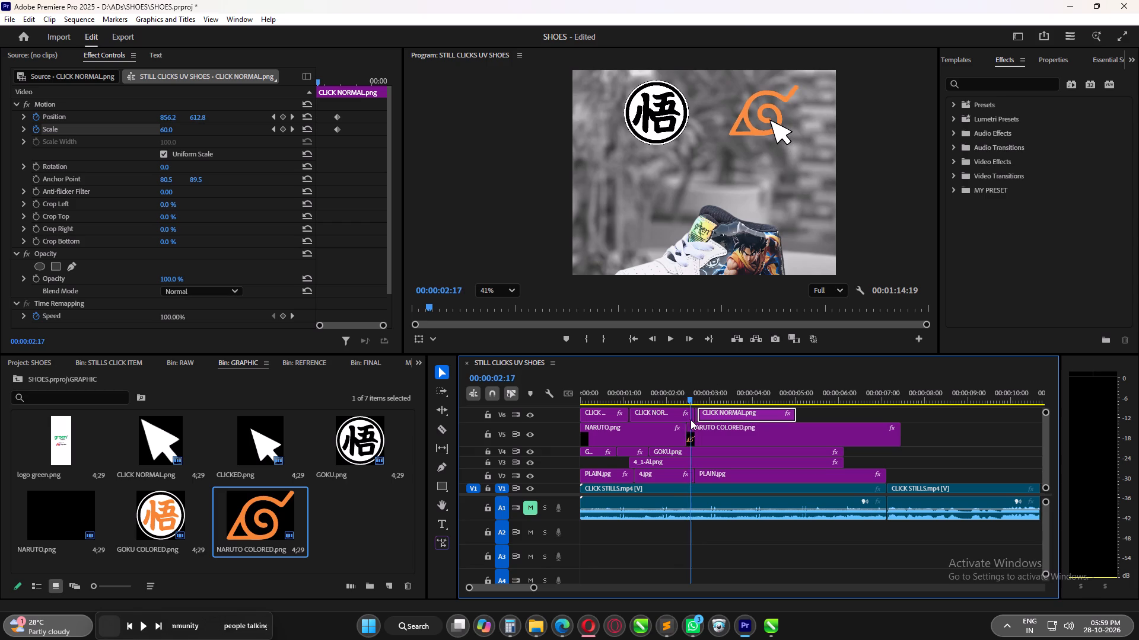
left_click_drag(691, 420, 695, 421)
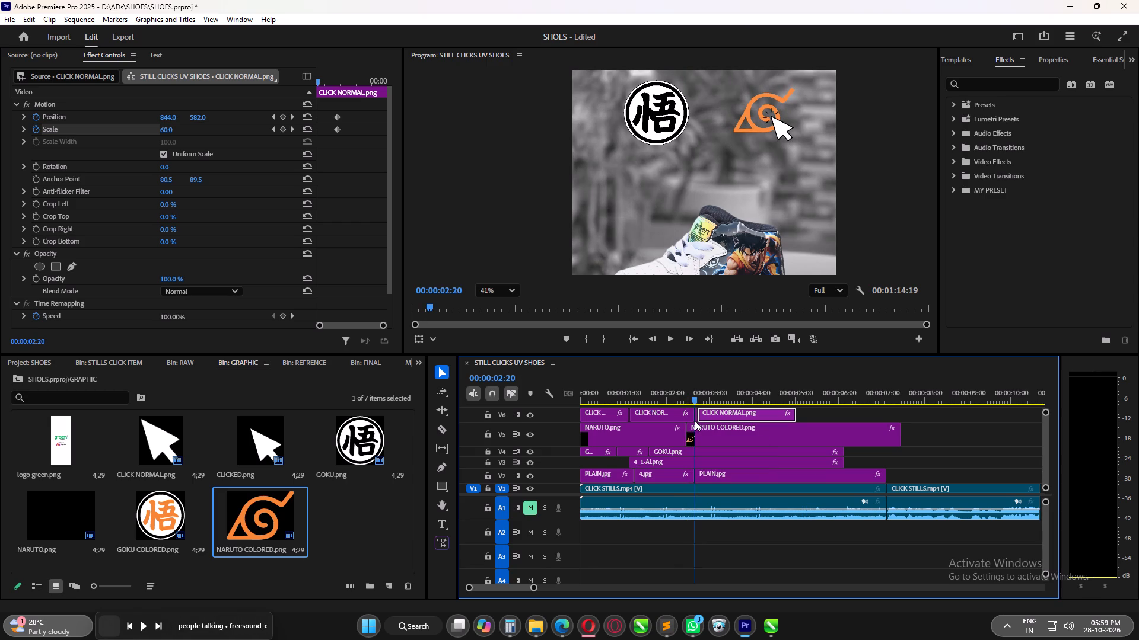
left_click_drag(695, 421, 692, 423)
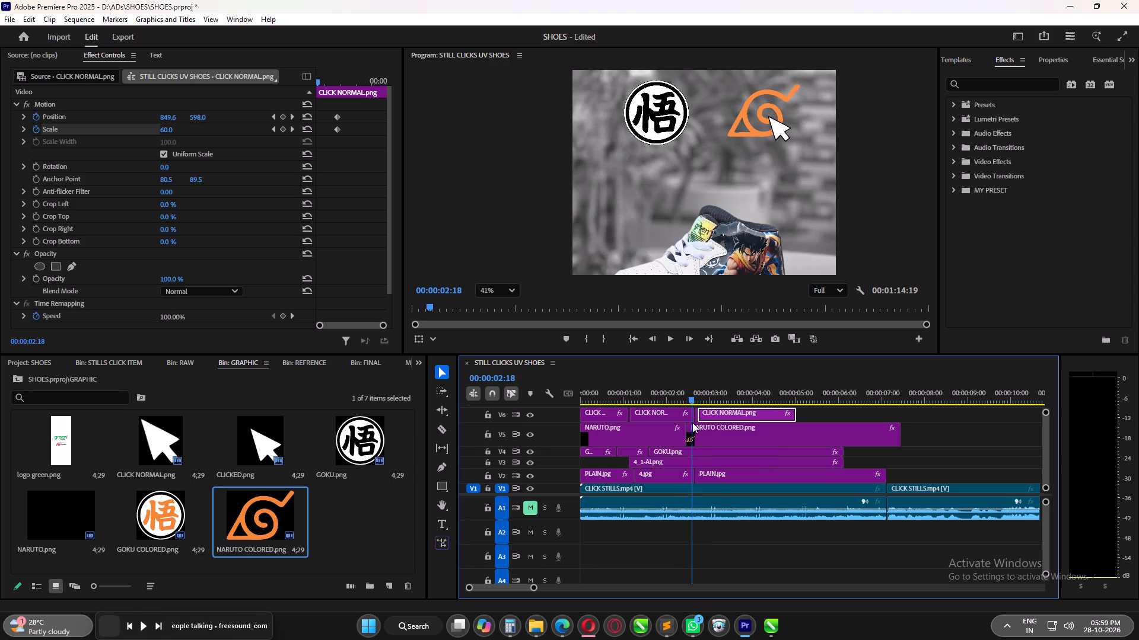
left_click_drag(692, 423, 693, 423)
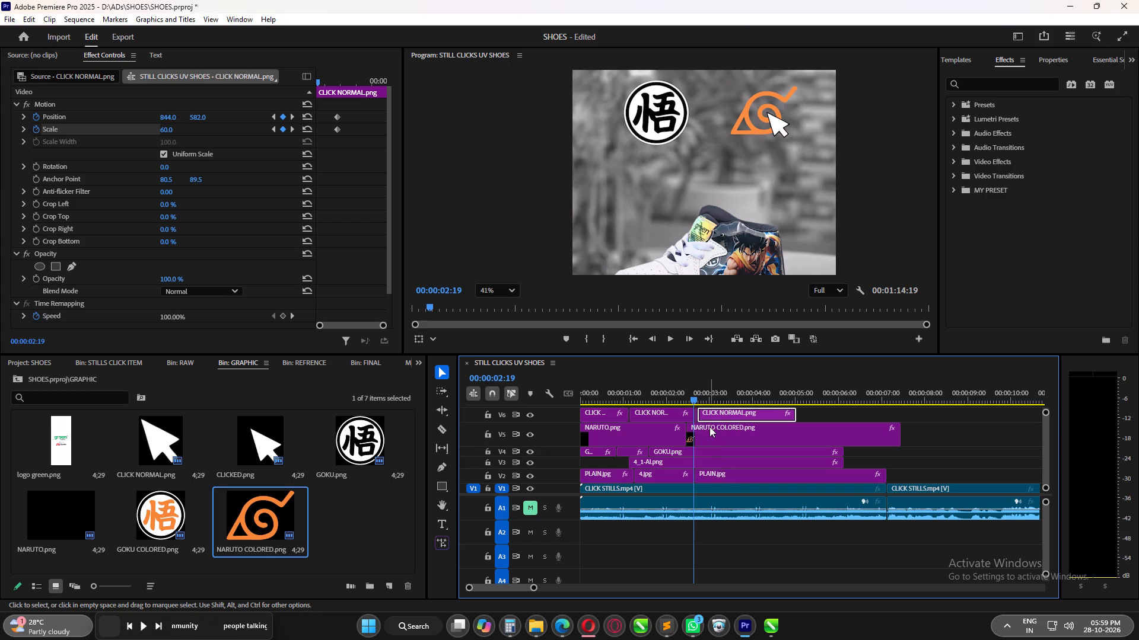
Trim the end of the 4_1-AI.png shoe clip on V3 back to where the last PLAIN.jpg clip starts.
left_click(680, 462)
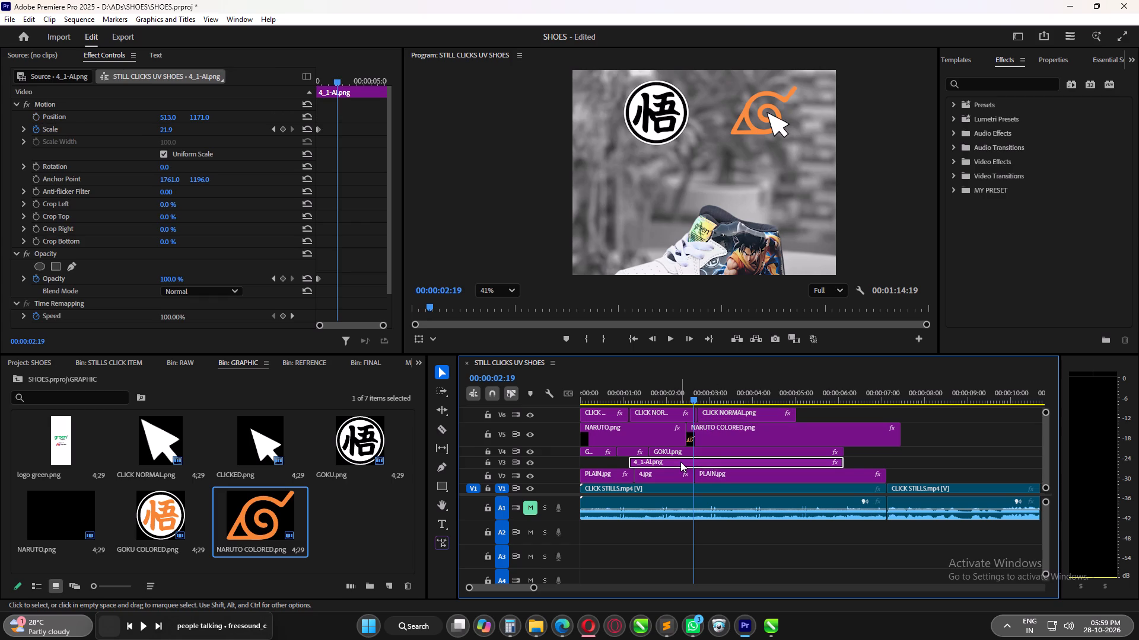
left_click_drag(844, 463, 720, 466)
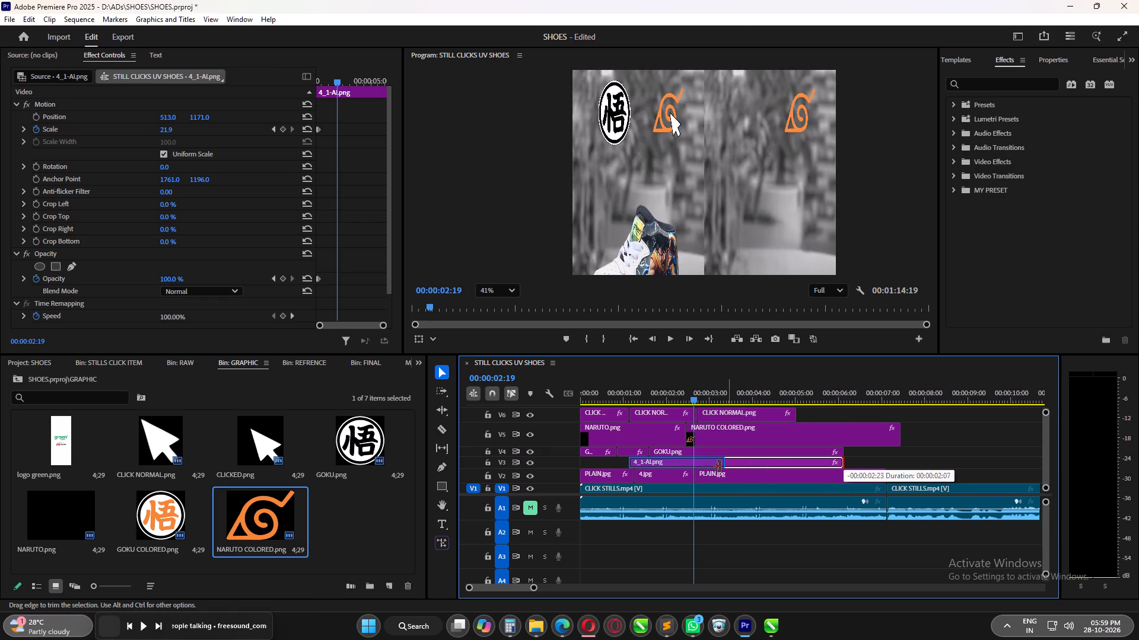
left_click_drag(720, 466, 695, 468)
Set the program preview zoom to Fit and scrub from about 00:00:00:21 to 00:00:02:24 to review both logo clicks.
left_click_drag(689, 398, 668, 400)
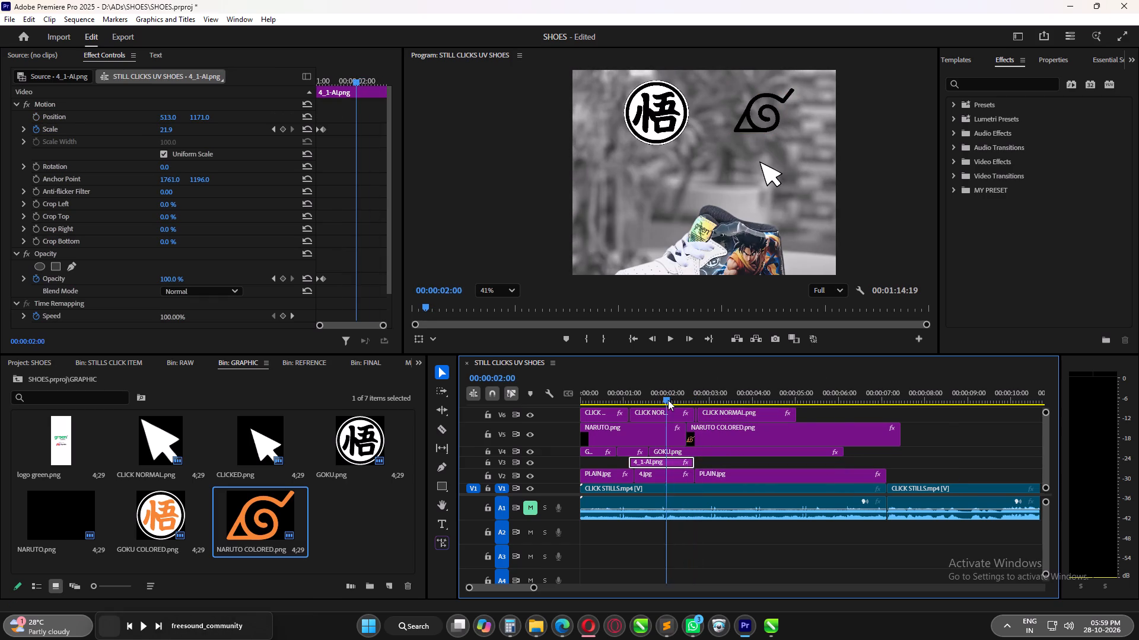
left_click_drag(668, 400, 703, 400)
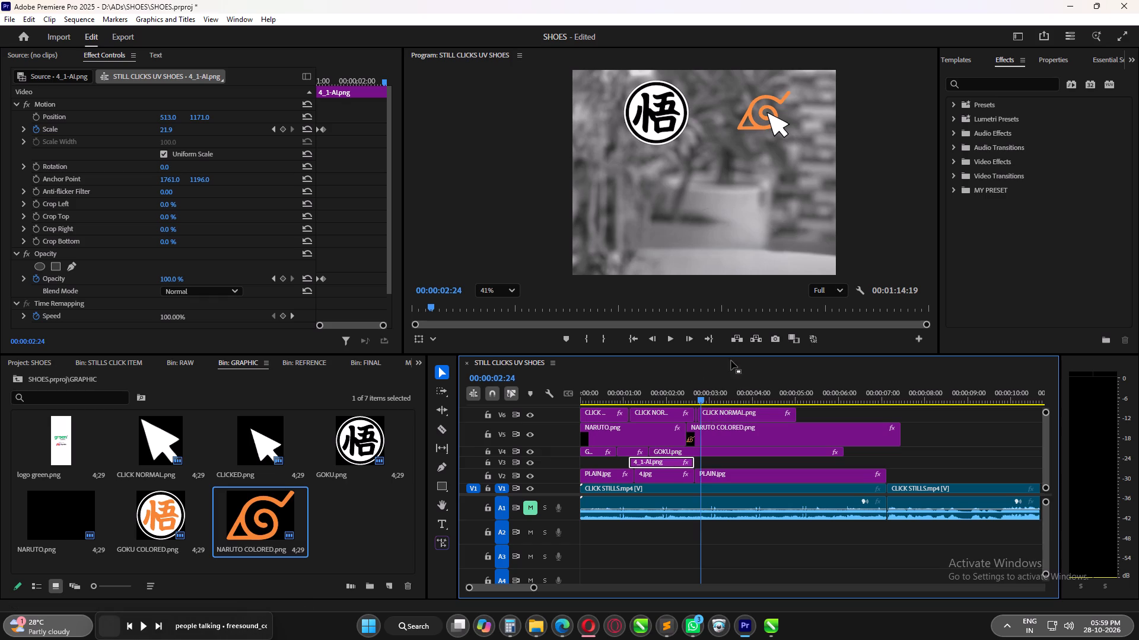
left_click(492, 290)
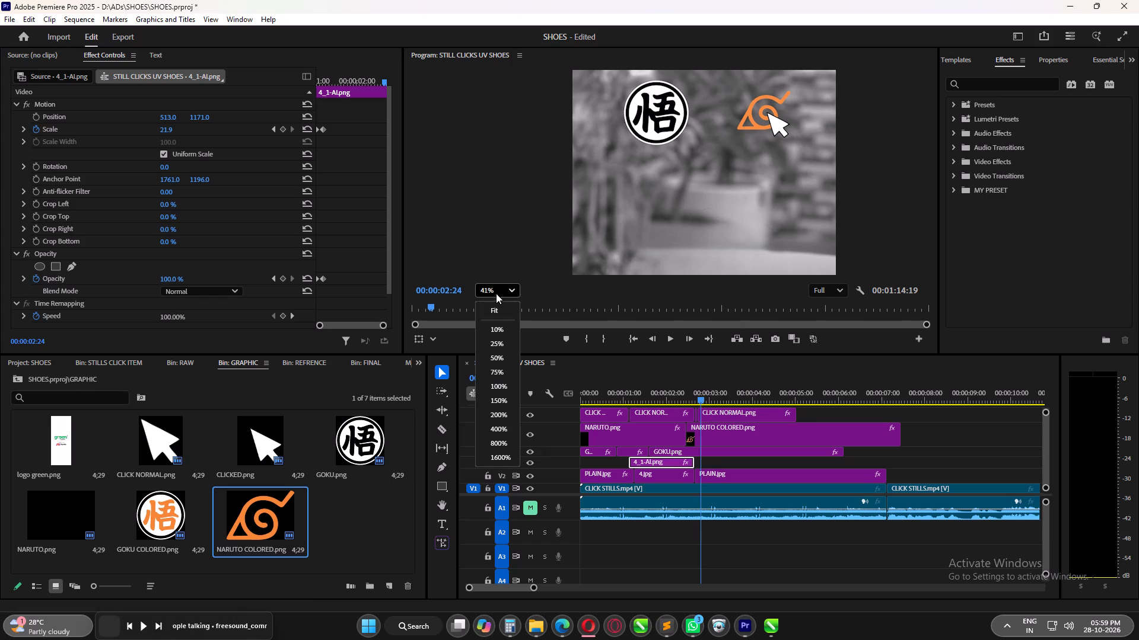
left_click(499, 308)
left_click_drag(699, 399, 630, 401)
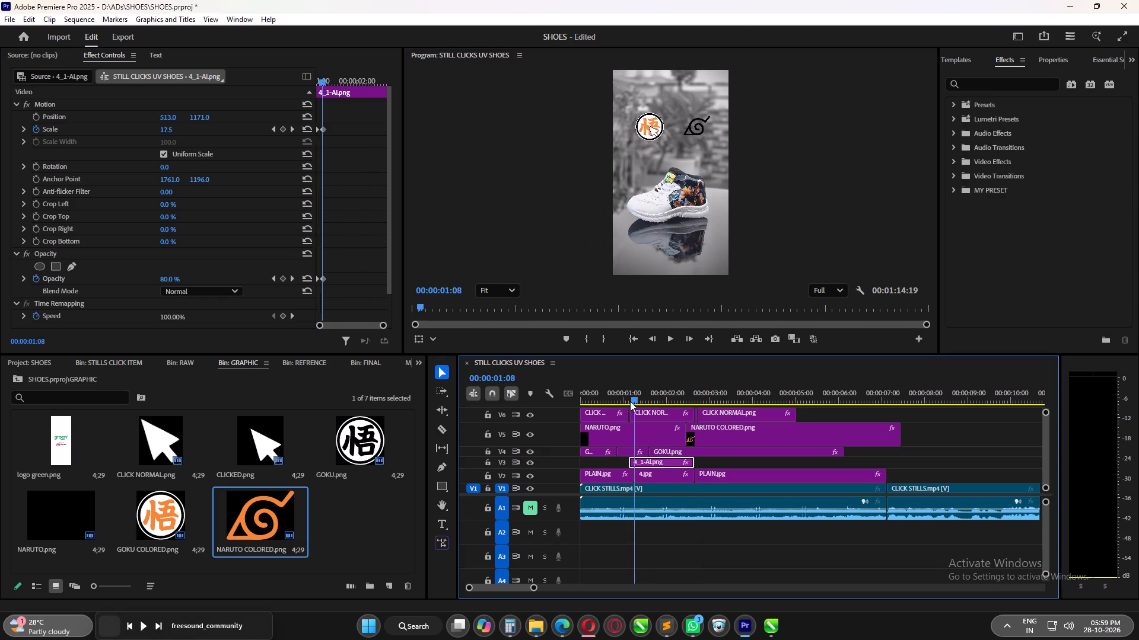
left_click_drag(630, 401, 610, 409)
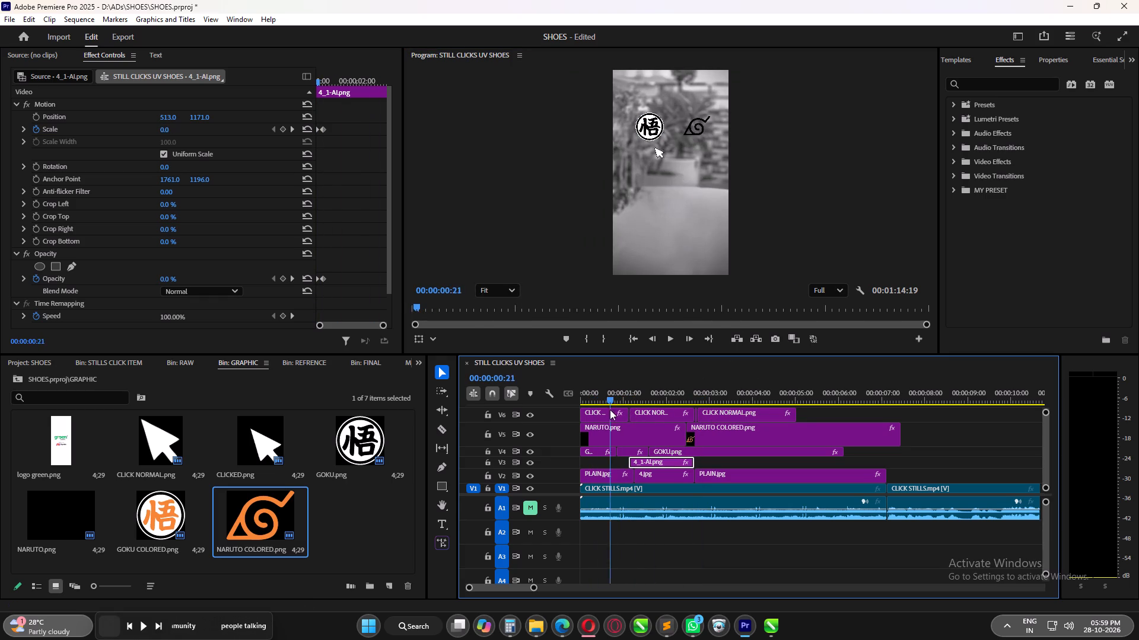
left_click_drag(610, 409, 670, 413)
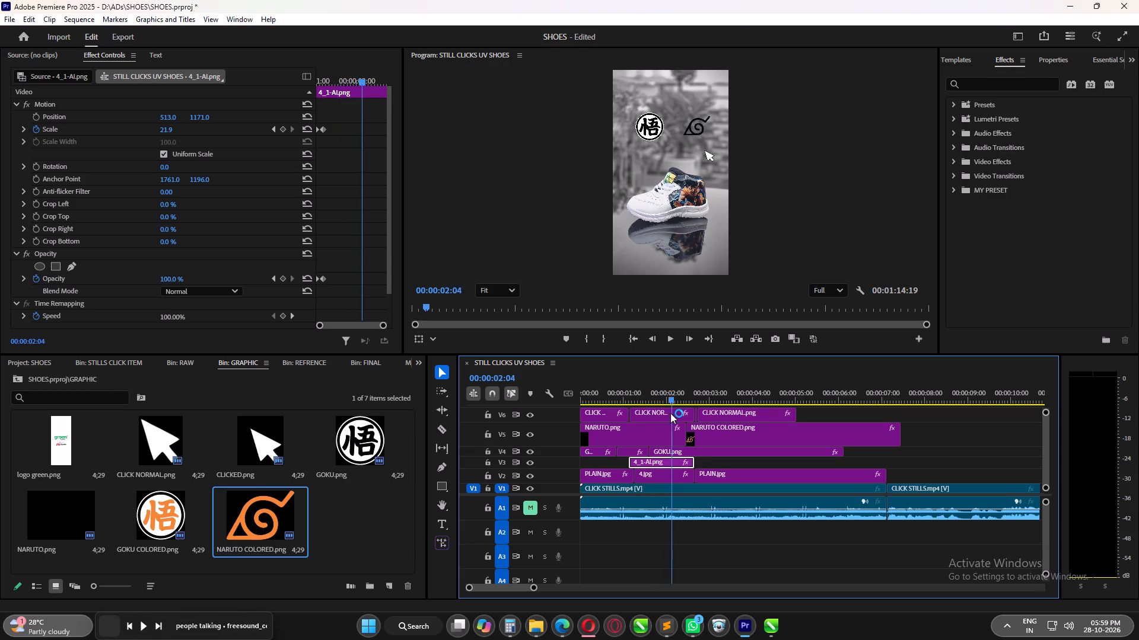
left_click_drag(670, 413, 696, 415)
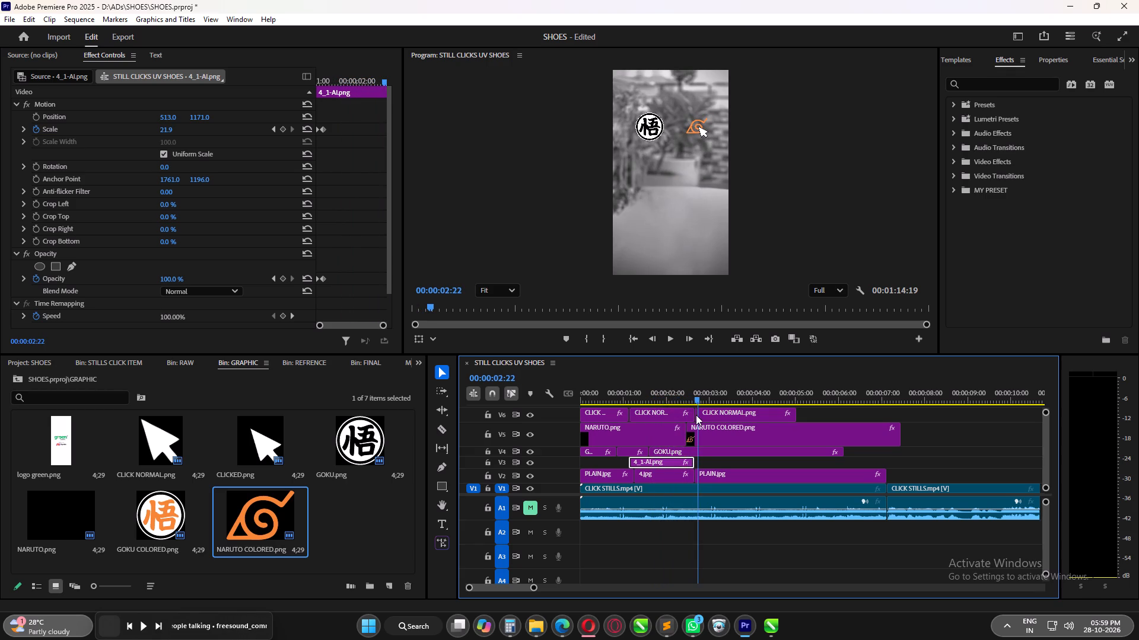
left_click_drag(696, 415, 692, 416)
Place 6_1-AI.png from the STILLS CLICK ITEM bin on V3, directly after the 4_1-AI.png clip.
left_click(712, 461)
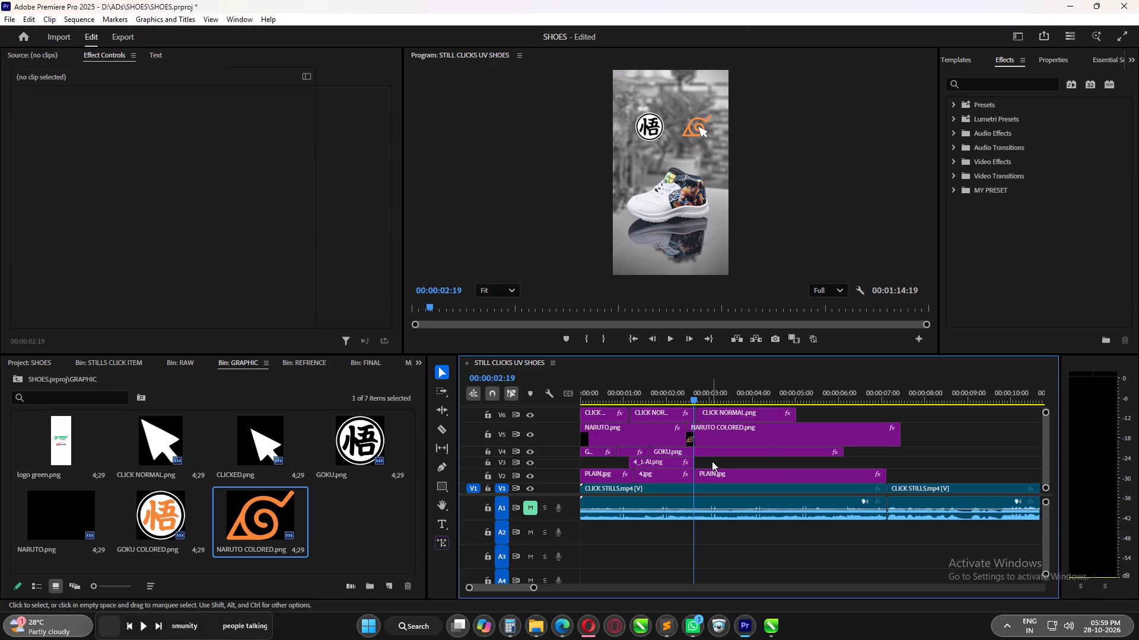
left_click(316, 518)
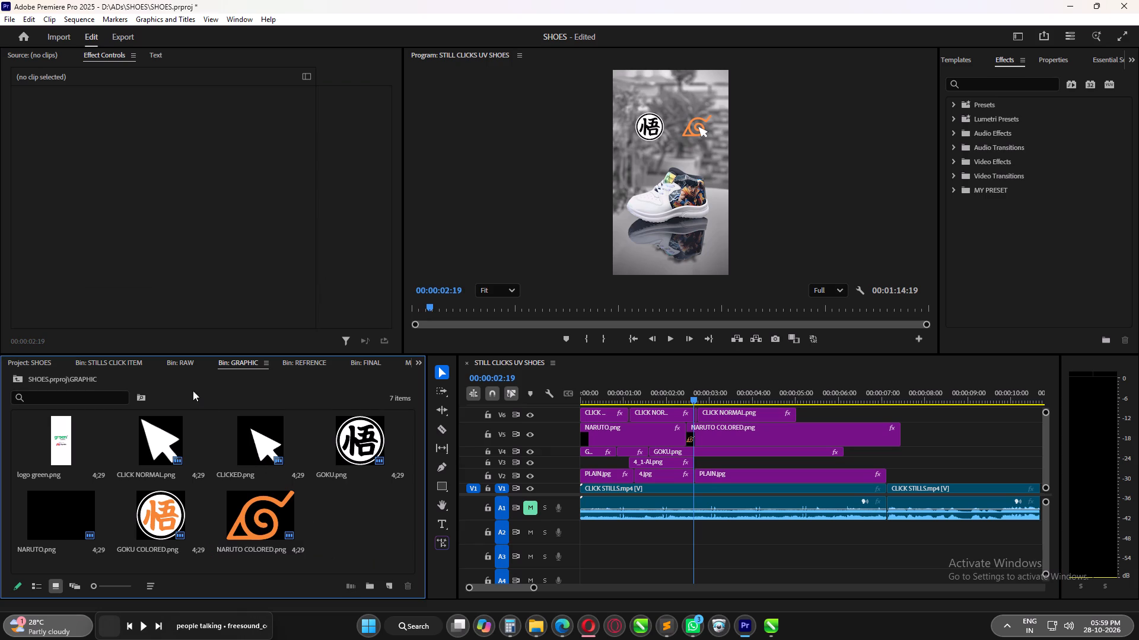
left_click(90, 363)
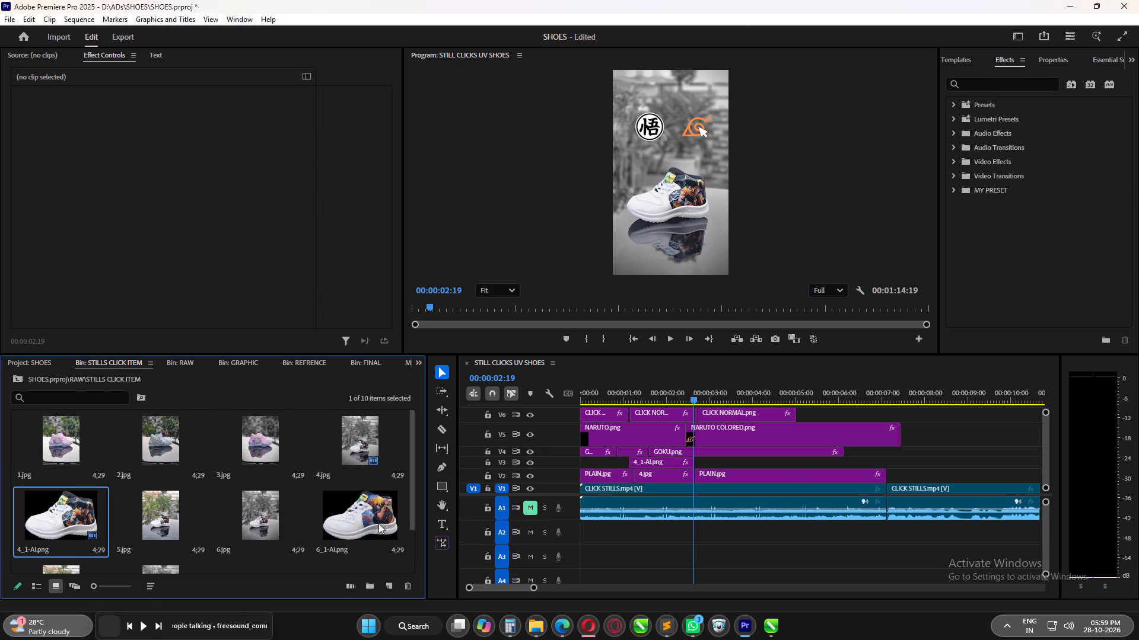
left_click_drag(378, 523, 697, 459)
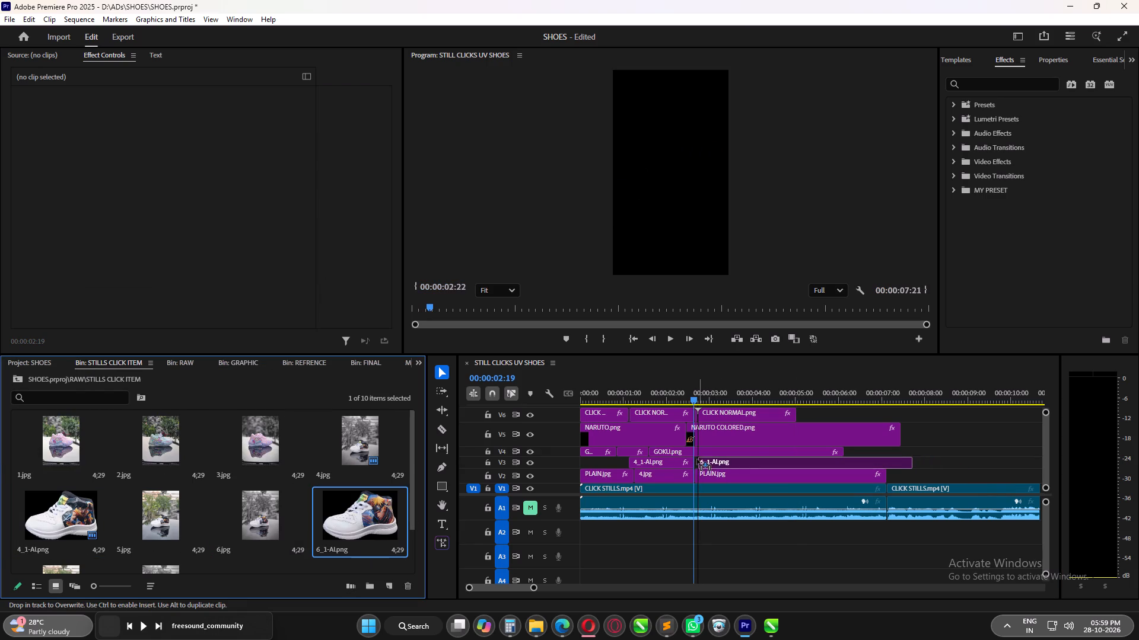
left_click_drag(697, 459, 695, 459)
Set the 6_1-AI.png clip's scale to 21.9, copying the value from the 4_1-AI.png clip.
left_click_drag(702, 395, 709, 393)
left_click(657, 460)
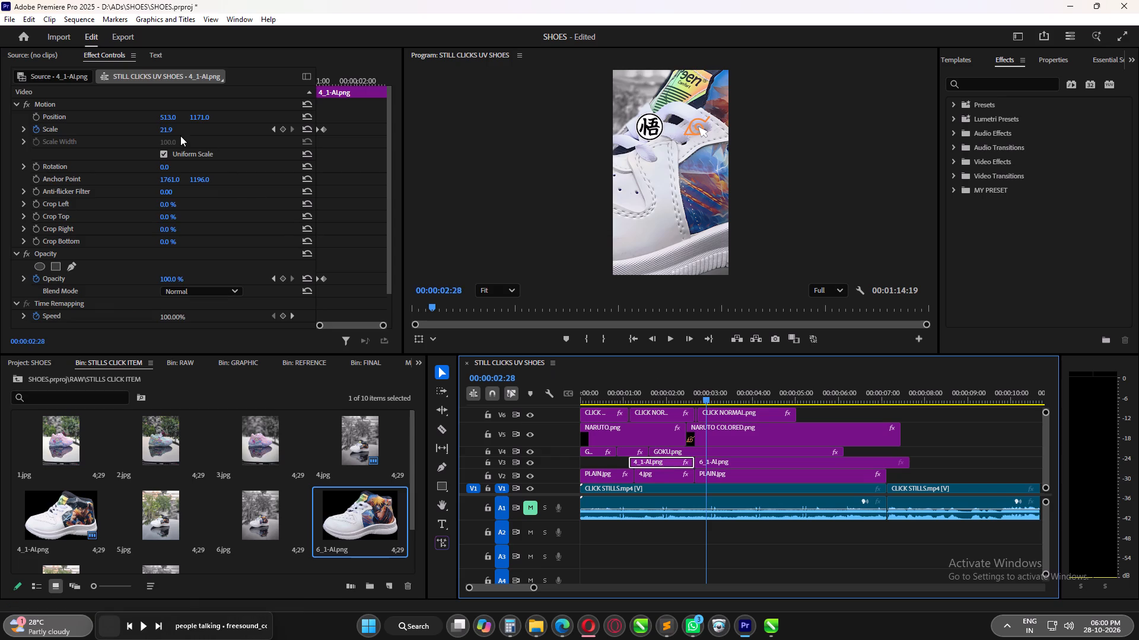
left_click(171, 133)
key("ctrl+c")
left_click(730, 460)
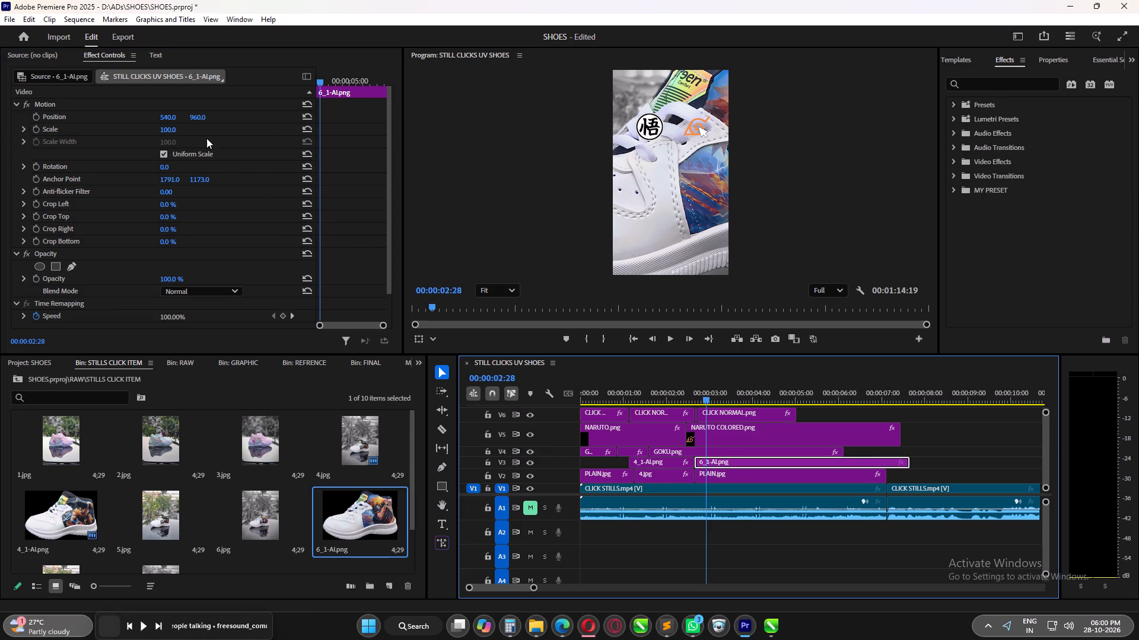
left_click(171, 130)
key("ctrl+v")
key("Return")
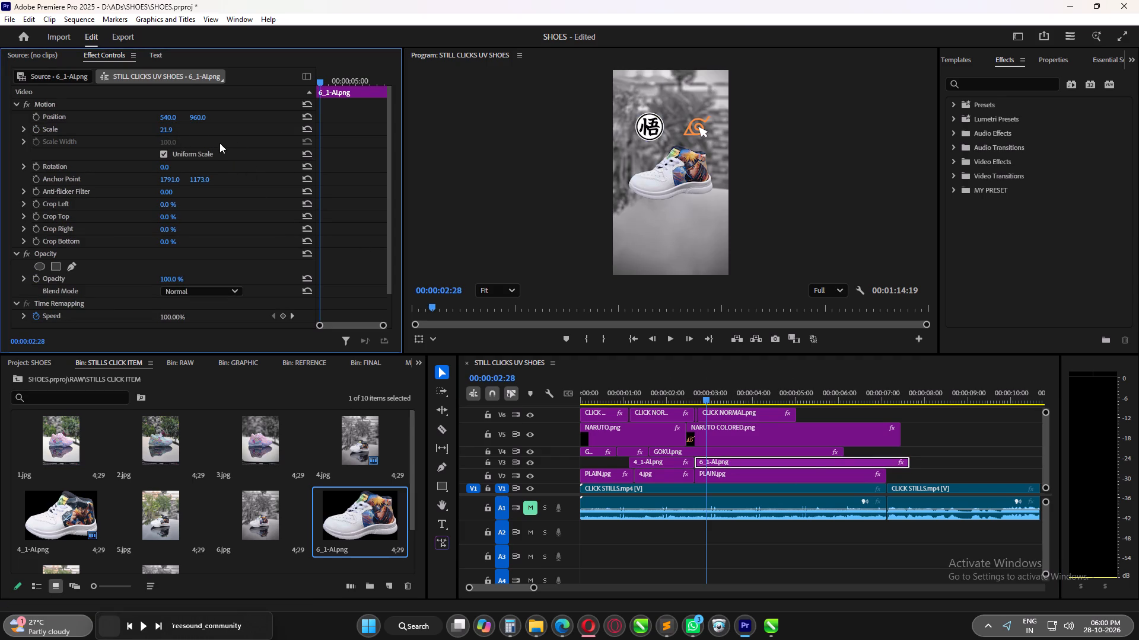
Set the 6_1-AI.png clip's position to 513, 1171, copying both values from the 4_1-AI.png clip.
left_click(658, 460)
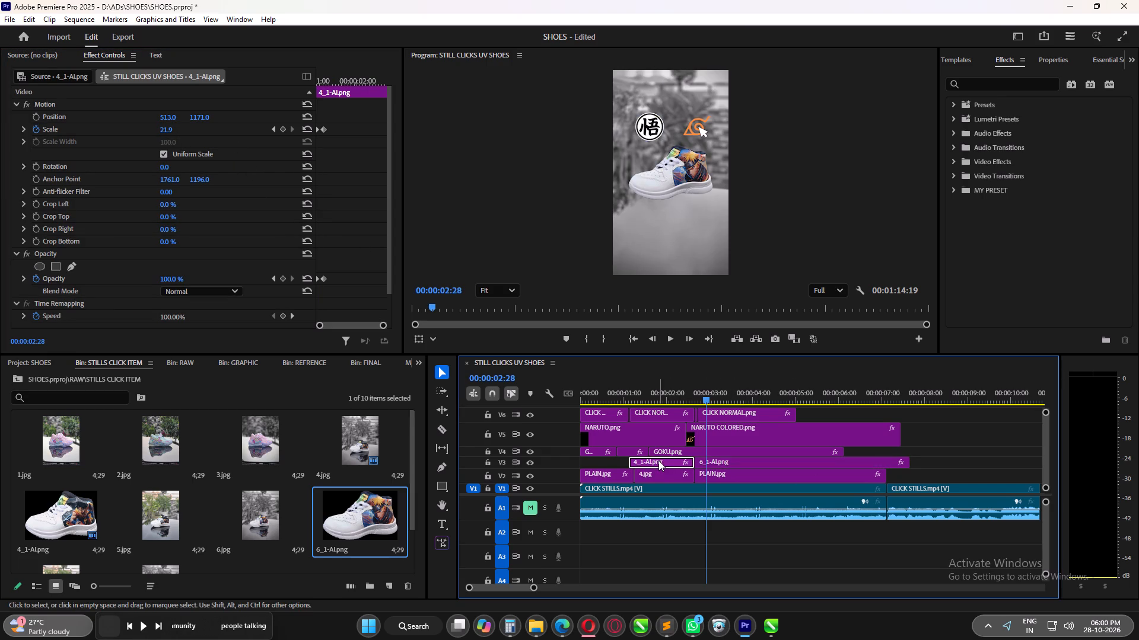
left_click(169, 118)
key("ctrl+c")
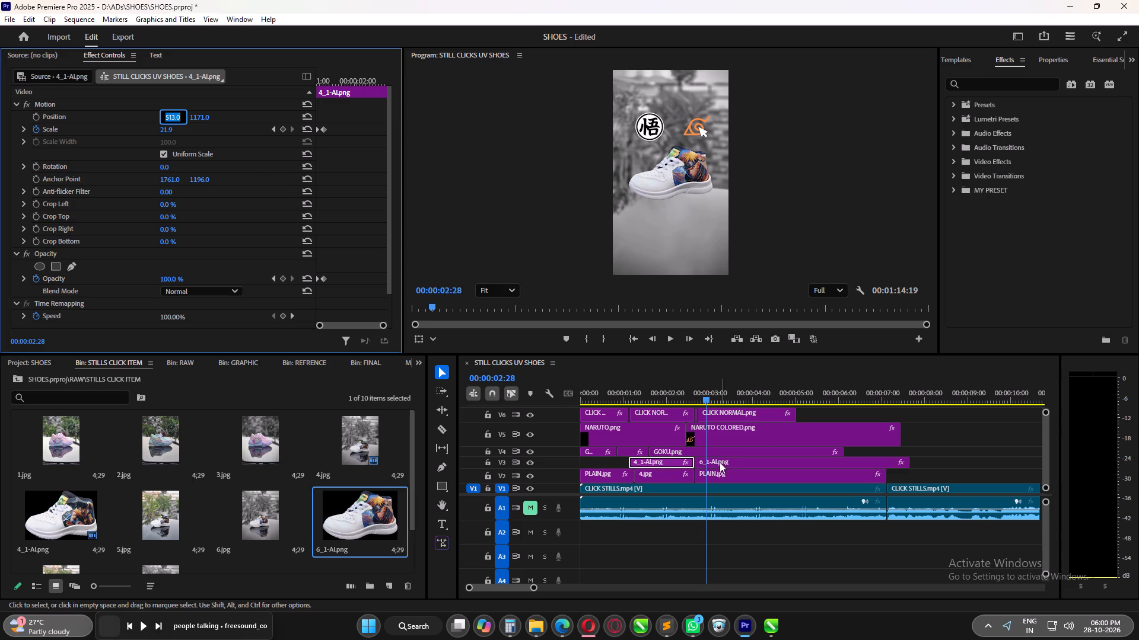
left_click(719, 463)
left_click(169, 120)
key("ctrl+v")
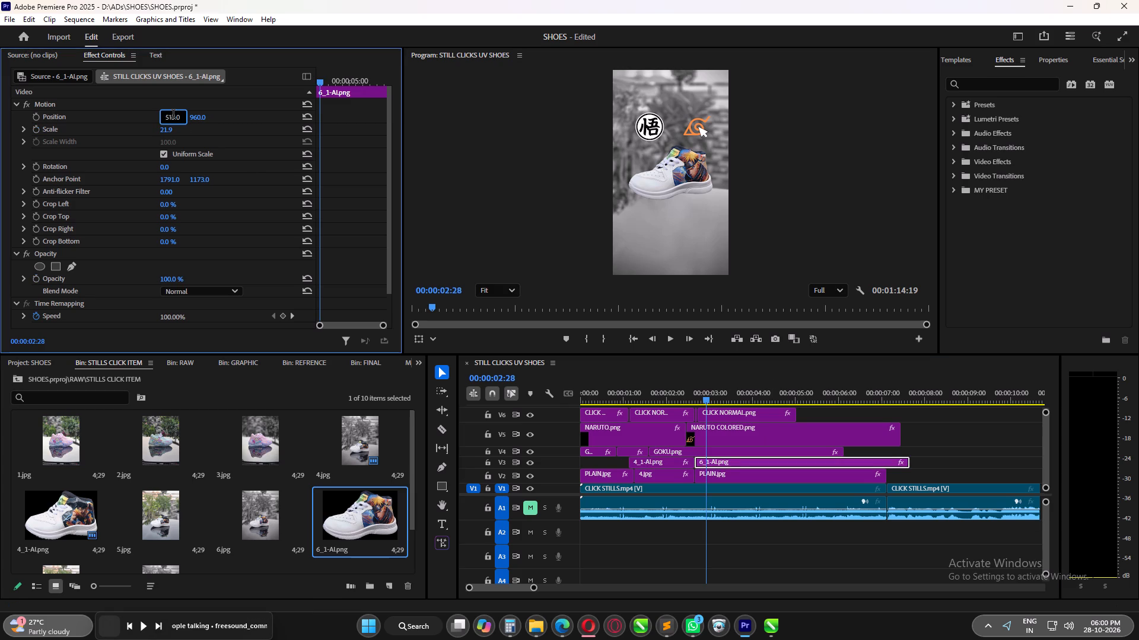
key("Return")
left_click(649, 461)
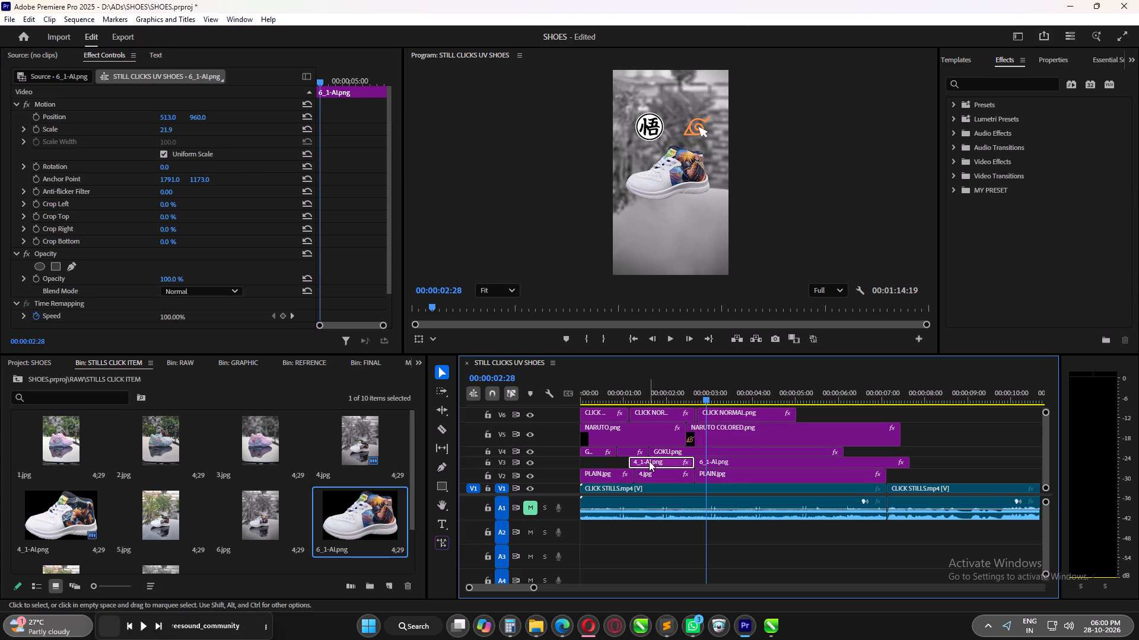
left_click(201, 120)
key("ctrl+c")
left_click(720, 463)
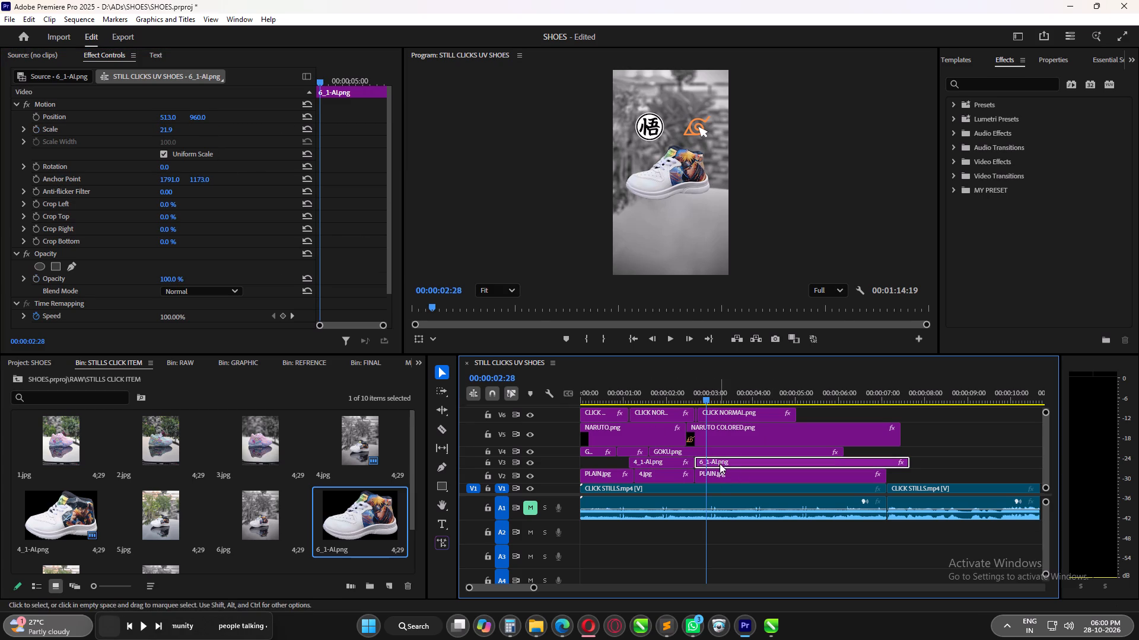
left_click(195, 117)
key("ctrl+v")
key("Return")
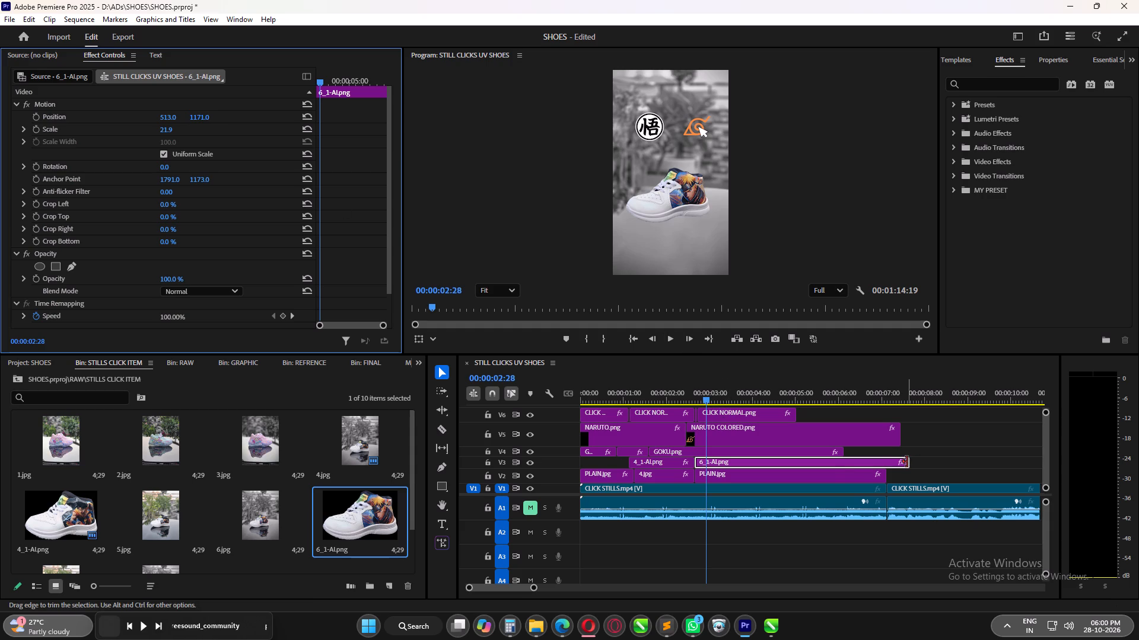
Trim the end of the 6_1-AI.png clip on V3 back to about 00:00:04:00.
left_click_drag(907, 462, 750, 469)
Scrub between about 00:00:00:26 and 00:00:03:09 to examine both logo clicks and the switch from 4_1-AI.png to 6_1-AI.png.
left_click_drag(708, 396, 622, 404)
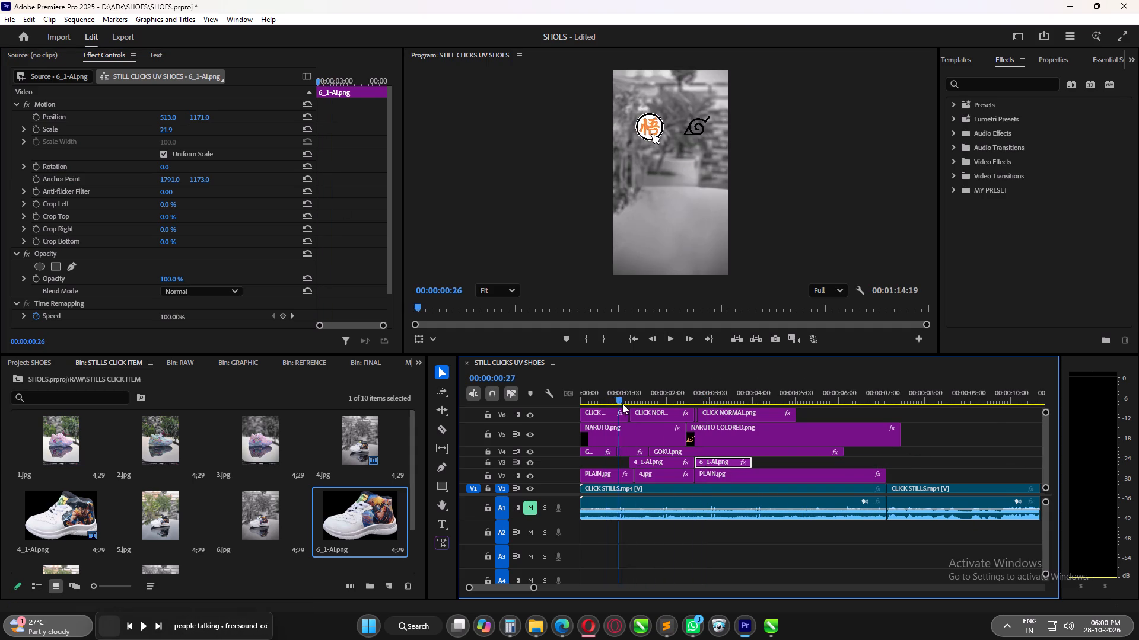
left_click_drag(622, 404, 702, 415)
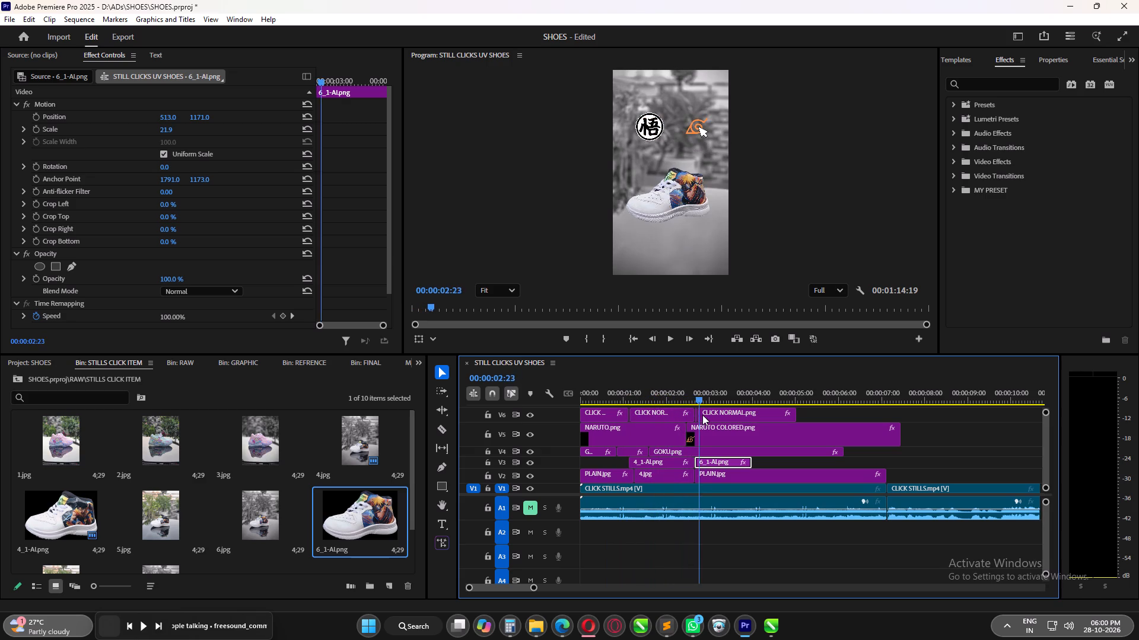
left_click_drag(702, 415, 716, 415)
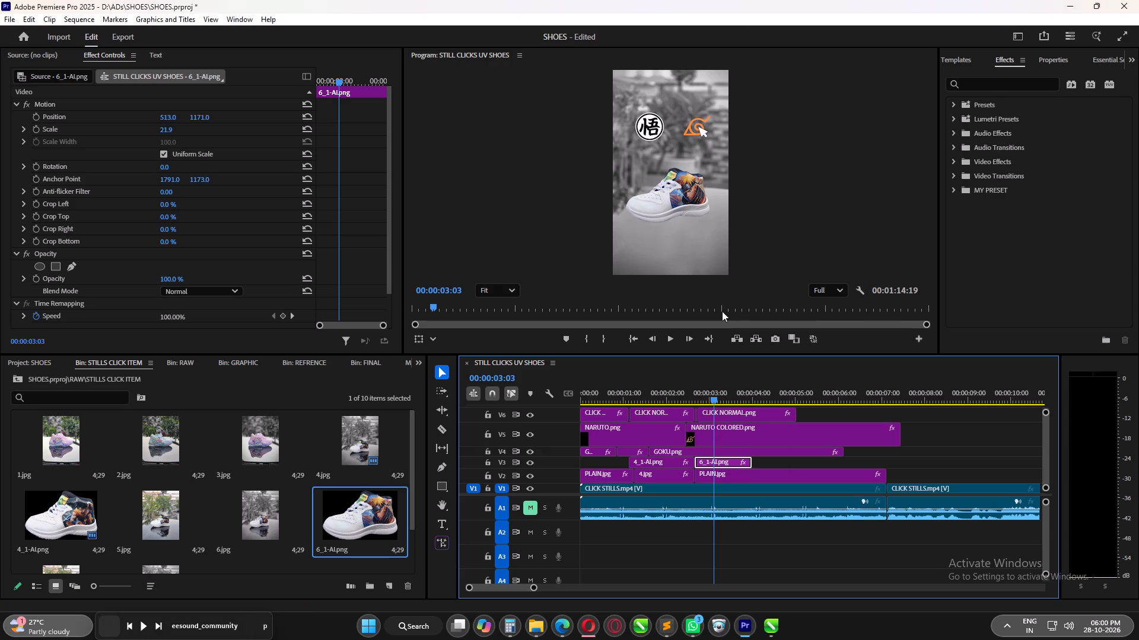
left_click_drag(714, 398, 714, 397)
left_click_drag(714, 397, 723, 397)
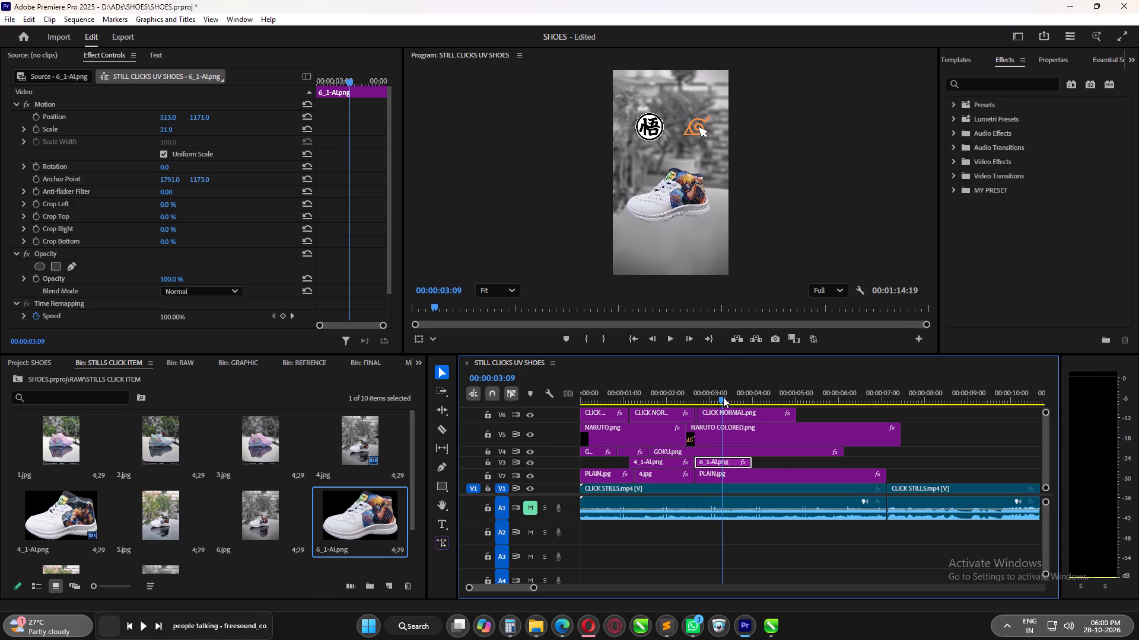
left_click_drag(723, 397, 692, 399)
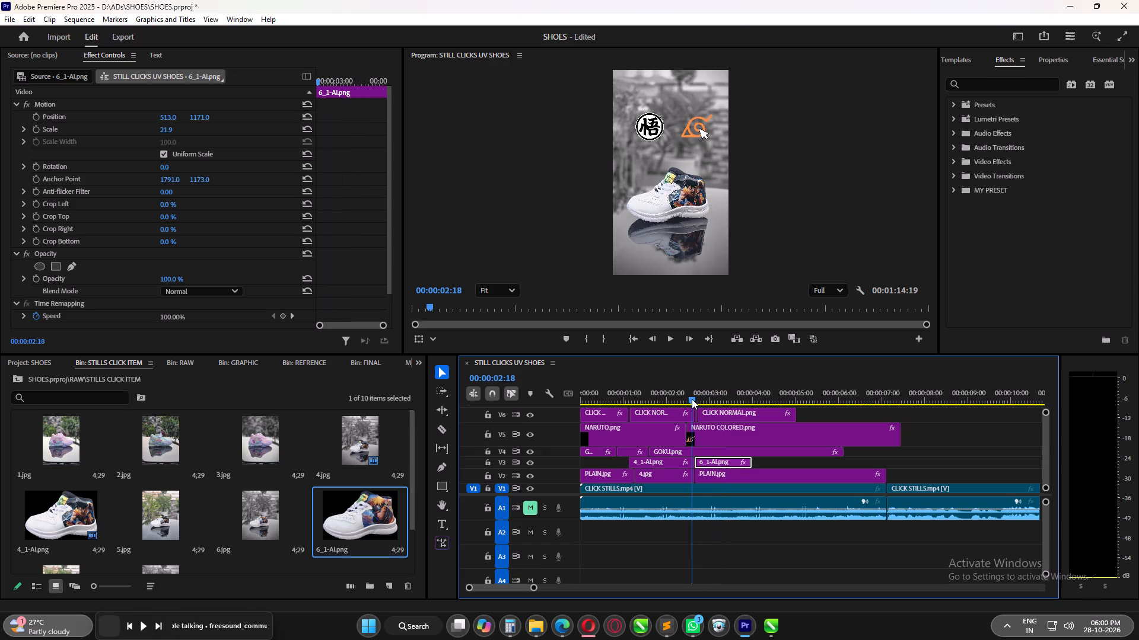
left_click_drag(692, 399, 717, 401)
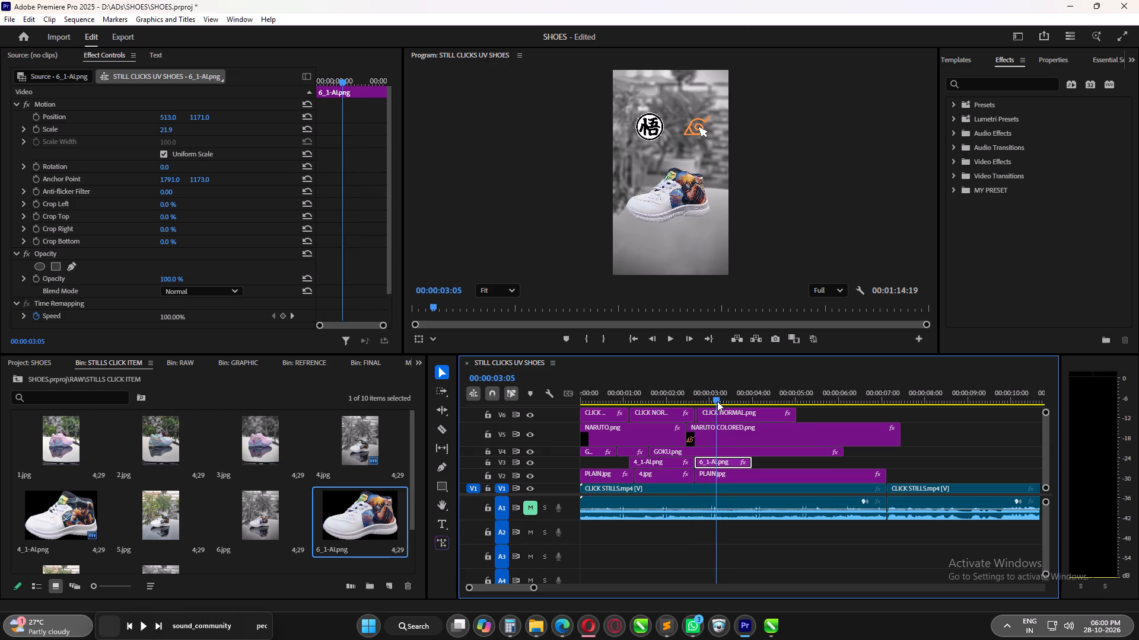
left_click_drag(717, 401, 678, 399)
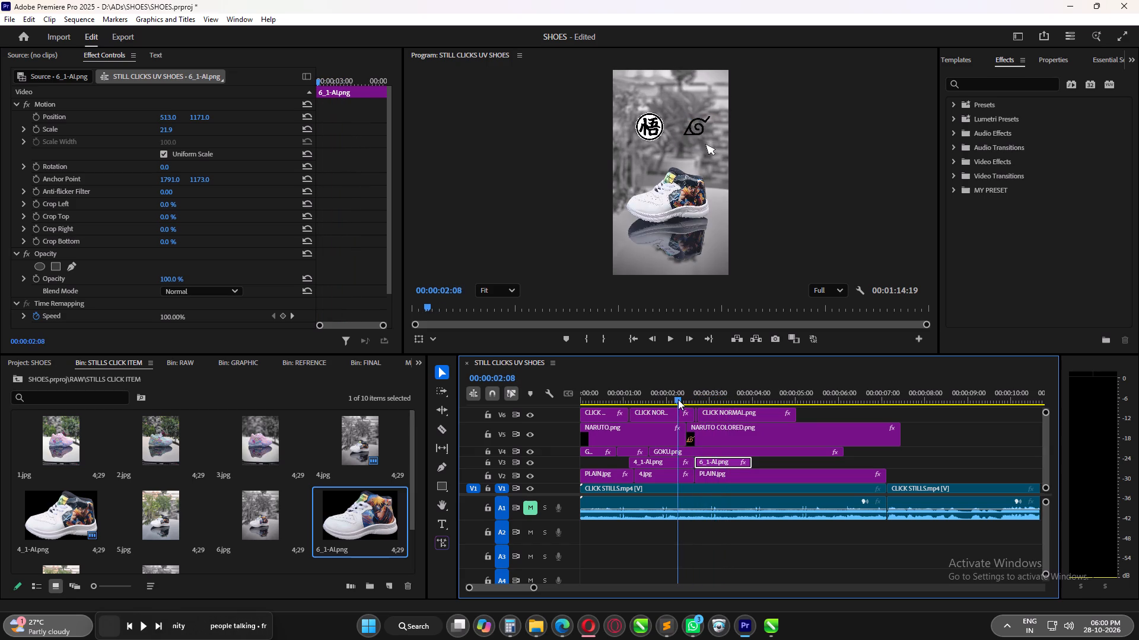
left_click_drag(678, 399, 705, 401)
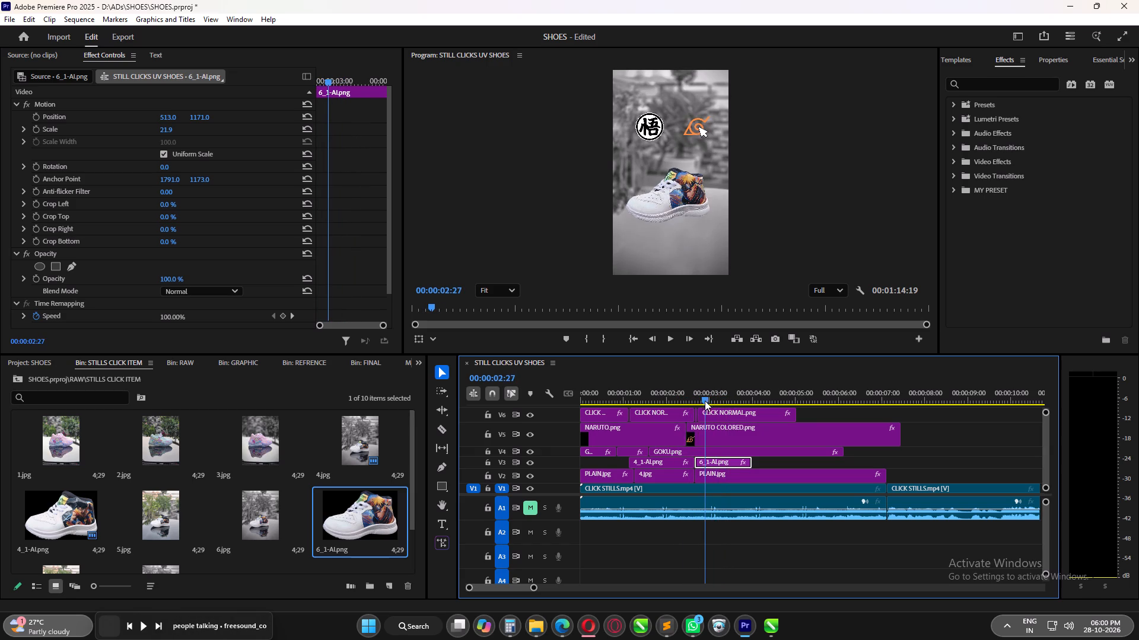
left_click_drag(705, 401, 692, 404)
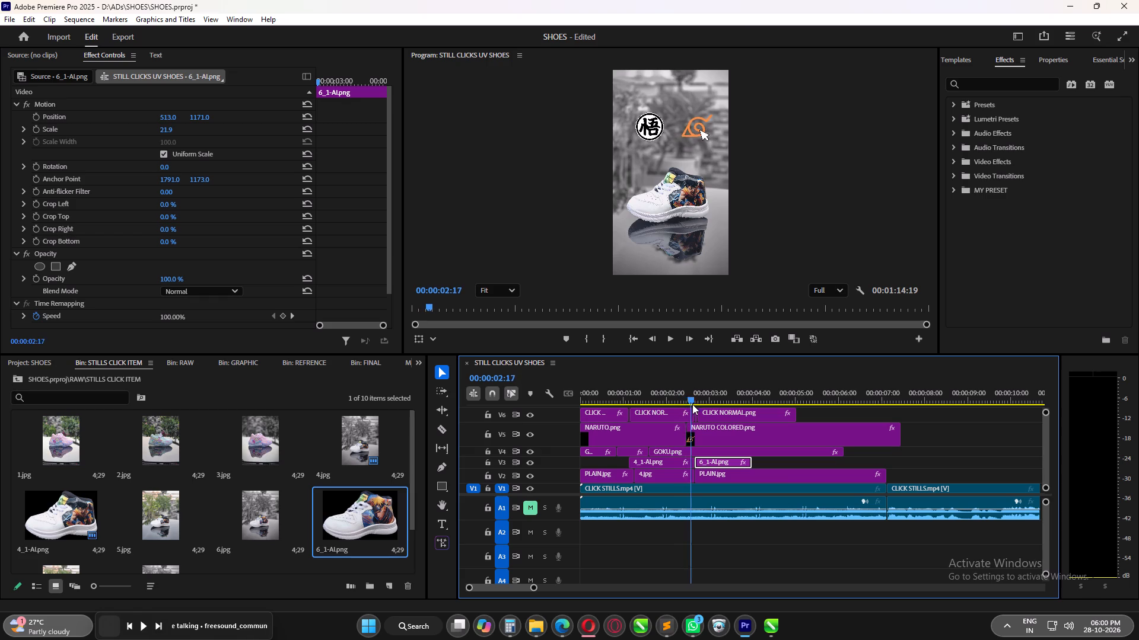
left_click_drag(692, 404, 695, 404)
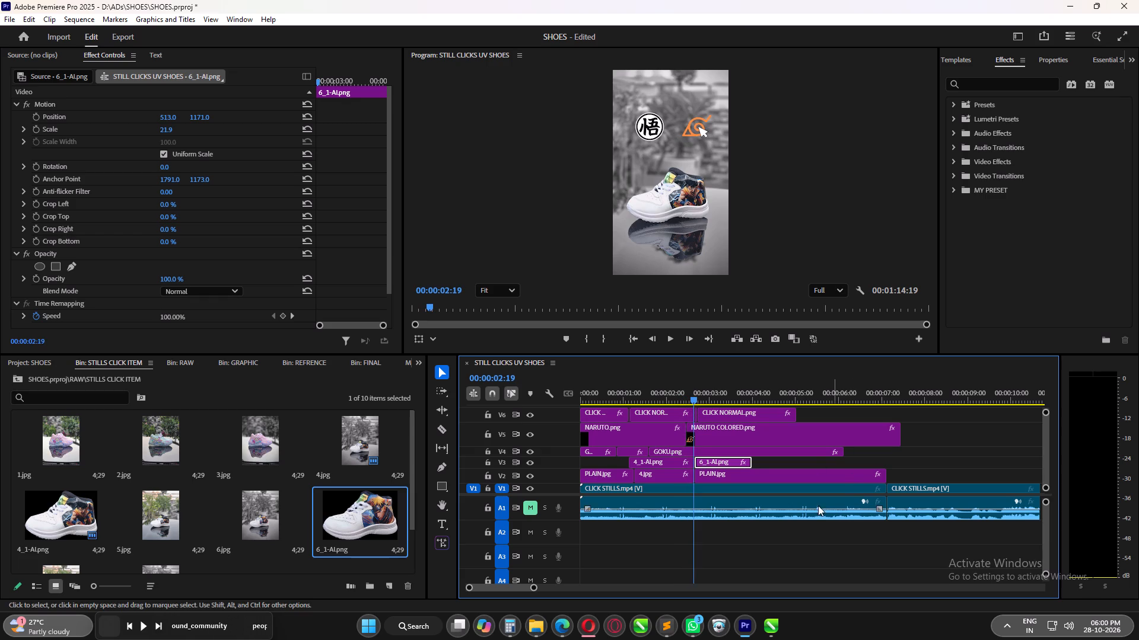
Trim the ends of the 4_1-AI.png clip on V3 and the 4.jpg clip on V2 back to 00:00:02:18.
left_click_drag(532, 587, 519, 588)
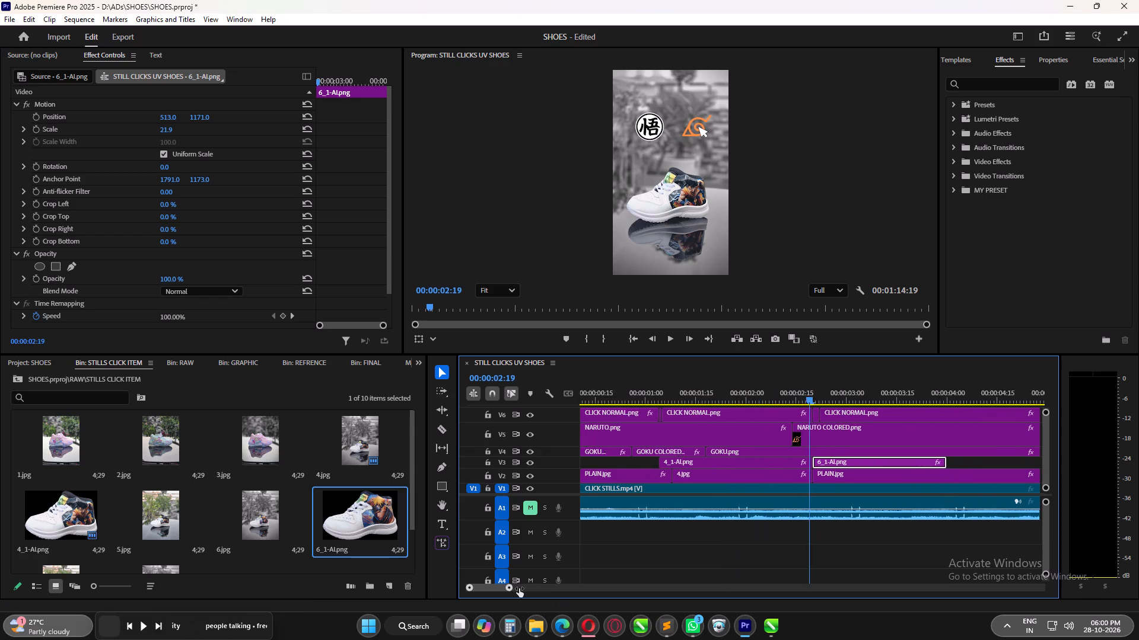
left_click_drag(519, 588, 516, 588)
left_click_drag(809, 399, 801, 399)
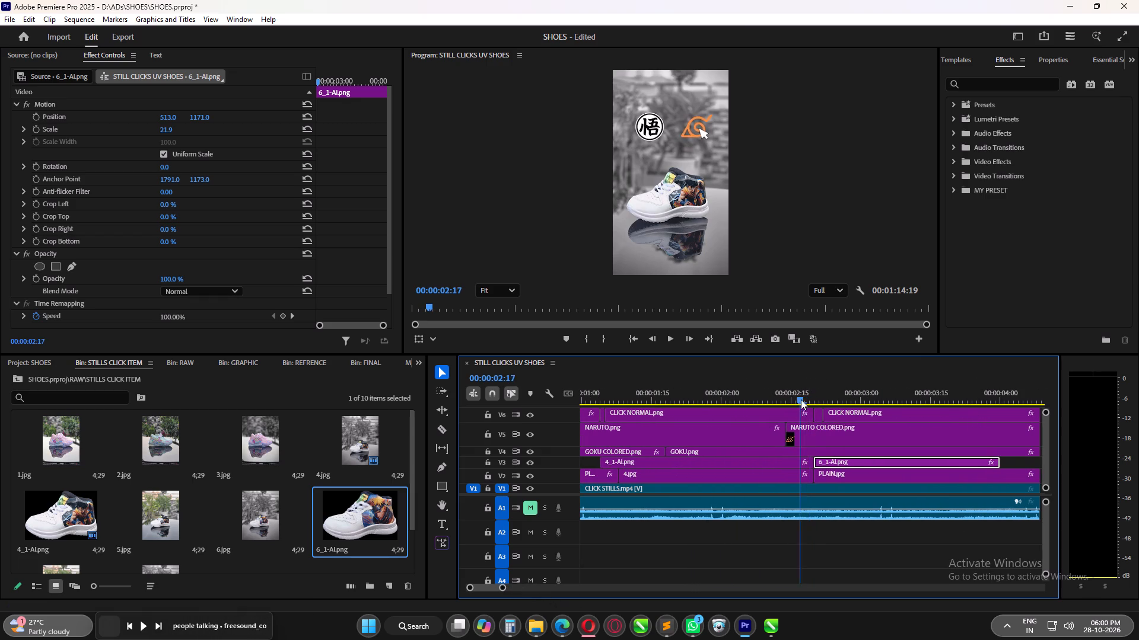
left_click_drag(801, 399, 802, 404)
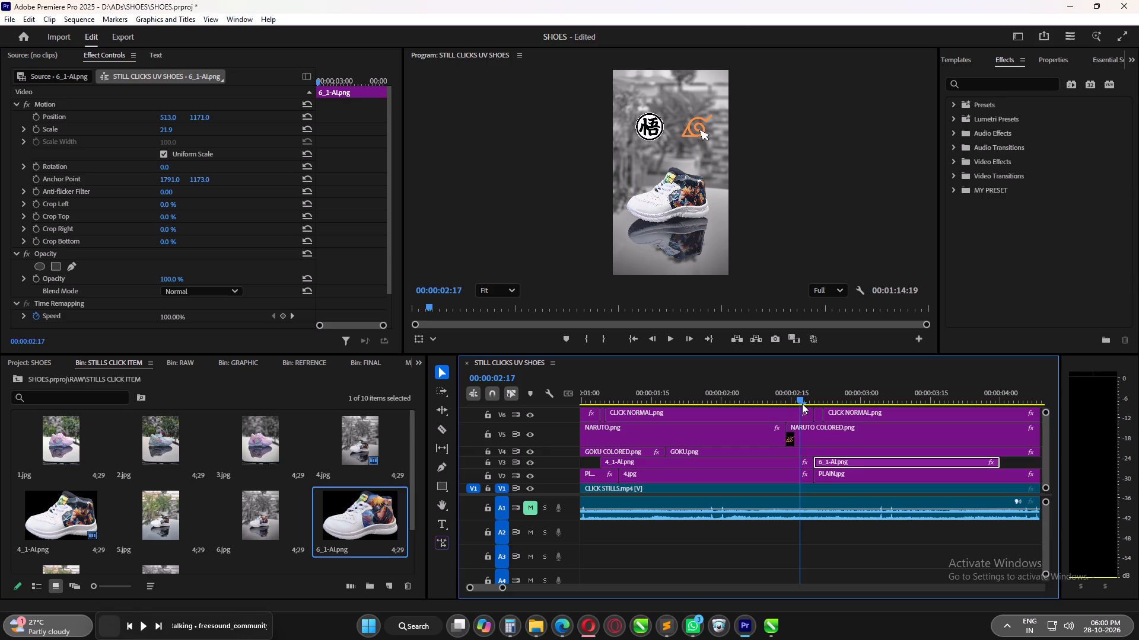
left_click_drag(802, 404, 809, 405)
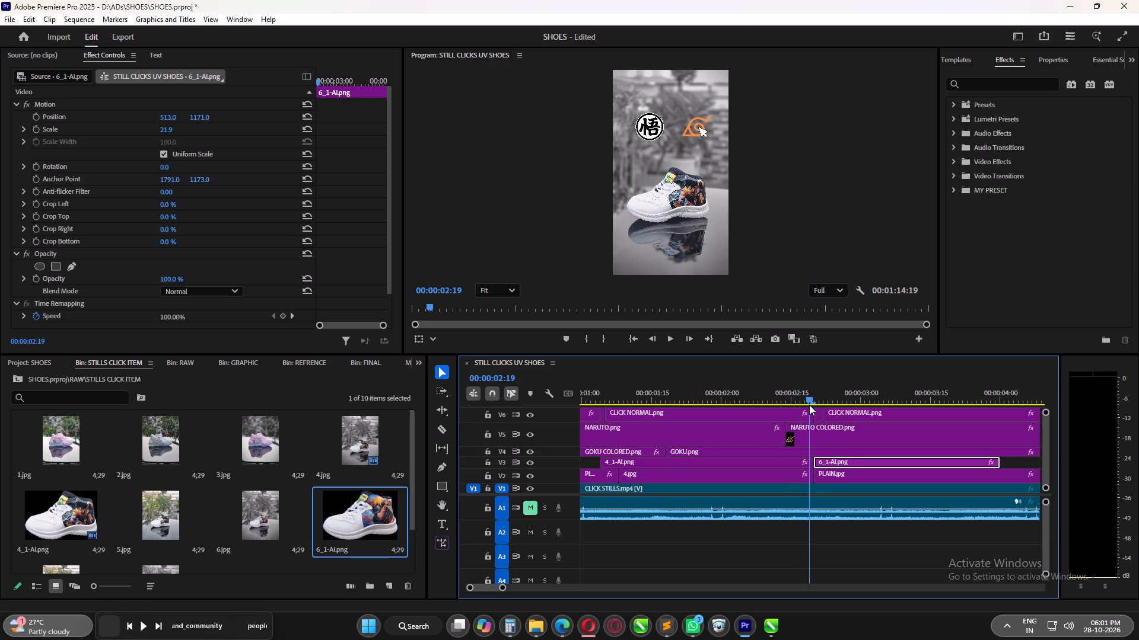
left_click_drag(809, 405, 807, 405)
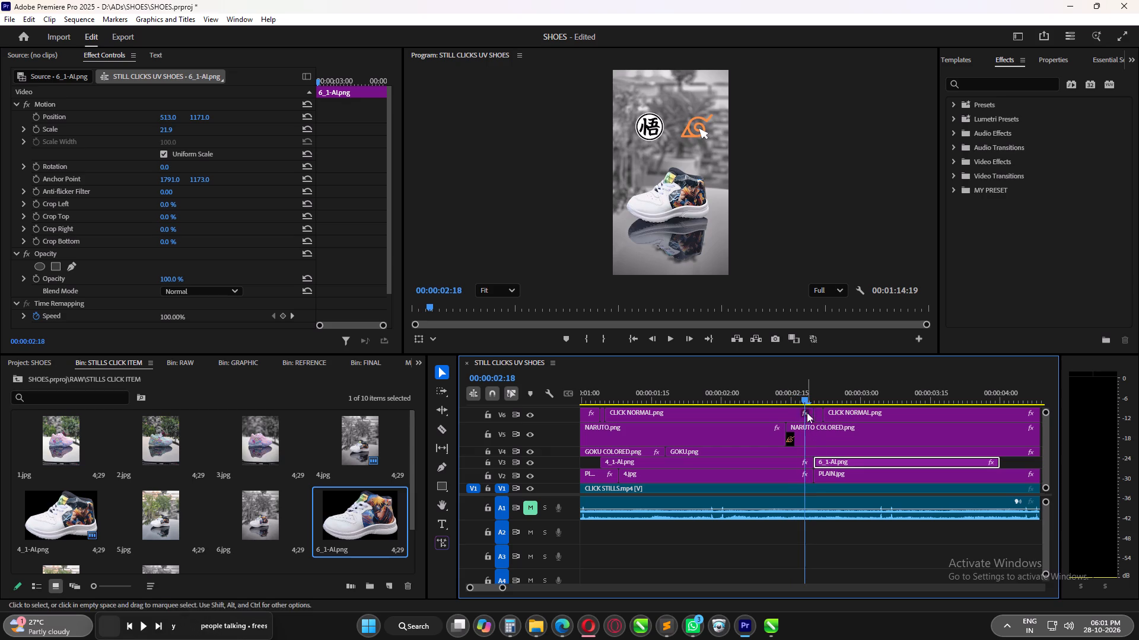
left_click(798, 462)
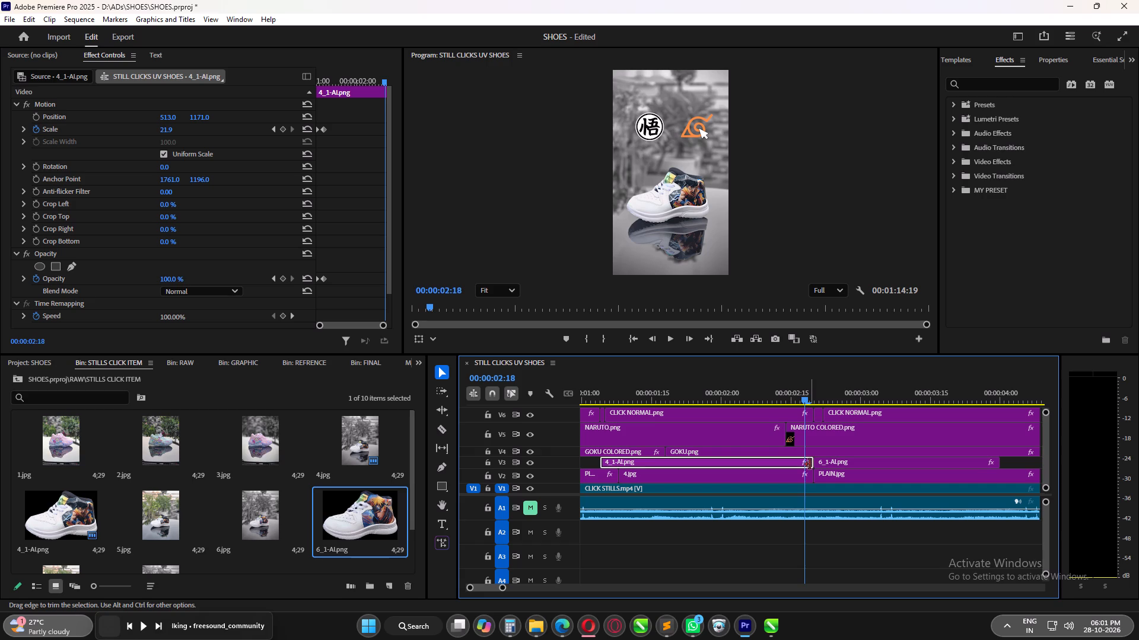
left_click_drag(813, 464, 806, 465)
left_click_drag(803, 401, 795, 402)
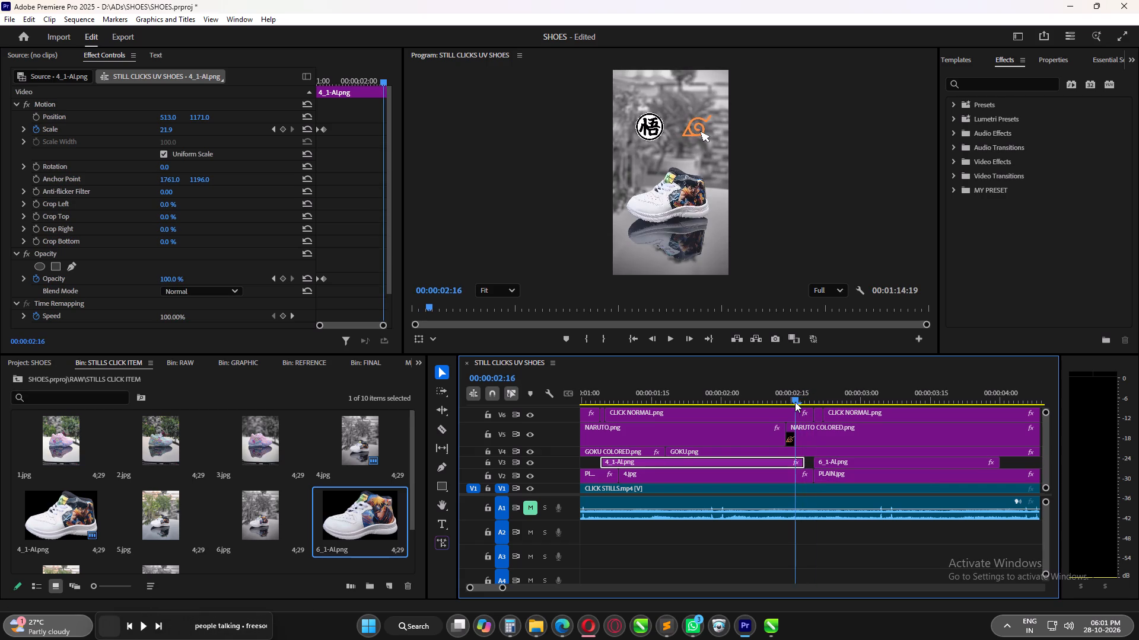
left_click_drag(795, 402, 803, 407)
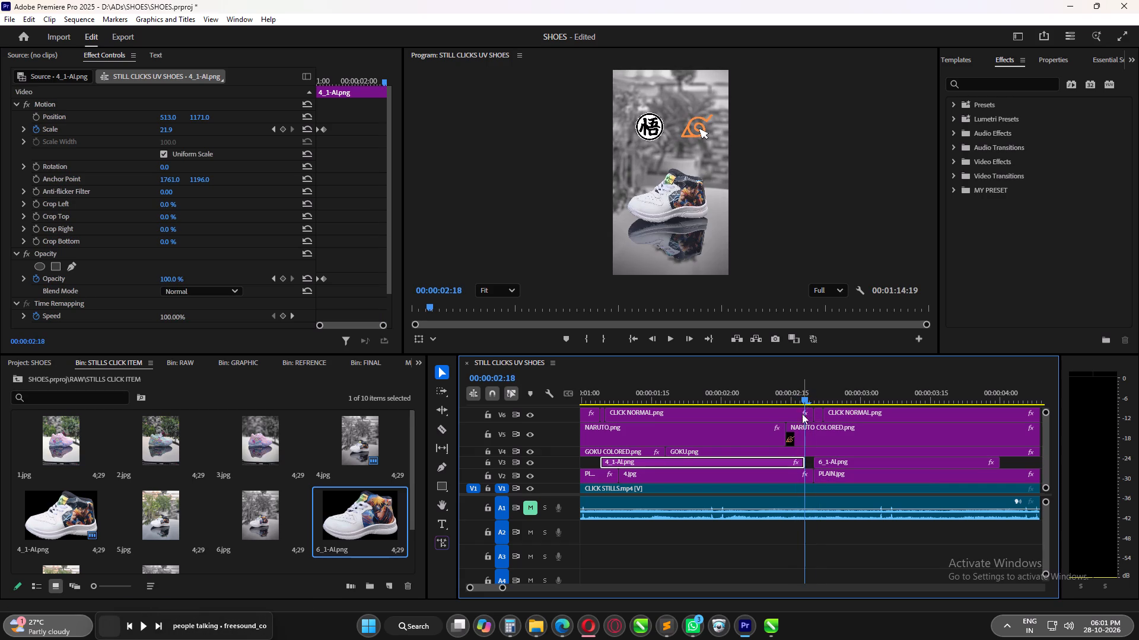
left_click_drag(812, 475, 805, 476)
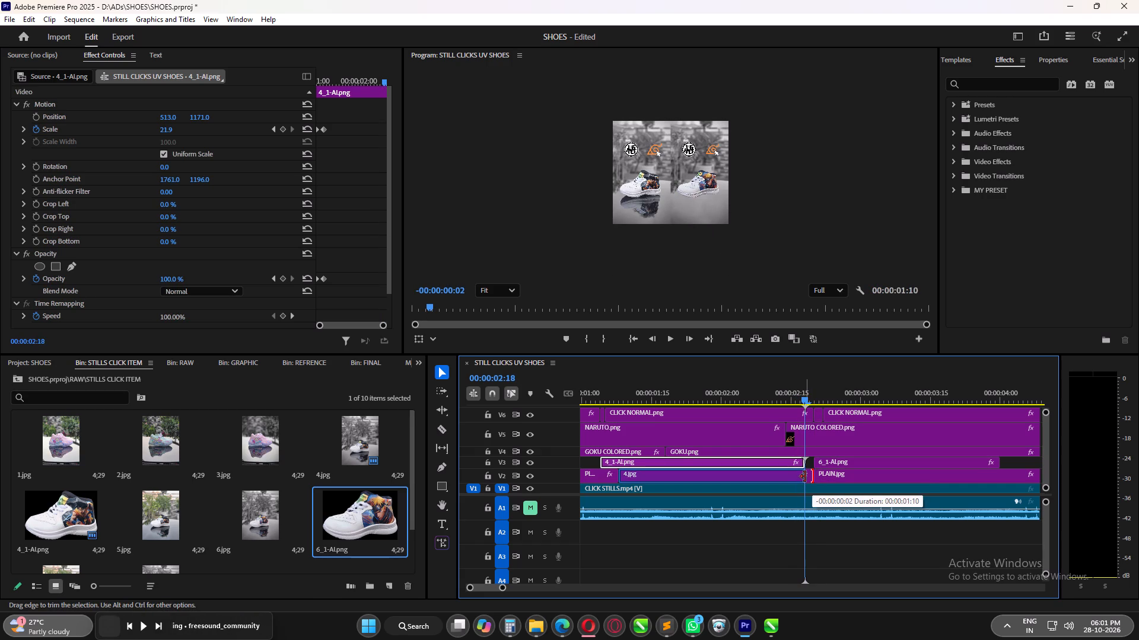
left_click_drag(805, 476, 804, 476)
Extend the starts of the 6_1-AI.png clip on V3 and the last PLAIN.jpg clip on V2 back to 00:00:02:18, closing the gap.
left_click_drag(805, 398, 780, 400)
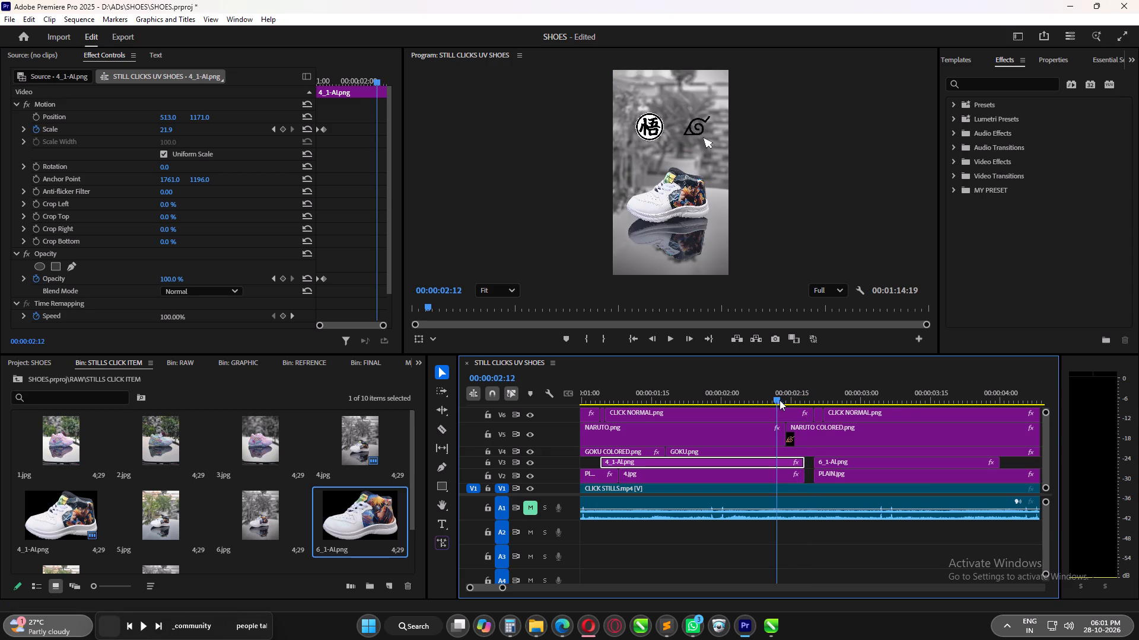
left_click_drag(780, 400, 819, 408)
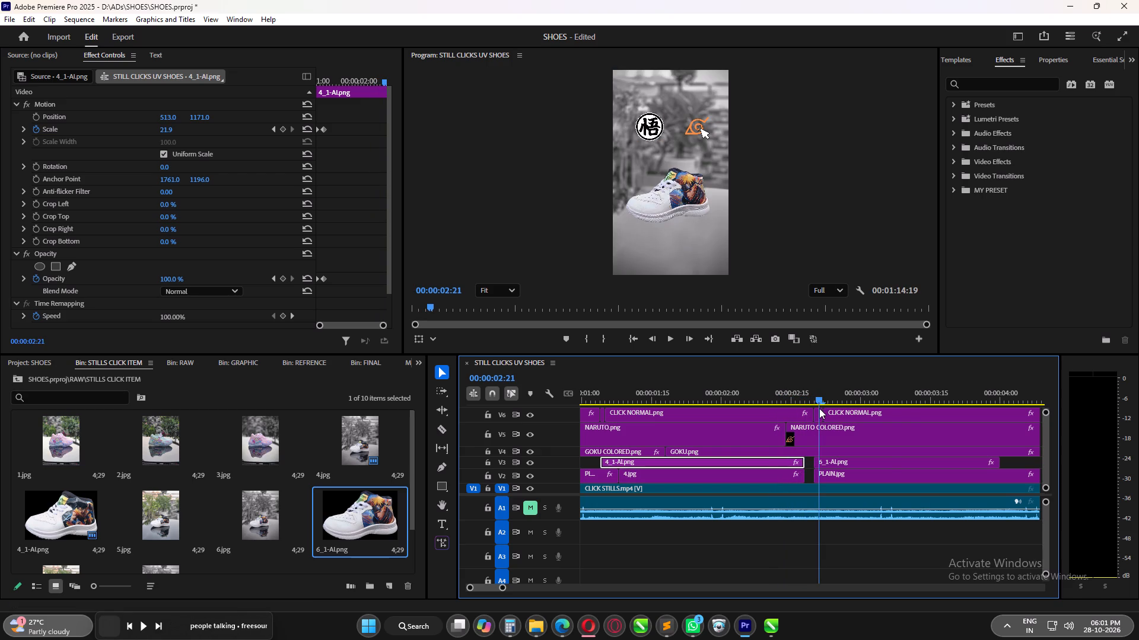
left_click_drag(819, 408, 803, 411)
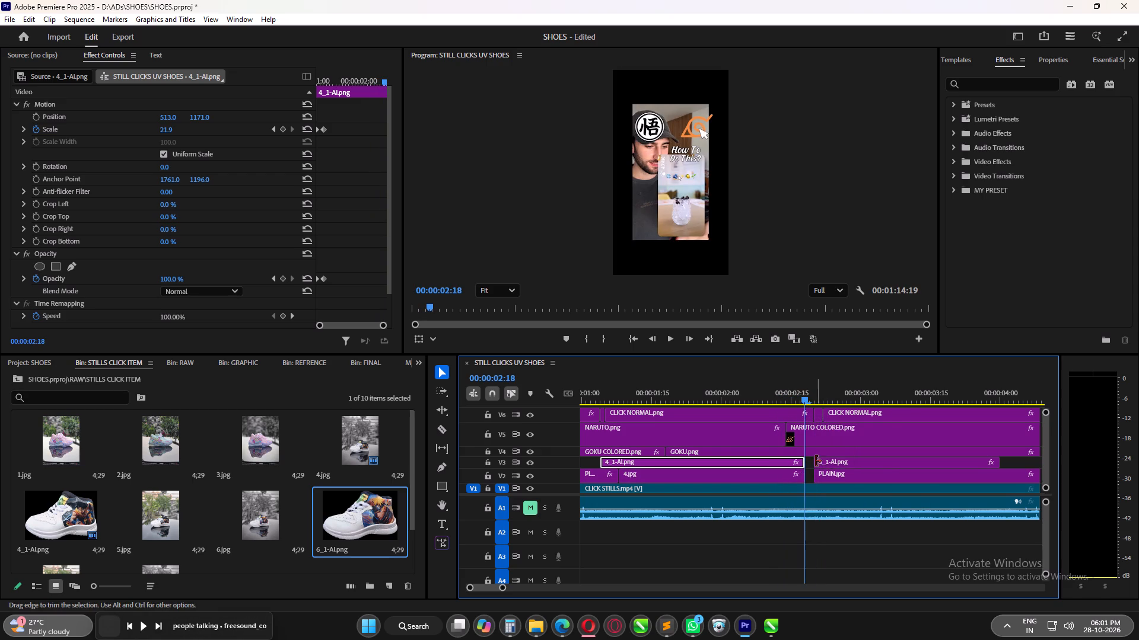
left_click_drag(816, 461, 806, 460)
left_click_drag(815, 476, 803, 476)
Scrub between about 00:00:02:20 and 00:00:02:25 to check the 6_1-AI.png shoe's appearance after the Naruto logo click.
left_click_drag(807, 400, 830, 401)
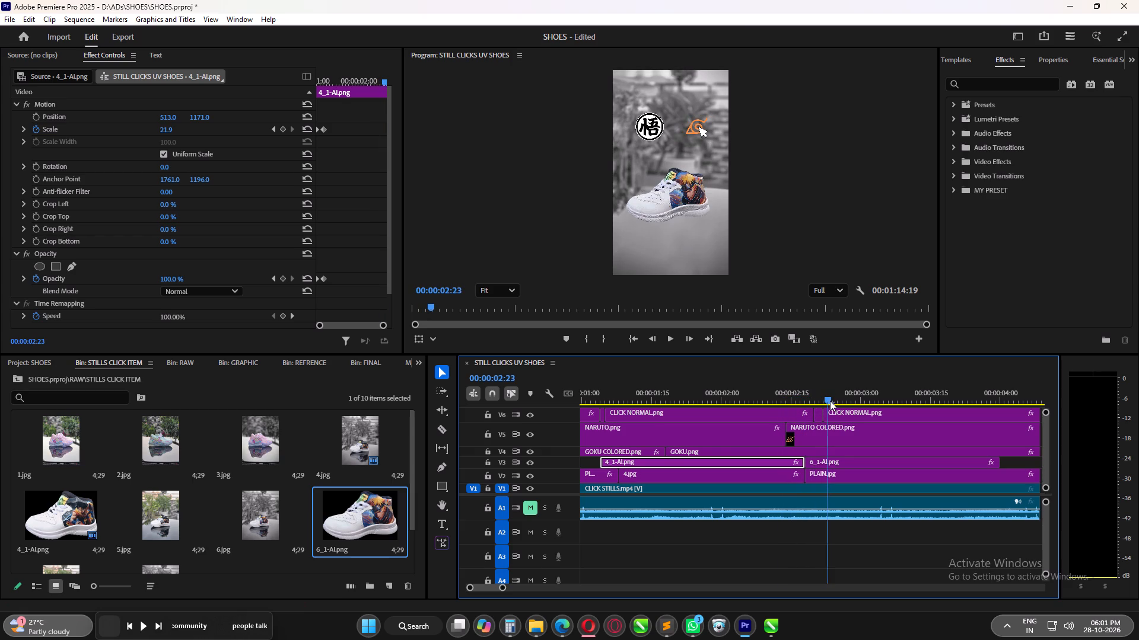
left_click_drag(830, 401, 827, 403)
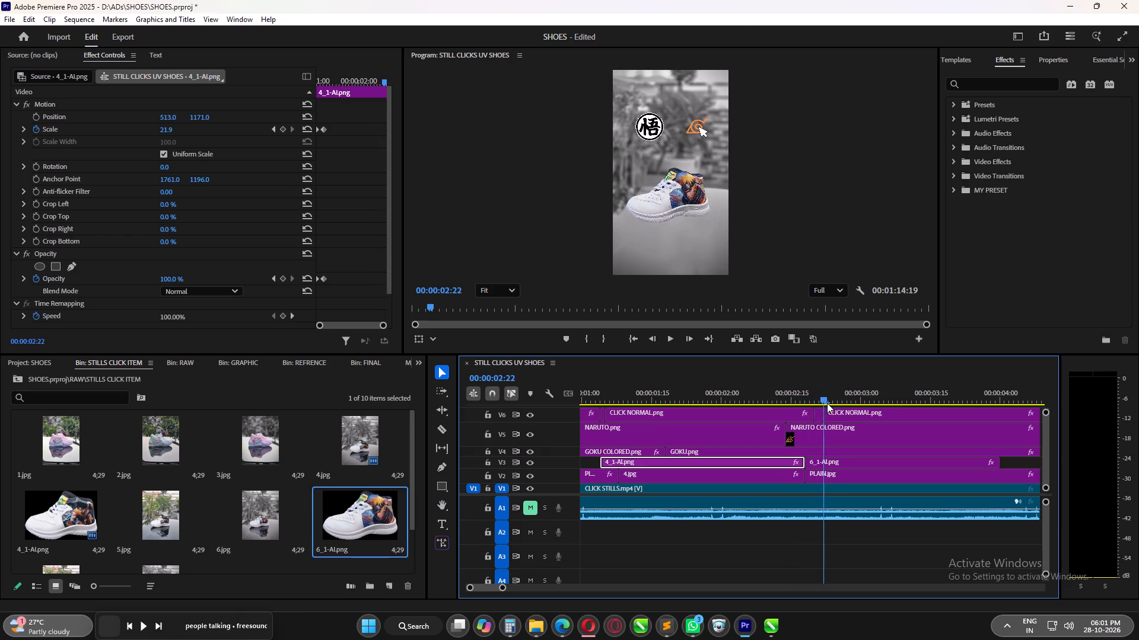
left_click_drag(827, 403, 840, 404)
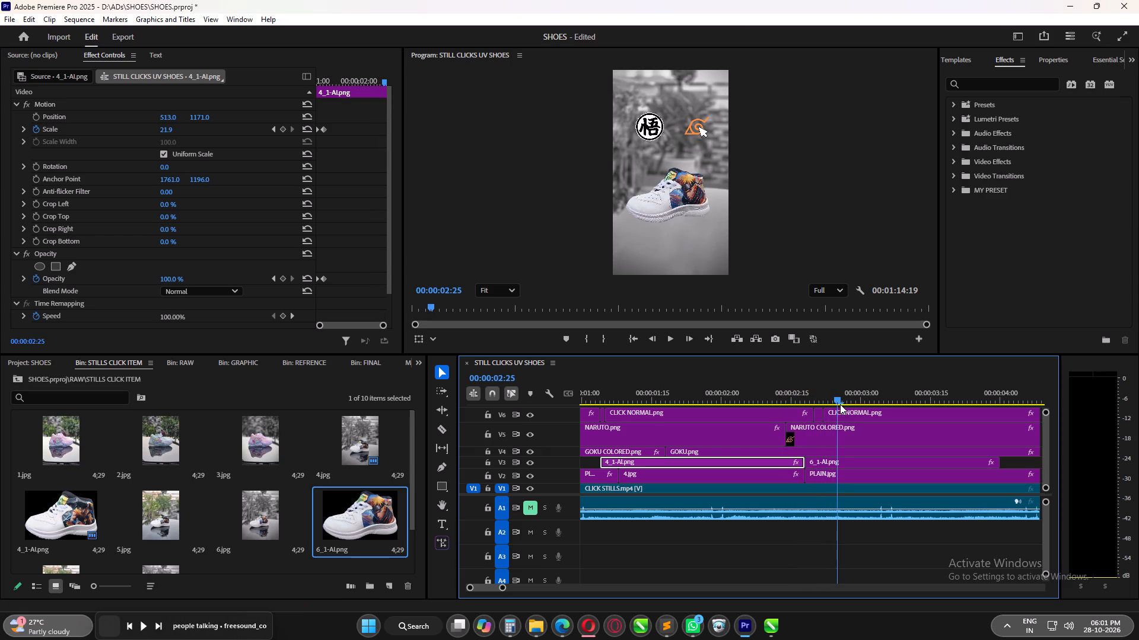
left_click_drag(840, 404, 839, 407)
left_click_drag(839, 407, 836, 407)
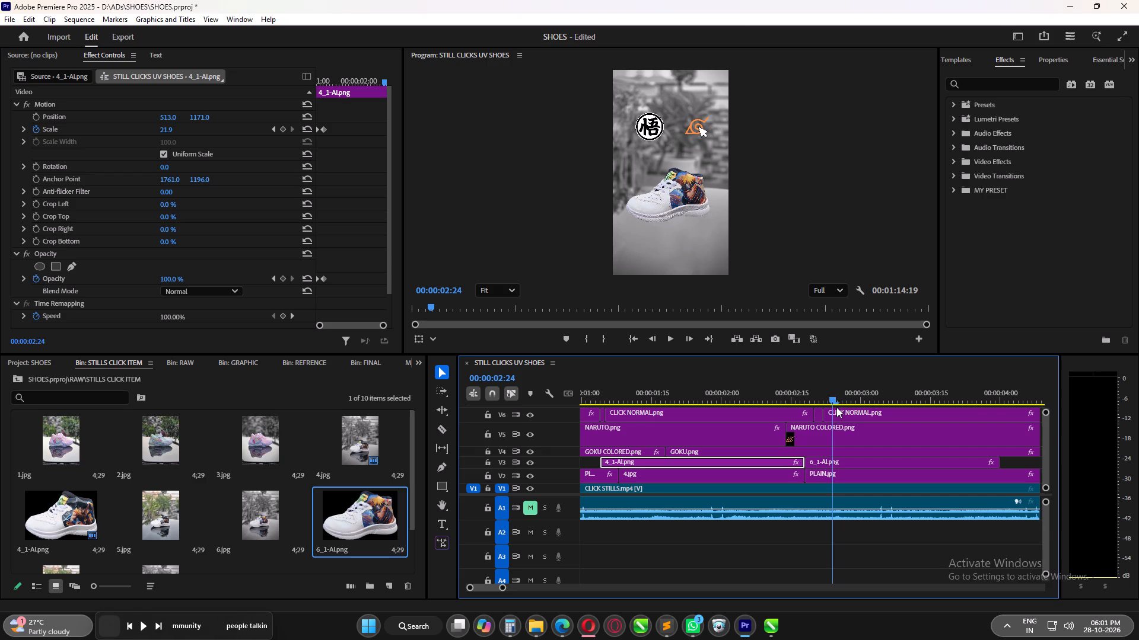
left_click_drag(836, 407, 819, 408)
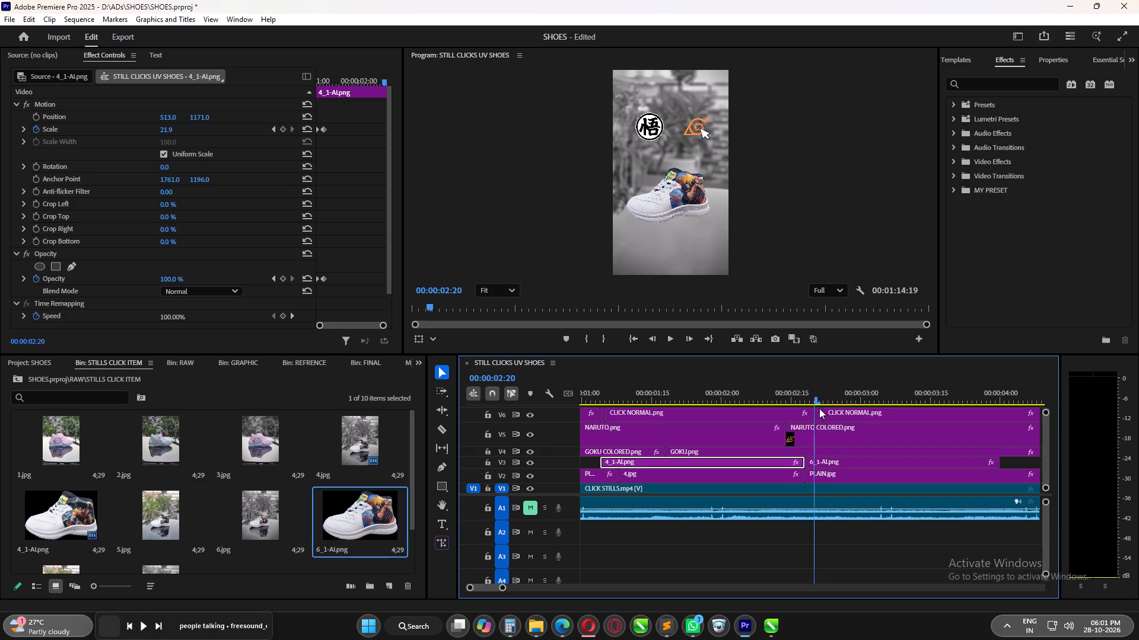
Trim the end of the 6_1-AI.png clip on V3 to 00:00:02:25, and extend it out to about 00:00:04:06.
left_click_drag(819, 408, 842, 410)
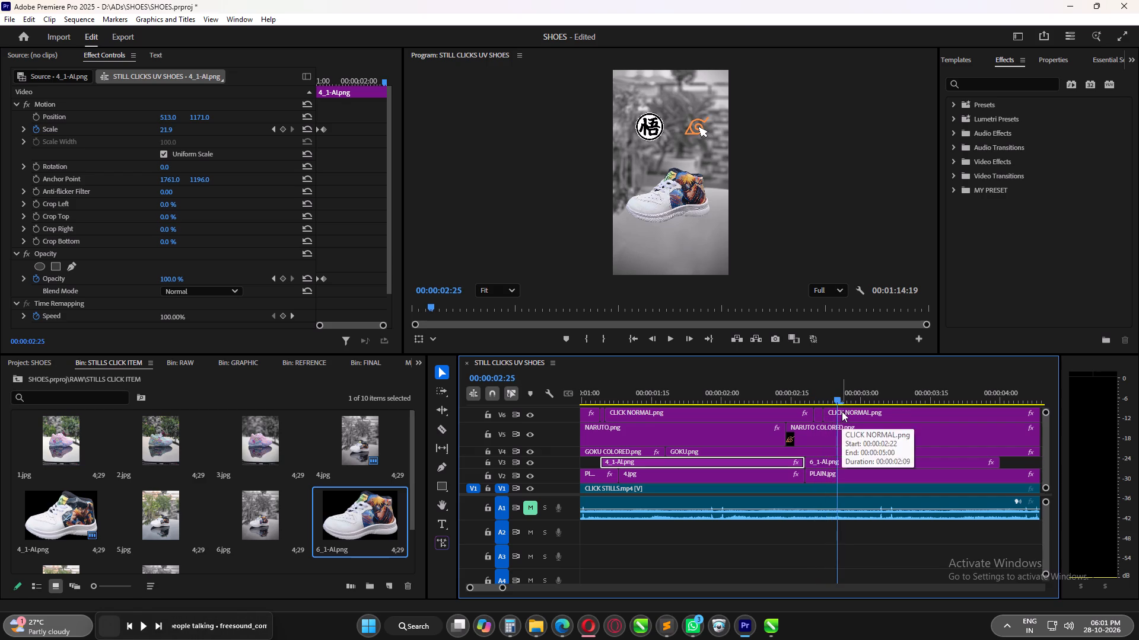
left_click(833, 461)
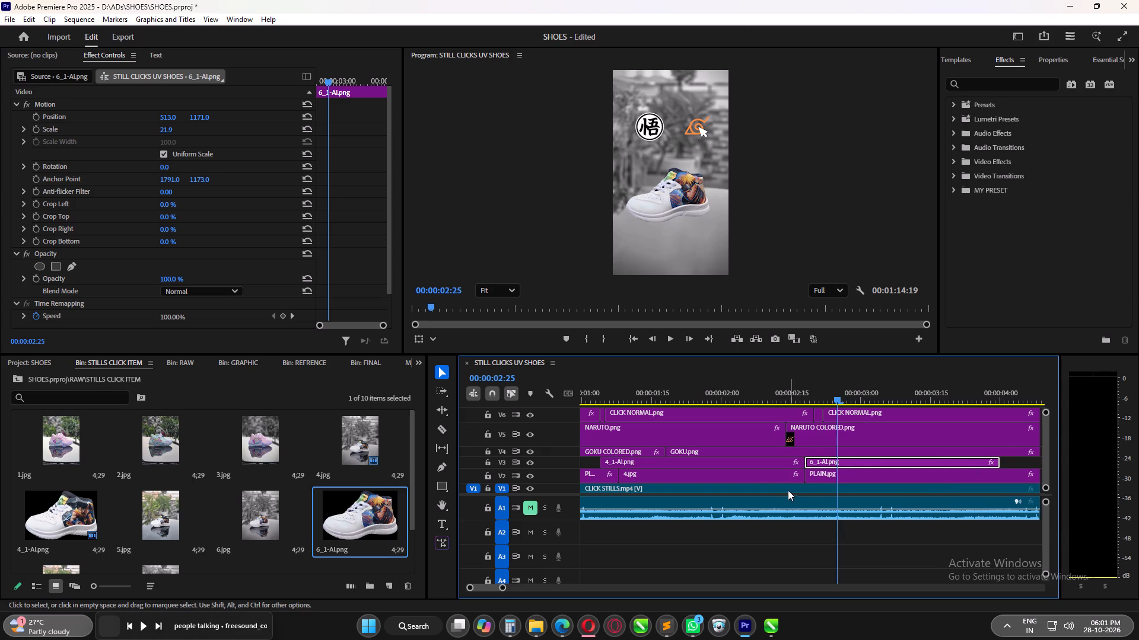
left_click_drag(998, 462, 971, 465)
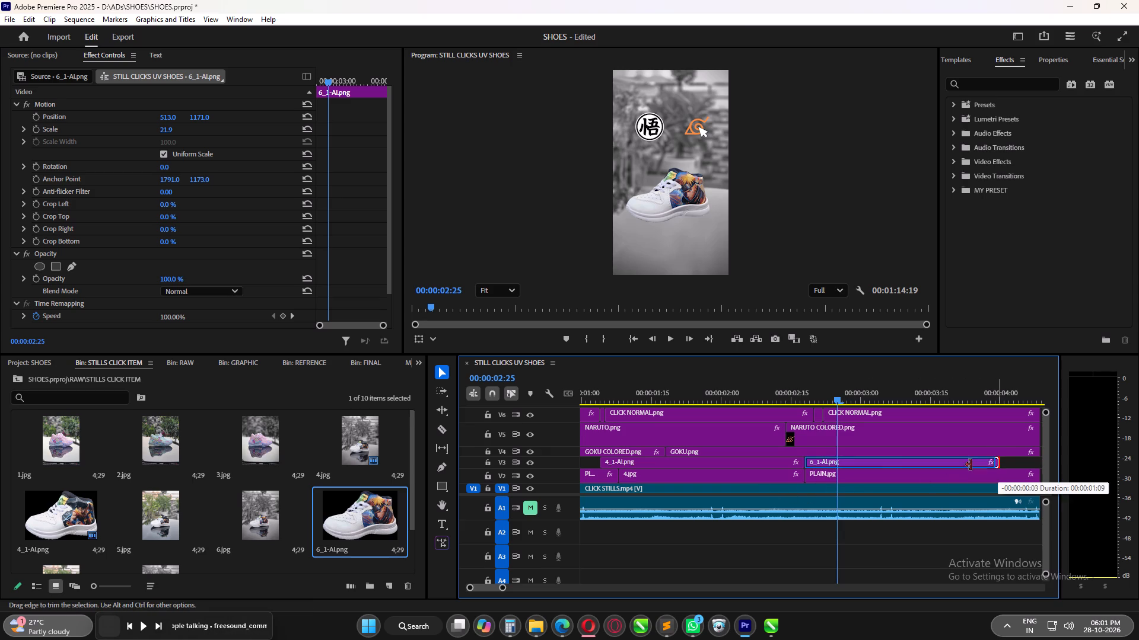
left_click_drag(971, 465, 838, 468)
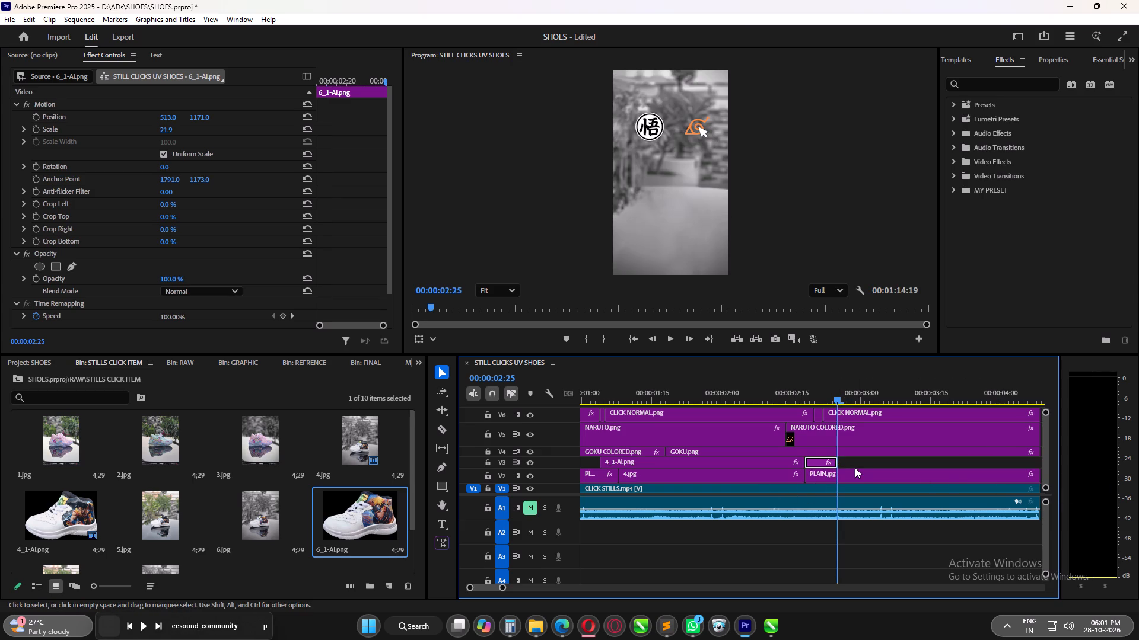
left_click_drag(835, 462, 1014, 467)
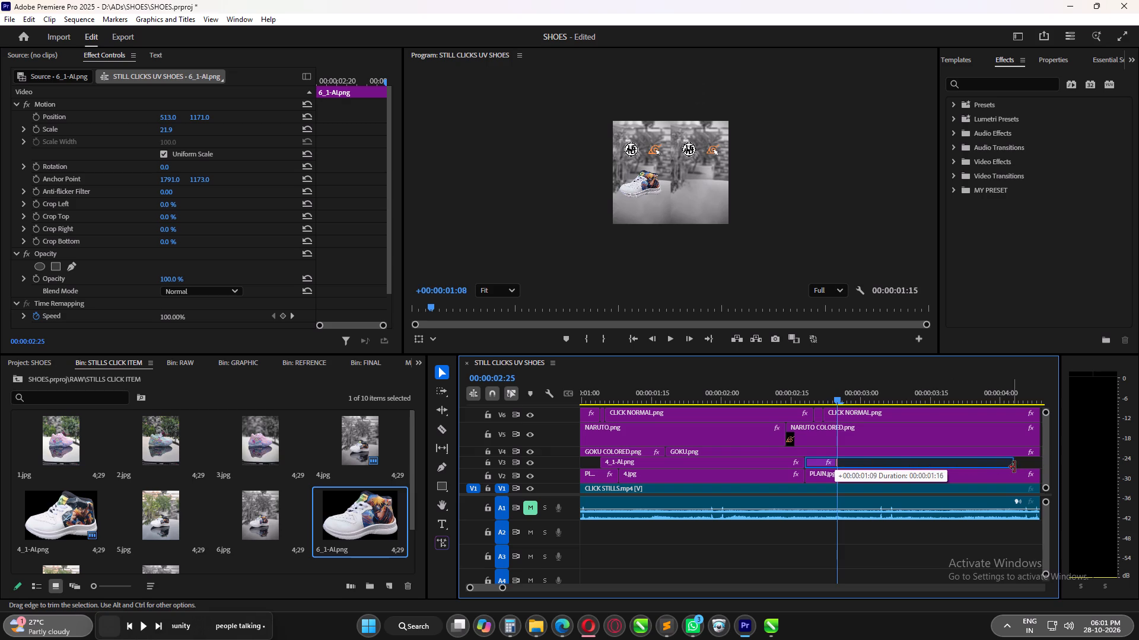
left_click_drag(1014, 467, 1022, 467)
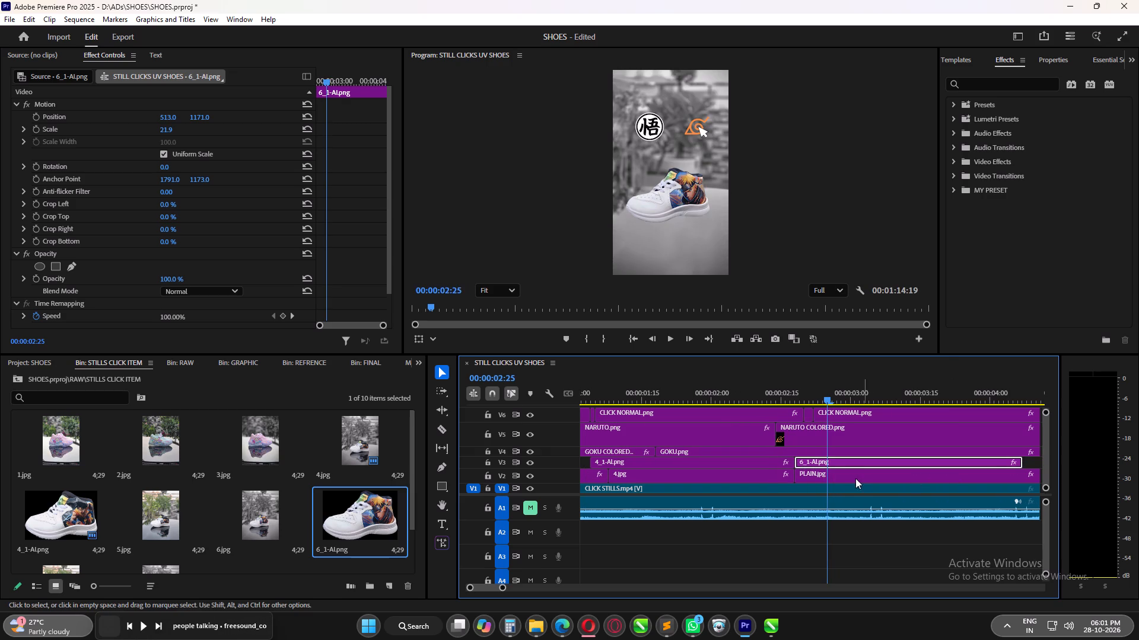
Split the 6_1-AI.png clip on V3 at 00:00:02:25.
key("c")
left_click(827, 461)
key("v")
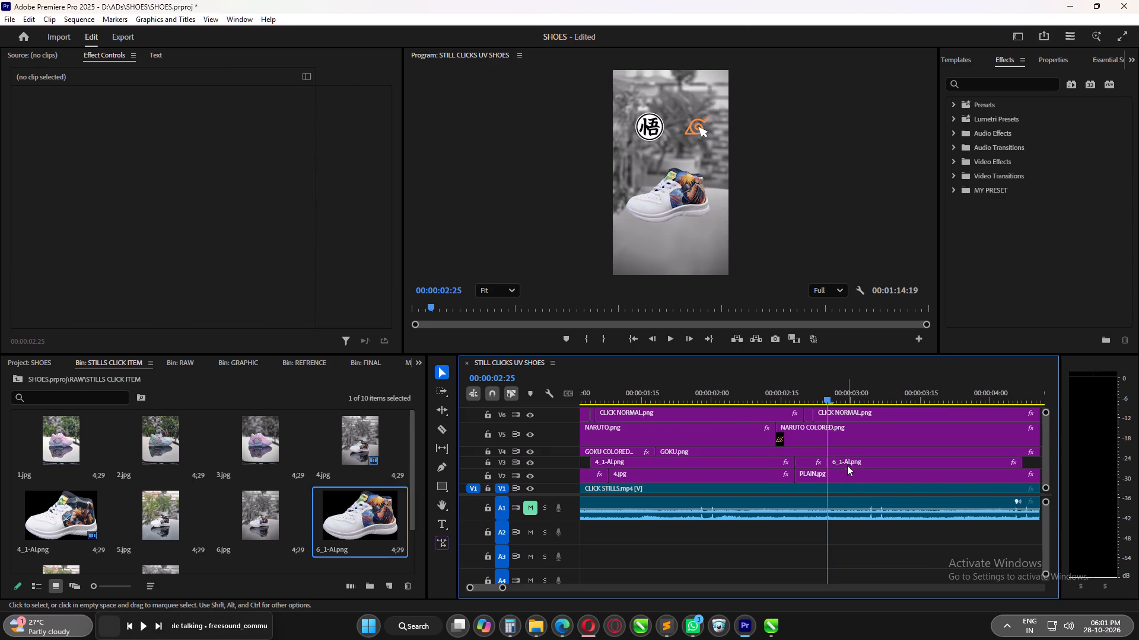
left_click(848, 463)
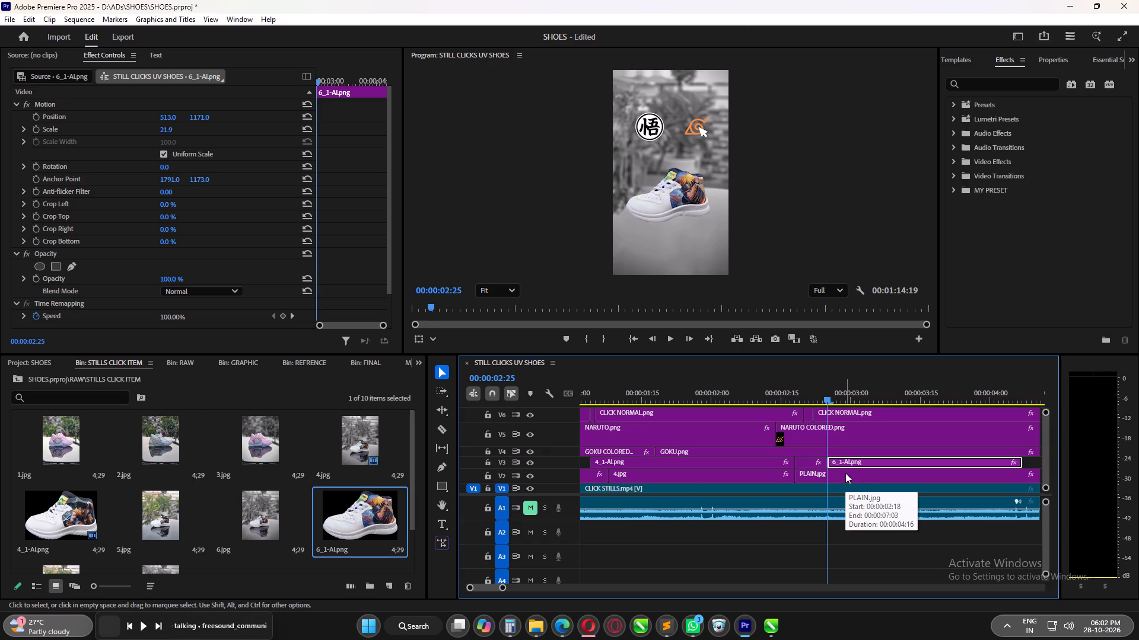
Split the GOKU.png clip on V4 at 00:00:02:25.
left_click(835, 453)
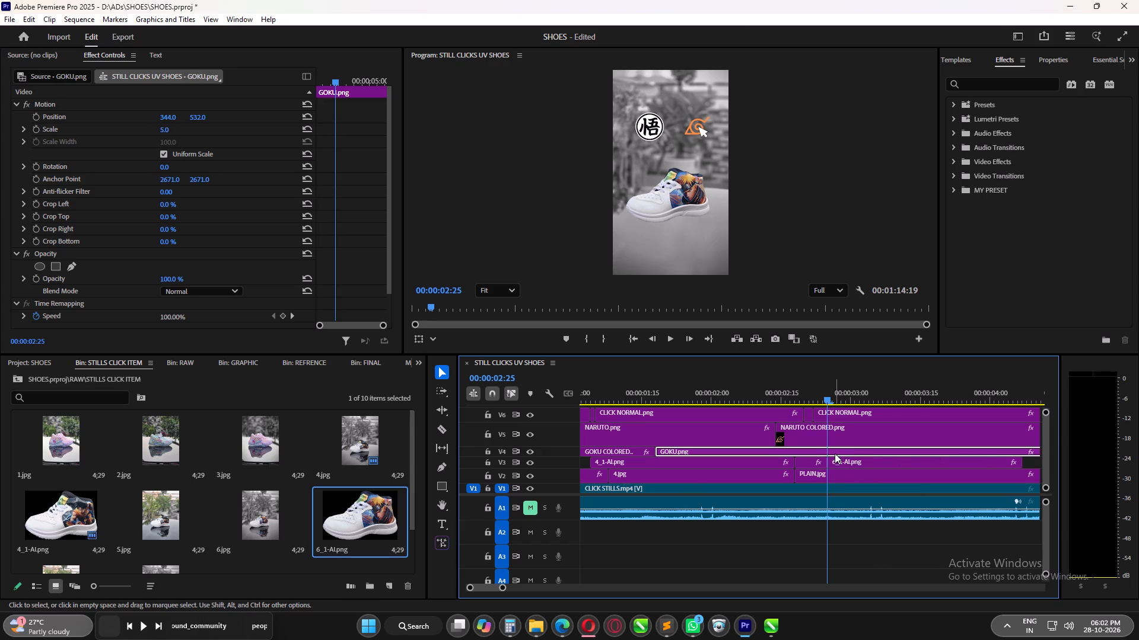
key("c")
left_click(827, 450)
key("v")
left_click(851, 454)
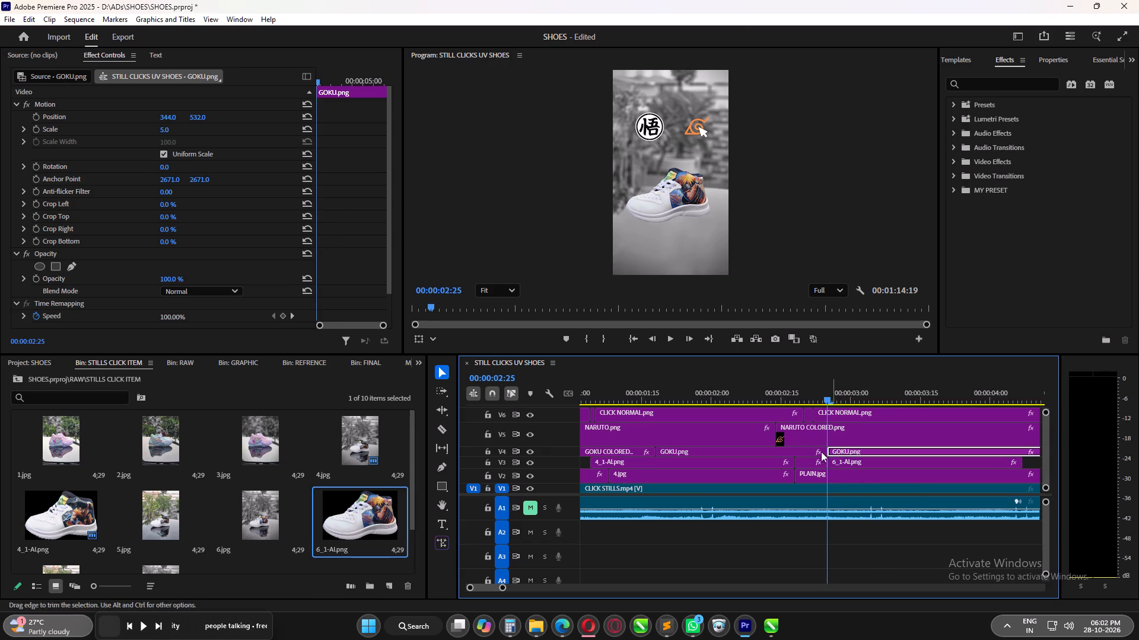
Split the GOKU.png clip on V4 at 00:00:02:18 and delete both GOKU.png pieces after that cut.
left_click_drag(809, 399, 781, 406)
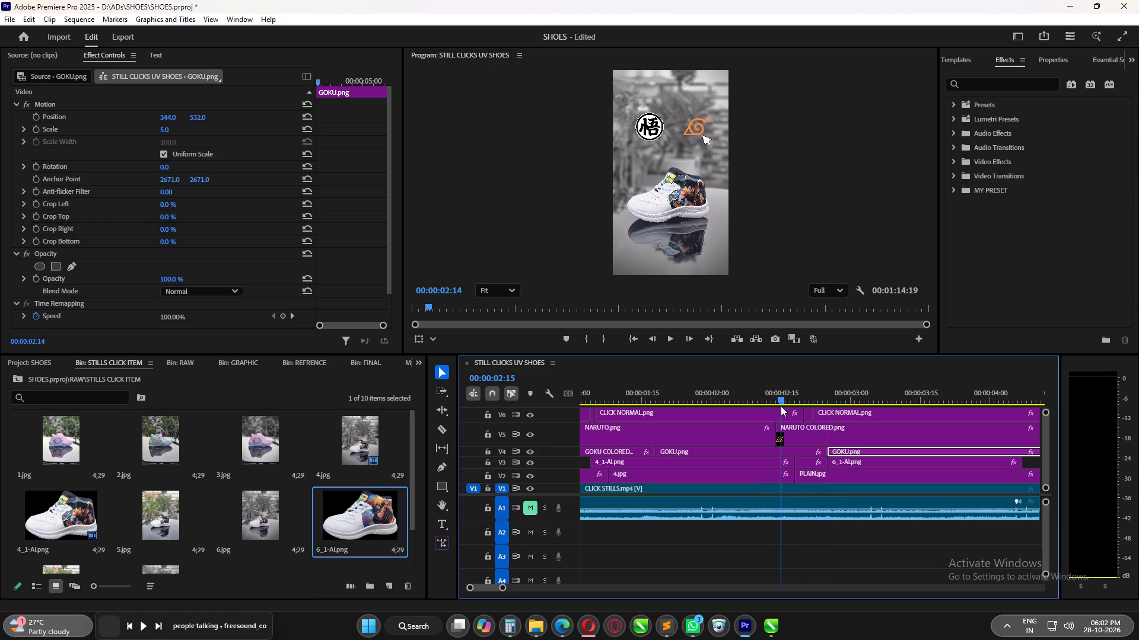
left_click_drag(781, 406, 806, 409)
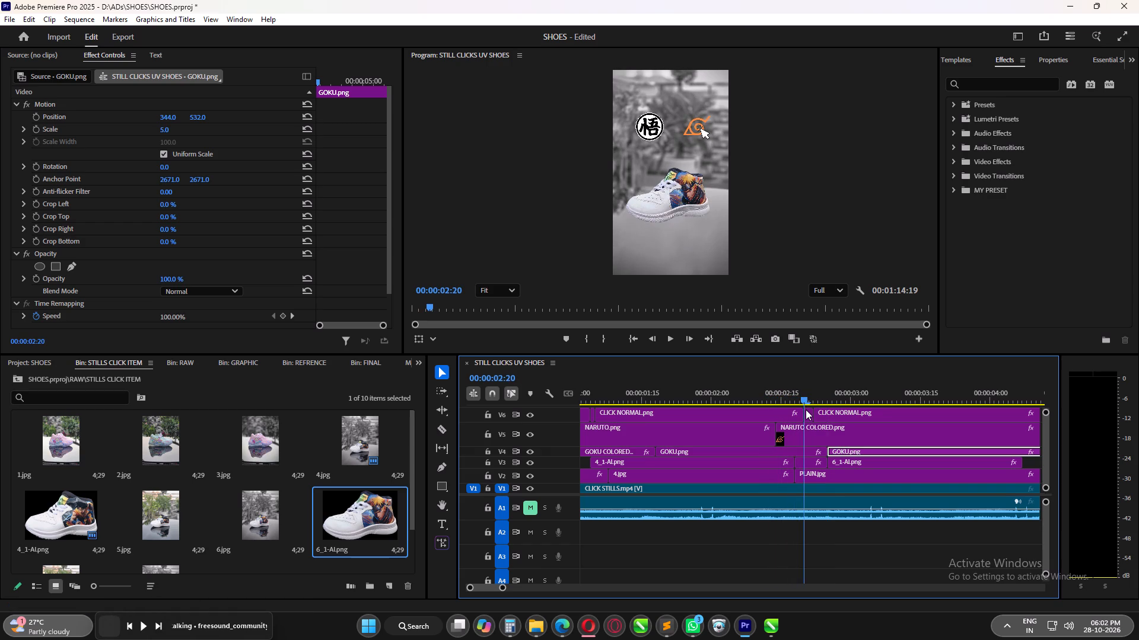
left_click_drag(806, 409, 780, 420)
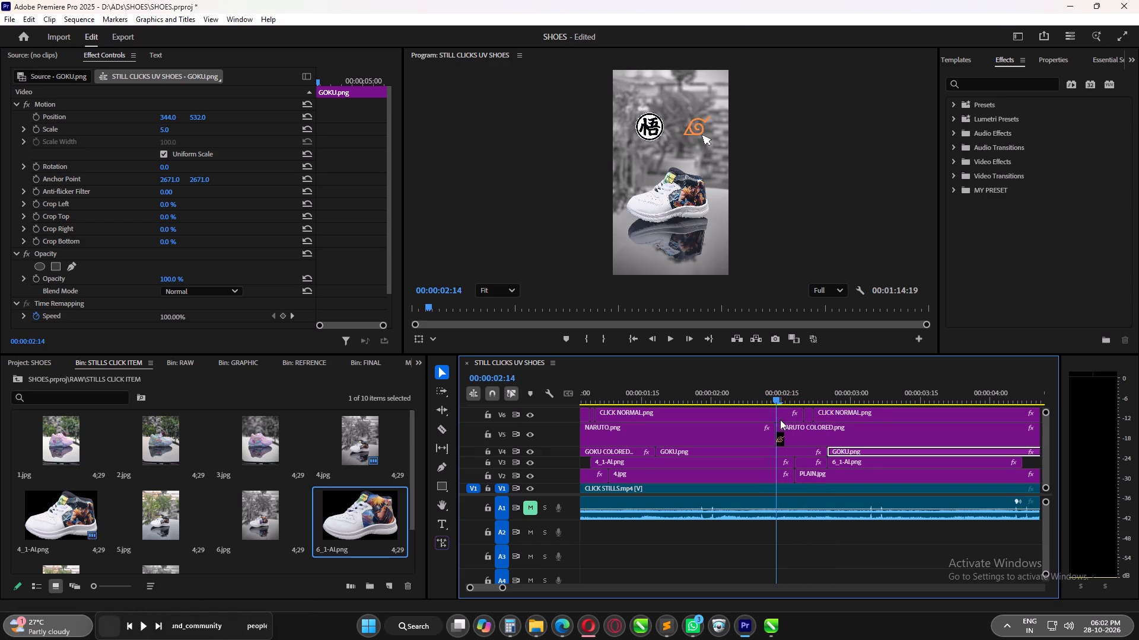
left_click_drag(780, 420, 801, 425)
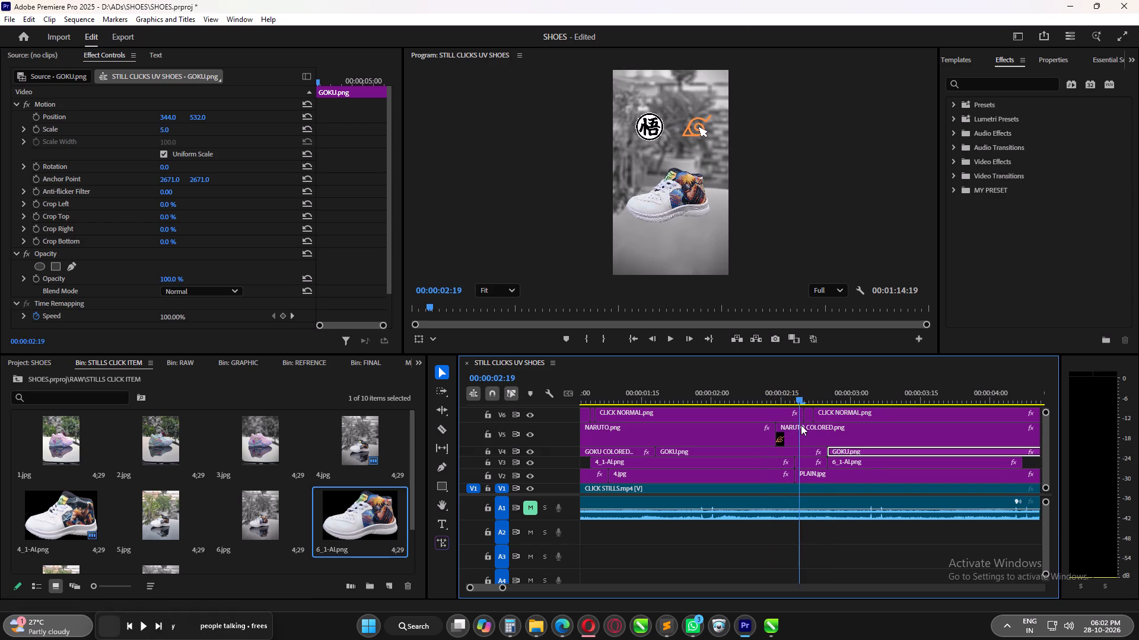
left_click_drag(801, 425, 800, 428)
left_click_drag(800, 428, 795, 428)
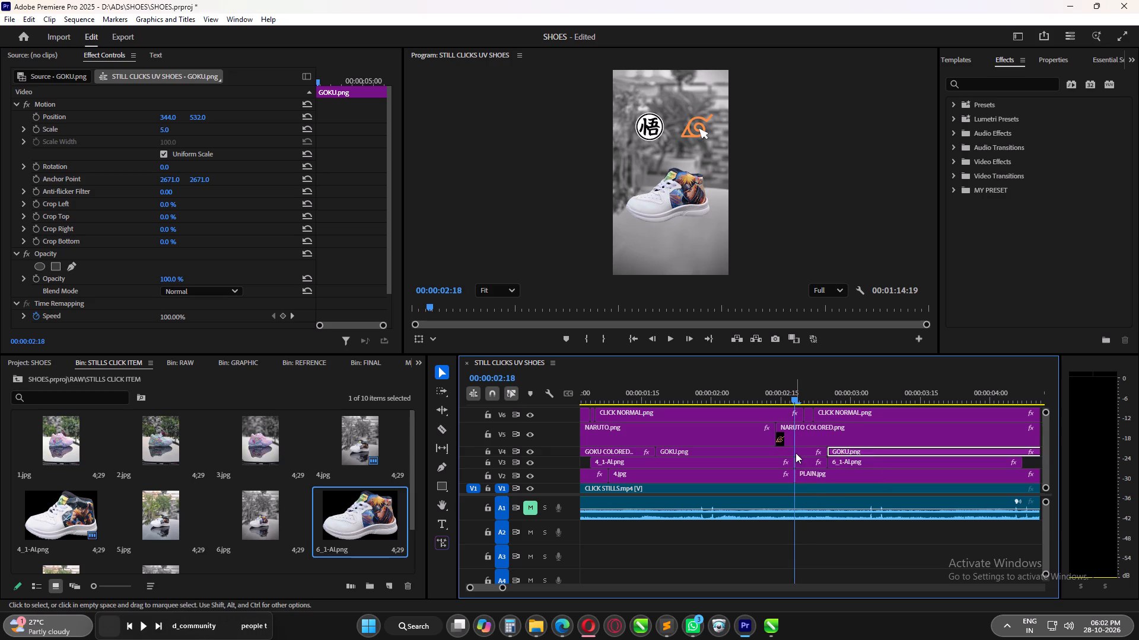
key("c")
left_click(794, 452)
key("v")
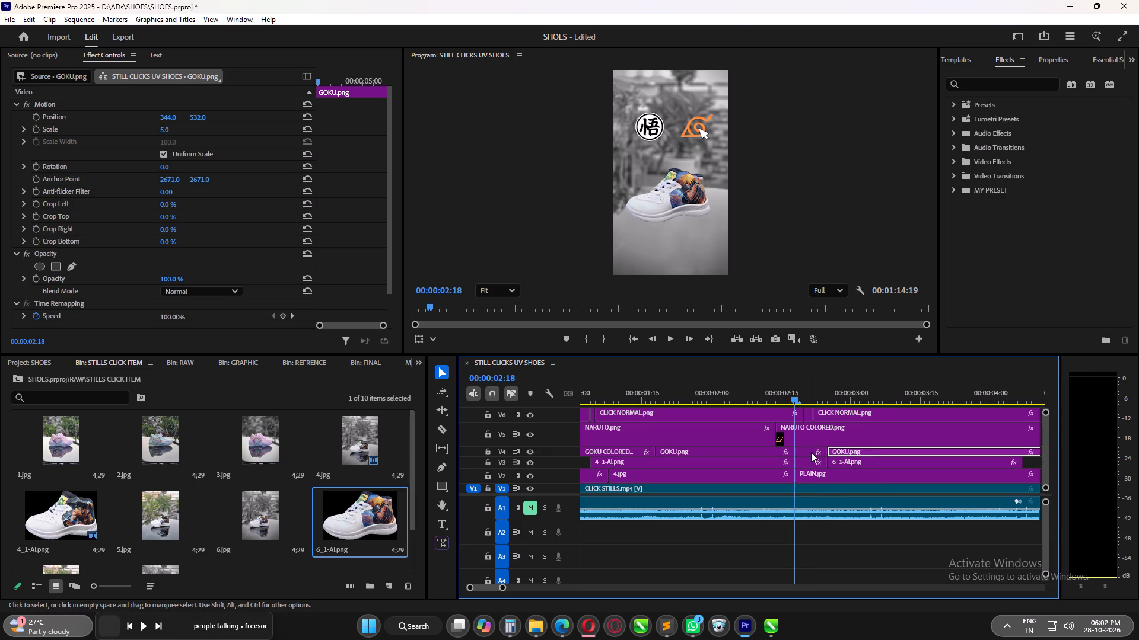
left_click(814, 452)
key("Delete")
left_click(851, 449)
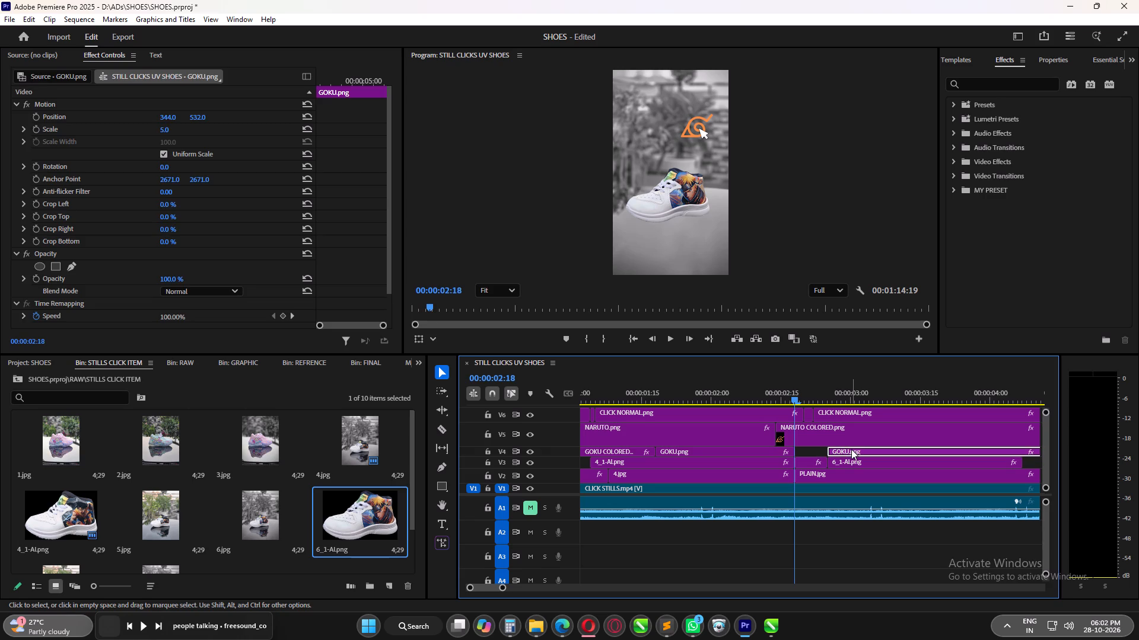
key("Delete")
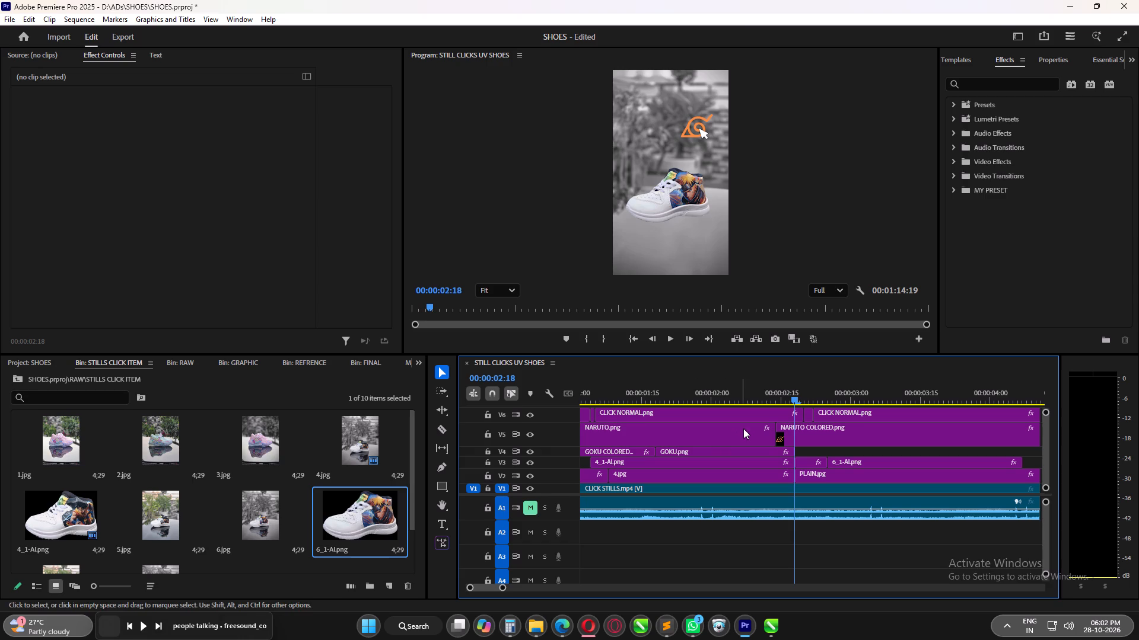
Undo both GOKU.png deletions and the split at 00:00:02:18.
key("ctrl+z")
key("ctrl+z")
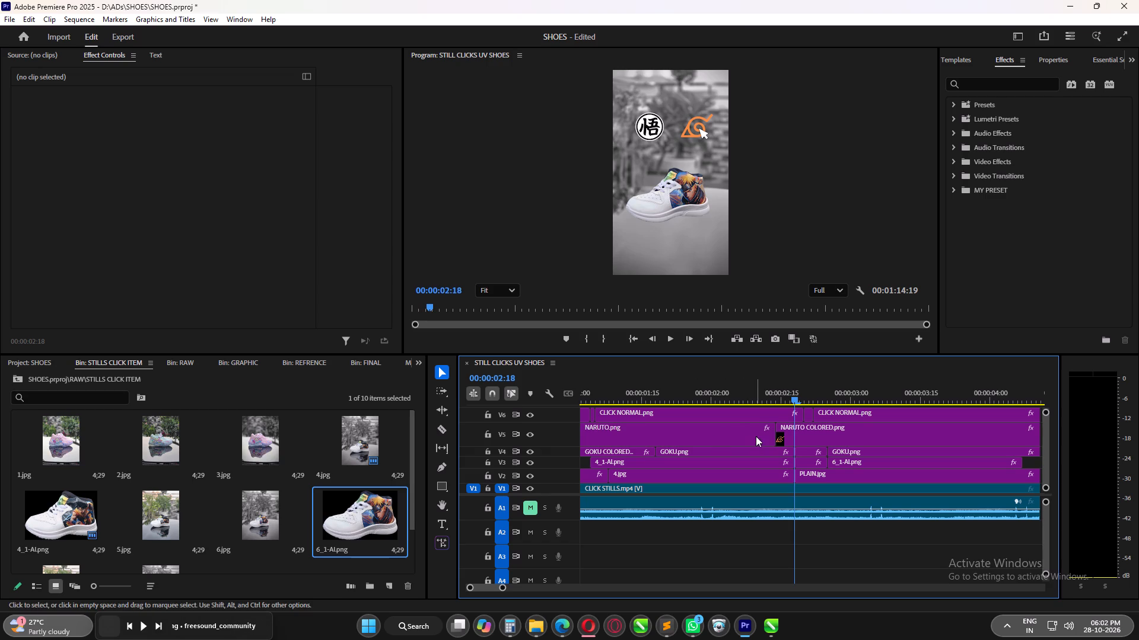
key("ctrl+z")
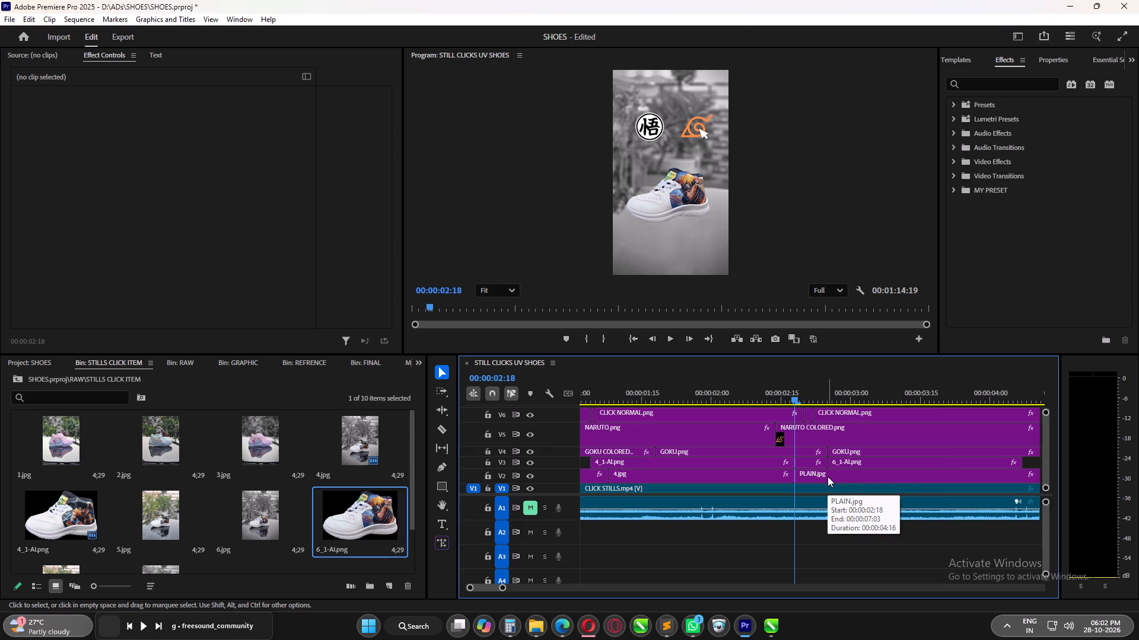
Scrub between about 00:00:02:10 and 00:00:02:19 to examine the Naruto logo click and the shoe switch, ending at 00:00:02:18.
scroll(827, 476, "down", 2)
scroll(827, 476, "up", 5)
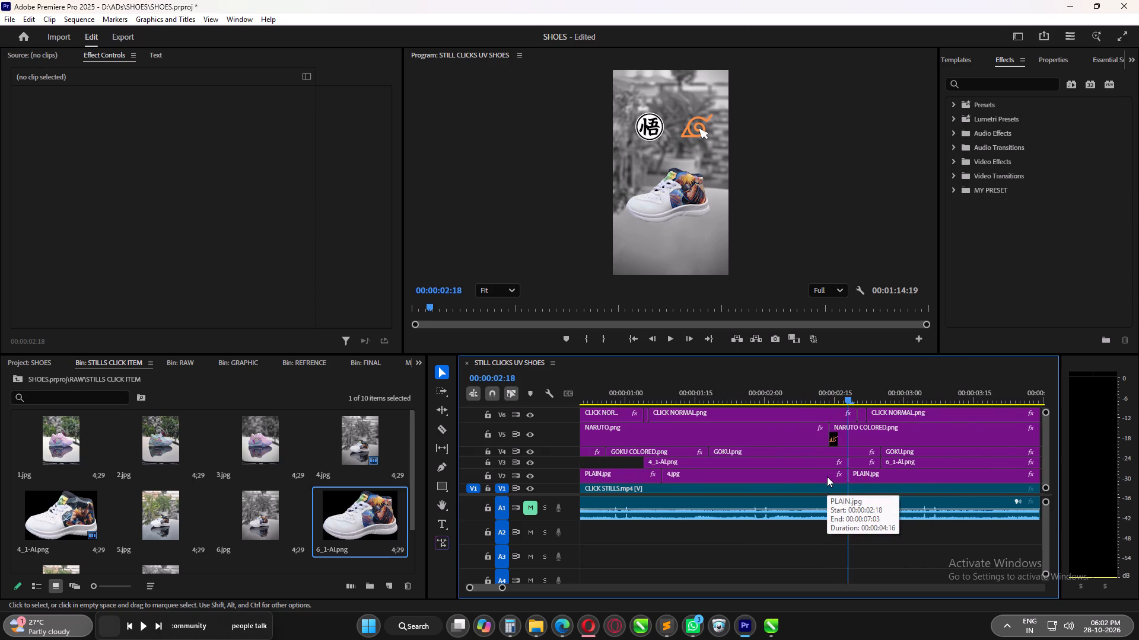
scroll(827, 476, "up", 9)
scroll(827, 476, "down", 2)
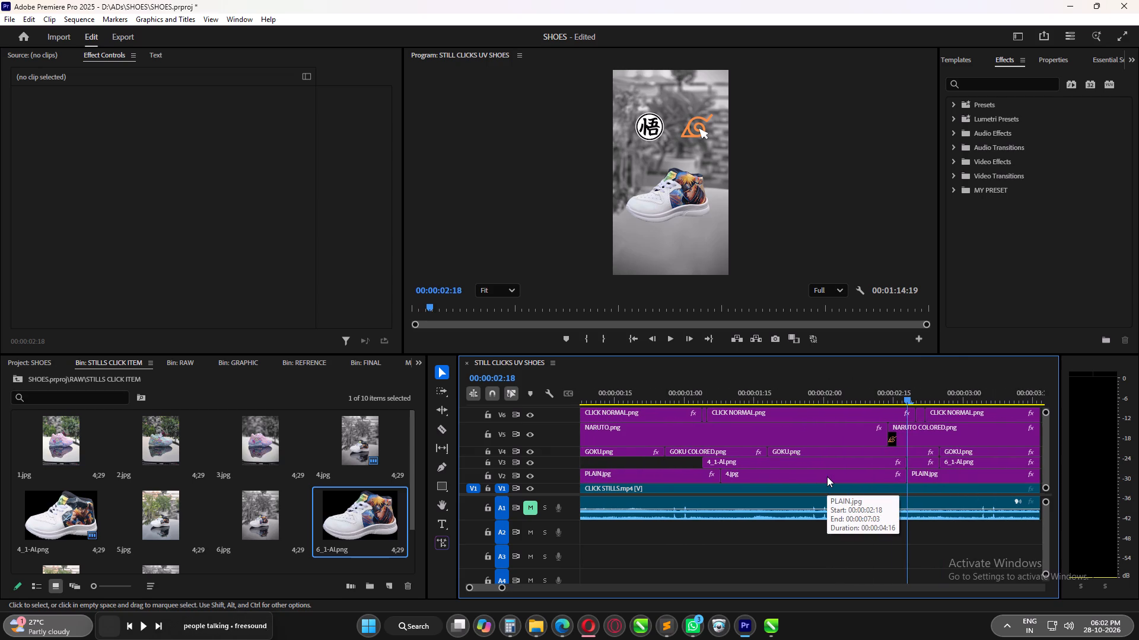
scroll(827, 476, "down", 2)
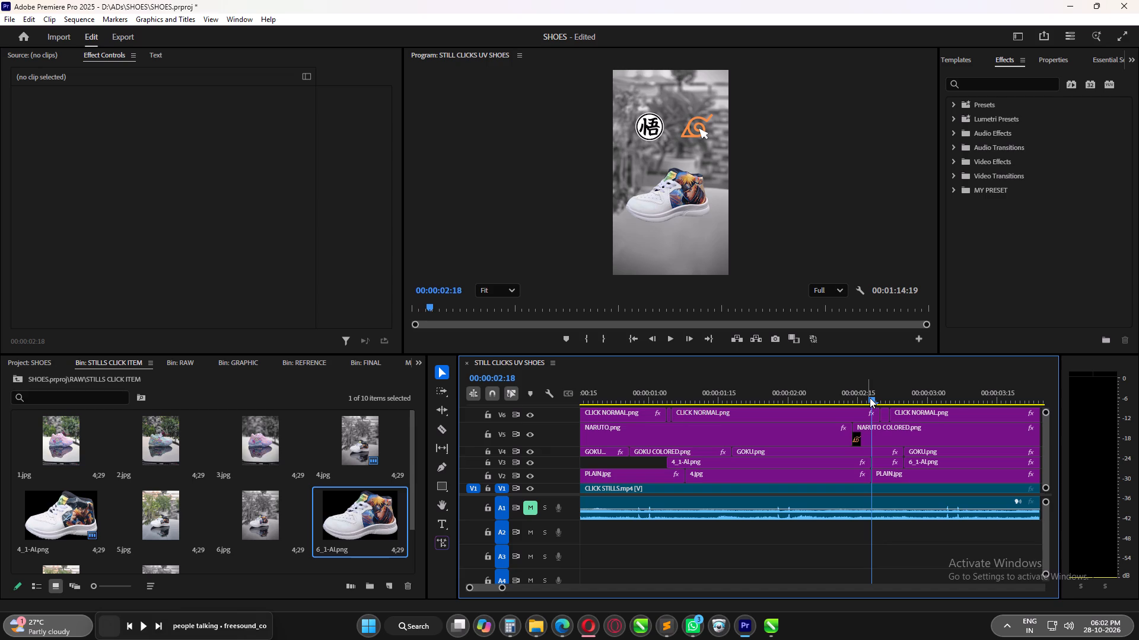
left_click_drag(871, 398, 831, 404)
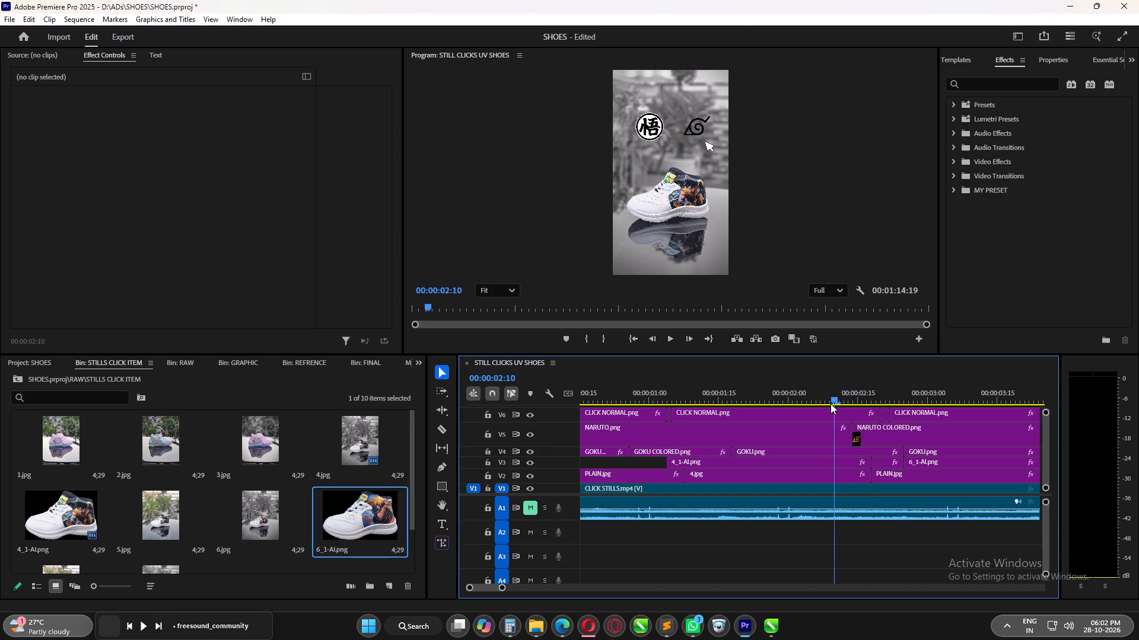
left_click_drag(831, 404, 879, 407)
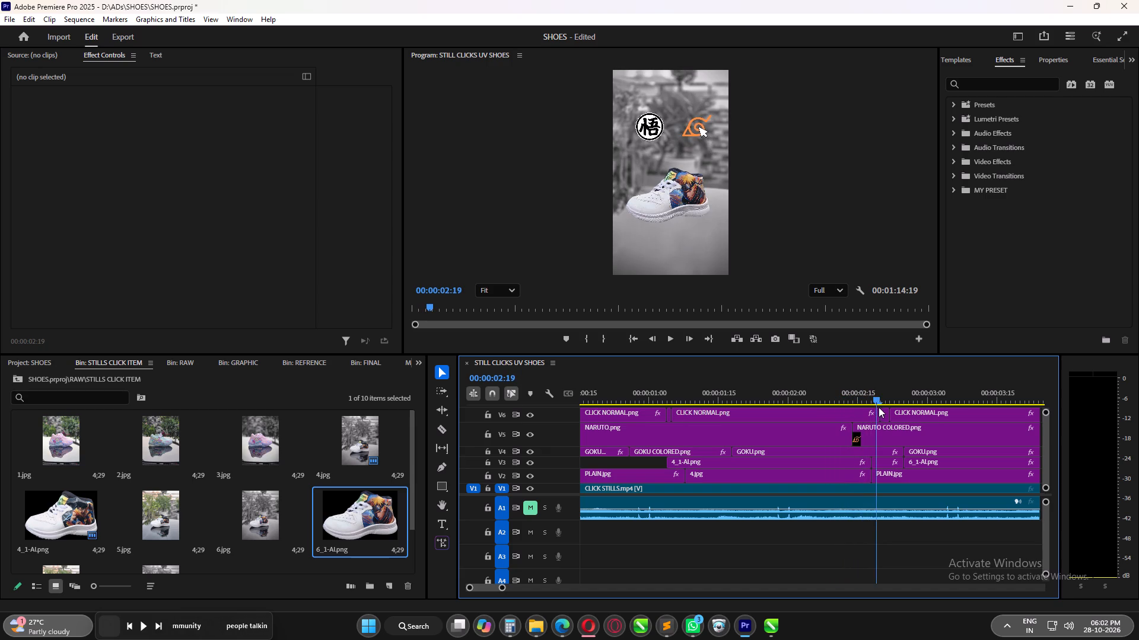
left_click_drag(879, 407, 871, 409)
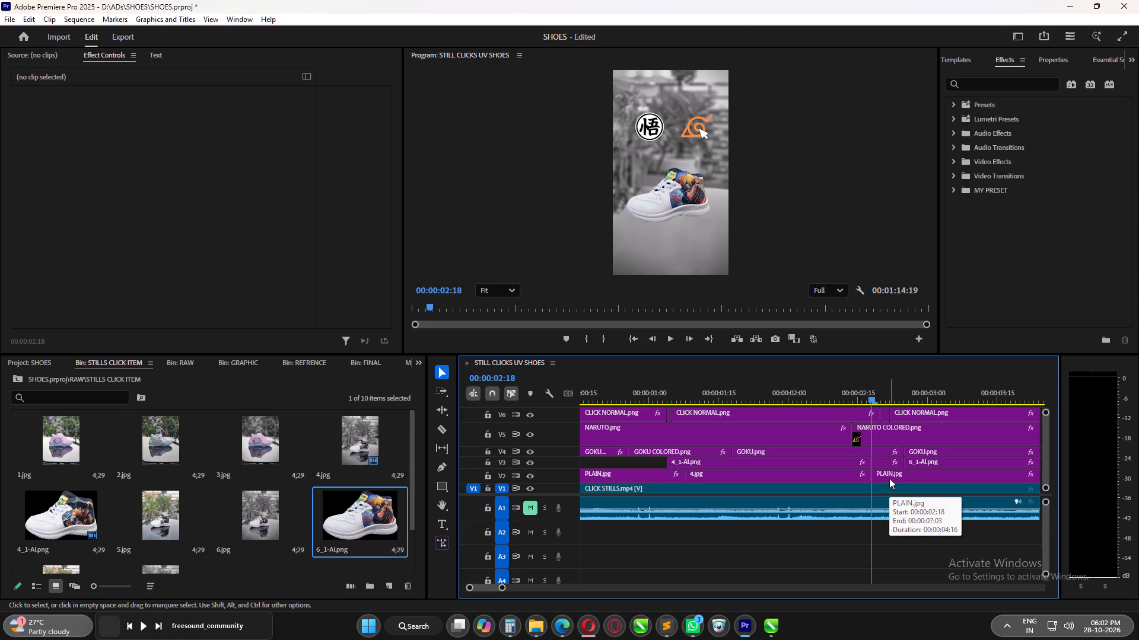
Add Position, Scale and Opacity keyframes at 00:00:02:18 to the short first 6_1-AI.png piece, with Opacity set to 0%.
left_click(889, 462)
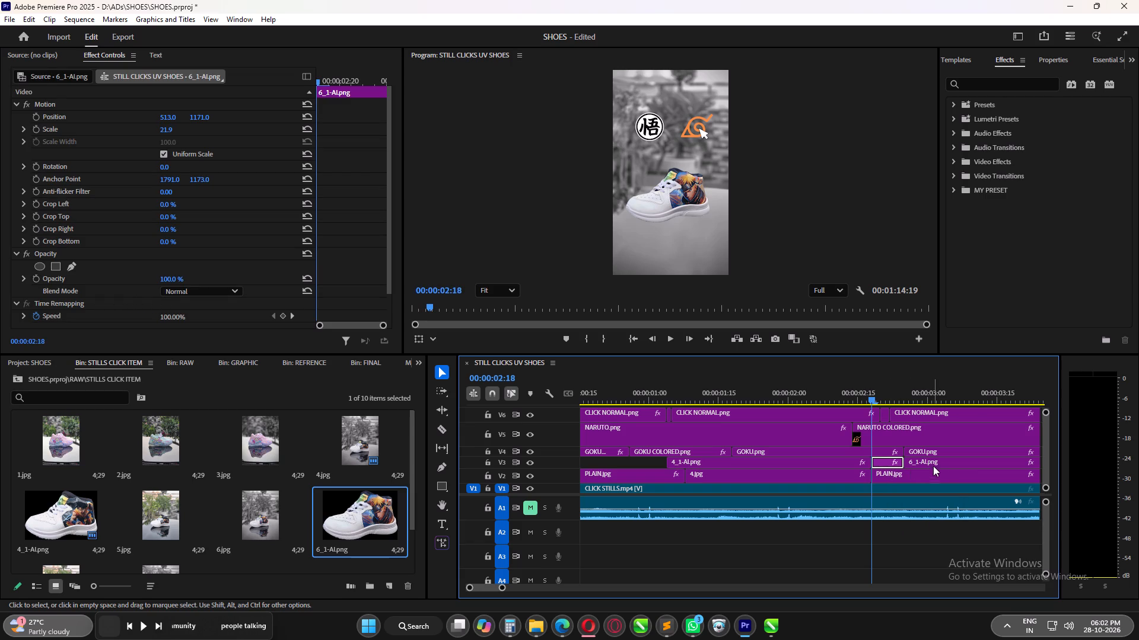
left_click(934, 463)
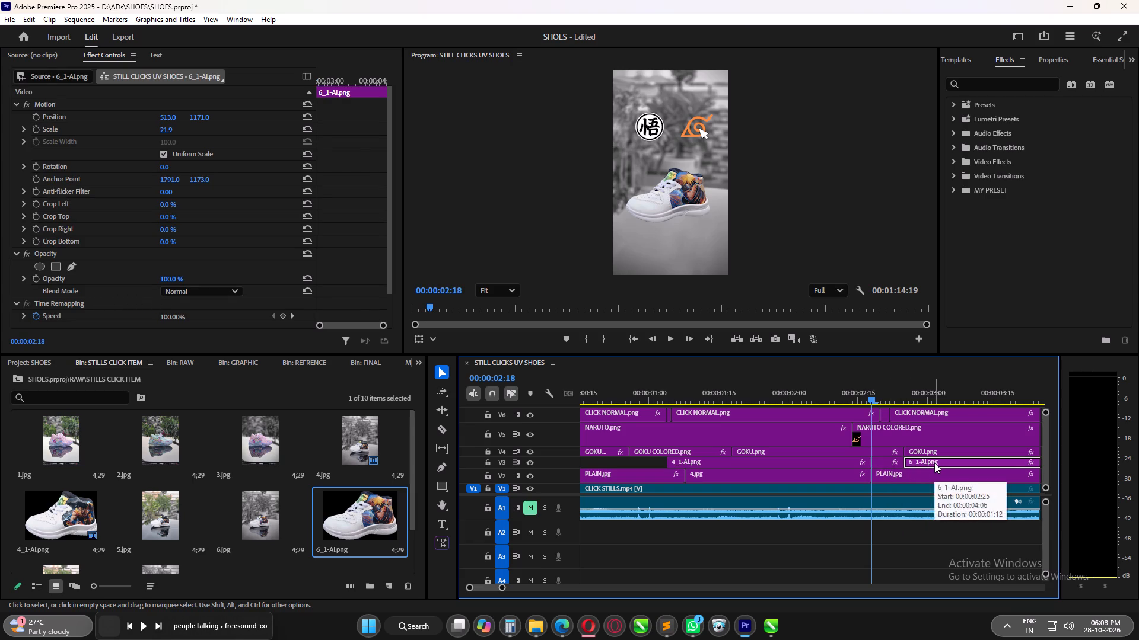
left_click(881, 463)
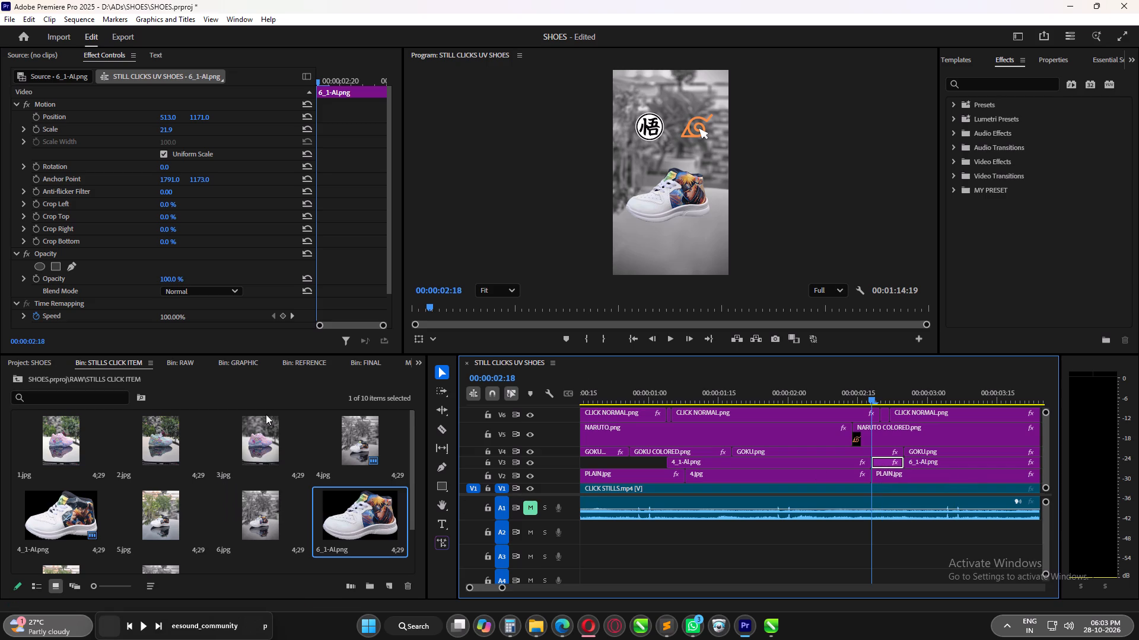
left_click(36, 118)
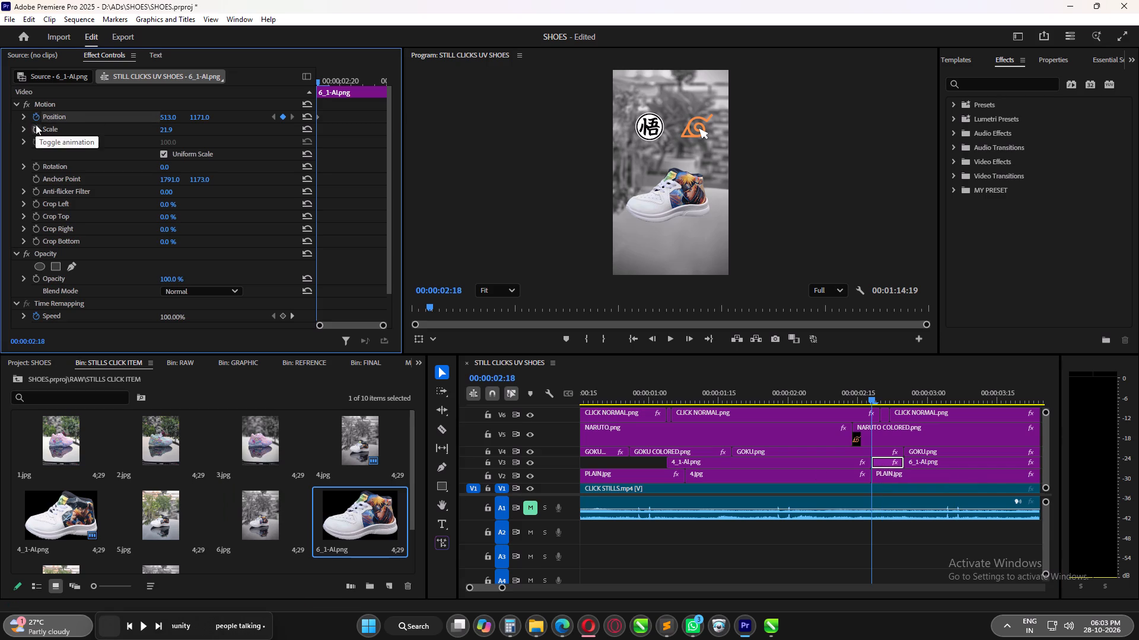
left_click(36, 127)
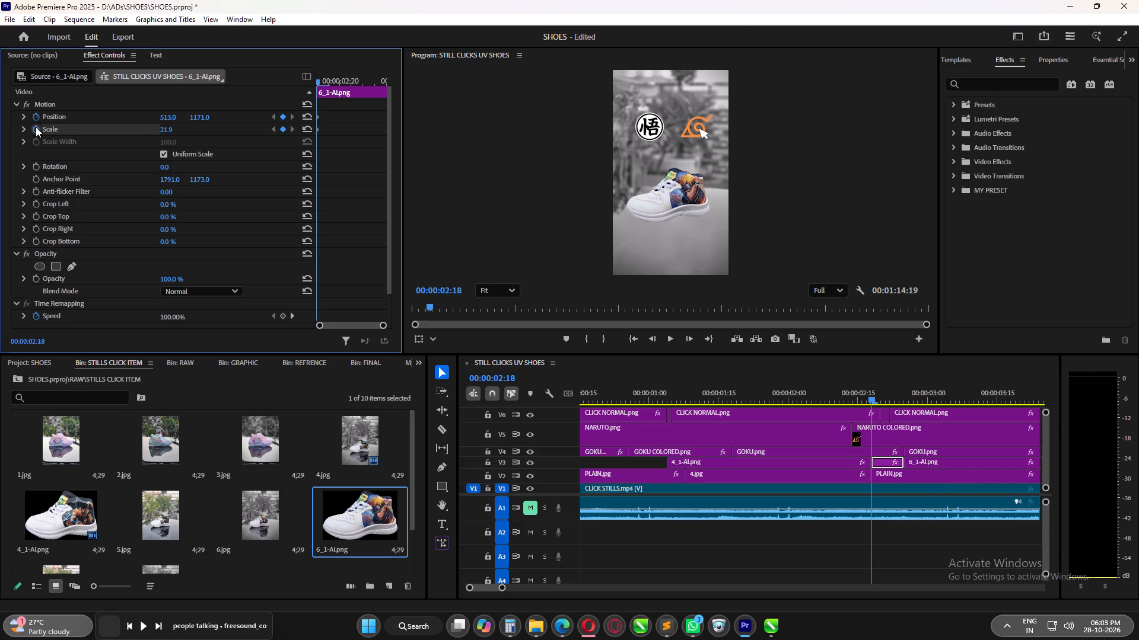
left_click(36, 278)
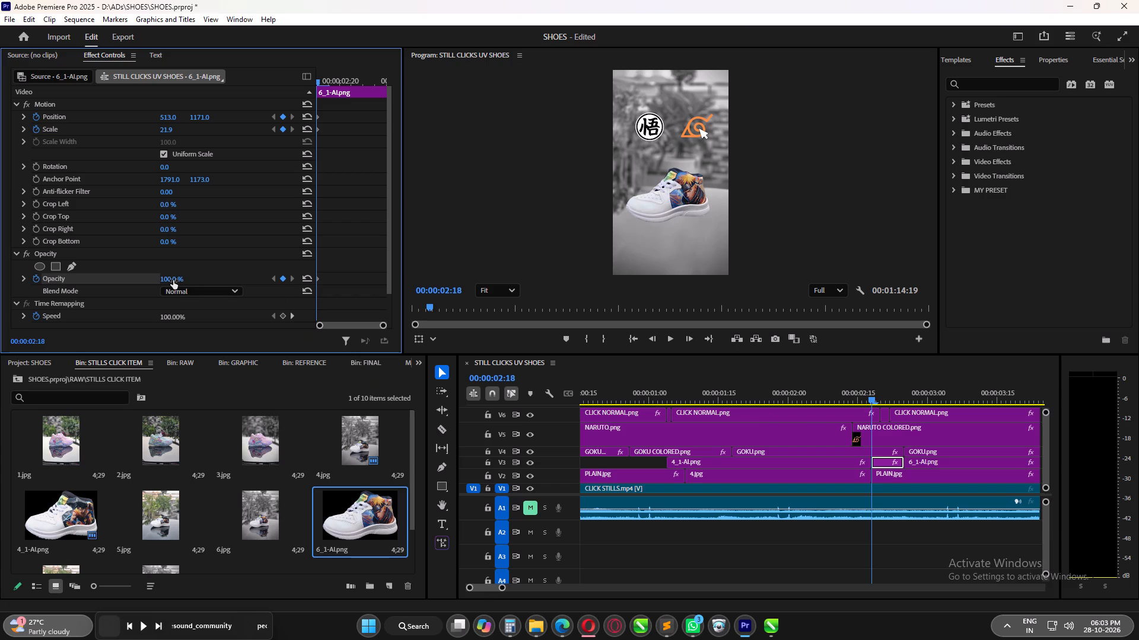
left_click_drag(173, 280, 90, 283)
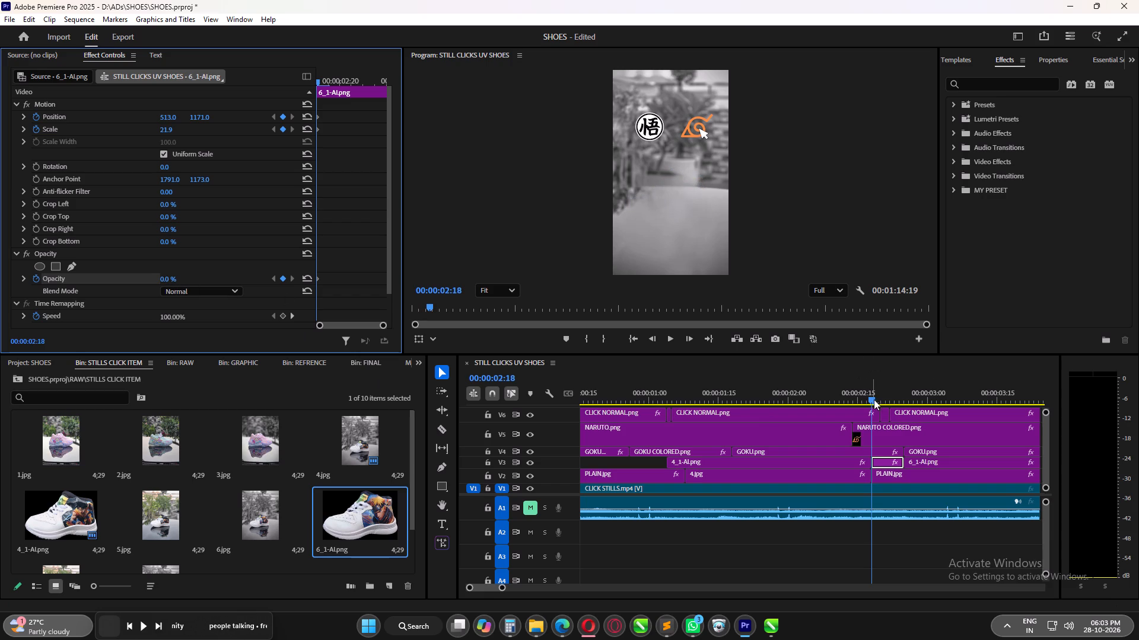
Add Position, Scale and Opacity keyframes at 00:00:02:25 to the short first 6_1-AI.png piece, with Opacity set to 100%.
left_click_drag(874, 399, 905, 409)
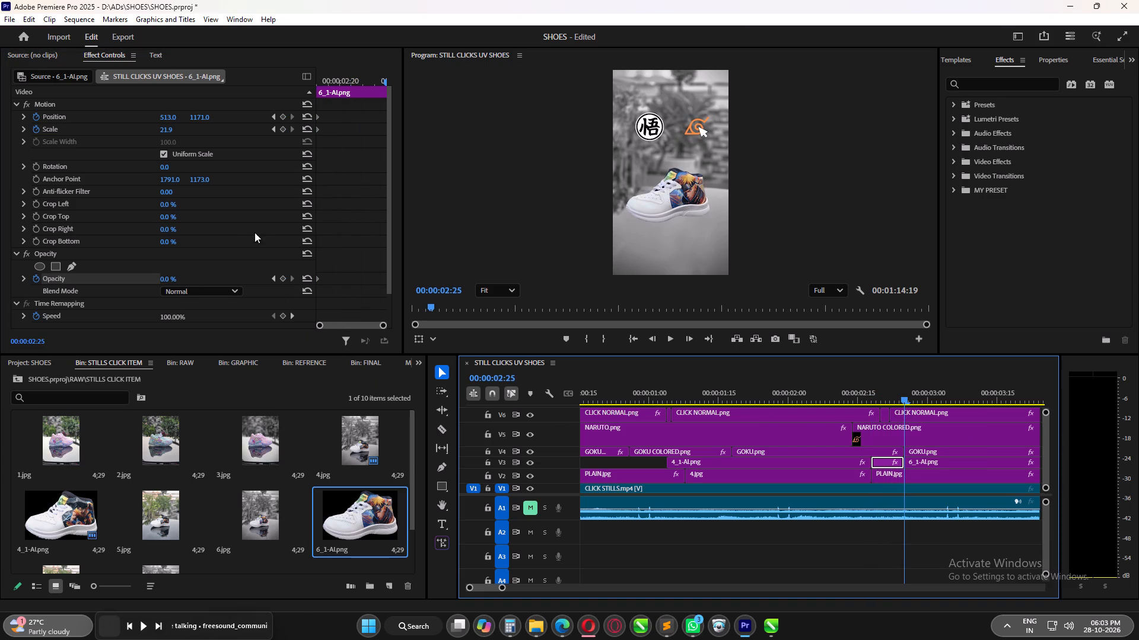
left_click(282, 130)
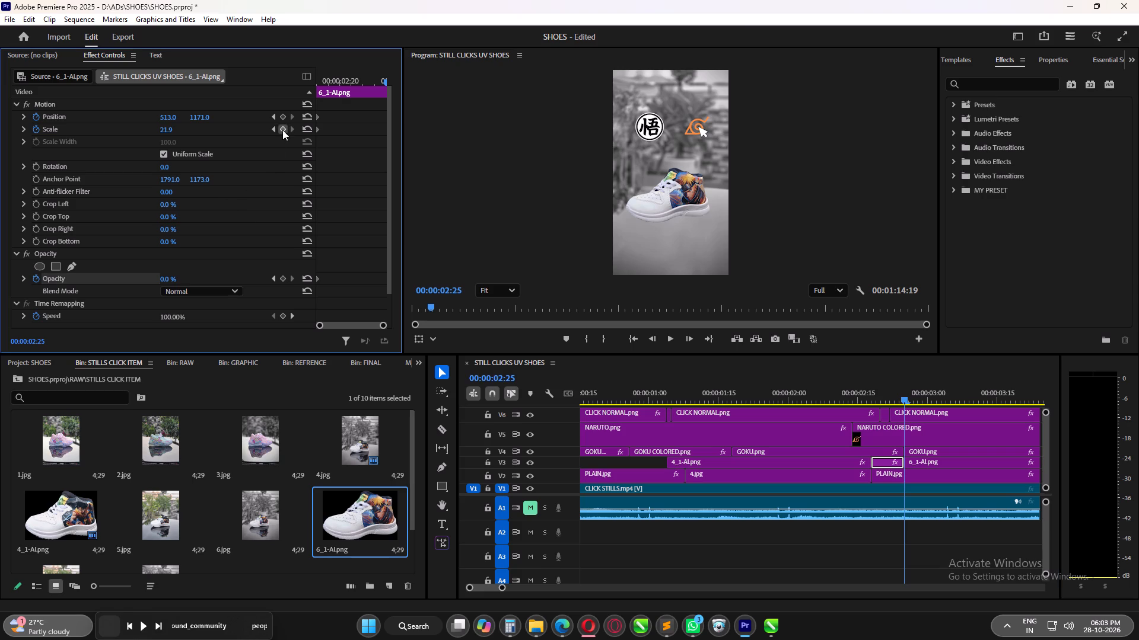
left_click(282, 116)
left_click(287, 279)
left_click(166, 277)
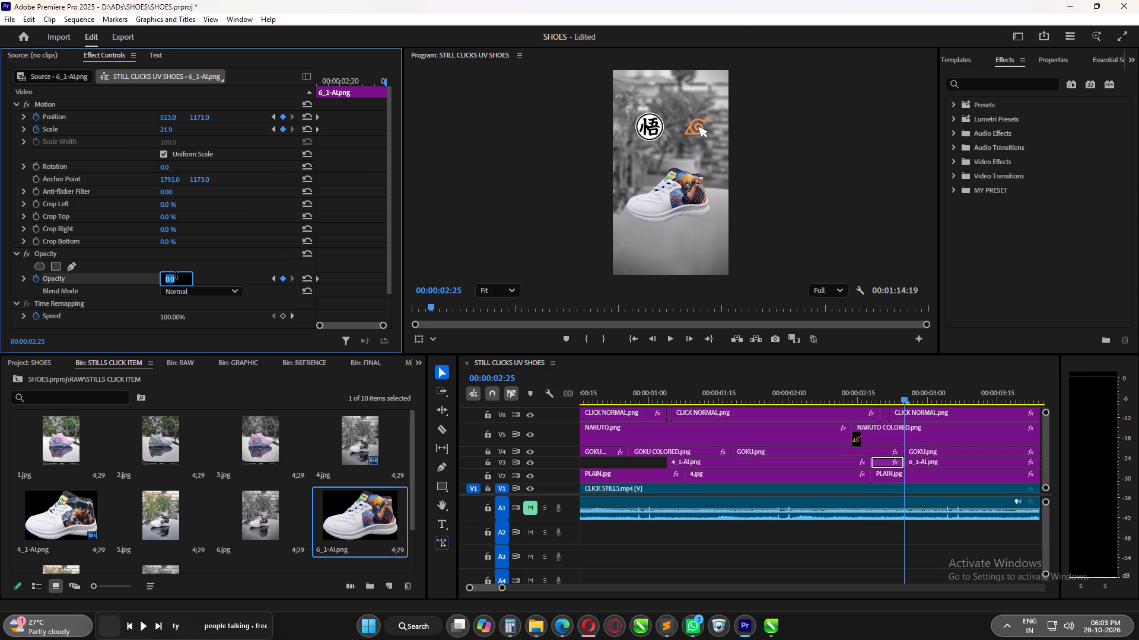
key("1")
type("00")
Set the short 6_1-AI.png piece's Scale keyframe at 00:00:02:18 to 0.
left_click(171, 131)
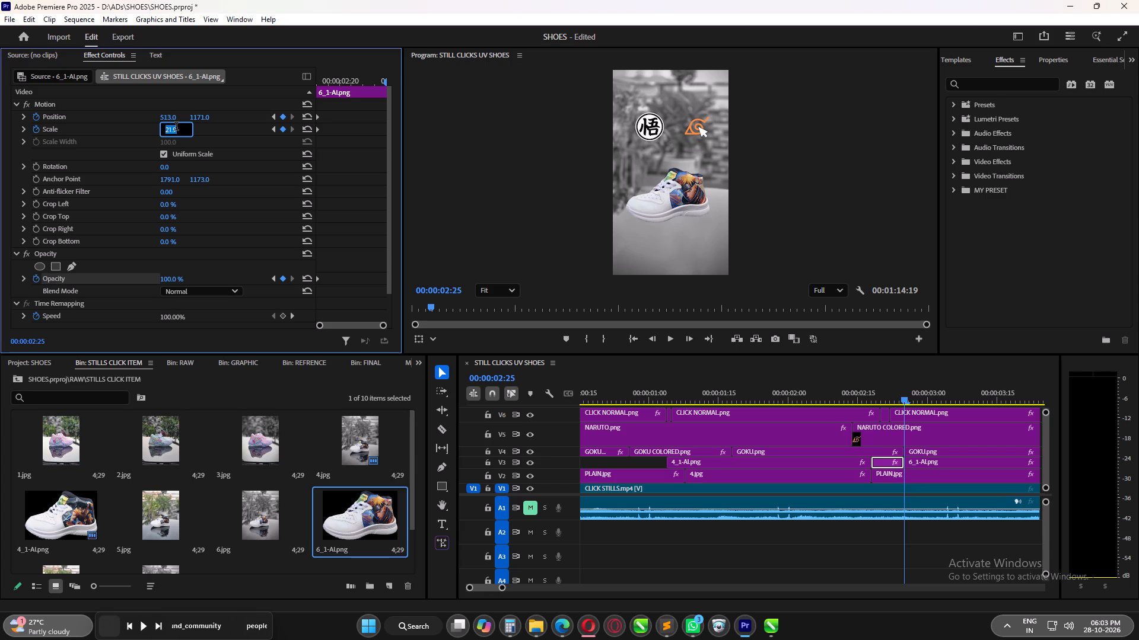
left_click(241, 129)
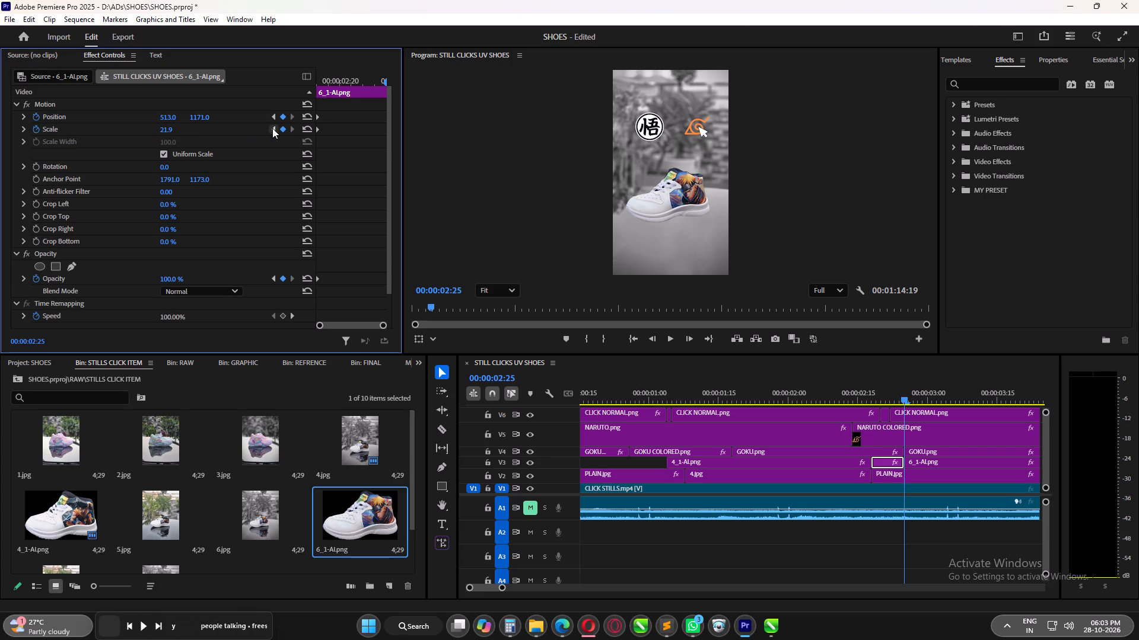
left_click(273, 128)
left_click(171, 132)
key("0")
key("Return")
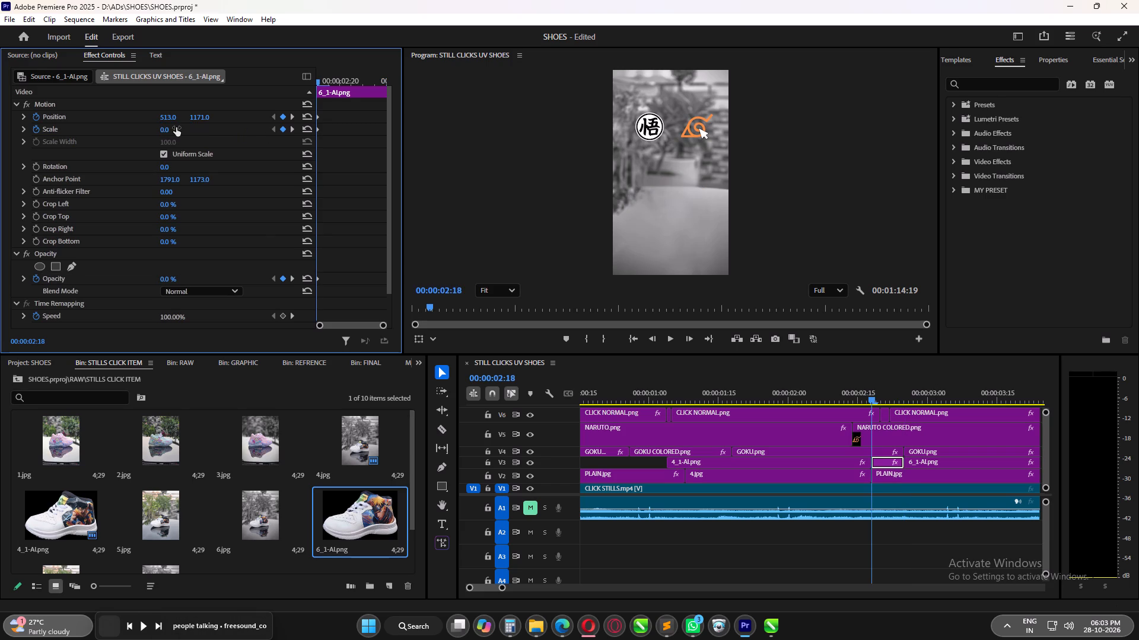
Scrub through the Goku and Naruto logo clicks to examine the Naruto shoe's grow-and-fade-in, ending at 00:00:02:25.
left_click_drag(872, 400, 866, 402)
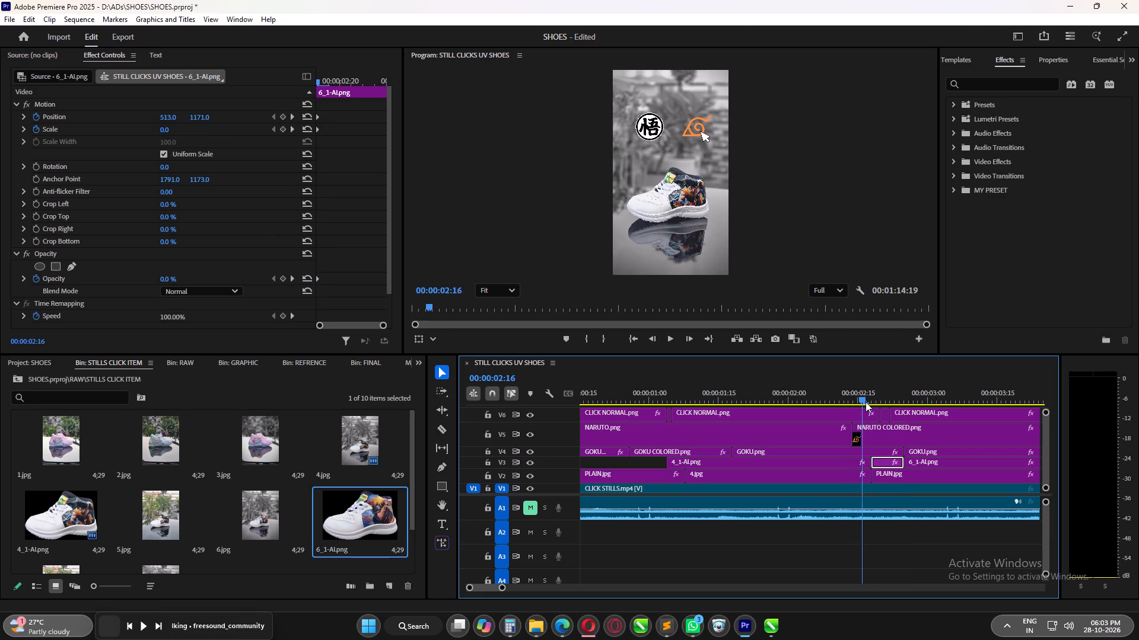
left_click_drag(866, 402, 902, 409)
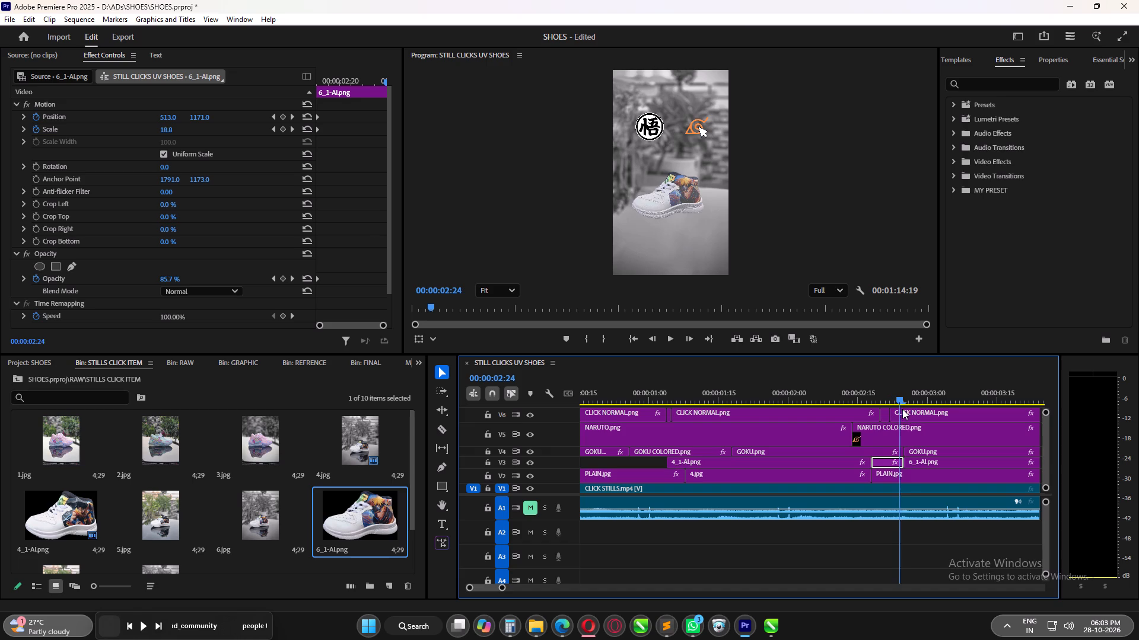
left_click_drag(902, 409, 919, 421)
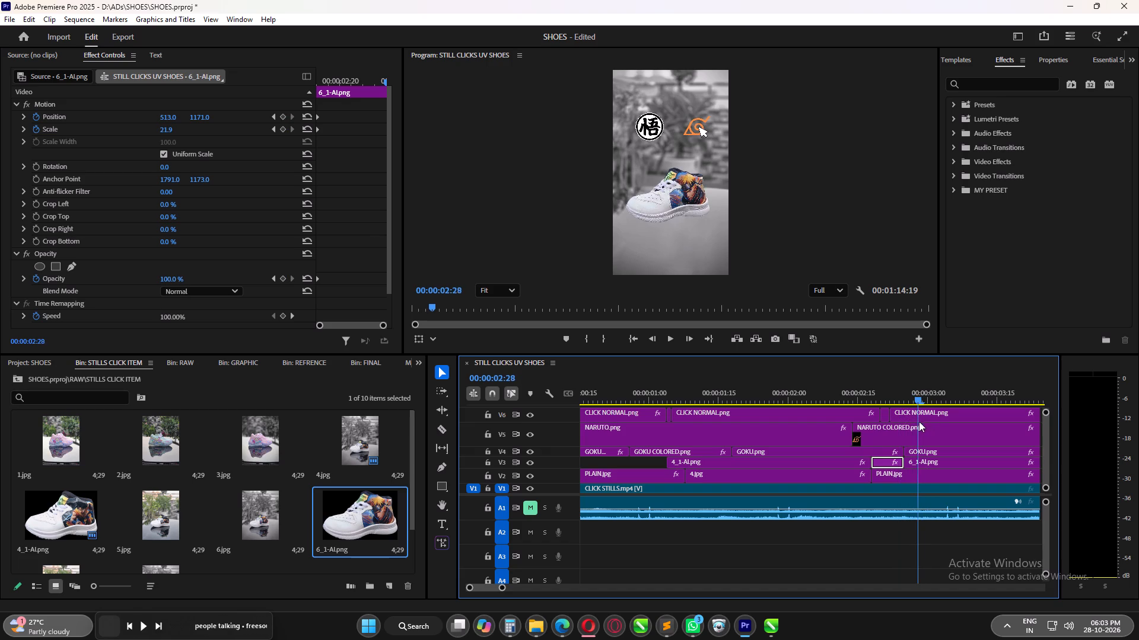
left_click_drag(919, 421, 905, 422)
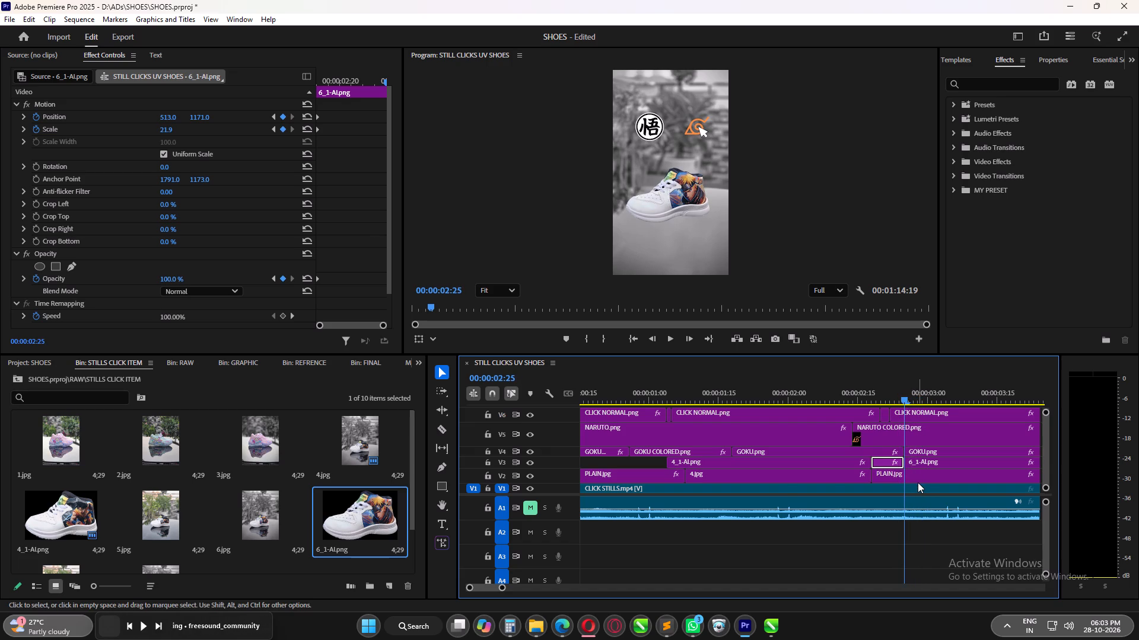
scroll(657, 453, "down", 3, "alt")
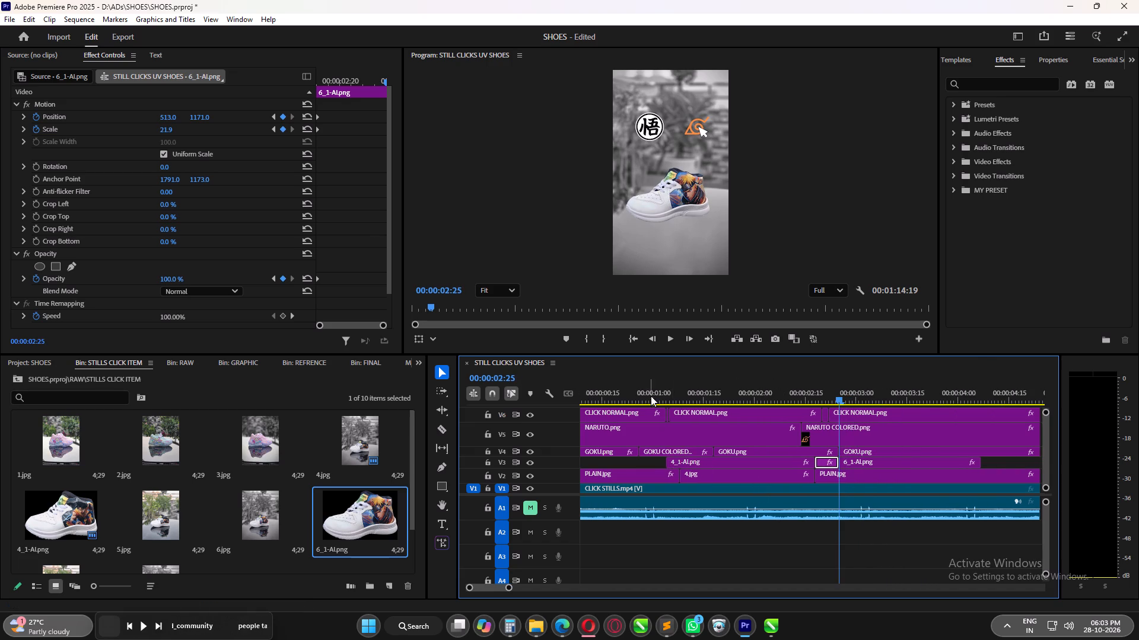
left_click_drag(654, 396, 689, 400)
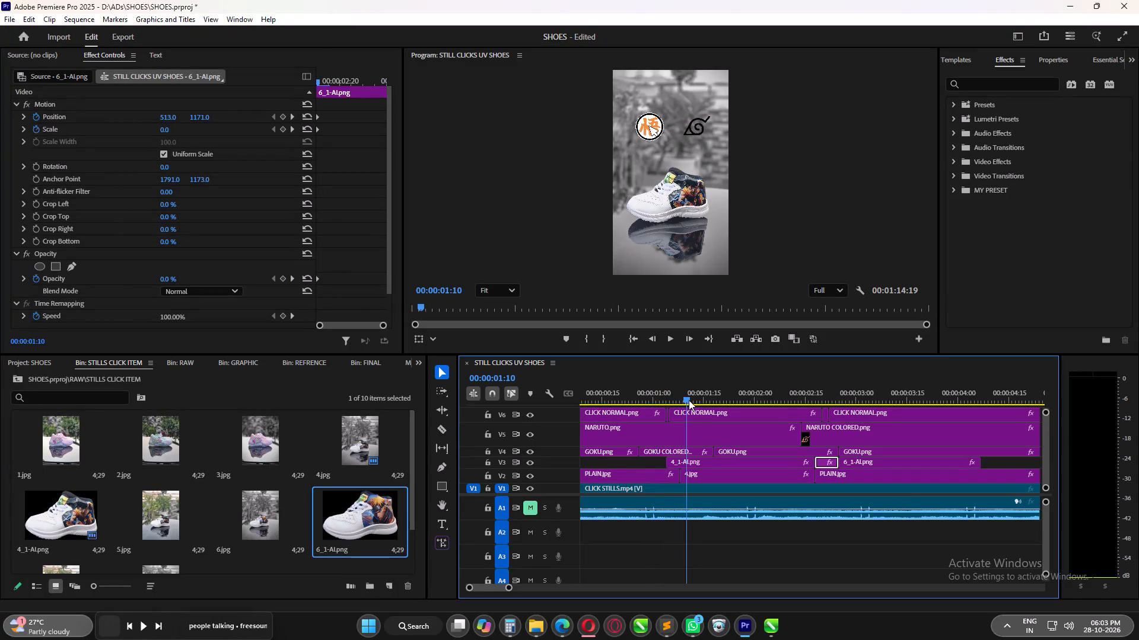
left_click_drag(689, 400, 683, 401)
left_click_drag(792, 396, 798, 396)
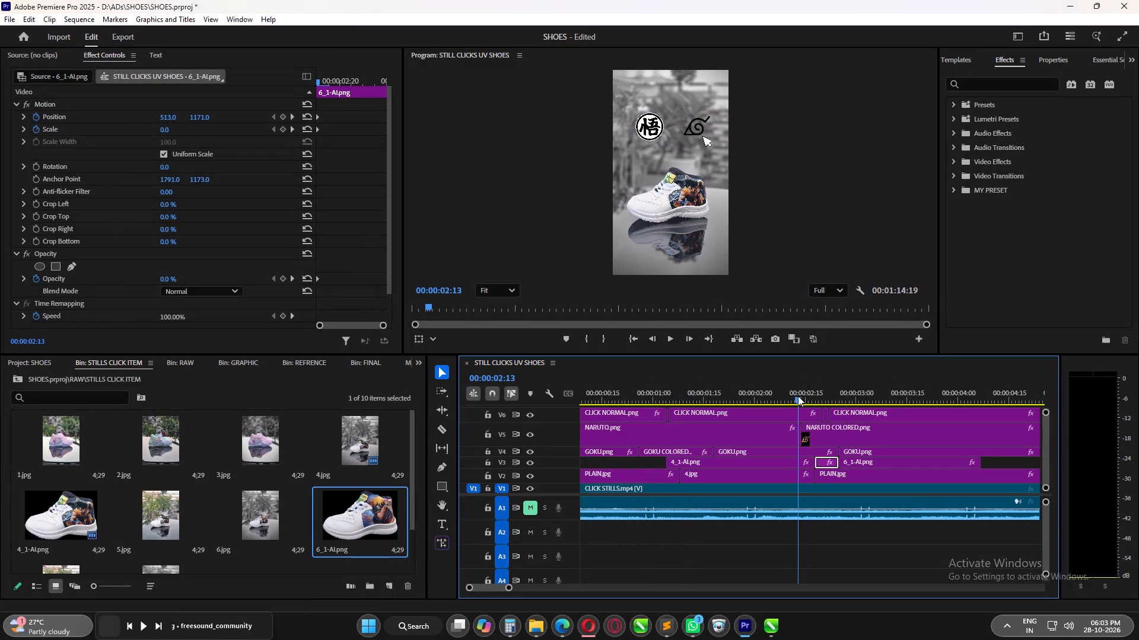
left_click_drag(798, 396, 829, 396)
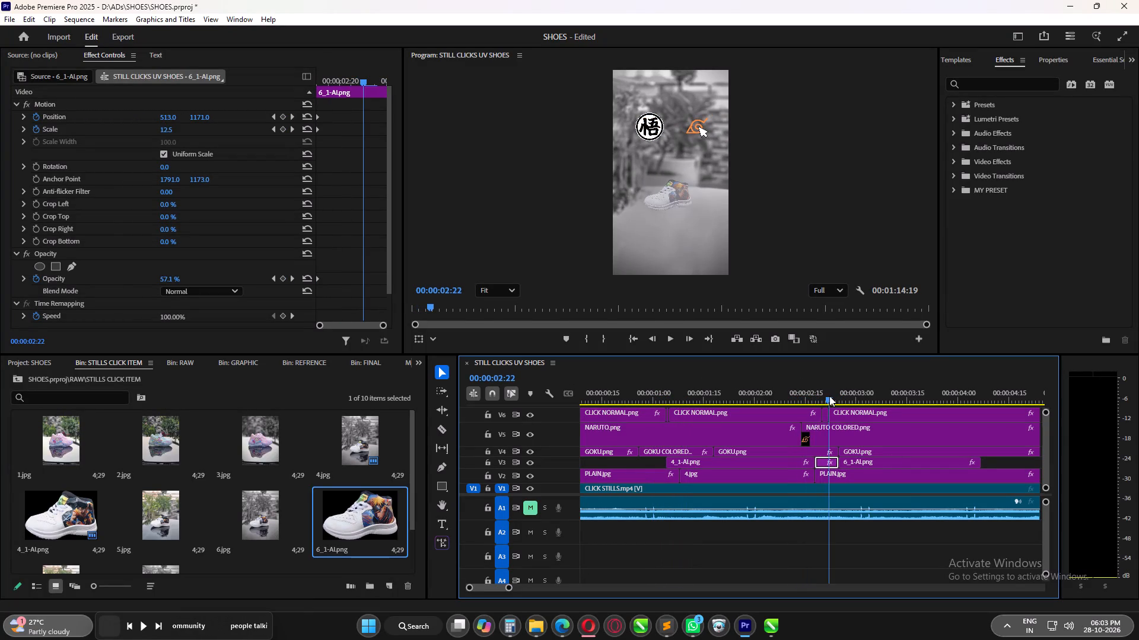
left_click_drag(829, 396, 841, 397)
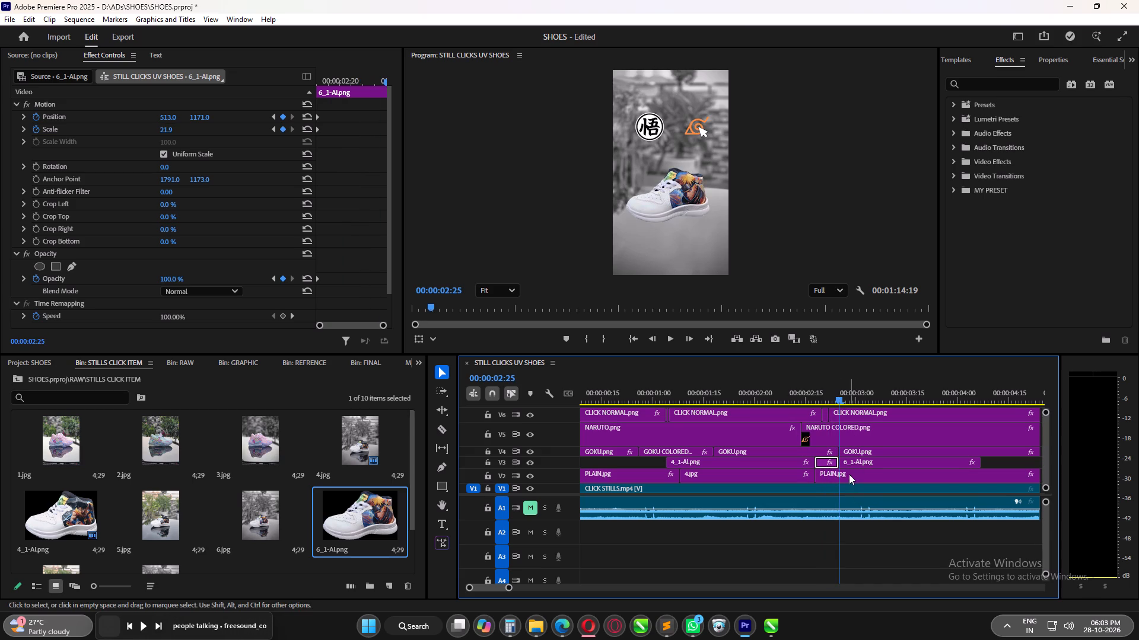
Split PLAIN.jpg on V2 at 00:00:02:25 and move the piece after the cut to start at about 00:00:06:00.
key("c")
left_click(842, 475)
key("v")
left_click(878, 475)
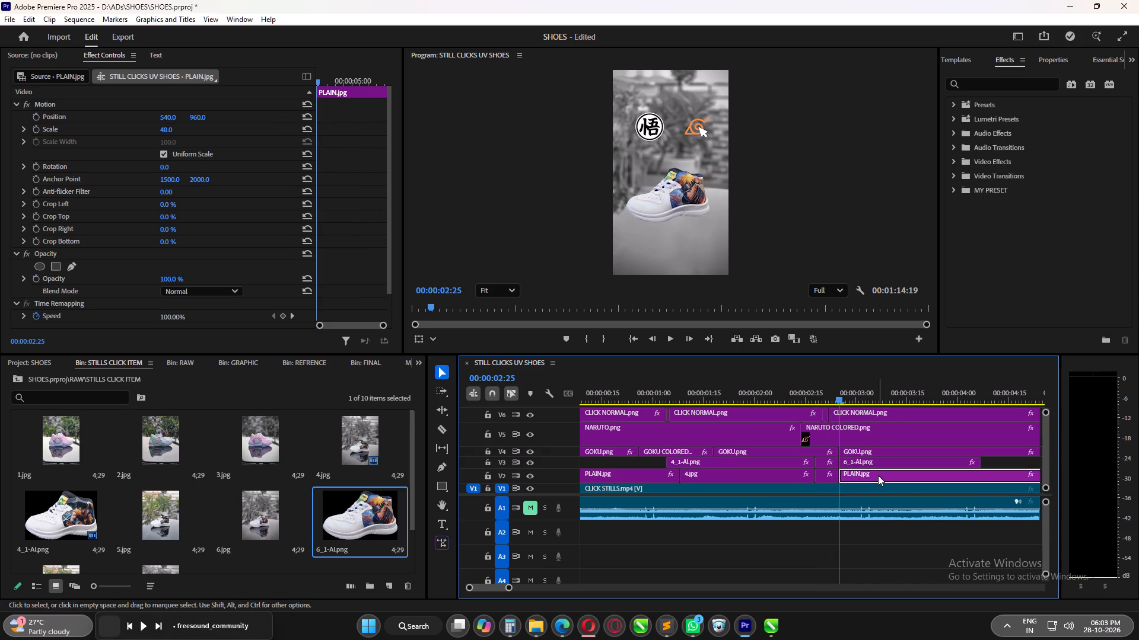
left_click_drag(863, 472, 1020, 471)
scroll(906, 474, "down", 8, "alt")
left_click_drag(881, 473, 890, 473)
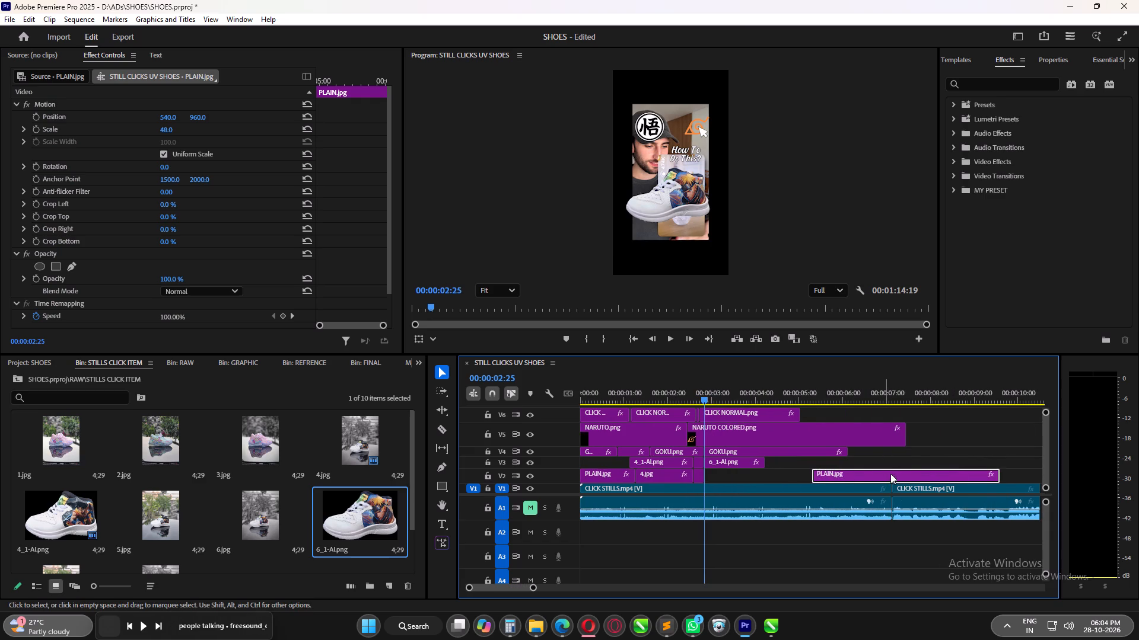
left_click_drag(890, 473, 959, 473)
left_click_drag(921, 477, 963, 477)
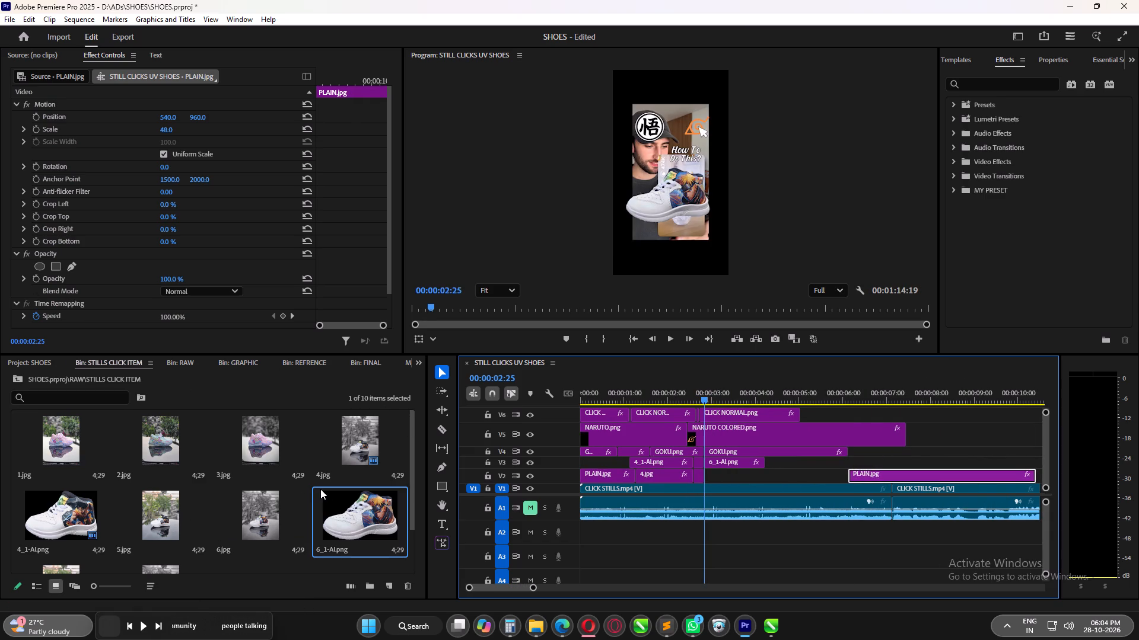
Place the 6.jpg image from the STILLS CLICK ITEM bin on V2, starting at 00:00:02:25.
left_click(262, 516)
left_click_drag(260, 514, 751, 477)
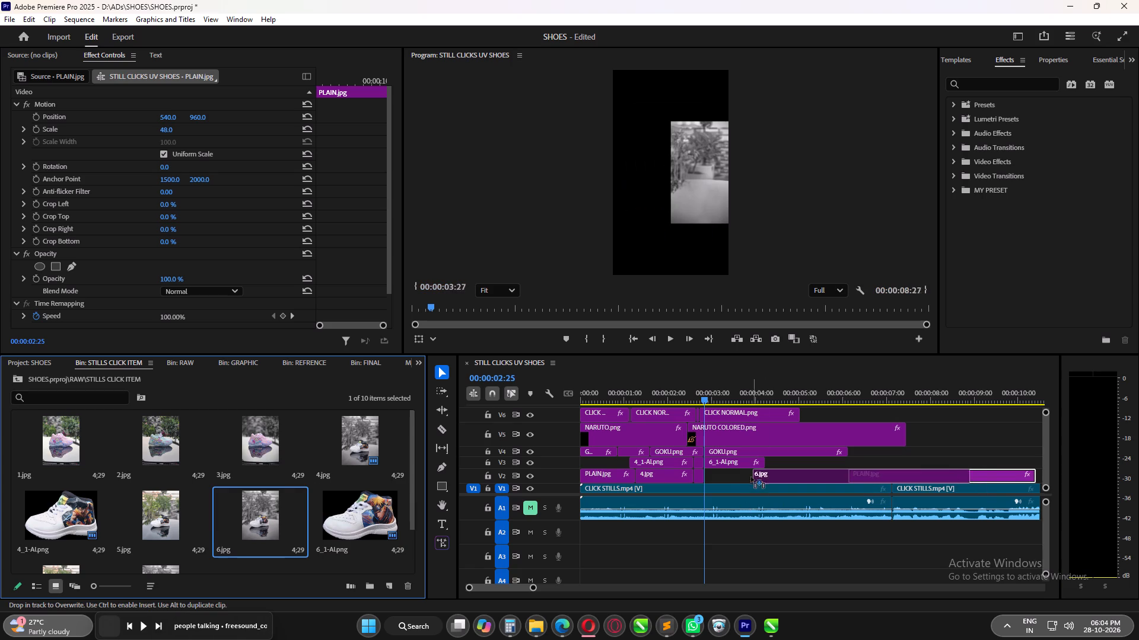
left_click_drag(751, 477, 708, 473)
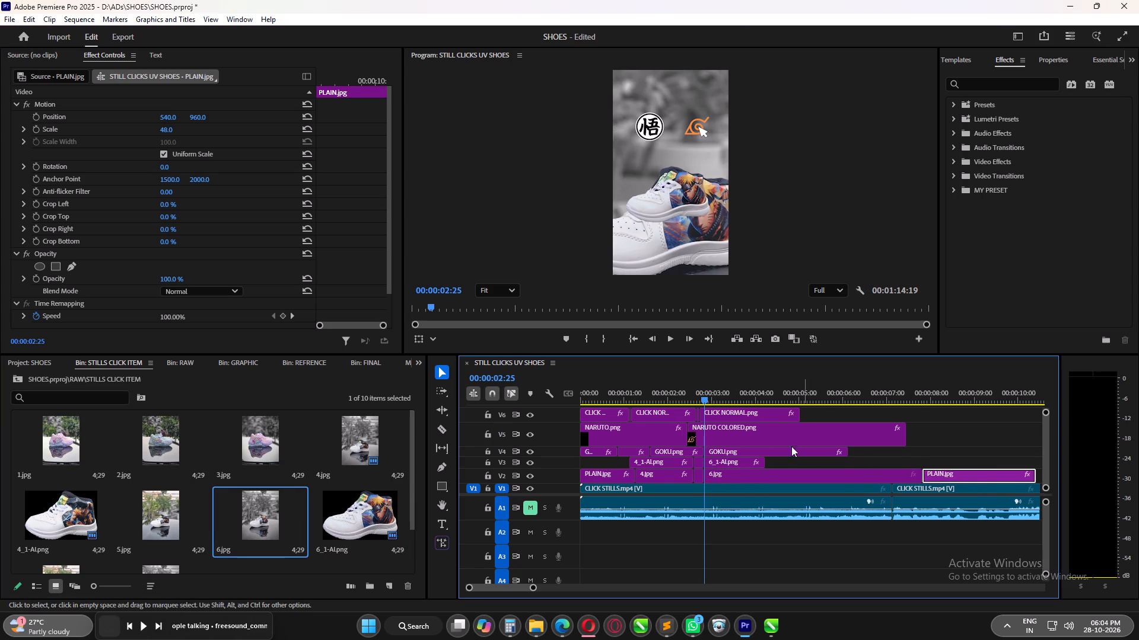
Copy the Scale value of 48 from the 4.jpg clip to the new 6.jpg clip on V2.
left_click_drag(726, 404, 701, 407)
left_click(720, 402)
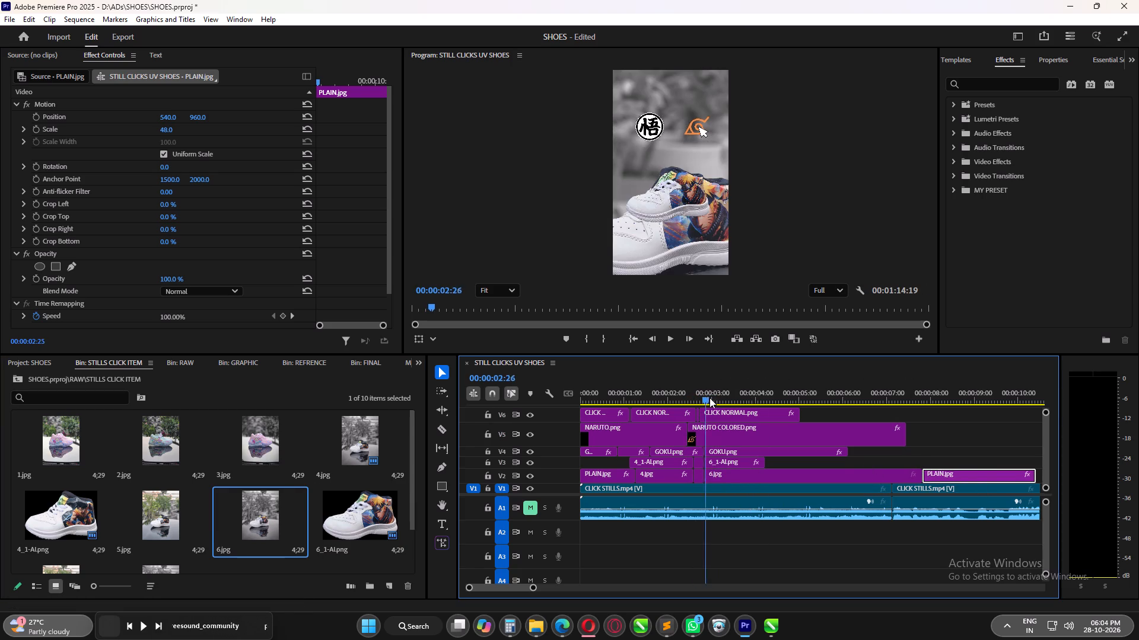
left_click(653, 476)
left_click(161, 126)
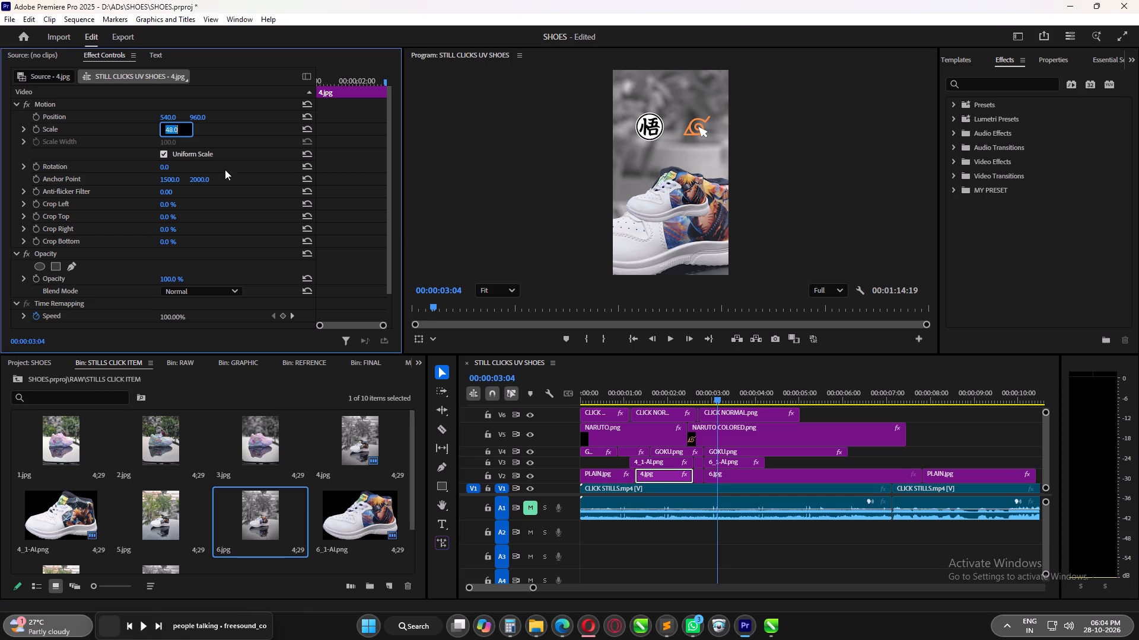
key("ctrl+c")
left_click(744, 478)
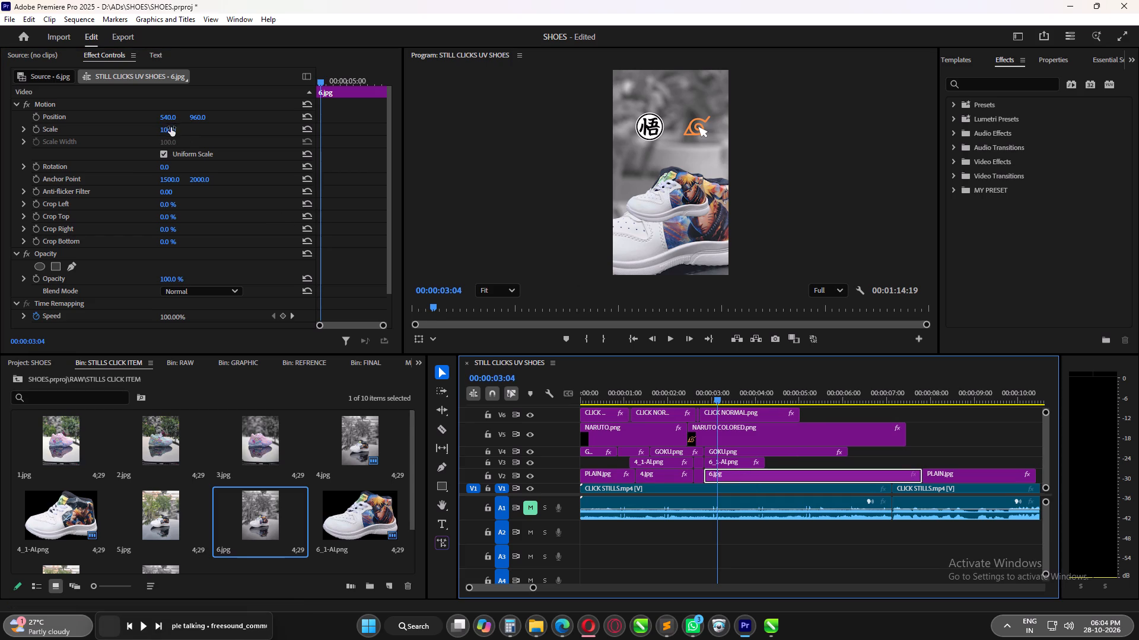
left_click(171, 127)
key("ctrl+v")
key("Return")
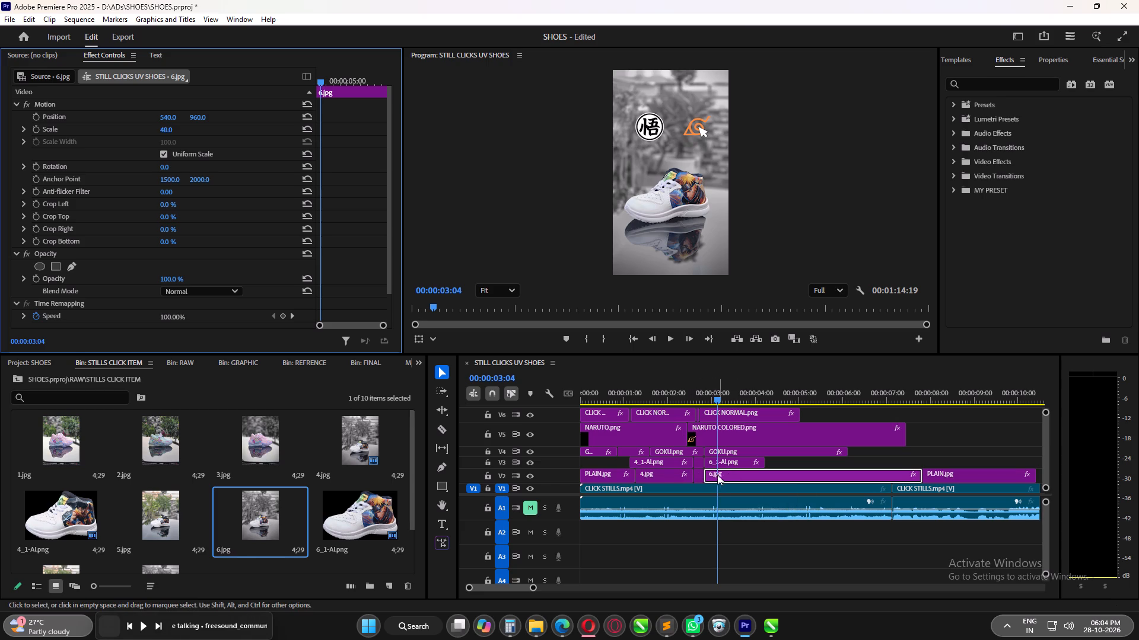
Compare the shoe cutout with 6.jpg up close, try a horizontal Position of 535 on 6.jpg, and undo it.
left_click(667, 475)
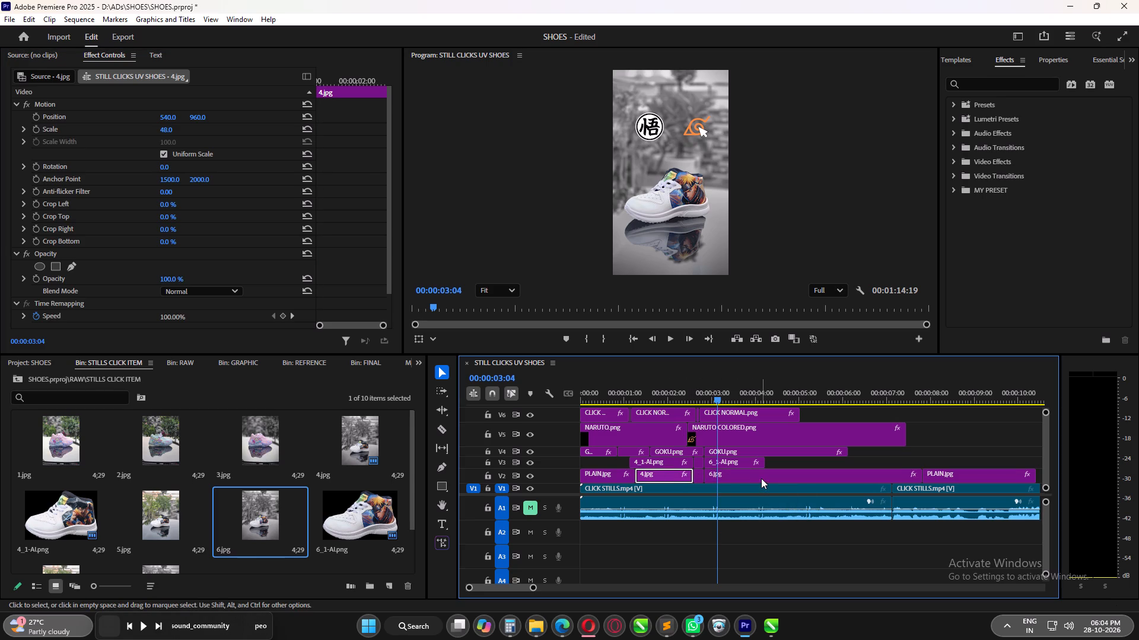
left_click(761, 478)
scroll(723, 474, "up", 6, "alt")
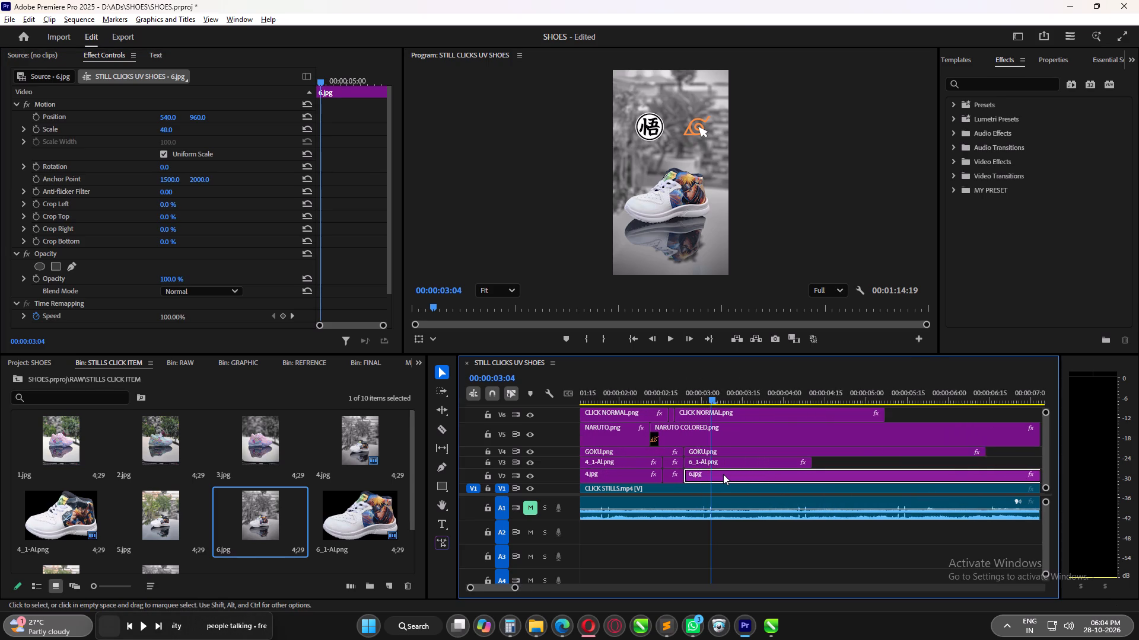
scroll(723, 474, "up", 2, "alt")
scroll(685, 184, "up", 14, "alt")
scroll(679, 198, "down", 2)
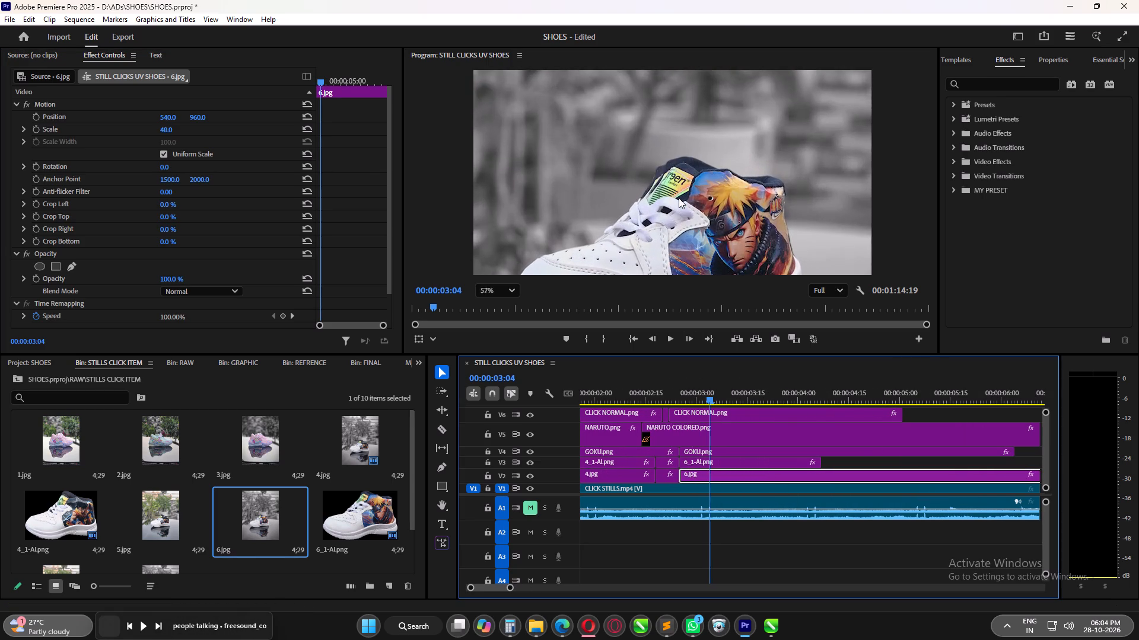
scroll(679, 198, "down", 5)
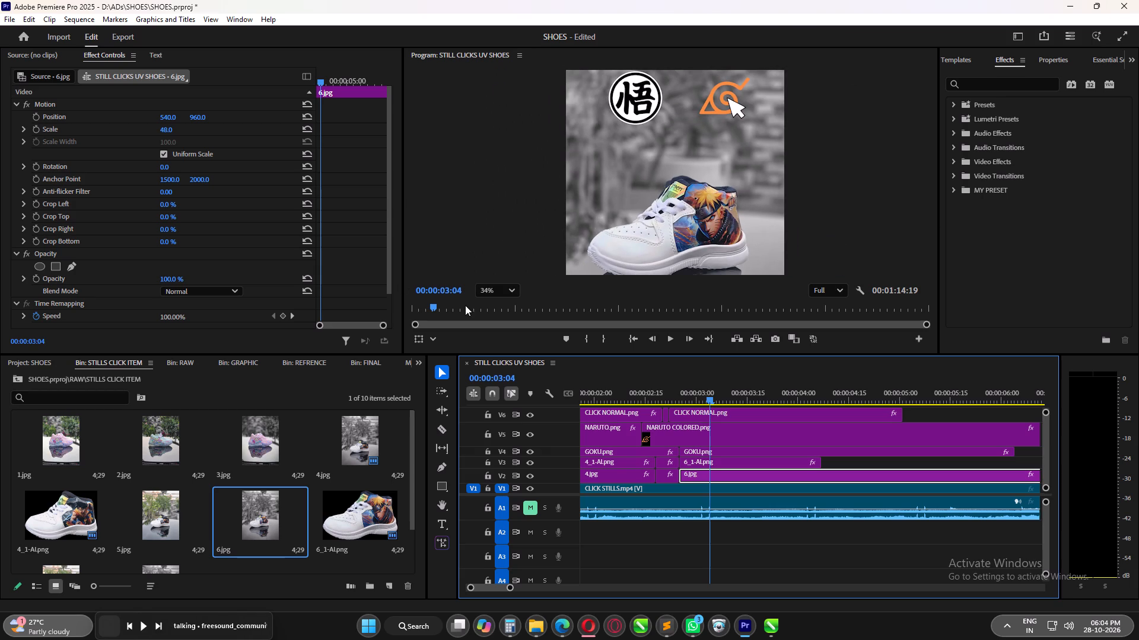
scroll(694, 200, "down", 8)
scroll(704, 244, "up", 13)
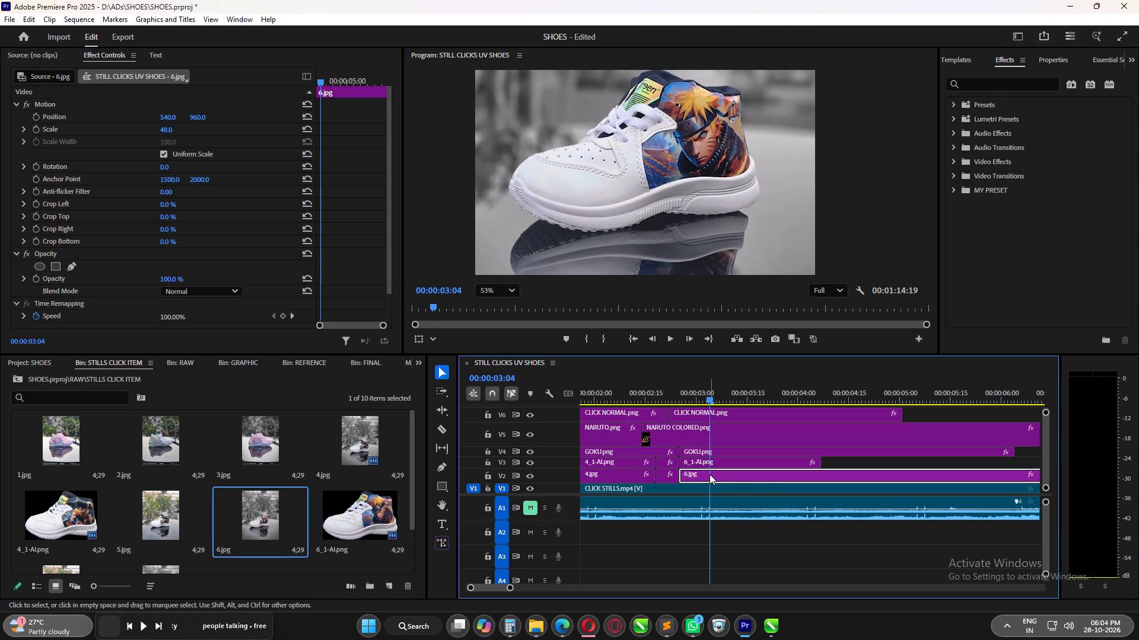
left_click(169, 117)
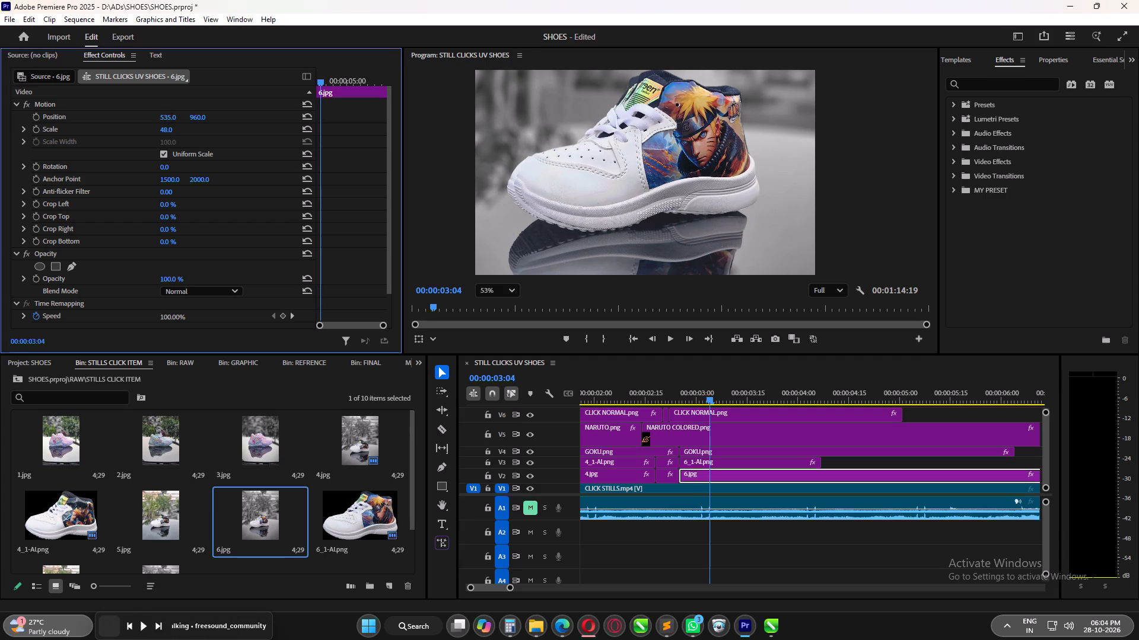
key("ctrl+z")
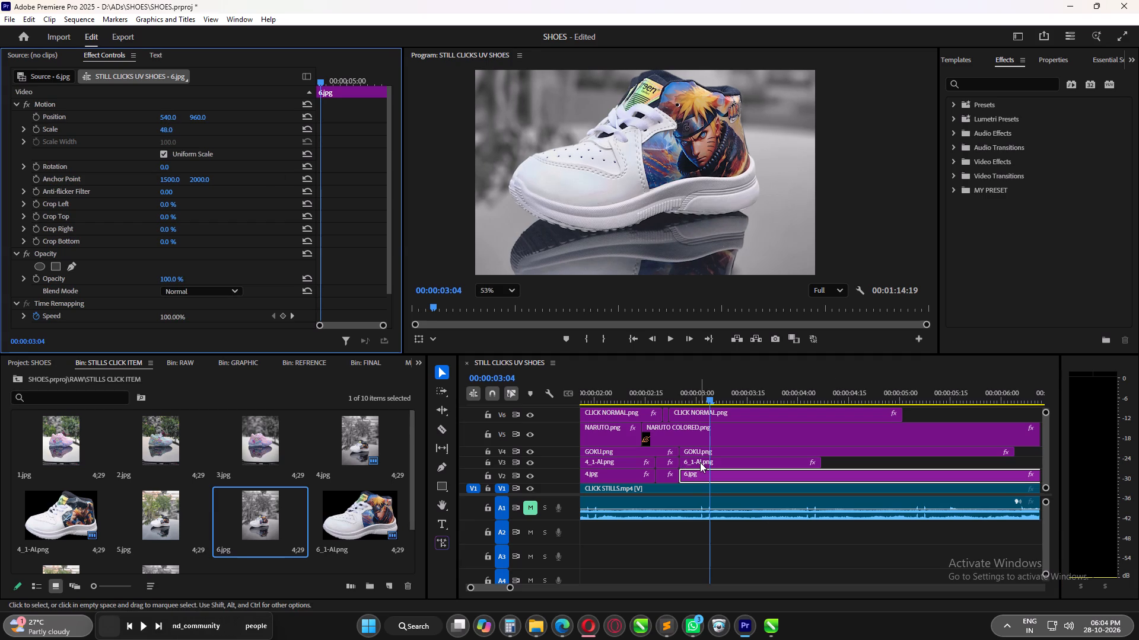
Set the horizontal Position of the longer 6_1-AI.png piece on V3 to 480.
left_click(700, 462)
left_click_drag(165, 118, 160, 119)
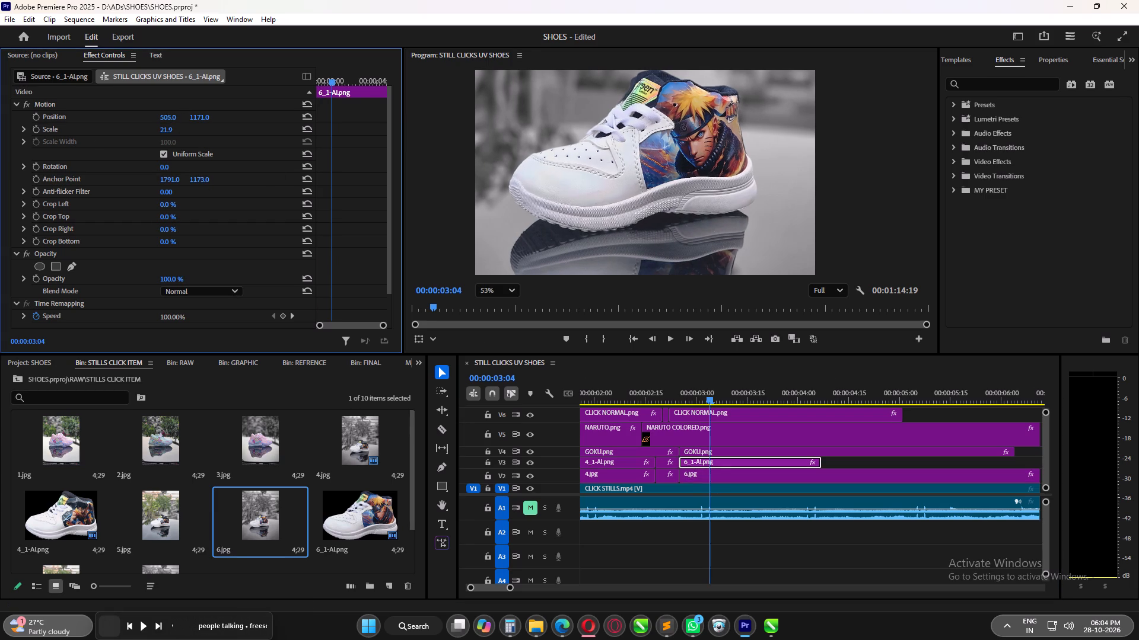
left_click_drag(160, 119, 152, 120)
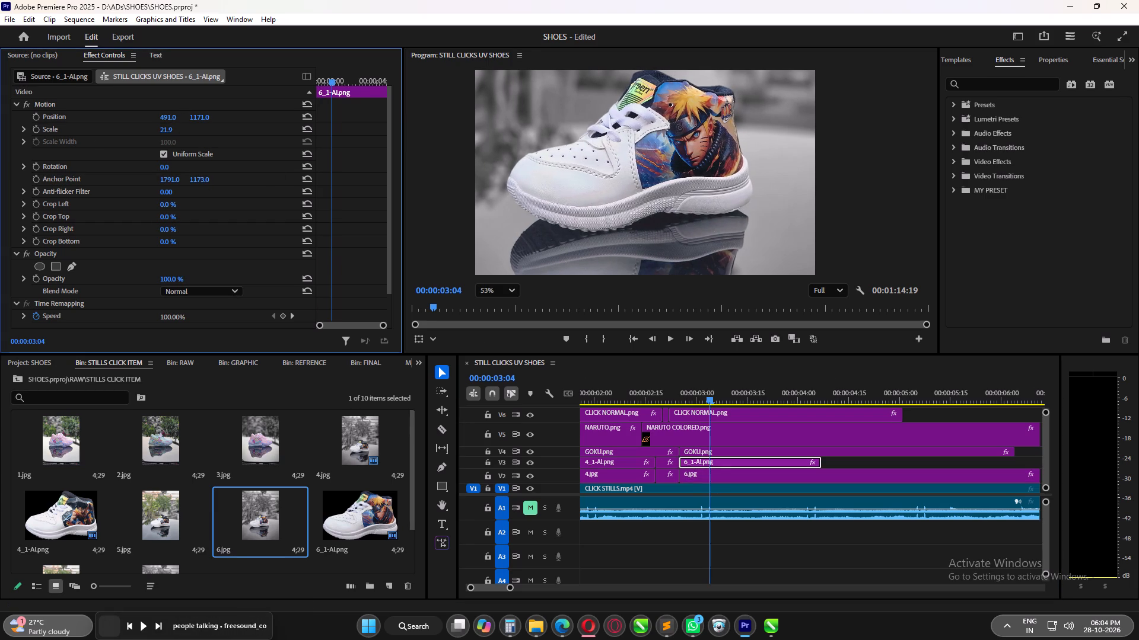
left_click_drag(152, 120, 145, 121)
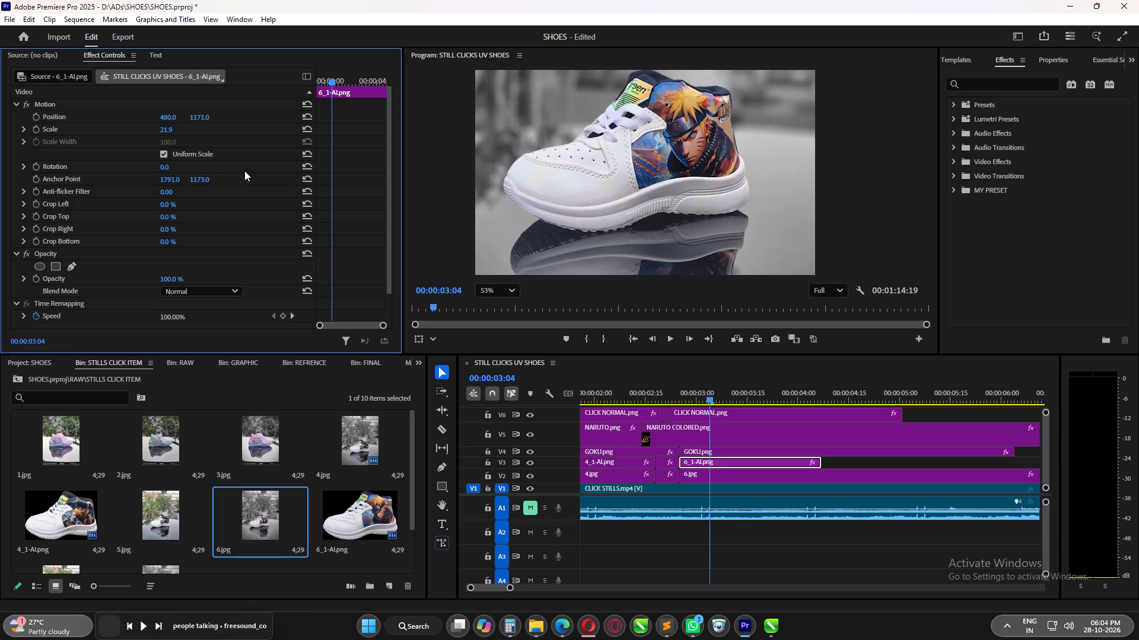
Enable Scale and Position keyframing on the 6_1-AI.png clip at 00:00:03:04.
left_click(37, 128)
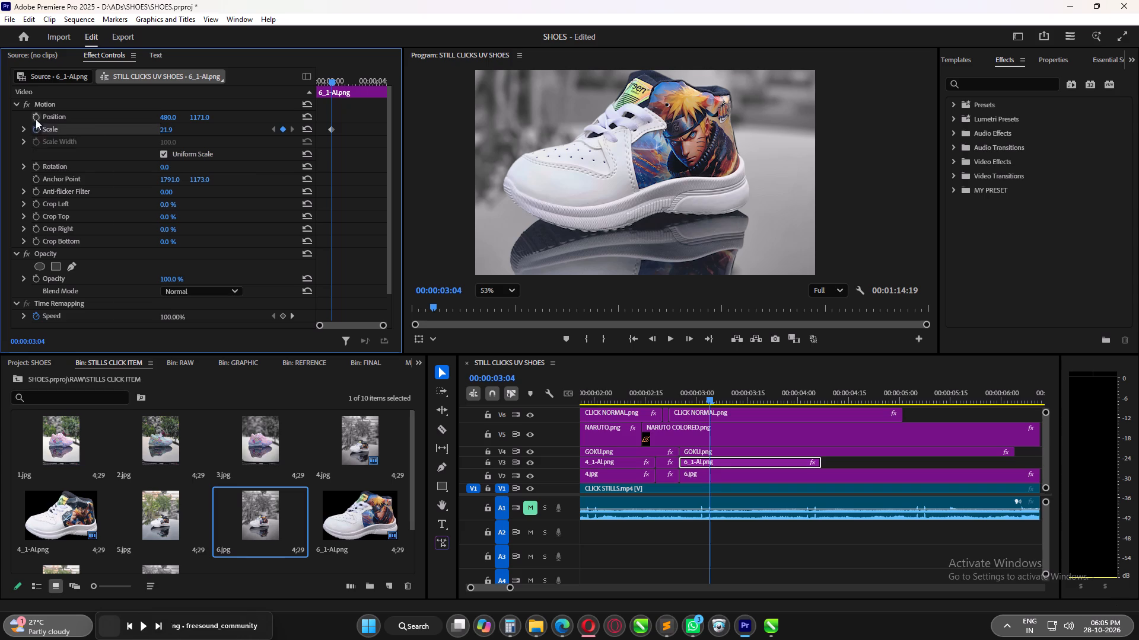
left_click(35, 118)
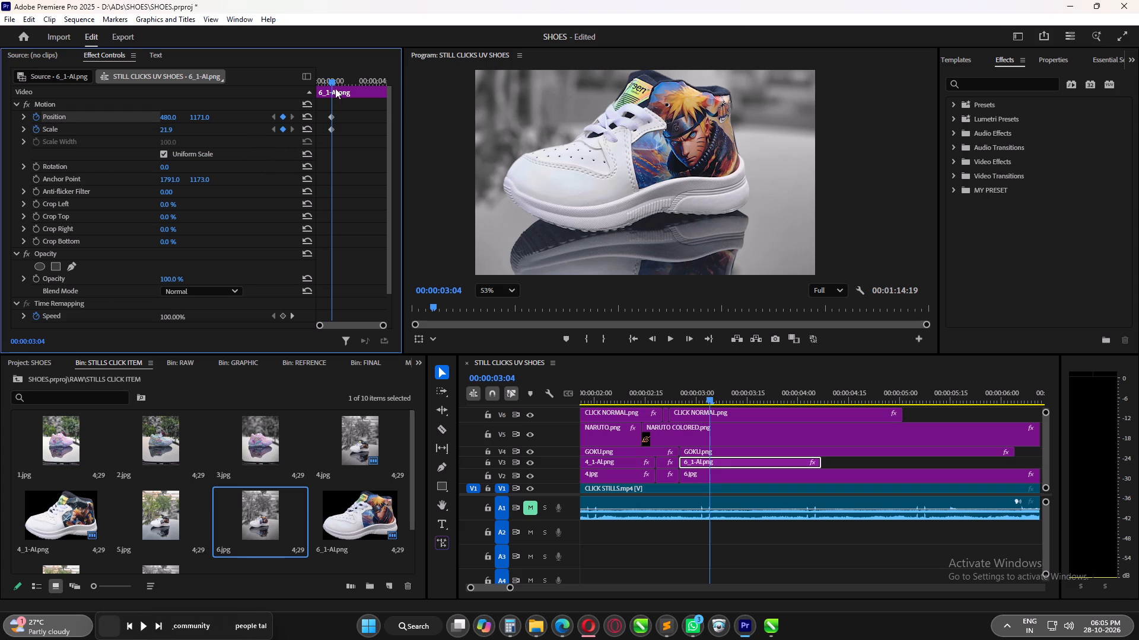
At the 00:00:03:04 keyframe of 6_1-AI.png, try Scale values of 21 and 21.5, and settle on 21.7.
left_click(329, 82)
left_click(294, 131)
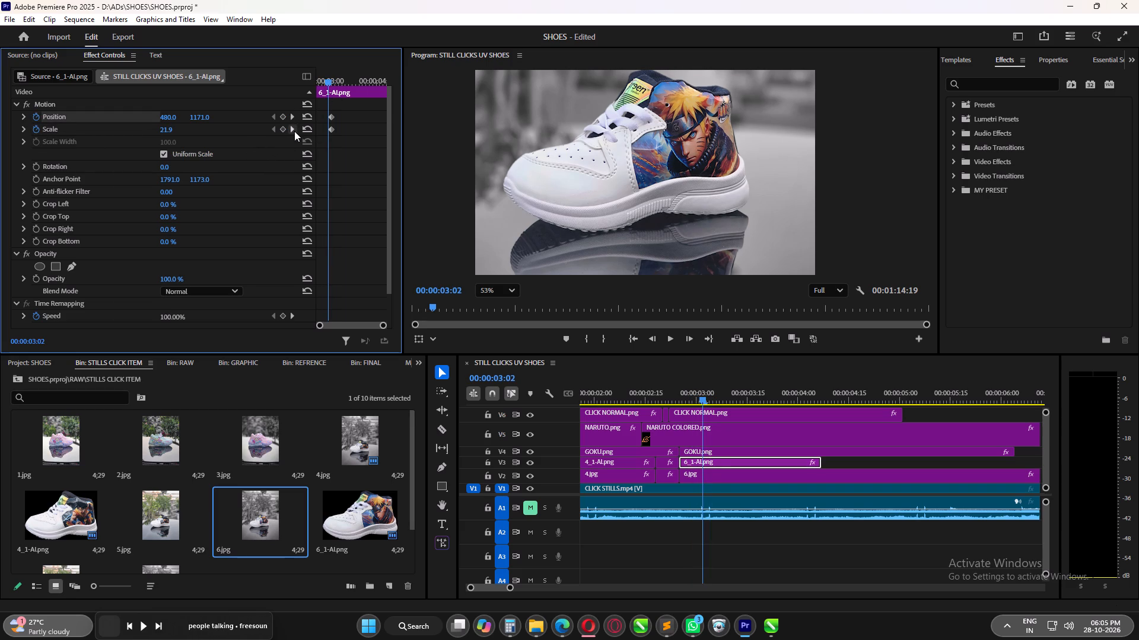
left_click(164, 128)
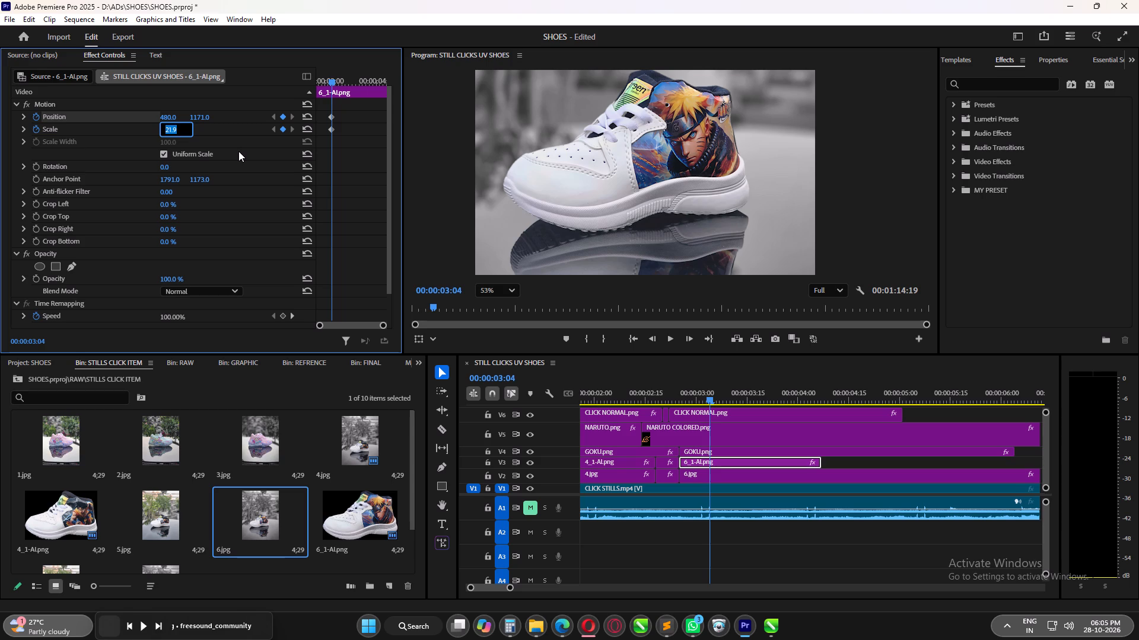
type("21")
key("Return")
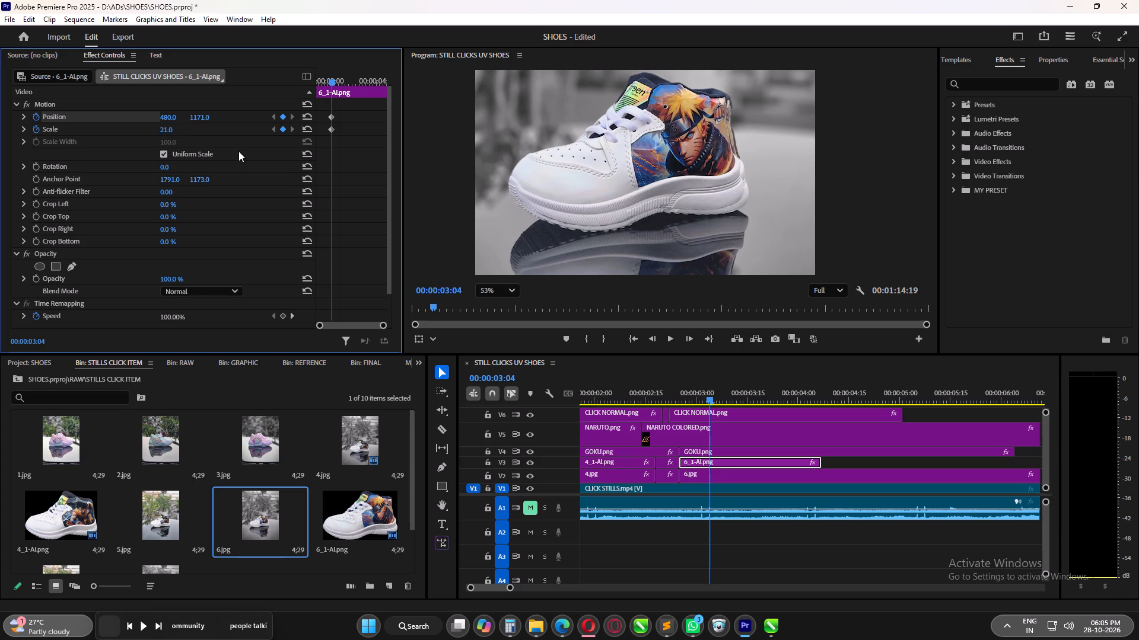
left_click(166, 130)
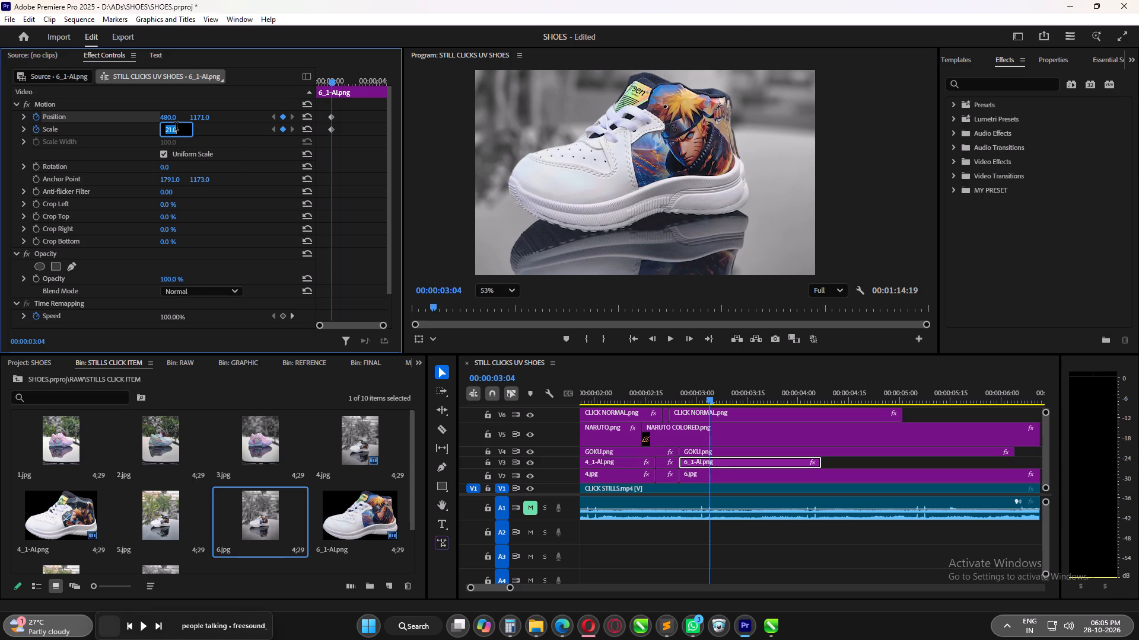
type("21.5")
key("Return")
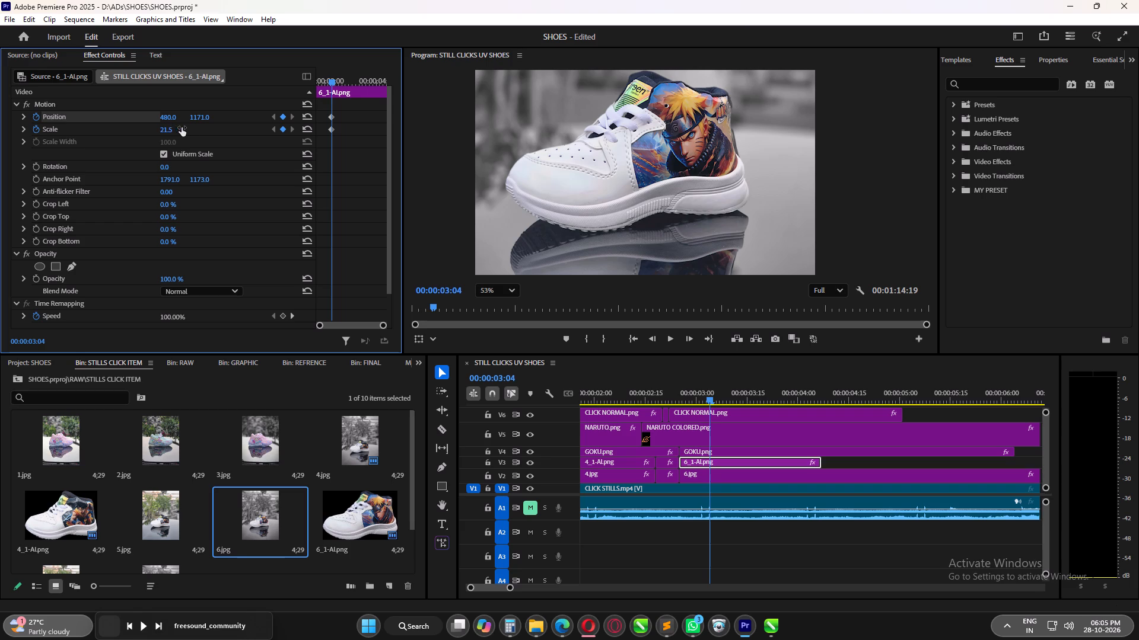
left_click(171, 128)
key("2")
type("1.7")
key("Return")
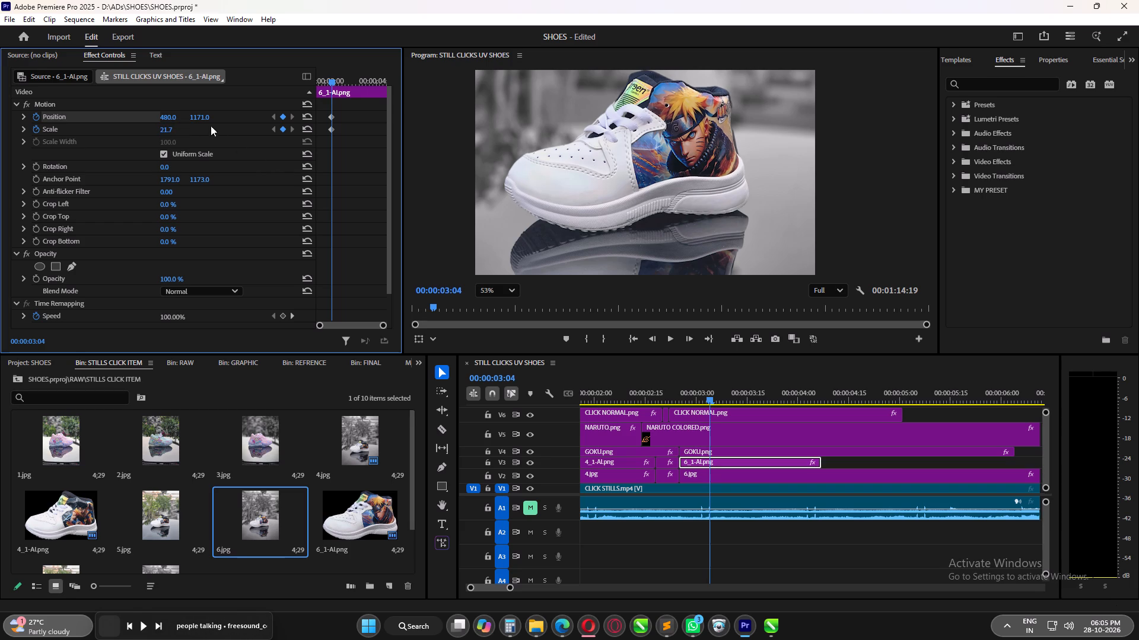
Adjust the vertical Position of 6_1-AI.png to 1181 at the 00:00:03:04 keyframe.
left_click_drag(197, 119, 202, 119)
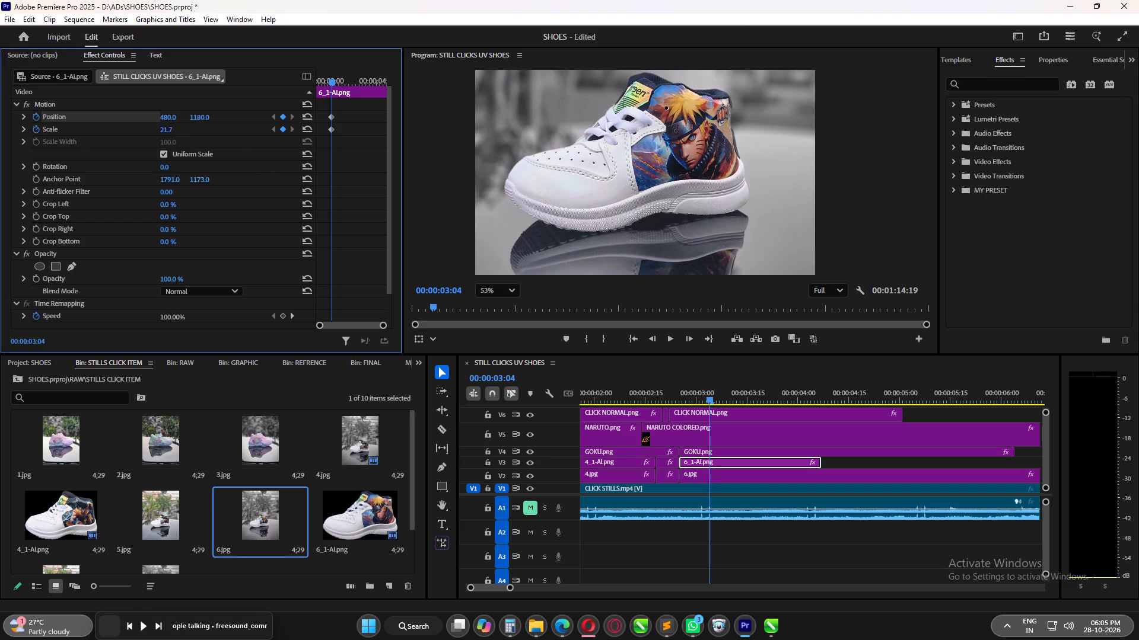
left_click_drag(202, 119, 206, 121)
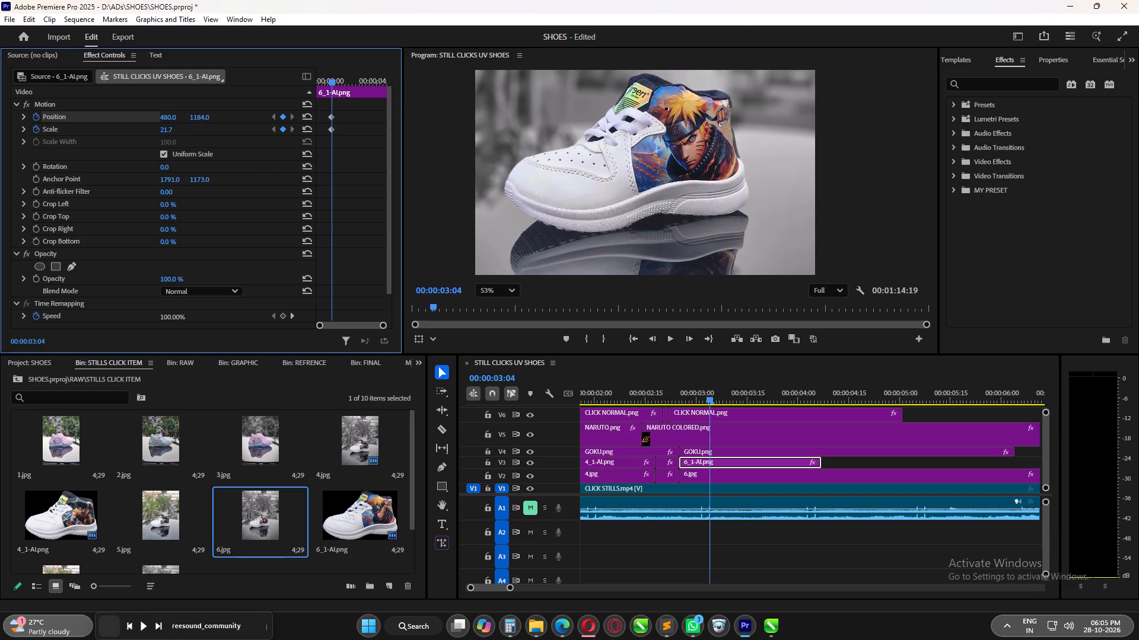
left_click_drag(206, 121, 215, 128)
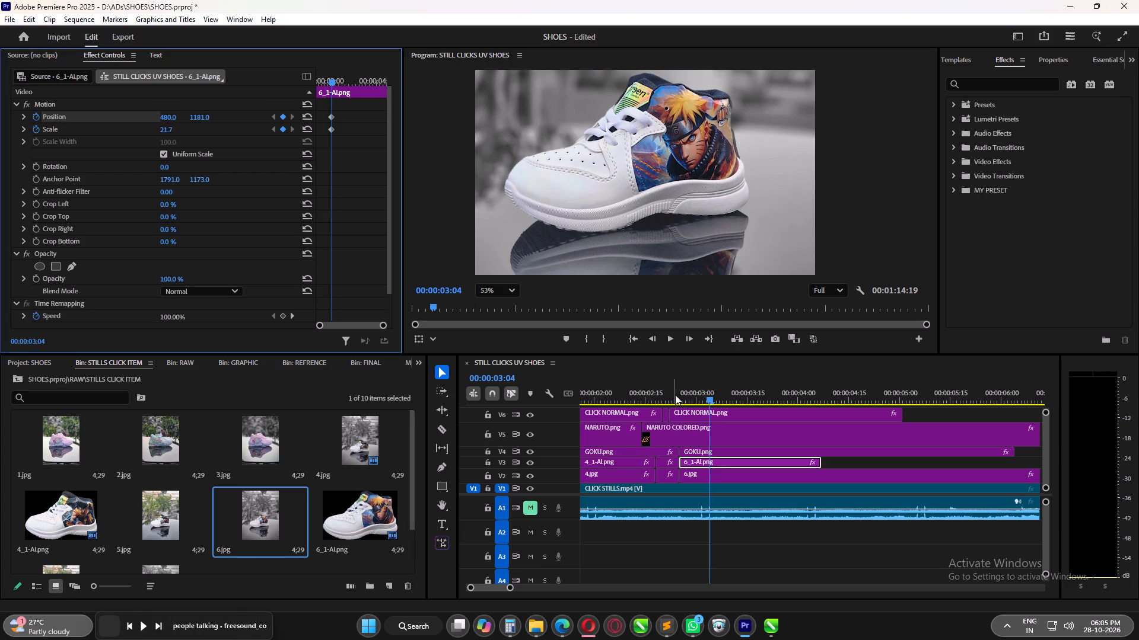
Review the alignment of the Naruto shoe cutout and the change from the Goku shoe between about 00:00:01:29 and 00:00:03:18.
left_click_drag(711, 398, 683, 399)
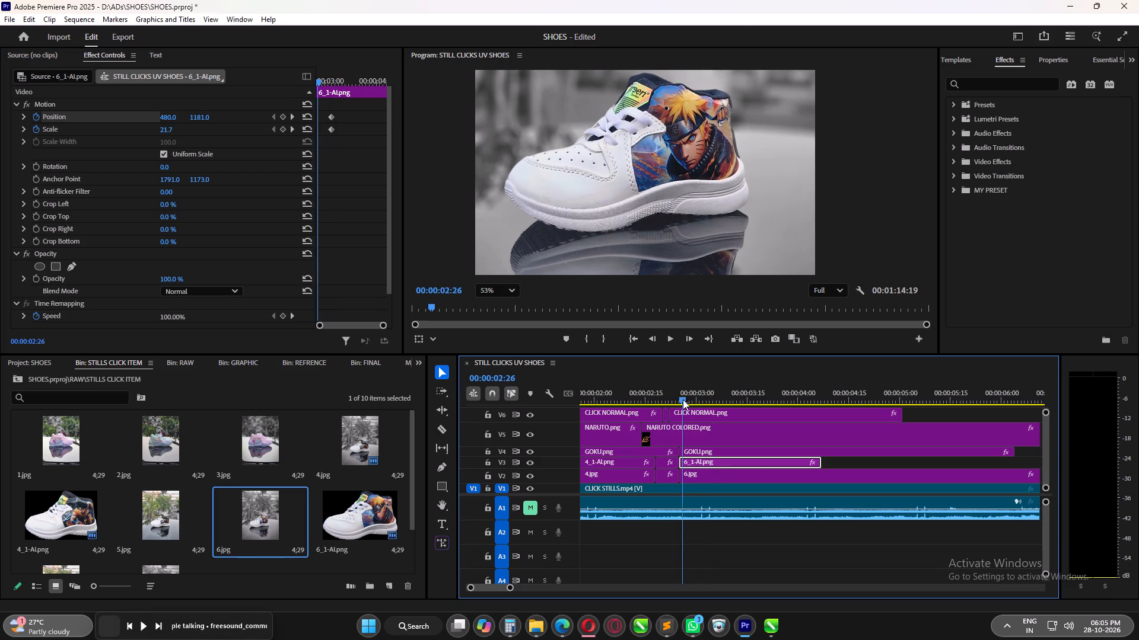
left_click_drag(683, 399, 686, 408)
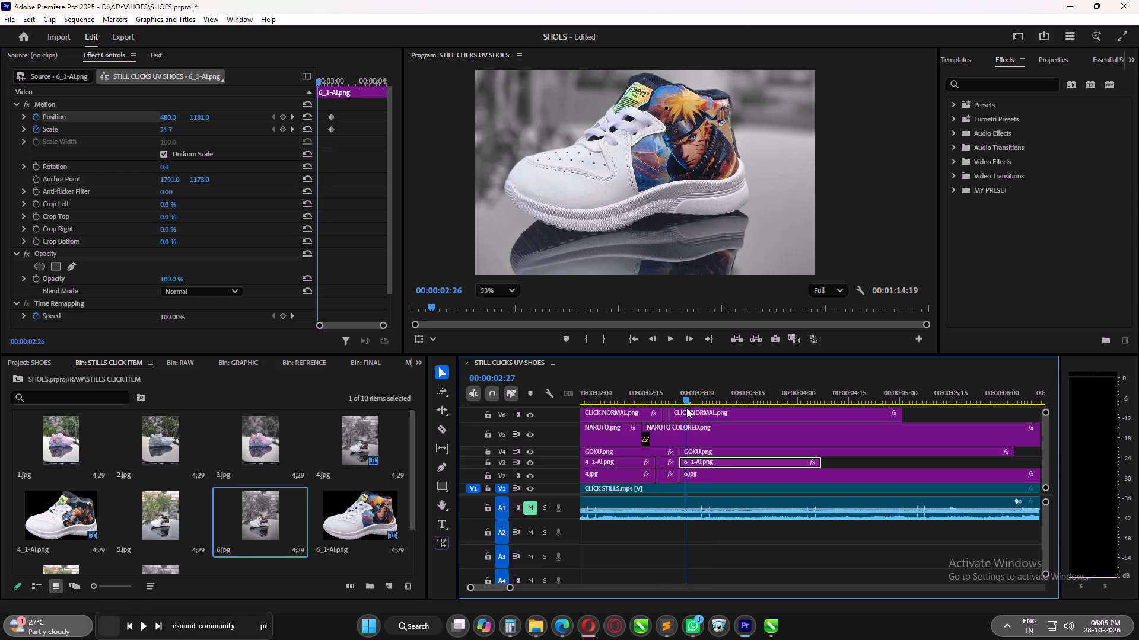
left_click_drag(686, 408, 693, 414)
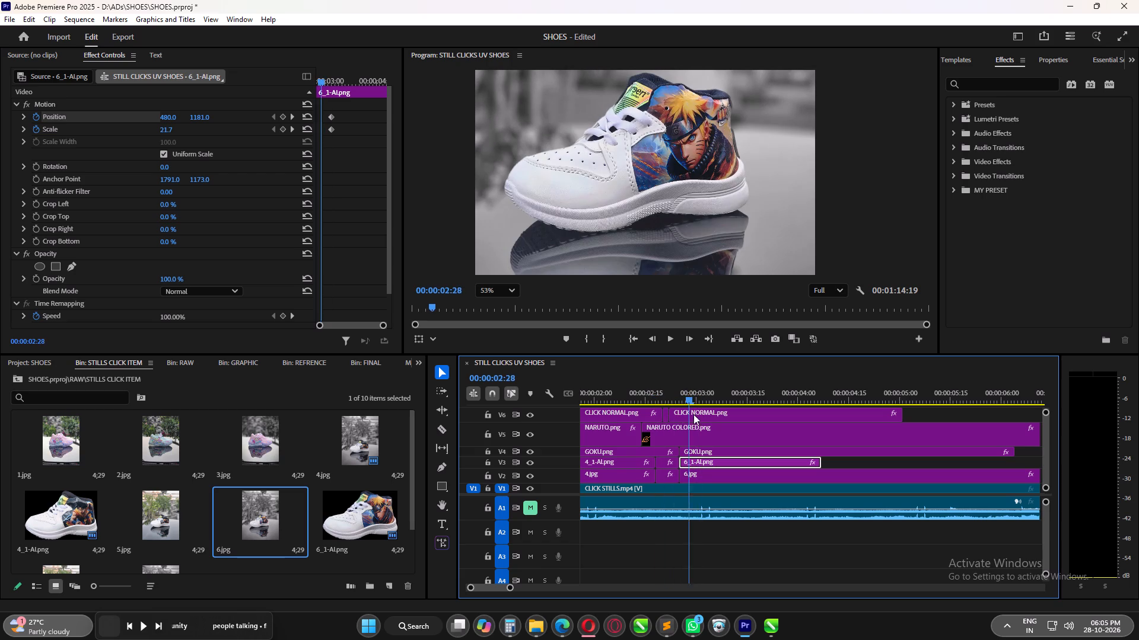
left_click_drag(693, 414, 699, 414)
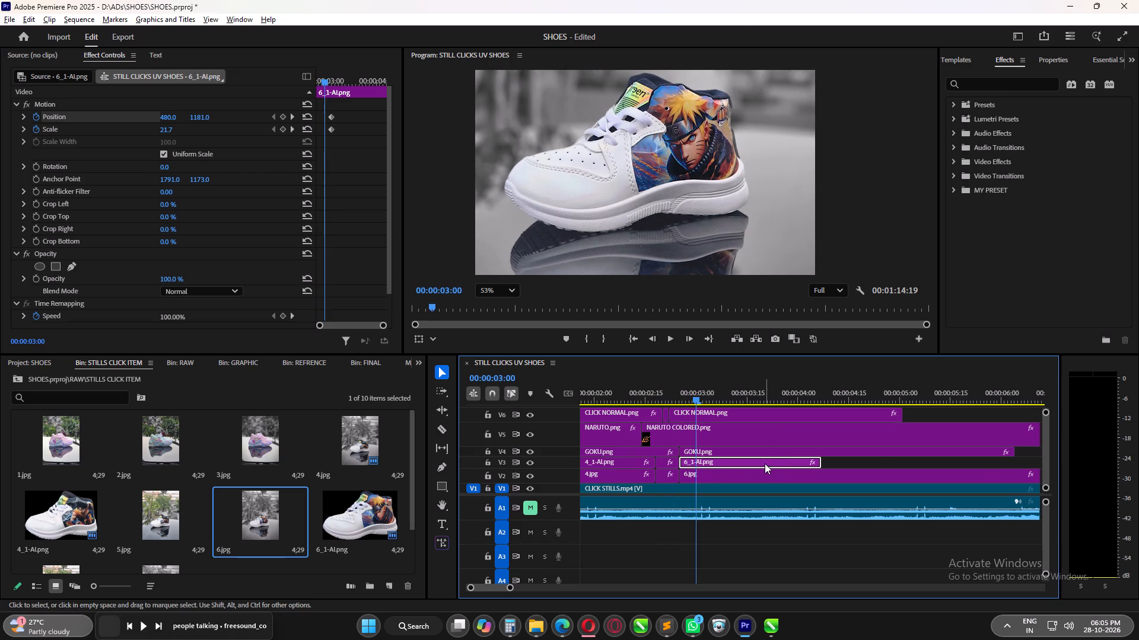
scroll(717, 446, "down", 9, "alt")
left_click_drag(699, 400, 658, 404)
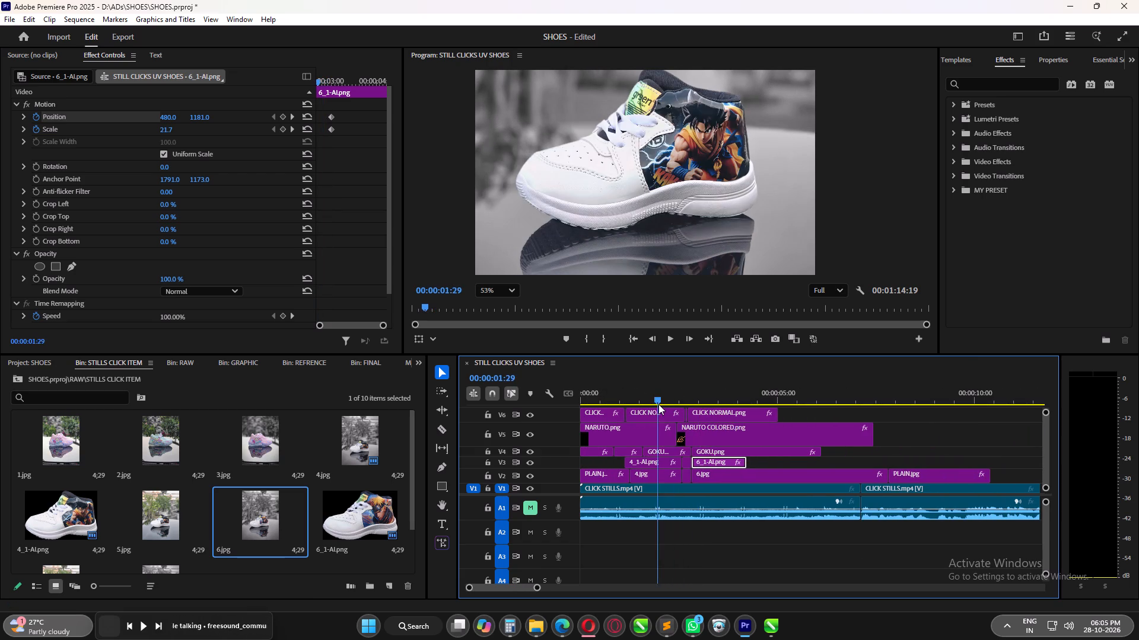
left_click_drag(658, 404, 715, 412)
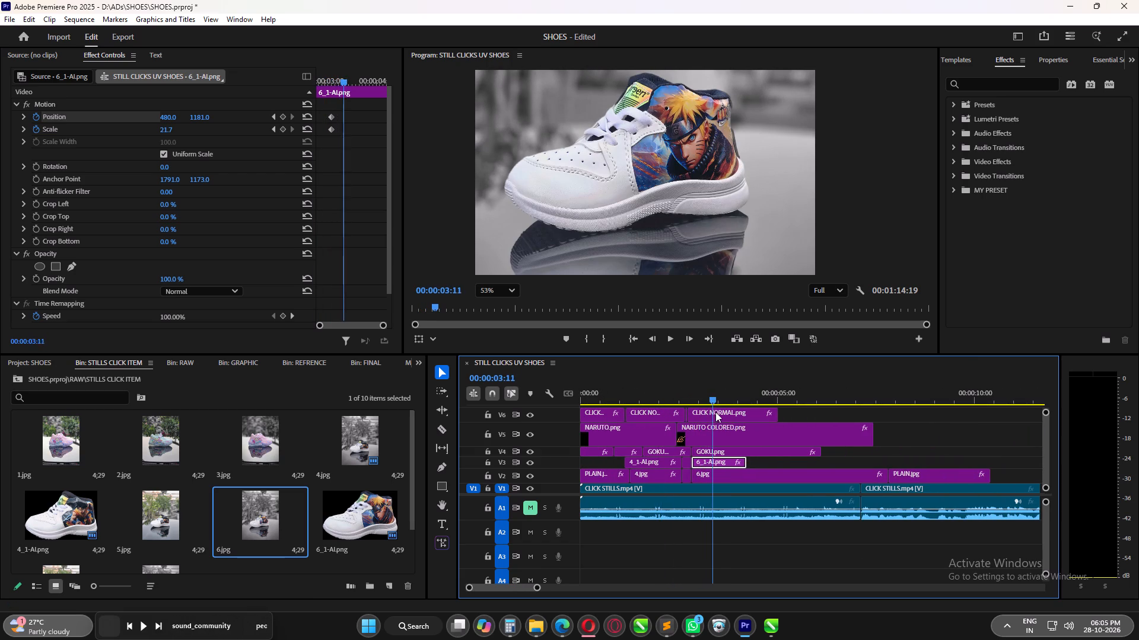
left_click_drag(715, 412, 723, 412)
Extend the end of the 6_1-AI.png clip on V3 to line up with the end of GOKU.png on V4.
left_click_drag(745, 463, 746, 463)
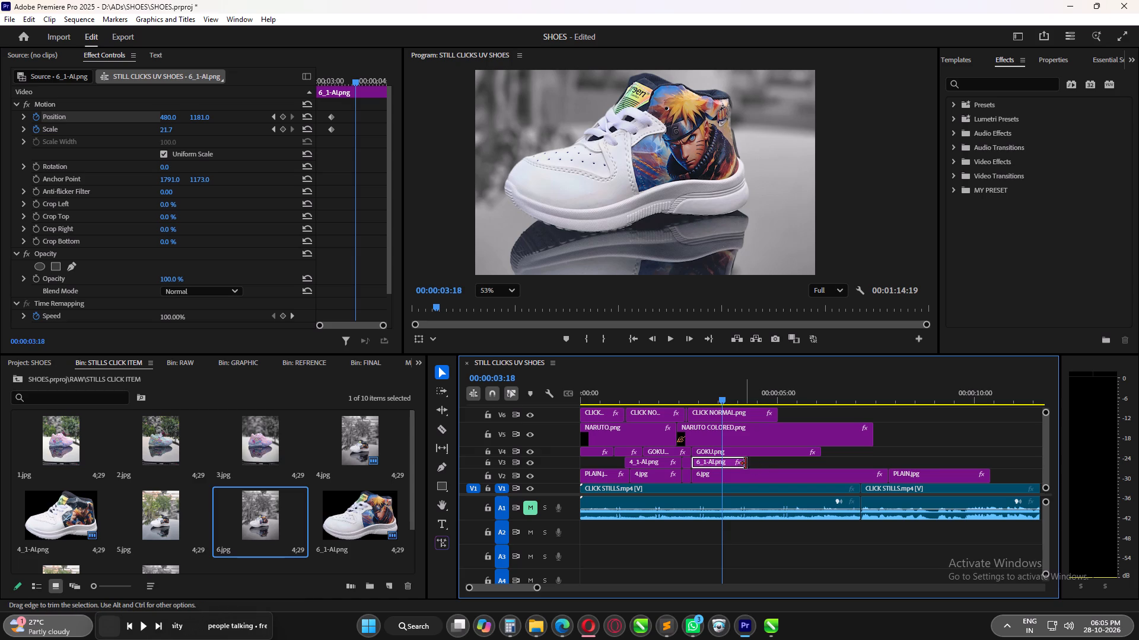
left_click_drag(746, 463, 822, 462)
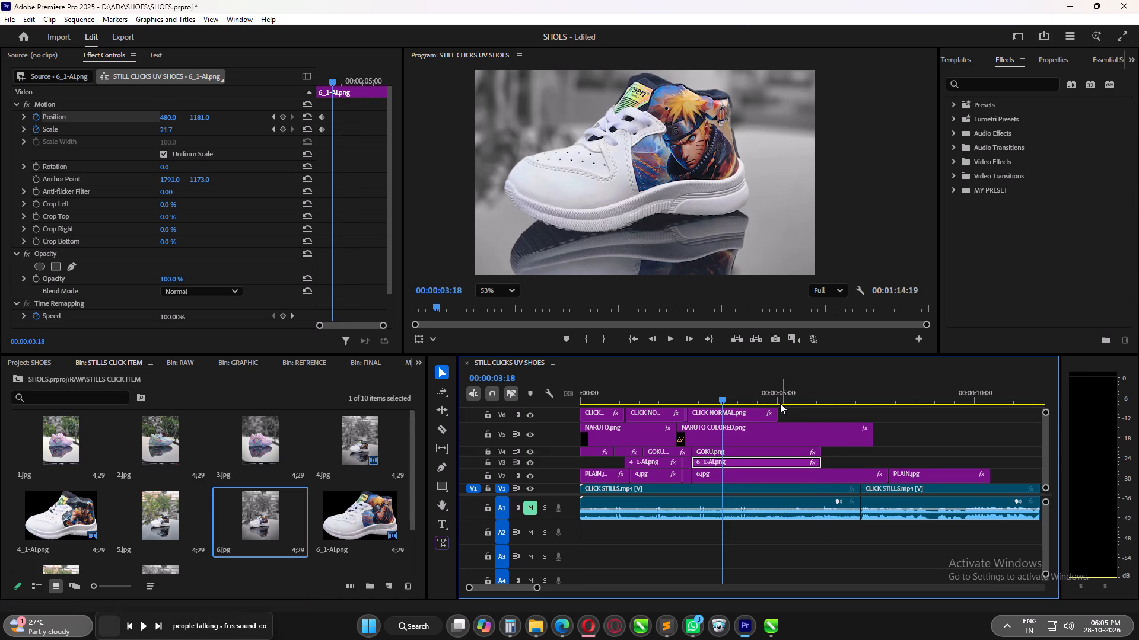
Set the program preview zoom to Fit and save the project.
left_click_drag(768, 396, 701, 396)
scroll(712, 423, "down", 4, "alt")
scroll(658, 95, "down", 5)
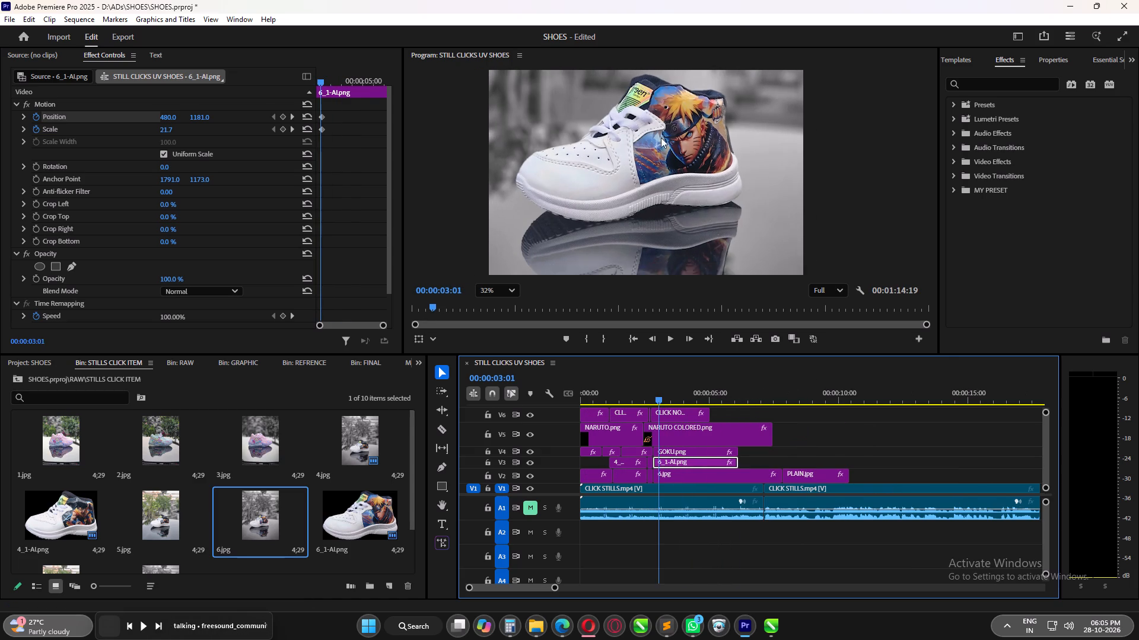
scroll(661, 137, "down", 7)
left_click(504, 290)
left_click(491, 284)
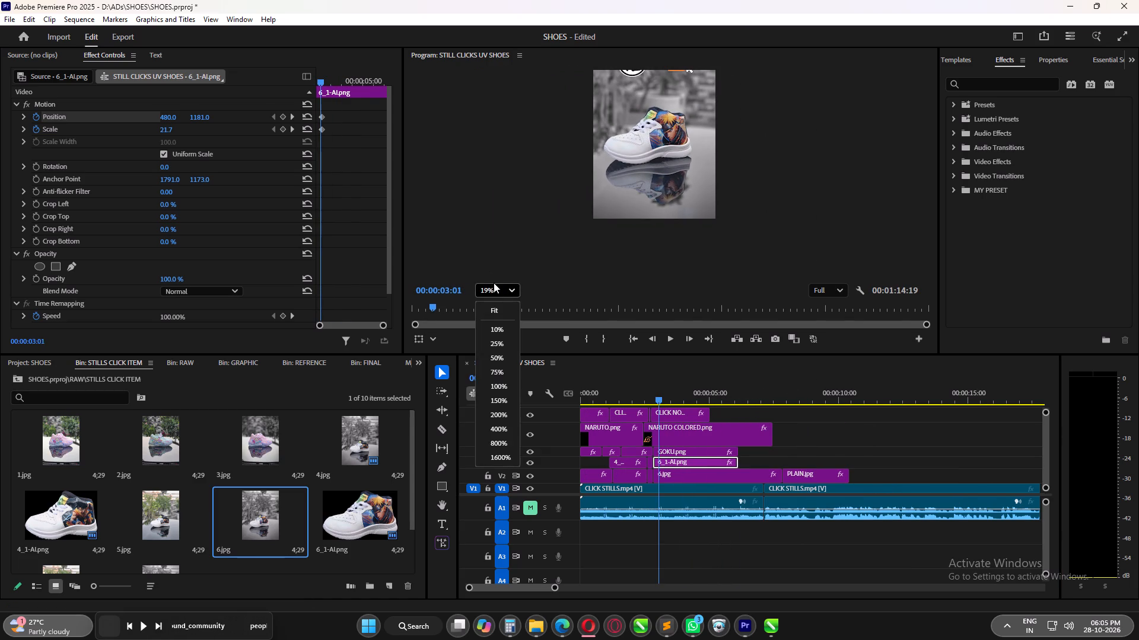
left_click(493, 316)
key("ctrl+s")
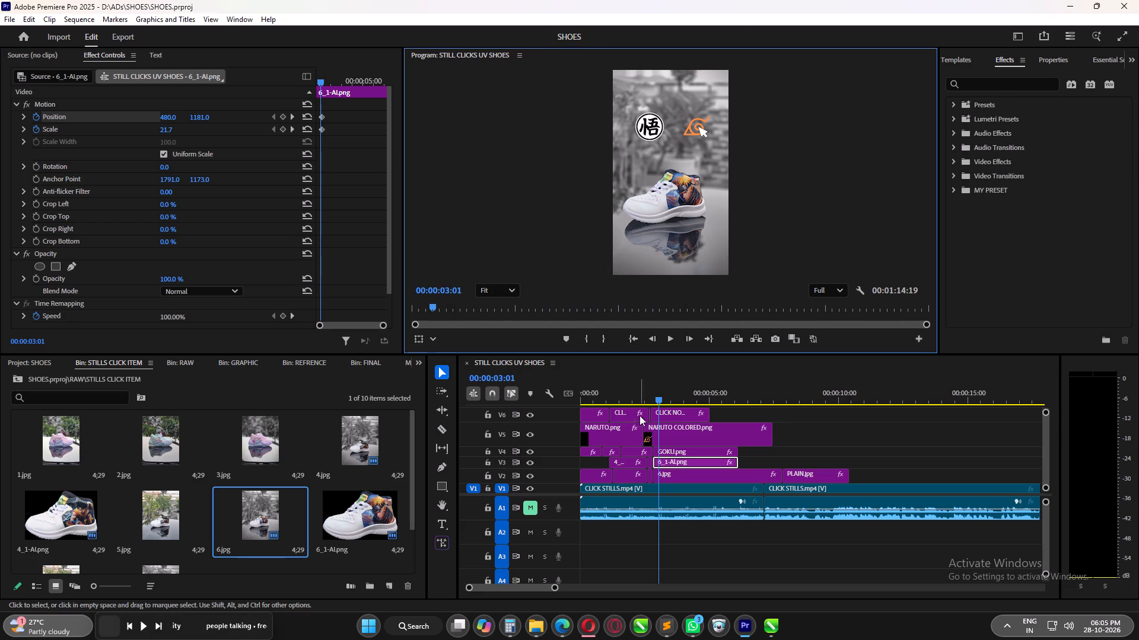
Check the click timing, and shift the Position and Scale keyframes of the last CLICK NORMAL.png clip on V6 earlier to about 00:00:03:04.
left_click_drag(658, 396, 670, 404)
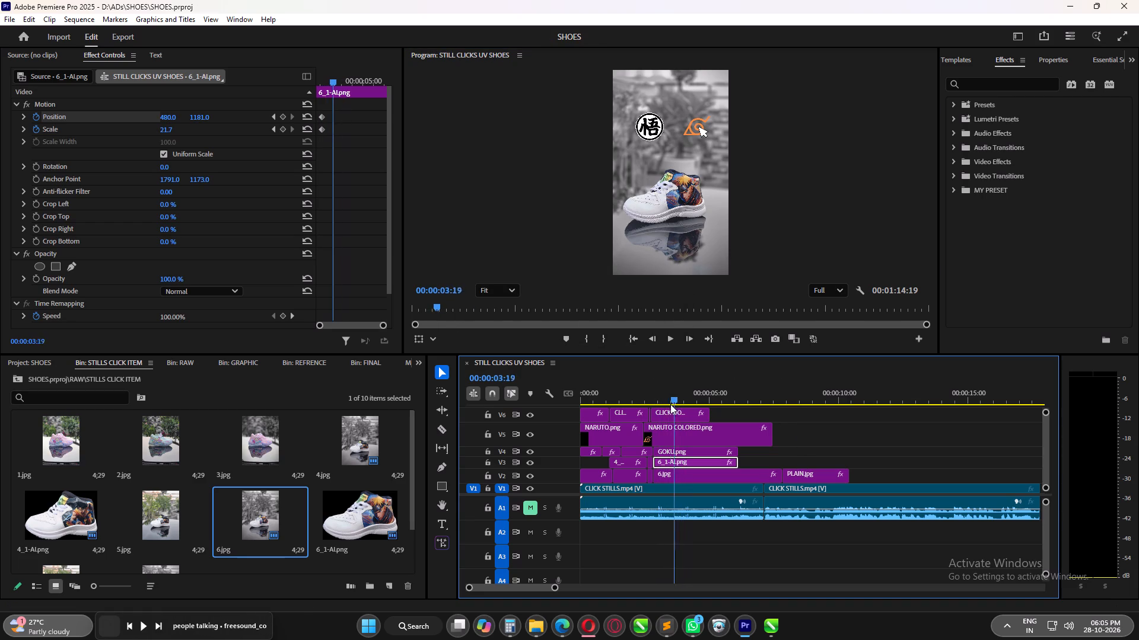
left_click_drag(670, 404, 600, 408)
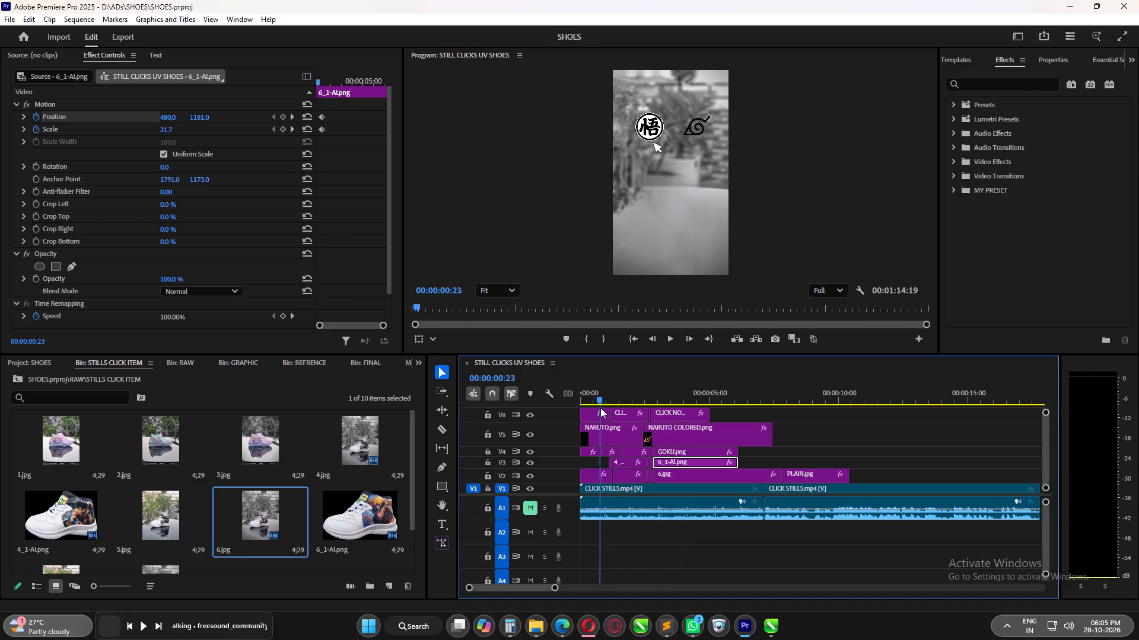
left_click_drag(600, 408, 632, 414)
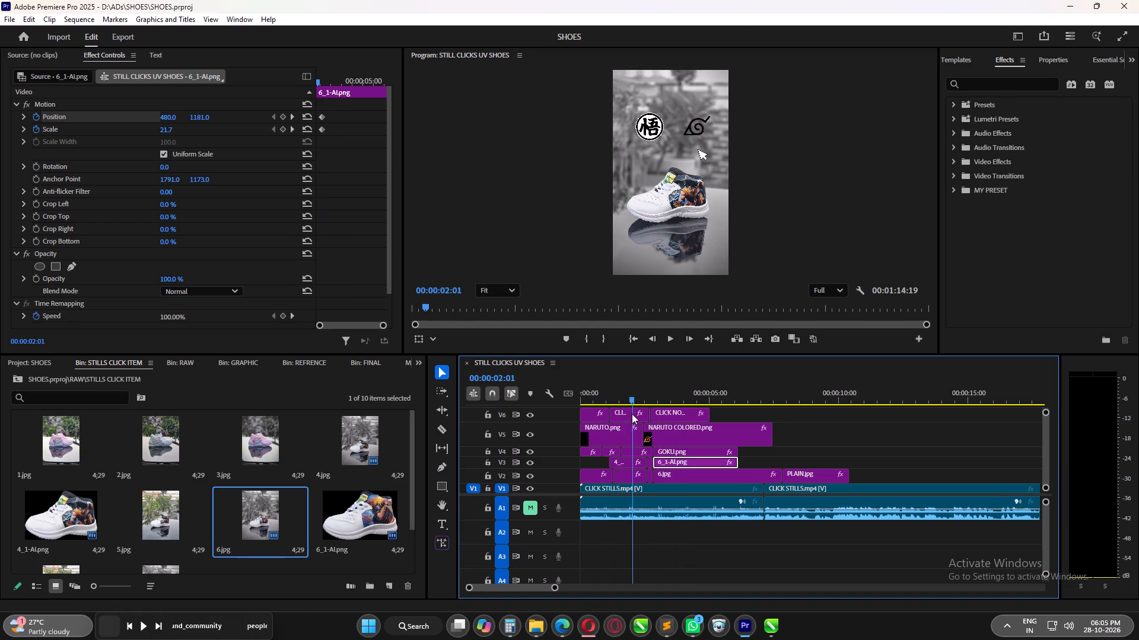
left_click_drag(632, 414, 654, 415)
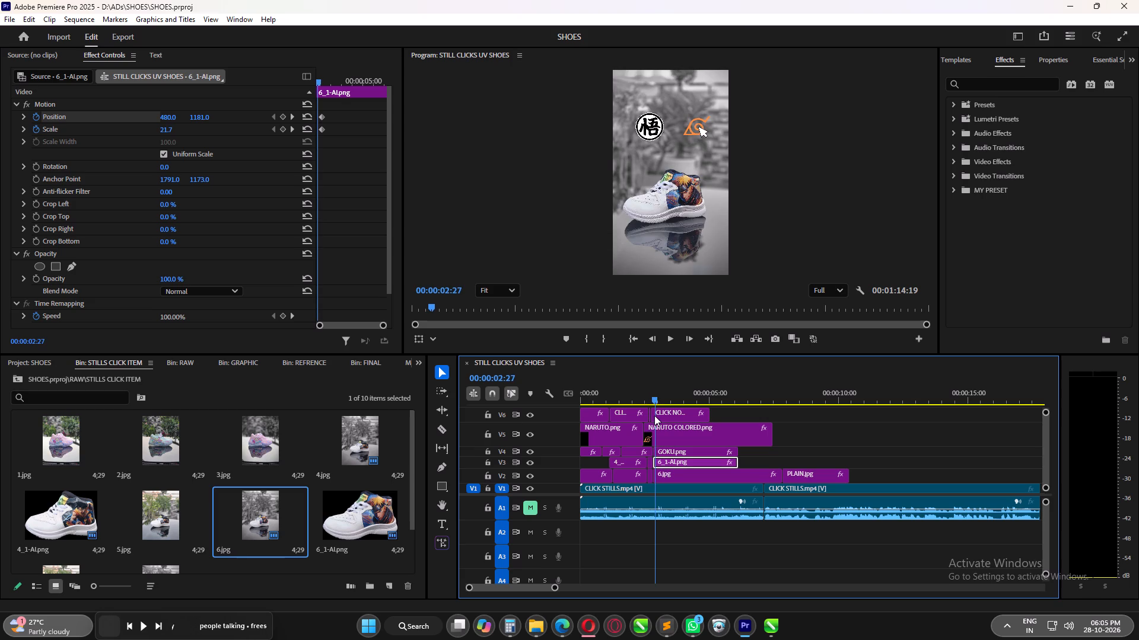
left_click_drag(654, 415, 659, 415)
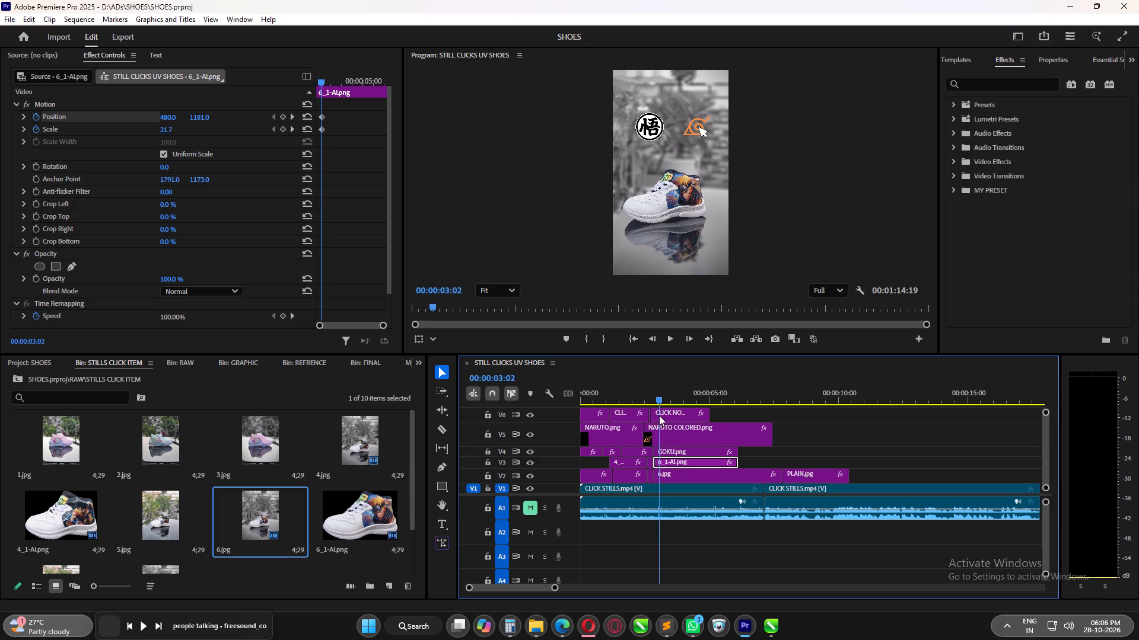
left_click_drag(659, 415, 661, 415)
left_click(676, 414)
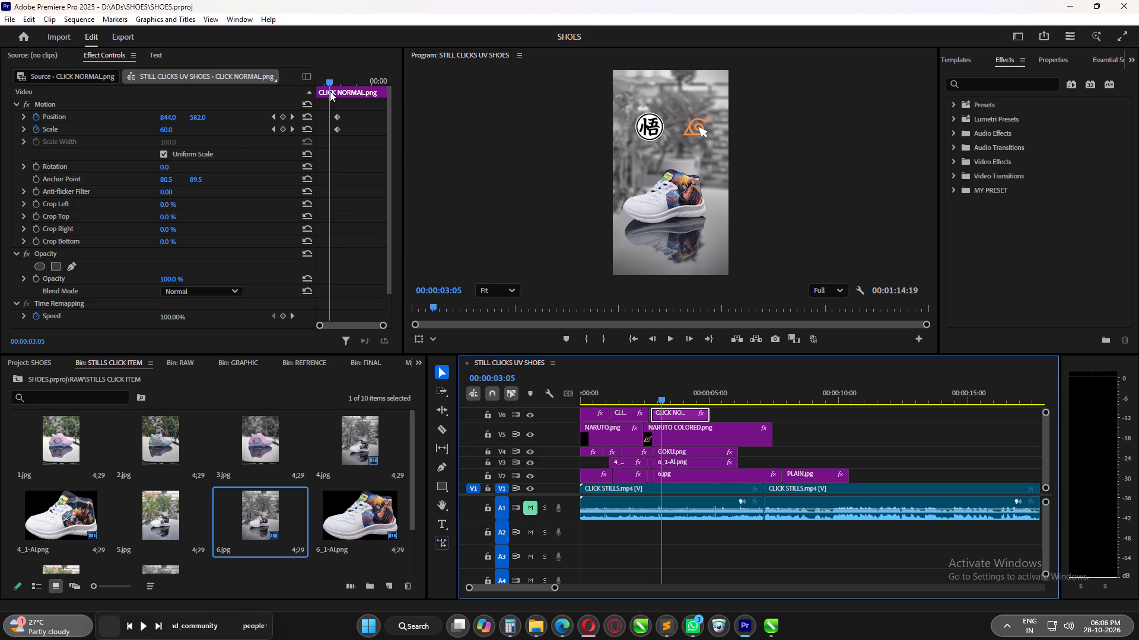
left_click(330, 80)
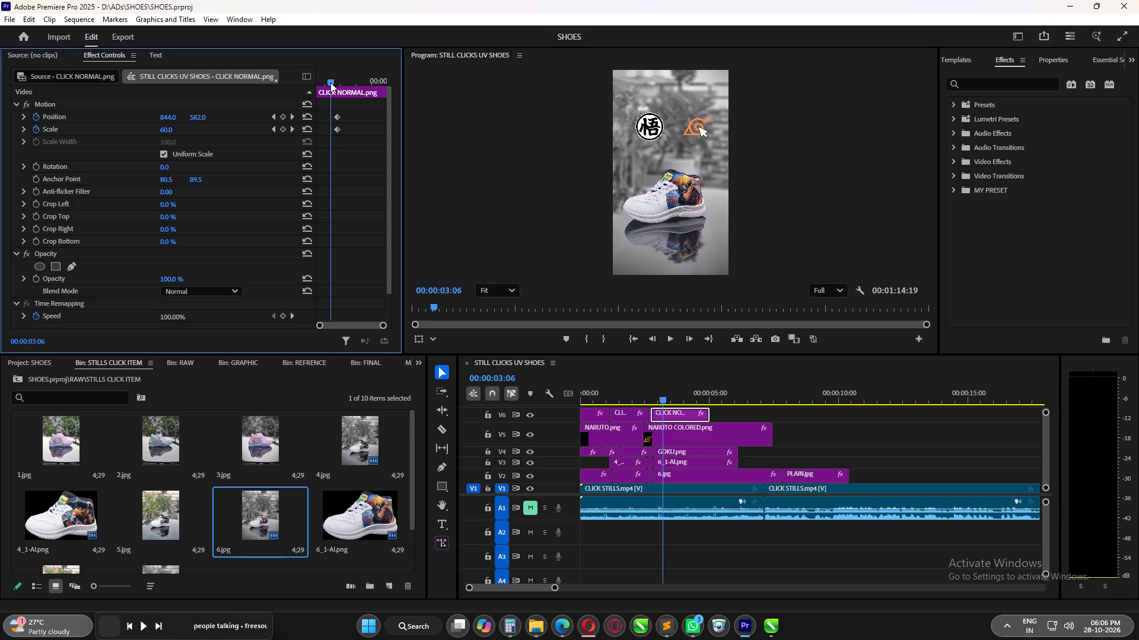
left_click_drag(348, 159, 332, 110)
left_click_drag(336, 117, 330, 116)
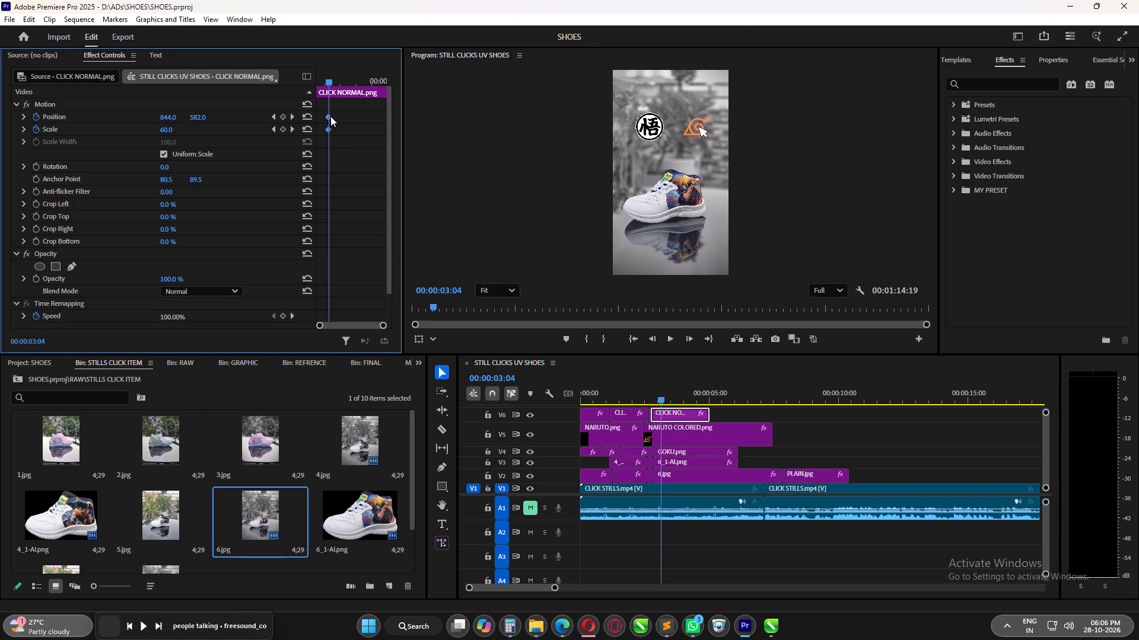
left_click_drag(330, 116, 329, 115)
Keyframe the Position of the last CLICK NORMAL.png clip on V6 to 902, 881 at 00:00:04:25.
left_click_drag(327, 82, 357, 88)
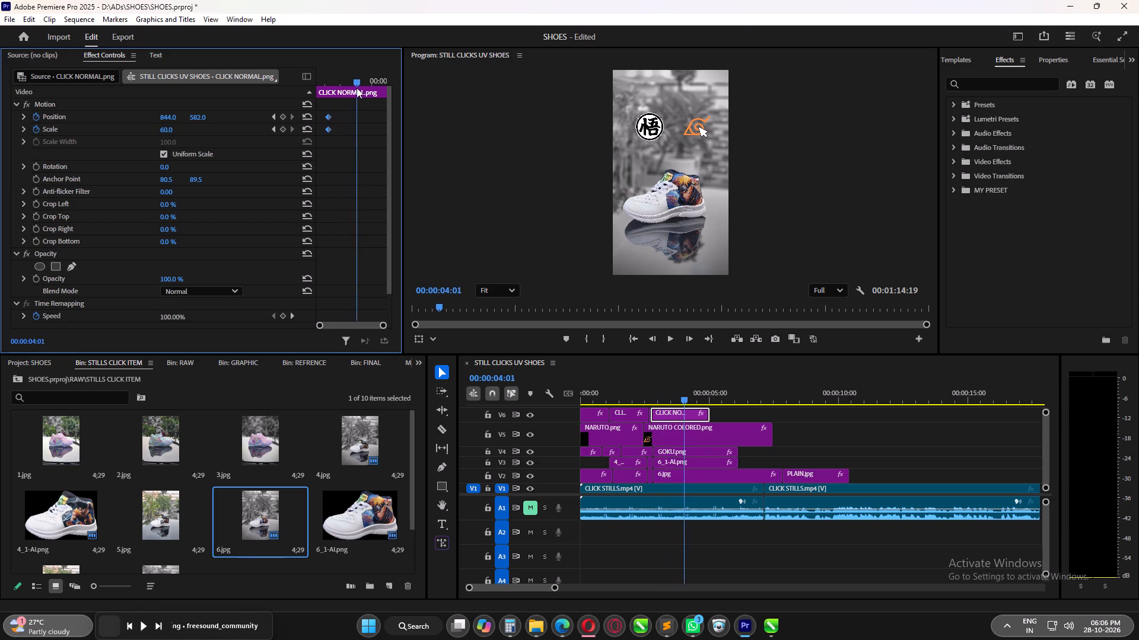
left_click_drag(357, 88, 367, 91)
left_click_drag(692, 399, 692, 399)
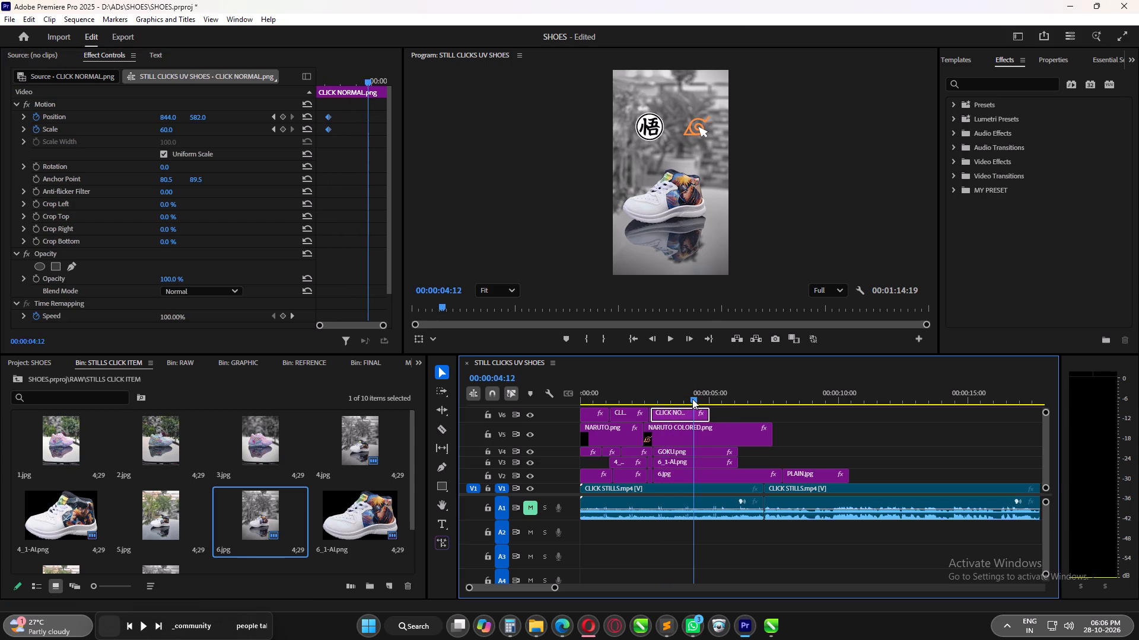
left_click_drag(692, 399, 709, 401)
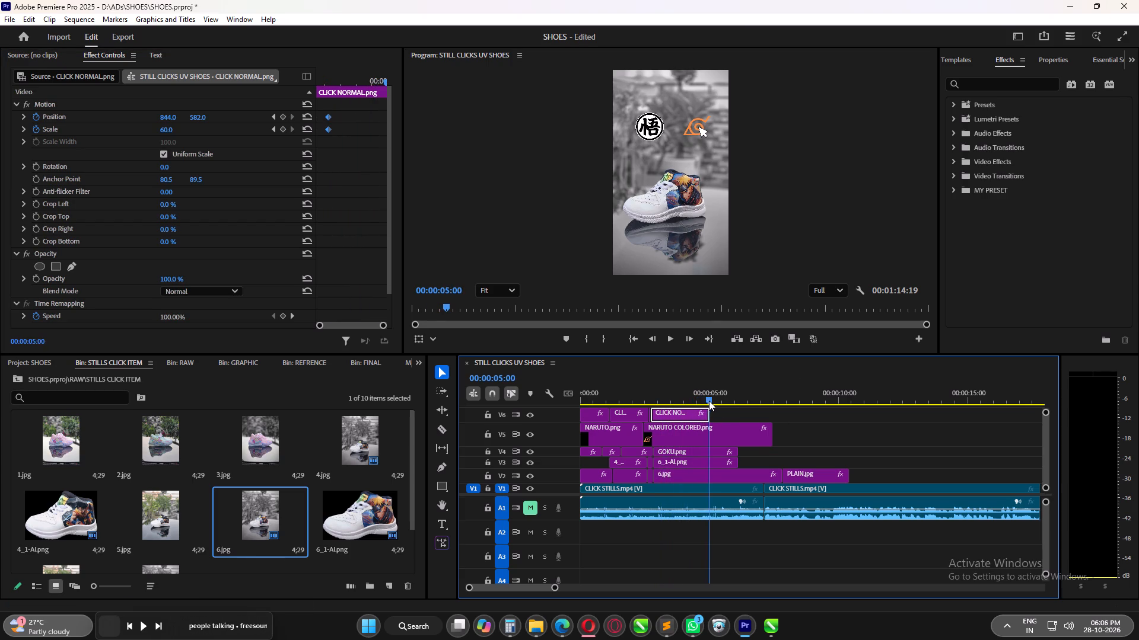
left_click_drag(709, 401, 710, 402)
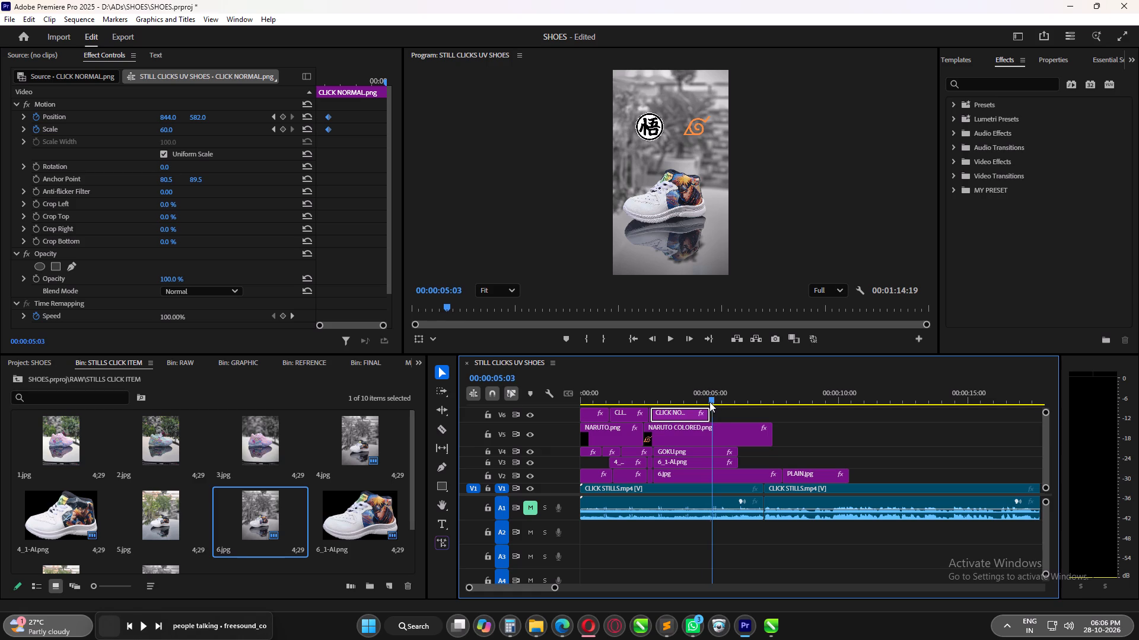
left_click_drag(710, 402, 704, 403)
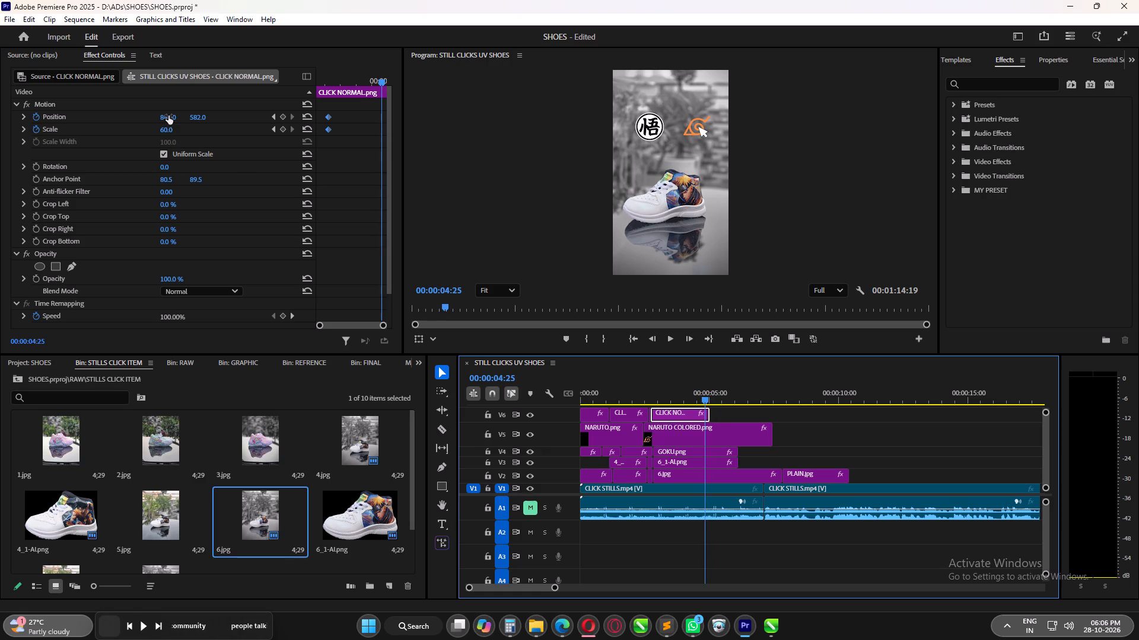
left_click_drag(168, 116, 276, 124)
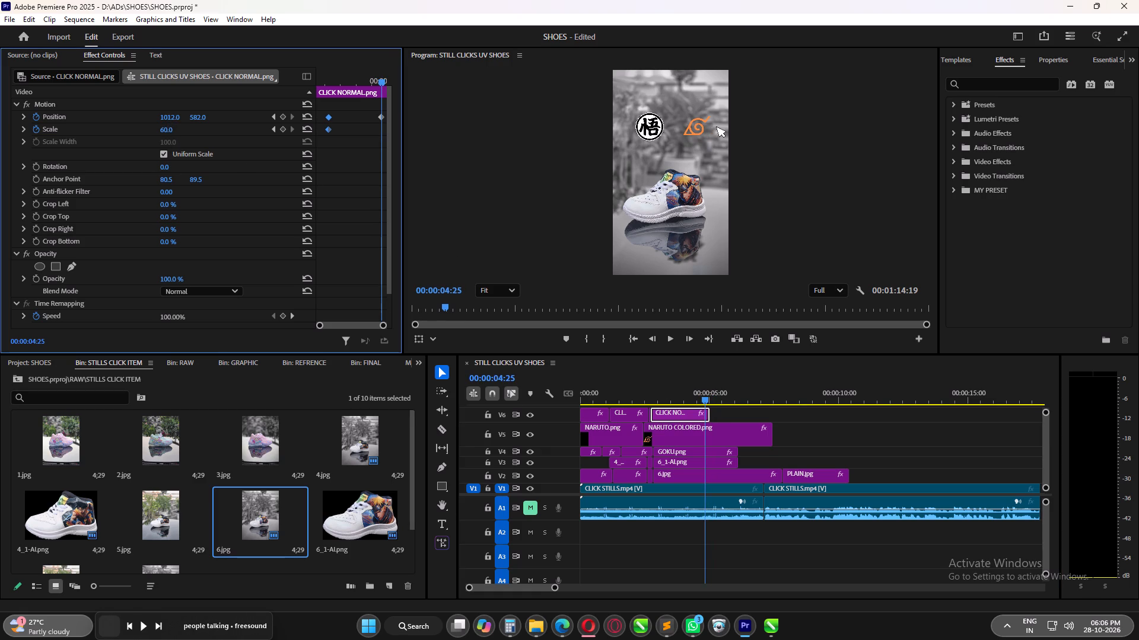
left_click_drag(276, 124, 276, 125)
left_click_drag(198, 119, 371, 131)
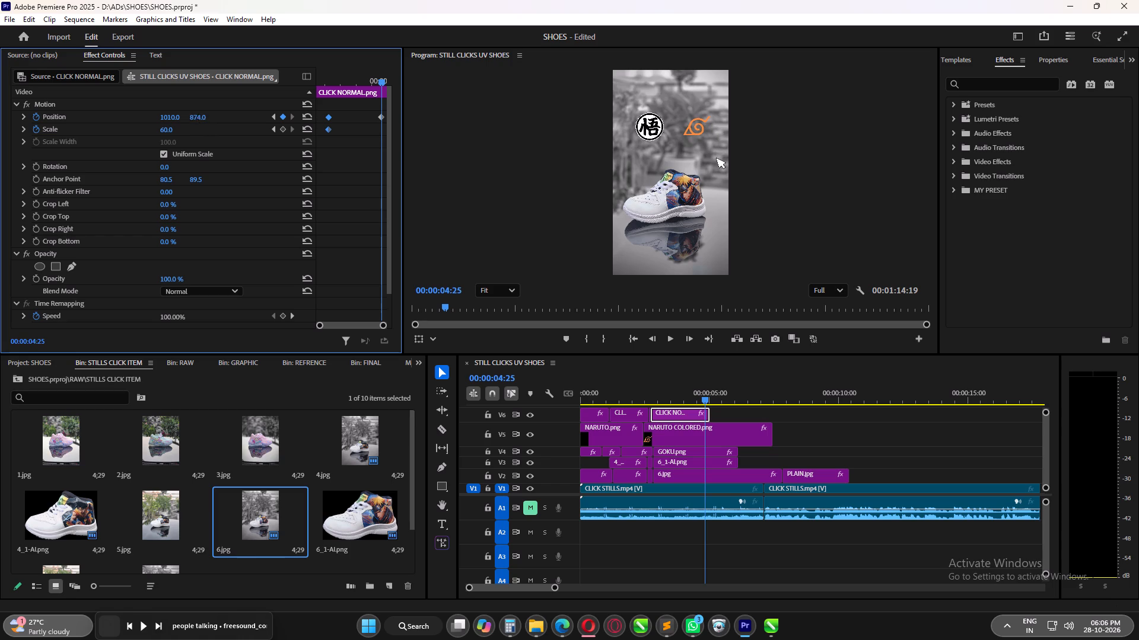
left_click_drag(371, 131, 375, 131)
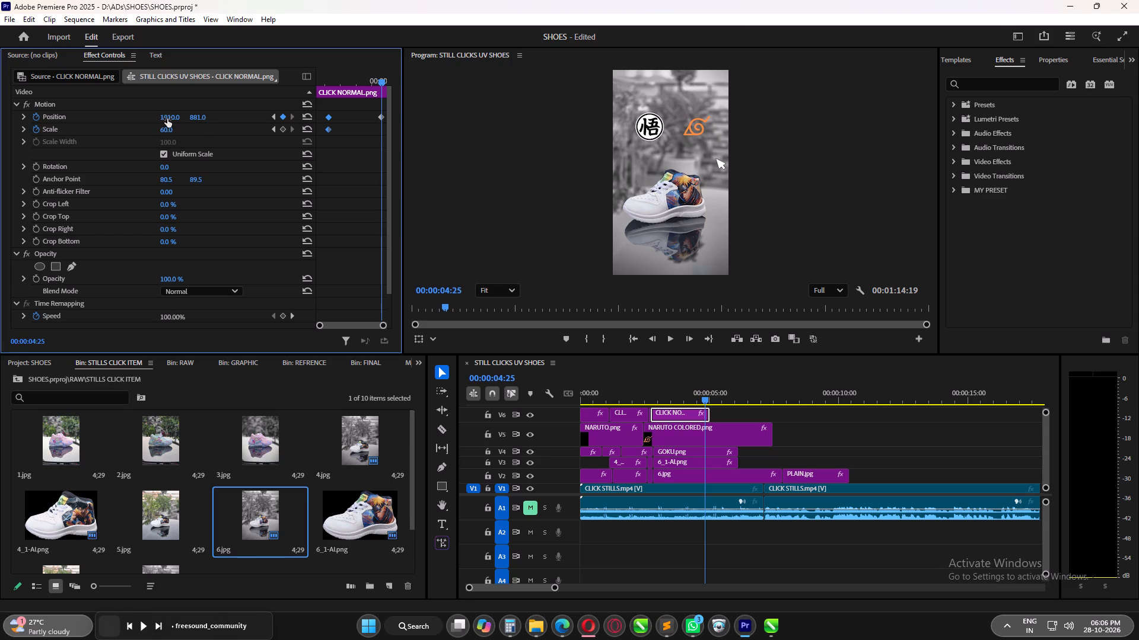
left_click_drag(167, 119, 106, 129)
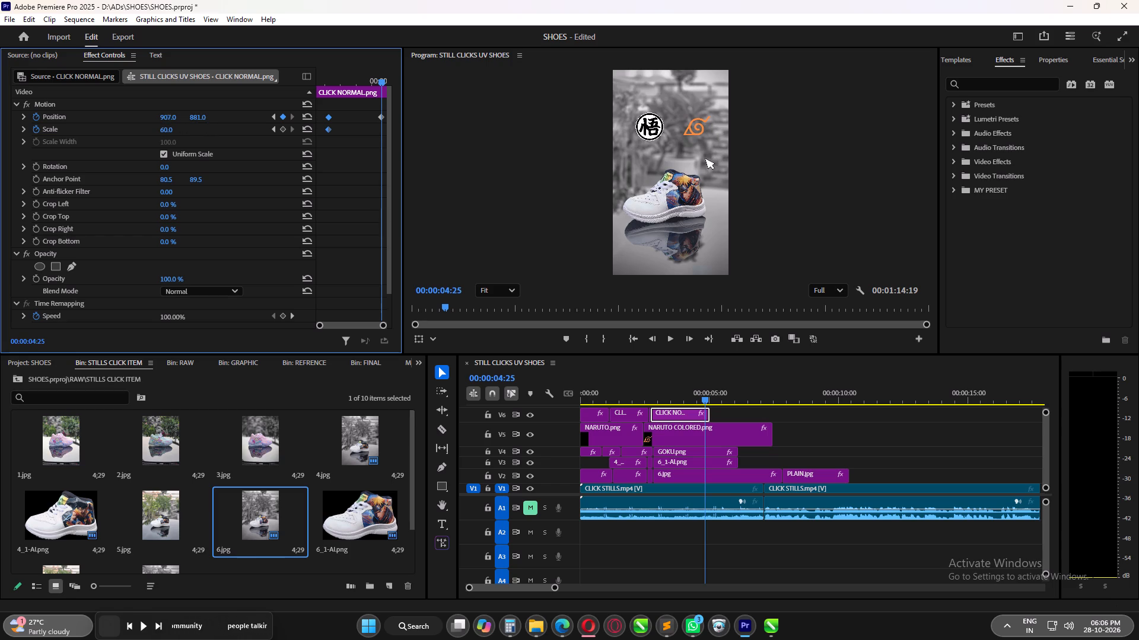
left_click_drag(106, 129, 104, 129)
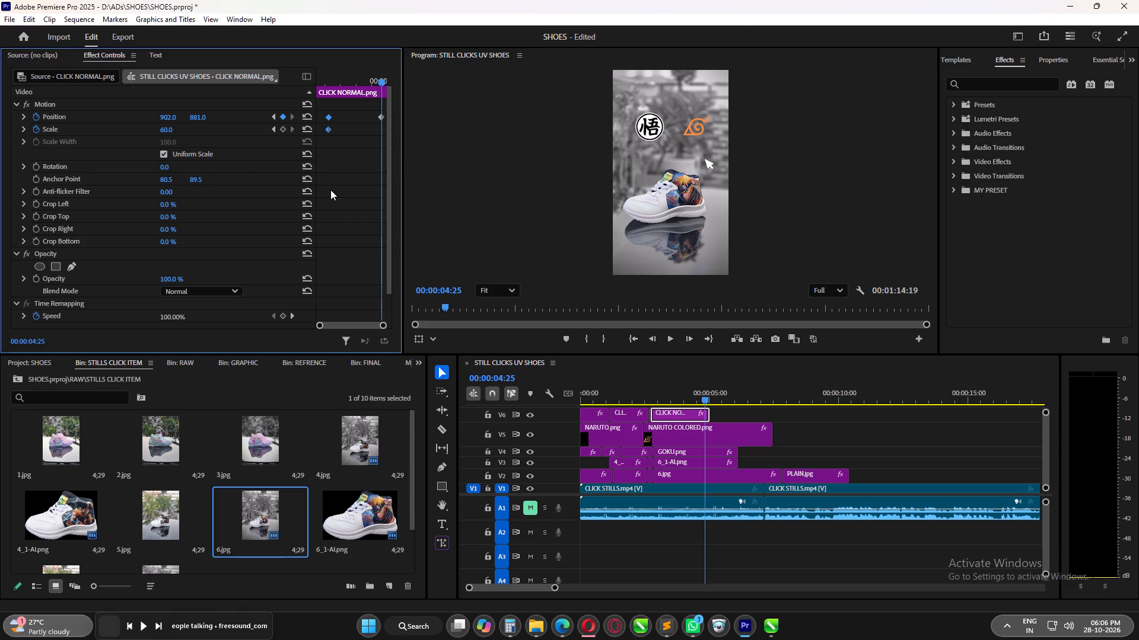
Duplicate the clip's Position and Scale keyframes from about 00:00:03:04 to about 00:00:03:16 to delay the cursor's departure, and check the motion.
left_click_drag(704, 399, 664, 399)
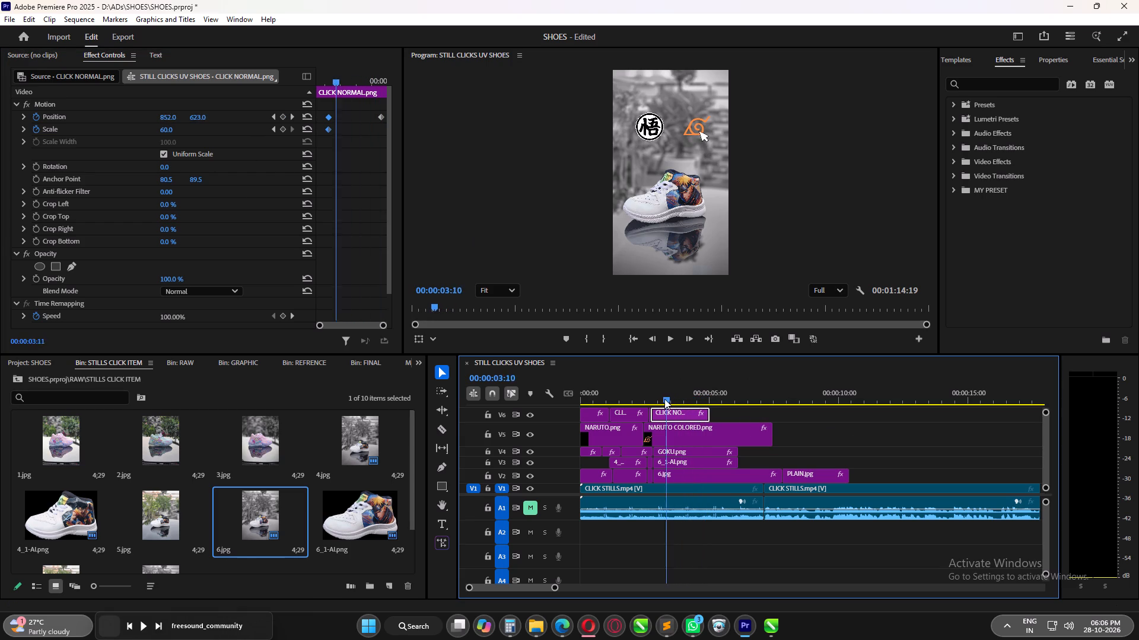
left_click_drag(664, 399, 667, 405)
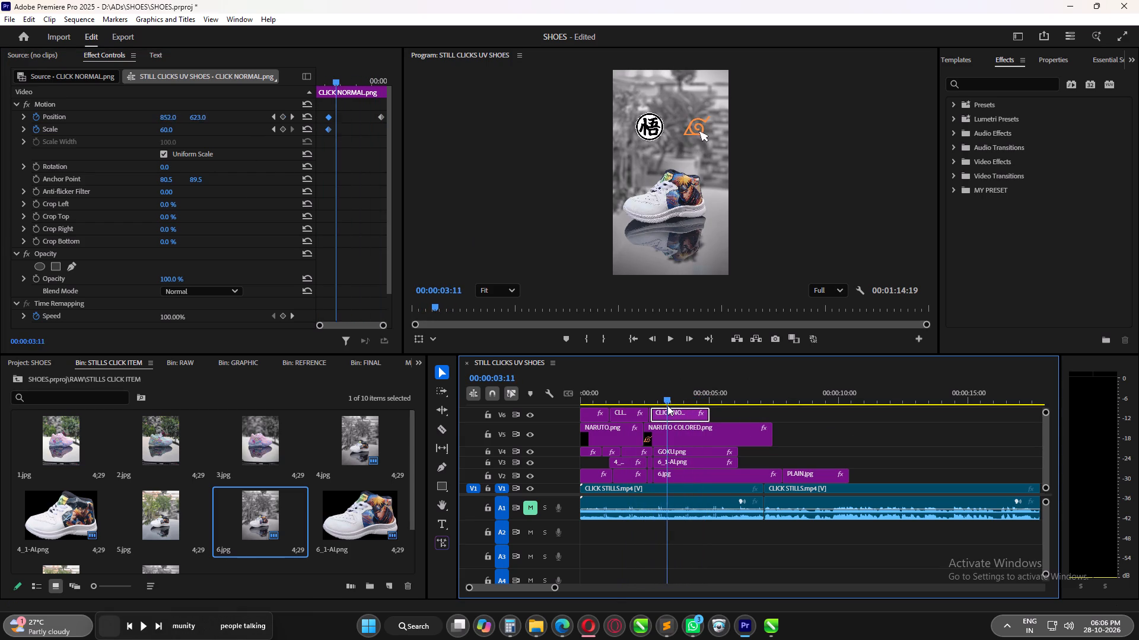
left_click_drag(667, 405, 671, 407)
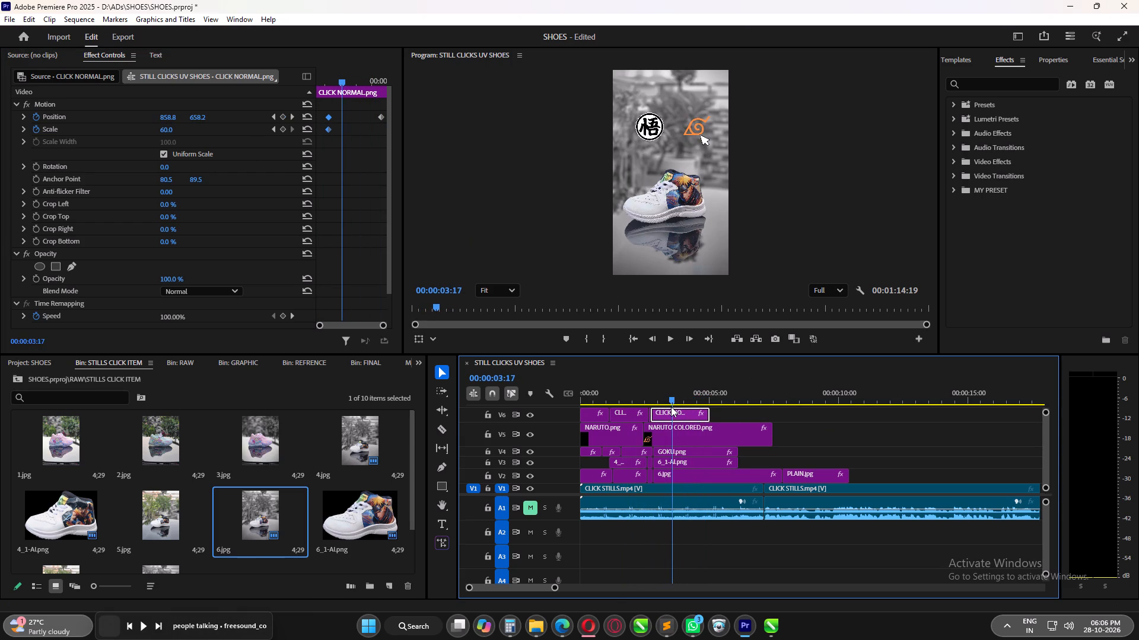
left_click_drag(671, 407, 654, 408)
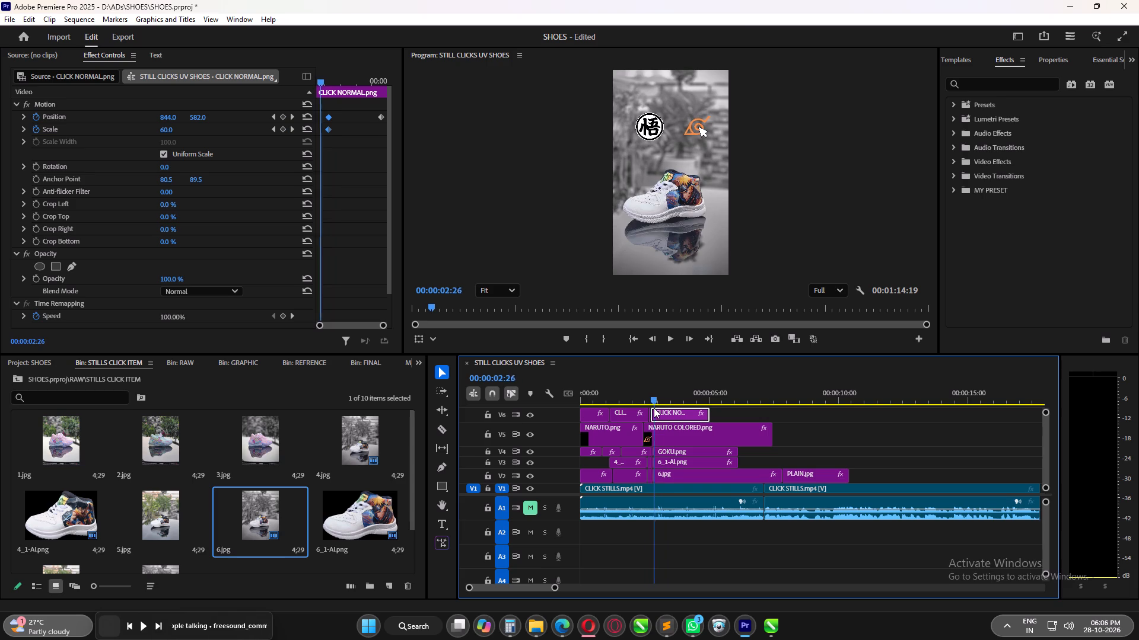
left_click_drag(654, 408, 671, 408)
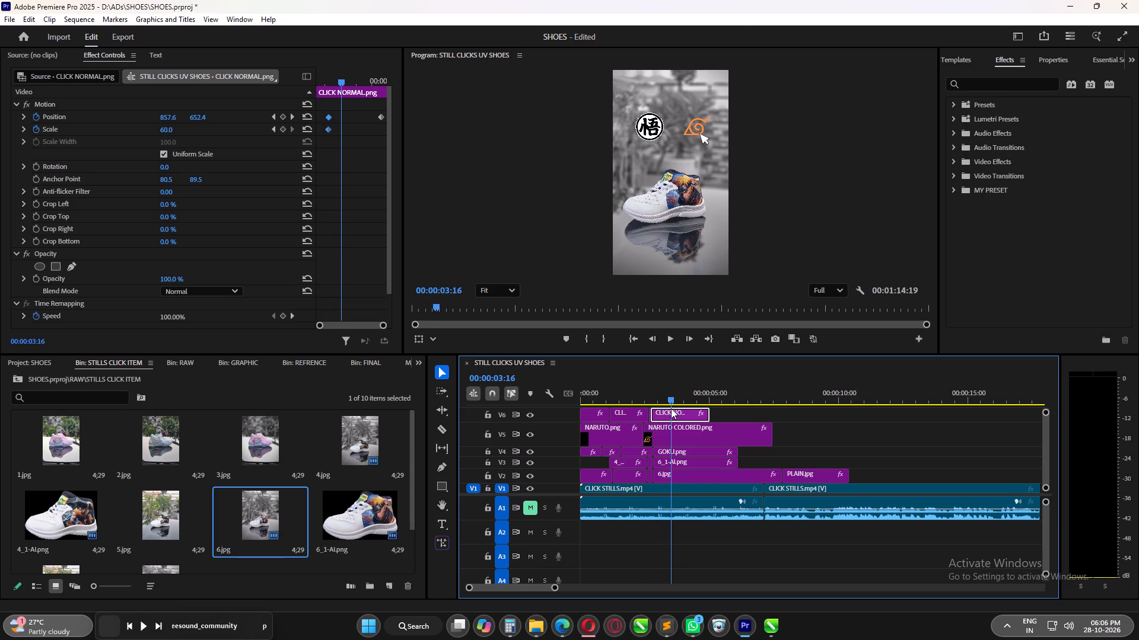
left_click_drag(671, 408, 679, 409)
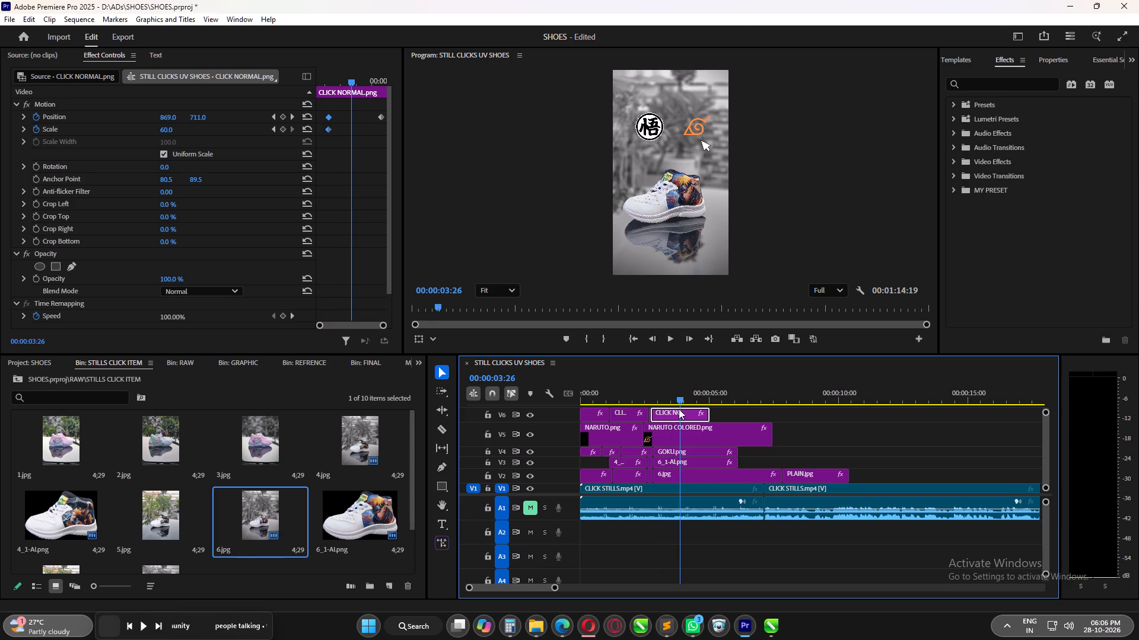
left_click_drag(679, 409, 670, 412)
left_click_drag(345, 156, 325, 116)
key("ctrl+c")
key("ctrl+v")
left_click_drag(341, 80, 324, 80)
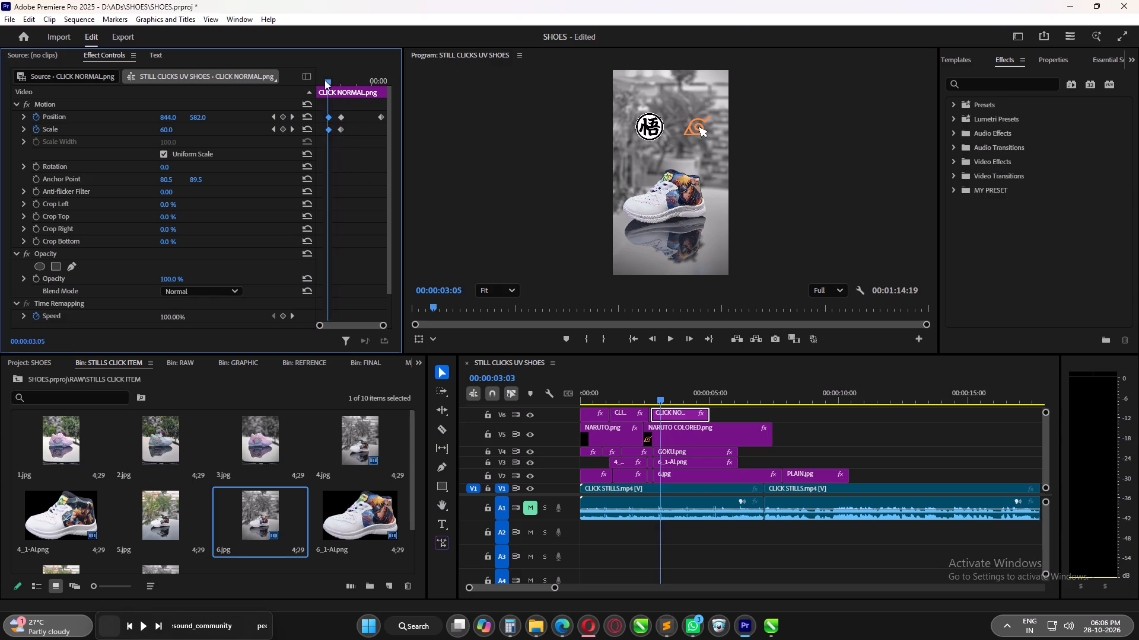
left_click_drag(324, 80, 343, 89)
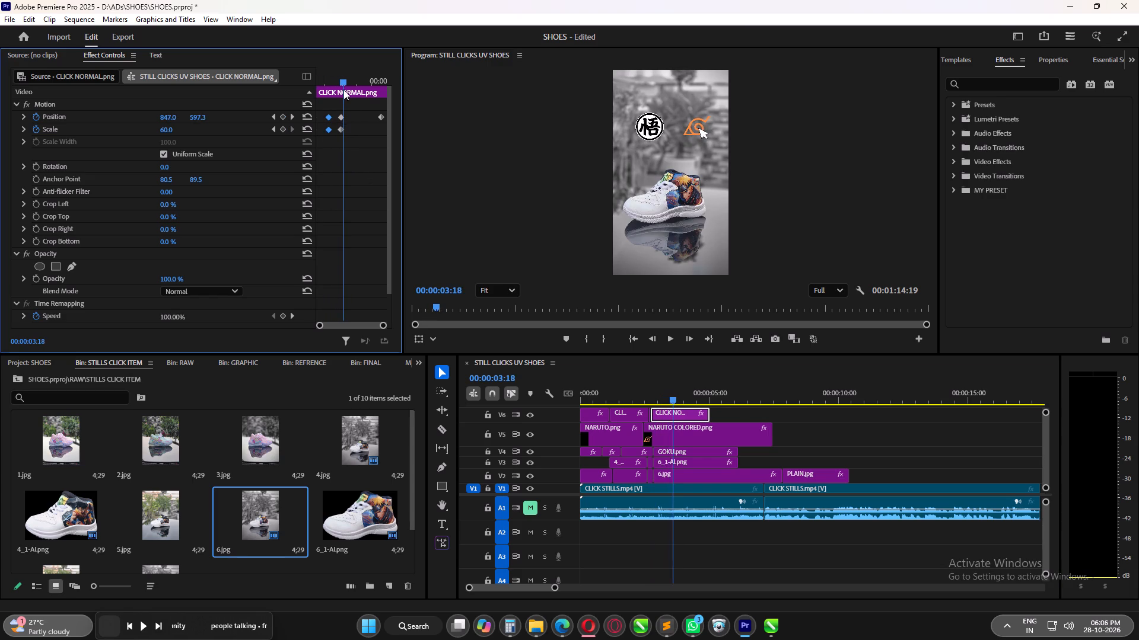
left_click_drag(343, 89, 381, 102)
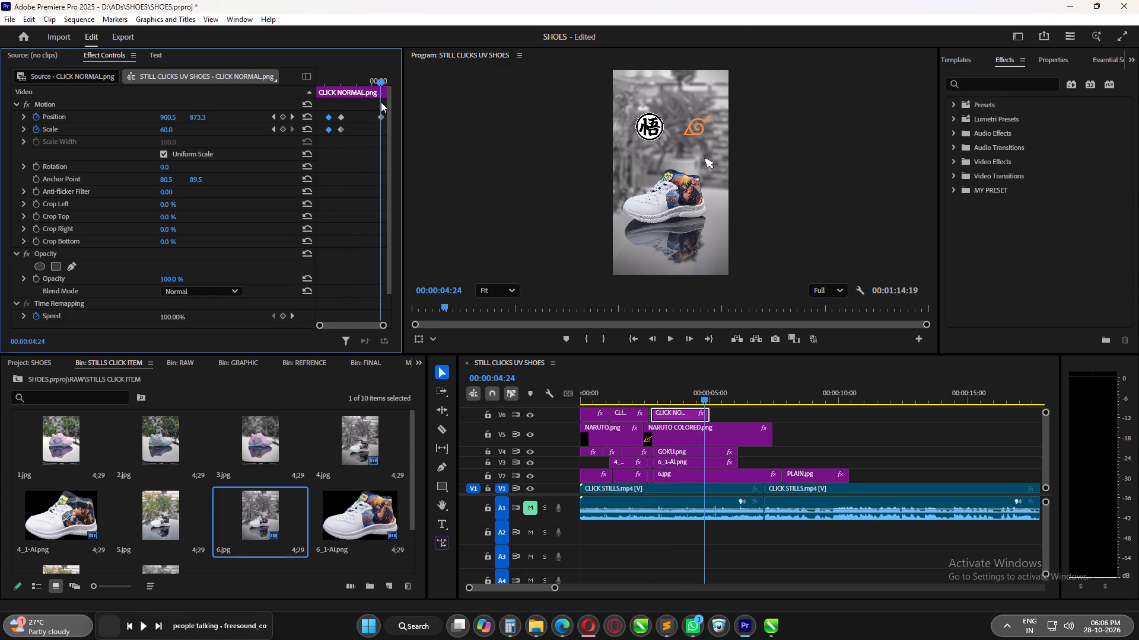
left_click_drag(381, 102, 380, 112)
Extend the end of the last CLICK NORMAL.png clip on V6 past the end of GOKU.png, to about 00:00:06:24.
scroll(366, 168, "down", 5, "alt")
scroll(365, 168, "up", 5, "alt")
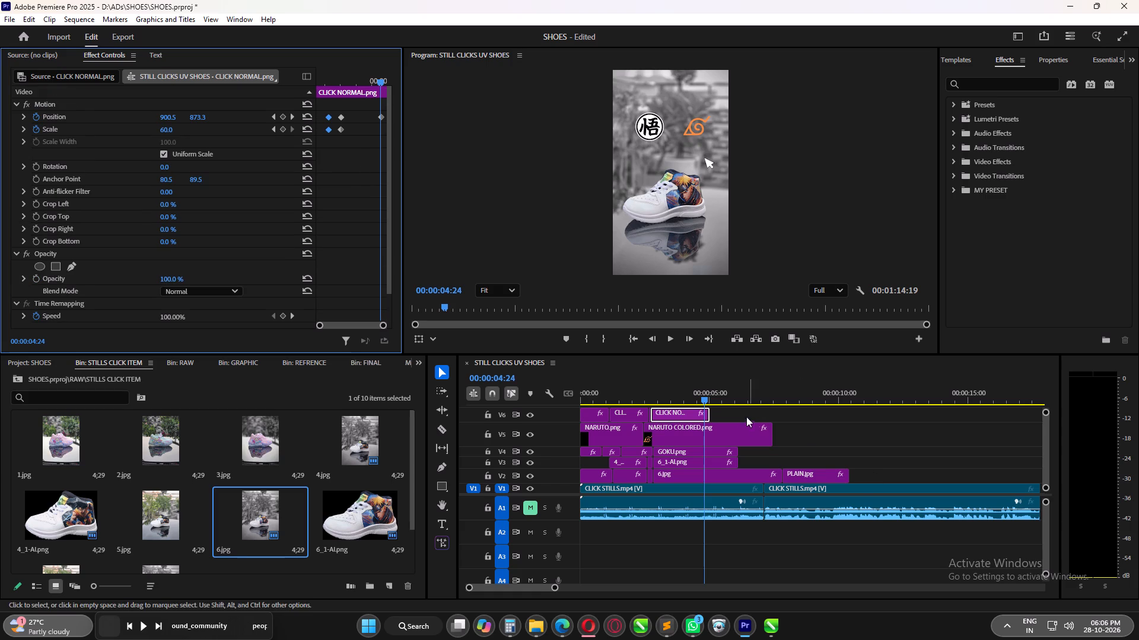
left_click_drag(710, 415, 757, 416)
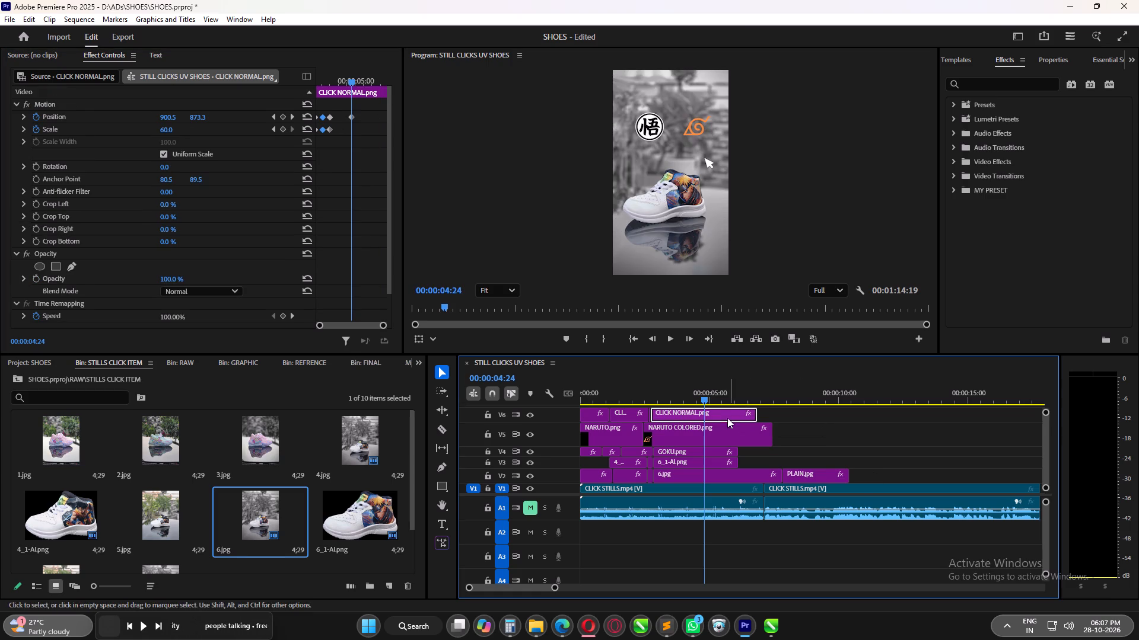
Keyframe the clip's Position to 1227, 1197 at 00:00:06:22 so the cursor moves out of the frame.
left_click_drag(705, 399, 710, 399)
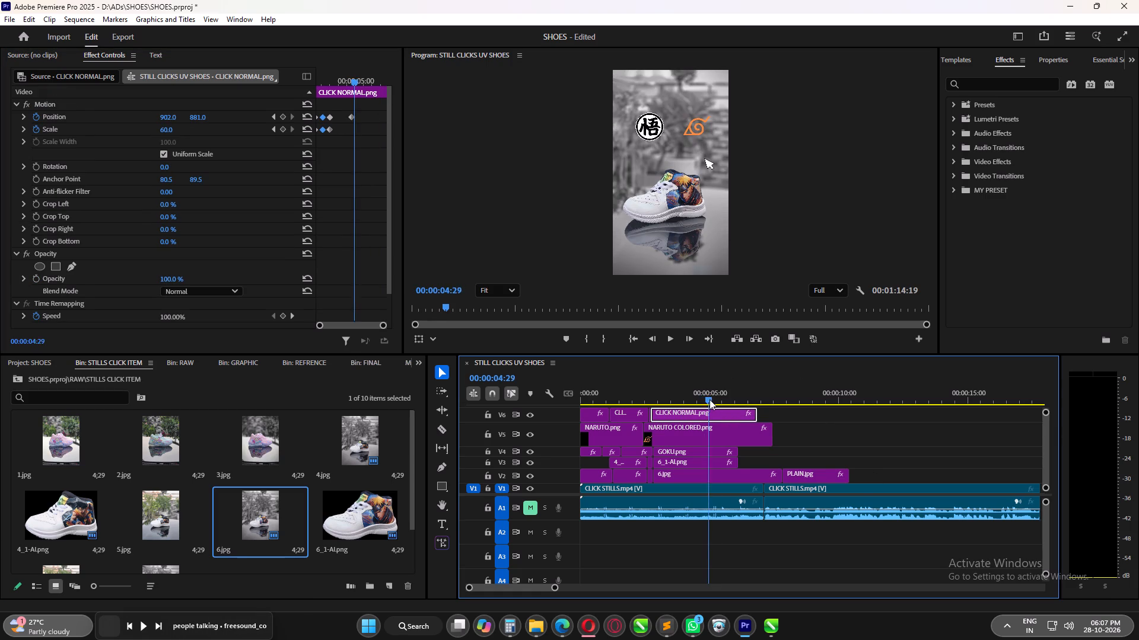
left_click_drag(710, 399, 755, 401)
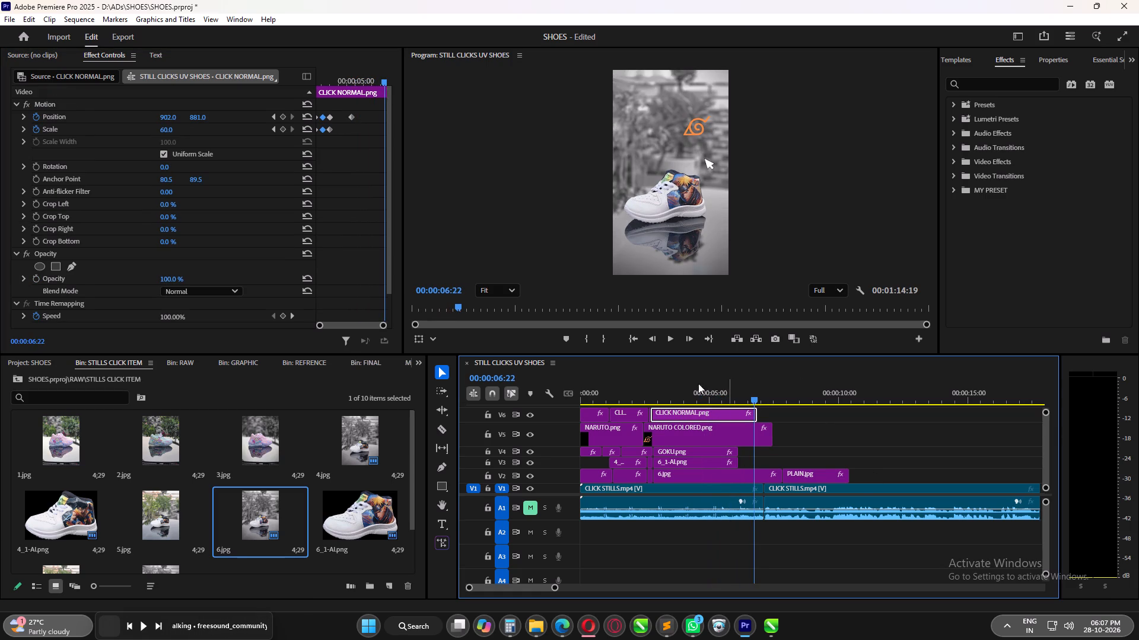
left_click_drag(166, 116, 181, 121)
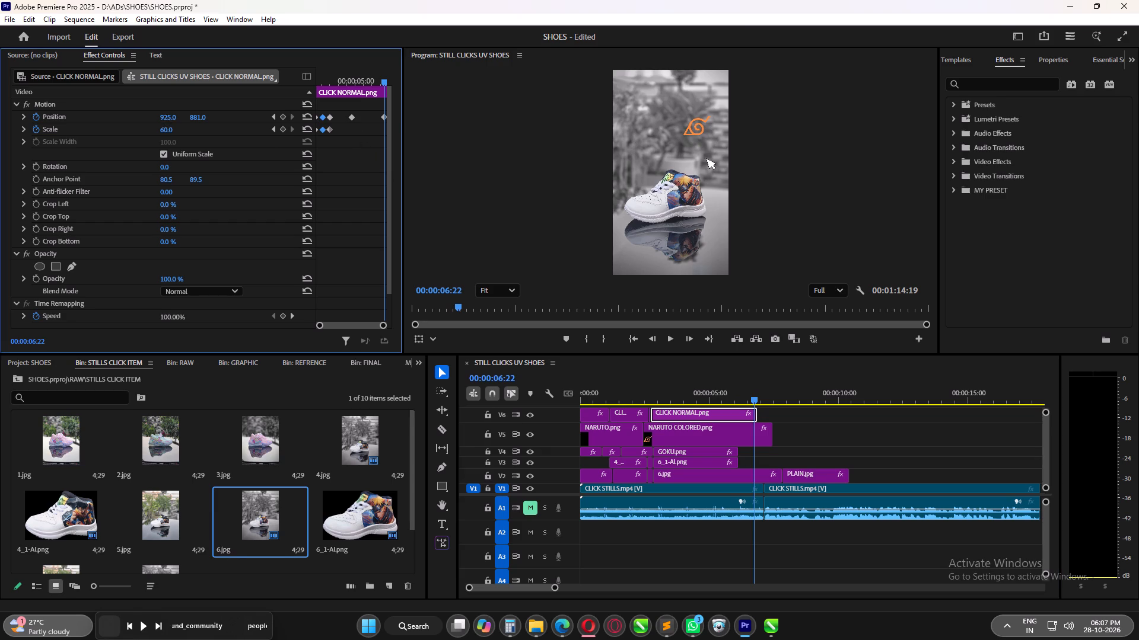
left_click_drag(181, 121, 361, 143)
left_click_drag(198, 116, 362, 146)
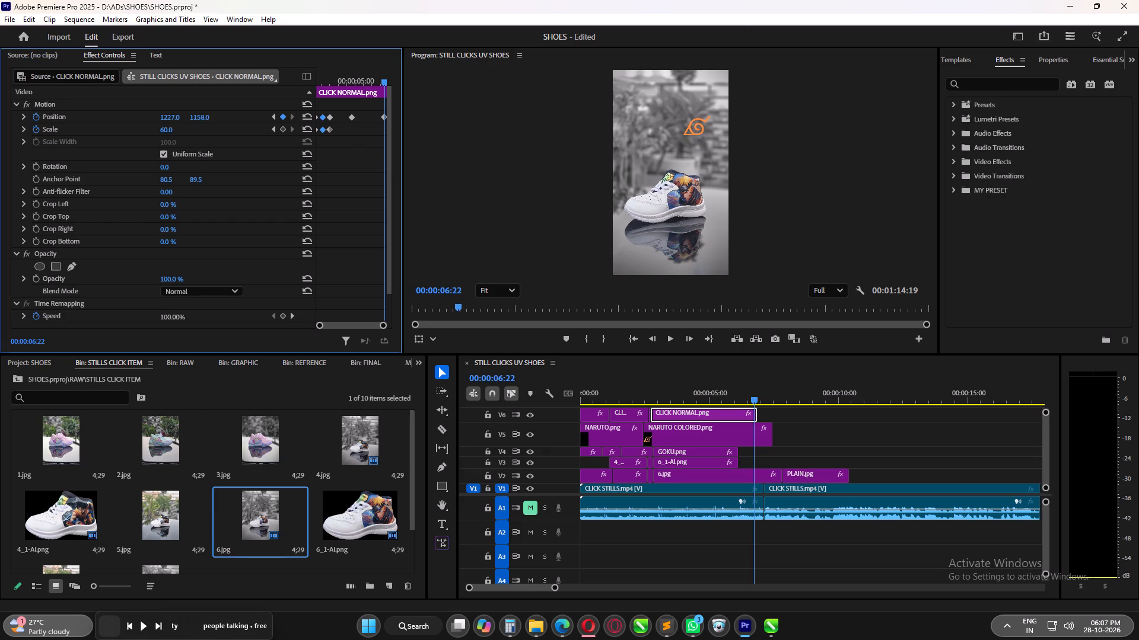
left_click_drag(362, 146, 386, 146)
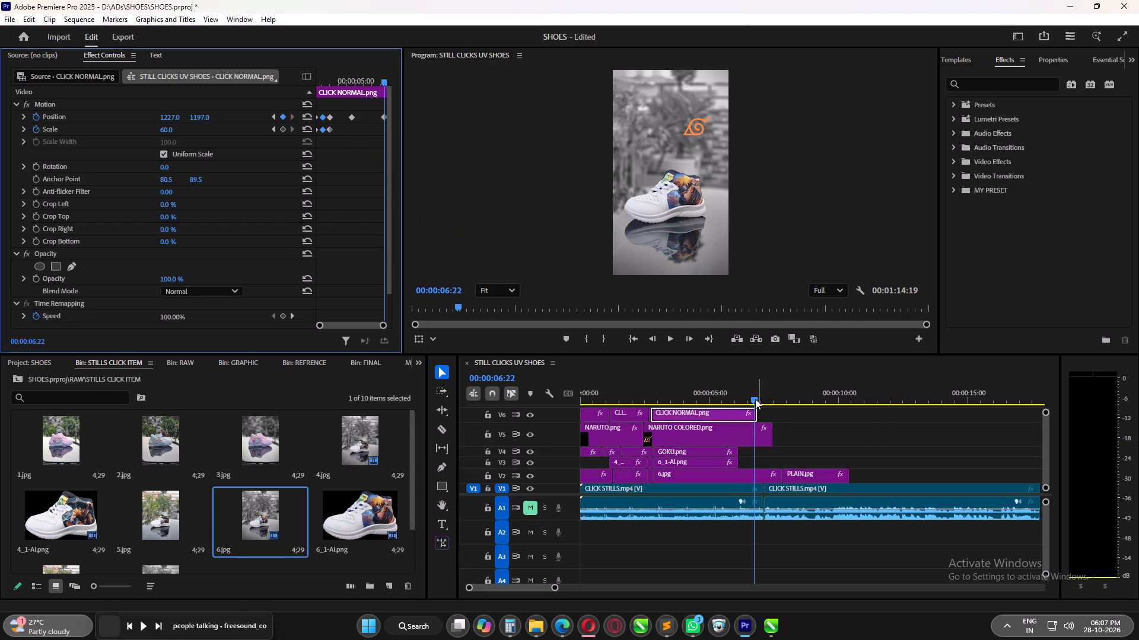
Play back and scrub the cursor's second click and exit to examine when it leaves the Naruto logo relative to the shoe reveal.
left_click_drag(754, 398, 615, 398)
key("space")
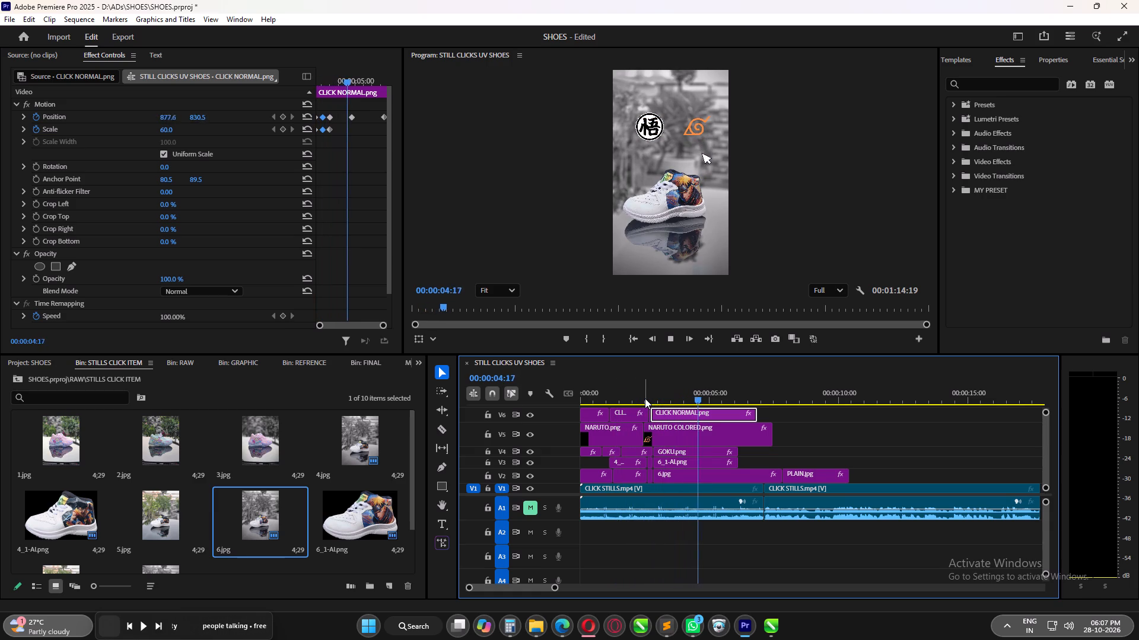
key("space")
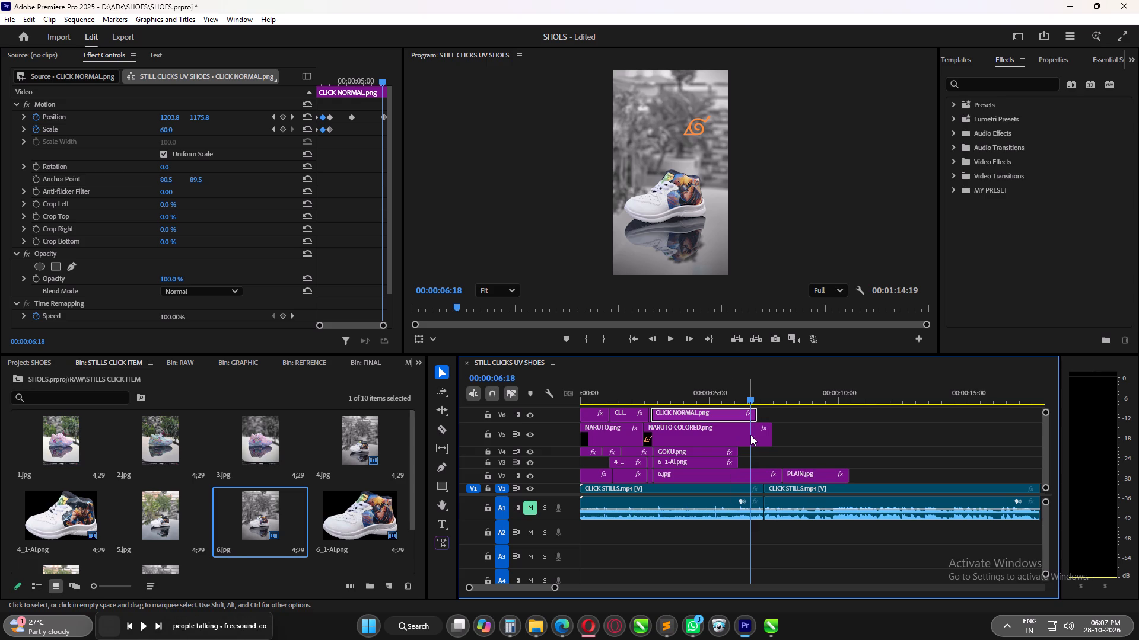
left_click_drag(751, 398, 718, 404)
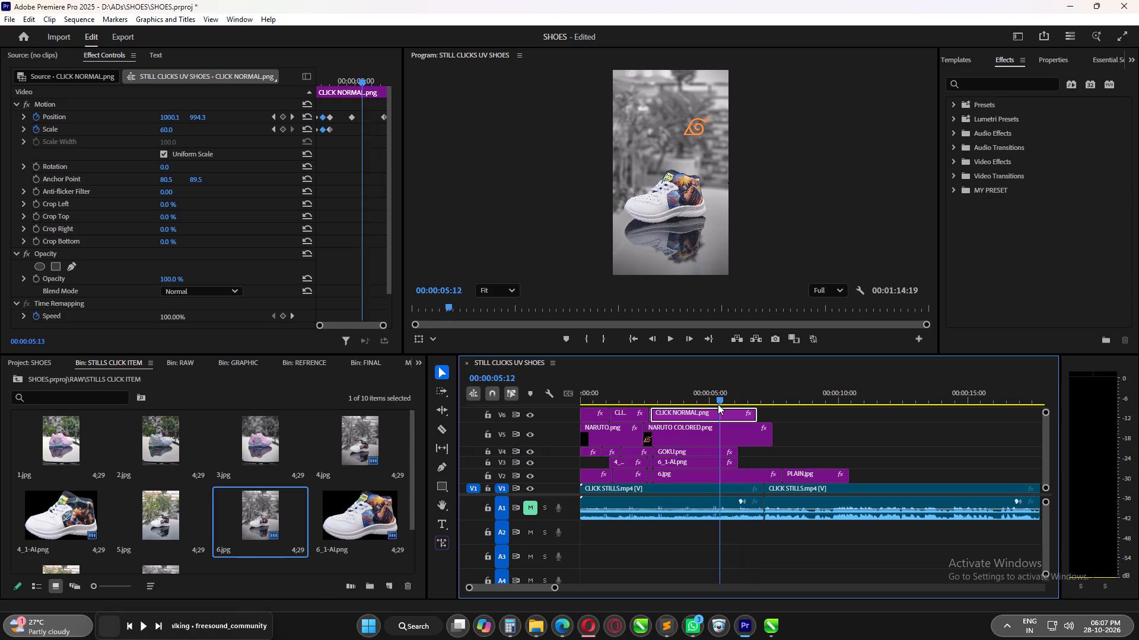
left_click_drag(718, 404, 647, 417)
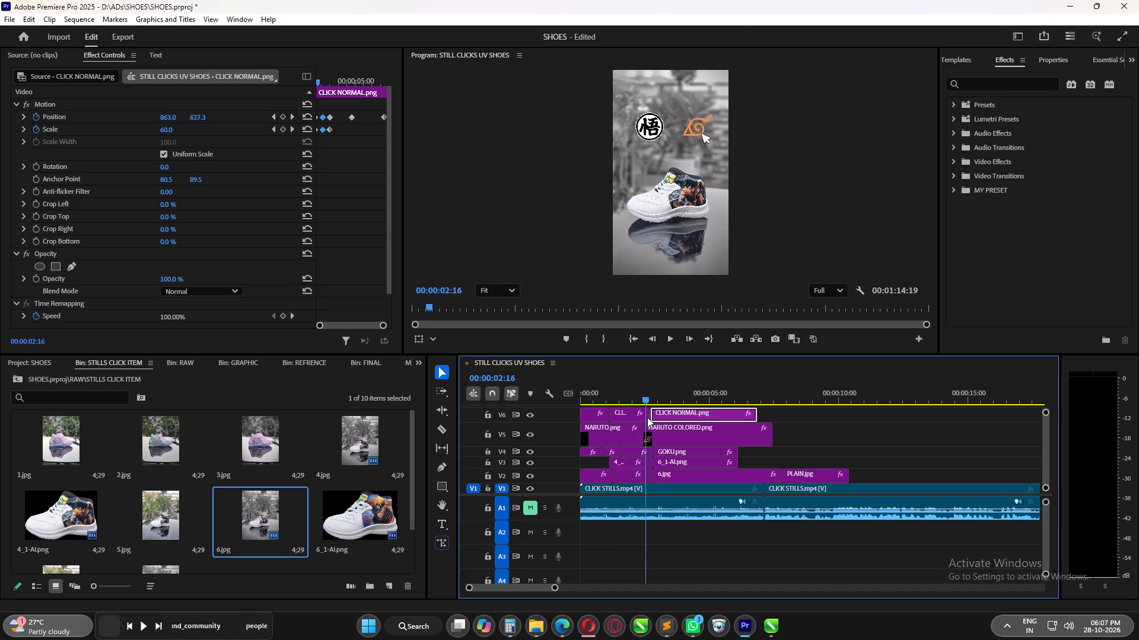
left_click_drag(647, 417, 670, 415)
scroll(683, 448, "up", 5, "alt")
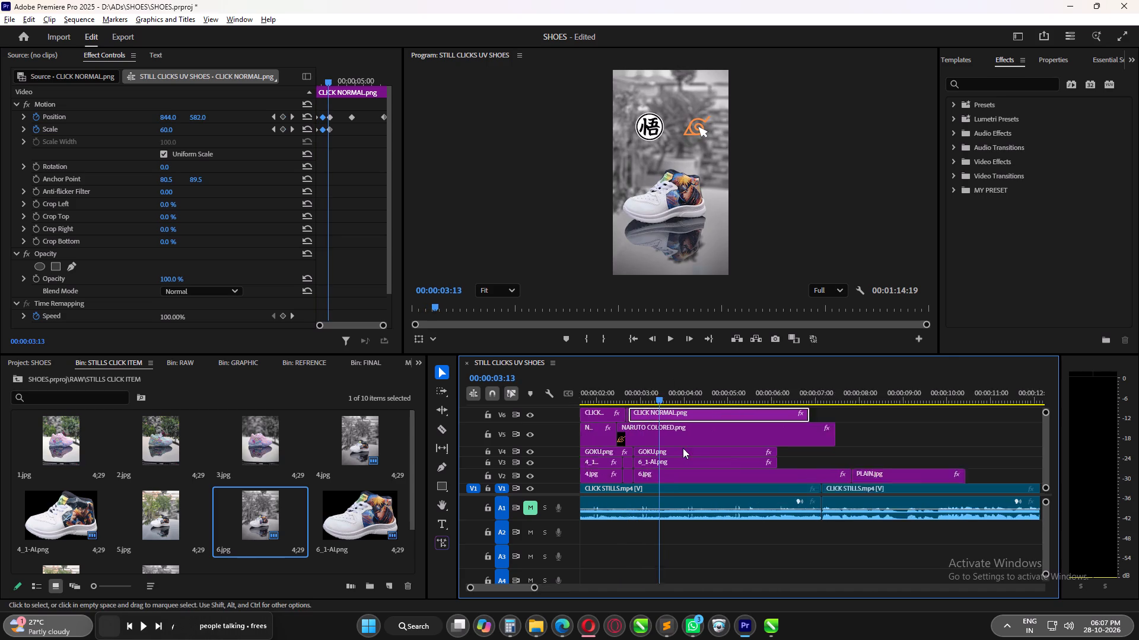
scroll(683, 448, "up", 2, "alt")
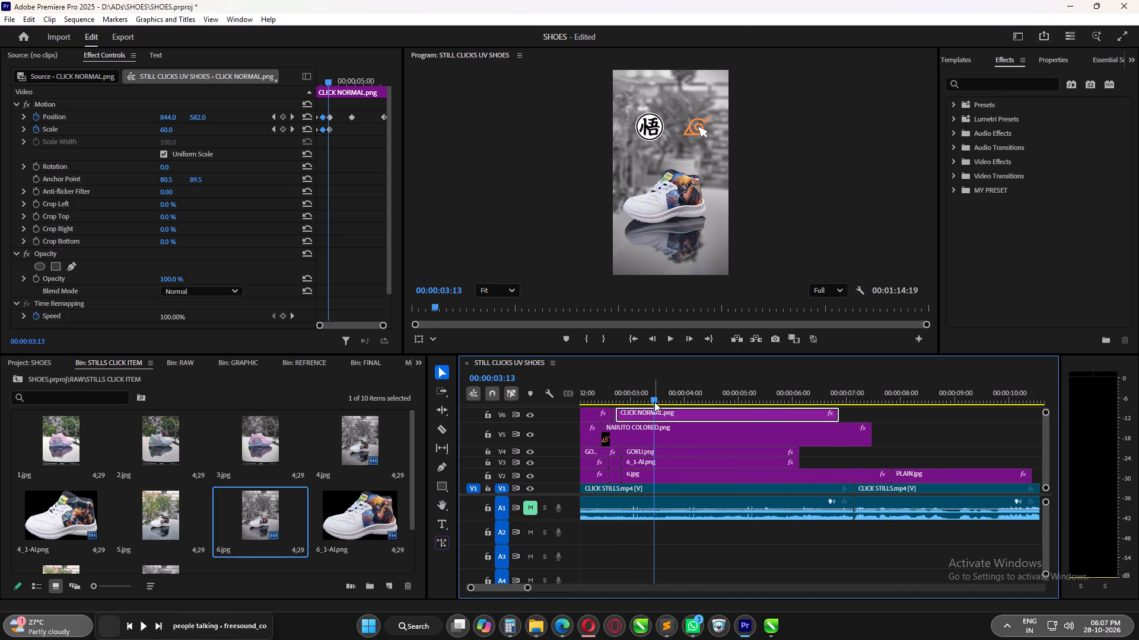
left_click_drag(654, 402, 610, 403)
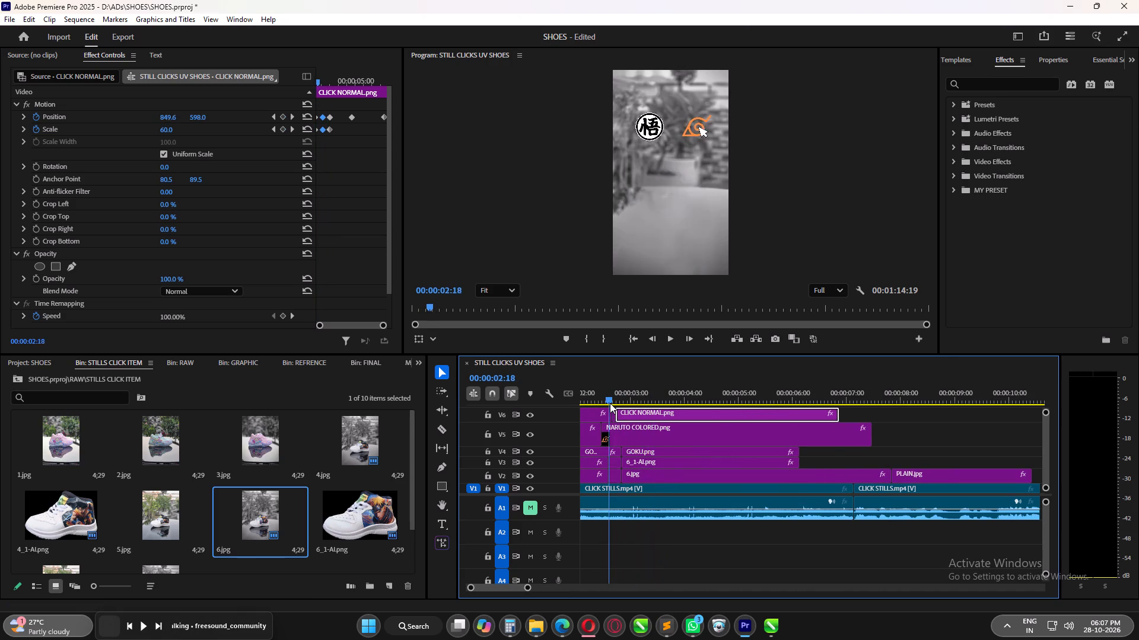
left_click_drag(610, 403, 634, 402)
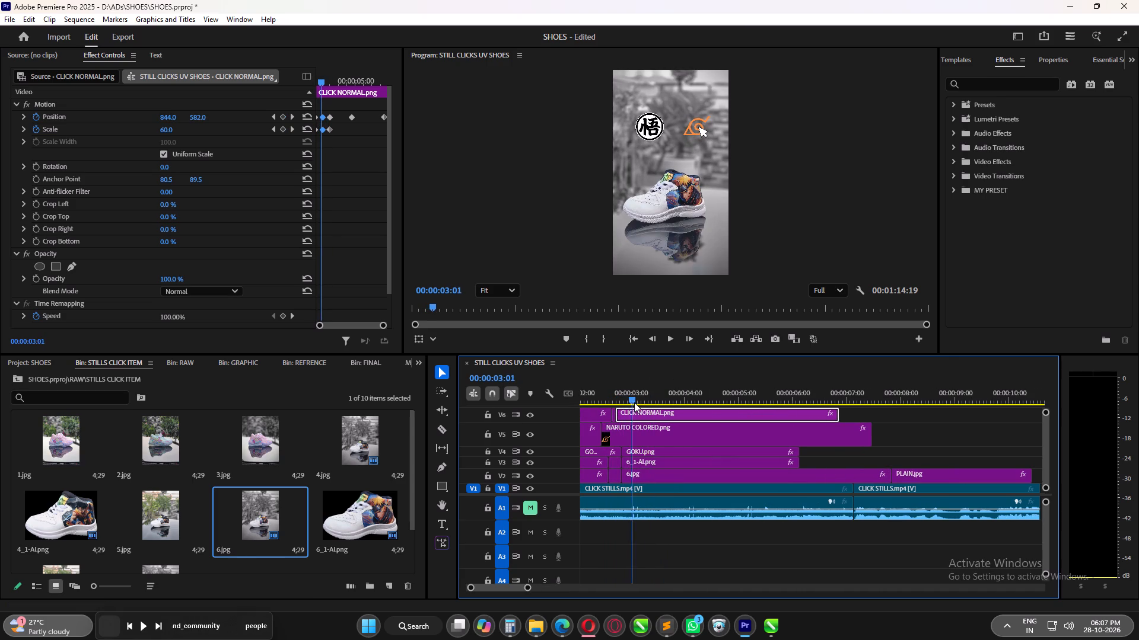
left_click_drag(634, 402, 619, 405)
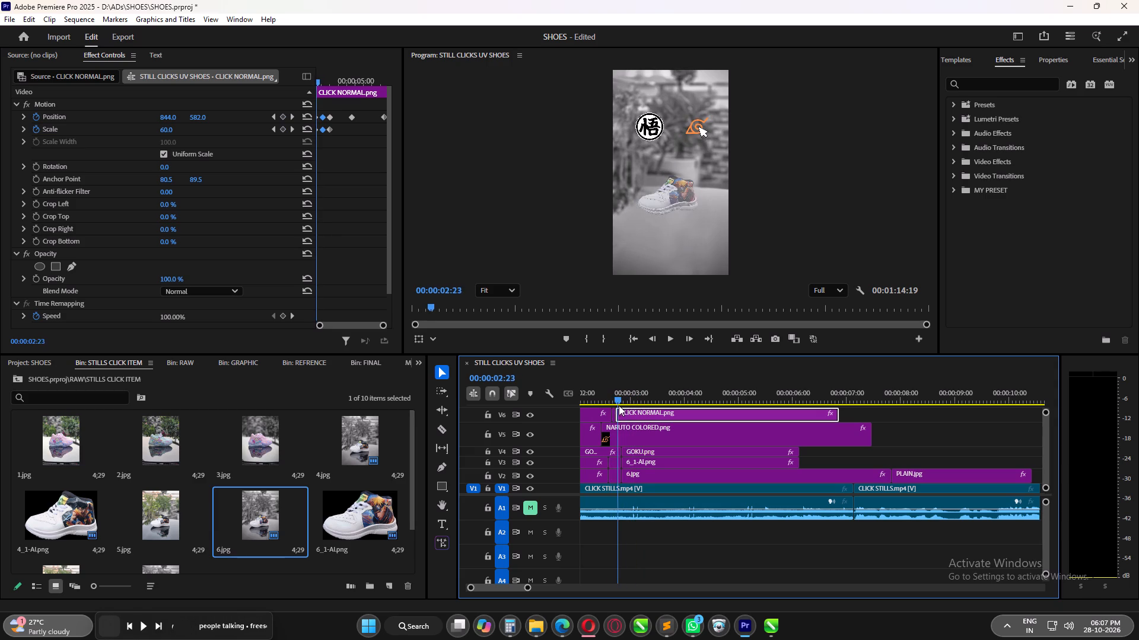
left_click_drag(619, 405, 628, 404)
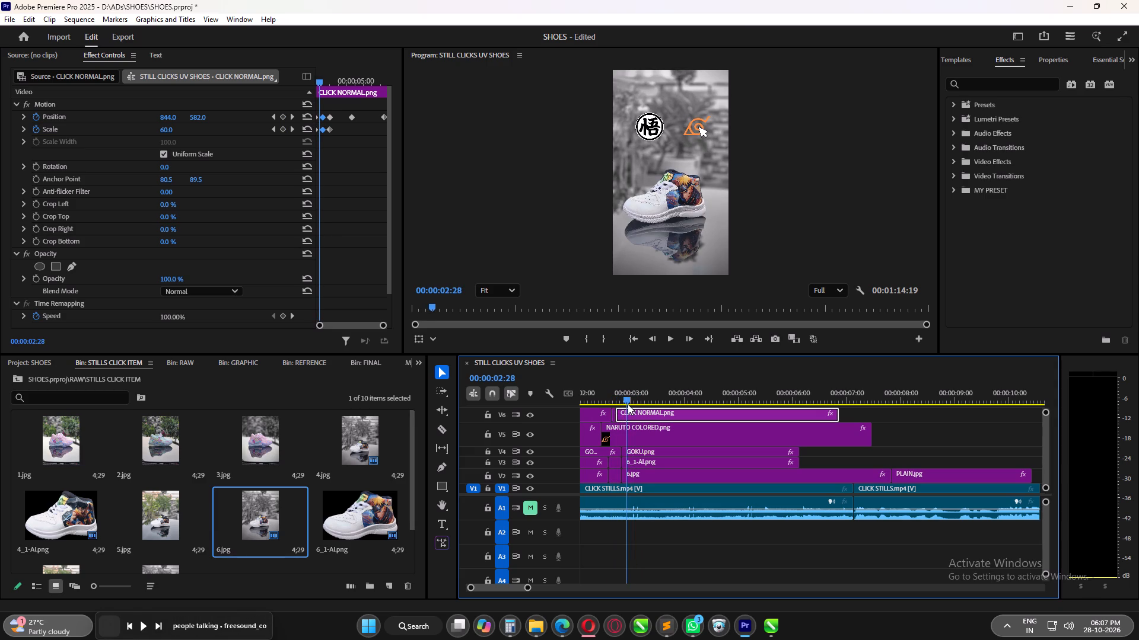
left_click_drag(628, 404, 632, 405)
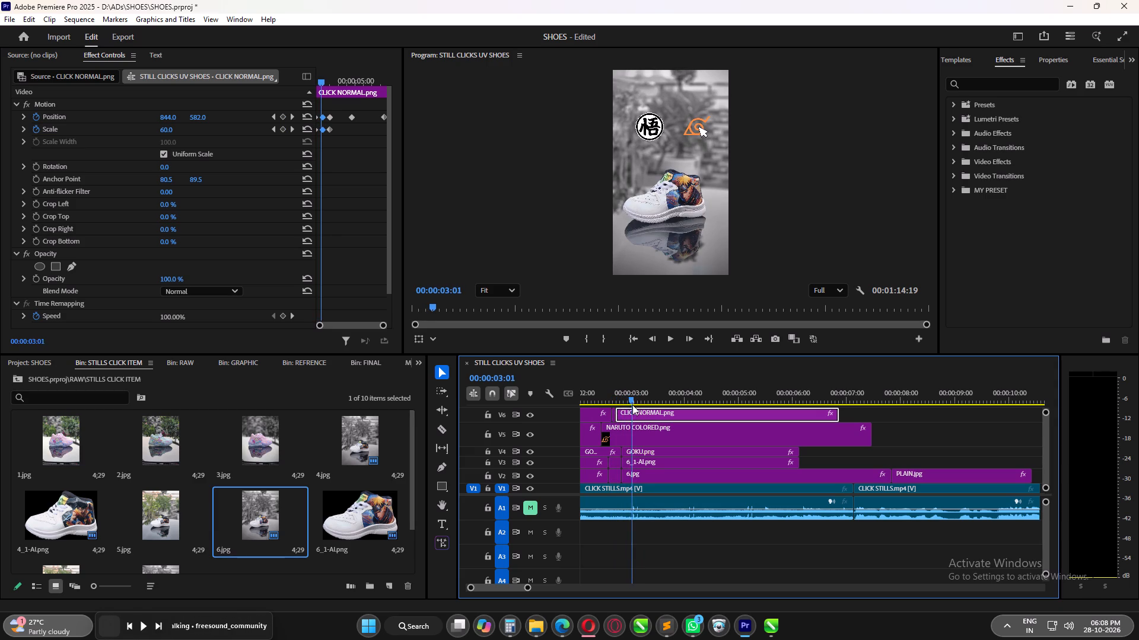
left_click_drag(632, 405, 653, 409)
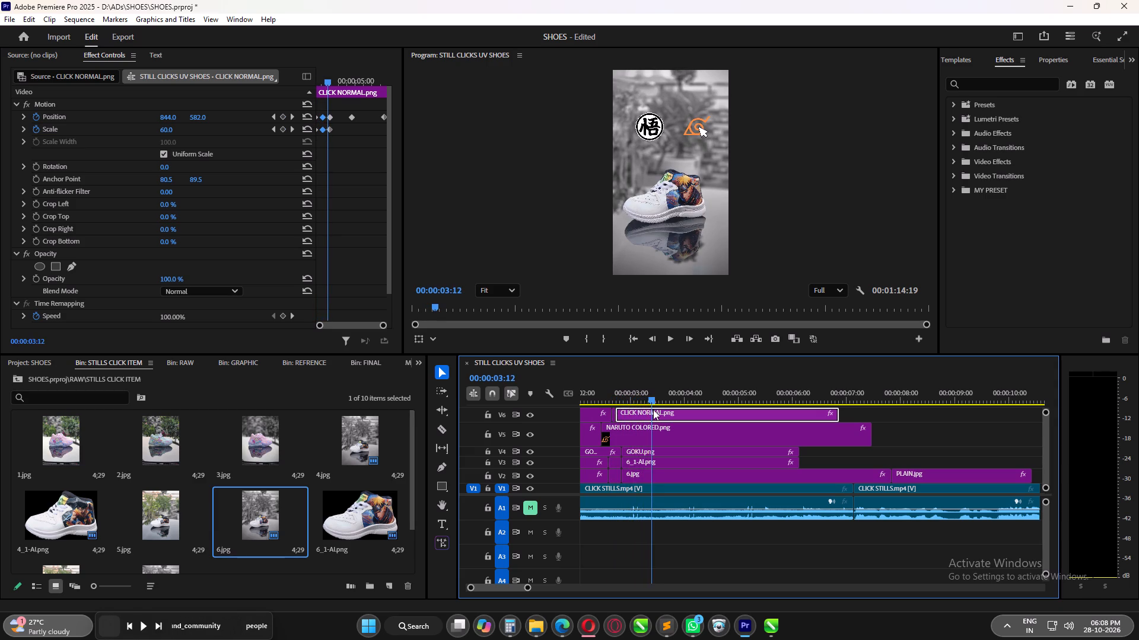
left_click_drag(653, 409, 646, 417)
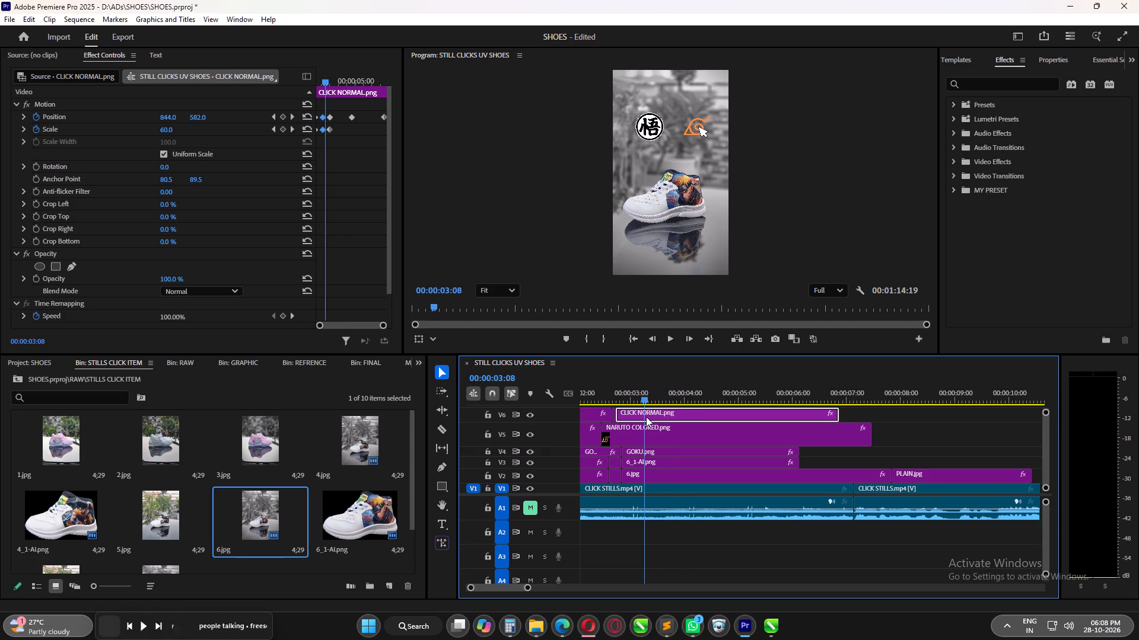
left_click_drag(646, 417, 653, 416)
Move the last CLICK NORMAL.png clip's departure keyframes for Position and Scale earlier, to about 00:00:03:09, and check the motion.
left_click_drag(349, 142, 326, 115)
left_click_drag(327, 83, 322, 83)
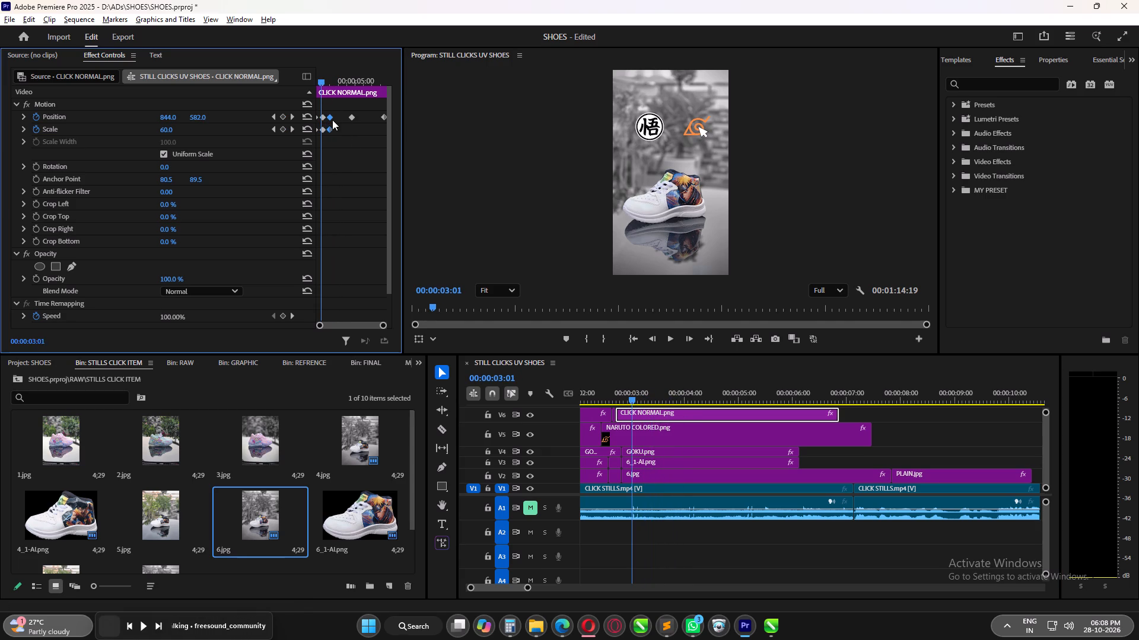
scroll(332, 120, "up", 7, "alt")
left_click(384, 328)
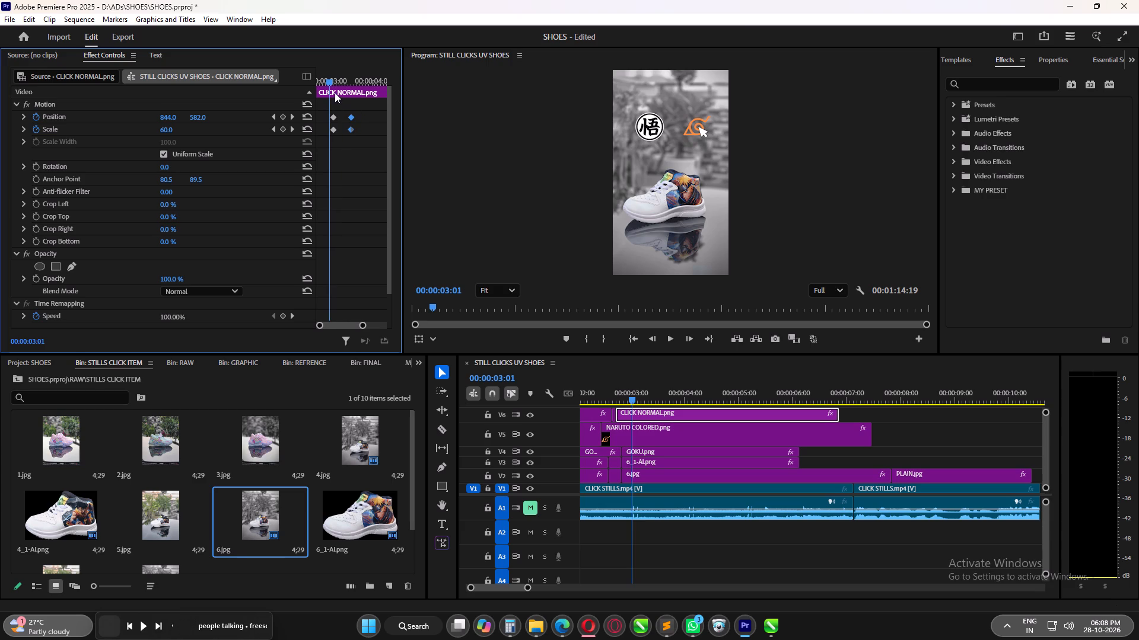
left_click_drag(330, 81, 341, 89)
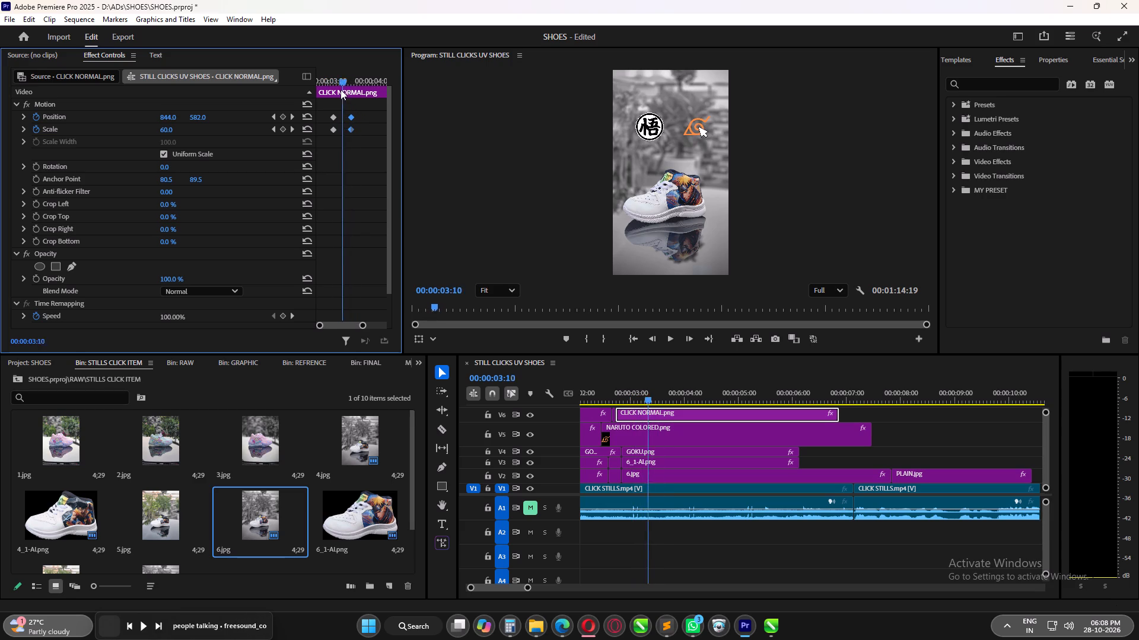
left_click_drag(341, 89, 351, 101)
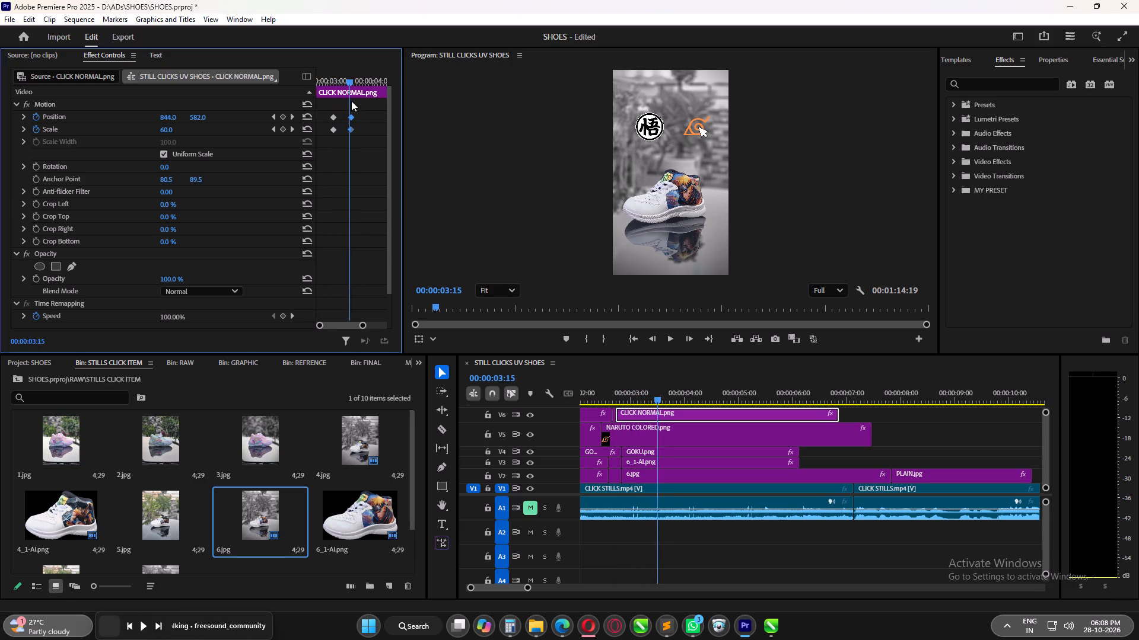
left_click_drag(351, 101, 341, 103)
left_click_drag(367, 169, 345, 108)
left_click_drag(352, 118, 343, 117)
left_click_drag(341, 82, 362, 87)
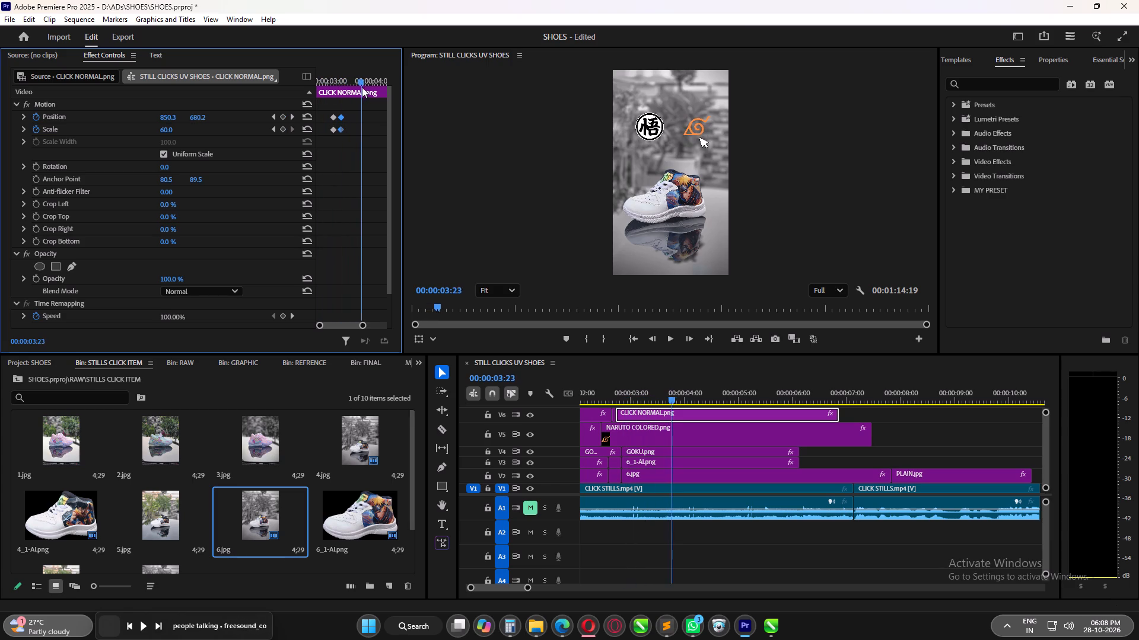
left_click_drag(362, 87, 314, 117)
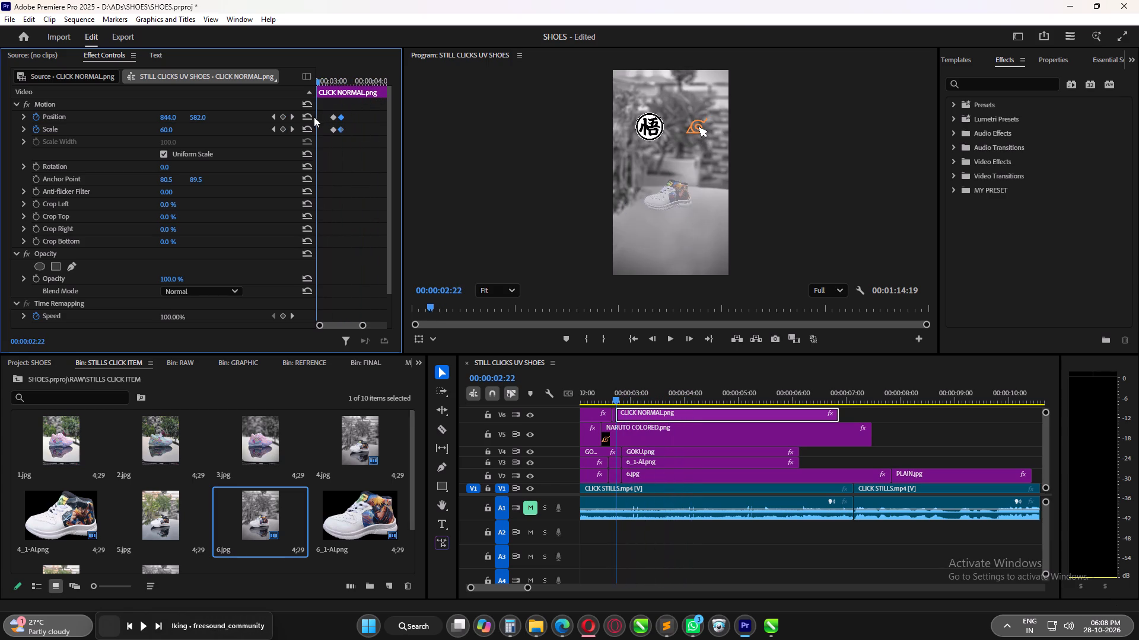
left_click_drag(314, 117, 361, 127)
scroll(342, 181, "down", 5, "alt")
scroll(342, 181, "up", 5, "alt")
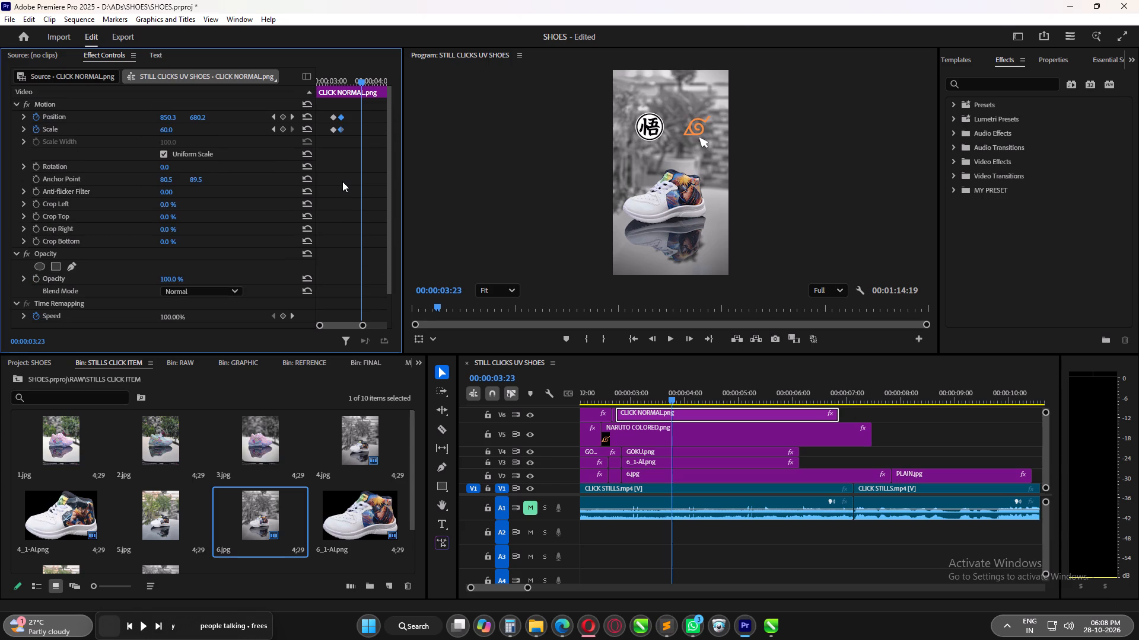
Trim the end of NARUTO COLORED.png on V5 back to 00:00:03:20, where the cursor moves off the logo.
left_click_drag(670, 402, 669, 402)
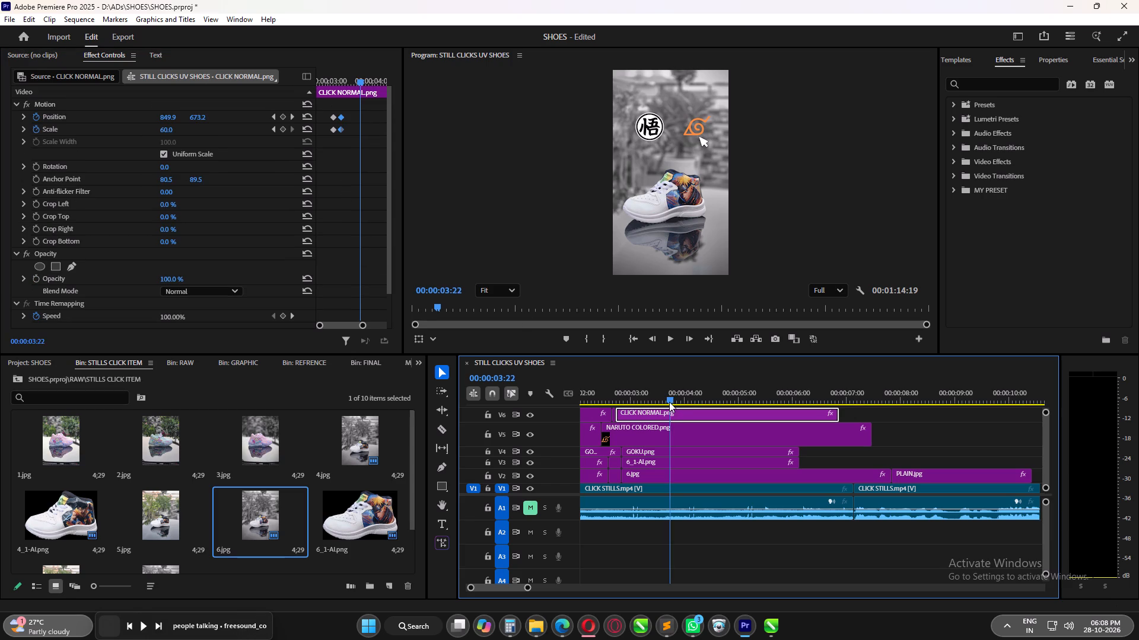
left_click_drag(669, 402, 665, 404)
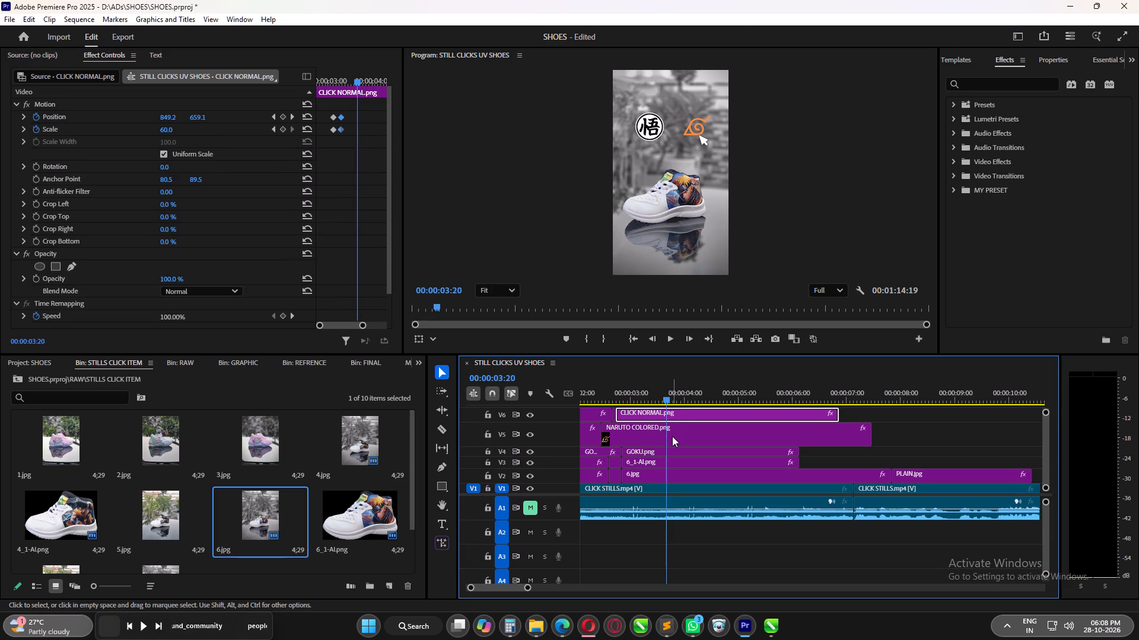
left_click(672, 437)
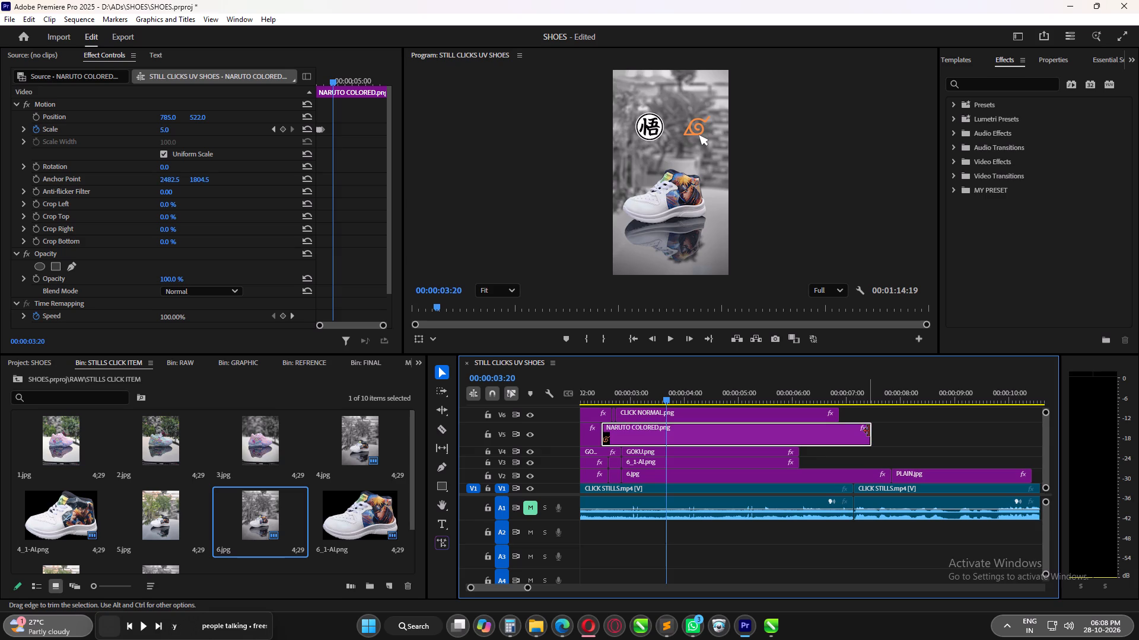
left_click_drag(870, 431, 665, 431)
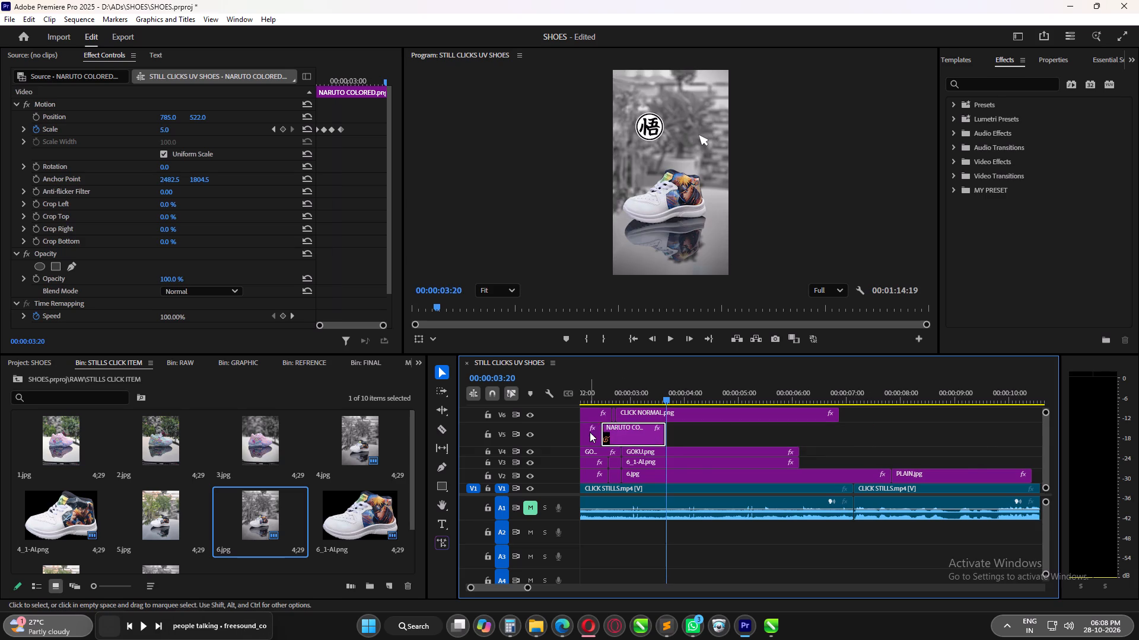
Paste a copy of the NARUTO.png clip on V5 at 00:00:03:20, directly after NARUTO COLORED.png.
left_click(590, 432)
left_click_drag(594, 394, 585, 396)
key("ctrl+c")
left_click_drag(676, 397, 670, 396)
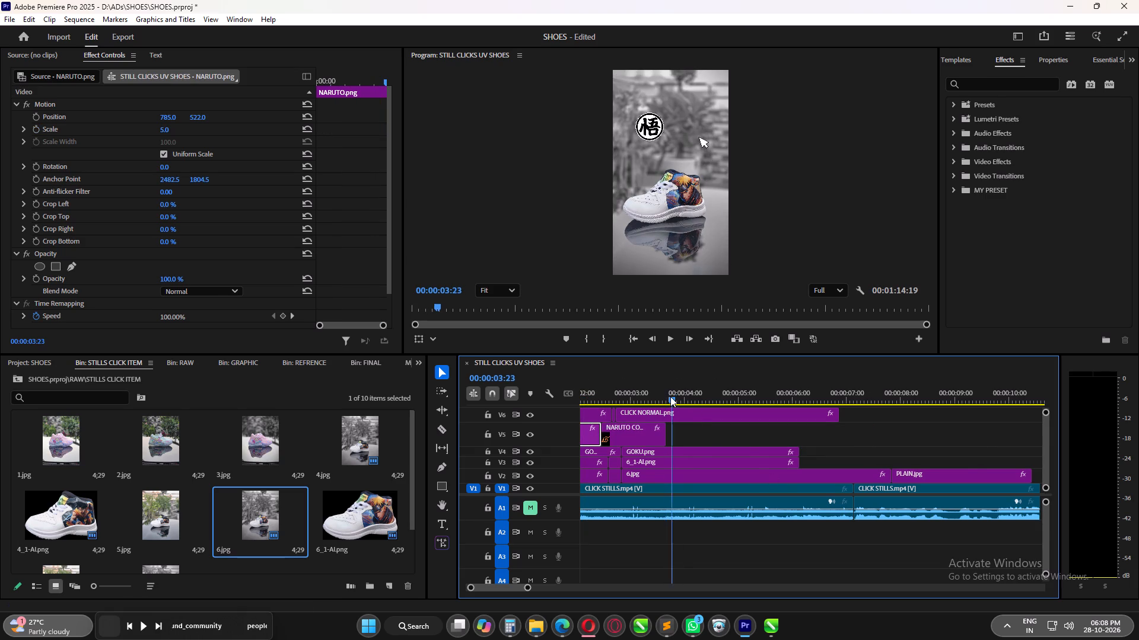
left_click_drag(670, 396, 667, 396)
key("ctrl+v")
Scrub and play the sequence from the start to review the logo colour changes, cursor movement and shoe reveals.
left_click_drag(667, 390, 656, 392)
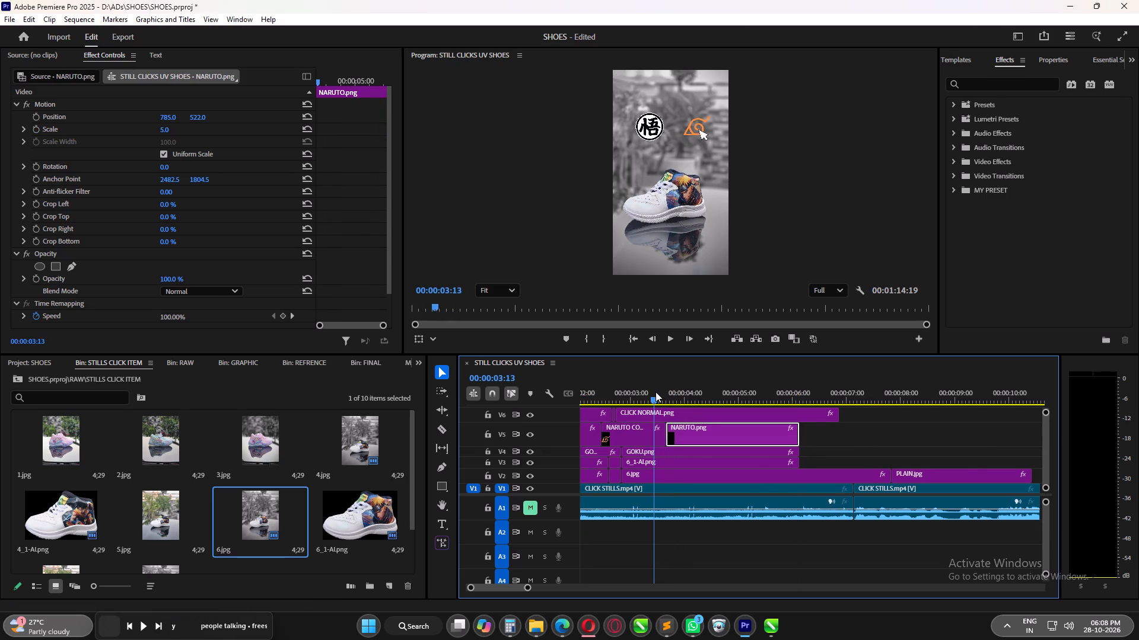
left_click_drag(656, 392, 708, 399)
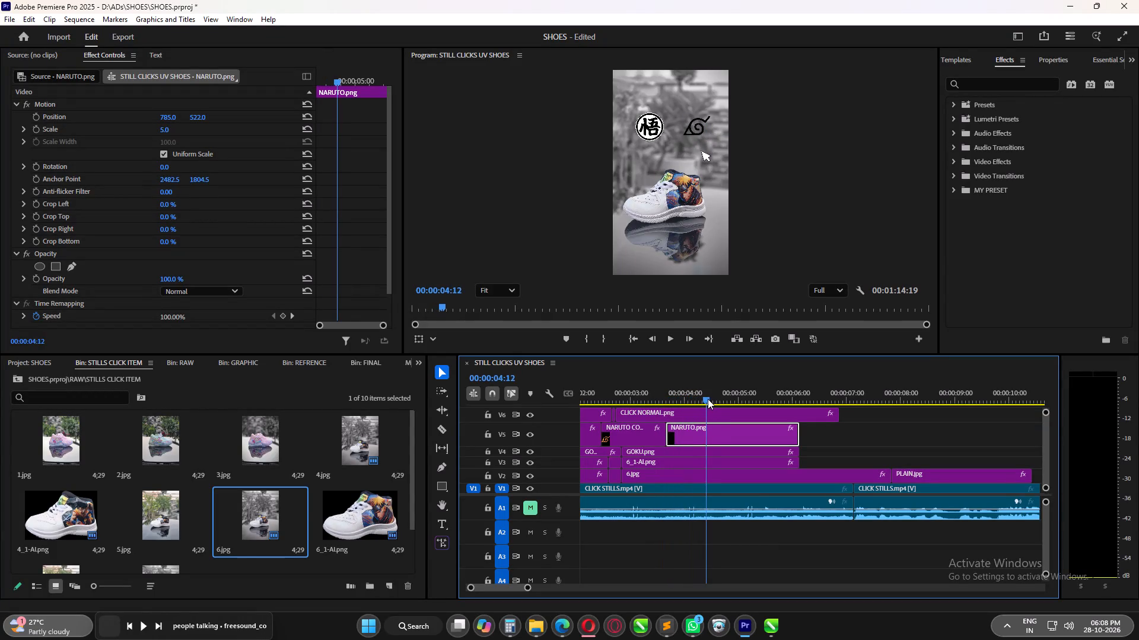
left_click_drag(708, 399, 786, 420)
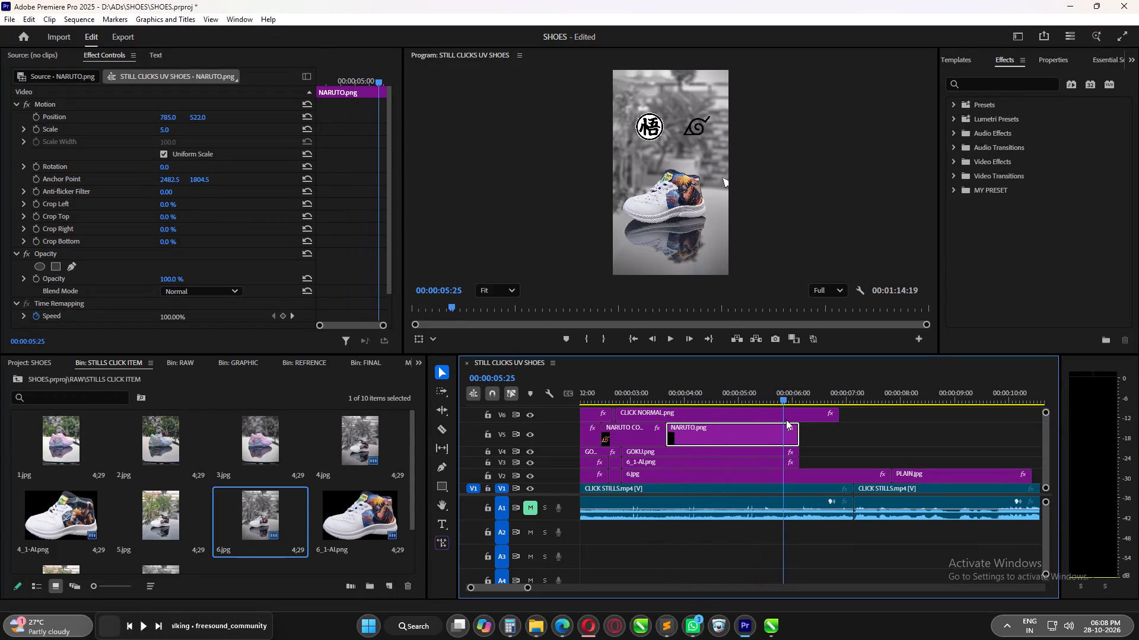
left_click_drag(786, 420, 794, 421)
scroll(777, 434, "down", 5, "alt")
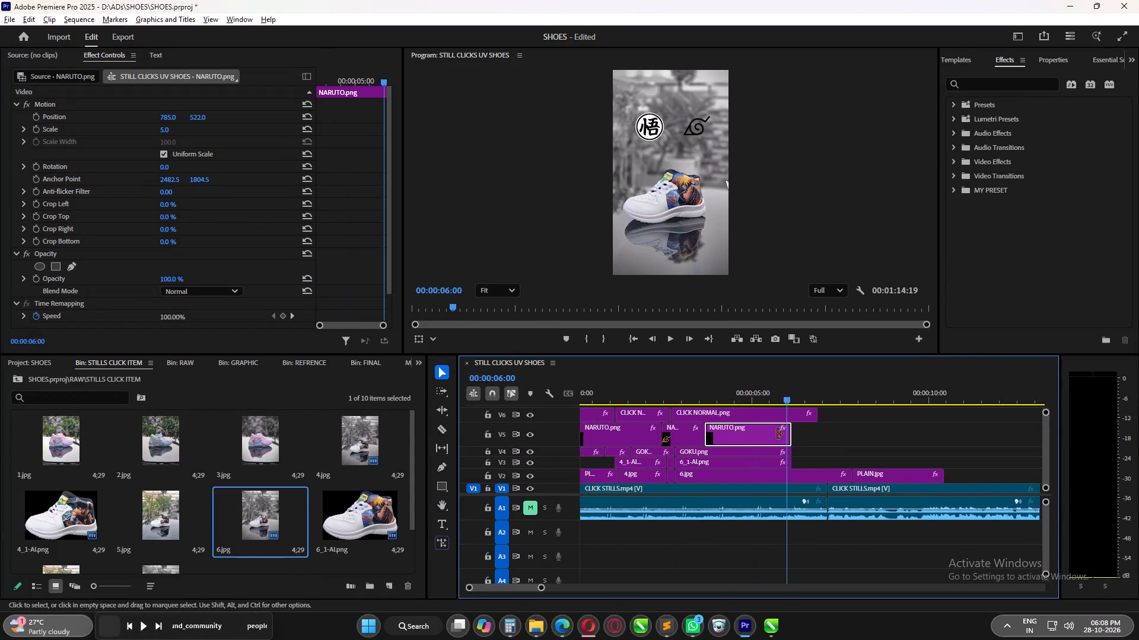
left_click_drag(769, 400, 616, 404)
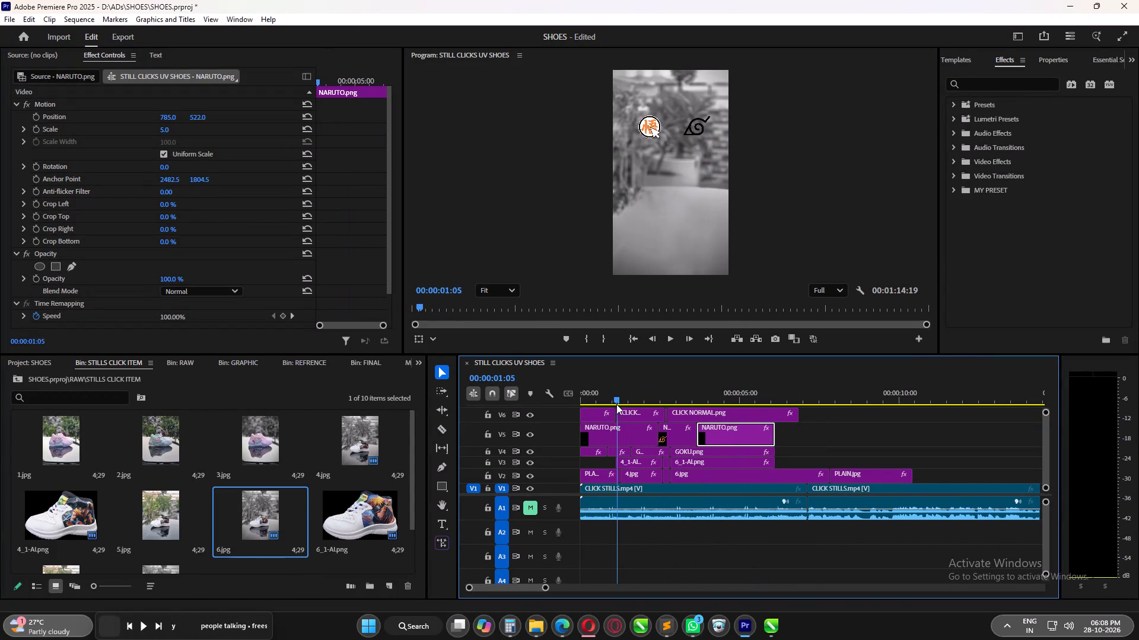
left_click_drag(616, 404, 614, 407)
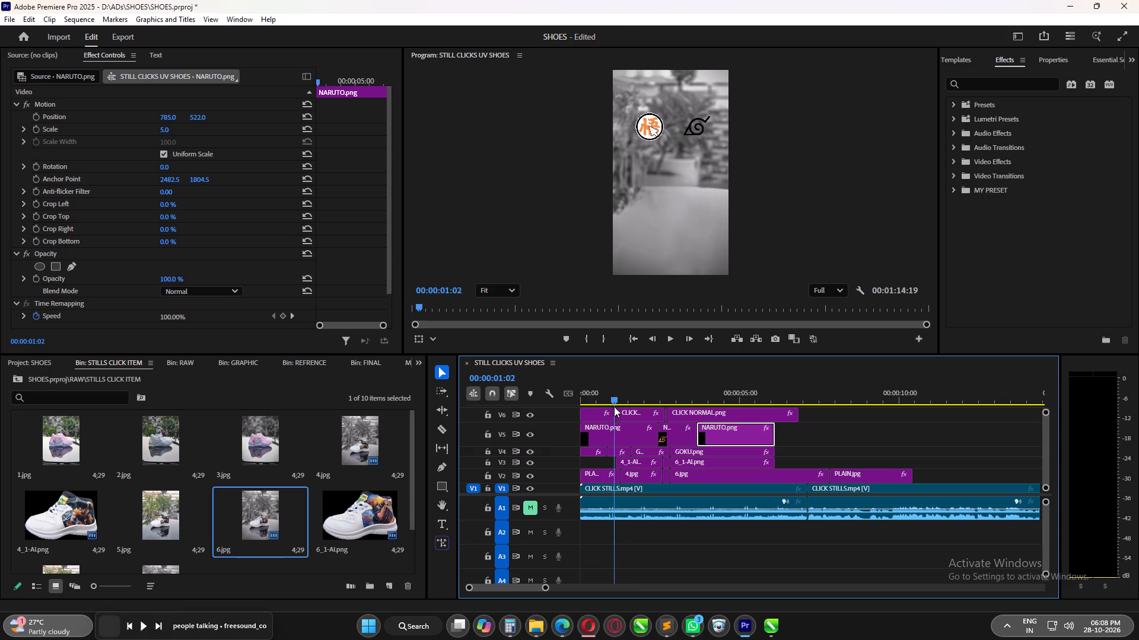
left_click_drag(614, 407, 677, 412)
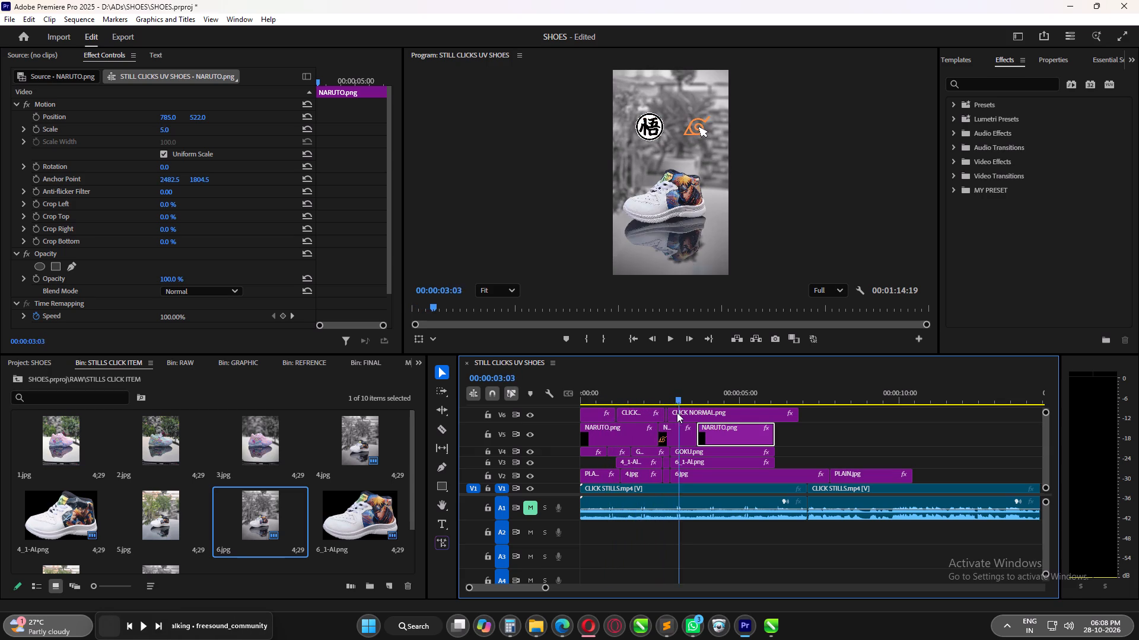
left_click_drag(677, 412, 711, 421)
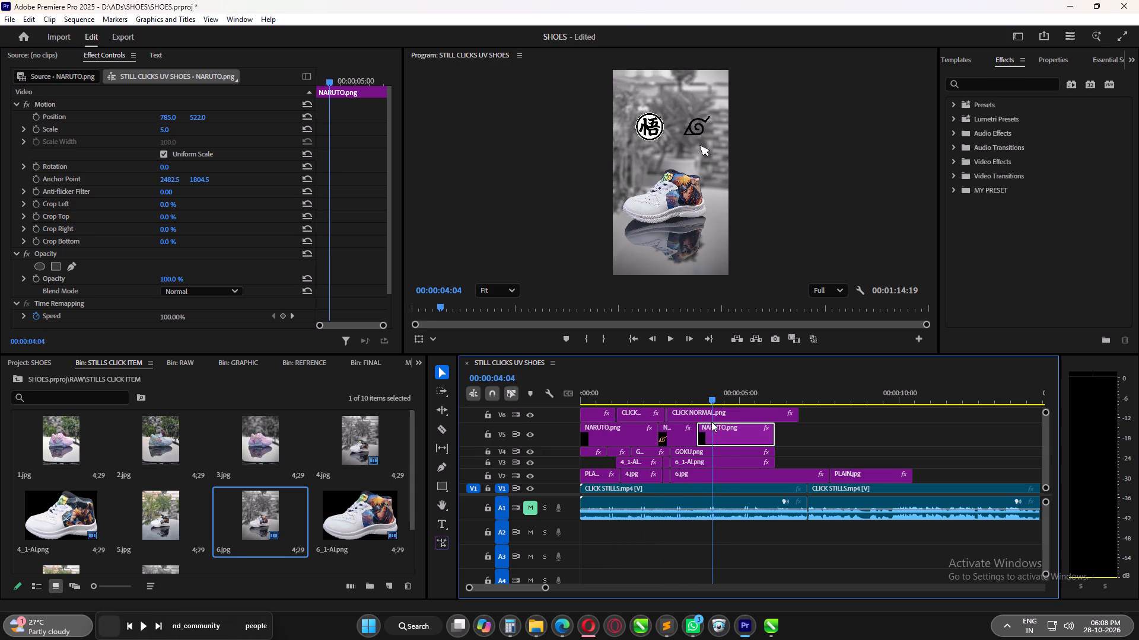
left_click_drag(711, 421, 534, 449)
key("space")
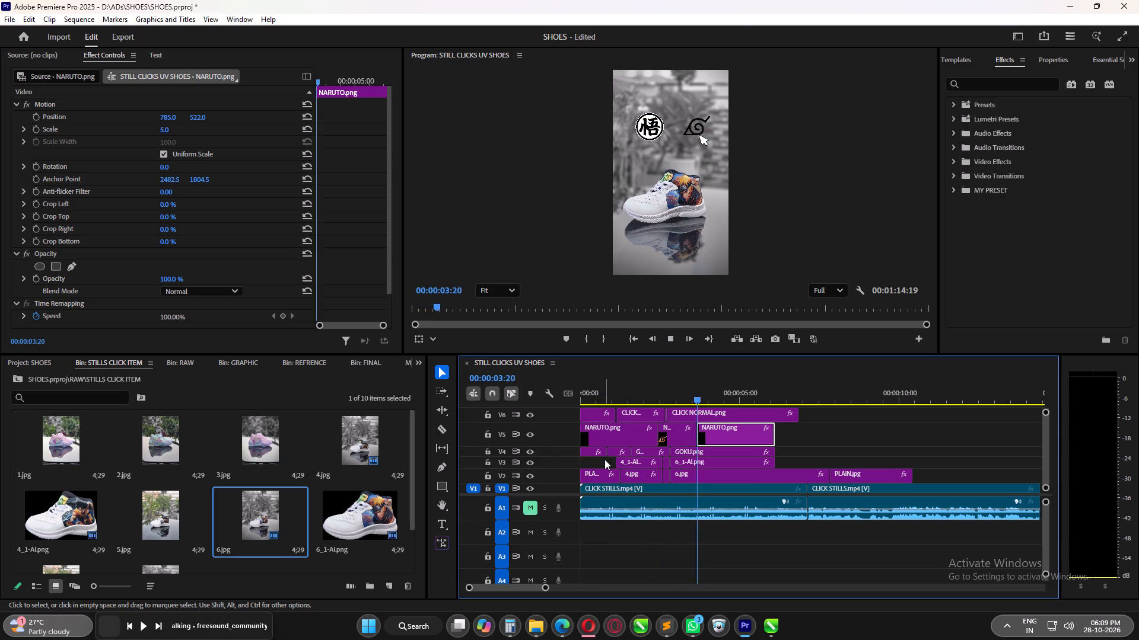
key("space")
left_click_drag(709, 397, 667, 401)
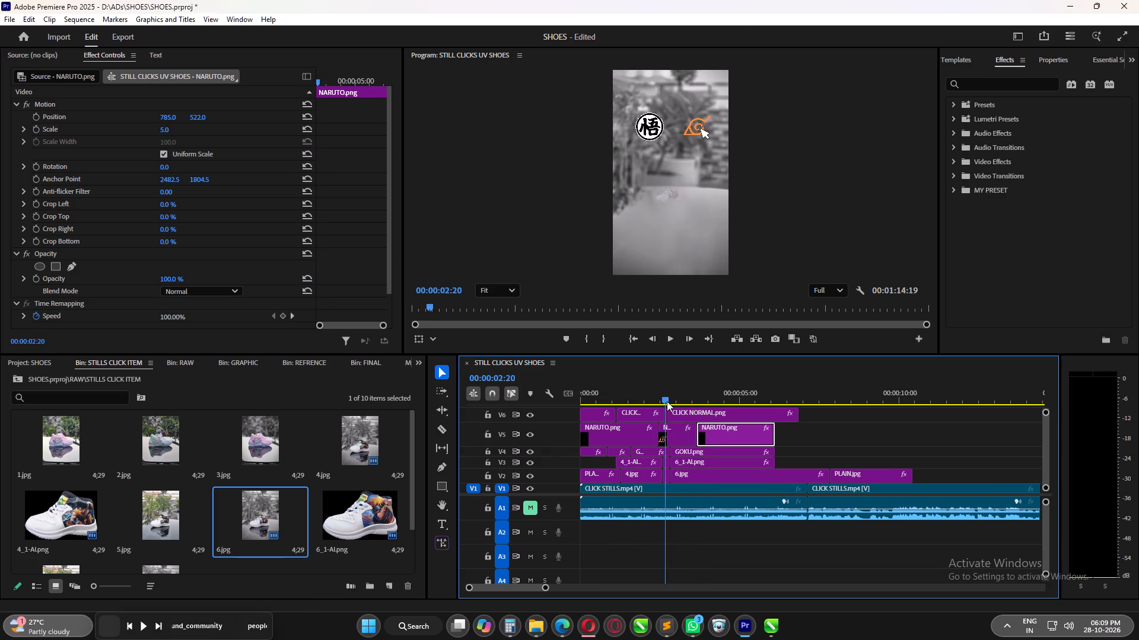
Review the NARUTO logo colour change, shoe reveal and cursor exit between about 00:00:02:15 and 00:00:05:28.
left_click_drag(667, 401, 661, 405)
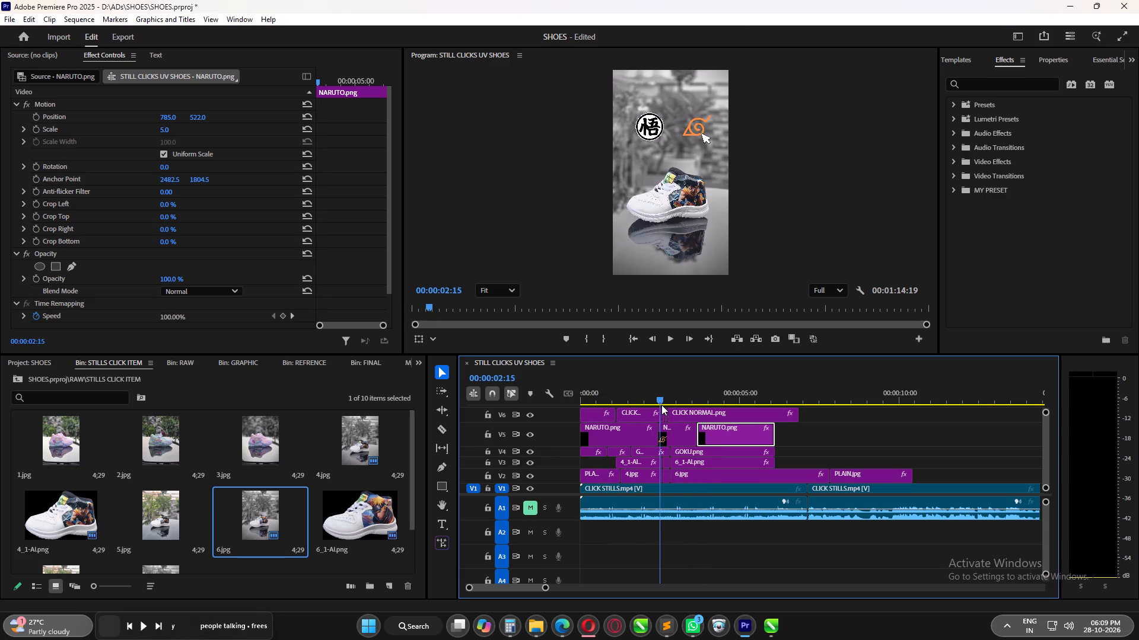
left_click_drag(661, 405, 668, 404)
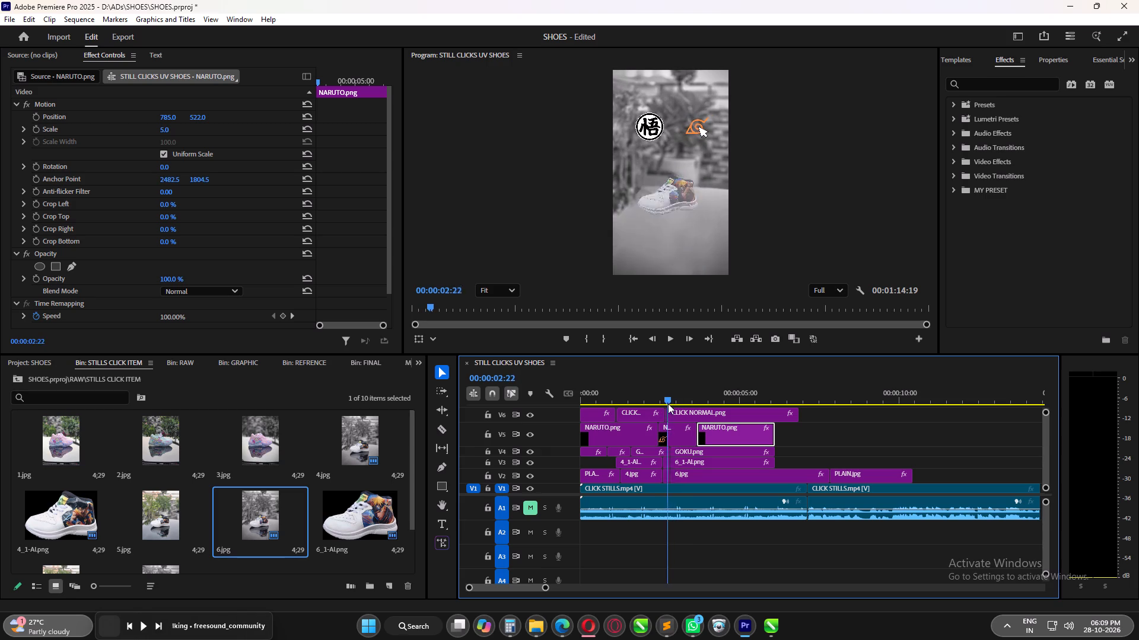
left_click_drag(668, 404, 676, 403)
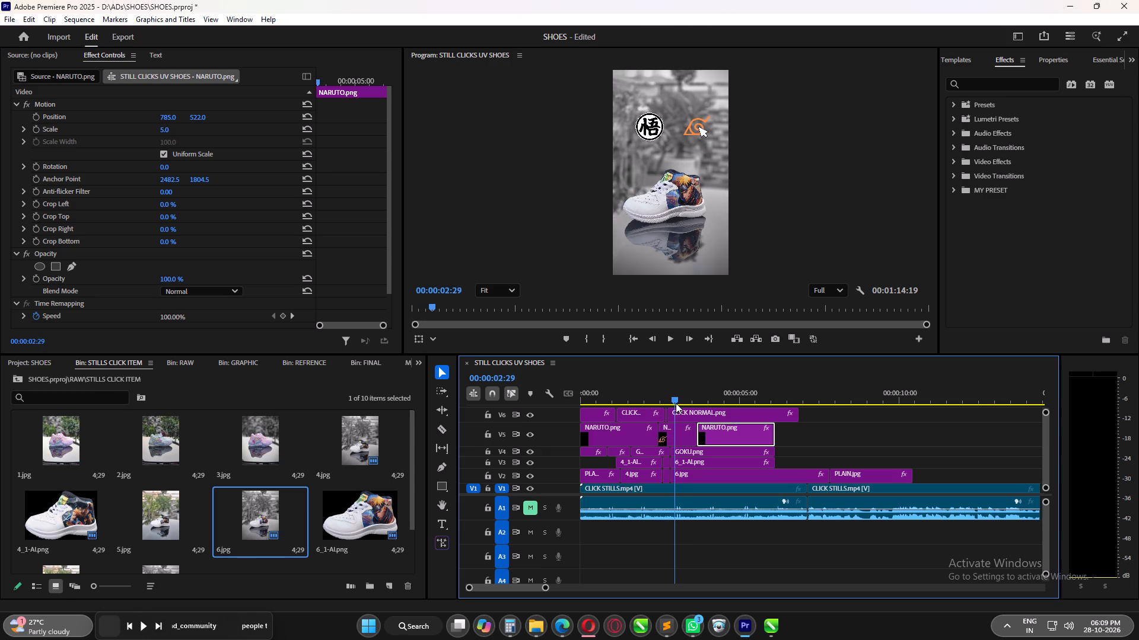
left_click_drag(676, 403, 680, 404)
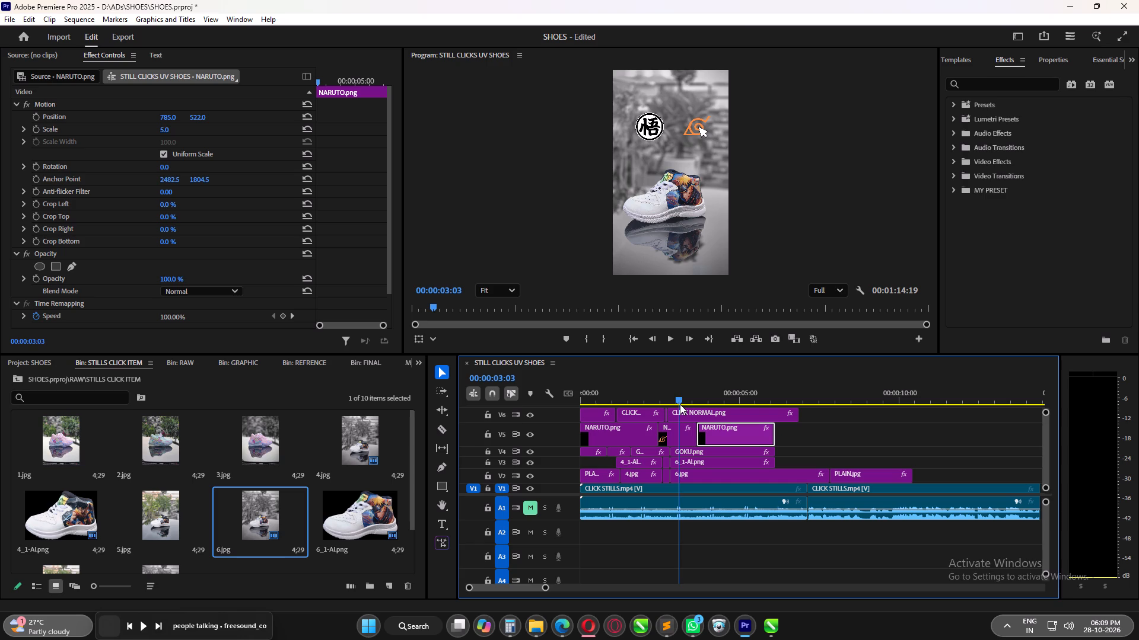
left_click_drag(680, 404, 695, 405)
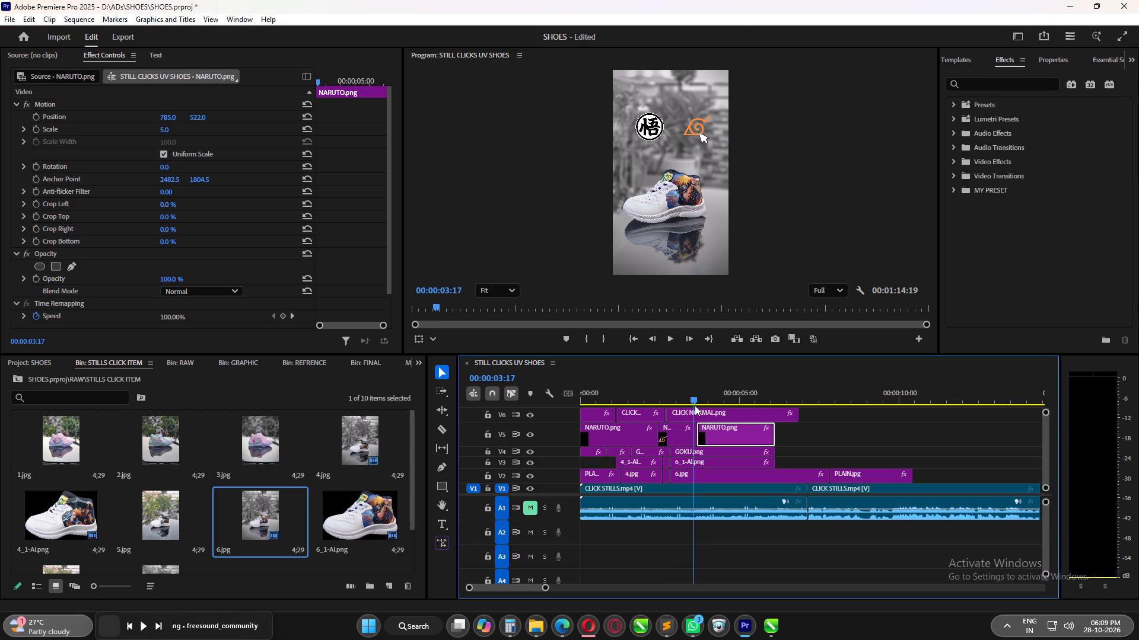
left_click_drag(695, 405, 675, 411)
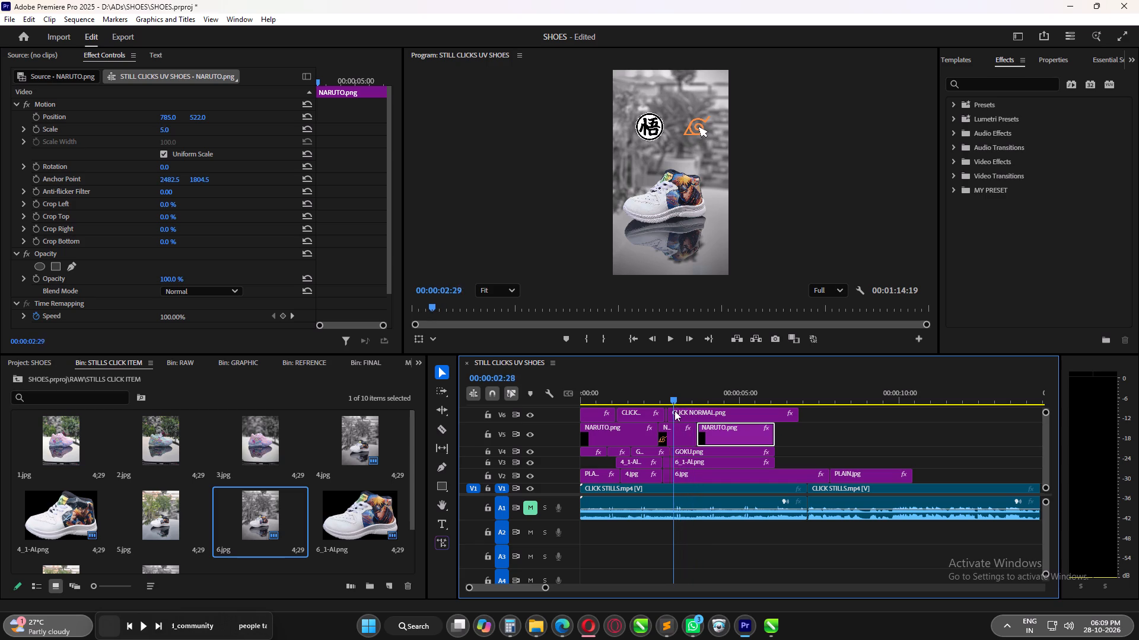
left_click_drag(675, 411, 666, 417)
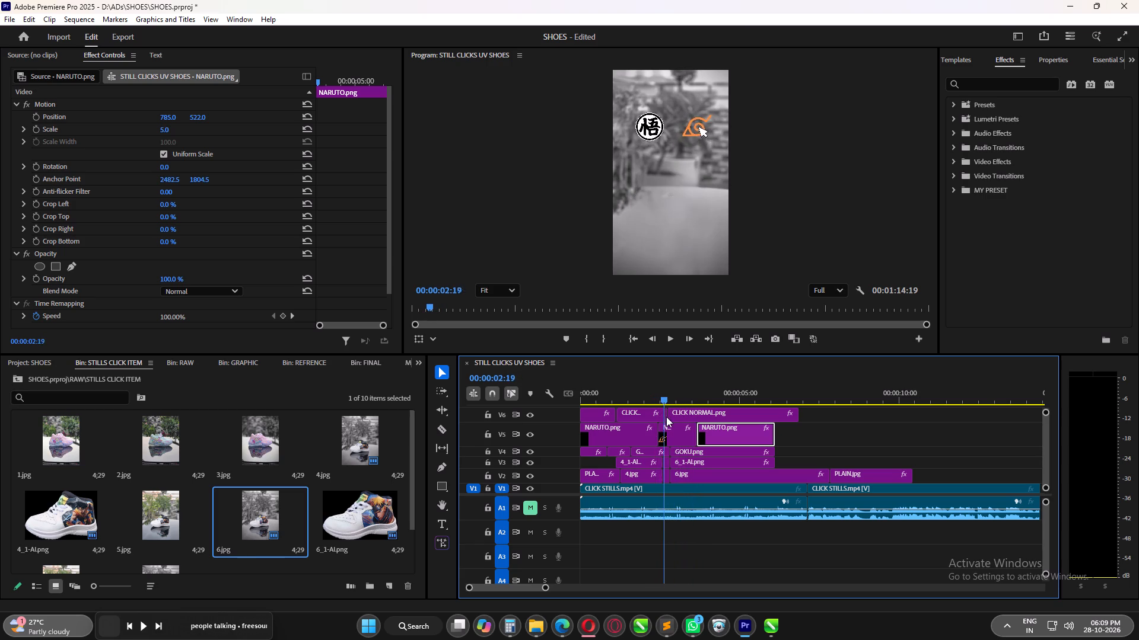
left_click_drag(666, 417, 698, 417)
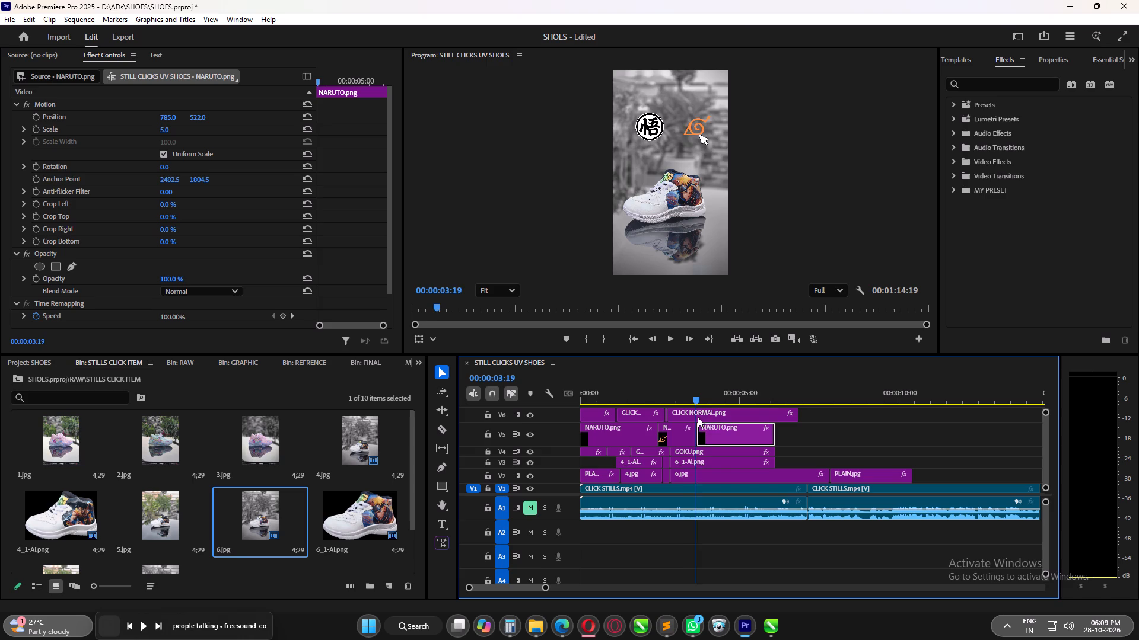
left_click_drag(698, 417, 733, 418)
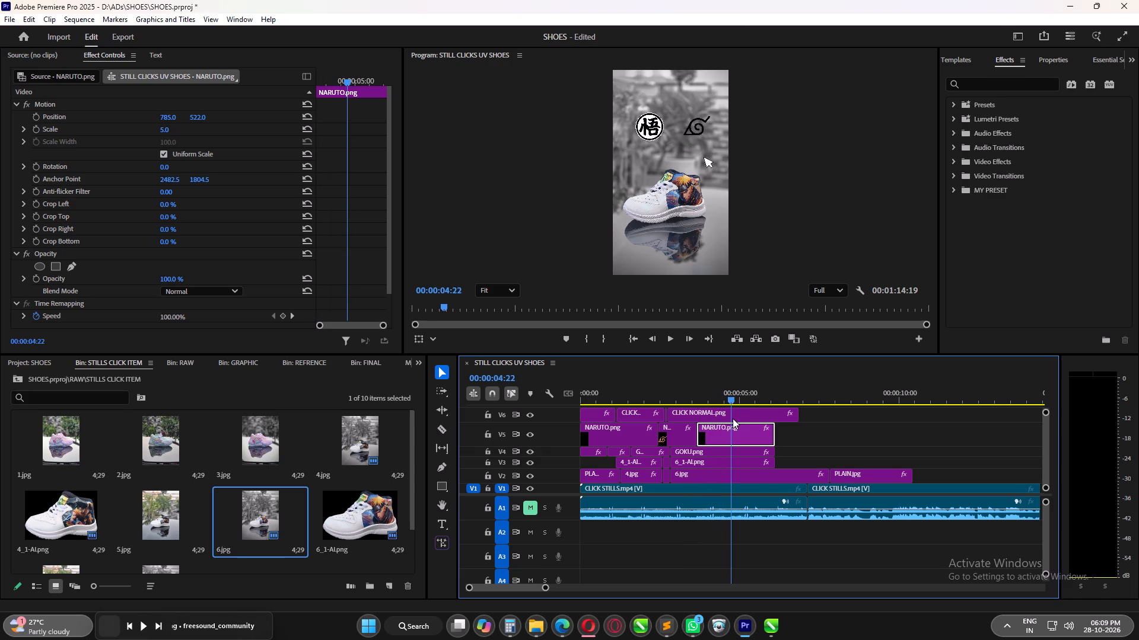
left_click_drag(733, 418, 771, 424)
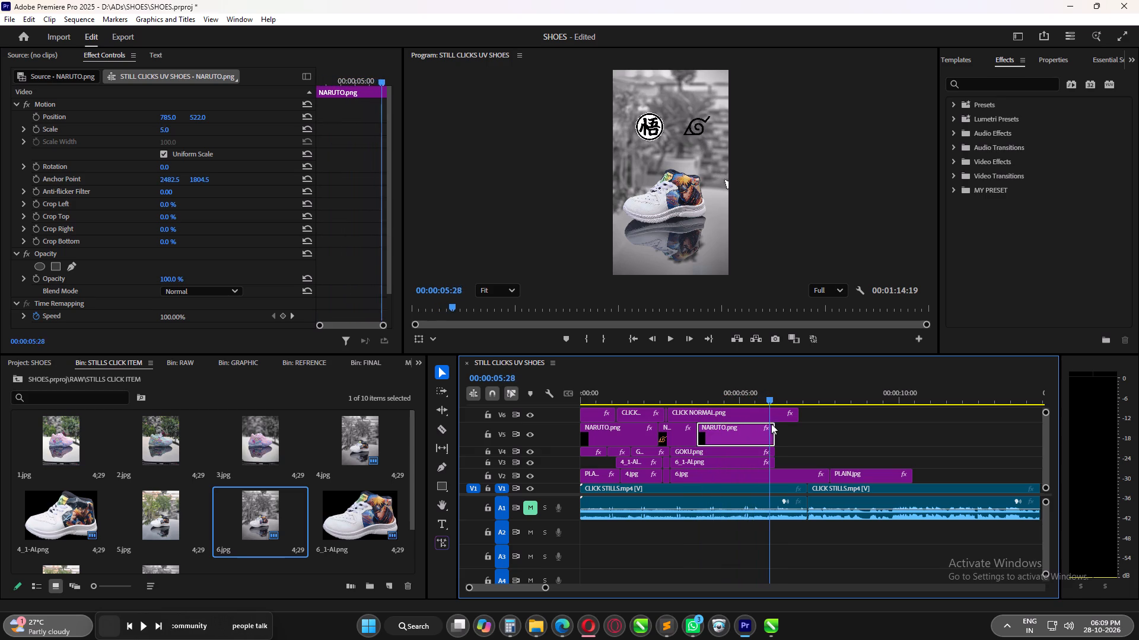
left_click_drag(771, 424, 762, 434)
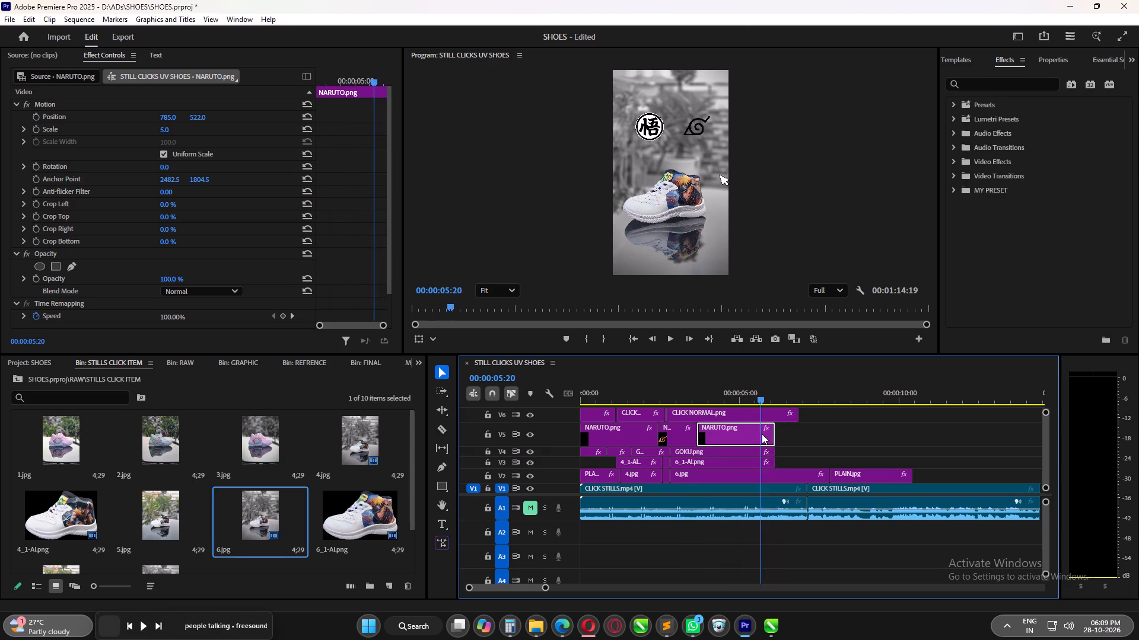
left_click_drag(762, 434, 763, 441)
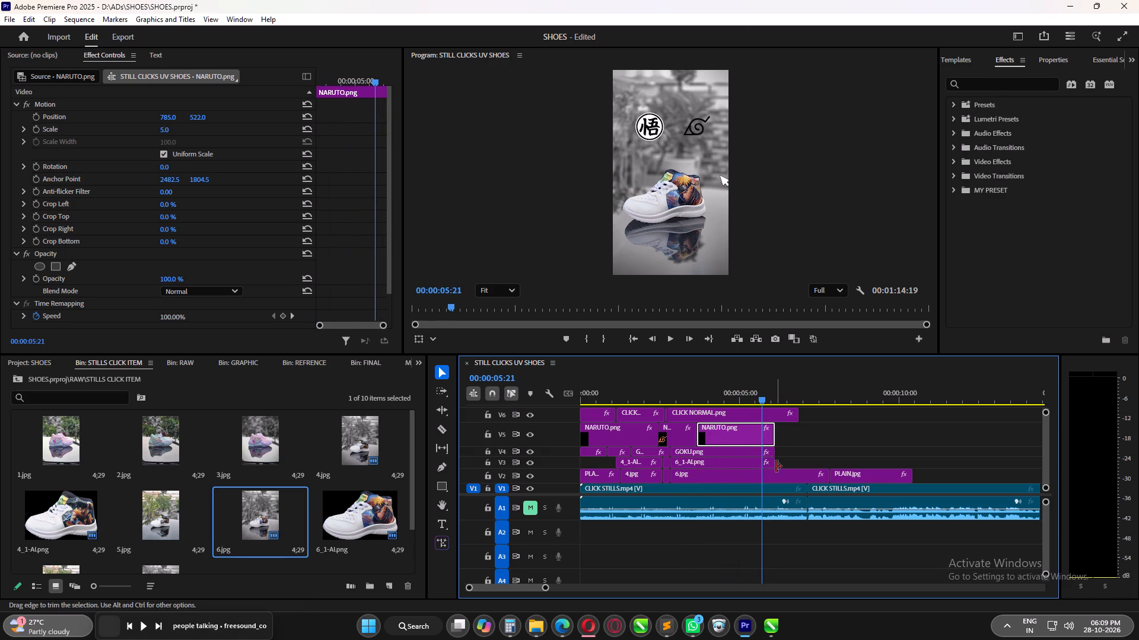
Extend 6_1-AI.png on V3 and shorten 6.jpg on V2 so both end with the first CLICK STILLS.mp4 clip at 00:00:07:04.
left_click_drag(773, 462, 825, 465)
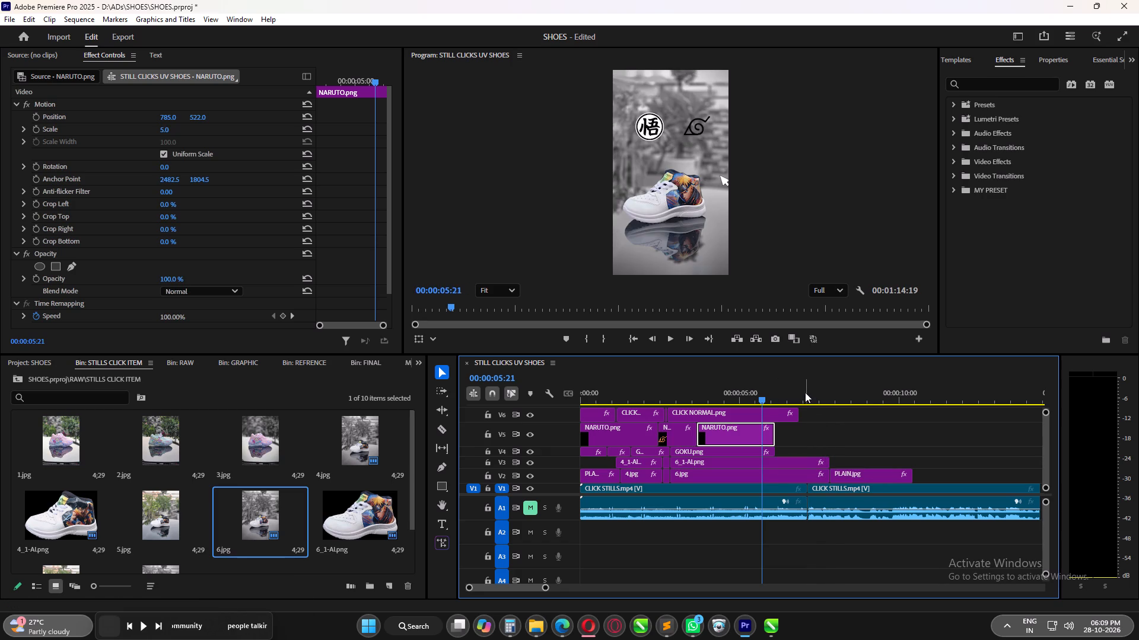
left_click(805, 392)
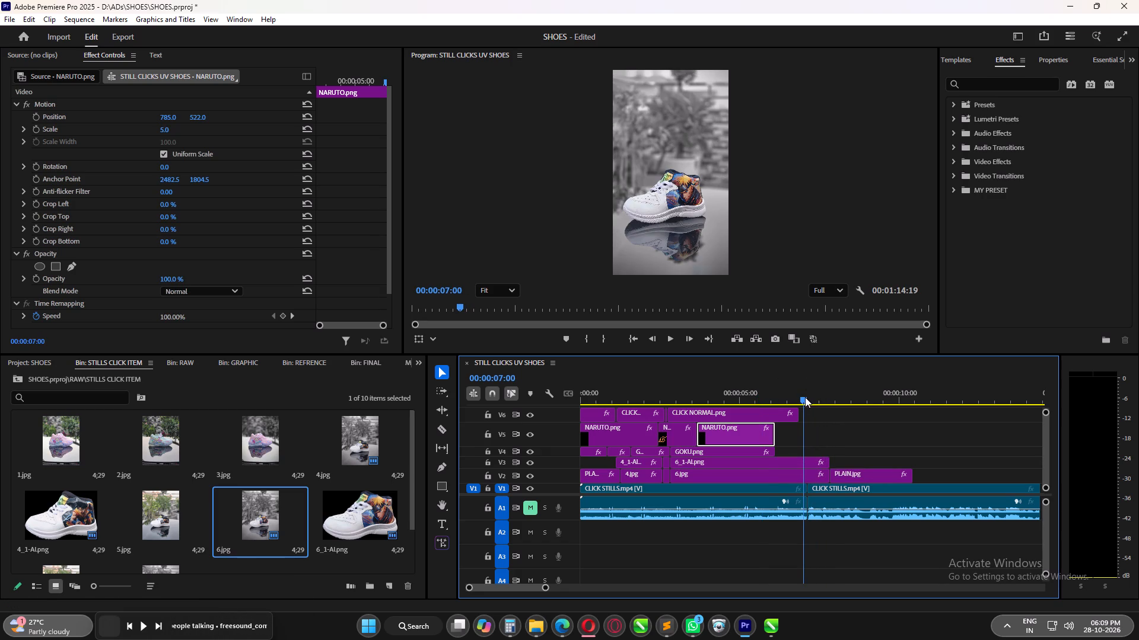
left_click_drag(827, 463, 806, 463)
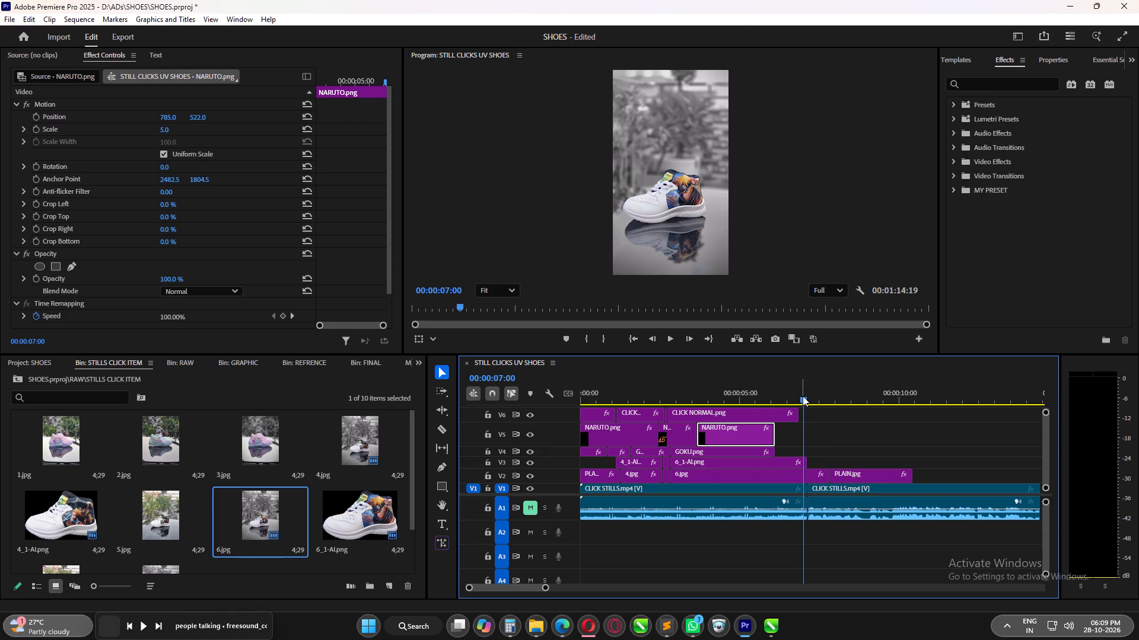
left_click_drag(803, 396, 801, 407)
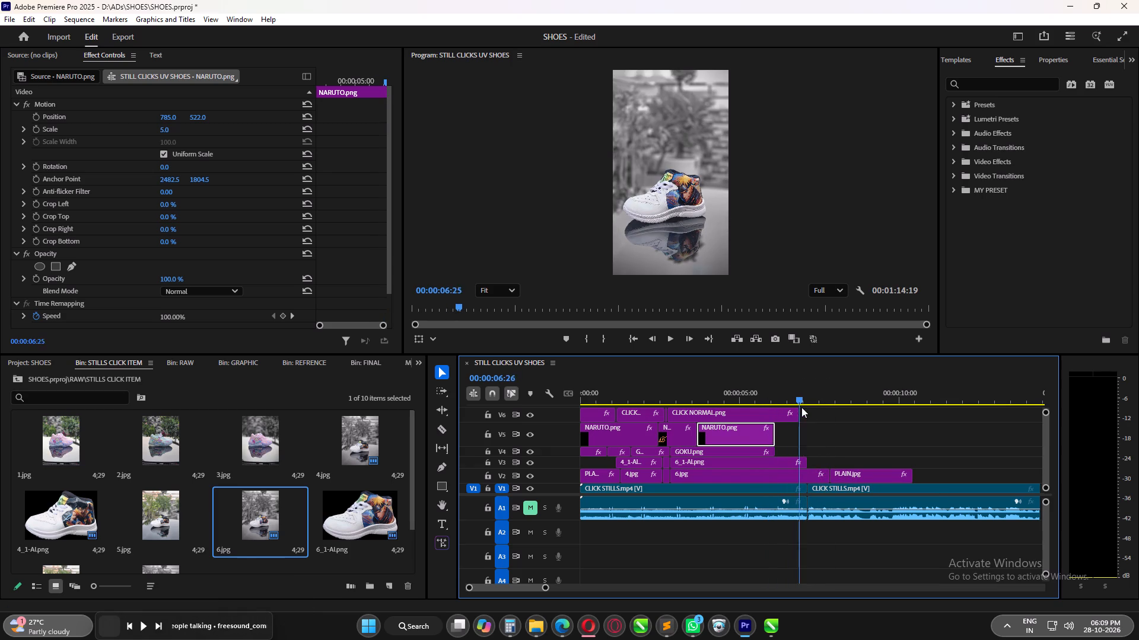
left_click_drag(801, 407, 808, 415)
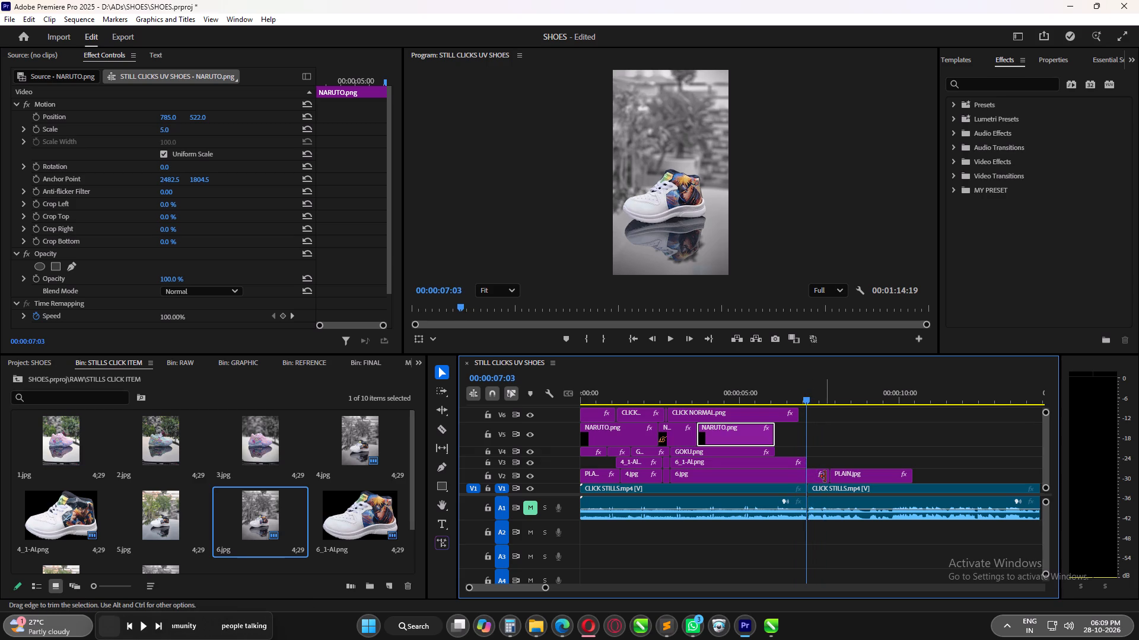
left_click_drag(825, 476, 804, 476)
left_click_drag(809, 399, 746, 402)
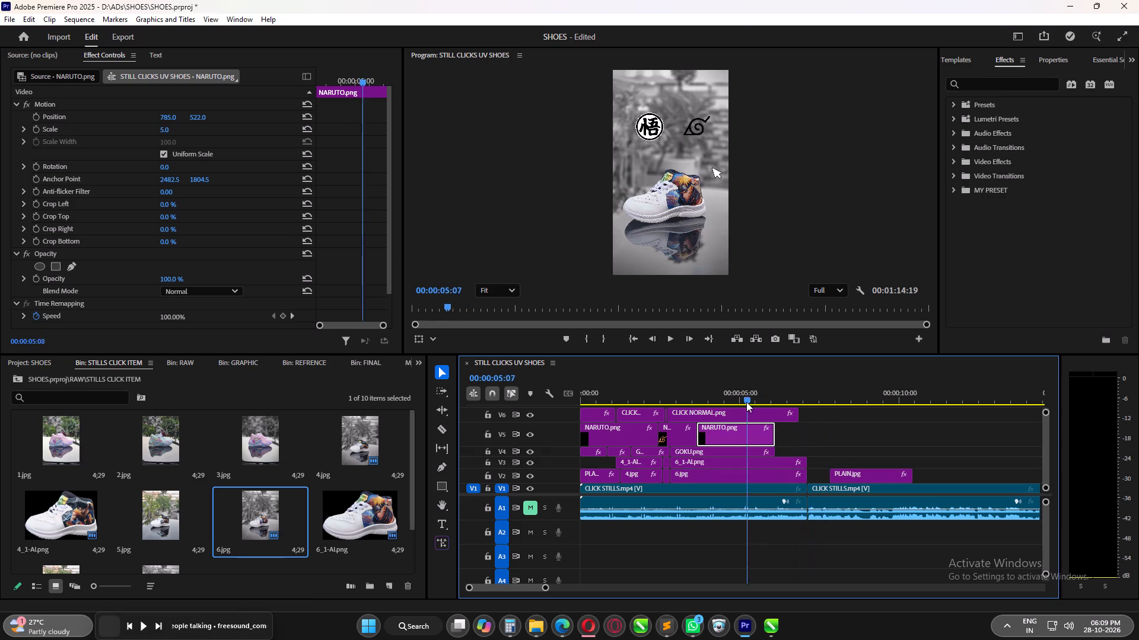
left_click_drag(746, 402, 810, 413)
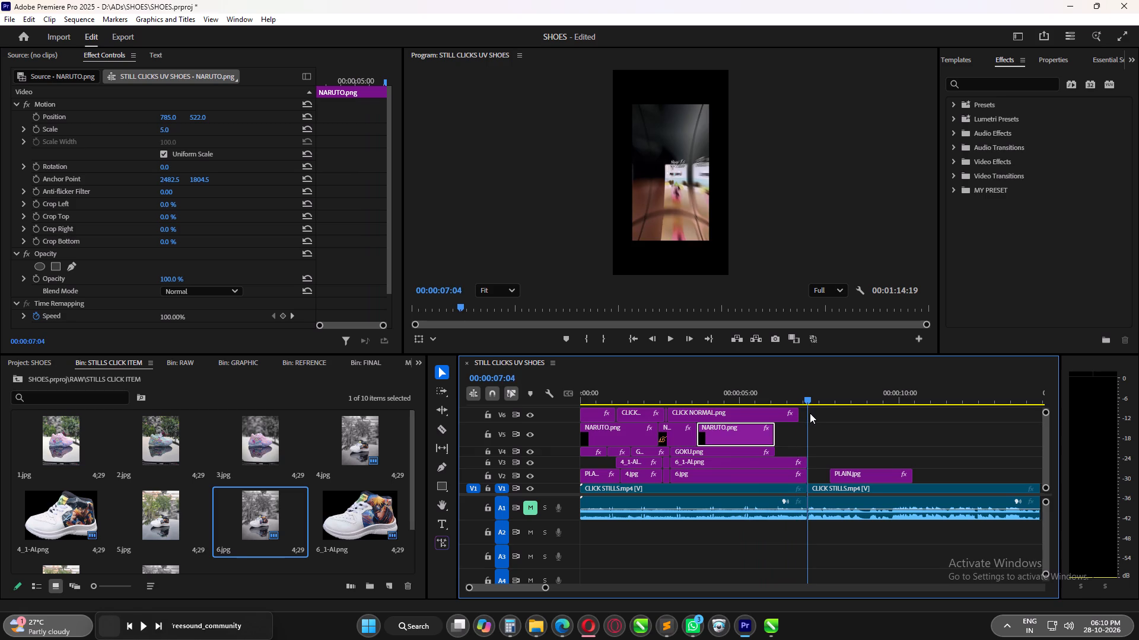
left_click_drag(810, 413, 809, 413)
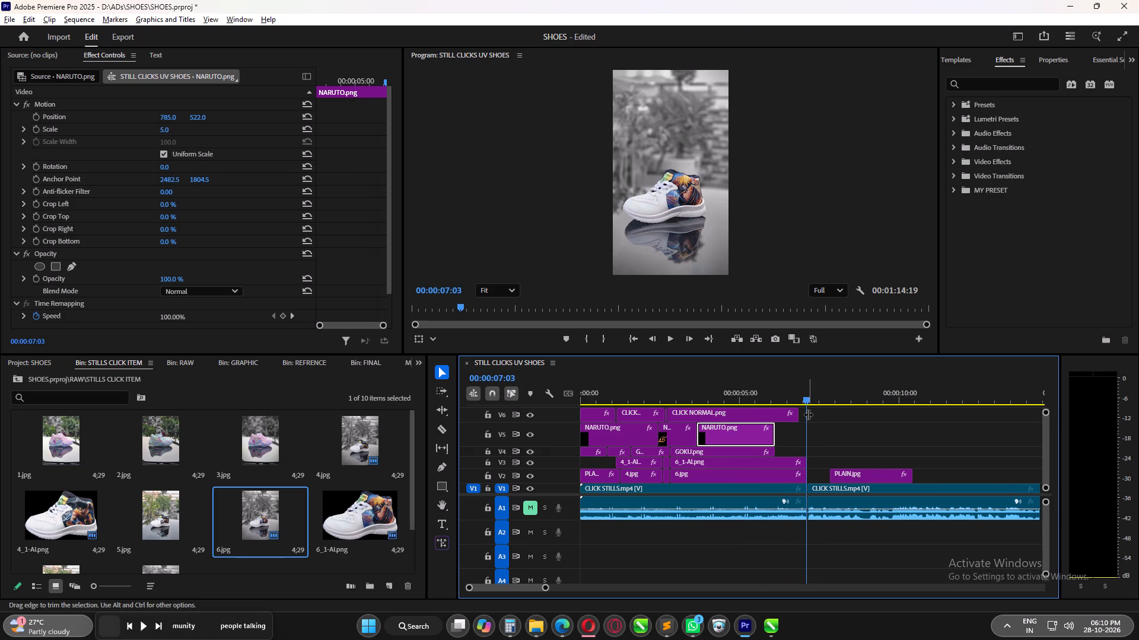
scroll(808, 414, "up", 8, "alt")
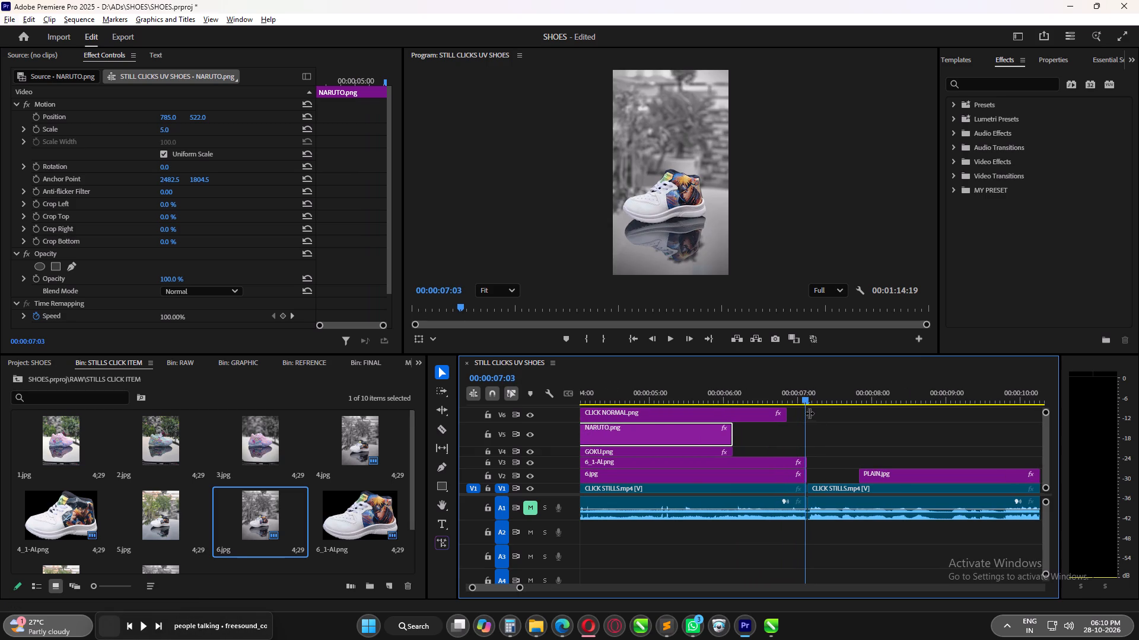
left_click_drag(806, 400, 712, 402)
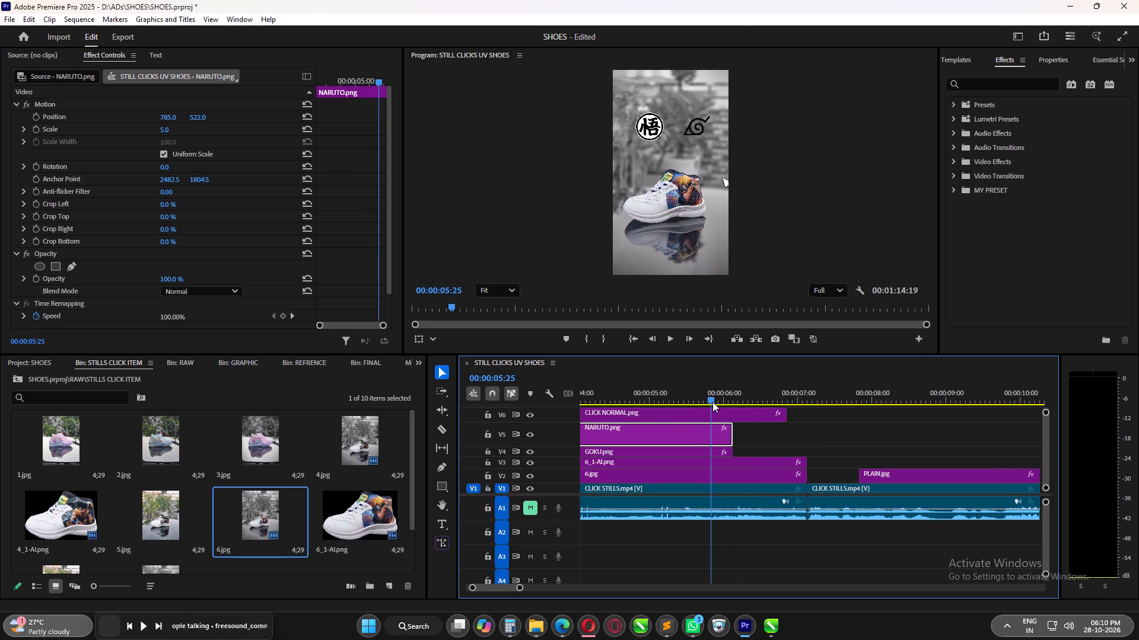
left_click_drag(712, 402, 717, 402)
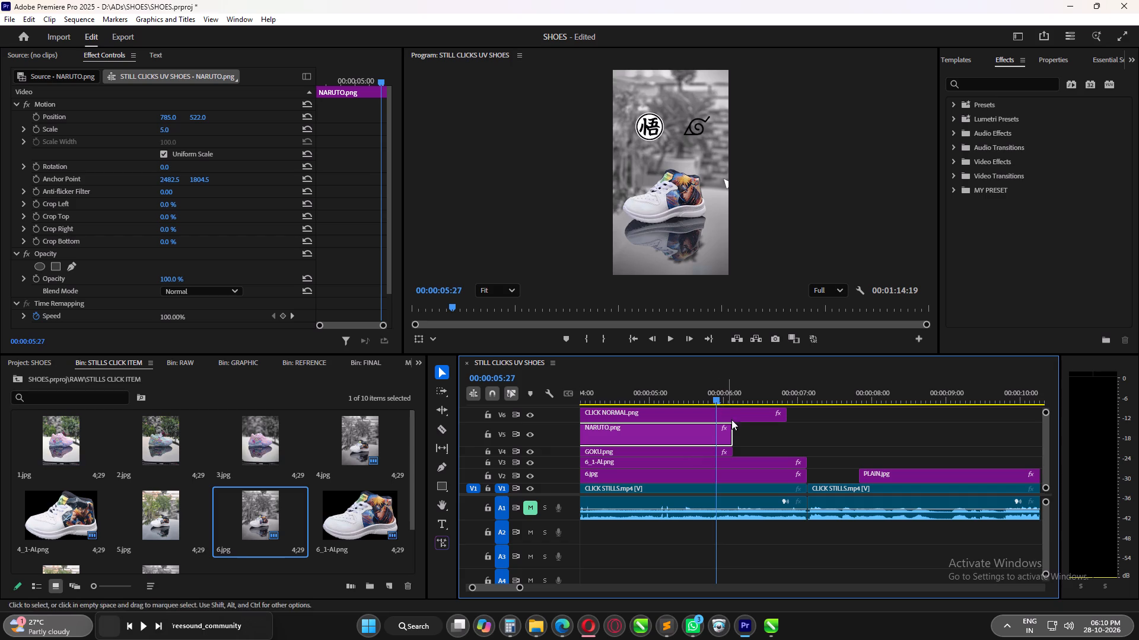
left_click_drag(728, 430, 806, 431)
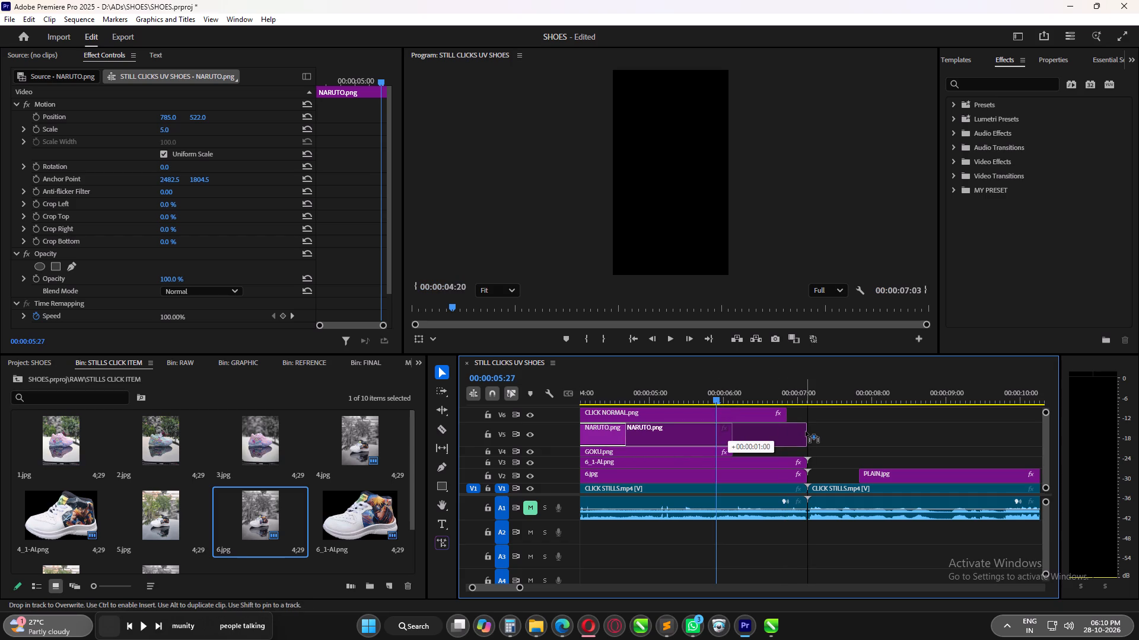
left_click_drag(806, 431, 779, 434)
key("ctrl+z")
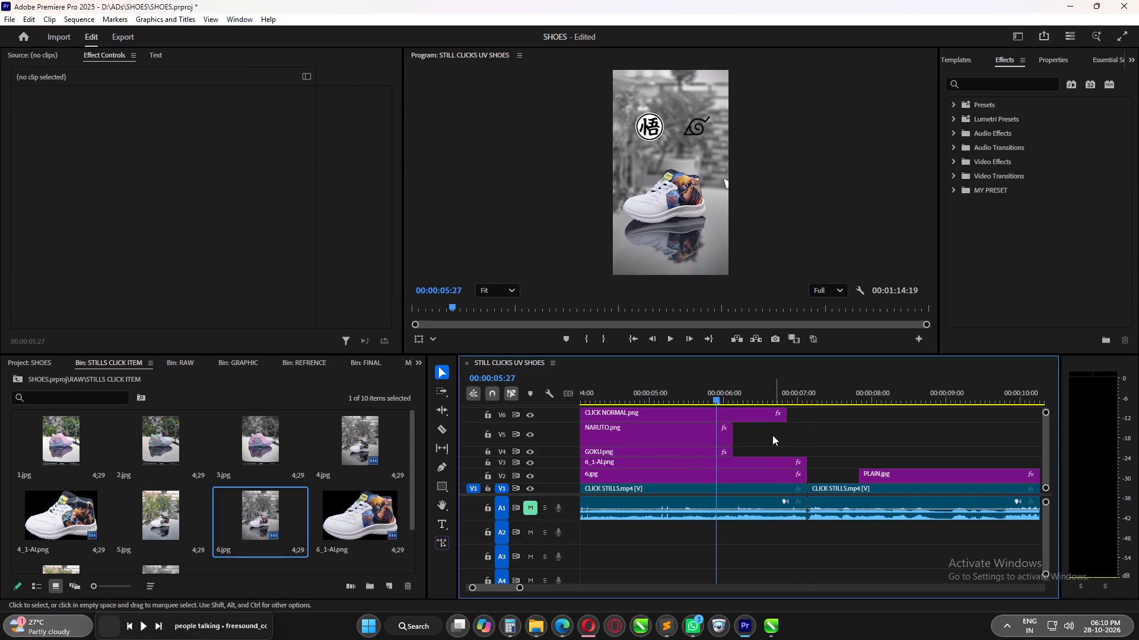
Extend the last NARUTO.png, GOKU.png and CLICK NORMAL.png clips on V5, V4 and V6 to 00:00:07:04, matching the shoe clip's end.
left_click_drag(733, 431, 807, 431)
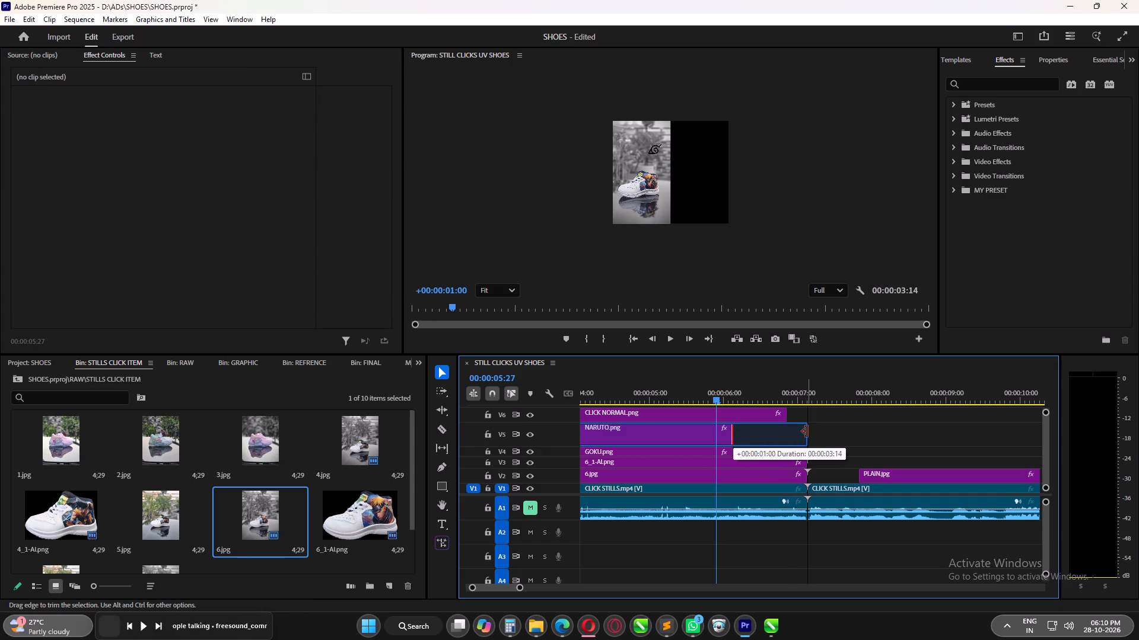
left_click_drag(807, 431, 808, 431)
left_click_drag(729, 453, 802, 452)
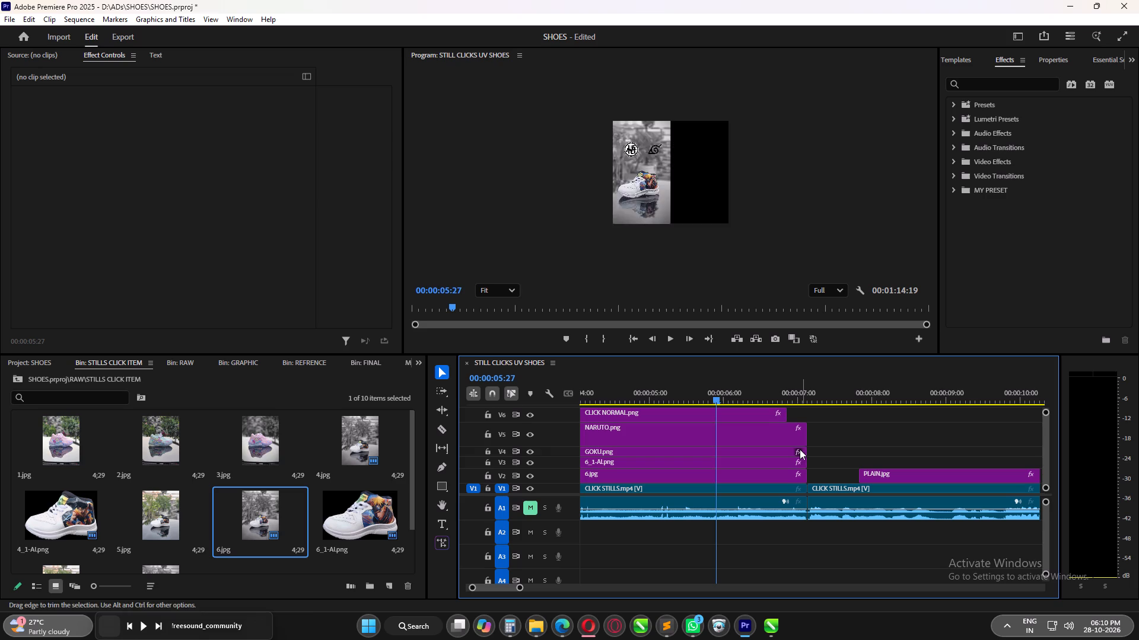
left_click_drag(784, 410, 806, 411)
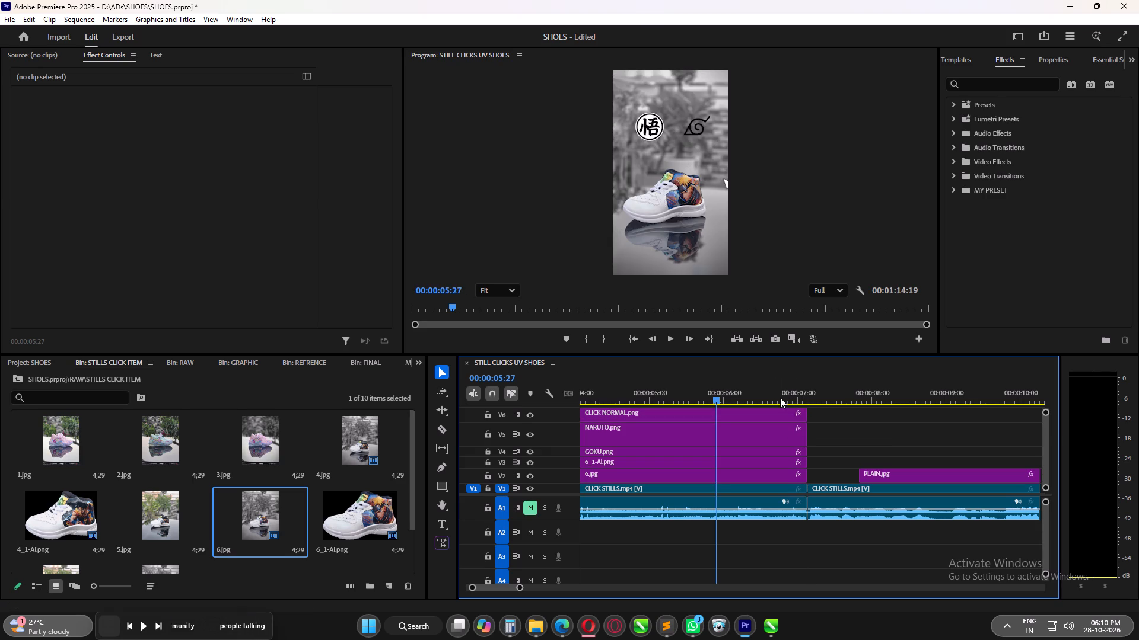
left_click_drag(776, 398, 747, 408)
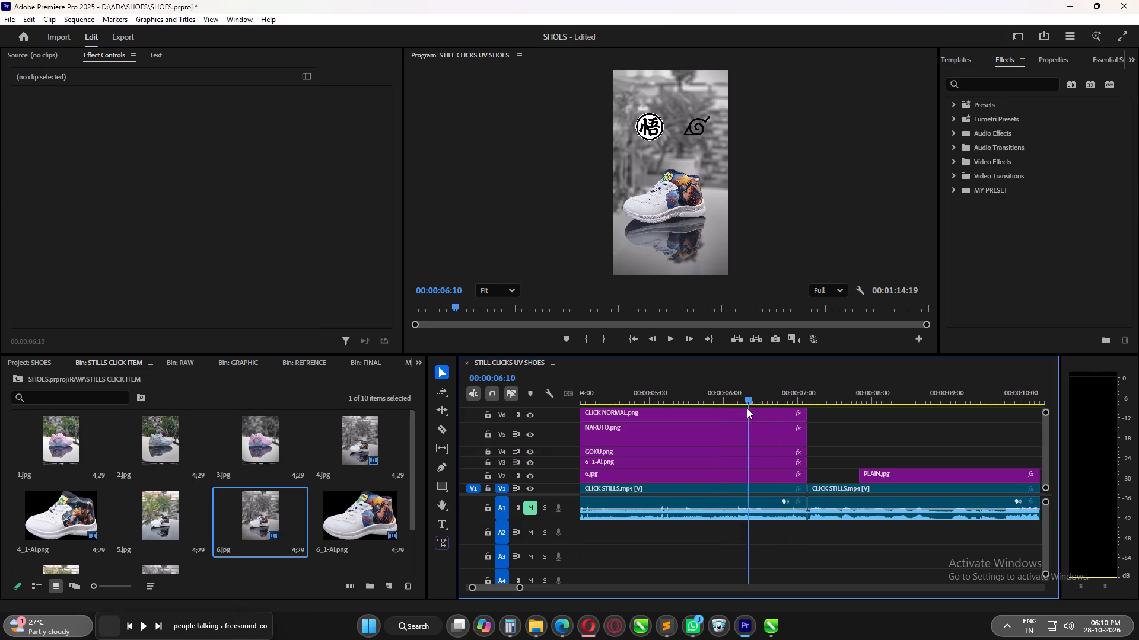
left_click_drag(747, 408, 597, 418)
Review the GOKU logo colour change and the first shoe reveal between about 00:00:00:25 and 00:00:01:09.
scroll(639, 435, "down", 4, "alt")
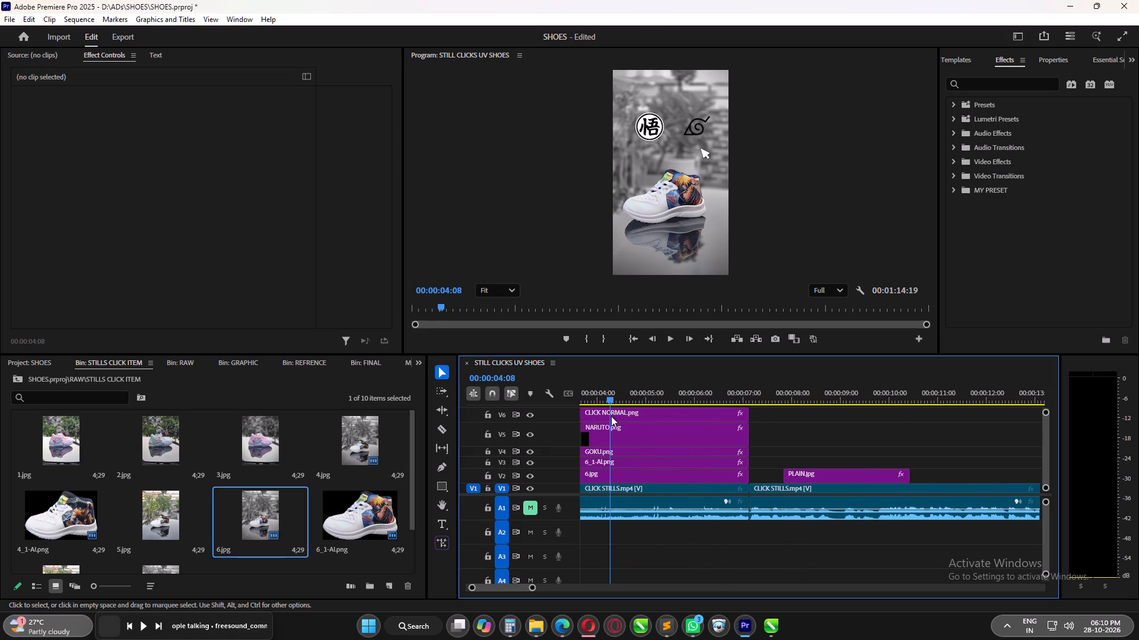
left_click_drag(615, 398, 623, 406)
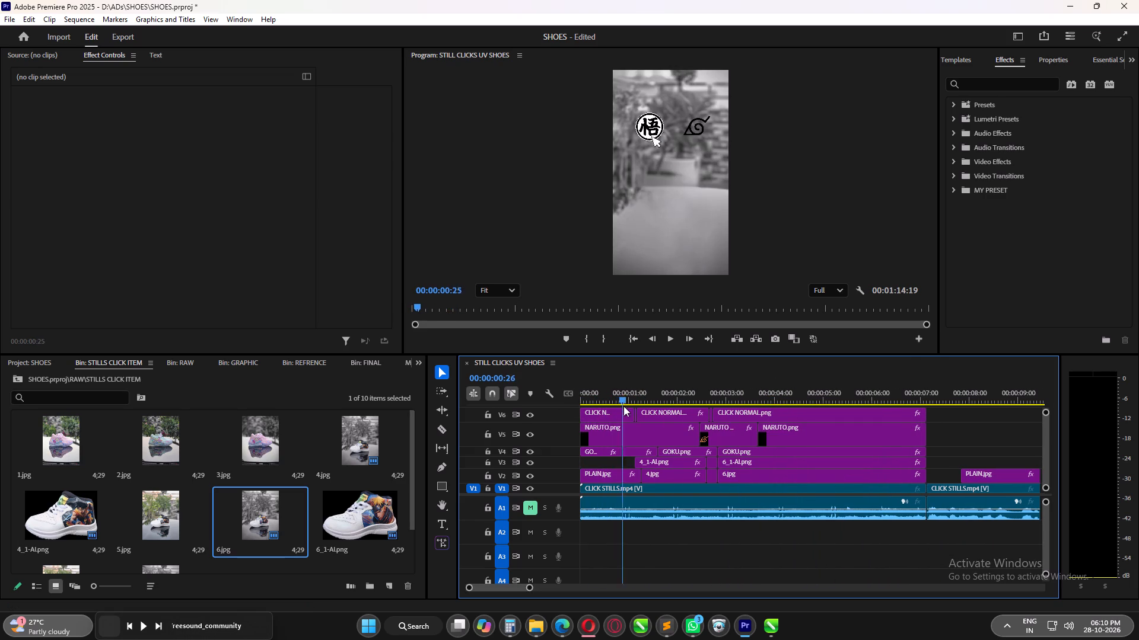
left_click_drag(623, 406, 626, 418)
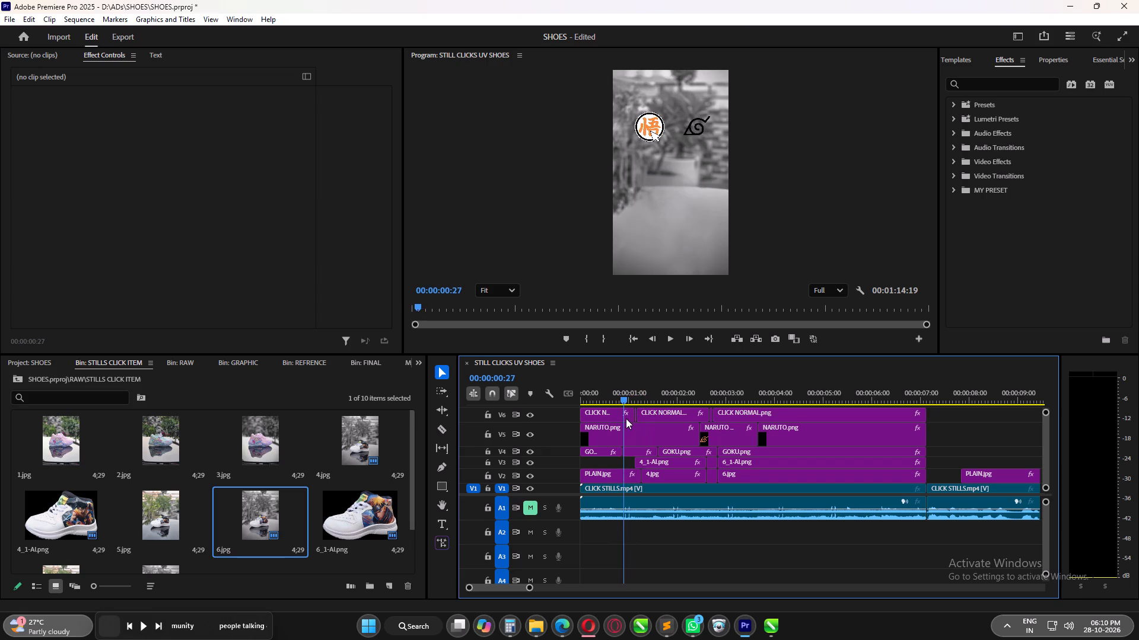
left_click_drag(626, 418, 645, 418)
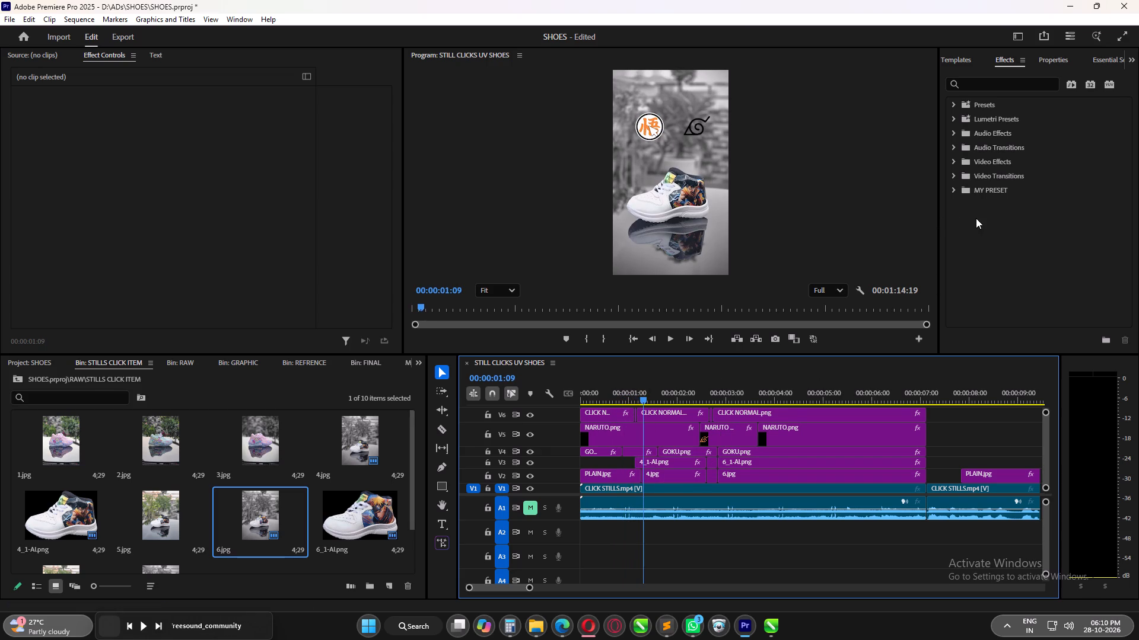
Browse the FILM CRUX Glitch Transitions Vol. 1 presets in the effects library.
left_click(989, 84)
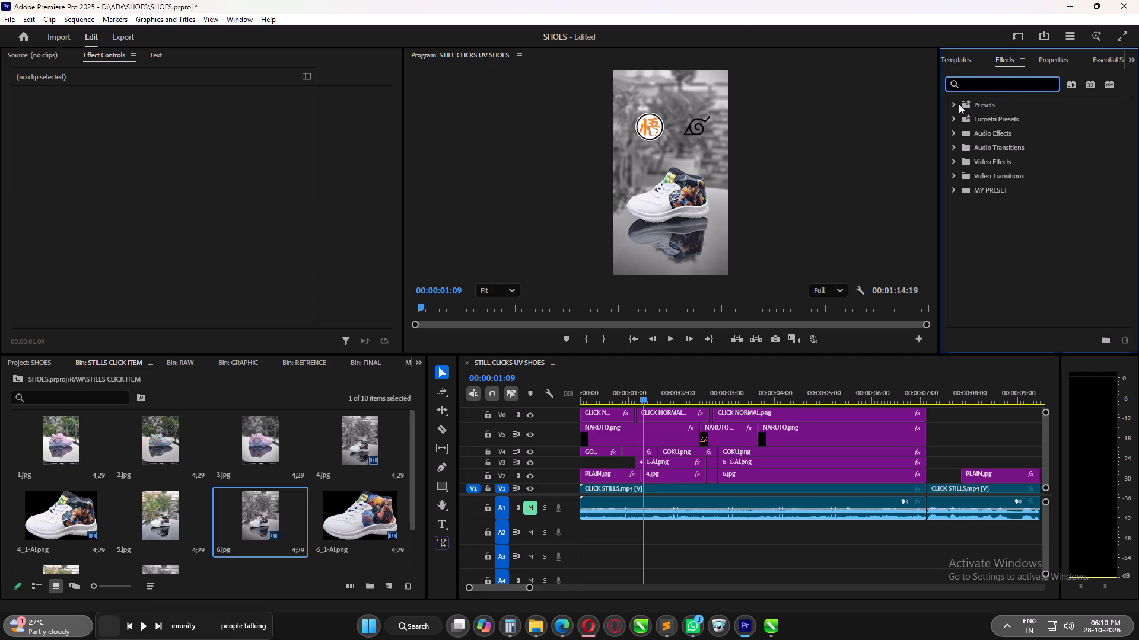
left_click(952, 105)
left_click(962, 120)
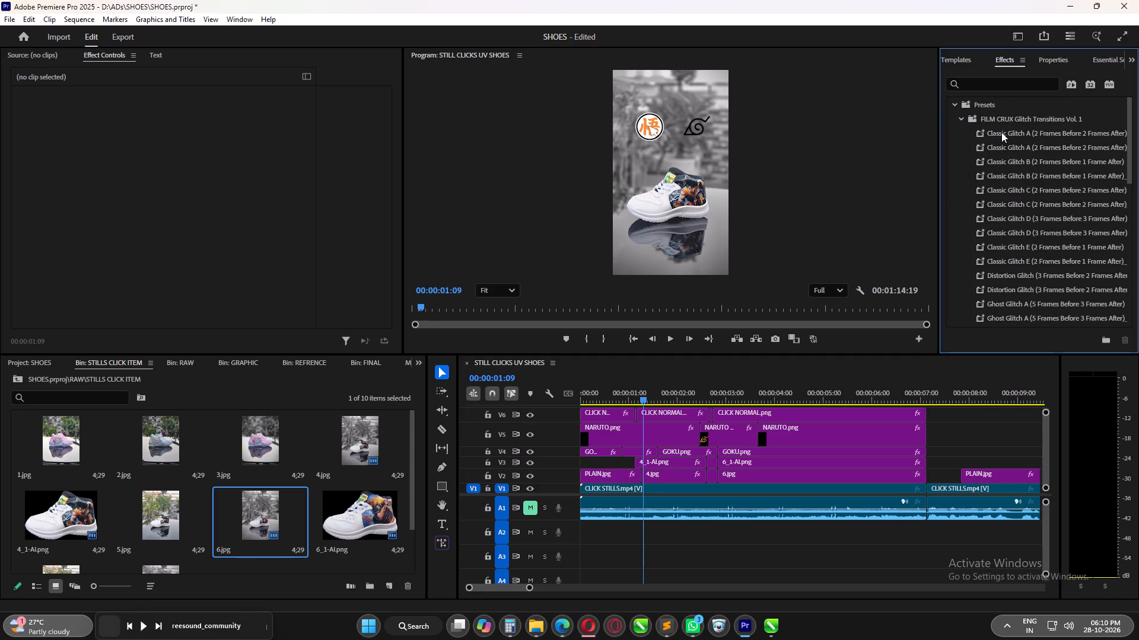
Scrub and play the sequence from the start to check the timing of both logo clicks and shoe reveals.
left_click_drag(646, 399, 641, 401)
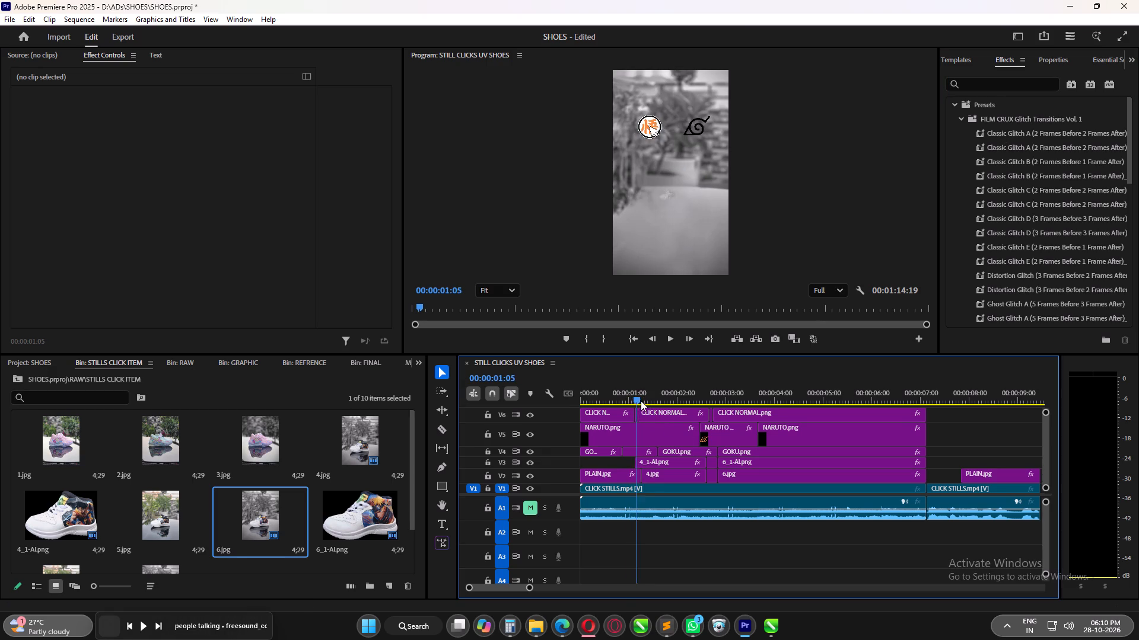
left_click_drag(641, 401, 649, 403)
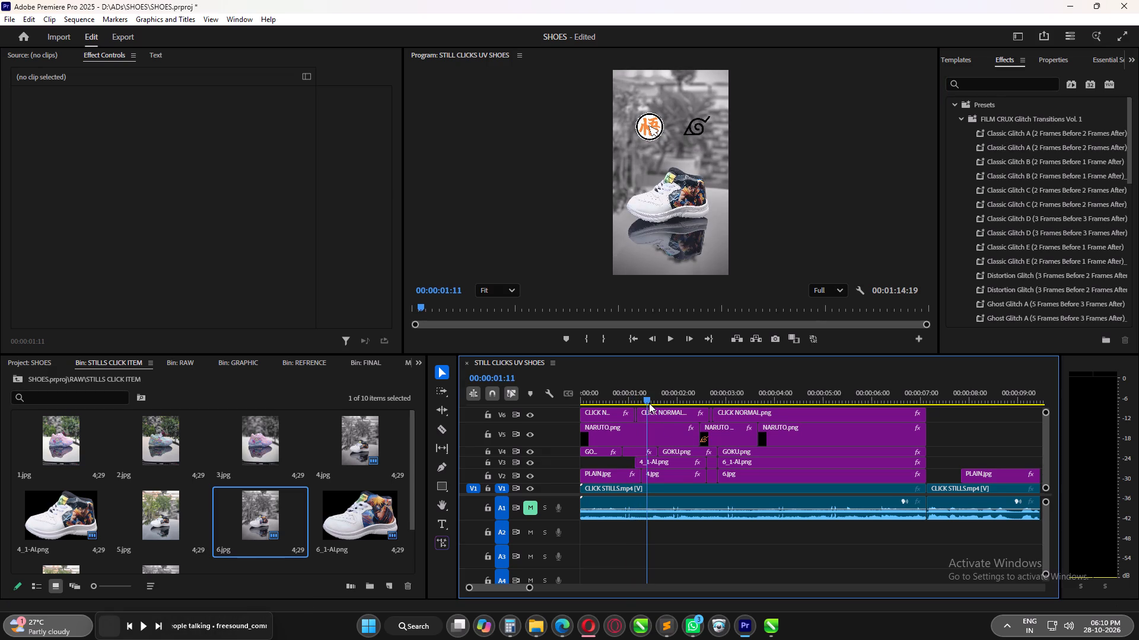
left_click_drag(649, 403, 683, 409)
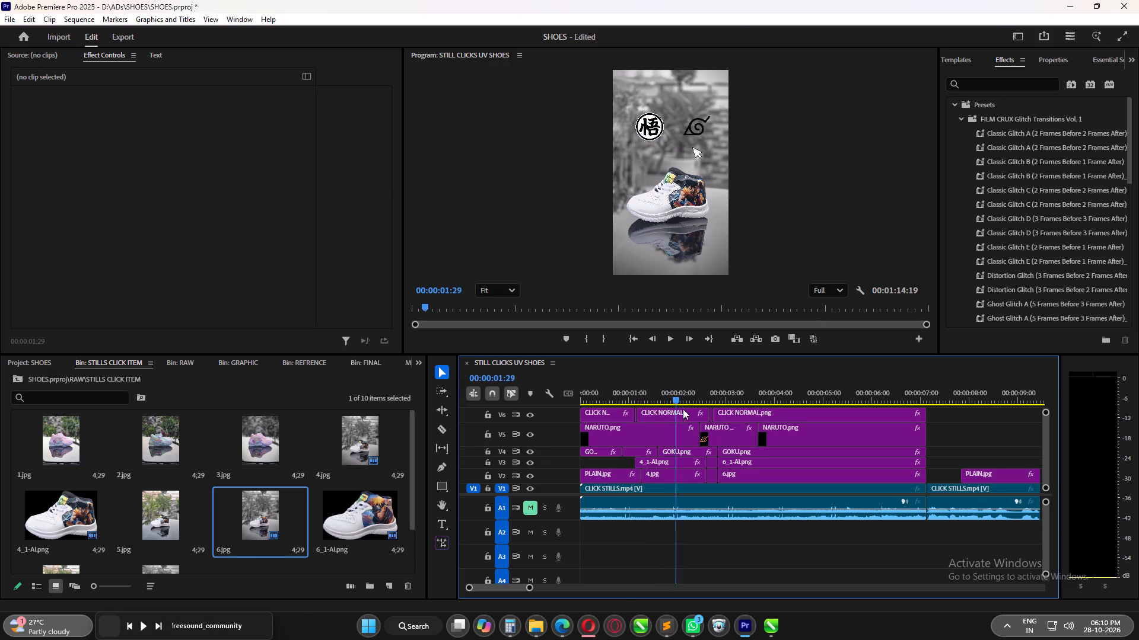
left_click_drag(683, 409, 748, 423)
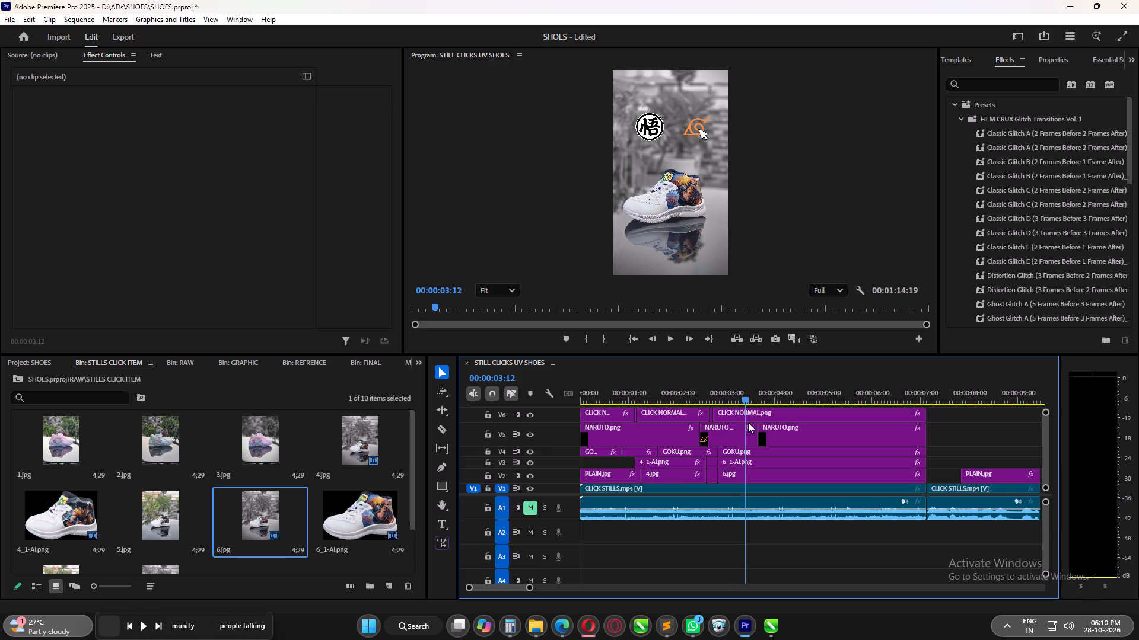
left_click_drag(748, 423, 772, 431)
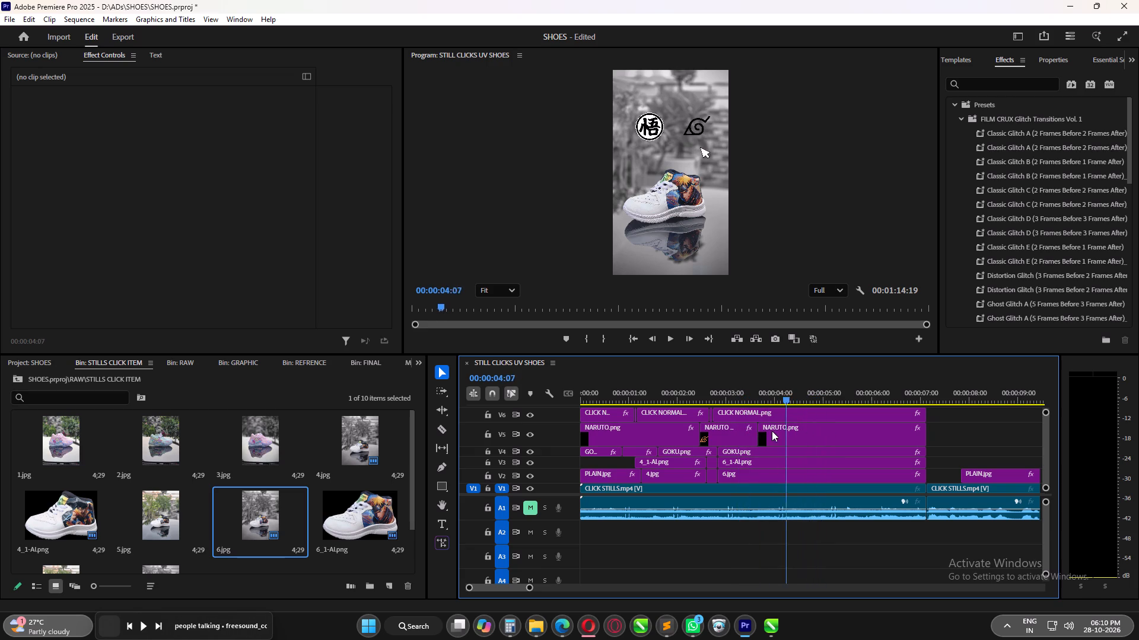
left_click_drag(772, 431, 552, 412)
key("space")
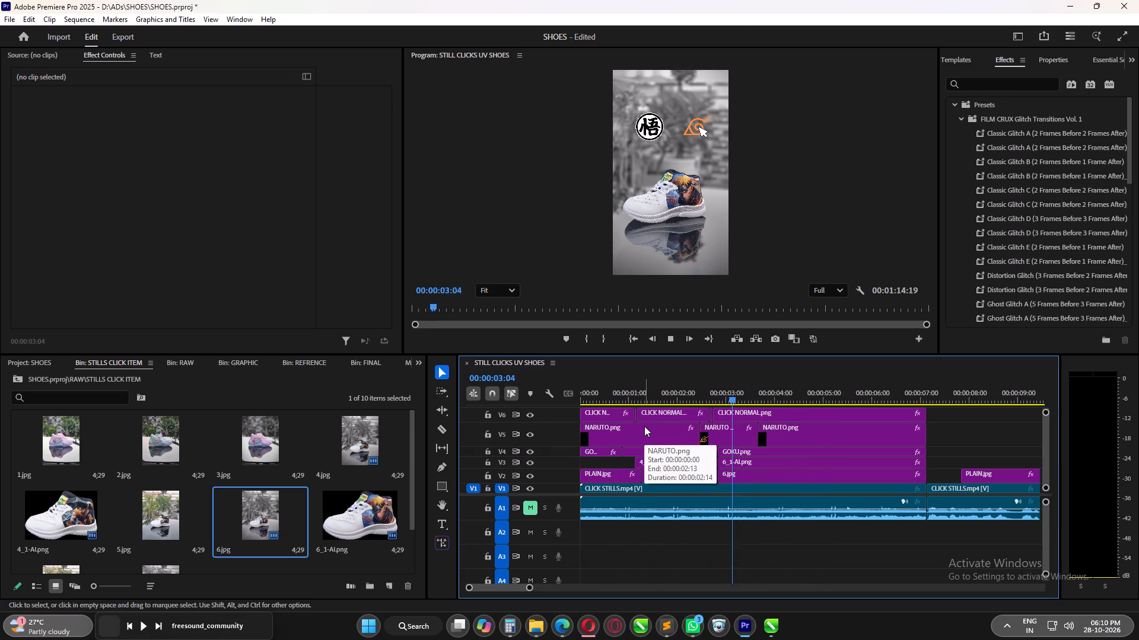
key("space")
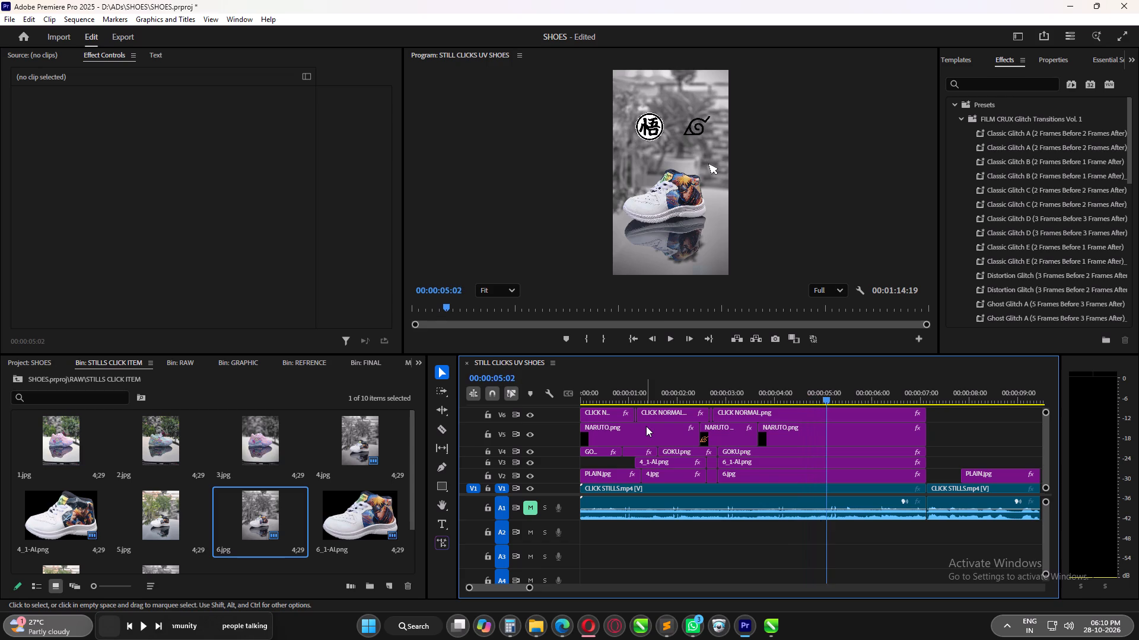
left_click_drag(830, 396, 718, 397)
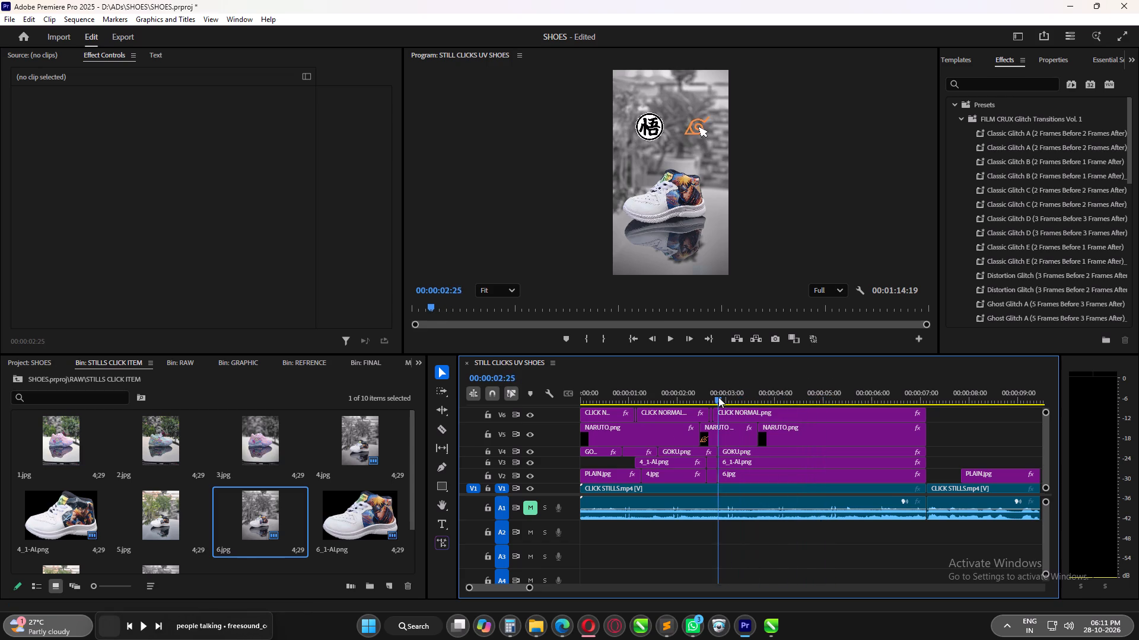
left_click_drag(718, 397, 612, 407)
key("space")
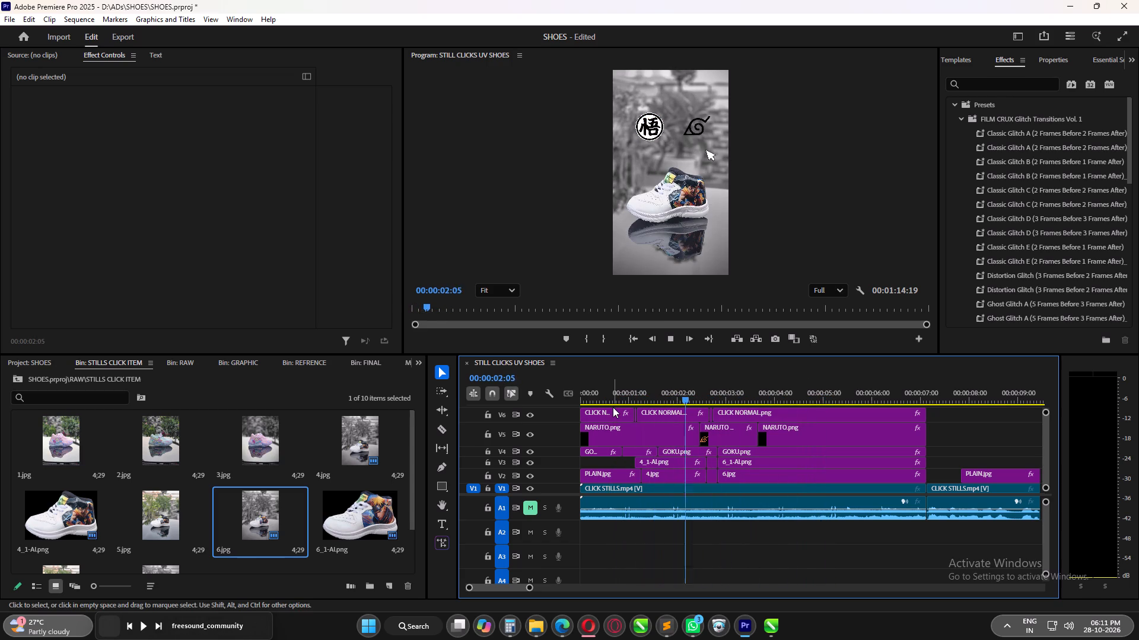
key("space")
Examine the cursor's travel from the GOKU logo to the NARUTO logo between about 00:00:01:14 and 00:00:02:20.
left_click_drag(718, 399, 712, 399)
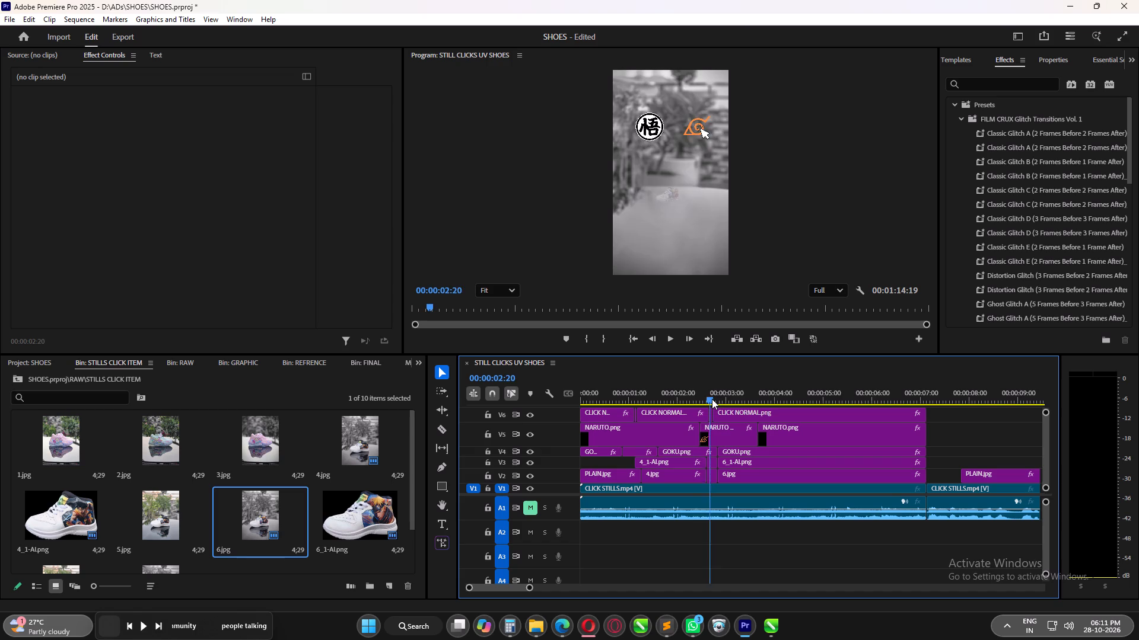
left_click_drag(712, 399, 670, 404)
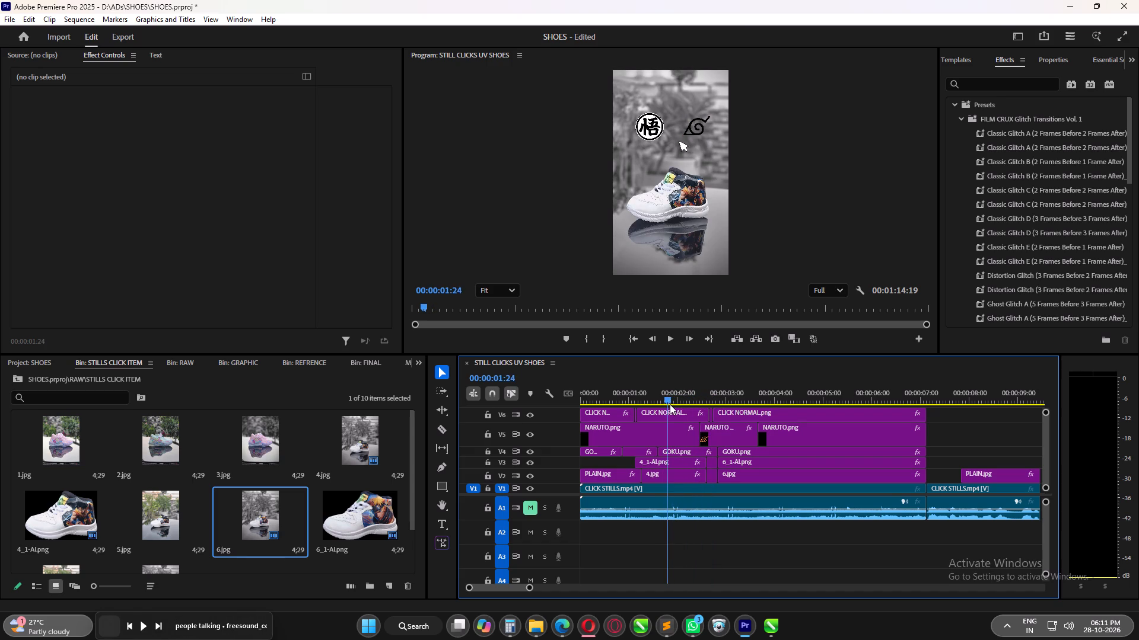
left_click_drag(670, 404, 682, 408)
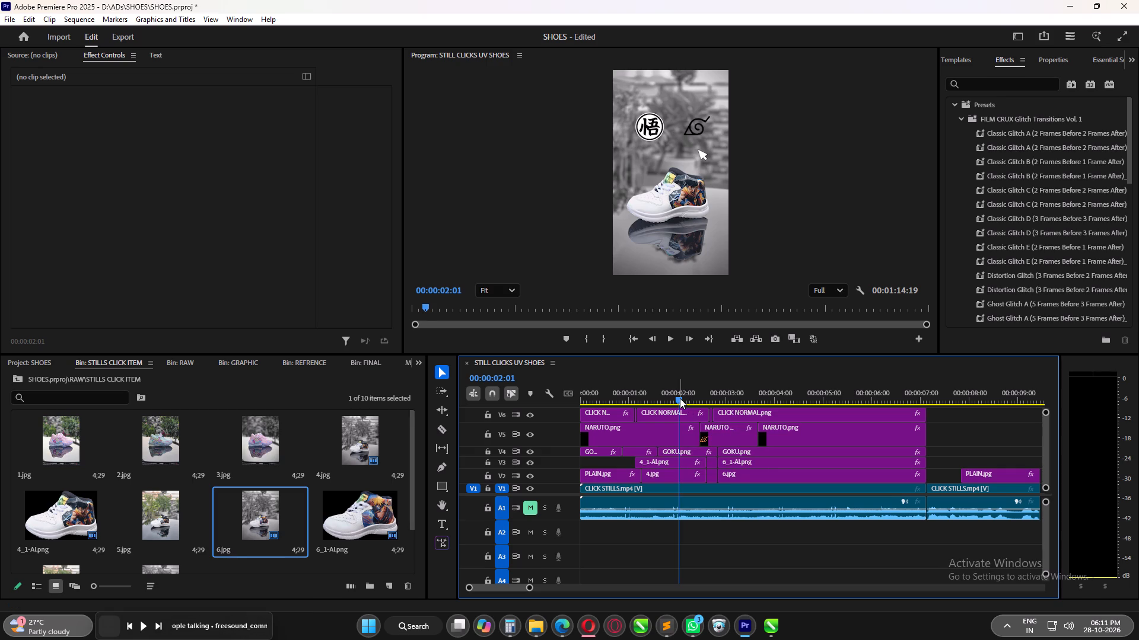
left_click_drag(680, 398, 669, 399)
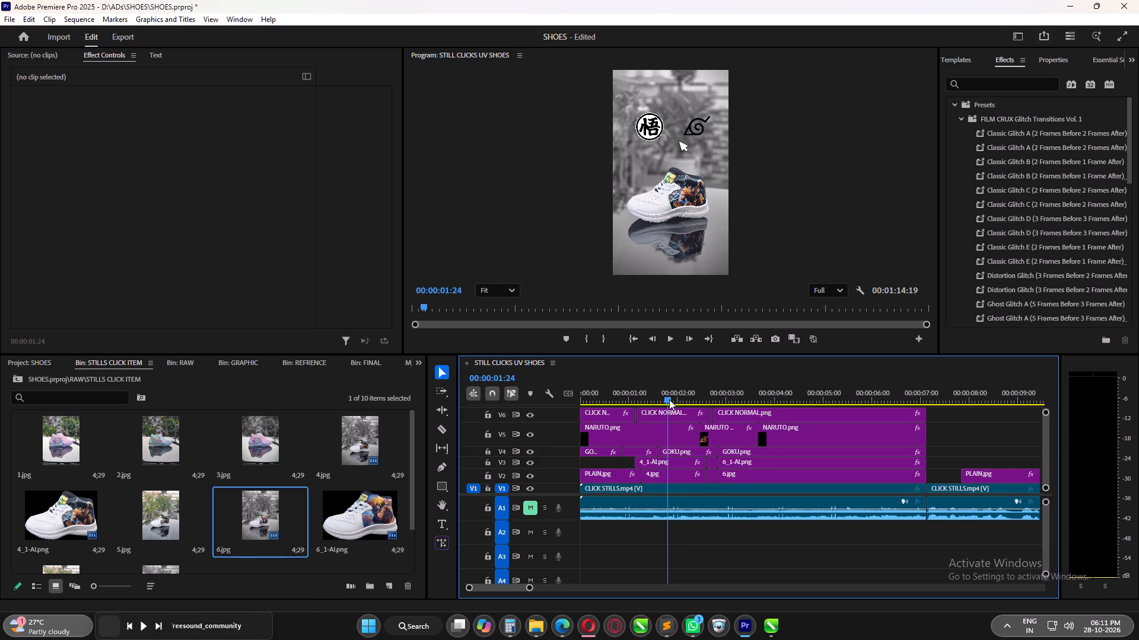
left_click_drag(669, 399, 664, 401)
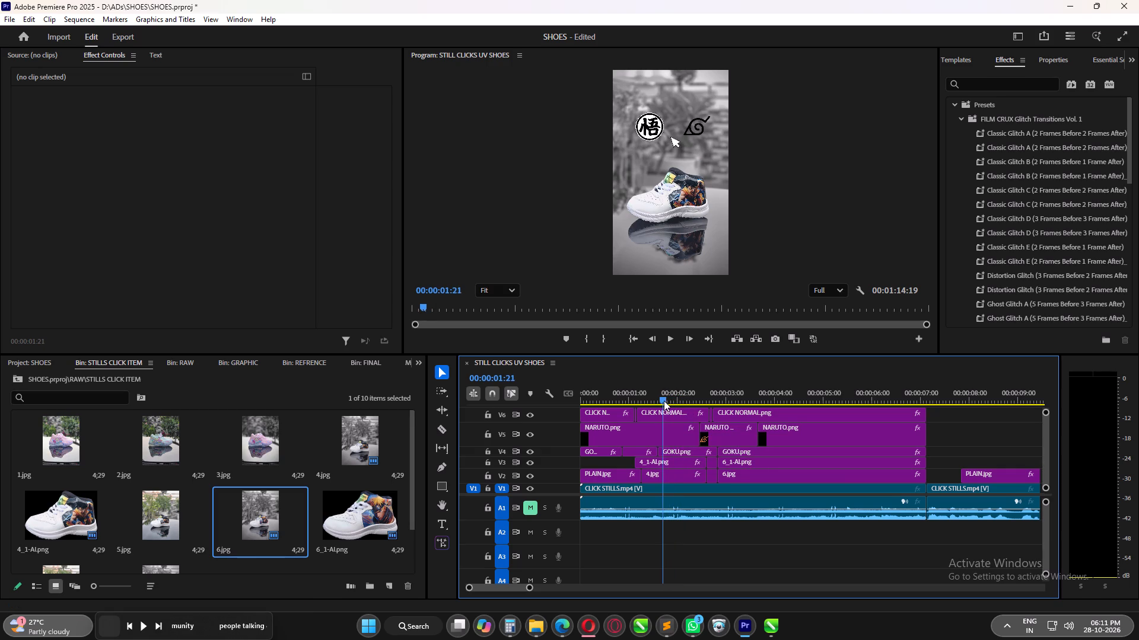
left_click_drag(664, 401, 683, 405)
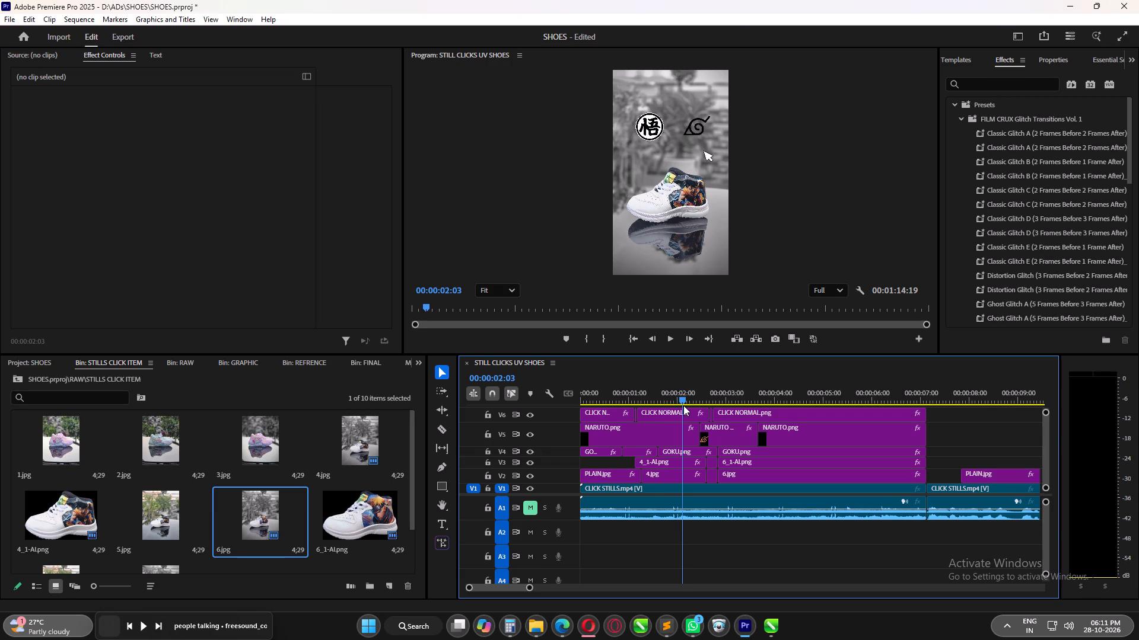
left_click_drag(683, 405, 683, 406)
left_click_drag(683, 406, 669, 407)
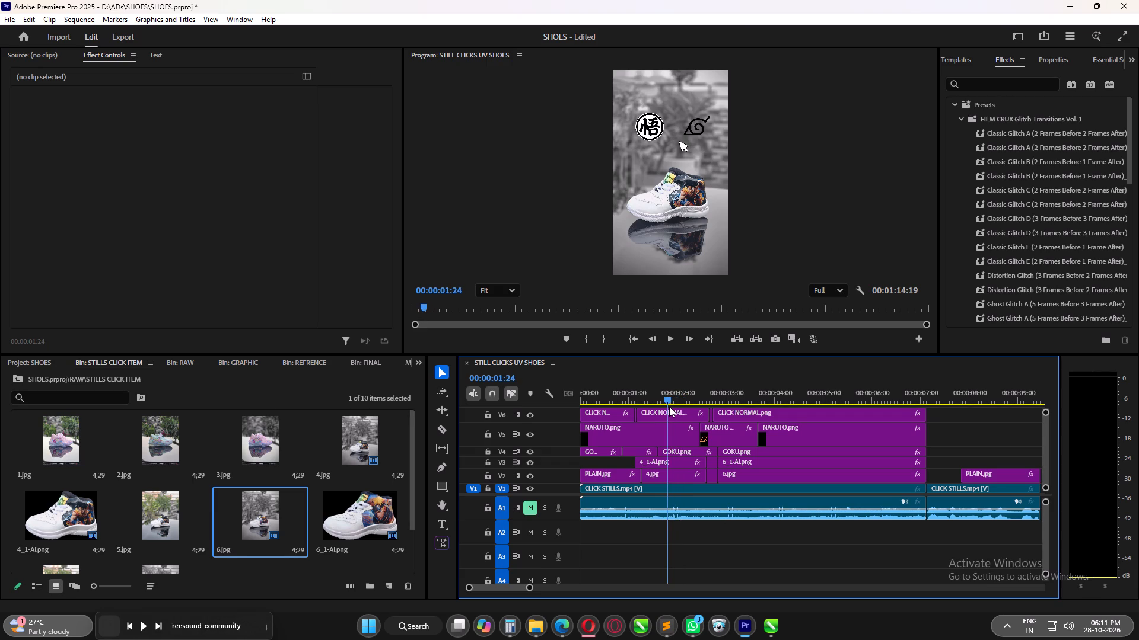
left_click_drag(669, 407, 654, 405)
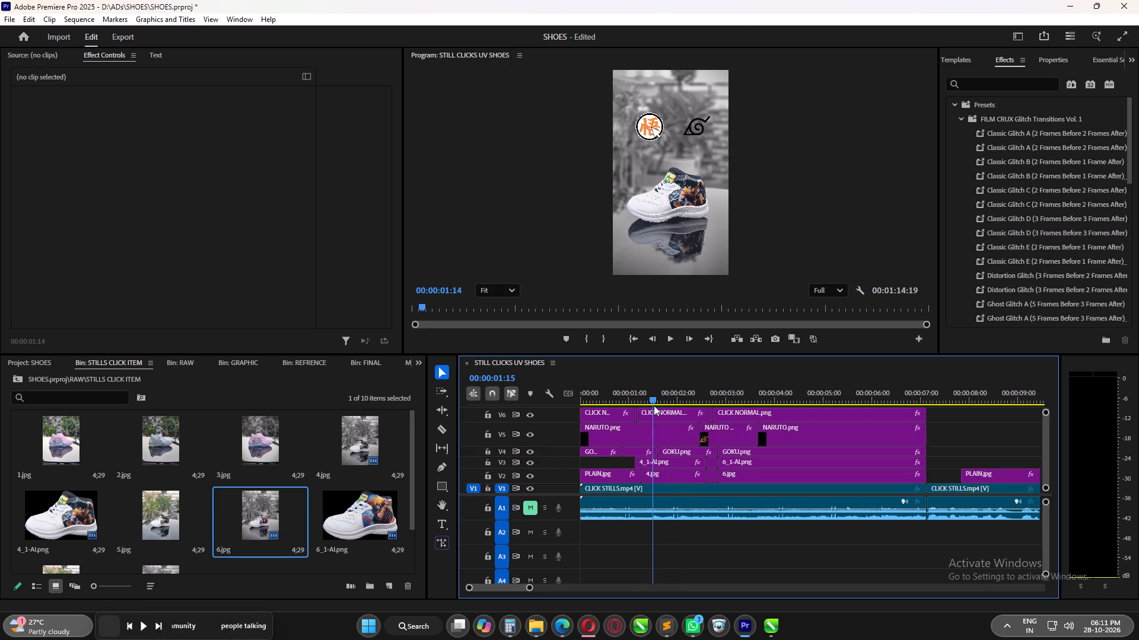
left_click_drag(654, 405, 670, 411)
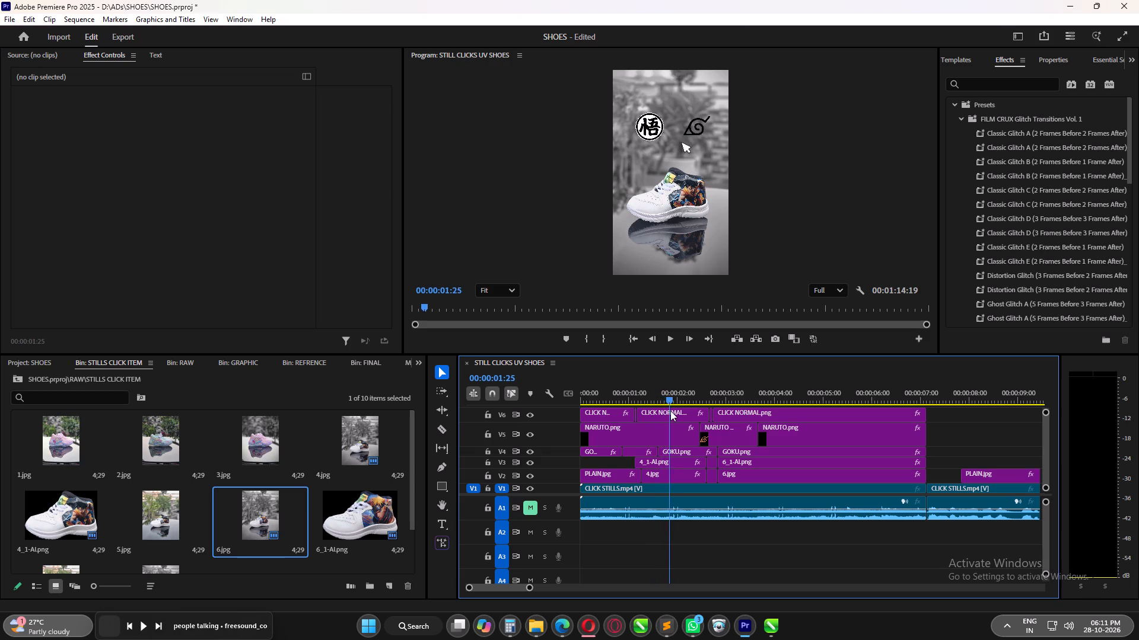
left_click_drag(670, 411, 685, 416)
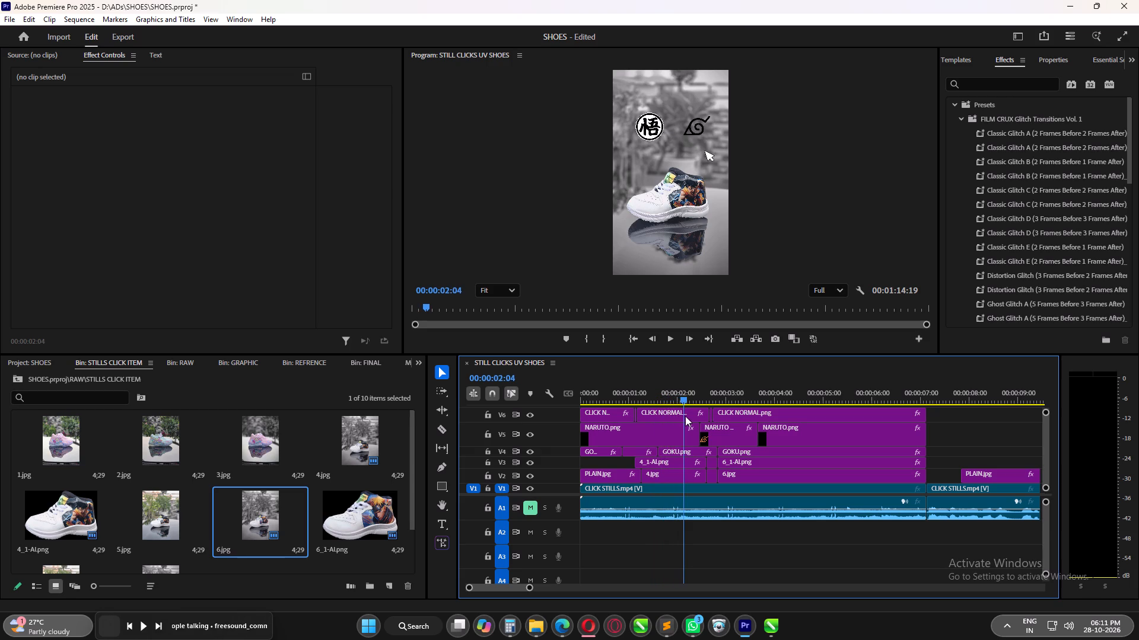
left_click_drag(685, 416, 686, 416)
Split the clips on V6, V5, V4, V3 and V2 at the cursor's position keyframe at 00:00:02:03.
left_click(685, 416)
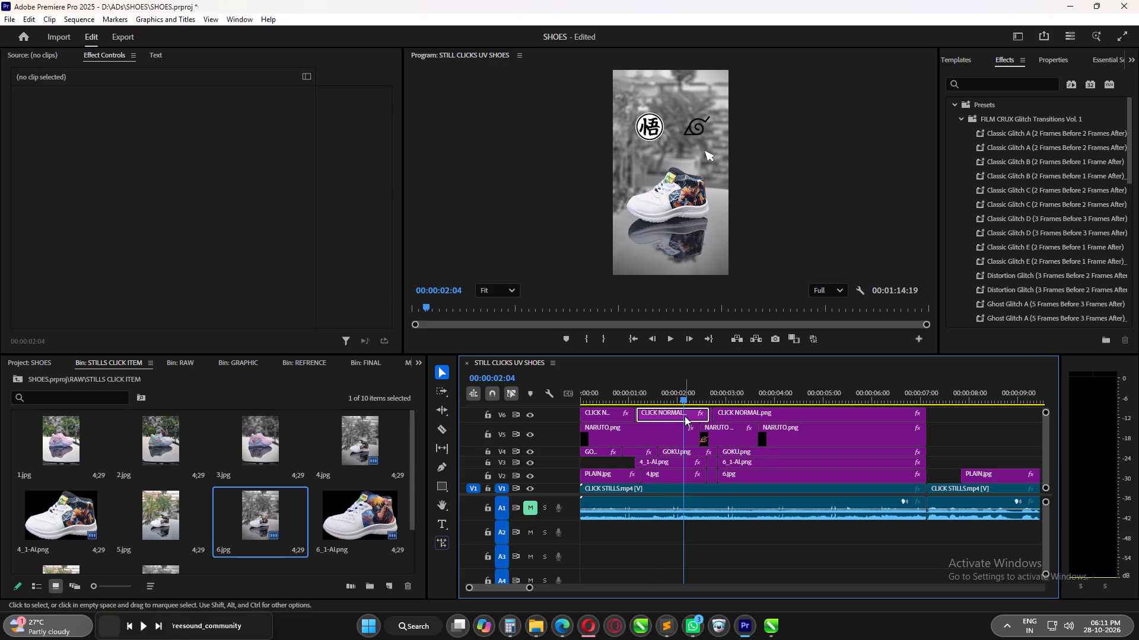
left_click(275, 117)
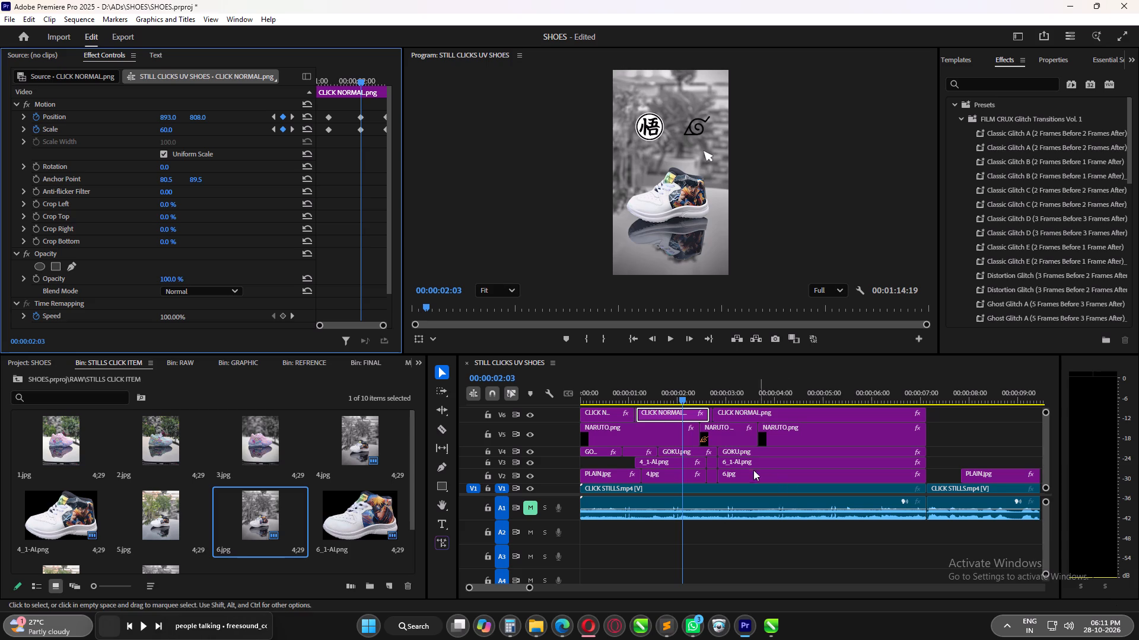
key("c")
left_click(682, 414)
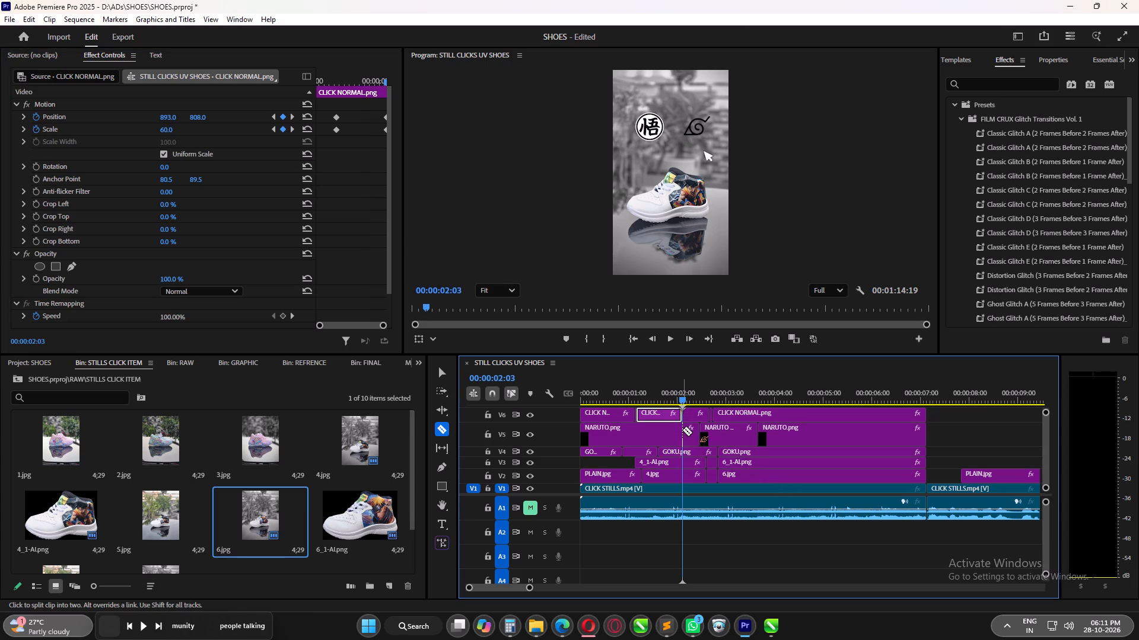
left_click(682, 430)
left_click(684, 452)
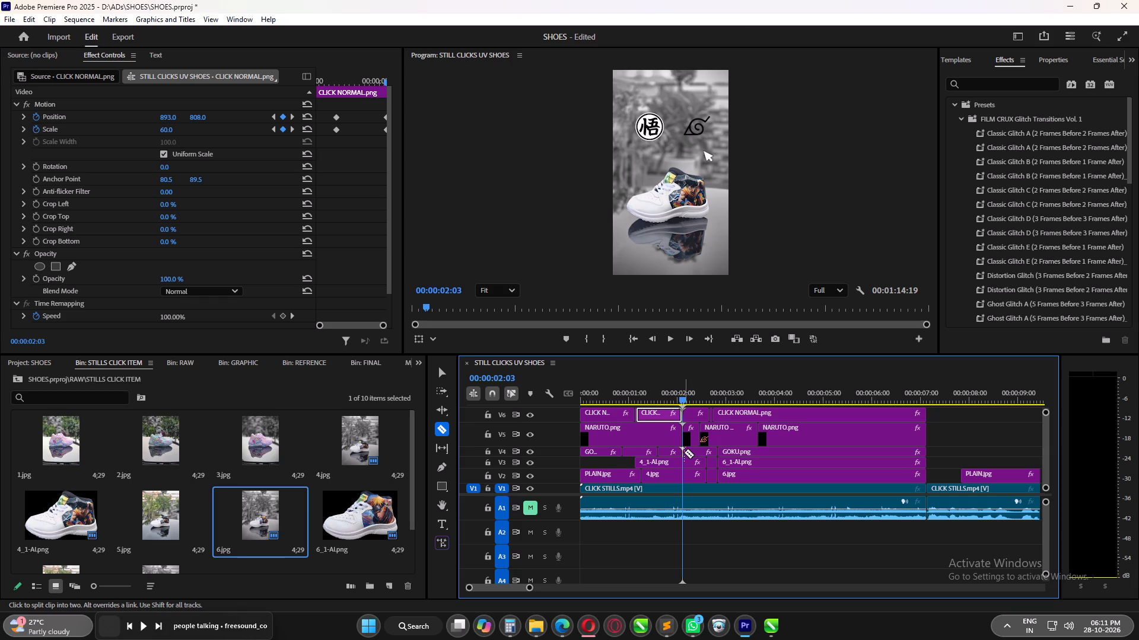
left_click(682, 460)
left_click(683, 473)
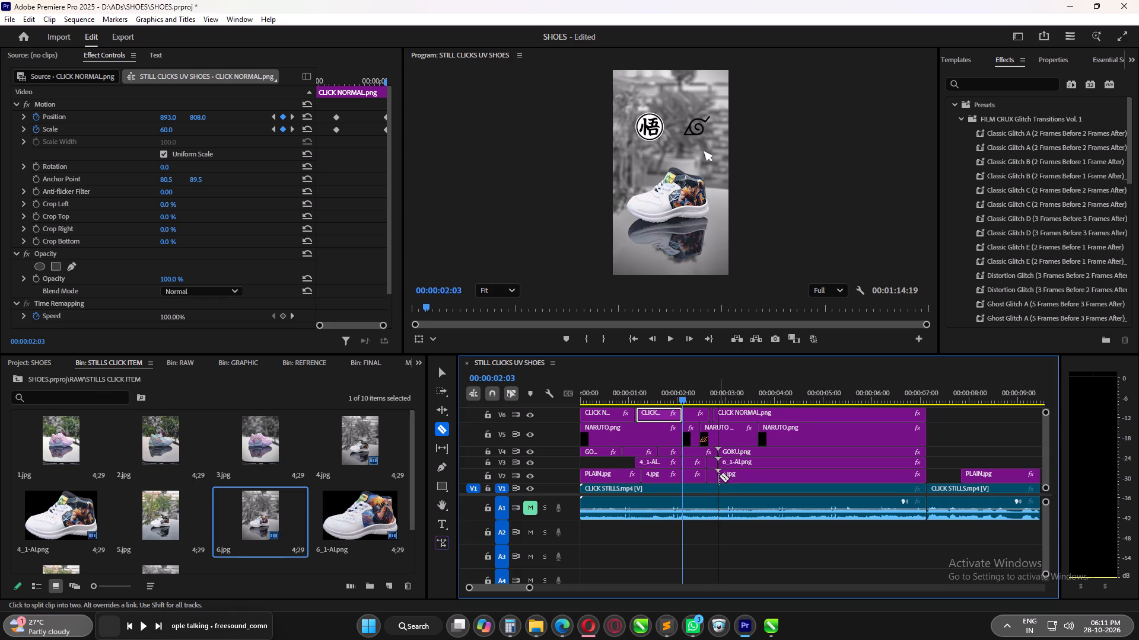
Delete the PLAIN.jpg clip on V2 above the second CLICK STILLS.mp4 clip.
key("v")
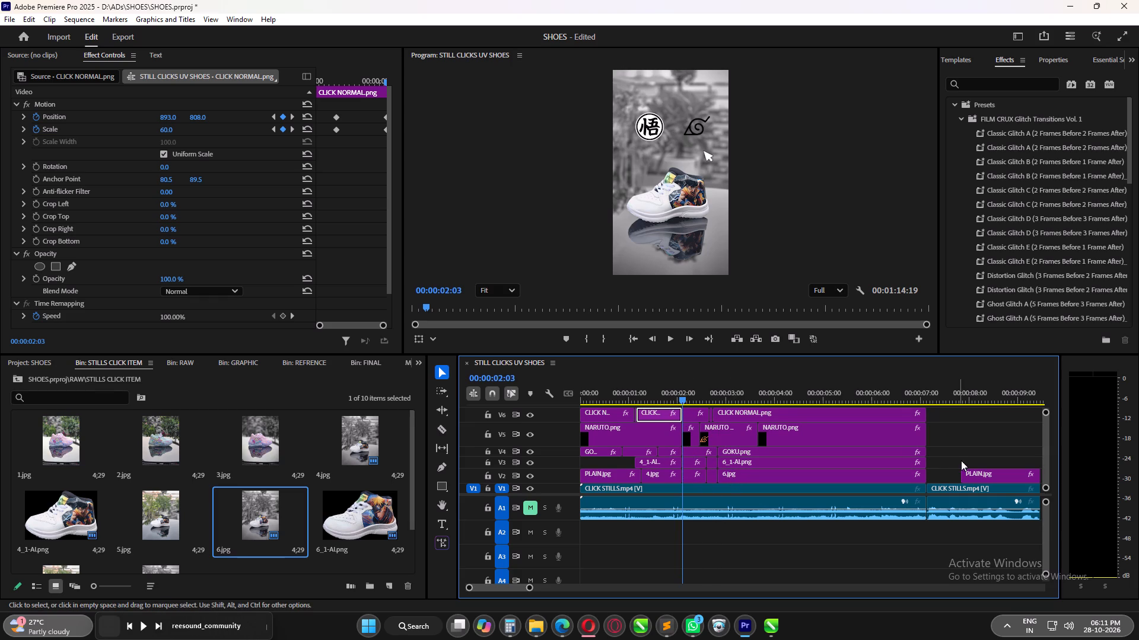
left_click_drag(947, 476, 697, 418)
scroll(964, 449, "down", 5)
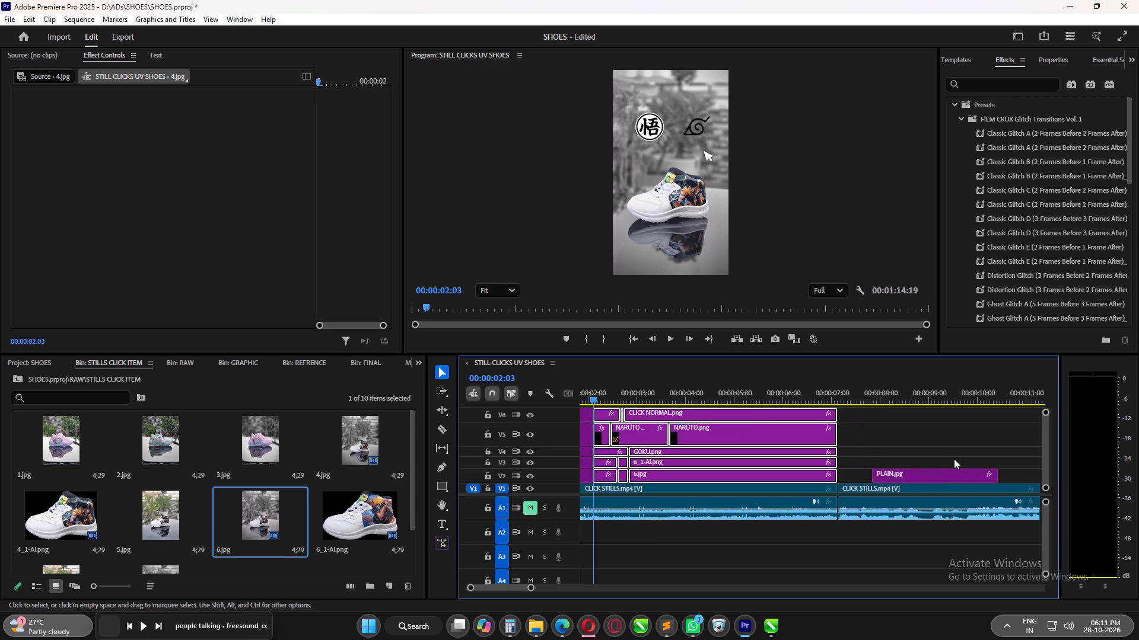
left_click(925, 472)
key("Delete")
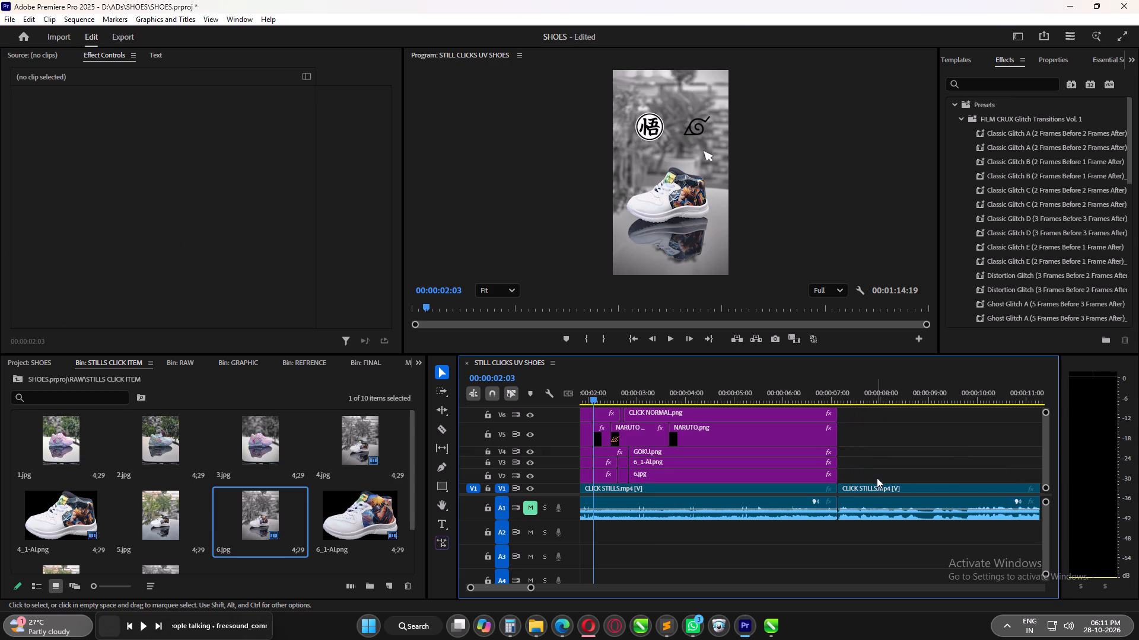
Move all clips after the 00:00:02:03 split on V2 through V6 about 25 frames later, starting at 00:00:02:28.
left_click_drag(876, 478, 604, 415)
left_click_drag(601, 414, 640, 415)
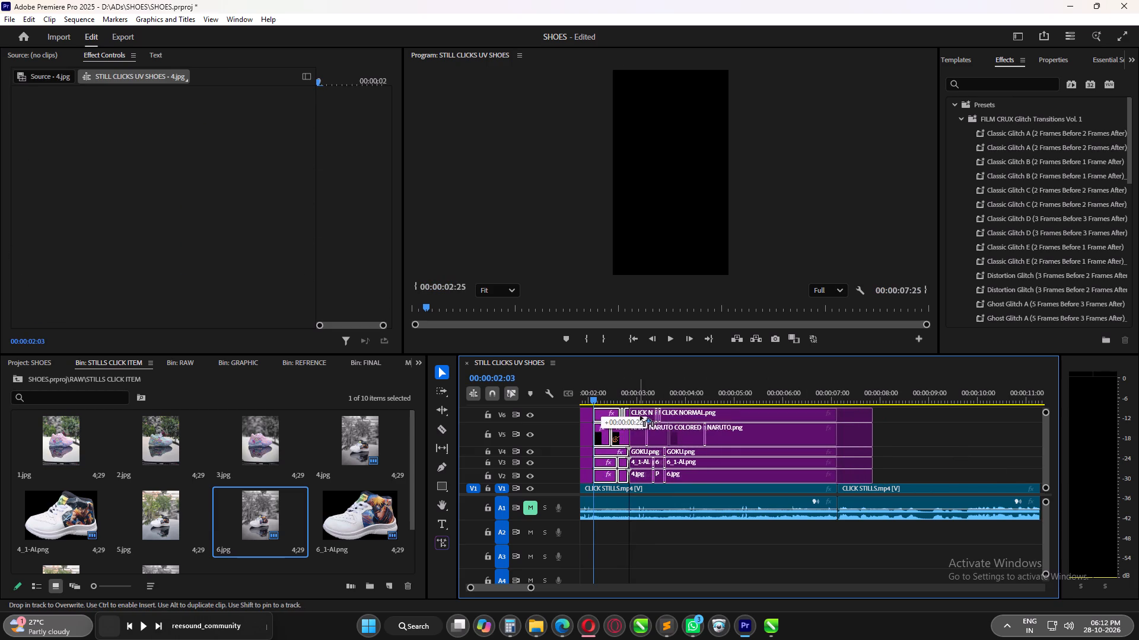
left_click_drag(640, 415, 642, 415)
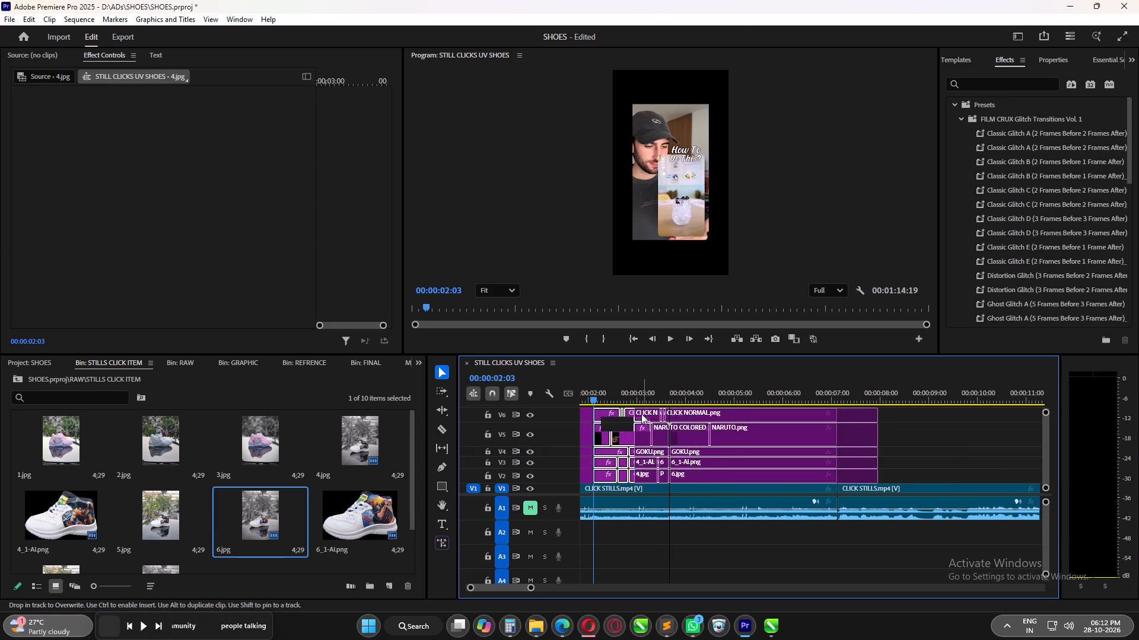
Extend the 4.jpg, 4_1-AI.png, GOKU.png, NARUTO.png and CLICK NORMAL.png clips before the gap up to the start of the moved clips.
left_click_drag(626, 393, 544, 399)
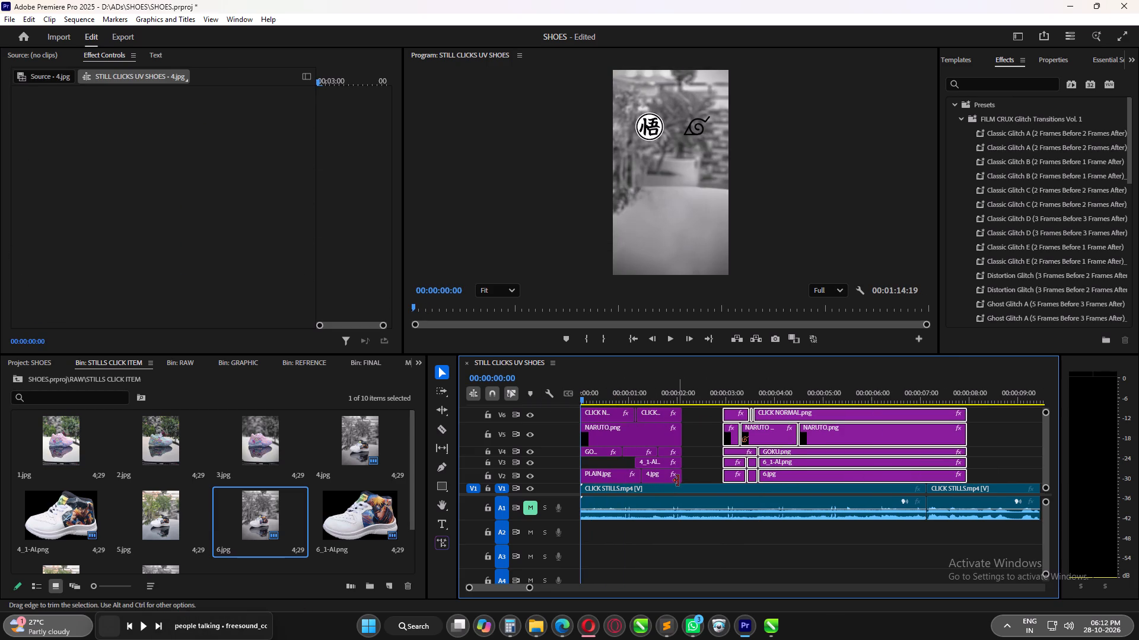
left_click_drag(679, 478, 721, 478)
left_click_drag(680, 462, 723, 465)
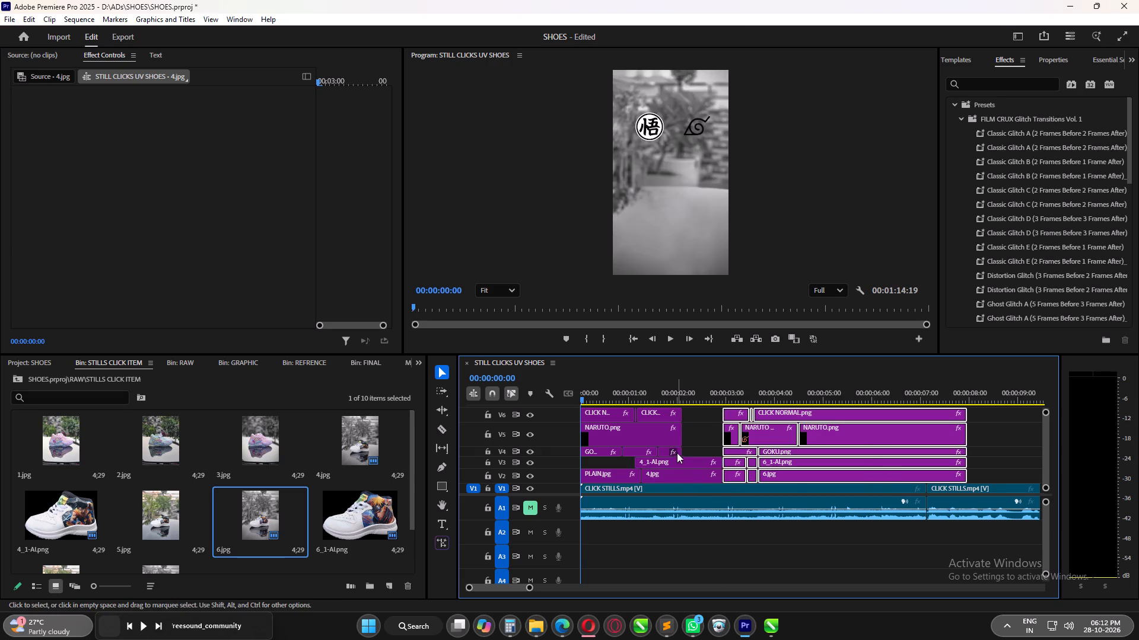
left_click_drag(678, 451, 722, 452)
left_click_drag(680, 434, 720, 436)
left_click_drag(682, 412, 722, 414)
Scrub and play the sequence from the start to check the cursor's travel across the closed gap to the NARUTO click.
left_click_drag(715, 392, 668, 396)
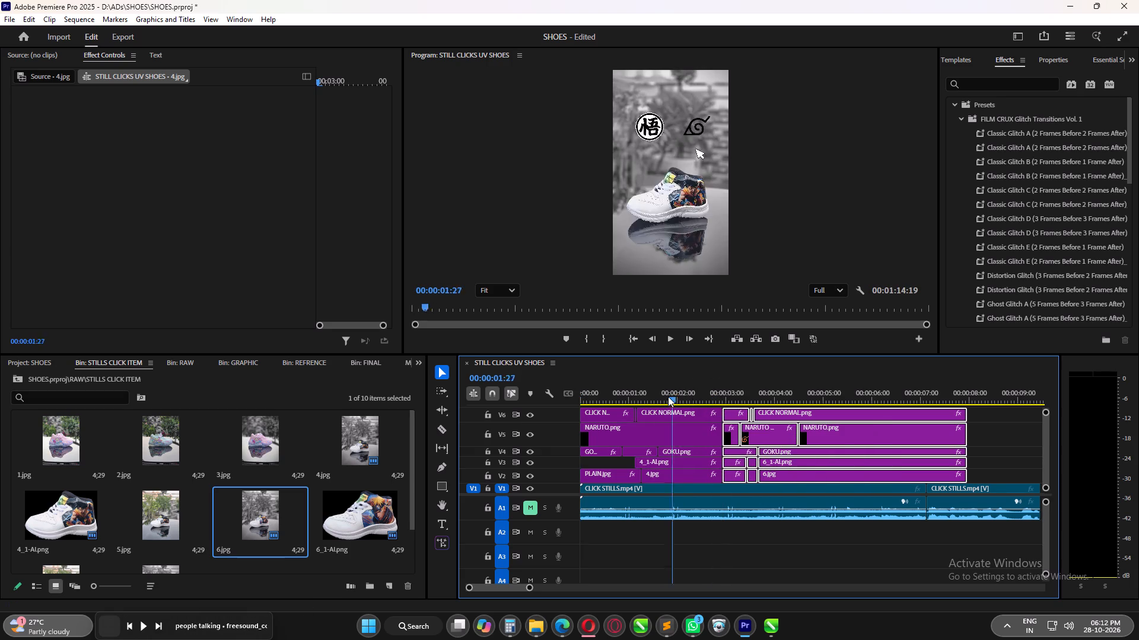
left_click_drag(668, 396, 690, 406)
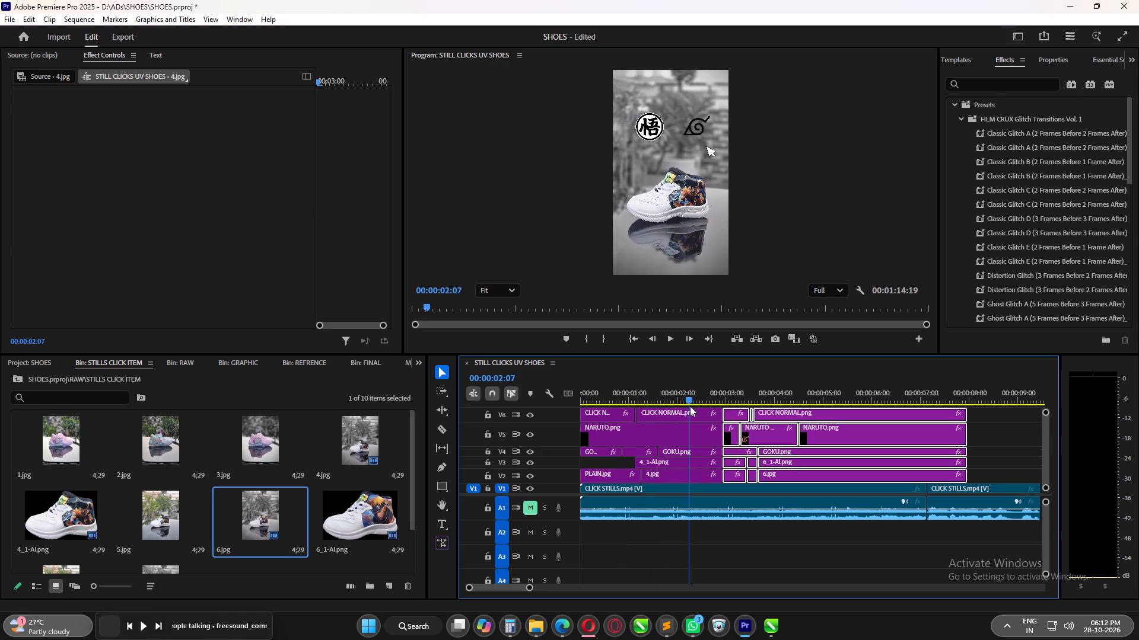
left_click_drag(690, 406, 691, 425)
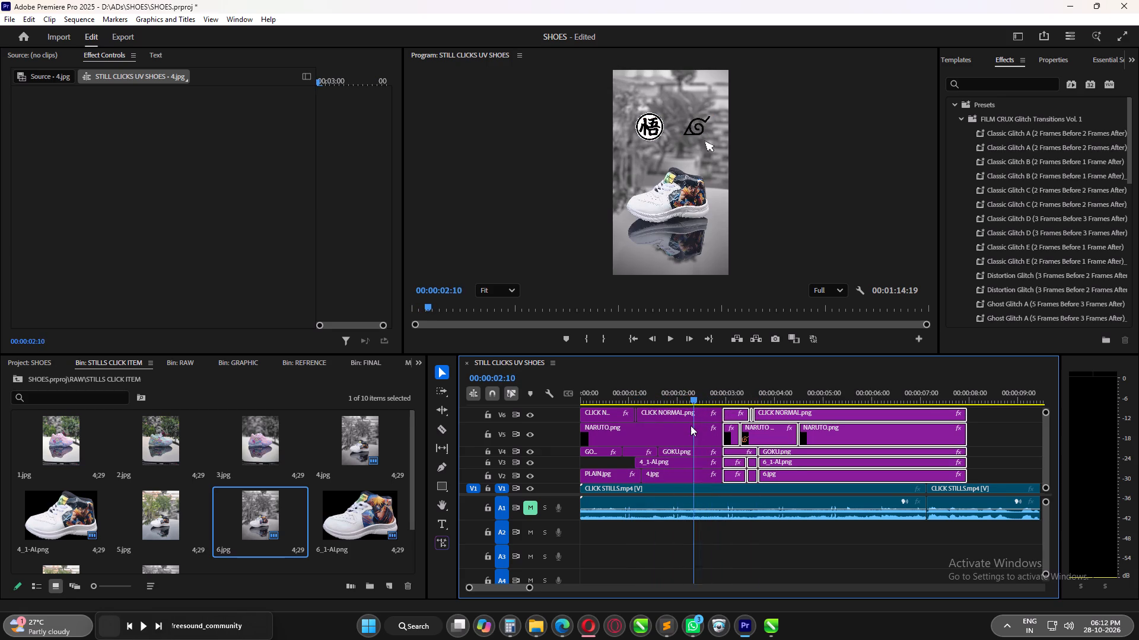
left_click_drag(691, 425, 682, 426)
scroll(682, 426, "down", 6, "alt")
left_click_drag(644, 399, 581, 402)
key("space")
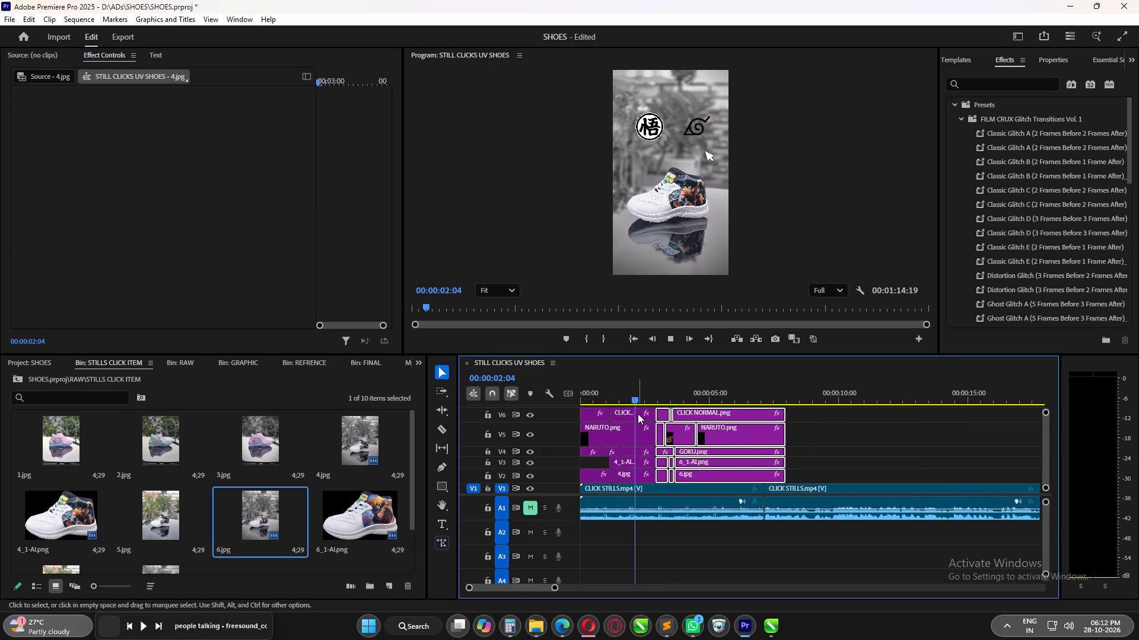
key("space")
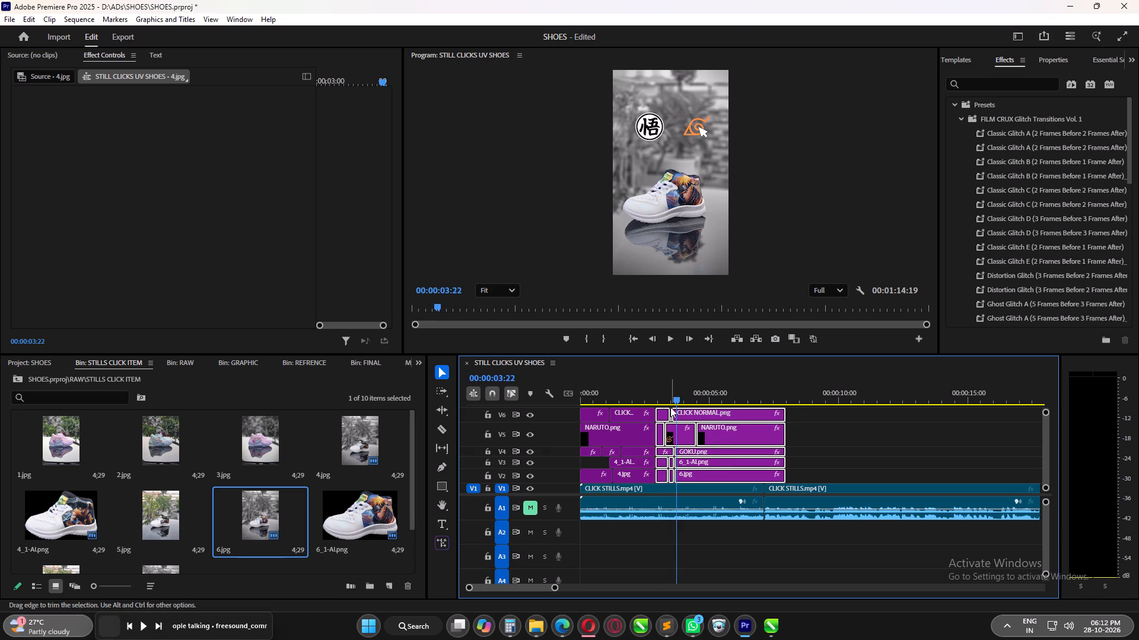
Examine the cursor's motion and keyframes in the CLICK NORMAL.png clips before and after the cut at 00:00:02:28.
left_click_drag(656, 395, 631, 395)
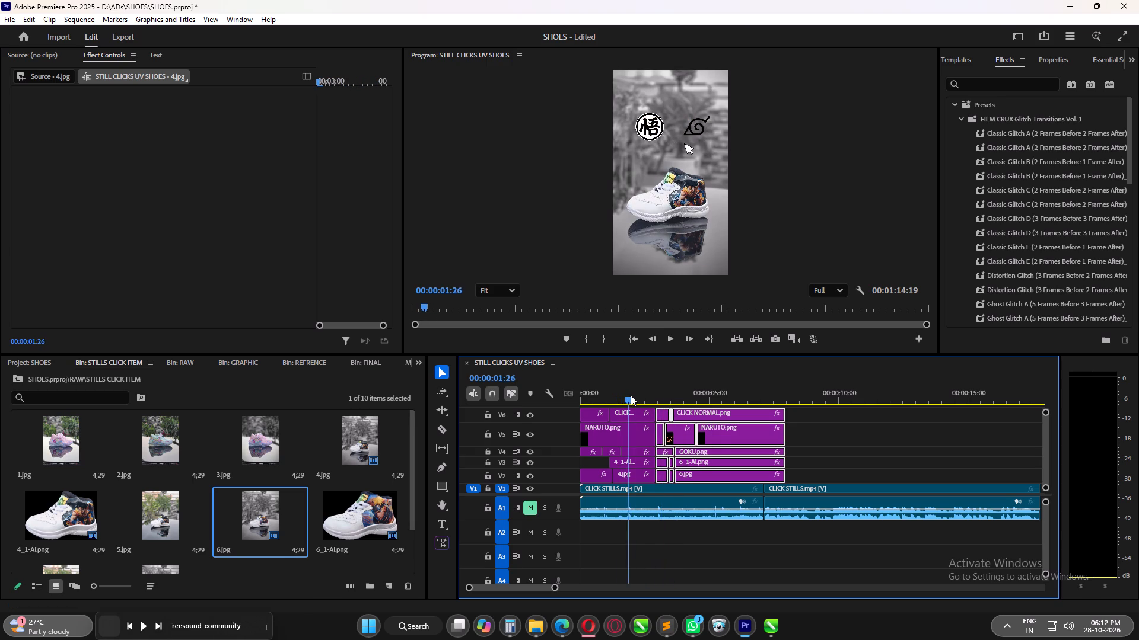
left_click_drag(631, 395, 642, 398)
left_click(637, 416)
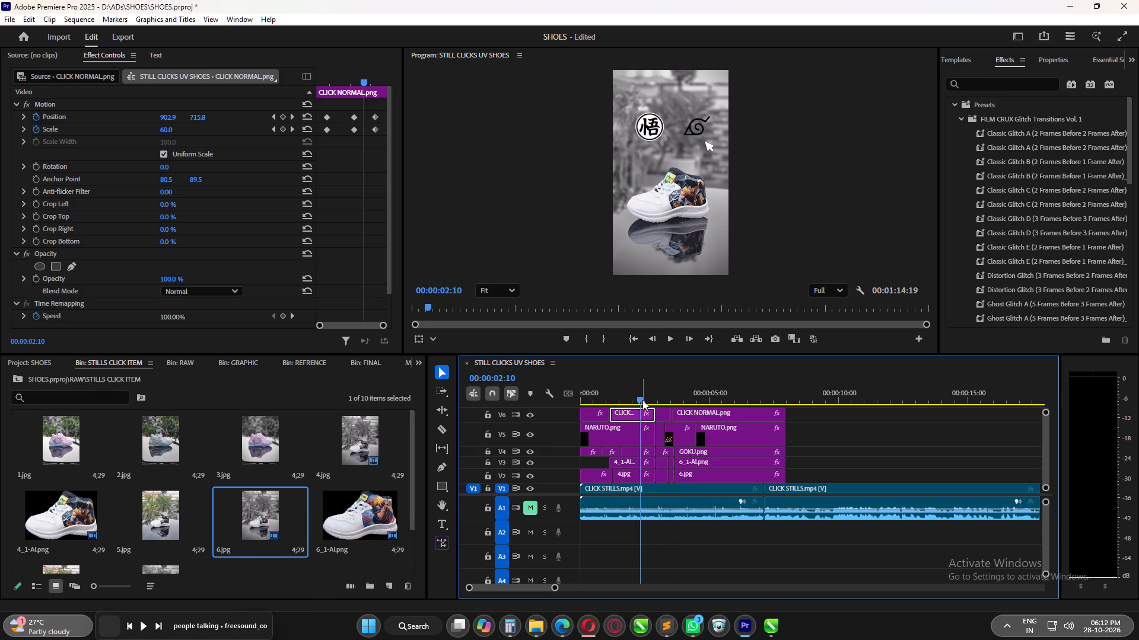
left_click_drag(642, 400, 656, 403)
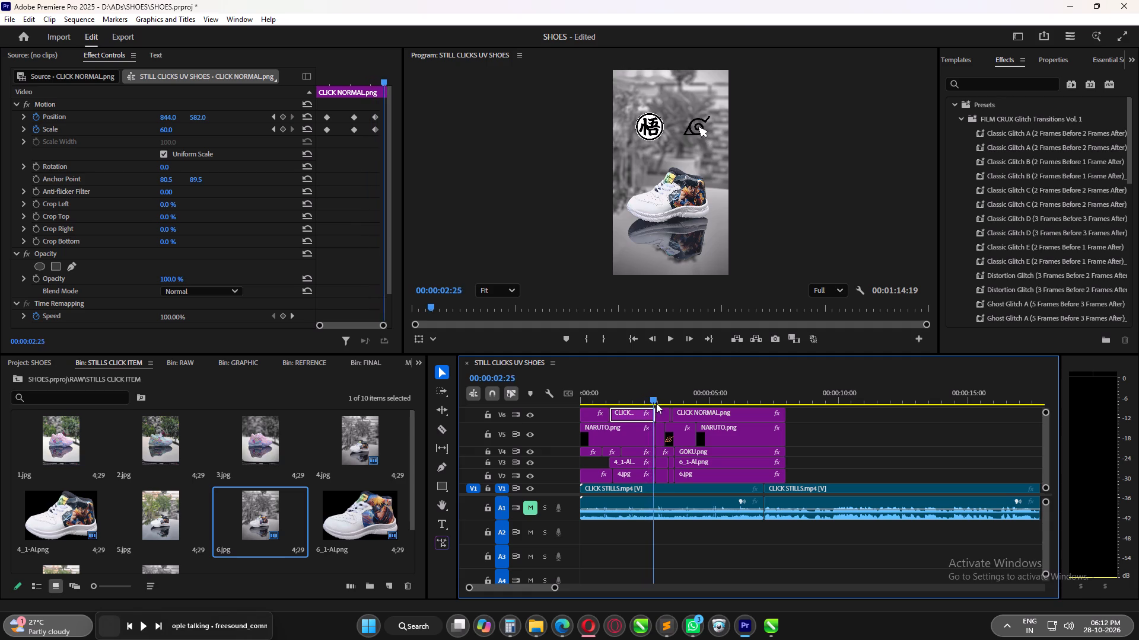
left_click_drag(656, 403, 665, 405)
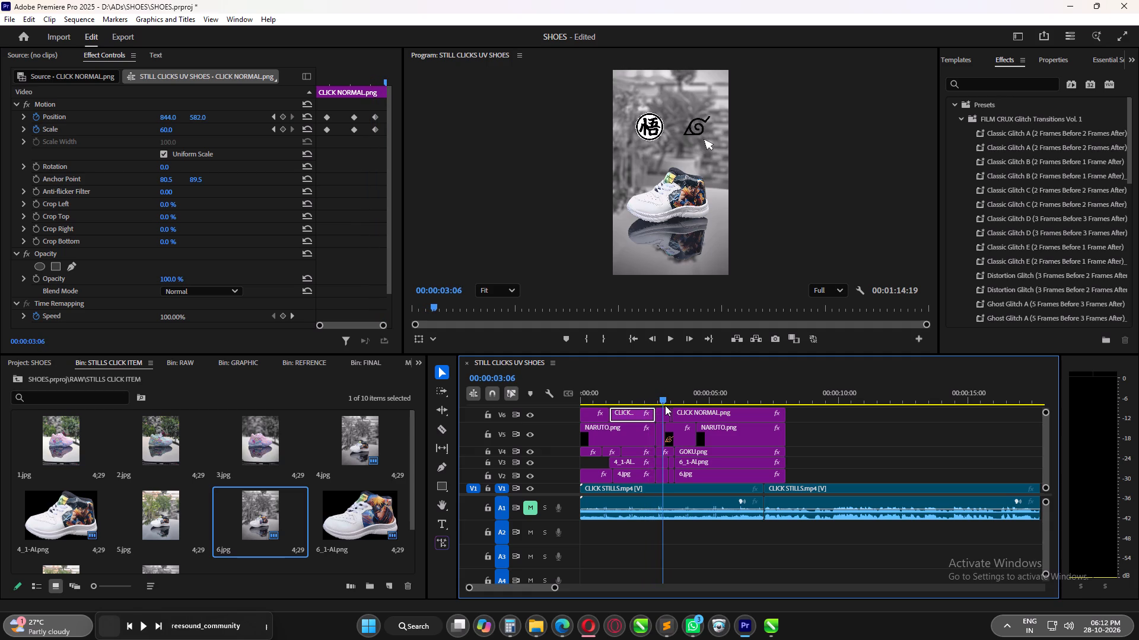
left_click_drag(665, 405, 658, 407)
scroll(658, 426, "up", 5, "alt")
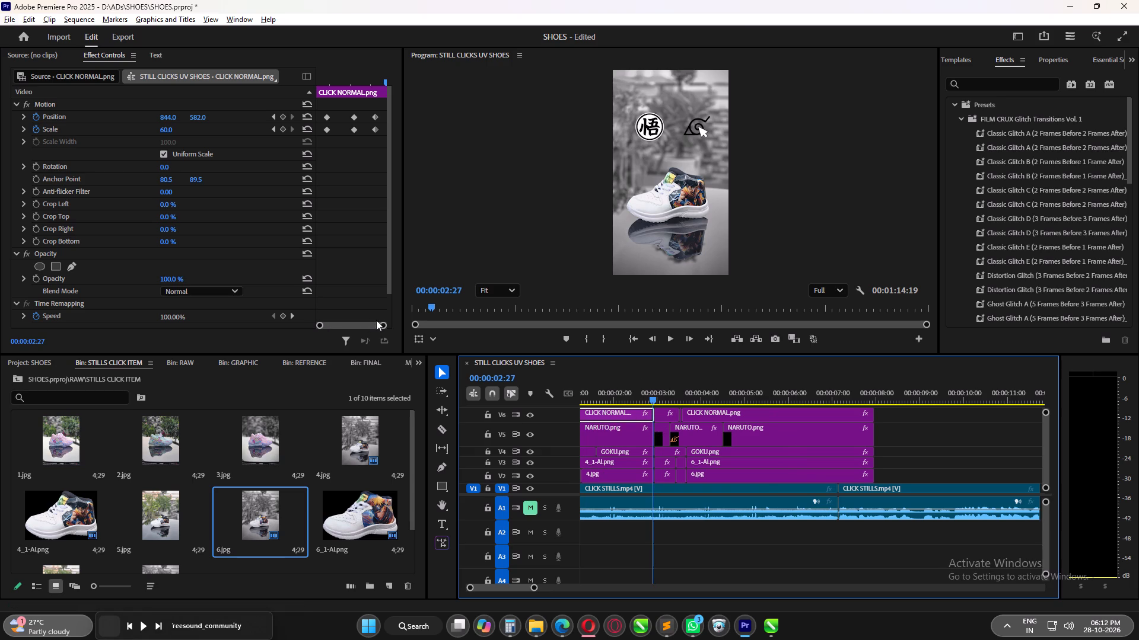
left_click_drag(383, 324, 393, 325)
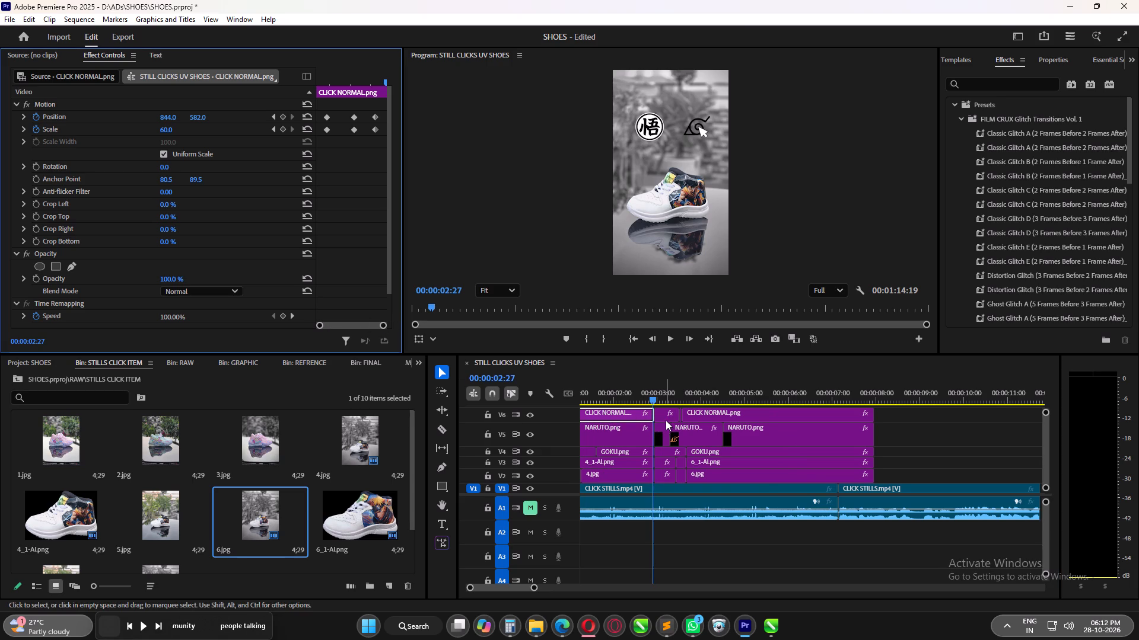
left_click(664, 417)
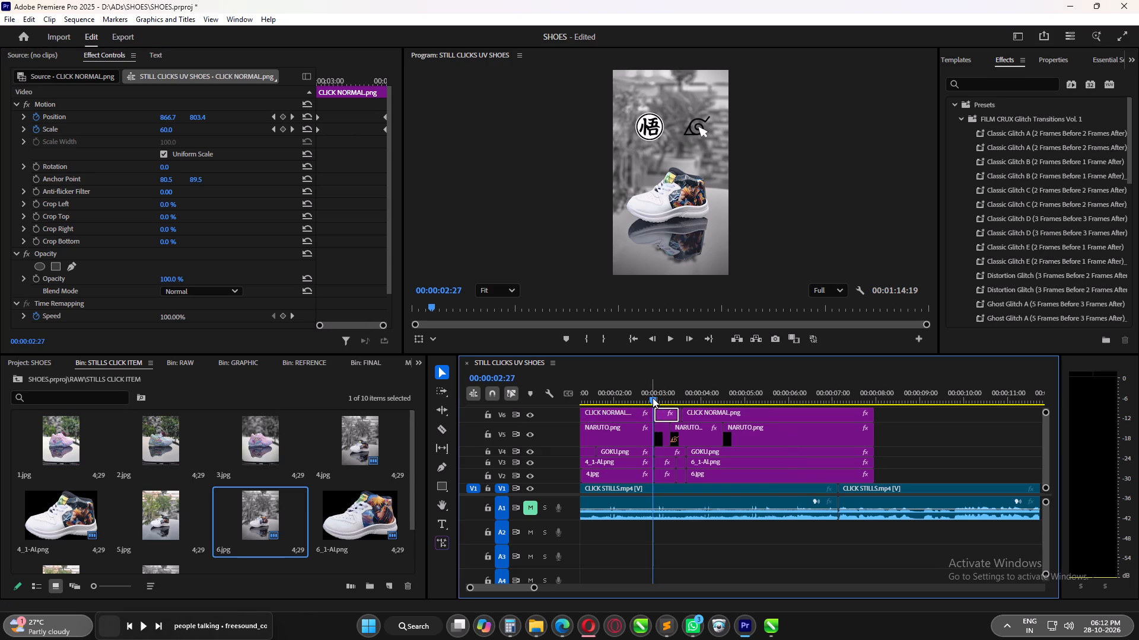
left_click_drag(653, 398, 648, 398)
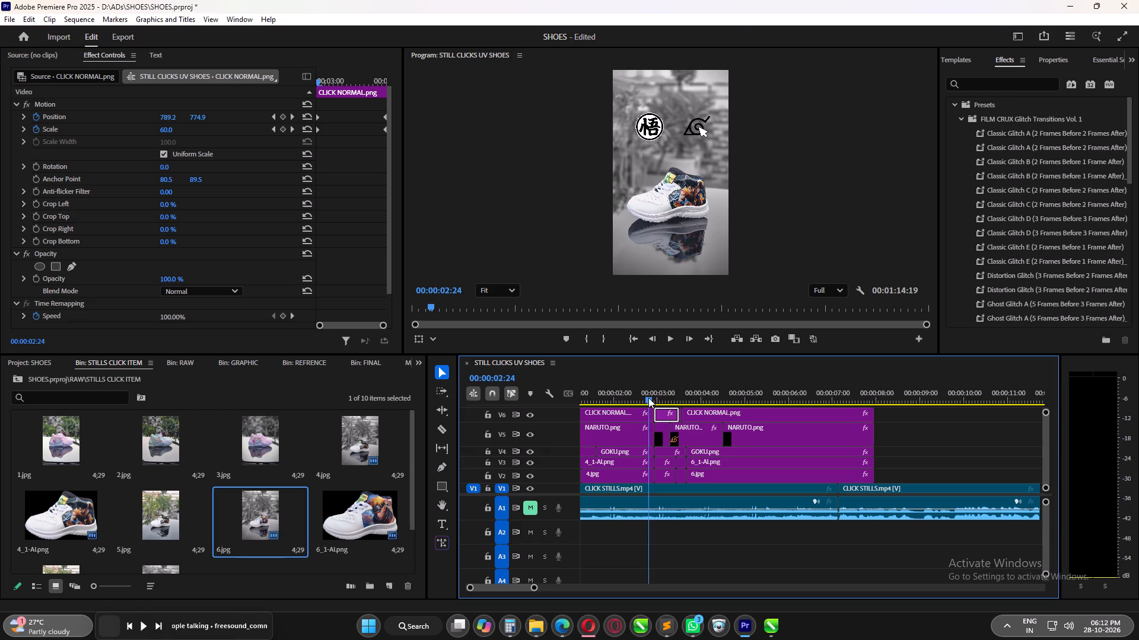
left_click_drag(648, 398, 603, 399)
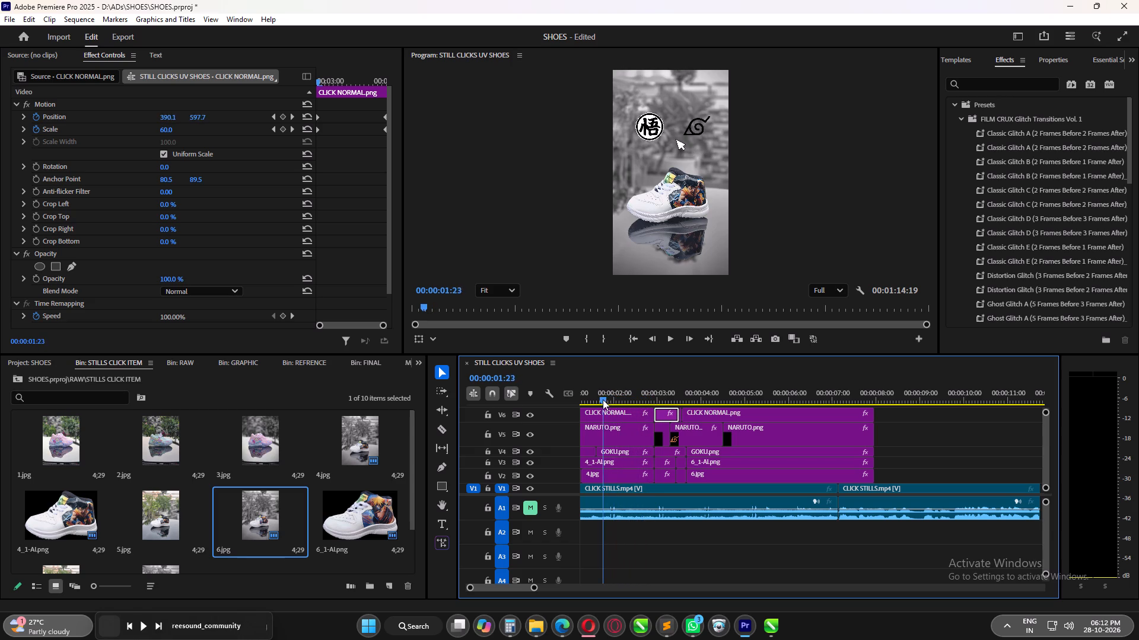
left_click_drag(603, 399, 654, 403)
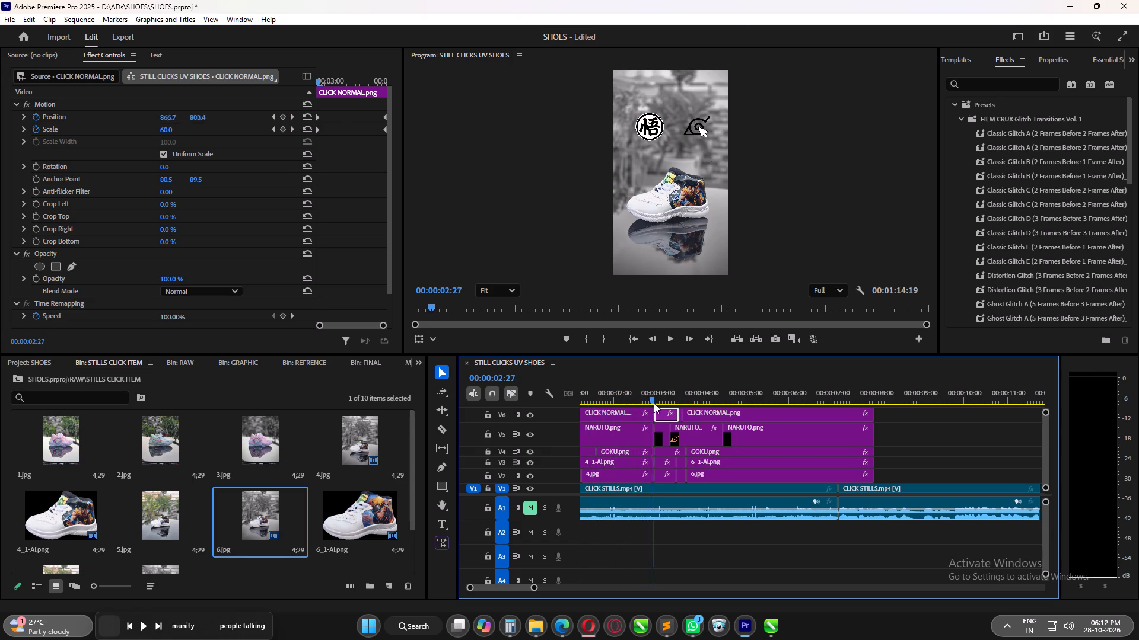
left_click_drag(654, 403, 660, 405)
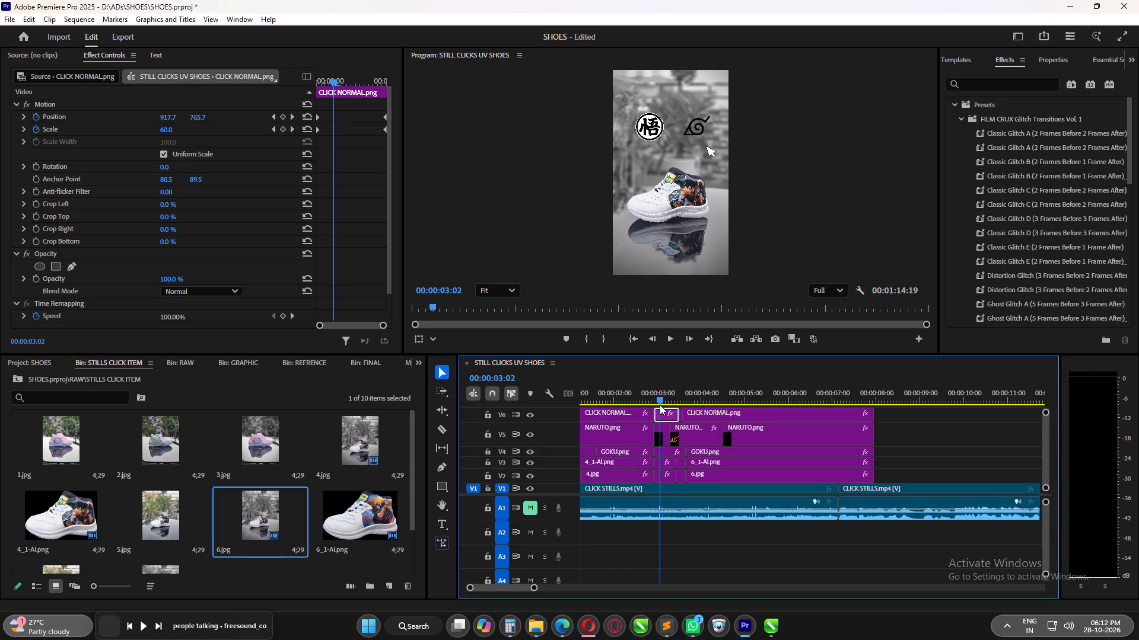
left_click_drag(660, 405, 654, 406)
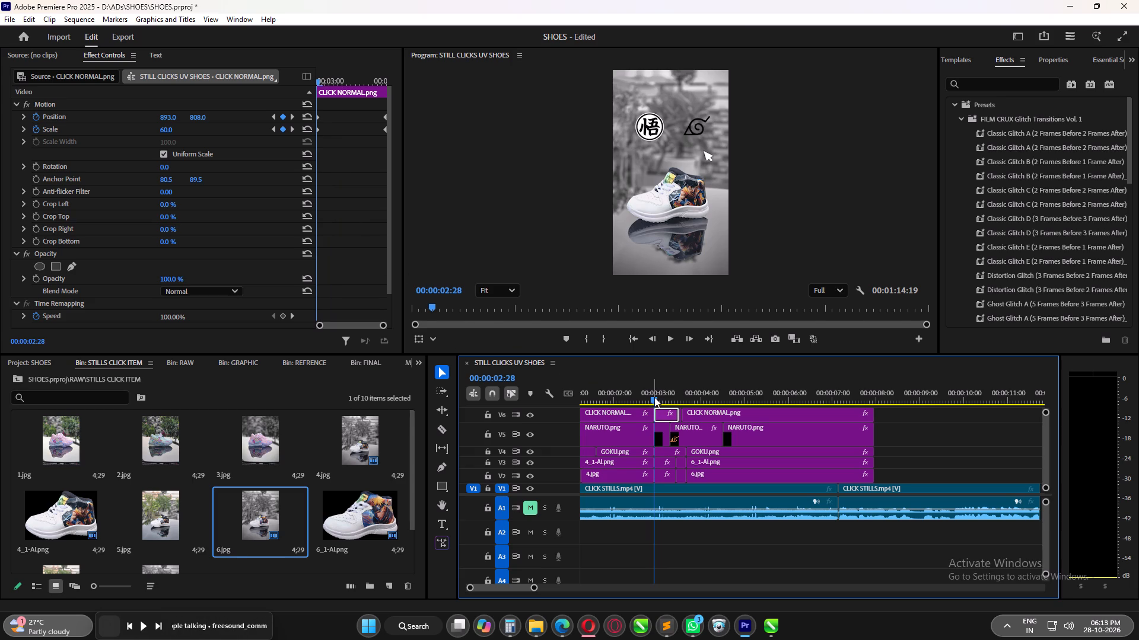
left_click_drag(654, 397, 637, 400)
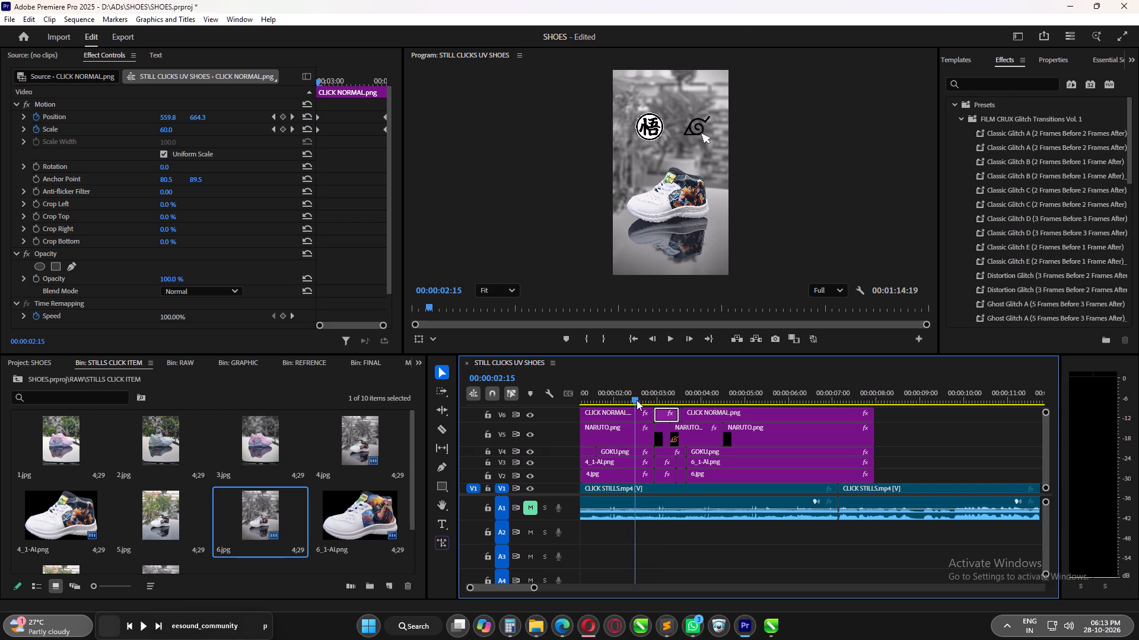
left_click_drag(637, 400, 619, 405)
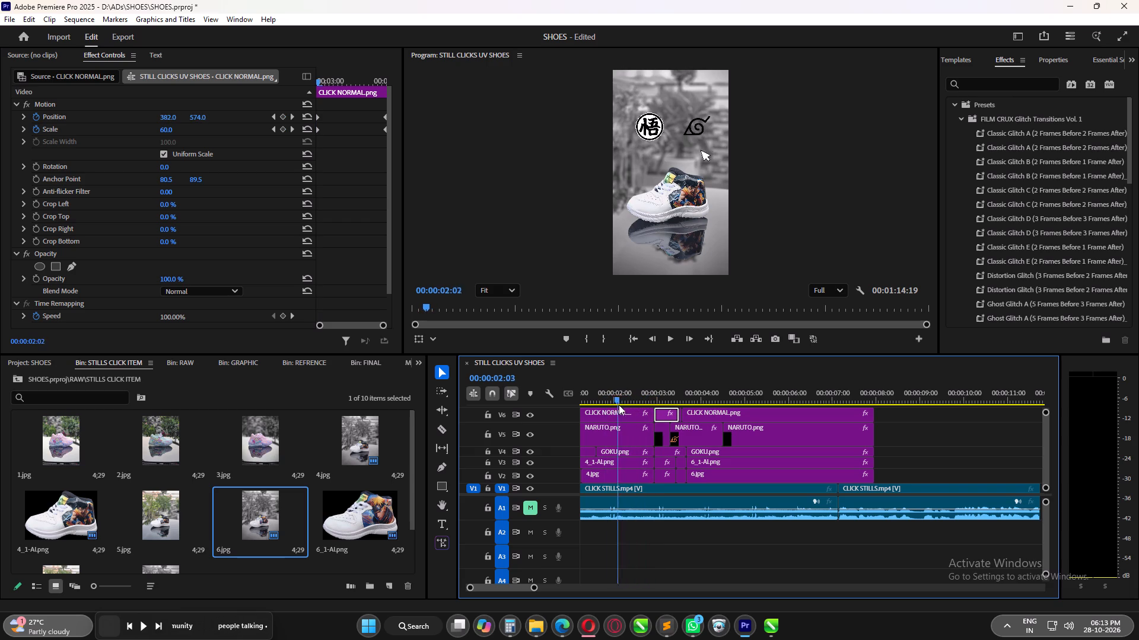
left_click_drag(619, 405, 669, 414)
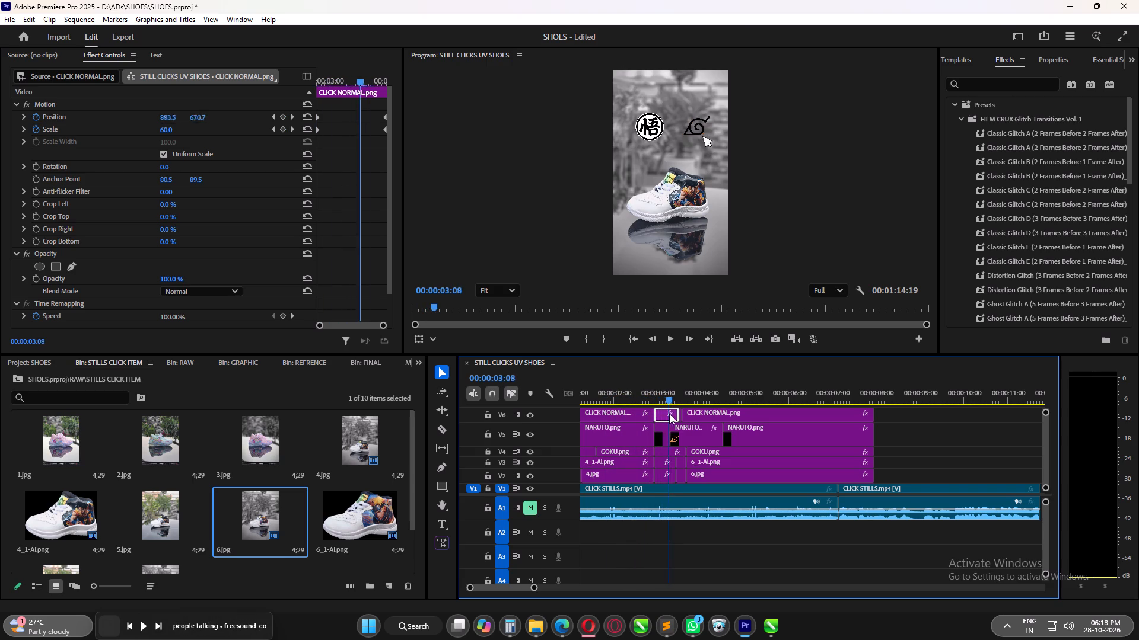
left_click_drag(669, 414, 644, 419)
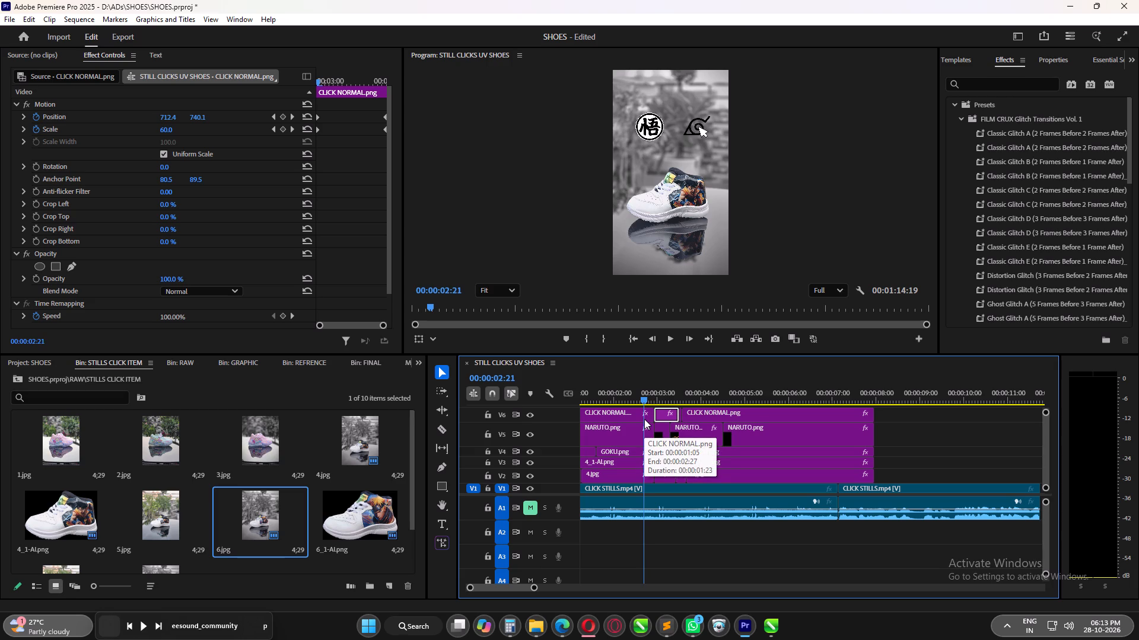
left_click_drag(644, 419, 636, 419)
Move the last Position and Scale keyframes of the second CLICK NORMAL.png clip to the clip's end at about 00:00:02:27.
left_click(631, 415)
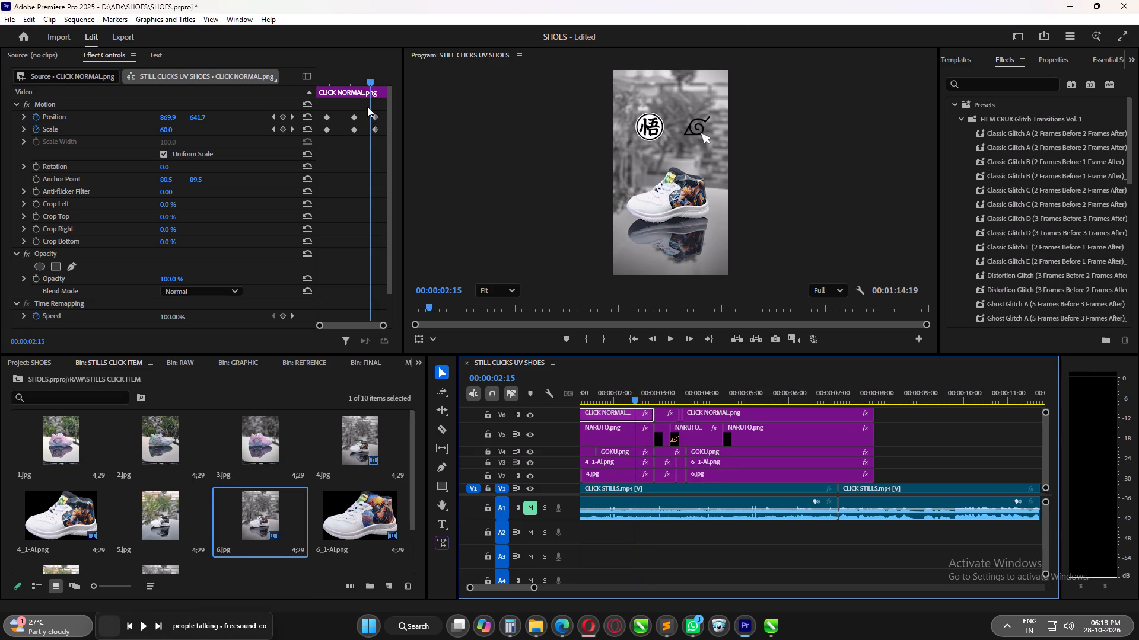
left_click_drag(366, 105, 398, 156)
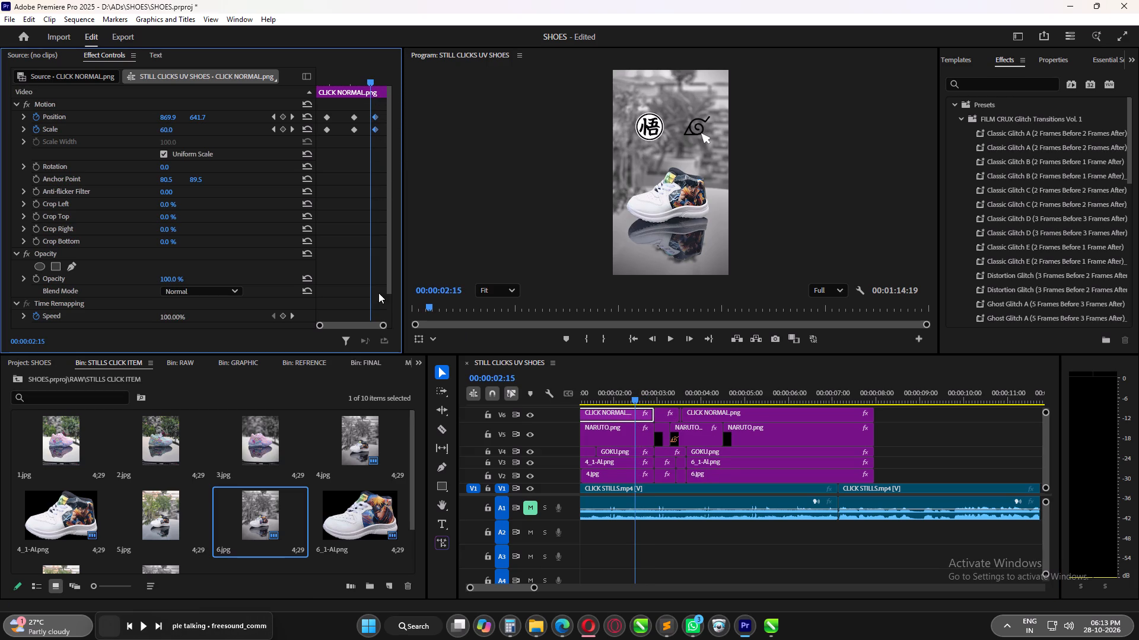
left_click_drag(385, 324, 407, 328)
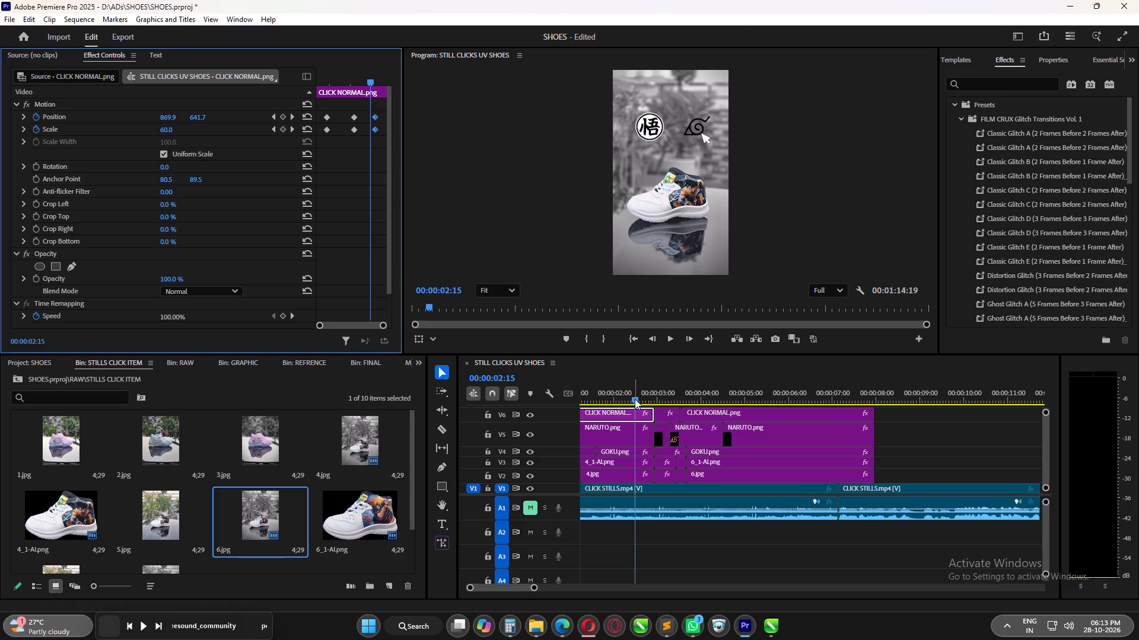
left_click_drag(635, 399, 643, 401)
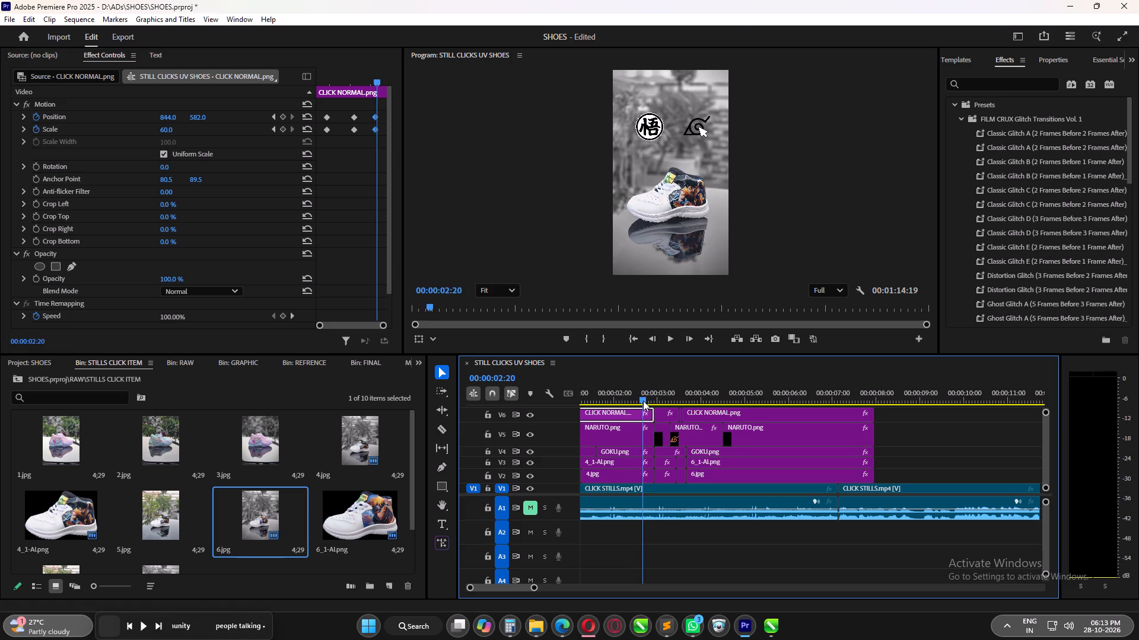
left_click_drag(643, 401, 653, 402)
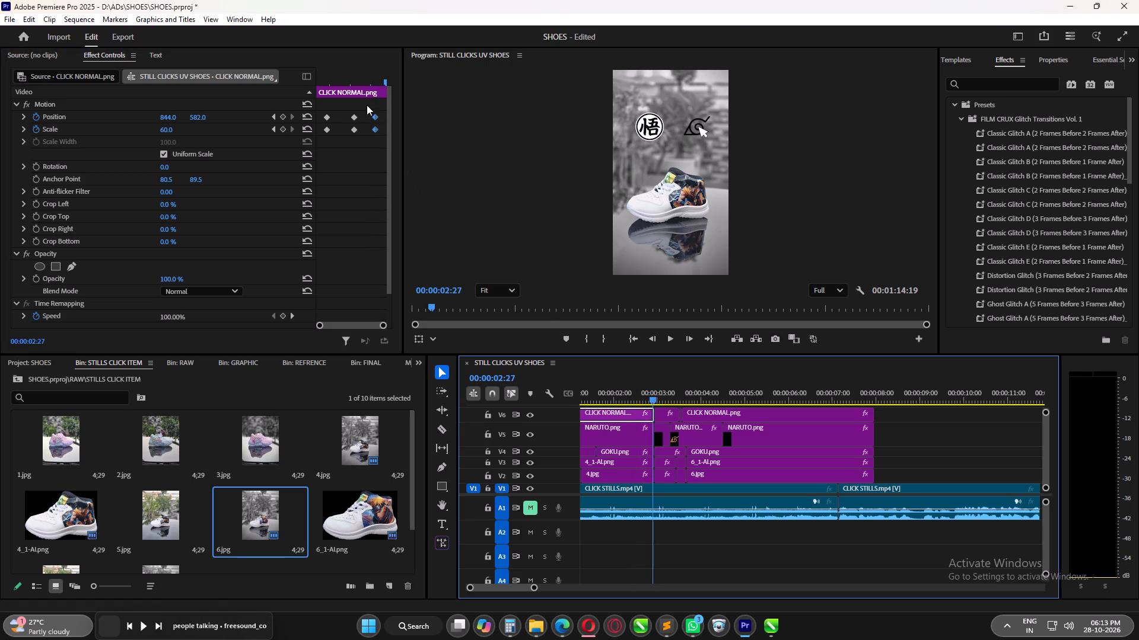
left_click_drag(367, 105, 389, 155)
left_click_drag(375, 116, 411, 122)
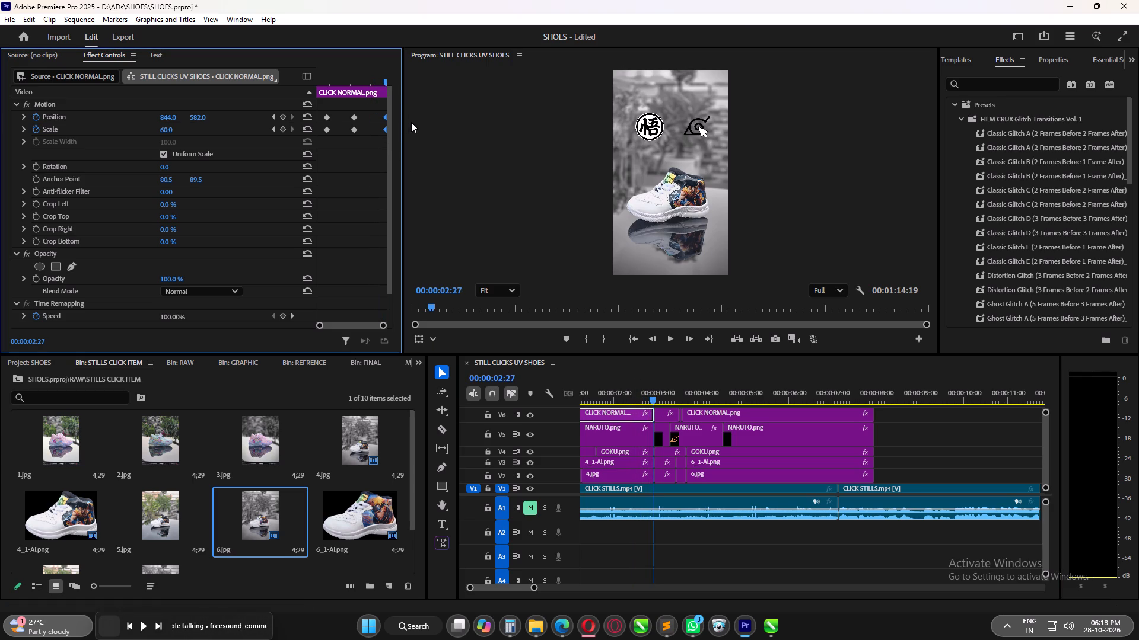
left_click_drag(411, 122, 412, 123)
Delete the last Position and Scale keyframes at the end of the second CLICK NORMAL.png clip.
left_click_drag(650, 398, 587, 402)
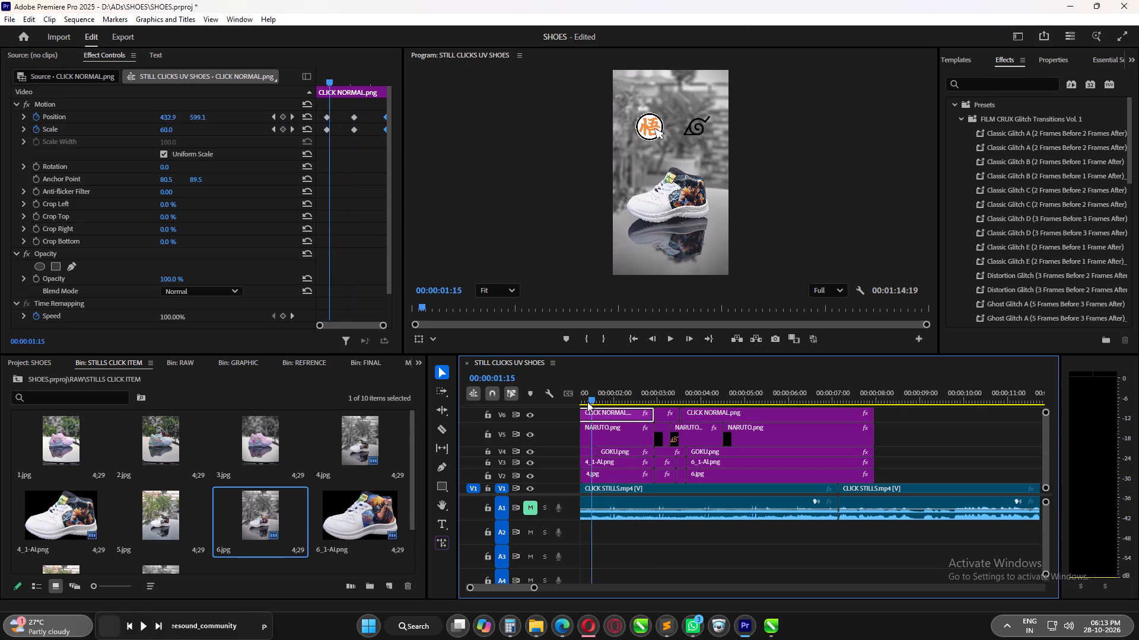
left_click_drag(587, 402, 678, 414)
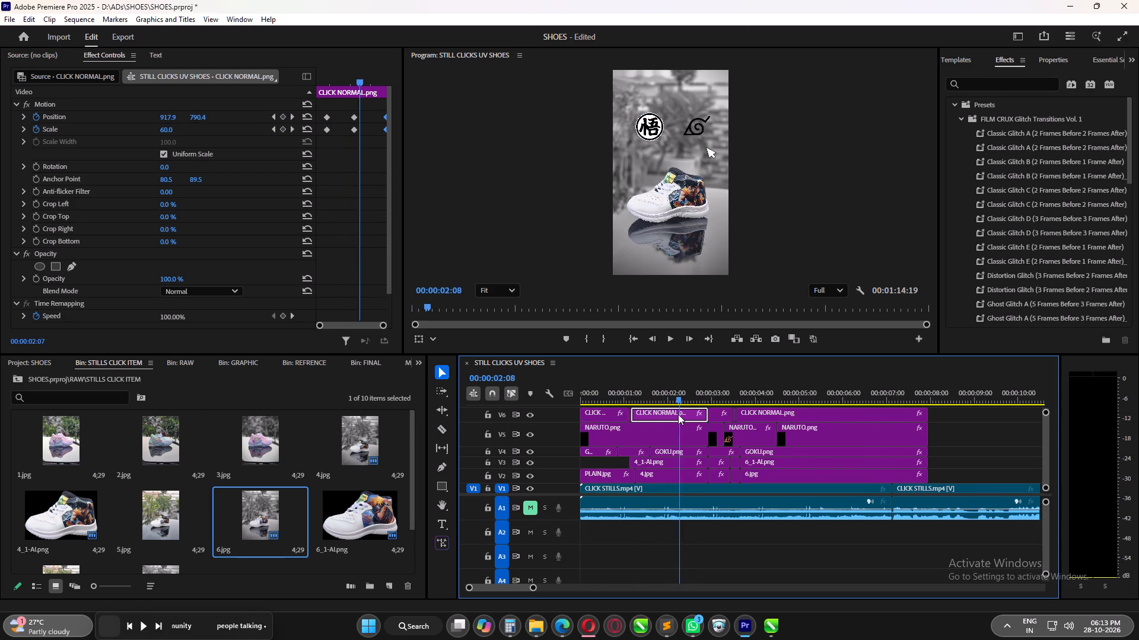
left_click_drag(678, 414, 708, 423)
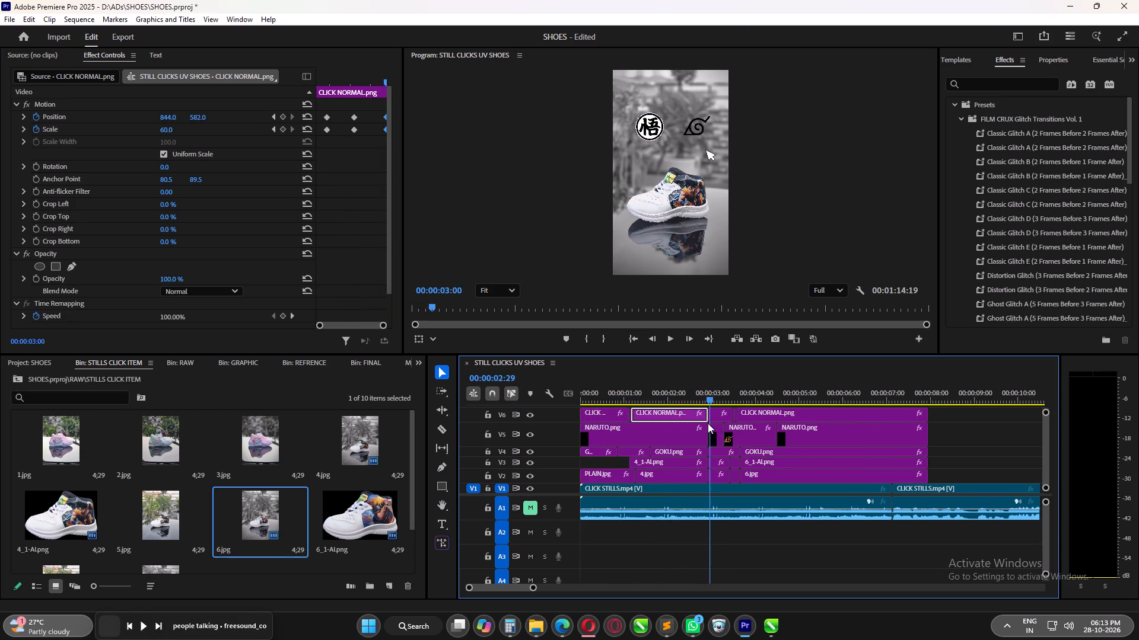
left_click_drag(708, 423, 710, 424)
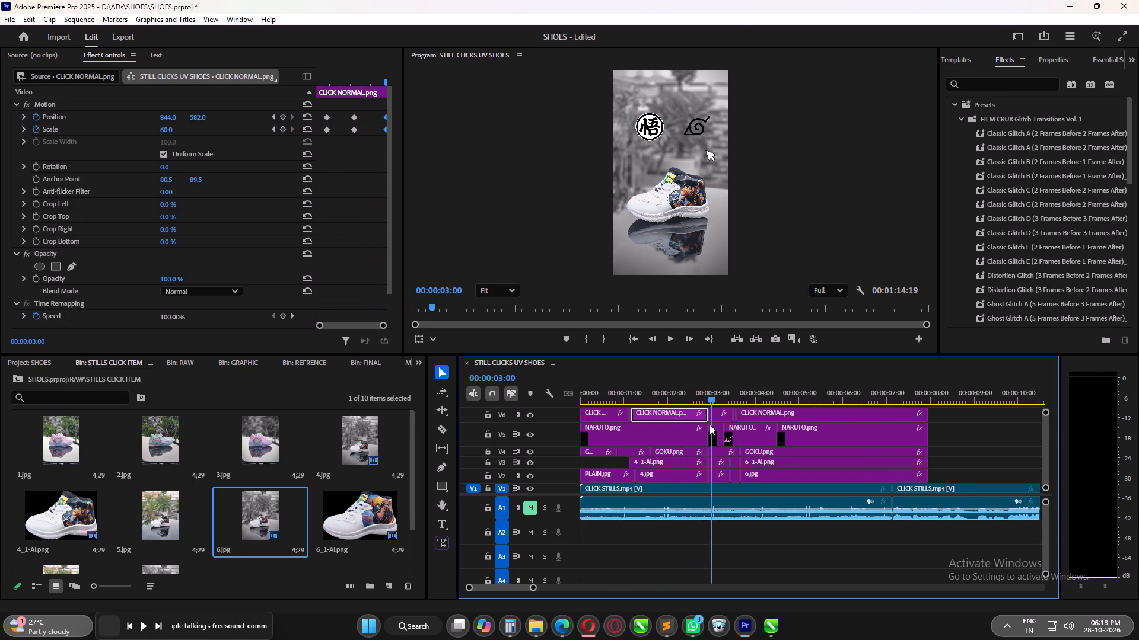
left_click_drag(710, 424, 701, 428)
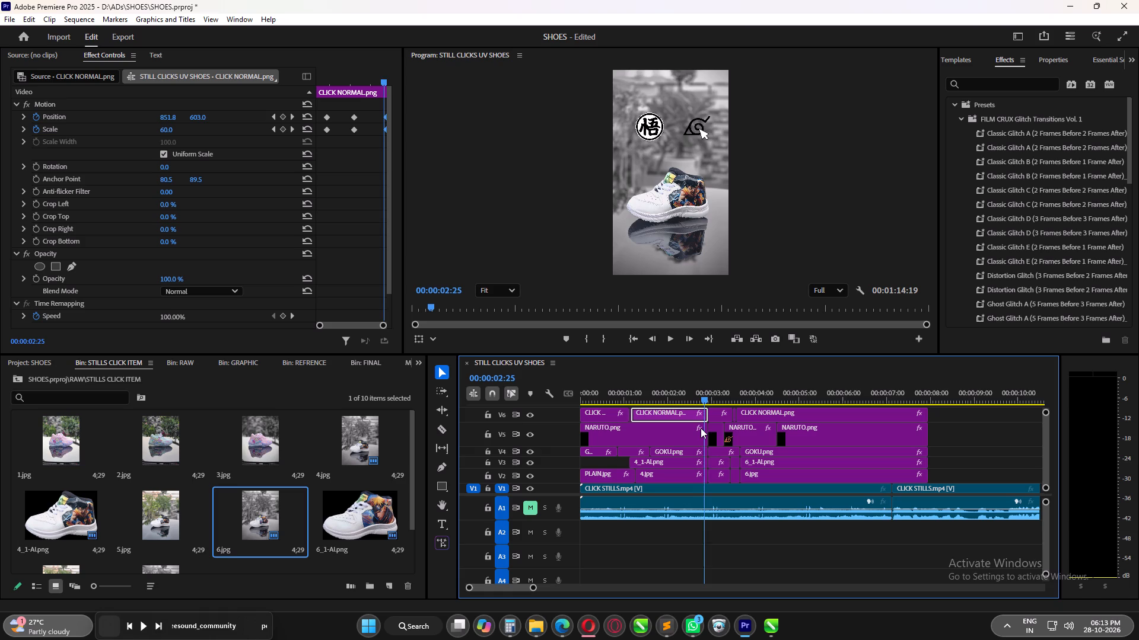
left_click_drag(701, 428, 705, 427)
left_click_drag(378, 107, 408, 162)
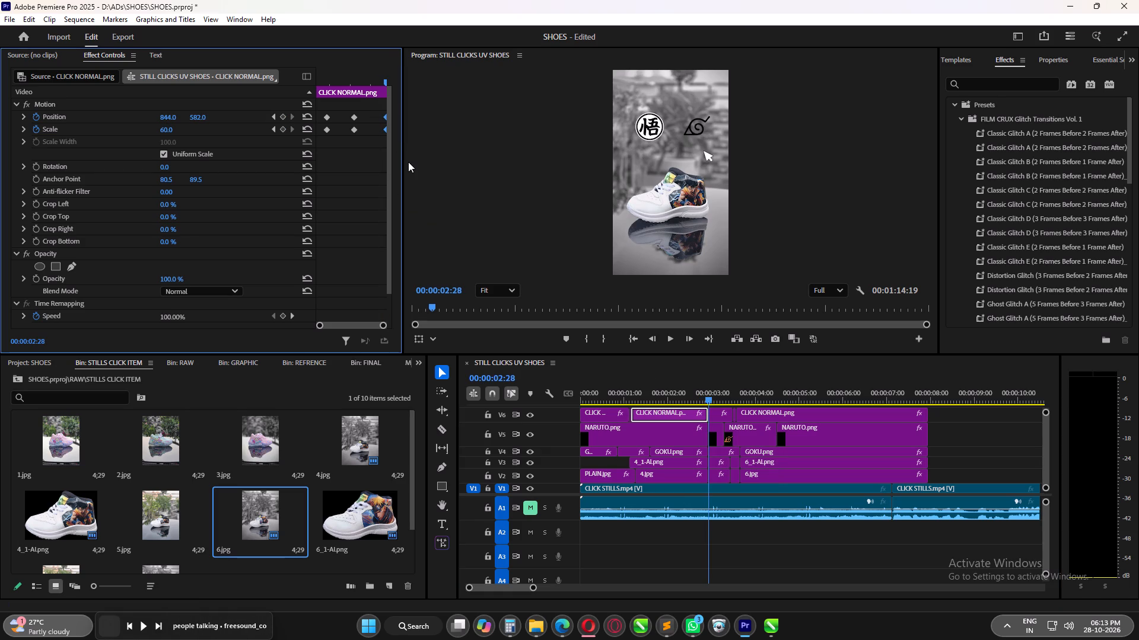
key("Delete")
Examine the cursor's travel from the GOKU click to the NARUTO click, across the cut at 00:00:02:28.
left_click_drag(368, 82, 345, 83)
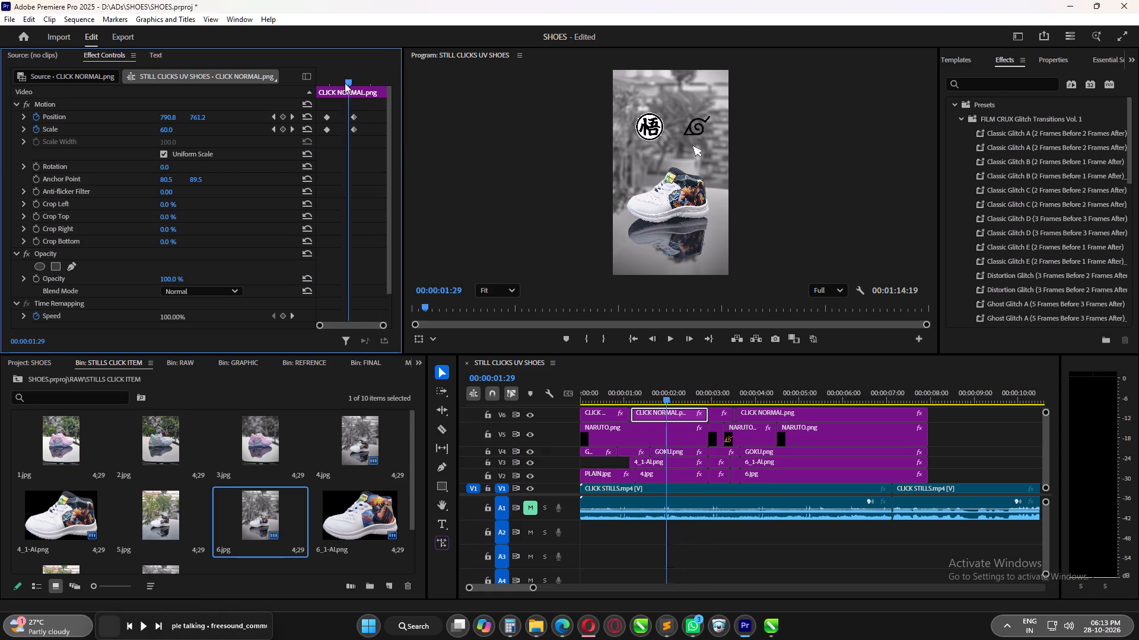
left_click_drag(345, 83, 387, 93)
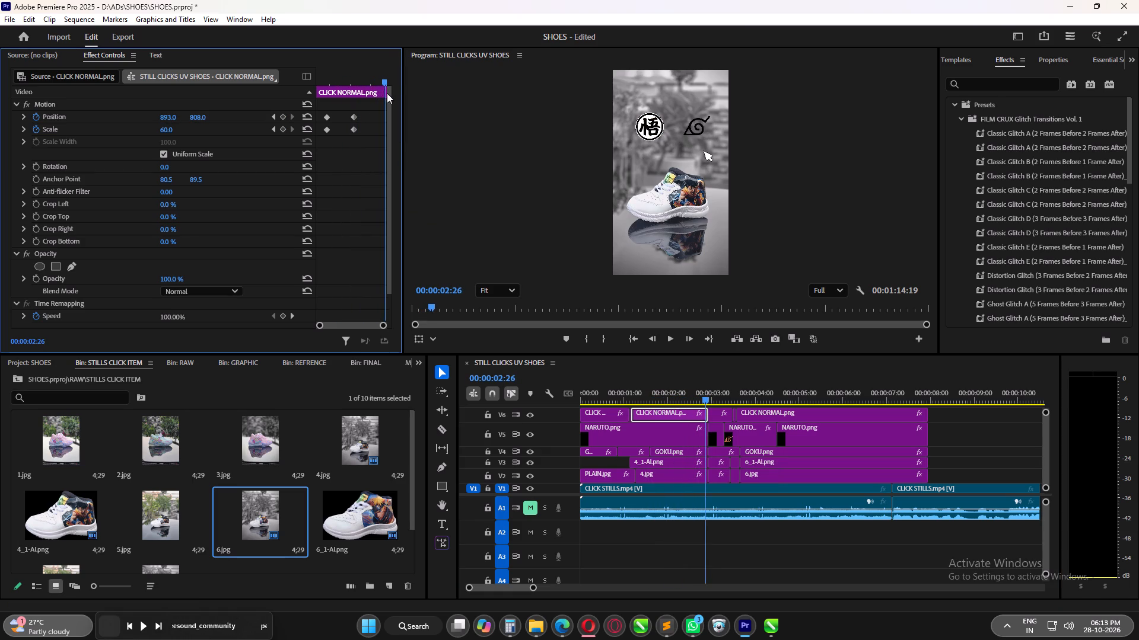
left_click_drag(387, 93, 342, 105)
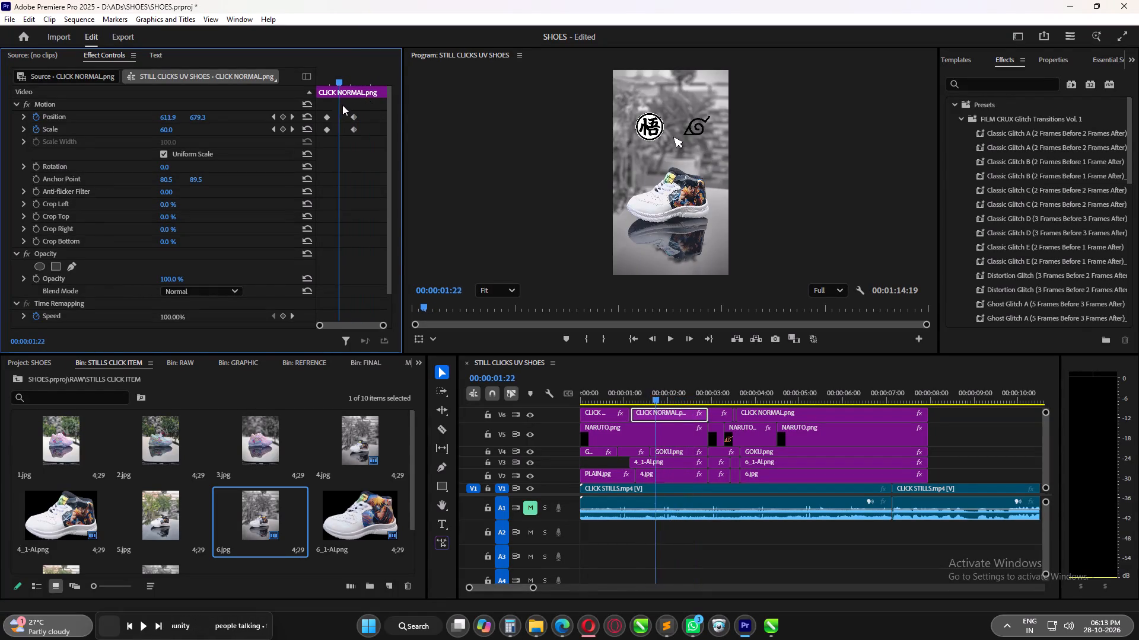
left_click_drag(342, 105, 365, 111)
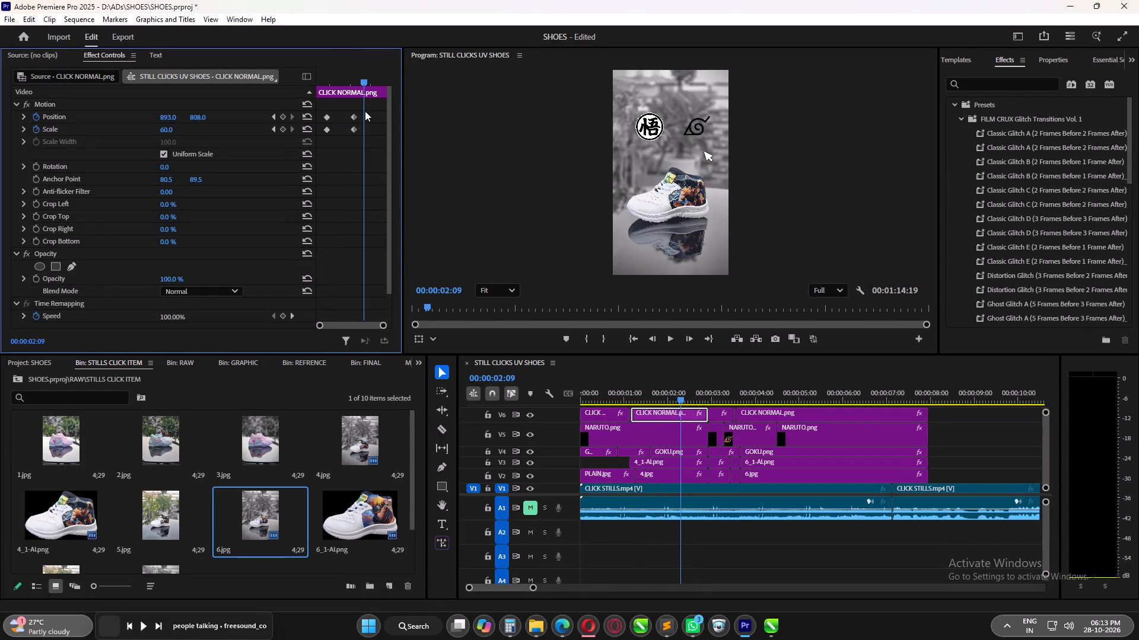
left_click_drag(365, 111, 389, 114)
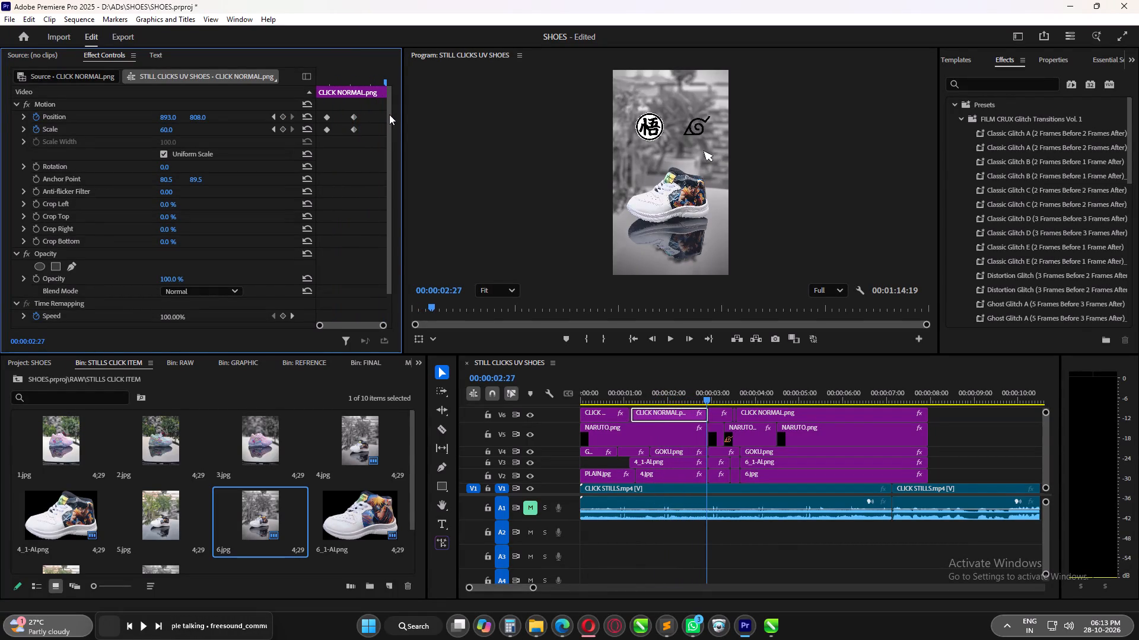
left_click_drag(389, 114, 393, 116)
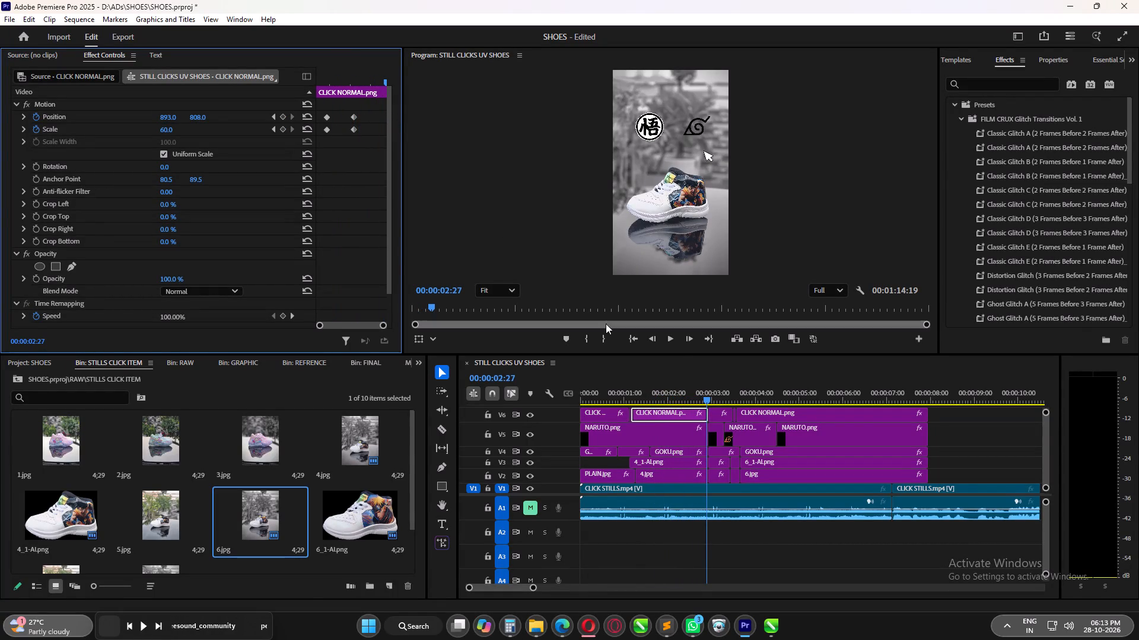
scroll(726, 434, "up", 6, "alt")
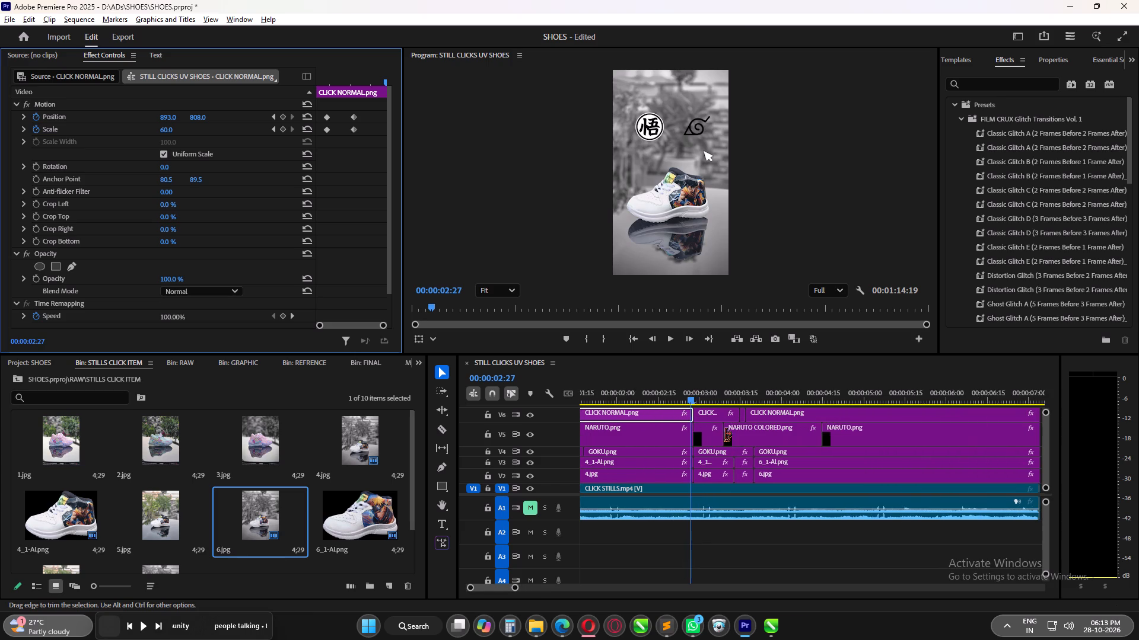
scroll(726, 434, "up", 4, "alt")
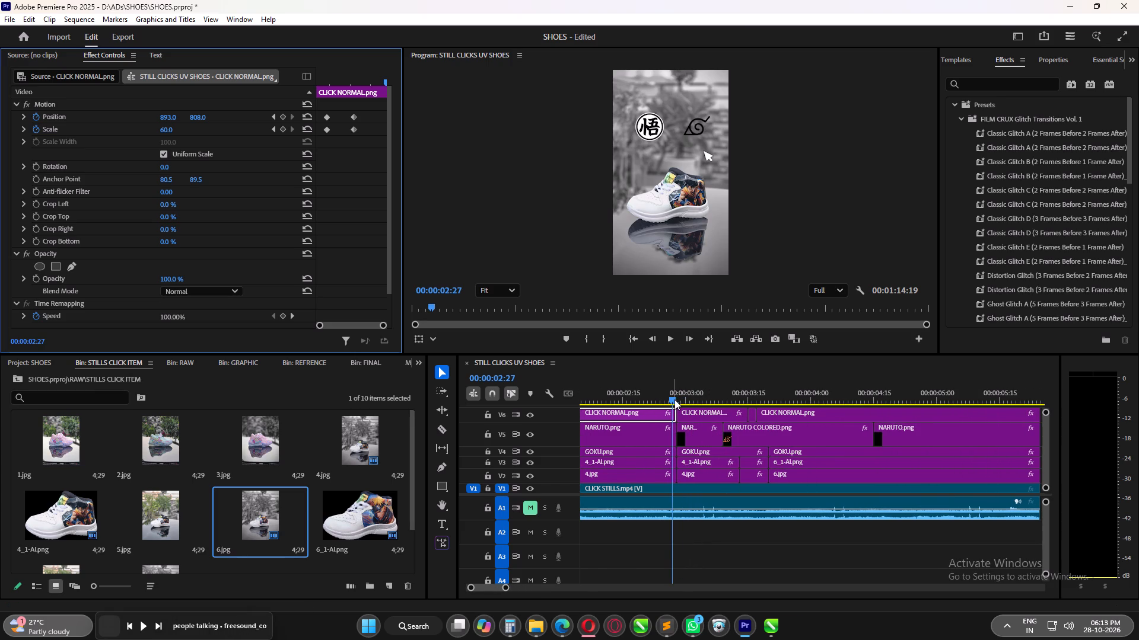
left_click_drag(675, 400, 696, 402)
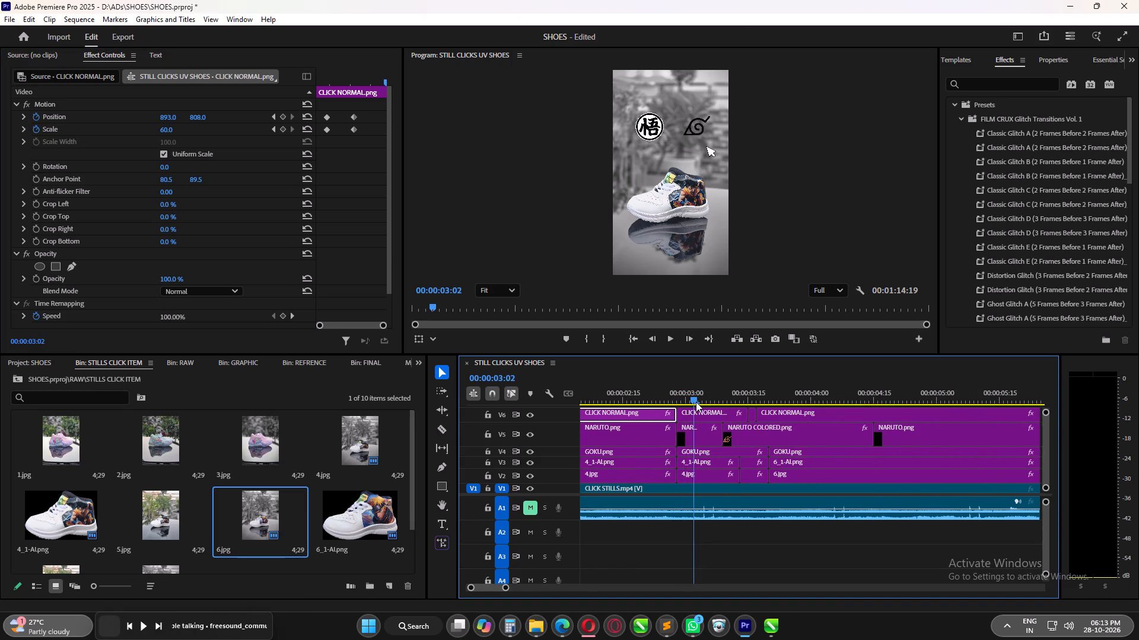
left_click_drag(696, 402, 642, 401)
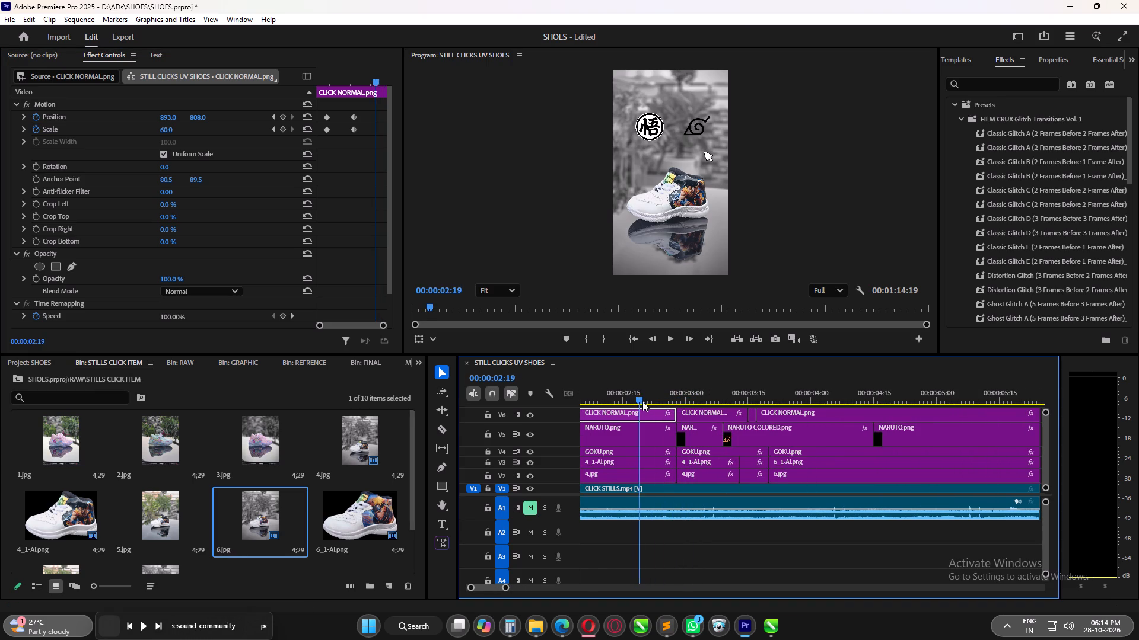
left_click_drag(642, 401, 708, 409)
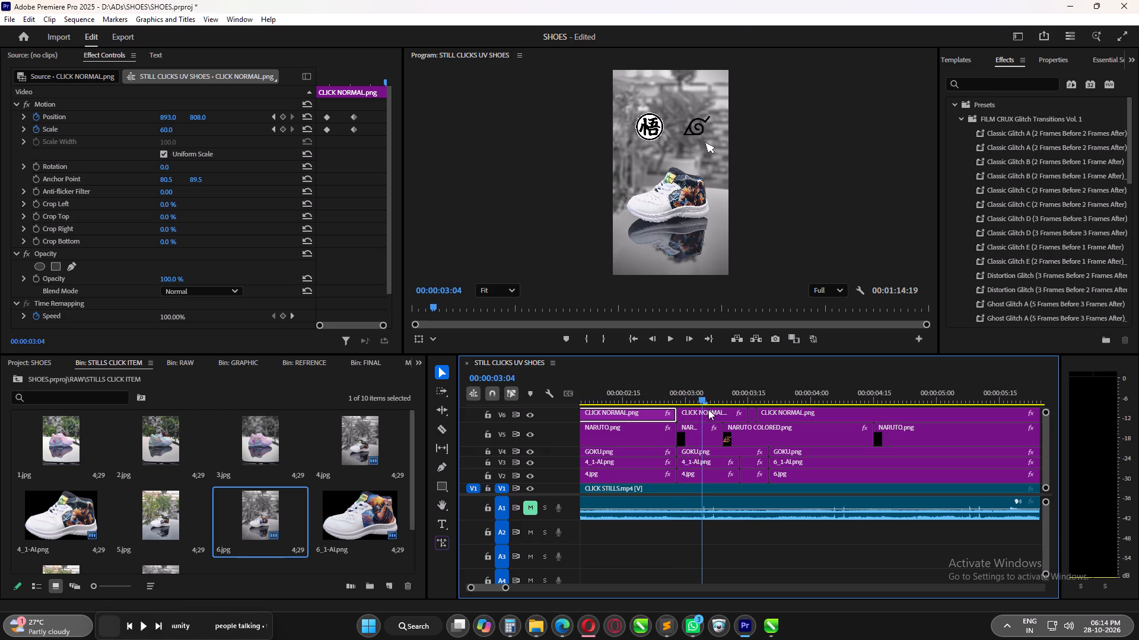
left_click_drag(708, 409, 740, 417)
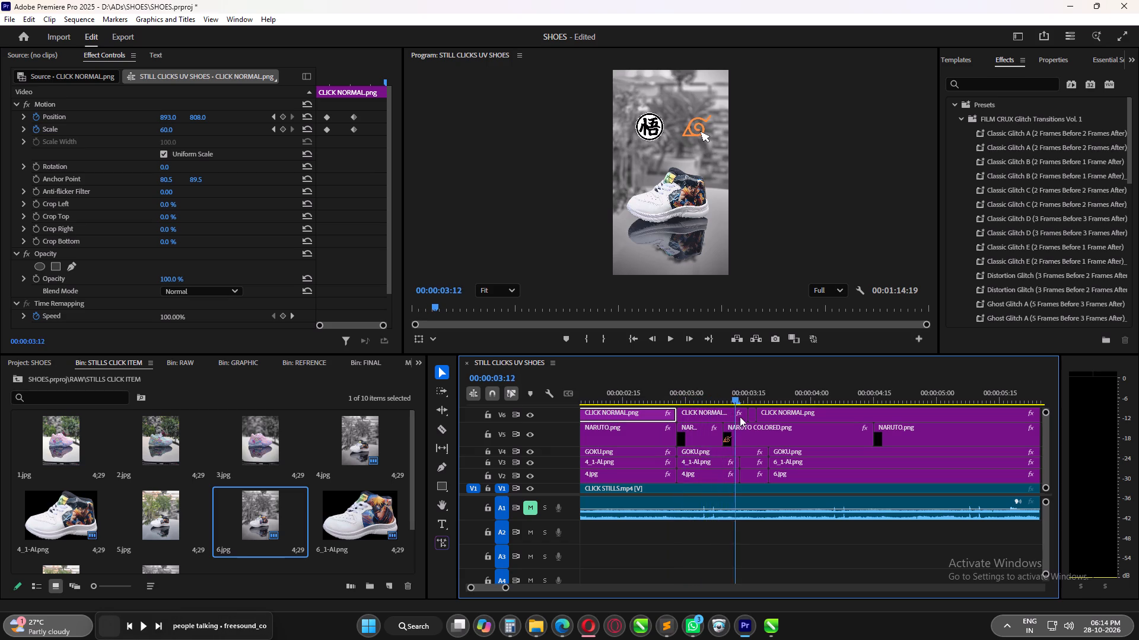
left_click_drag(740, 417, 715, 425)
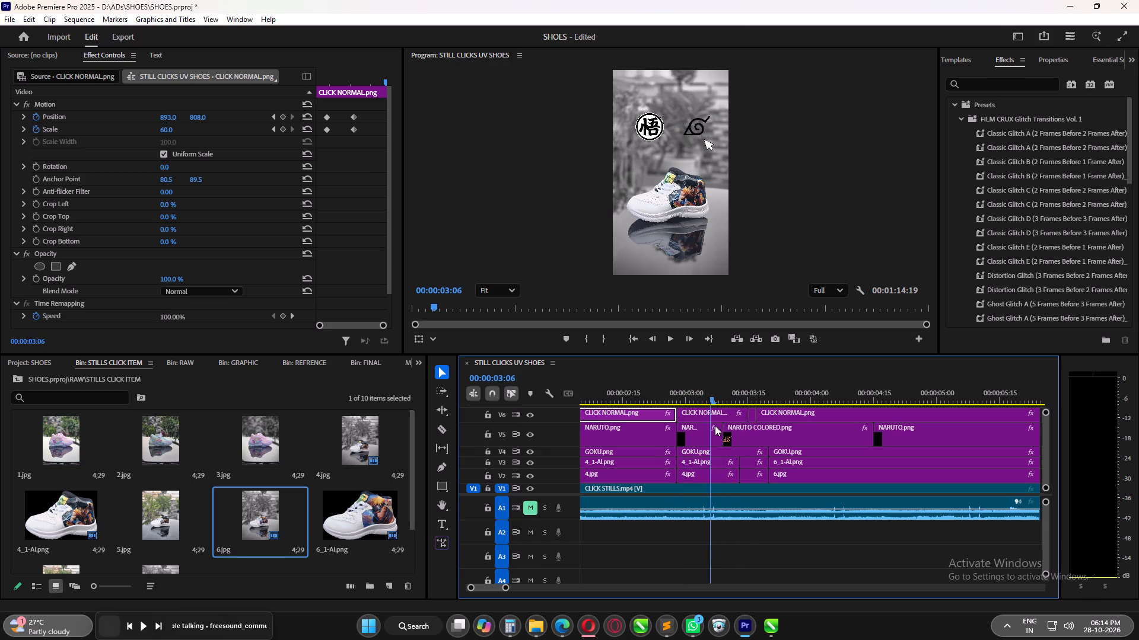
left_click_drag(715, 425, 678, 426)
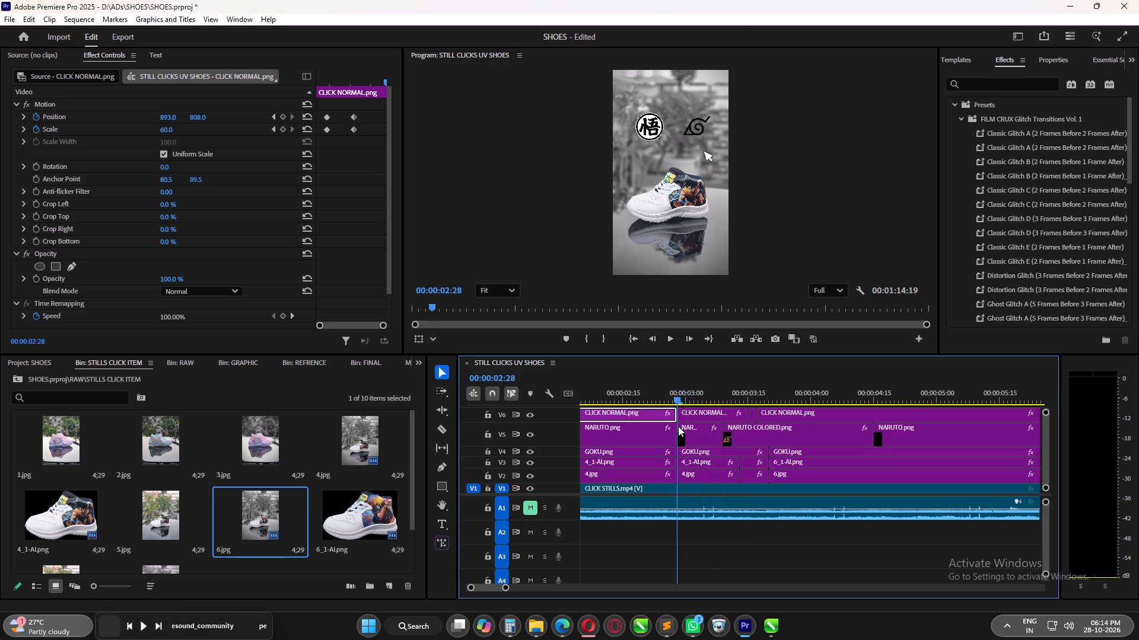
left_click_drag(678, 426, 618, 426)
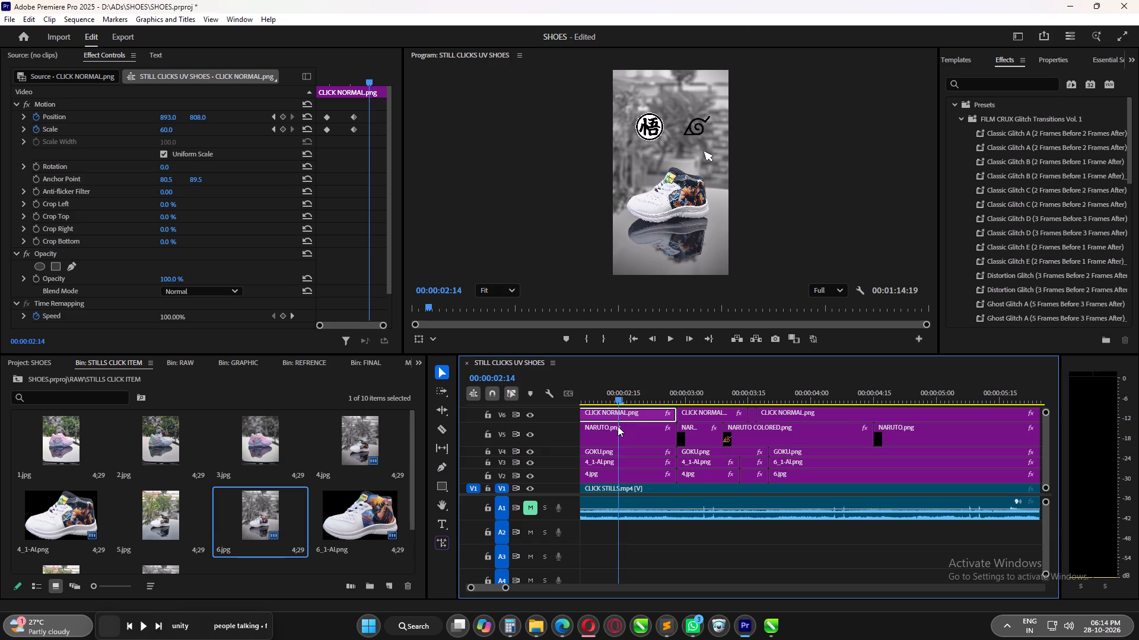
left_click_drag(618, 426, 622, 434)
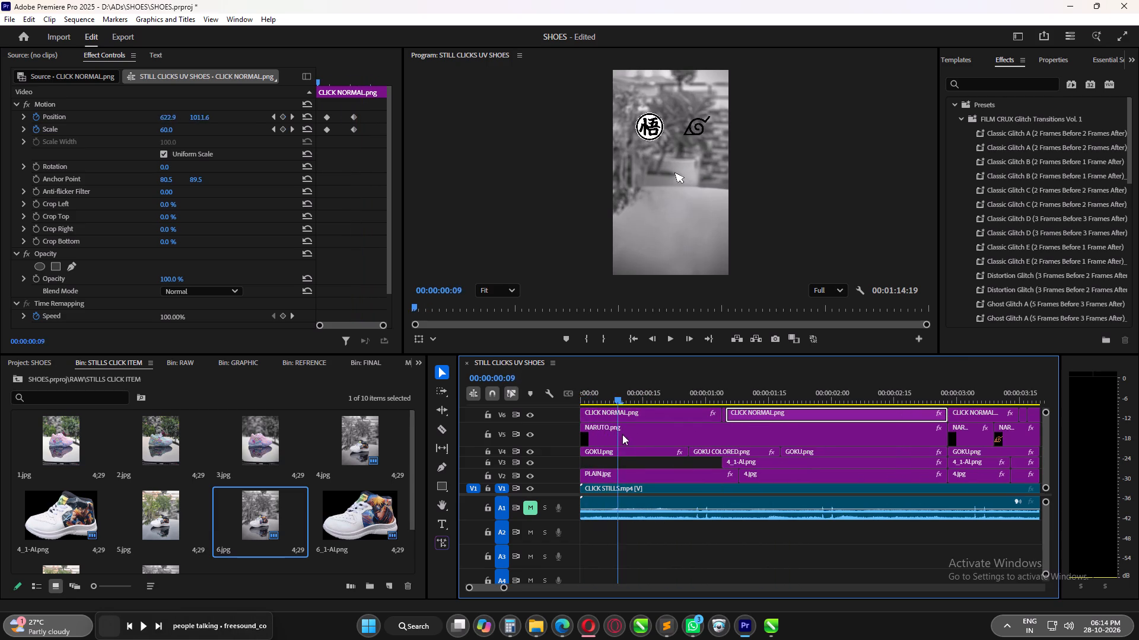
left_click_drag(622, 434, 782, 450)
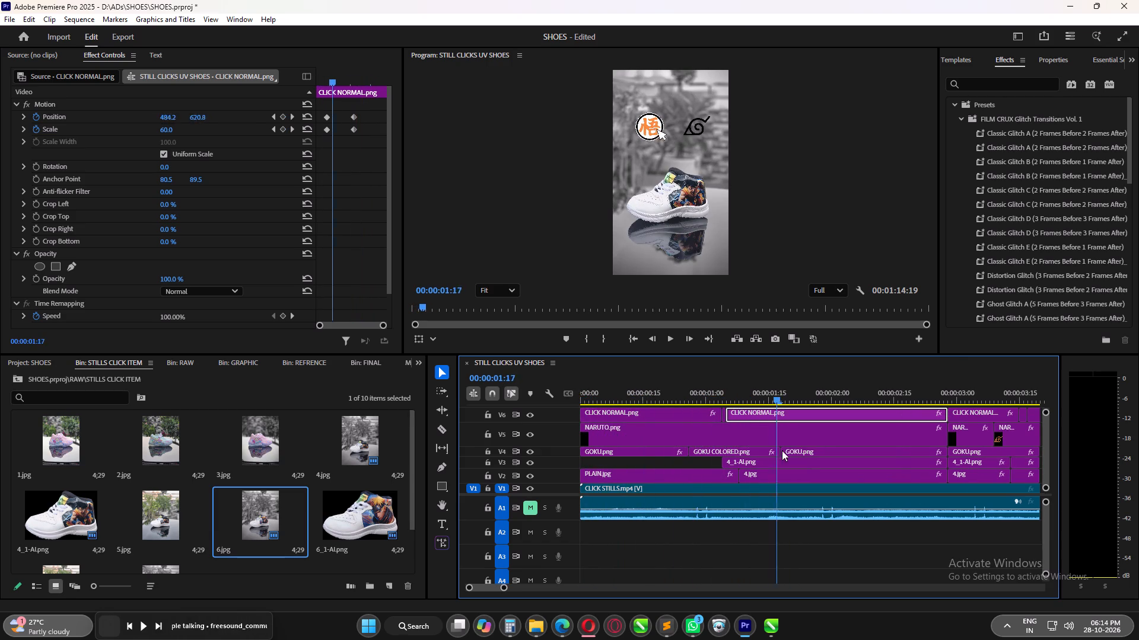
left_click_drag(782, 450, 845, 460)
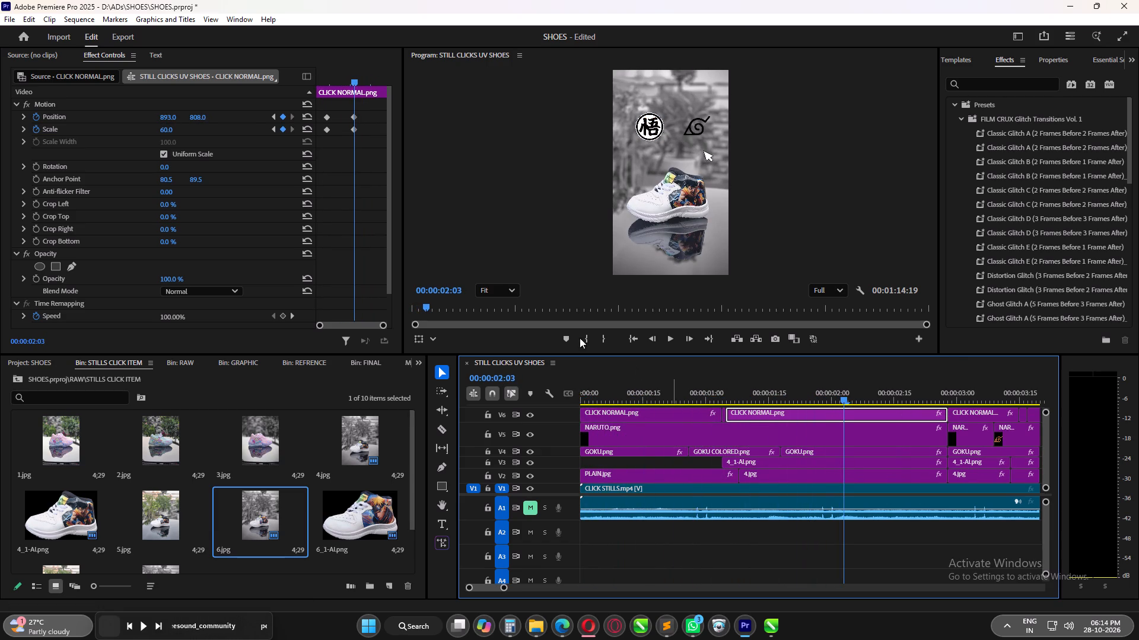
Move the second CLICK NORMAL.png clip's Position and Scale keyframes from 00:00:02:03 to the clip's end at about 00:00:02:27.
left_click_drag(347, 105, 375, 166)
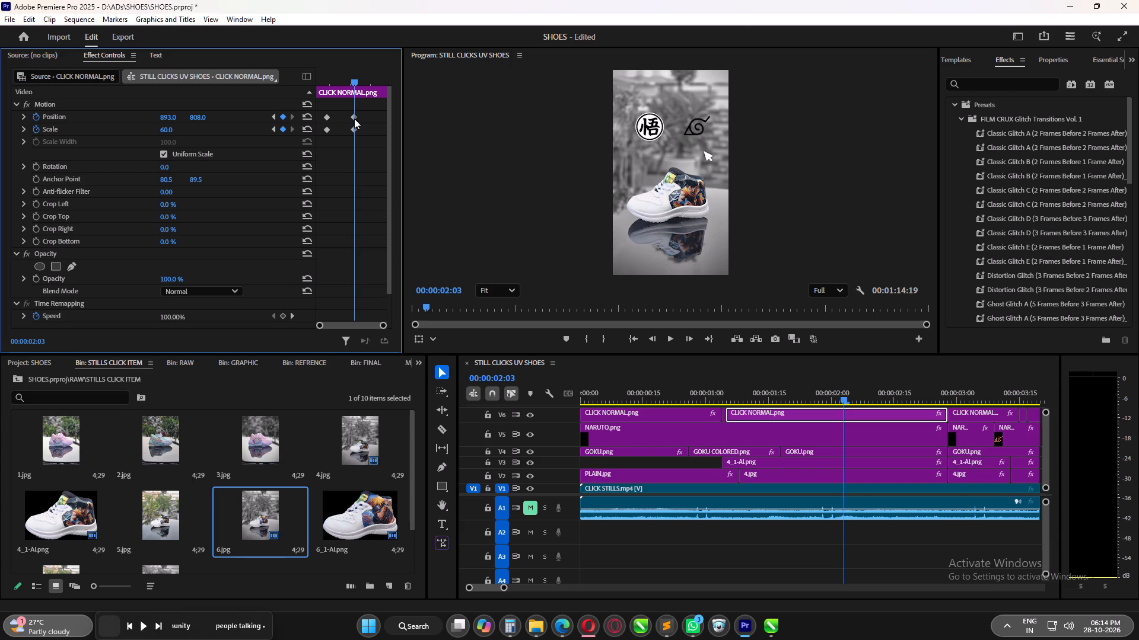
left_click_drag(384, 326, 409, 326)
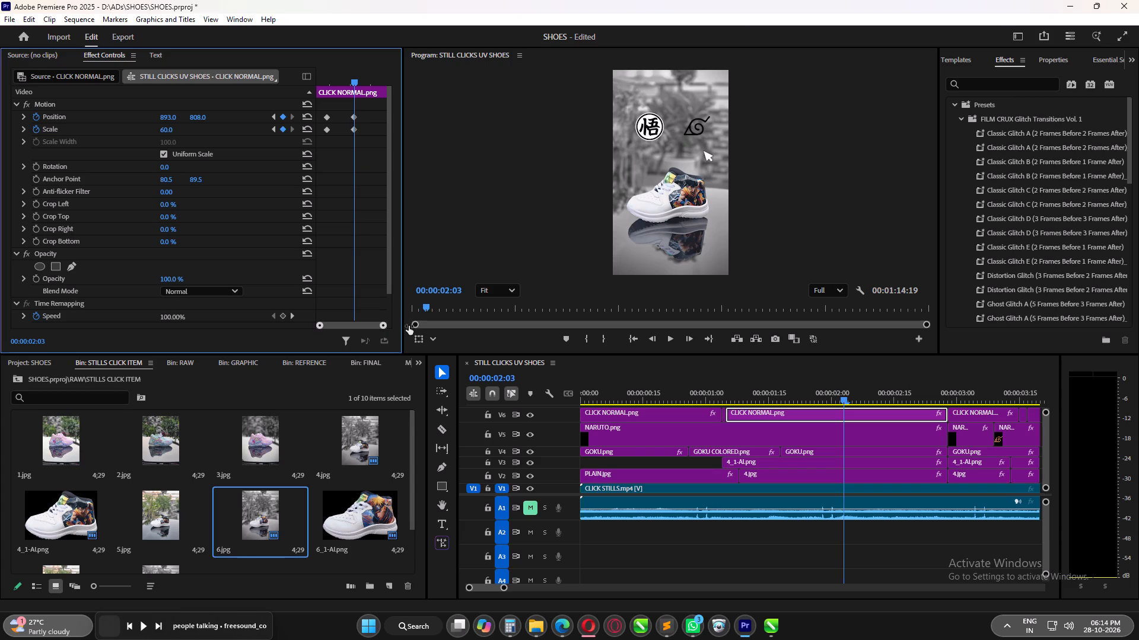
left_click_drag(409, 326, 412, 327)
left_click_drag(349, 105, 374, 167)
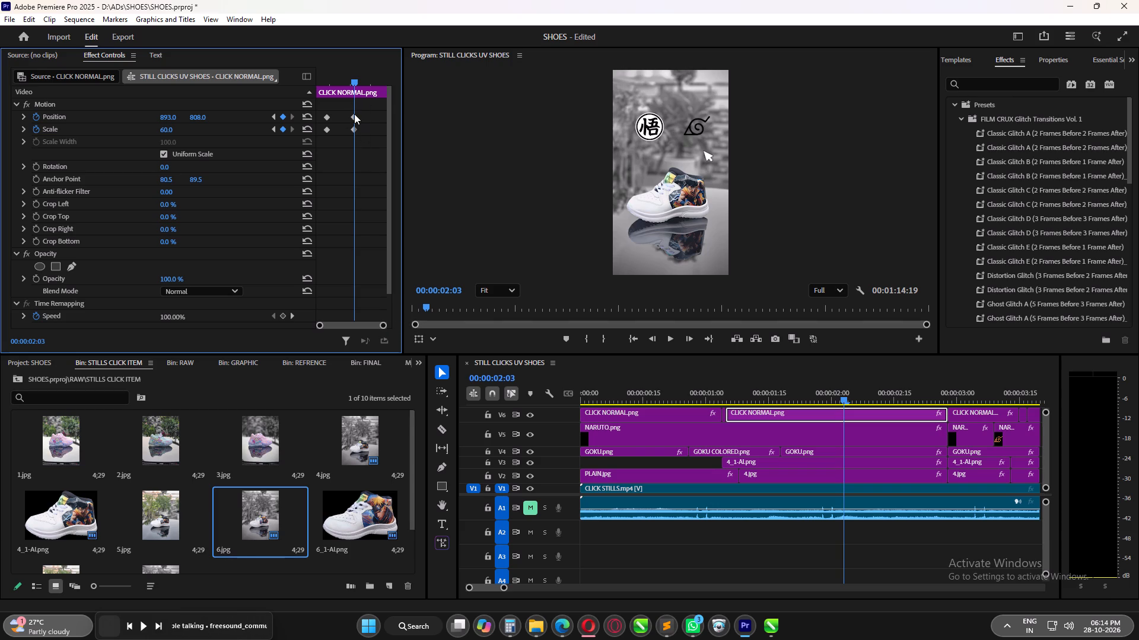
left_click_drag(348, 107, 366, 146)
left_click_drag(353, 117, 443, 130)
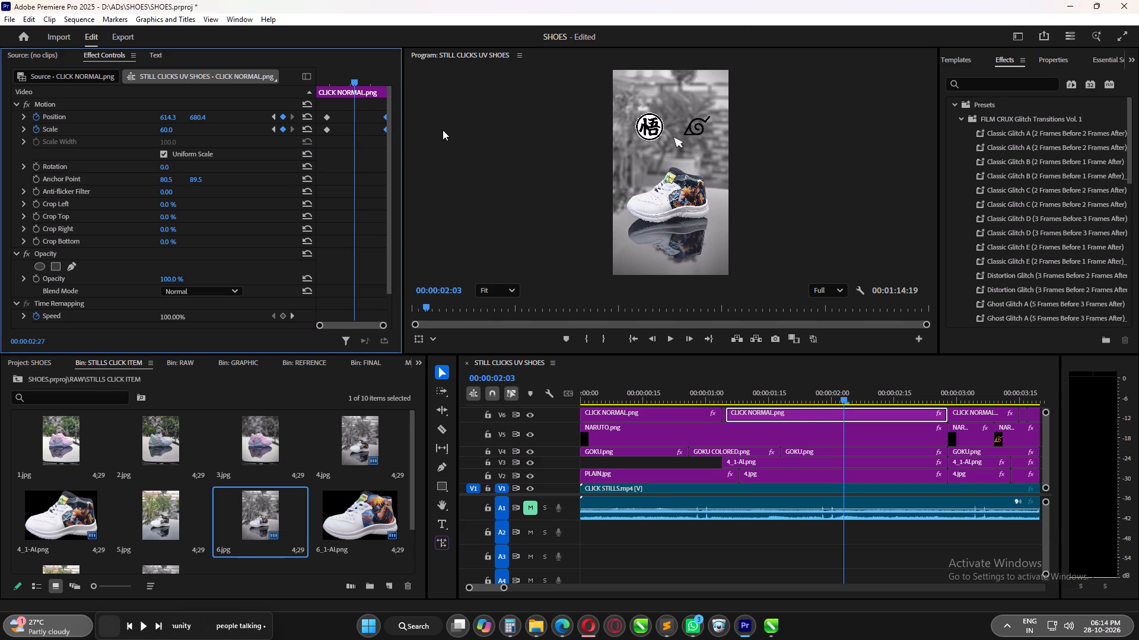
left_click_drag(443, 130, 443, 130)
Scrub and play the sequence from the start to check the cursor's travel through the NARUTO click and the shoe change.
left_click_drag(841, 397, 828, 410)
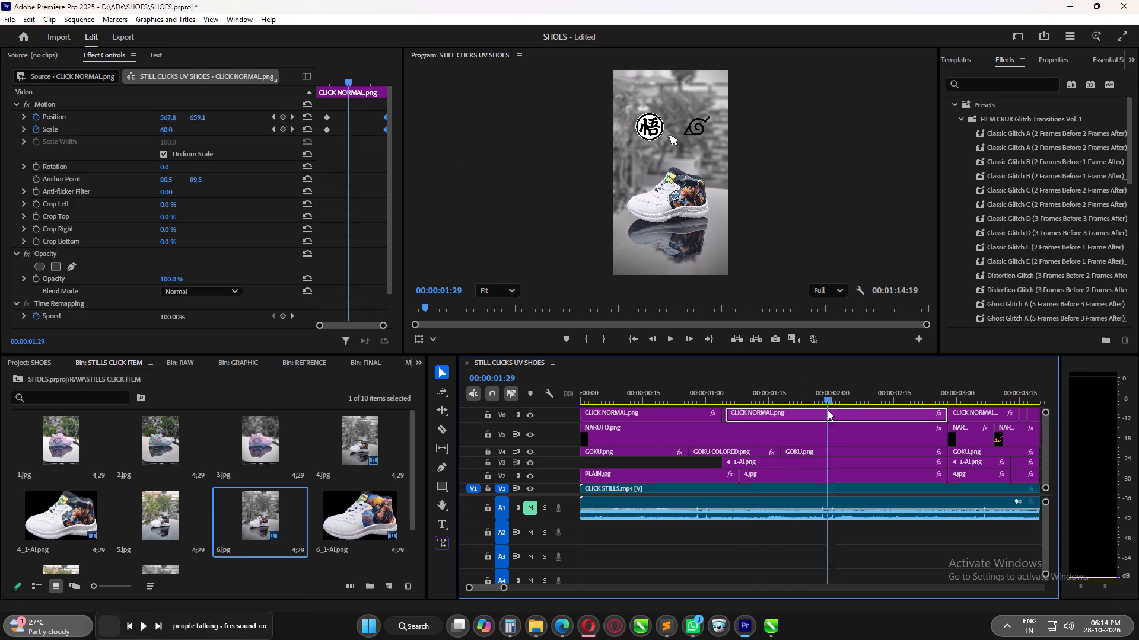
left_click_drag(828, 410, 1000, 433)
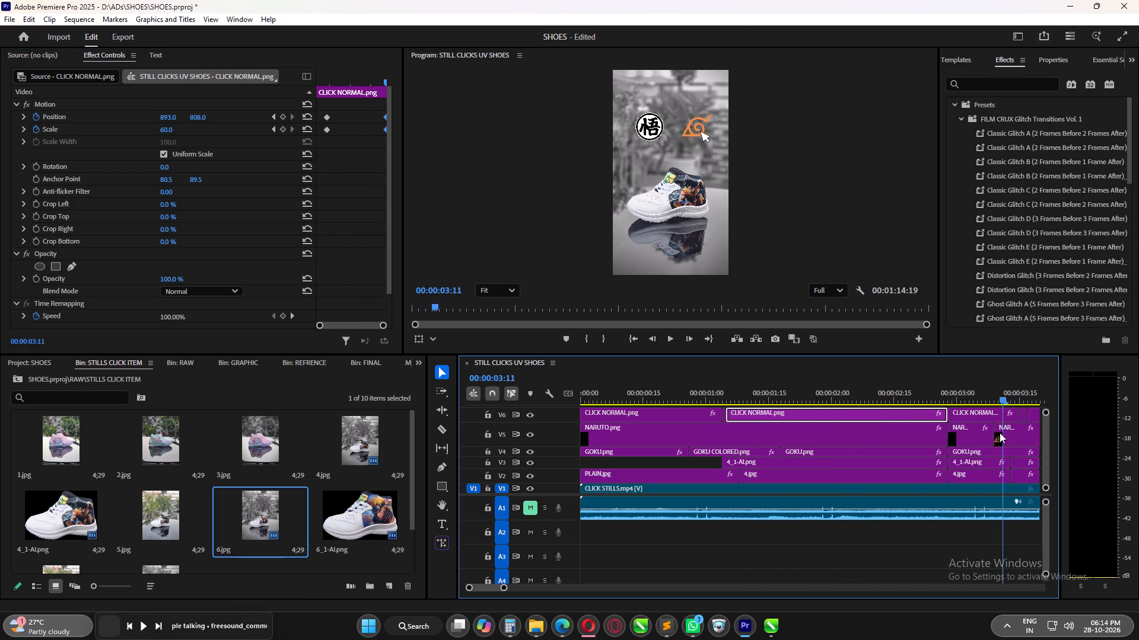
left_click_drag(1000, 433, 936, 433)
scroll(928, 434, "down", 5, "alt")
left_click_drag(792, 399, 836, 402)
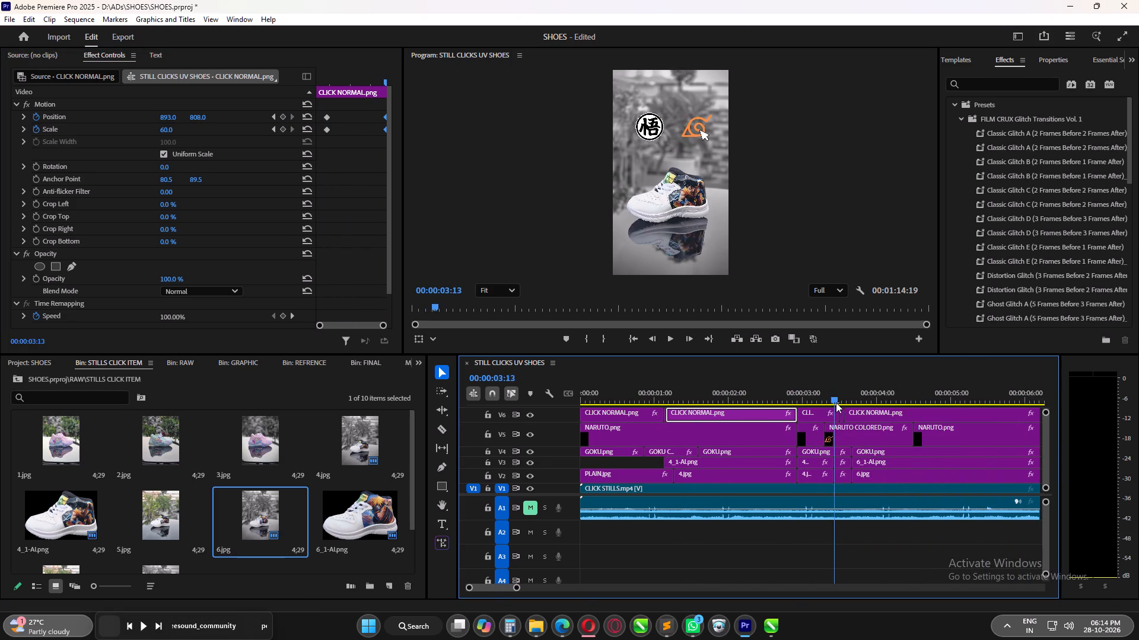
left_click_drag(836, 402, 1000, 434)
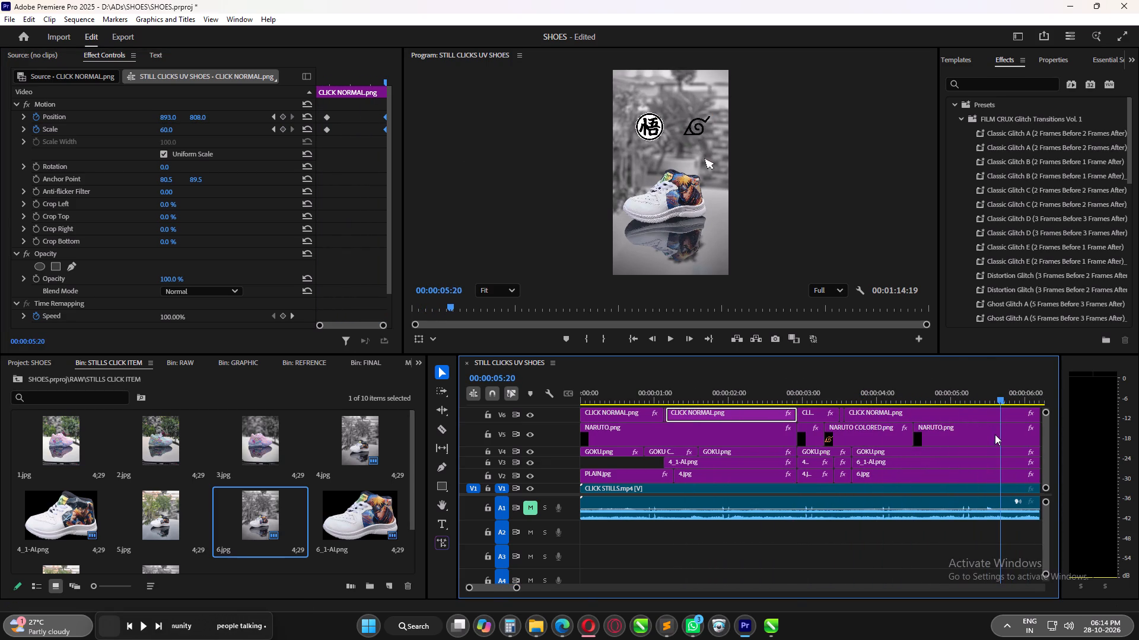
scroll(877, 443, "down", 6, "alt")
left_click_drag(746, 398, 547, 406)
key("space")
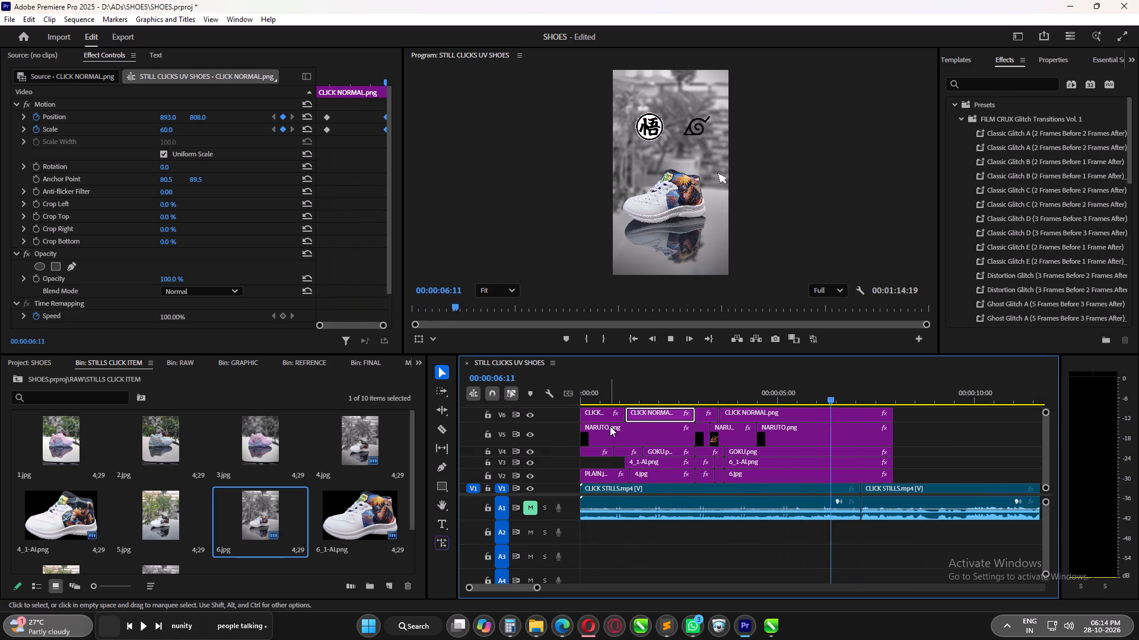
key("space")
left_click_drag(822, 395, 760, 395)
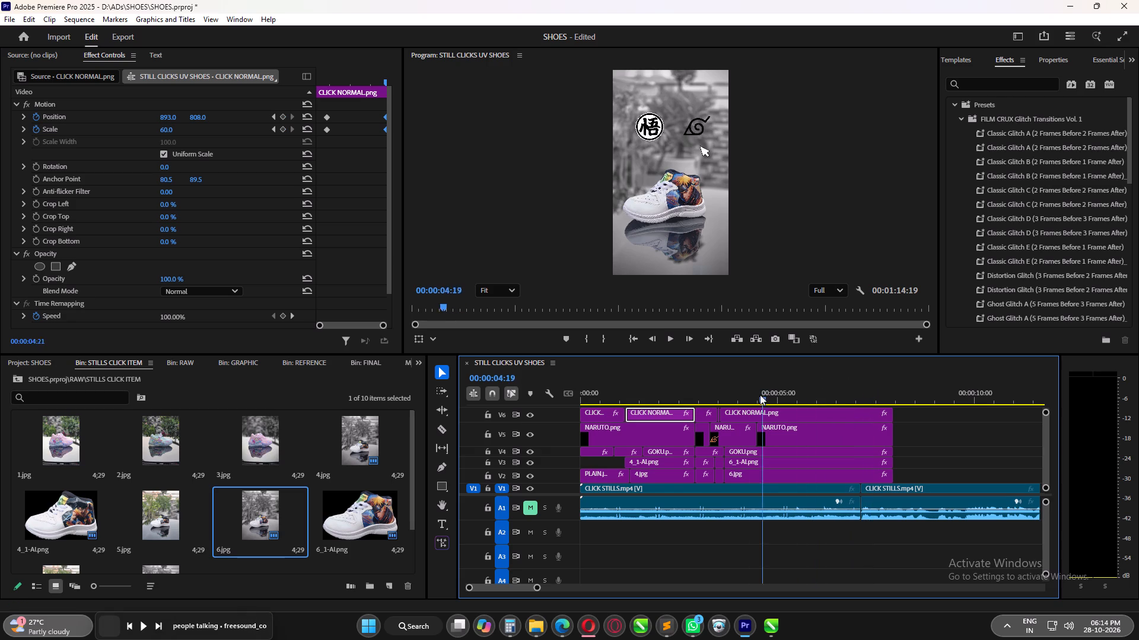
Play the sequence from the start and scrub through the NARUTO click to check the cursor travel, logo colour and shoe change timing.
left_click_drag(760, 395, 531, 395)
key("space")
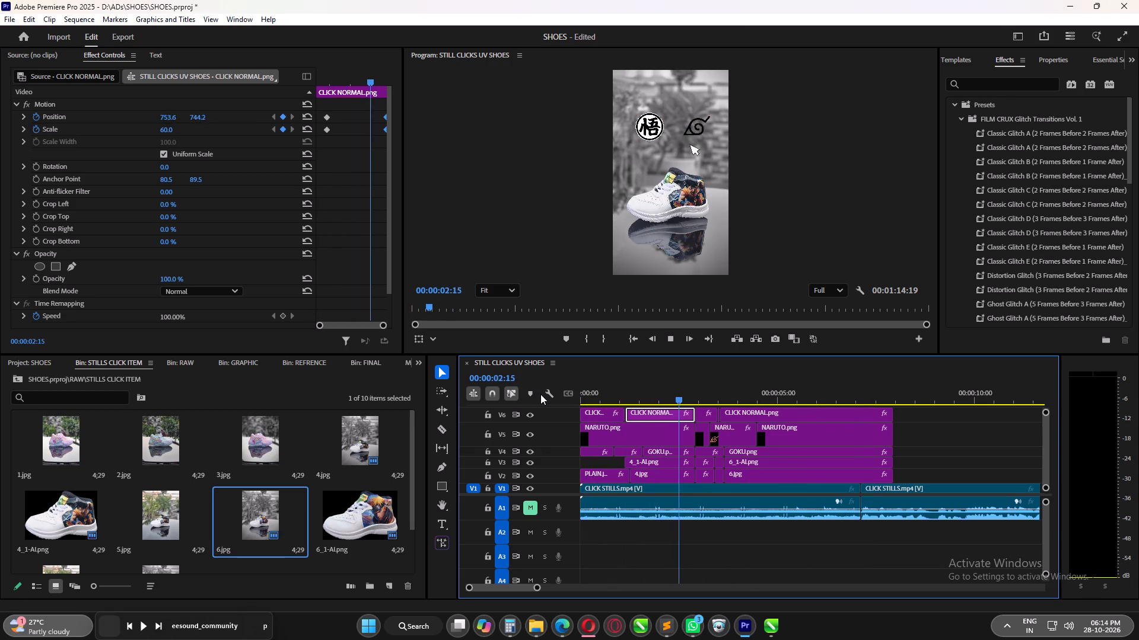
key("space")
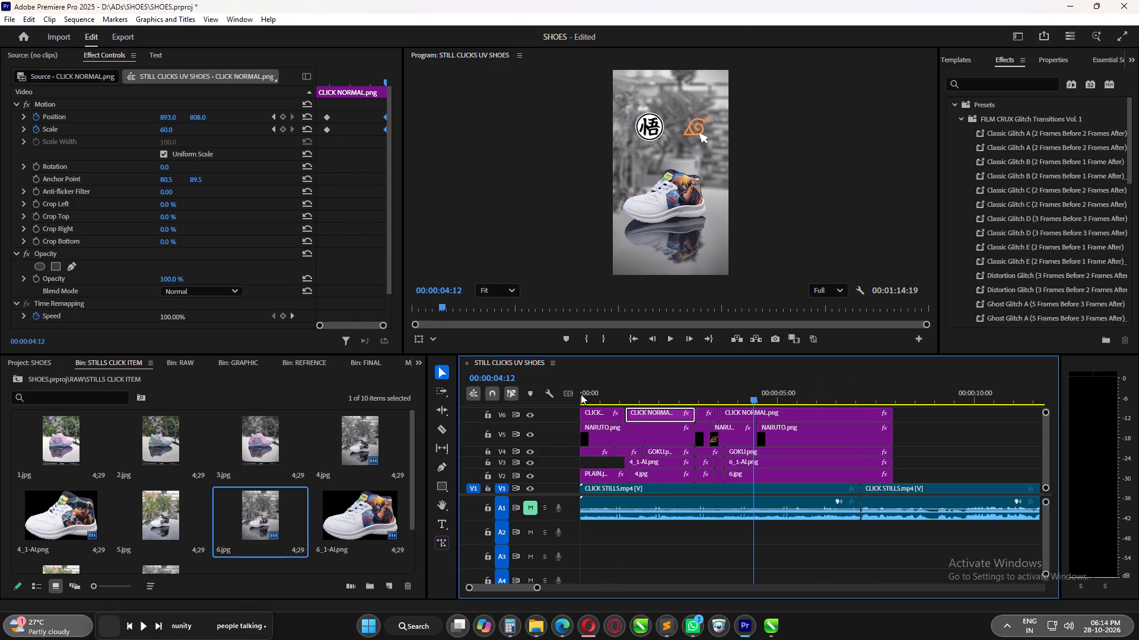
left_click_drag(728, 390, 717, 398)
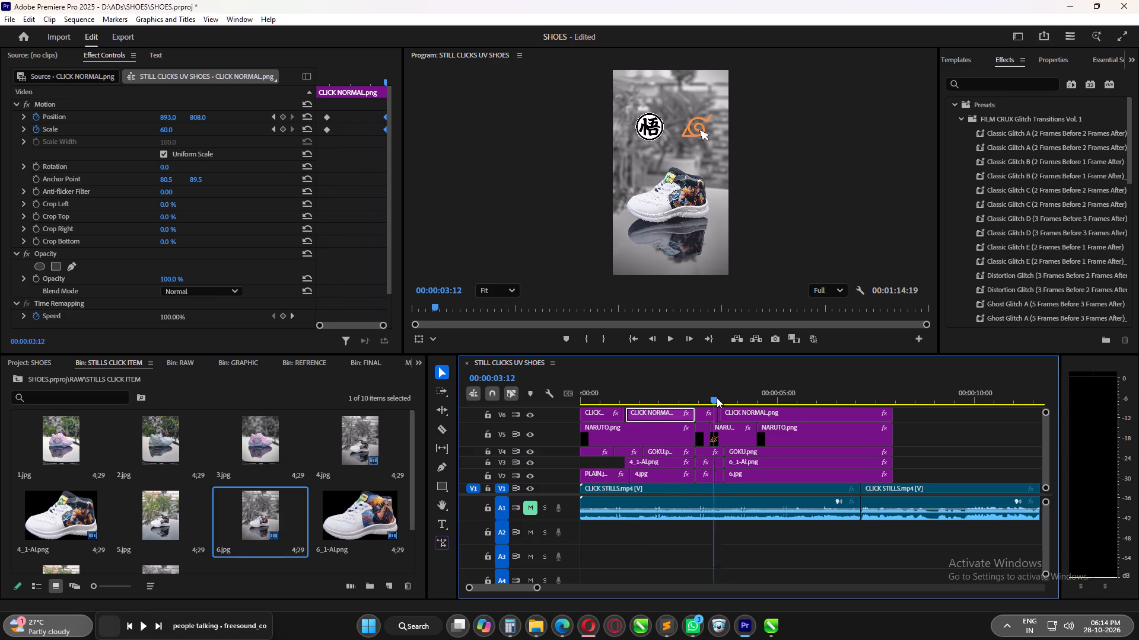
left_click_drag(717, 398, 743, 399)
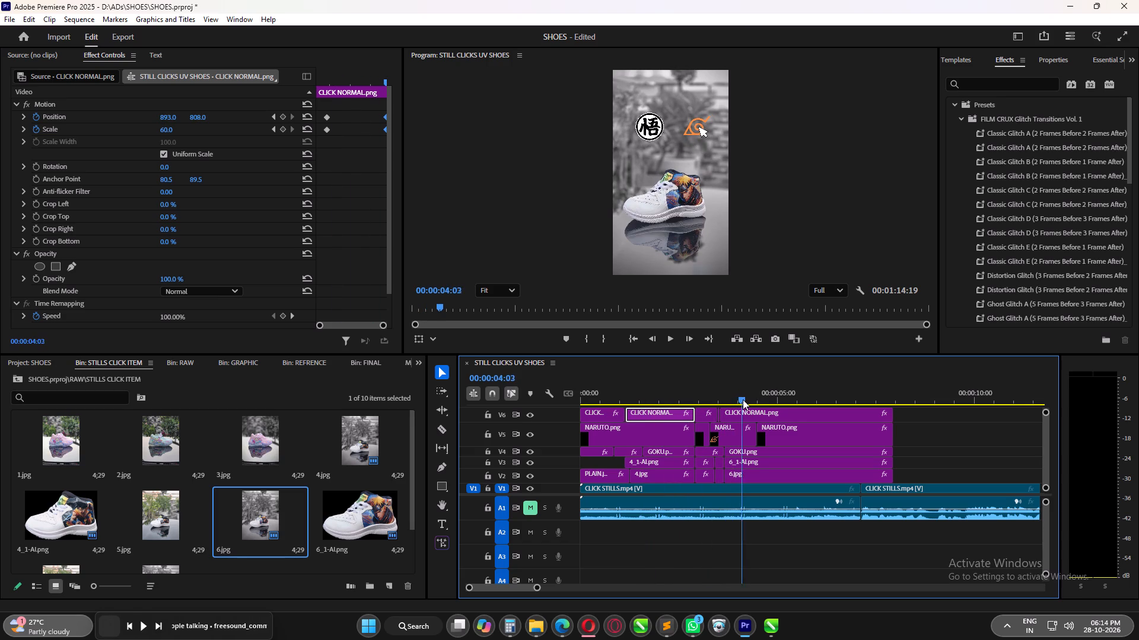
left_click_drag(743, 399, 771, 403)
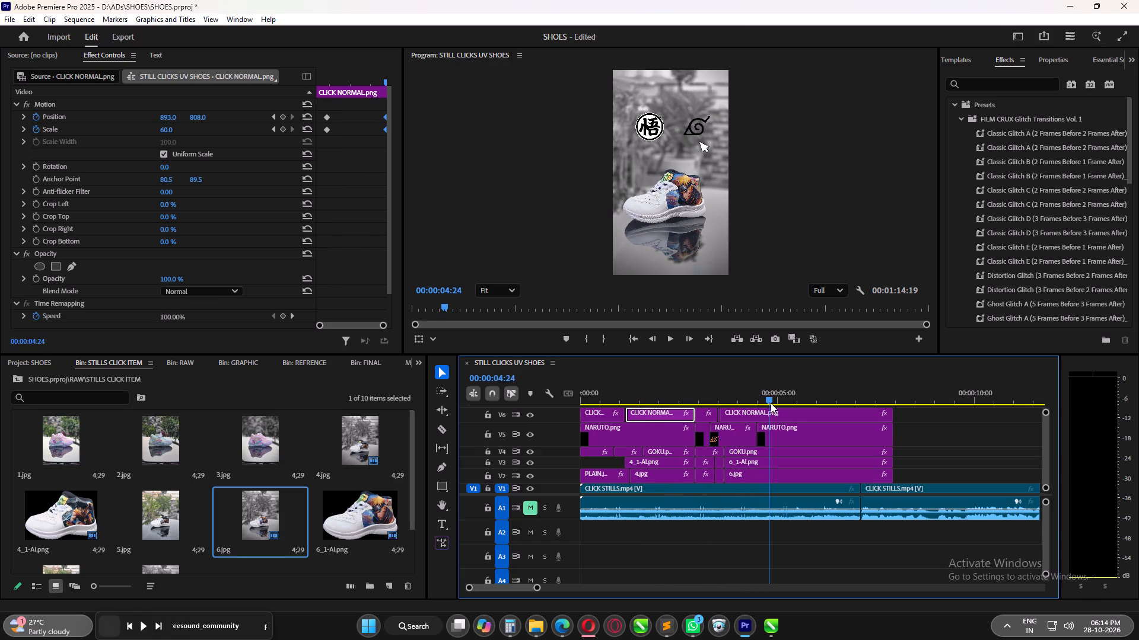
left_click_drag(771, 403, 802, 405)
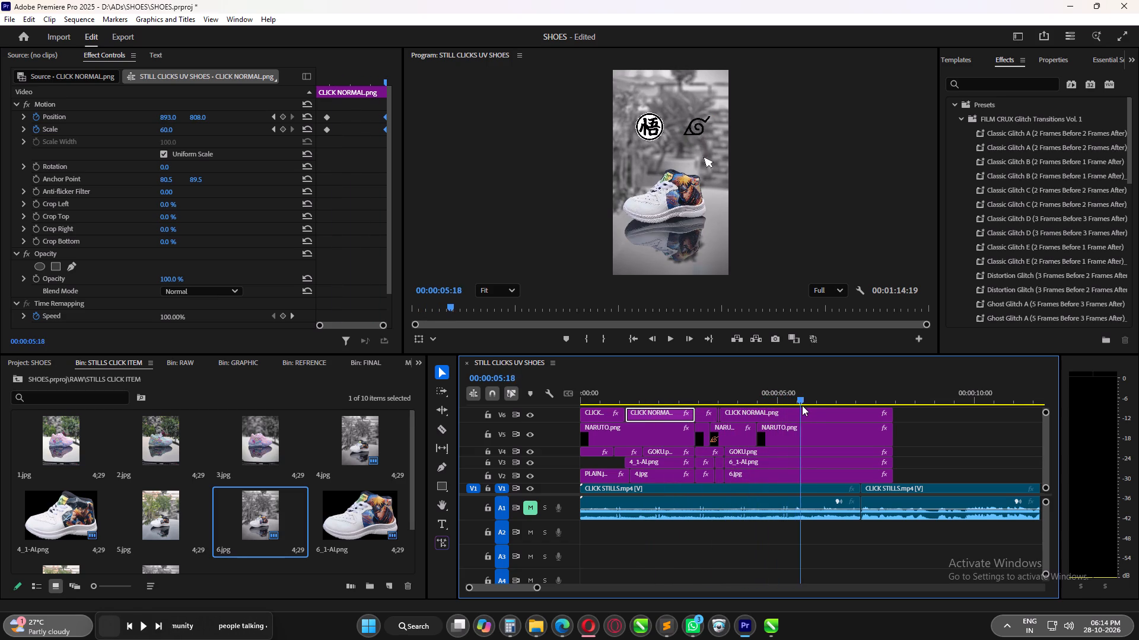
left_click_drag(802, 405, 846, 407)
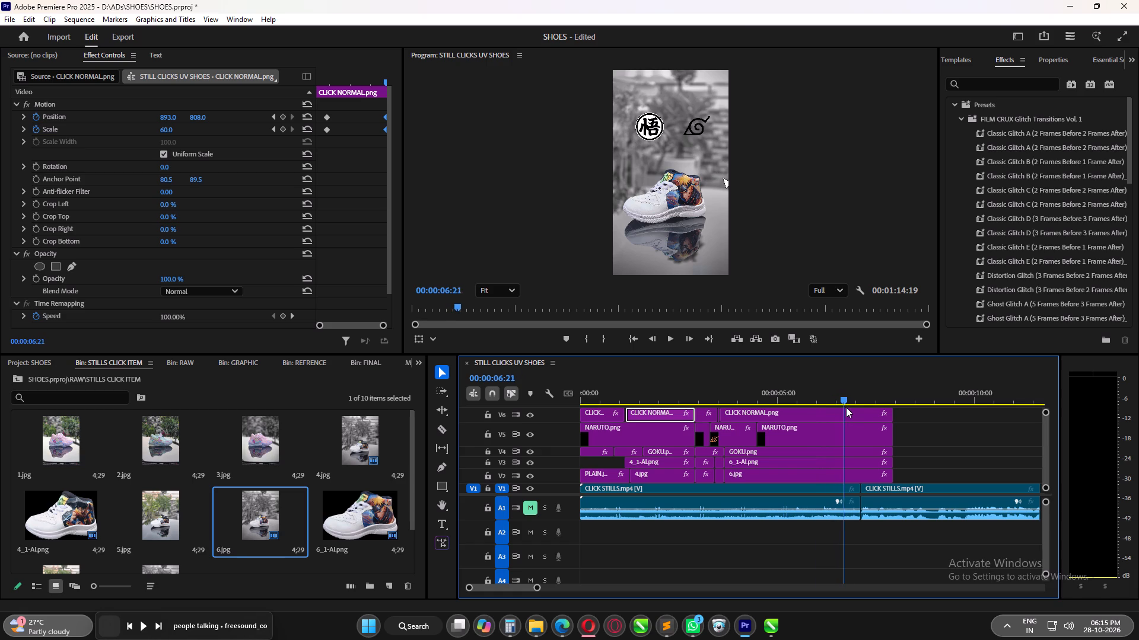
left_click_drag(846, 407, 816, 412)
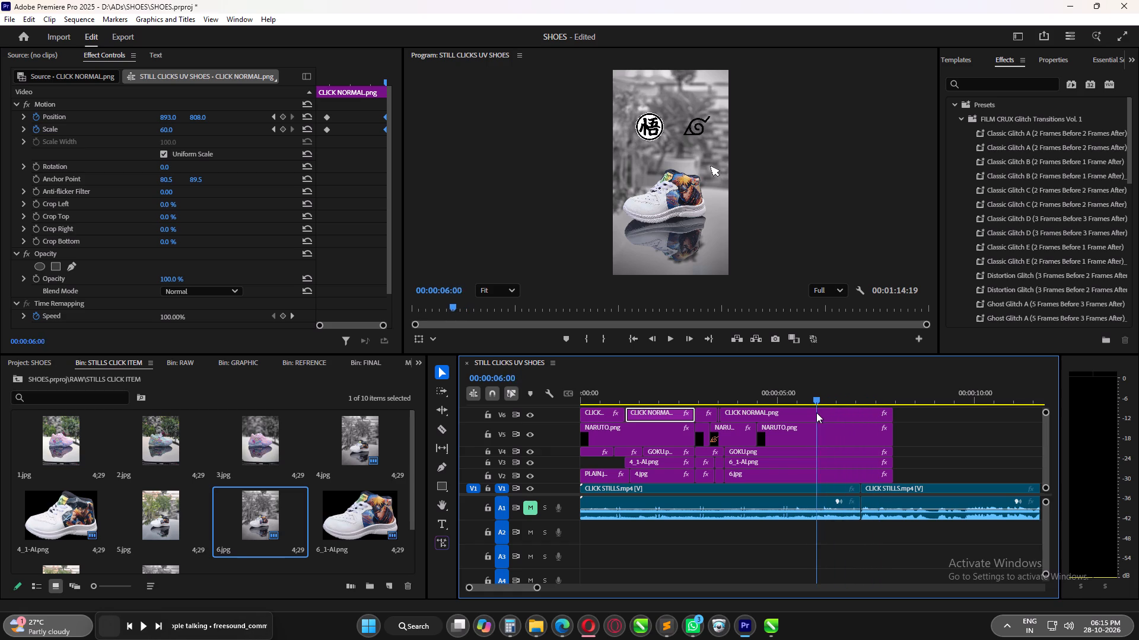
left_click_drag(816, 412, 701, 434)
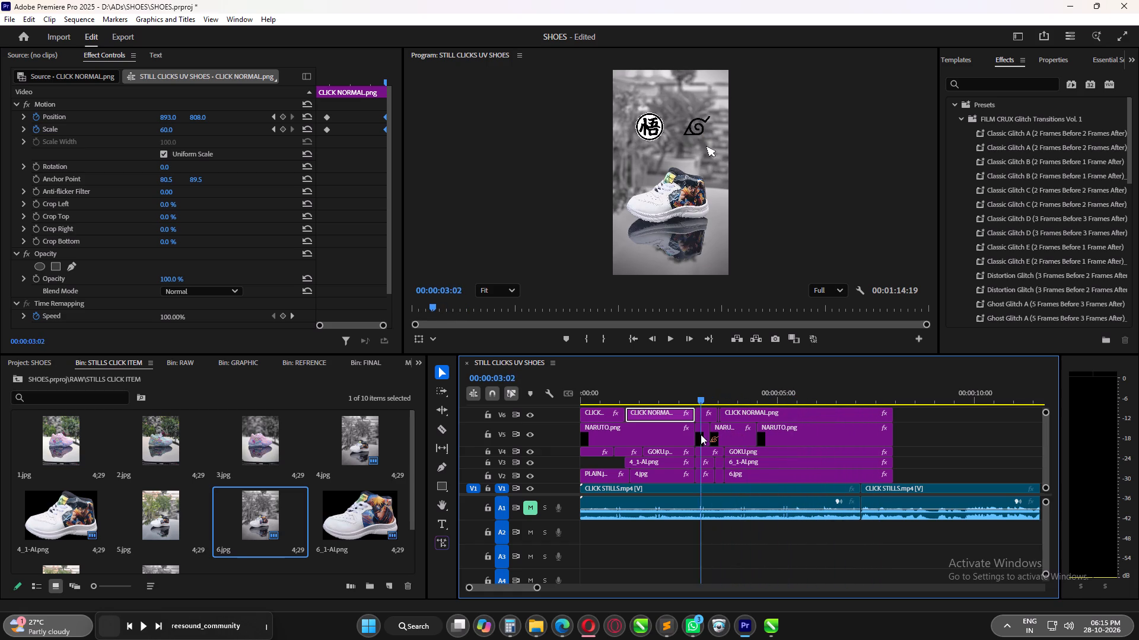
left_click_drag(701, 434, 709, 439)
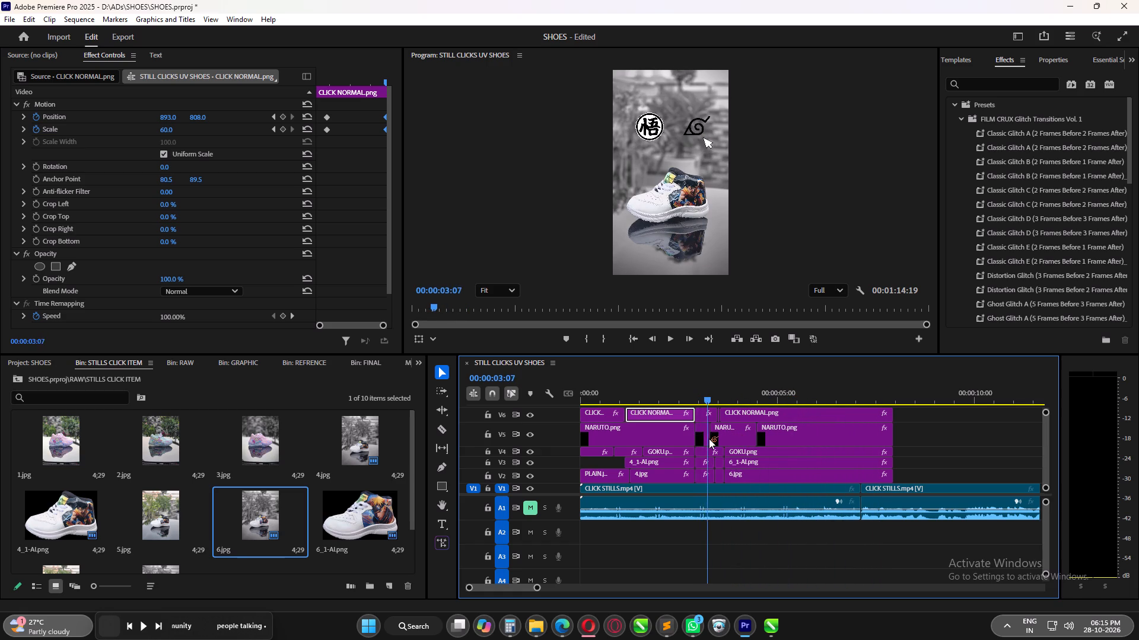
left_click_drag(709, 439, 724, 442)
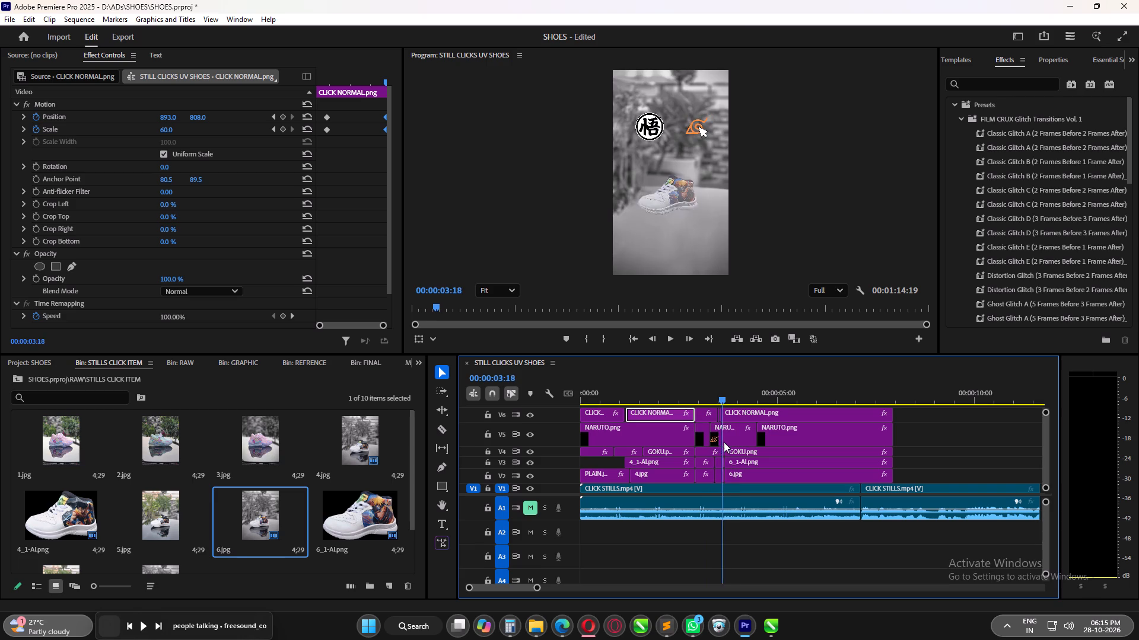
left_click_drag(724, 442, 736, 444)
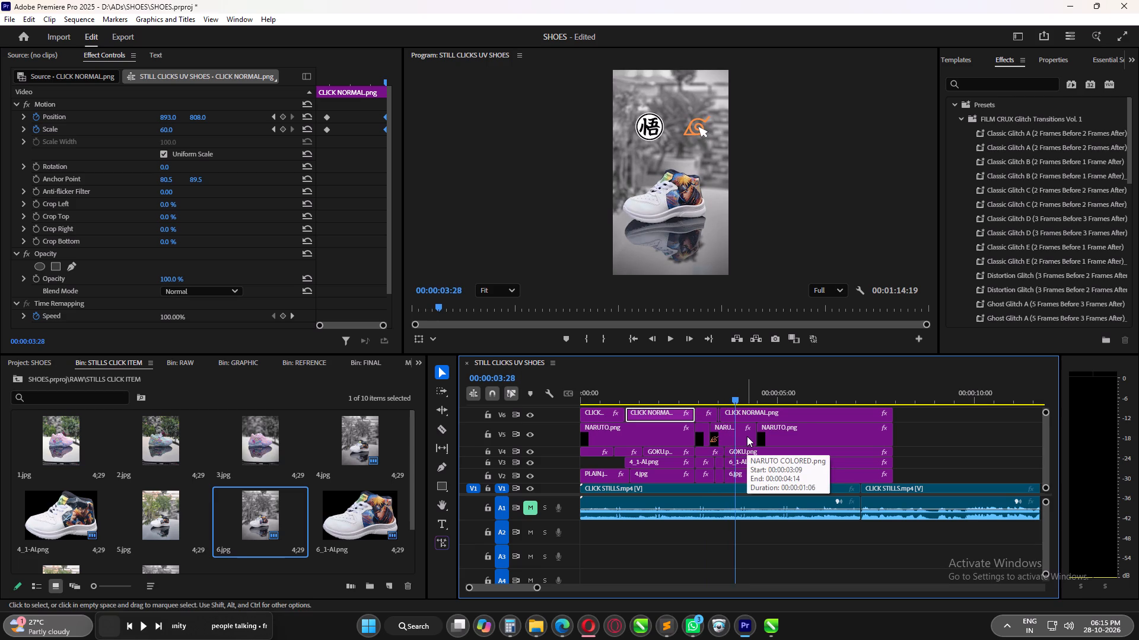
Save the SHOES project and deselect the second CLICK NORMAL.png clip.
key("ctrl+s")
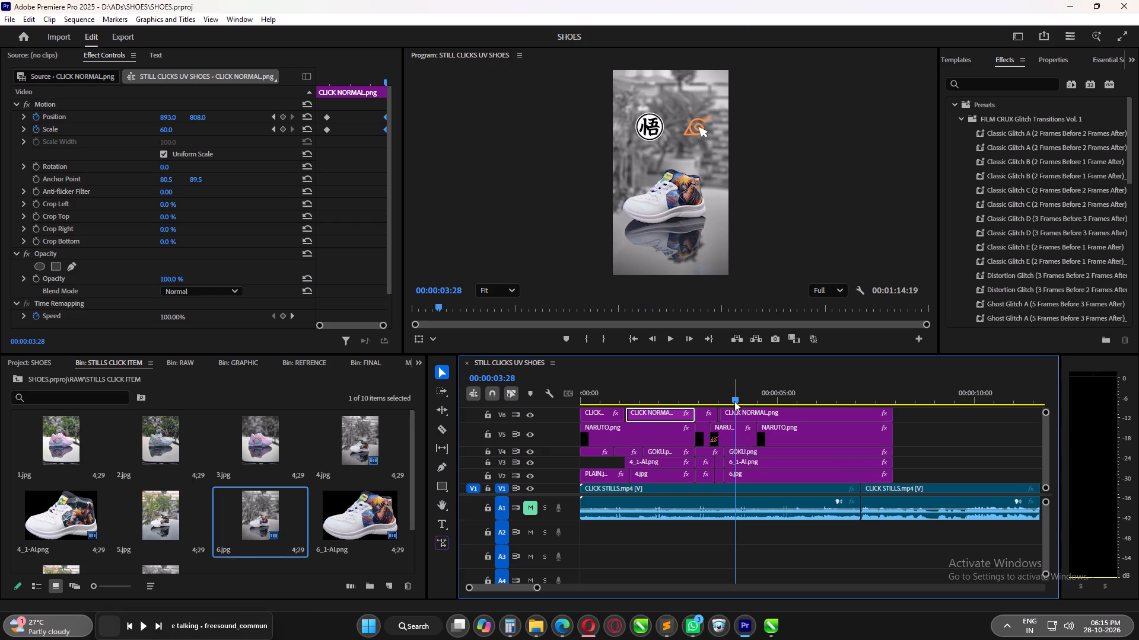
left_click(738, 542)
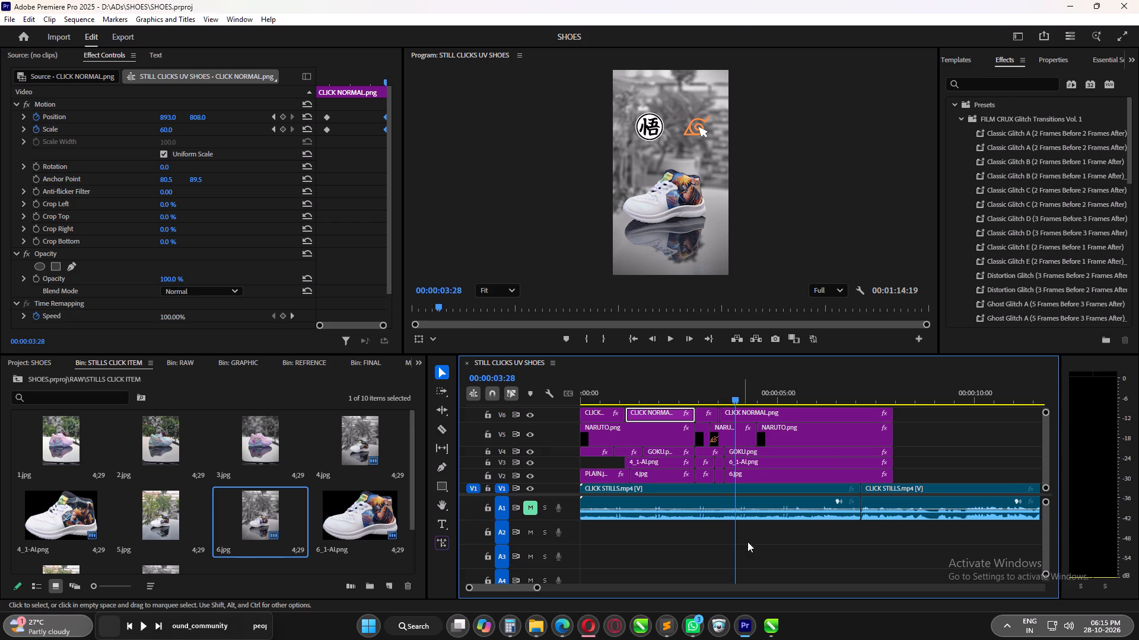
left_click(763, 539)
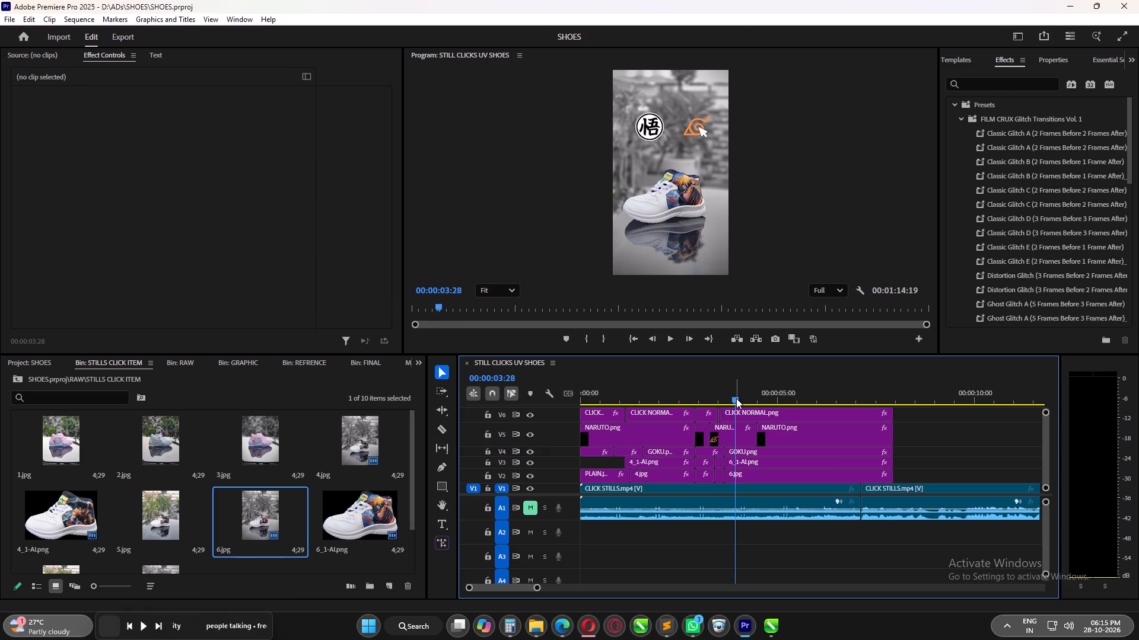
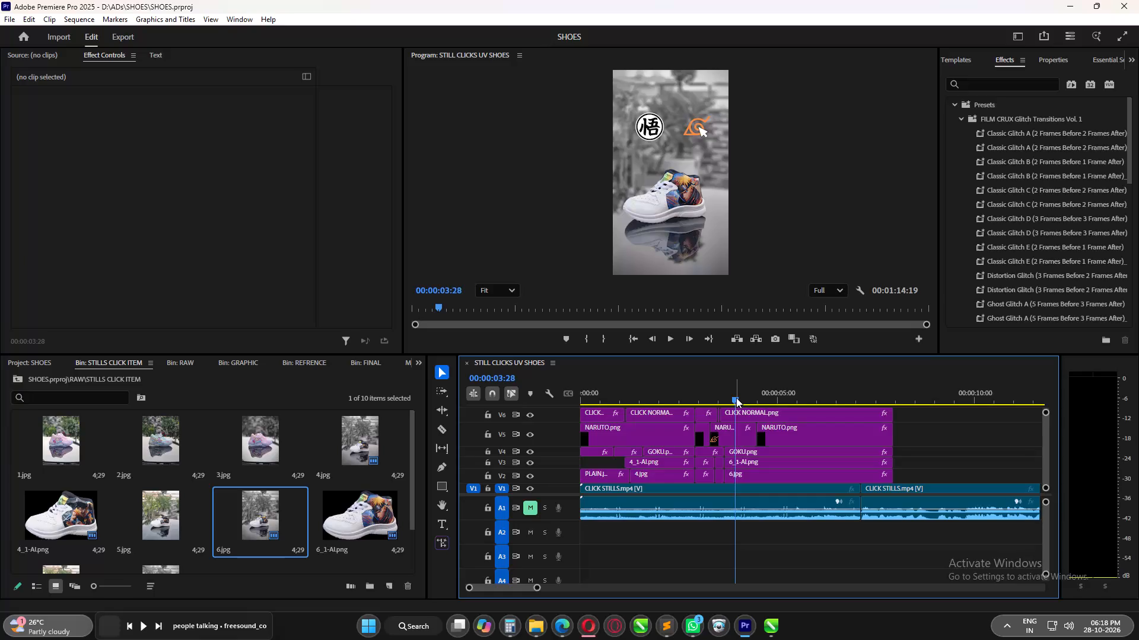
Play the sequence from the start and scrub around 00:00:06:00 to examine the cursor's movement away from the NARUTO logo.
left_click_drag(736, 398, 419, 399)
key("space")
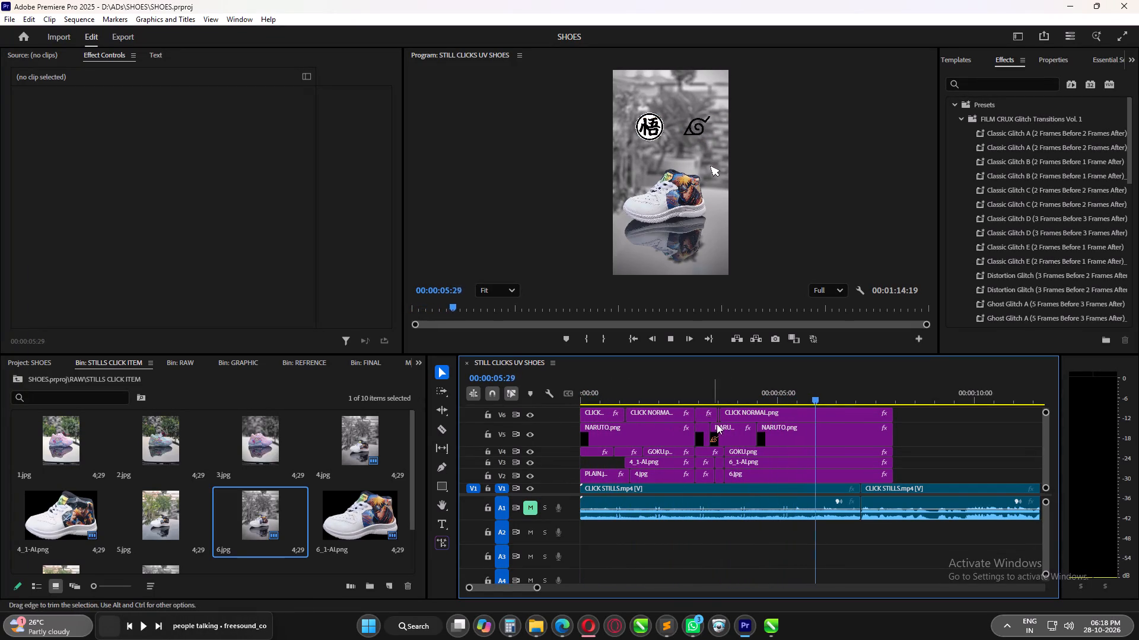
key("space")
left_click_drag(845, 399, 817, 399)
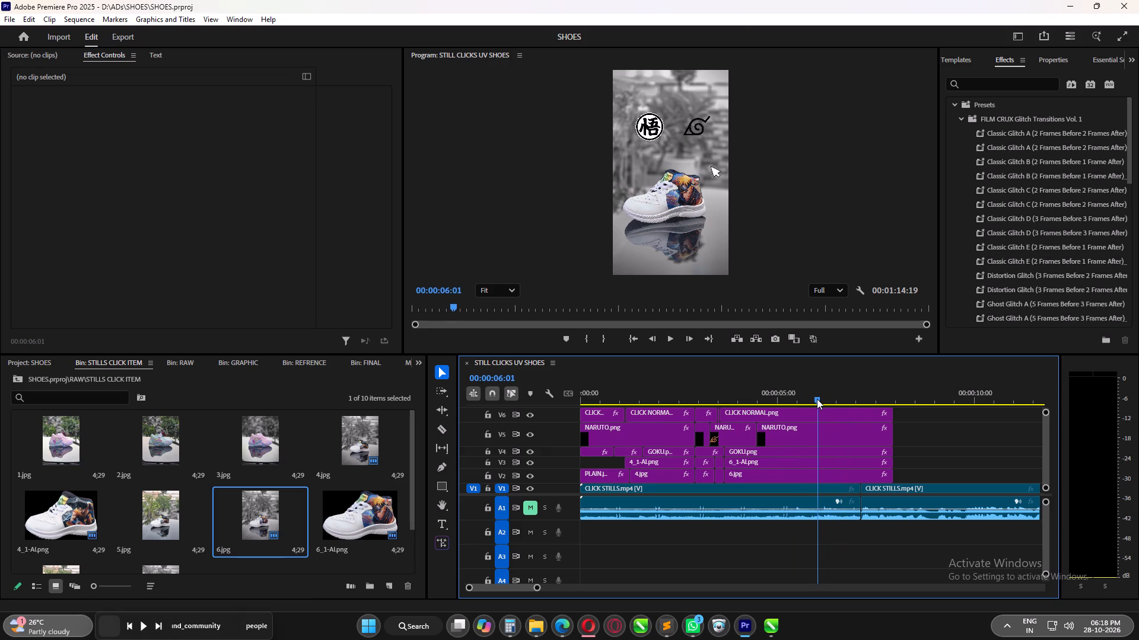
left_click_drag(817, 399, 825, 402)
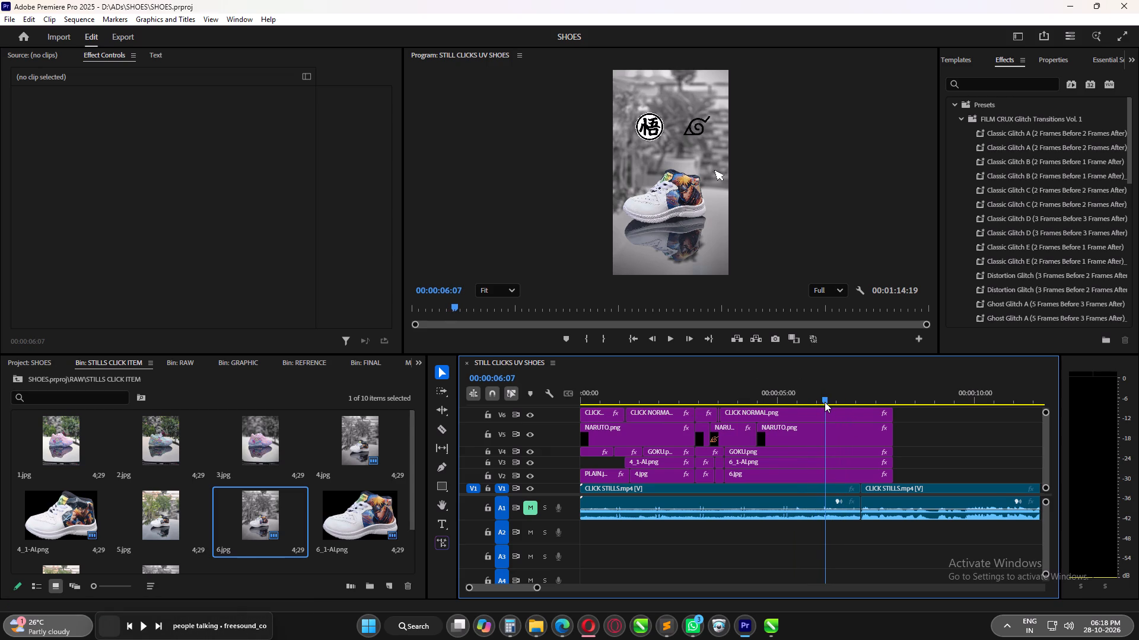
left_click_drag(825, 402, 838, 403)
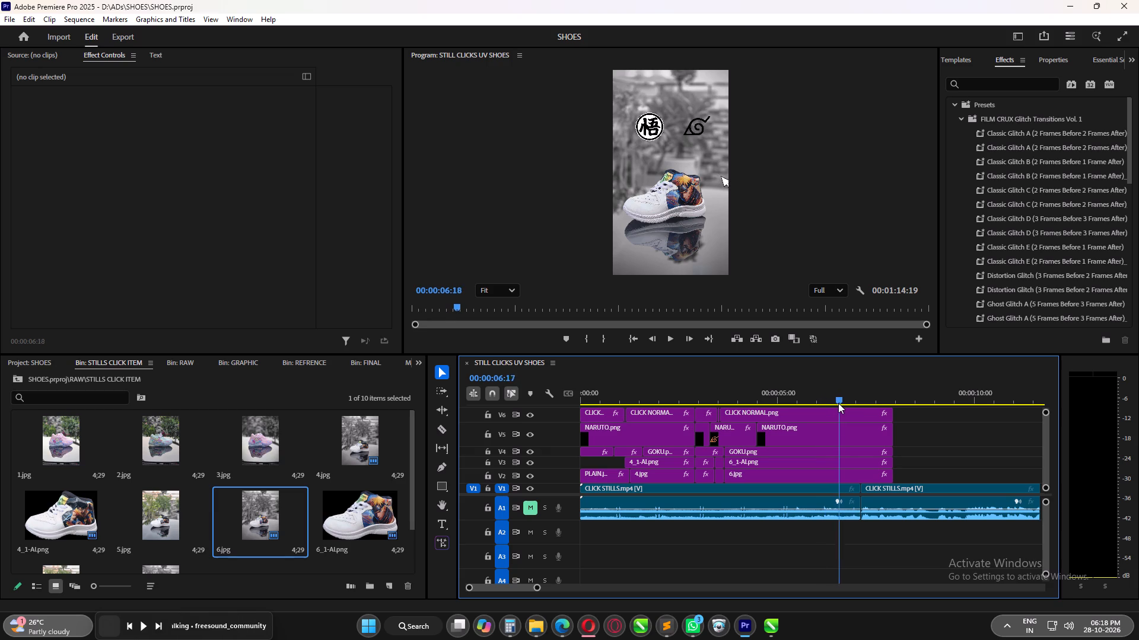
left_click_drag(838, 403, 830, 403)
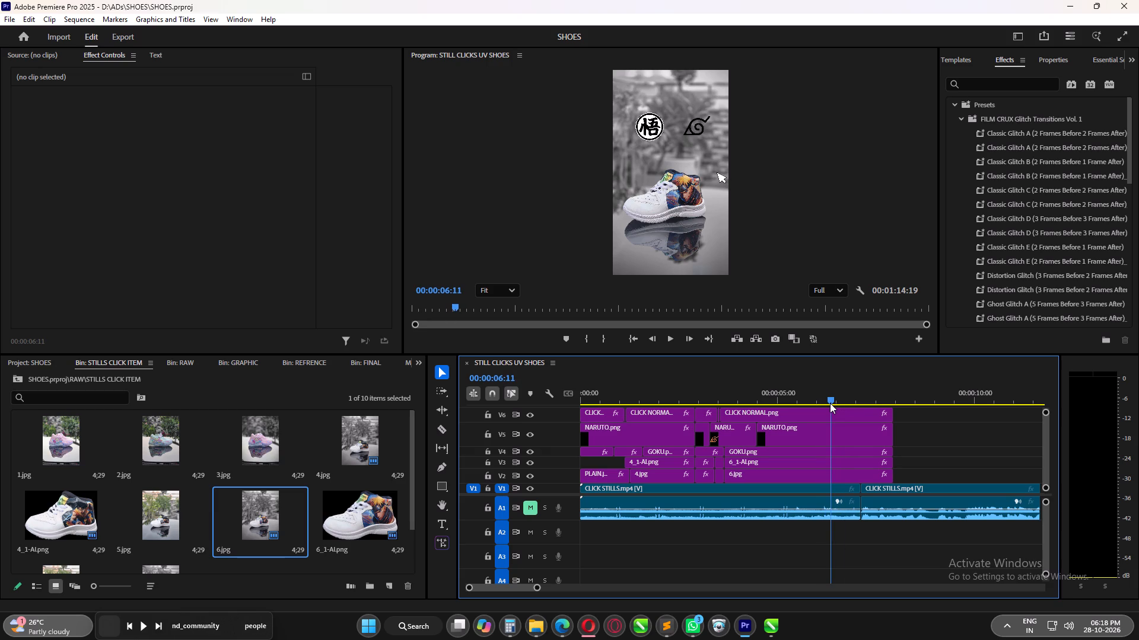
left_click_drag(830, 403, 821, 402)
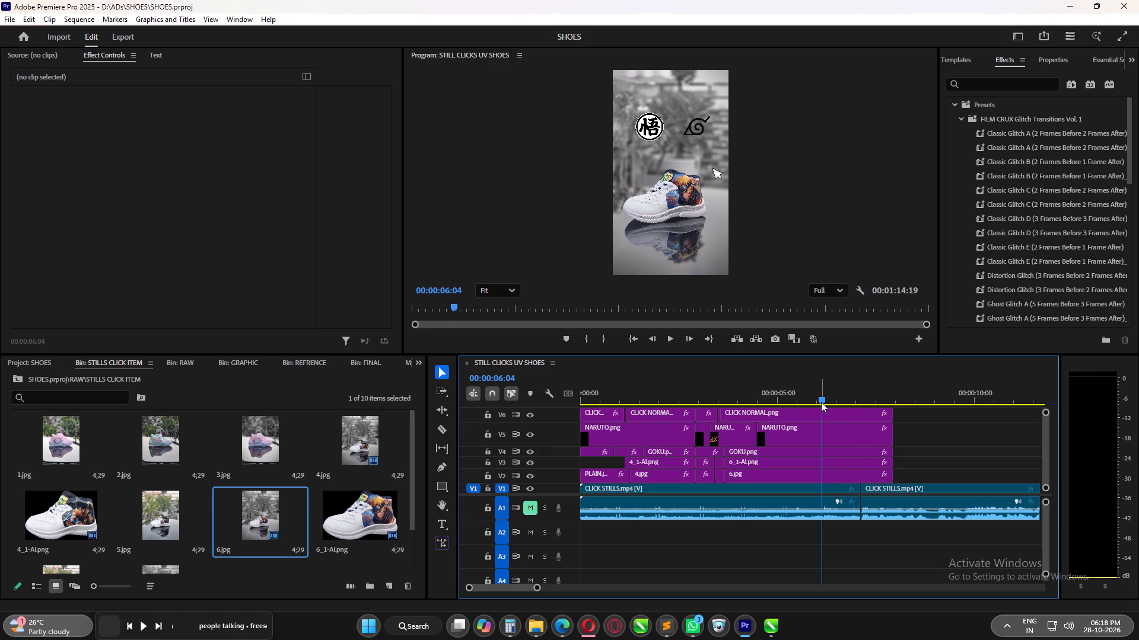
key("space")
key("space")
left_click_drag(831, 399, 822, 398)
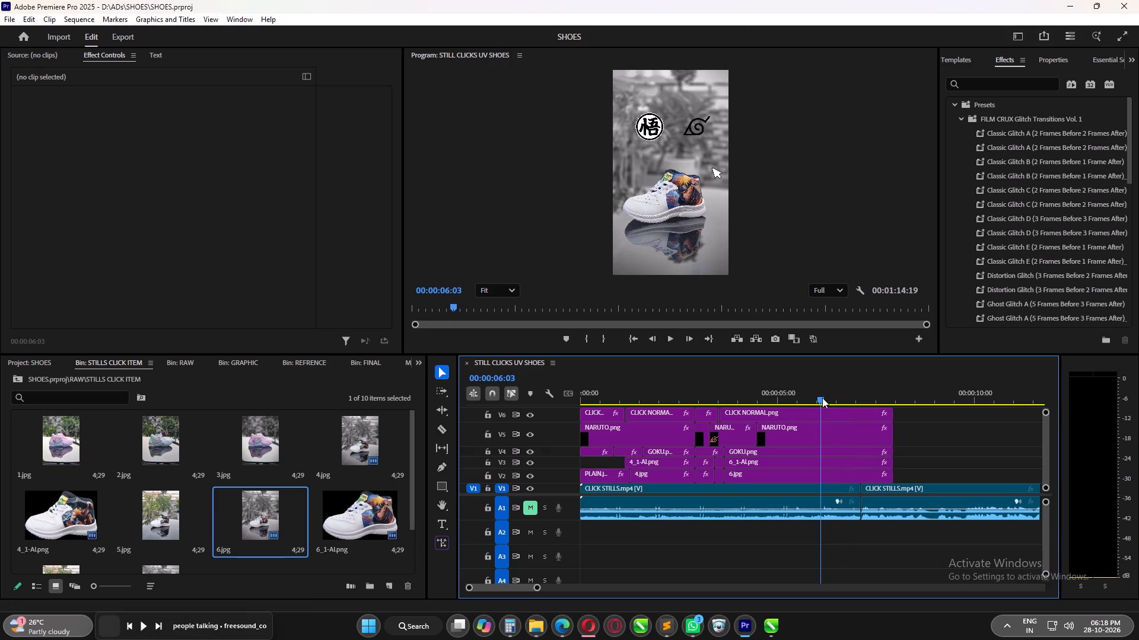
Add 100% Opacity keyframes at 00:00:06:04 to the last NARUTO.png and GOKU.png clips and to the 6.jpg clip.
left_click_drag(822, 398, 823, 397)
left_click(803, 439)
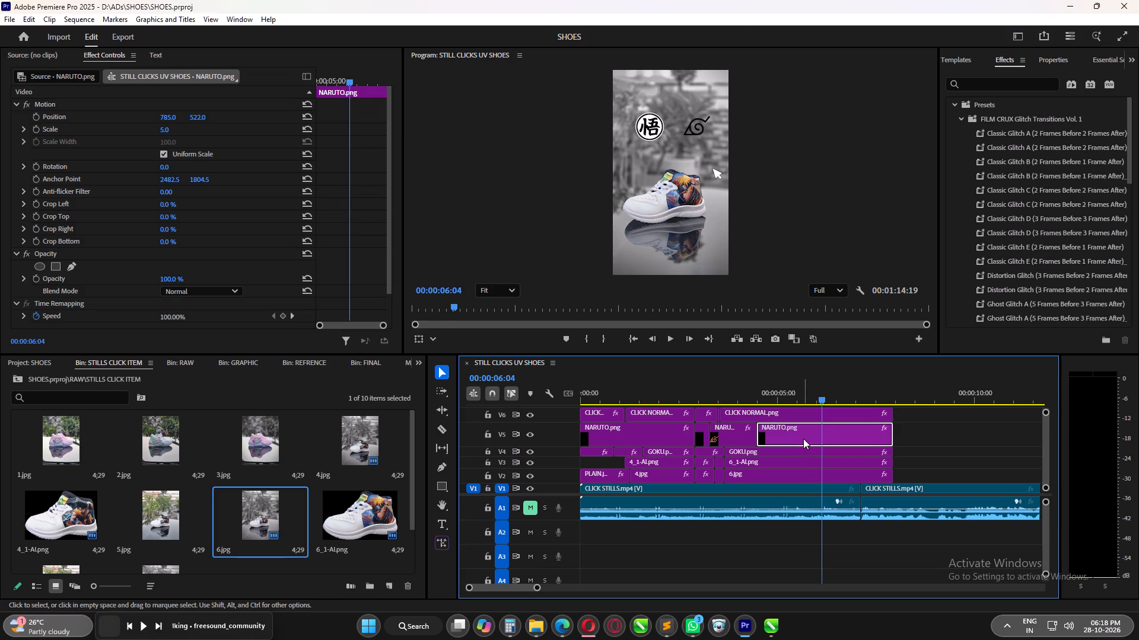
left_click(36, 280)
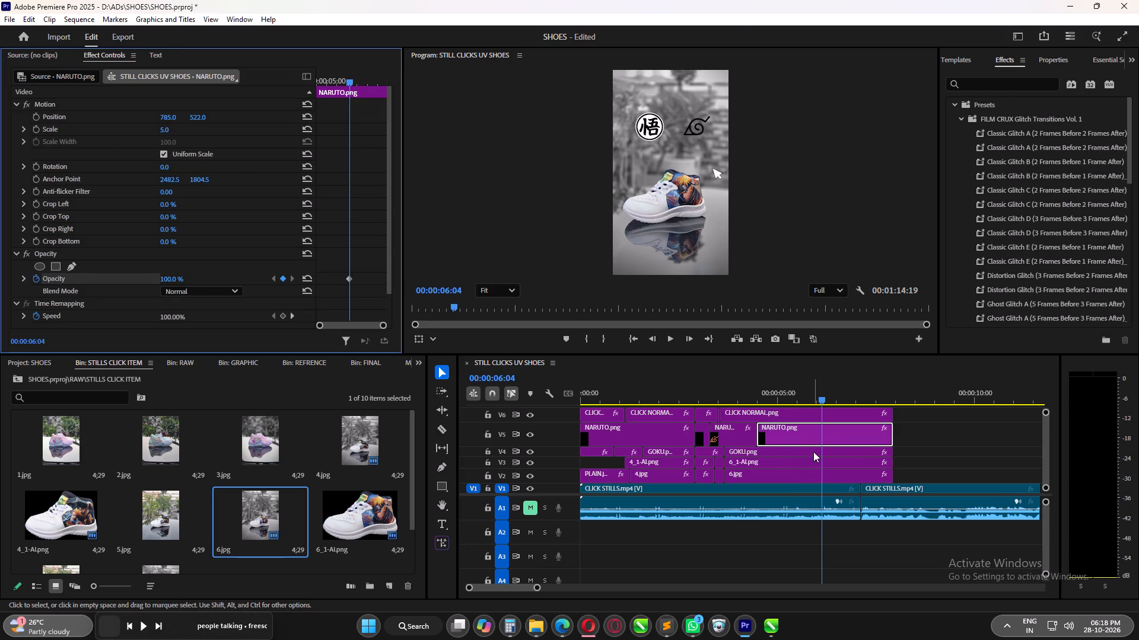
left_click(814, 452)
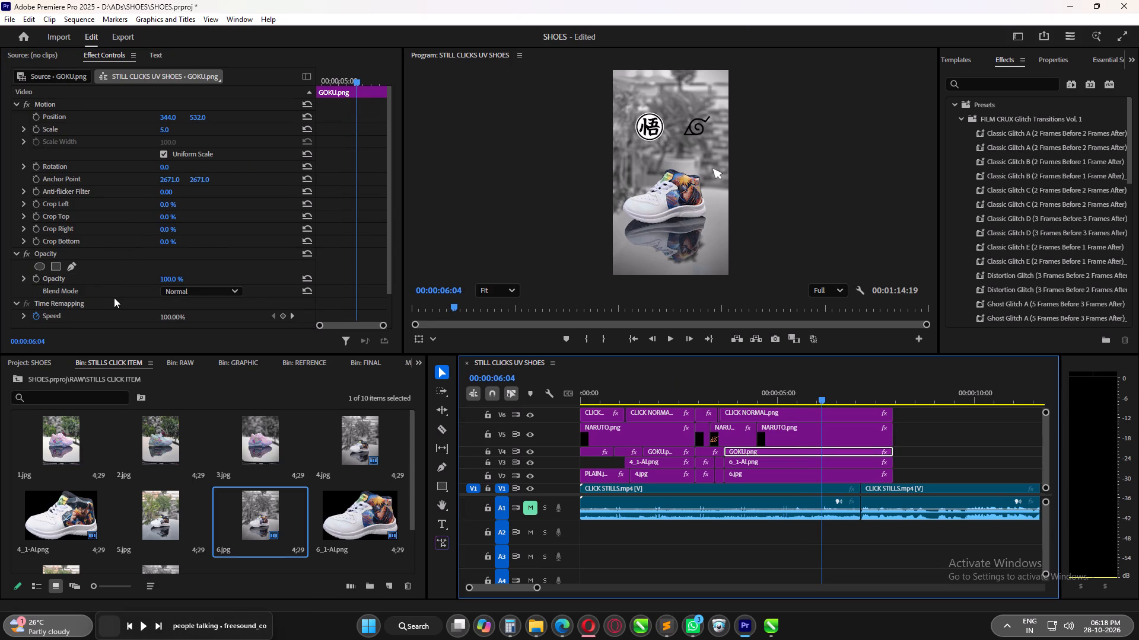
left_click(35, 279)
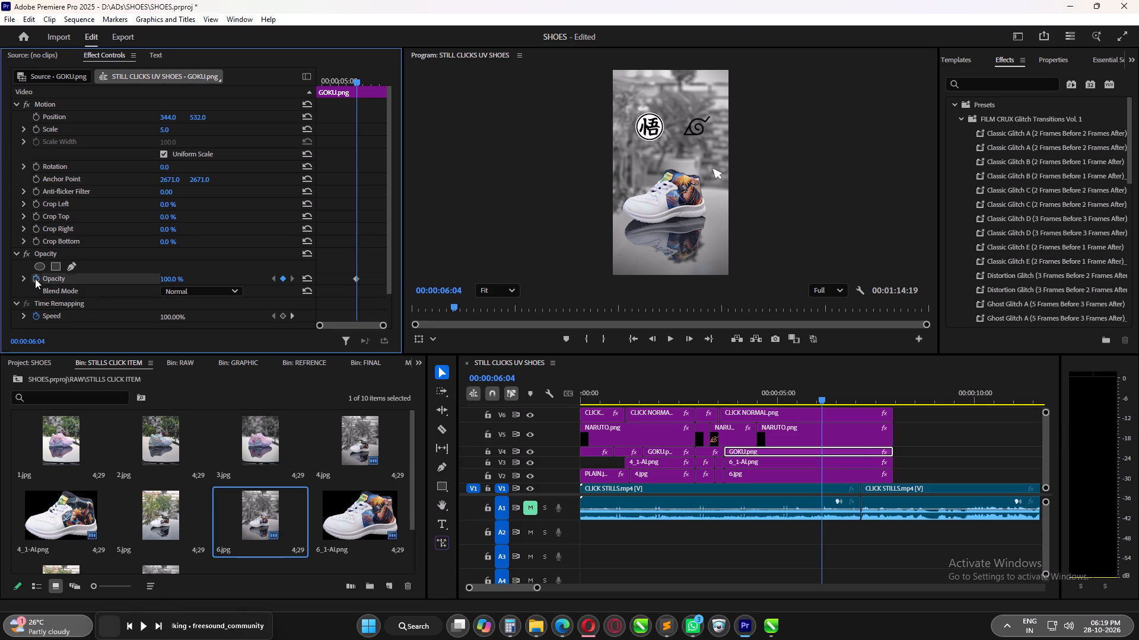
left_click(819, 462)
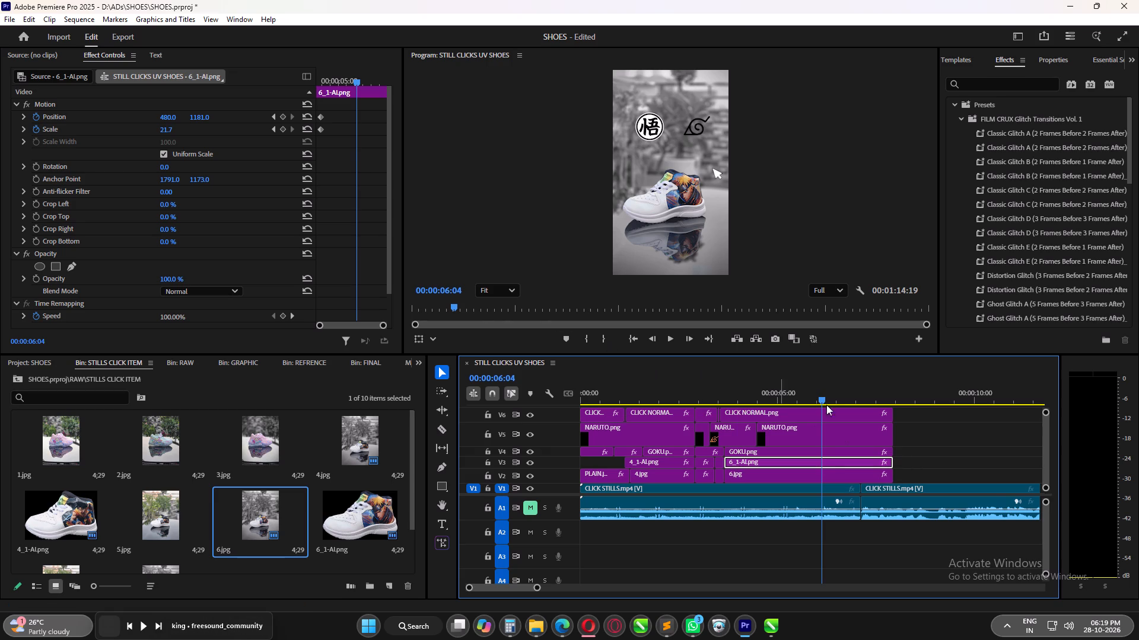
left_click(821, 475)
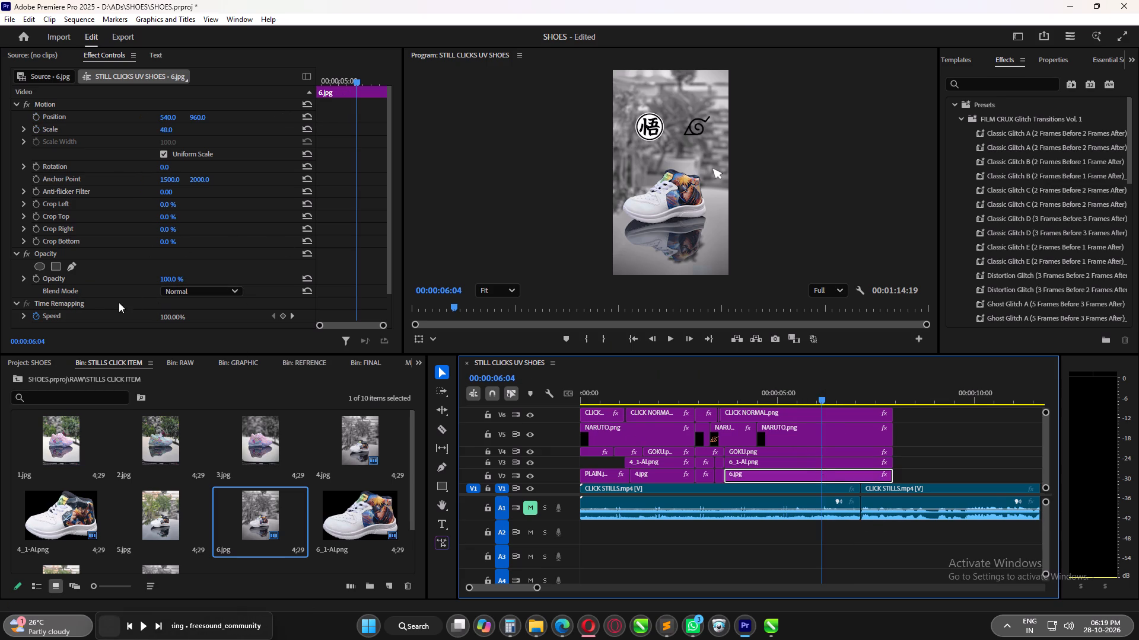
left_click(37, 280)
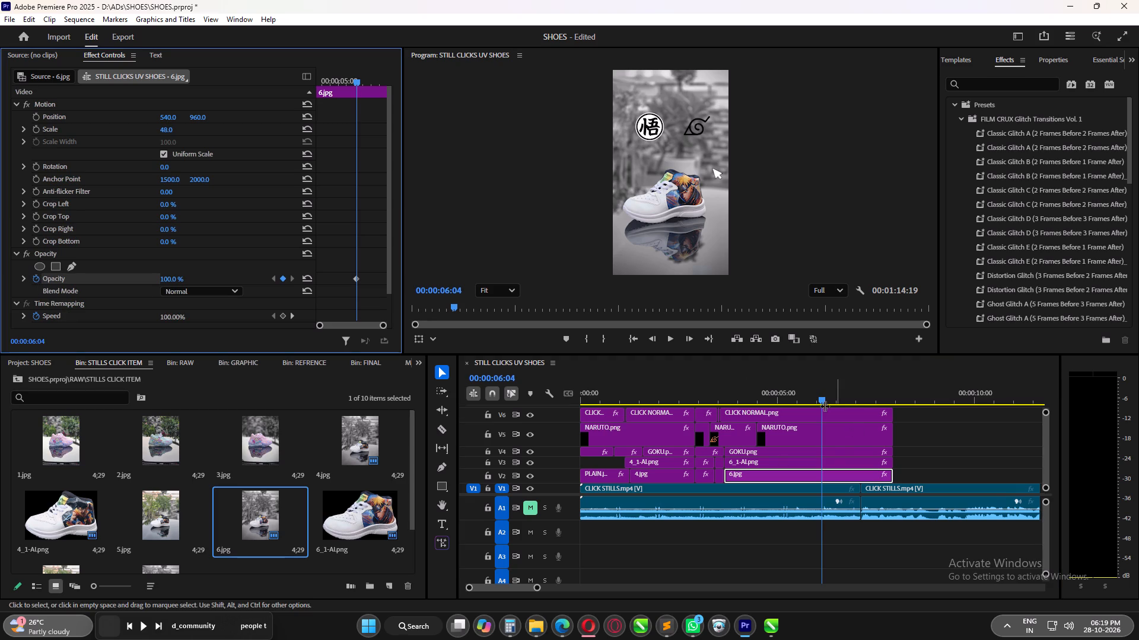
Delete the final Position keyframe near the end of the last CLICK NORMAL.png clip and scrub to check the cursor's path.
left_click(806, 434)
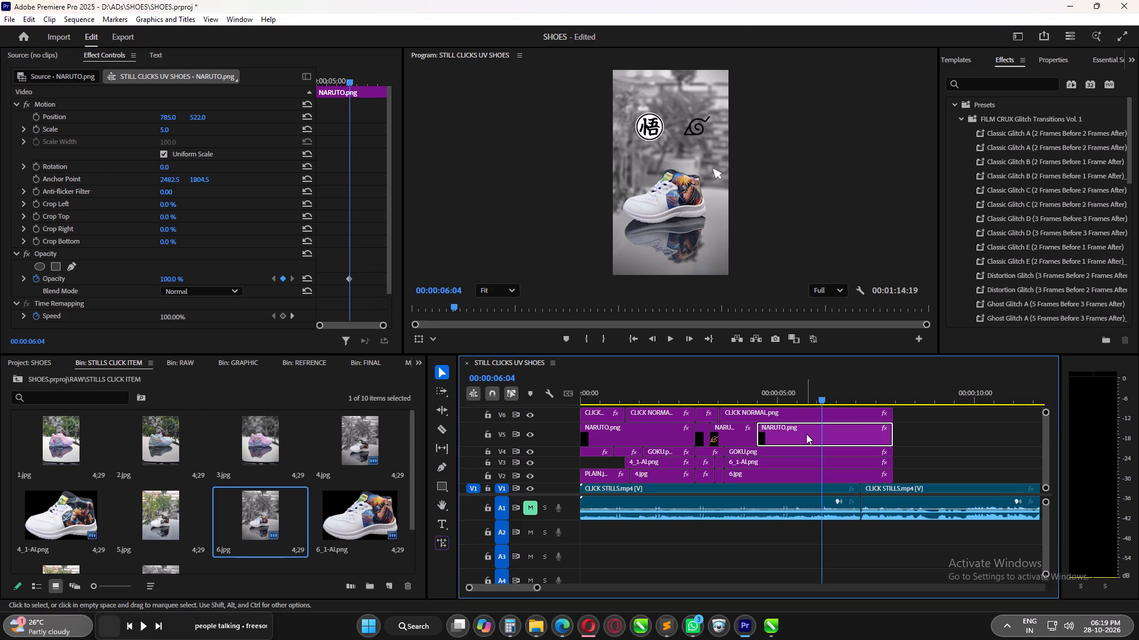
left_click(810, 414)
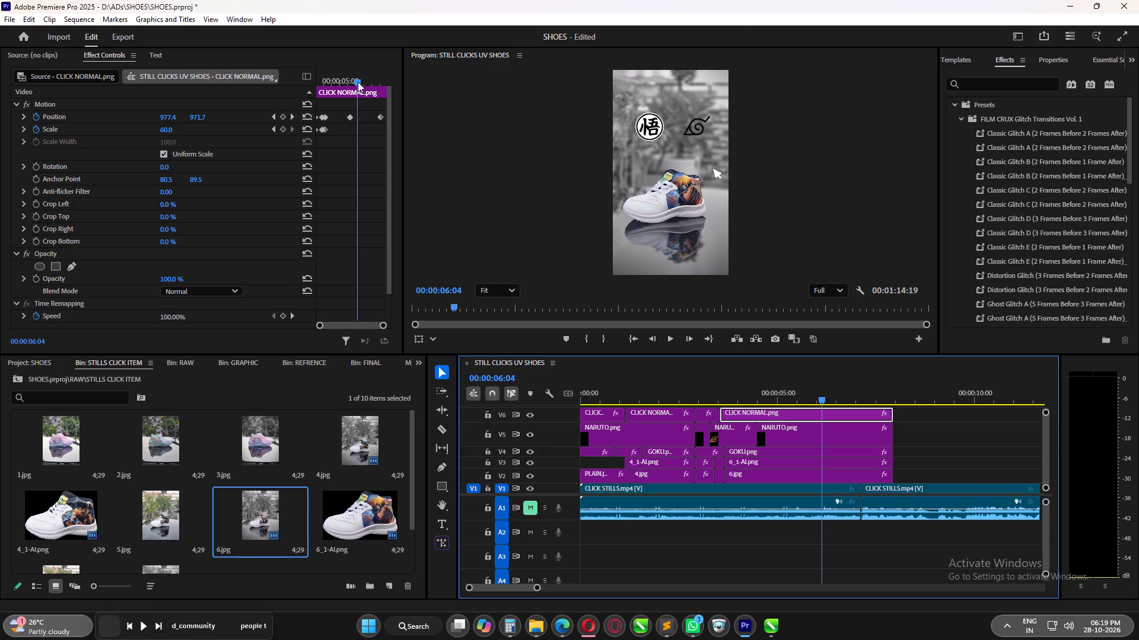
left_click_drag(358, 82, 365, 84)
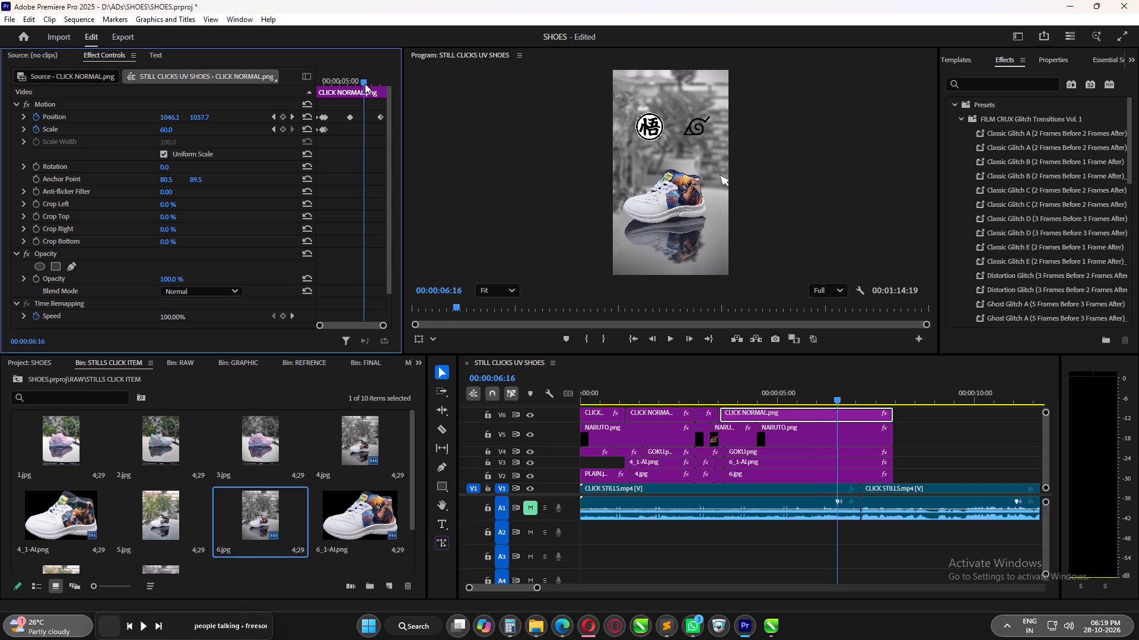
left_click_drag(365, 84, 366, 84)
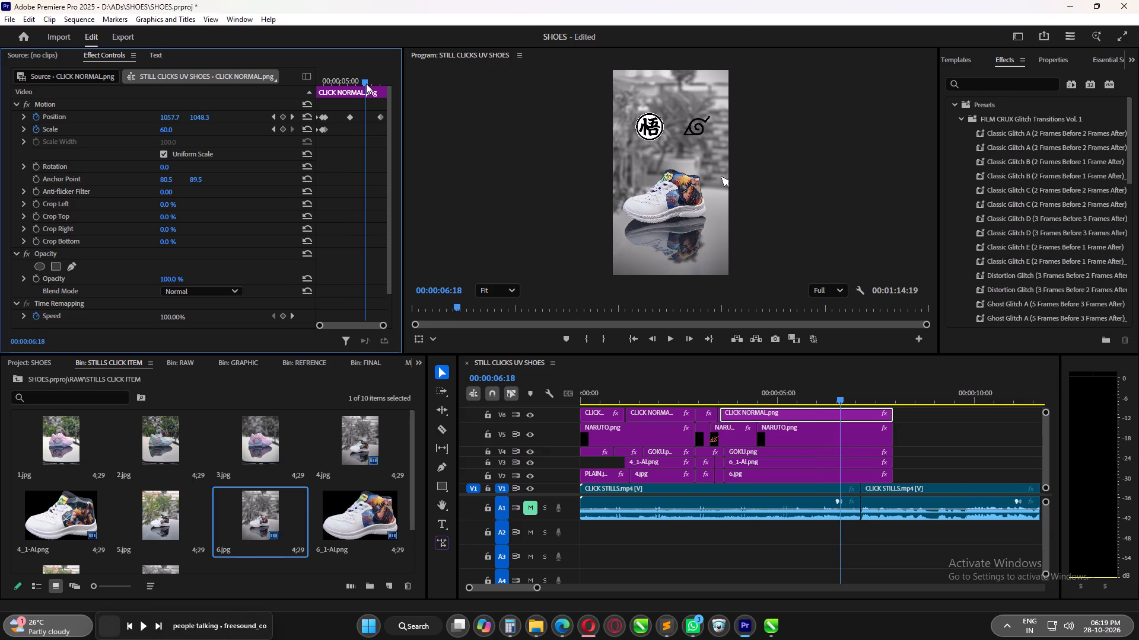
left_click_drag(366, 84, 365, 84)
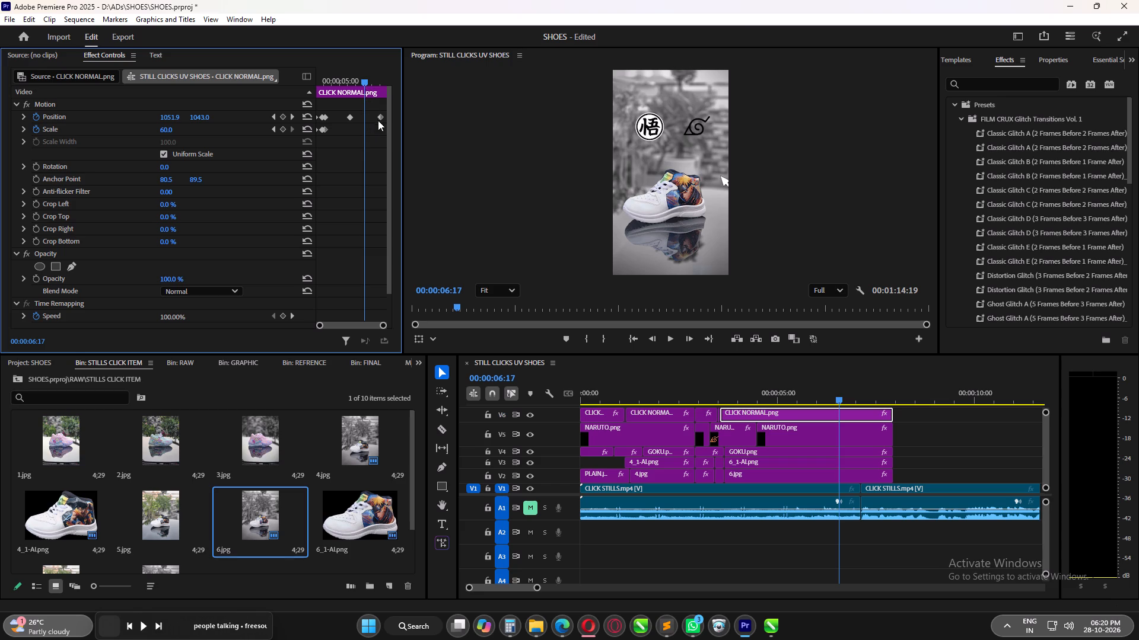
left_click_drag(375, 105, 404, 140)
key("Delete")
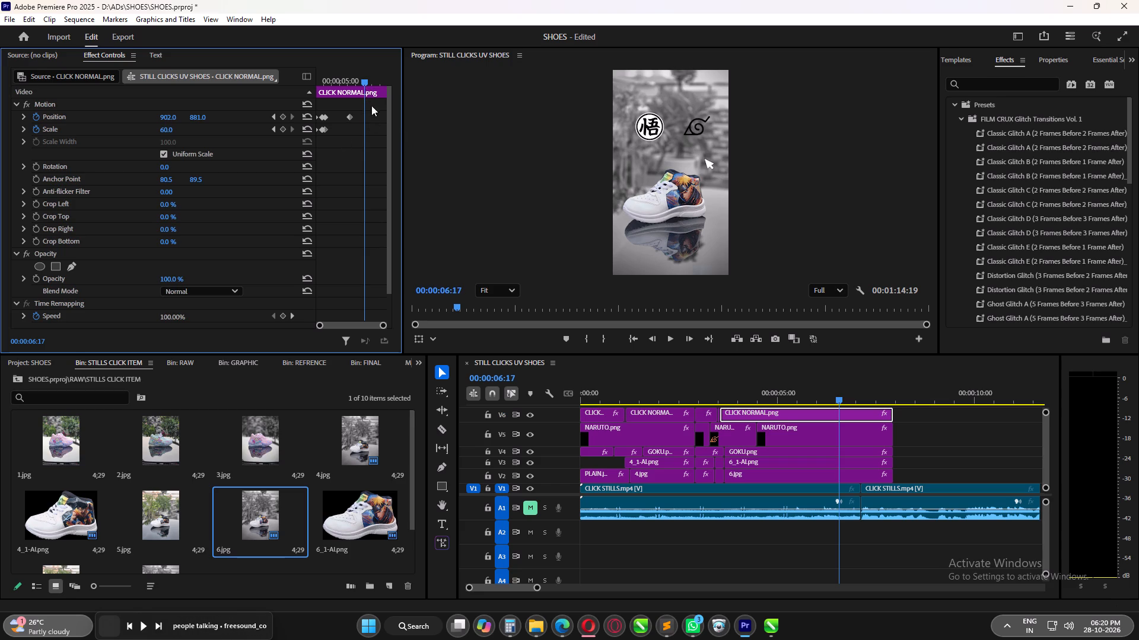
left_click_drag(363, 82, 343, 95)
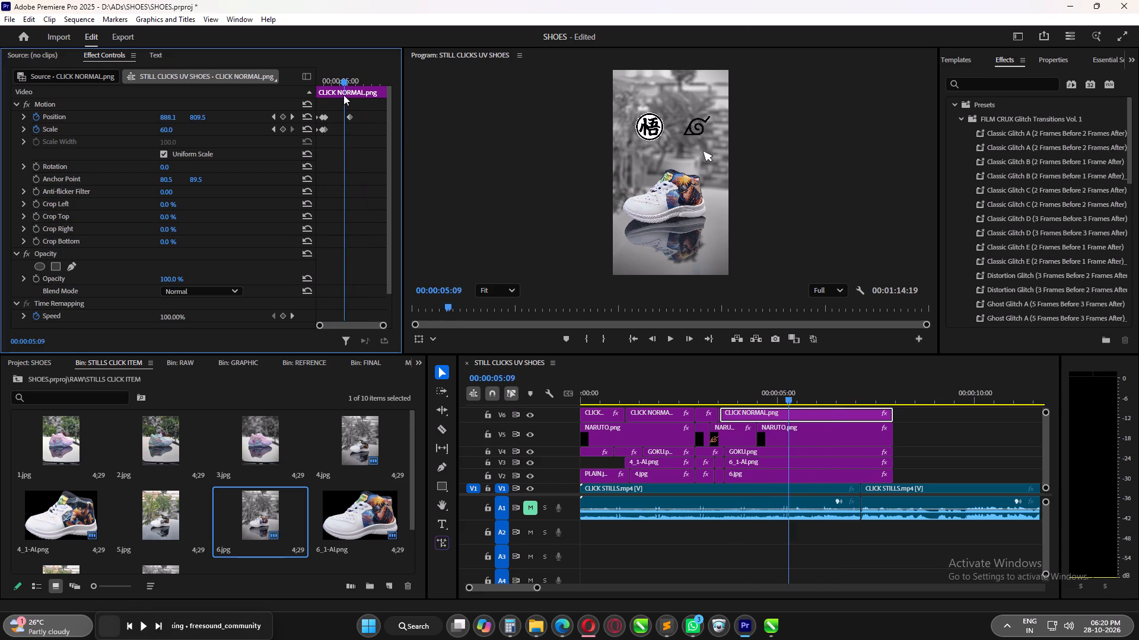
left_click_drag(343, 95, 355, 99)
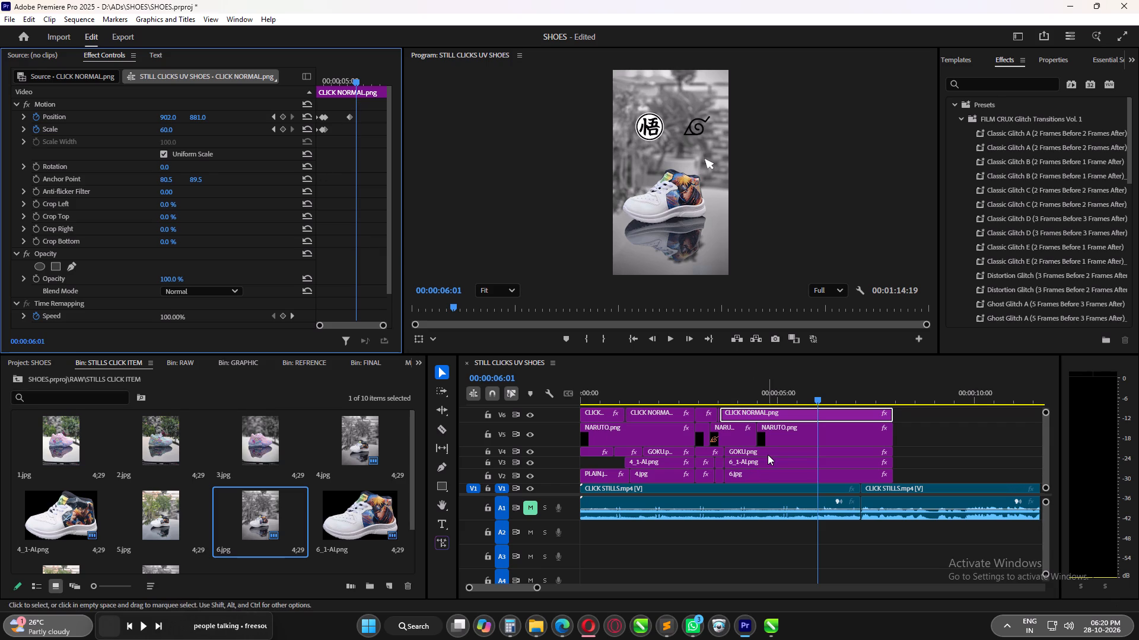
Fade out the last GOKU.png clip with a 0% Opacity keyframe at 00:00:06:17.
left_click(768, 455)
left_click(291, 279)
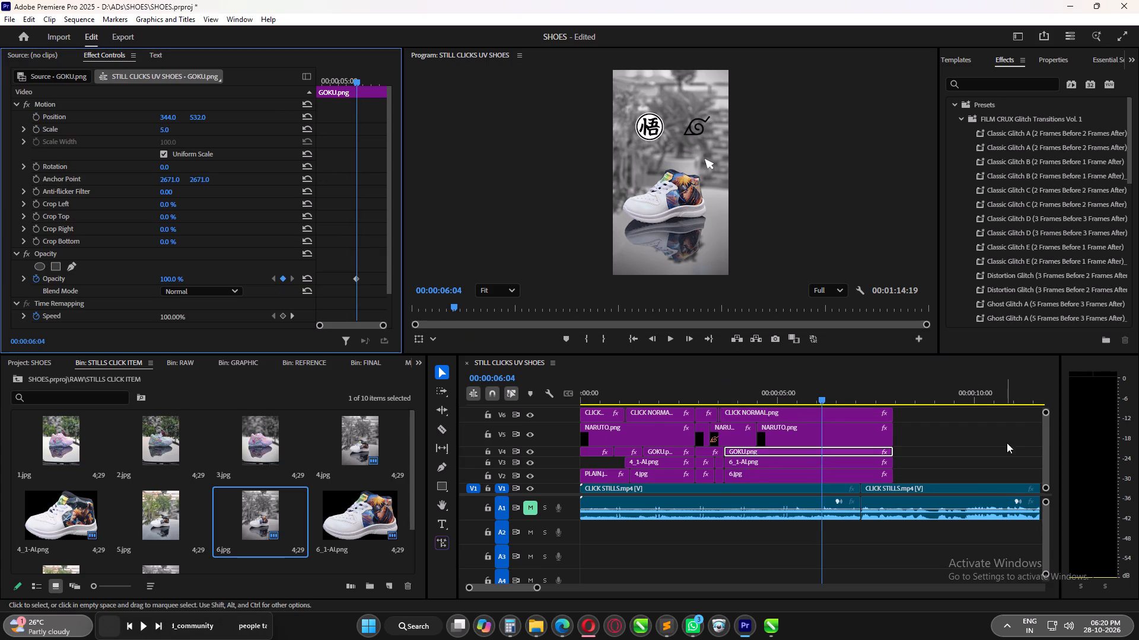
left_click_drag(823, 398, 831, 399)
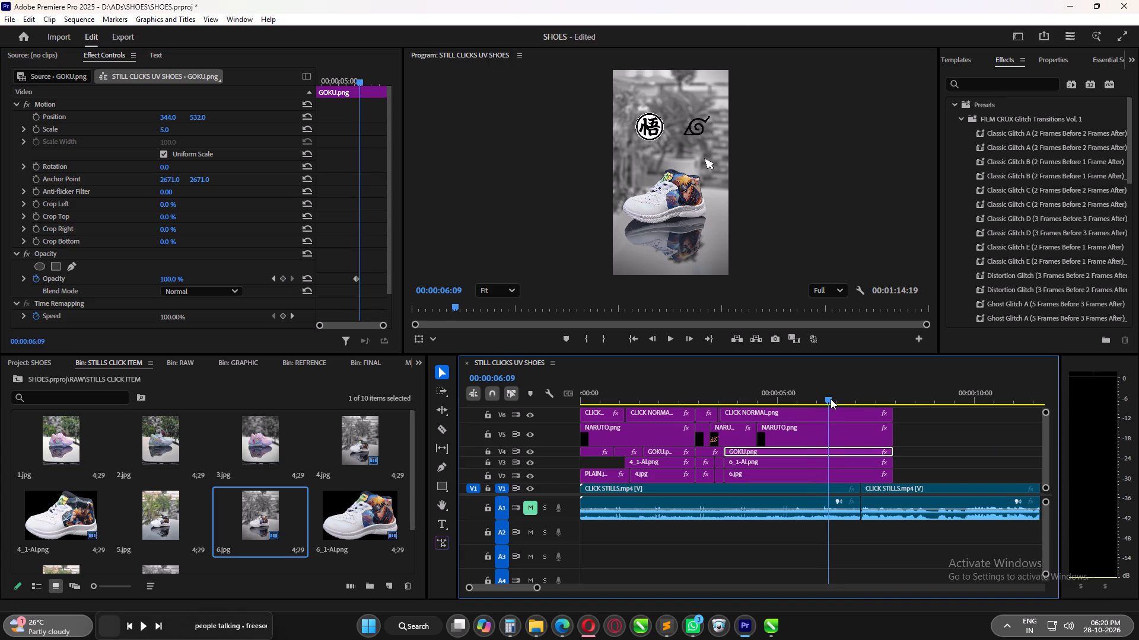
left_click_drag(831, 399, 841, 399)
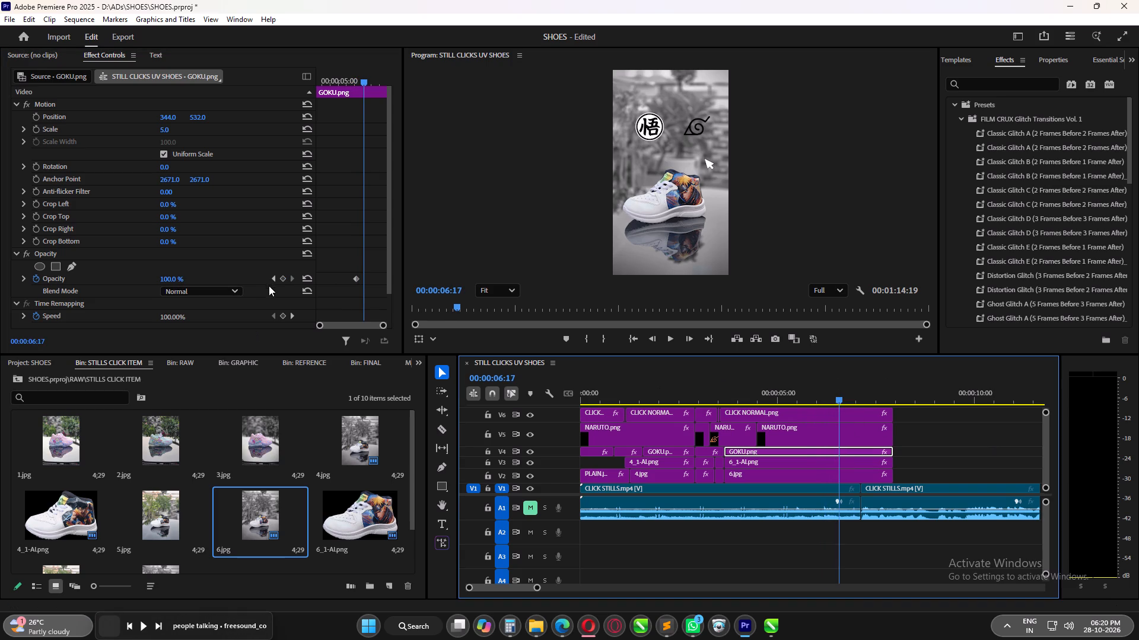
left_click(282, 279)
left_click_drag(173, 279, 151, 279)
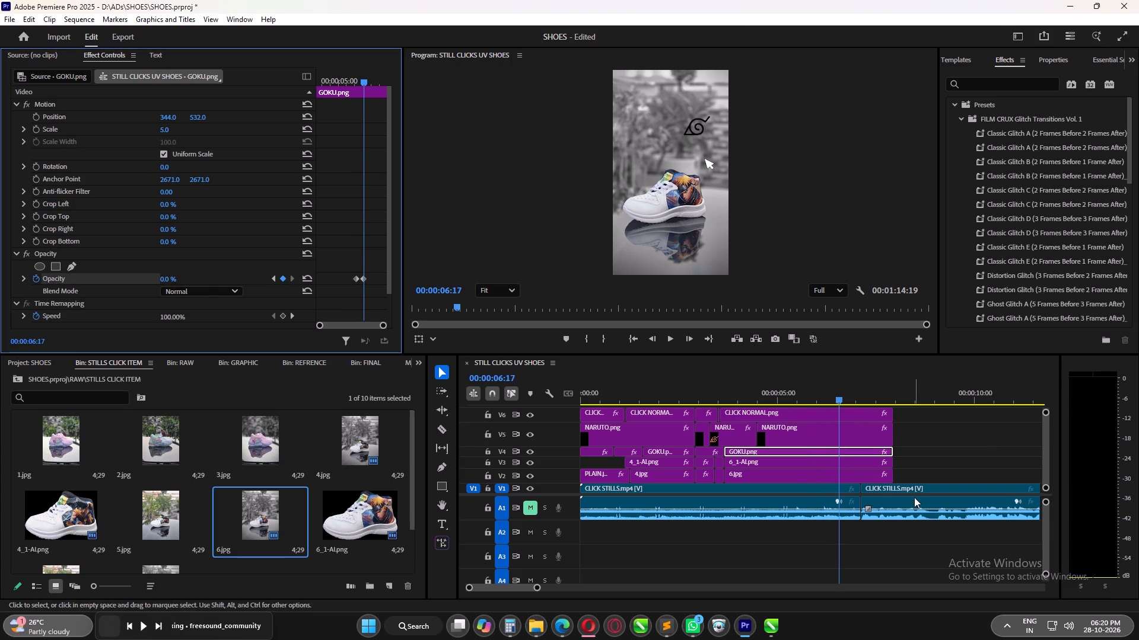
Fade out the 6.jpg clip and the last NARUTO.png clip with 0% Opacity keyframes at 00:00:06:17.
left_click(798, 459)
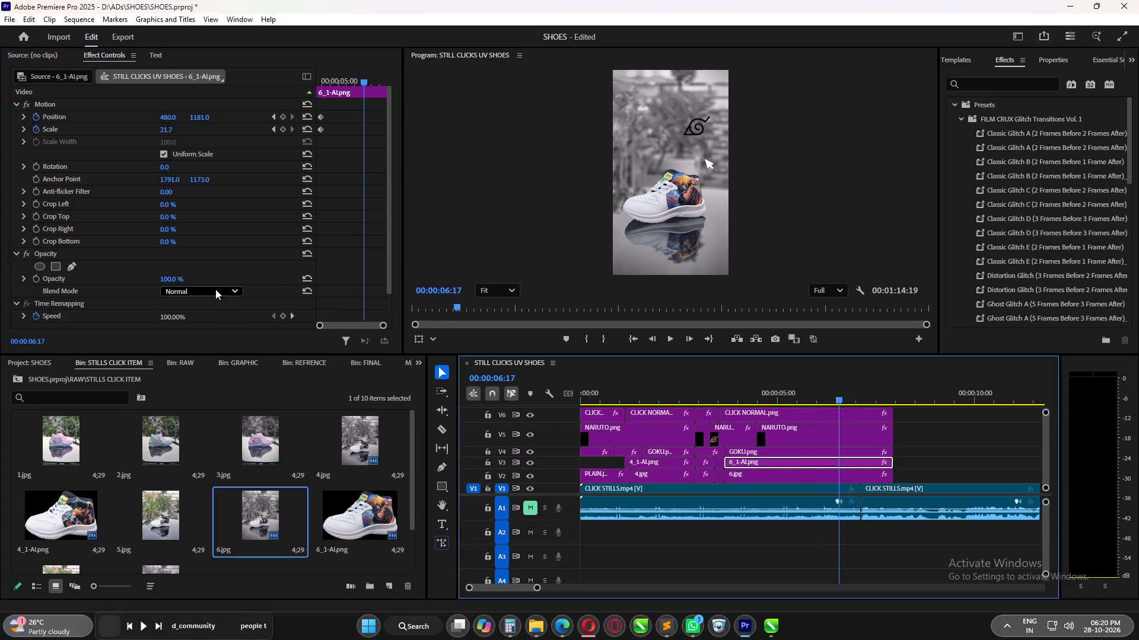
left_click(820, 477)
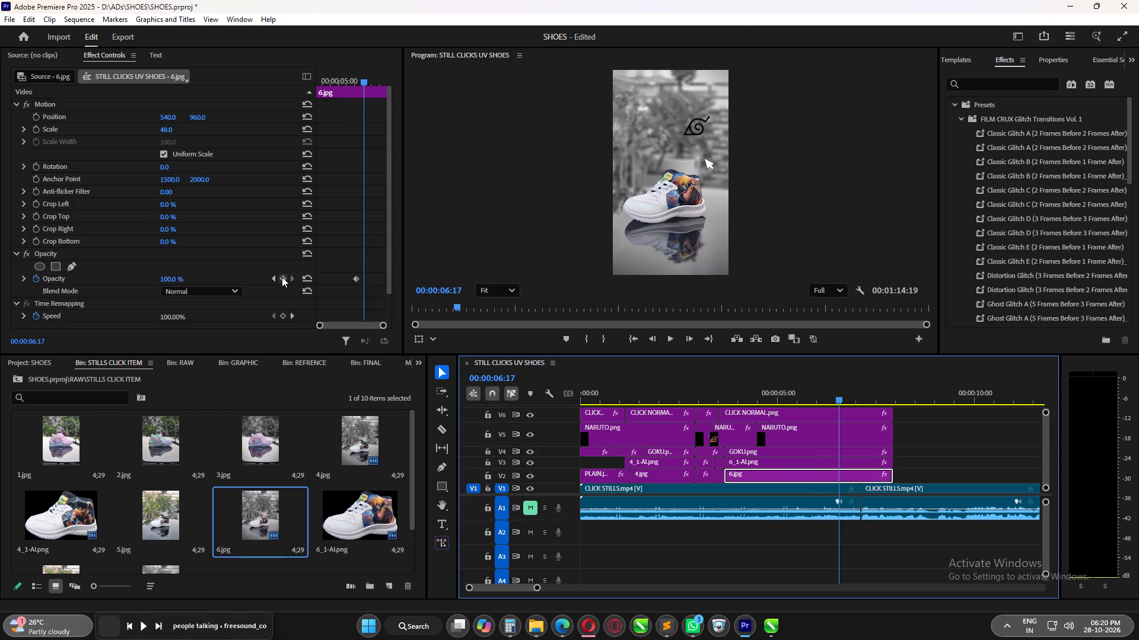
left_click(282, 277)
left_click_drag(175, 277, 151, 280)
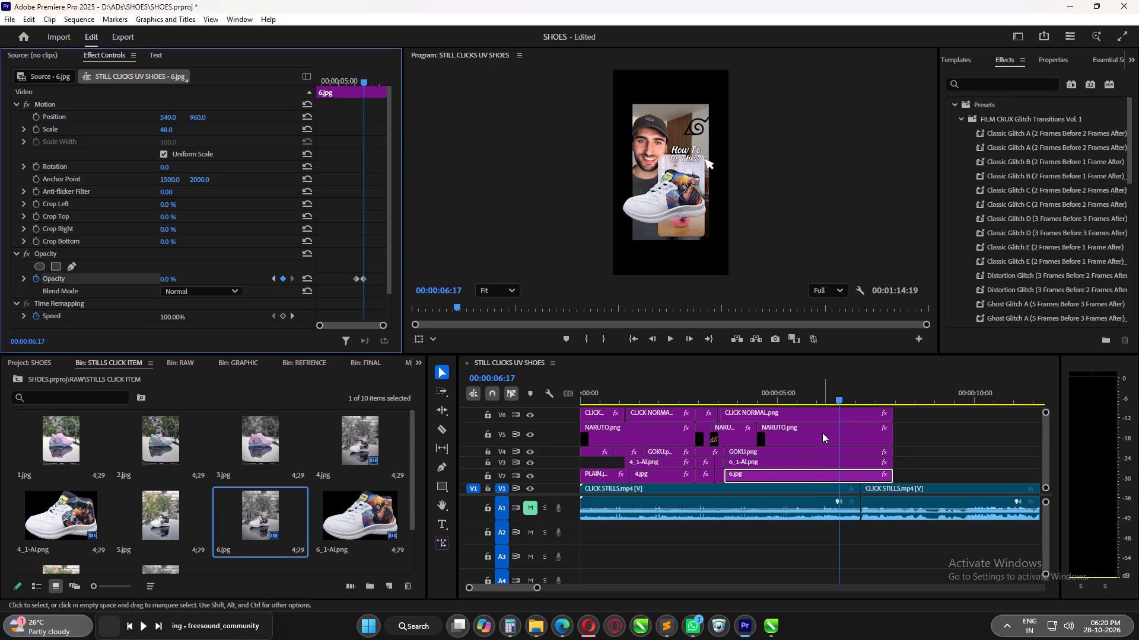
left_click(822, 433)
left_click(281, 279)
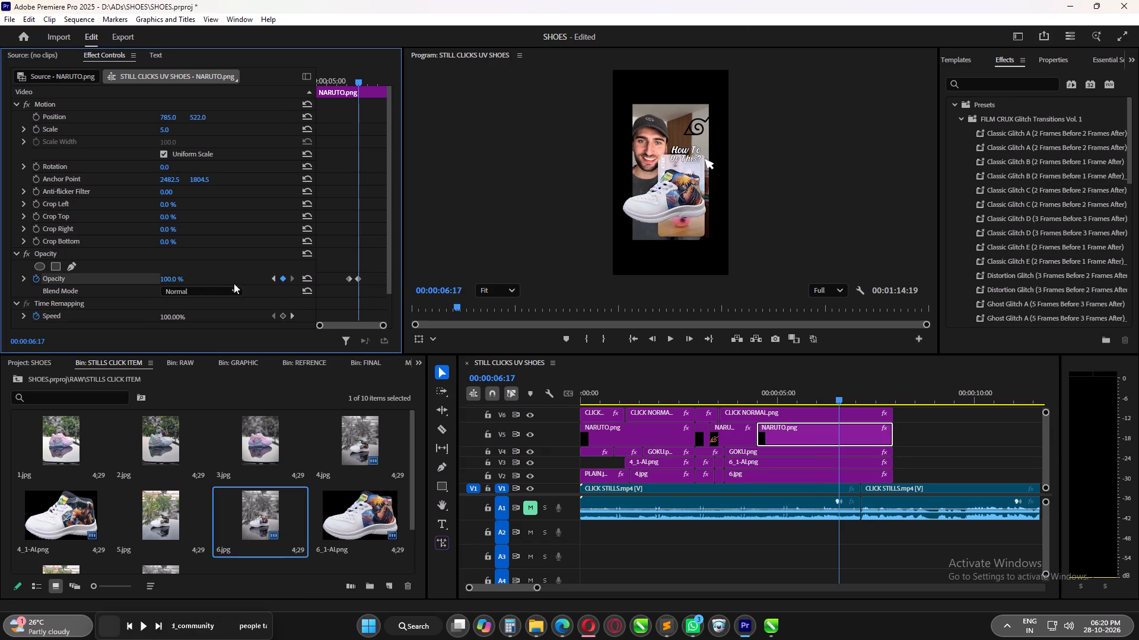
left_click_drag(176, 278, 144, 283)
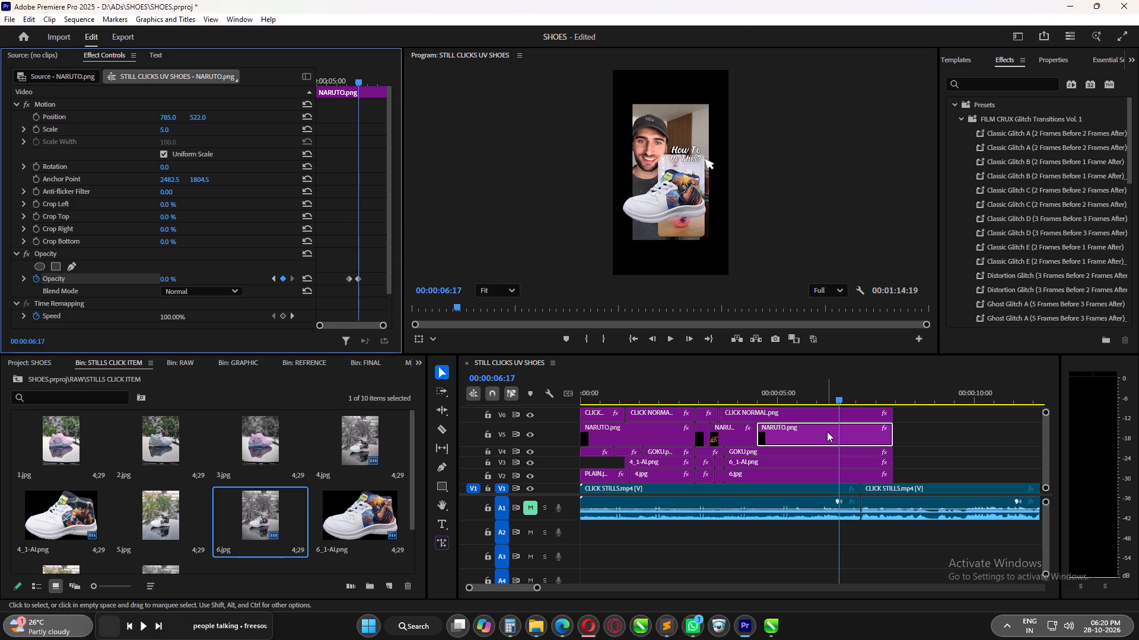
Unlink the first CLICK STILLS.mp4 clip and delete both its video and audio from V1 and A1.
left_click(841, 476)
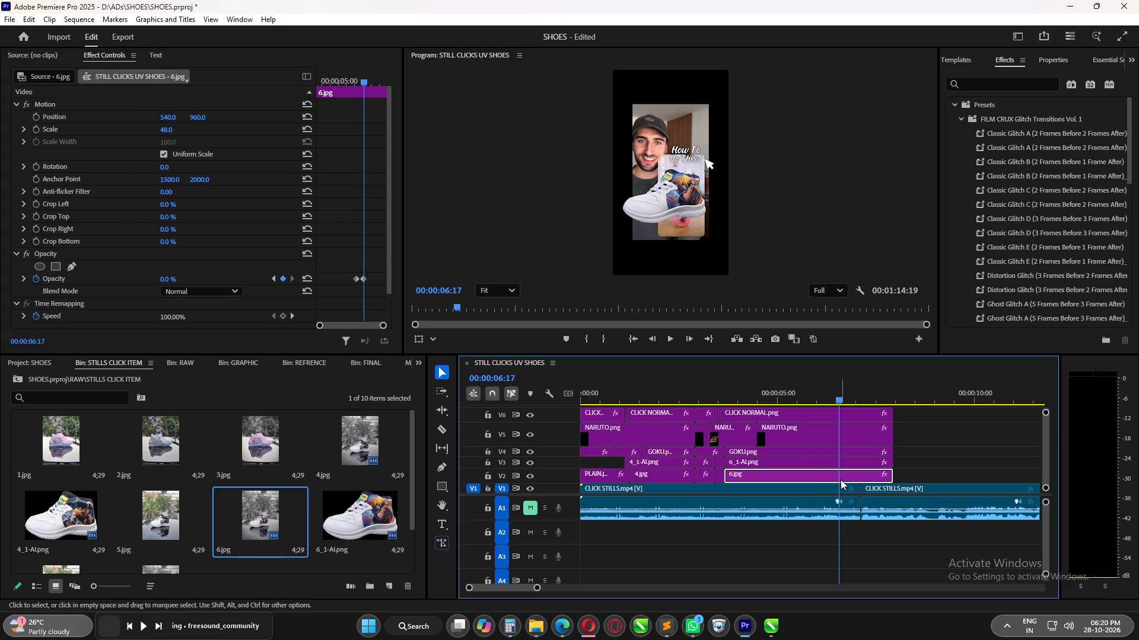
left_click(839, 486)
right_click(839, 486)
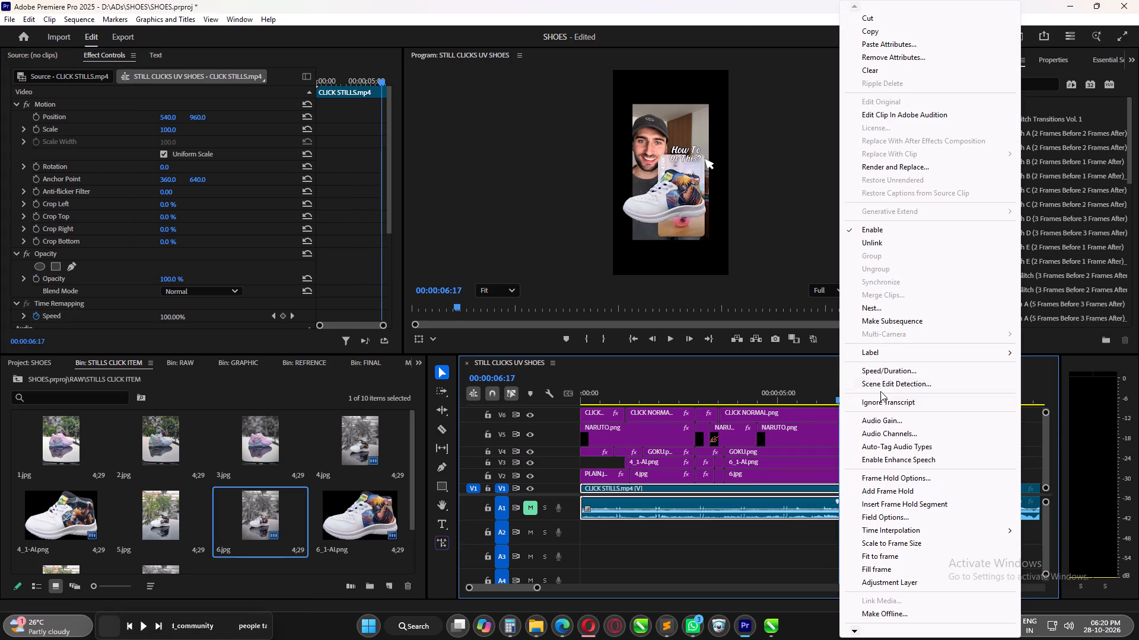
left_click(877, 242)
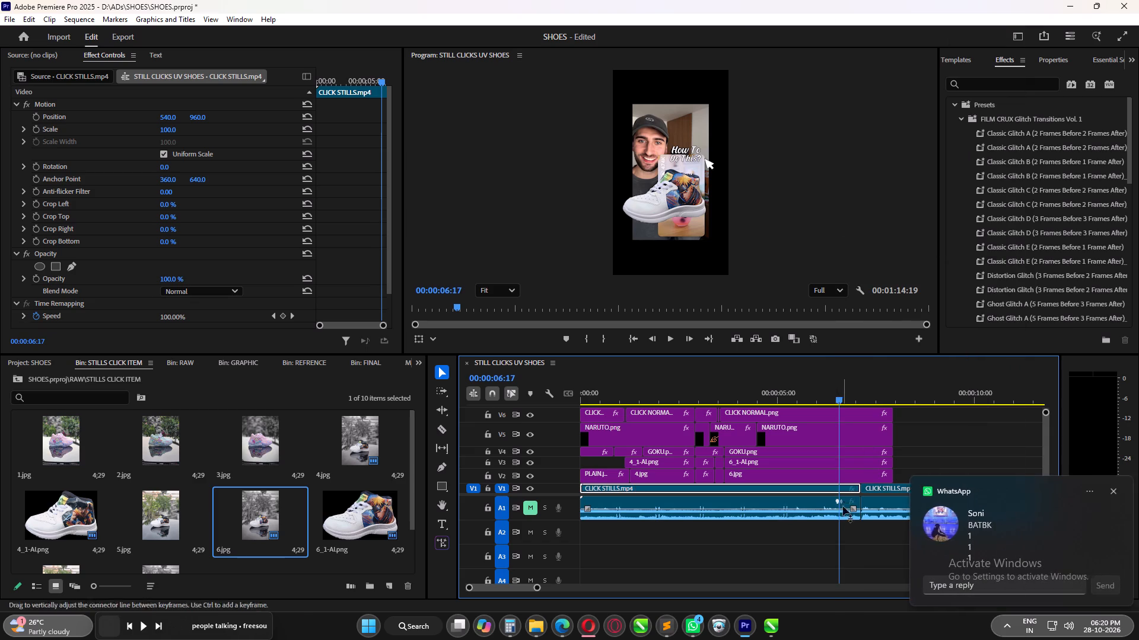
left_click(804, 503)
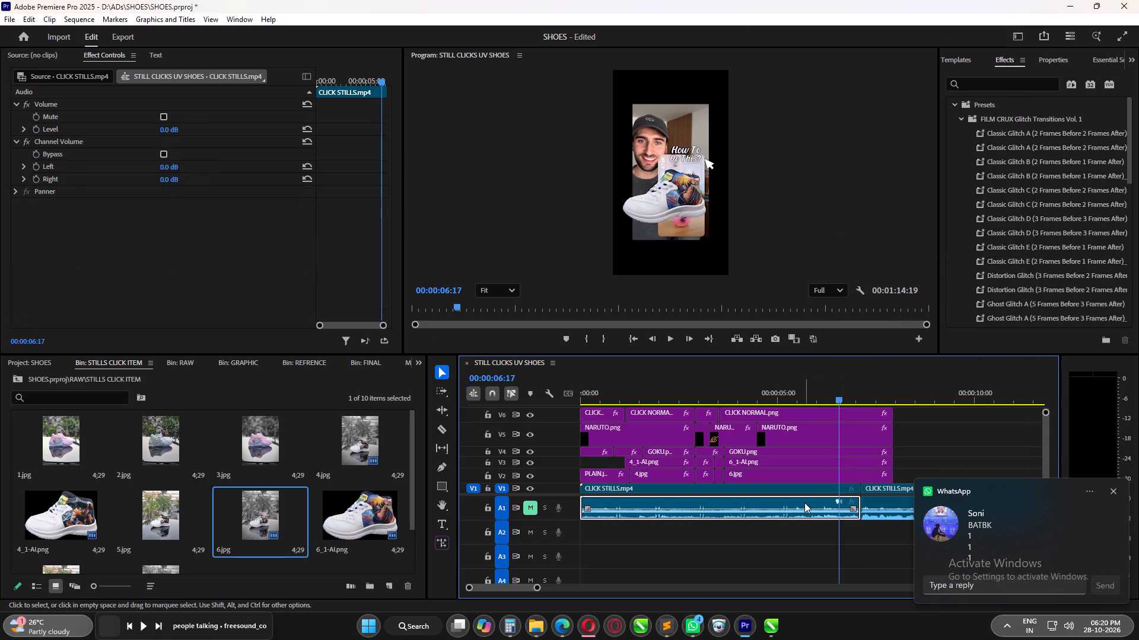
key("Delete")
left_click(819, 489)
key("Delete")
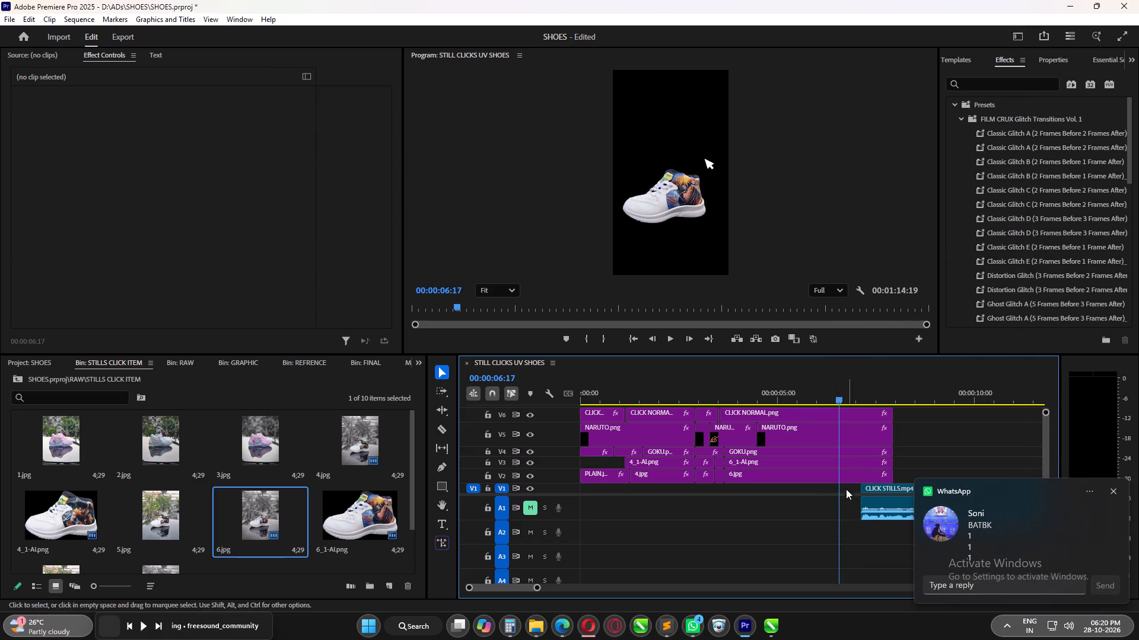
Copy the PLAIN.jpg clip at the start of track V2.
left_click(598, 477)
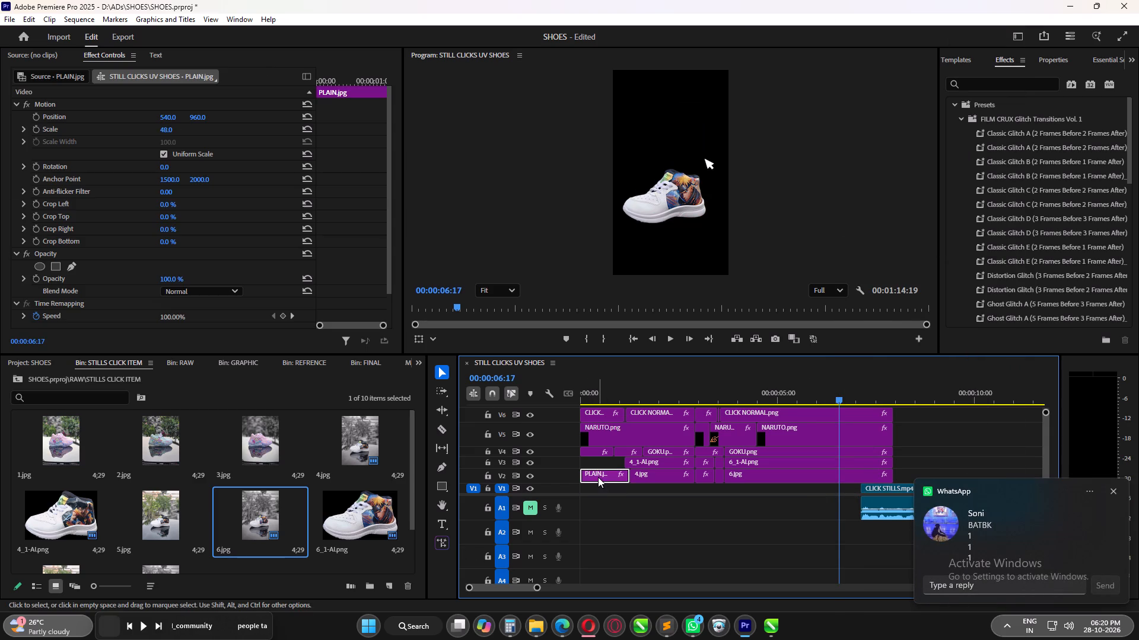
key("ctrl+c")
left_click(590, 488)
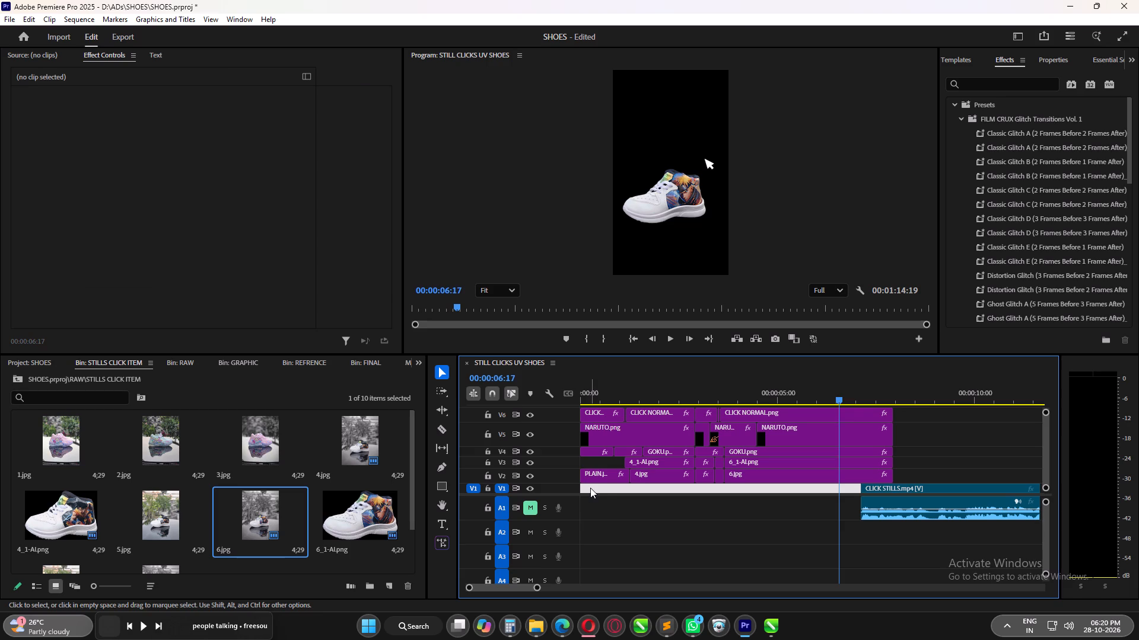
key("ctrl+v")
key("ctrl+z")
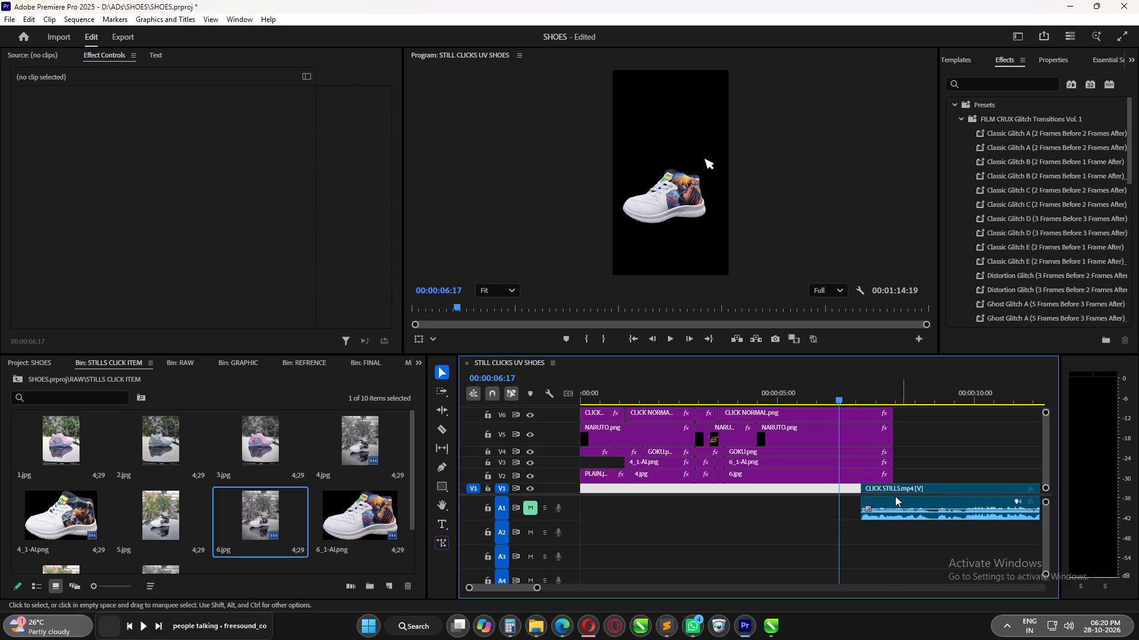
Paste the copied PLAIN.jpg clip at the start of V1 and extend it up to the remaining CLICK STILLS.mp4 clip.
left_click(857, 393)
left_click_drag(854, 400, 1021, 412)
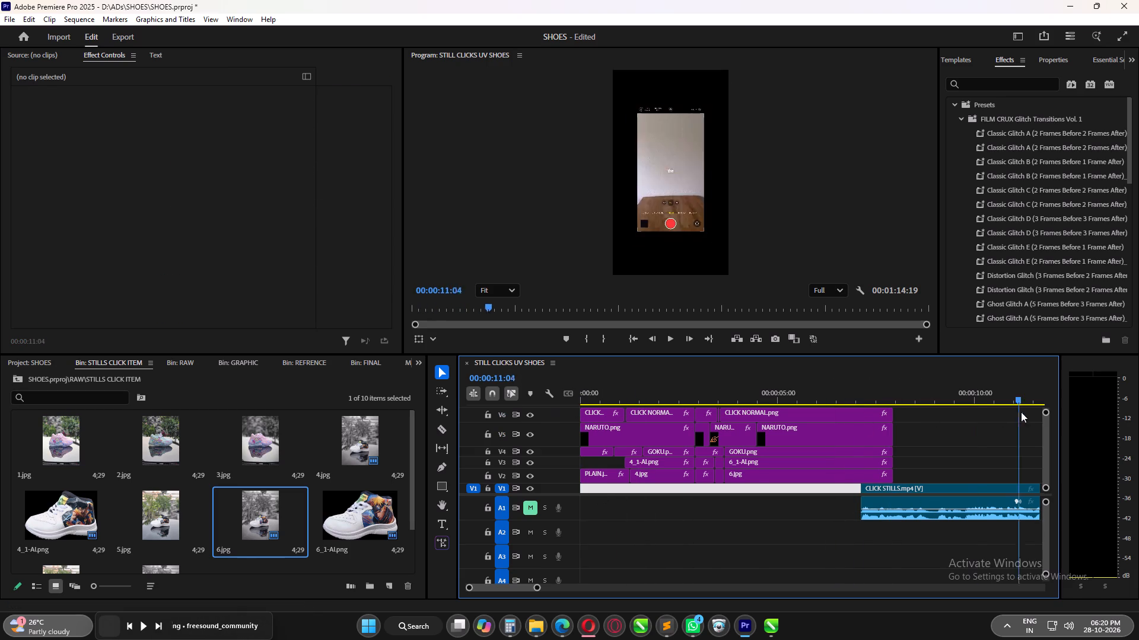
left_click_drag(1021, 412, 927, 409)
left_click(953, 440)
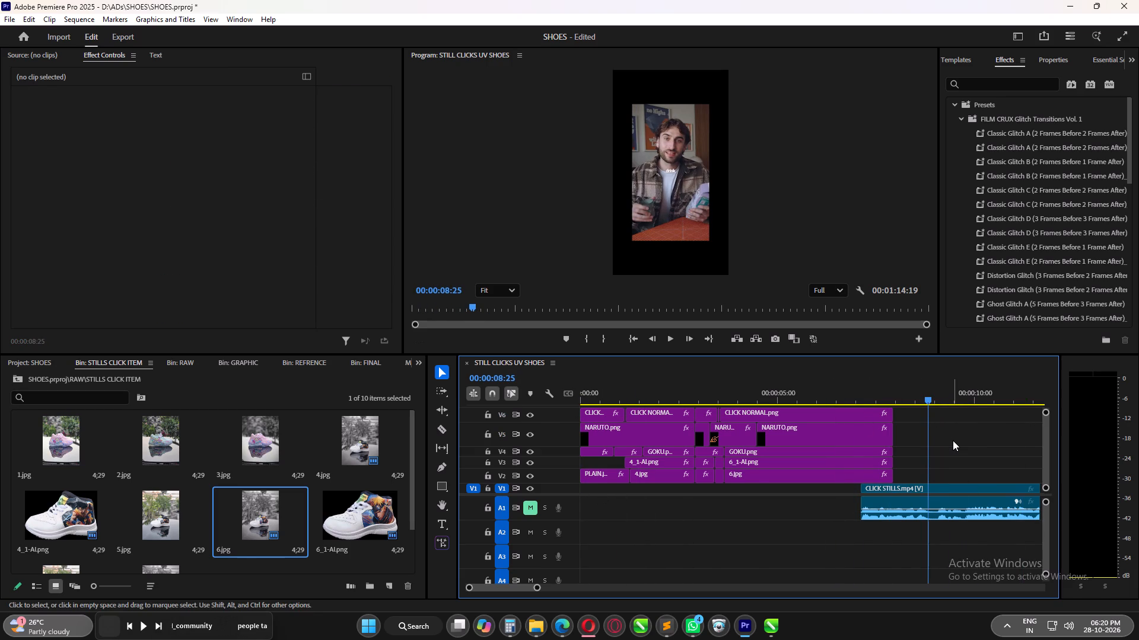
key("ctrl+v")
left_click_drag(953, 472, 590, 493)
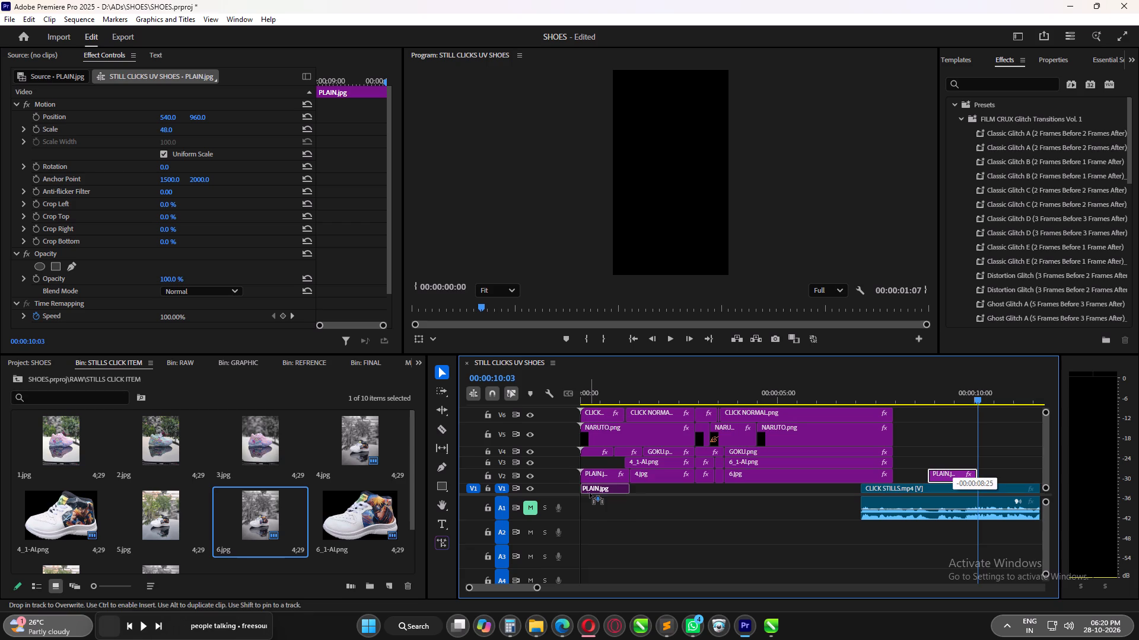
left_click_drag(590, 493, 588, 492)
left_click_drag(629, 489, 833, 497)
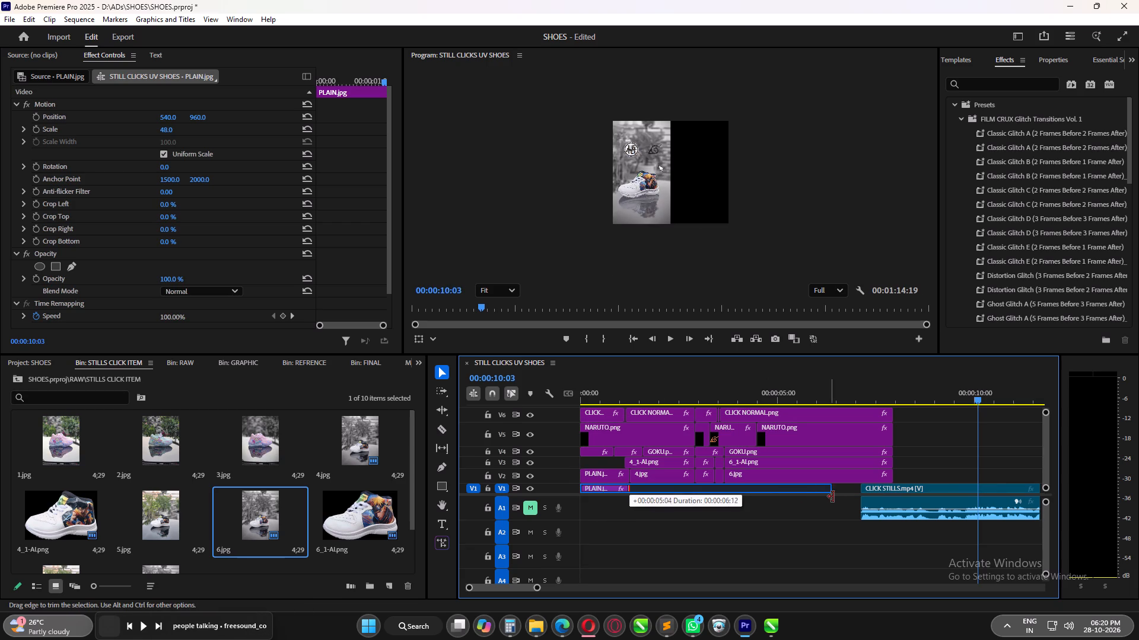
left_click_drag(833, 497, 861, 494)
Scrub through the sequence, focusing around 00:00:06:00 to 00:00:06:20, to examine the logos and 6.jpg fading out over the plain background.
left_click_drag(808, 390, 613, 411)
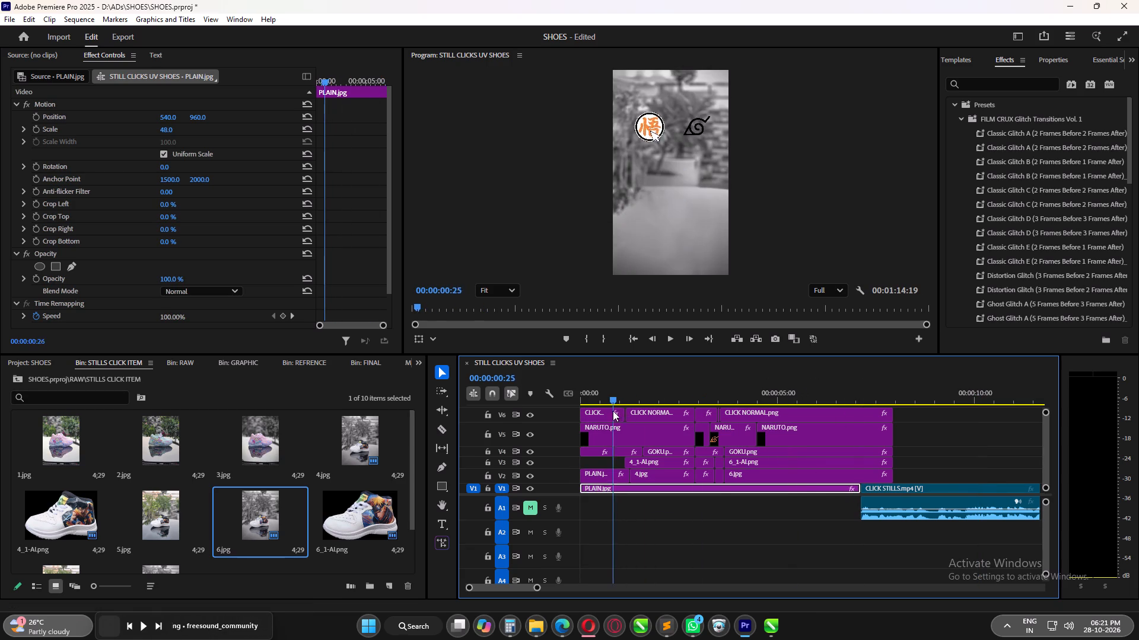
left_click_drag(613, 411, 766, 424)
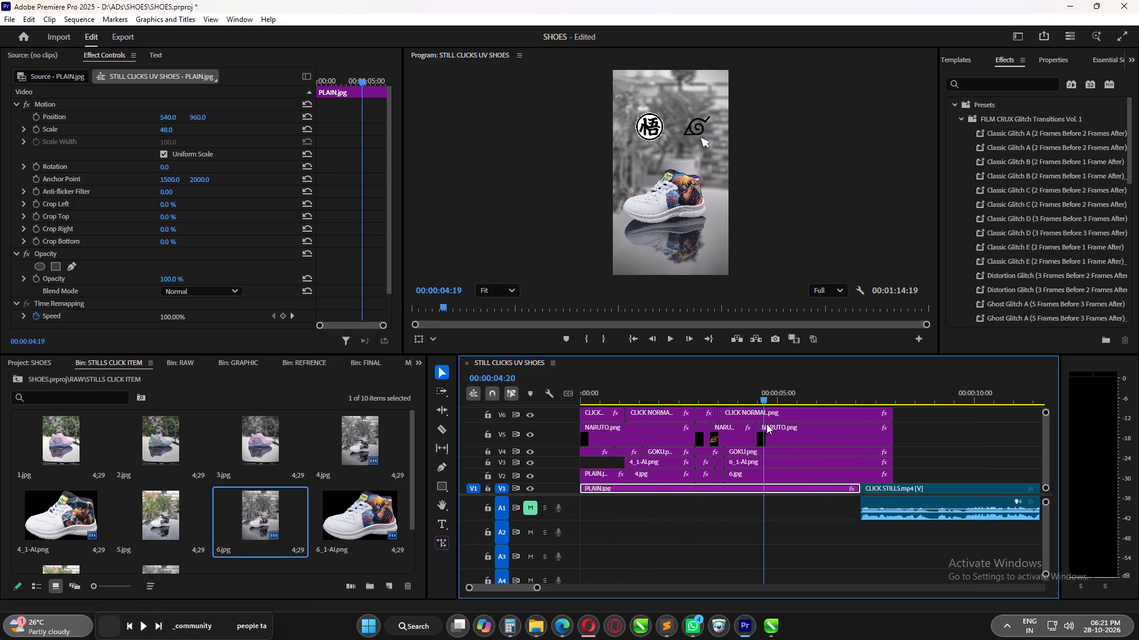
left_click_drag(766, 424, 843, 434)
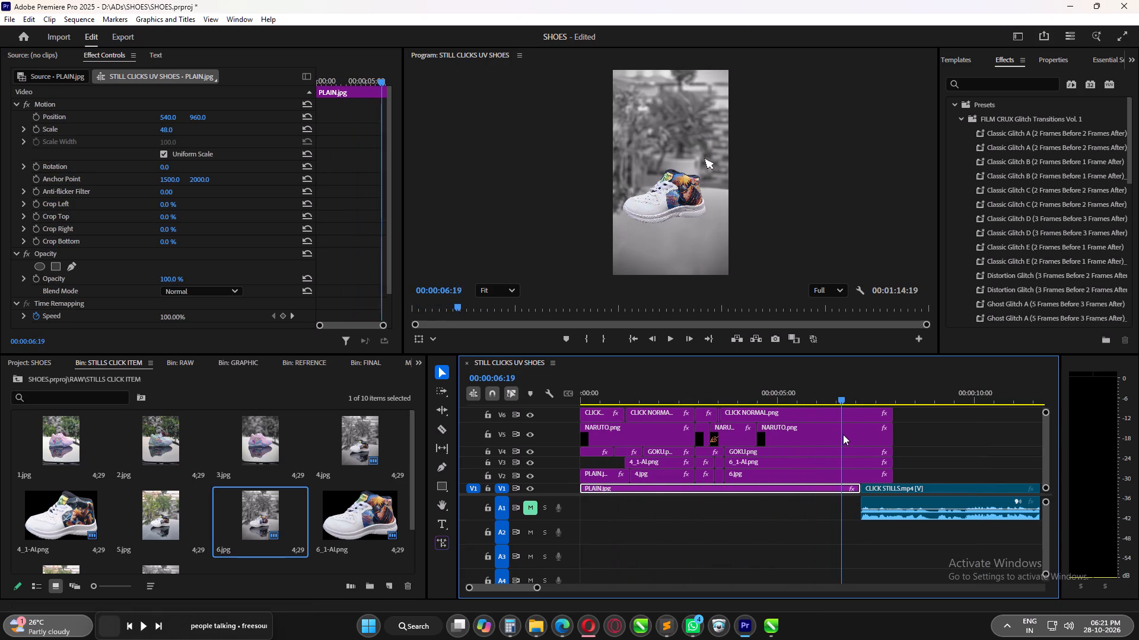
left_click_drag(843, 434, 838, 436)
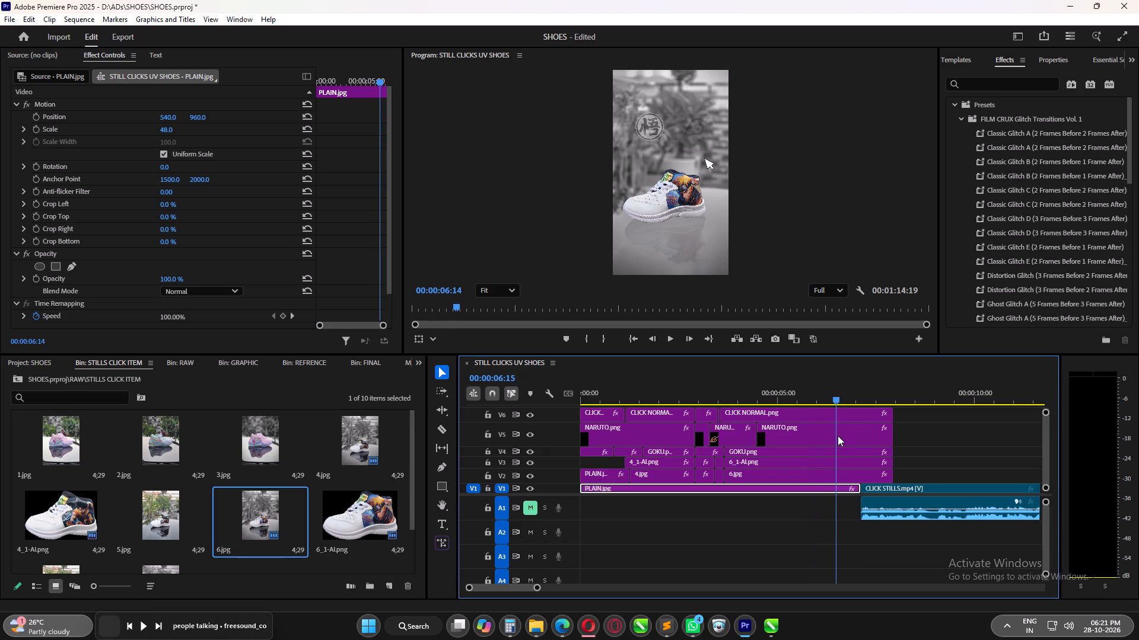
left_click_drag(838, 436, 844, 440)
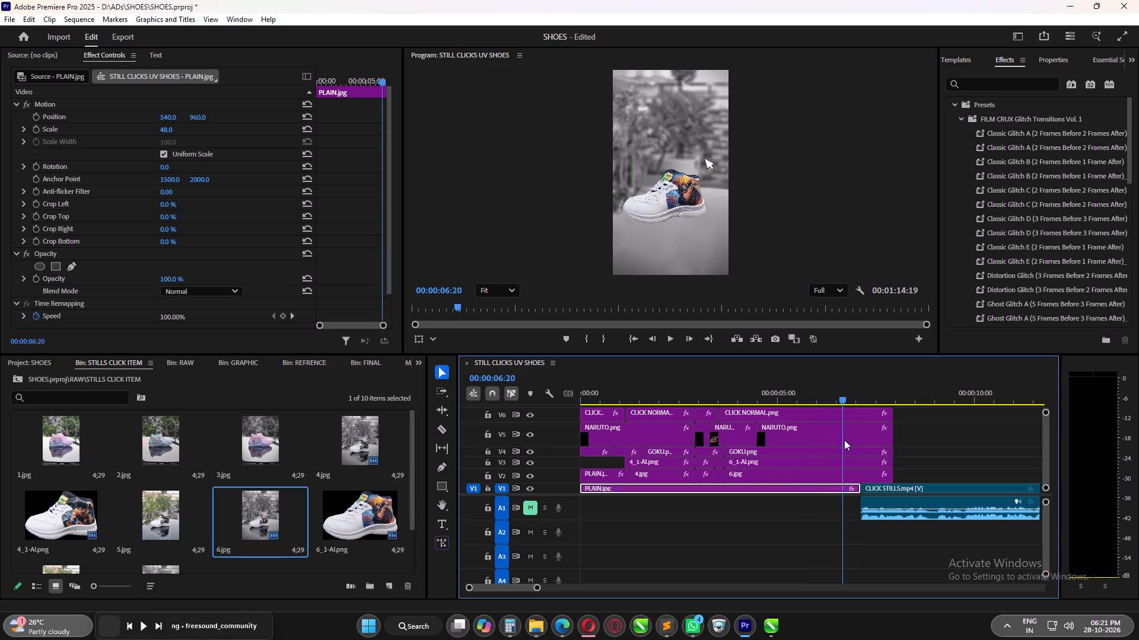
left_click_drag(844, 440, 843, 444)
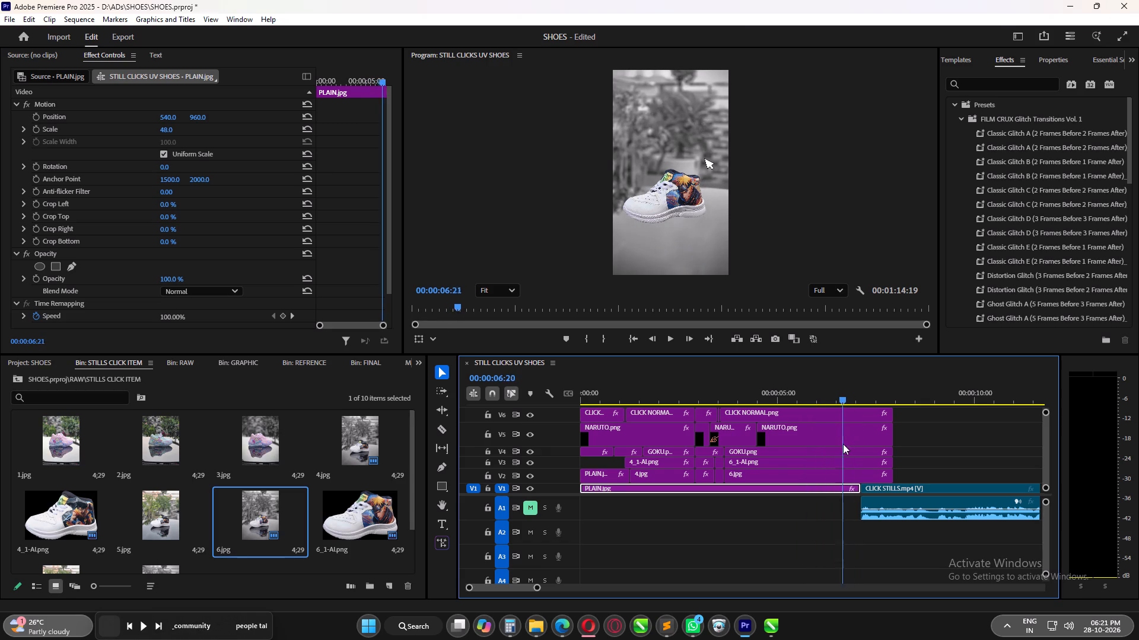
left_click_drag(843, 444, 816, 446)
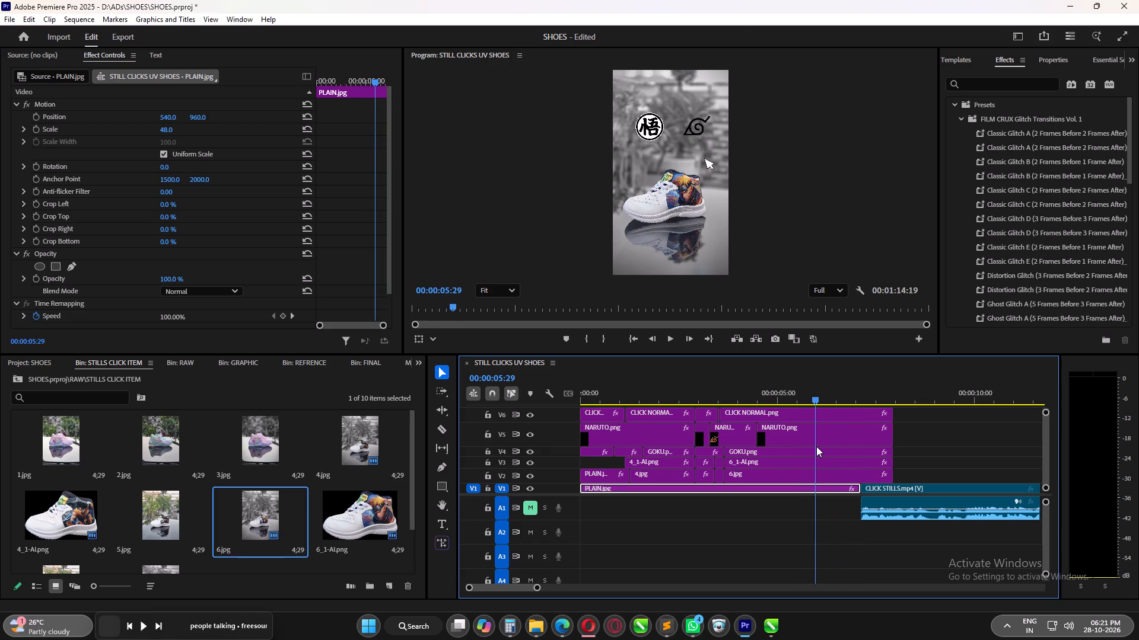
left_click_drag(816, 446, 832, 447)
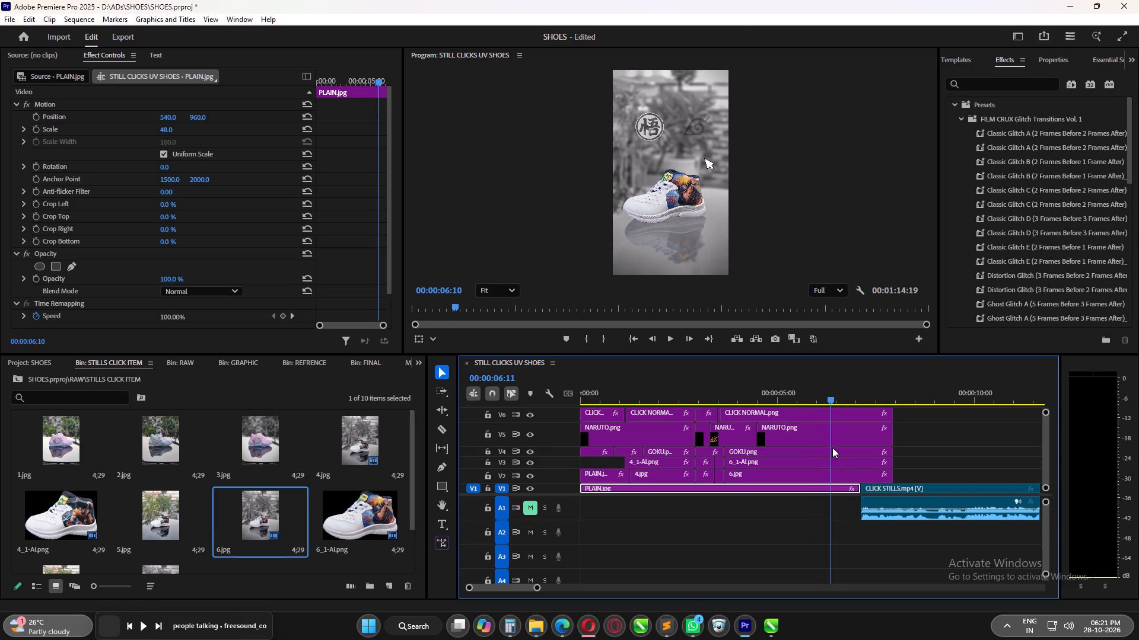
left_click_drag(832, 447, 836, 447)
Trim the end of the V1 PLAIN.jpg clip to the last Opacity keyframe of the 6.jpg clip at 00:00:06:17.
left_click(818, 478)
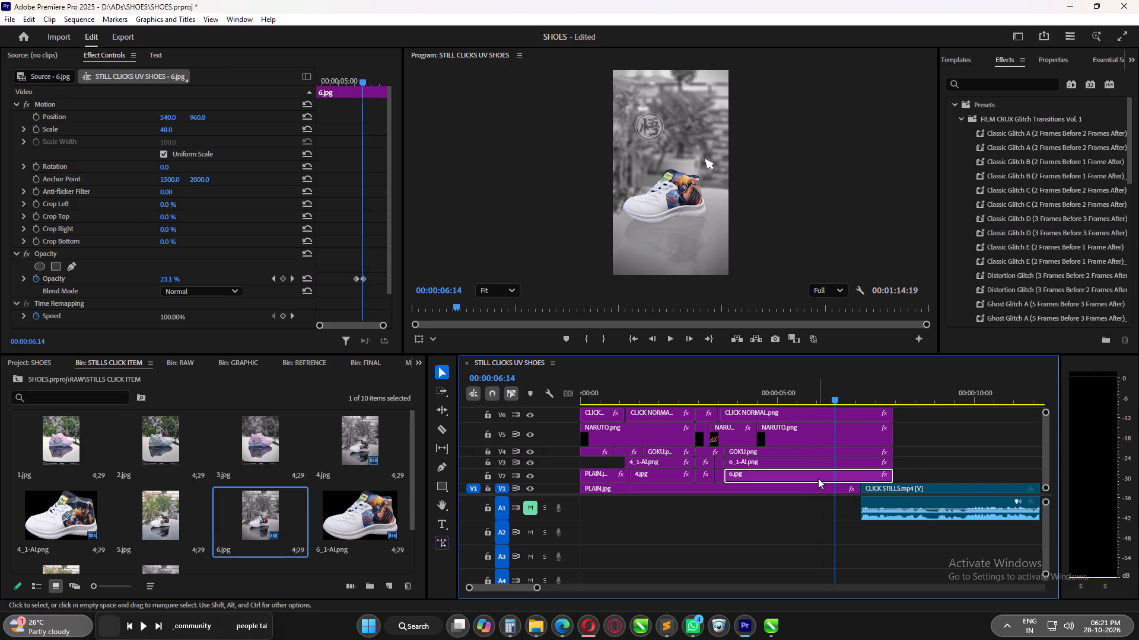
left_click(289, 280)
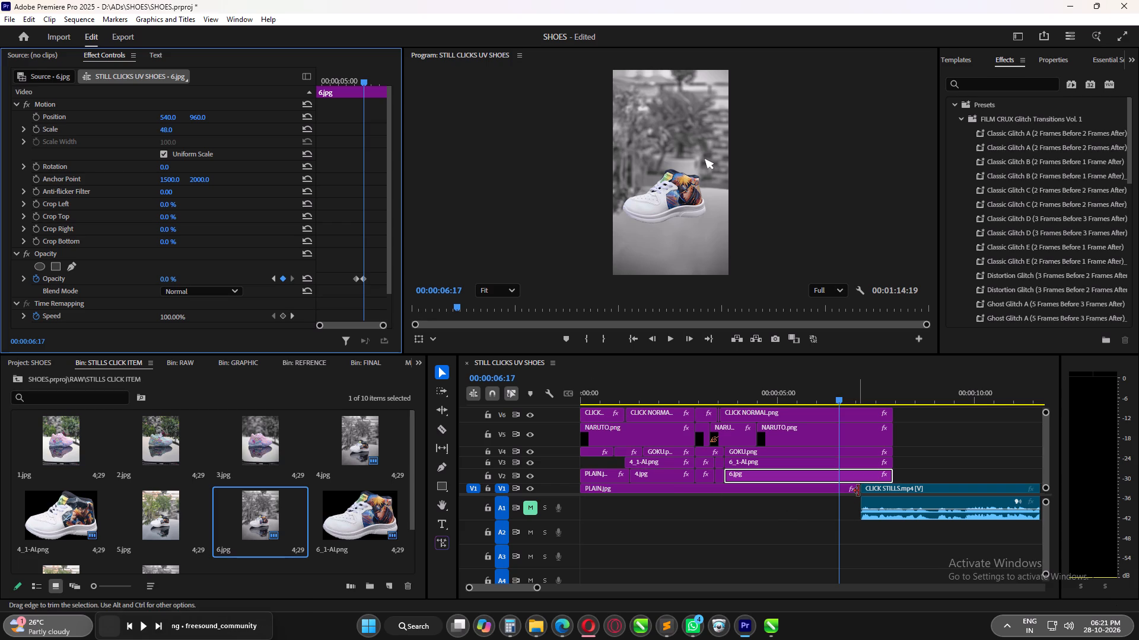
left_click_drag(858, 491, 839, 491)
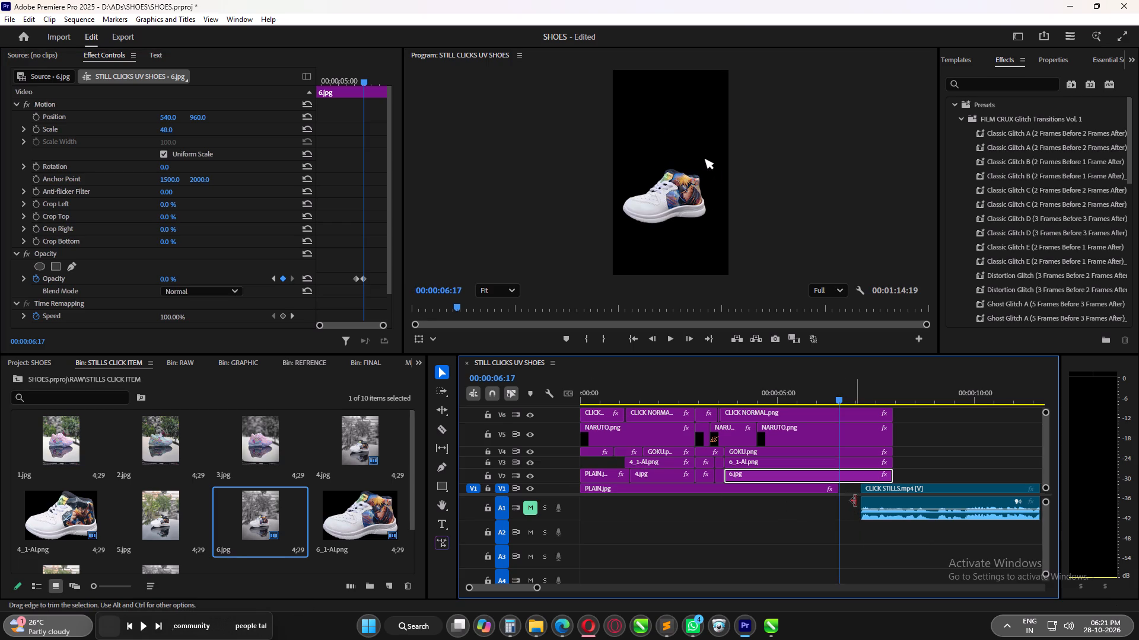
Delete the CLICK STILLS.mp4 reference clip from the sequence.
left_click(885, 490)
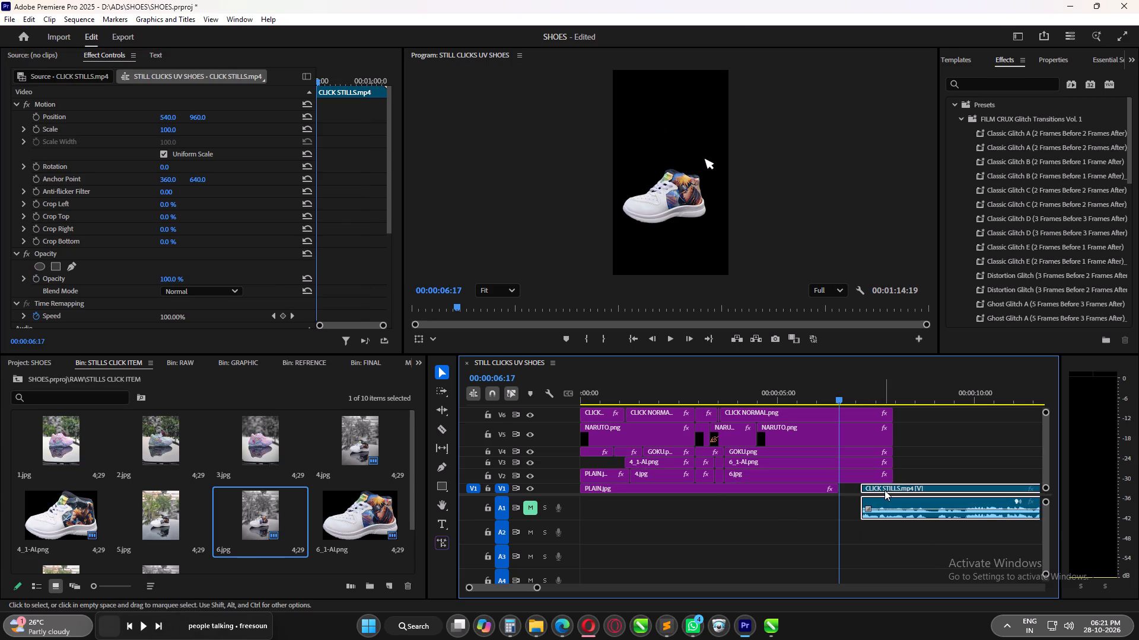
key("Delete")
left_click(812, 519)
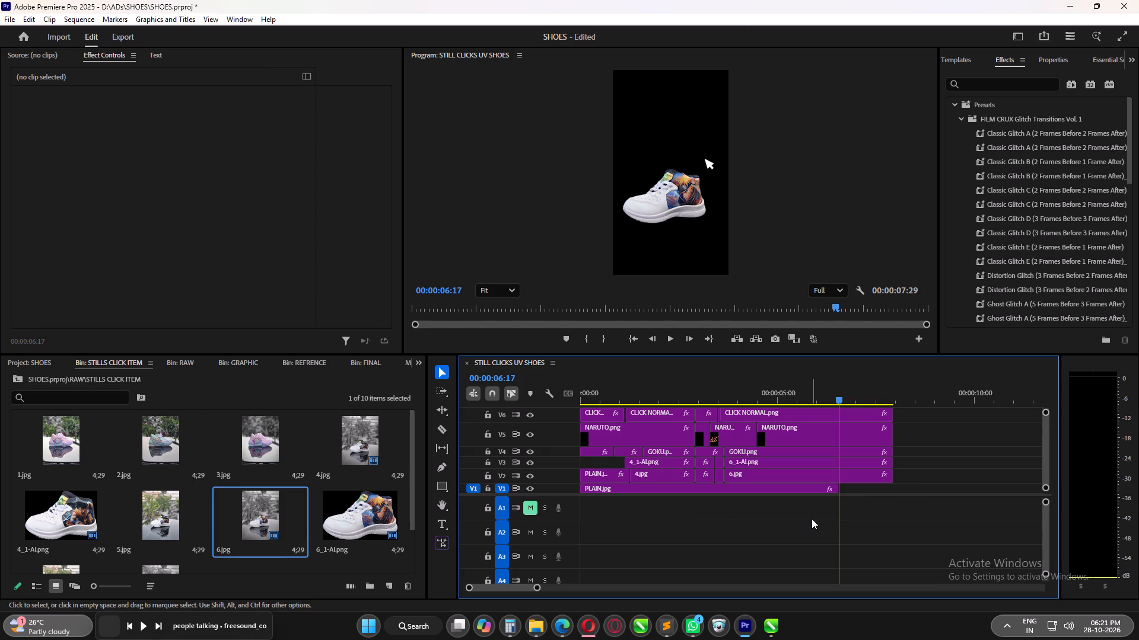
Scrub between about 00:00:06:05 and 00:00:06:17 and step through the last GOKU.png clip's Opacity keyframes to check the fade-out against the background's end.
left_click(803, 452)
left_click_drag(842, 399, 823, 401)
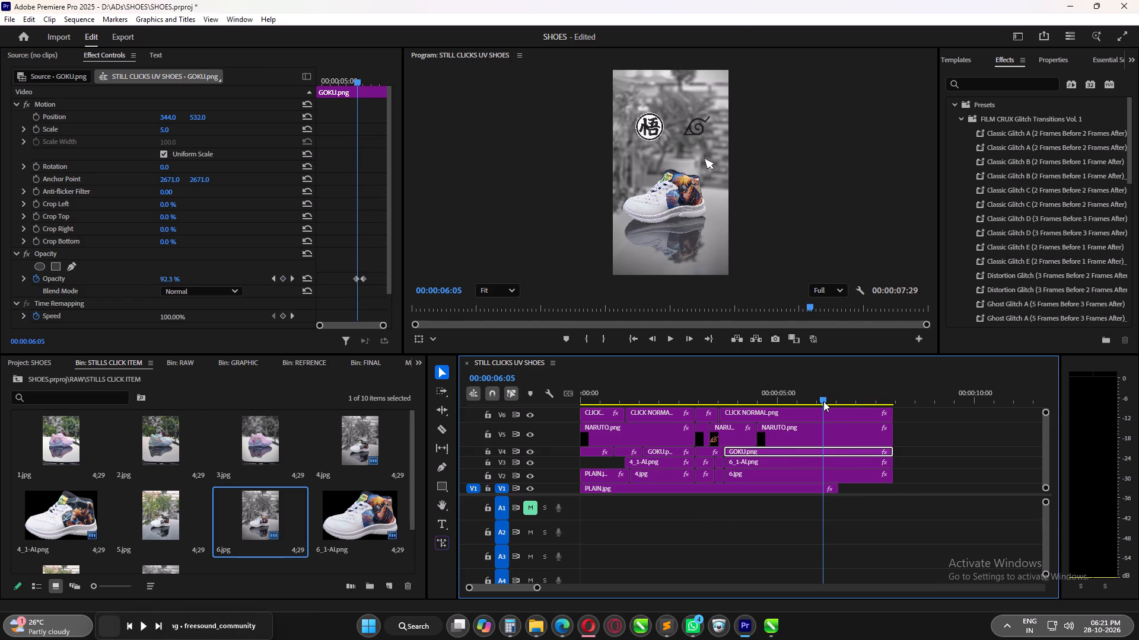
left_click_drag(823, 401, 839, 399)
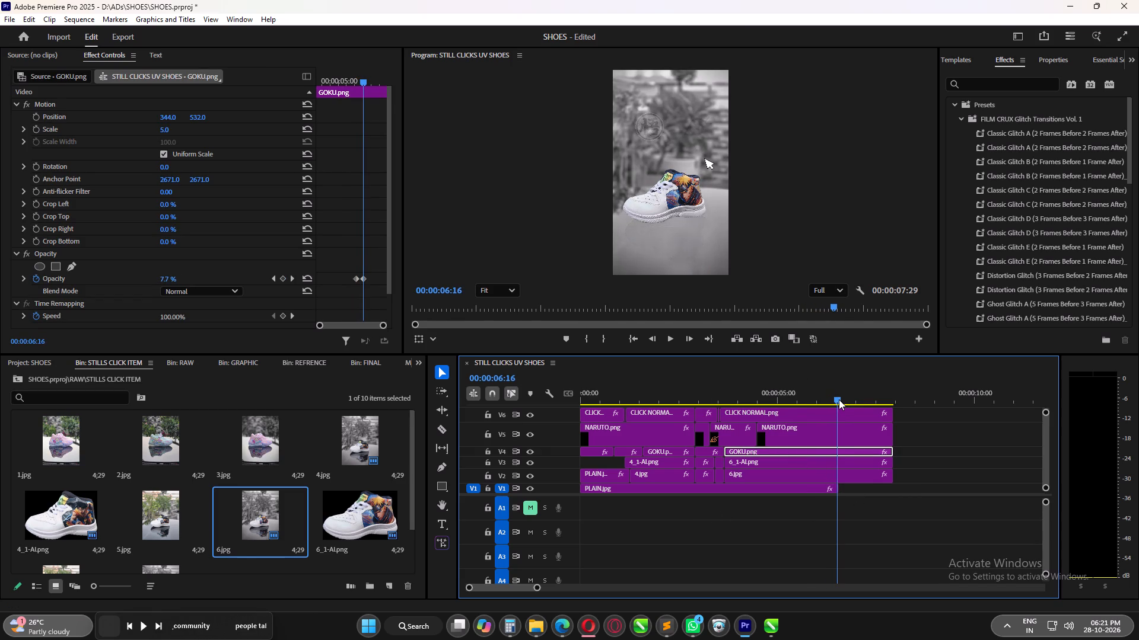
left_click_drag(839, 399, 839, 399)
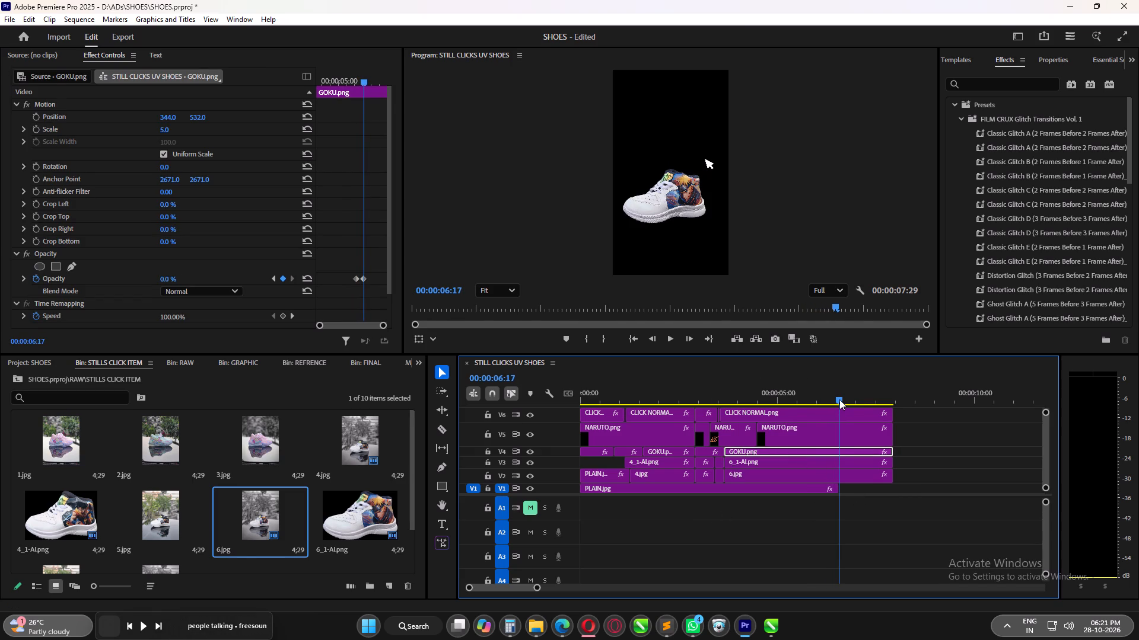
left_click_drag(839, 399, 831, 401)
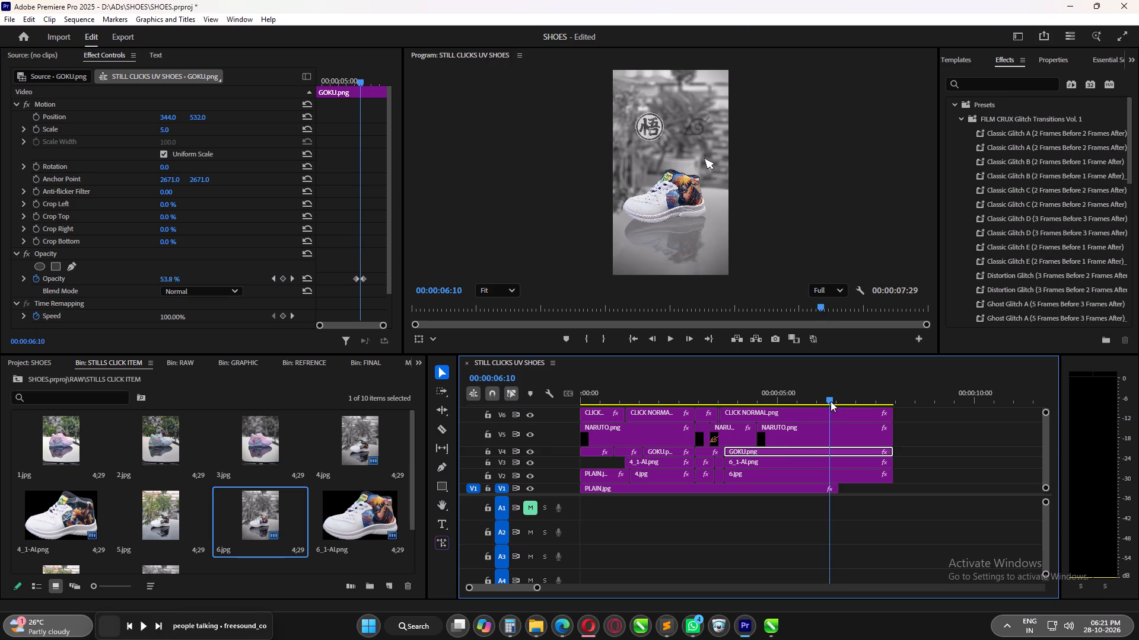
left_click_drag(831, 401, 839, 411)
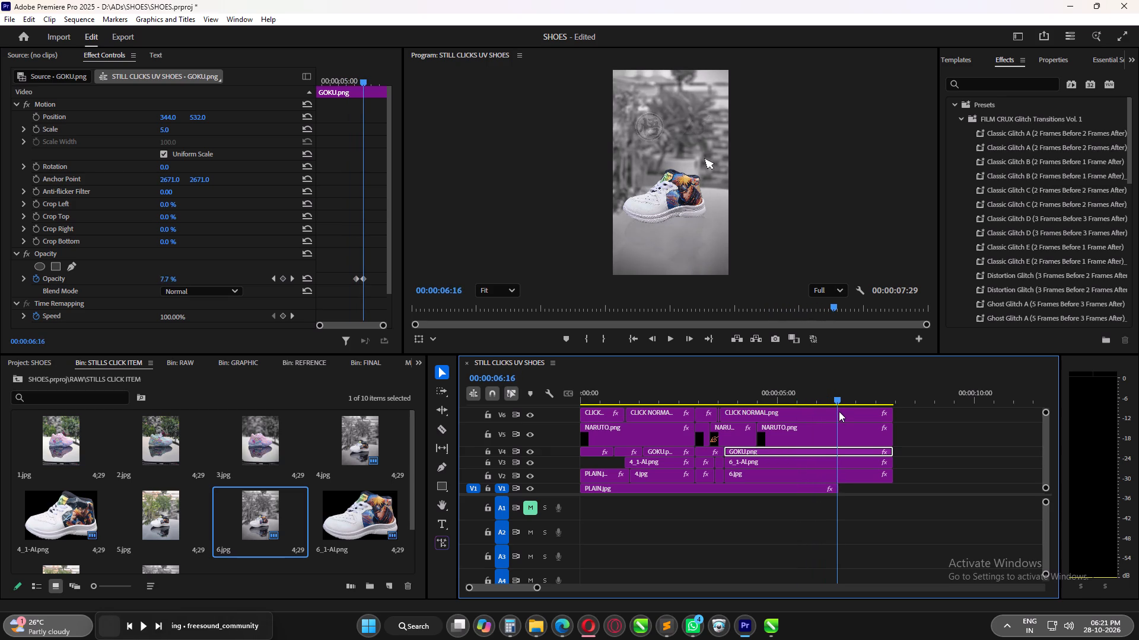
left_click_drag(839, 411, 839, 411)
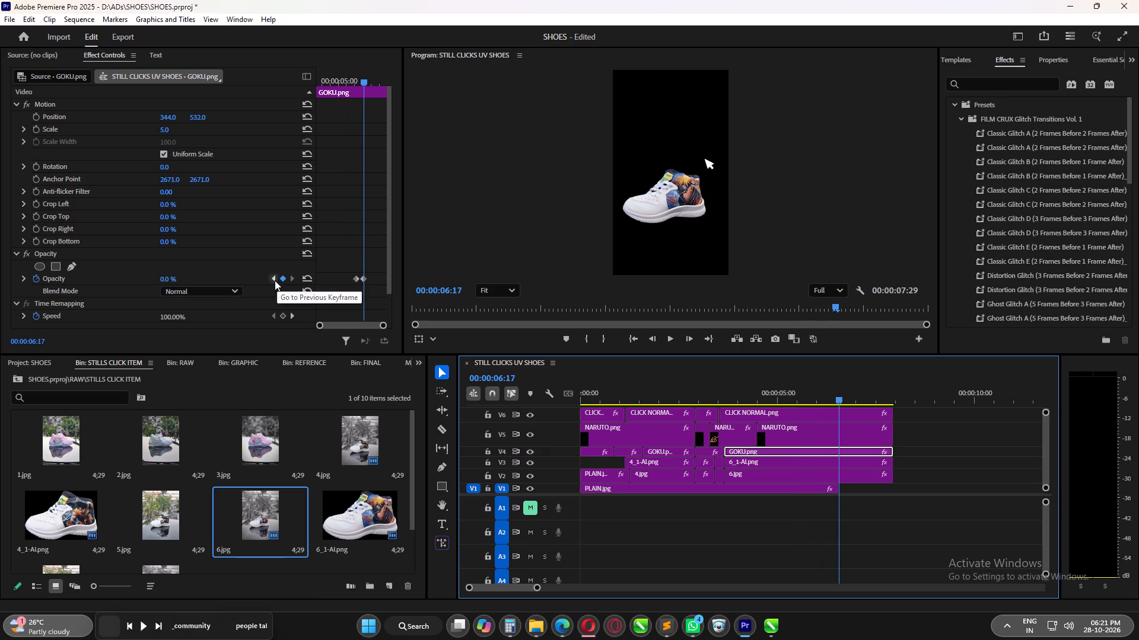
left_click(274, 280)
left_click(291, 279)
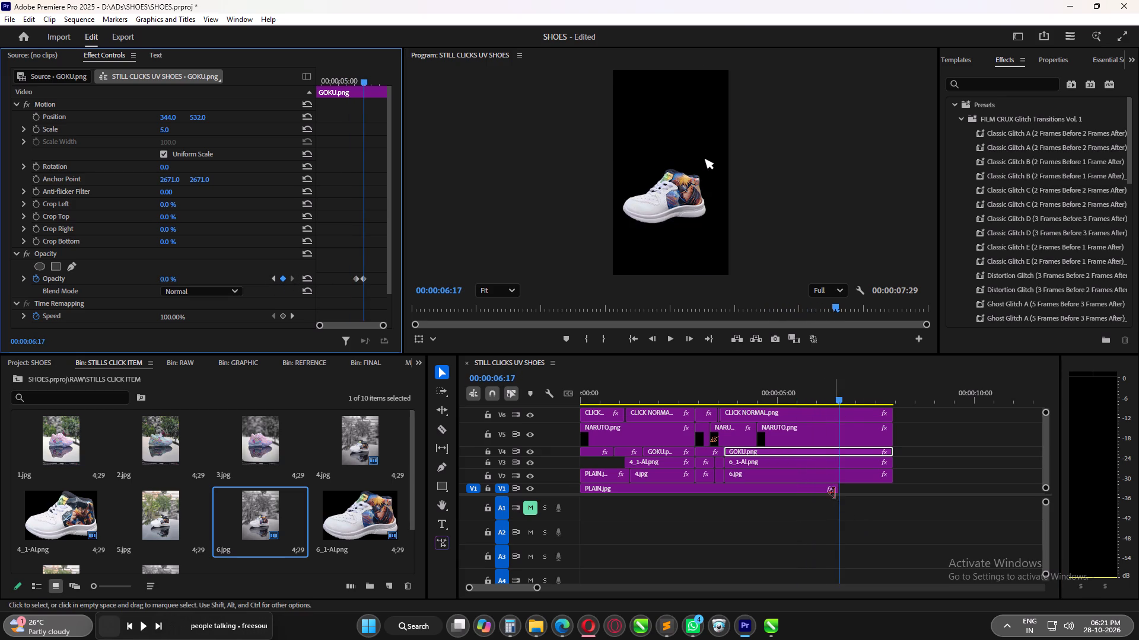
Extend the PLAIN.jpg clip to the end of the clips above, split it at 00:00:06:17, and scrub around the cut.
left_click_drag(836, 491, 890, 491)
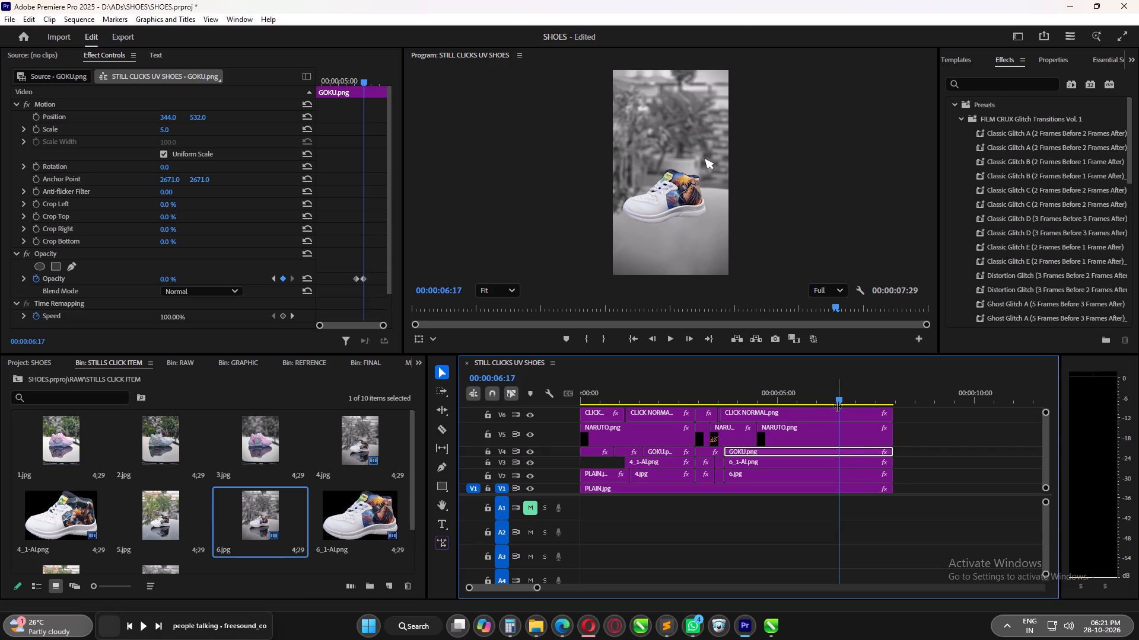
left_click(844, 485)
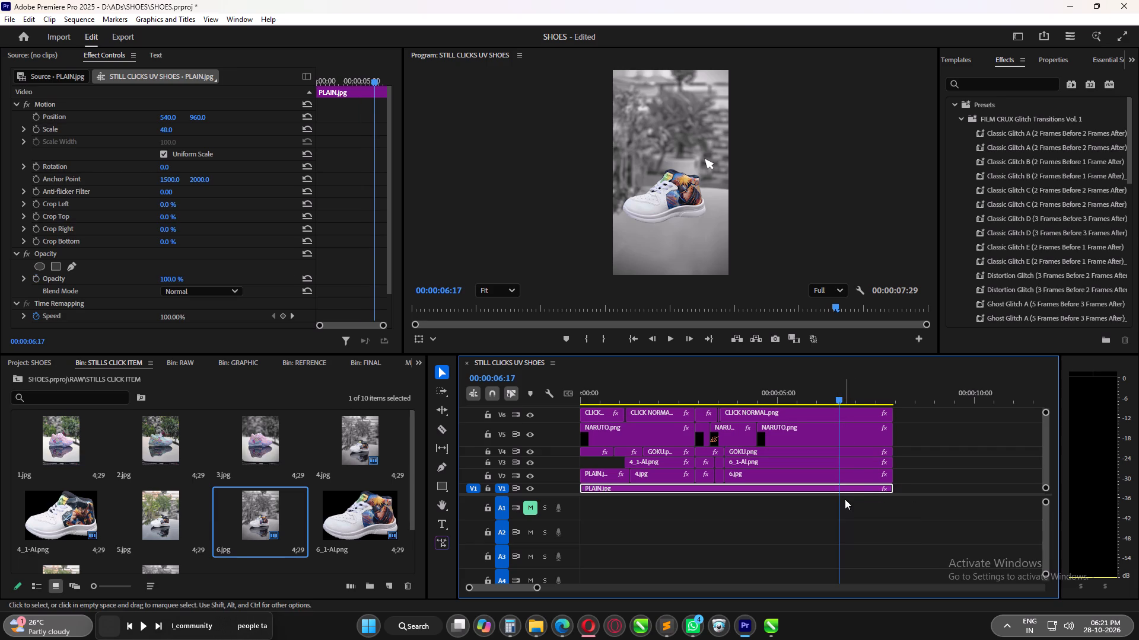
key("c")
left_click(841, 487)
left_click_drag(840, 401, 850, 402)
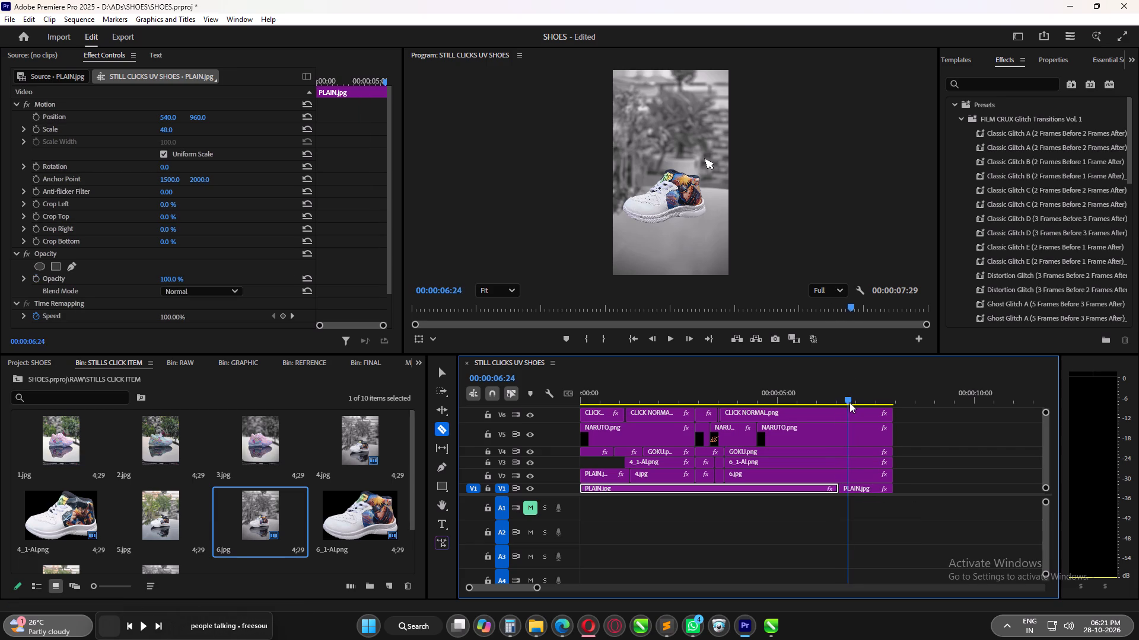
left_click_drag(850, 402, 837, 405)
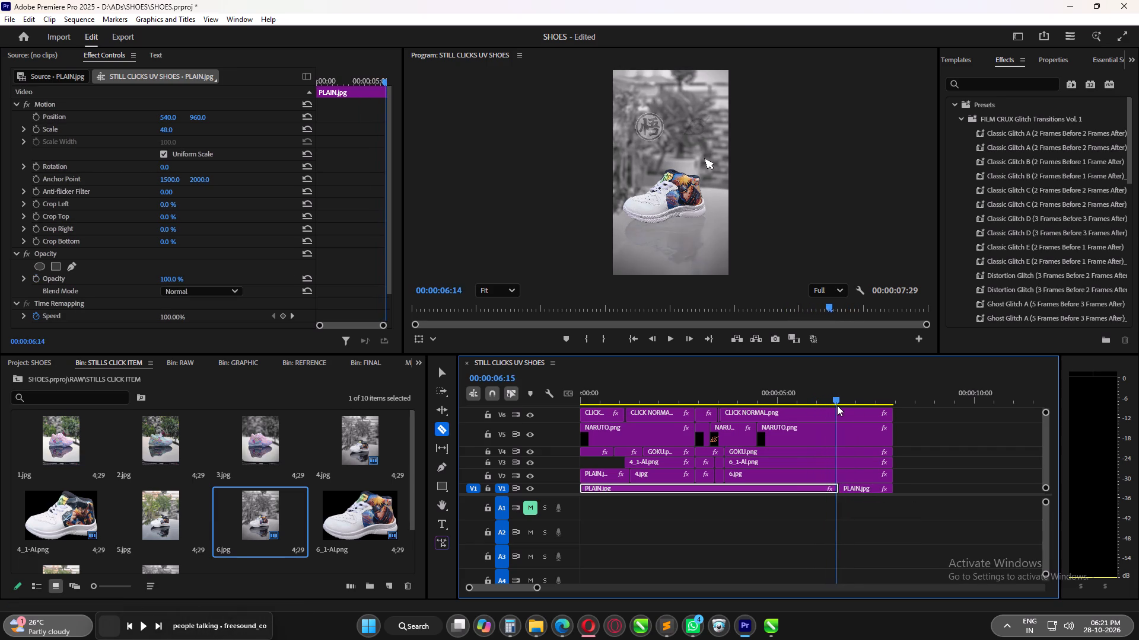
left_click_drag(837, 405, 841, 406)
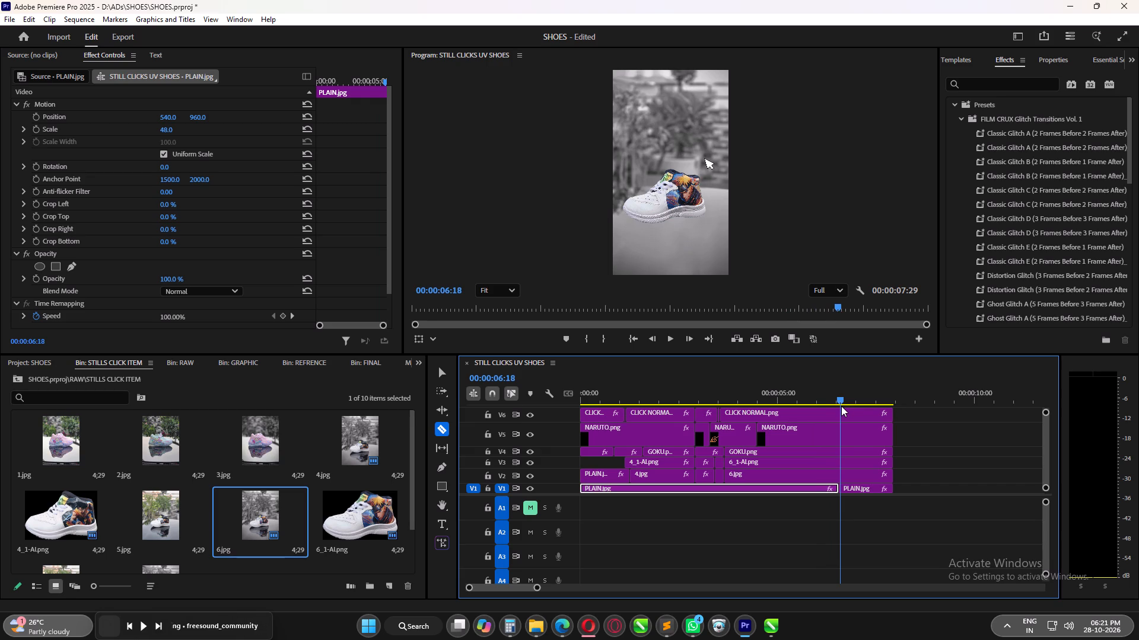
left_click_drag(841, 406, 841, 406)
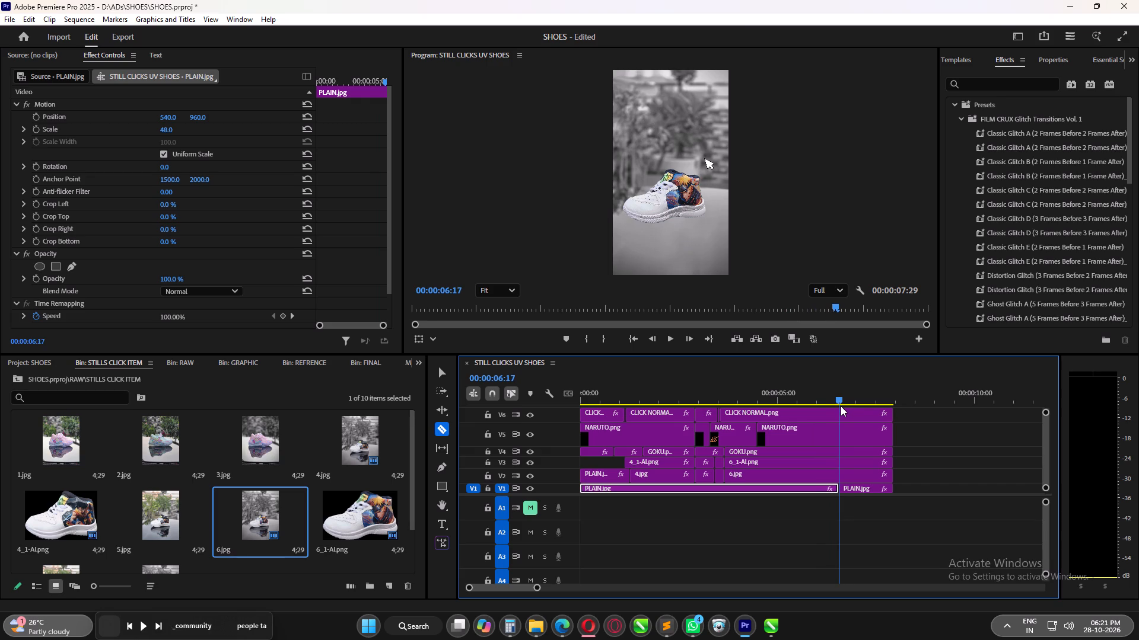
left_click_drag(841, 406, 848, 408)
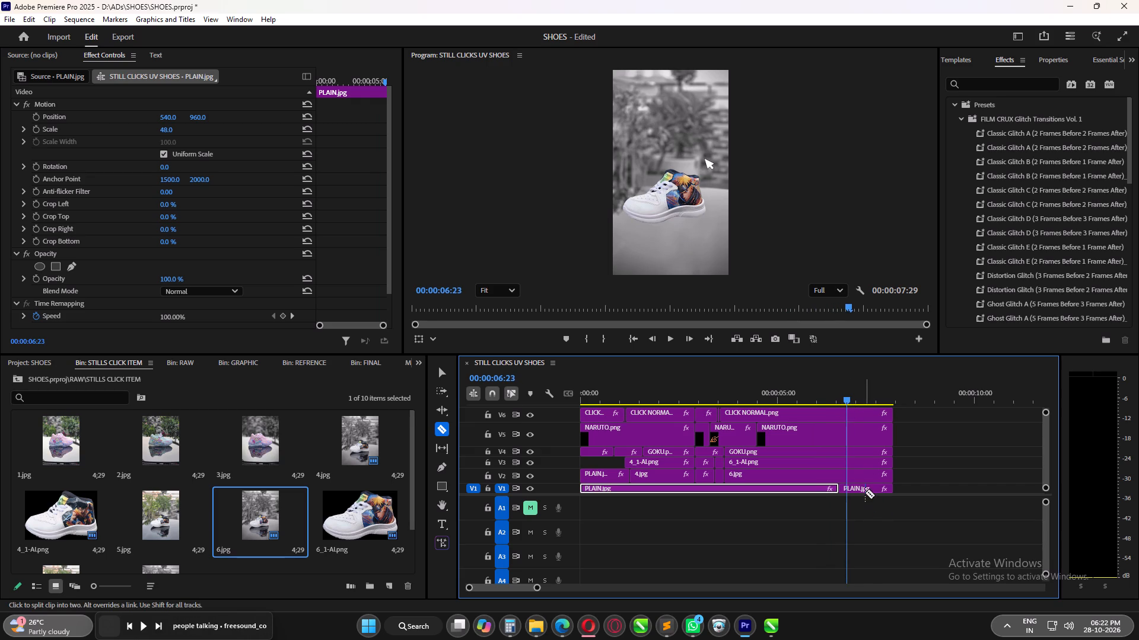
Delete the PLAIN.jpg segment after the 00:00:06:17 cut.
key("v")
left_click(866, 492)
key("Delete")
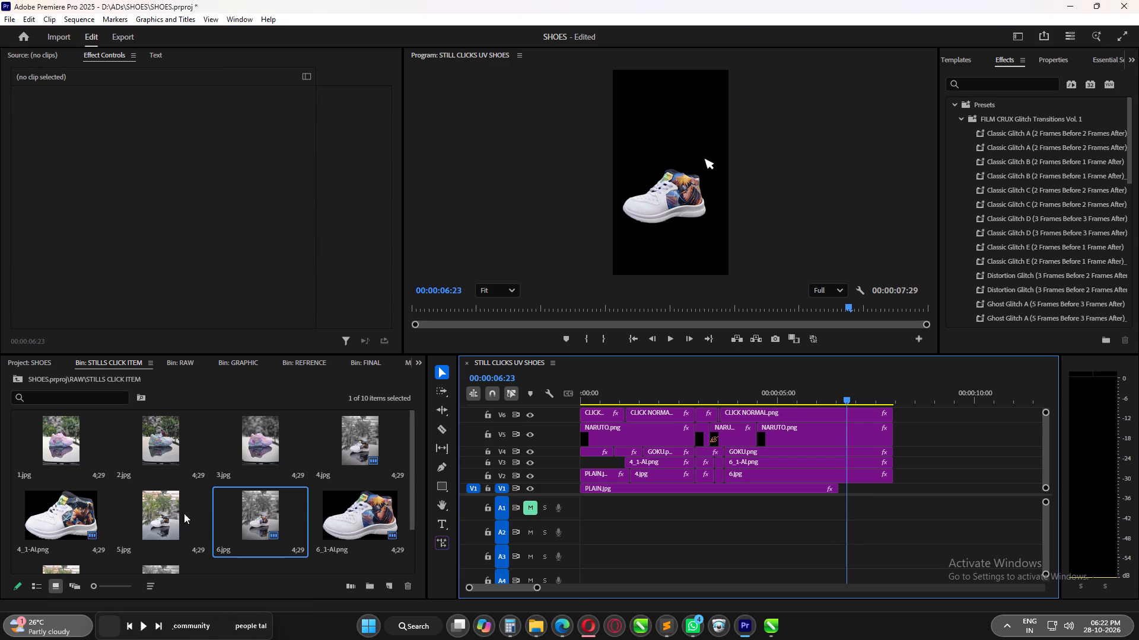
Place 7.jpg from the STILLS CLICK ITEM bin on V1 directly after the PLAIN.jpg clip.
scroll(271, 530, "down", 1)
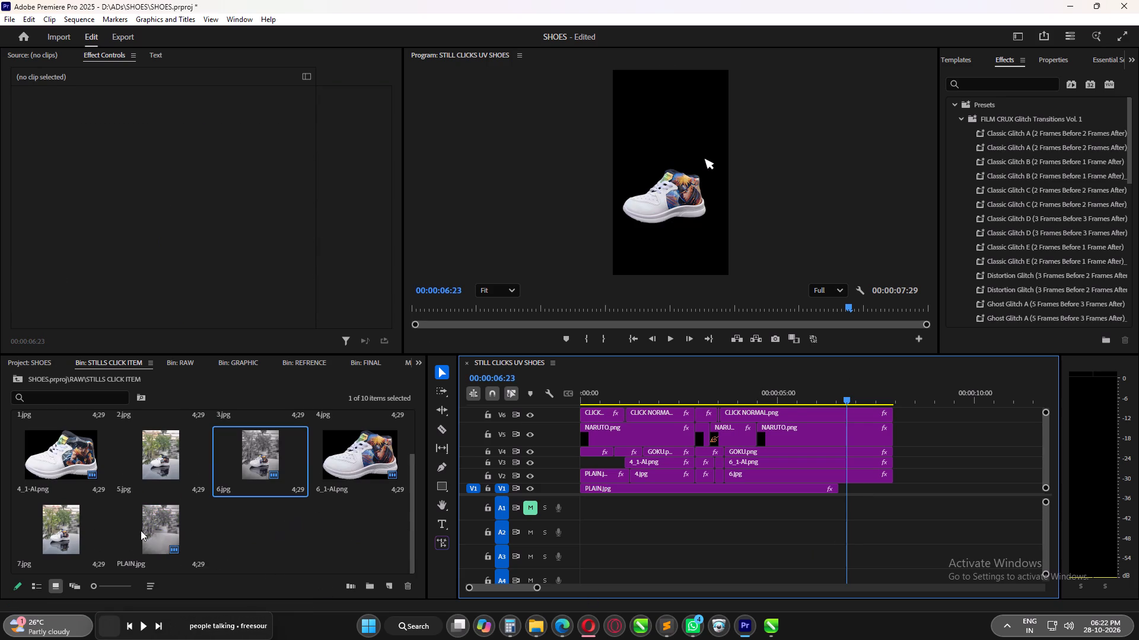
left_click_drag(62, 526, 839, 490)
left_click(867, 515)
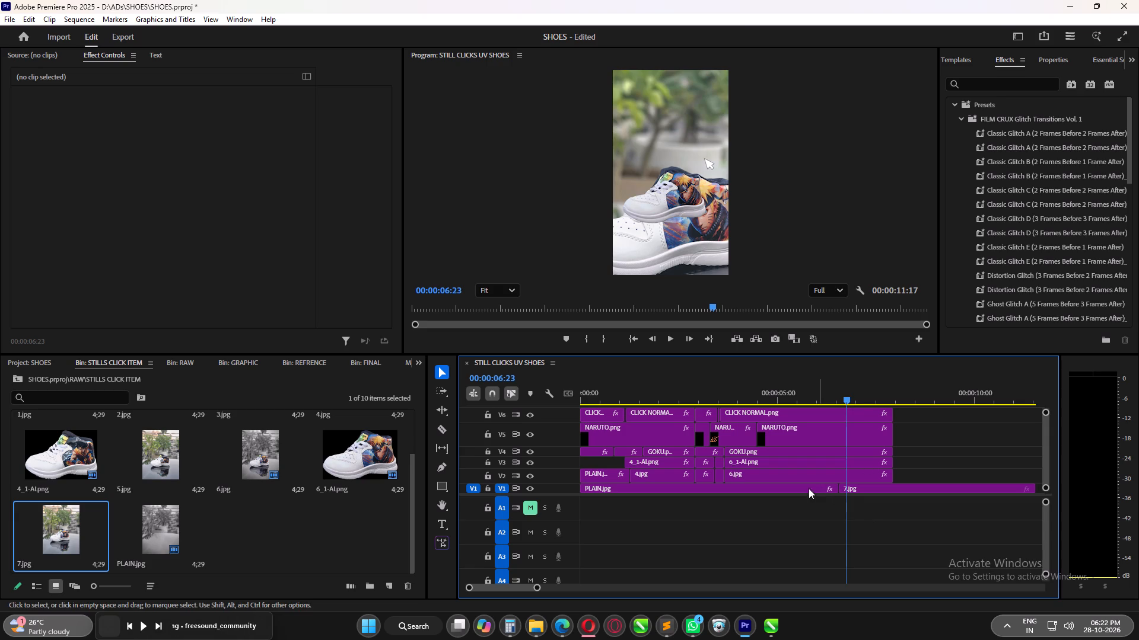
Check the 6.jpg clip's Motion values and set the 7.jpg clip's Scale to 48 to match.
left_click(800, 478)
left_click_drag(844, 395, 817, 398)
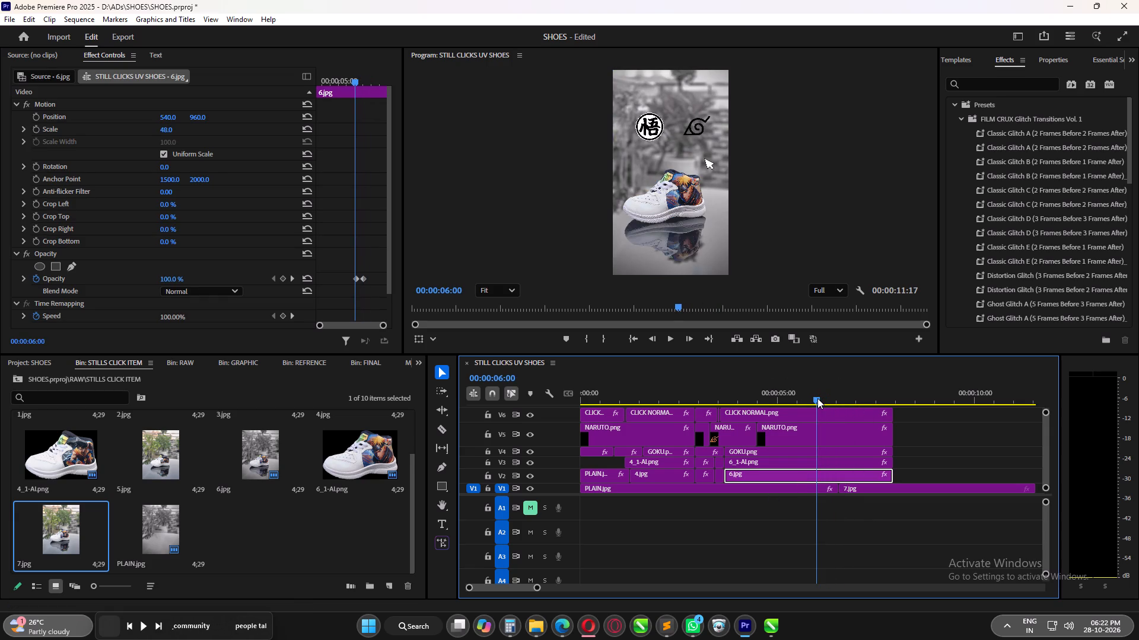
left_click_drag(817, 398, 817, 399)
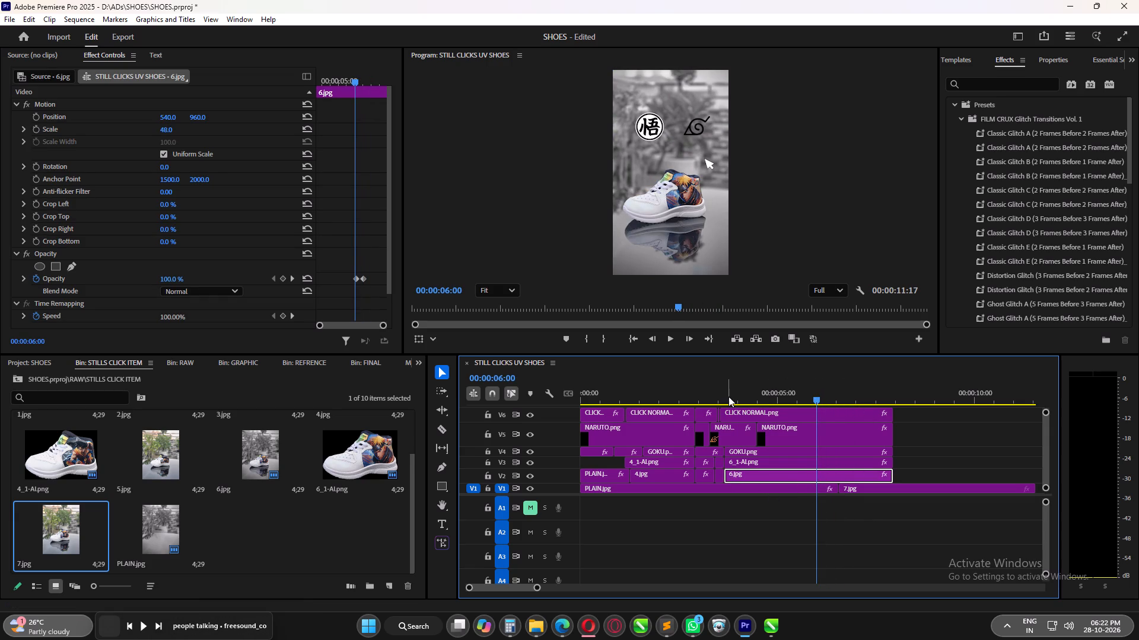
left_click_drag(728, 396, 741, 400)
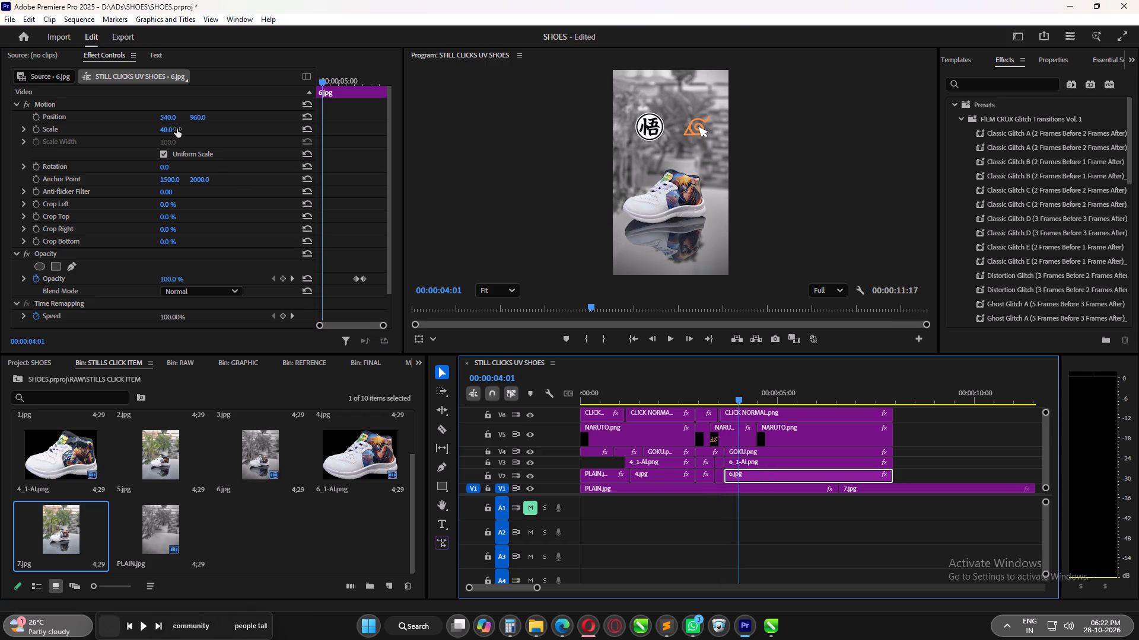
left_click(168, 118)
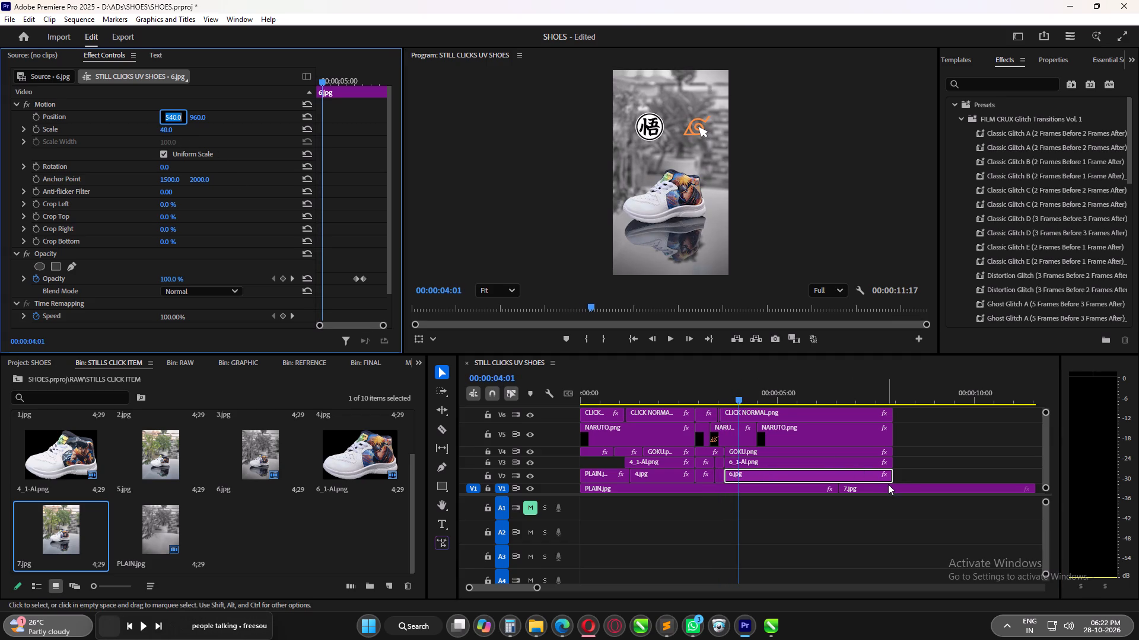
left_click(886, 487)
left_click(859, 396)
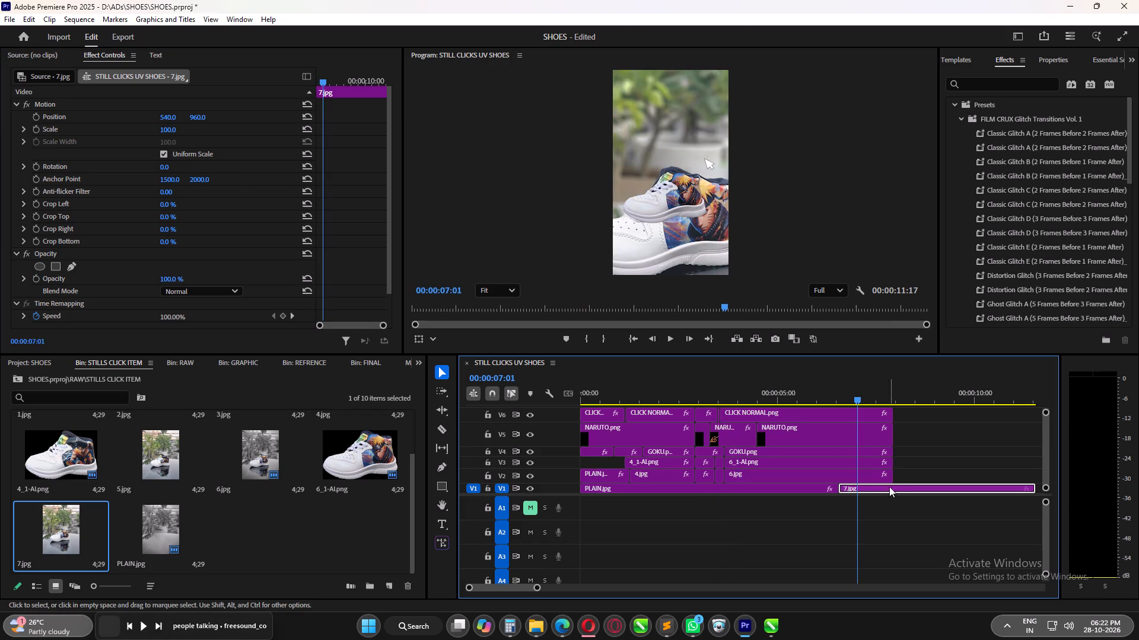
left_click(167, 130)
type("48")
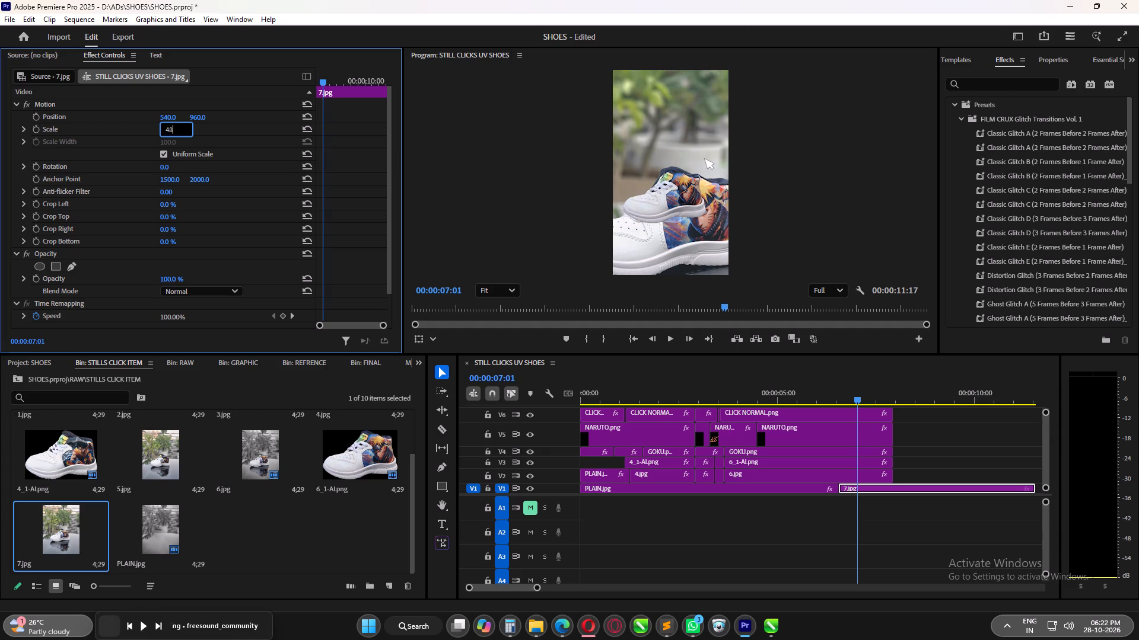
key("Return")
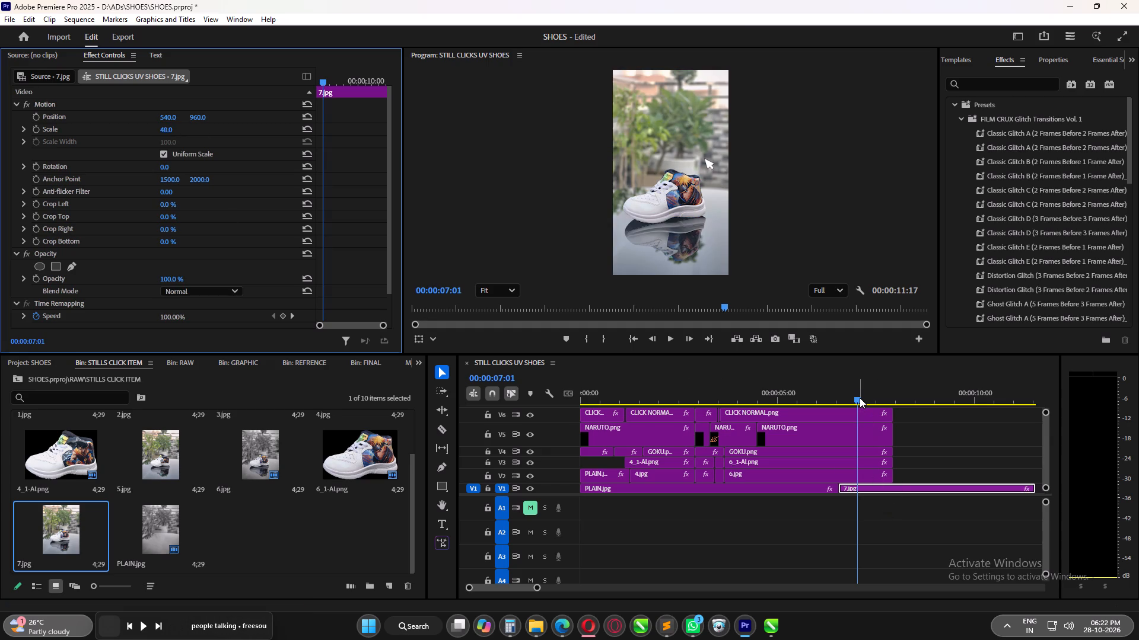
Scrub from 00:00:06:18 to 00:00:08:02 to check how the shoe cutout and cursor line up with the 7.jpg background.
left_click_drag(860, 398, 839, 400)
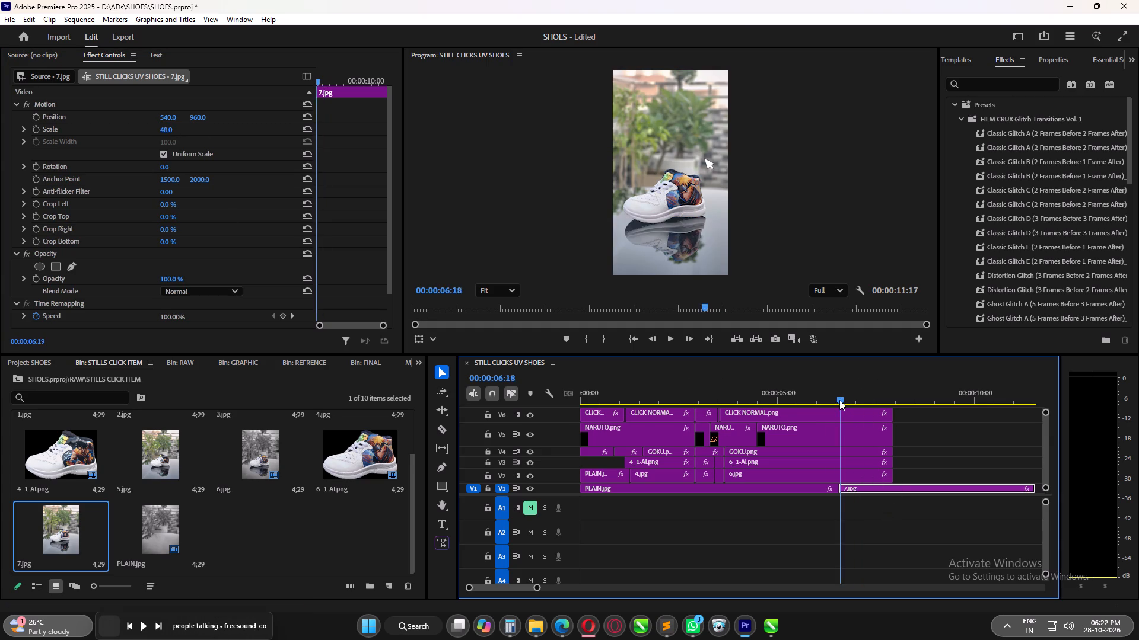
left_click_drag(839, 400, 854, 410)
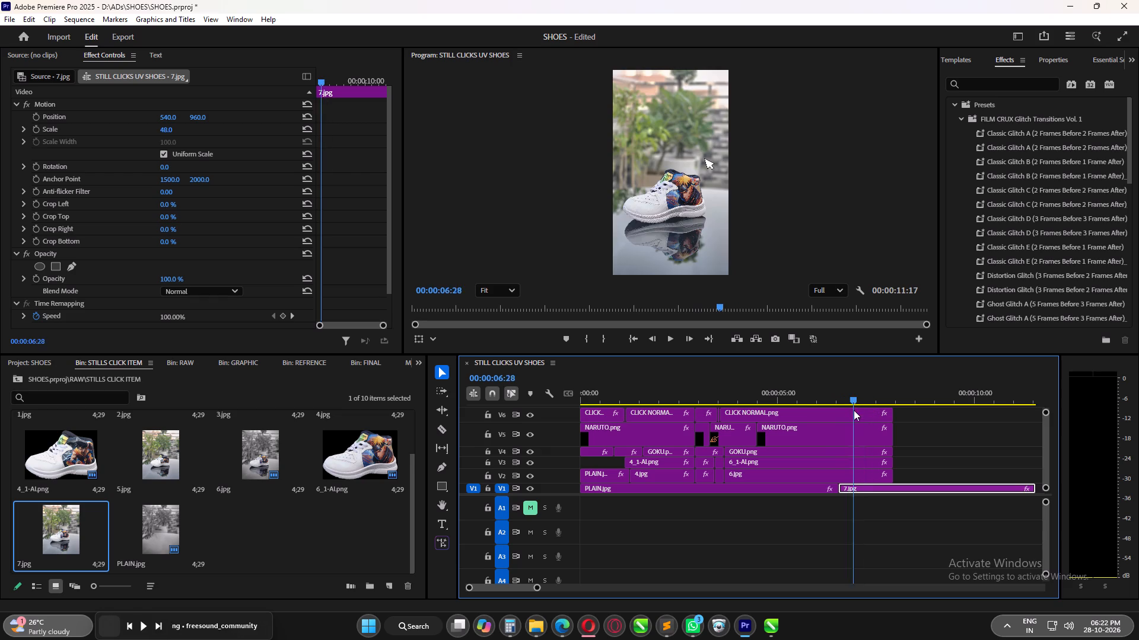
left_click_drag(854, 410, 871, 419)
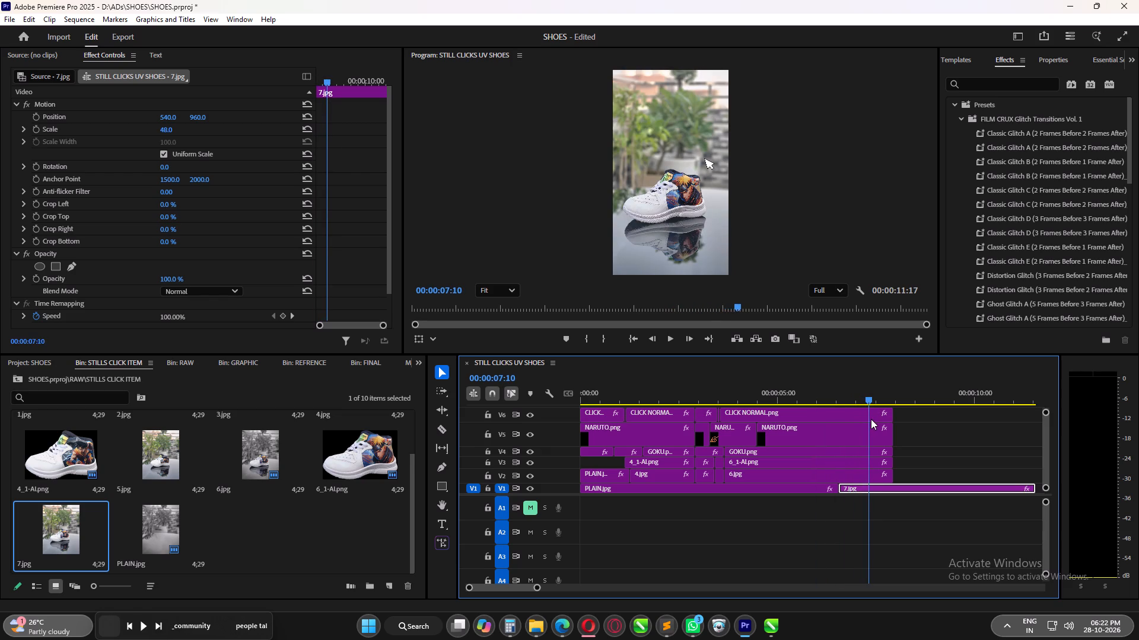
left_click_drag(871, 419, 898, 429)
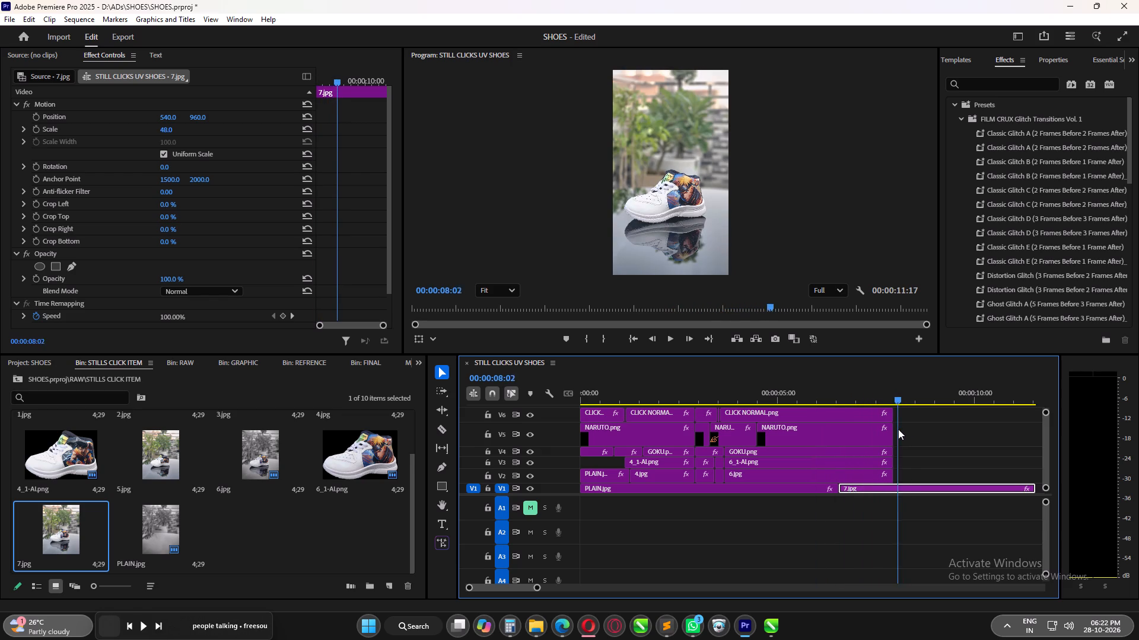
left_click_drag(898, 429, 887, 433)
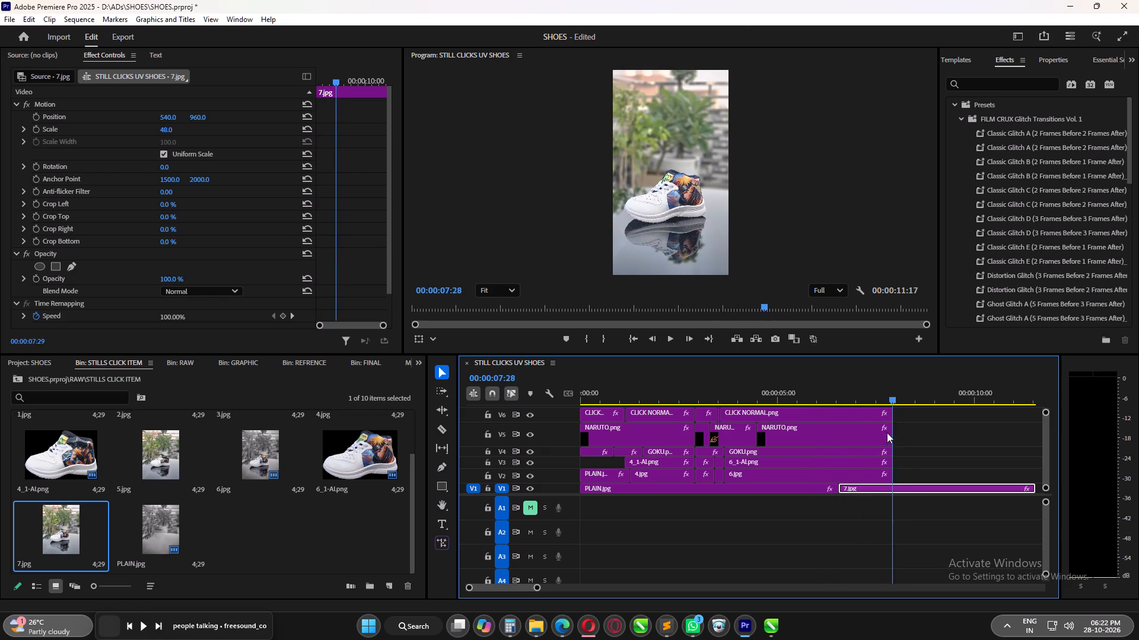
left_click_drag(887, 433, 901, 432)
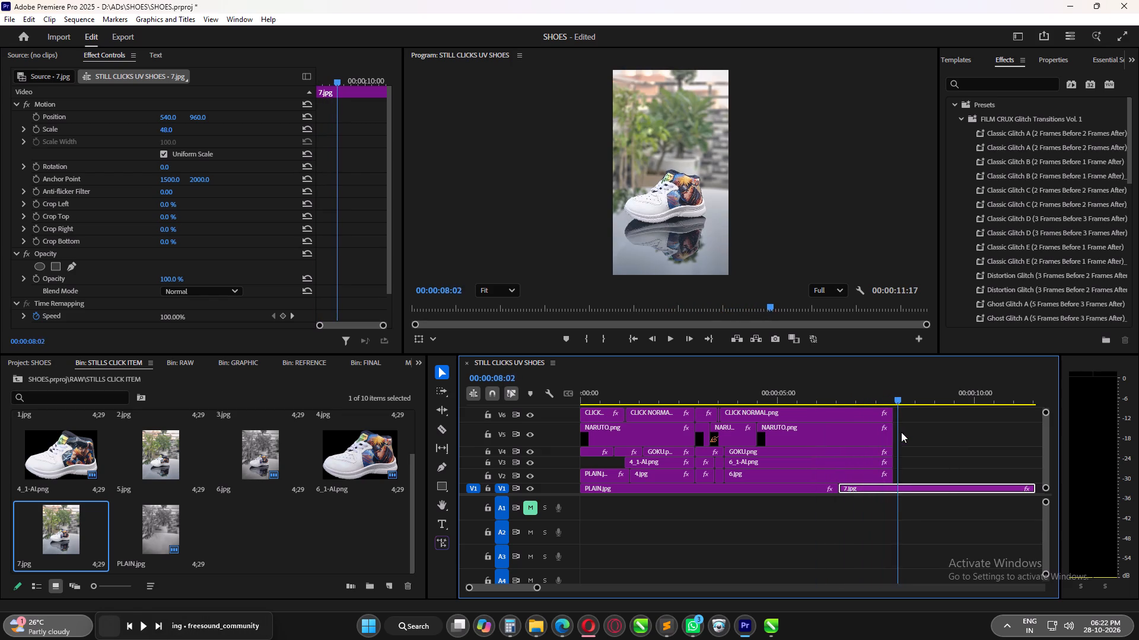
Apply the Lumetri Color effect to the 4_1-AI.png shoe cutout clip on V3, viewing the frame at 00:00:01:12.
left_click_drag(901, 432, 746, 433)
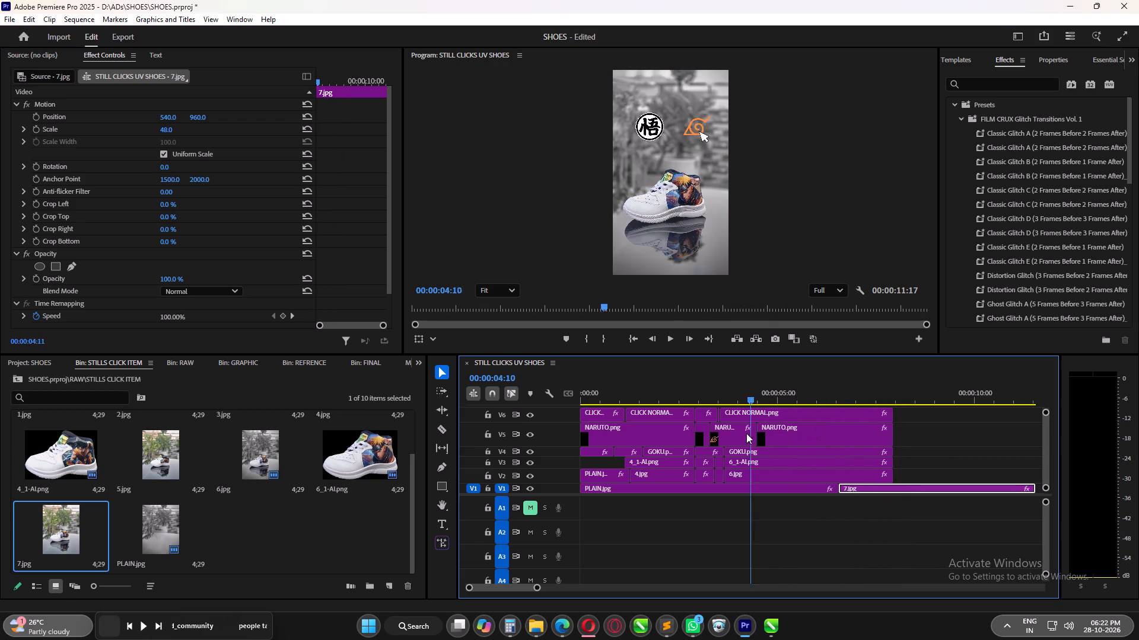
left_click_drag(746, 433, 613, 449)
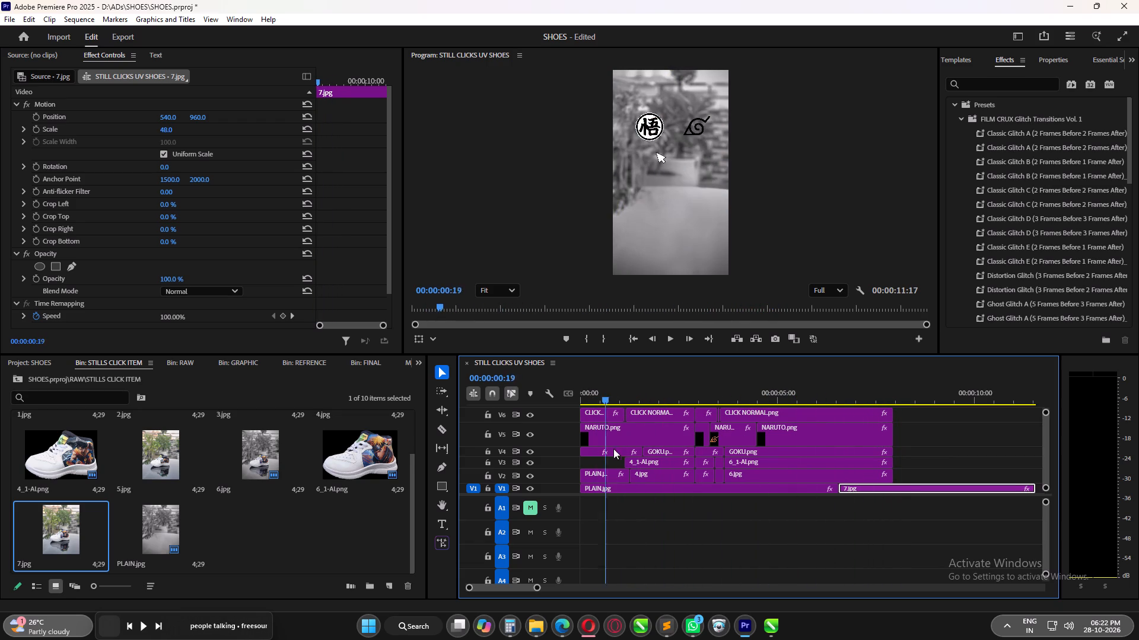
left_click_drag(613, 449, 615, 459)
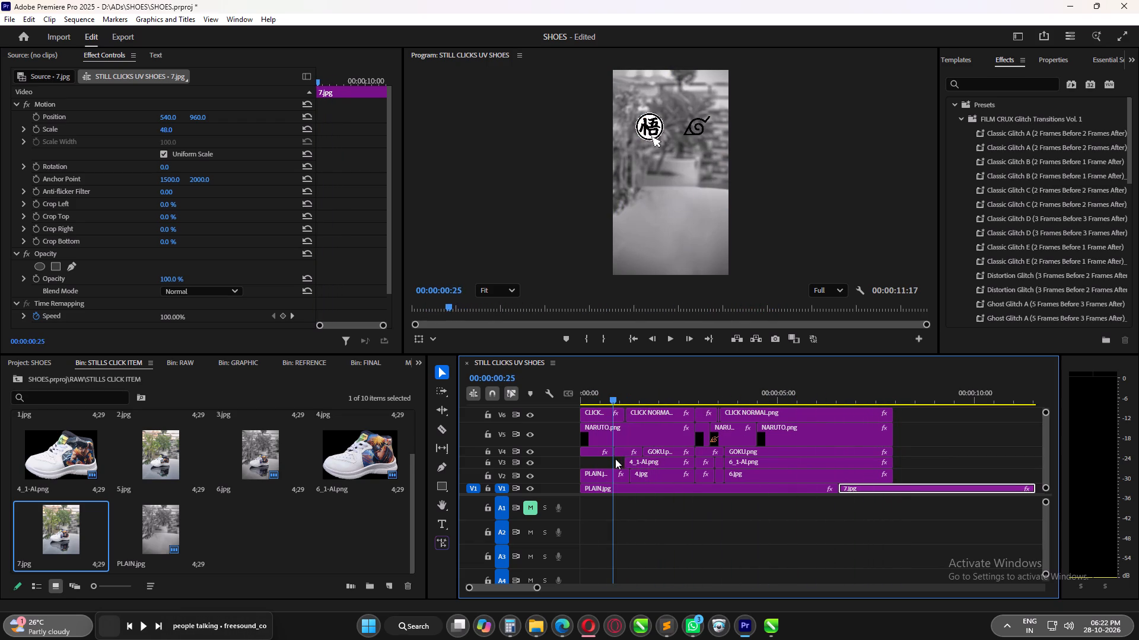
left_click_drag(615, 459, 638, 461)
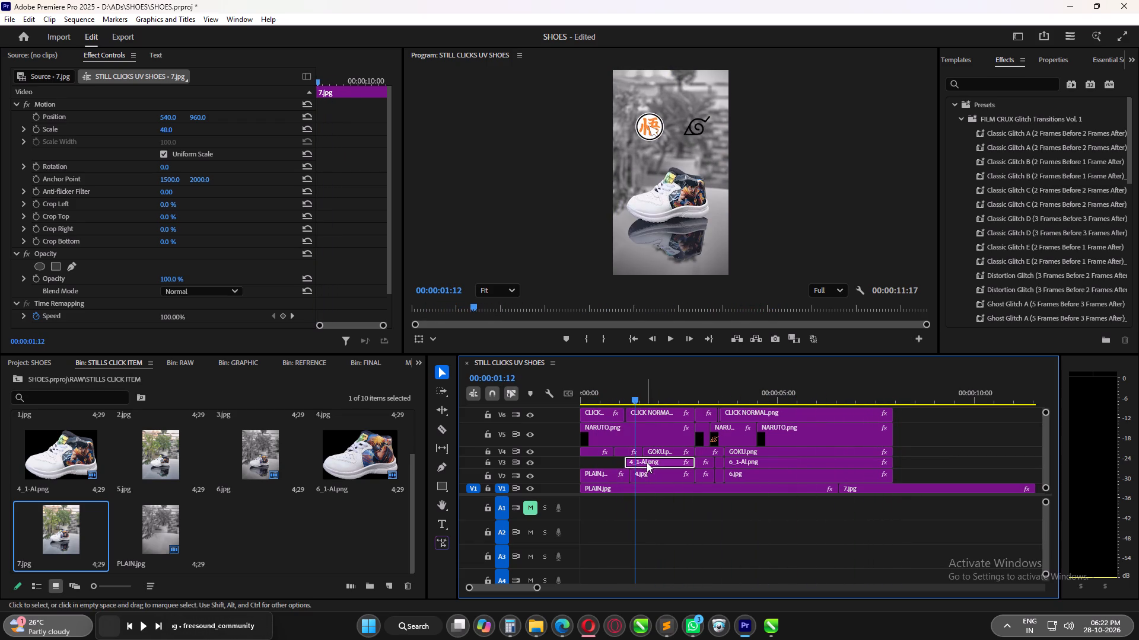
left_click(647, 462)
scroll(116, 294, "down", 4)
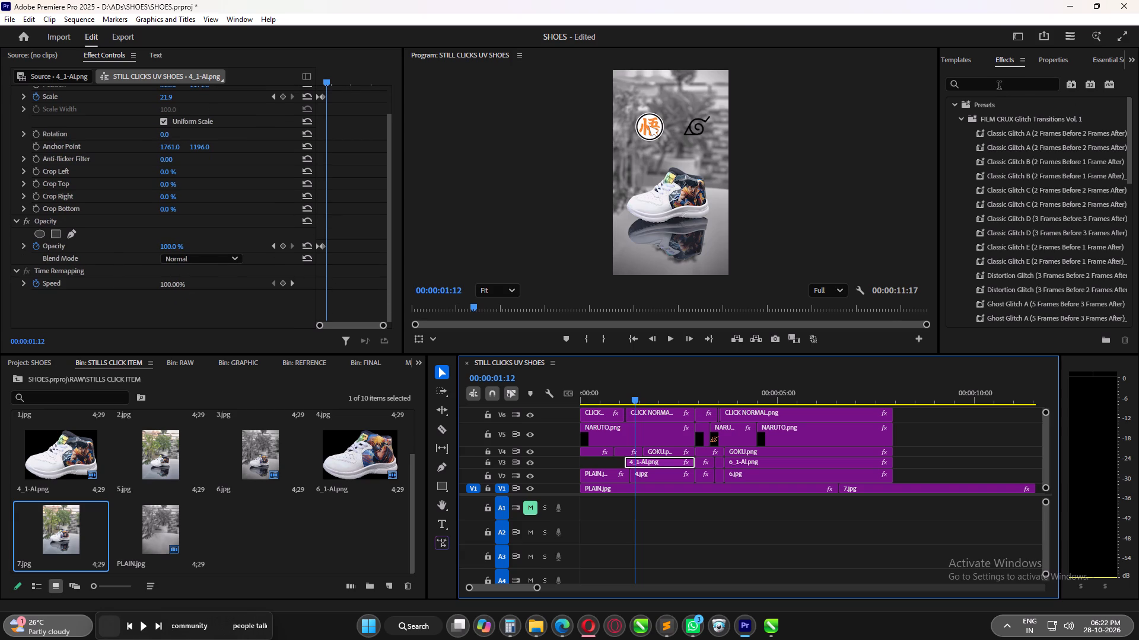
left_click(960, 119)
left_click(955, 105)
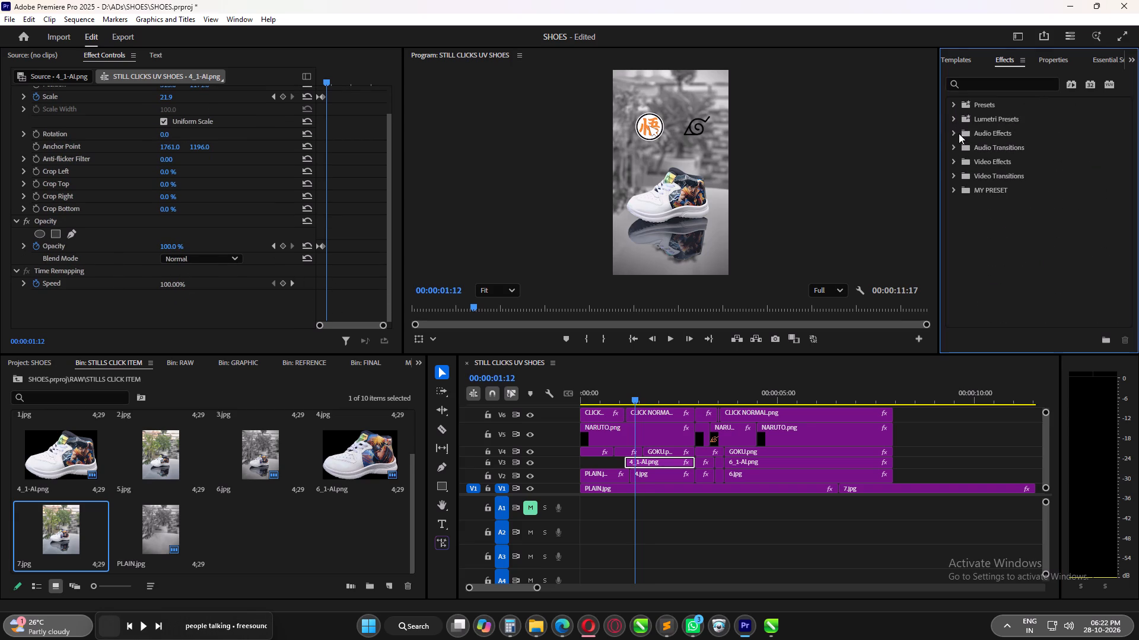
left_click(953, 160)
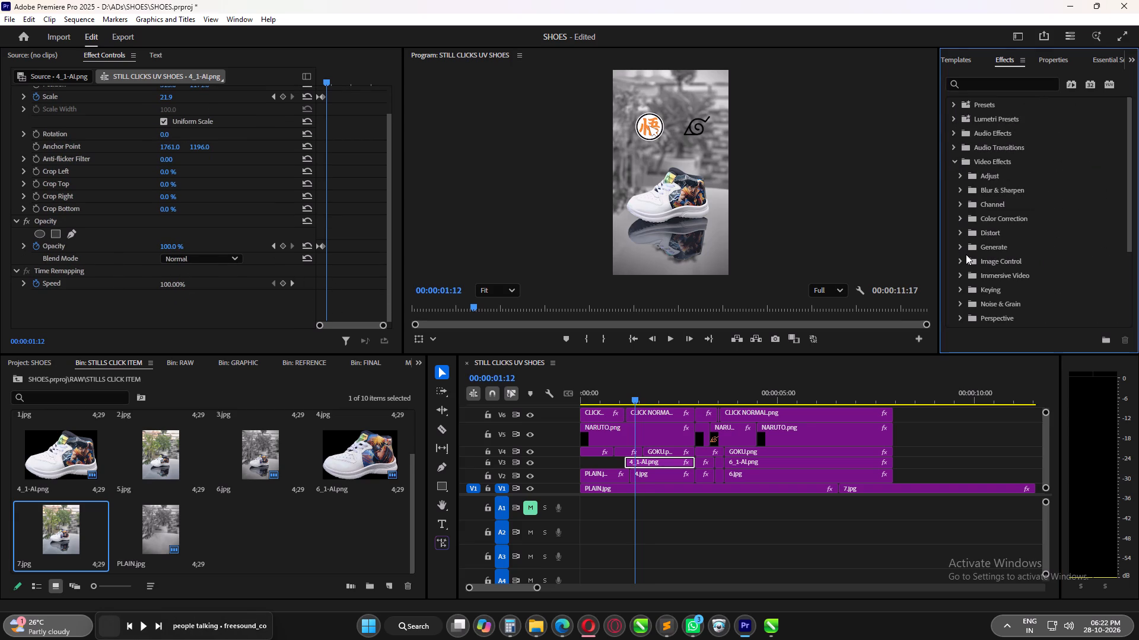
scroll(966, 254, "down", 7)
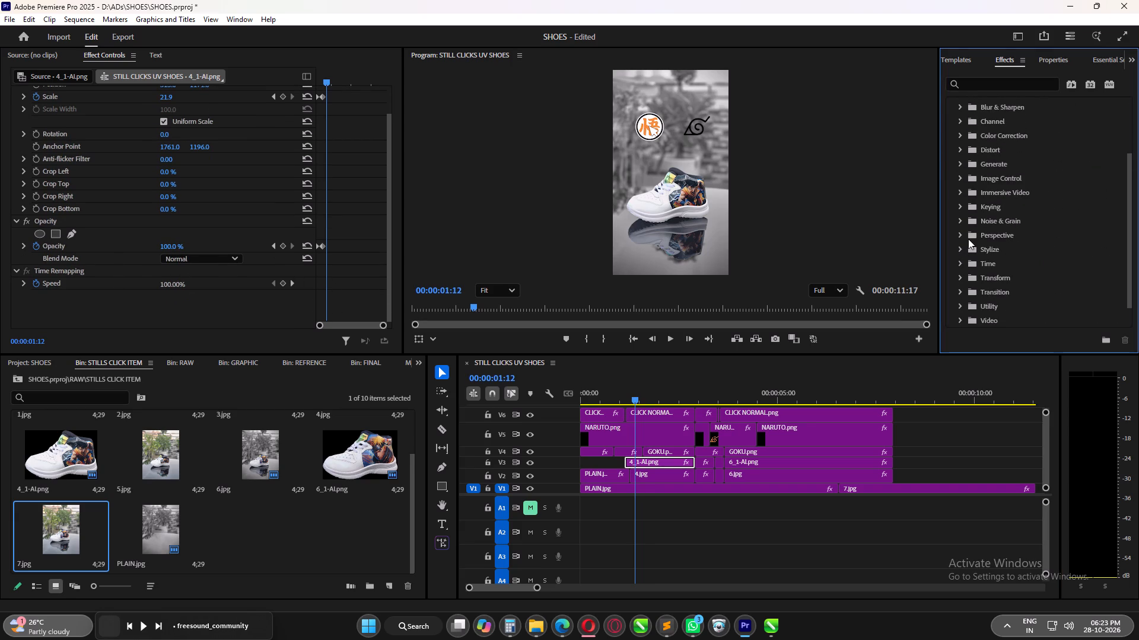
scroll(968, 239, "down", 3)
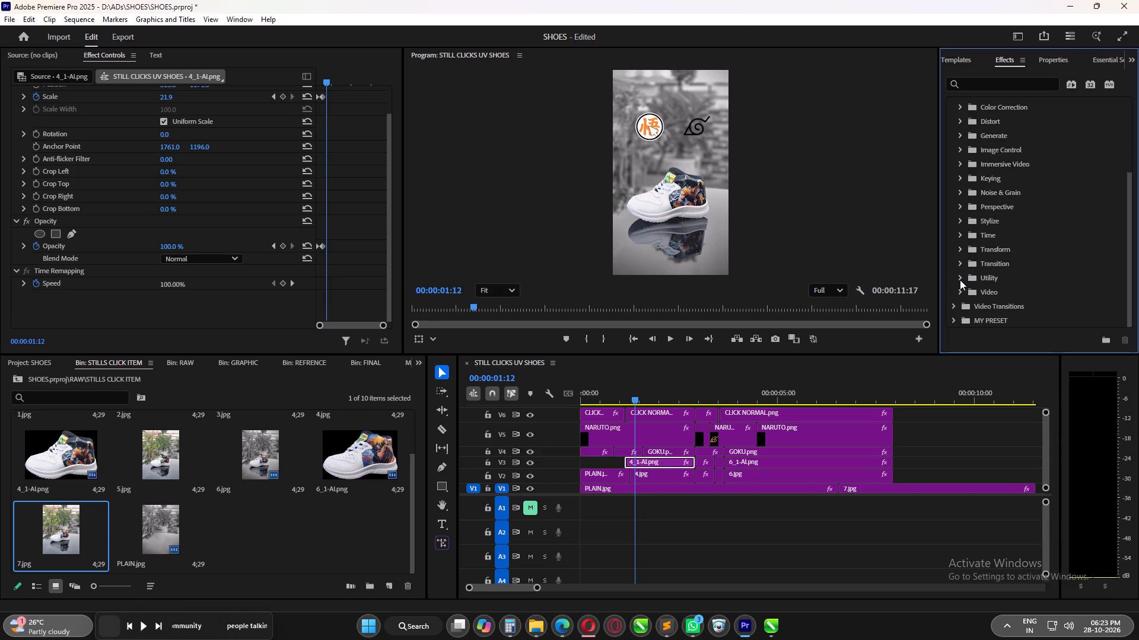
left_click(962, 218)
scroll(1017, 261, "down", 1)
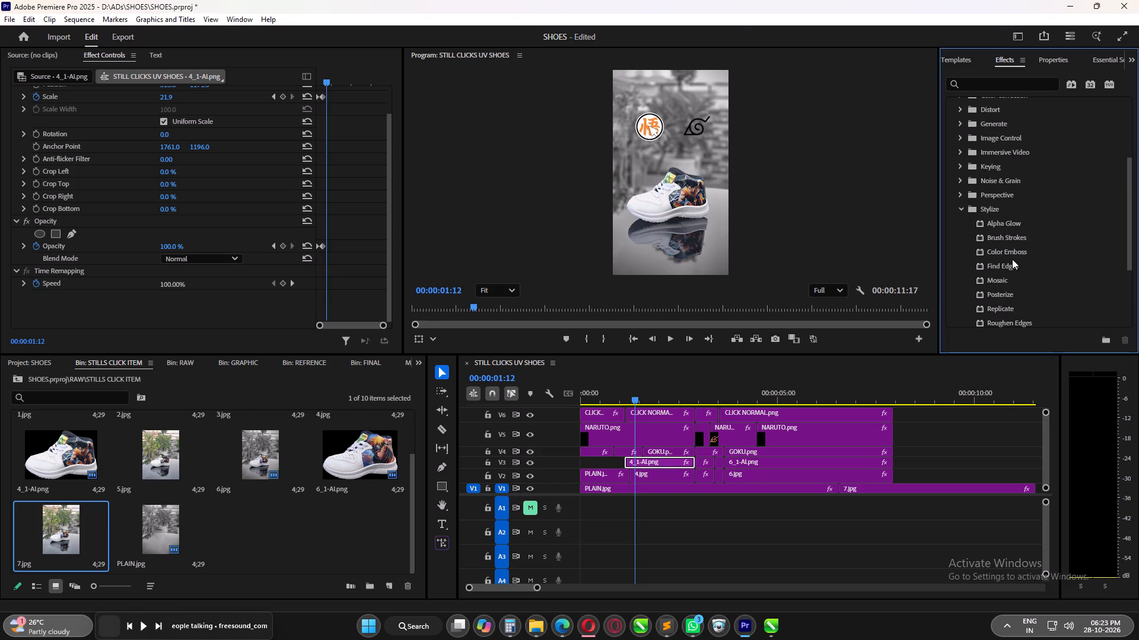
left_click(962, 207)
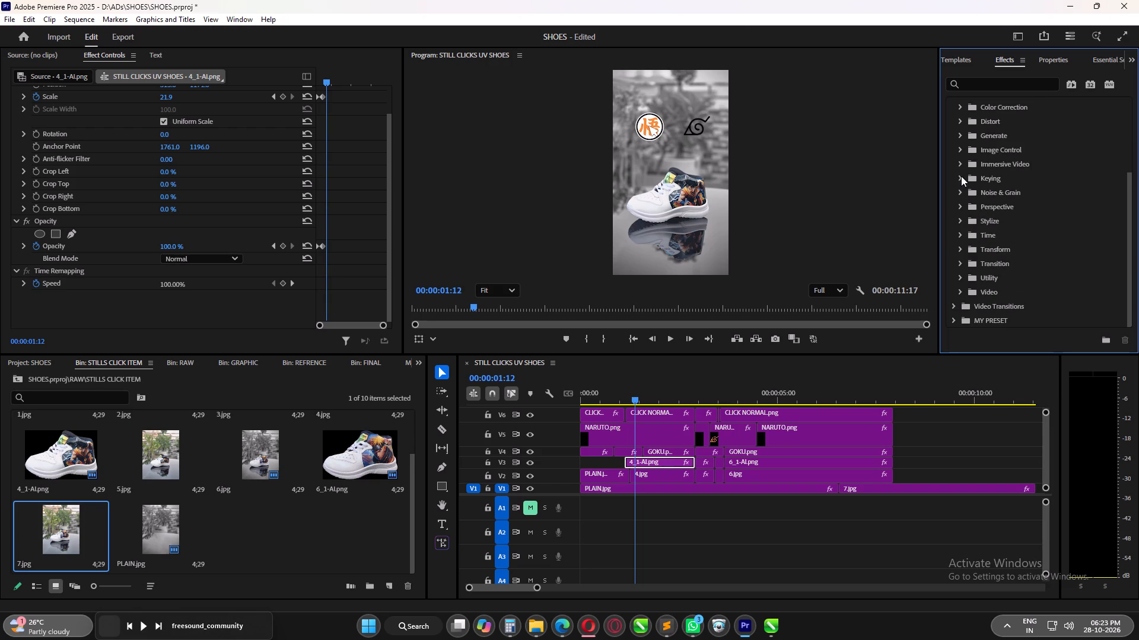
scroll(963, 129, "up", 1)
left_click(959, 119)
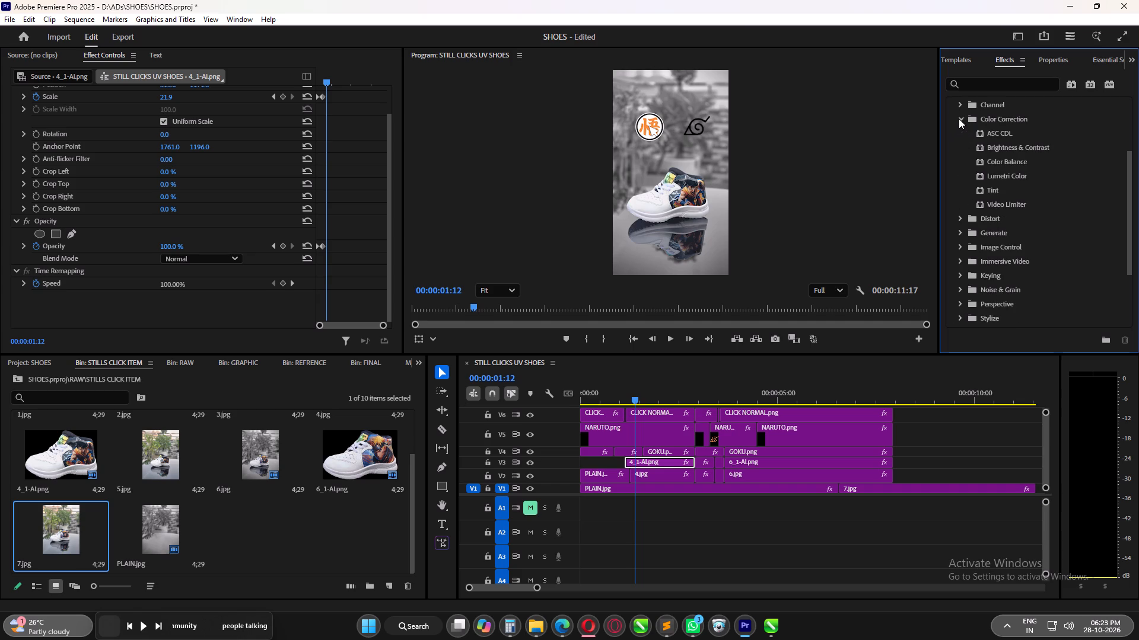
left_click_drag(1012, 176, 663, 465)
In the cutout's Lumetri Color Basic Correction, set Saturation to 150 and Exposure to 0.2.
scroll(88, 304, "down", 5)
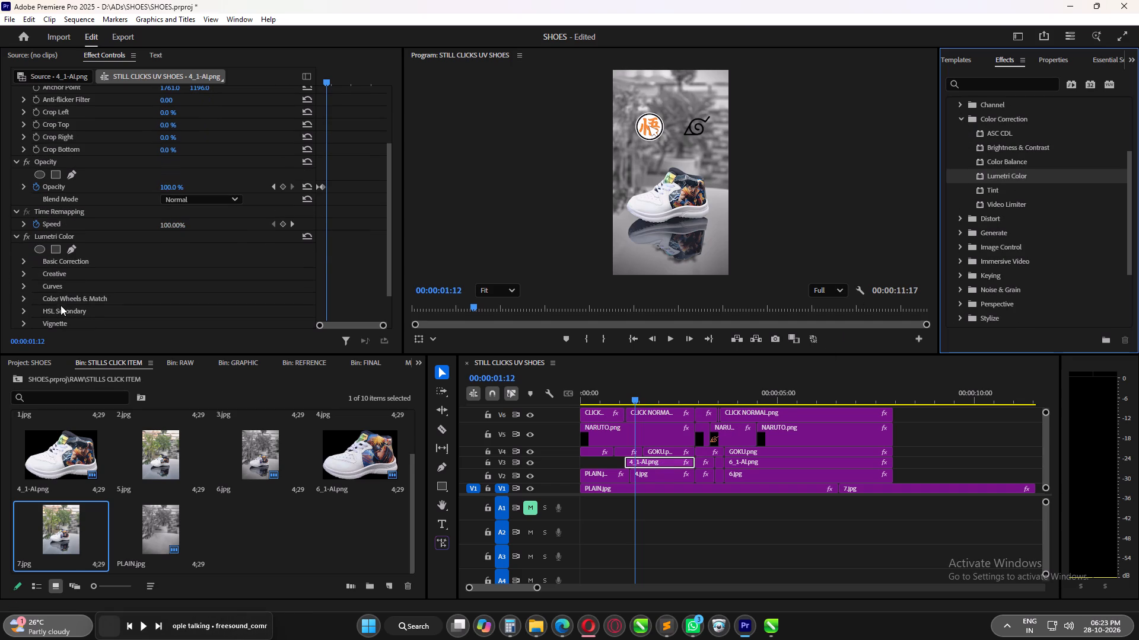
left_click(23, 263)
scroll(102, 268, "down", 10)
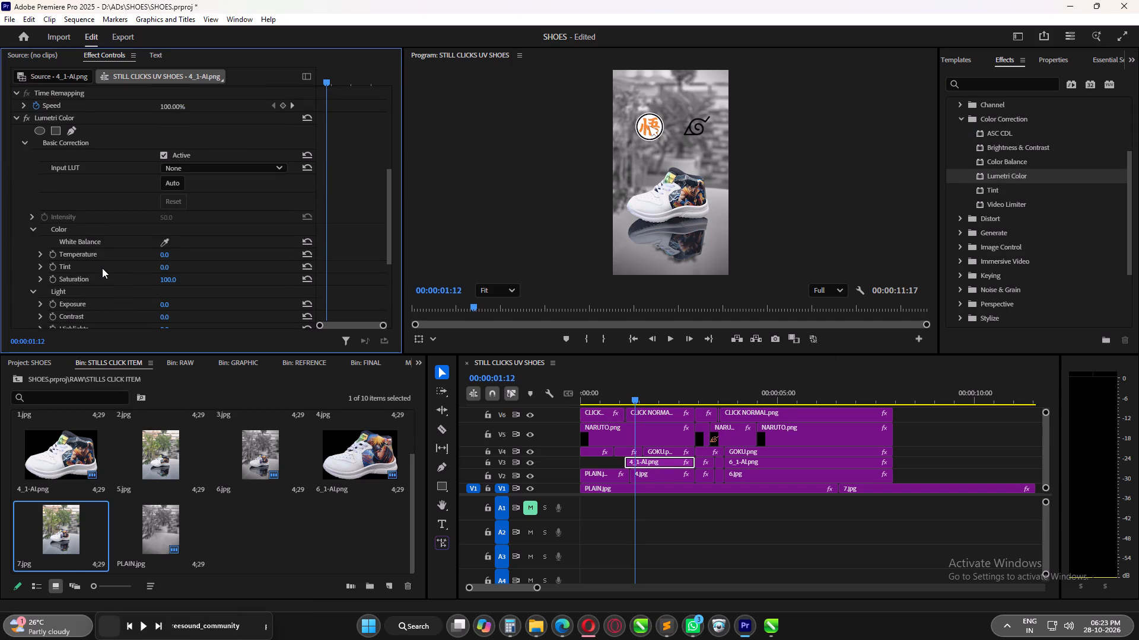
scroll(102, 268, "down", 3)
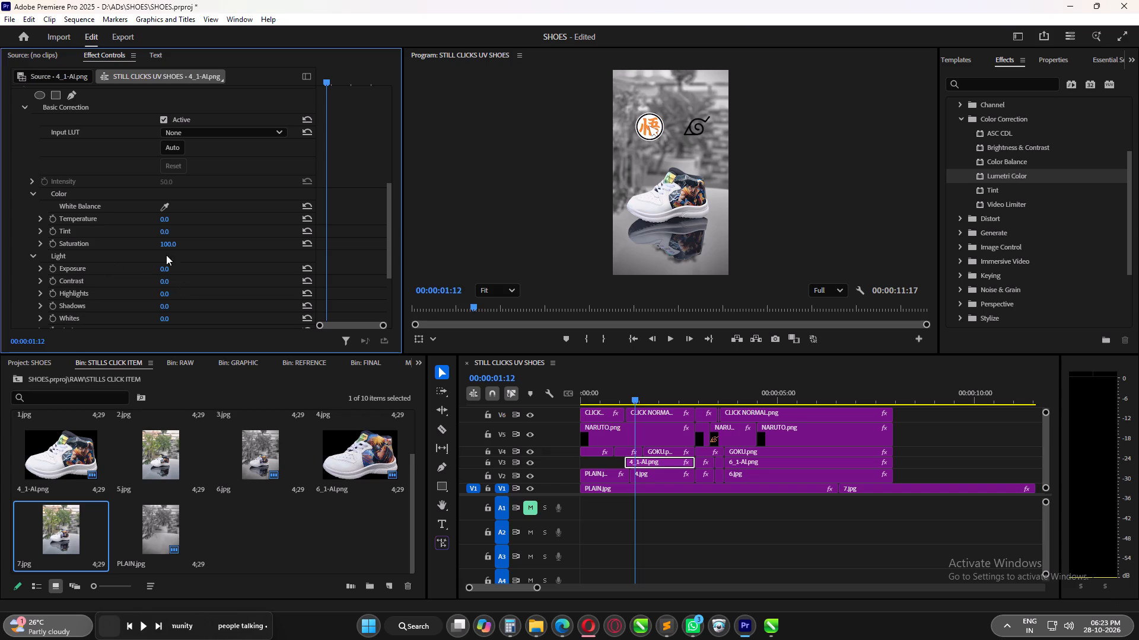
left_click(168, 247)
type("150")
key("Return")
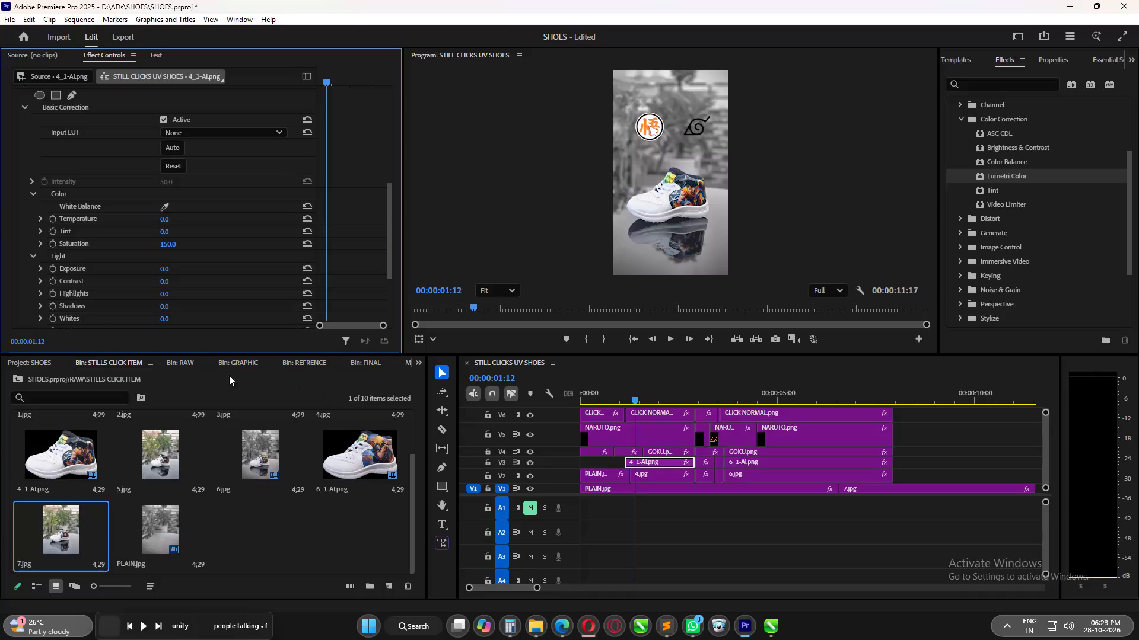
left_click(167, 269)
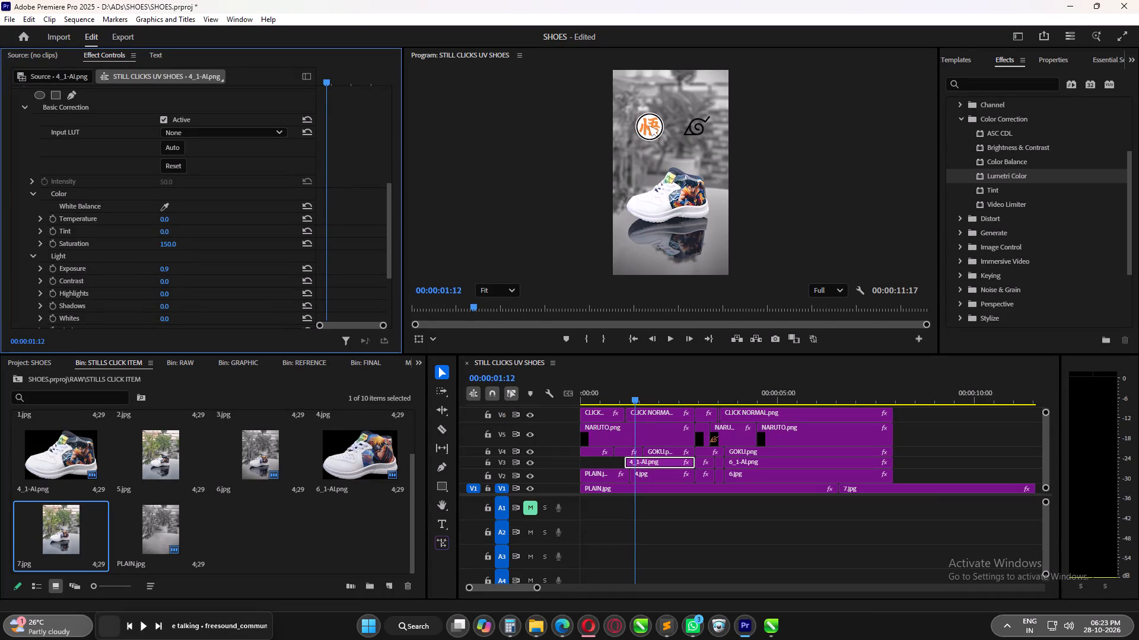
left_click(176, 267)
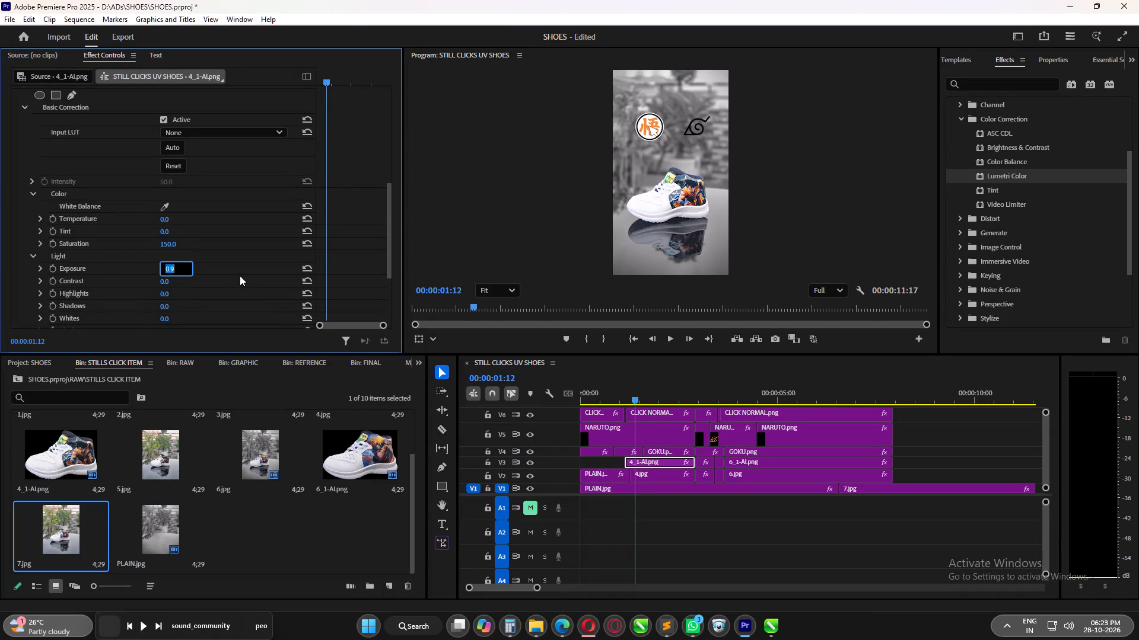
type("0.2")
key("Return")
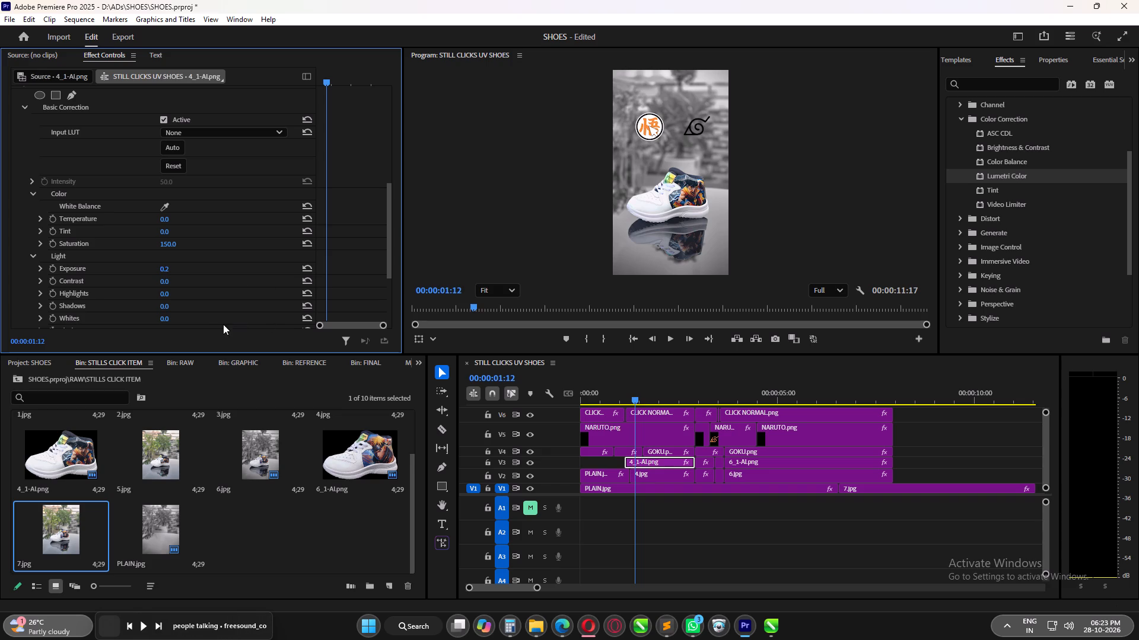
Set the Lumetri Color Contrast of the 4_1-AI.png clip to 70.
scroll(199, 274, "down", 2)
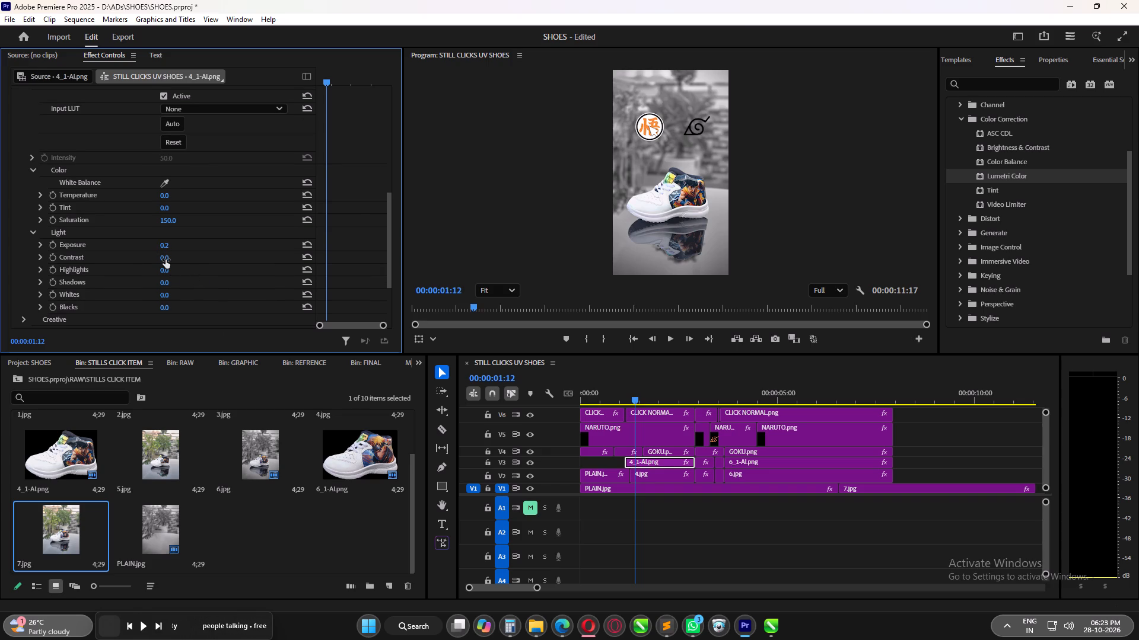
left_click_drag(166, 260, 223, 261)
left_click(171, 258)
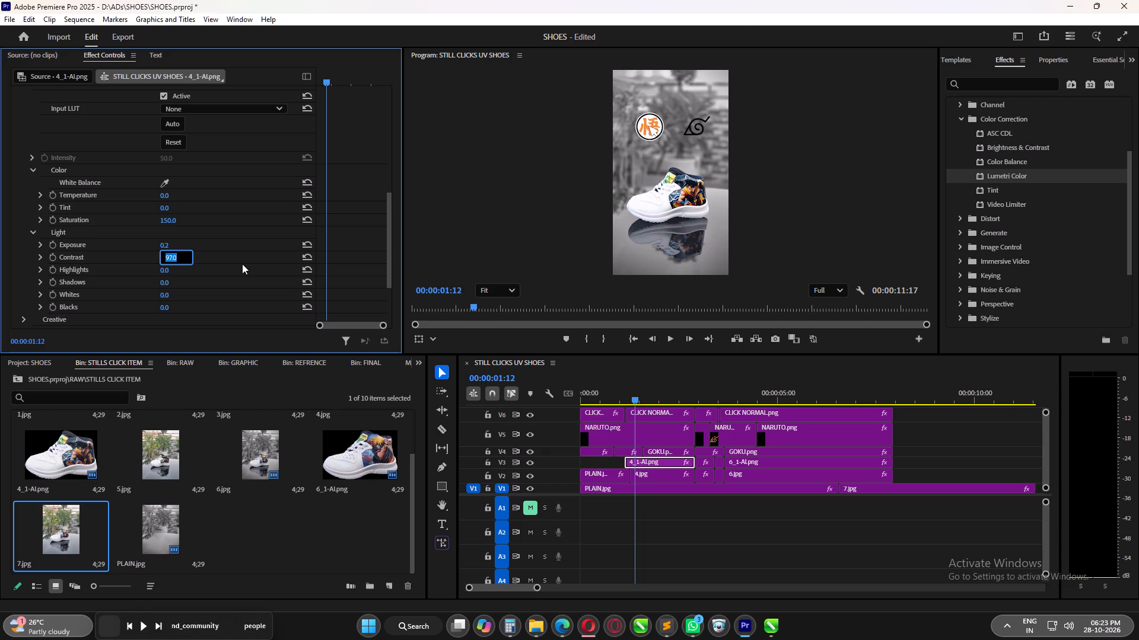
type("70")
key("Return")
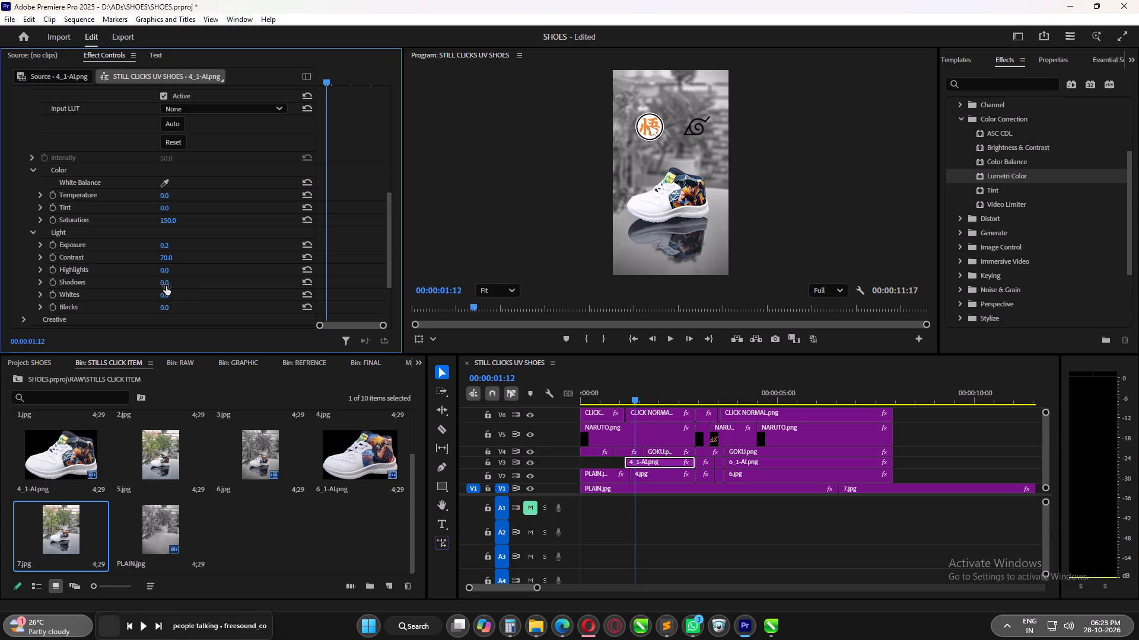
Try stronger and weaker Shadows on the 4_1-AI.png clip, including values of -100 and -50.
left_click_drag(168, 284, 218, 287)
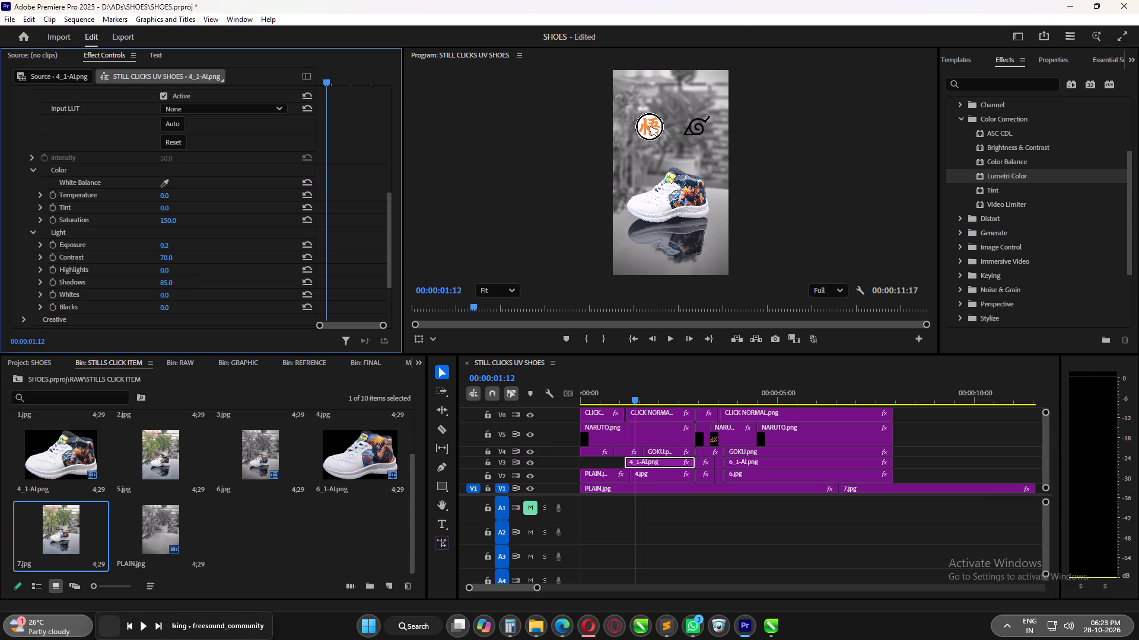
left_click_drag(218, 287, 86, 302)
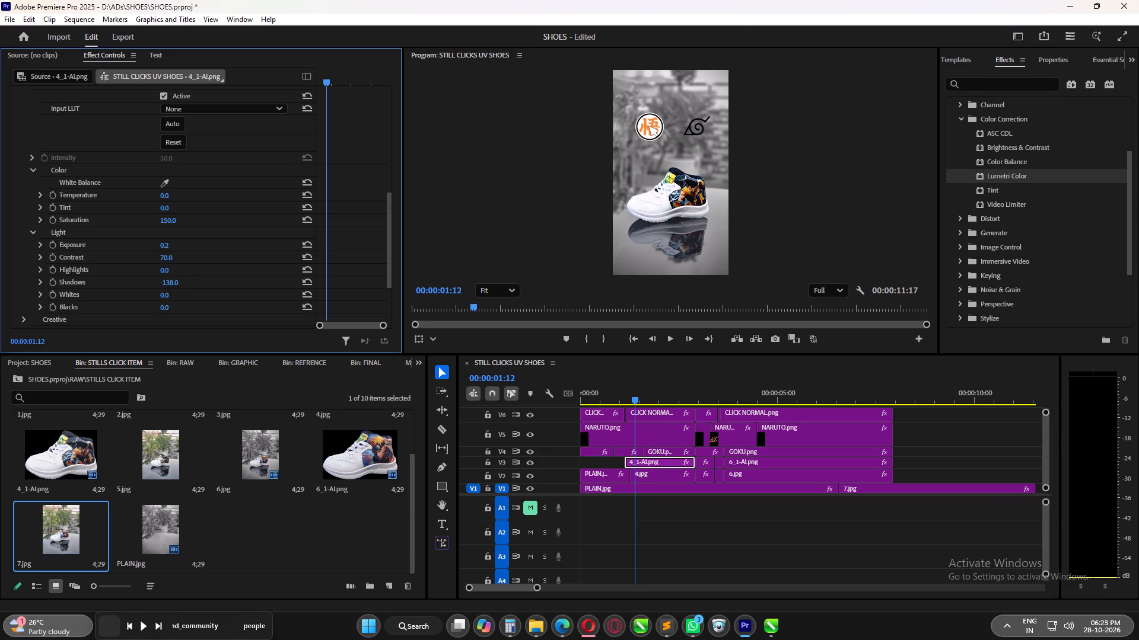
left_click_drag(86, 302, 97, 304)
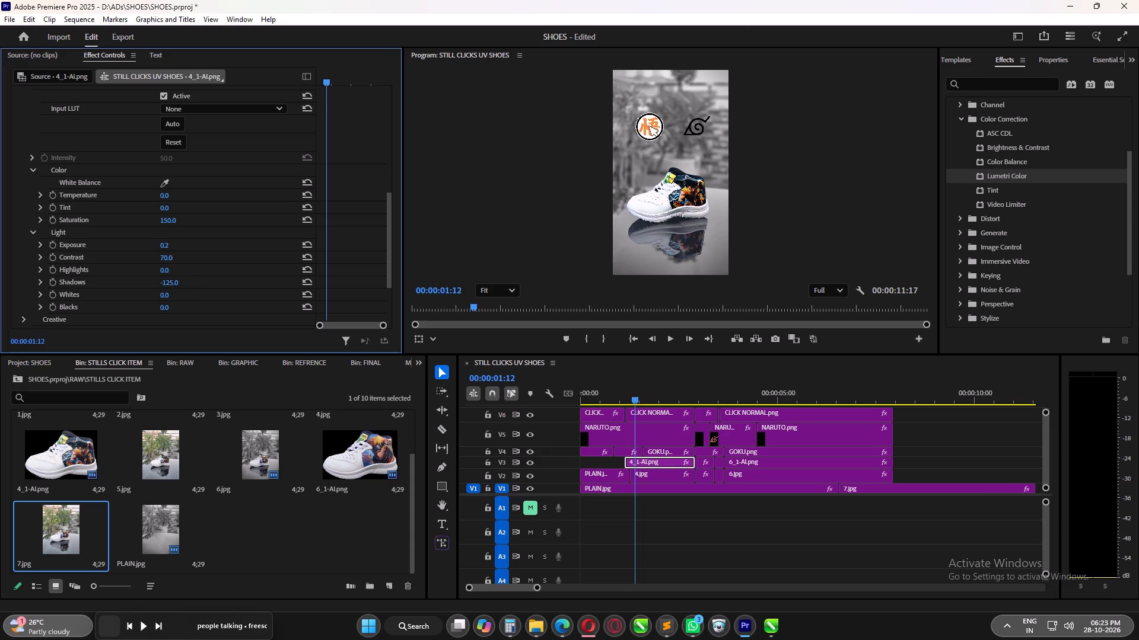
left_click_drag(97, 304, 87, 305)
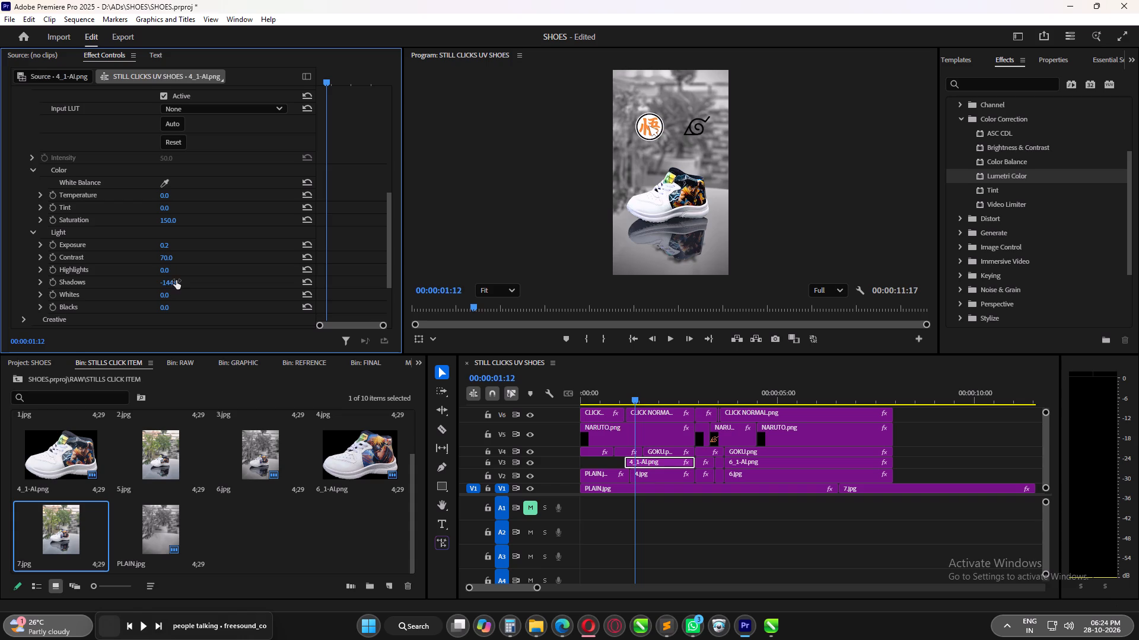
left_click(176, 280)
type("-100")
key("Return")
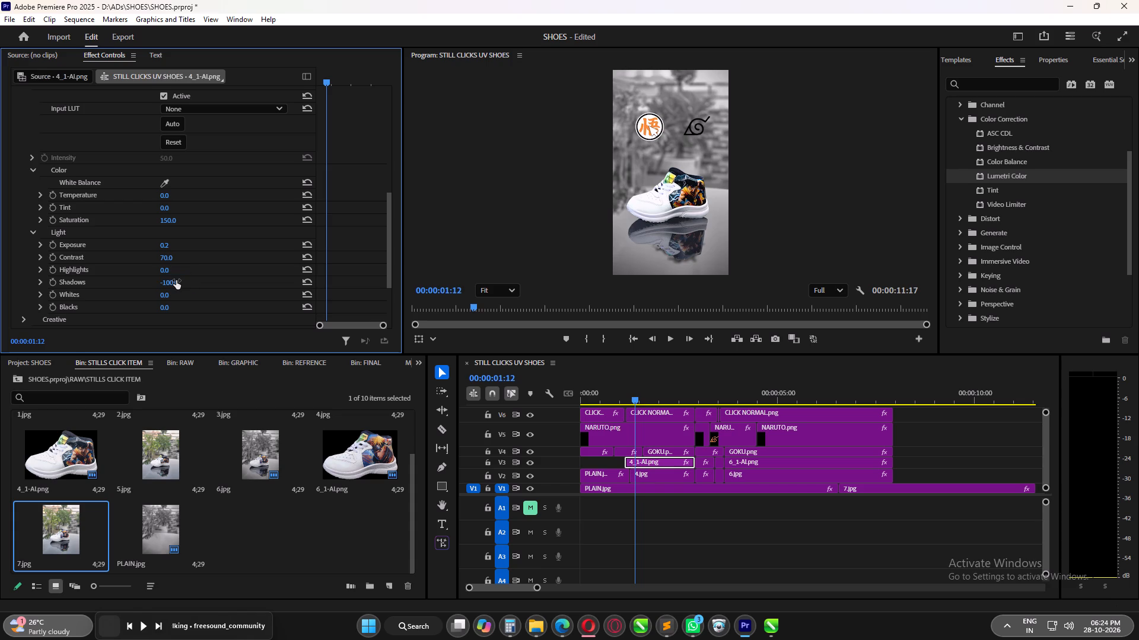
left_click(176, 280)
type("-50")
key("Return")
Set the 4_1-AI.png clip's Lumetri Color Shadows to -70 and Blacks to -50.
left_click(176, 280)
type("-70")
key("Return")
left_click_drag(169, 307, 166, 308)
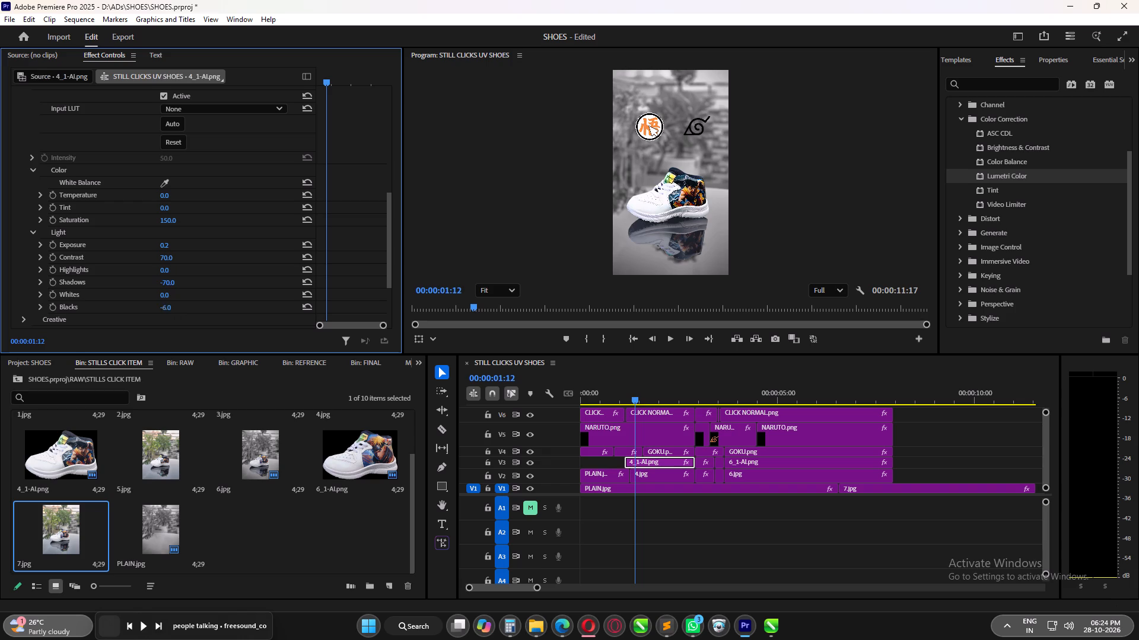
left_click_drag(166, 308, 147, 311)
left_click(176, 305)
type("-50")
key("Return")
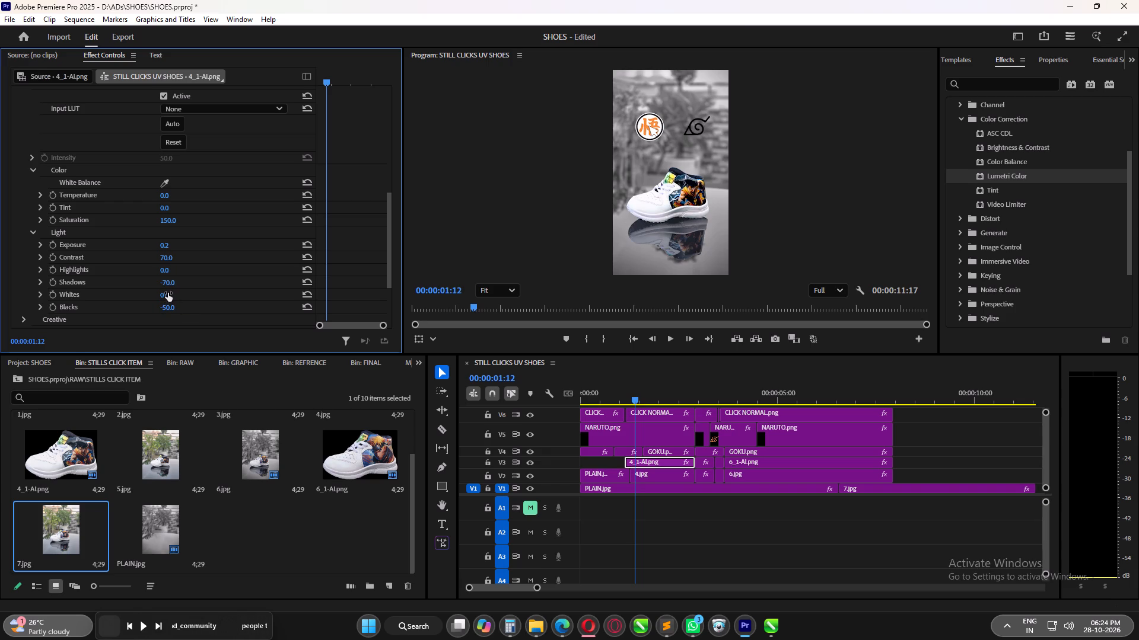
Examine the colour-corrected shoe cutout up close in the program preview, including the printed anime artwork.
scroll(686, 184, "up", 10)
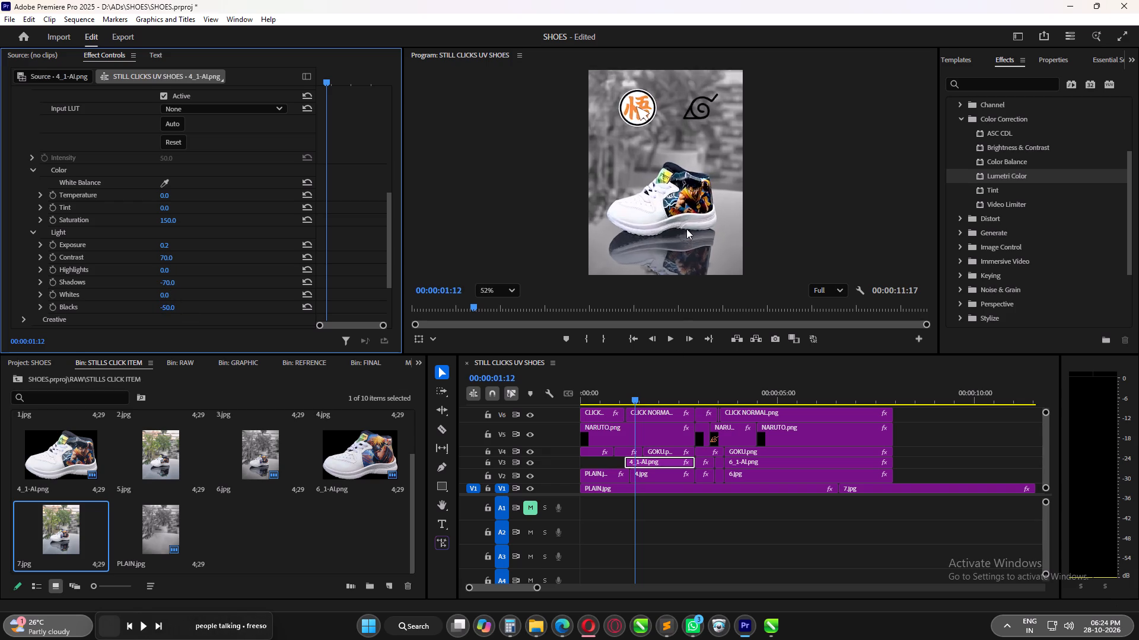
scroll(686, 229, "up", 7)
scroll(685, 223, "down", 4)
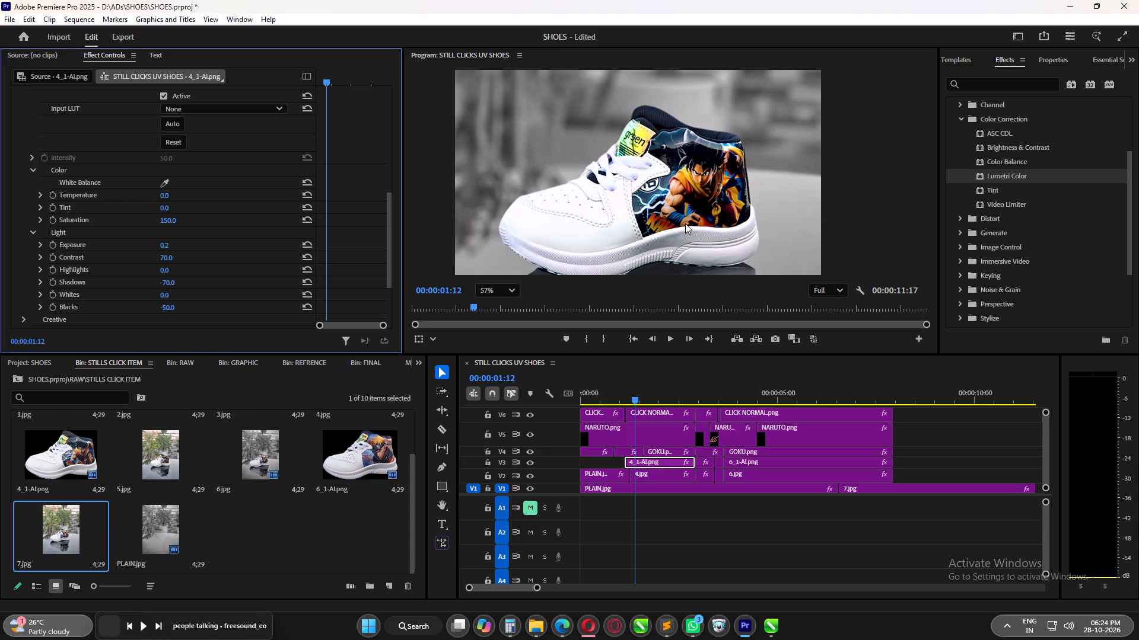
scroll(685, 223, "down", 7)
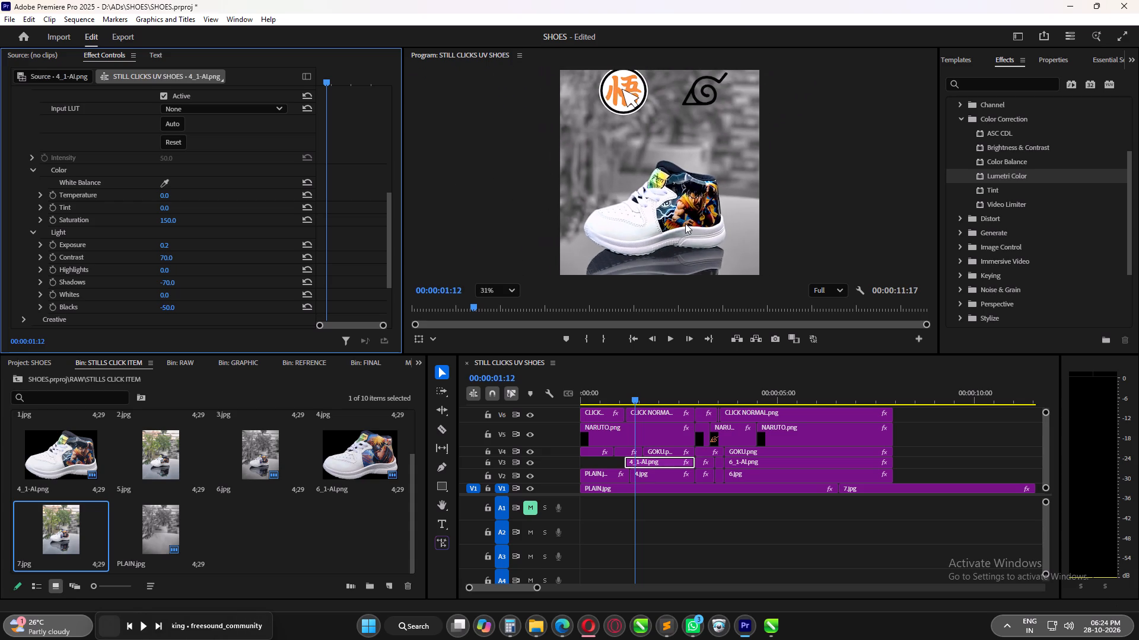
scroll(685, 223, "down", 3)
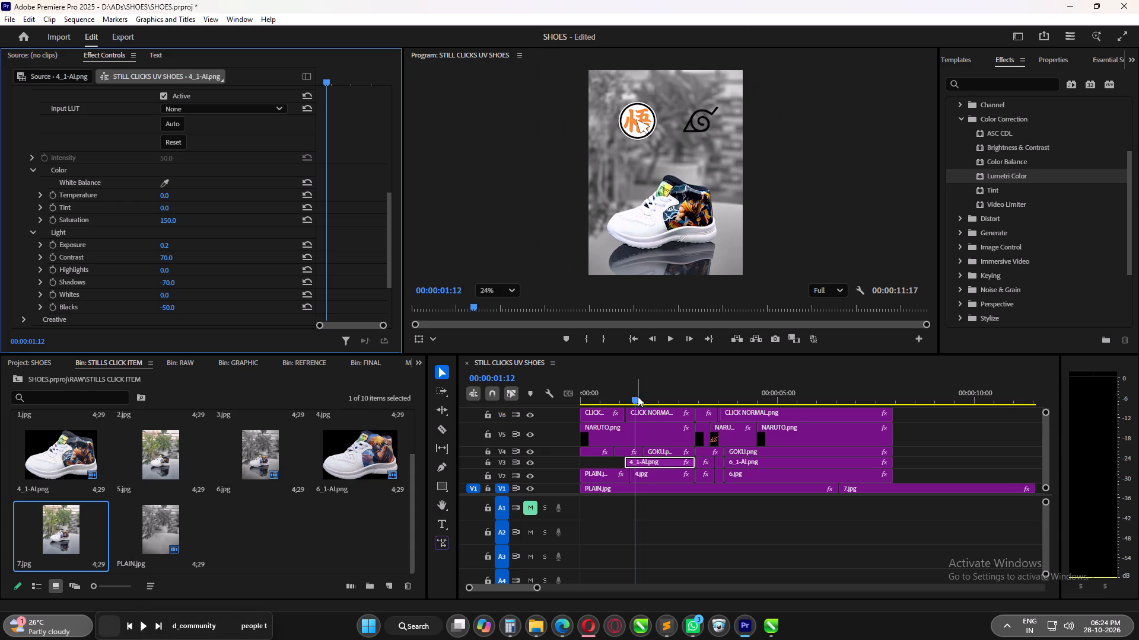
Copy the Lumetri Color effect from the graded 4_1-AI.png clip to the short 4_1-AI.png clip that follows it.
left_click_drag(637, 399, 676, 405)
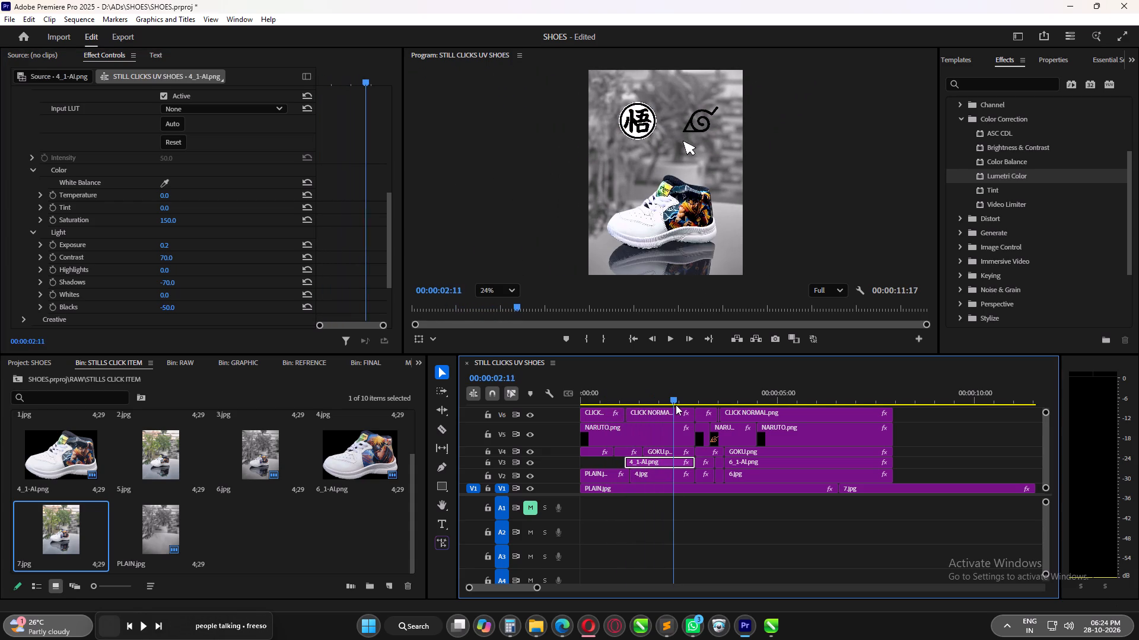
left_click_drag(676, 405, 712, 409)
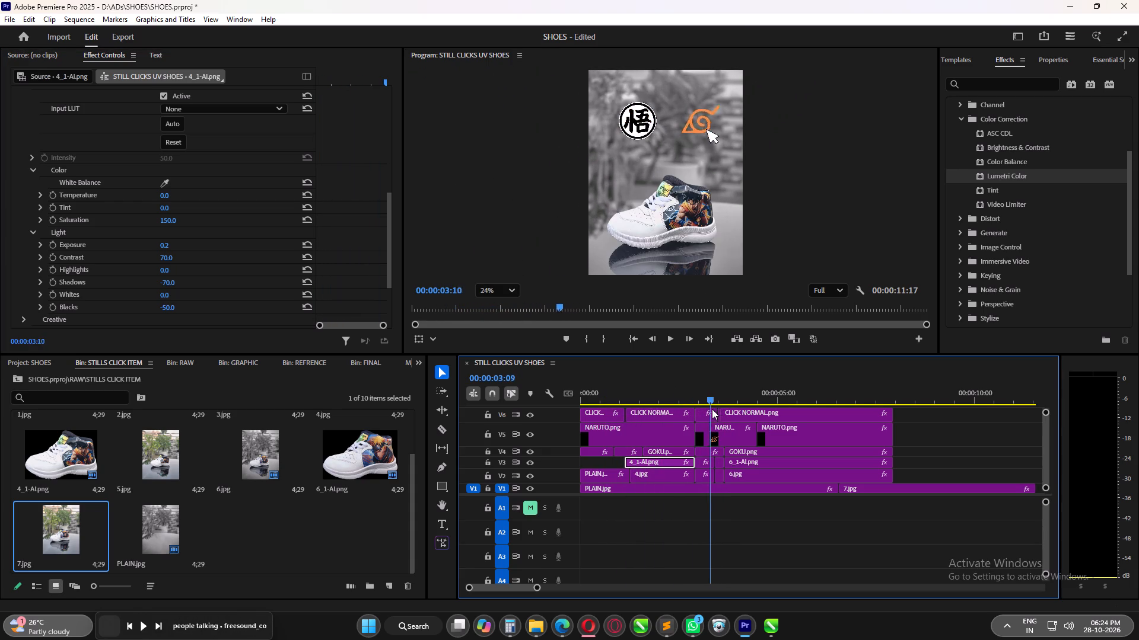
left_click_drag(712, 409, 704, 414)
scroll(94, 196, "up", 4)
left_click(61, 104)
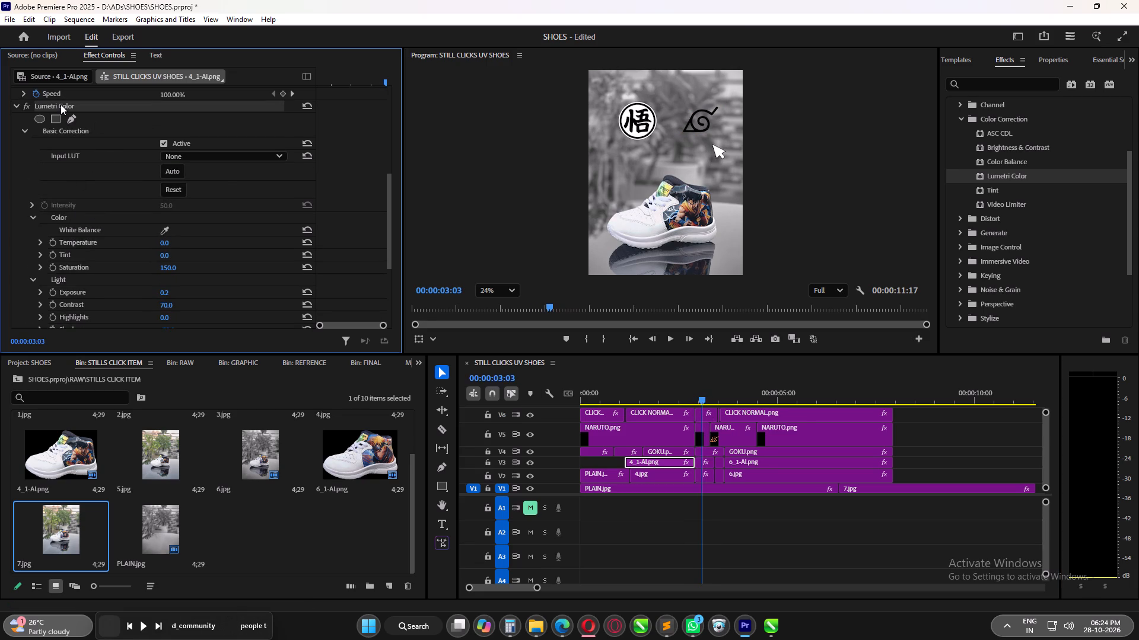
key("ctrl+c")
left_click(708, 461)
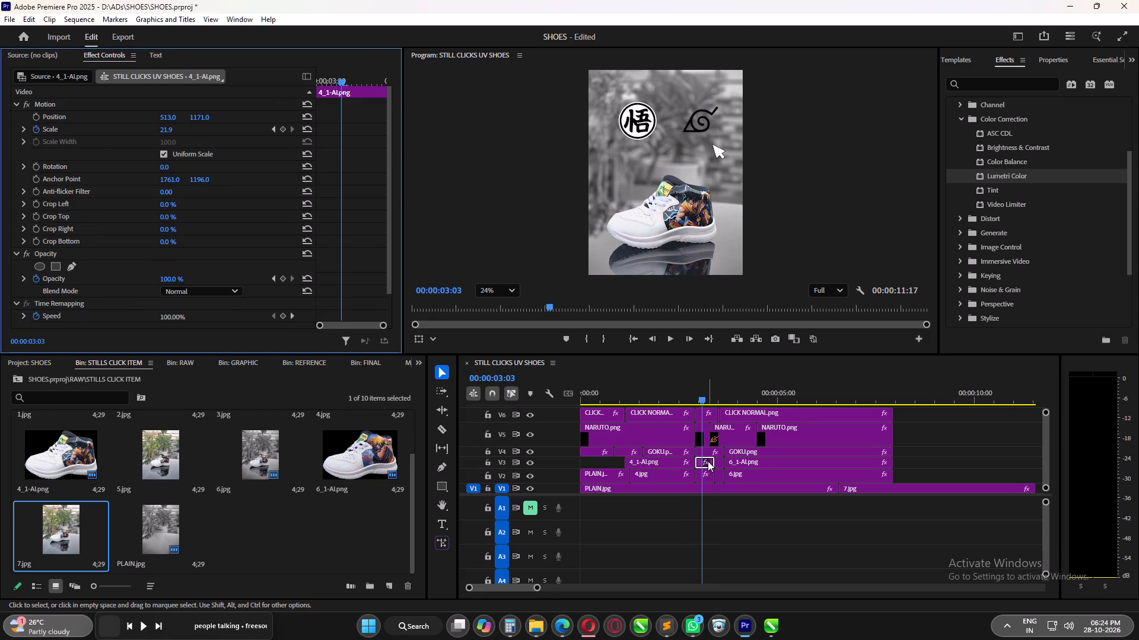
key("ctrl+v")
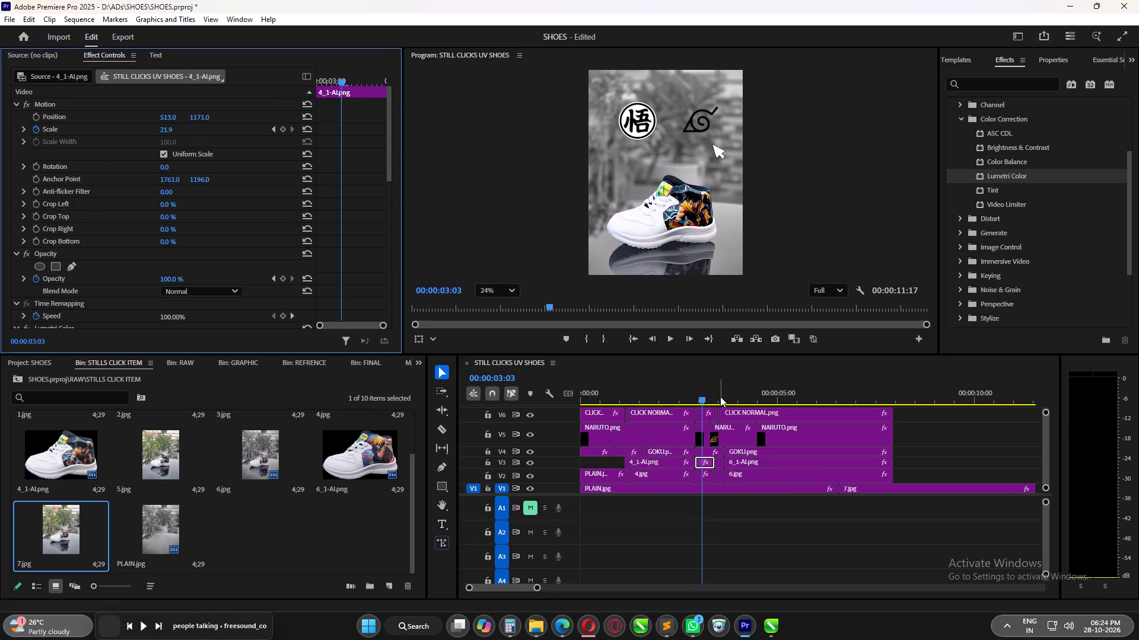
Paste the copied Lumetri Color effect onto both the short and the long 6_1-AI.png clips.
left_click(720, 396)
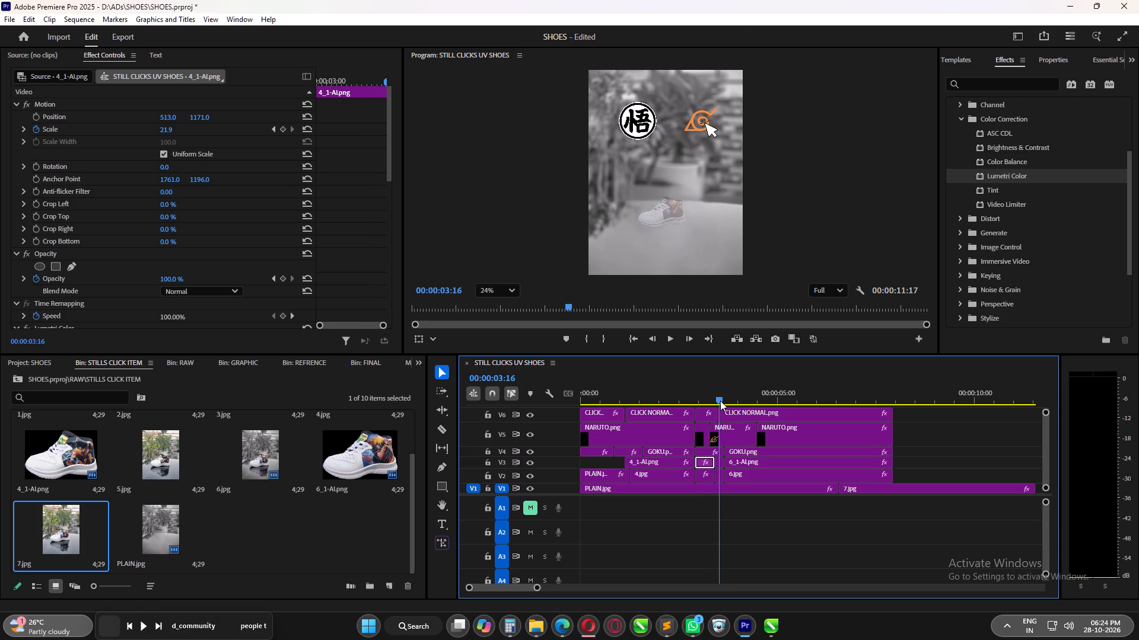
left_click(720, 463)
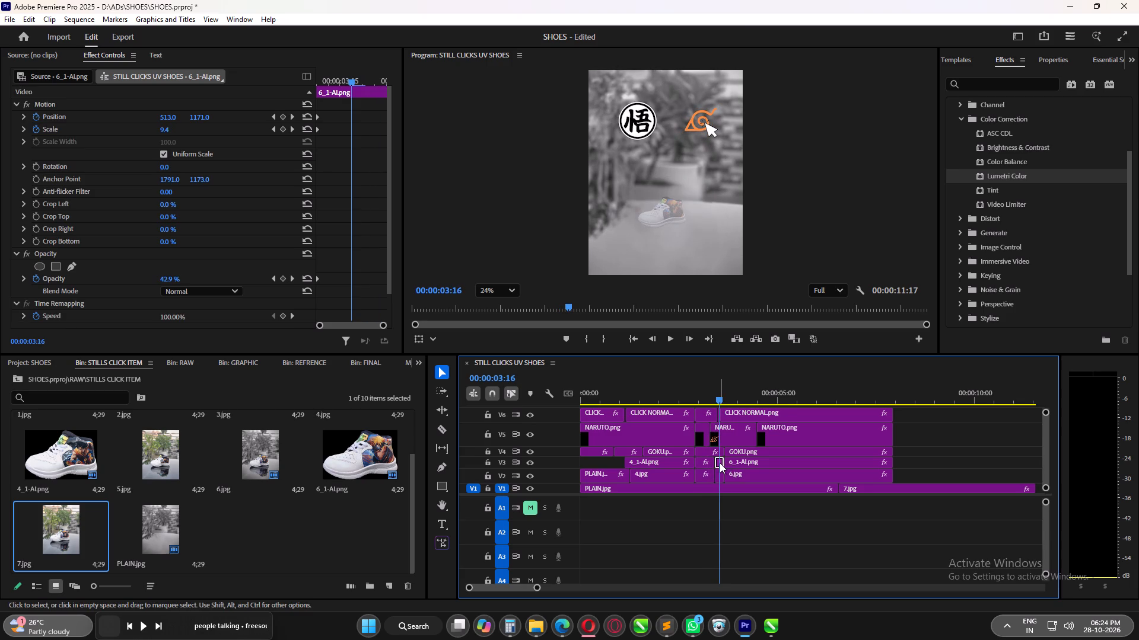
key("ctrl+v")
left_click(741, 394)
left_click(745, 460)
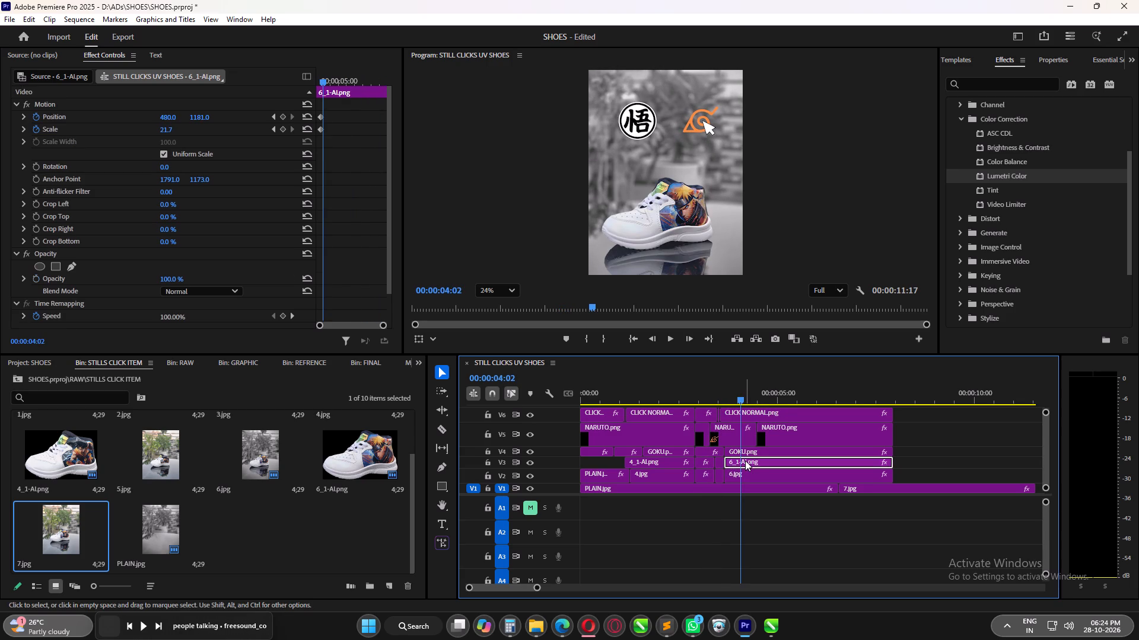
key("ctrl+v")
left_click(742, 395)
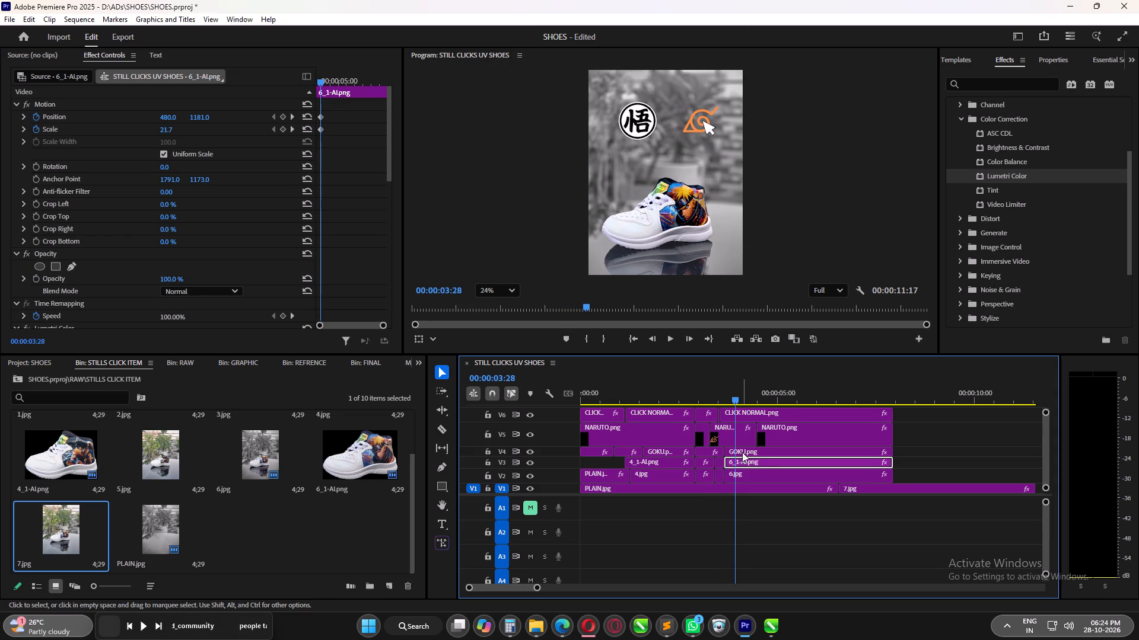
Reset the long 6_1-AI.png clip's Lumetri Color Blacks and Shadows to 0.
scroll(221, 251, "down", 9)
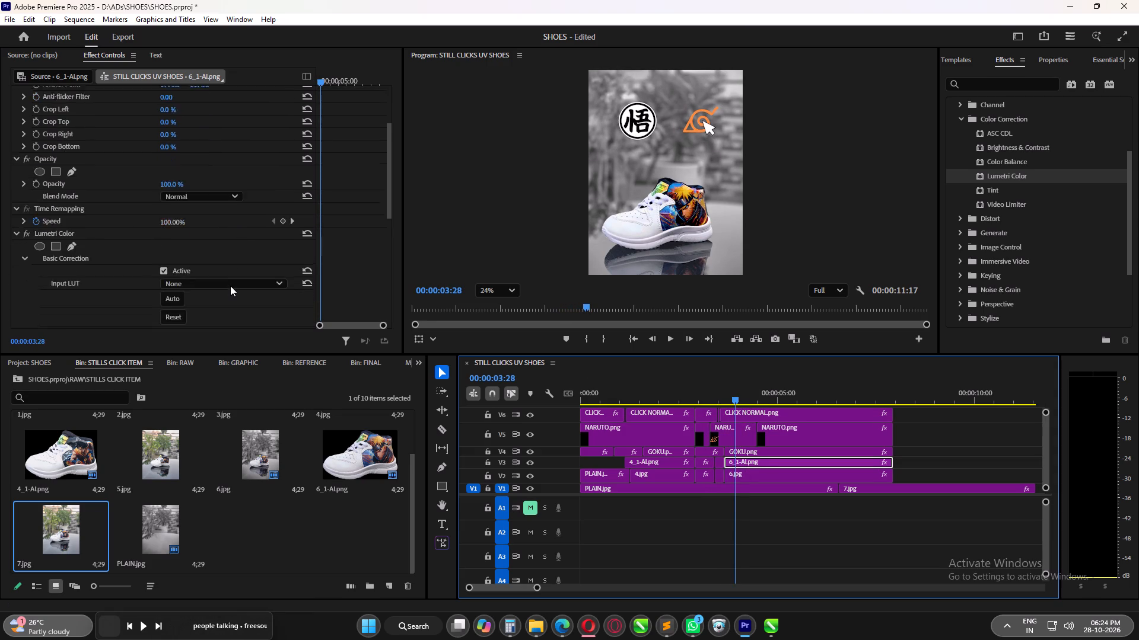
scroll(230, 286, "down", 16)
left_click(174, 281)
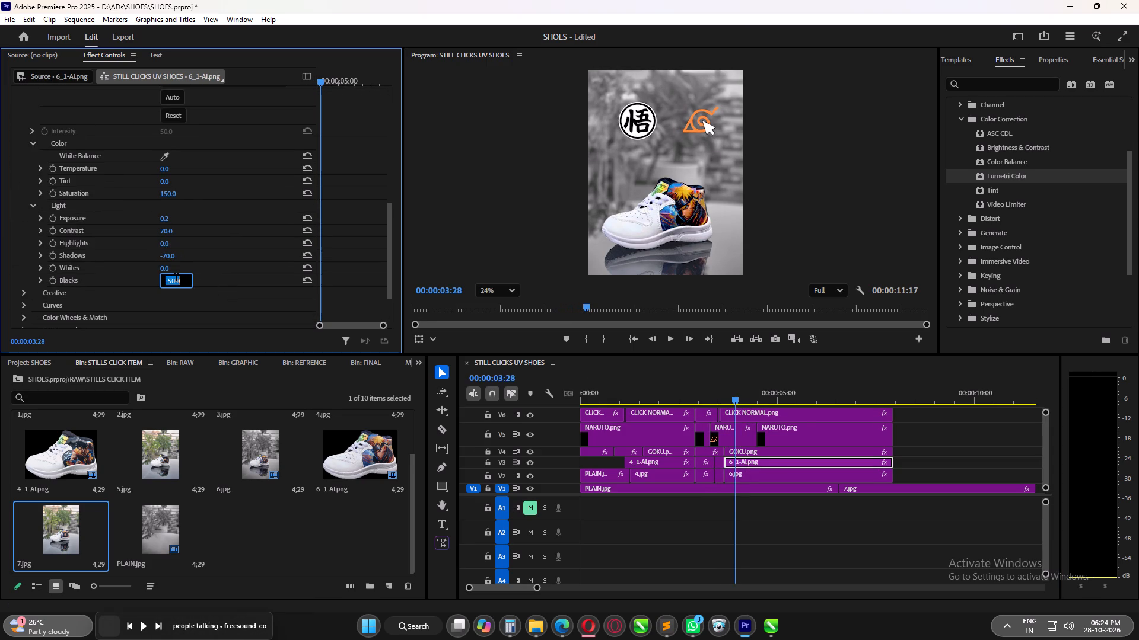
key("0")
key("Return")
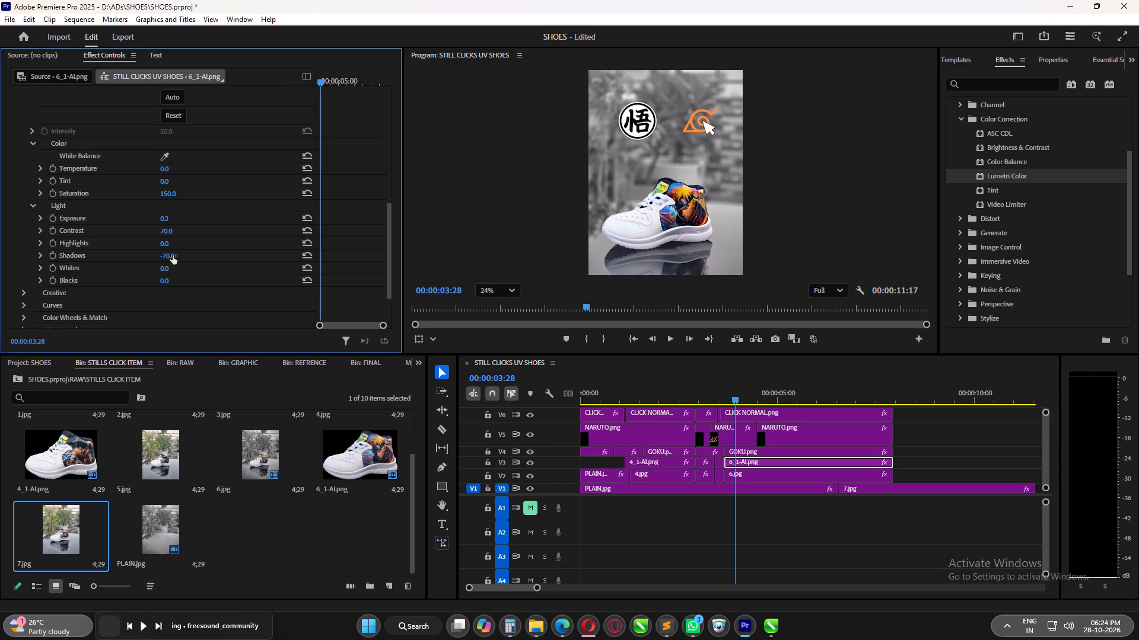
left_click(173, 255)
key("0")
key("Return")
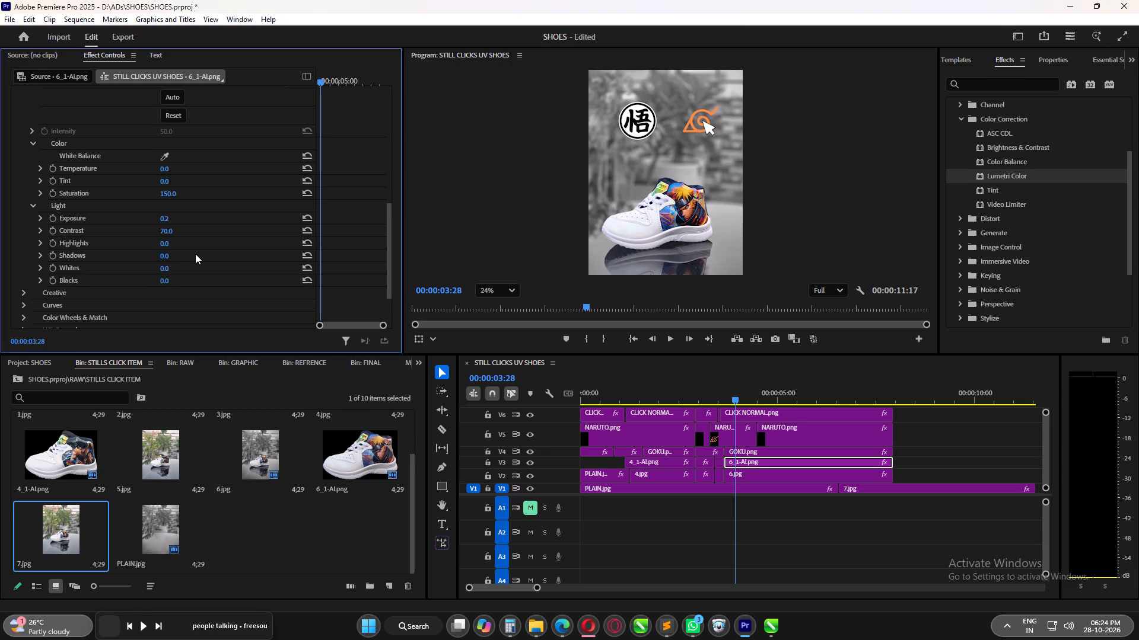
Review the sequence from the graded 4_1-AI.png shoe through the 6_1-AI.png shoe to the full-colour 7.jpg background.
left_click_drag(733, 399, 659, 398)
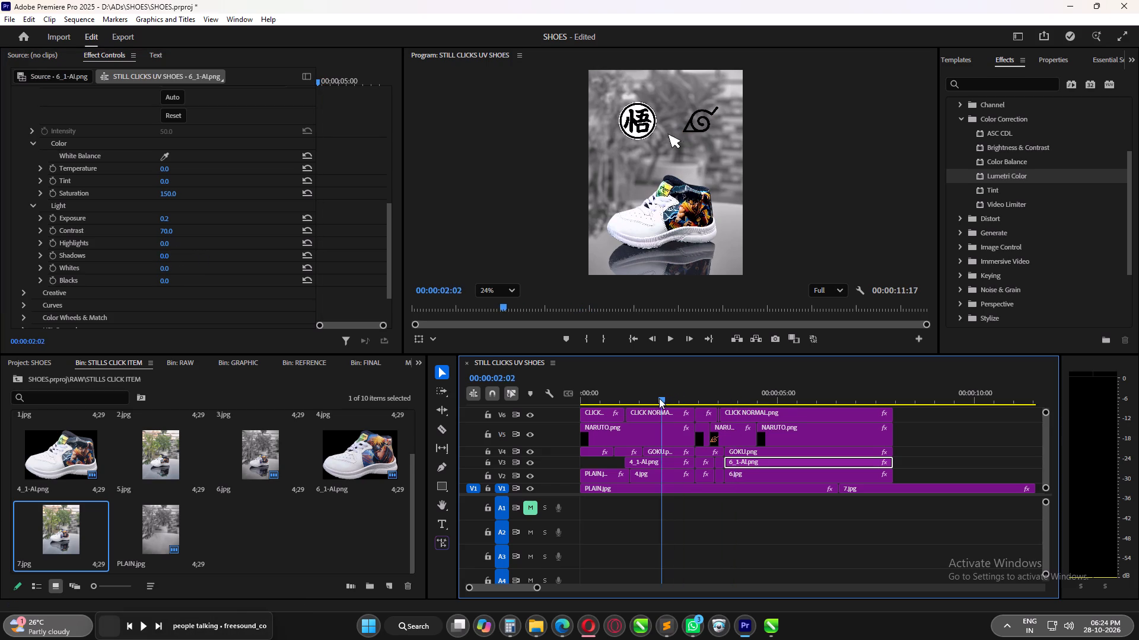
left_click_drag(659, 398, 755, 399)
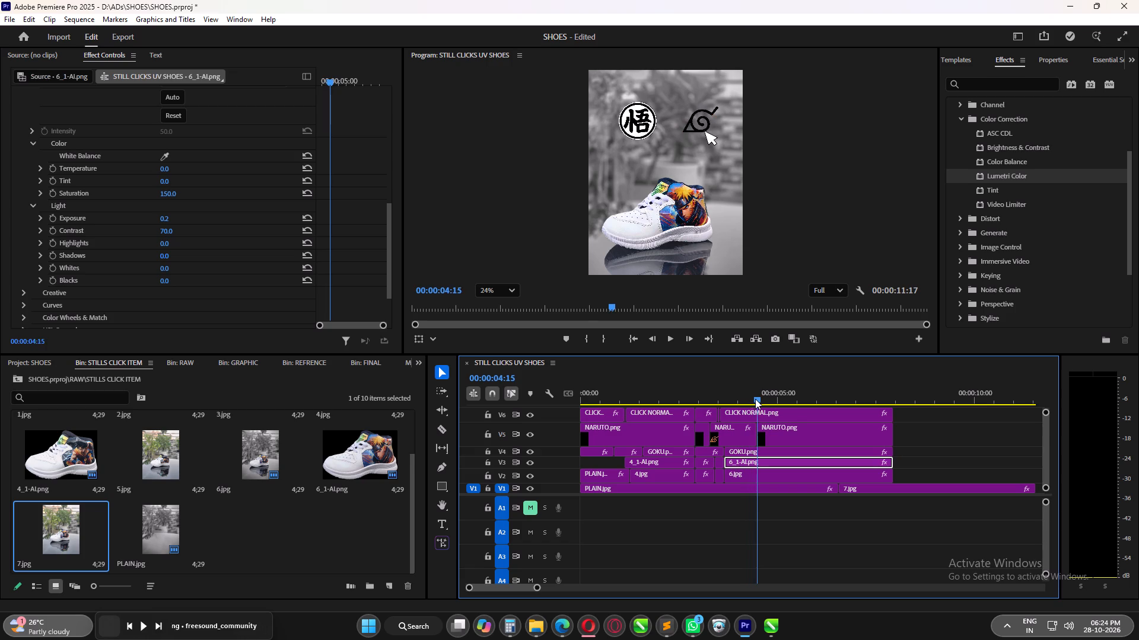
left_click_drag(755, 399, 734, 407)
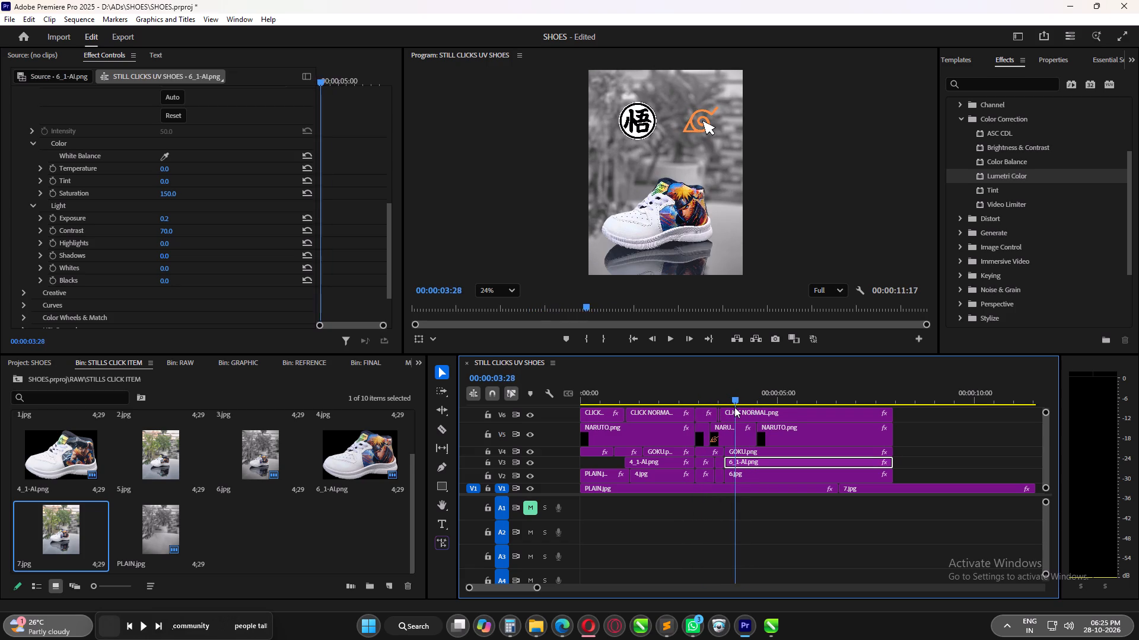
left_click_drag(734, 407, 745, 421)
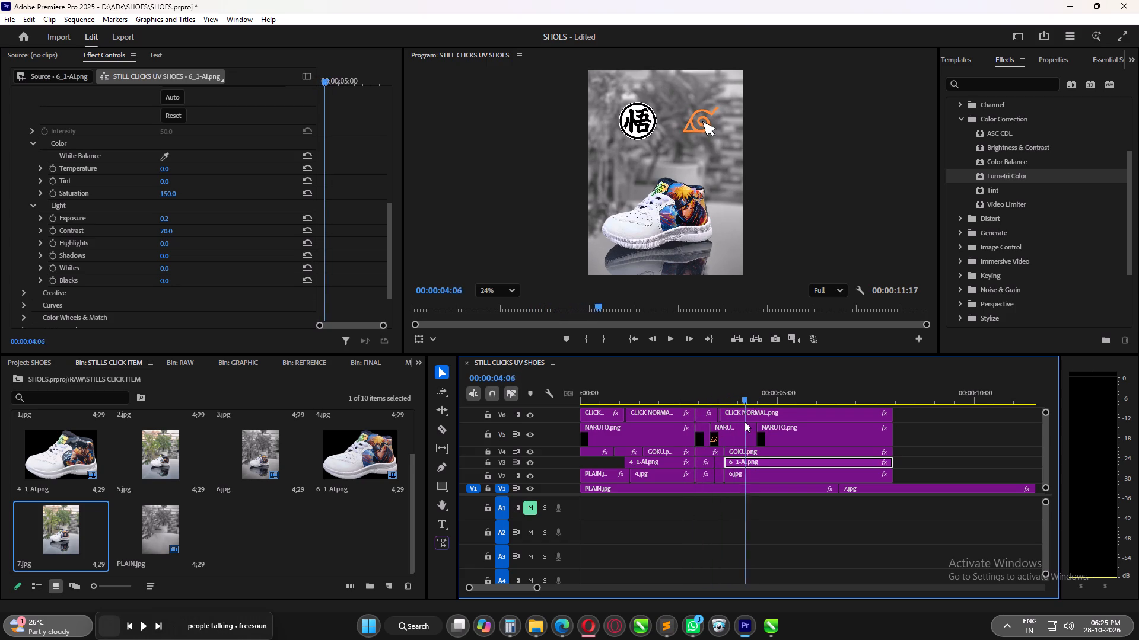
left_click_drag(745, 421, 747, 434)
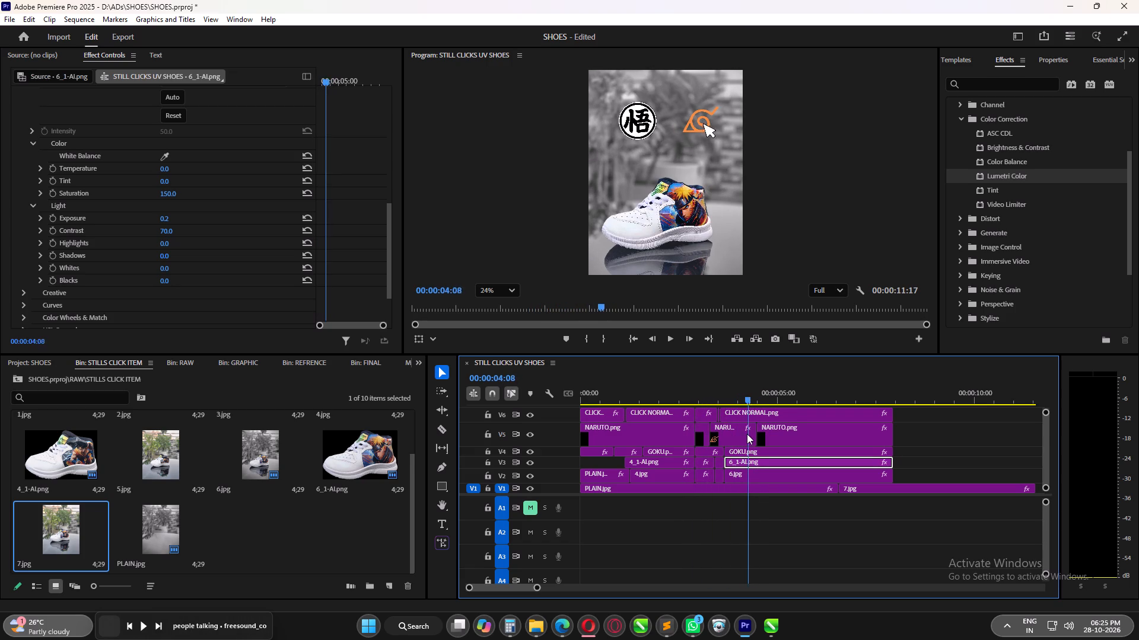
left_click_drag(747, 434, 805, 442)
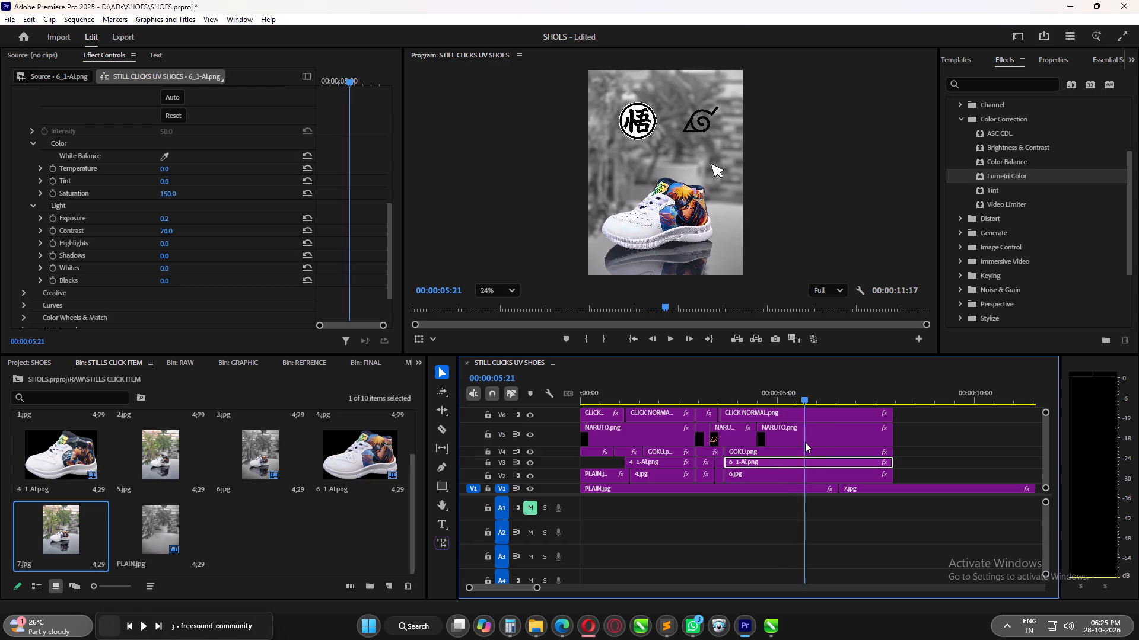
left_click_drag(805, 442, 843, 447)
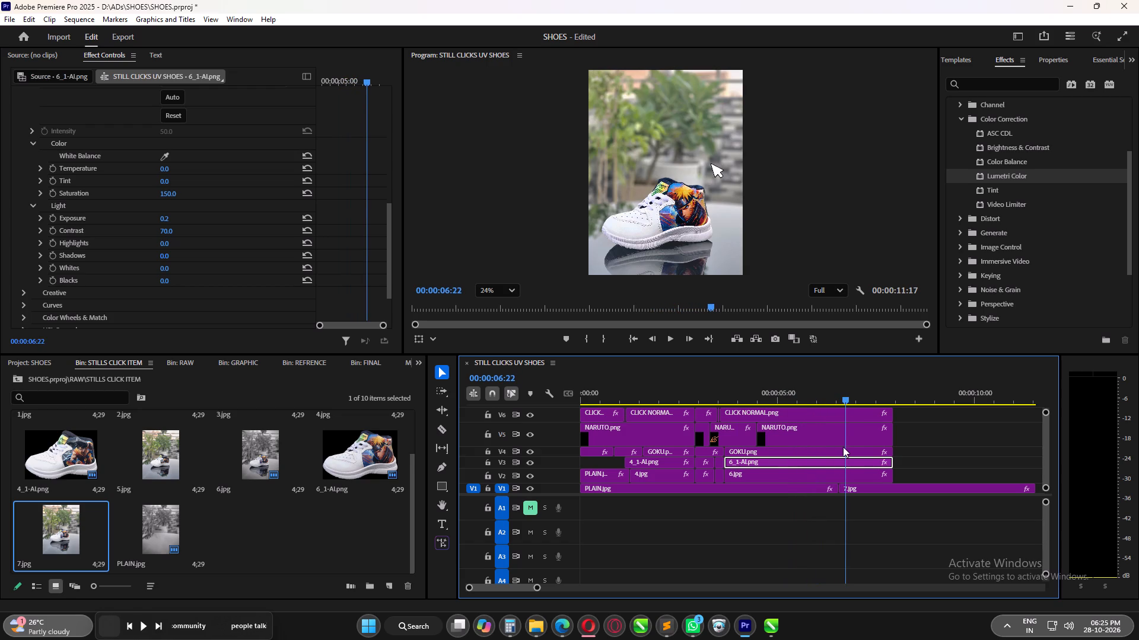
left_click_drag(843, 447, 836, 452)
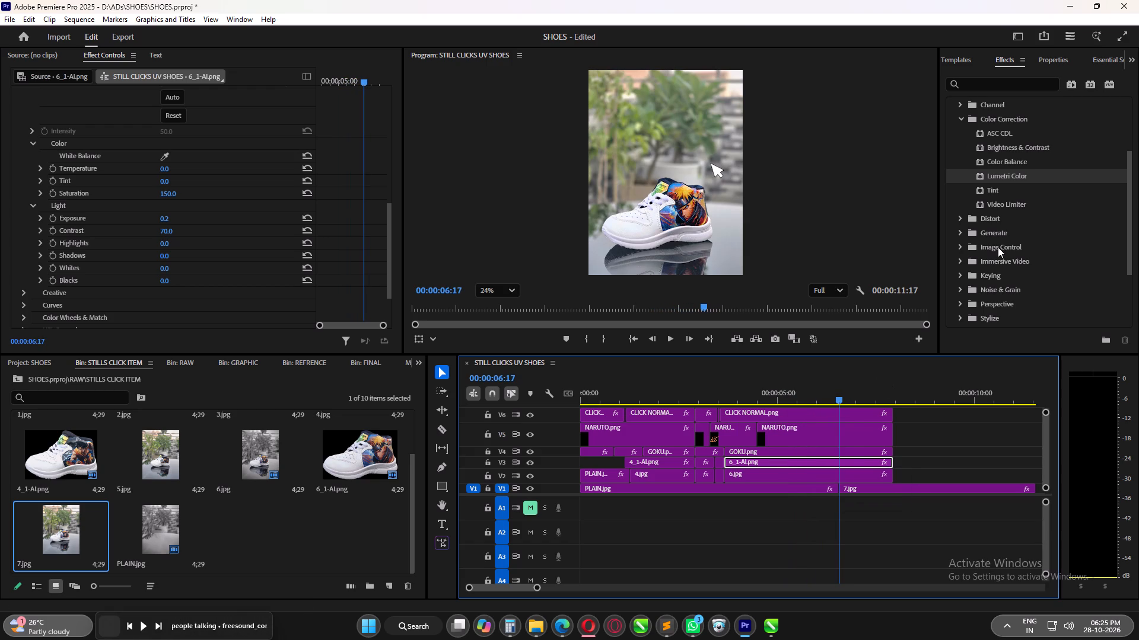
Collapse the Color Correction and Video Effects folders and expand the effect Presets.
left_click(960, 116)
scroll(960, 129, "up", 8)
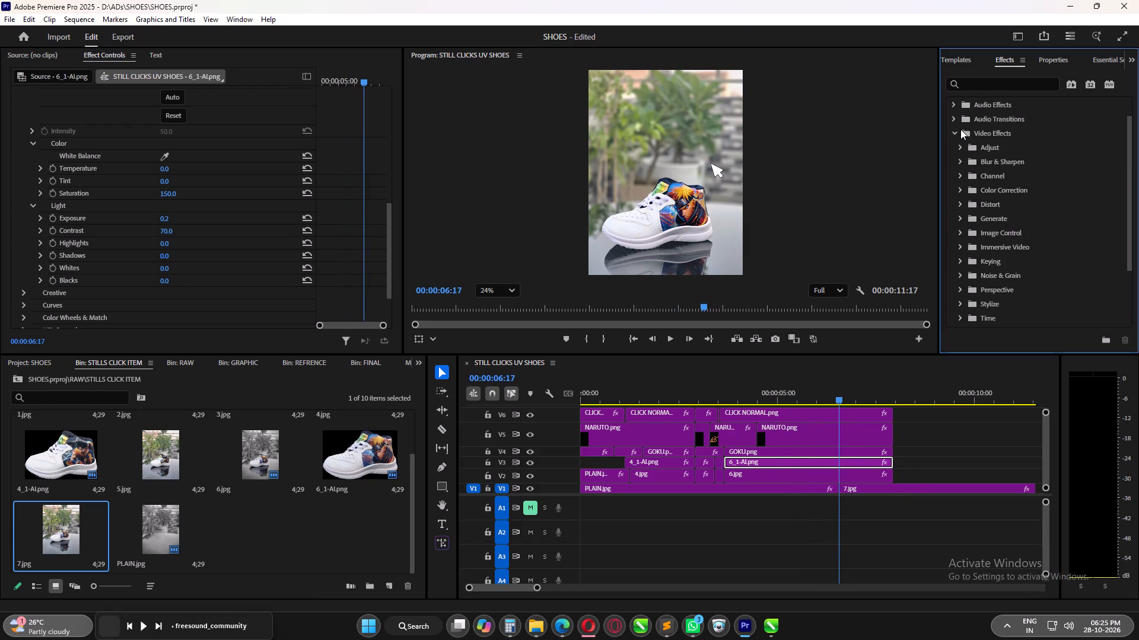
scroll(960, 129, "up", 9)
left_click(956, 162)
left_click(952, 104)
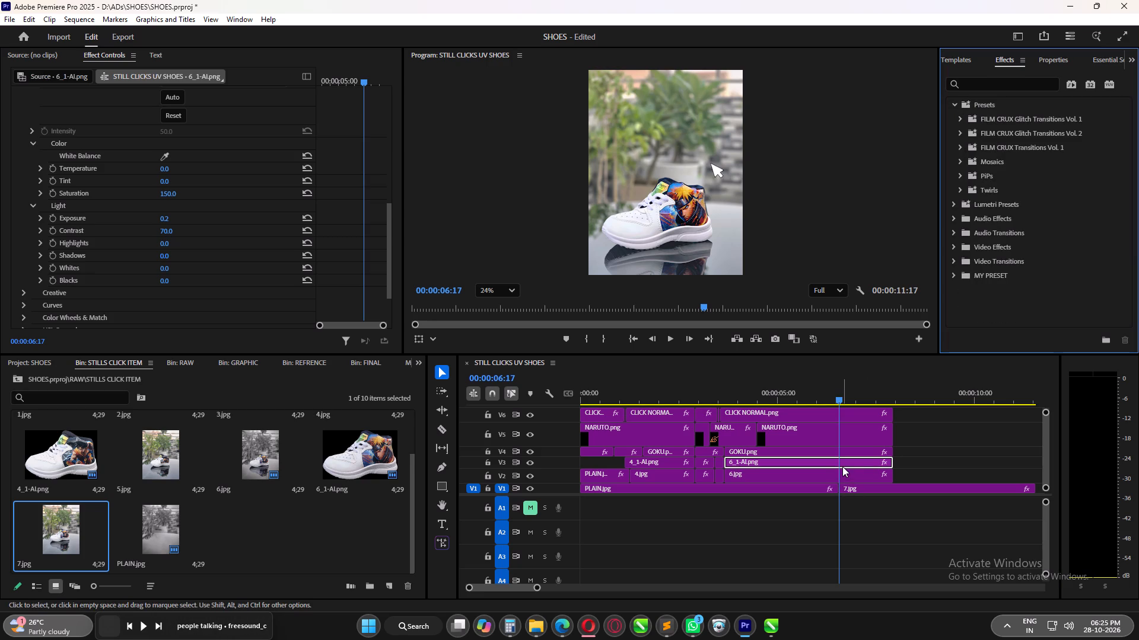
Examine the change from PLAIN.jpg to 7.jpg around 00:00:06:17 and place the playhead on that cut.
left_click_drag(838, 398, 828, 399)
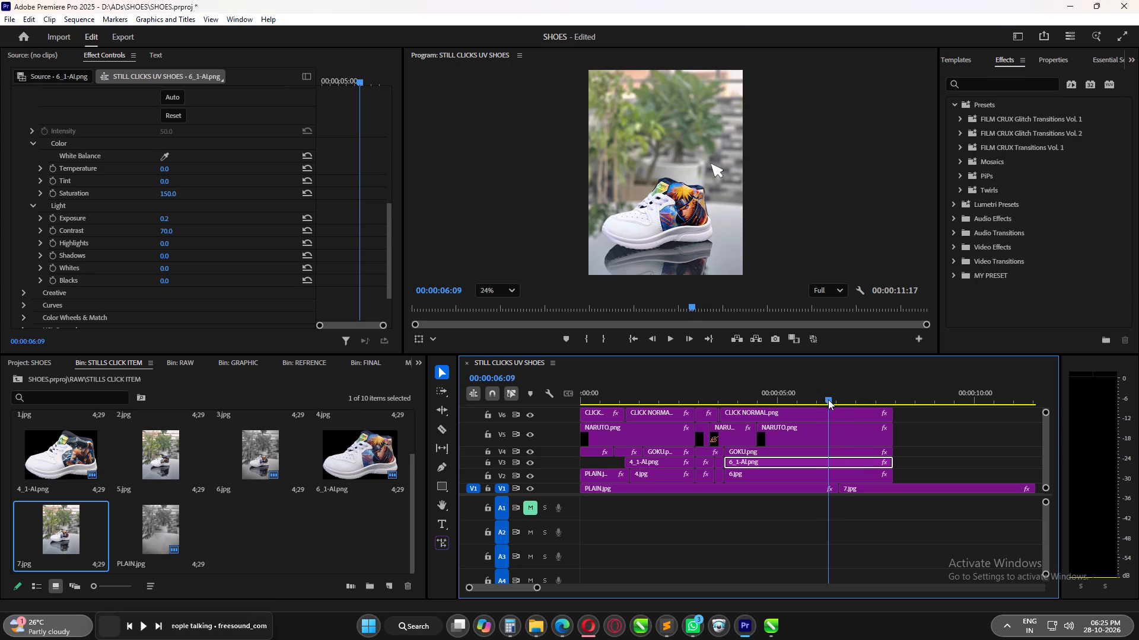
left_click_drag(828, 399, 851, 404)
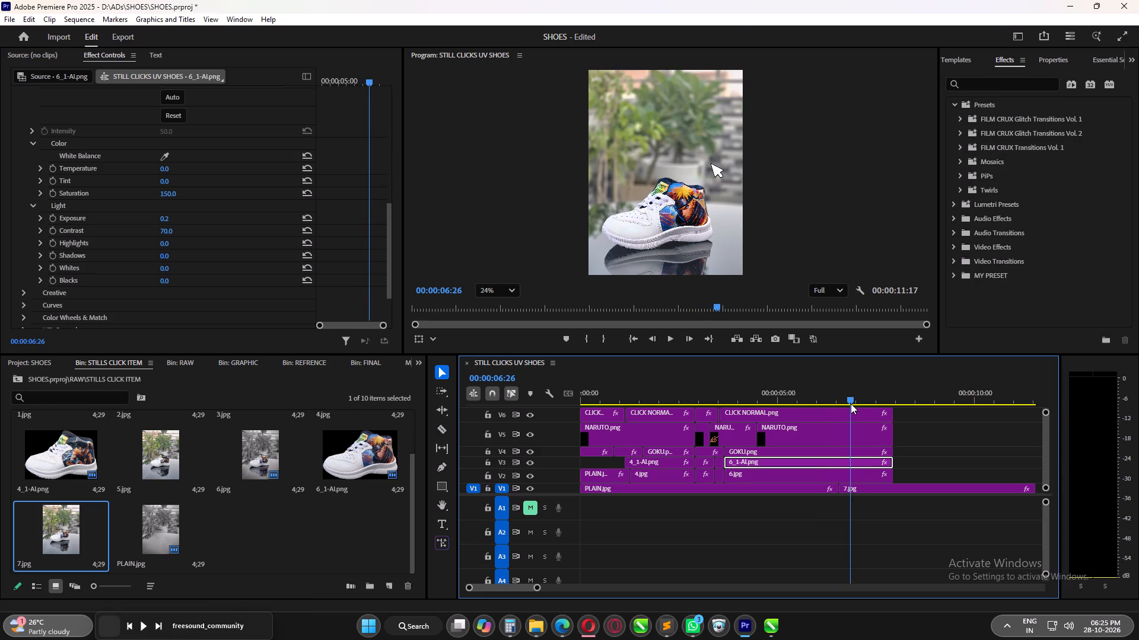
left_click_drag(851, 404, 839, 407)
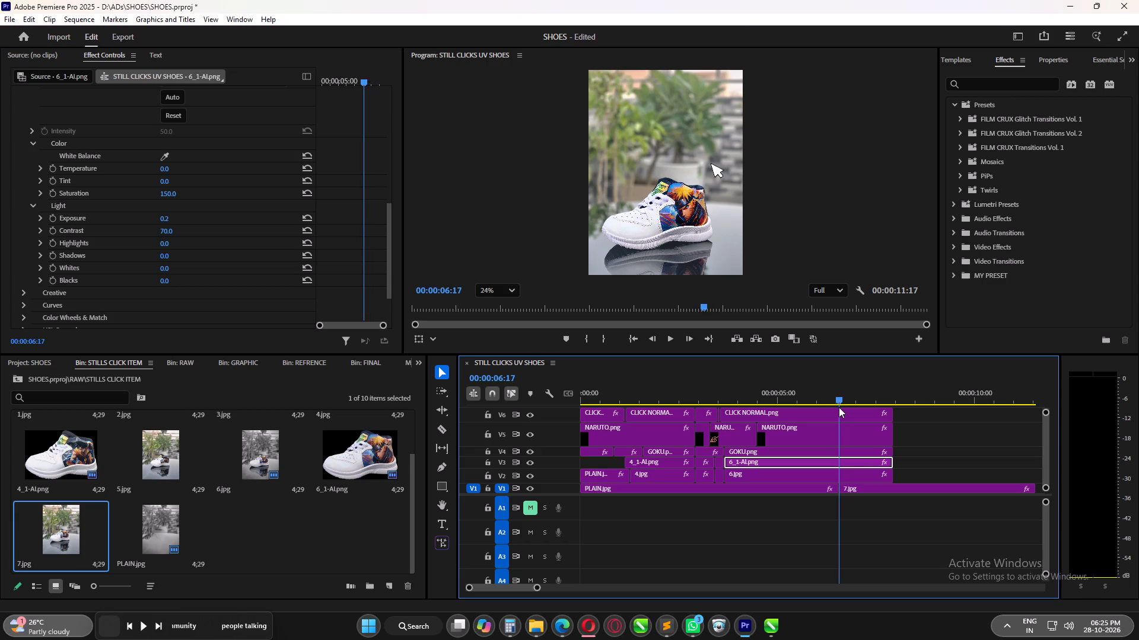
left_click_drag(839, 407, 837, 408)
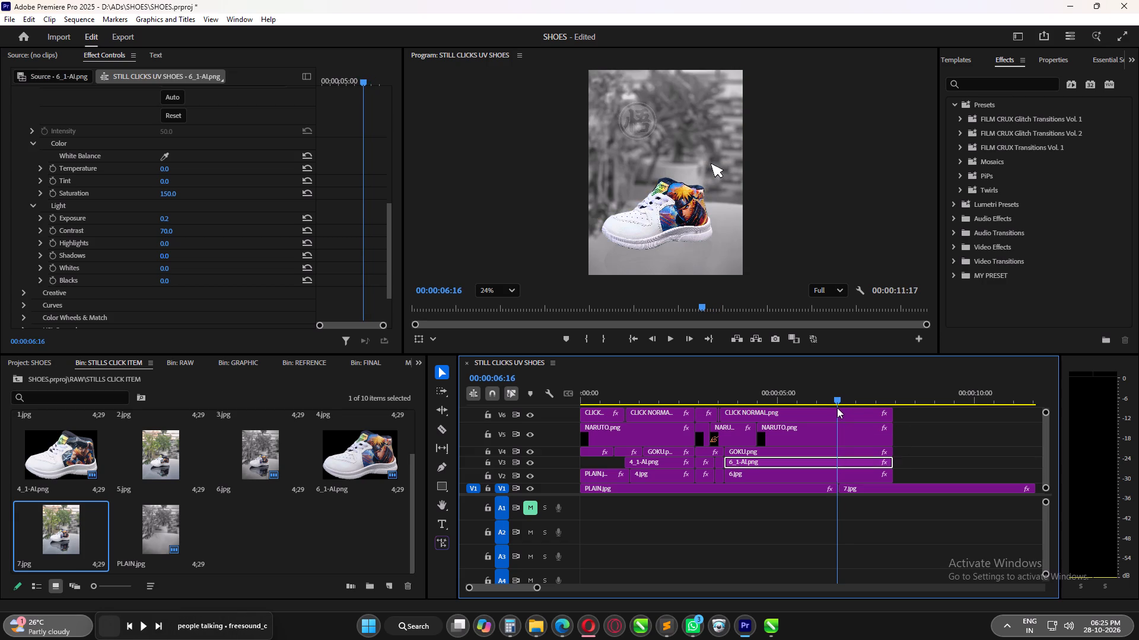
left_click_drag(837, 408, 838, 408)
scroll(857, 470, "up", 5, "alt")
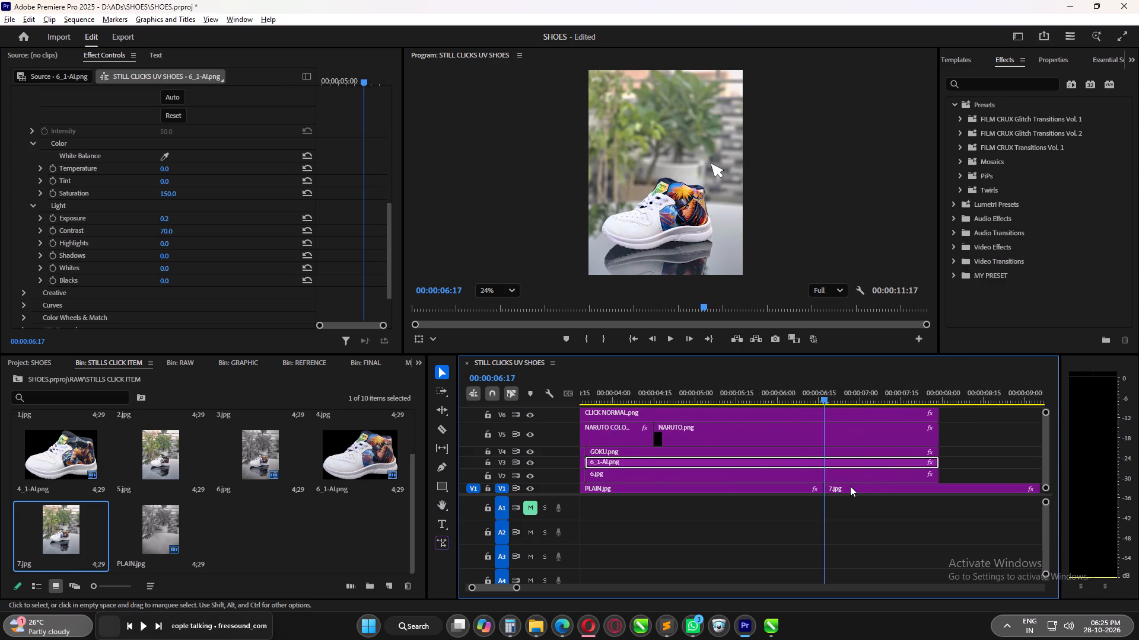
scroll(850, 486, "up", 9, "alt")
left_click(806, 398)
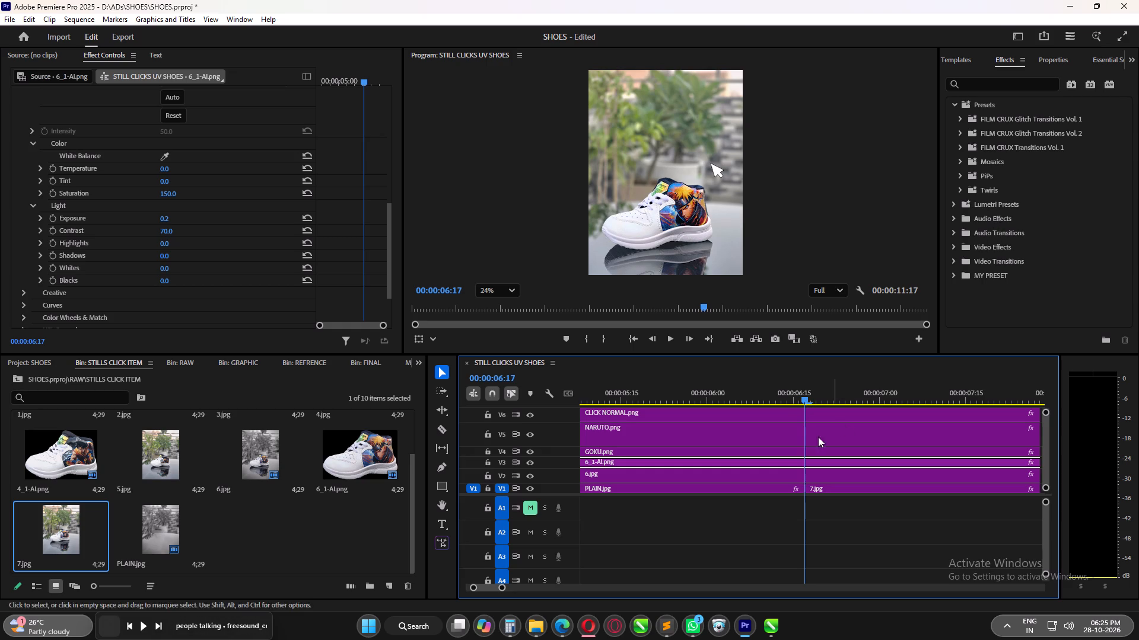
left_click(803, 398)
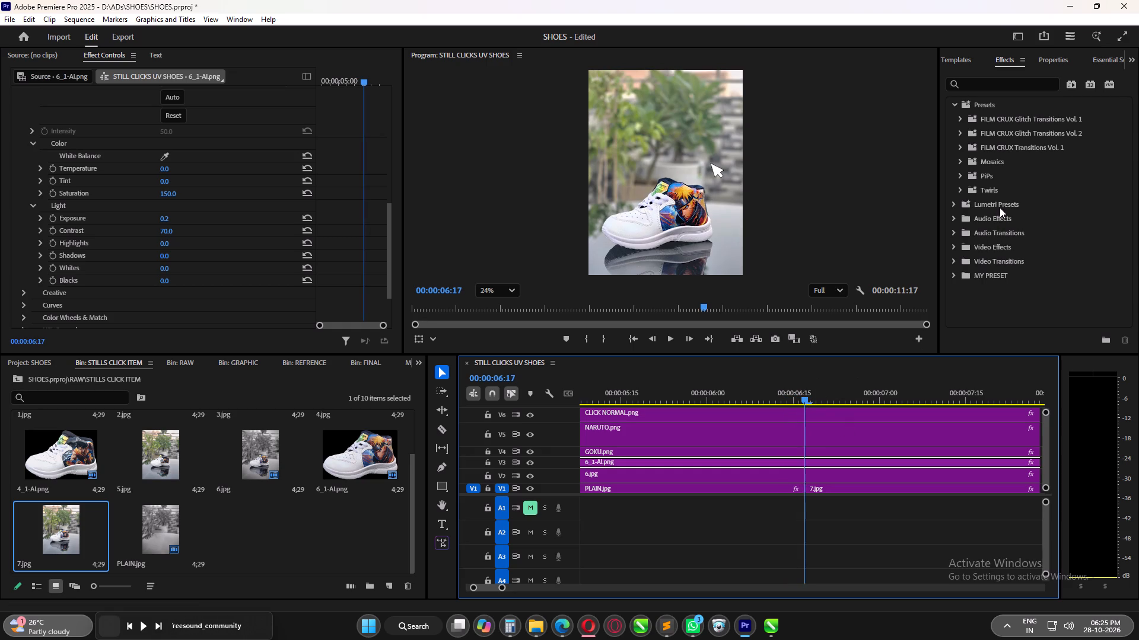
Expand the FILM CRUX Glitch Transitions Vol. 2 presets, leaving the Vol. 1 folder collapsed.
left_click(959, 118)
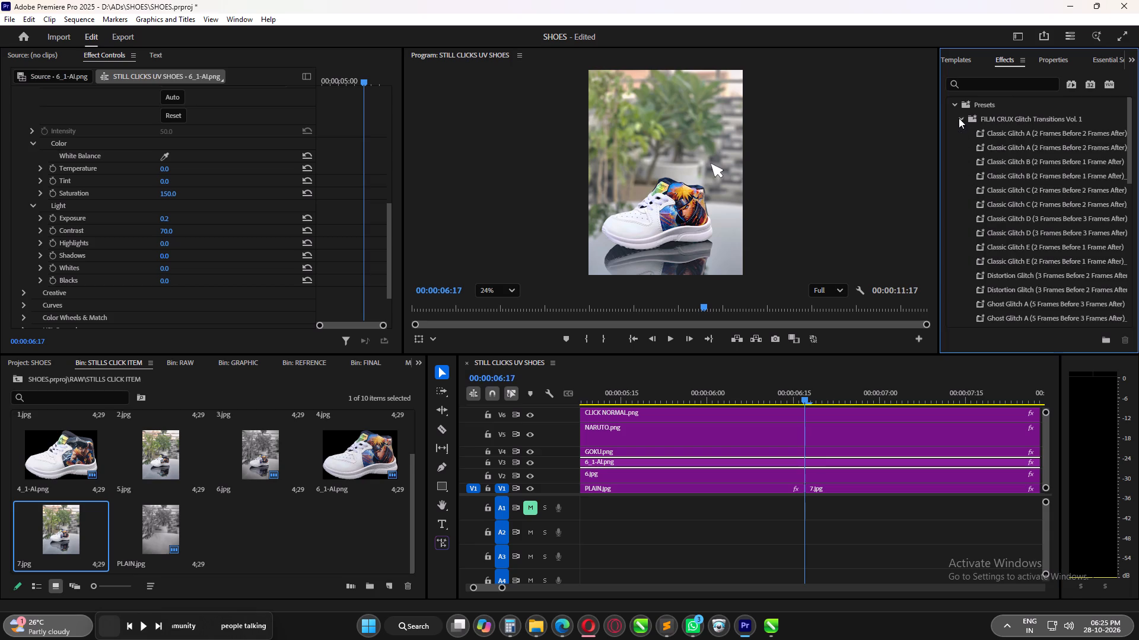
left_click(965, 119)
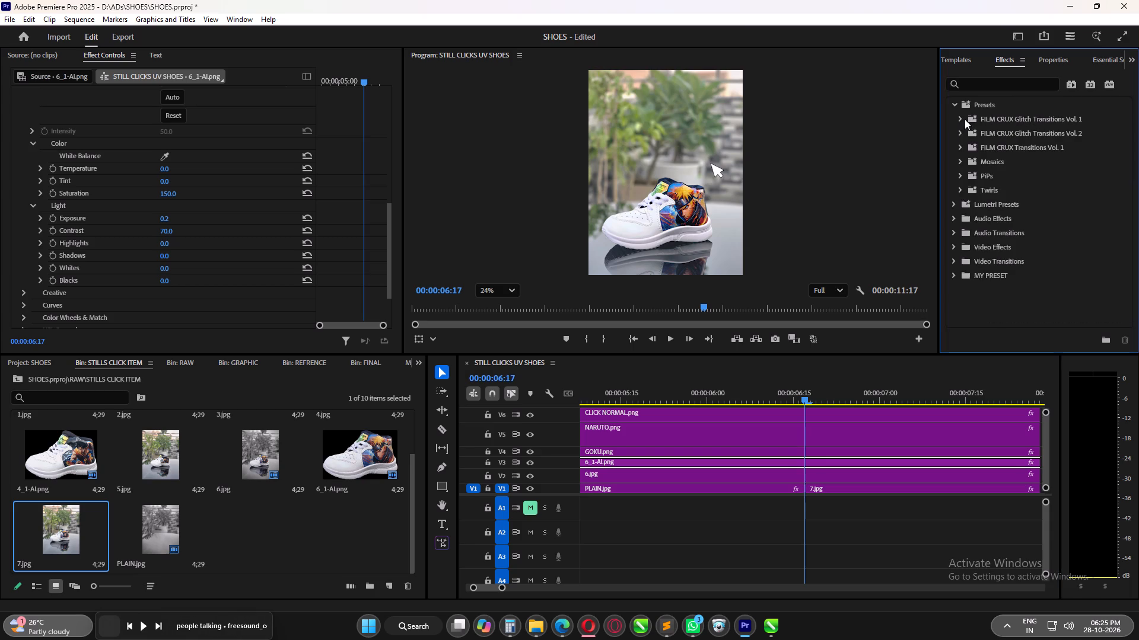
left_click(959, 133)
scroll(1007, 236, "down", 2)
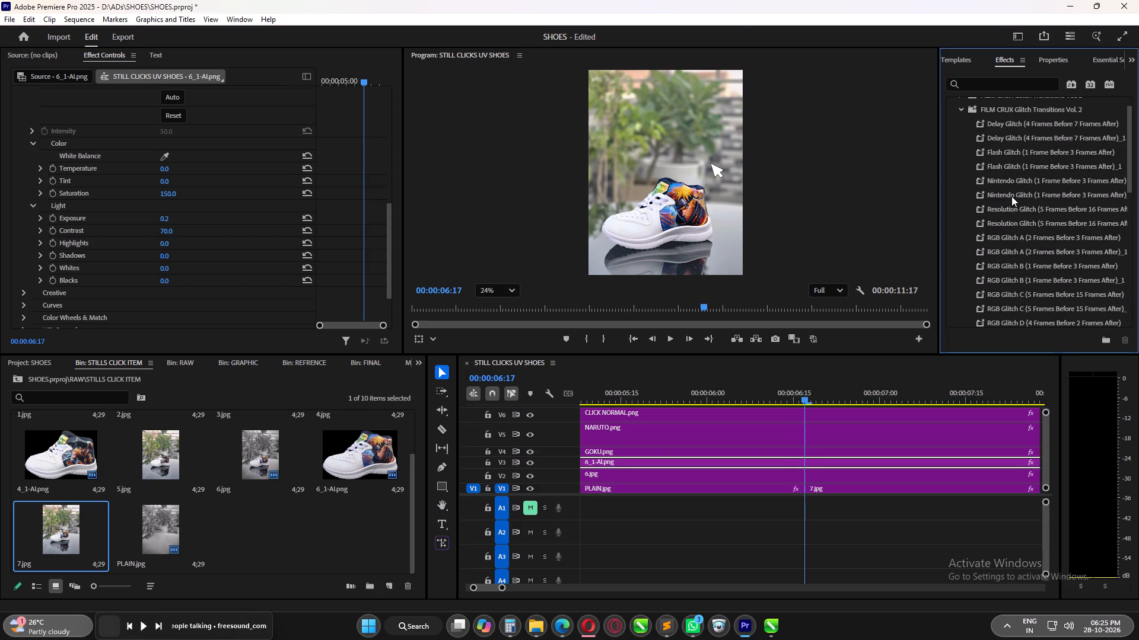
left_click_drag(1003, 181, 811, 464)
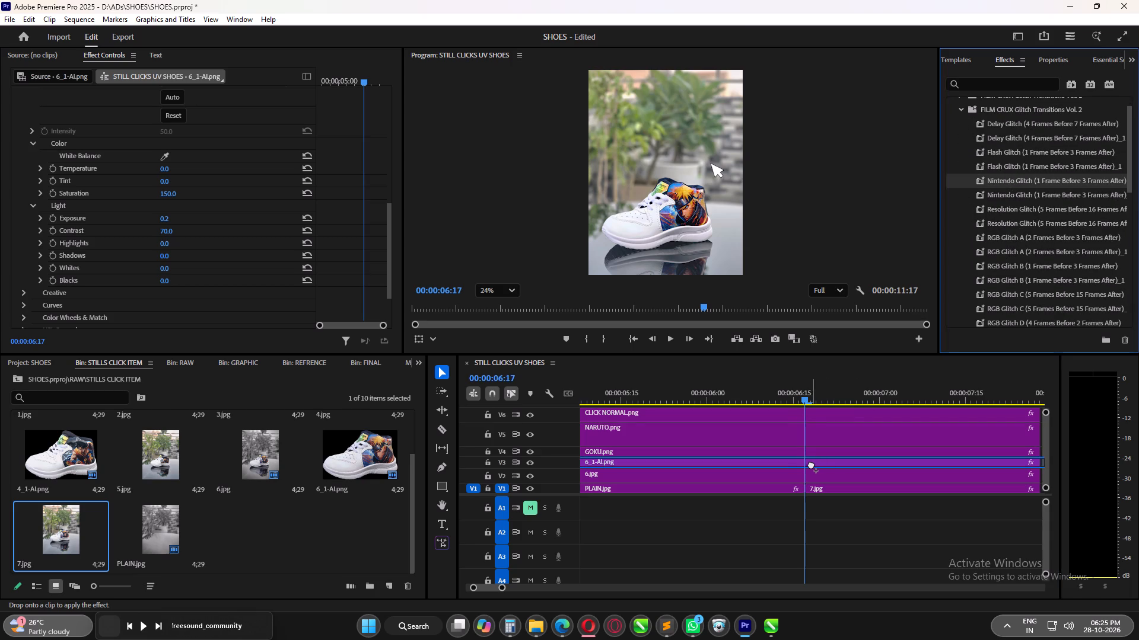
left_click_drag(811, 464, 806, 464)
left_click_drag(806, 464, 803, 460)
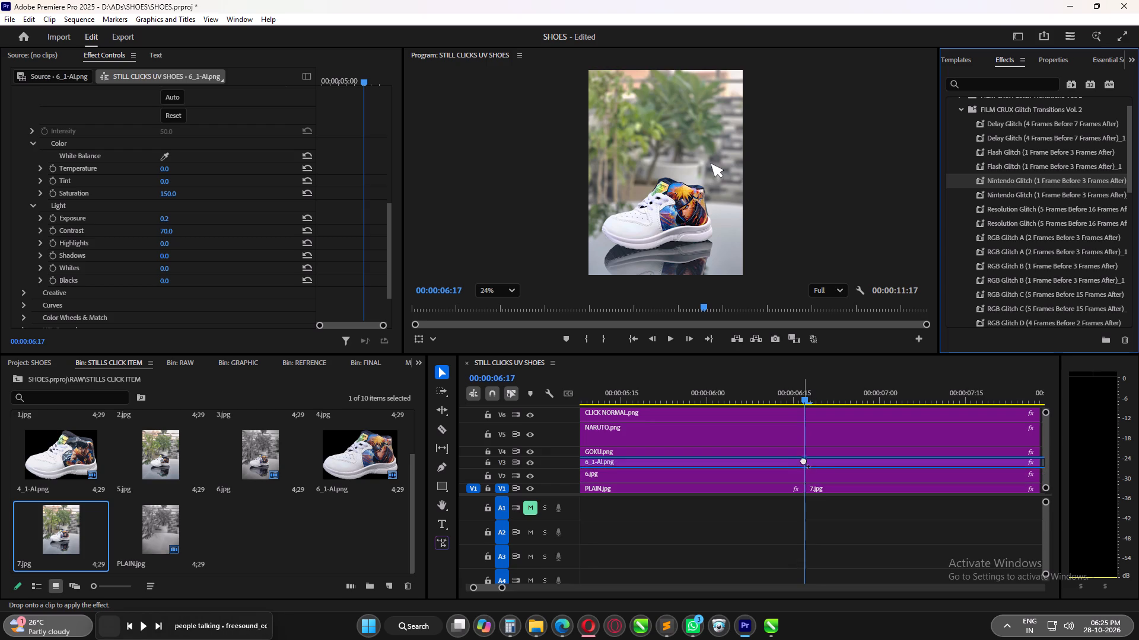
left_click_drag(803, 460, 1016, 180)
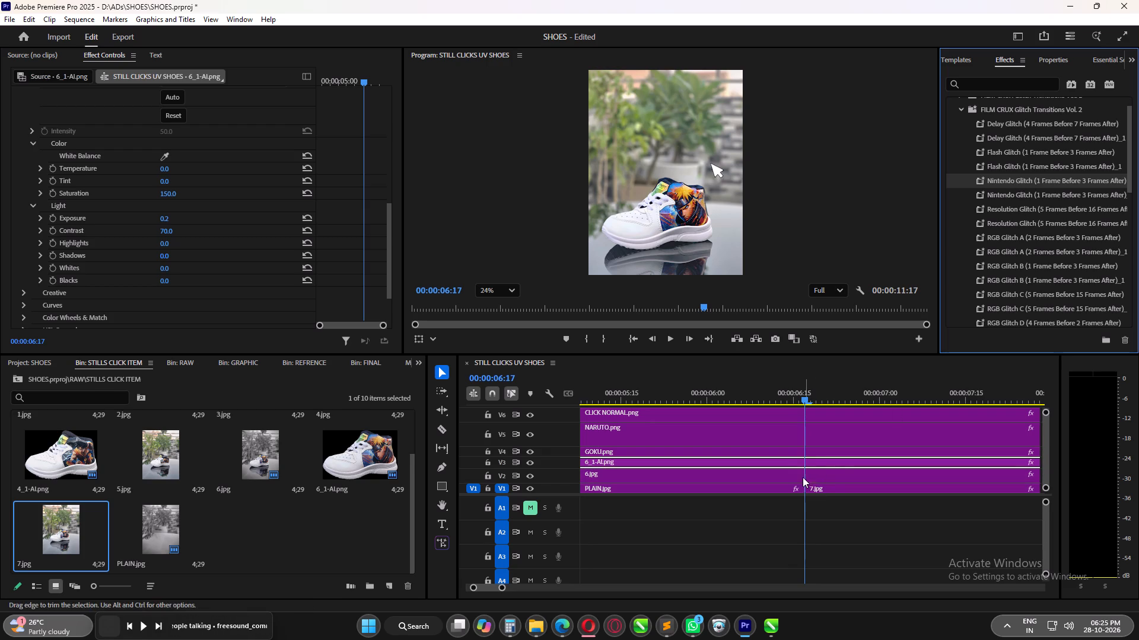
Split the long 6_1-AI.png clip on V3 at 00:00:06:17, in line with the PLAIN.jpg to 7.jpg cut.
key("c")
left_click(808, 463)
key("v")
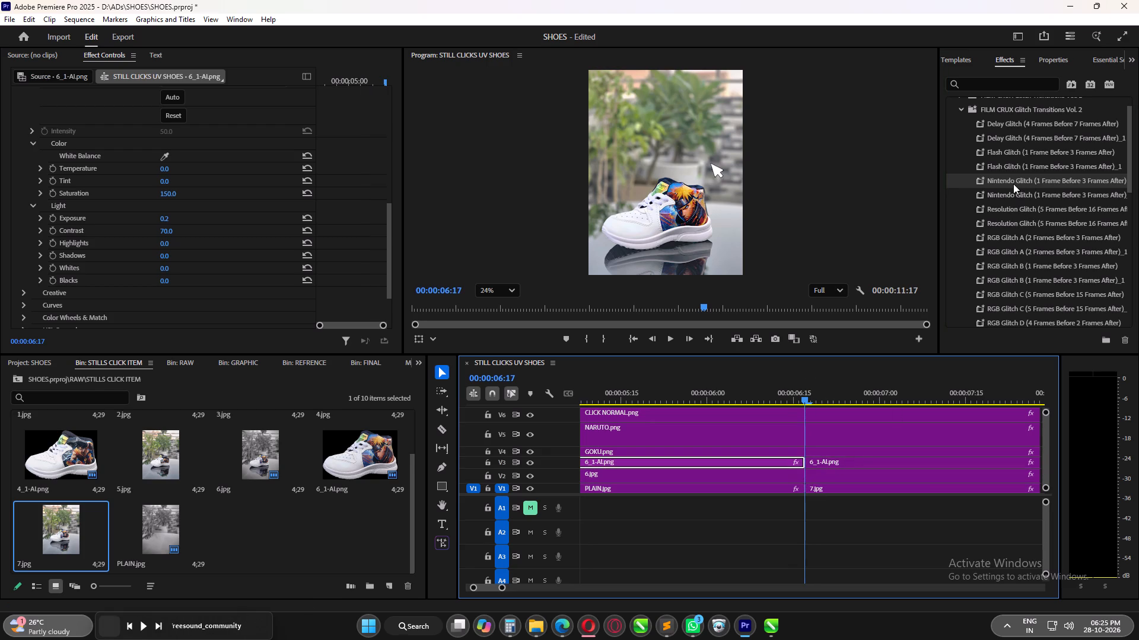
Apply the Nintendo Glitch (1 Frame Before 3 Frames After) preset to the 6_1-AI.png segment after the cut.
left_click_drag(1014, 179, 810, 465)
Split the glitched 6_1-AI.png segment on V3 at 00:00:06:23.
left_click_drag(804, 395, 763, 402)
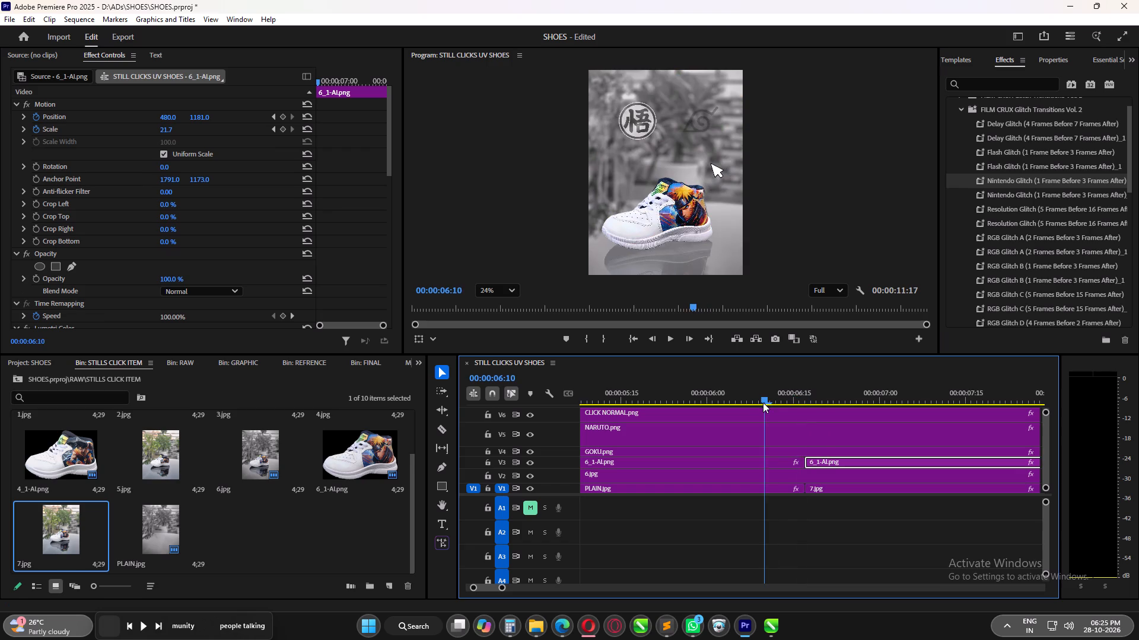
left_click_drag(763, 402, 837, 407)
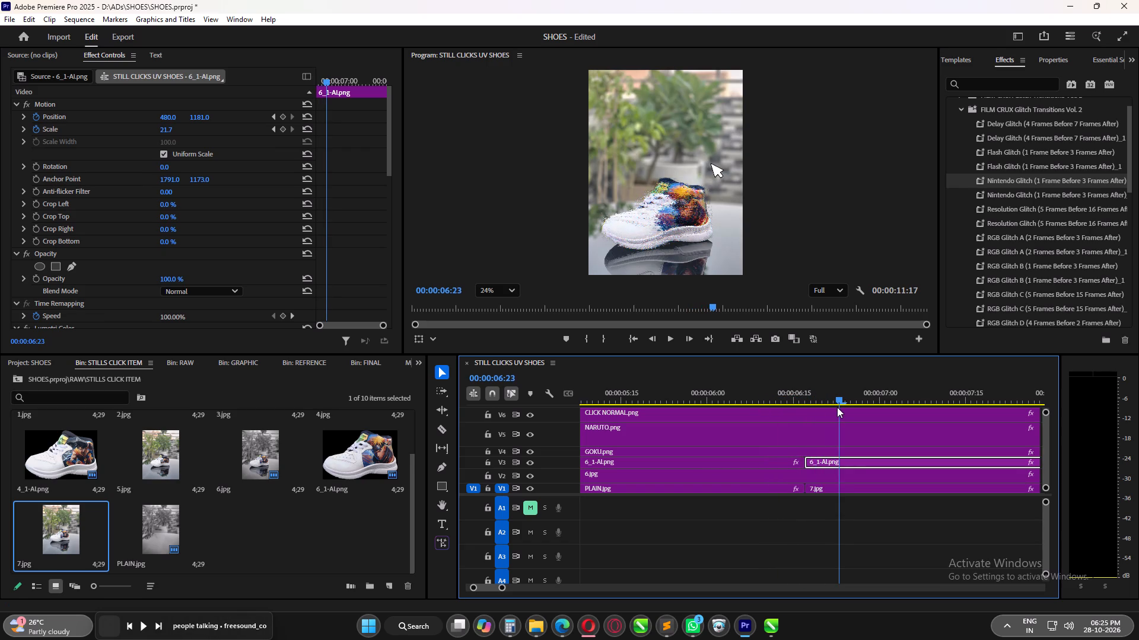
left_click_drag(837, 407, 838, 407)
key("c")
left_click(838, 462)
key("v")
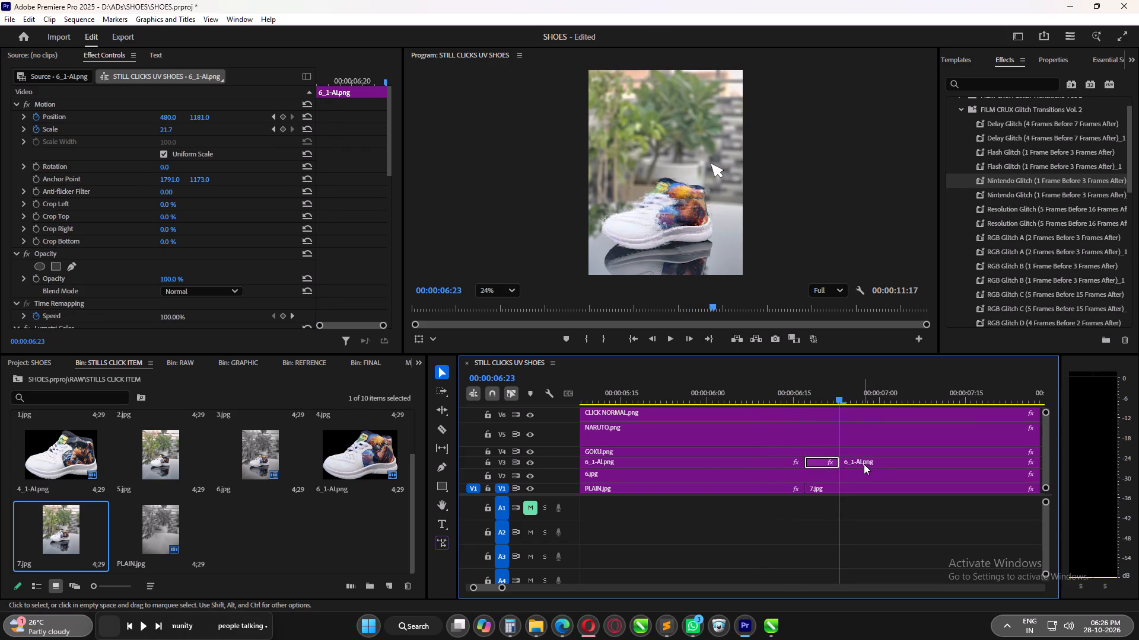
Delete the Nintendo Glitch preset's Wave Warp, VR Chromatic Aberrations and VR Digital Glitch effects from the 6_1-AI.png segment after 00:00:06:23.
left_click(864, 464)
left_click_drag(841, 401, 858, 401)
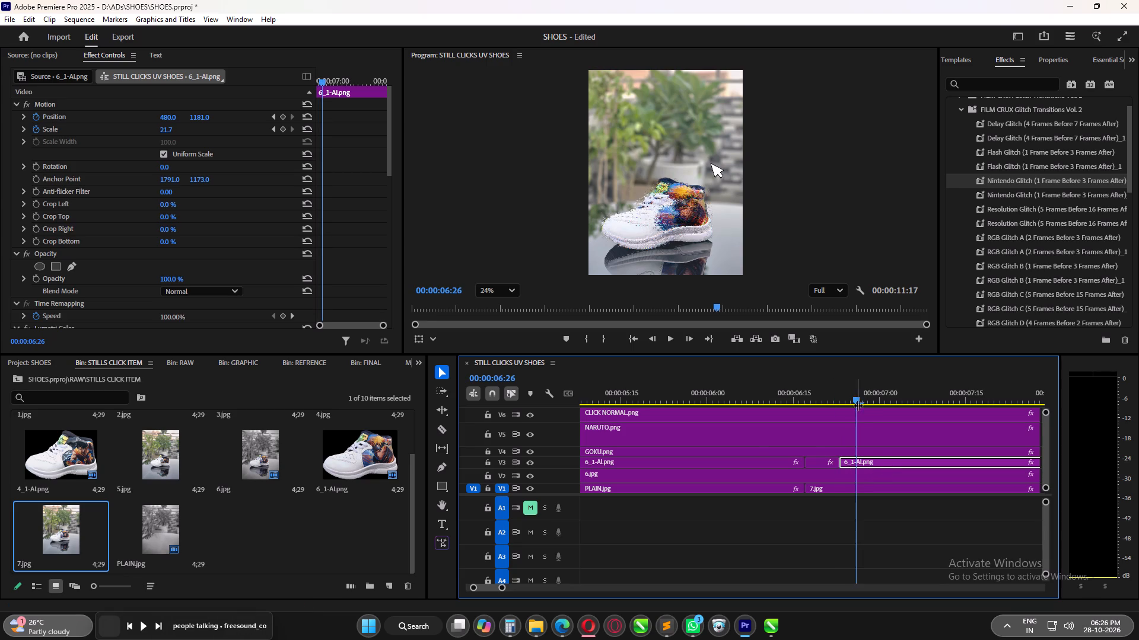
scroll(103, 271, "down", 8)
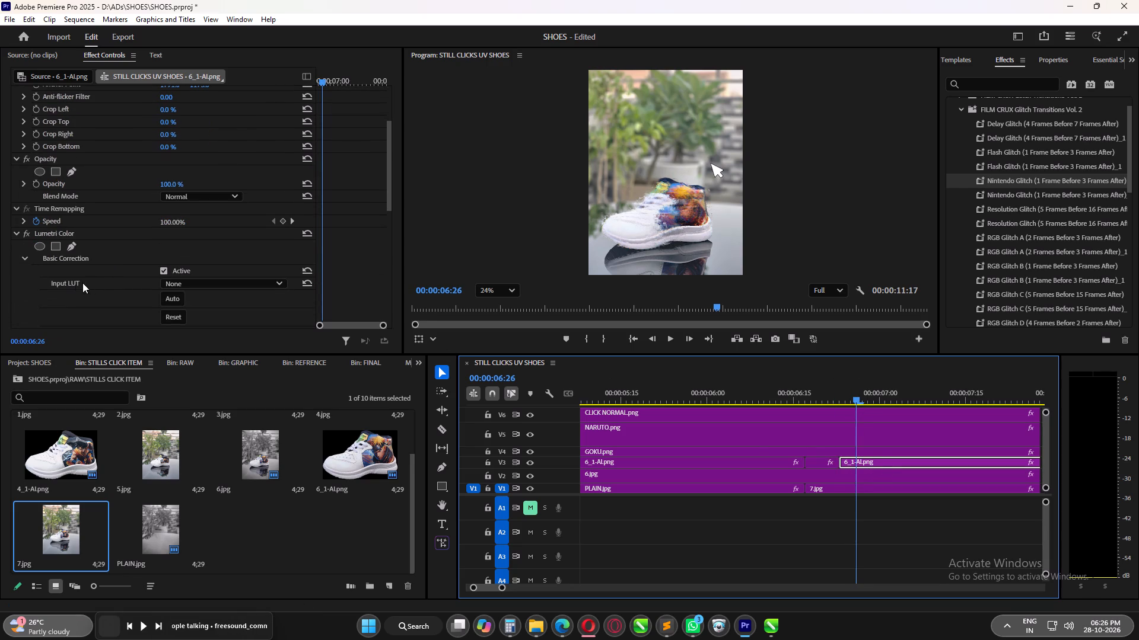
scroll(55, 248, "down", 4)
left_click(16, 190)
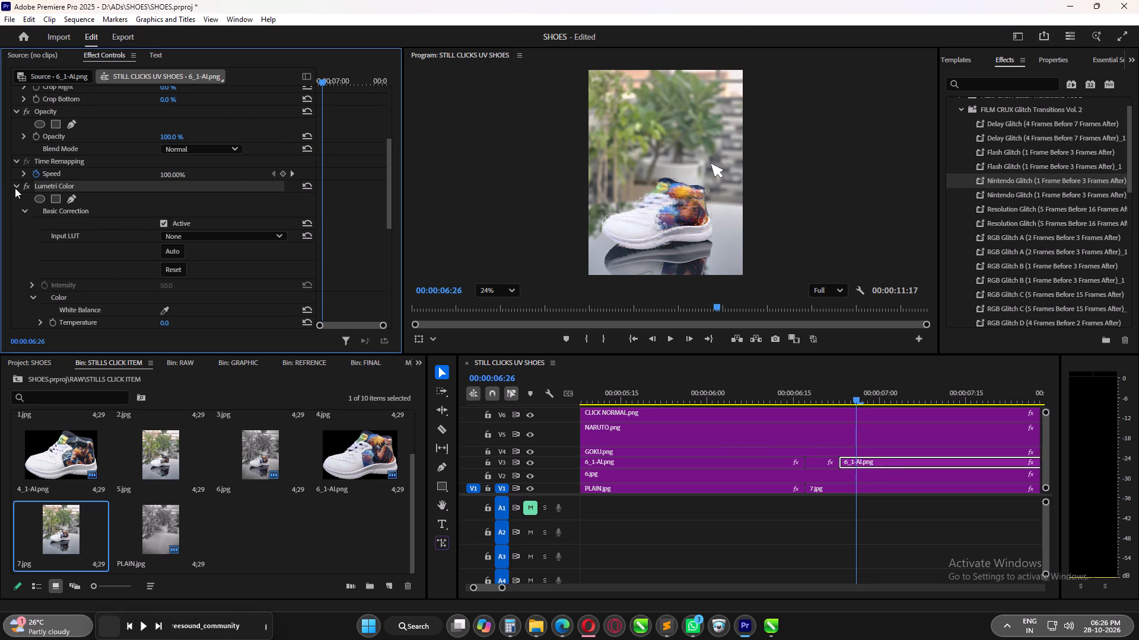
left_click(15, 188)
left_click(47, 257)
left_click(53, 280, "shift")
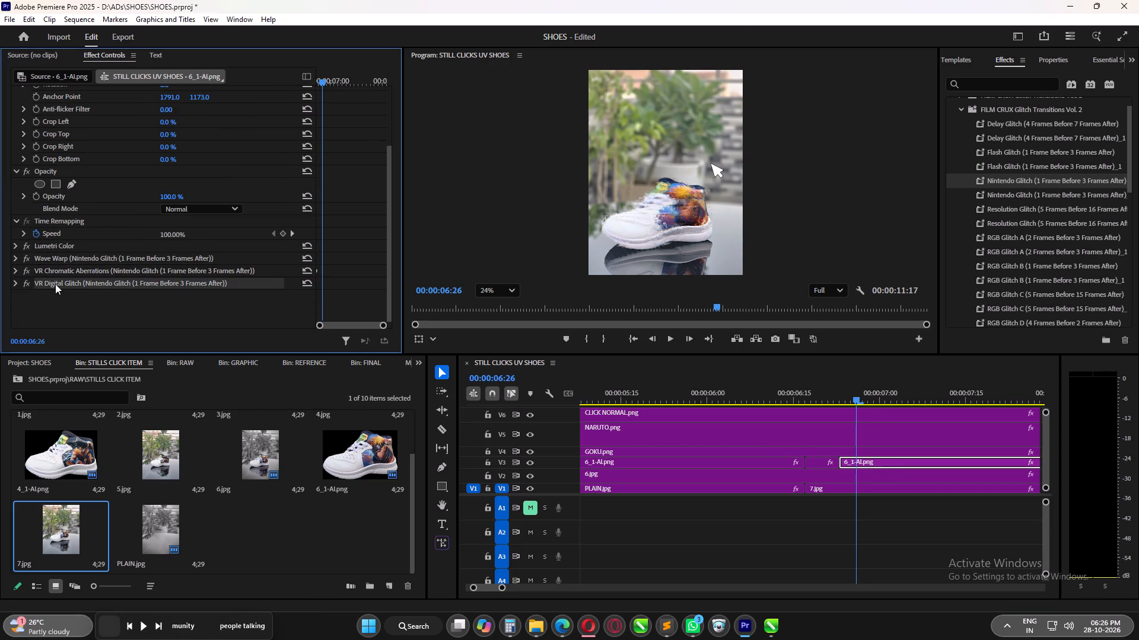
left_click(61, 258, "shift")
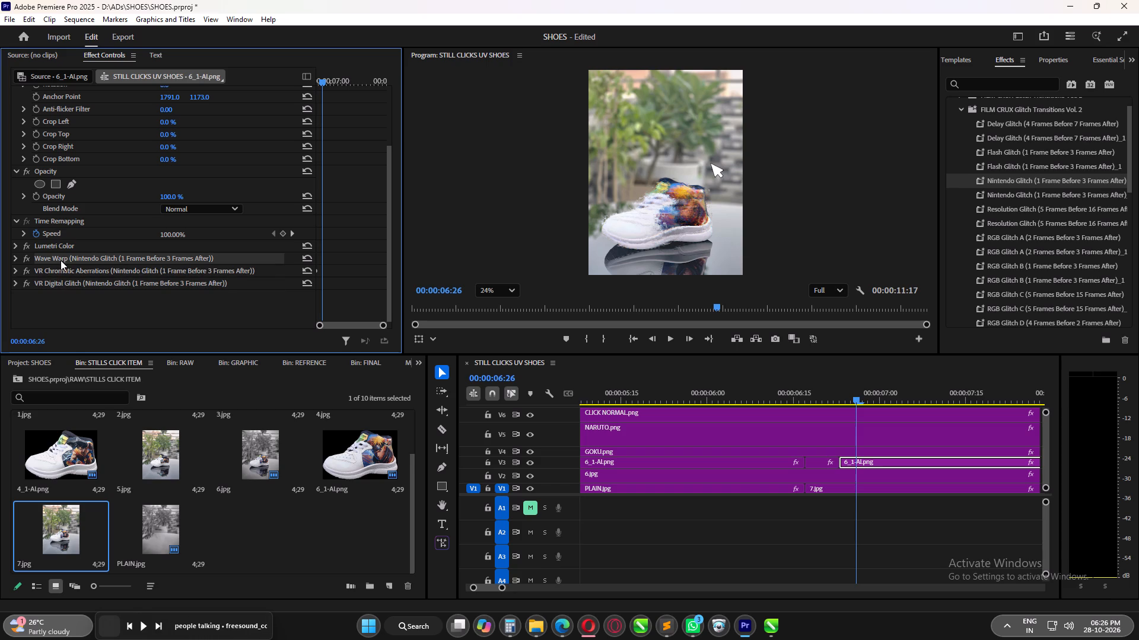
key("Delete")
left_click(63, 258)
key("Delete")
left_click(65, 258)
key("Delete")
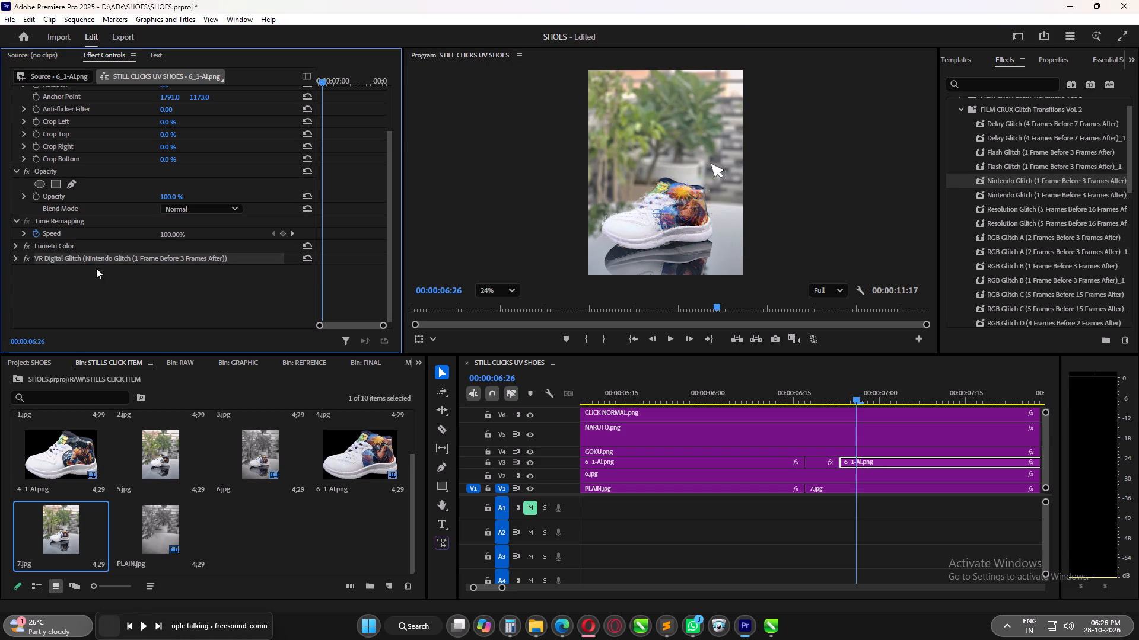
Review the glitch on the 6_1-AI.png shoe as the background changes from PLAIN.jpg to 7.jpg.
left_click_drag(854, 399, 785, 403)
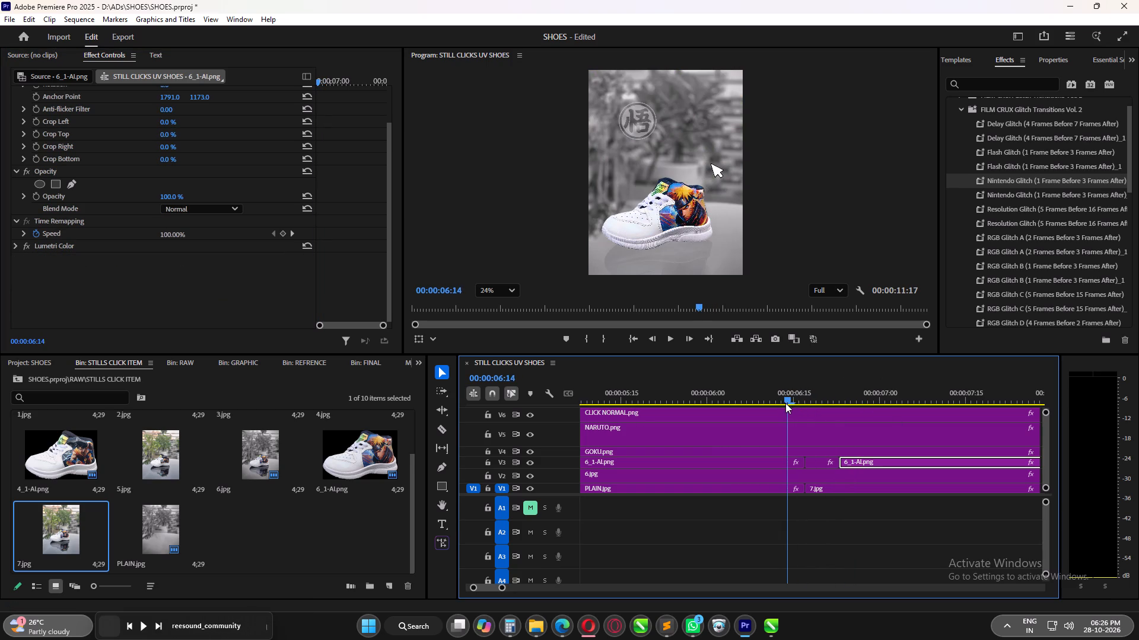
left_click_drag(785, 403, 765, 412)
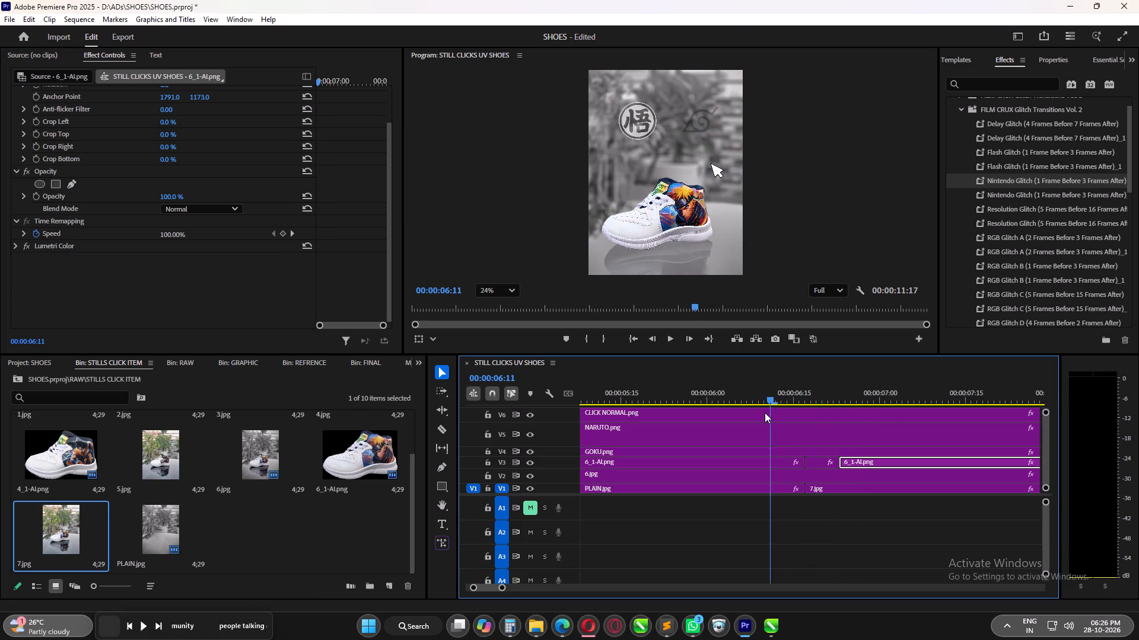
left_click_drag(765, 412, 762, 412)
key("space")
key("space")
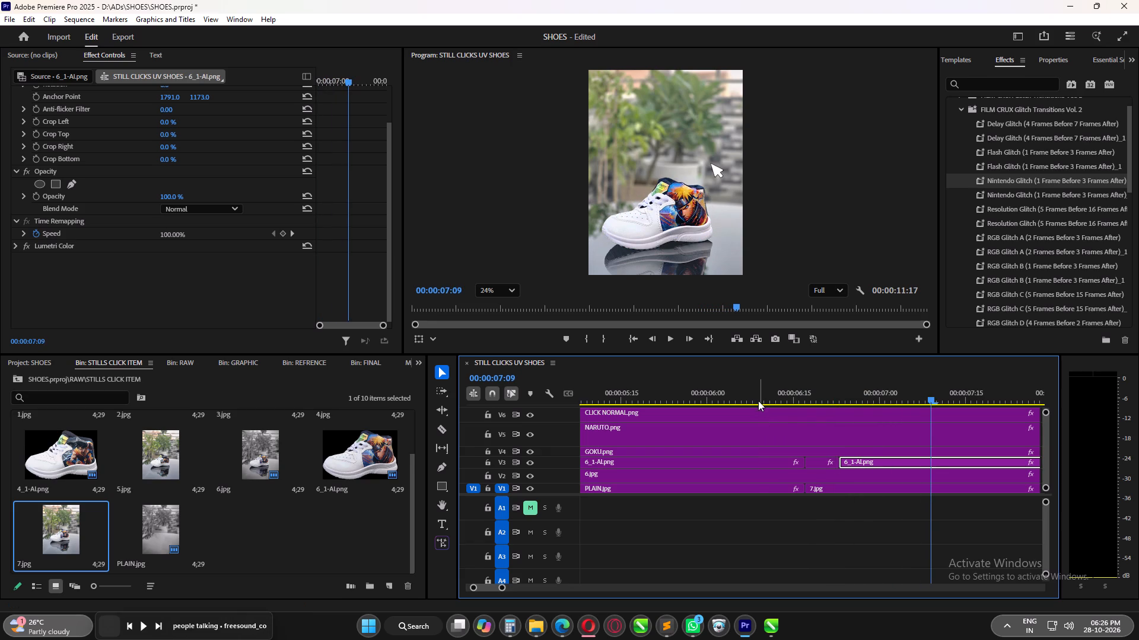
left_click_drag(759, 396, 796, 408)
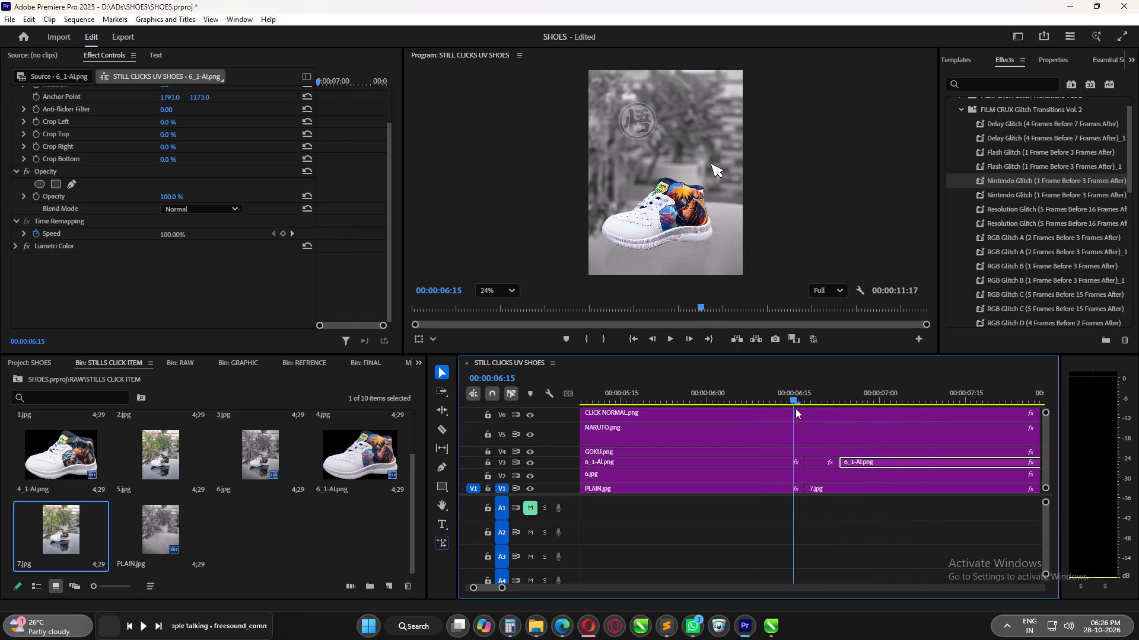
left_click_drag(796, 408, 846, 412)
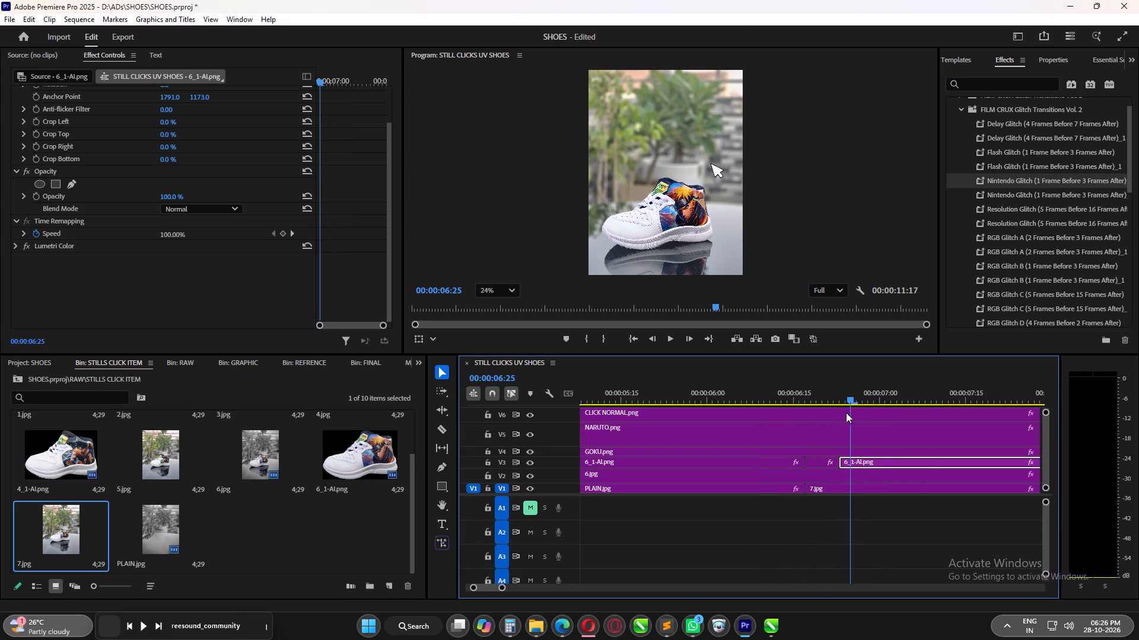
left_click_drag(846, 412, 784, 413)
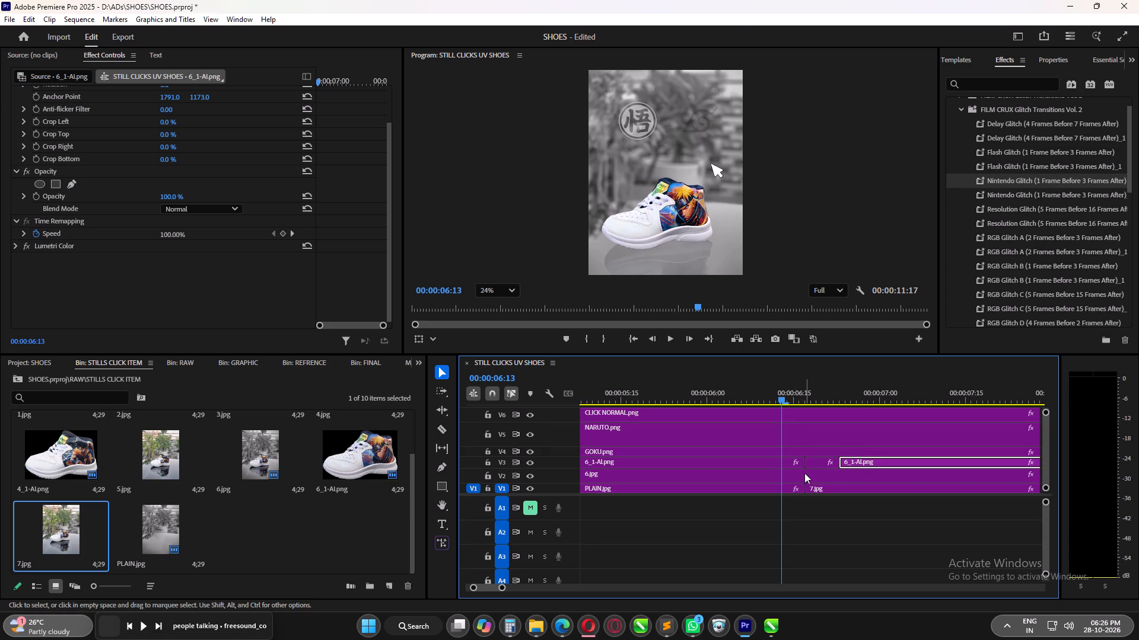
Trim the preceding 6_1-AI.png clip's end back to 00:00:06:13 and extend the short glitched segment's start to meet it.
left_click_drag(778, 396, 761, 399)
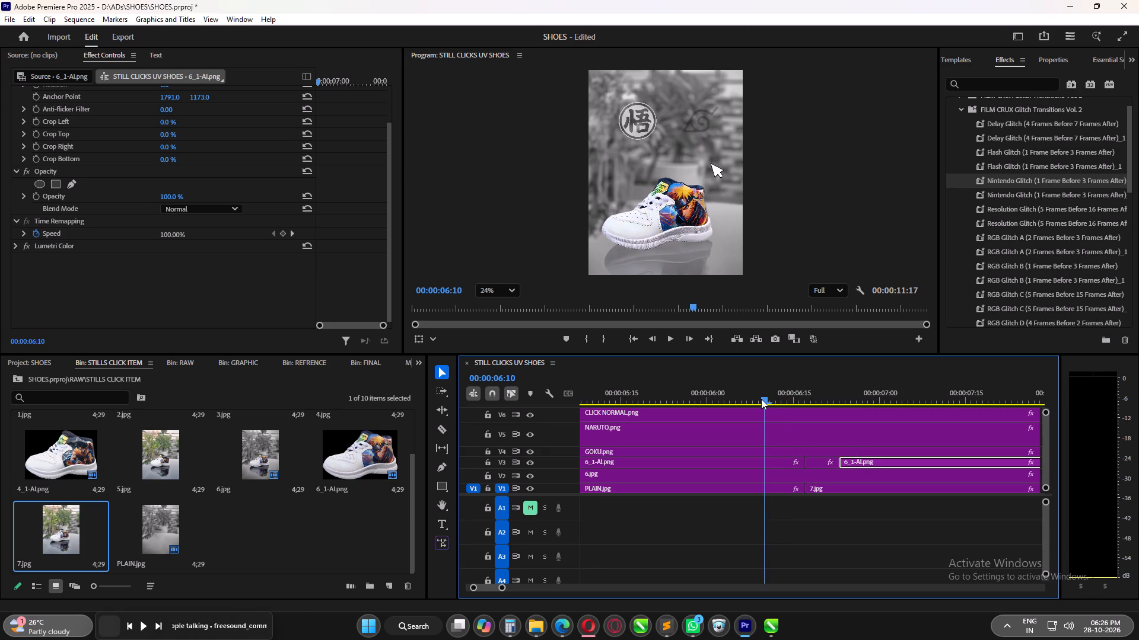
left_click_drag(761, 399, 777, 402)
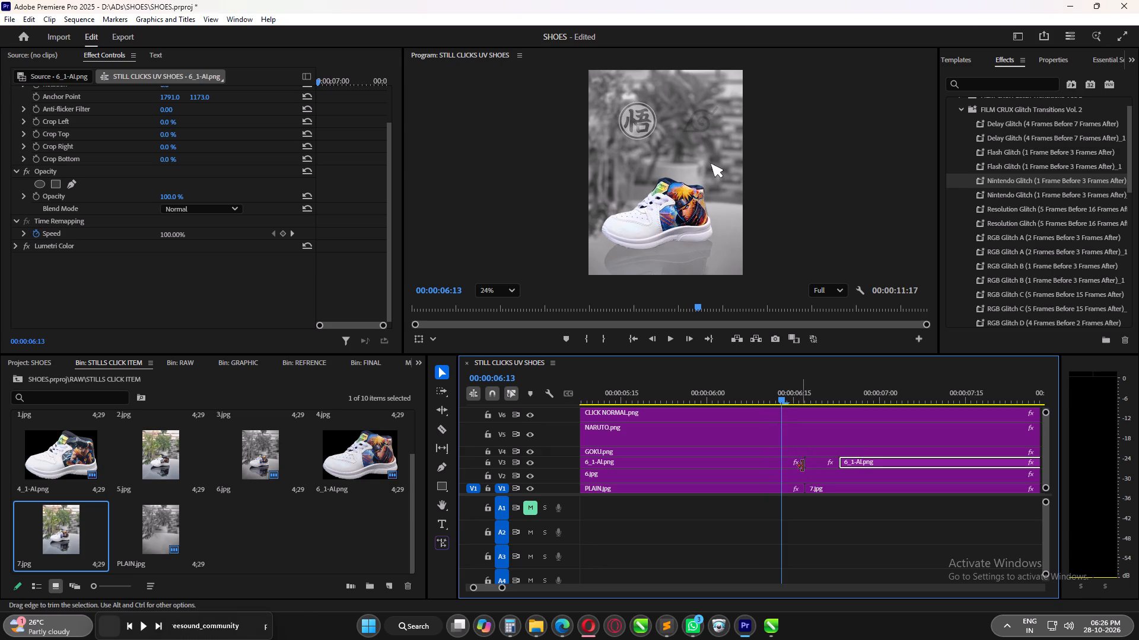
left_click_drag(803, 465, 782, 465)
left_click(819, 467)
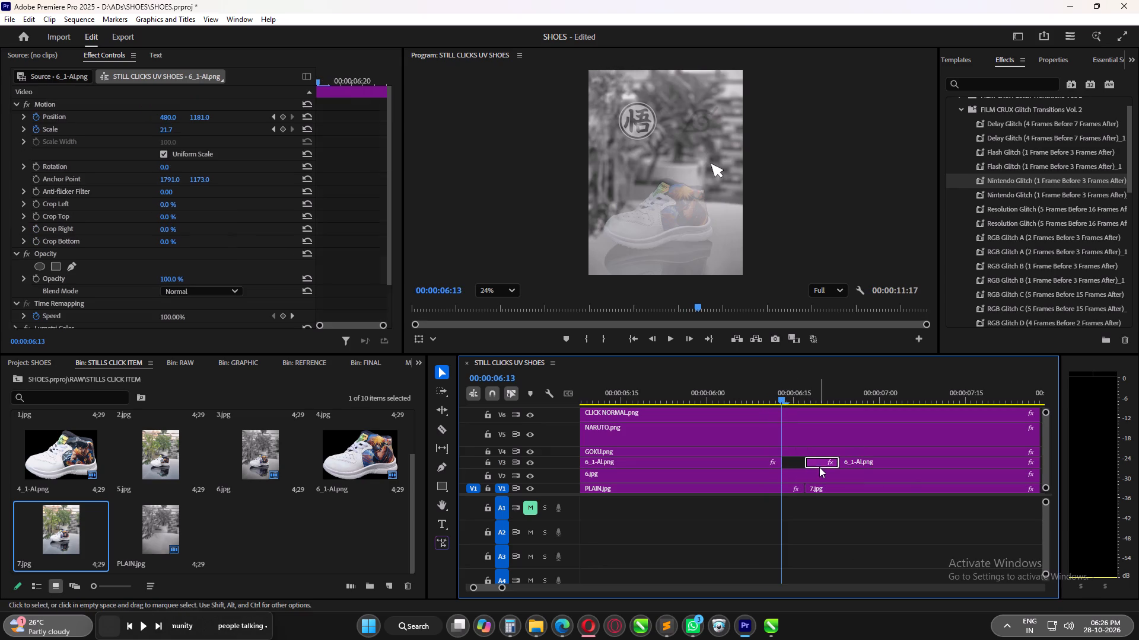
left_click_drag(808, 464, 784, 464)
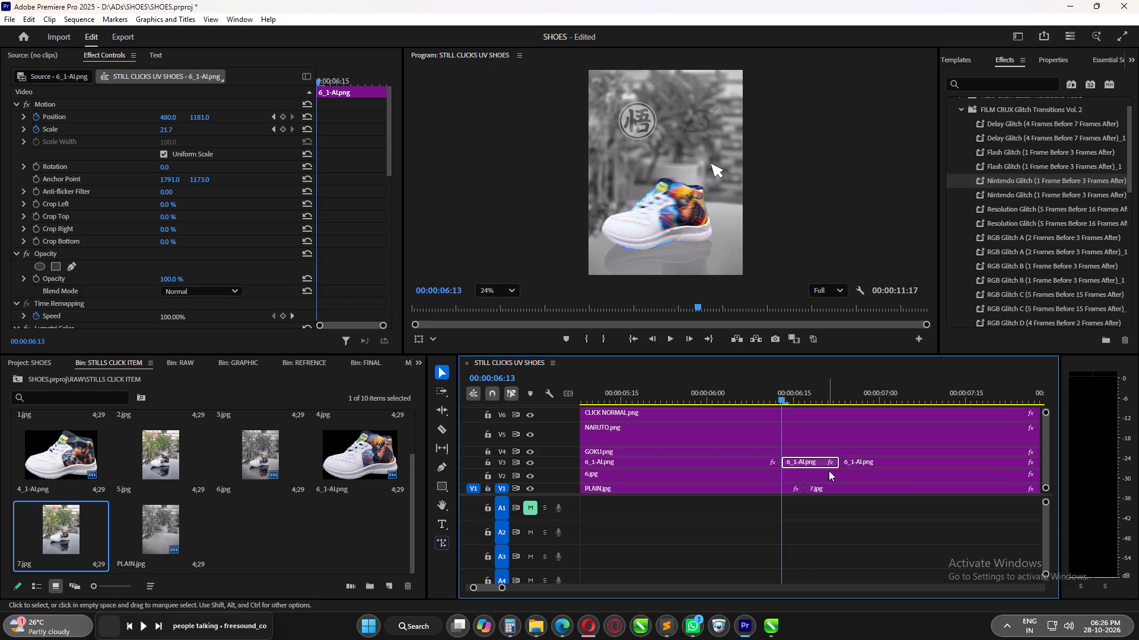
Review the extended glitch transition on the 6_1-AI.png shoe, from 00:00:06:00 through the change to 7.jpg.
left_click_drag(793, 399, 807, 407)
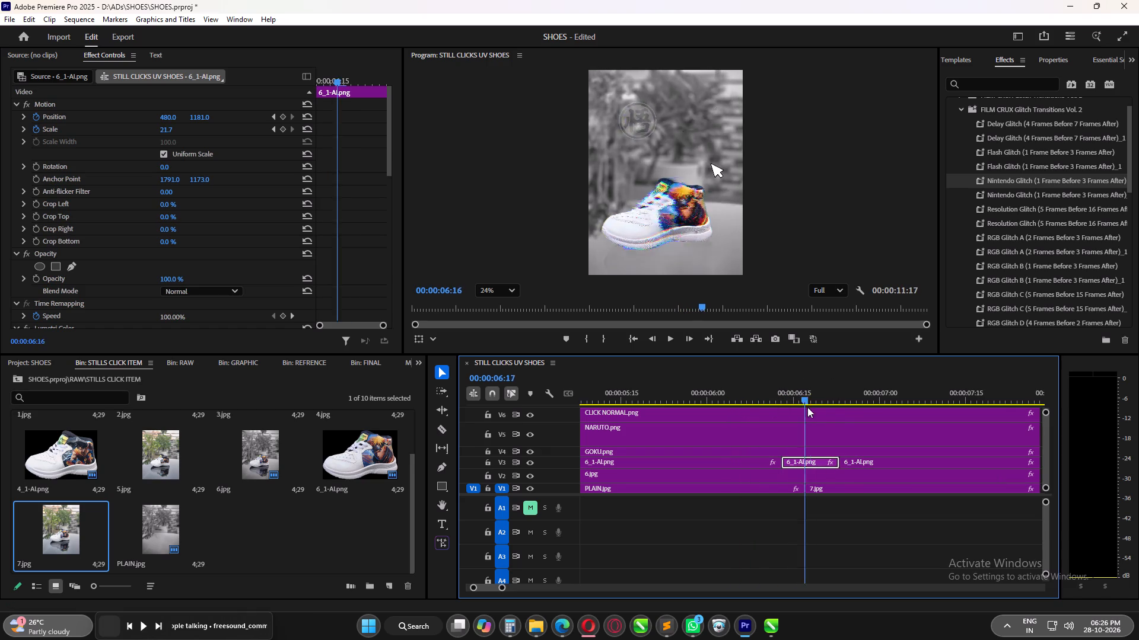
left_click_drag(807, 407, 705, 425)
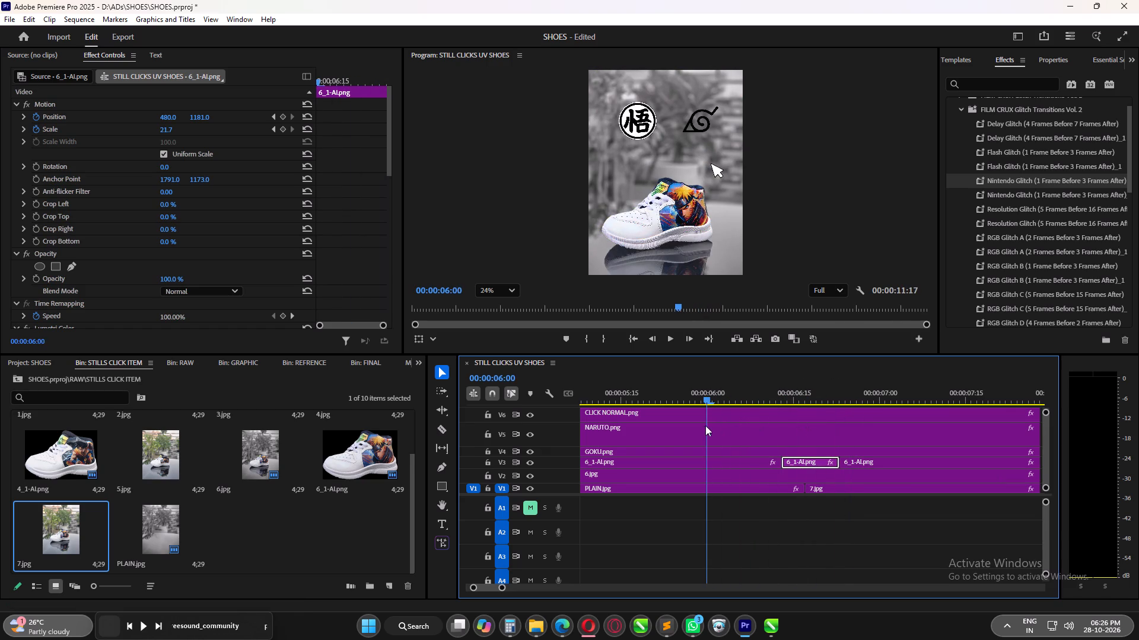
left_click_drag(705, 425, 704, 426)
key("space")
key("space")
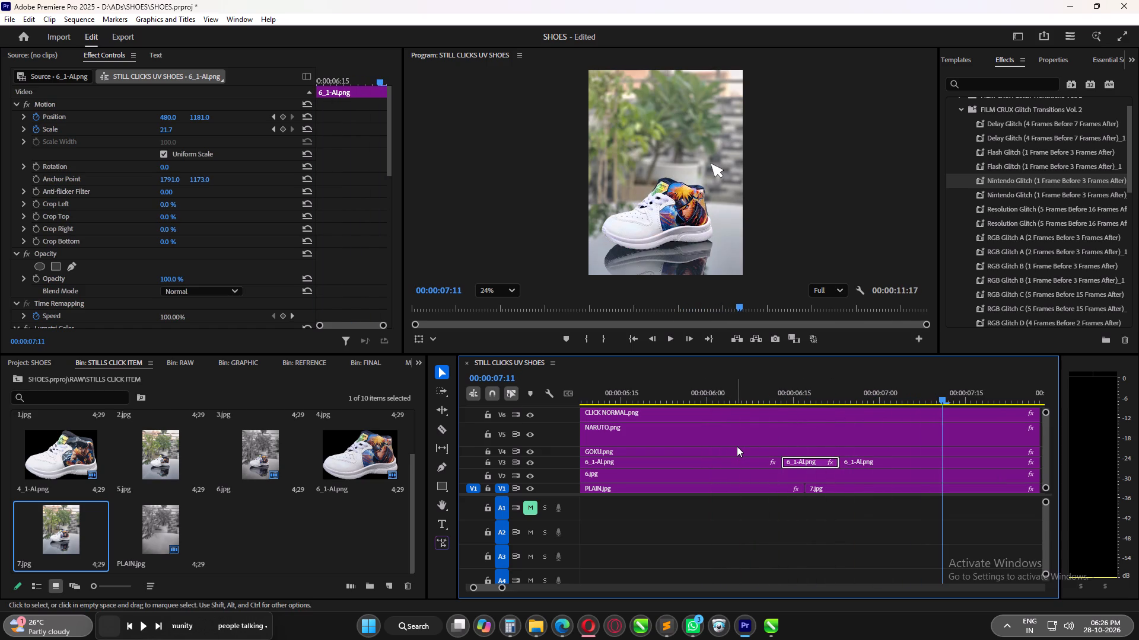
left_click_drag(759, 395, 832, 406)
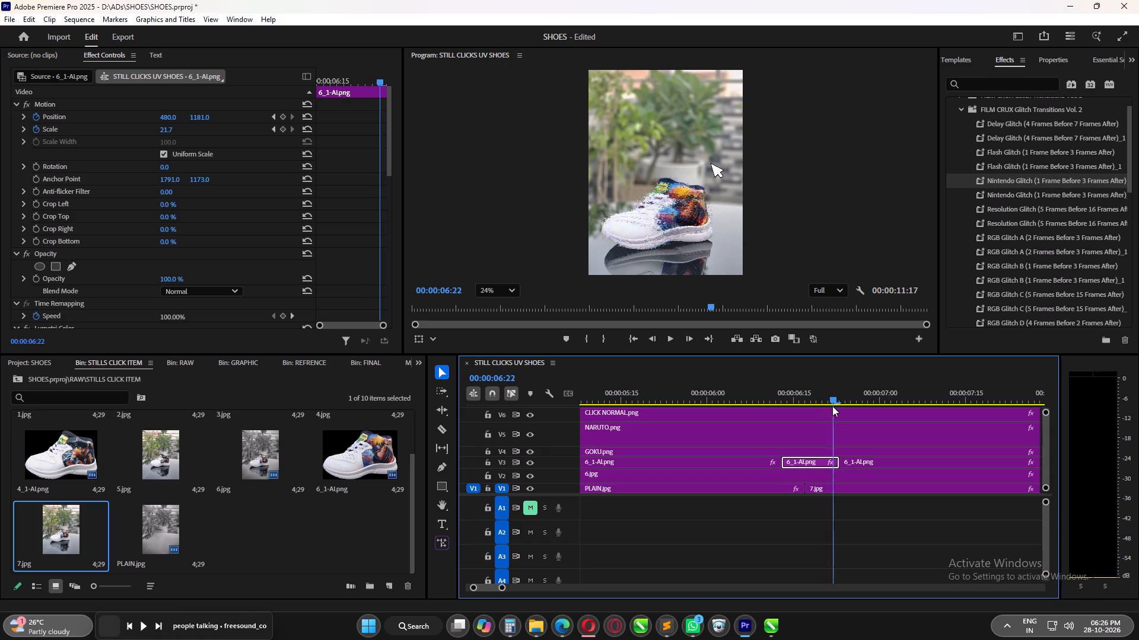
left_click_drag(832, 406, 789, 417)
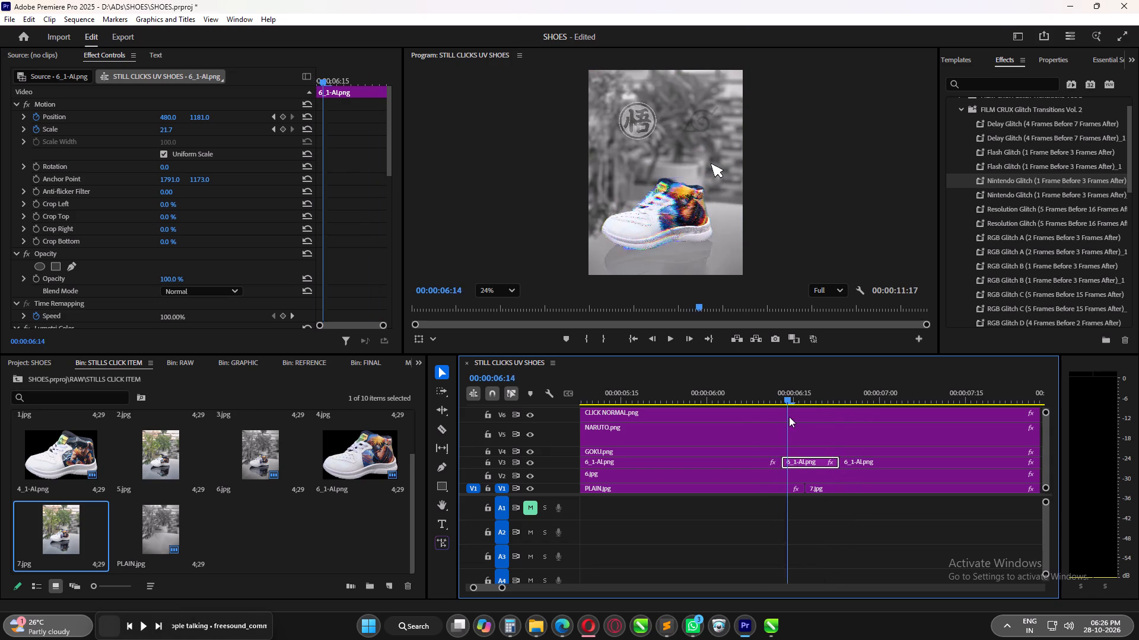
left_click_drag(789, 417, 849, 424)
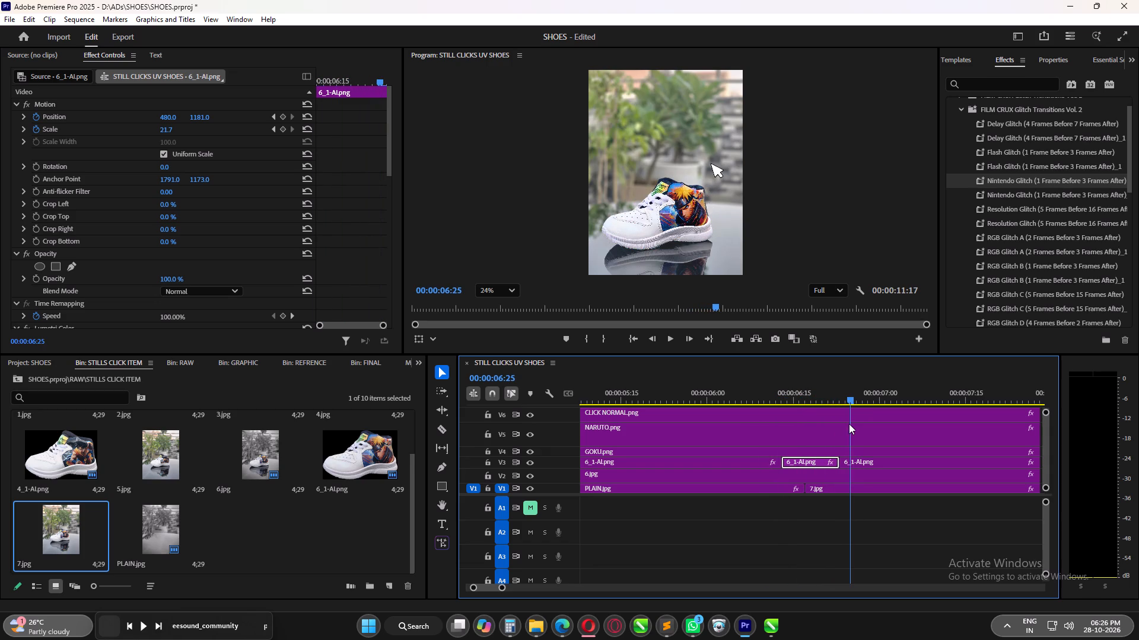
left_click_drag(849, 424, 784, 434)
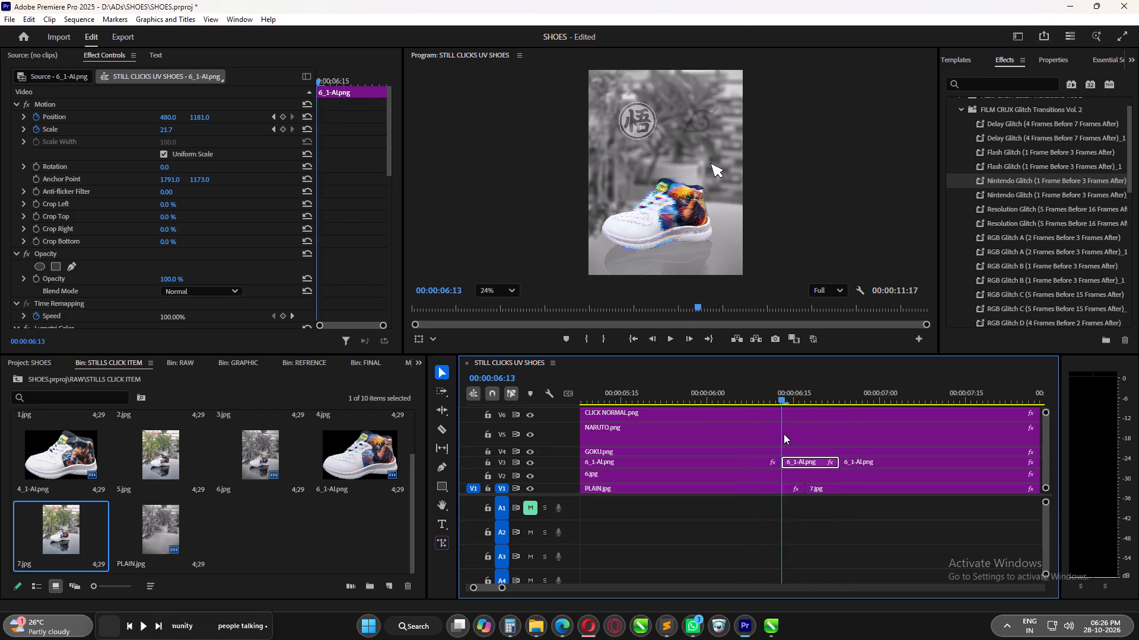
left_click_drag(784, 434, 848, 443)
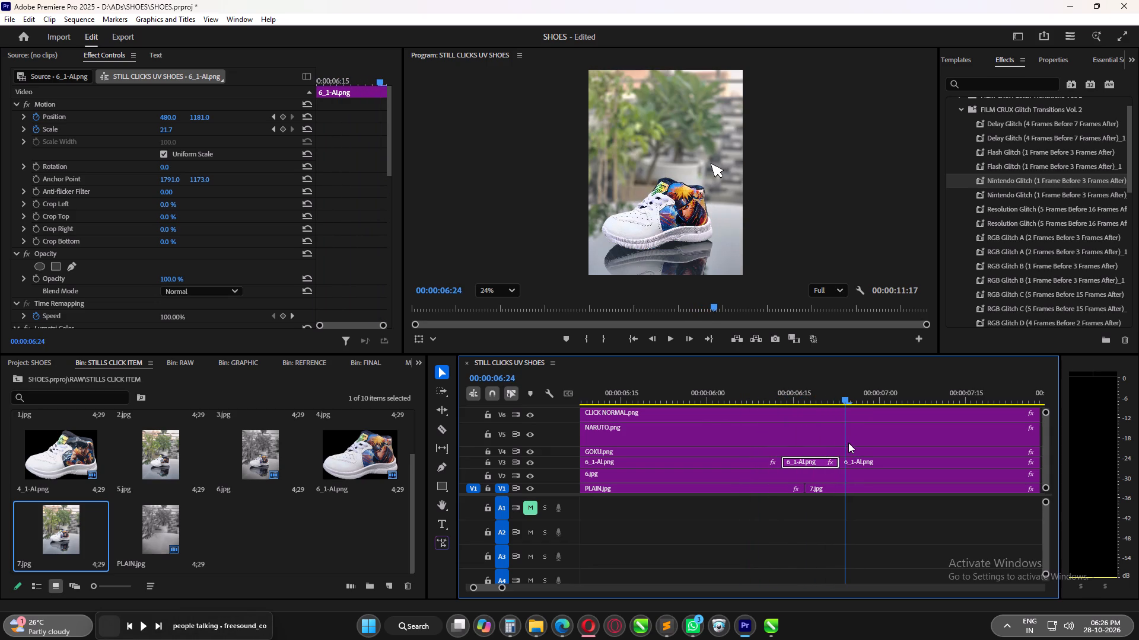
Examine the 6_1-AI.png glitch against 6.jpg's opacity fade, from its first opacity keyframe through the change to 7.jpg.
left_click_drag(848, 443, 756, 453)
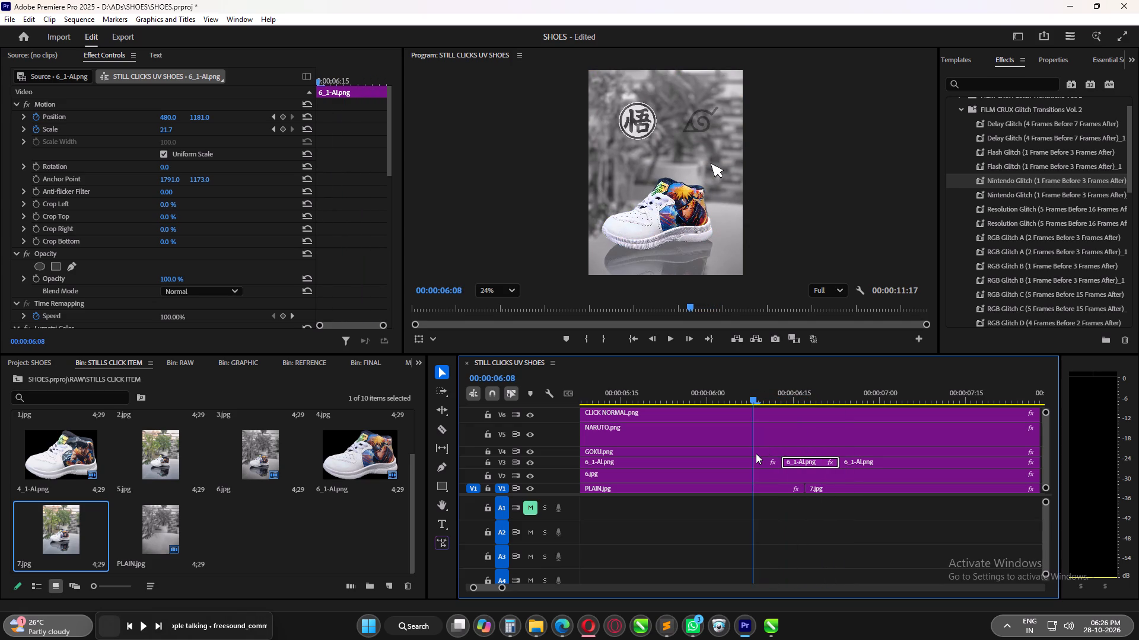
left_click_drag(756, 453, 801, 454)
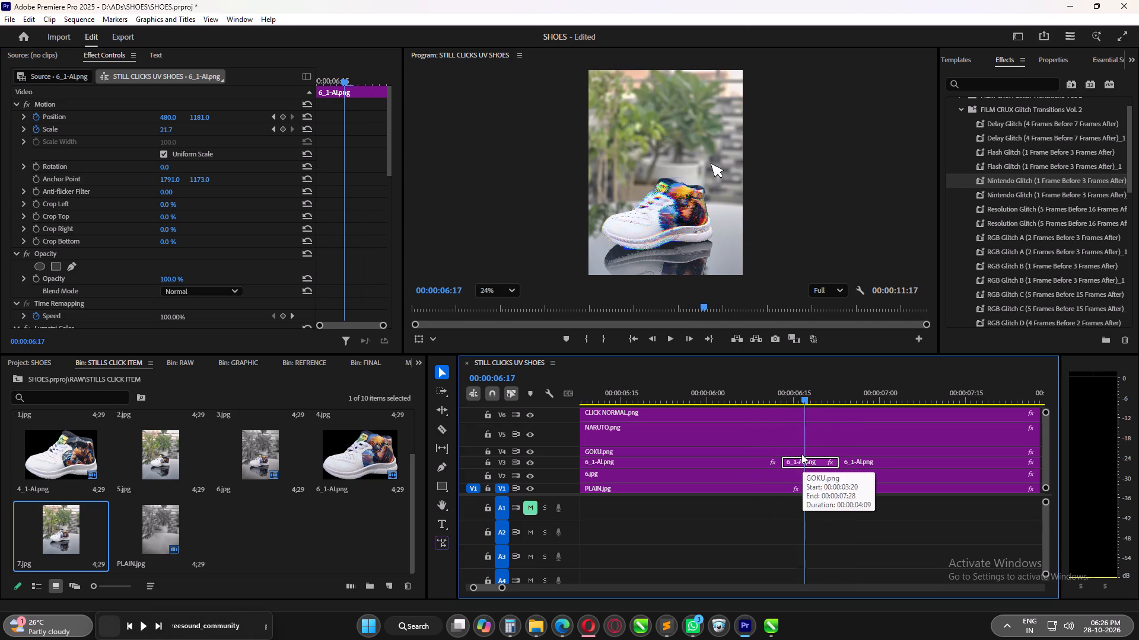
left_click_drag(801, 454, 810, 458)
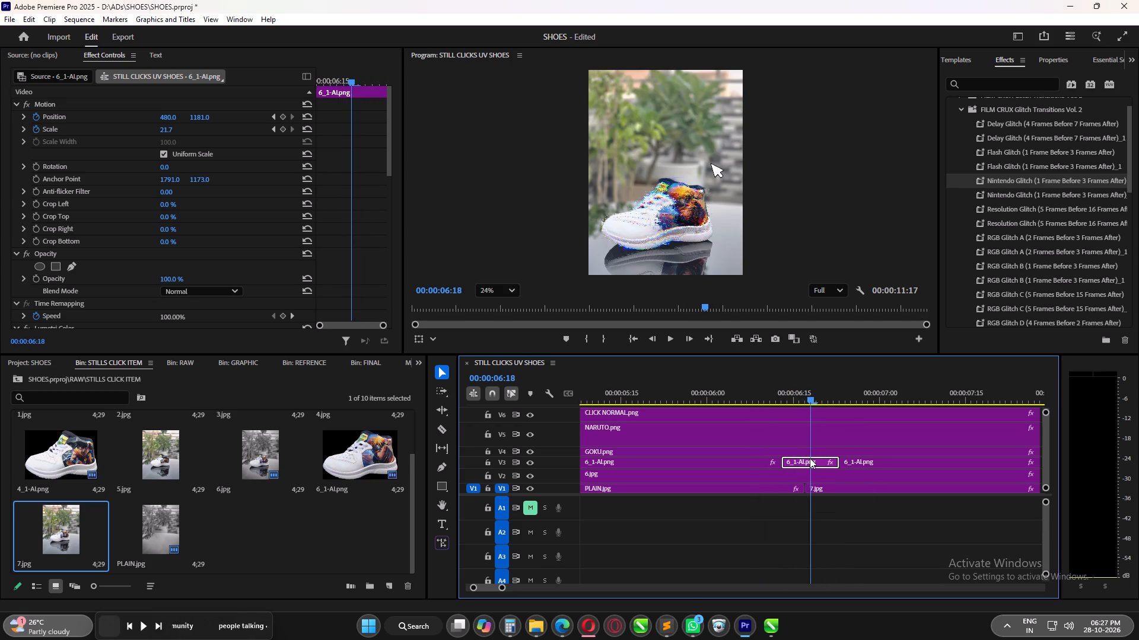
left_click_drag(810, 458, 768, 462)
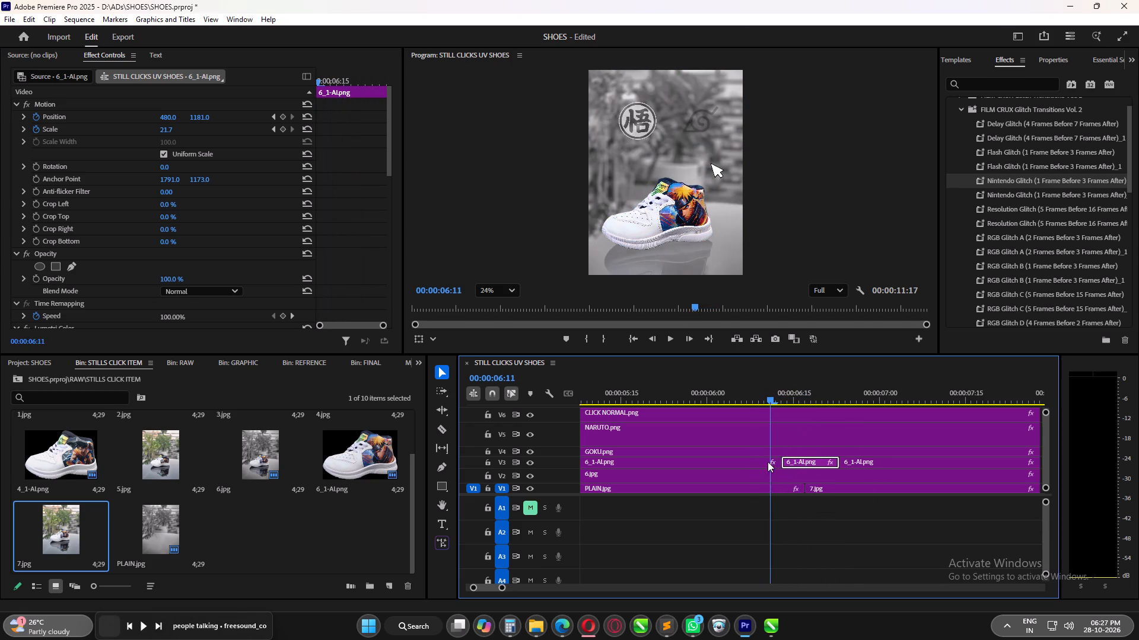
left_click_drag(768, 462, 740, 465)
left_click(737, 475)
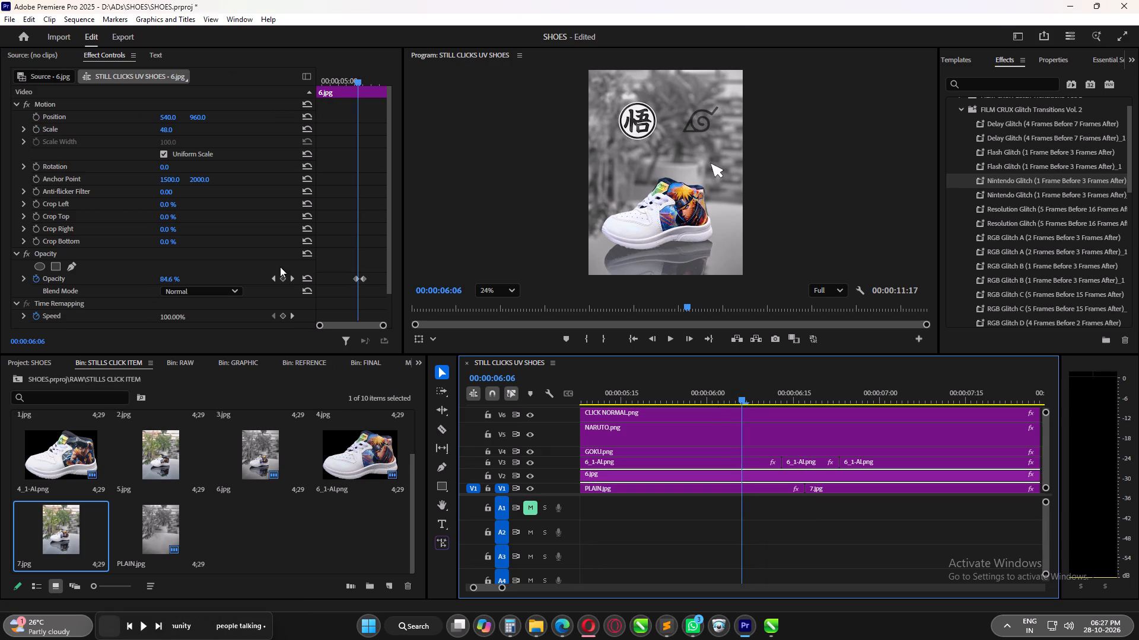
left_click(292, 278)
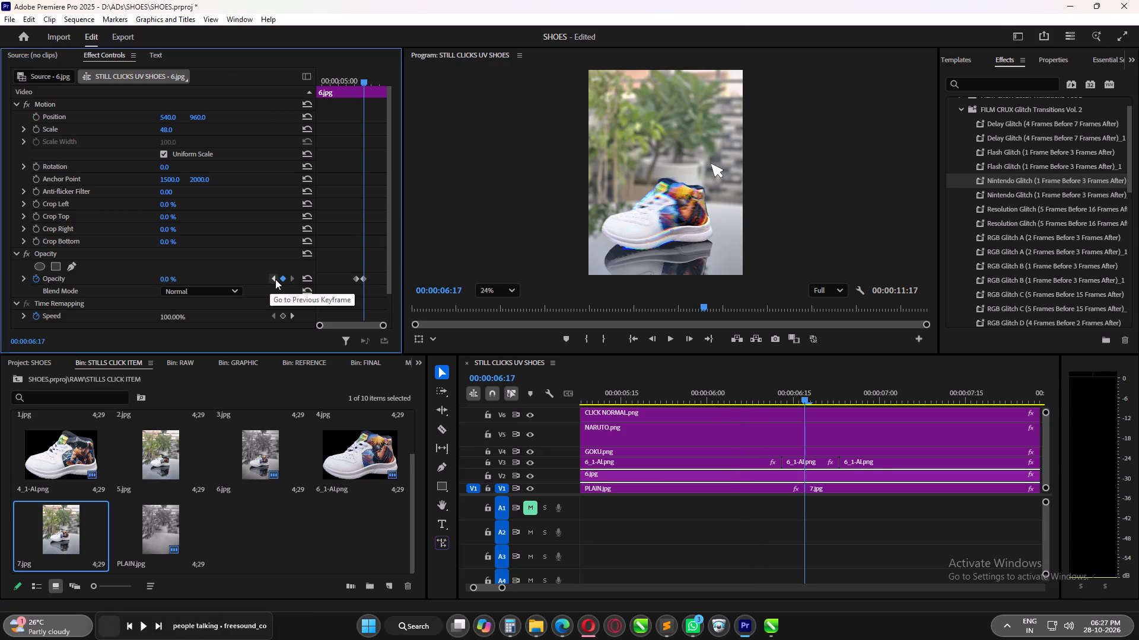
left_click(271, 279)
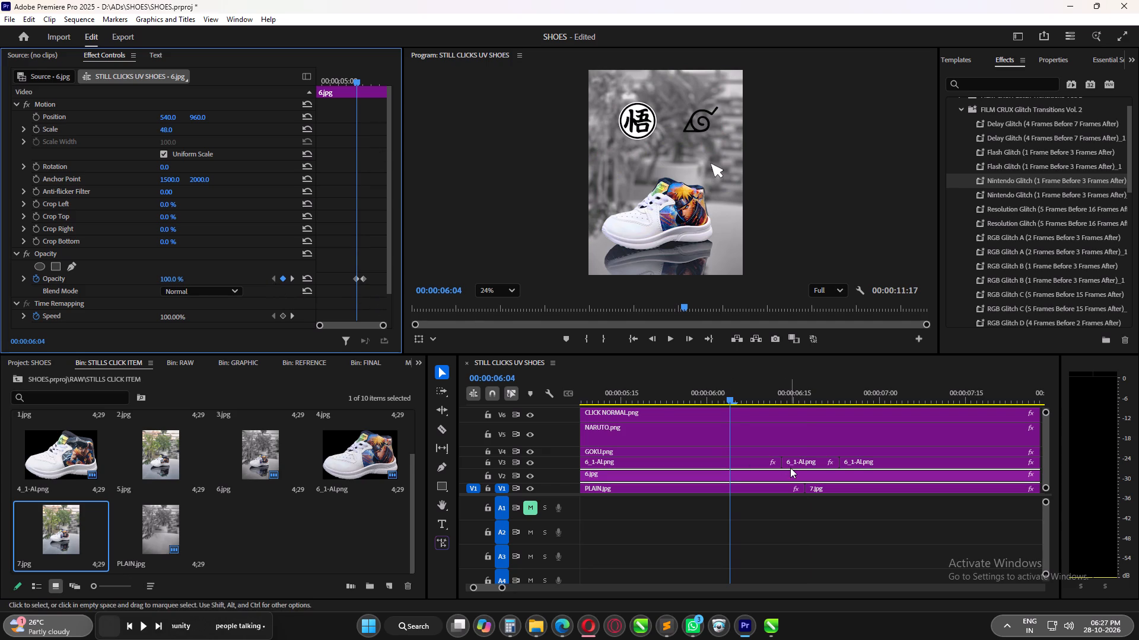
left_click_drag(730, 402, 737, 403)
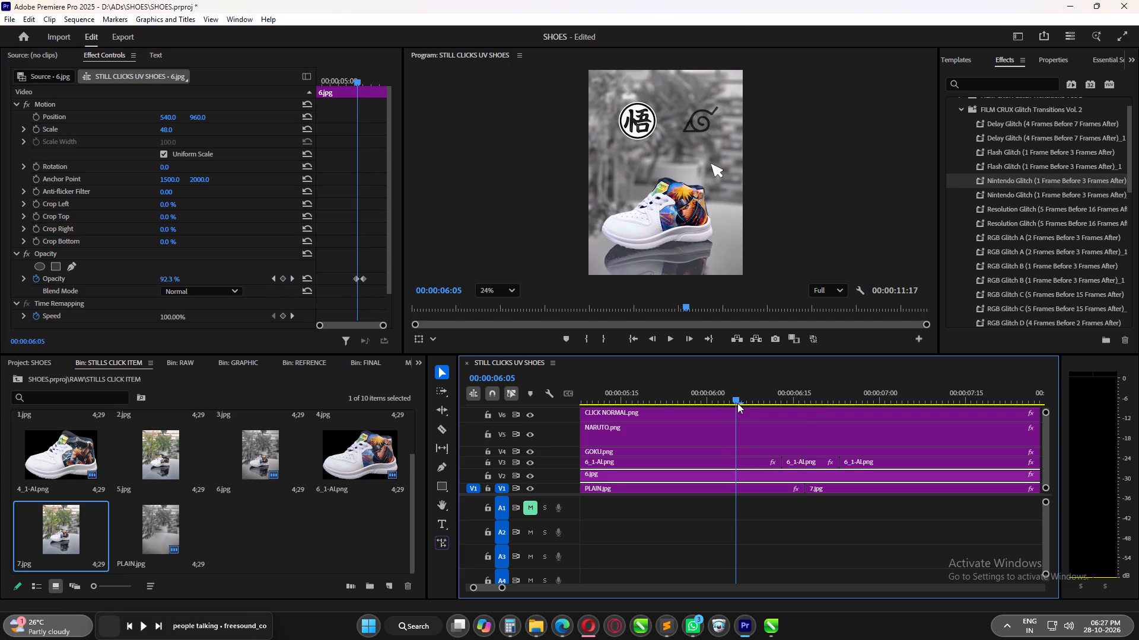
left_click_drag(737, 403, 777, 405)
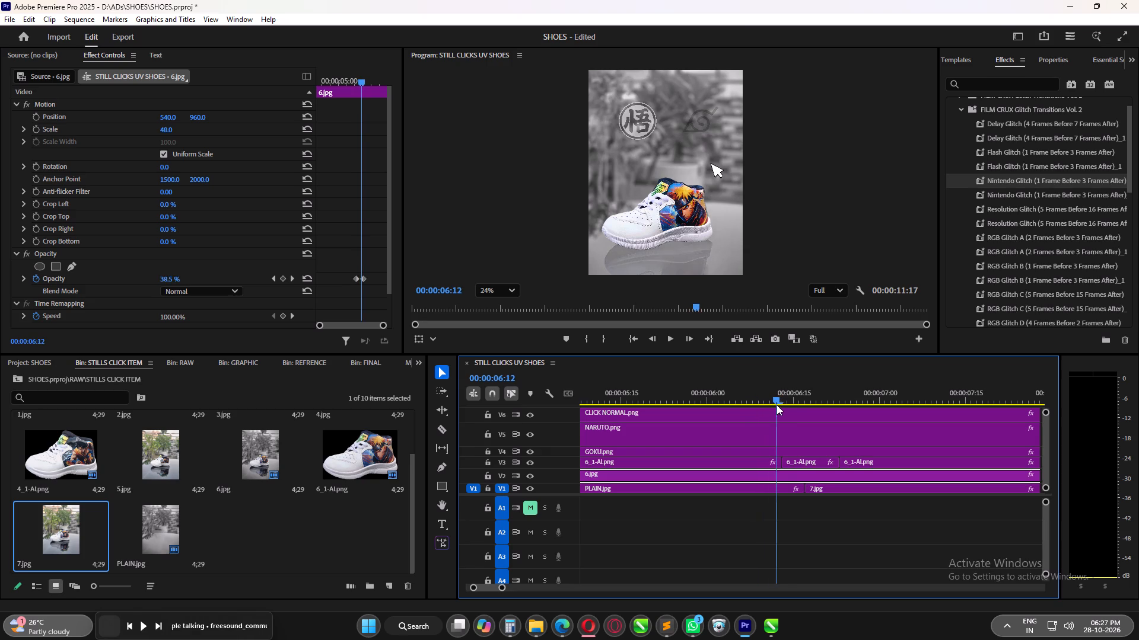
left_click_drag(777, 405, 806, 405)
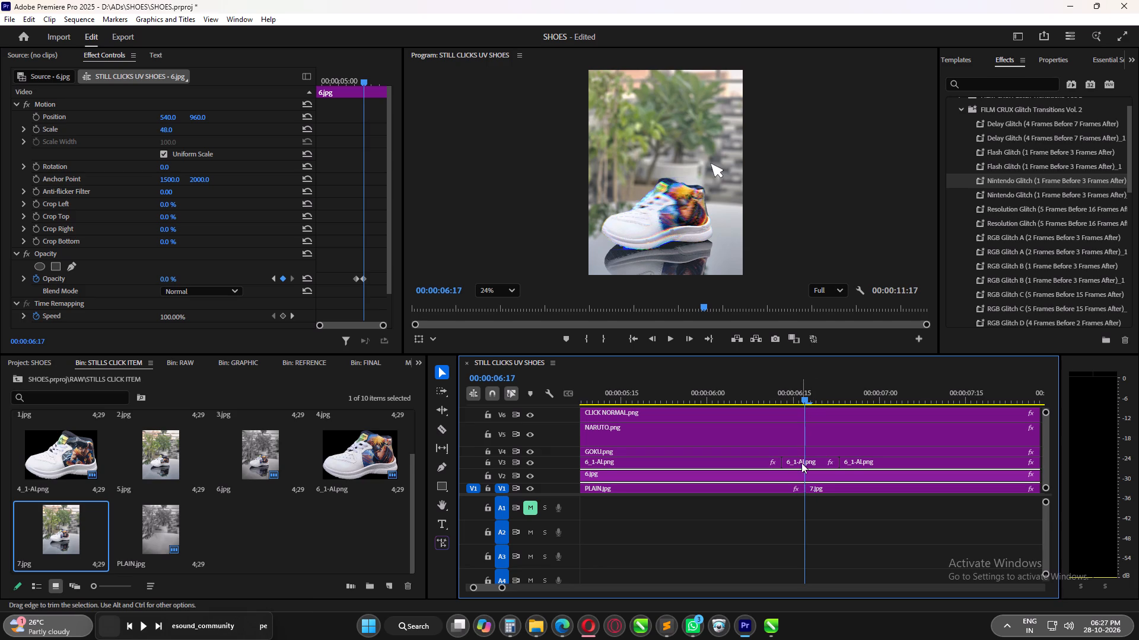
Trim PLAIN.jpg's end back to 6.jpg's first opacity keyframe at 00:00:06:04 and extend 7.jpg's start to meet it.
left_click(271, 279)
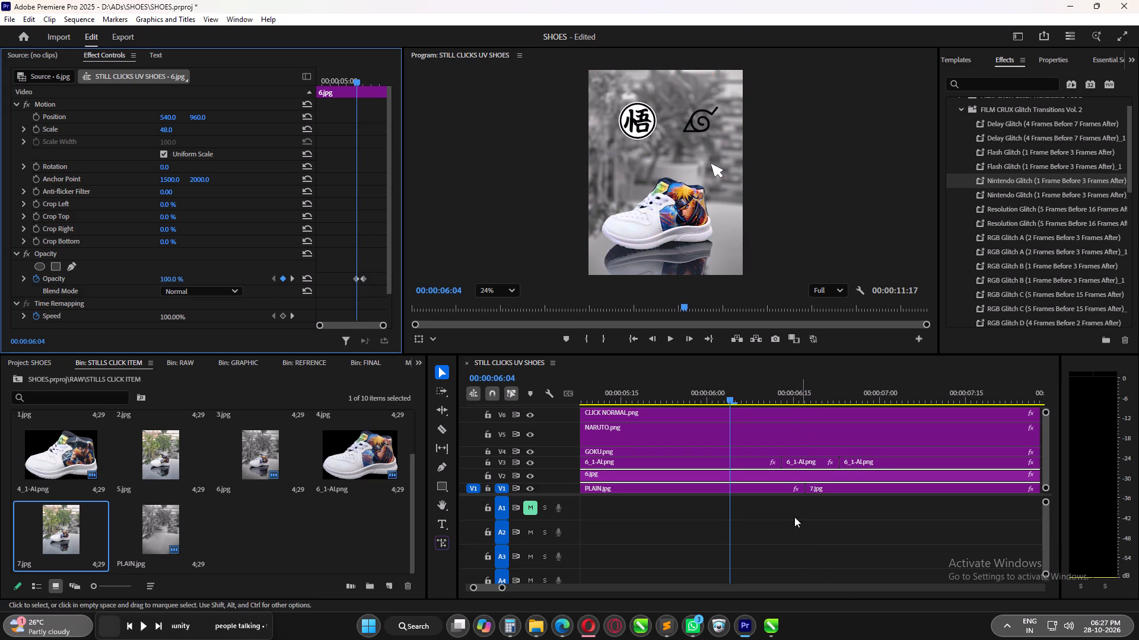
left_click_drag(803, 489, 730, 494)
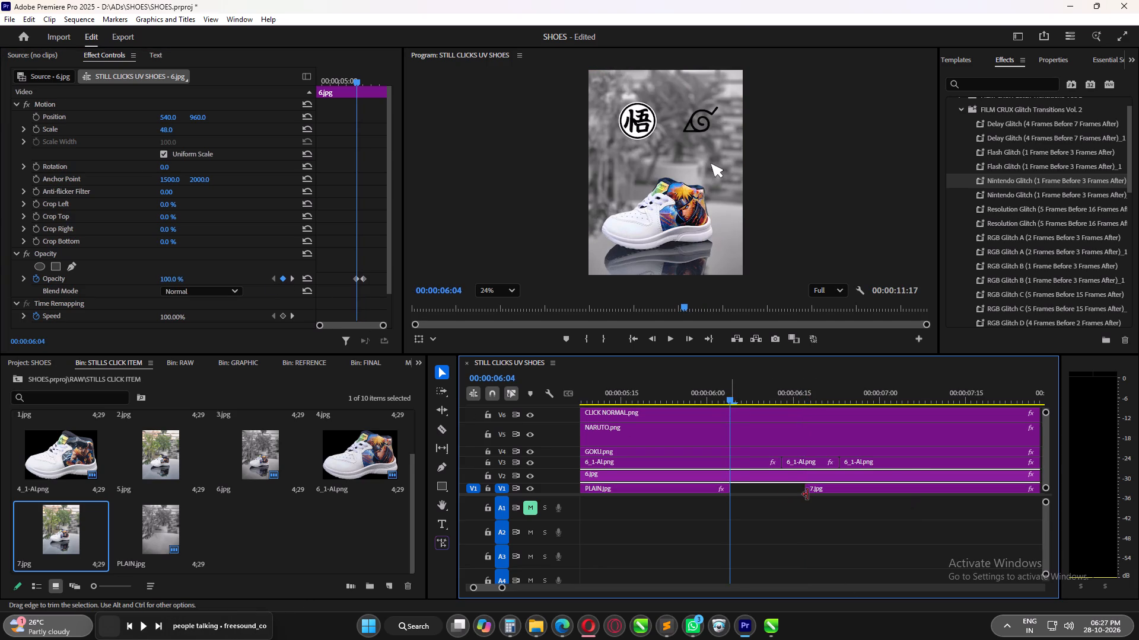
left_click_drag(809, 491, 733, 492)
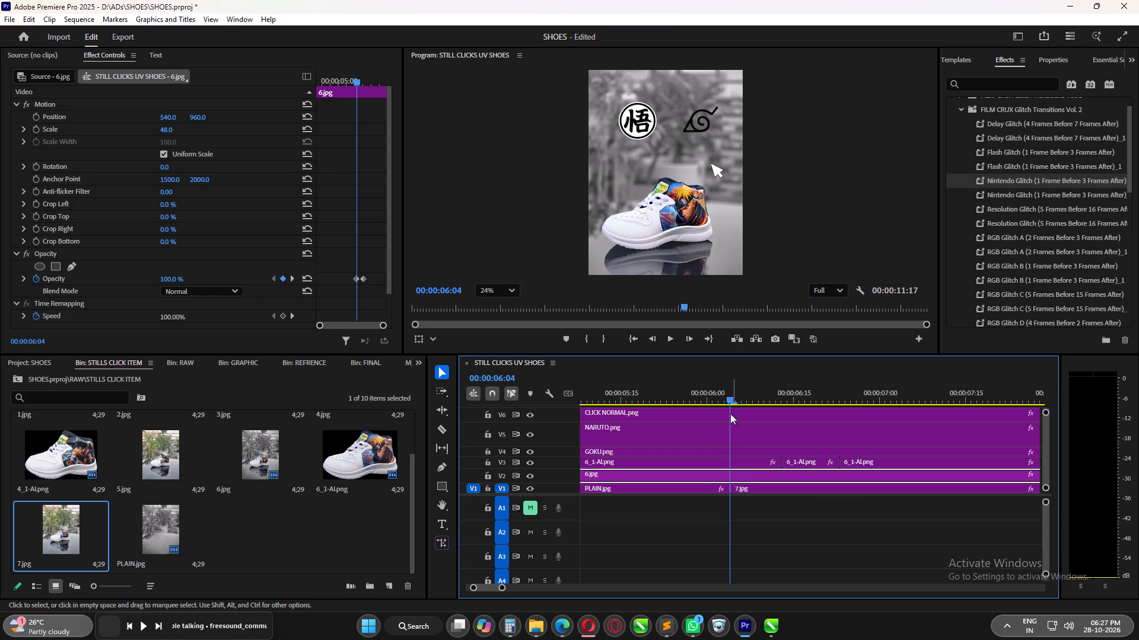
Review the earlier background change to 7.jpg together with the logo fade and shoe glitch, scrubbing and playing through to about 00:00:07:00.
left_click_drag(727, 398, 791, 401)
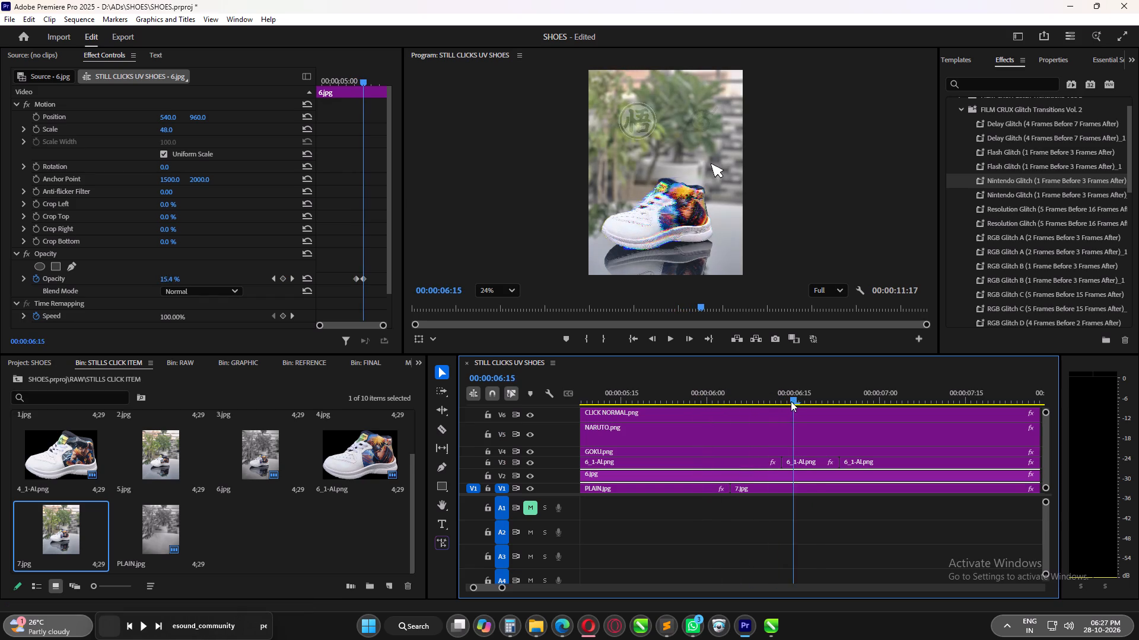
left_click_drag(791, 401, 753, 409)
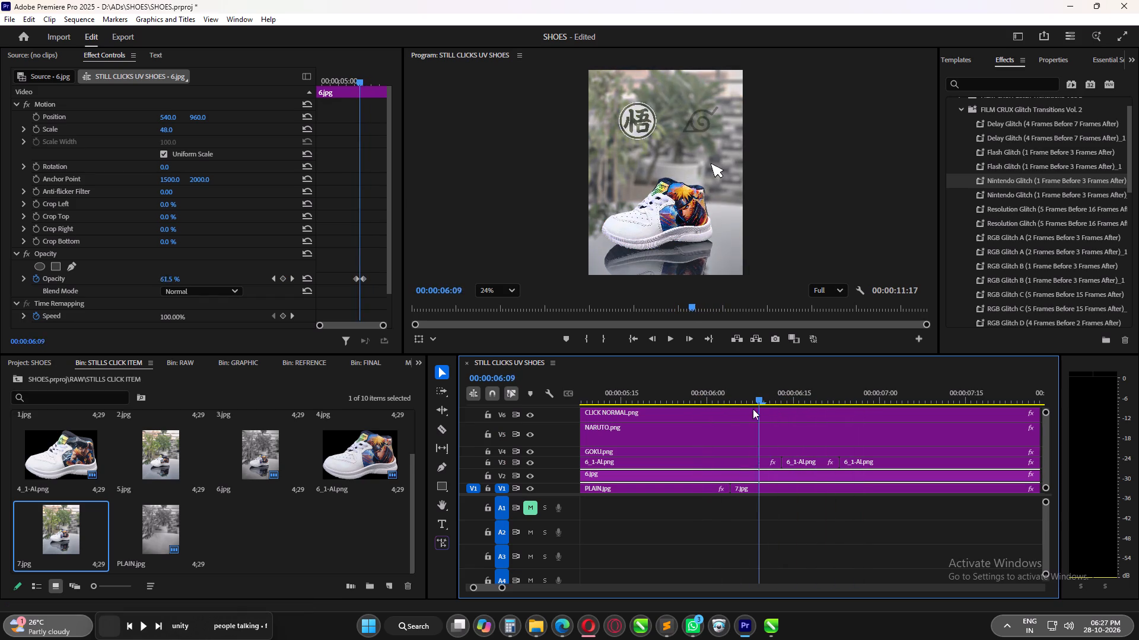
left_click_drag(753, 409, 740, 409)
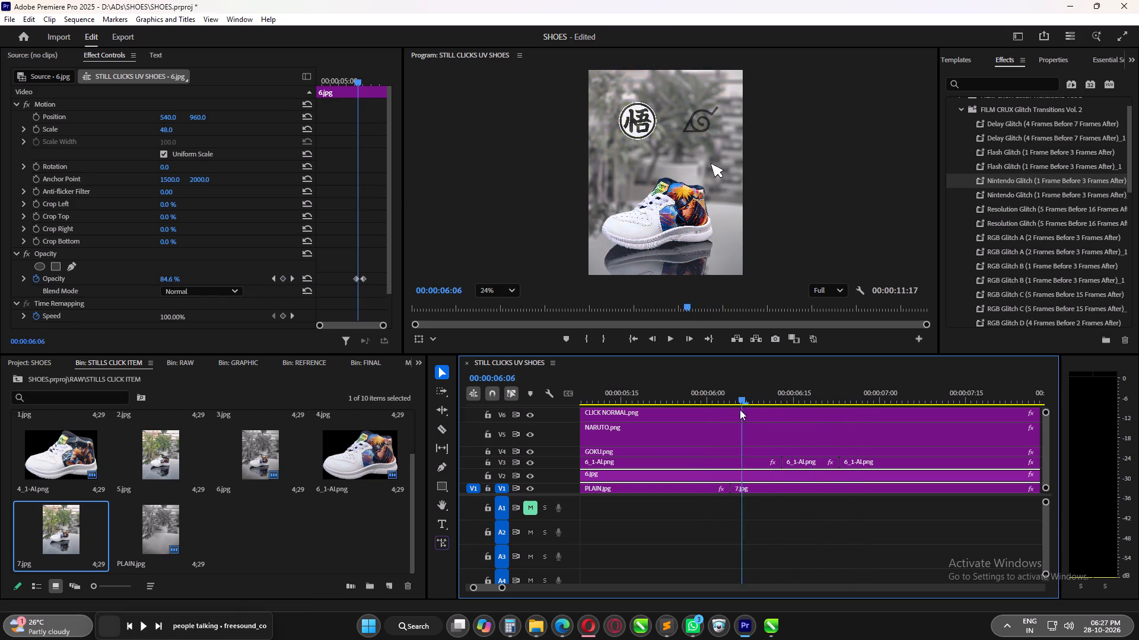
left_click_drag(740, 409, 758, 417)
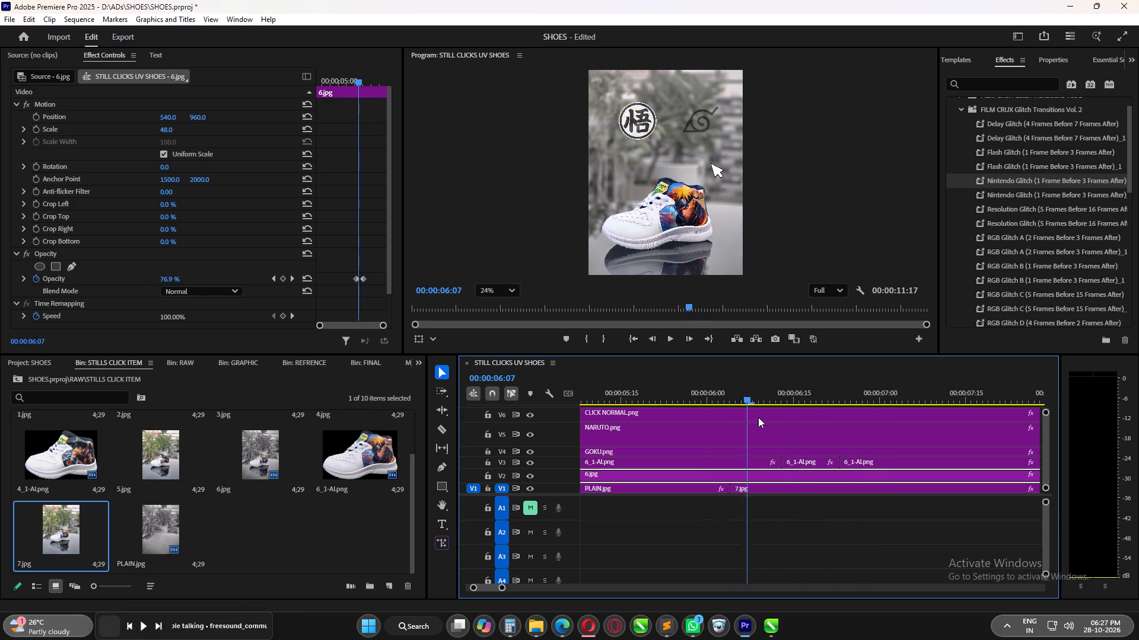
left_click_drag(758, 417, 868, 430)
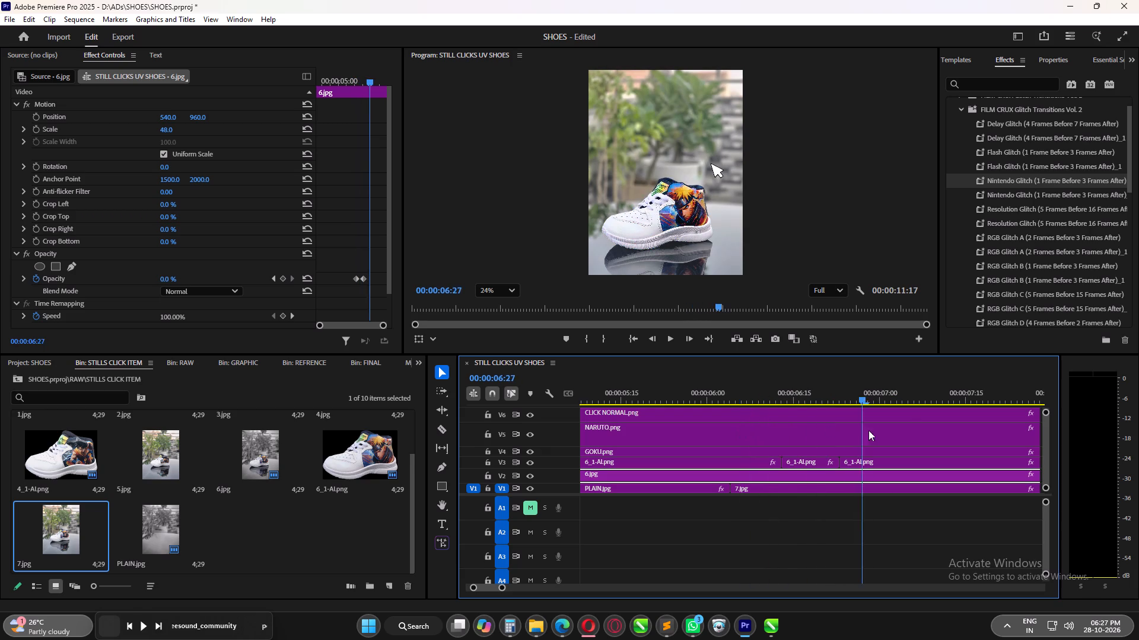
left_click_drag(868, 430, 735, 440)
scroll(800, 488, "down", 6, "alt")
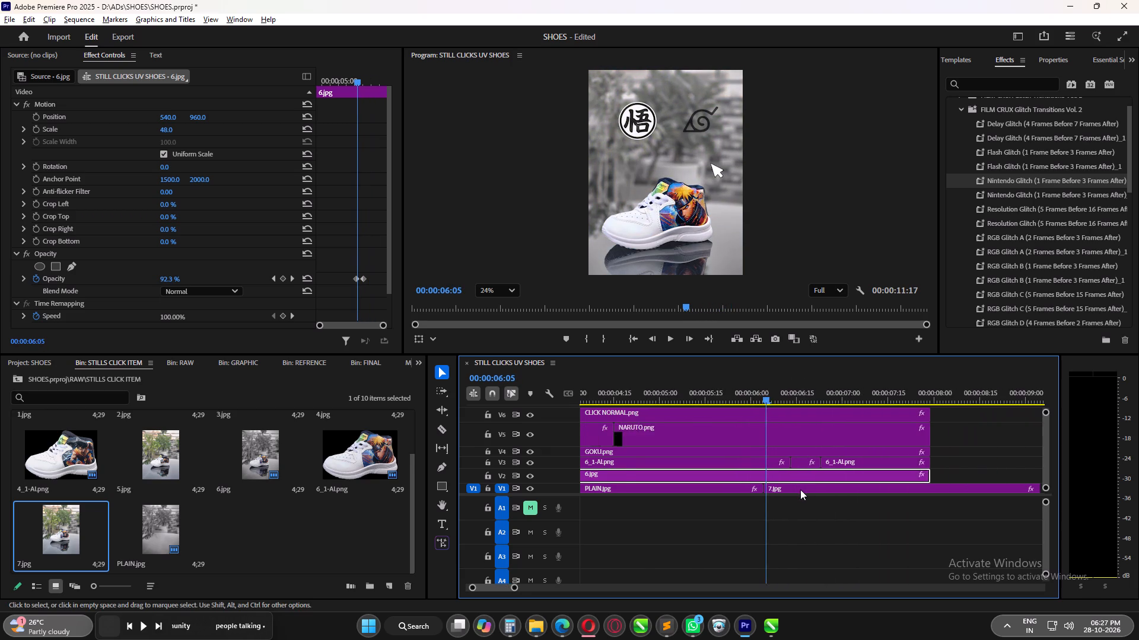
scroll(800, 489, "down", 3, "alt")
key("space")
key("space")
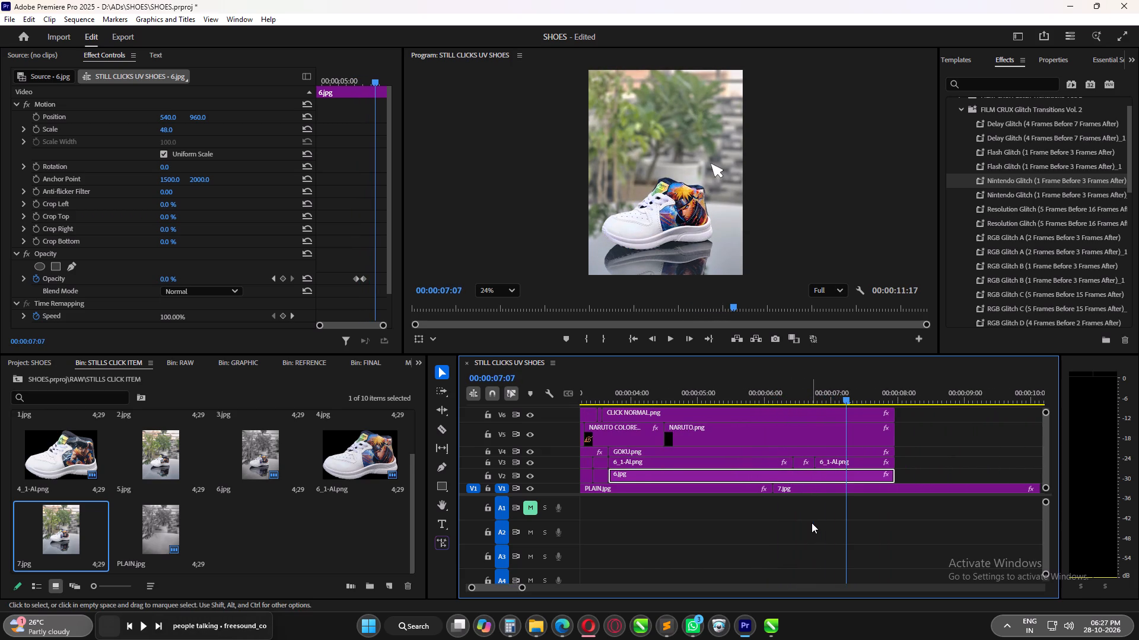
scroll(868, 518, "down", 10, "alt")
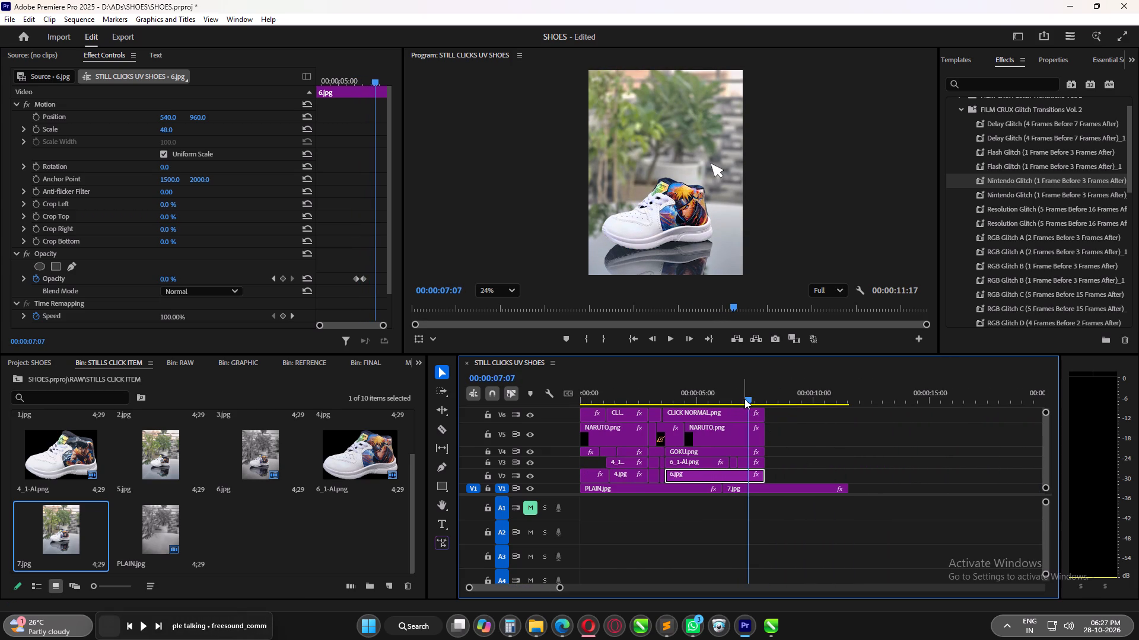
left_click_drag(745, 399, 654, 402)
key("space")
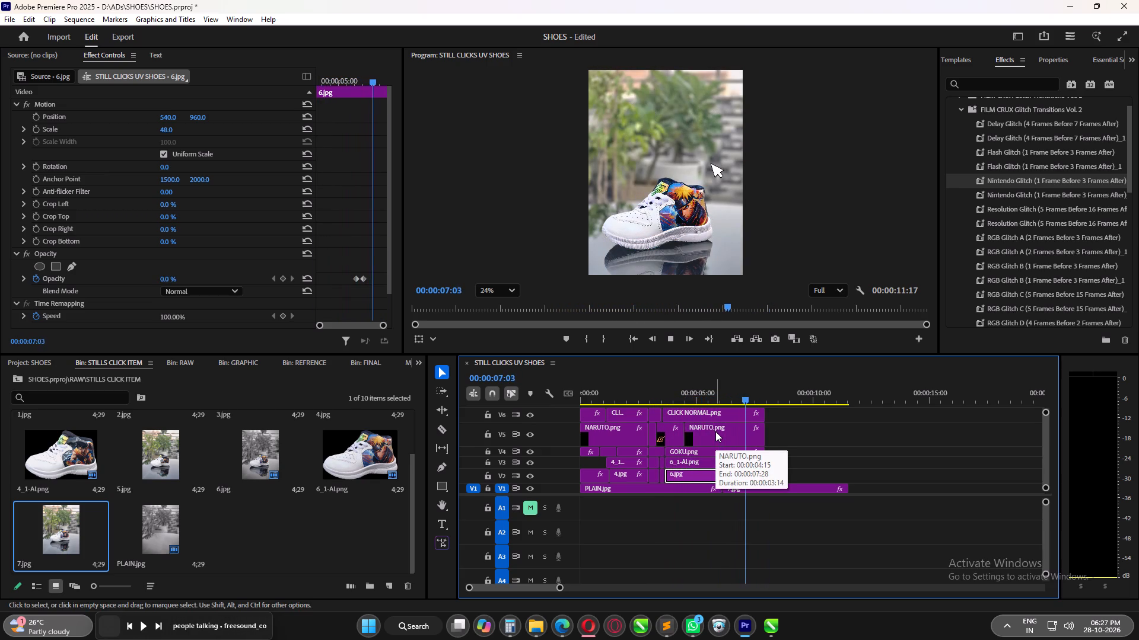
key("space")
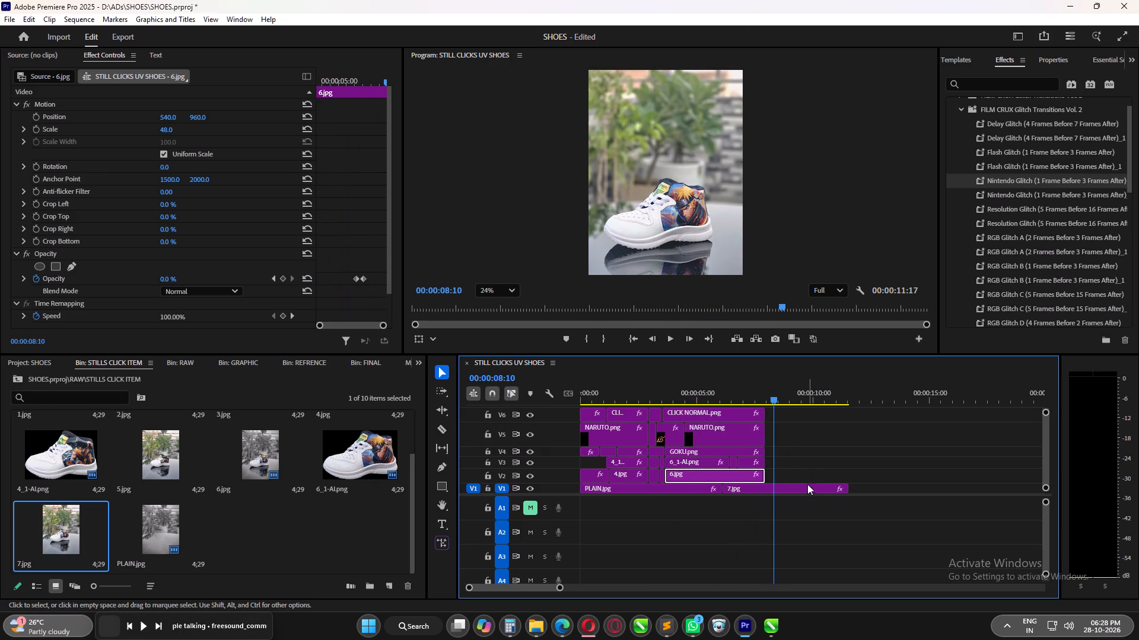
Examine the change from the grey logo background to 7.jpg, scrubbing between 00:00:06:03 and about 00:00:08:20.
scroll(804, 494, "up", 5, "alt")
left_click_drag(753, 401, 768, 402)
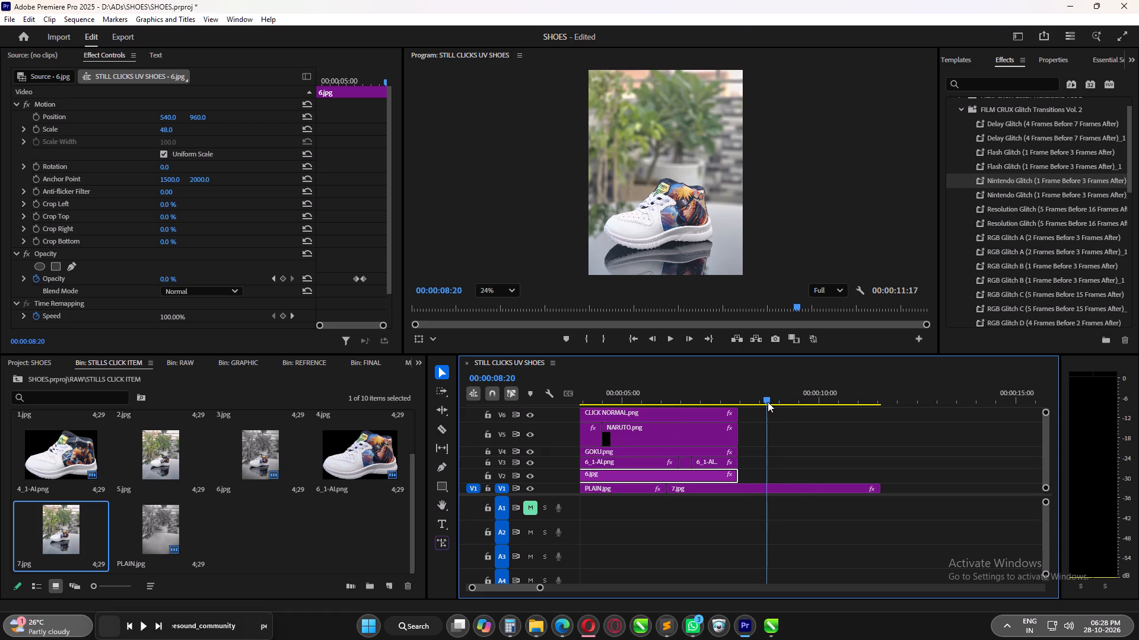
left_click_drag(768, 402, 666, 407)
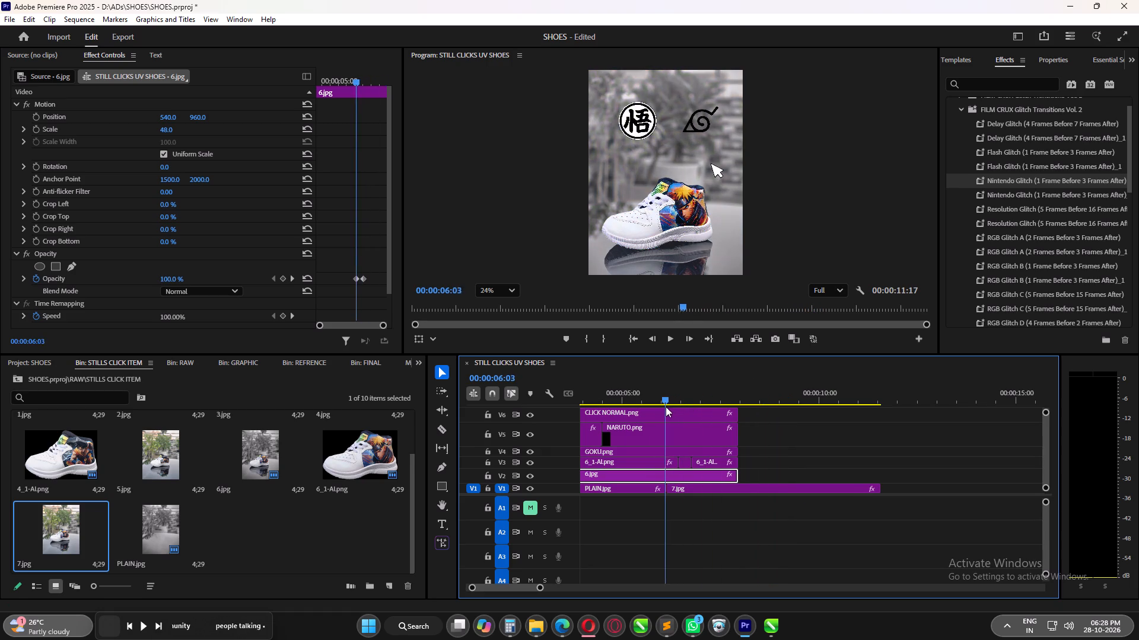
left_click_drag(666, 407, 711, 414)
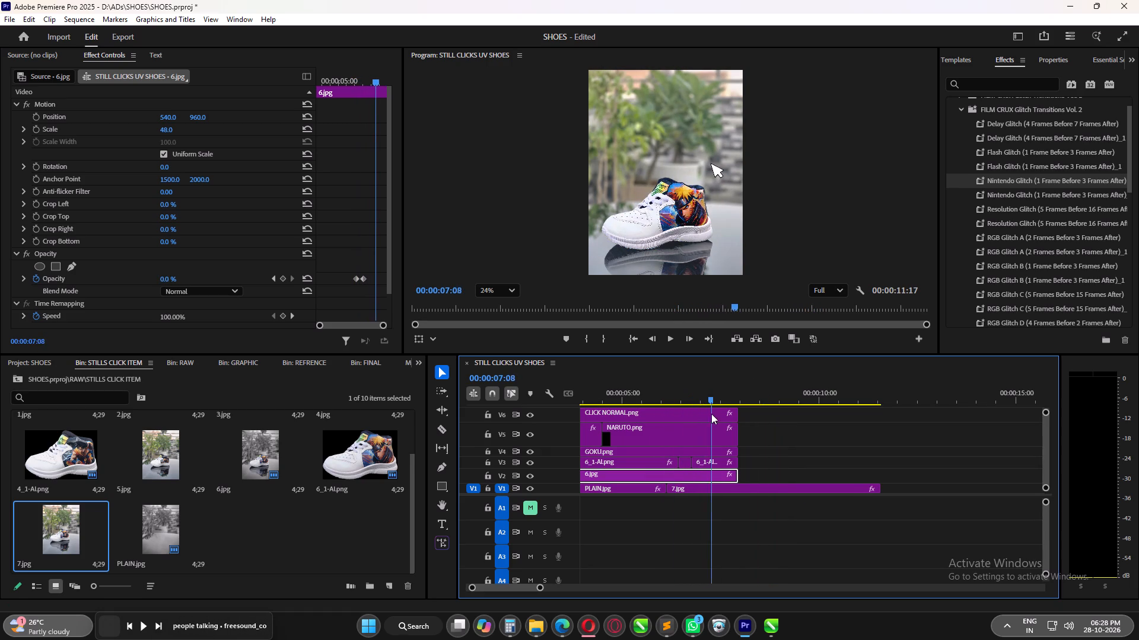
left_click_drag(711, 414, 666, 427)
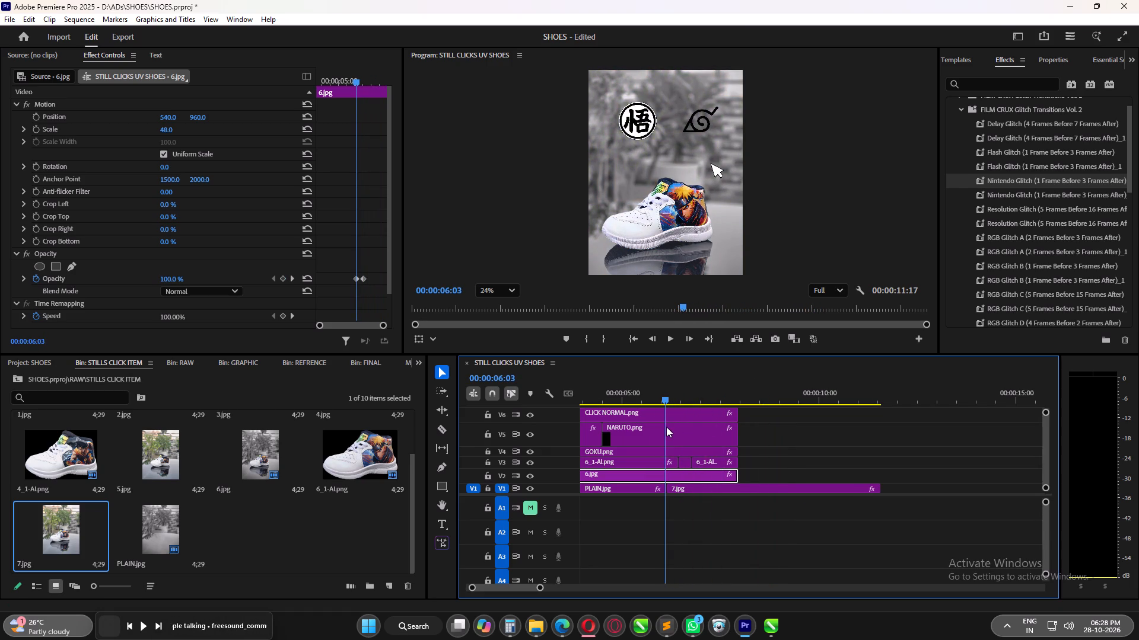
left_click_drag(666, 427, 756, 434)
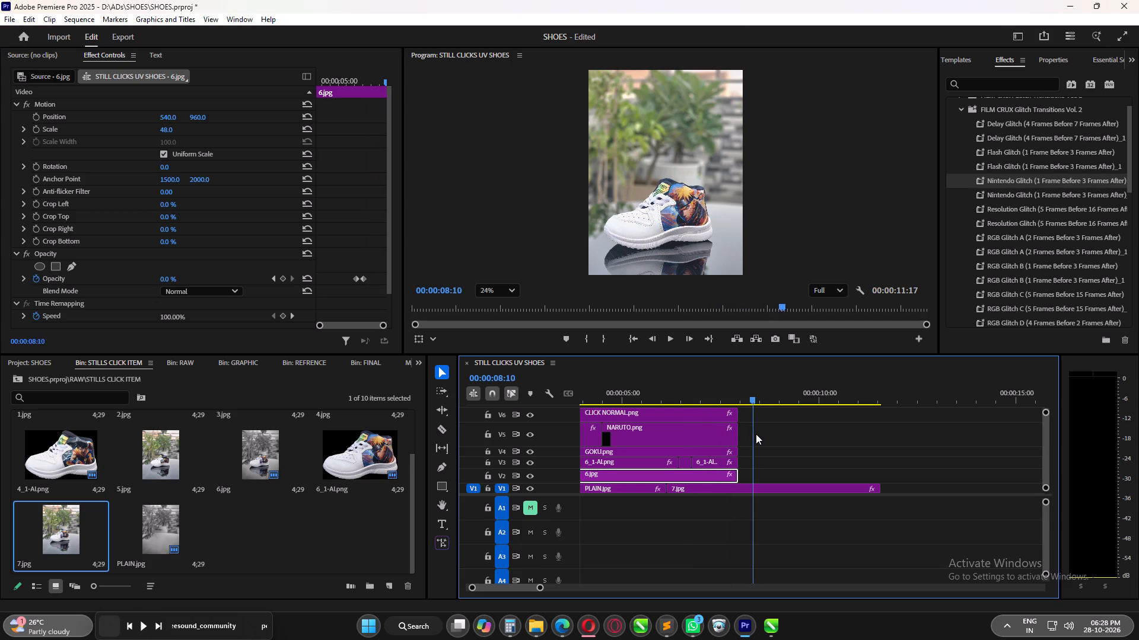
left_click_drag(756, 434, 667, 447)
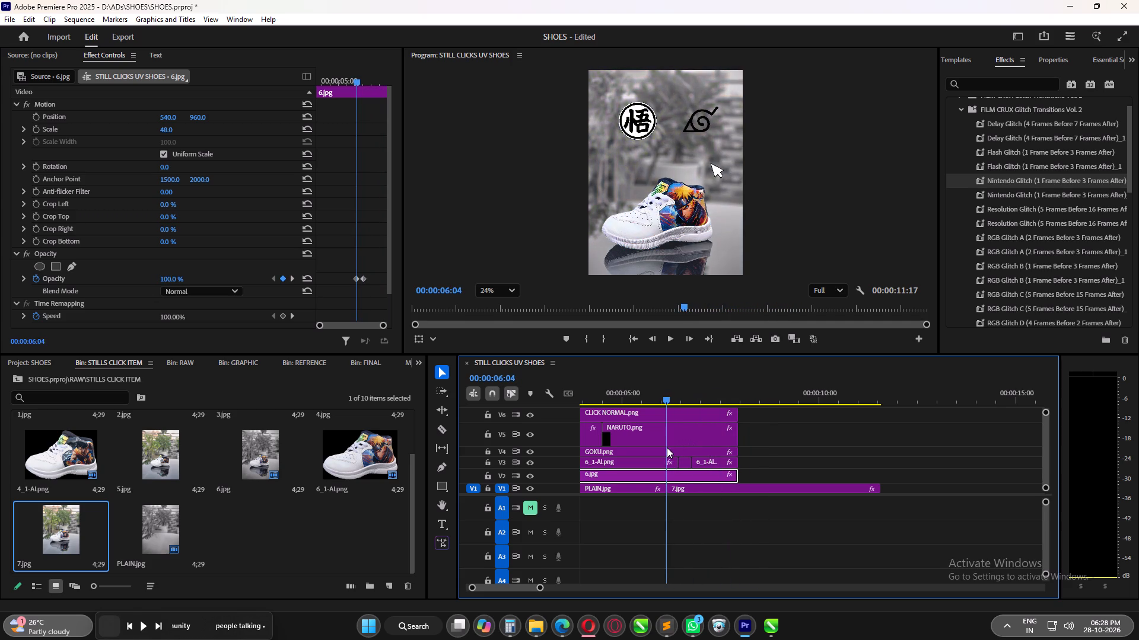
left_click_drag(667, 447, 758, 447)
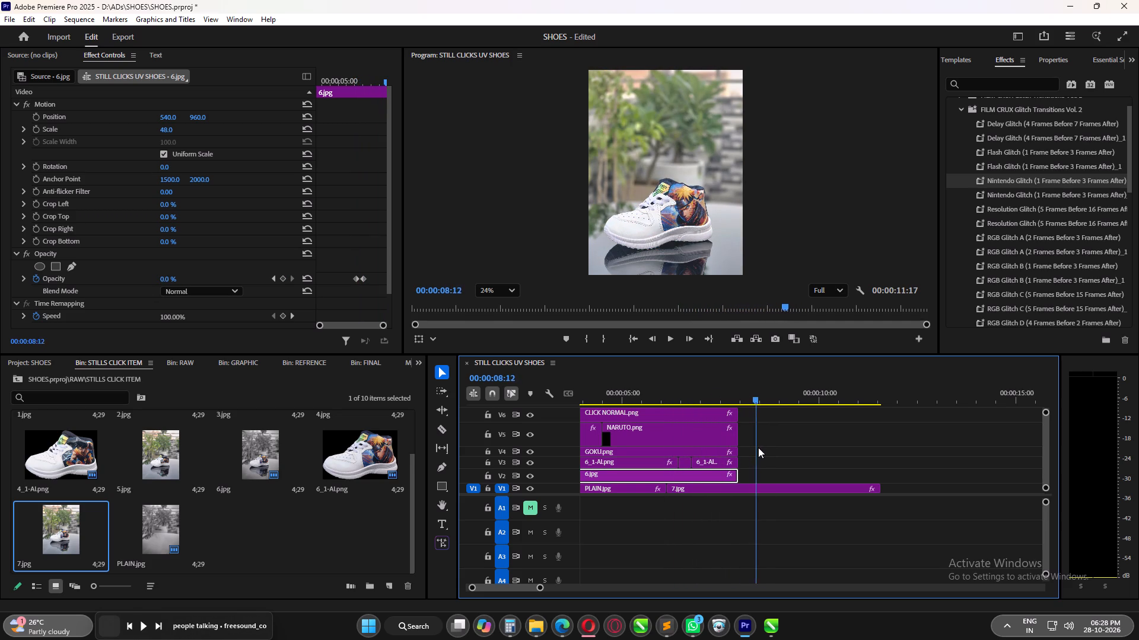
Extend the ends of 6.jpg and the second 6_1-AI.png clip to 00:00:09:00.
left_click_drag(758, 447, 776, 447)
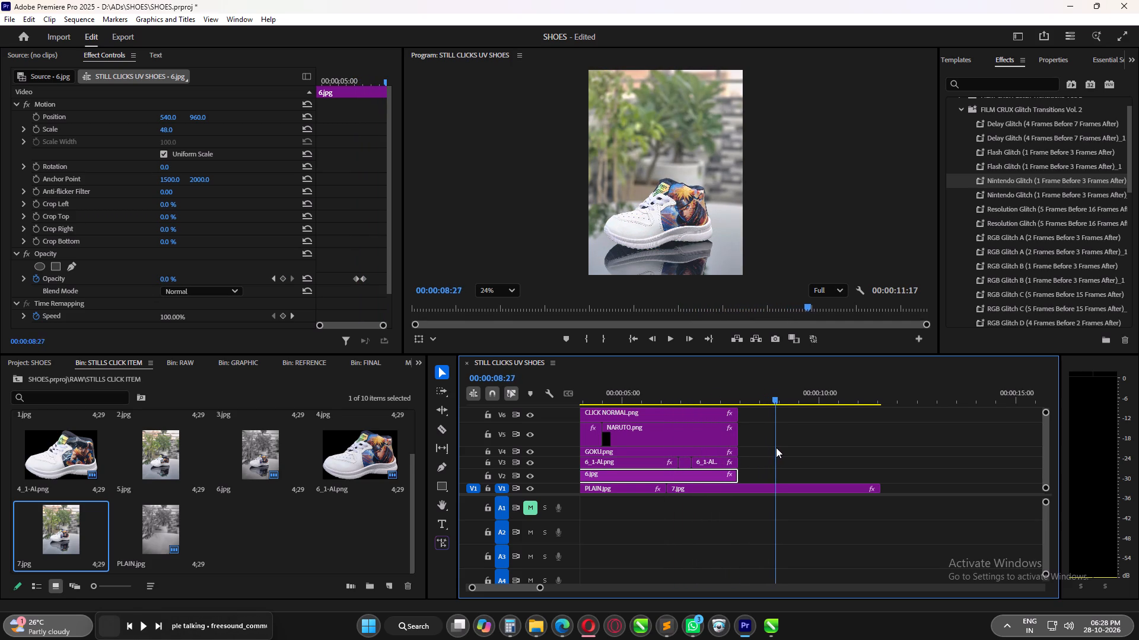
left_click_drag(776, 447, 780, 447)
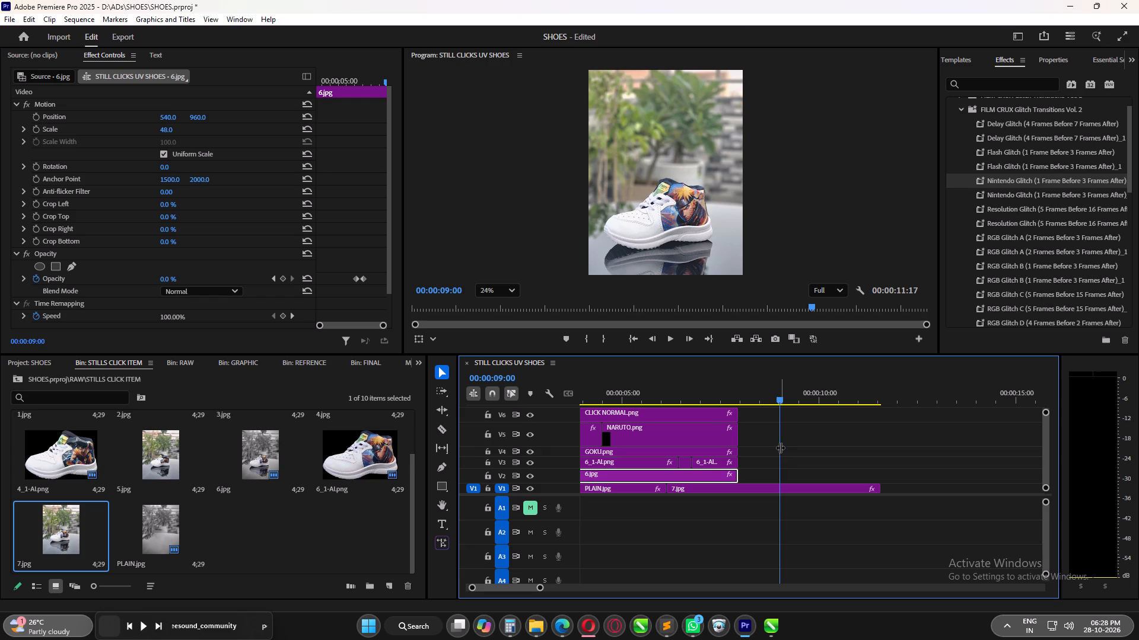
left_click_drag(737, 476, 774, 476)
left_click_drag(737, 462, 780, 463)
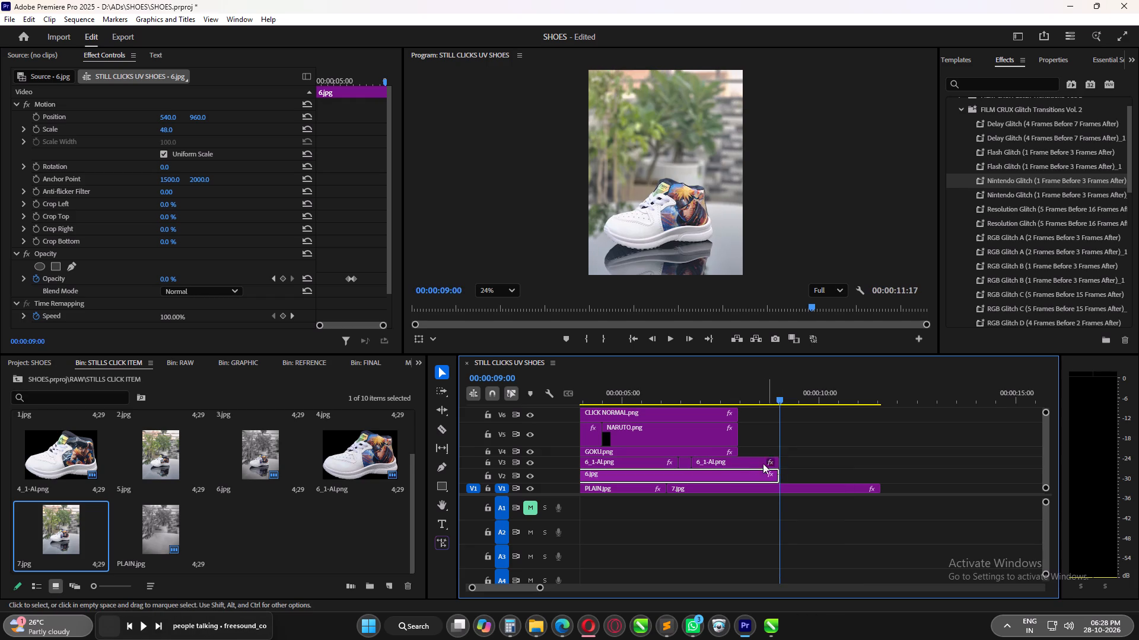
key("ctrl+z")
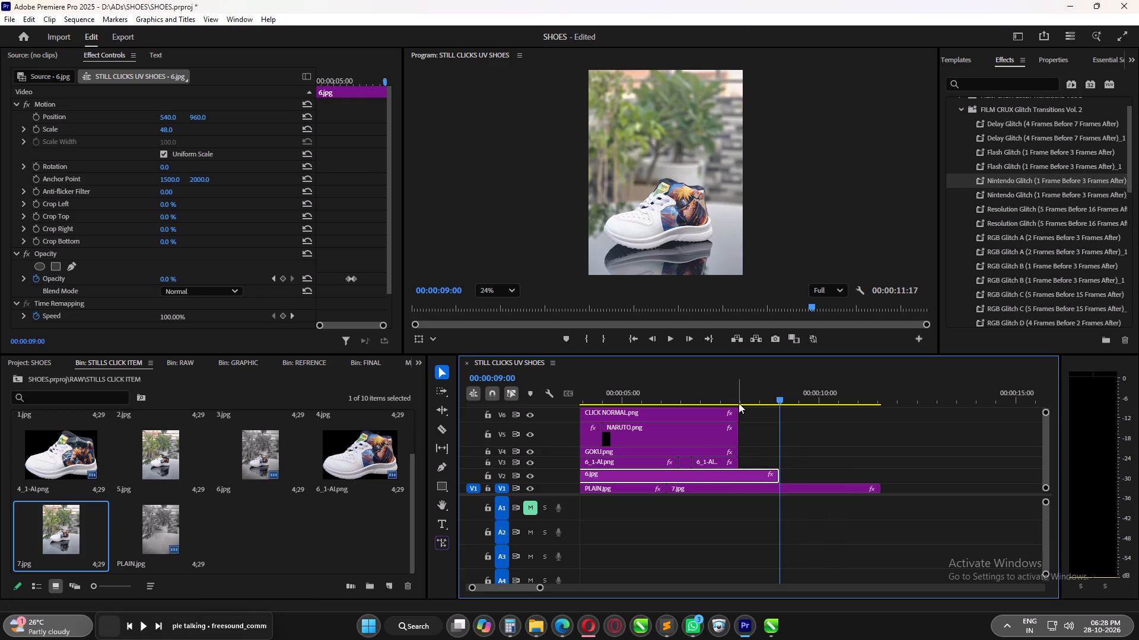
left_click_drag(739, 398, 730, 399)
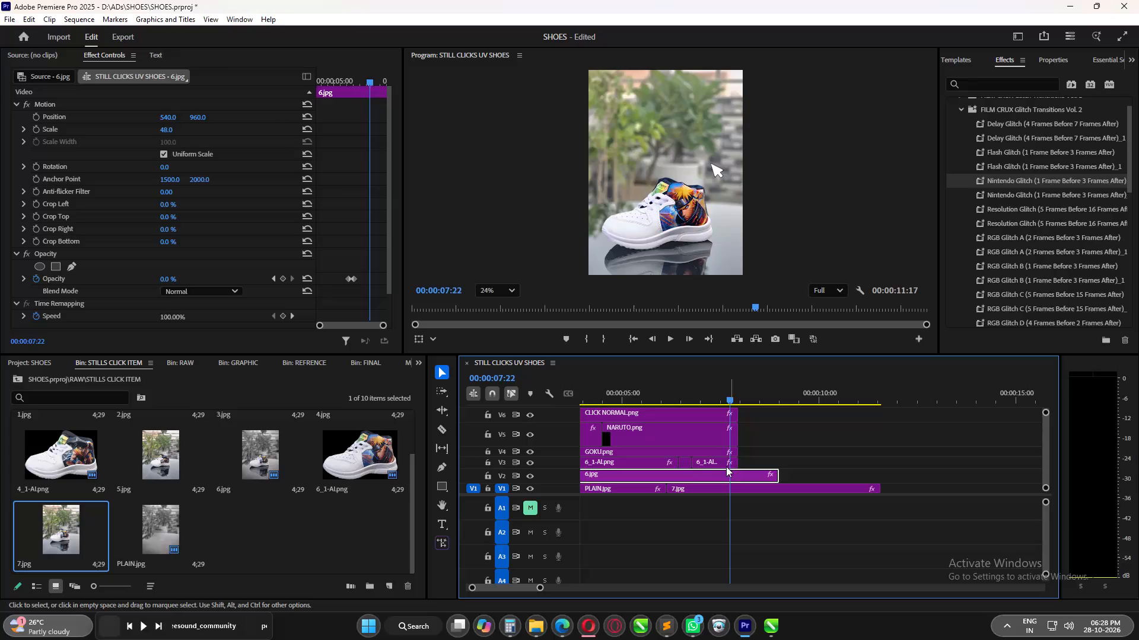
left_click(714, 462)
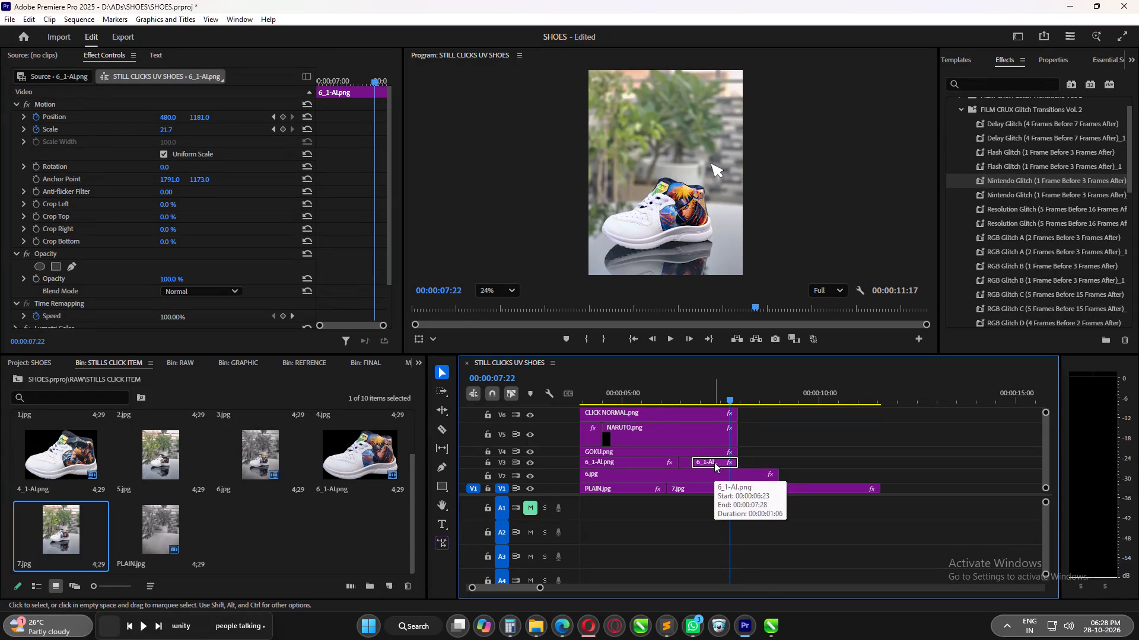
left_click_drag(738, 466, 778, 466)
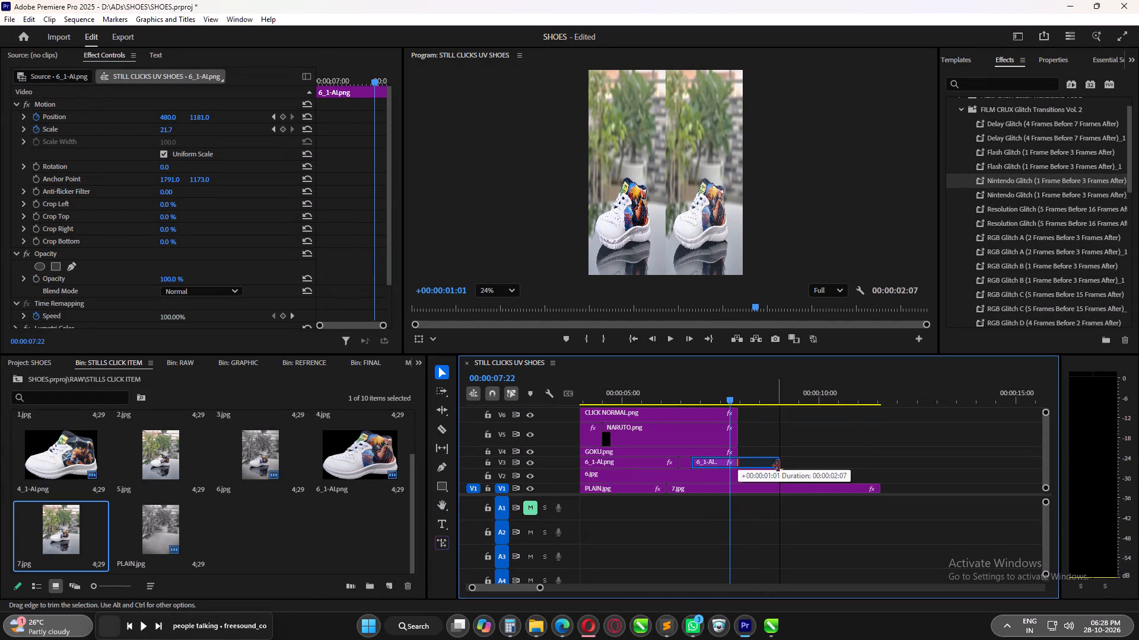
left_click_drag(778, 466, 779, 466)
Review the extended 6_1-AI.png shoe over 7.jpg, scrubbing between about 00:00:09:00 and 00:00:06:28.
left_click_drag(760, 392, 756, 393)
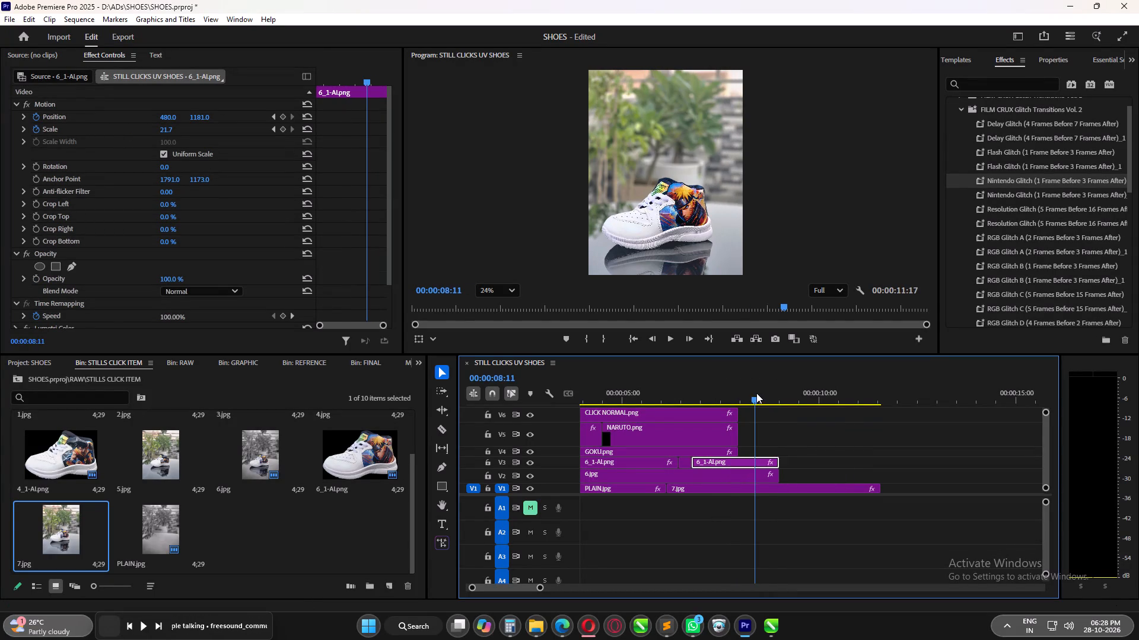
left_click_drag(756, 393, 750, 404)
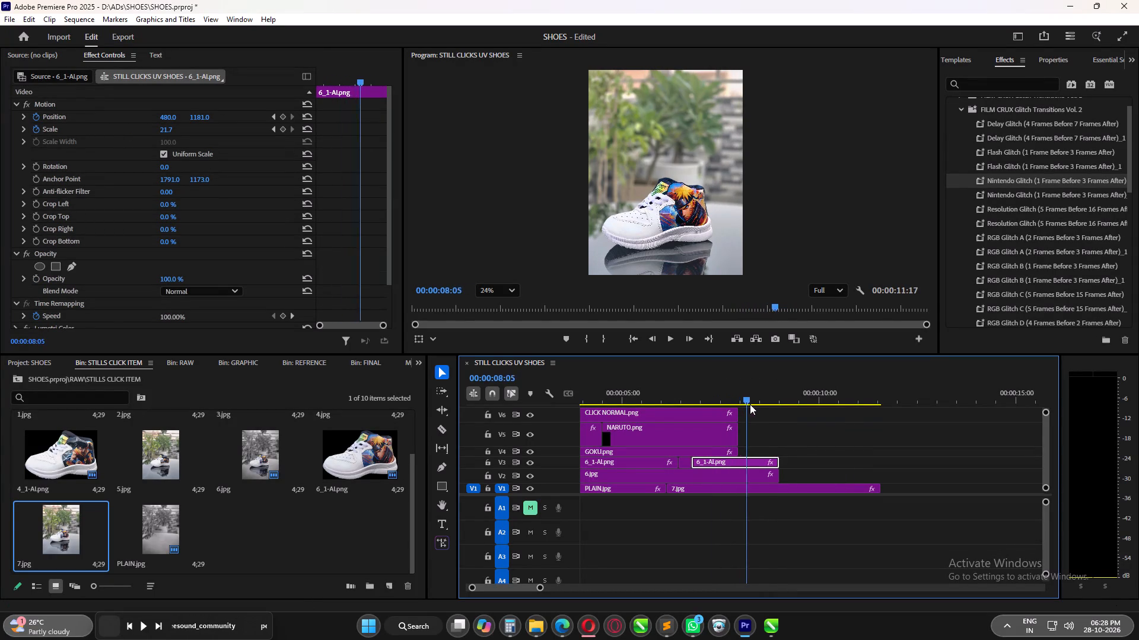
left_click_drag(750, 404, 782, 408)
left_click_drag(737, 404, 718, 402)
left_click_drag(738, 400, 698, 400)
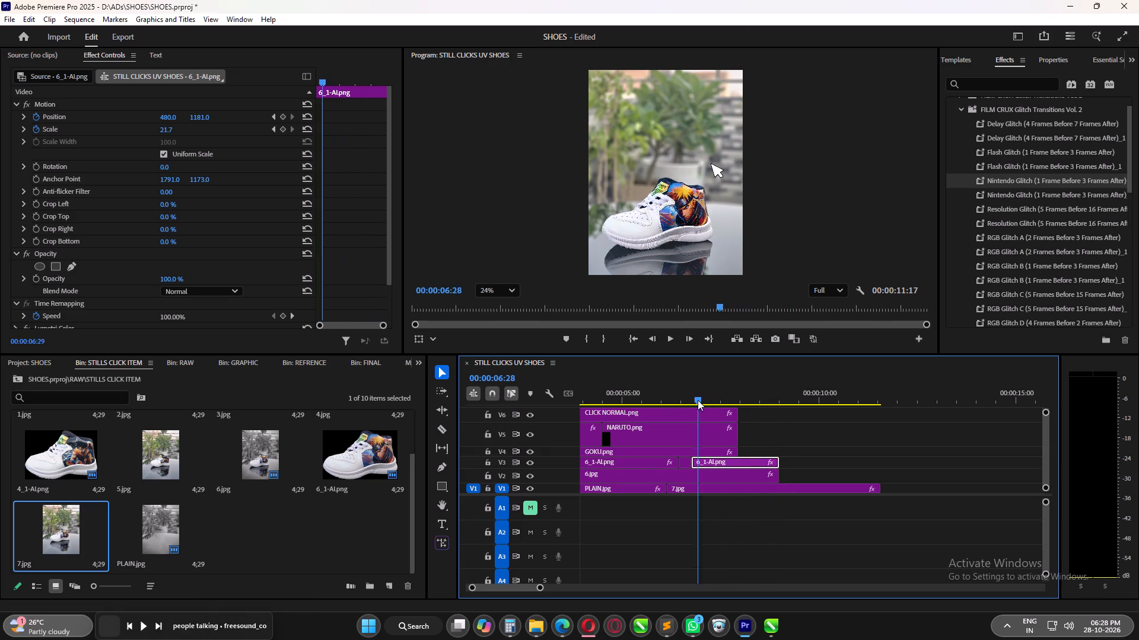
Examine CLICK NORMAL.png's cursor movement and Position keyframes against the logo fade, scrubbing between about 00:00:04:01 and 00:00:06:09.
left_click_drag(698, 400, 675, 414)
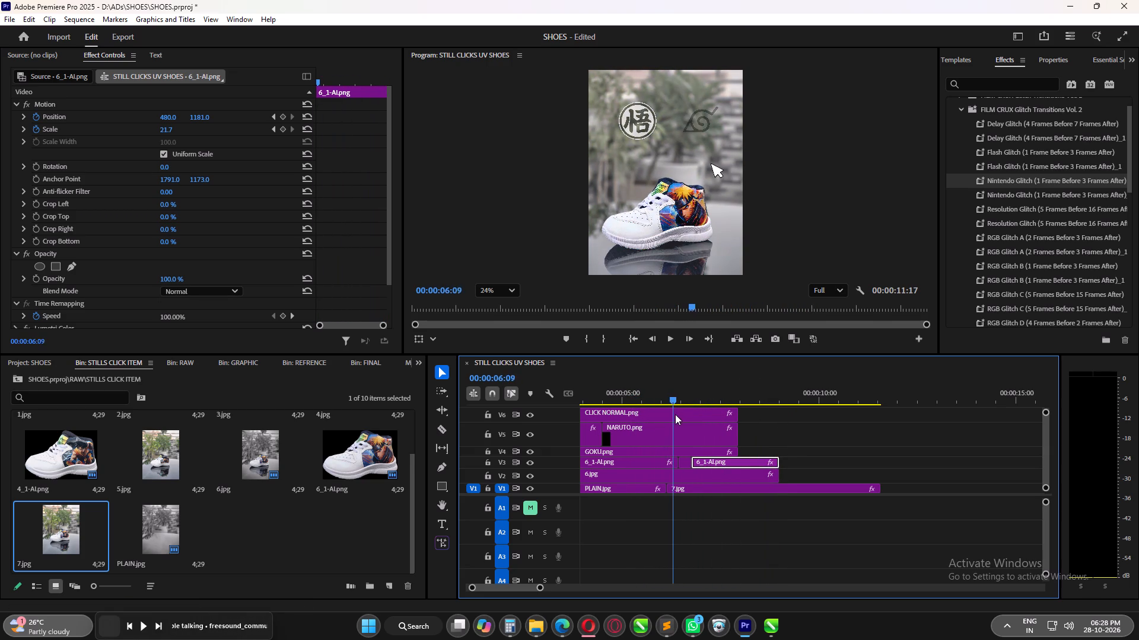
left_click_drag(675, 414, 661, 420)
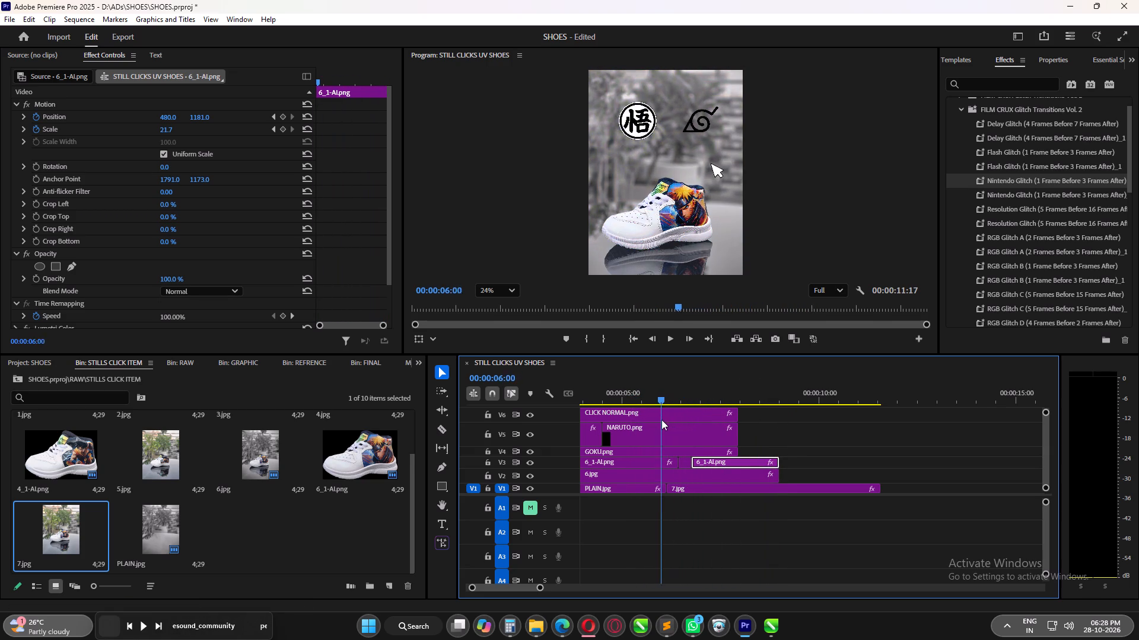
left_click_drag(661, 420, 643, 423)
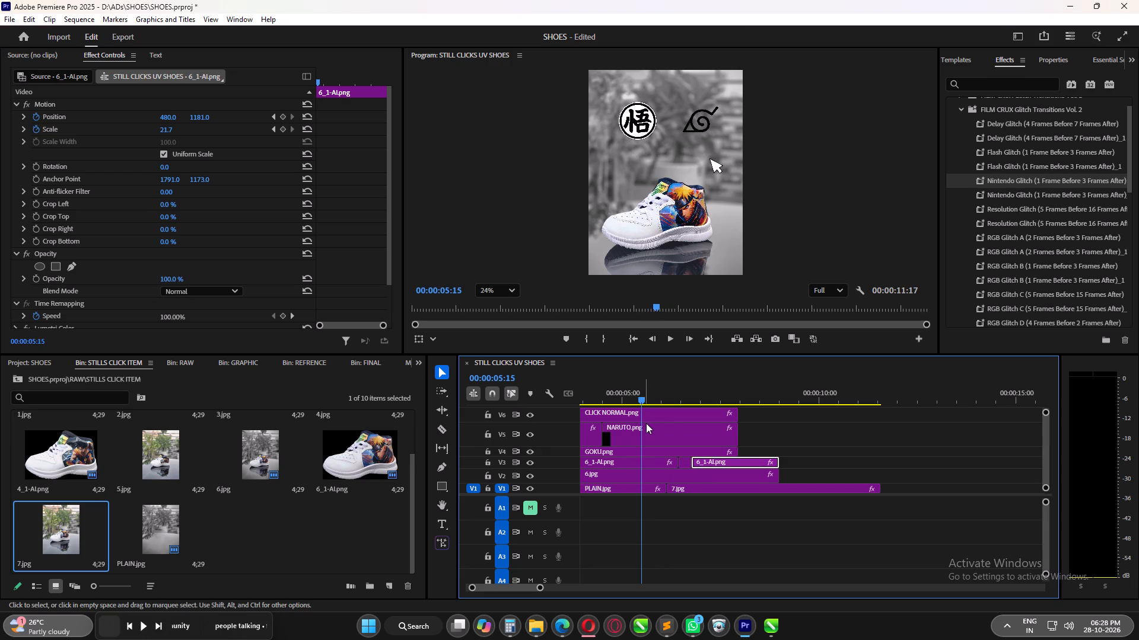
left_click(665, 415)
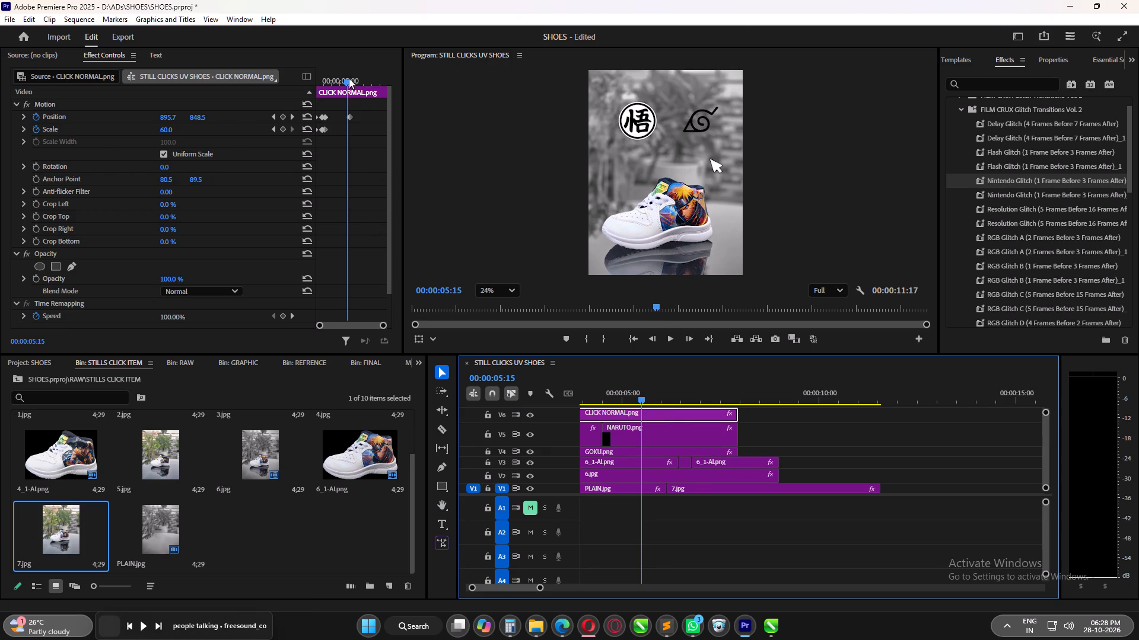
left_click_drag(348, 81, 343, 87)
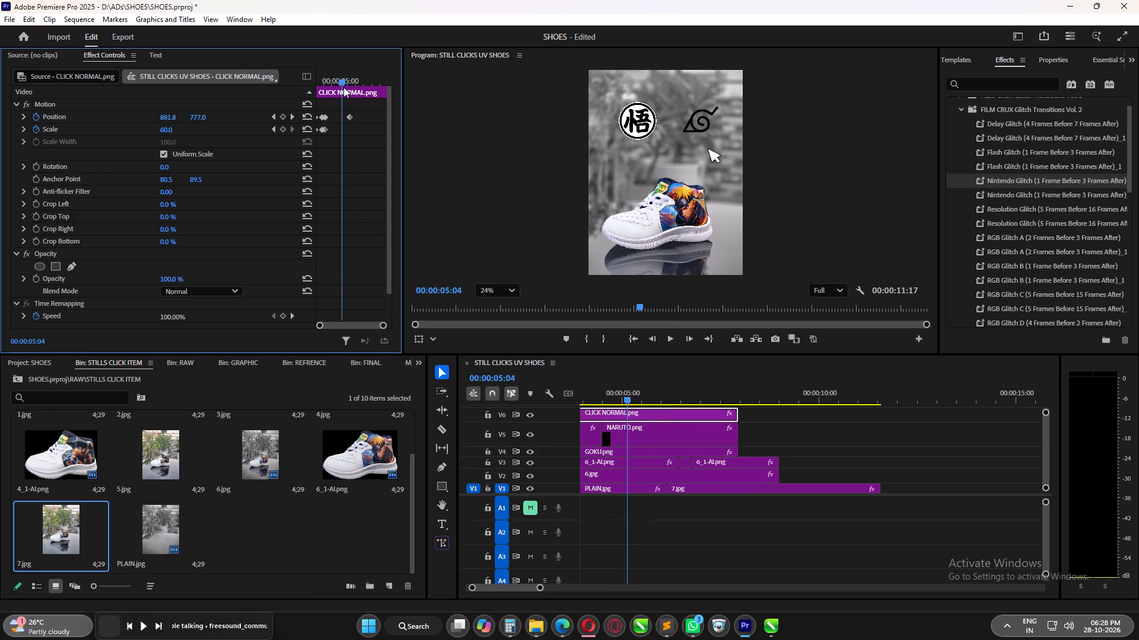
left_click_drag(343, 87, 360, 91)
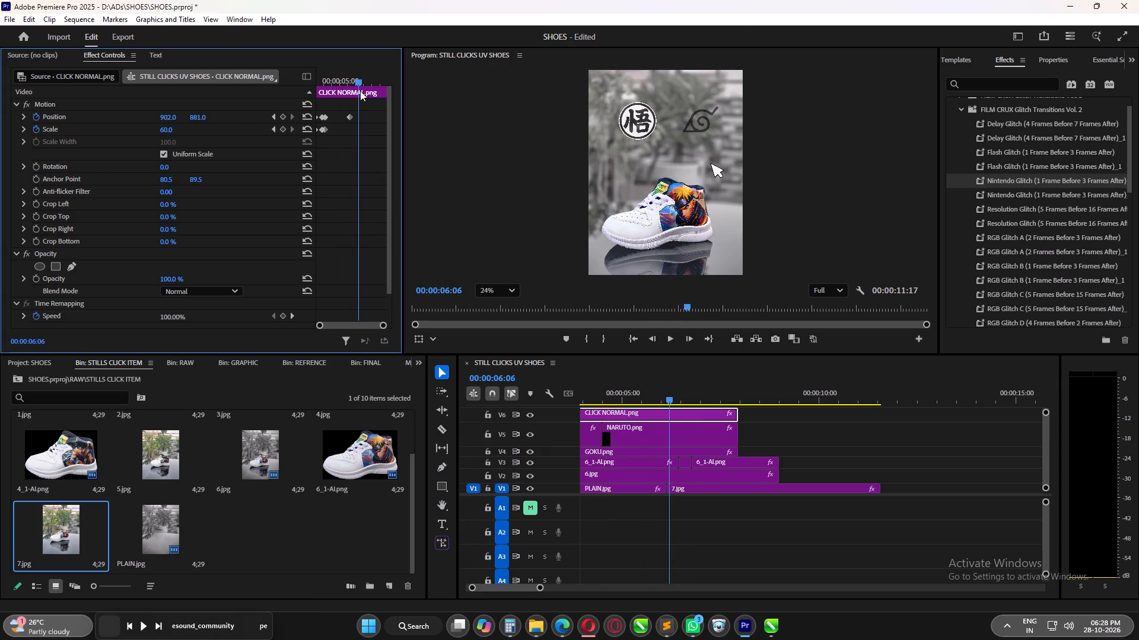
left_click_drag(360, 91, 359, 96)
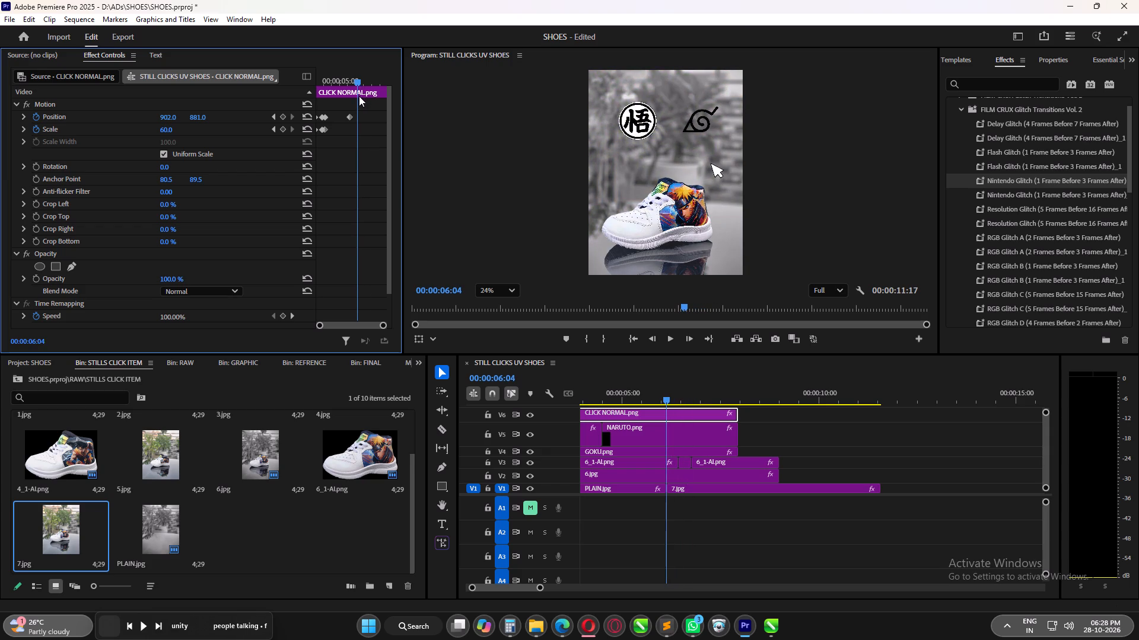
left_click_drag(359, 96, 358, 96)
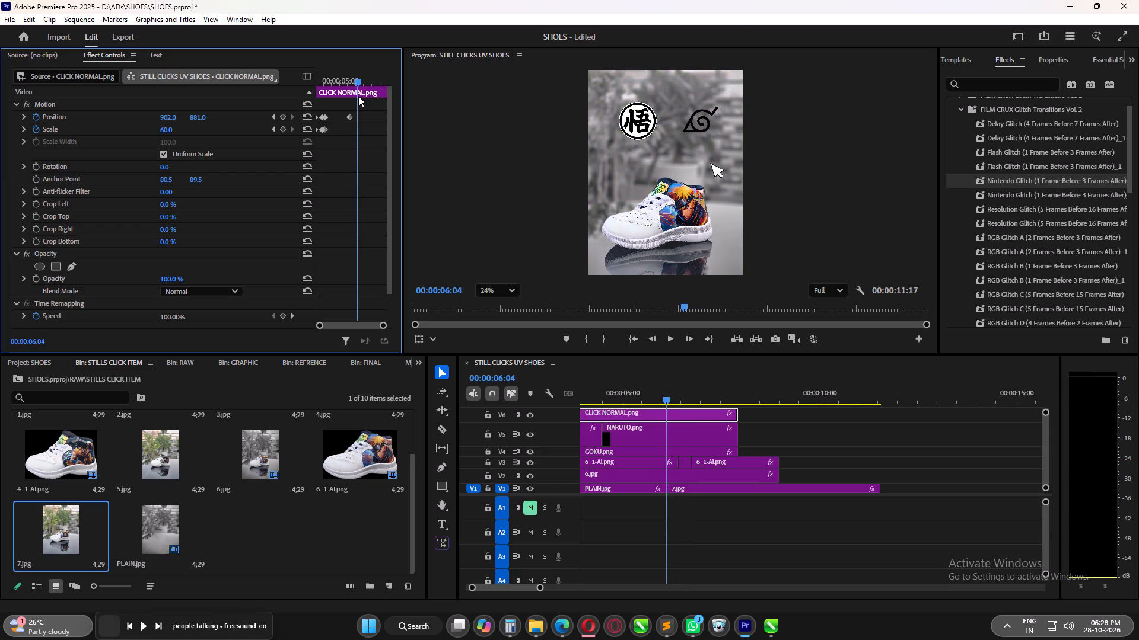
left_click_drag(358, 96, 356, 97)
left_click_drag(338, 103, 345, 108)
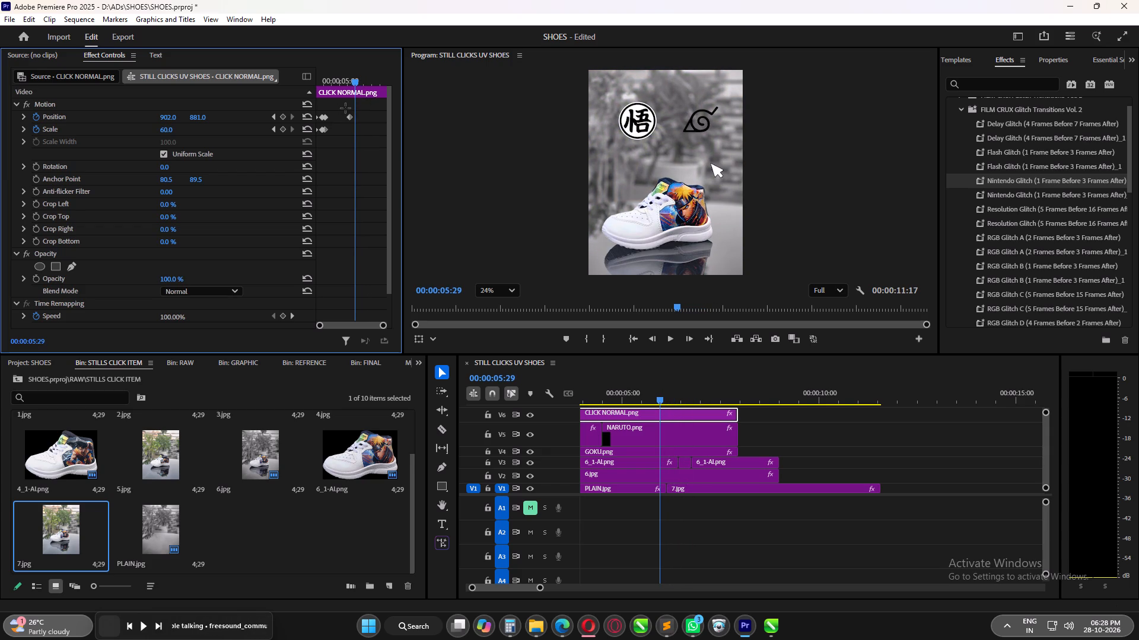
left_click_drag(345, 108, 362, 130)
left_click_drag(343, 83, 326, 87)
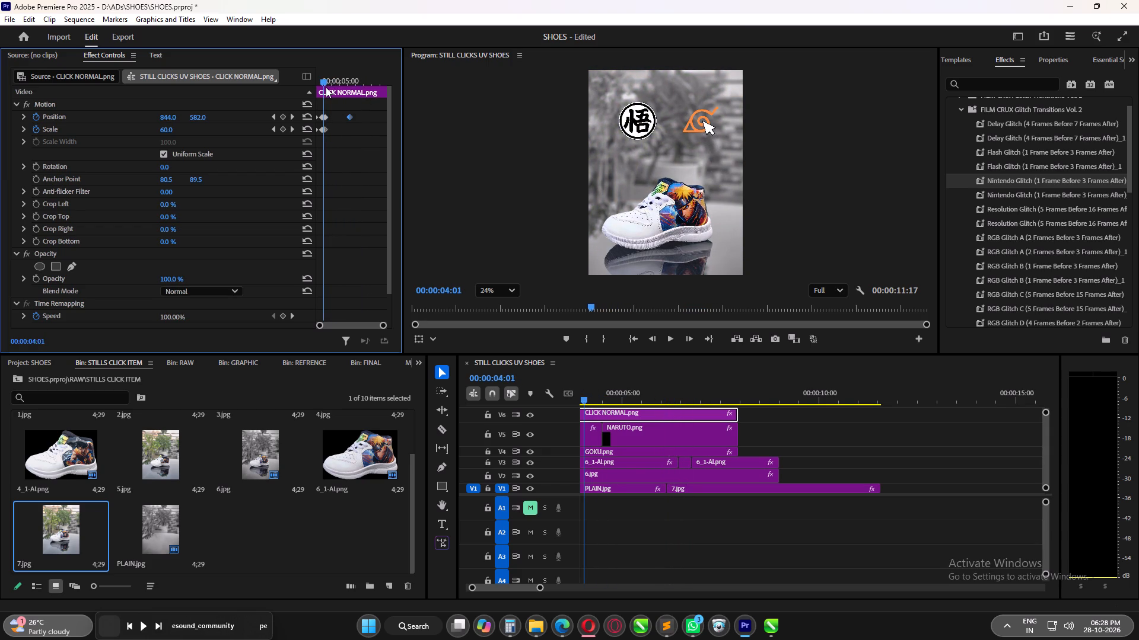
left_click_drag(326, 87, 348, 94)
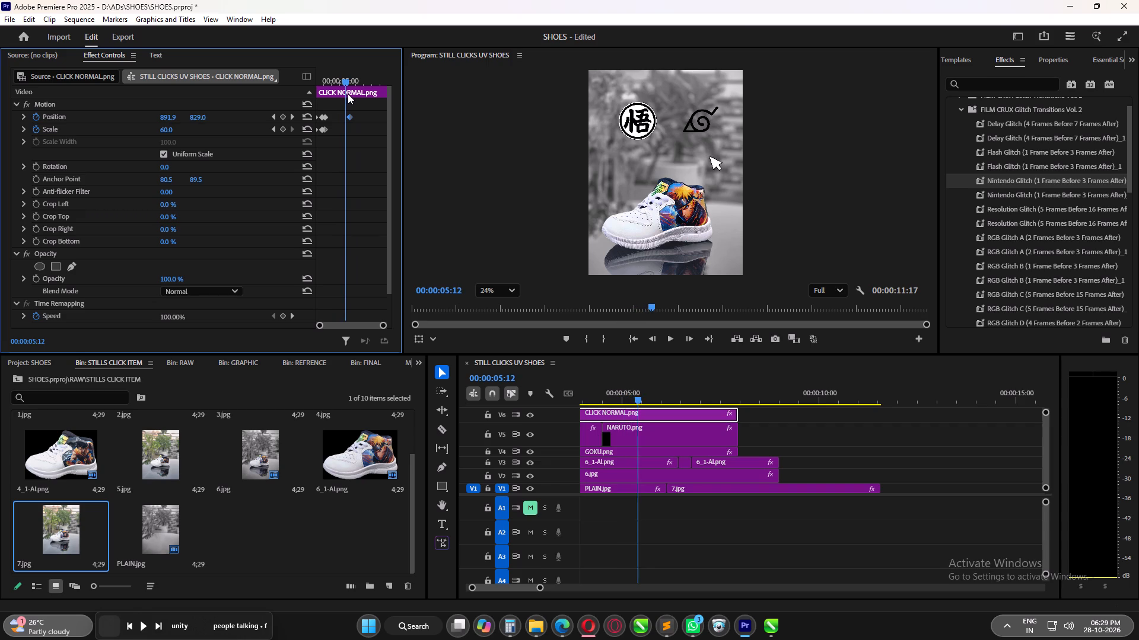
left_click_drag(348, 94, 356, 95)
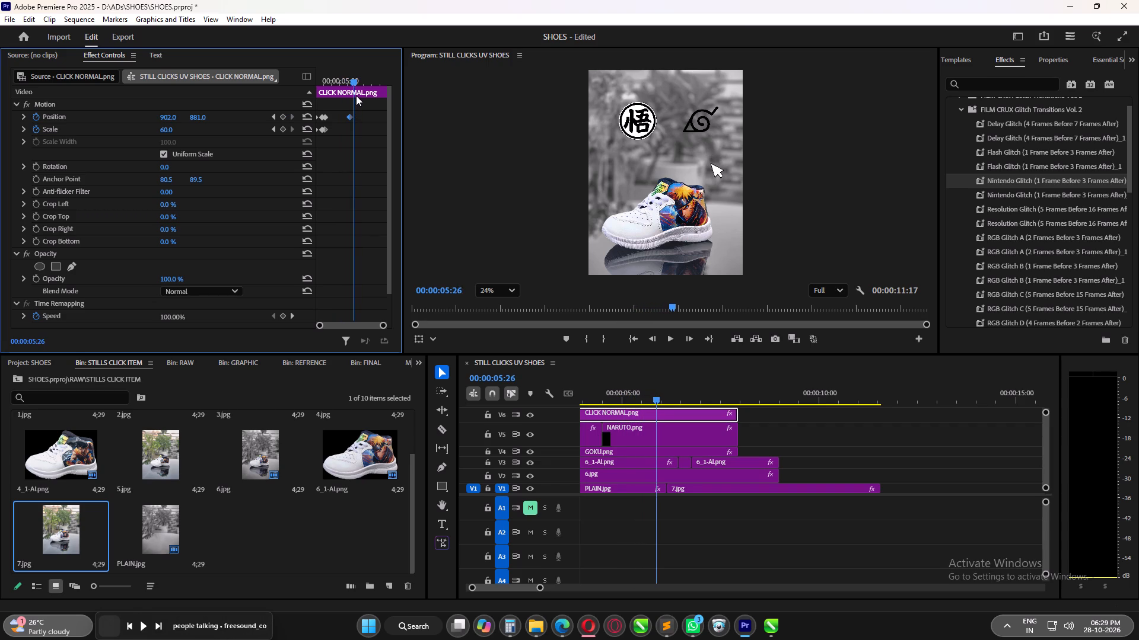
left_click_drag(356, 95, 359, 97)
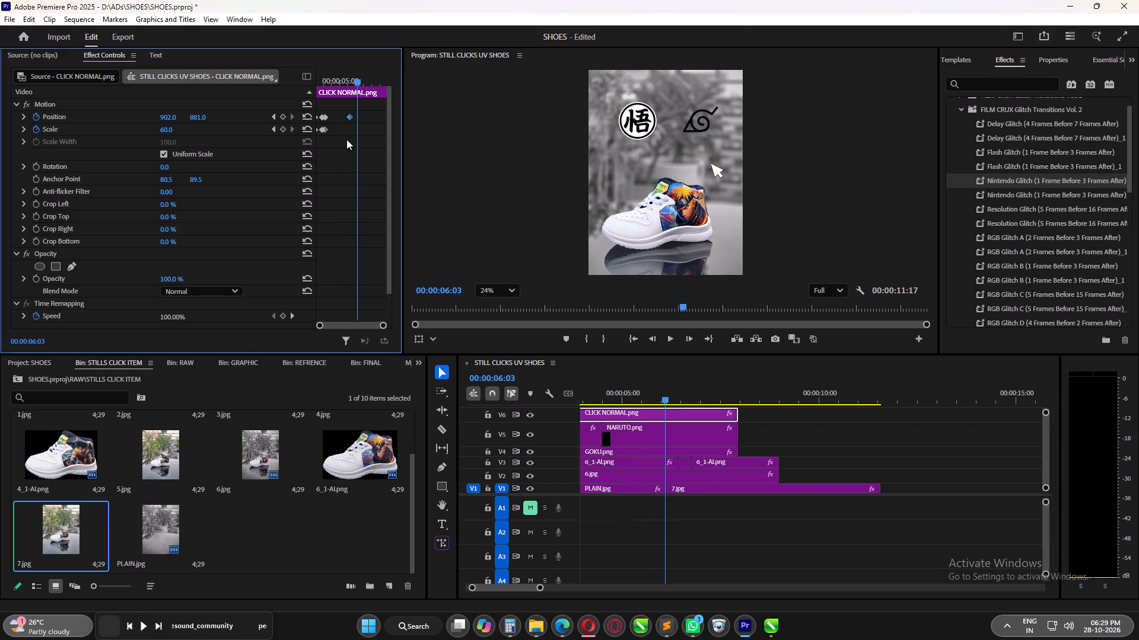
Keyframe CLICK NORMAL.png's Position at 635.0, 1221.0 on 6.jpg's first opacity keyframe at 00:00:06:04, placing the cursor on the shoe.
left_click(645, 461)
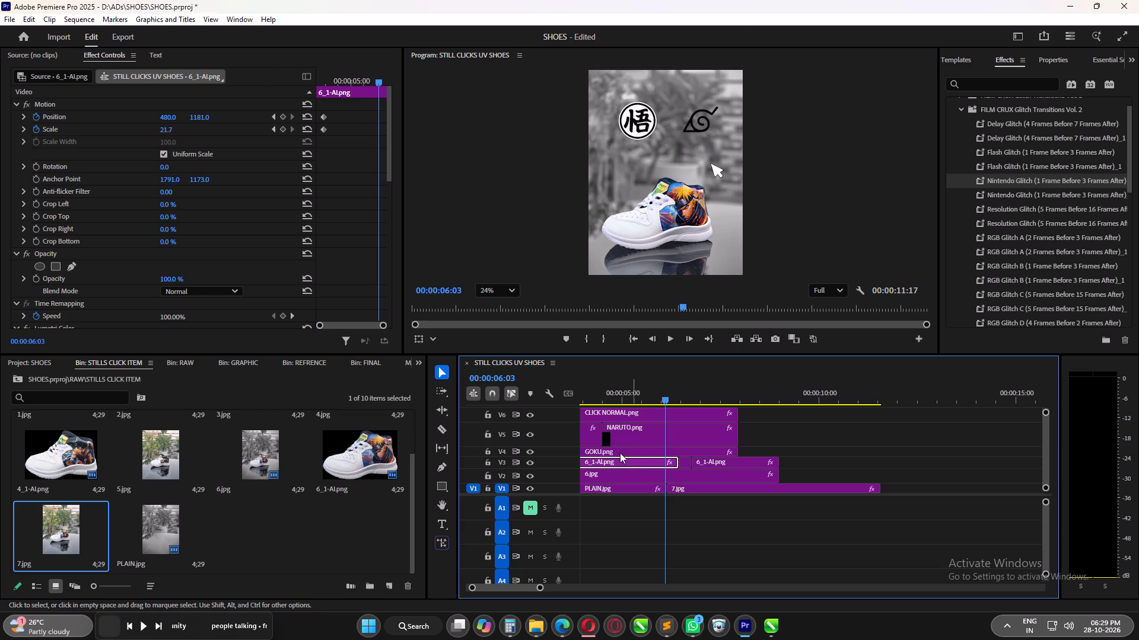
left_click(650, 476)
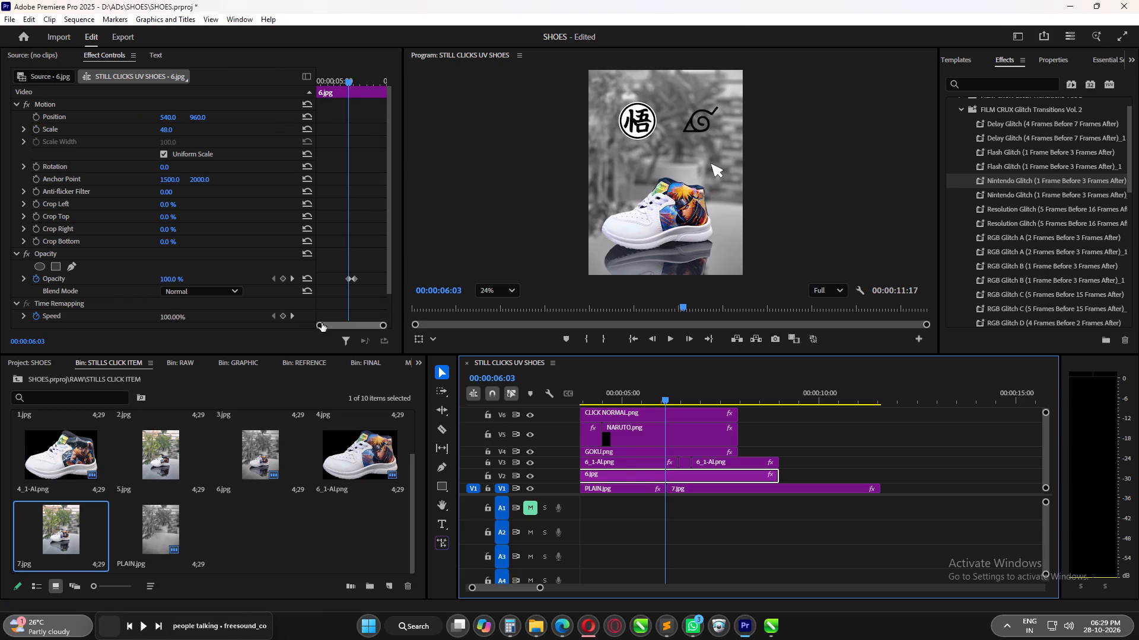
left_click(291, 278)
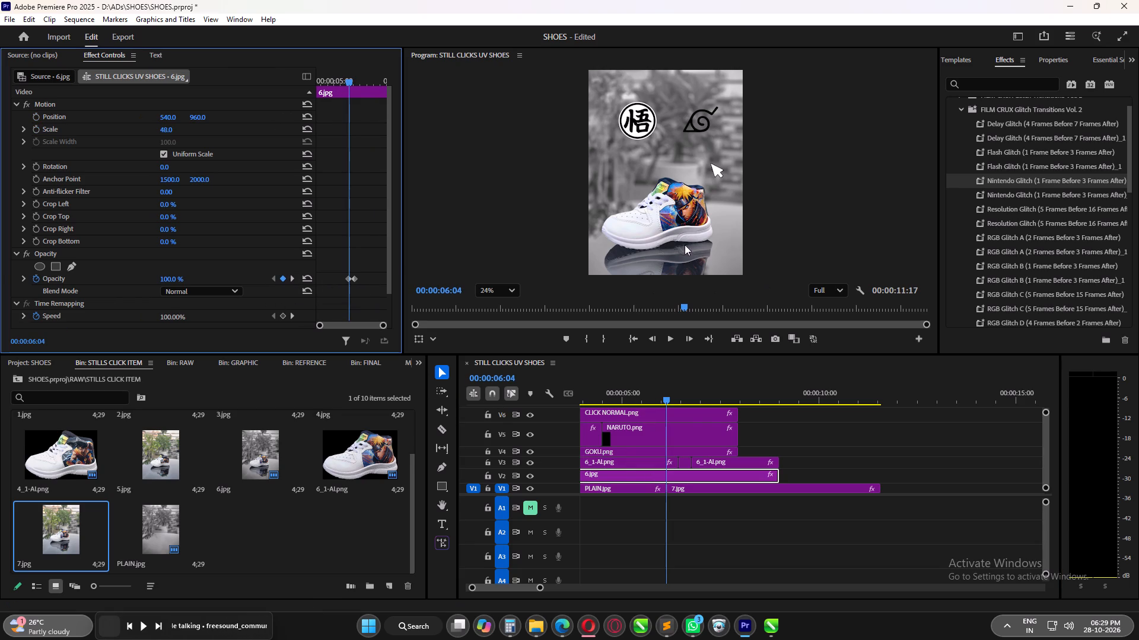
left_click(674, 415)
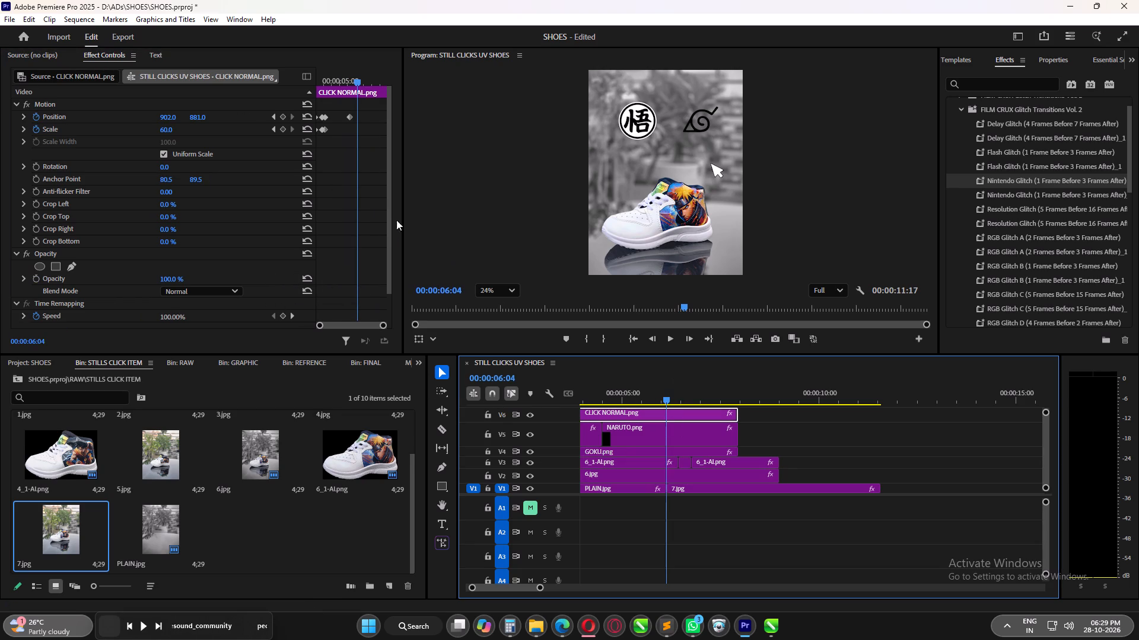
left_click_drag(201, 117, 241, 125)
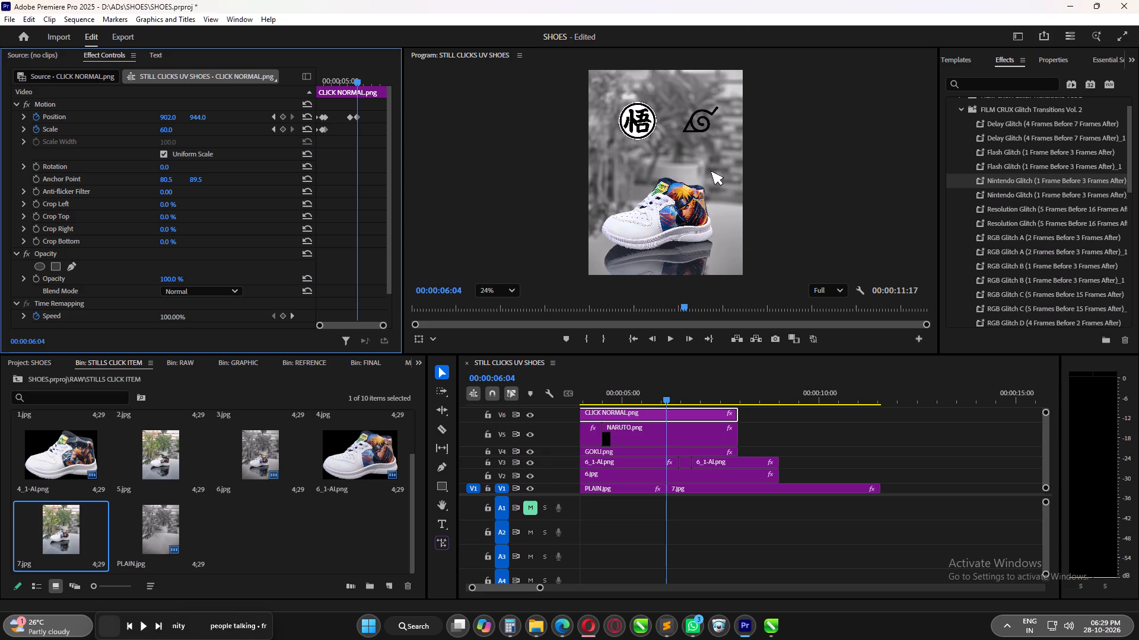
left_click_drag(241, 125, 372, 137)
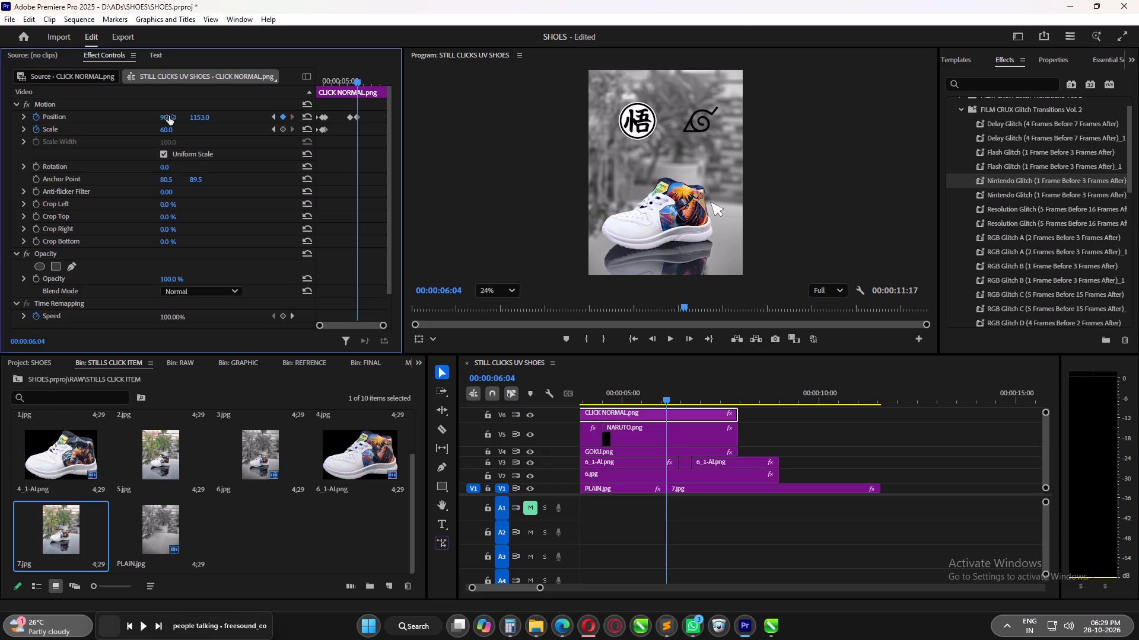
left_click_drag(169, 116, 11, 146)
left_click_drag(203, 119, 236, 123)
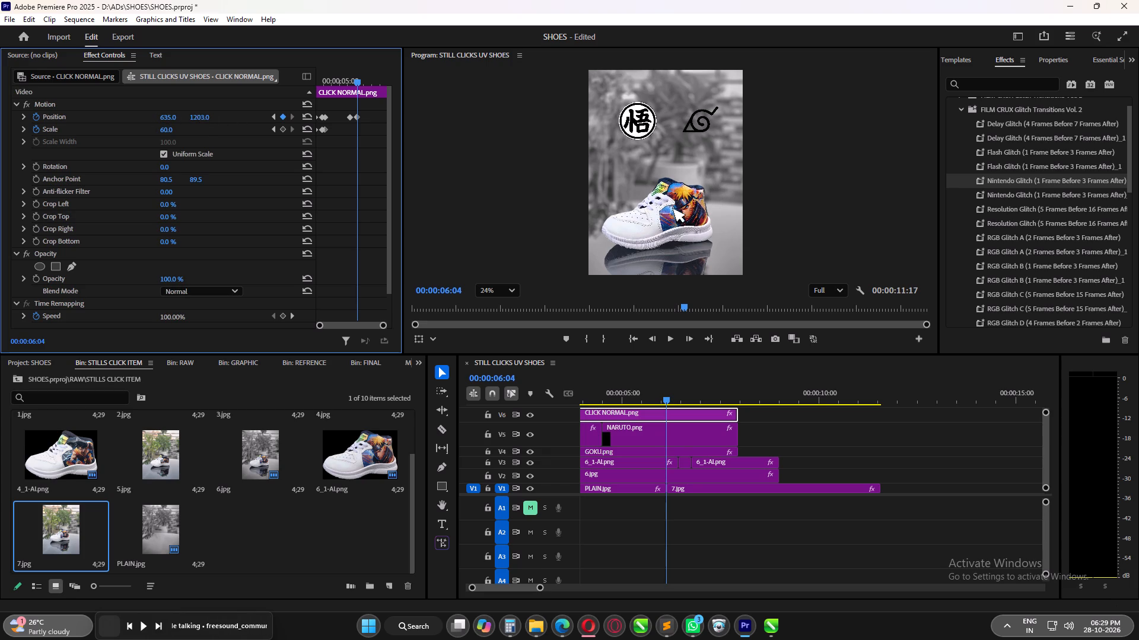
left_click_drag(236, 123, 247, 124)
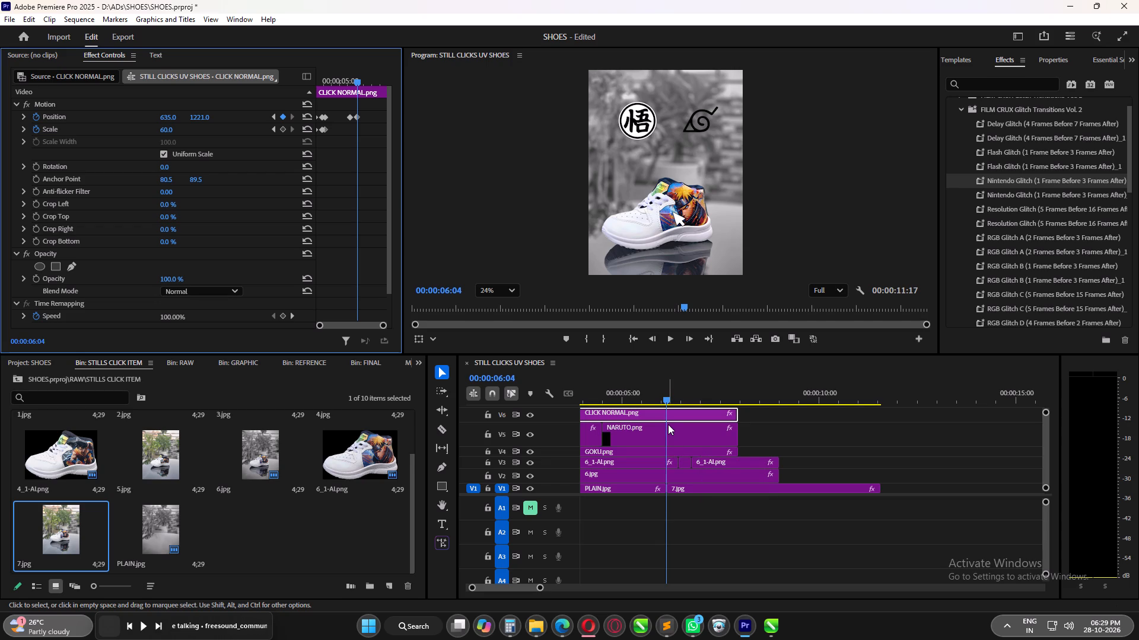
Review the cursor's path from the coloured Naruto logo to the shoe, scrubbing between 00:00:03:10 and about 00:00:06:03.
scroll(701, 457, "up", 7, "alt")
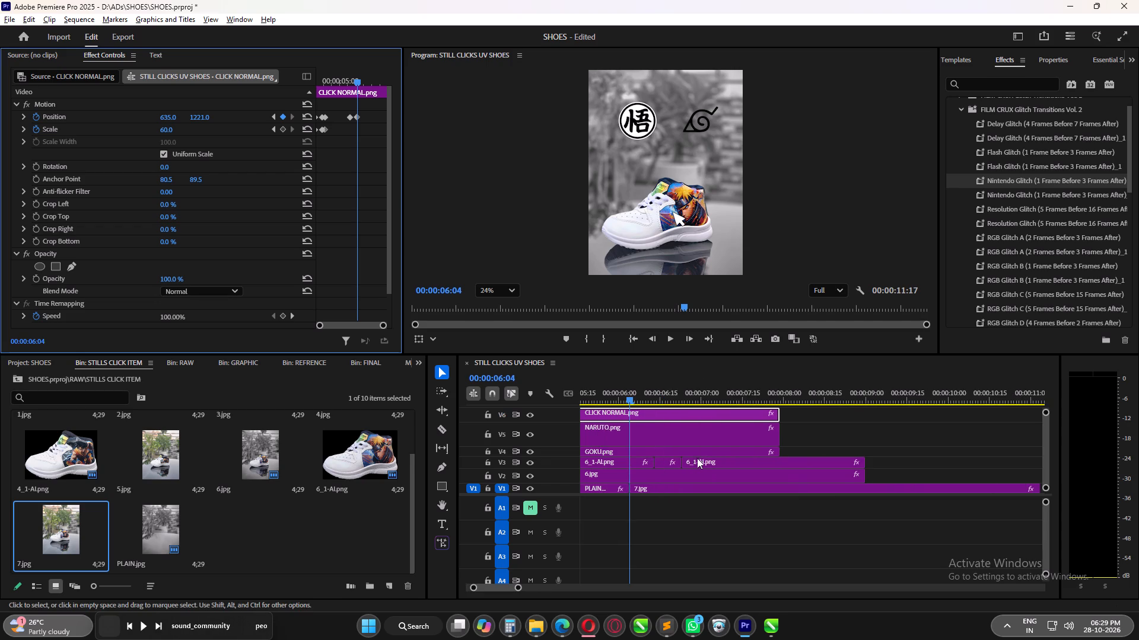
scroll(637, 440, "down", 8, "alt")
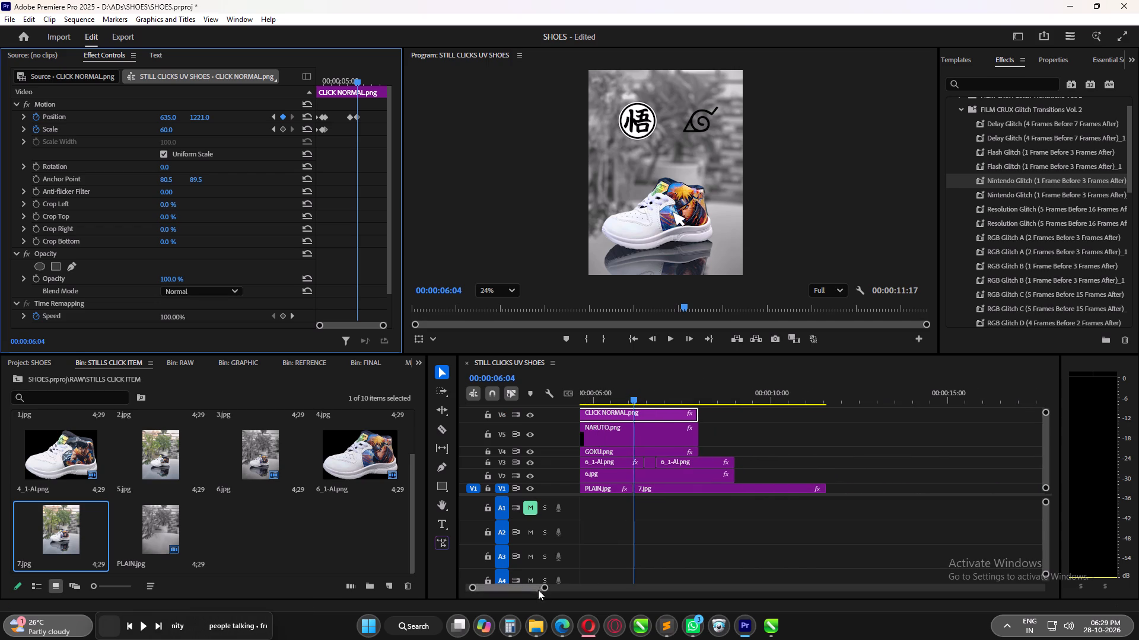
left_click(545, 590)
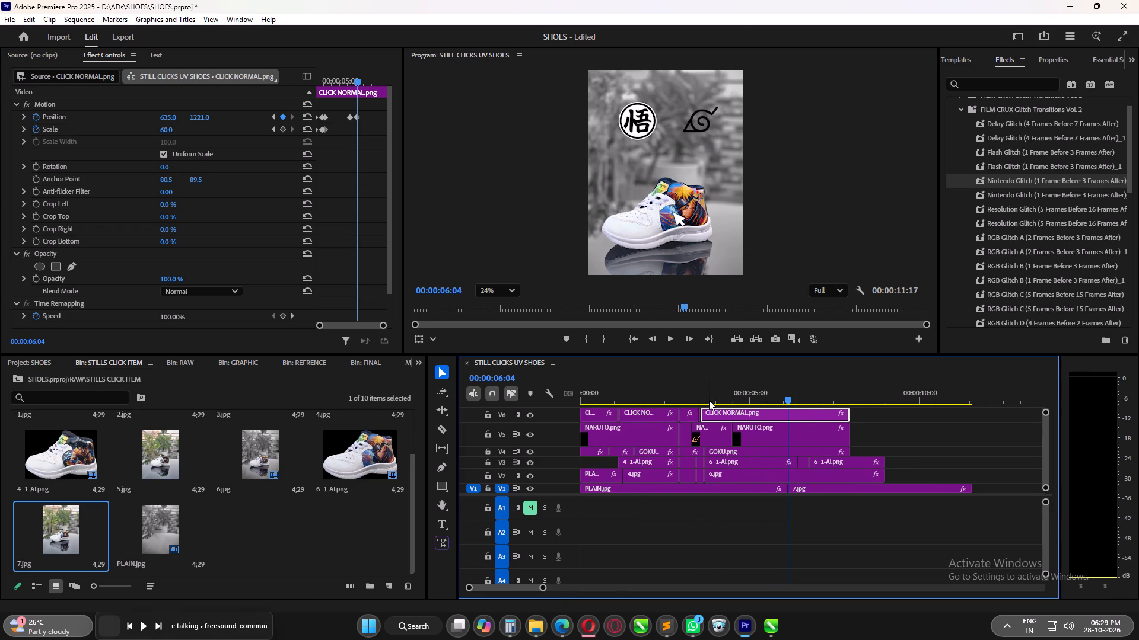
left_click_drag(709, 400, 712, 403)
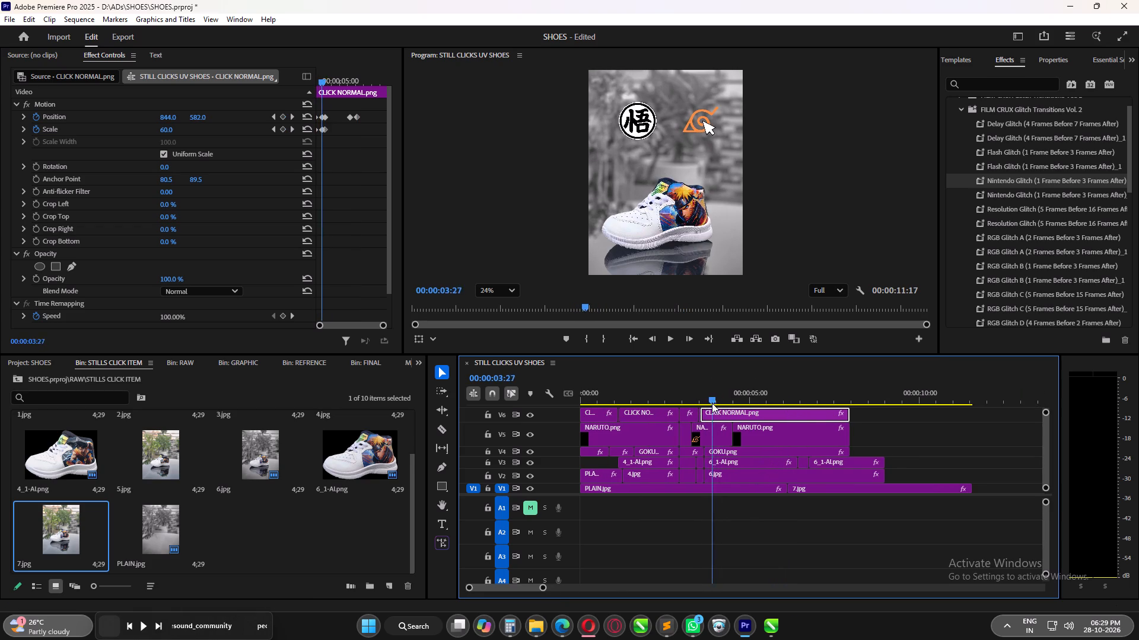
left_click_drag(712, 403, 712, 405)
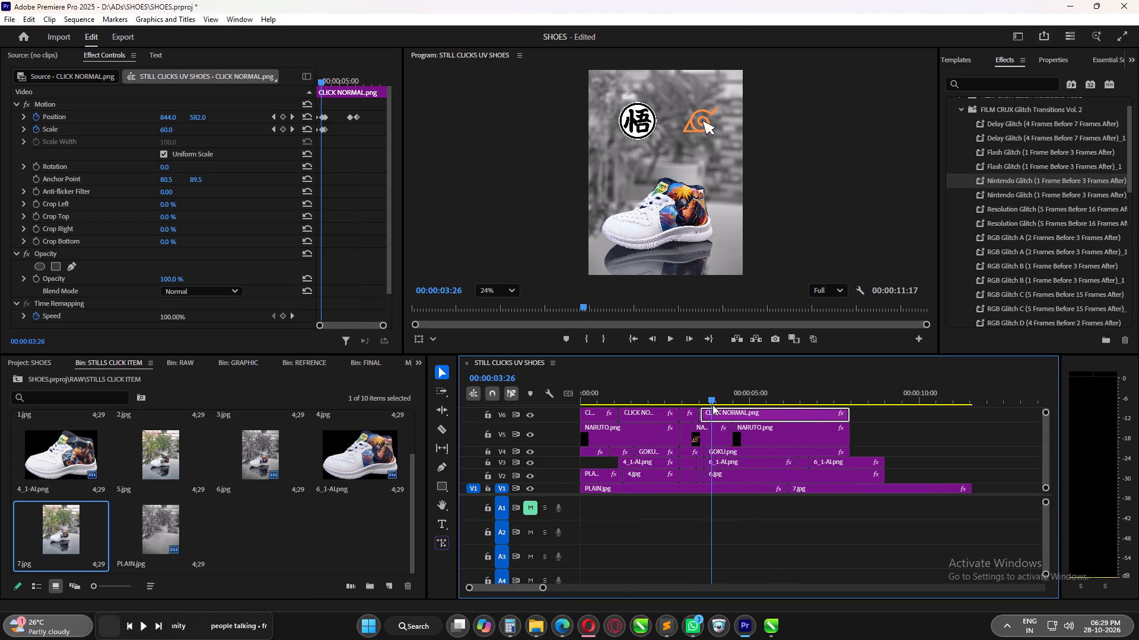
left_click_drag(712, 405, 704, 406)
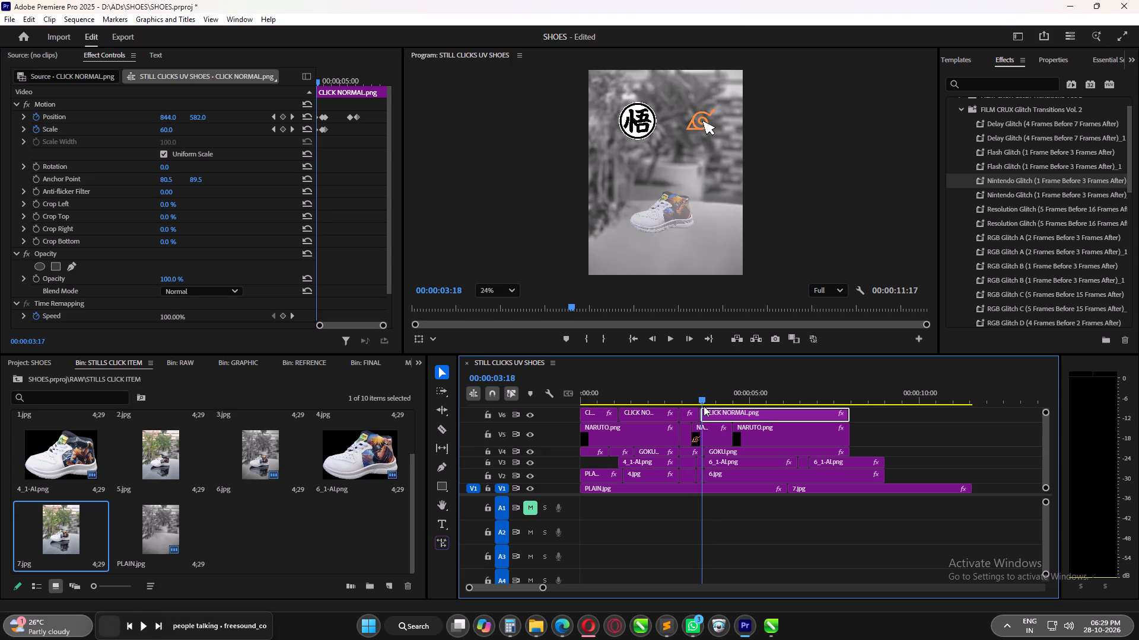
left_click_drag(704, 406, 694, 408)
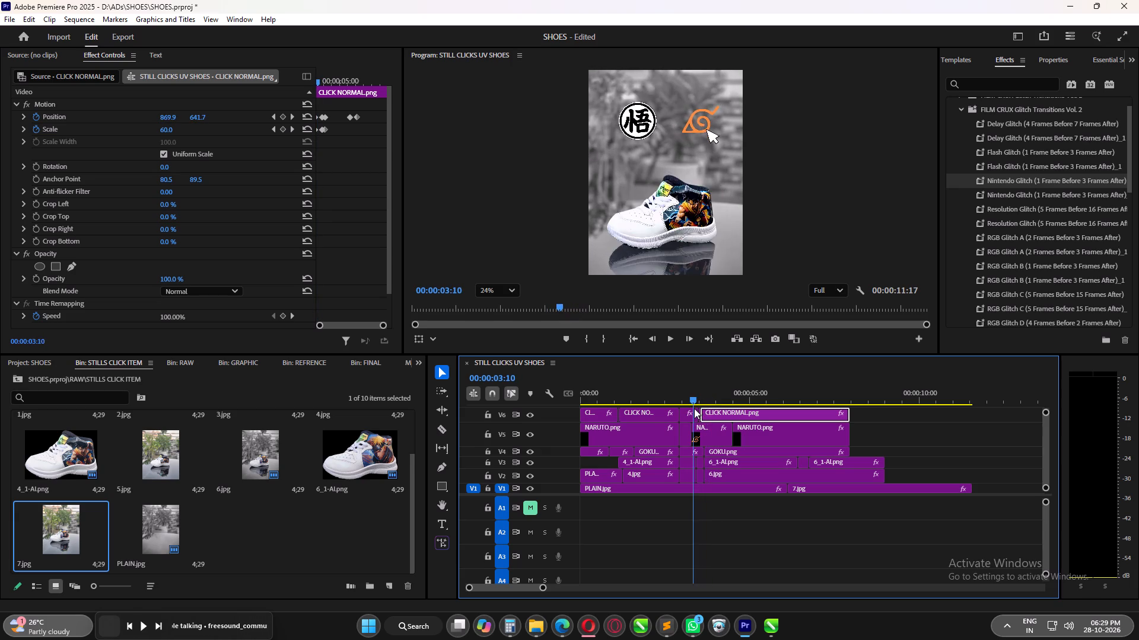
left_click_drag(694, 408, 787, 410)
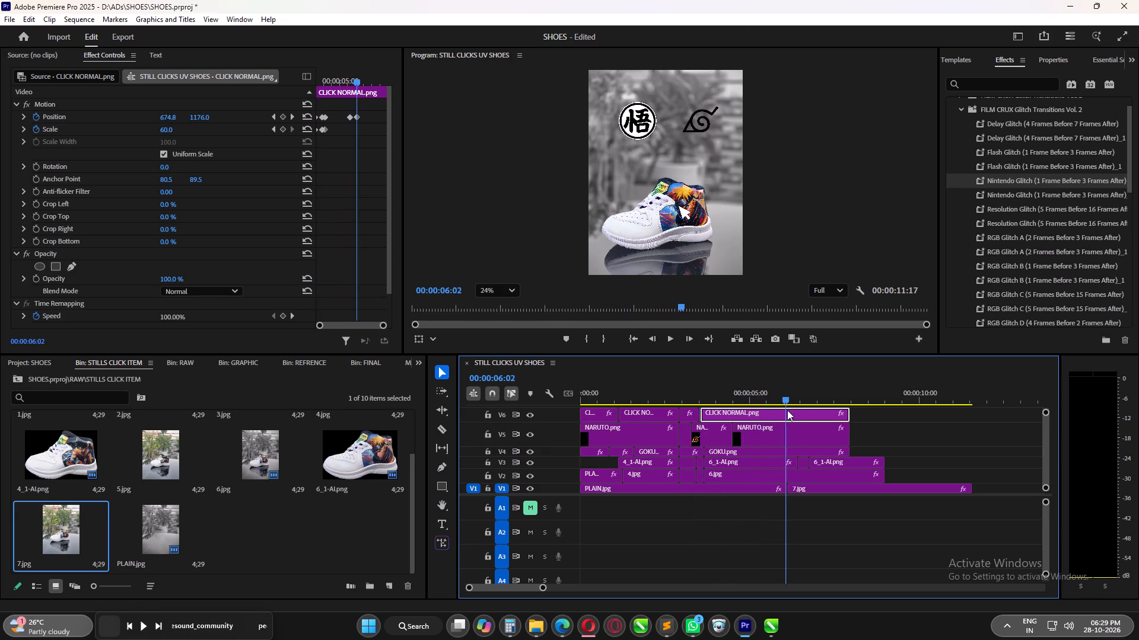
left_click_drag(787, 410, 788, 413)
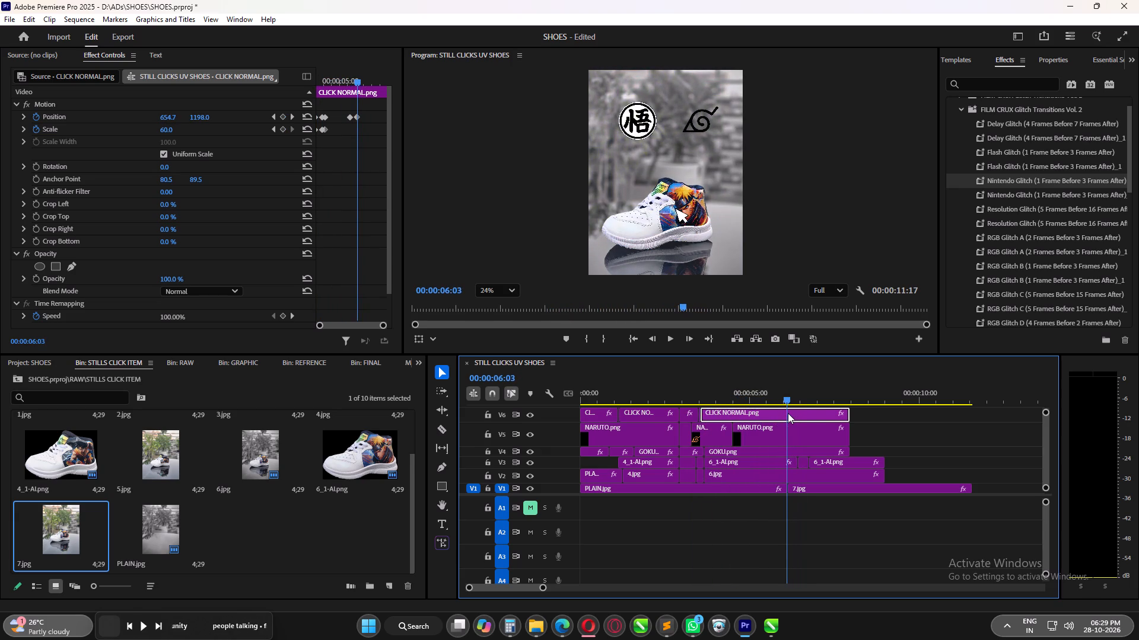
left_click_drag(788, 413, 787, 413)
Split CLICK NORMAL.png at its last Position keyframe, 00:00:06:04.
scroll(787, 447, "up", 11, "alt")
left_click(785, 396)
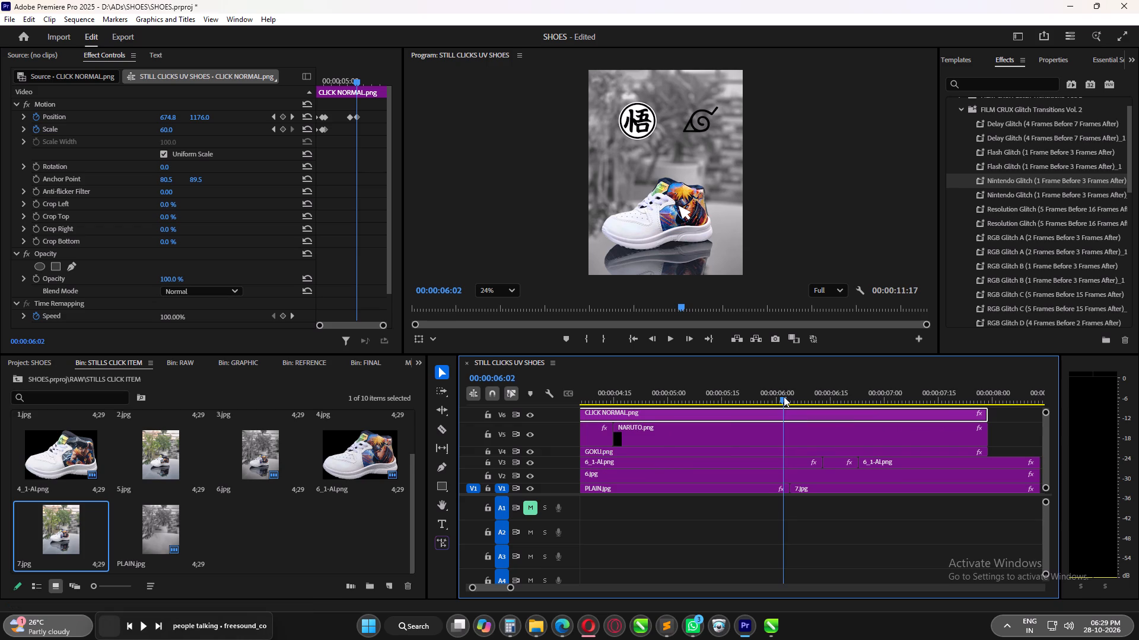
left_click(291, 116)
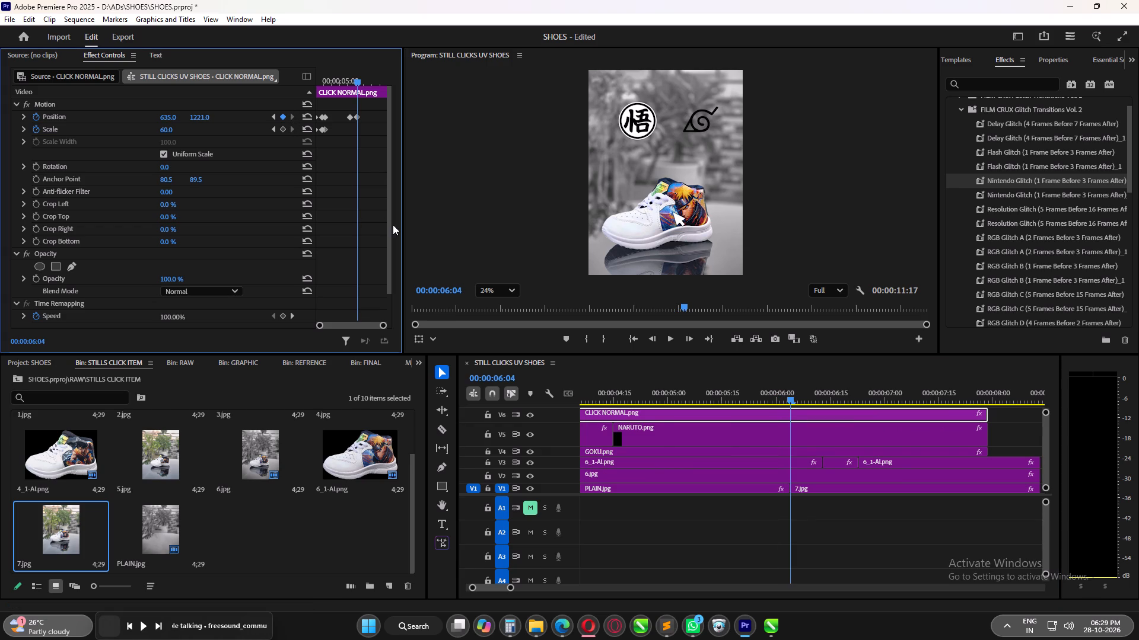
key("c")
left_click(793, 412)
Split CLICK NORMAL.png at 00:00:06:14, during the shoe glitch, and delete the piece after the cut.
left_click_drag(790, 399, 794, 399)
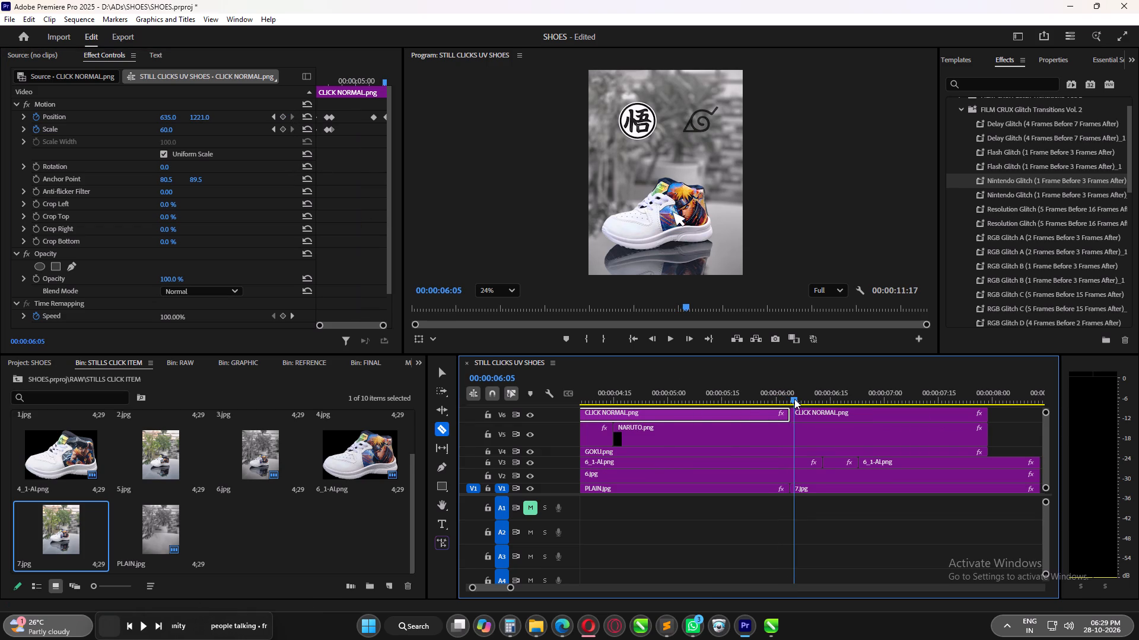
left_click_drag(794, 399, 797, 399)
left_click_drag(798, 400, 814, 400)
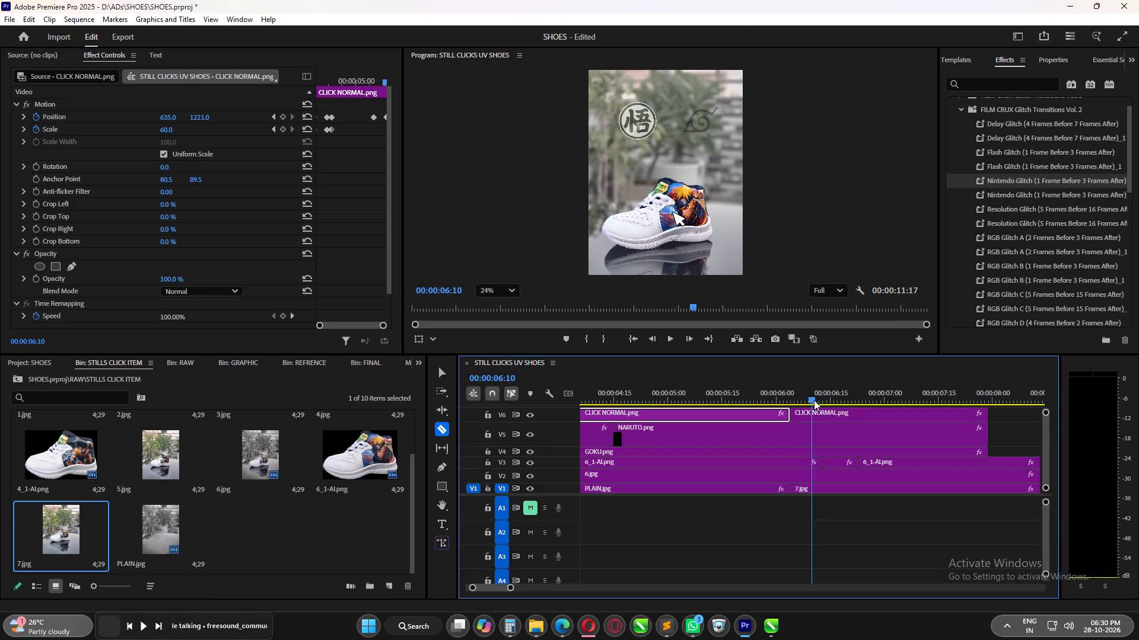
left_click_drag(814, 400, 813, 401)
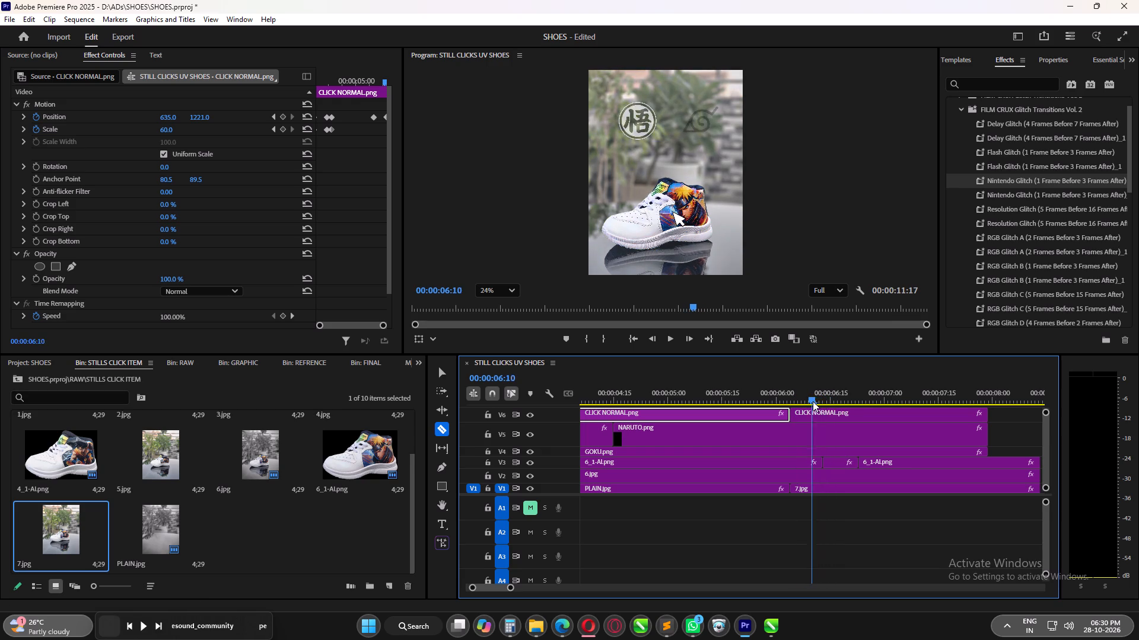
left_click_drag(813, 401, 829, 401)
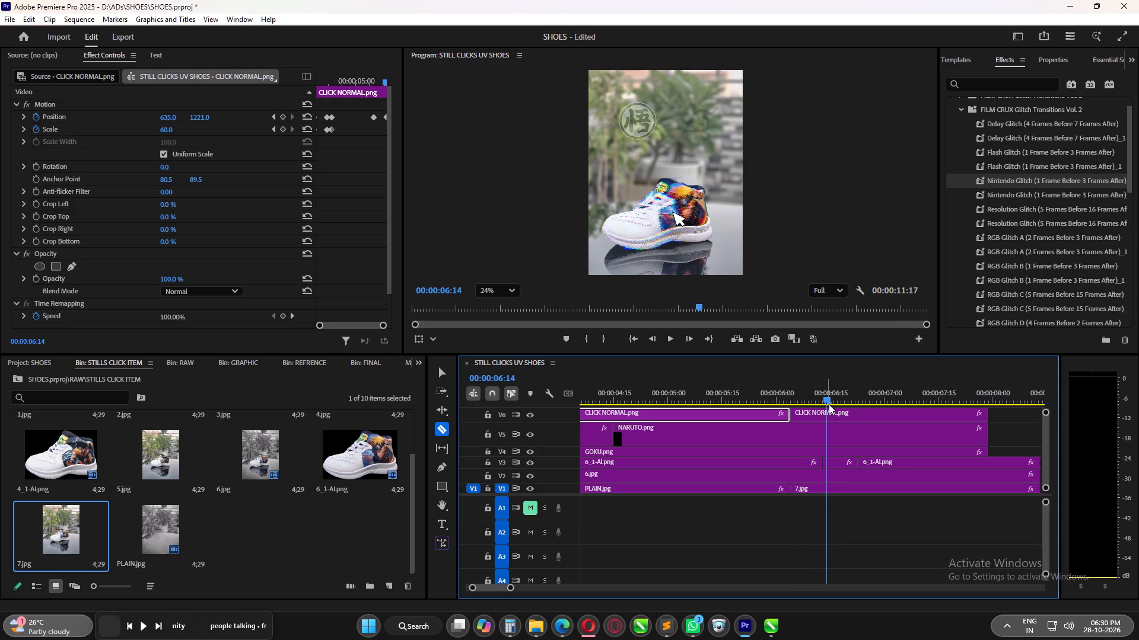
left_click(829, 410)
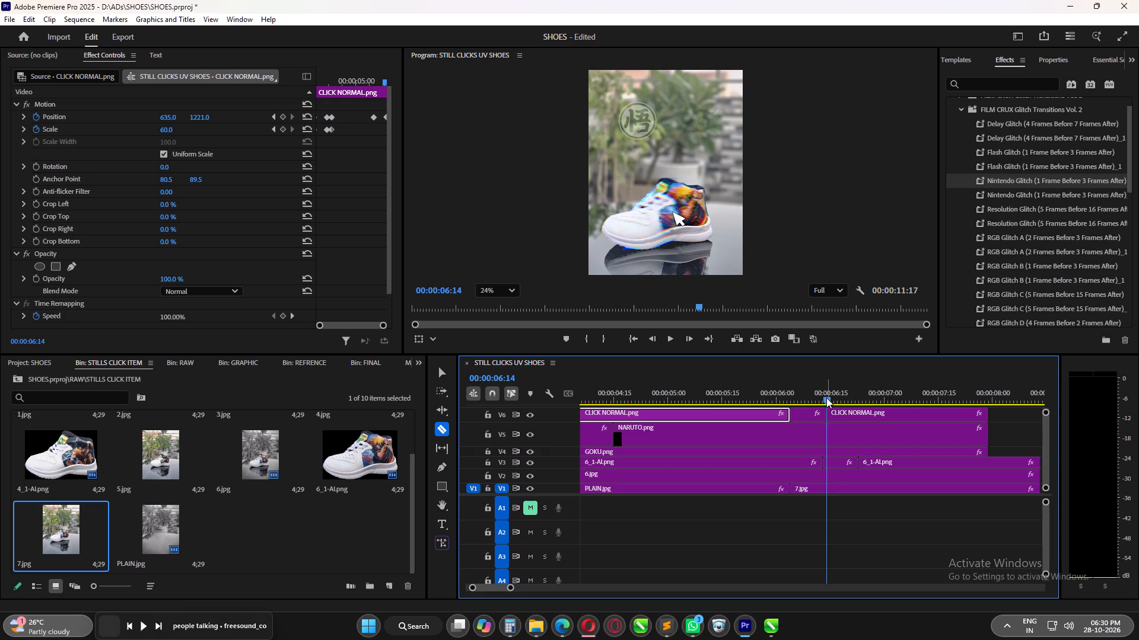
key("v")
left_click(860, 415)
key("Delete")
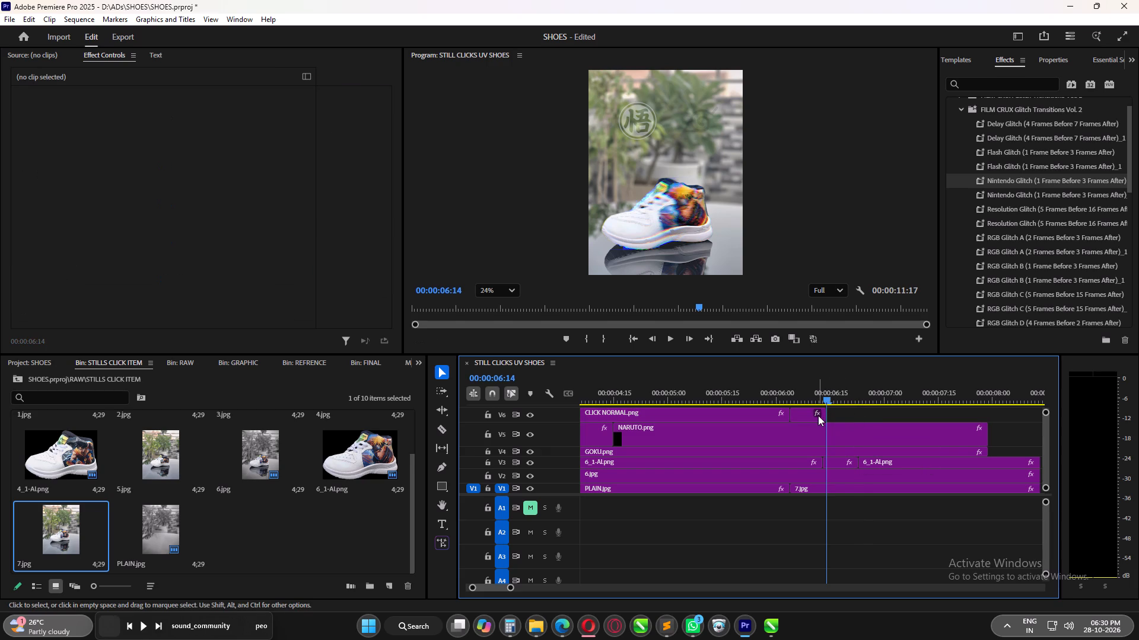
Cut CLICK NORMAL.png at 00:00:06:07 and delete the short piece between 00:00:06:04 and 00:00:06:07, leaving a gap for the click.
left_click_drag(829, 399, 805, 404)
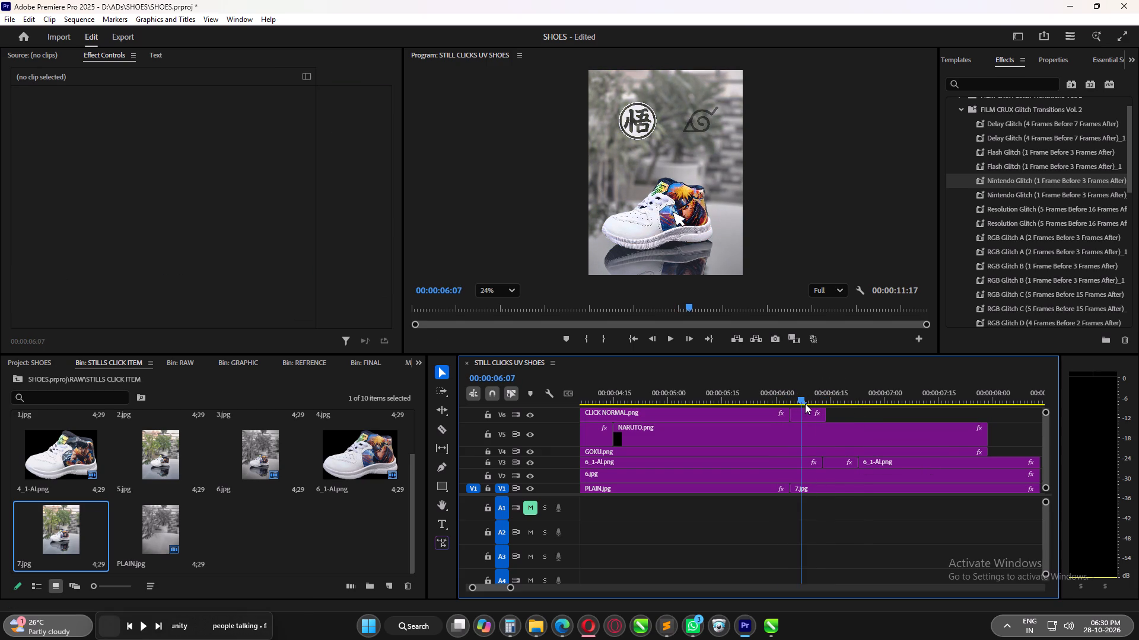
left_click_drag(805, 404, 816, 404)
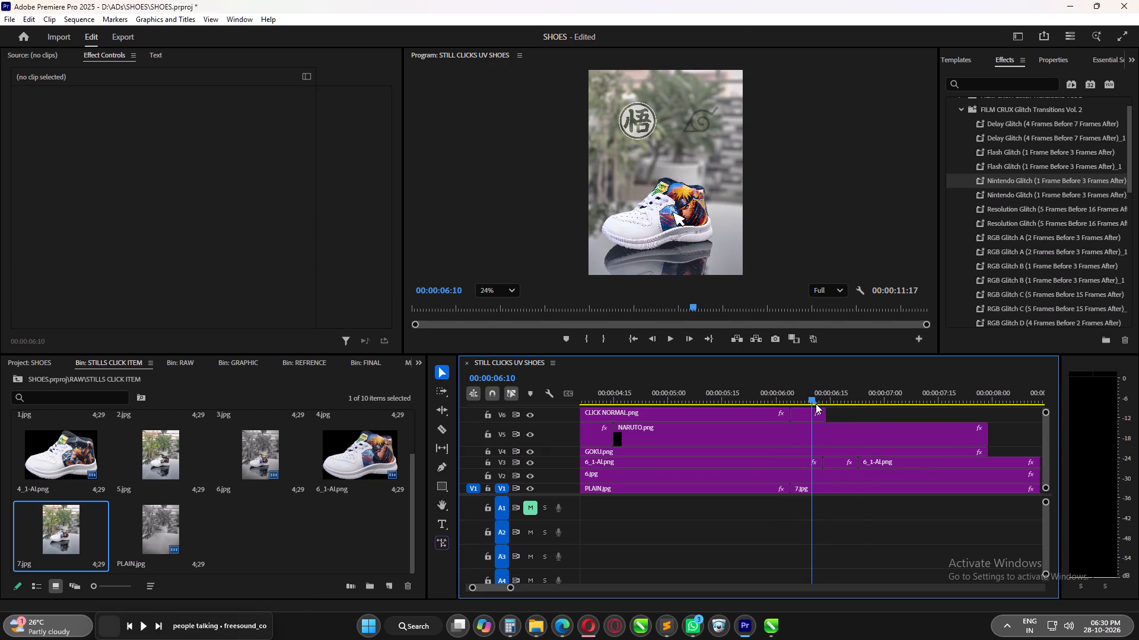
left_click_drag(816, 404, 811, 406)
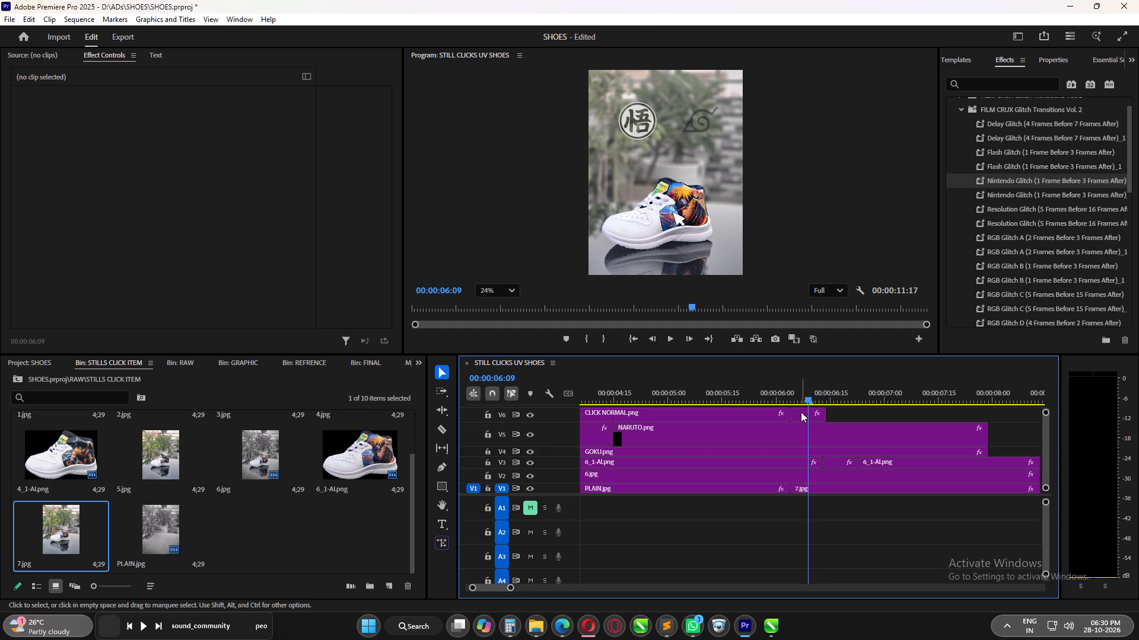
left_click_drag(807, 401, 793, 399)
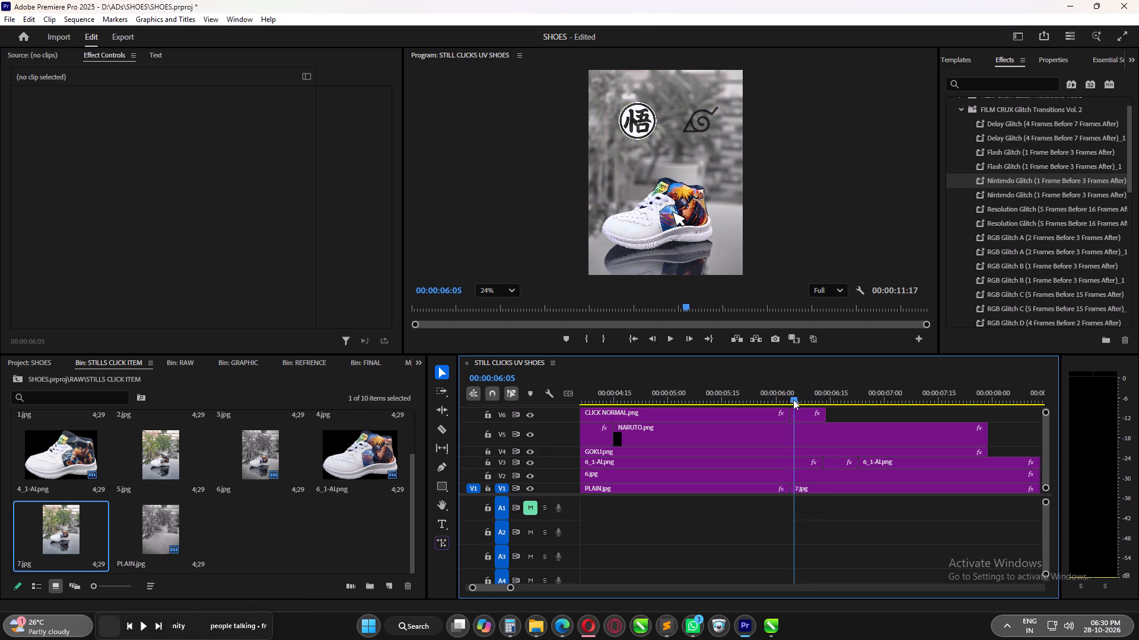
left_click_drag(793, 399, 799, 400)
scroll(769, 477, "down", 5, "alt")
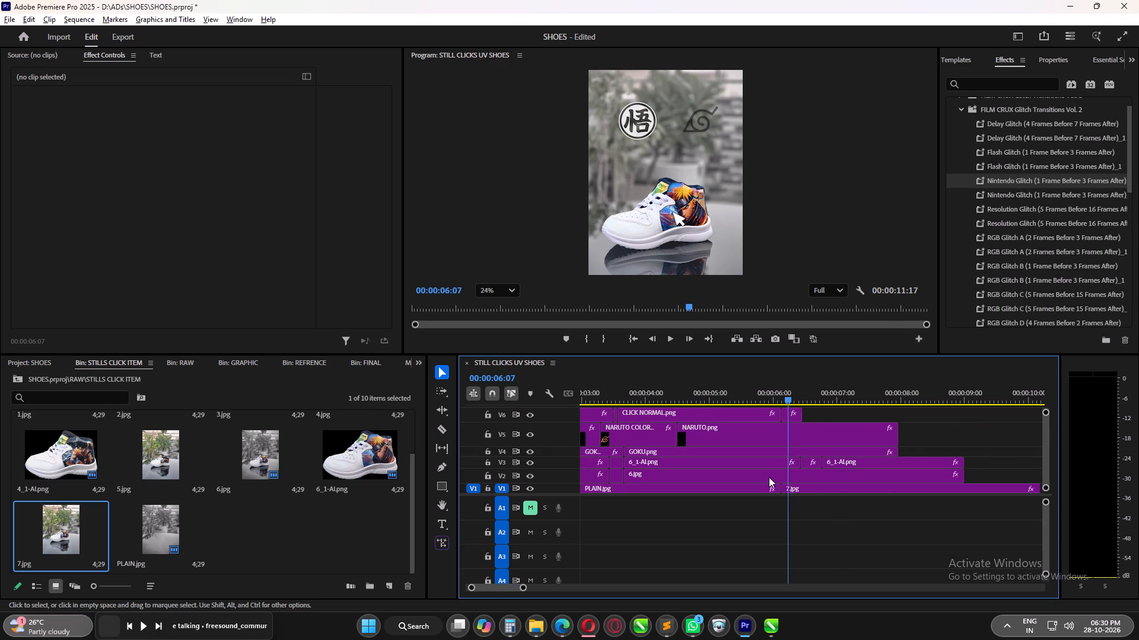
scroll(769, 477, "up", 2, "alt")
key("c")
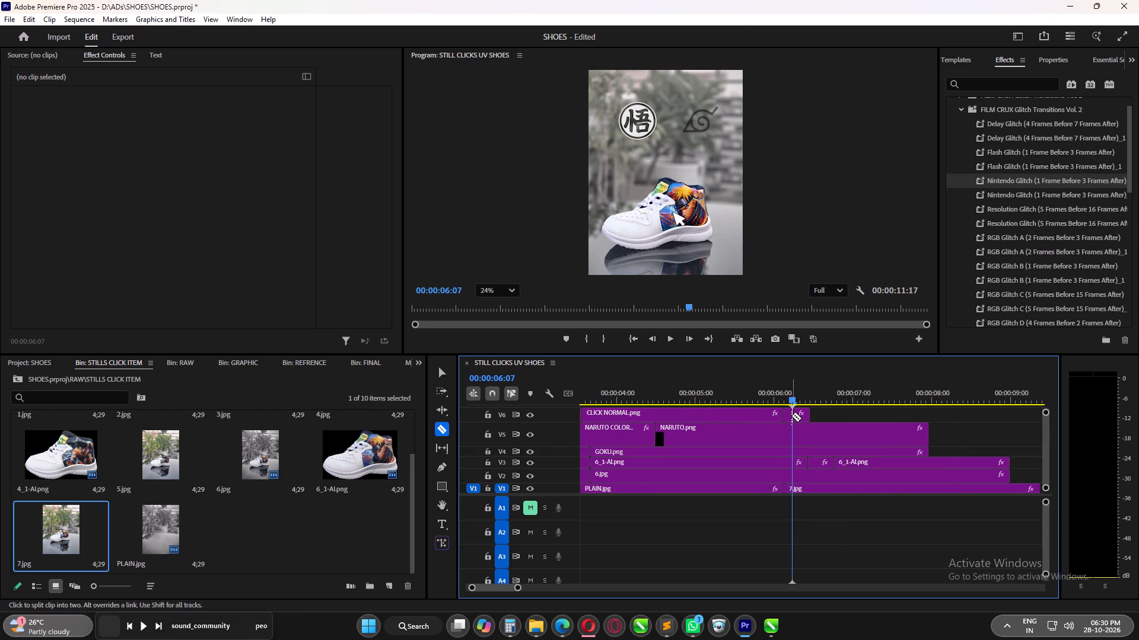
left_click(791, 415)
key("v")
left_click(790, 414)
key("Delete")
Copy the CLICKED.png clip used for the Naruto logo click and paste it on V6 at 00:00:06:04, in the gap.
left_click_drag(794, 398, 629, 404)
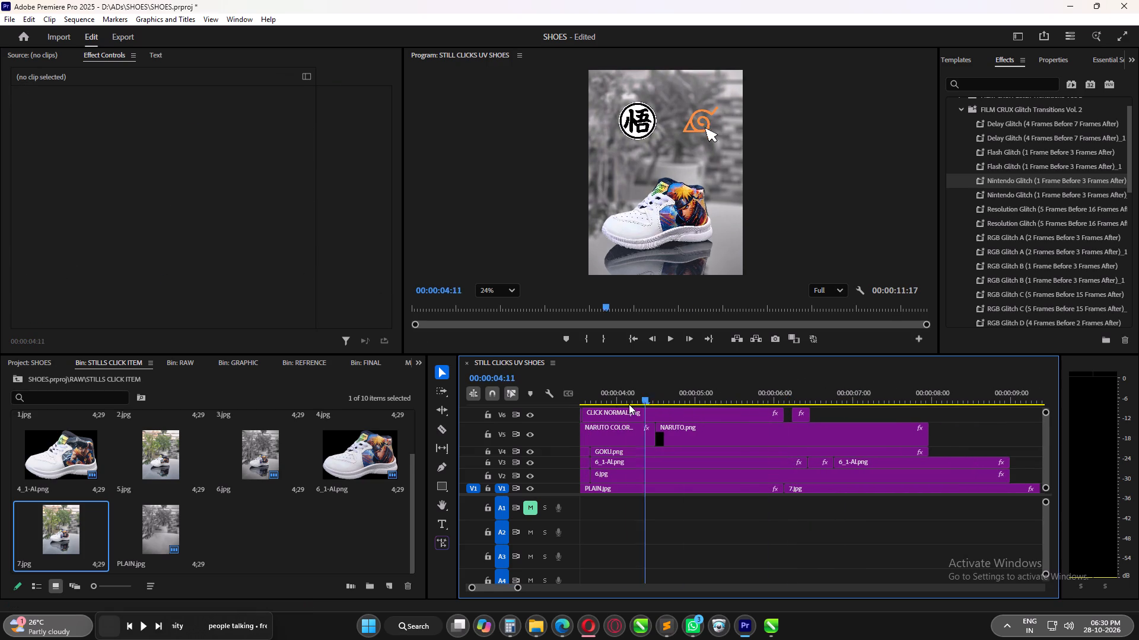
left_click_drag(629, 404, 835, 412)
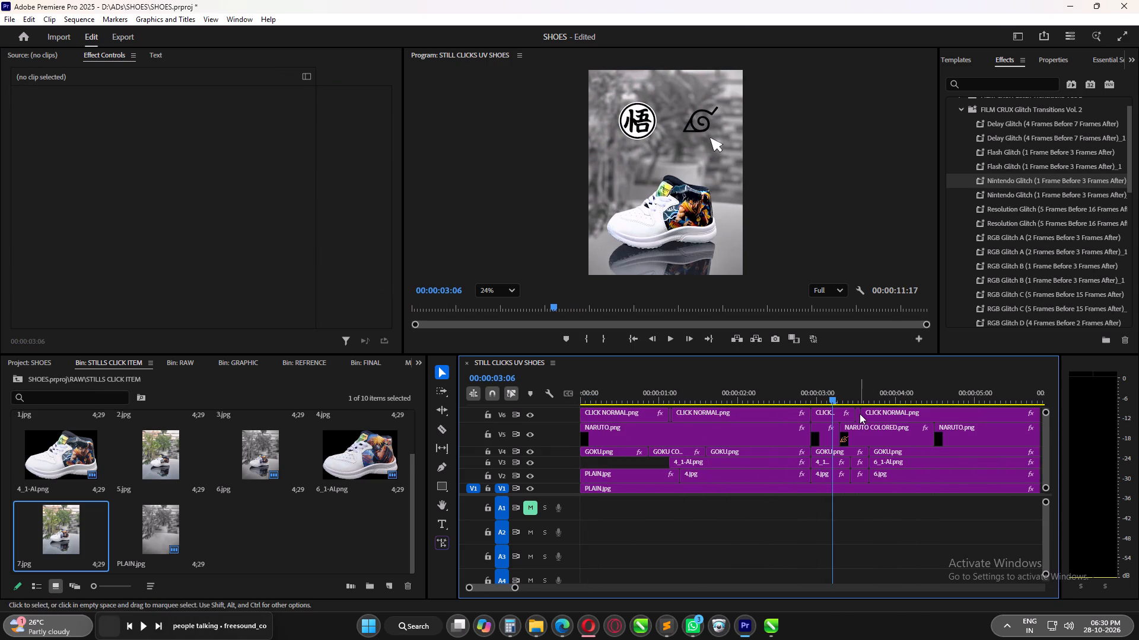
left_click(860, 414)
key("ctrl+c")
left_click_drag(876, 393, 1060, 404)
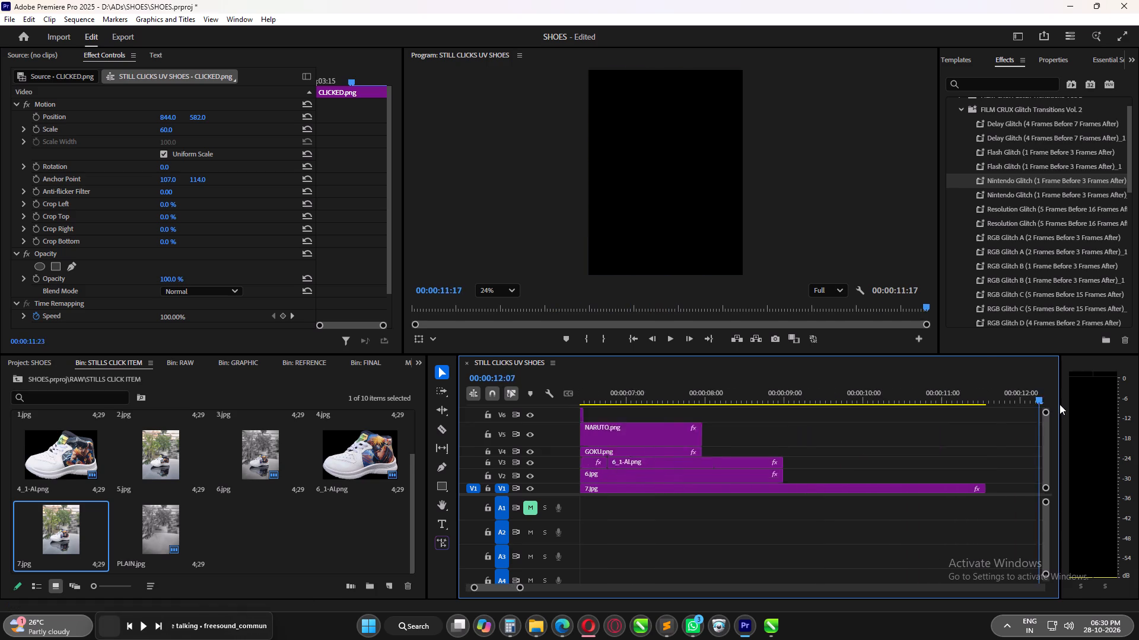
left_click_drag(1060, 404, 940, 426)
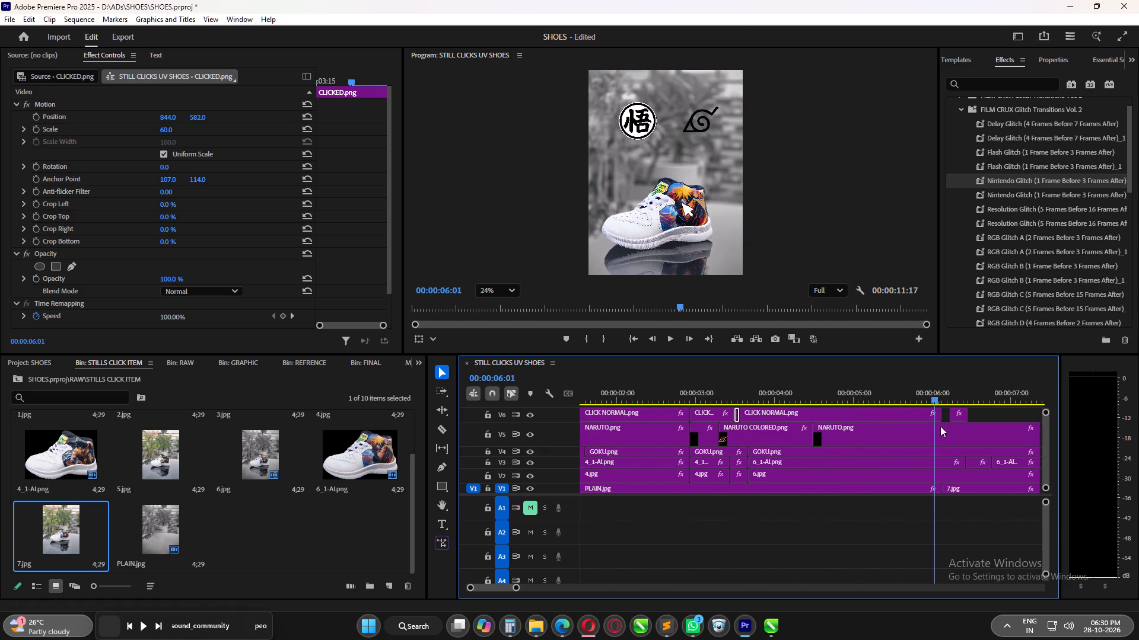
left_click_drag(940, 426, 944, 426)
key("ctrl+v")
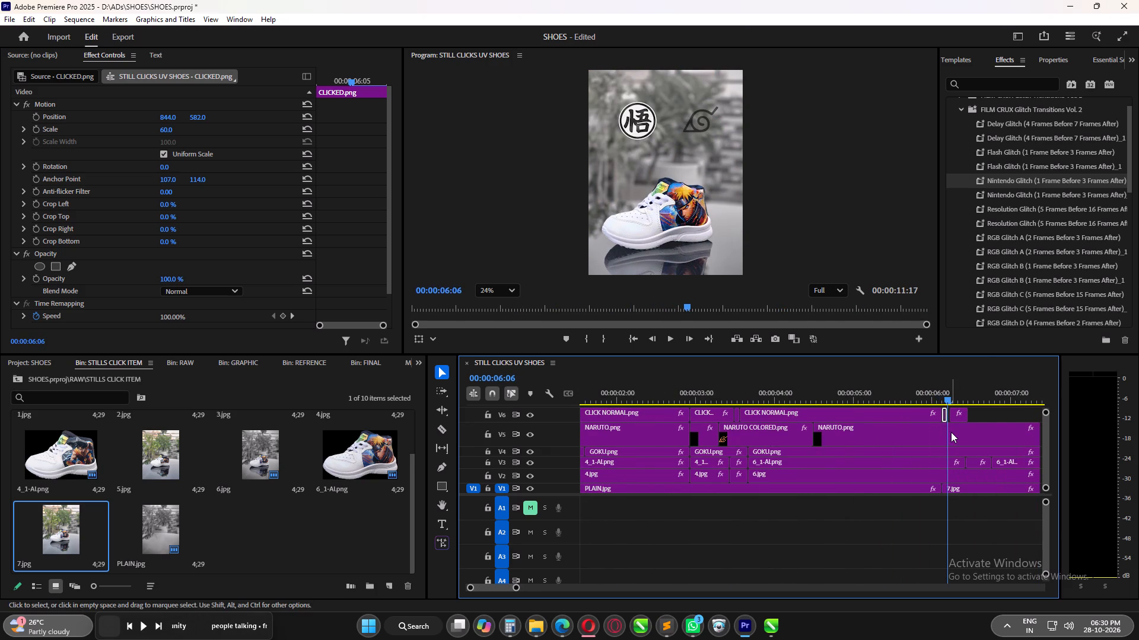
Set the pasted CLICKED.png's horizontal Position to 635.0, copied from CLICK NORMAL.png's last keyframe at 00:00:06:04.
scroll(949, 428, "up", 12, "alt")
left_click_drag(946, 391, 912, 397)
left_click_drag(920, 397, 834, 404)
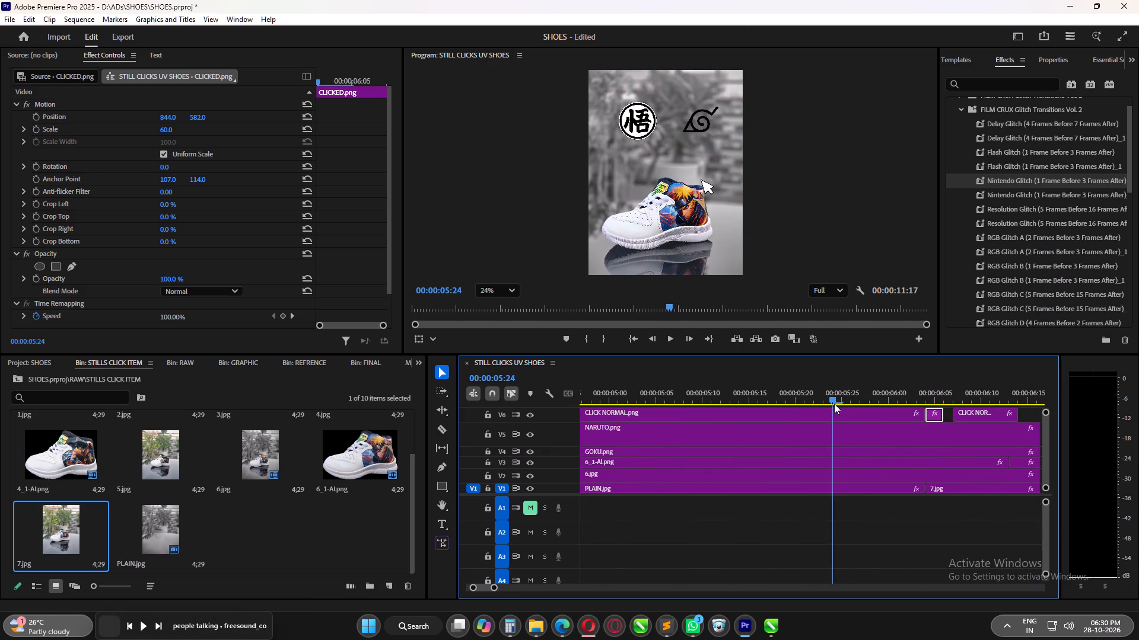
left_click_drag(834, 404, 906, 406)
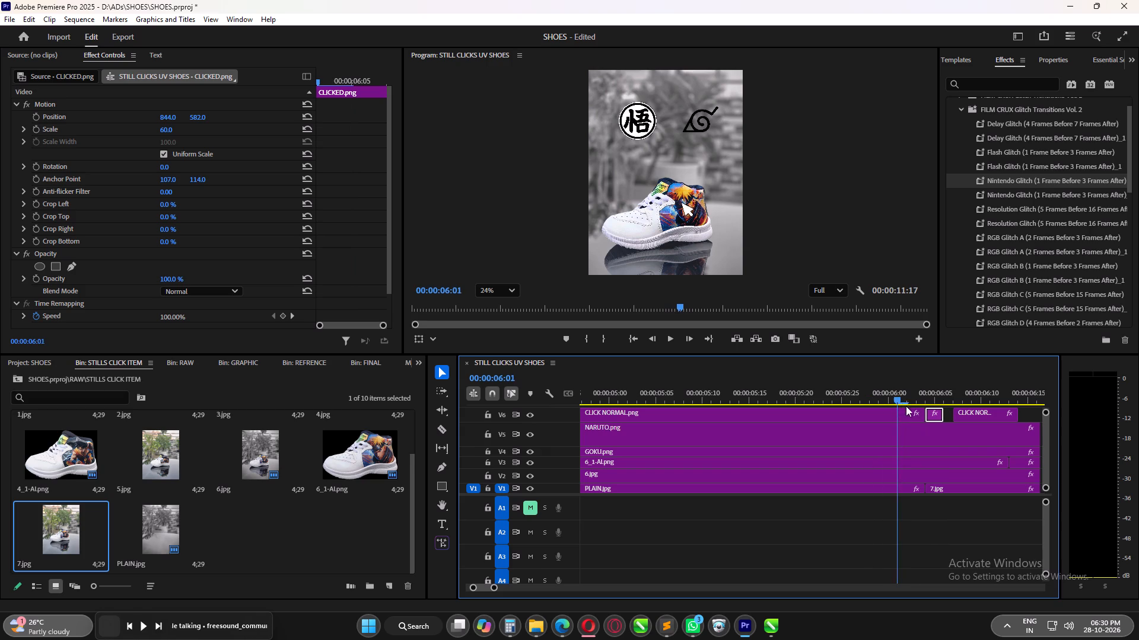
left_click_drag(906, 406, 905, 413)
left_click(895, 413)
left_click(914, 400)
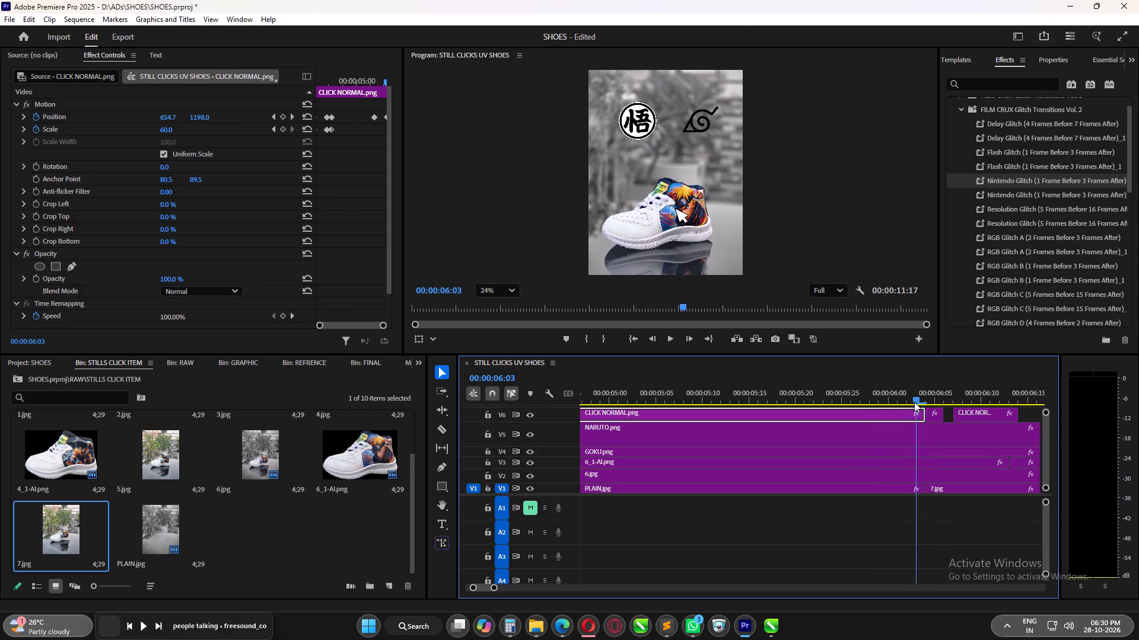
left_click(289, 116)
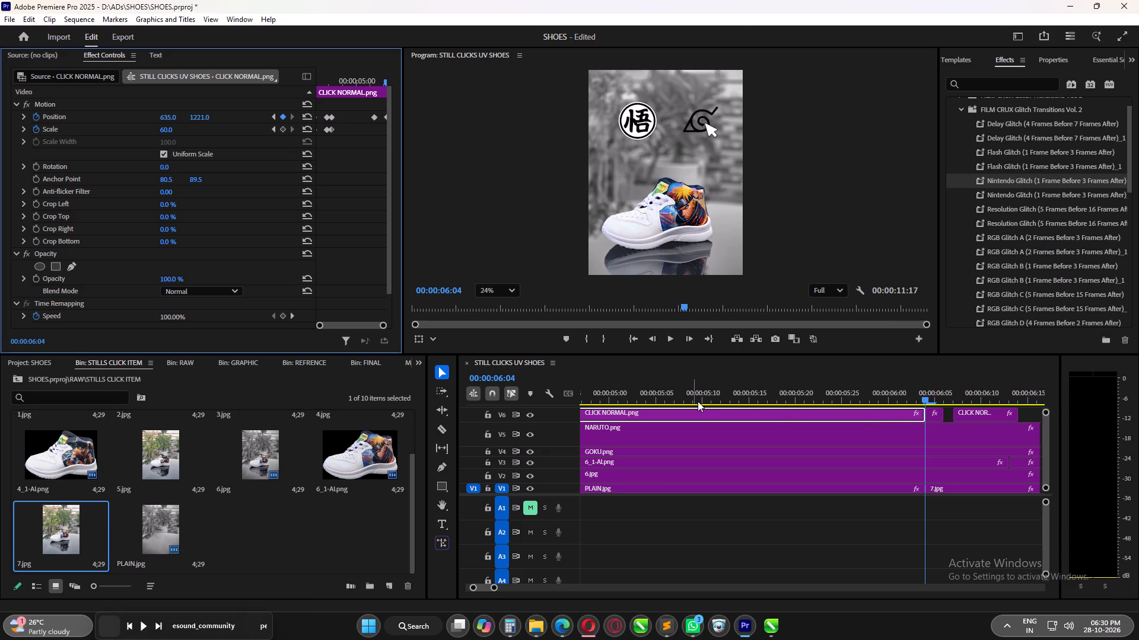
left_click(168, 120)
key("ctrl+c")
left_click(933, 412)
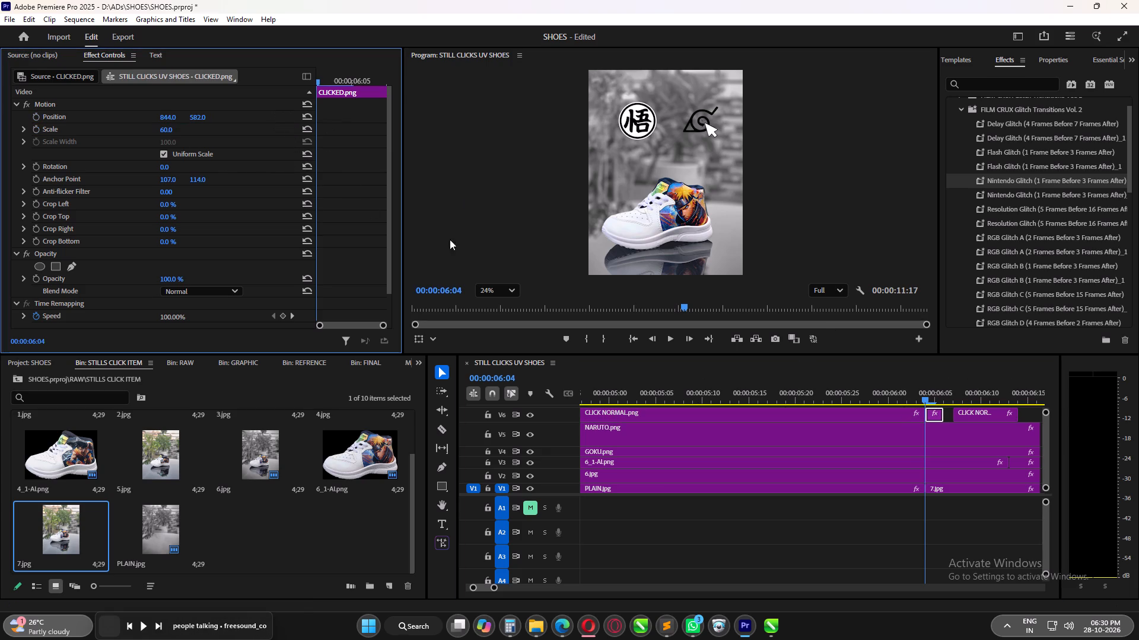
left_click(166, 119)
key("ctrl+v")
key("Return")
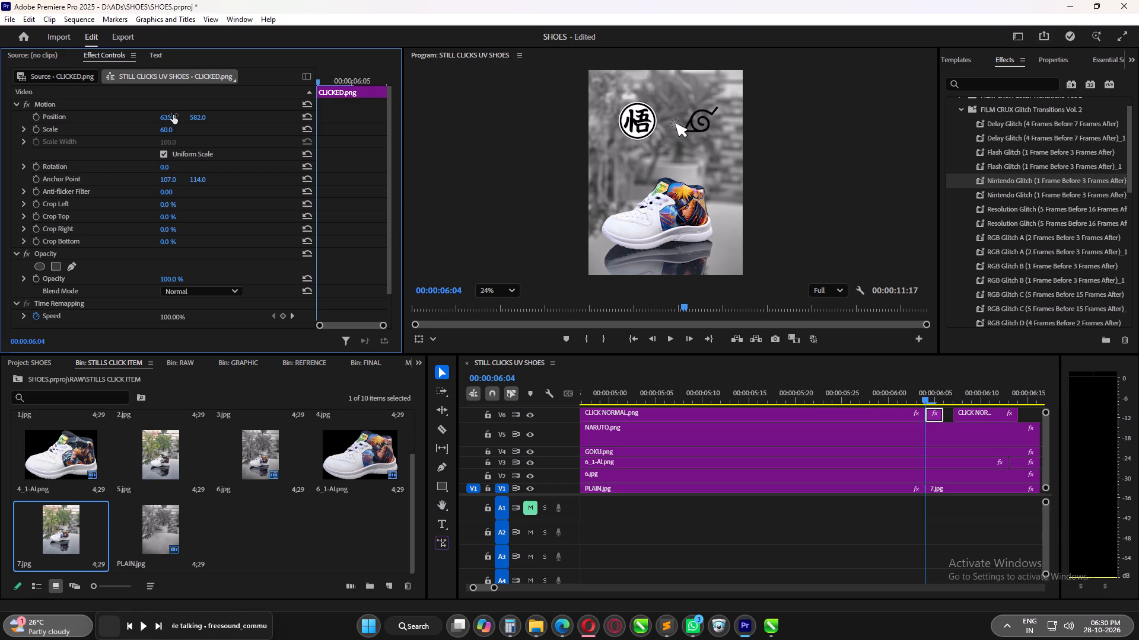
Set the pasted CLICKED.png's vertical Position to 1221.0, copied from the preceding CLICK NORMAL.png clip.
left_click(880, 412)
left_click(201, 118)
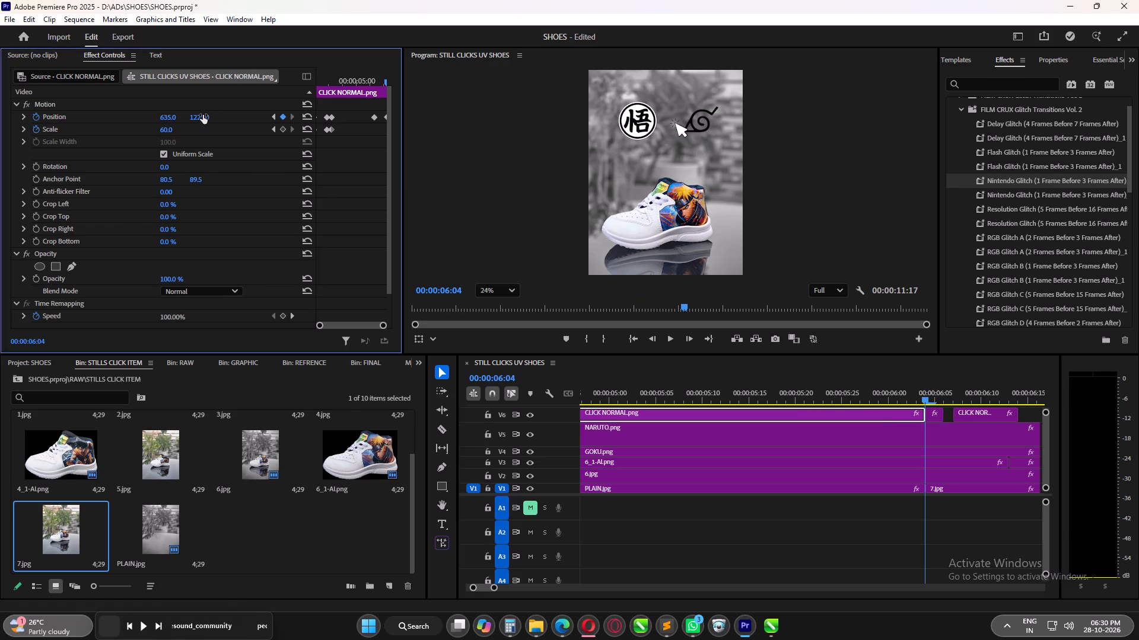
key("ctrl+c")
left_click(934, 417)
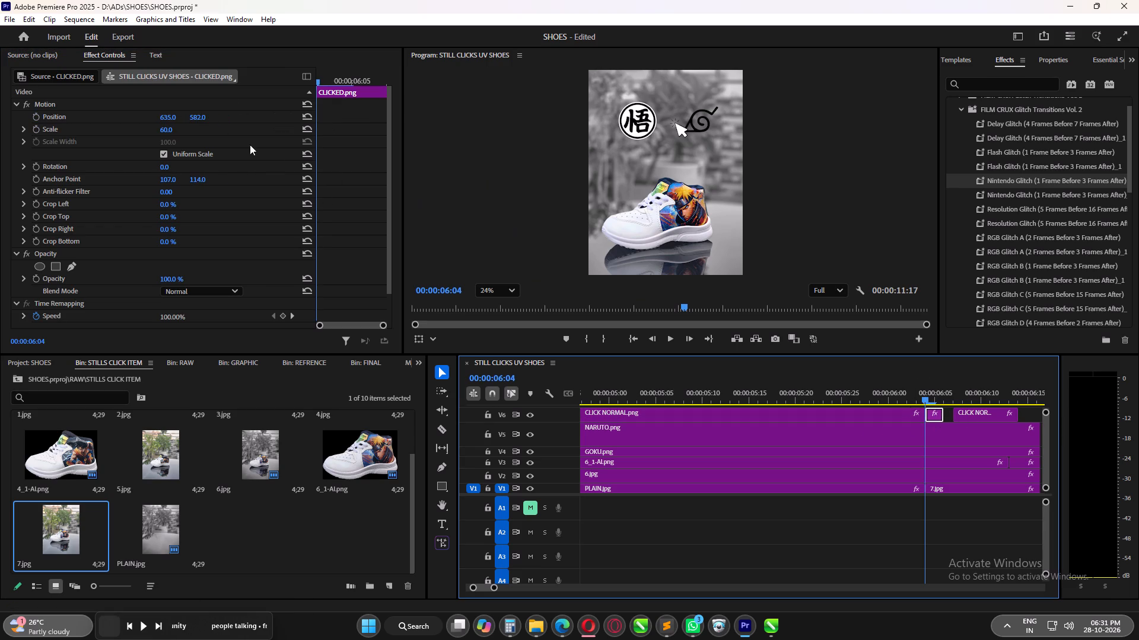
left_click(199, 118)
key("ctrl+v")
key("Return")
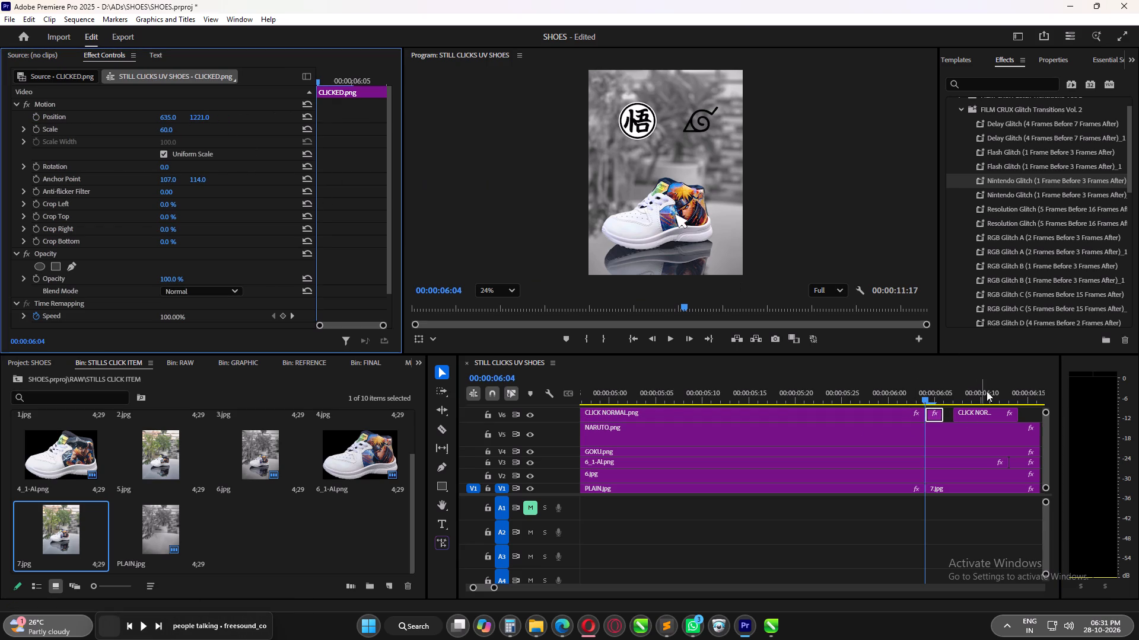
Play back the shoe click and the glitch into the full-colour image, from just before 00:00:06:00 to about 00:00:06:29.
left_click_drag(927, 400, 916, 400)
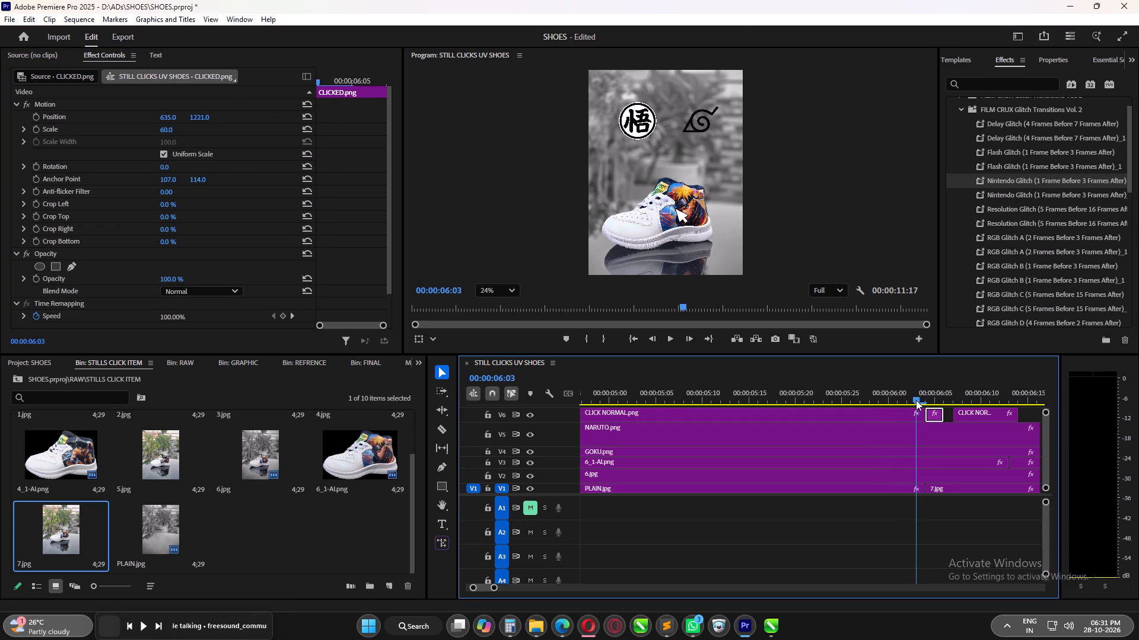
left_click_drag(916, 400, 956, 401)
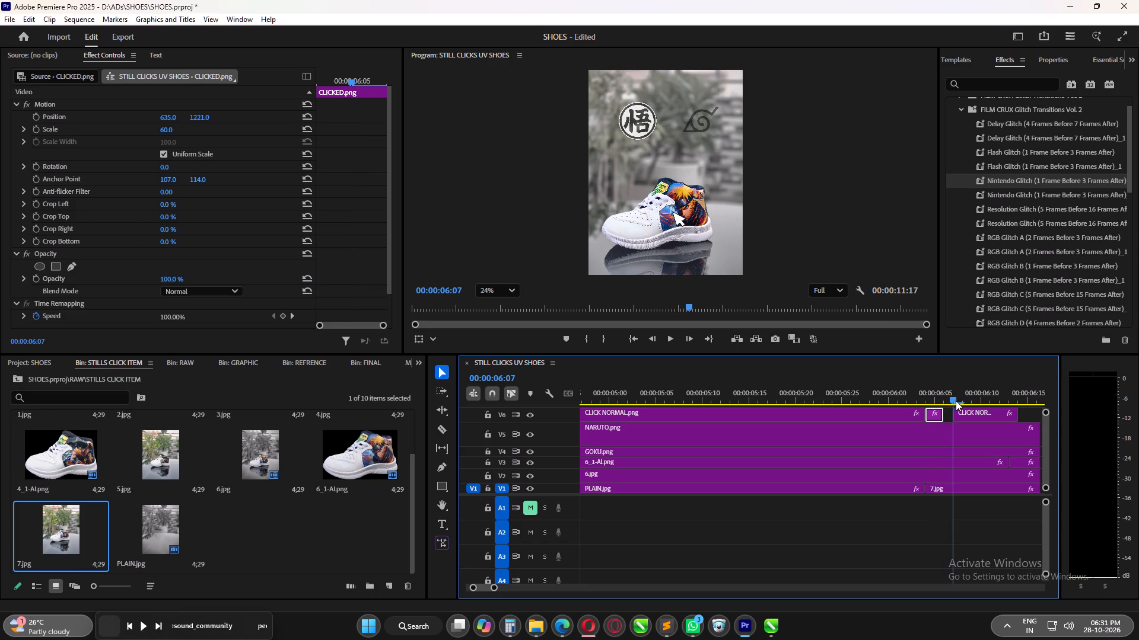
left_click_drag(956, 401, 836, 411)
key("space")
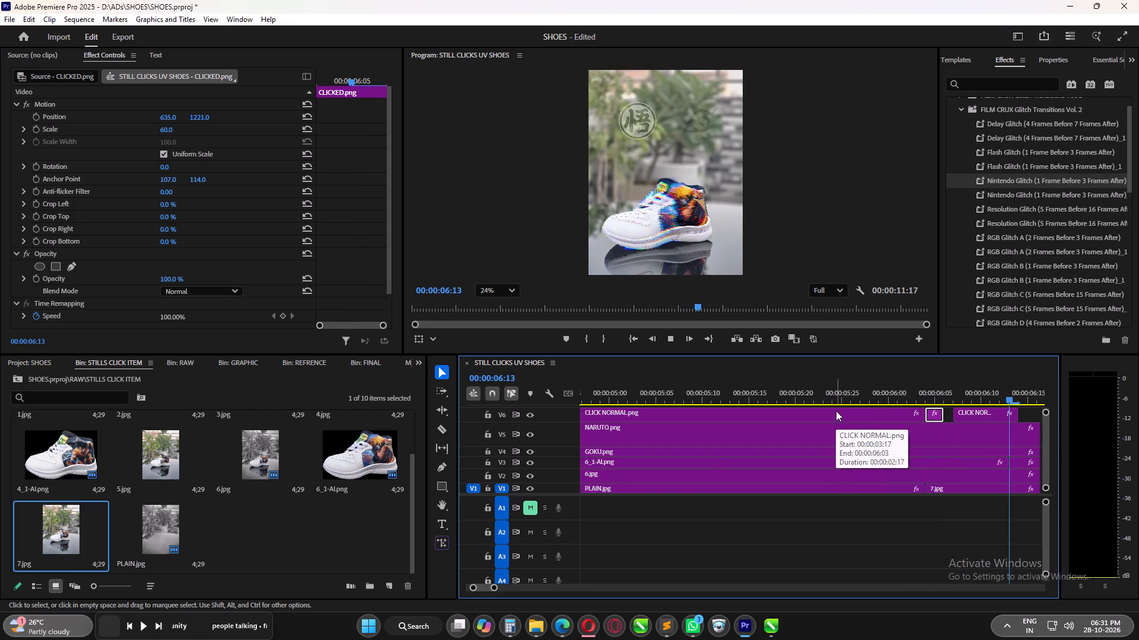
key("space")
scroll(762, 451, "down", 8, "alt")
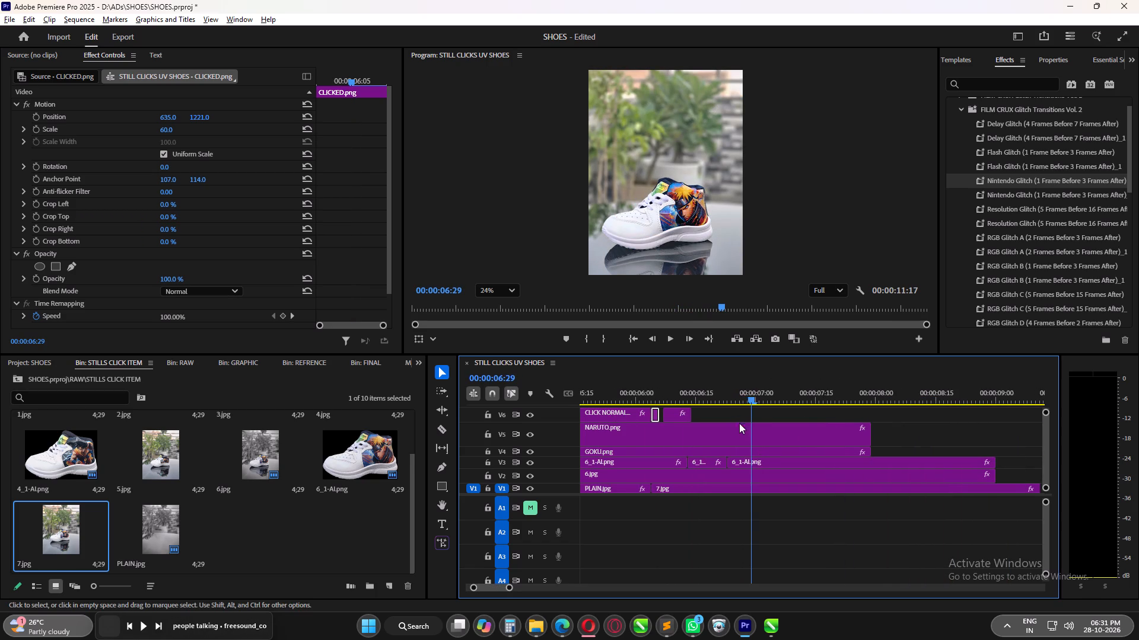
left_click_drag(744, 397, 634, 396)
key("space")
key("space")
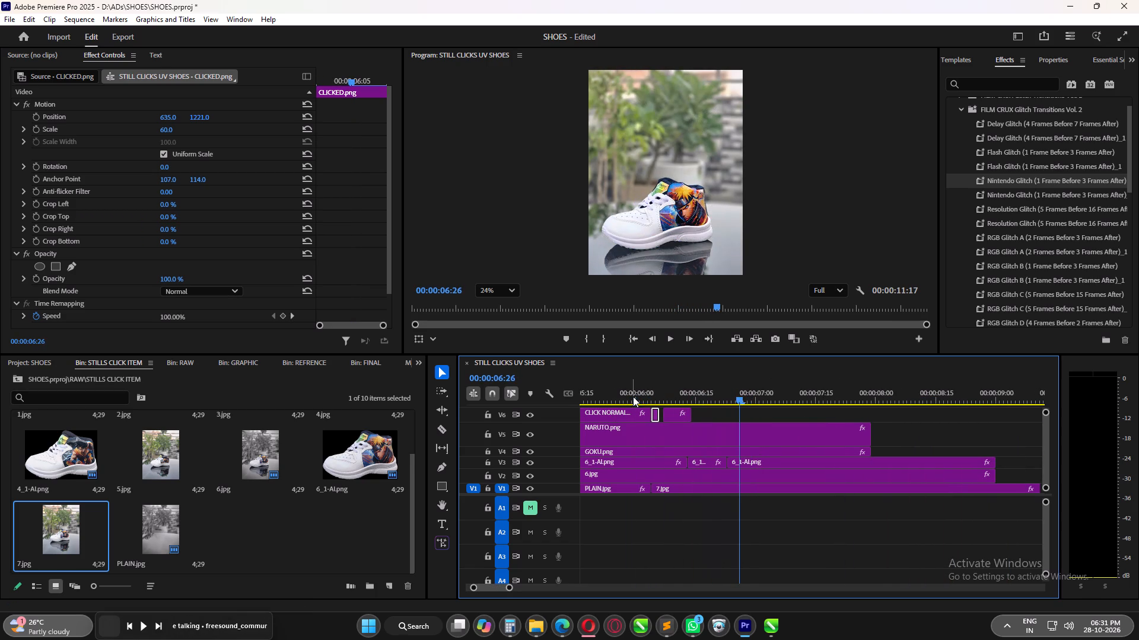
Extend the end of the shoe-click CLICKED.png clip to 00:00:06:07 so it meets the following CLICK NORMAL.png piece.
left_click_drag(649, 392, 667, 394)
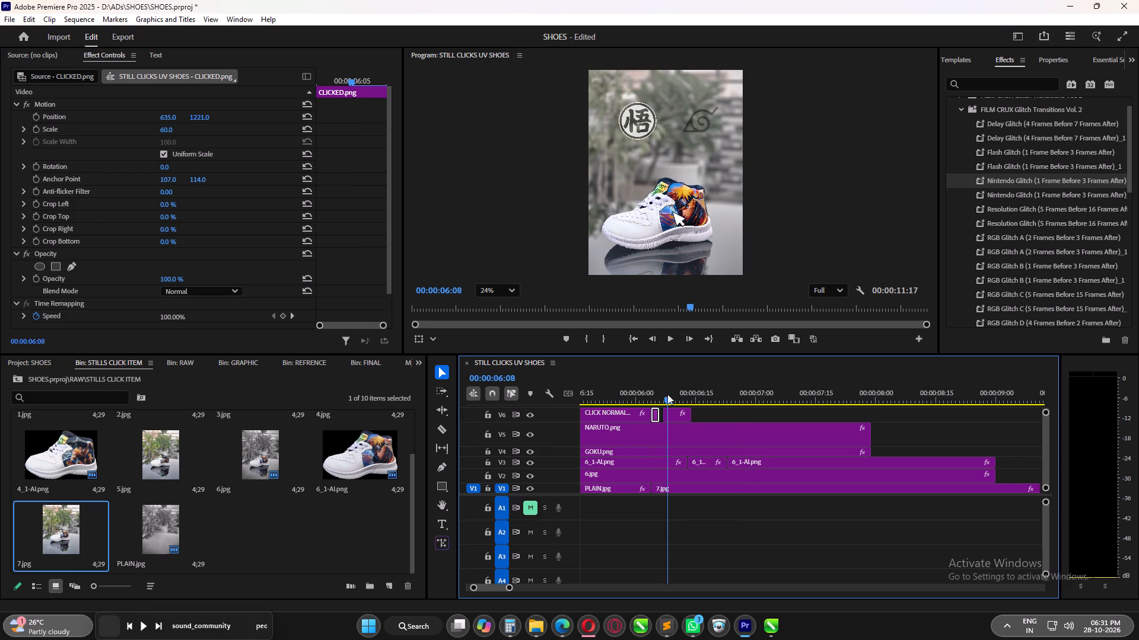
left_click_drag(667, 394, 672, 401)
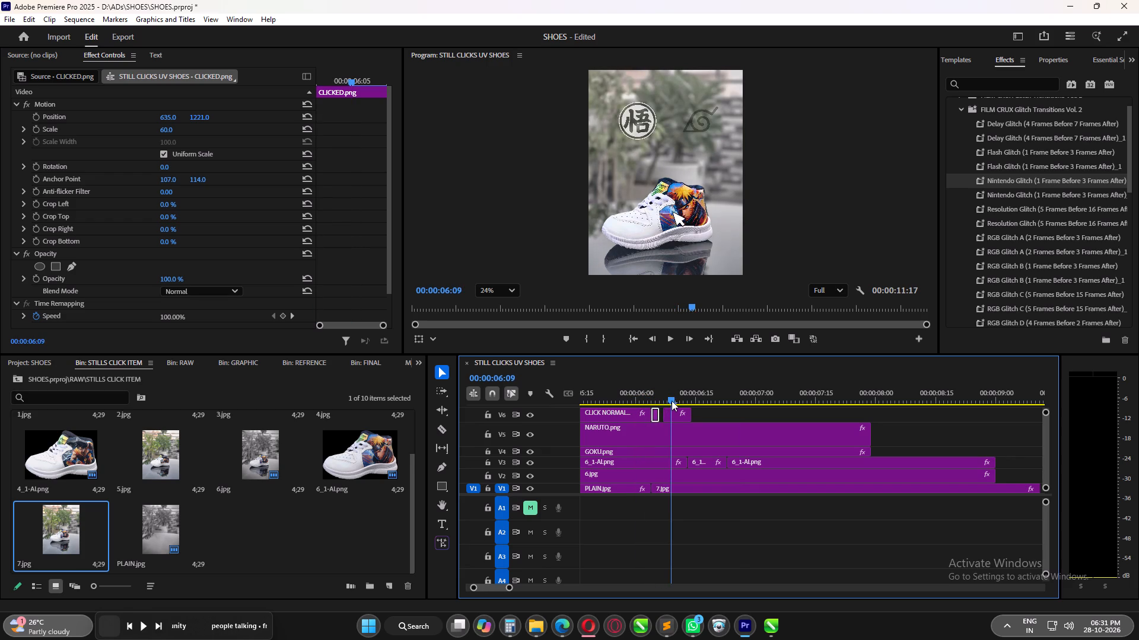
left_click_drag(672, 401, 657, 408)
left_click(658, 412)
left_click_drag(660, 399, 653, 399)
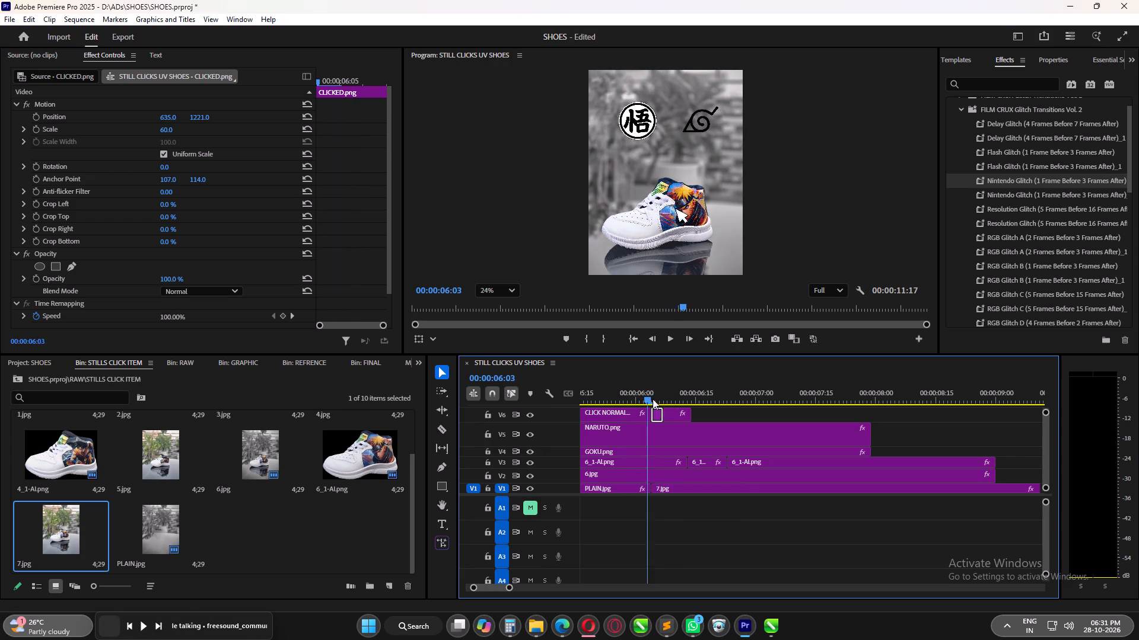
left_click_drag(653, 399, 642, 401)
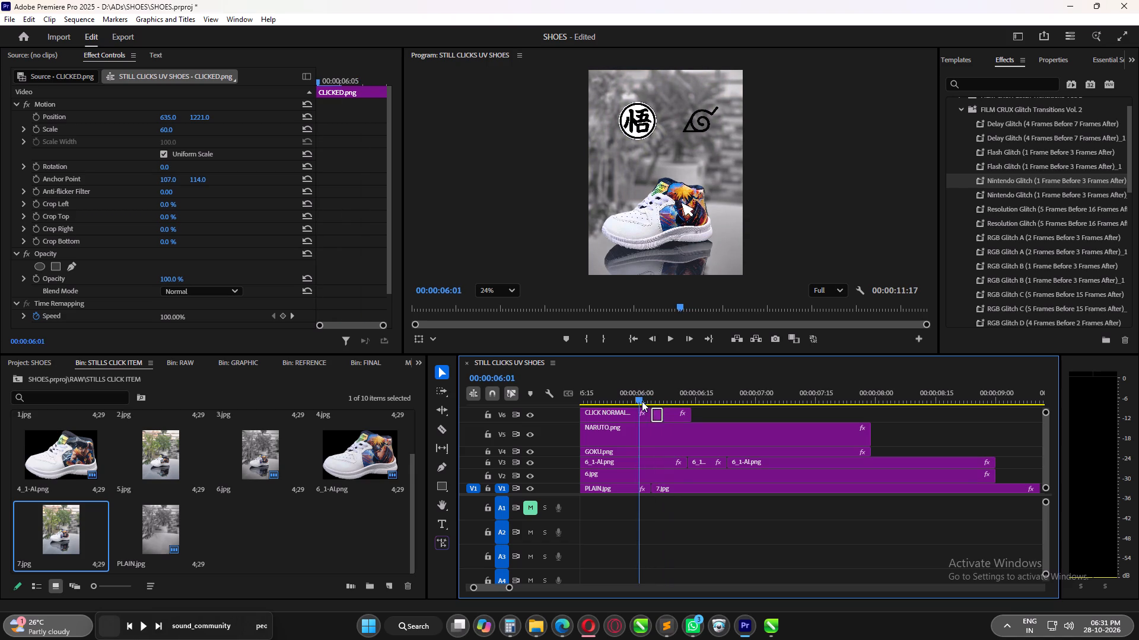
Undo the last extension of the shoe-click CLICKED.png clip's end.
left_click_drag(642, 401, 645, 406)
key("ctrl+z")
Review the glitch into the full-colour image between about 00:00:06:01 and 00:00:06:24.
left_click_drag(646, 396, 683, 399)
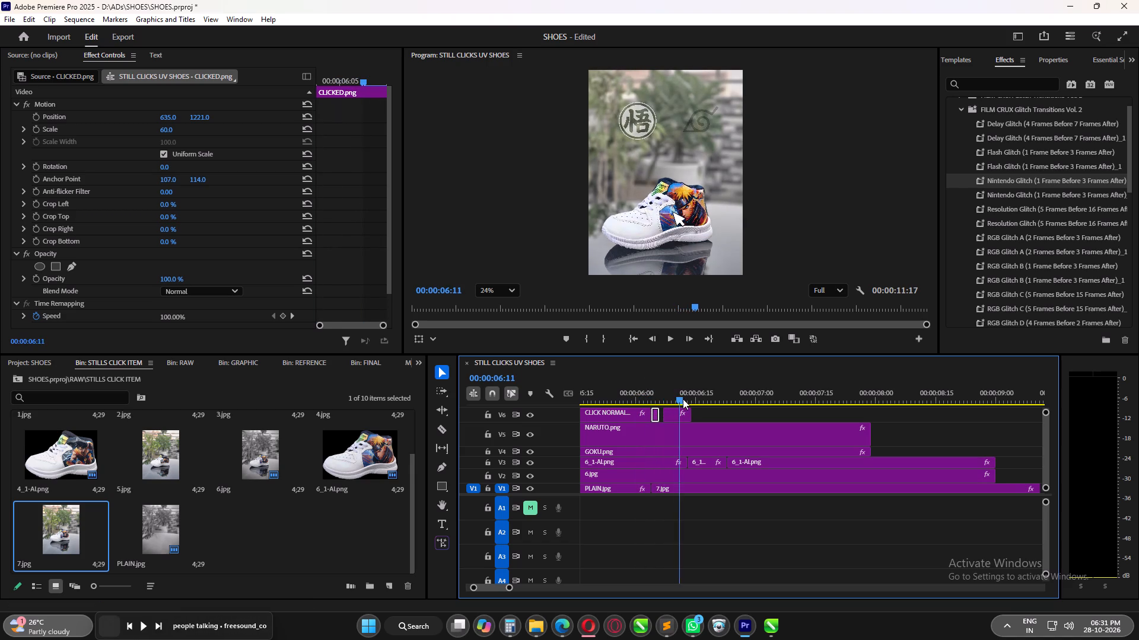
left_click_drag(683, 399, 720, 403)
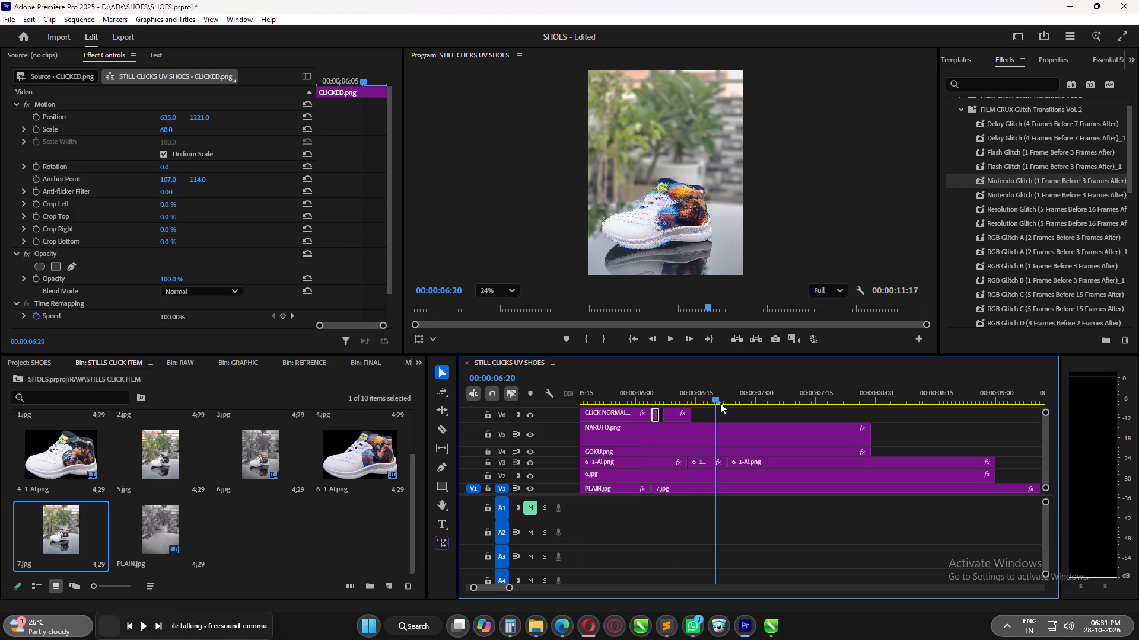
left_click_drag(720, 403, 635, 415)
key("space")
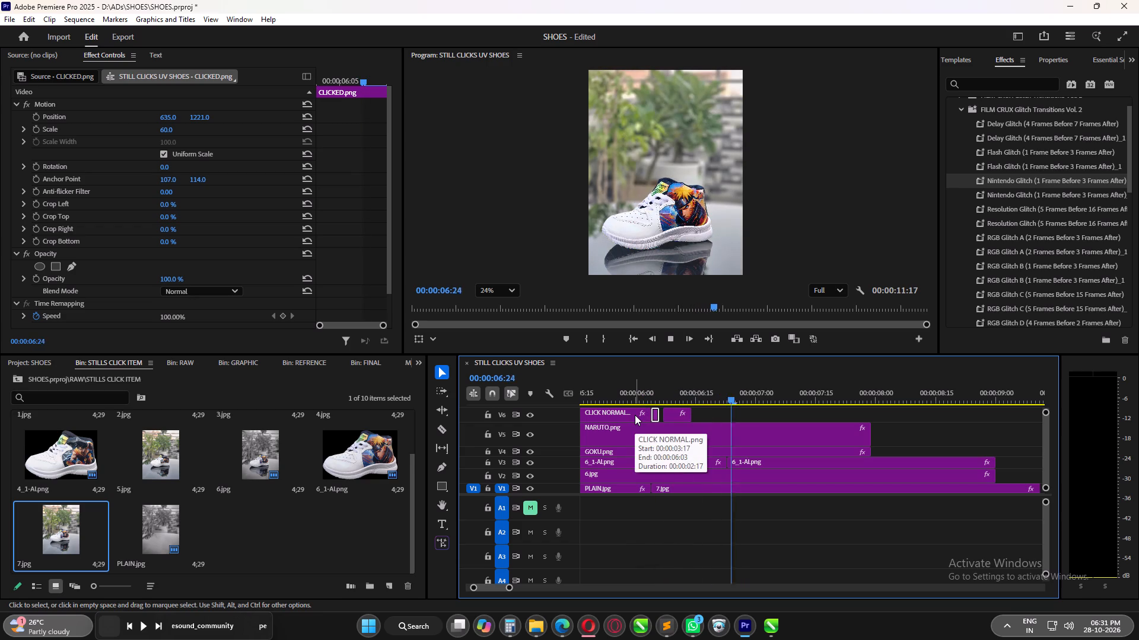
key("space")
Trim the end of the short glitched 6_1-AI.png piece on V3 back to 00:00:06:18.
left_click_drag(711, 395, 690, 402)
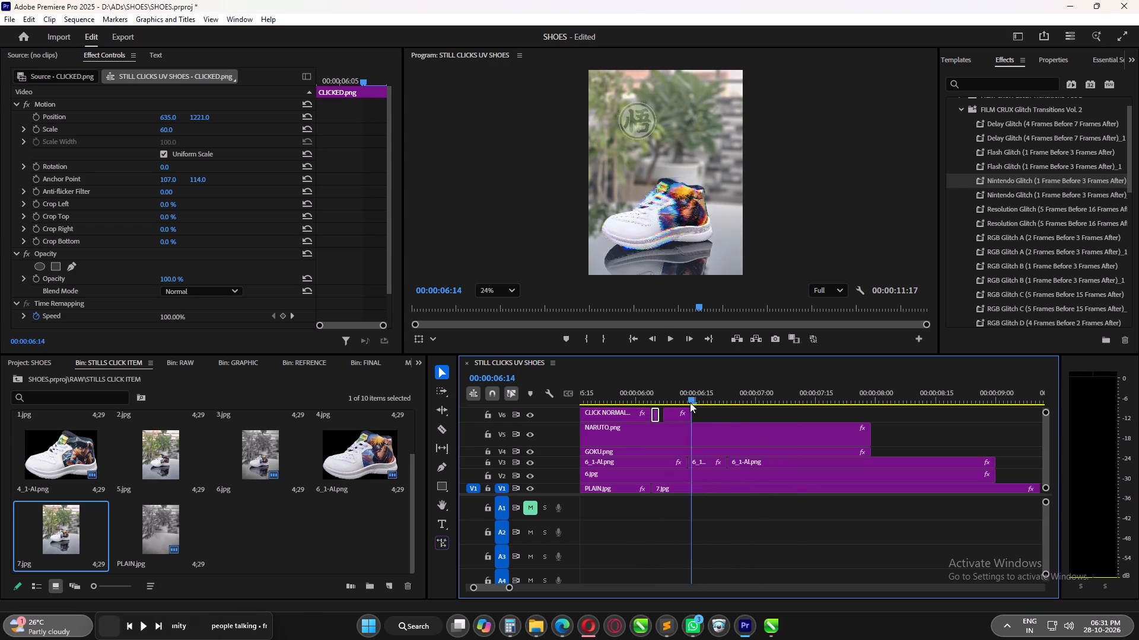
left_click_drag(690, 402, 714, 408)
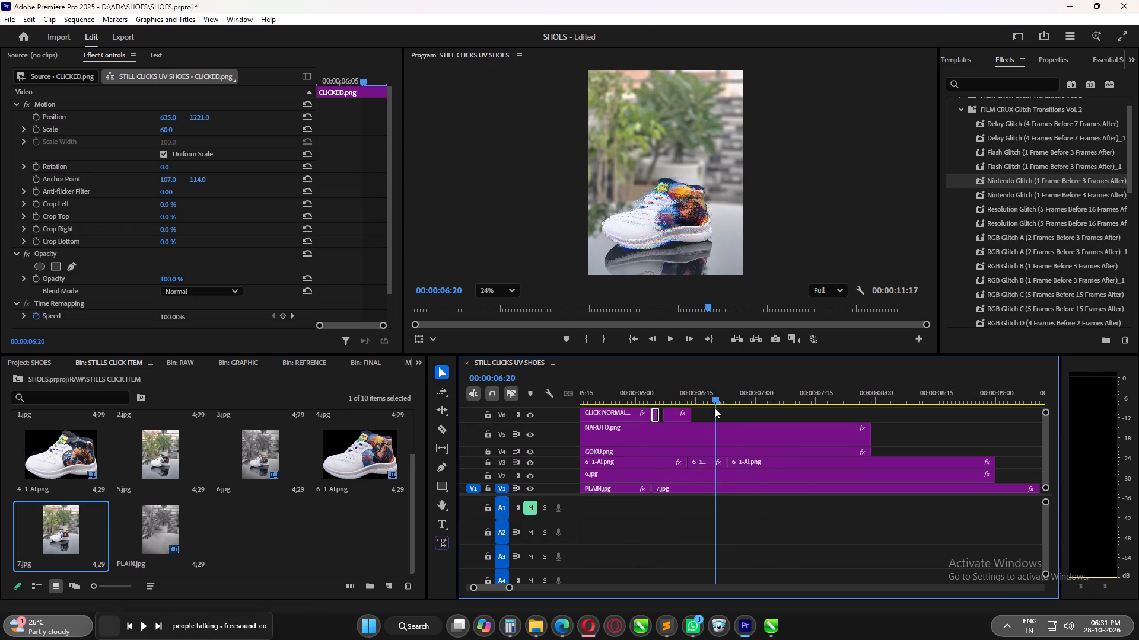
left_click_drag(714, 408, 710, 411)
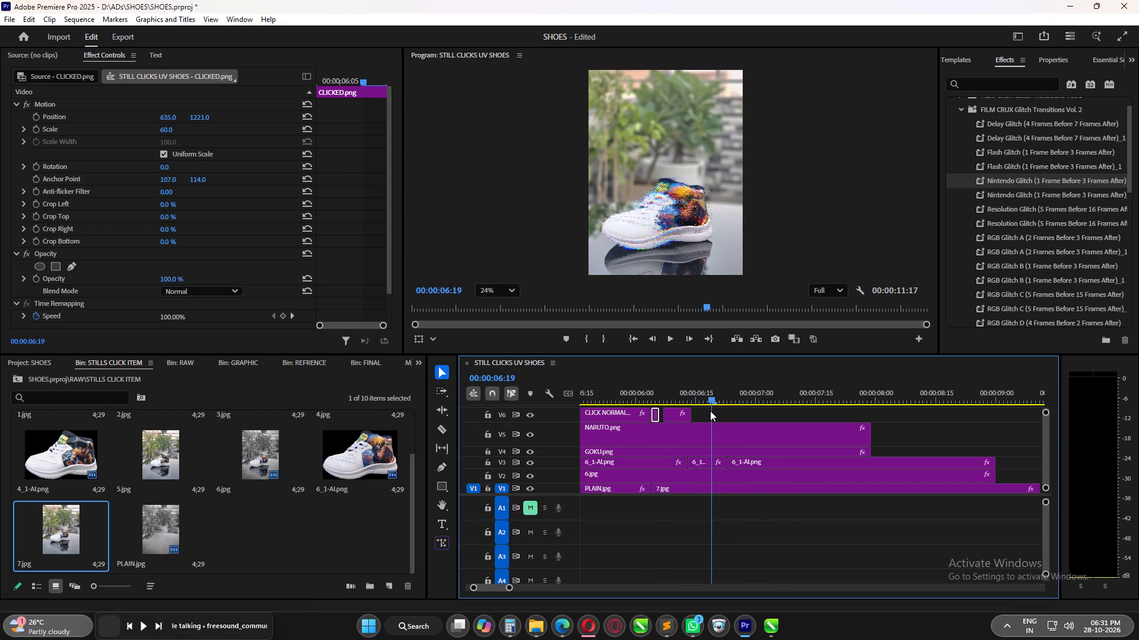
left_click_drag(710, 411, 708, 412)
left_click_drag(724, 461, 710, 462)
Move the following 6_1-AI.png clip to start at 00:00:06:18 and extend its end by 5 frames to match 6.jpg's end.
left_click_drag(748, 462, 732, 462)
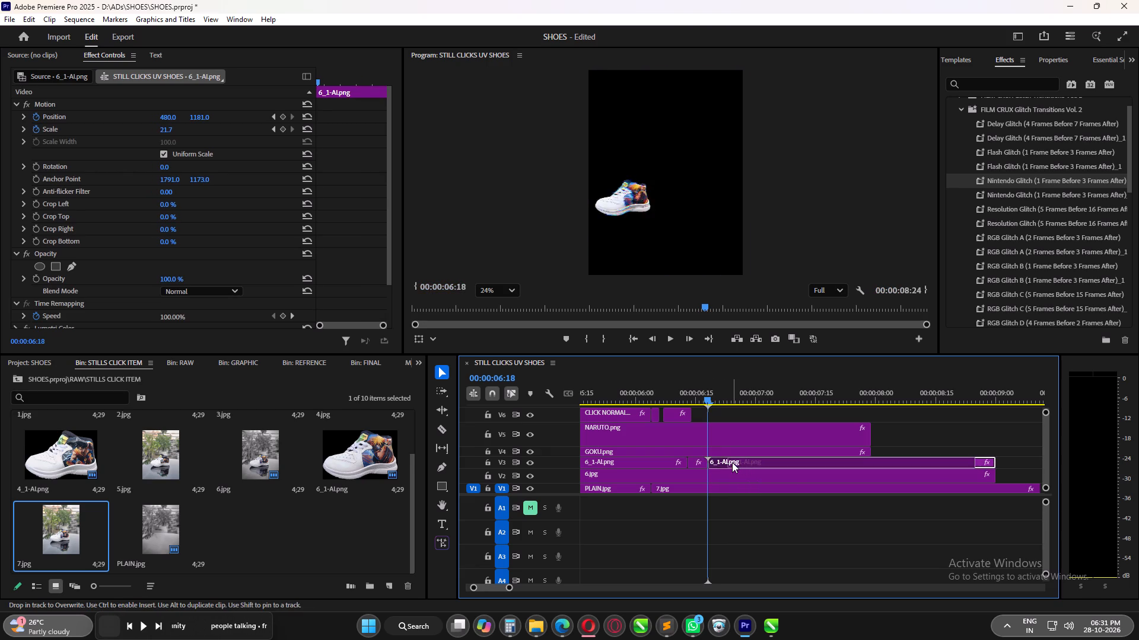
left_click_drag(972, 464, 988, 464)
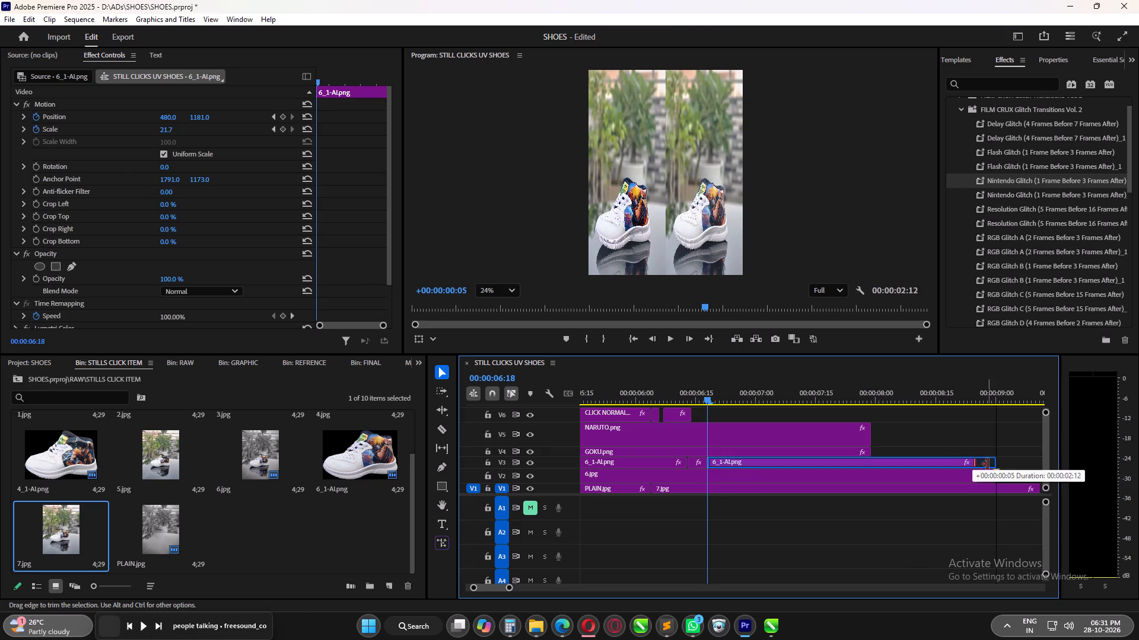
left_click_drag(988, 464, 990, 464)
Play back the shortened glitch and the full-colour image up to about 00:00:08:20.
left_click_drag(784, 399, 683, 399)
key("space")
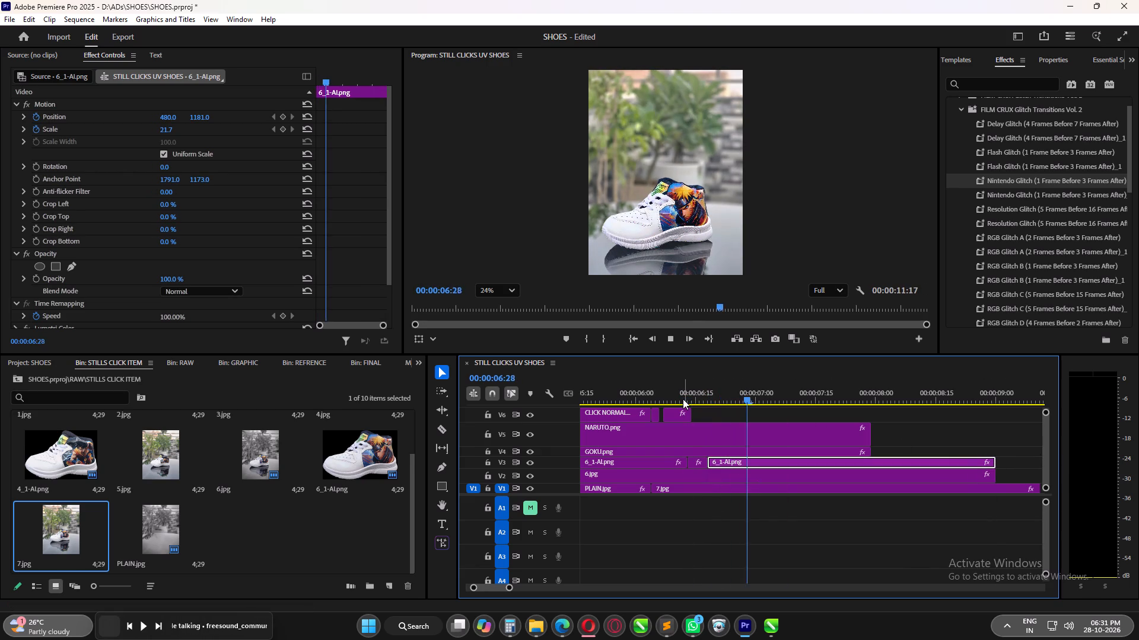
key("space")
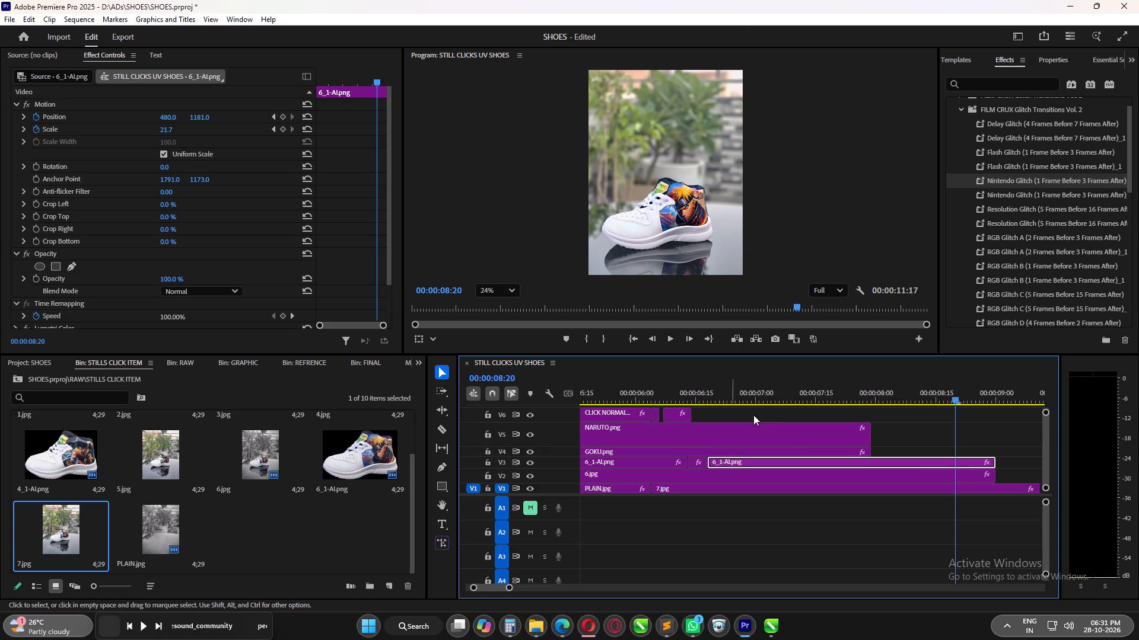
Cut the last 6_1-AI.png clip on V3 at 00:00:08:25, shortly before its end.
scroll(800, 437, "down", 4, "alt")
scroll(937, 463, "up", 5, "alt")
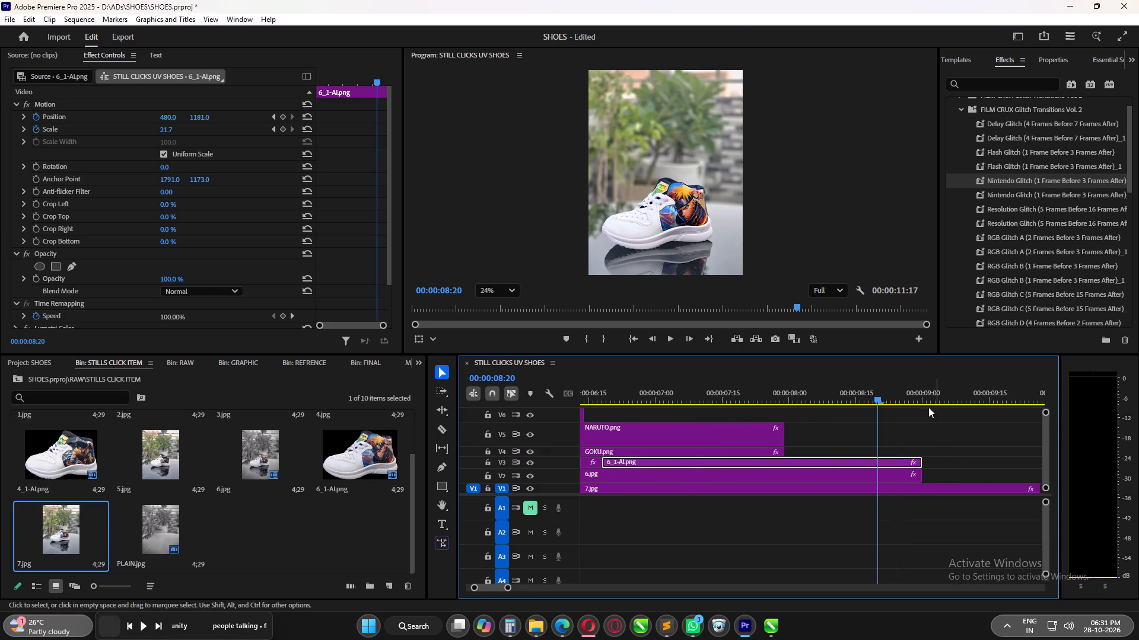
left_click(924, 400)
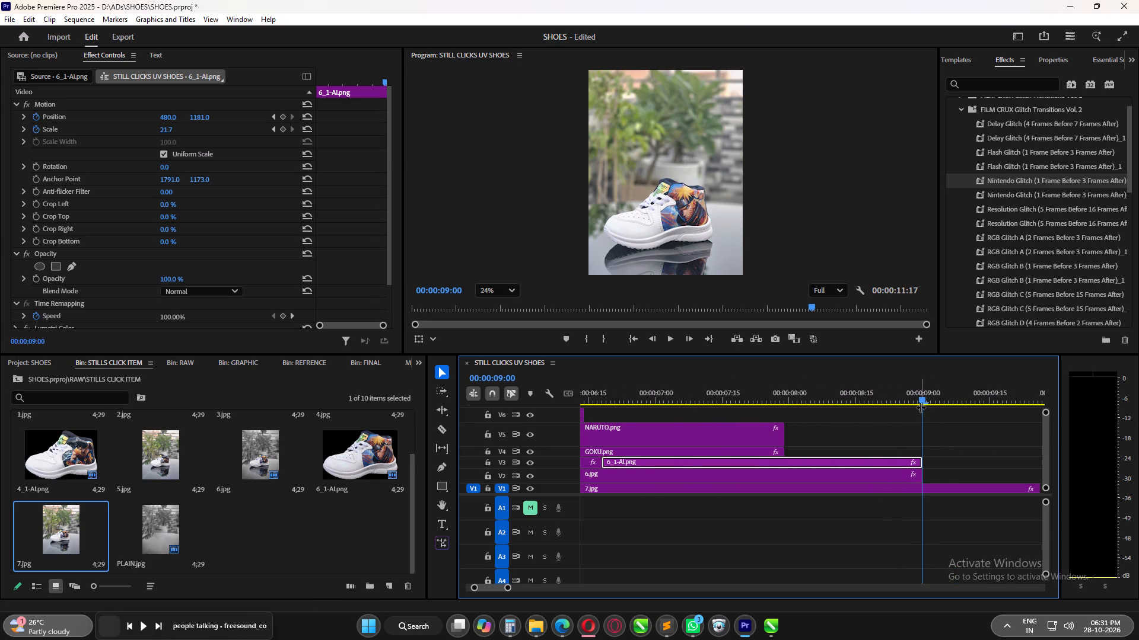
left_click_drag(921, 401, 895, 406)
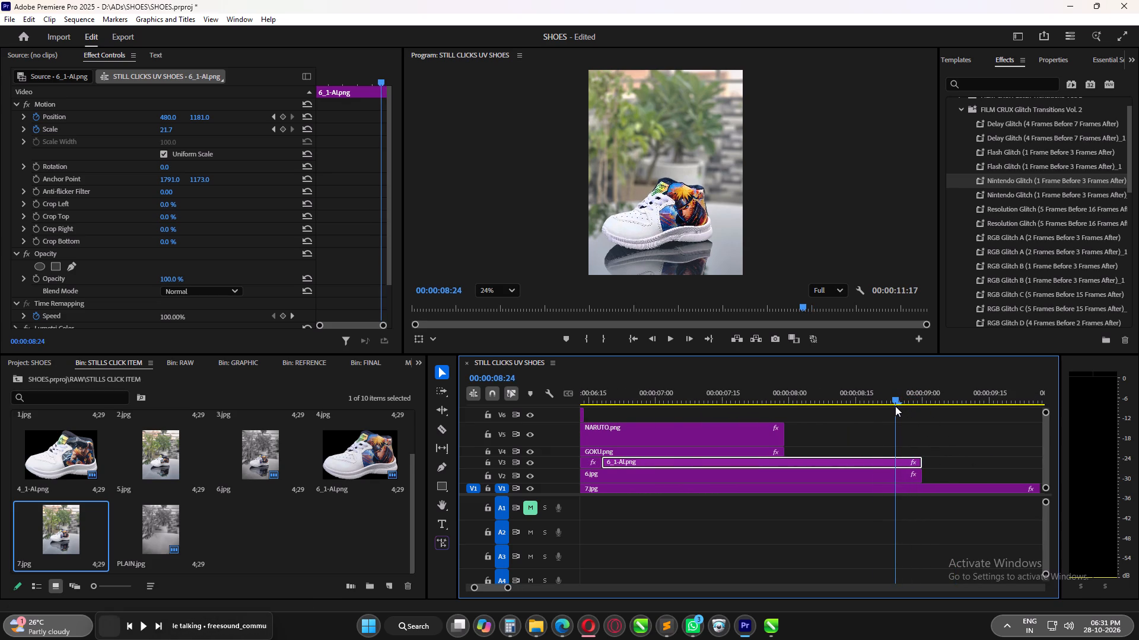
left_click_drag(895, 406, 896, 407)
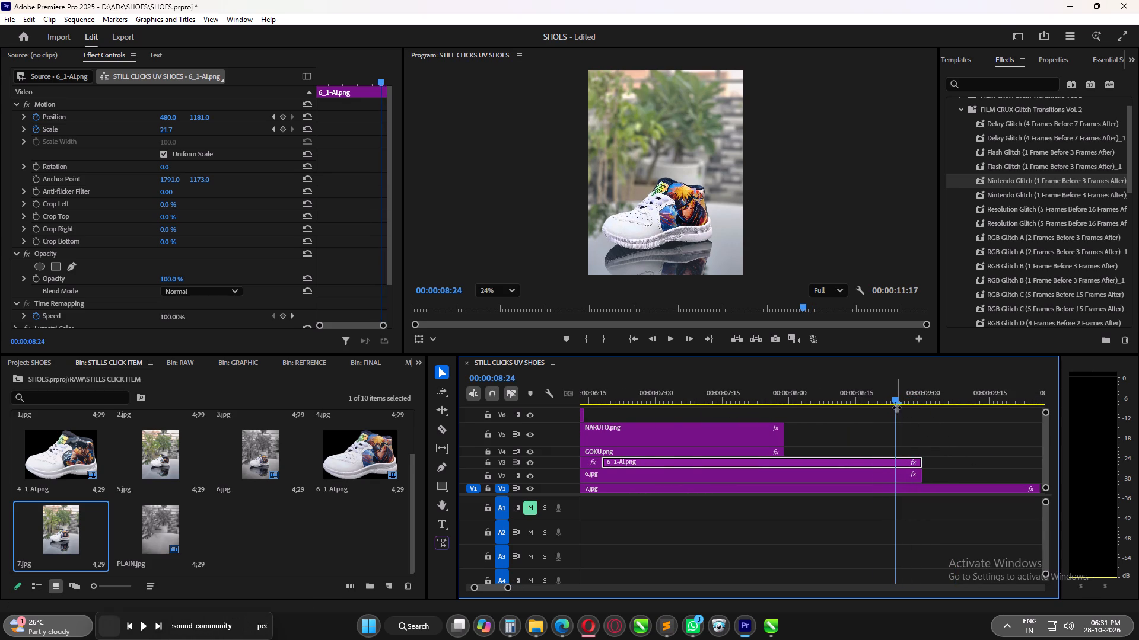
scroll(894, 463, "down", 2, "alt")
scroll(892, 461, "up", 1, "alt")
left_click(895, 401)
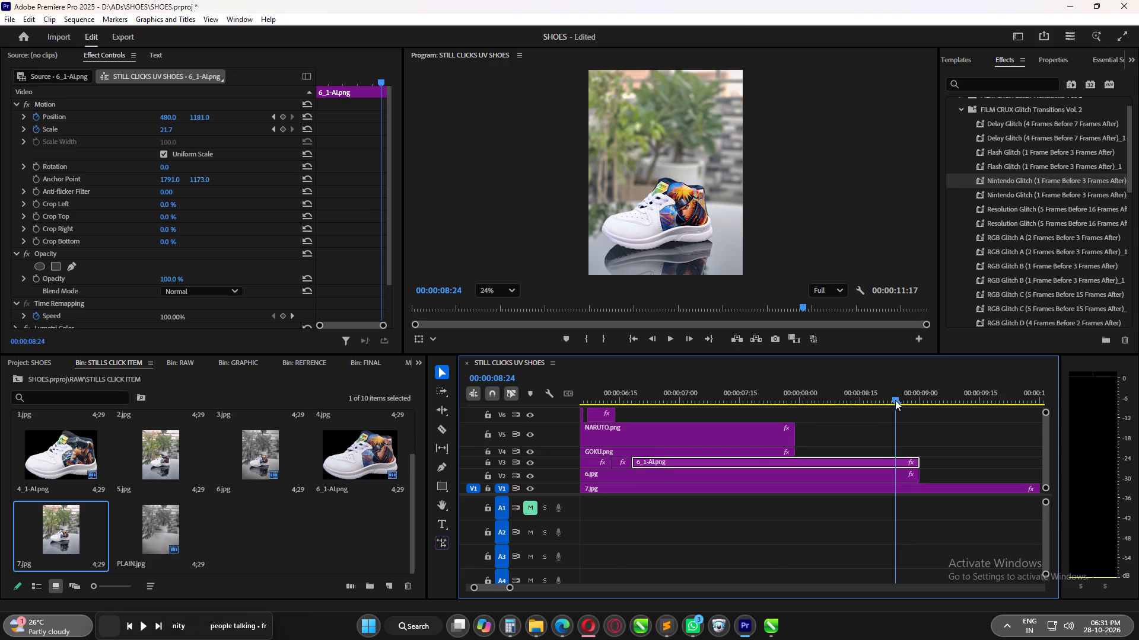
key("c")
left_click(899, 462)
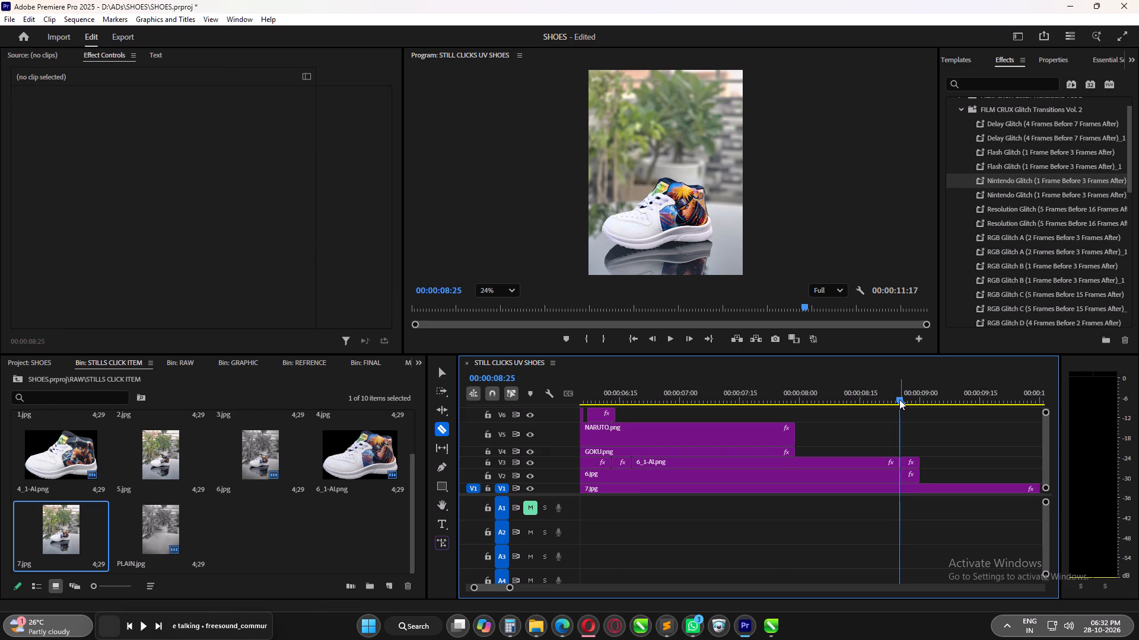
Cut the split-off end piece of 6_1-AI.png at about 00:00:08:28 and delete the remainder after the cut.
scroll(912, 467, "up", 2)
scroll(978, 469, "down", 5)
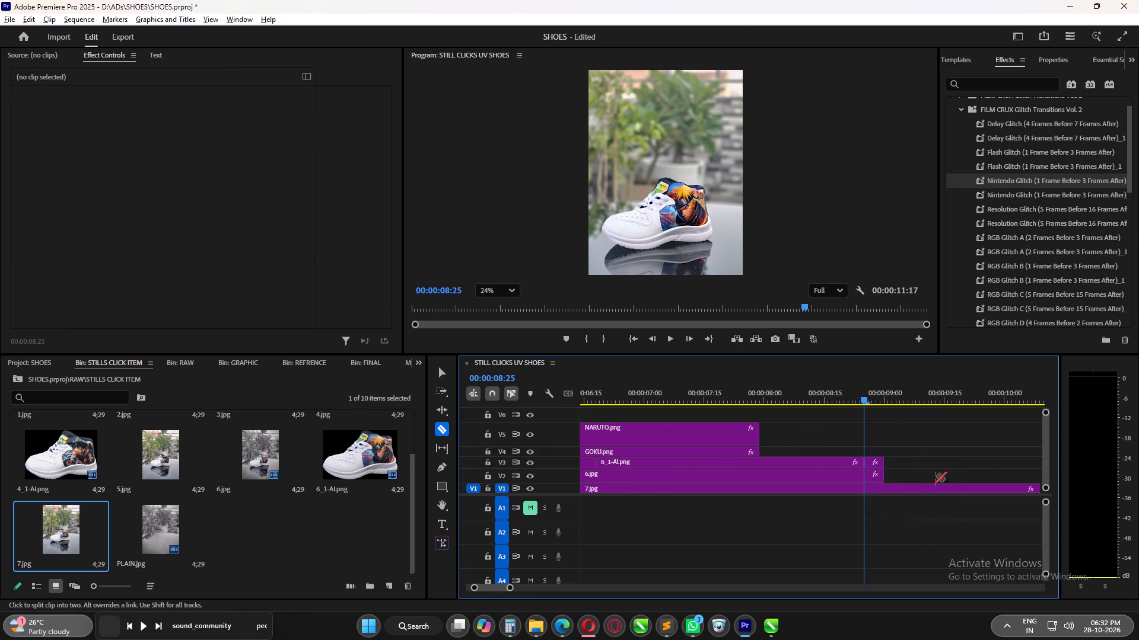
scroll(936, 476, "down", 2)
scroll(899, 472, "up", 9, "alt")
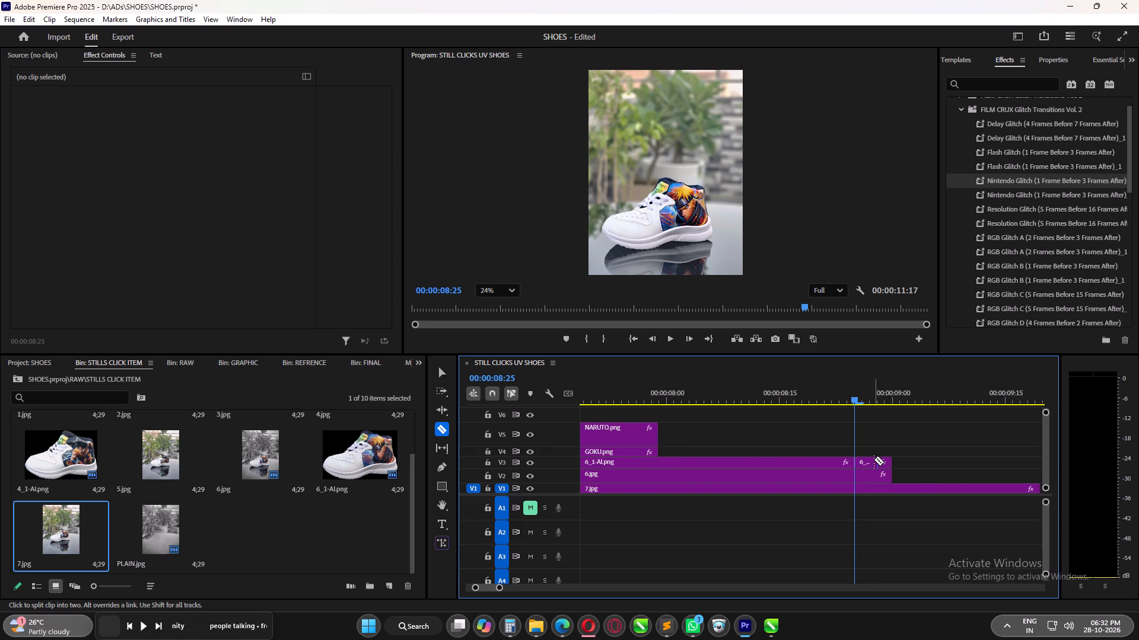
scroll(876, 463, "up", 11, "alt")
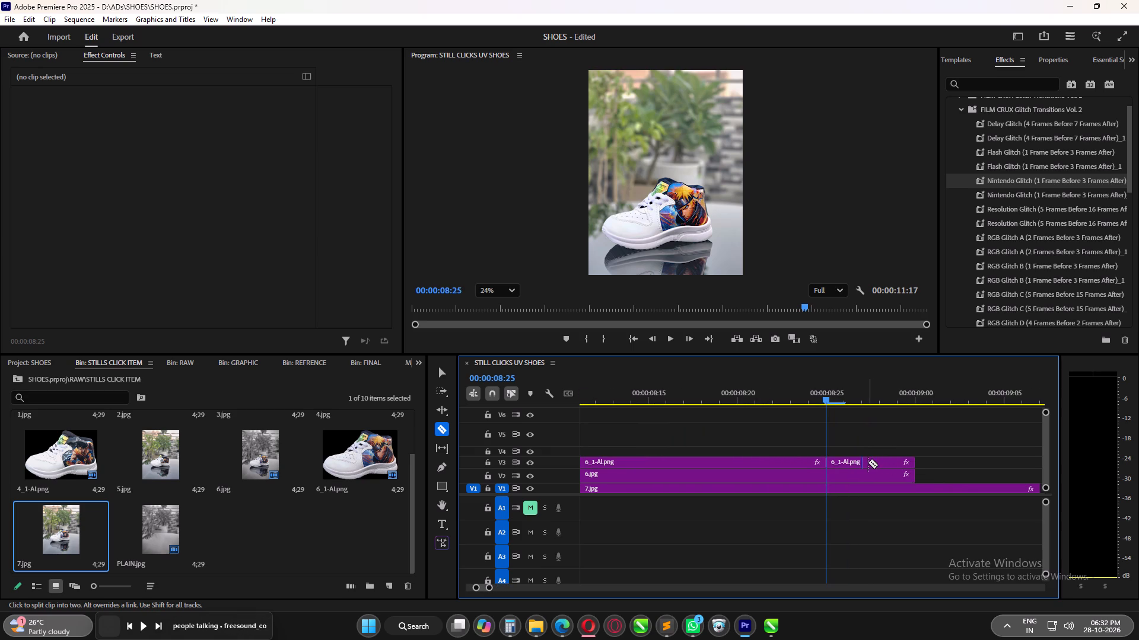
left_click(874, 462)
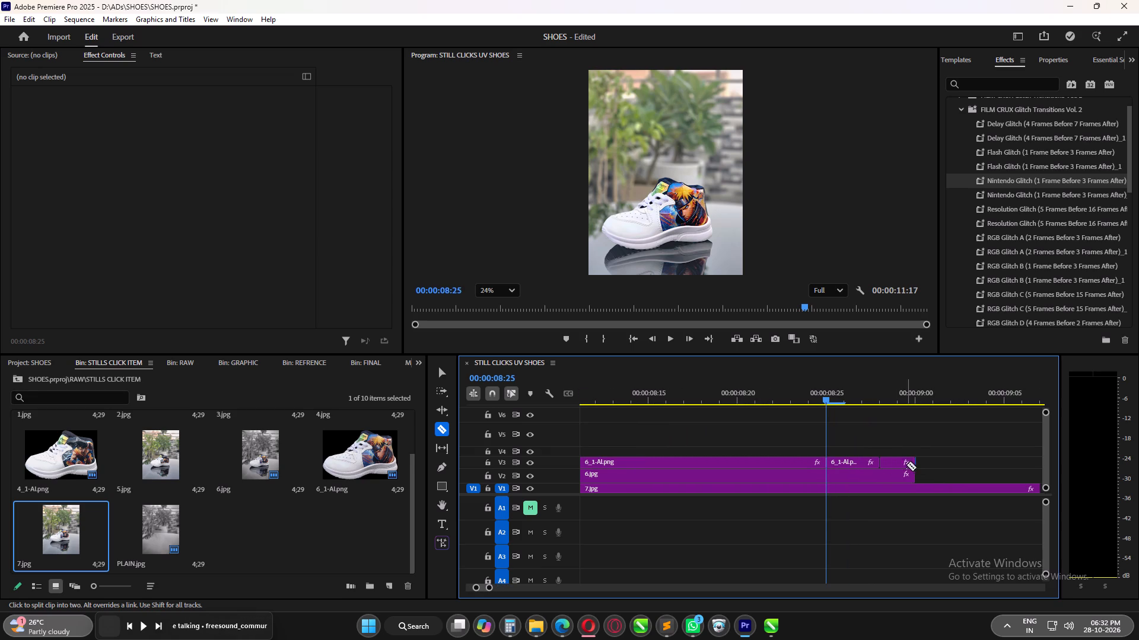
key("v")
left_click(895, 460)
key("Delete")
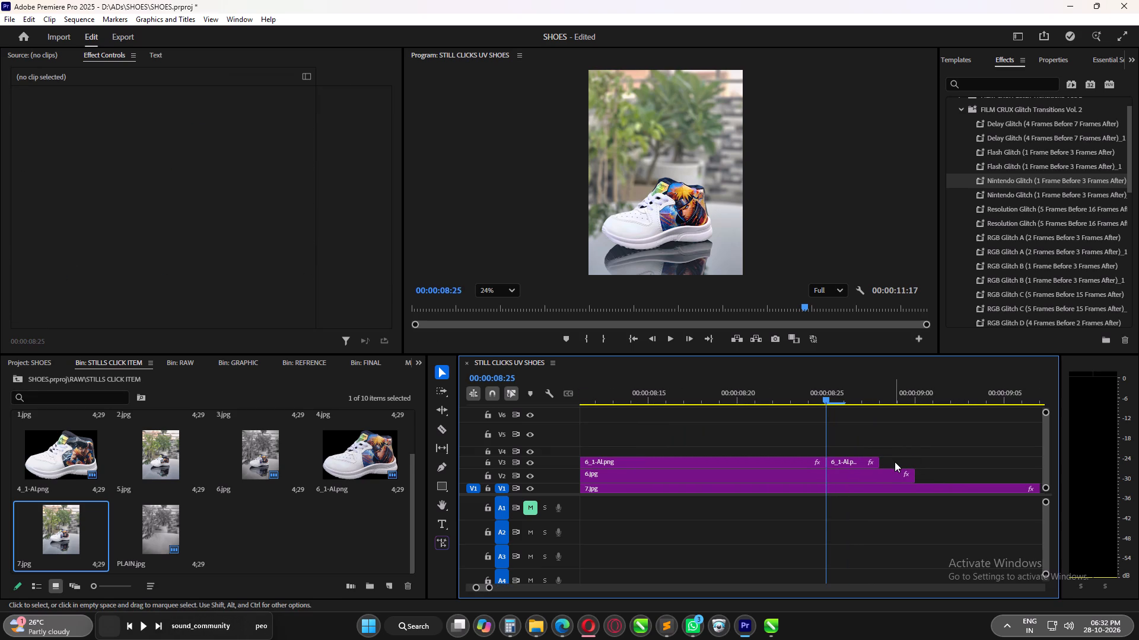
Copy the short 4_1-AI.png and 4.jpg pieces around 00:00:03:02 and paste them at 00:00:09:09.
scroll(895, 462, "down", 18, "alt")
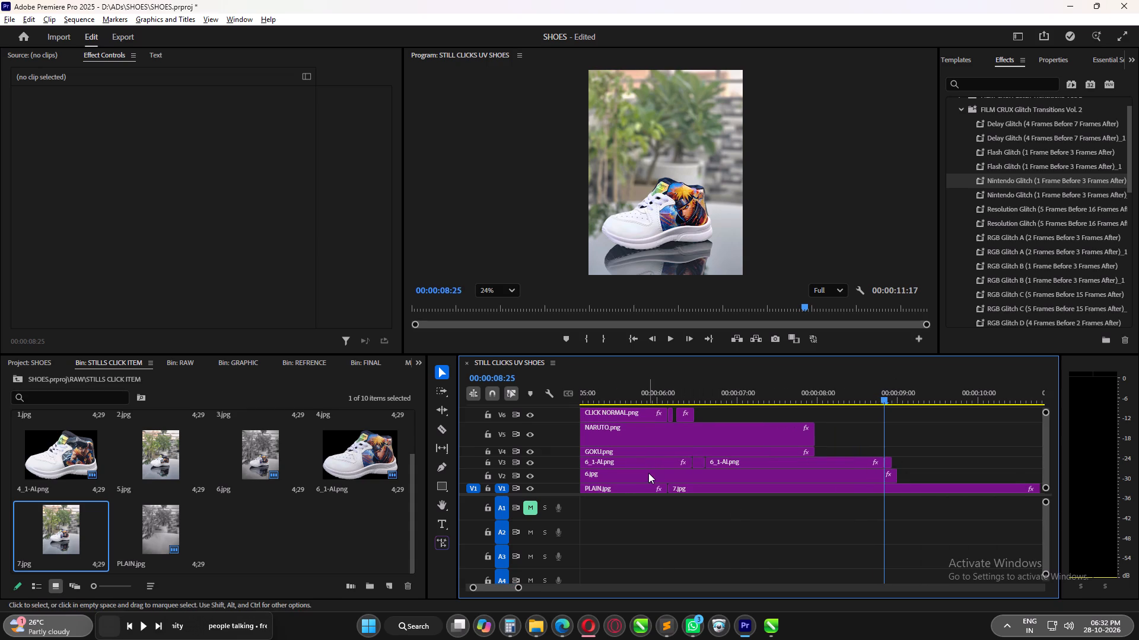
scroll(648, 473, "down", 3, "alt")
left_click_drag(688, 401, 676, 403)
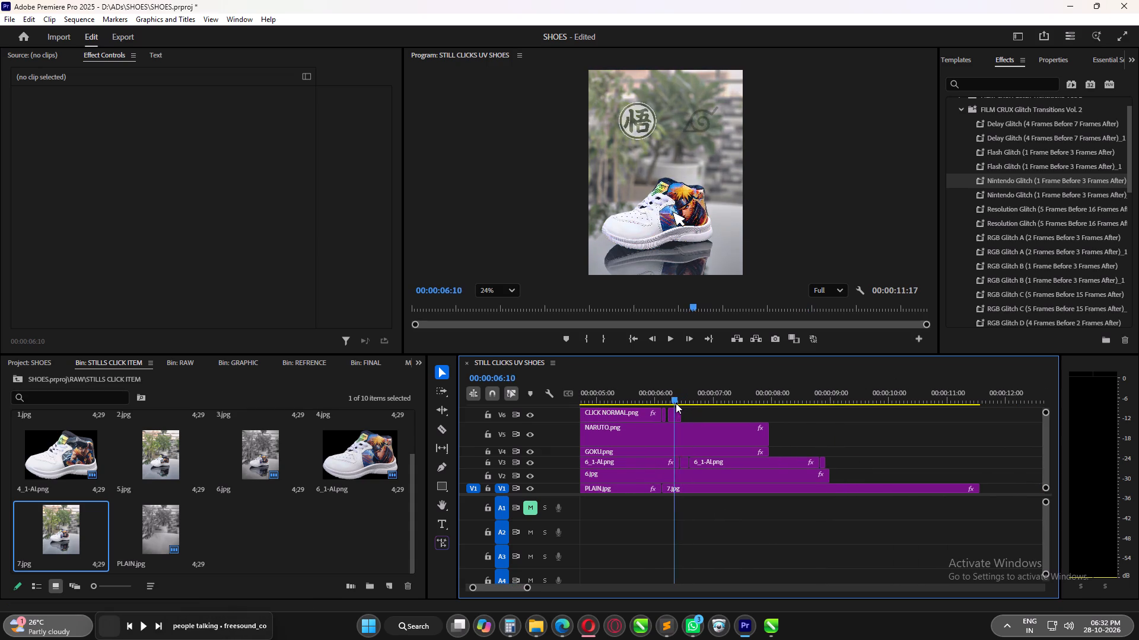
left_click_drag(676, 403, 631, 424)
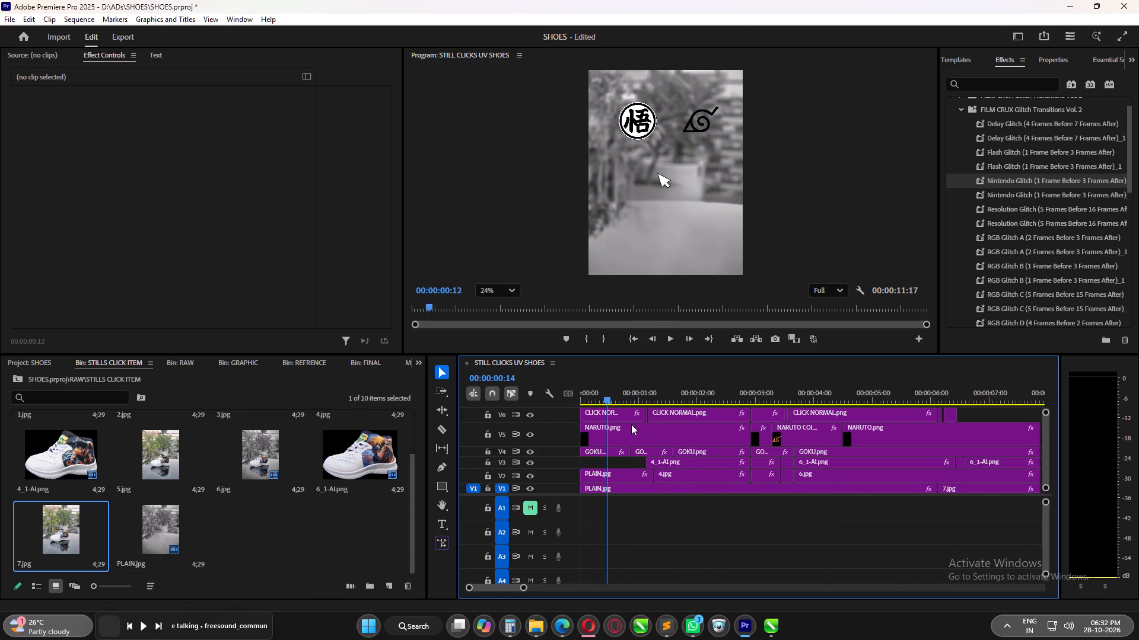
left_click_drag(631, 424, 750, 431)
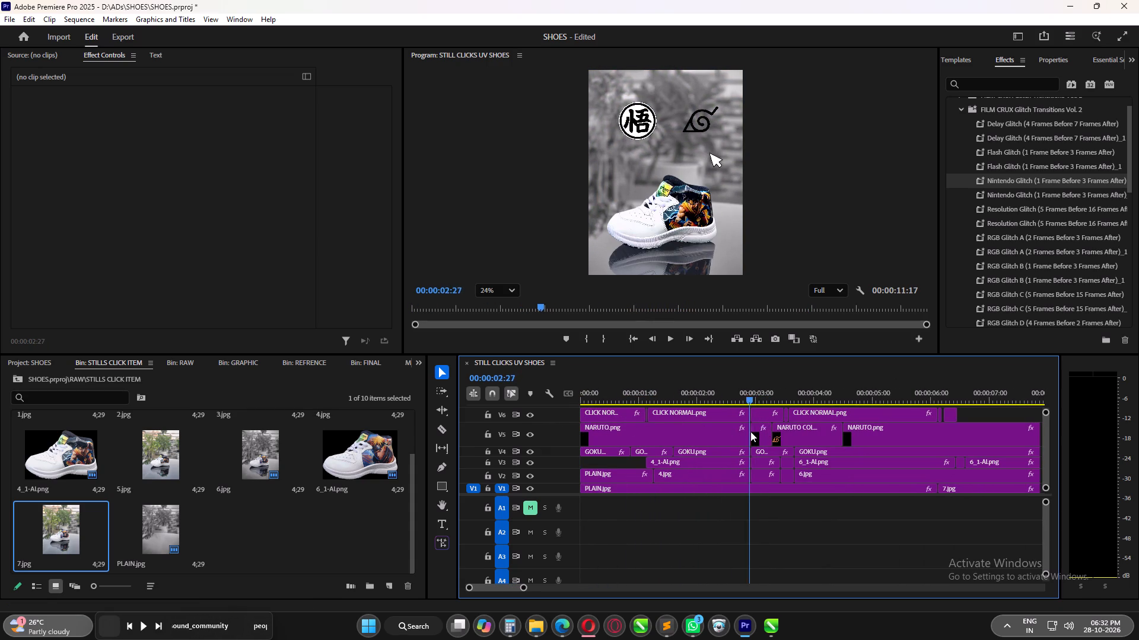
left_click_drag(750, 431, 761, 432)
scroll(768, 434, "down", 6, "alt")
scroll(769, 437, "up", 1, "alt")
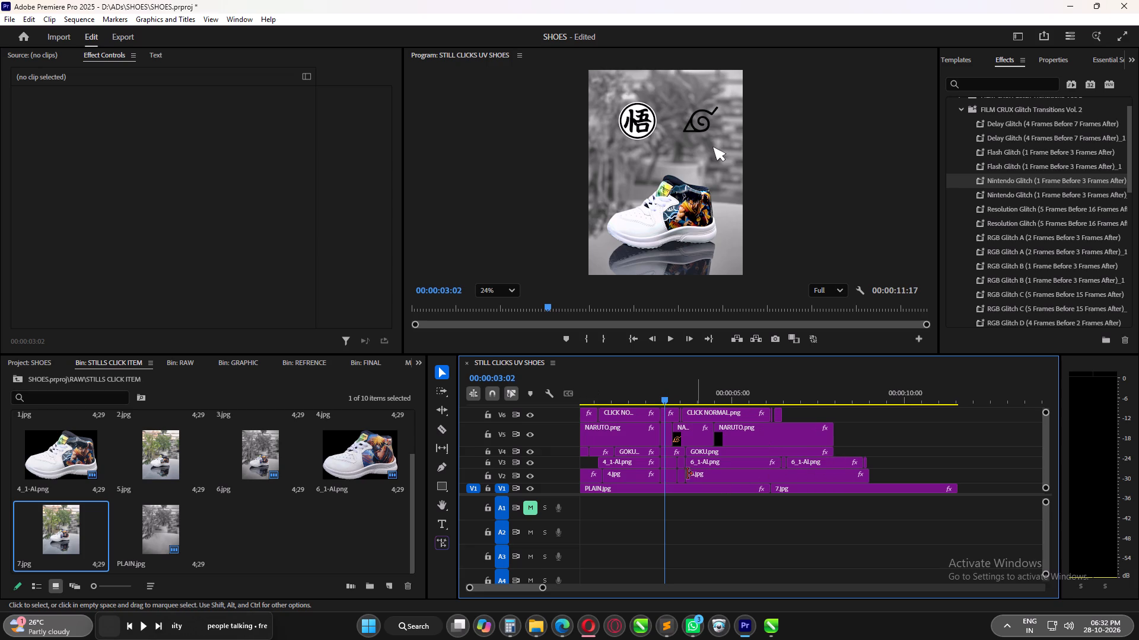
left_click(670, 465)
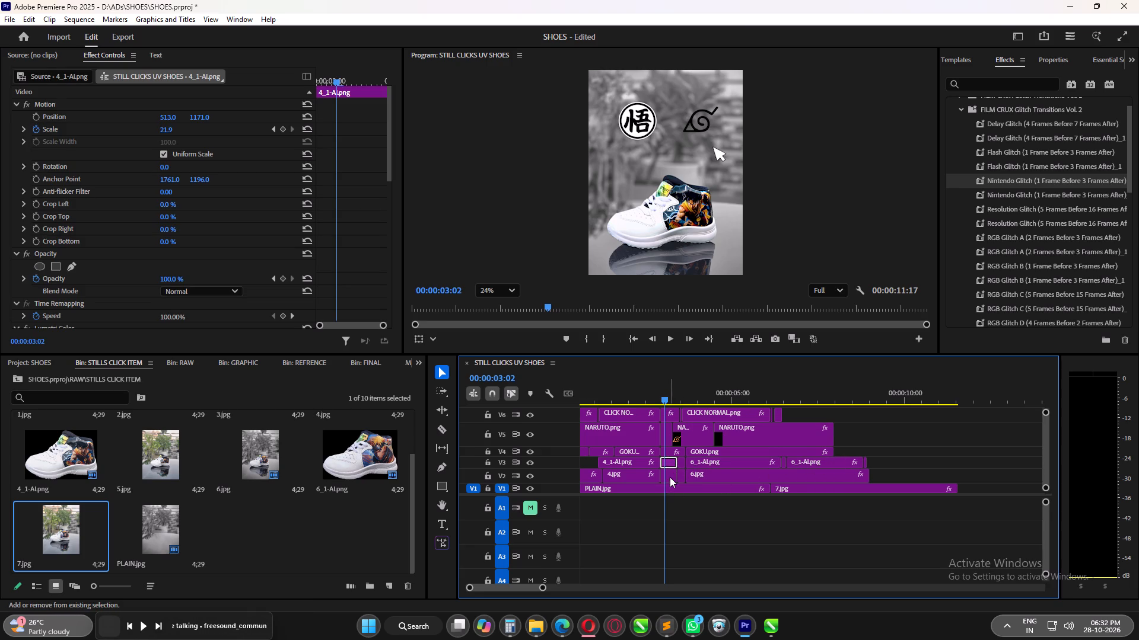
left_click(670, 477, "shift")
key("ctrl+c")
left_click(884, 397)
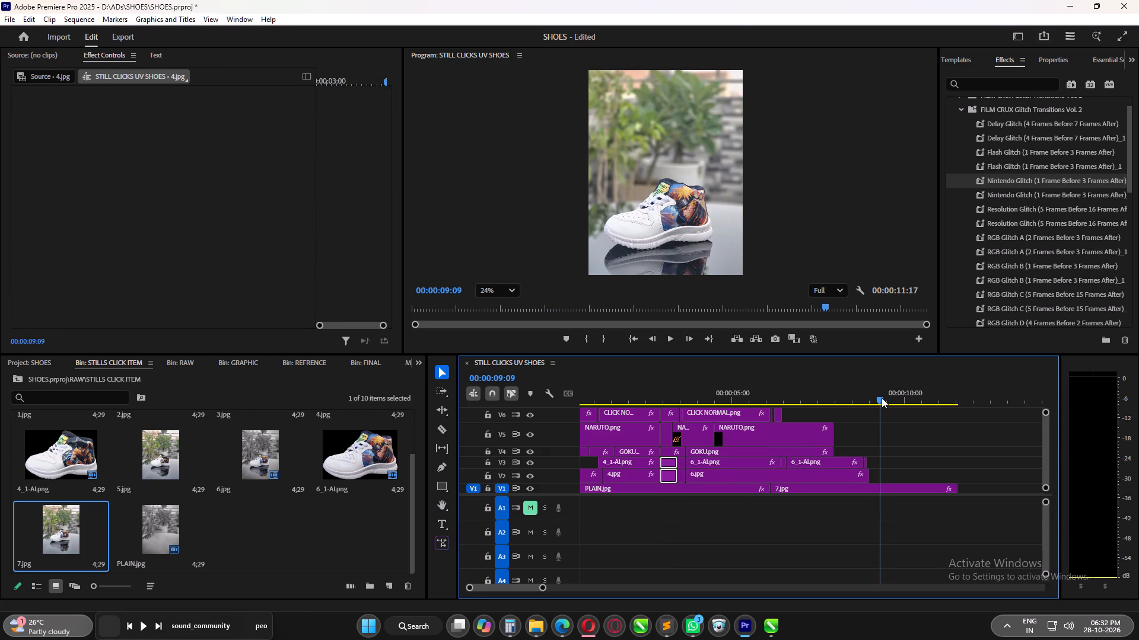
key("ctrl+v")
Move the pasted 4_1-AI.png and 4.jpg pieces to start at 00:00:09:00, directly after 6.jpg, and preview them.
scroll(870, 477, "up", 12, "alt")
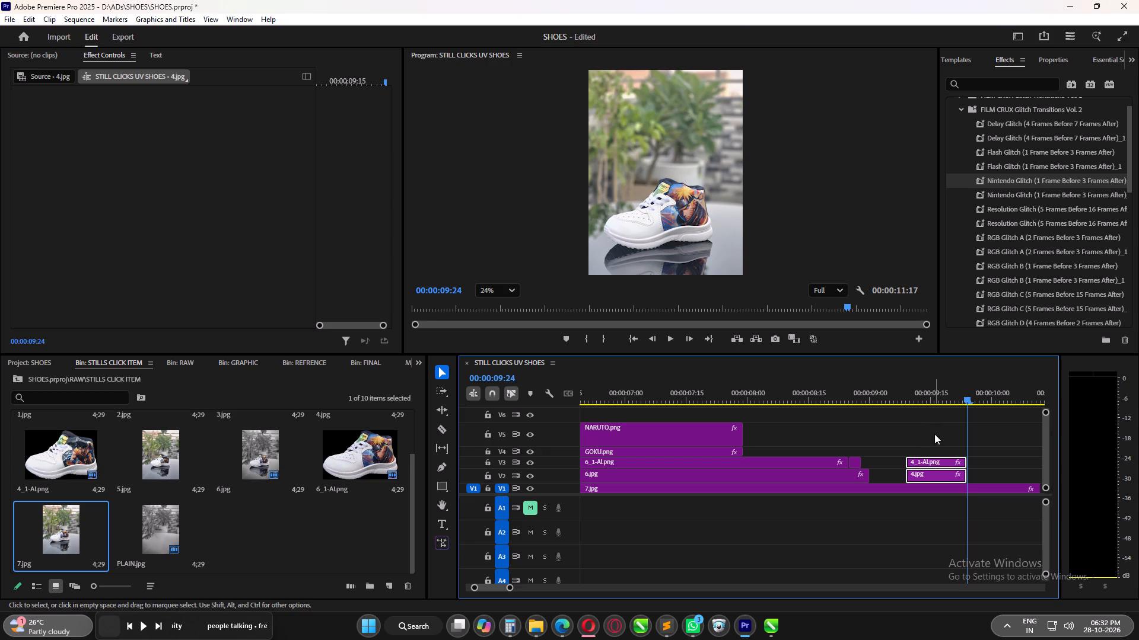
left_click_drag(930, 459, 897, 462)
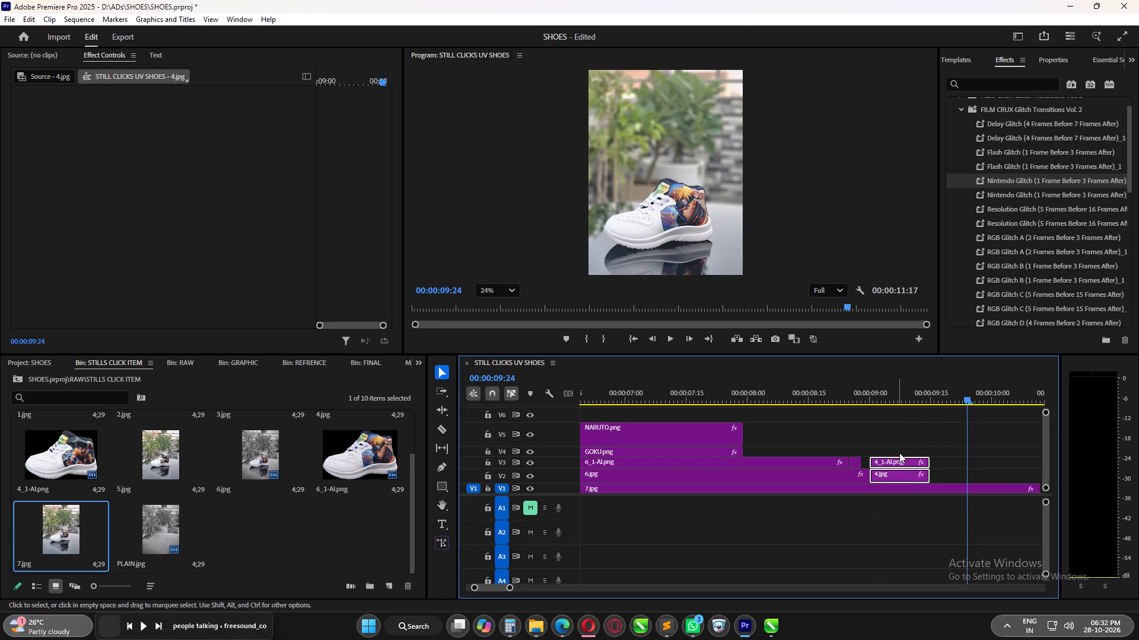
left_click_drag(873, 396, 896, 400)
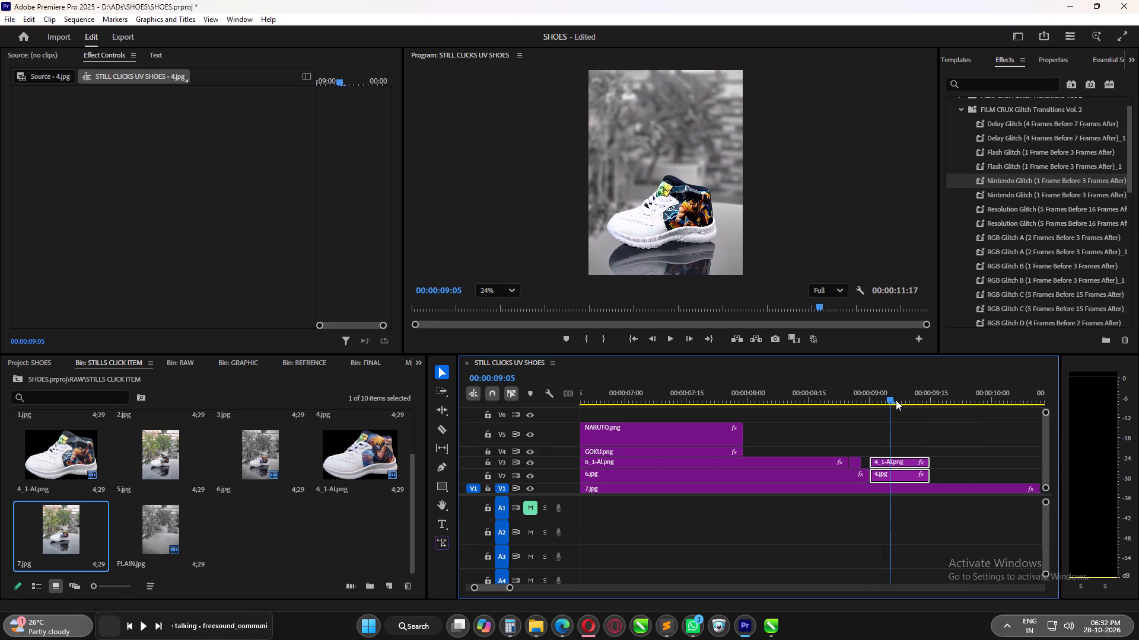
left_click_drag(896, 400, 882, 405)
Place 5.jpg from the STILLS CLICK ITEM bin on V2 directly after the pasted 4.jpg piece.
left_click(904, 425)
left_click(900, 476)
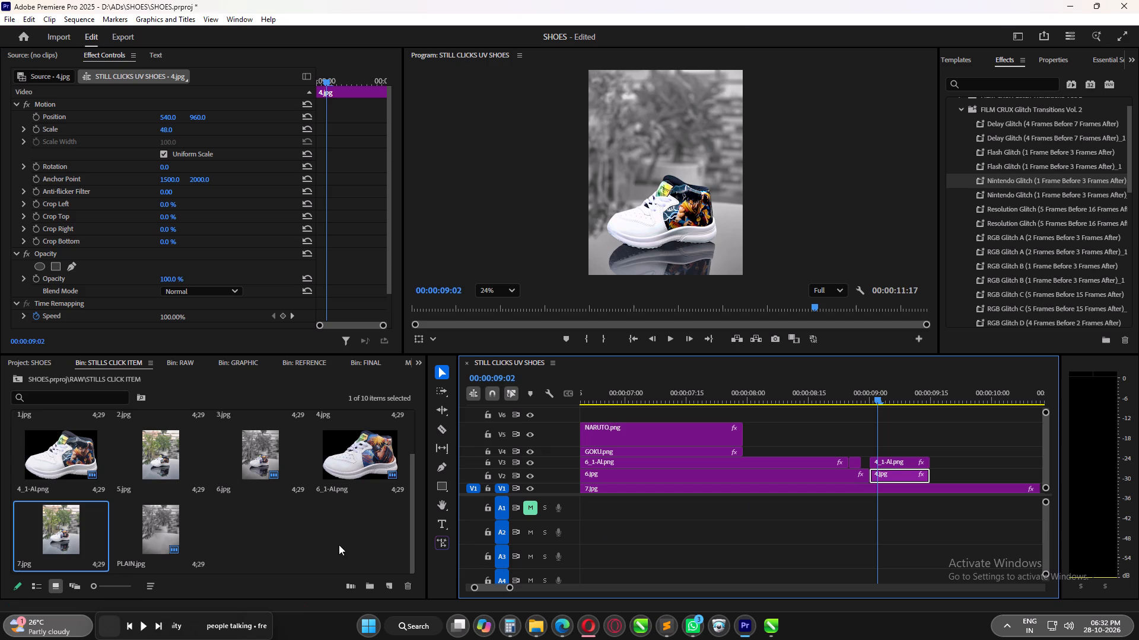
left_click(167, 457)
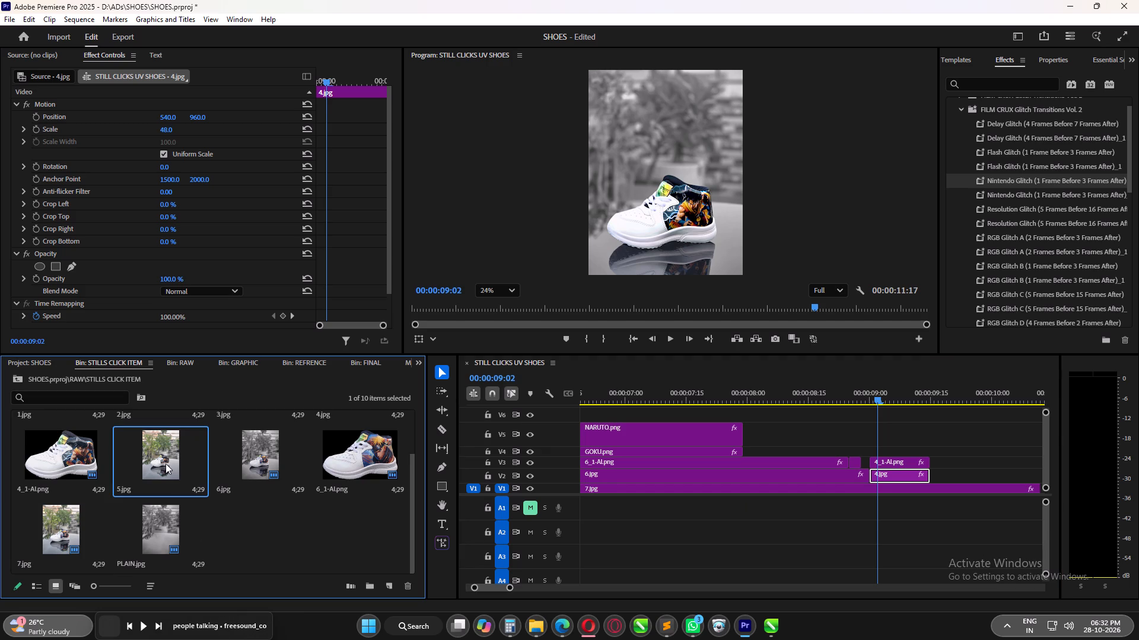
left_click_drag(166, 463, 927, 471)
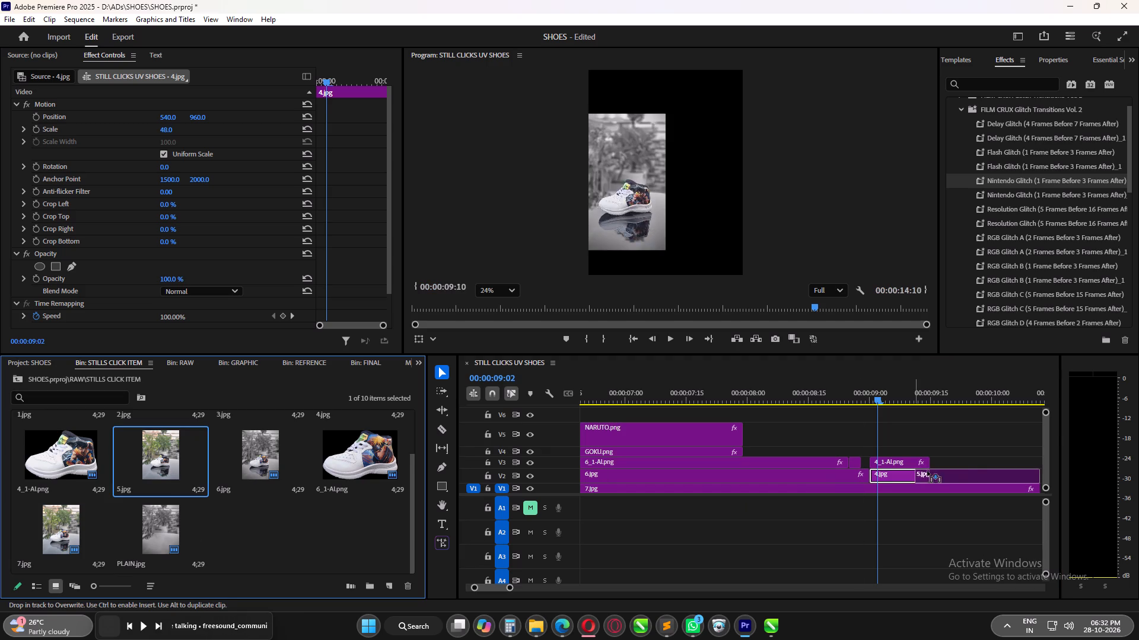
left_click_drag(927, 471, 936, 476)
Set the scale of the 5.jpg clip on V2 to 48.
left_click(899, 475)
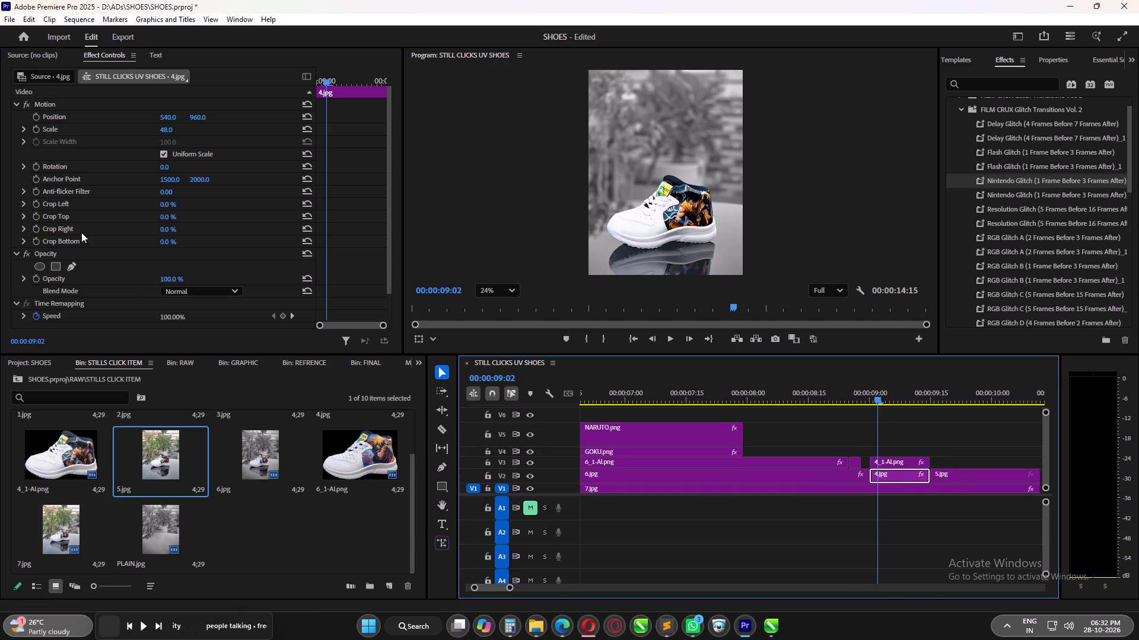
left_click(960, 478)
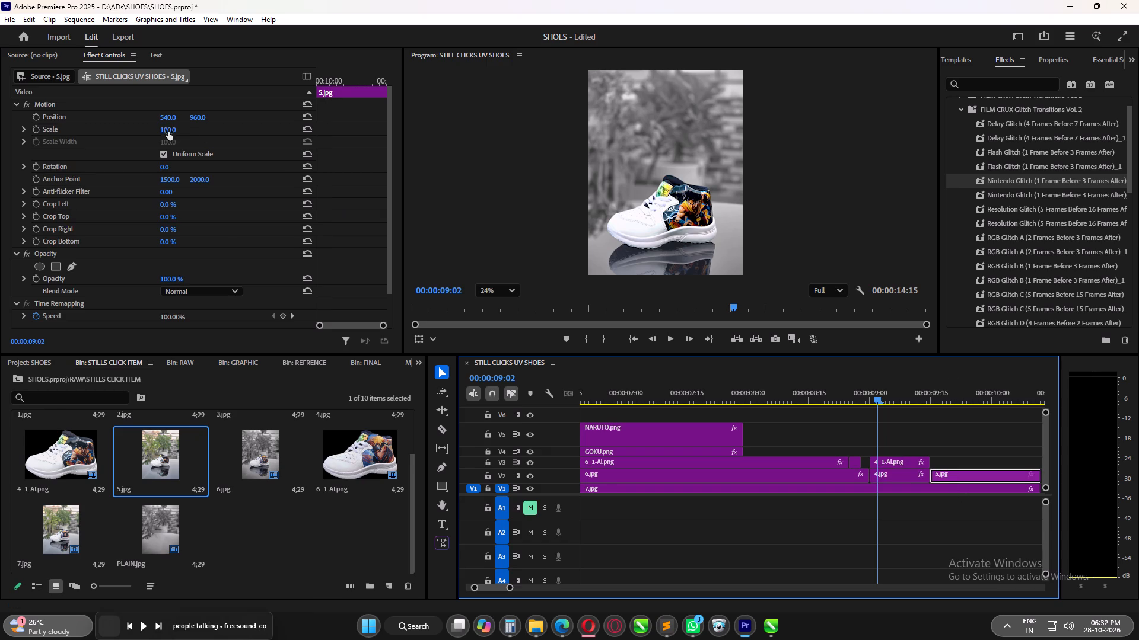
left_click(168, 132)
type("48")
key("Return")
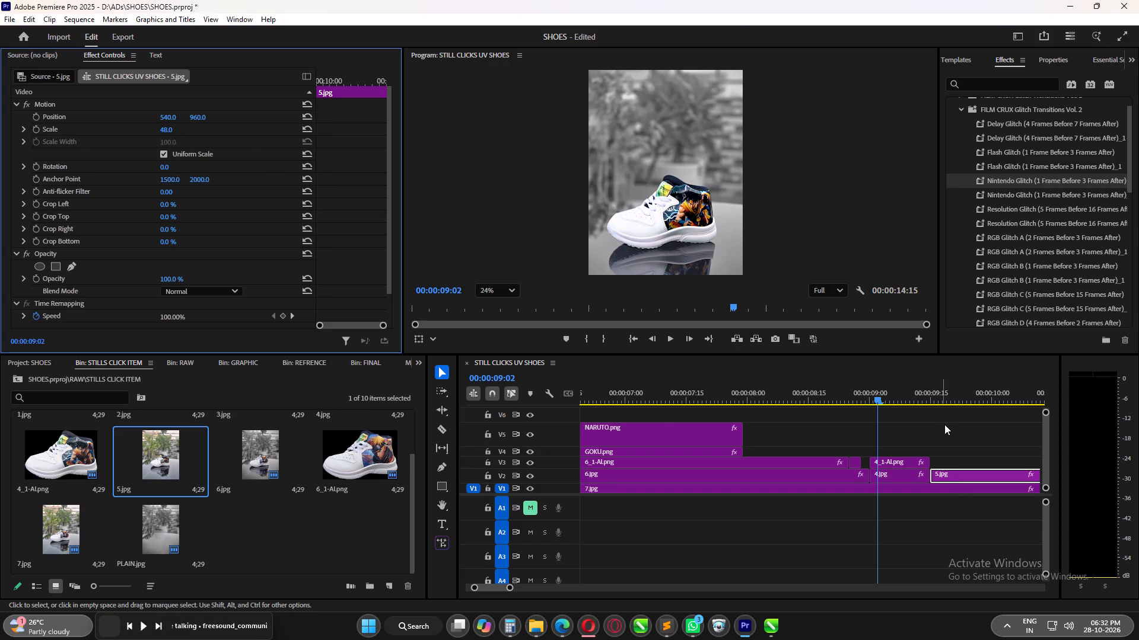
Delete the pasted 4.jpg piece from V2 and move 5.jpg into its place, starting at 00:00:09:00.
left_click(947, 425)
left_click(898, 476)
key("Delete")
left_click_drag(957, 476, 899, 476)
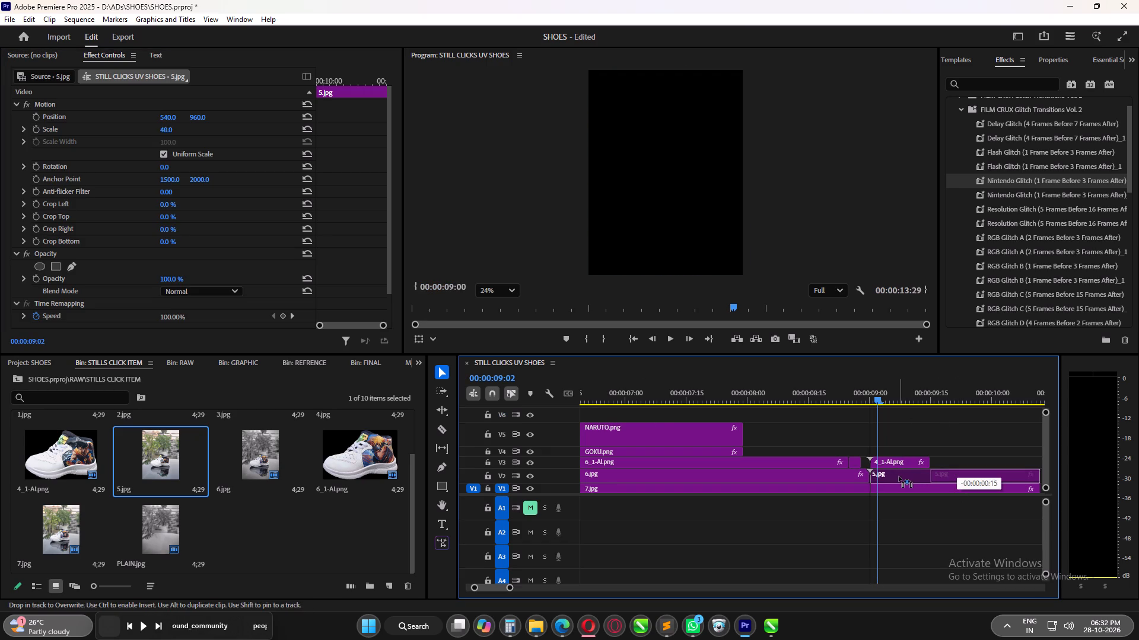
left_click_drag(899, 476, 896, 477)
Examine the shoe change between about 00:00:08:23 and 00:00:09:00, frame by frame around the 6_1-AI.png to 4_1-AI.png gap.
left_click_drag(882, 398, 857, 396)
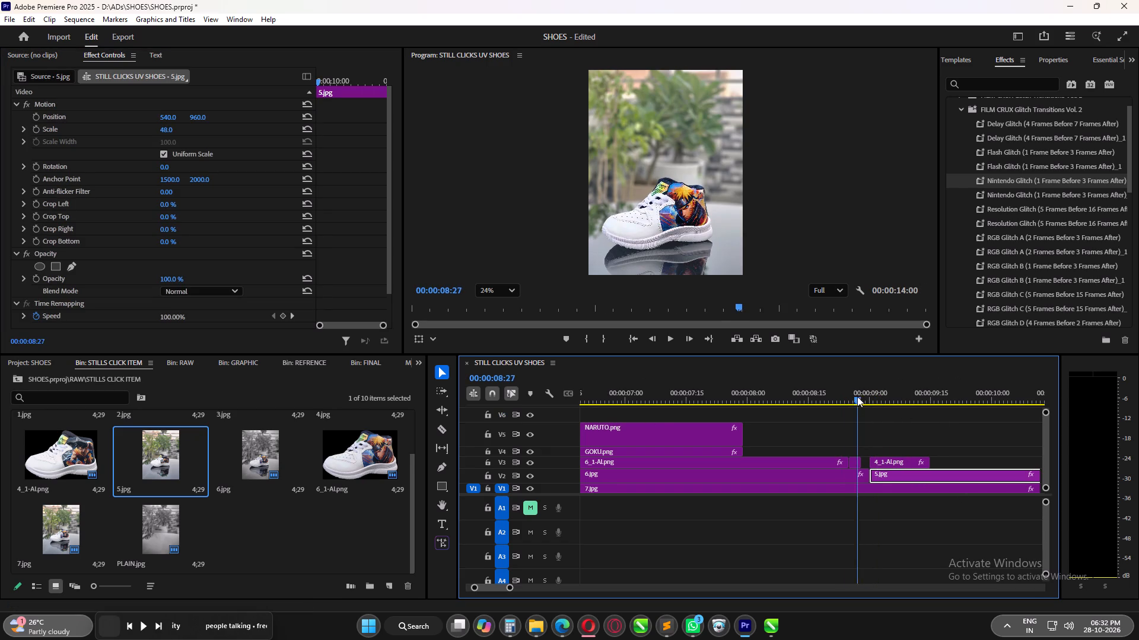
left_click_drag(857, 396, 847, 402)
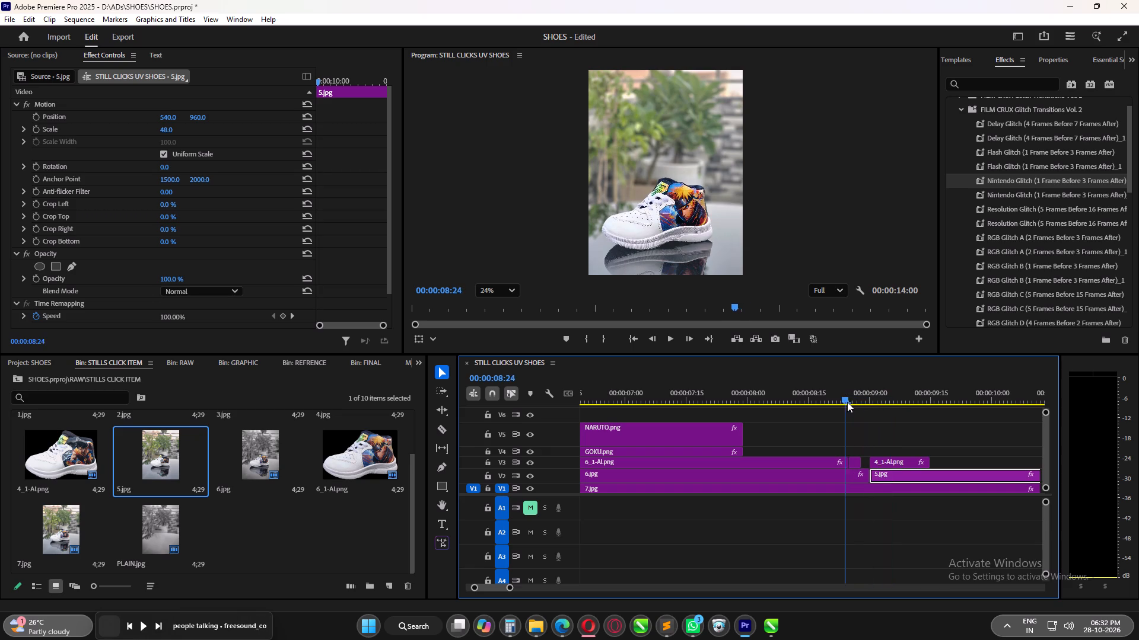
left_click_drag(847, 402, 862, 402)
scroll(874, 476, "up", 11, "alt")
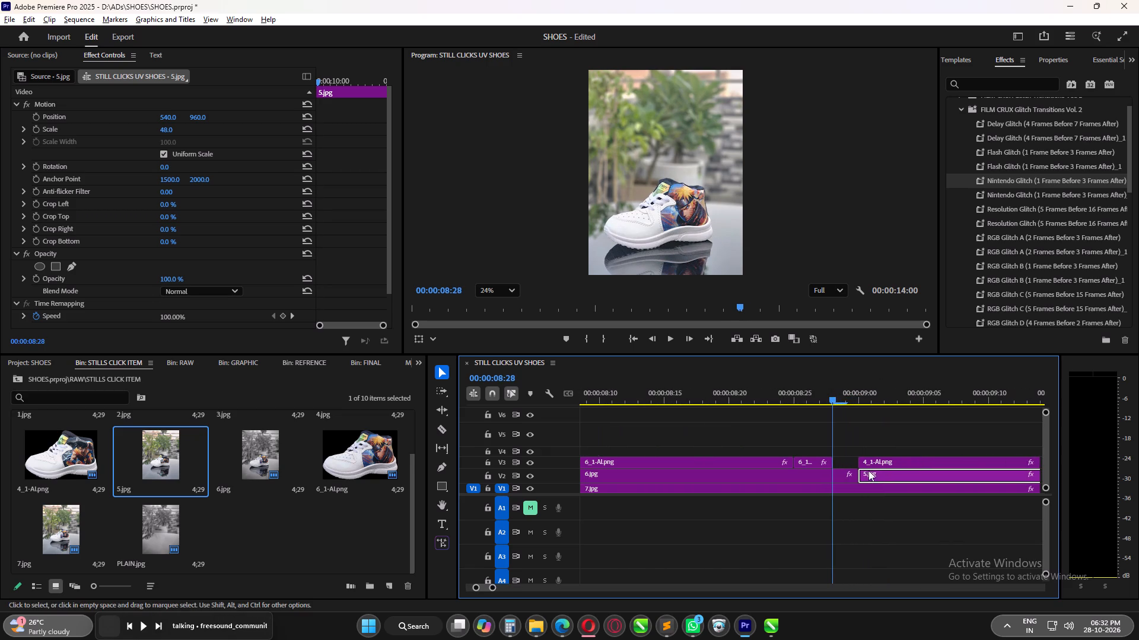
left_click_drag(834, 405, 798, 405)
left_click_drag(830, 399, 797, 396)
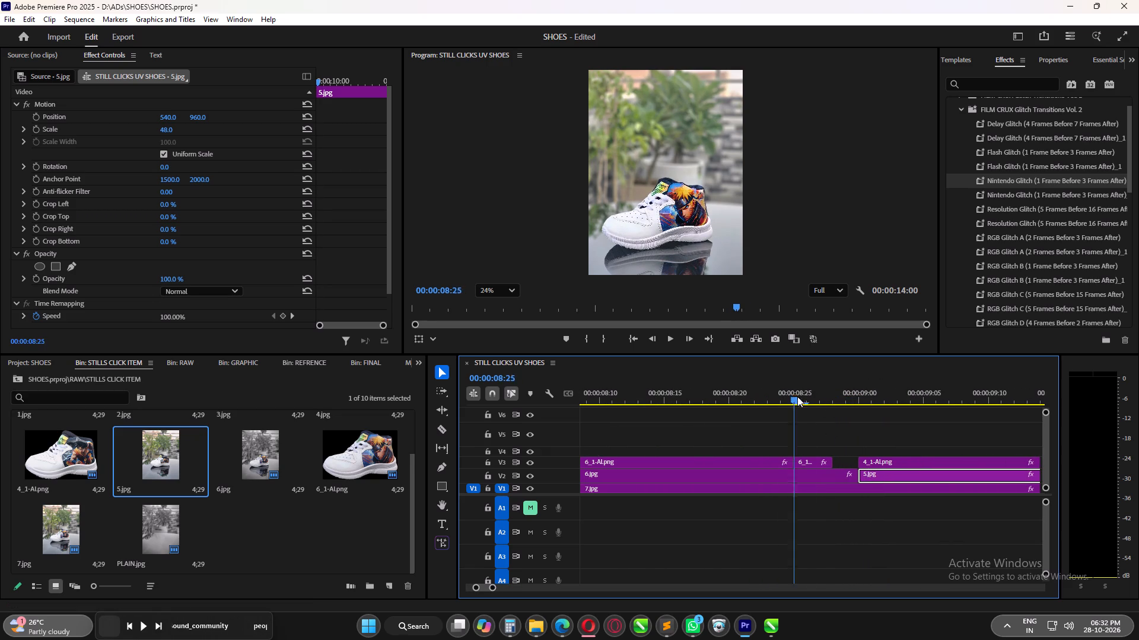
left_click_drag(797, 396, 780, 401)
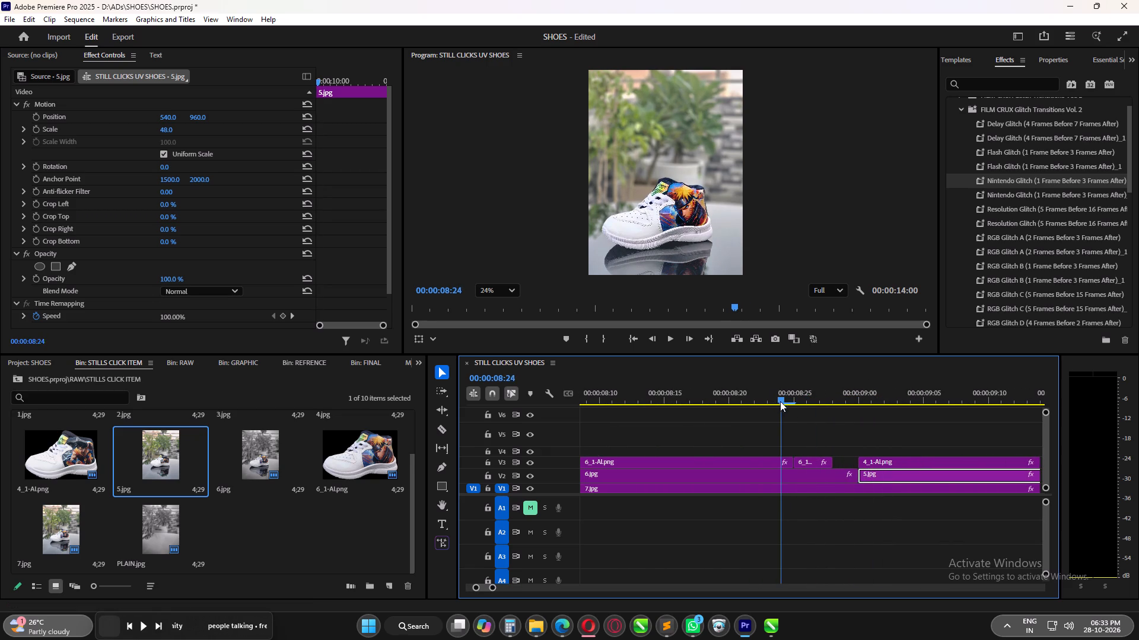
left_click_drag(780, 401, 862, 416)
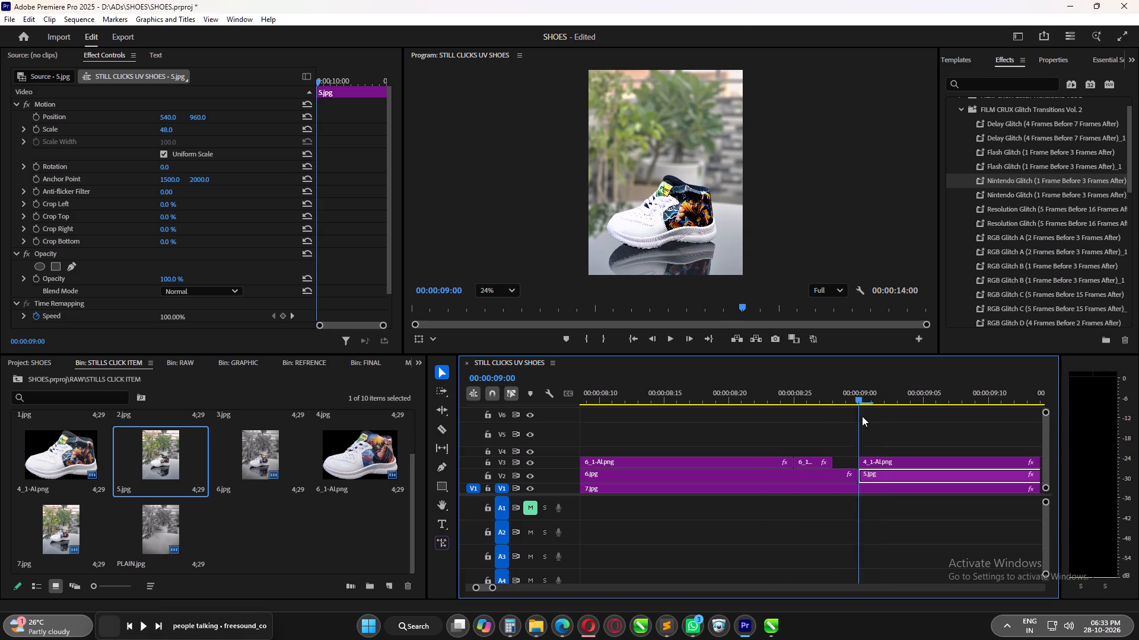
left_click_drag(862, 416, 774, 433)
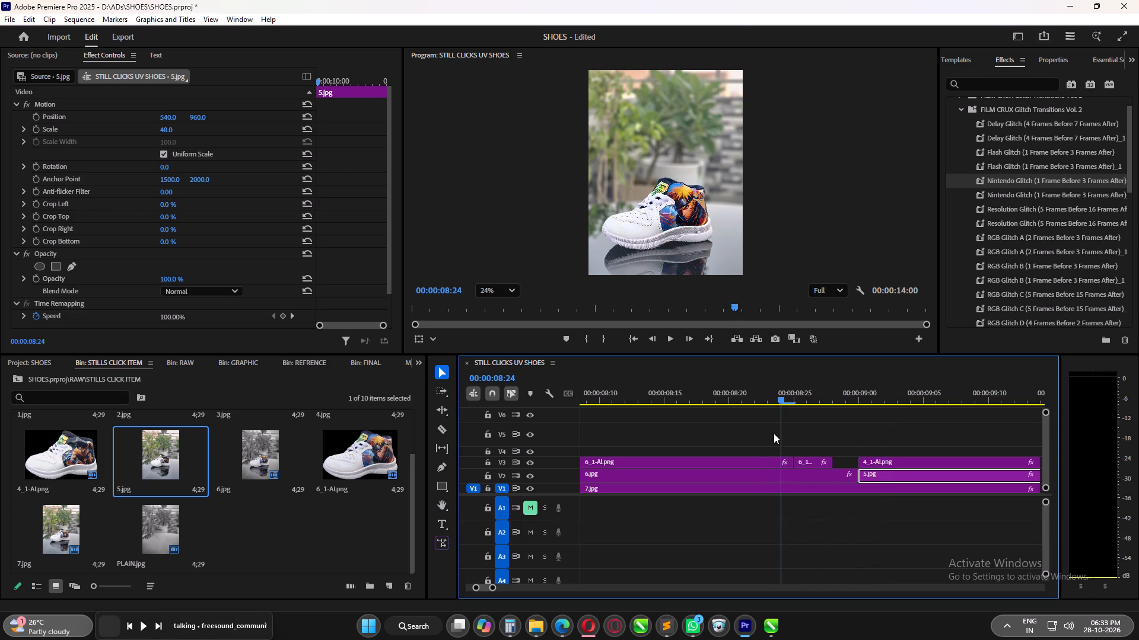
left_click_drag(774, 433, 769, 443)
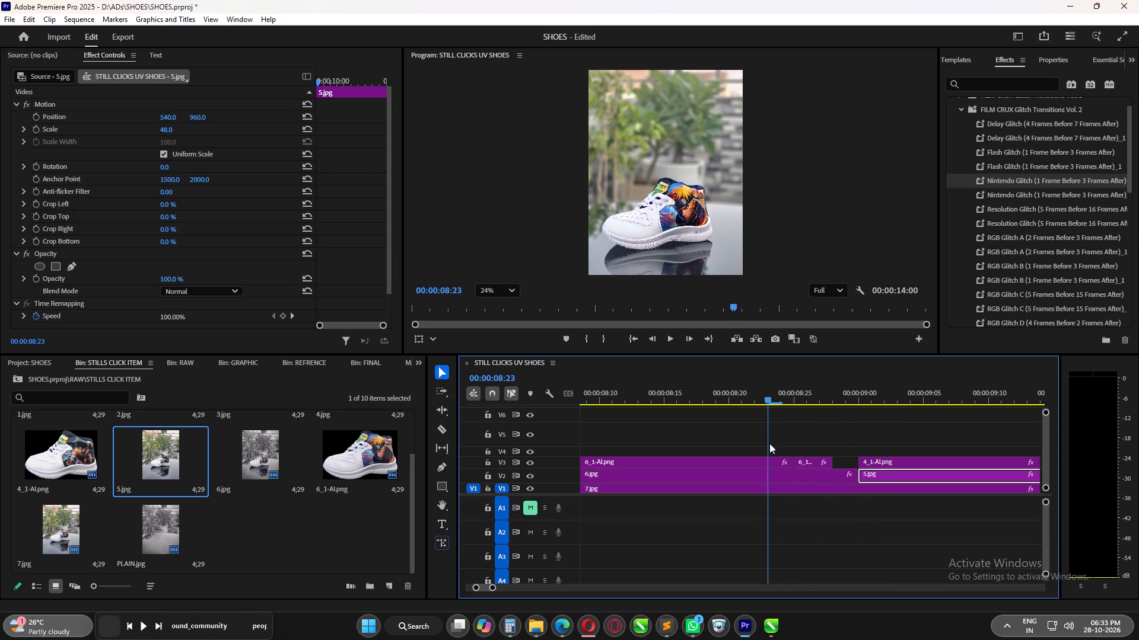
left_click_drag(769, 443, 851, 450)
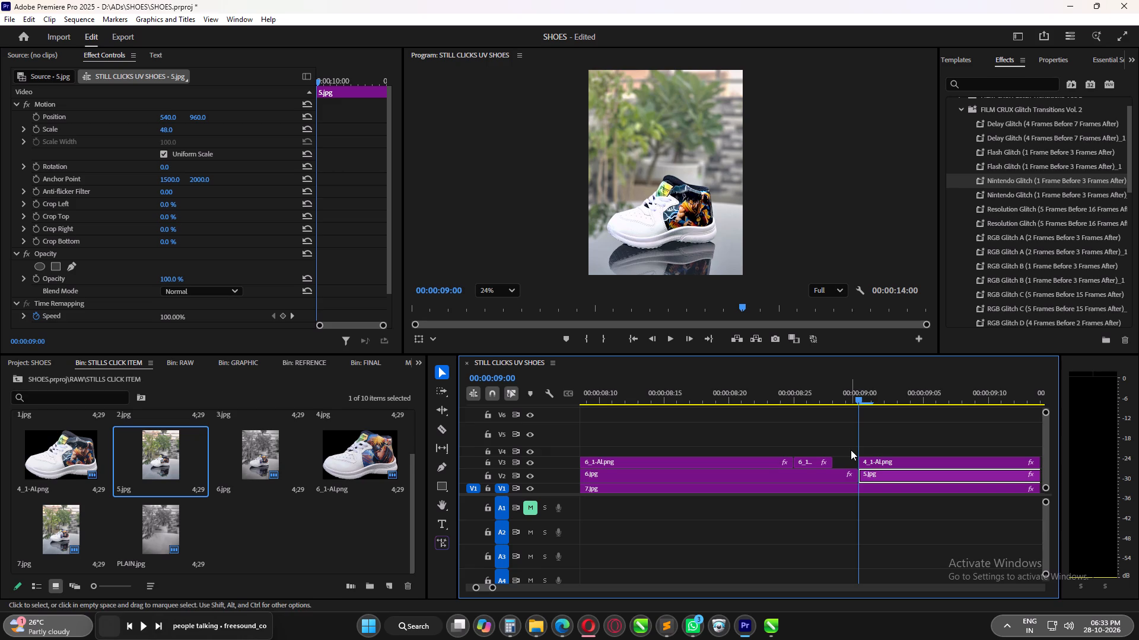
left_click_drag(861, 401, 866, 401)
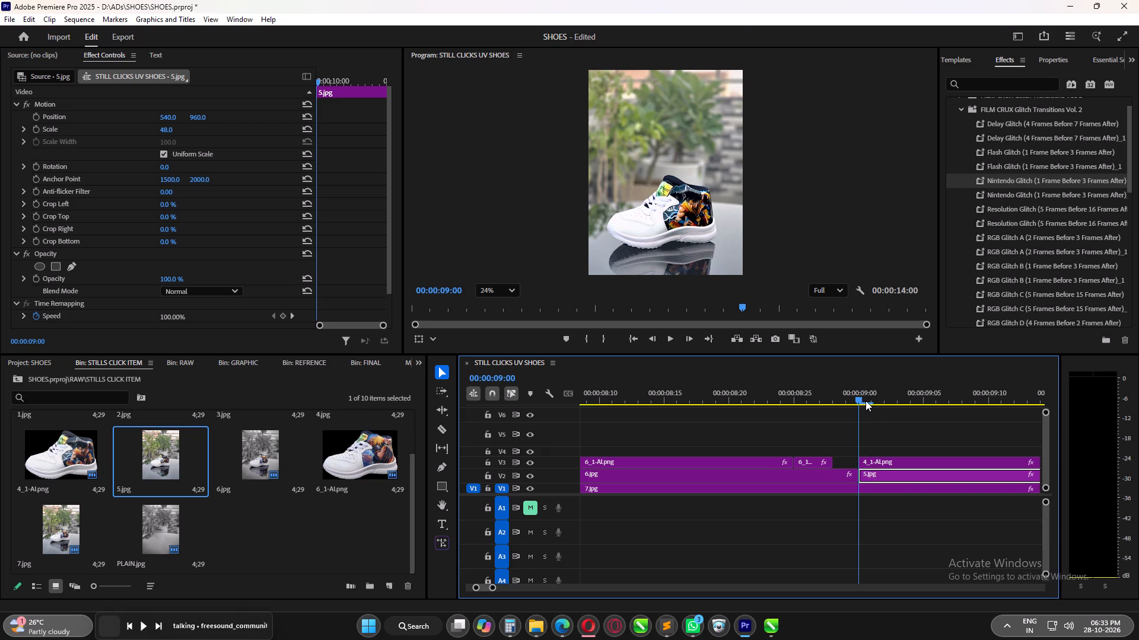
left_click_drag(866, 401, 868, 408)
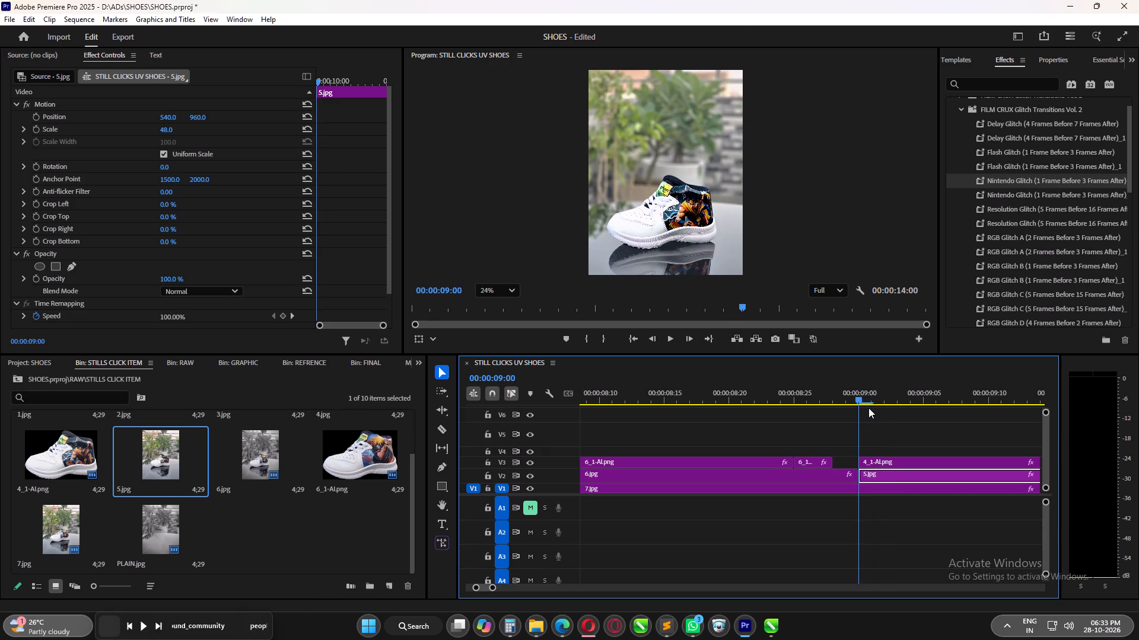
Cut 4_1-AI.png at 00:00:09:02 and shift both pieces earlier to close the gap after the short 6_1-AI.png piece.
left_click_drag(868, 408, 888, 407)
key("c")
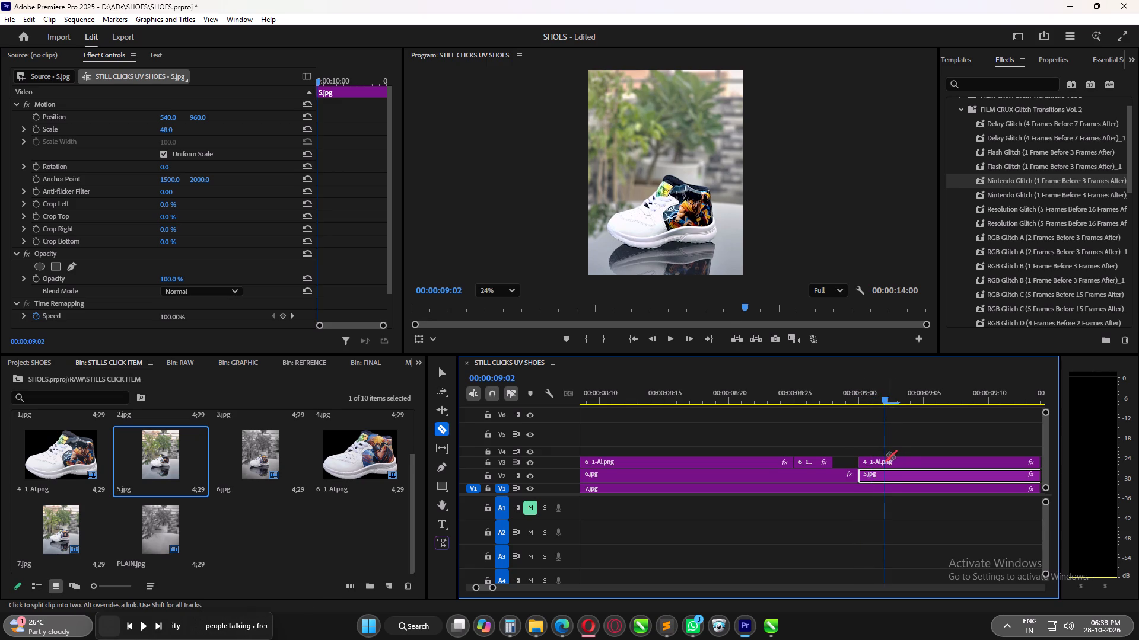
left_click(887, 456)
left_click(886, 461)
key("v")
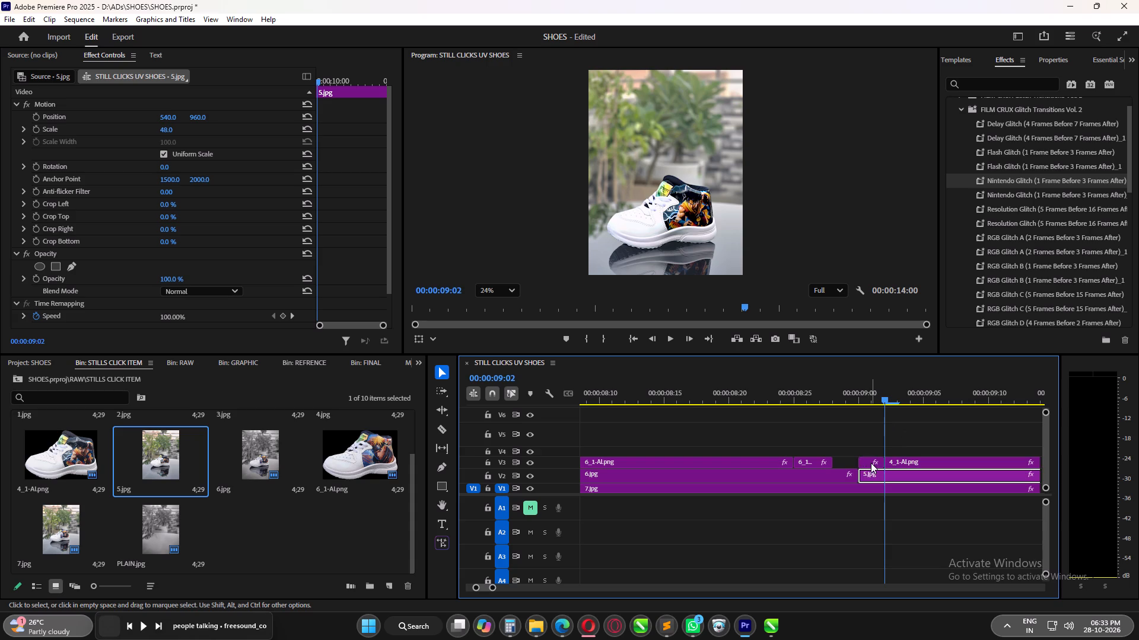
left_click(871, 463)
left_click_drag(866, 463, 843, 463)
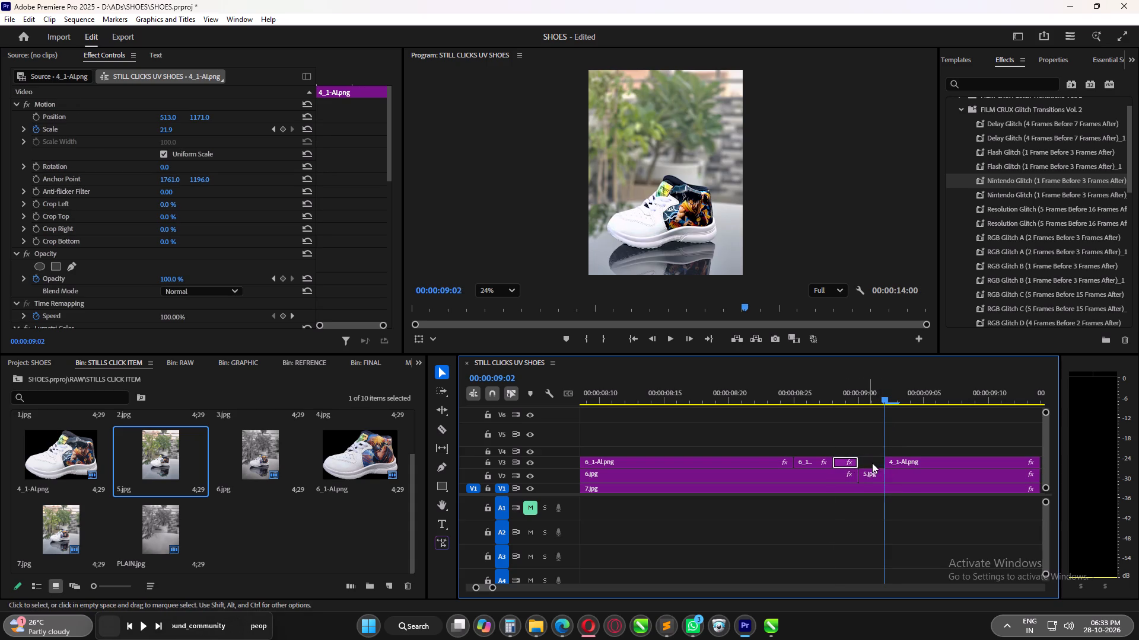
left_click_drag(883, 460, 860, 460)
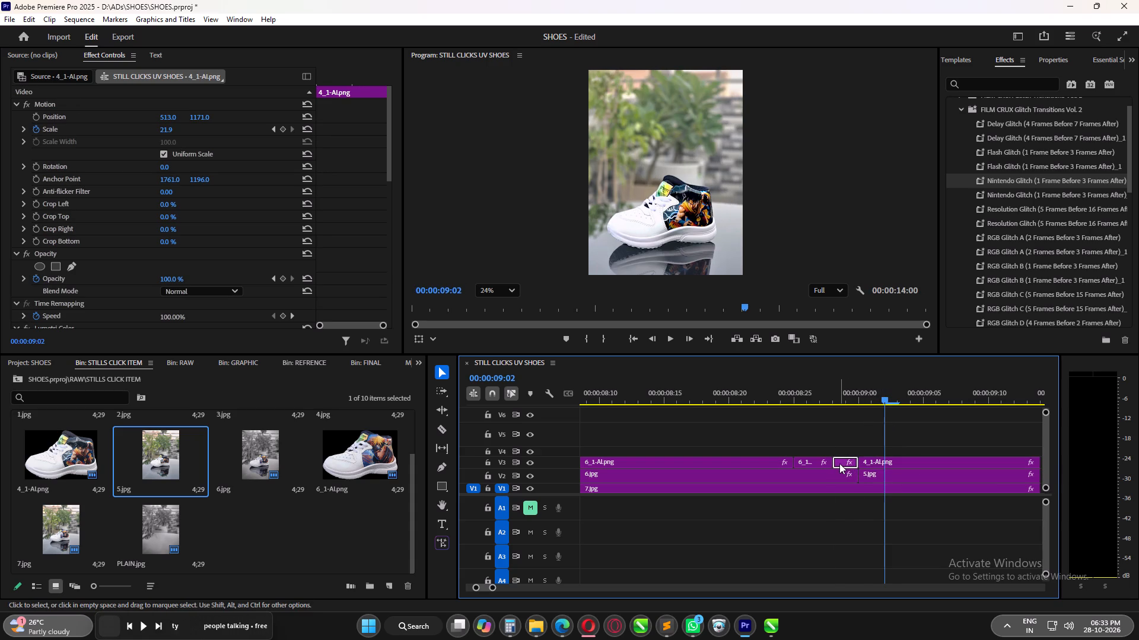
Apply Nintendo Glitch (1 Frame Before 3 Frames After) to the short 4_1-AI.png and 6_1-AI.png pieces and preview the glitch.
right_click(839, 463)
left_click(822, 437)
left_click_drag(1001, 181, 885, 400)
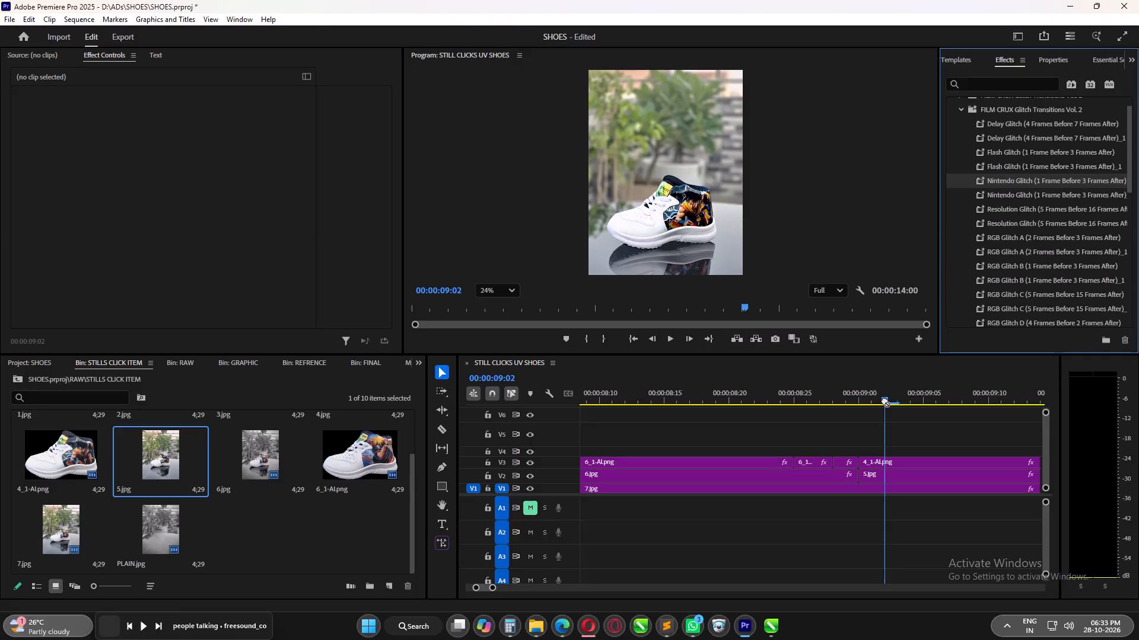
left_click_drag(885, 400, 840, 458)
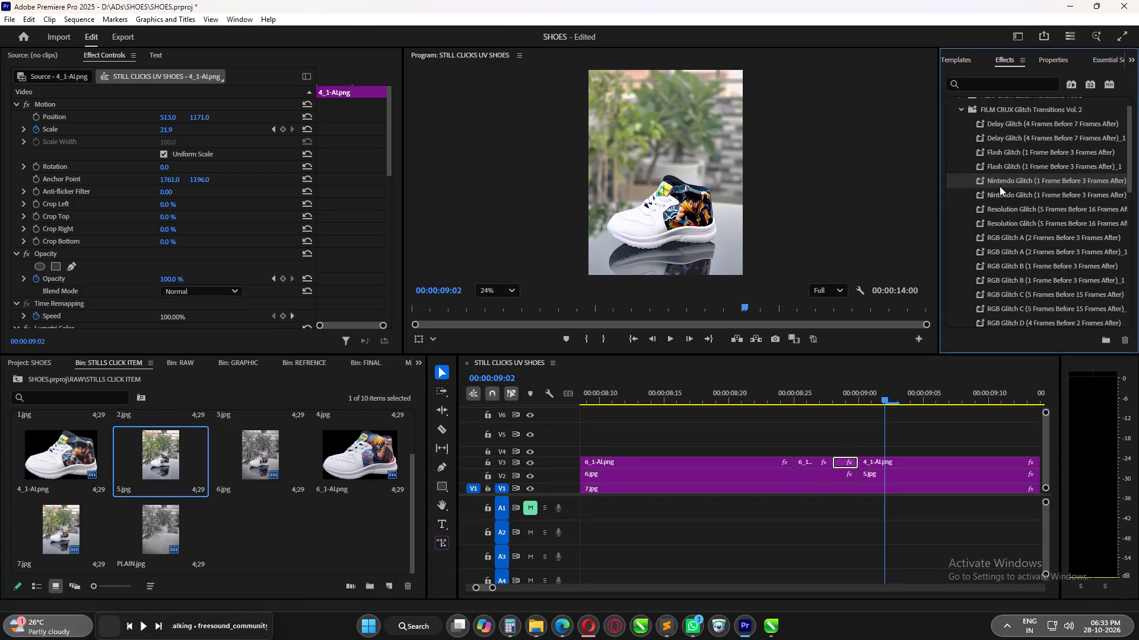
left_click_drag(1001, 181, 815, 459)
left_click_drag(819, 391, 794, 396)
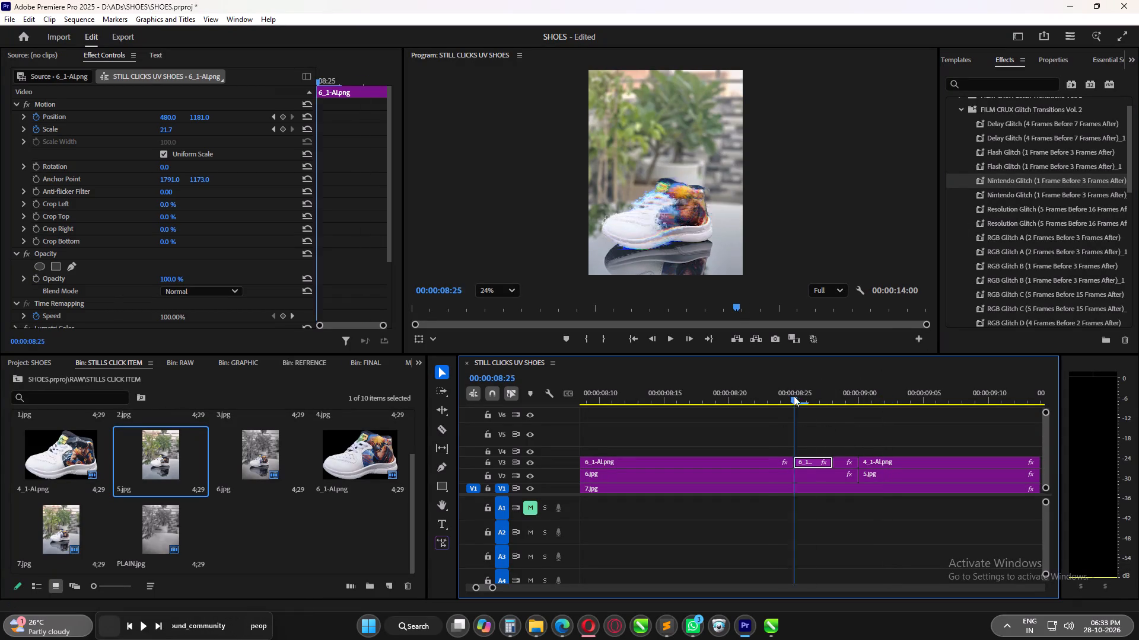
left_click_drag(794, 396, 843, 408)
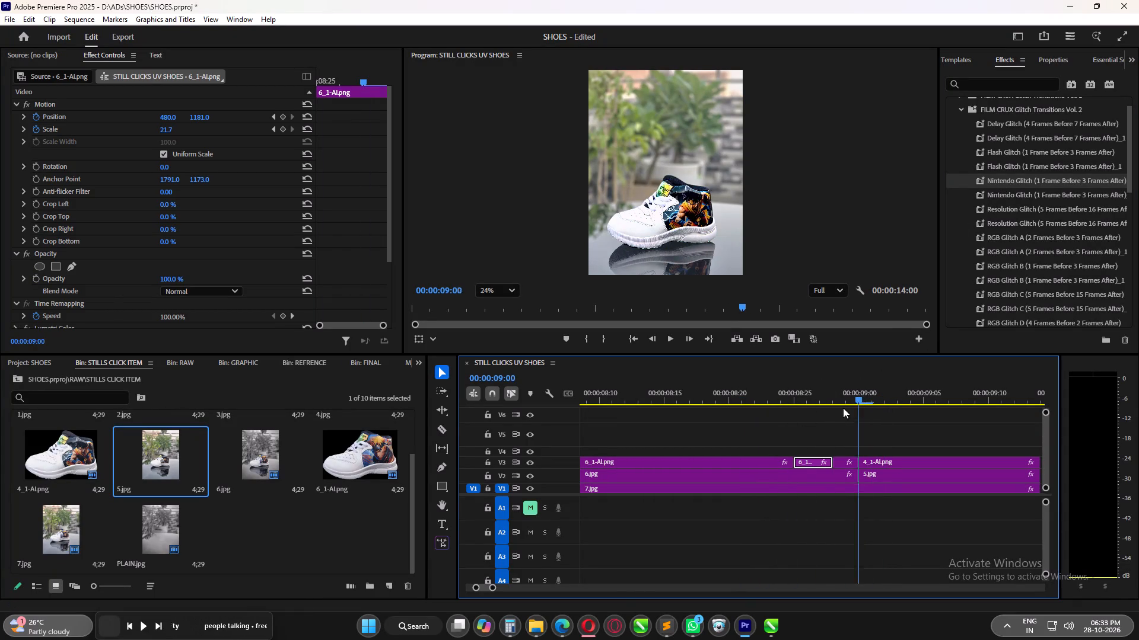
left_click_drag(843, 408, 854, 412)
left_click_drag(854, 412, 850, 418)
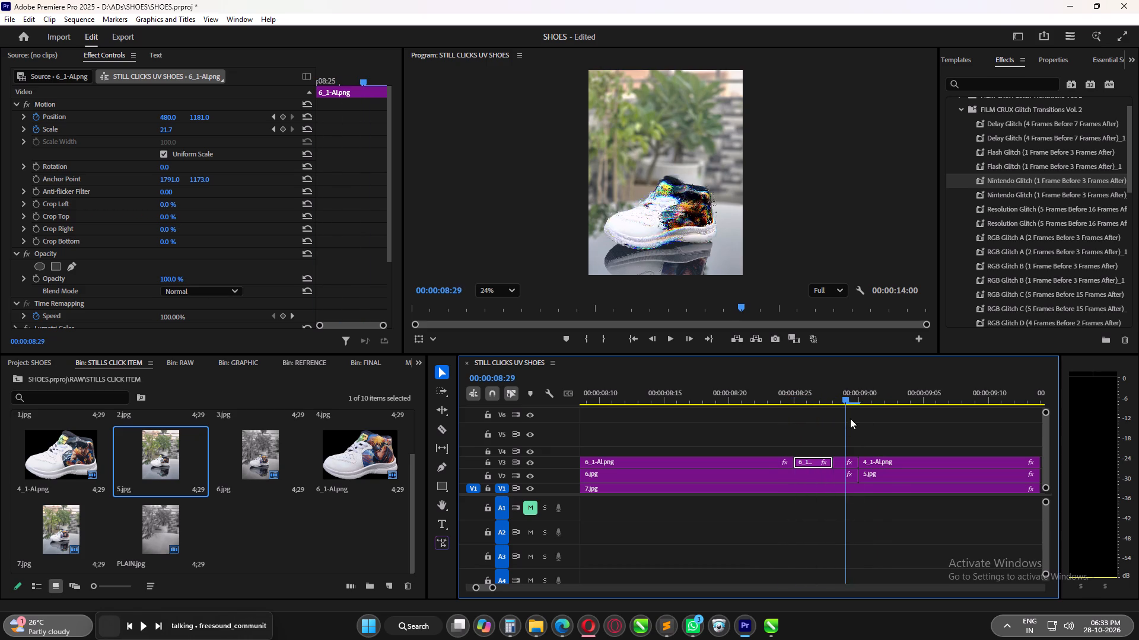
left_click_drag(850, 418, 908, 427)
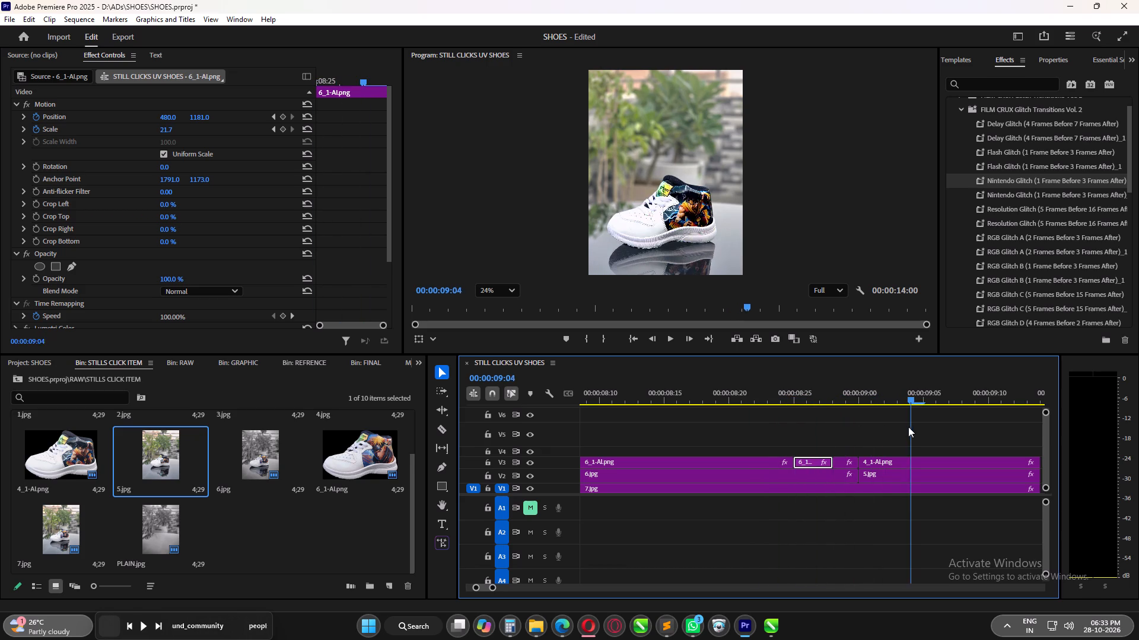
left_click_drag(908, 427, 762, 437)
Extend the end of the remaining 4_1-AI.png piece above 5.jpg to about 00:00:10:24.
scroll(762, 437, "down", 18, "alt")
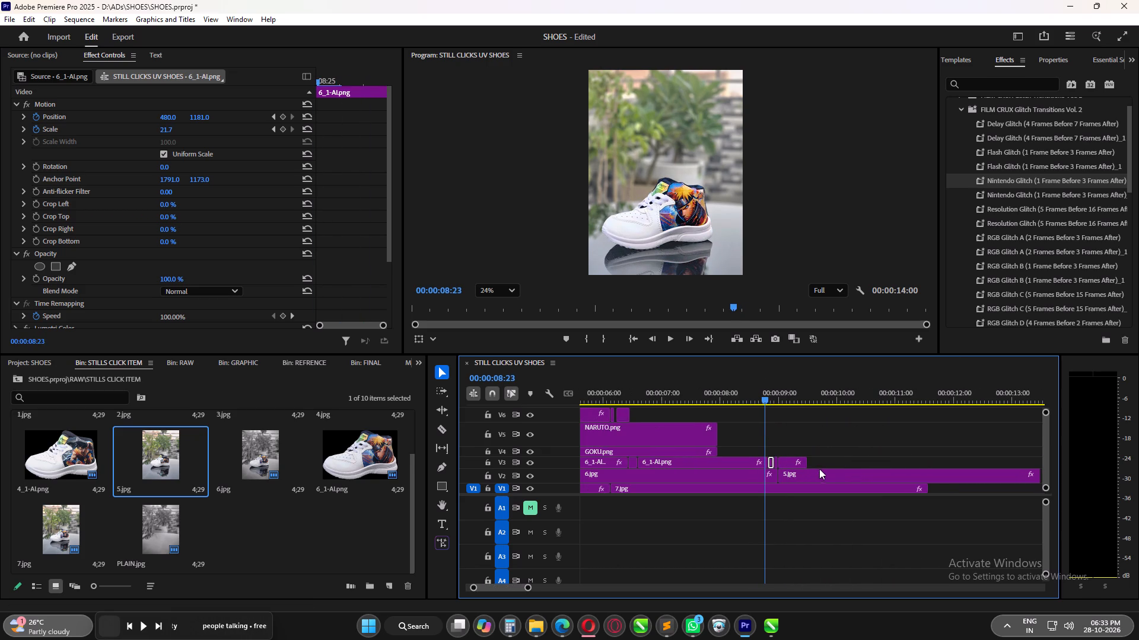
left_click(806, 479)
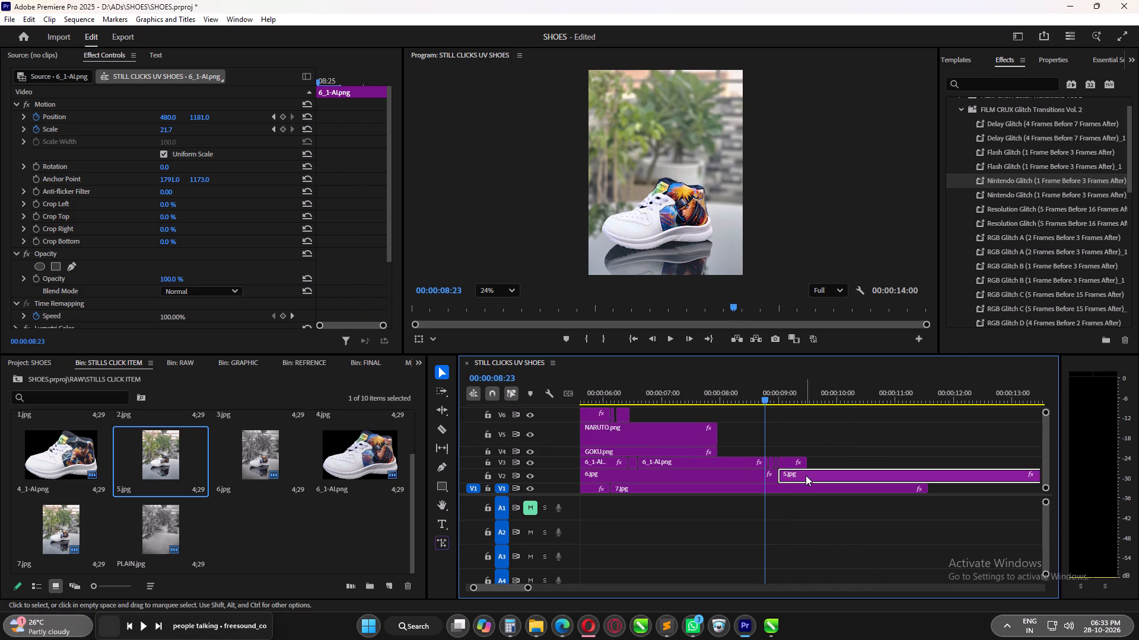
left_click_drag(789, 394, 803, 393)
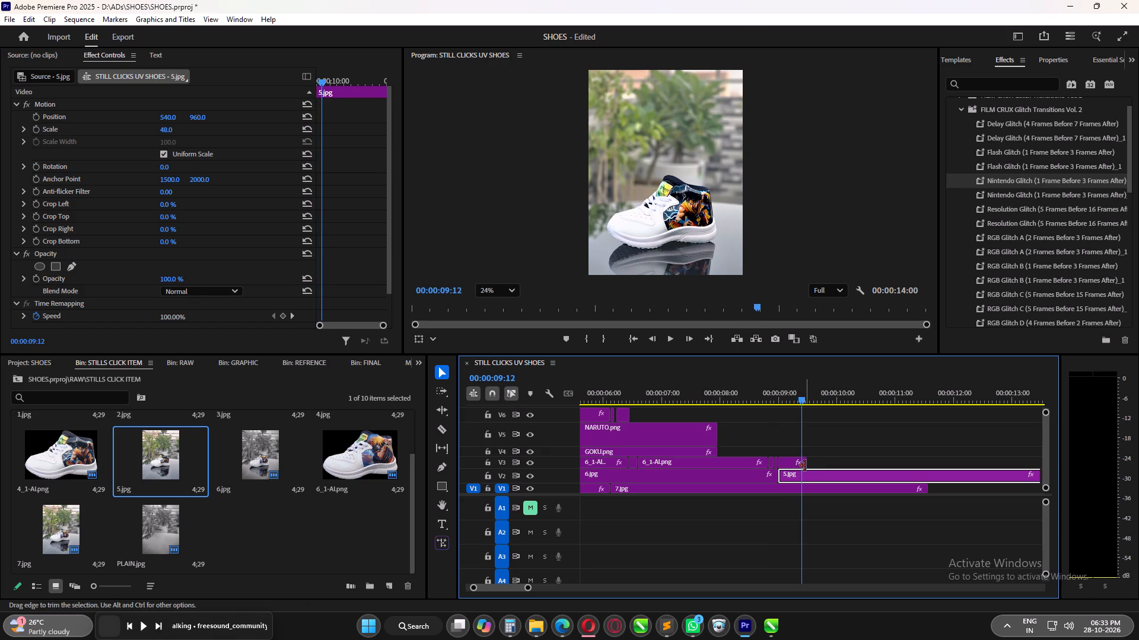
left_click_drag(806, 466, 885, 463)
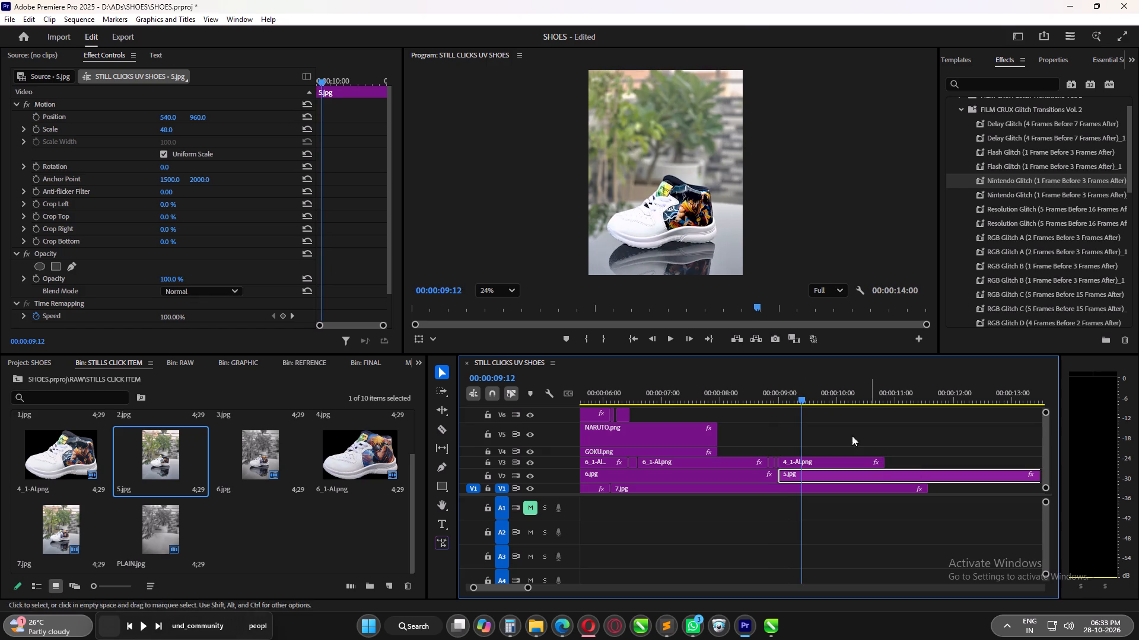
Review the sequence from about 00:00:06:09 through the glitch into 5.jpg at 00:00:09:03.
left_click_drag(800, 399, 623, 415)
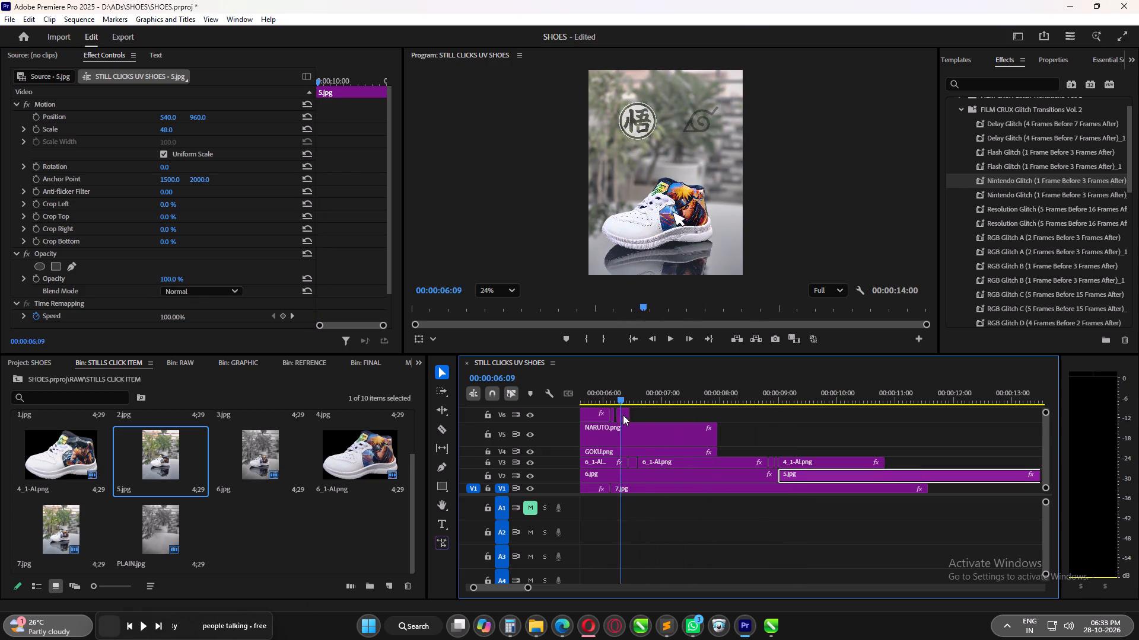
left_click_drag(623, 415, 645, 417)
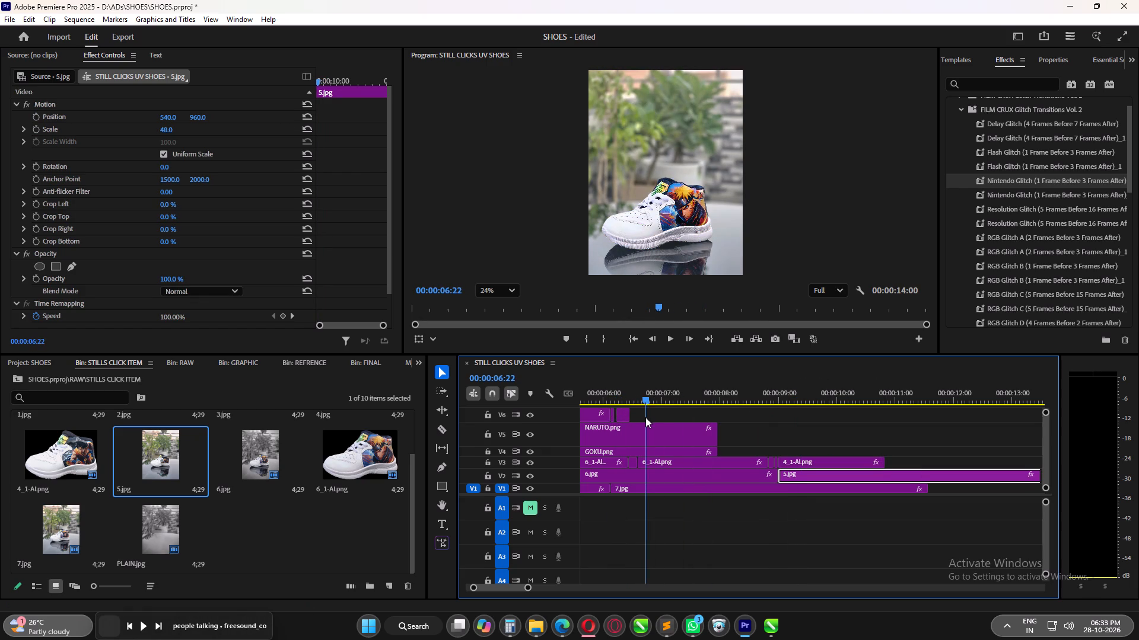
left_click_drag(645, 417, 730, 427)
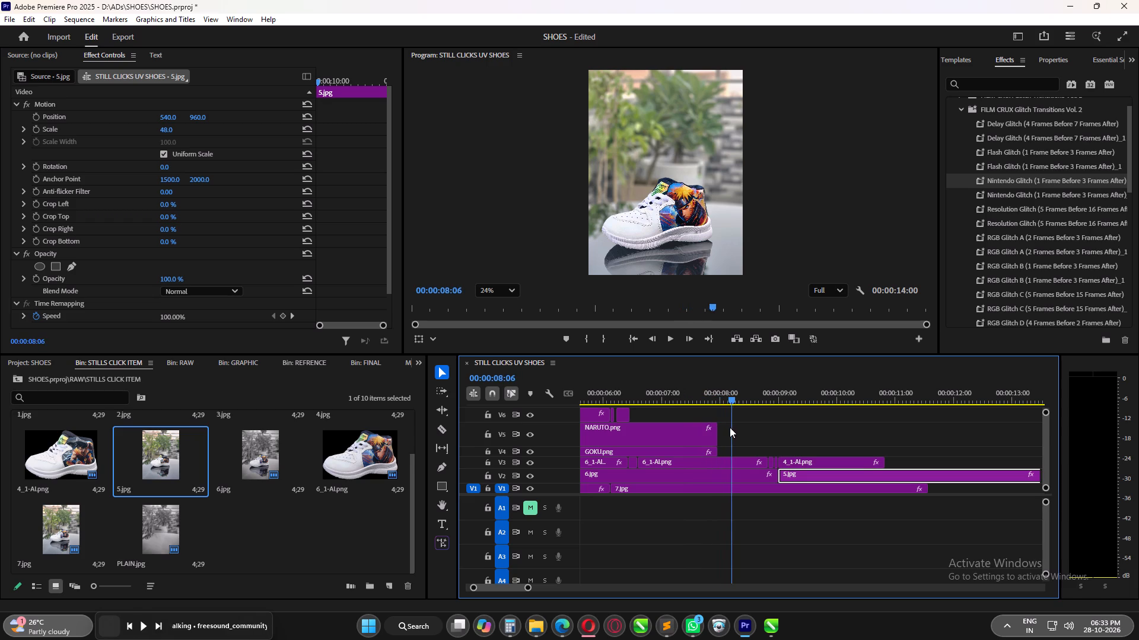
left_click_drag(730, 427, 659, 441)
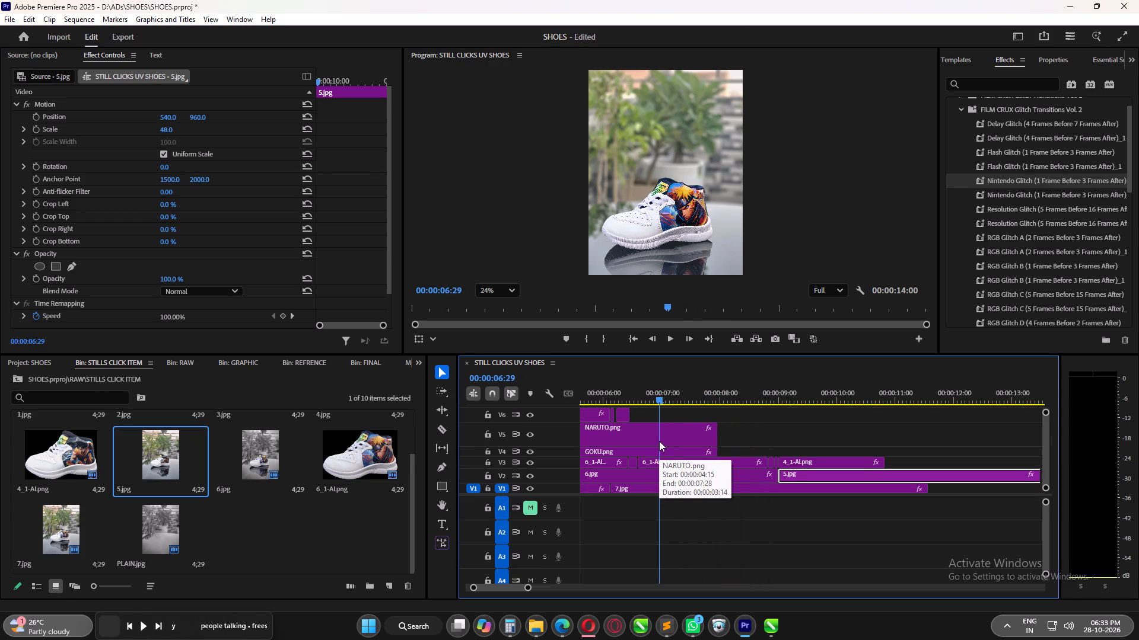
left_click_drag(659, 441, 784, 450)
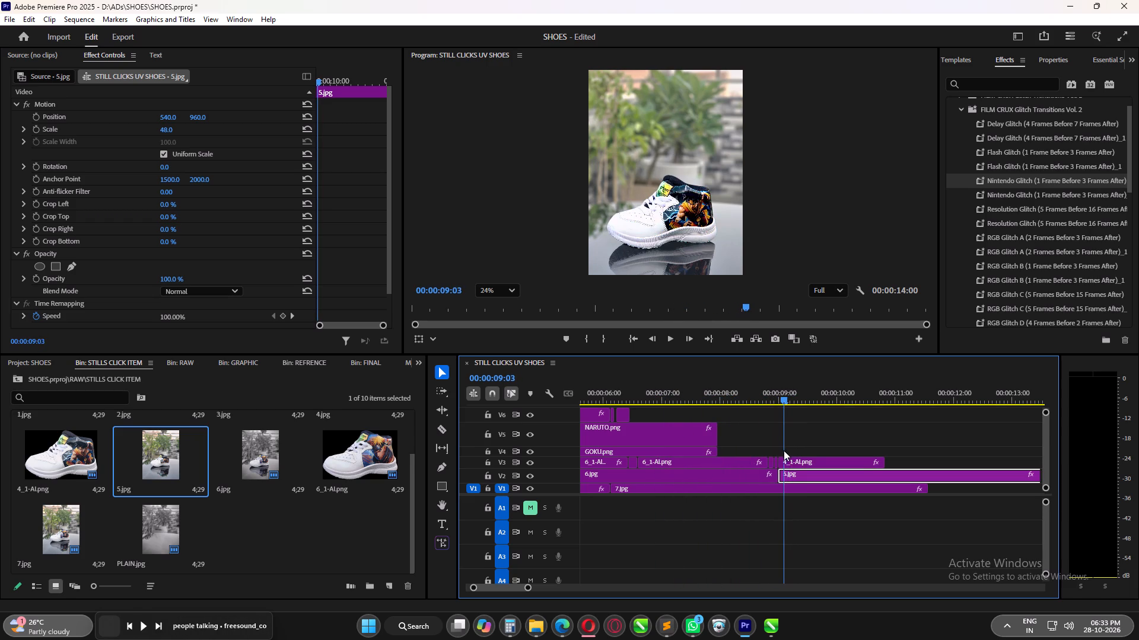
Extend the ends of 4_1-AI.png on V3 and 7.jpg on V1 to 00:00:12:00.
left_click_drag(784, 450, 783, 451)
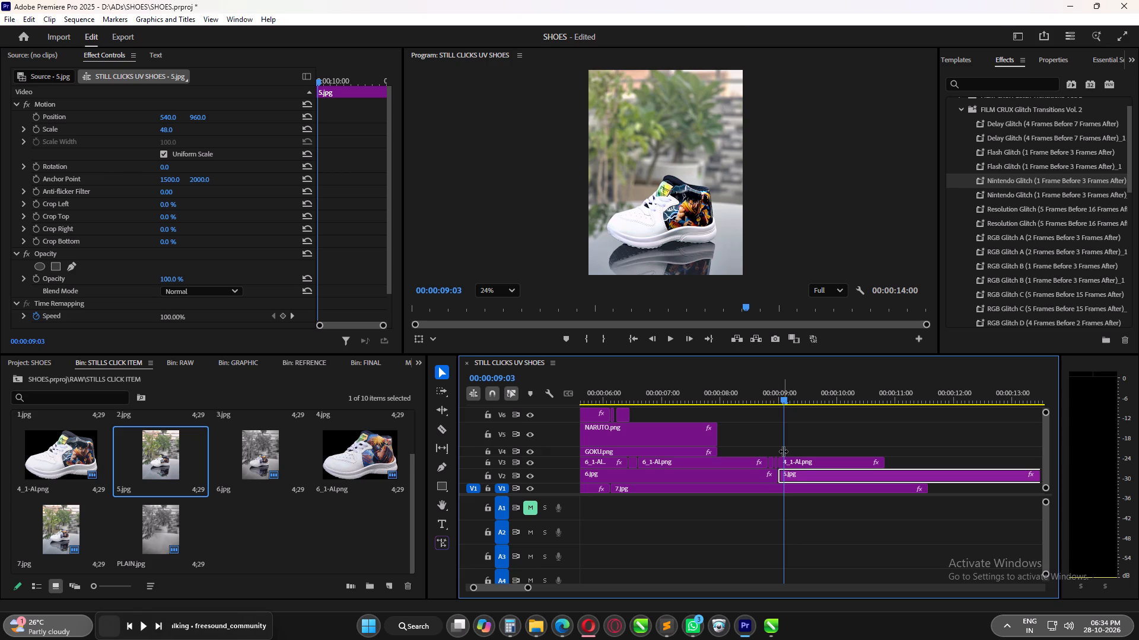
left_click_drag(782, 397, 899, 411)
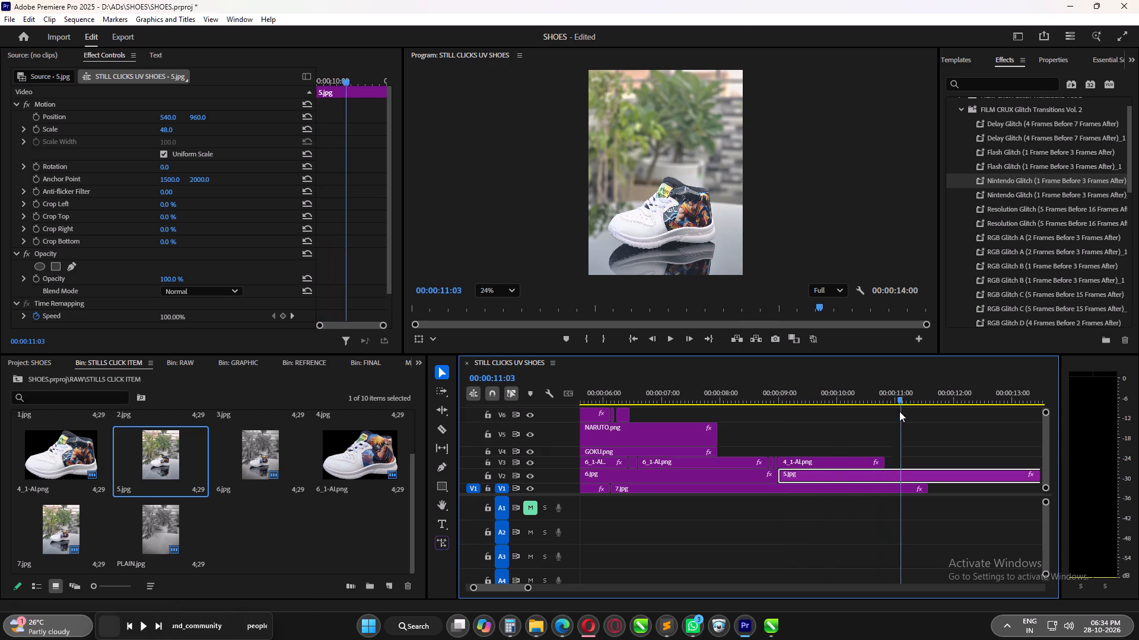
left_click_drag(899, 411, 953, 415)
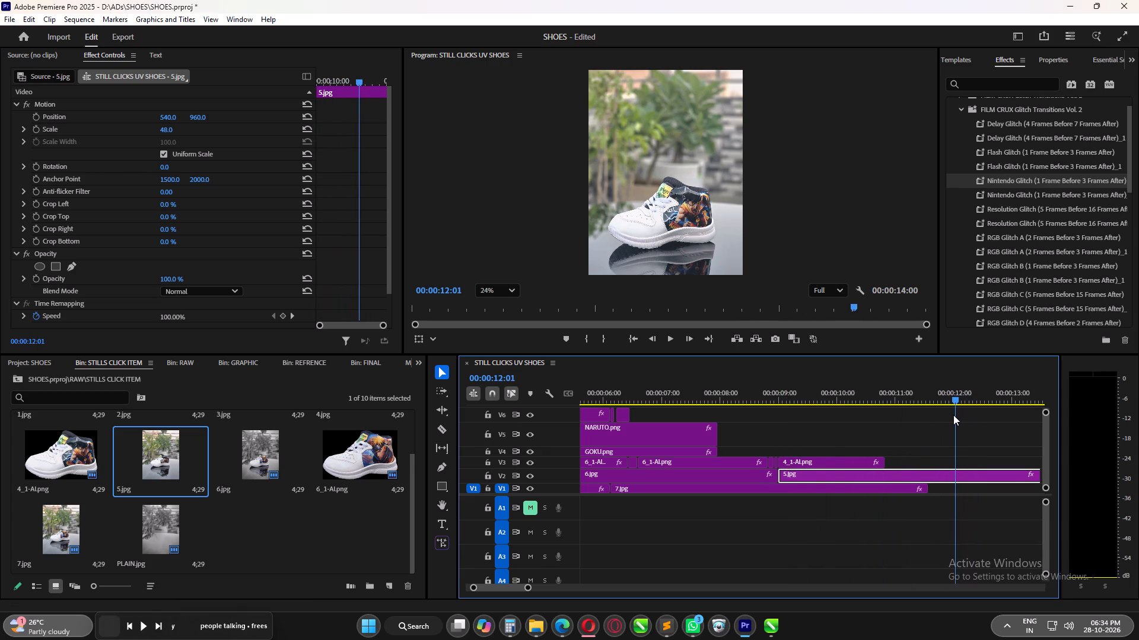
left_click_drag(953, 415, 952, 415)
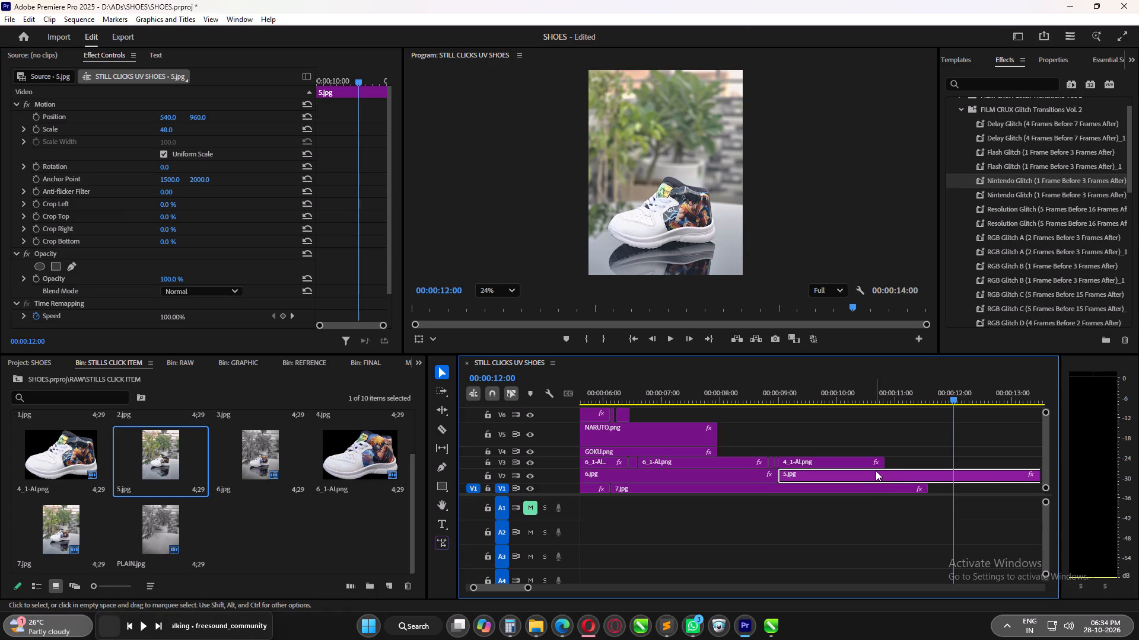
left_click_drag(884, 463, 954, 462)
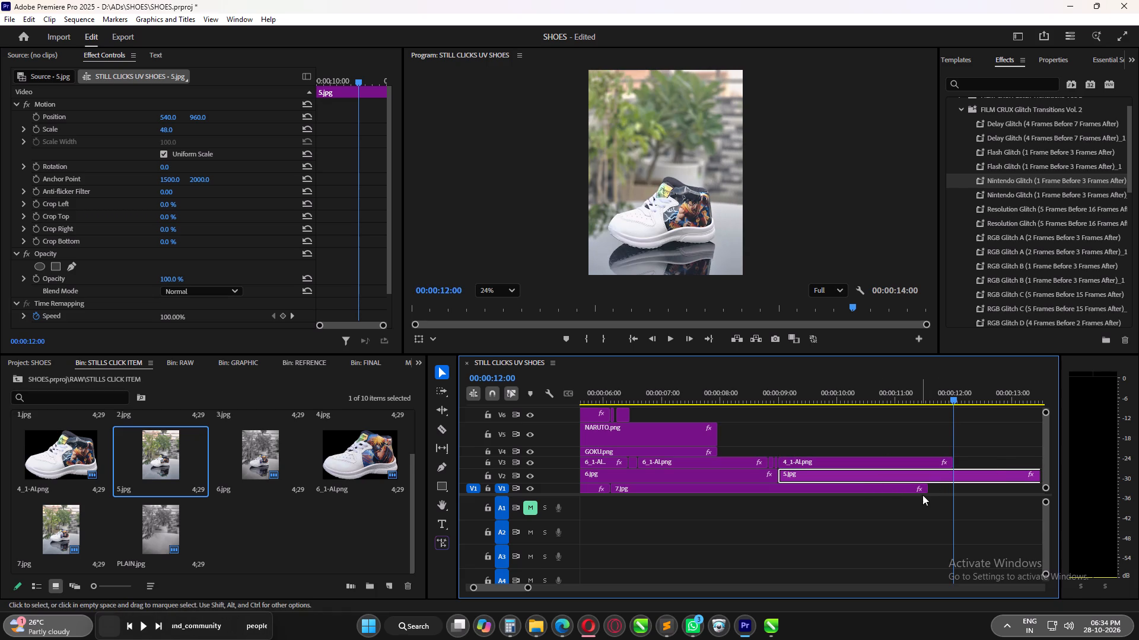
left_click_drag(925, 492, 953, 491)
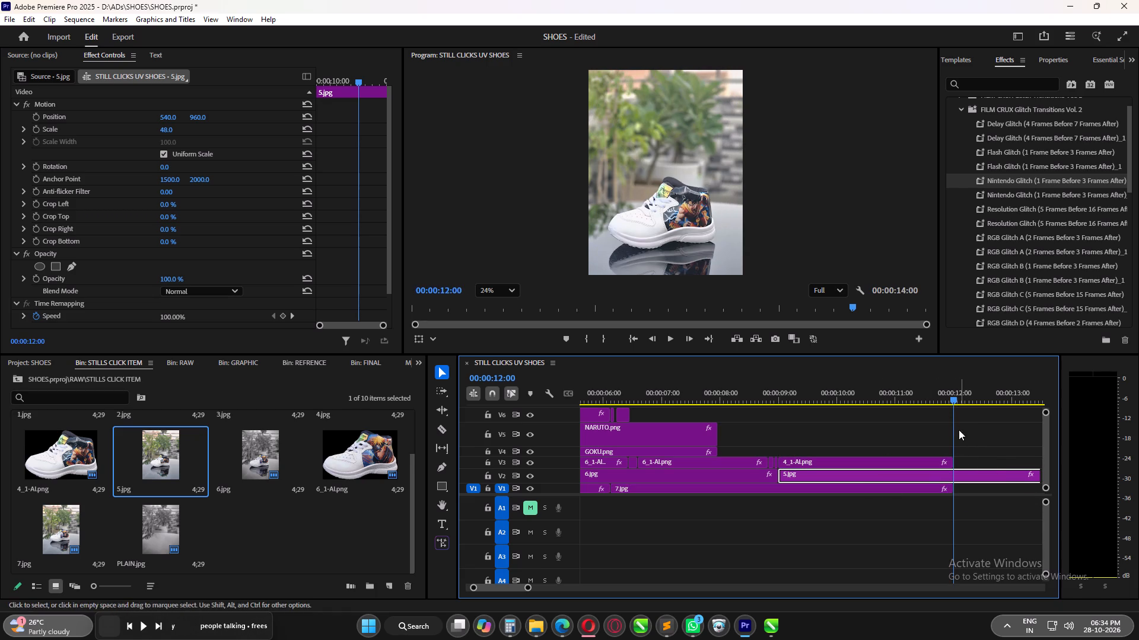
Review the sequence between about 00:00:06:02 and 00:00:12:11, toggling the V1 track output off and back on.
left_click_drag(953, 396, 915, 403)
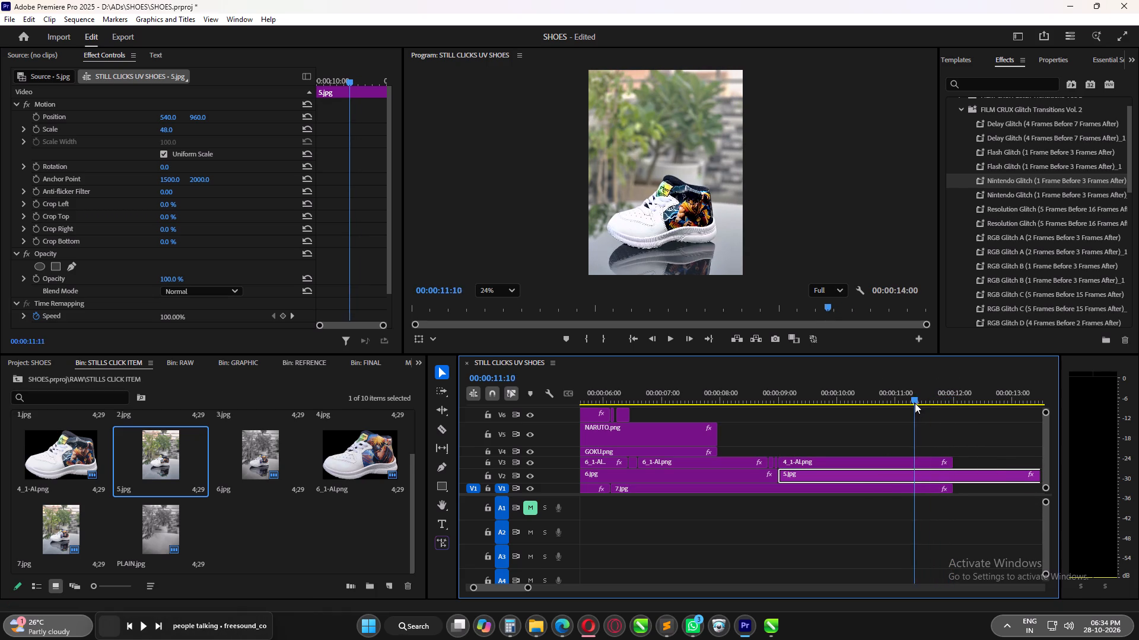
left_click_drag(915, 403, 880, 410)
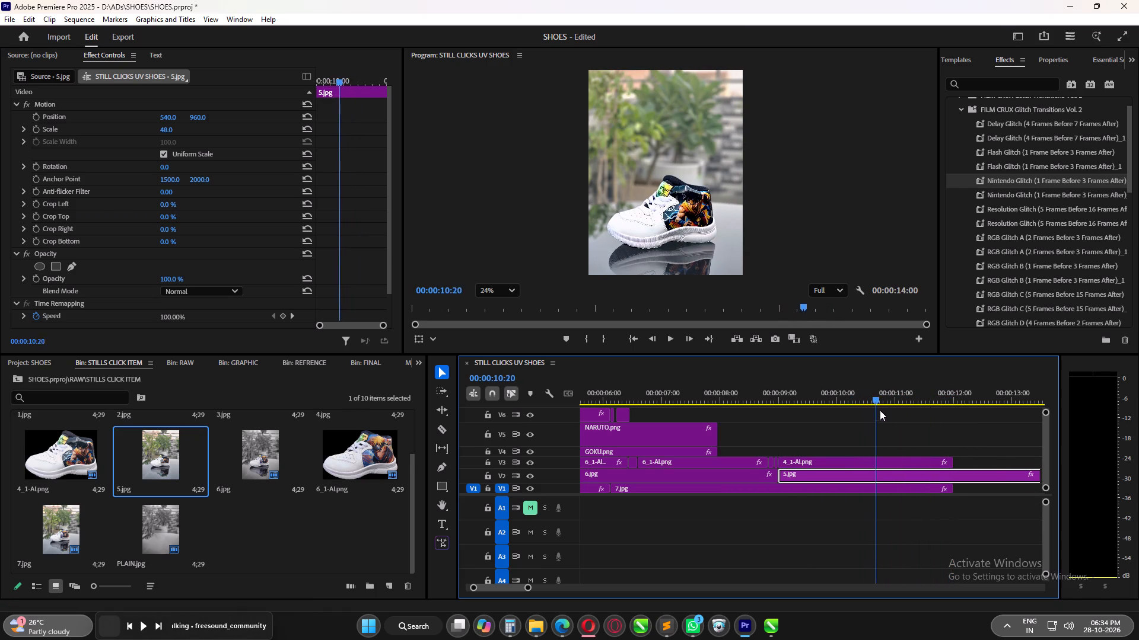
left_click_drag(880, 410, 835, 421)
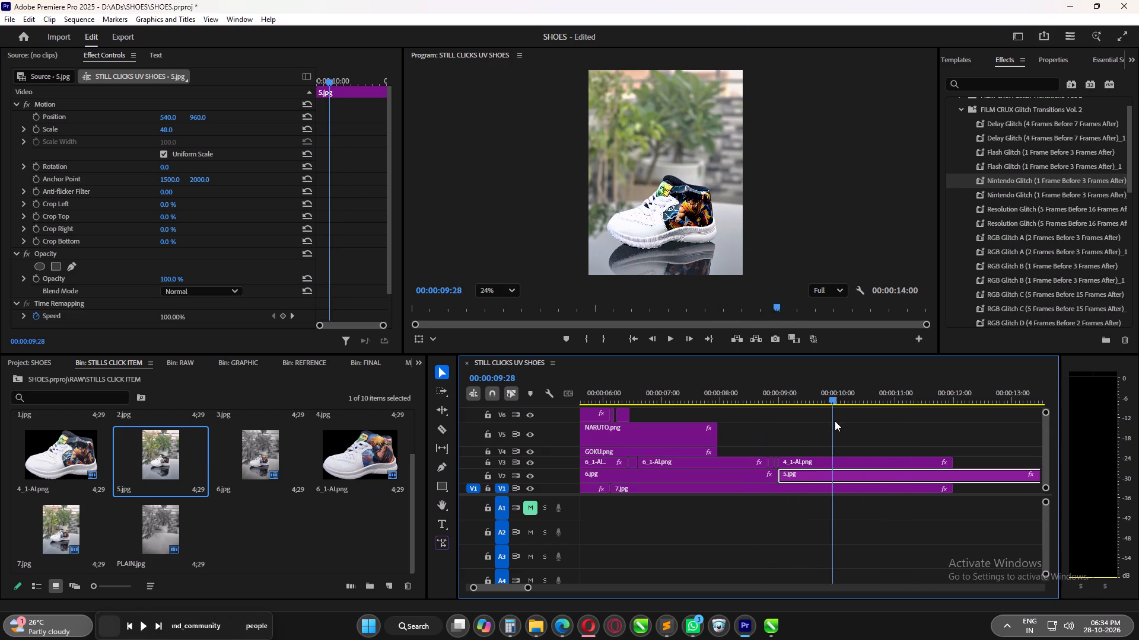
left_click_drag(835, 421, 769, 428)
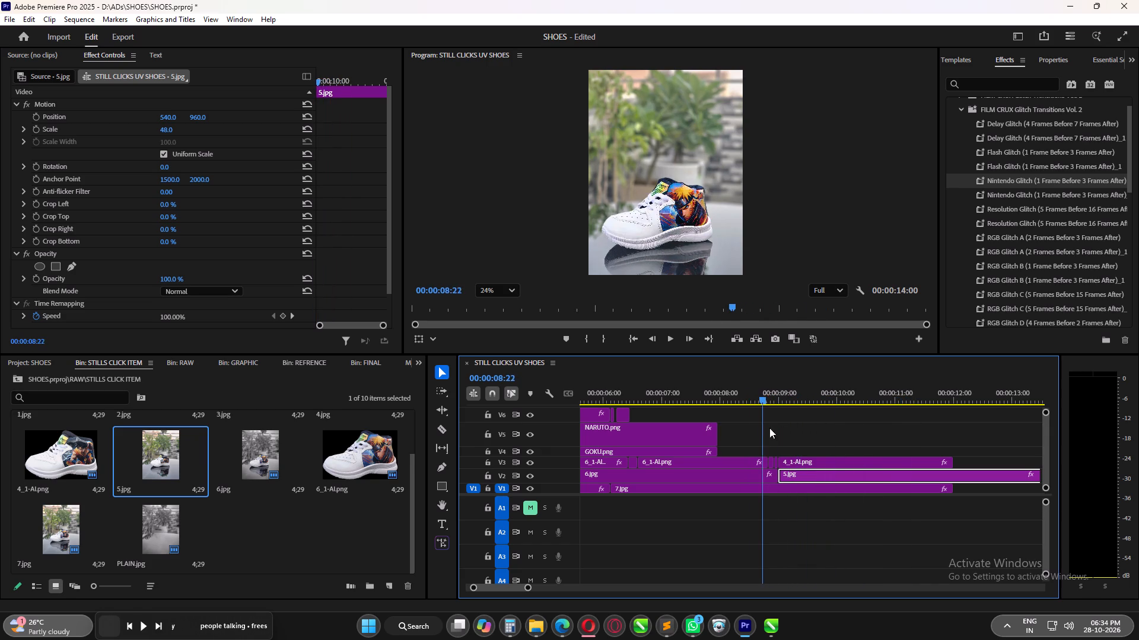
left_click_drag(769, 428, 801, 427)
left_click(695, 491)
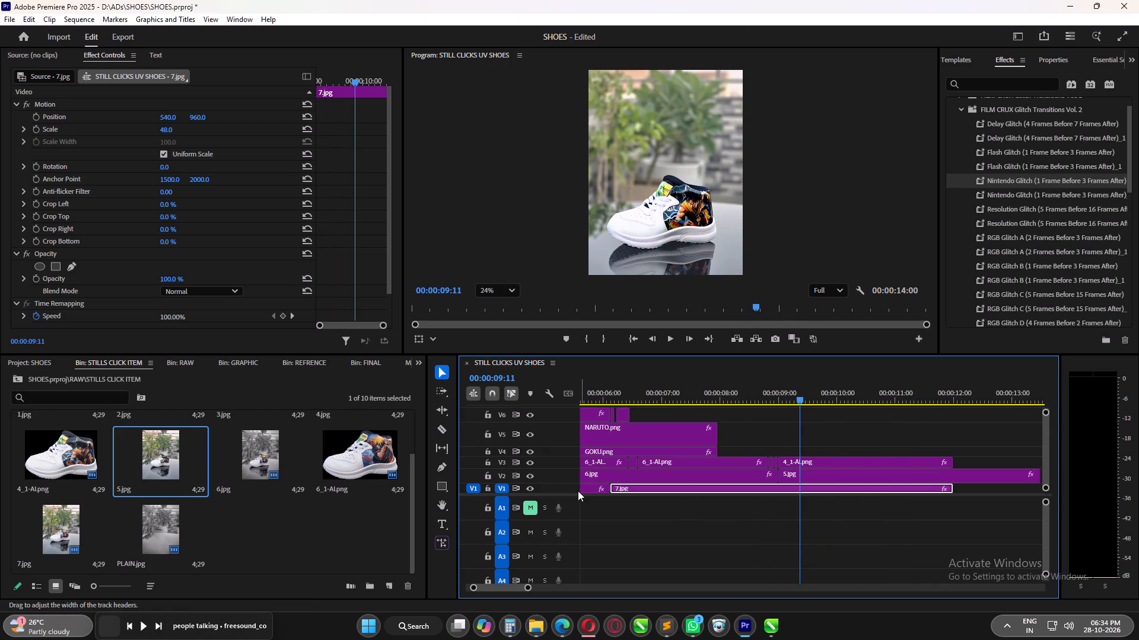
left_click(529, 490)
left_click(529, 490)
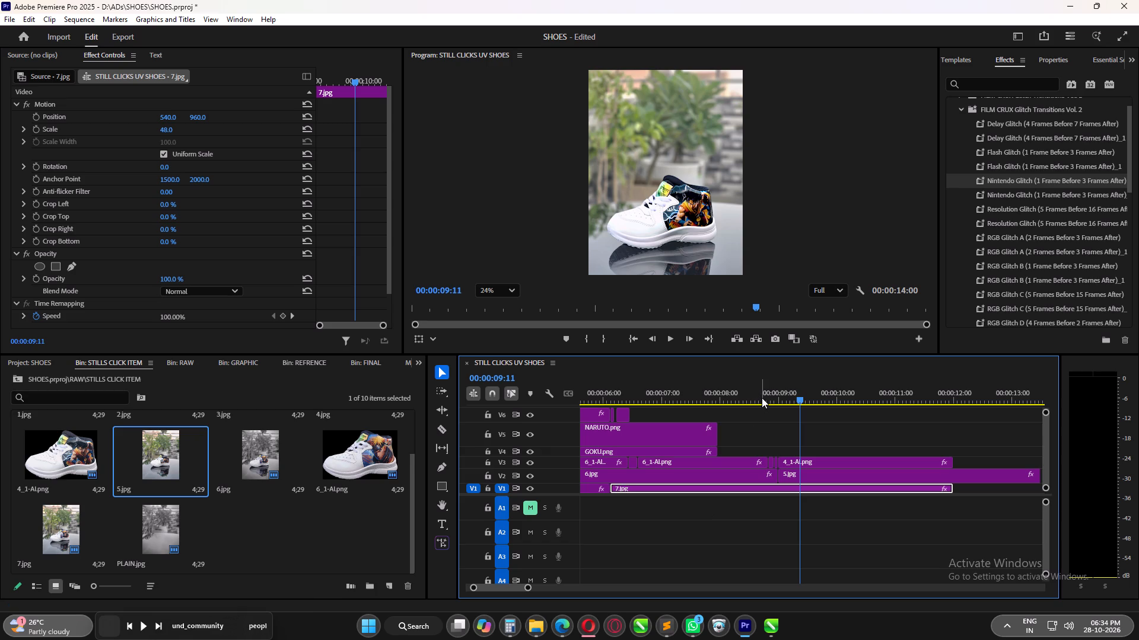
left_click_drag(762, 398, 606, 405)
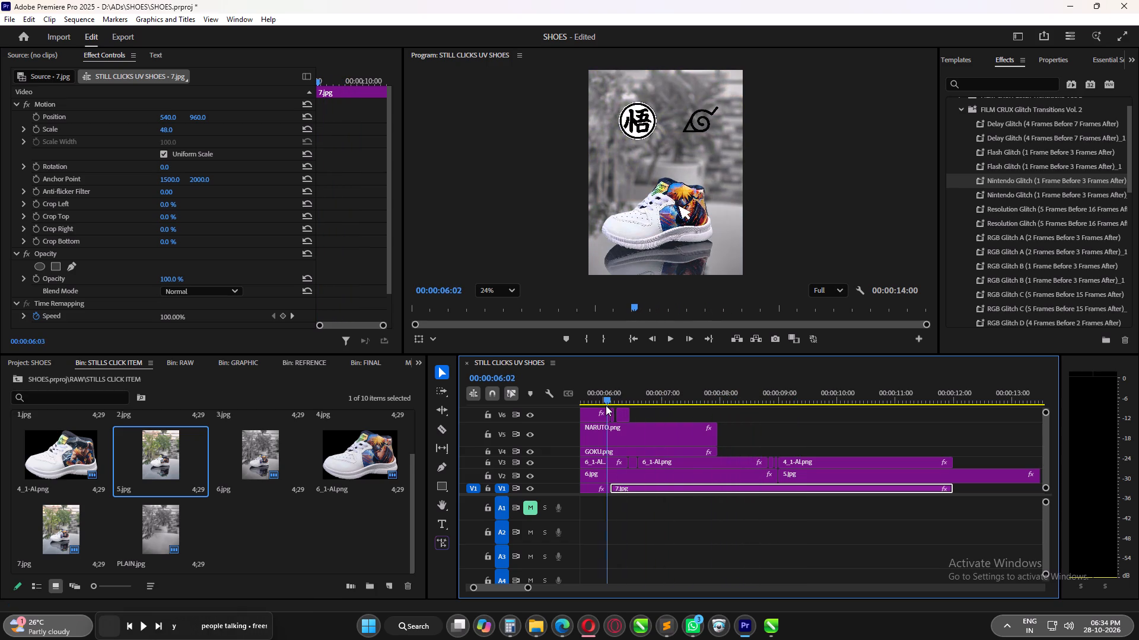
left_click_drag(606, 405, 653, 411)
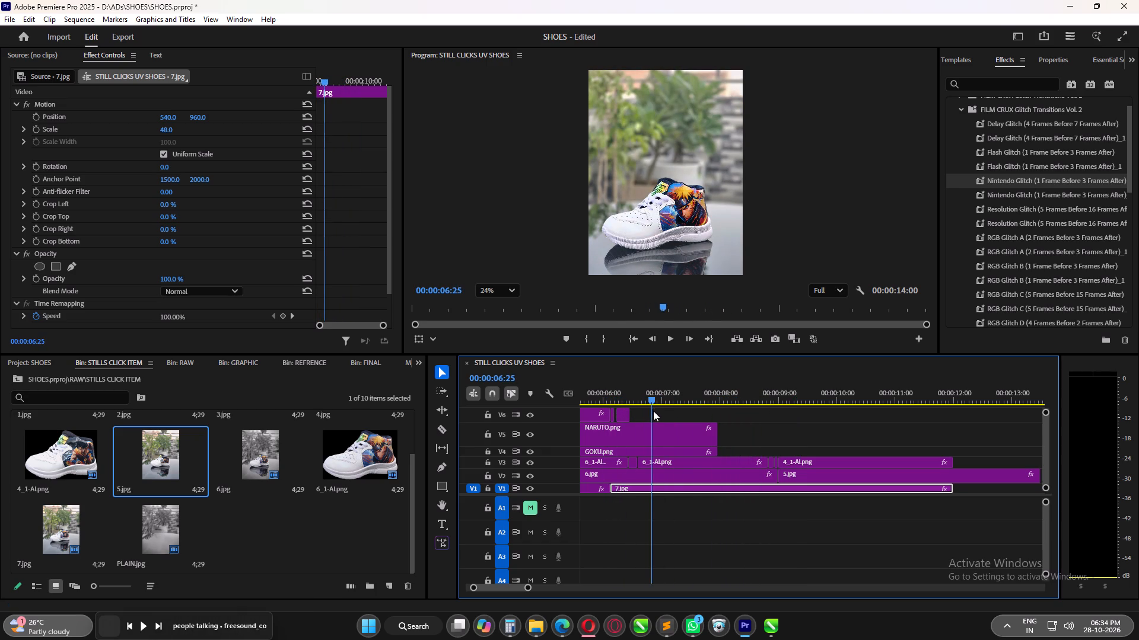
left_click_drag(653, 411, 616, 425)
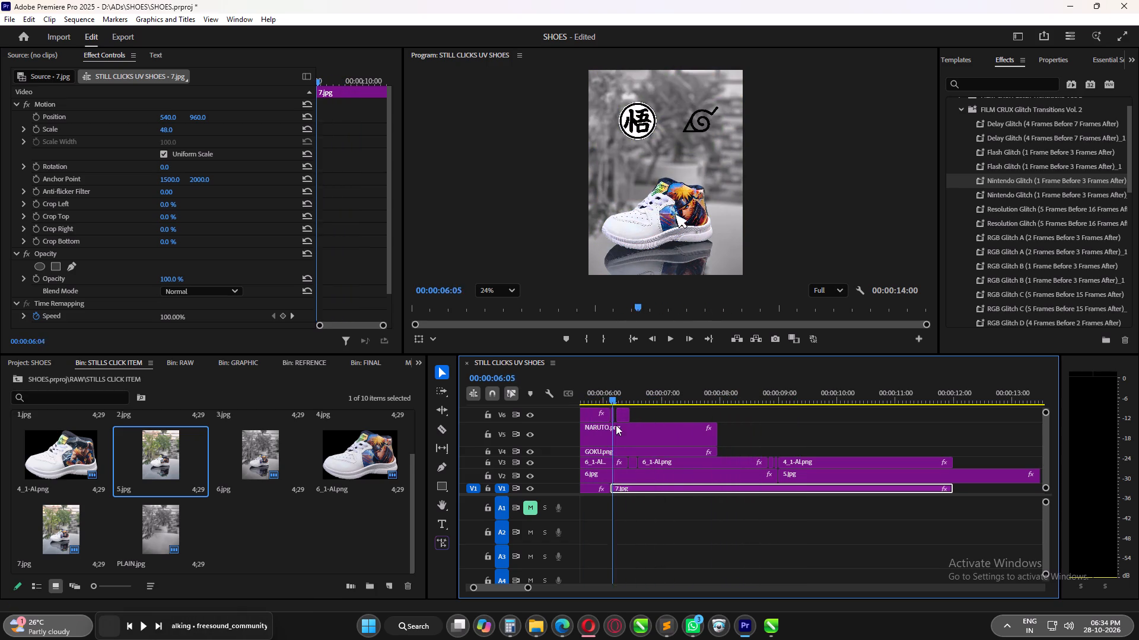
left_click_drag(616, 425, 766, 443)
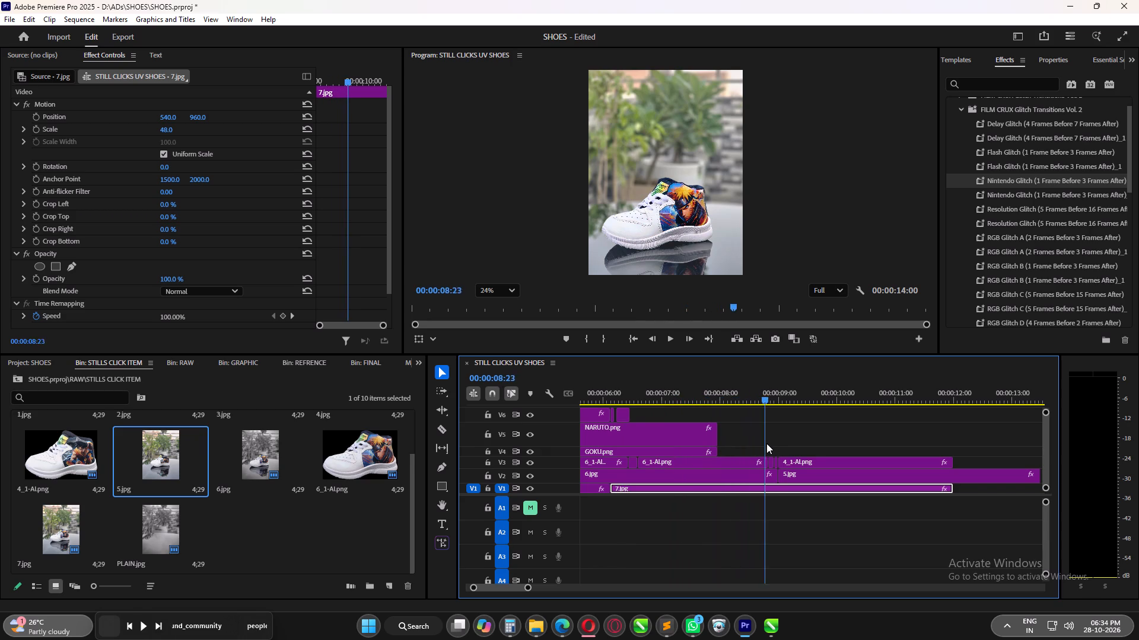
left_click_drag(766, 443, 890, 459)
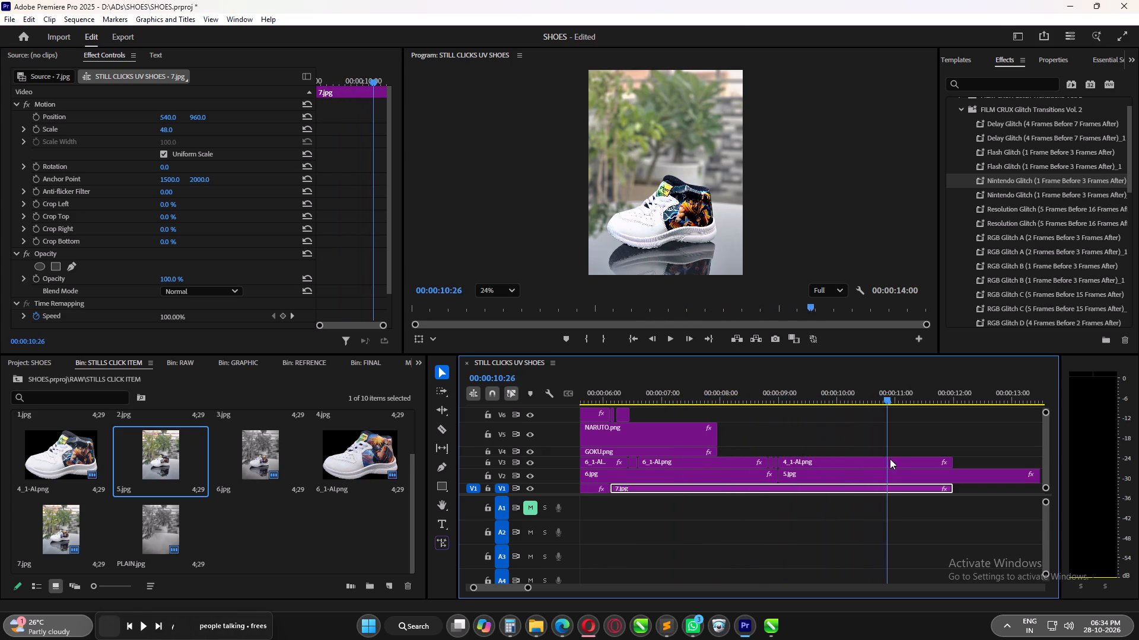
left_click_drag(890, 459, 976, 462)
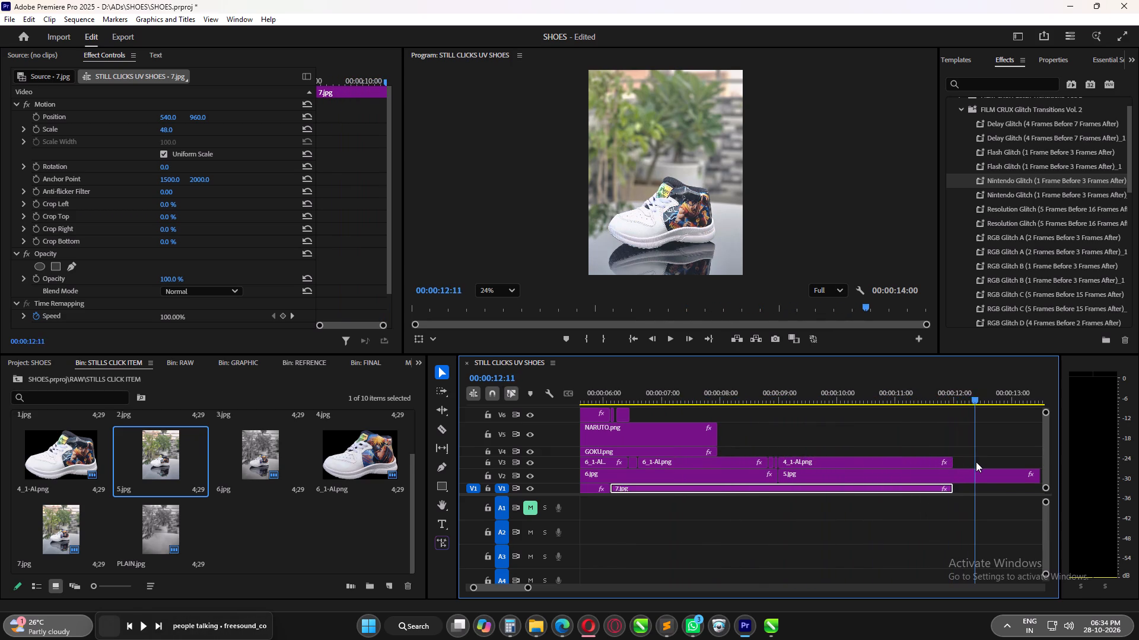
Place logo green.png from the GRAPHIC bin on V3 at 00:00:12:00, directly after 4_1-AI.png, and preview the ending.
left_click_drag(976, 462, 955, 469)
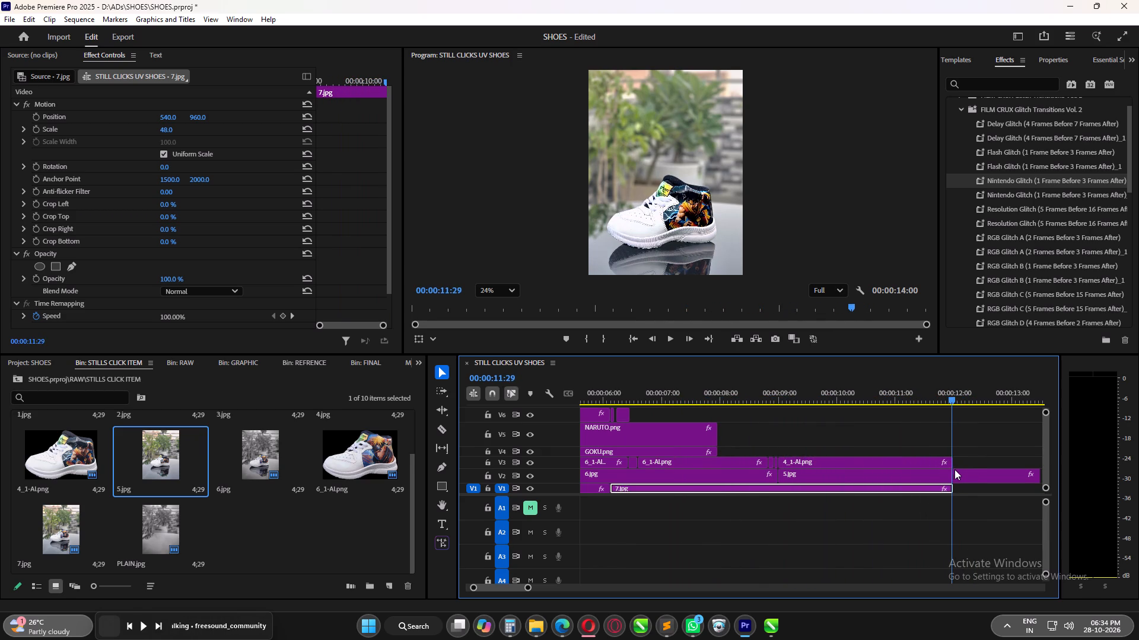
left_click_drag(955, 469, 955, 469)
left_click(247, 360)
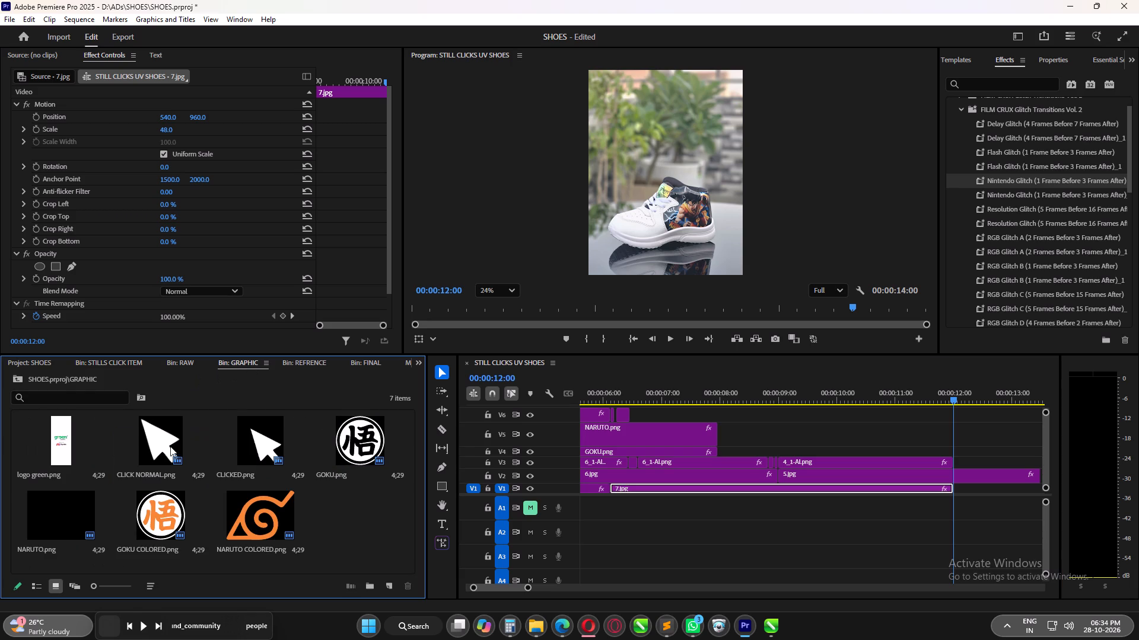
left_click_drag(62, 443, 969, 459)
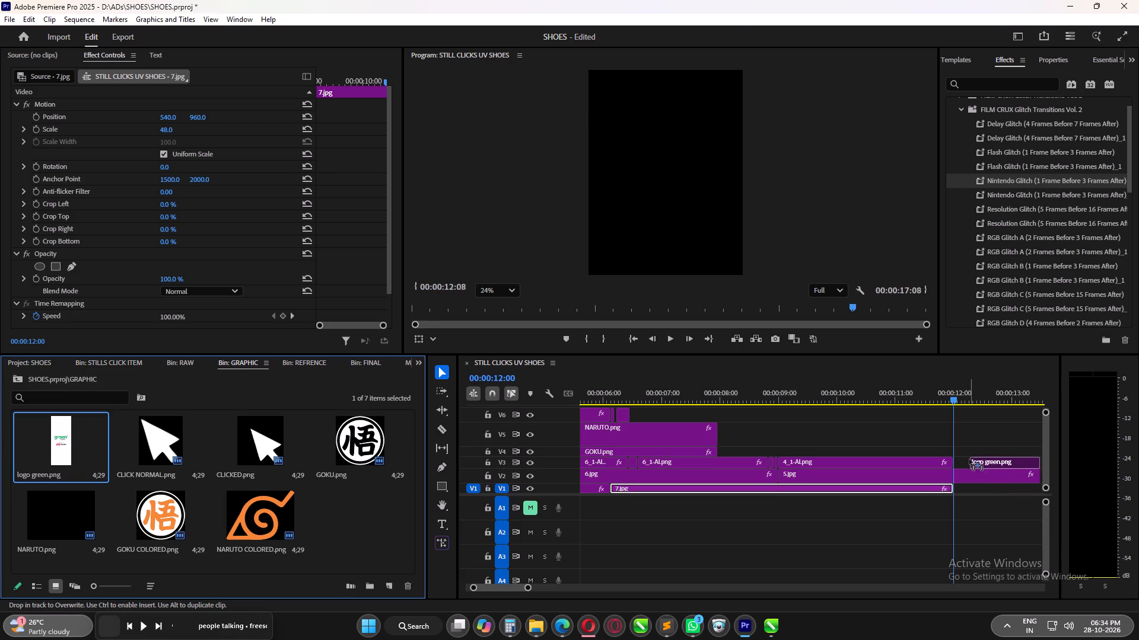
left_click_drag(969, 459, 955, 458)
scroll(931, 485, "down", 8, "alt")
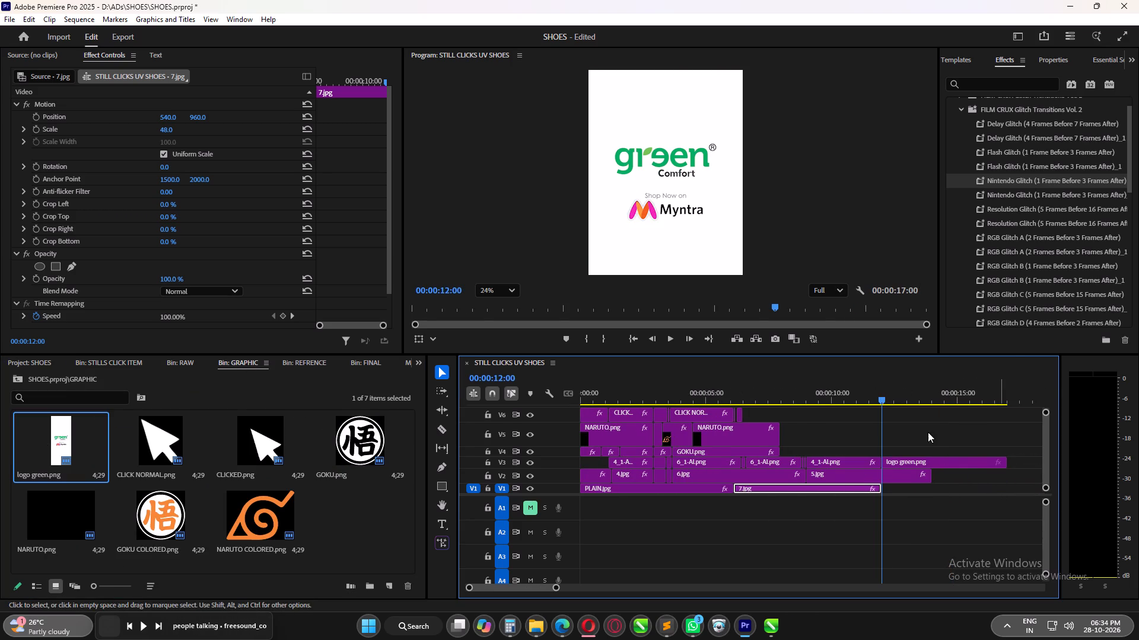
left_click_drag(886, 398, 942, 398)
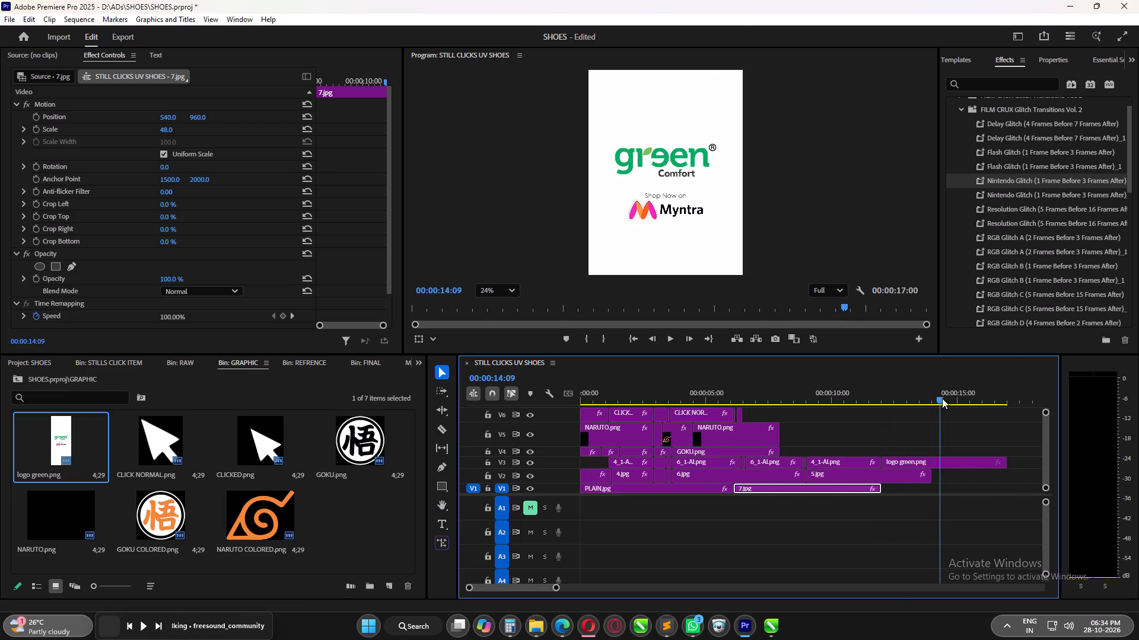
left_click_drag(942, 398, 857, 407)
key("space")
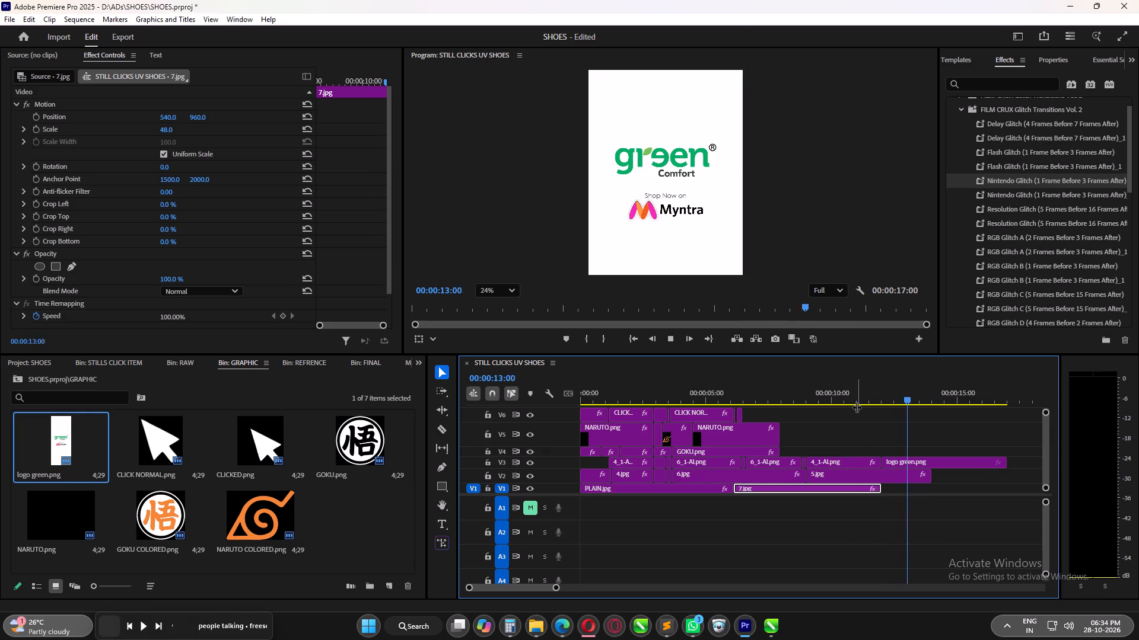
key("space")
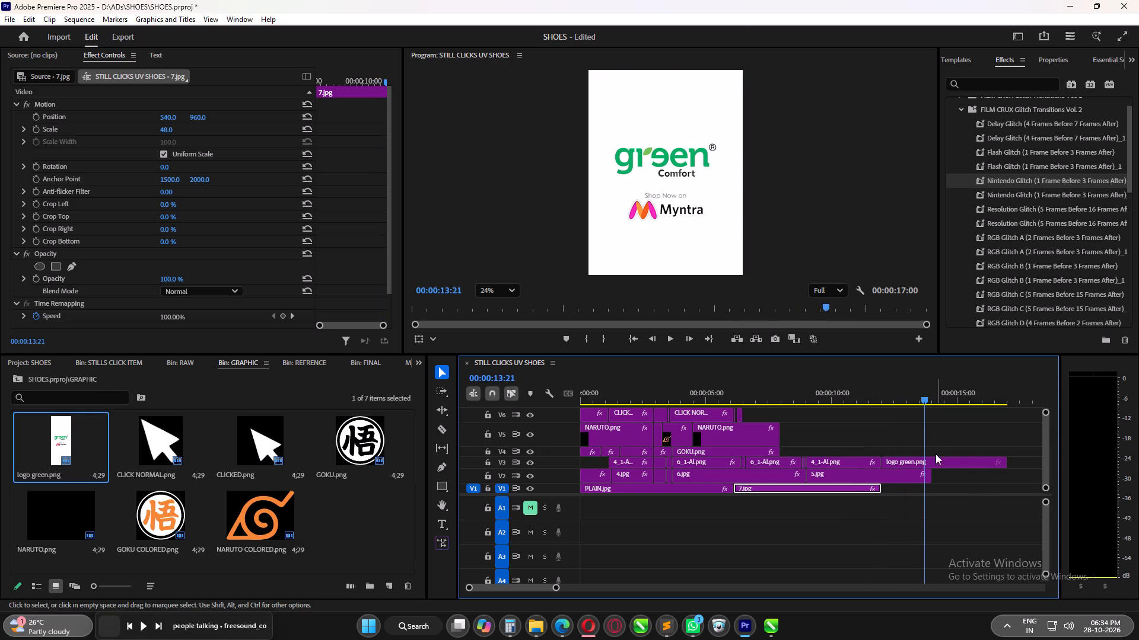
Trim the end of logo green.png on V3 to 00:00:14:00.
scroll(922, 494, "up", 6, "alt")
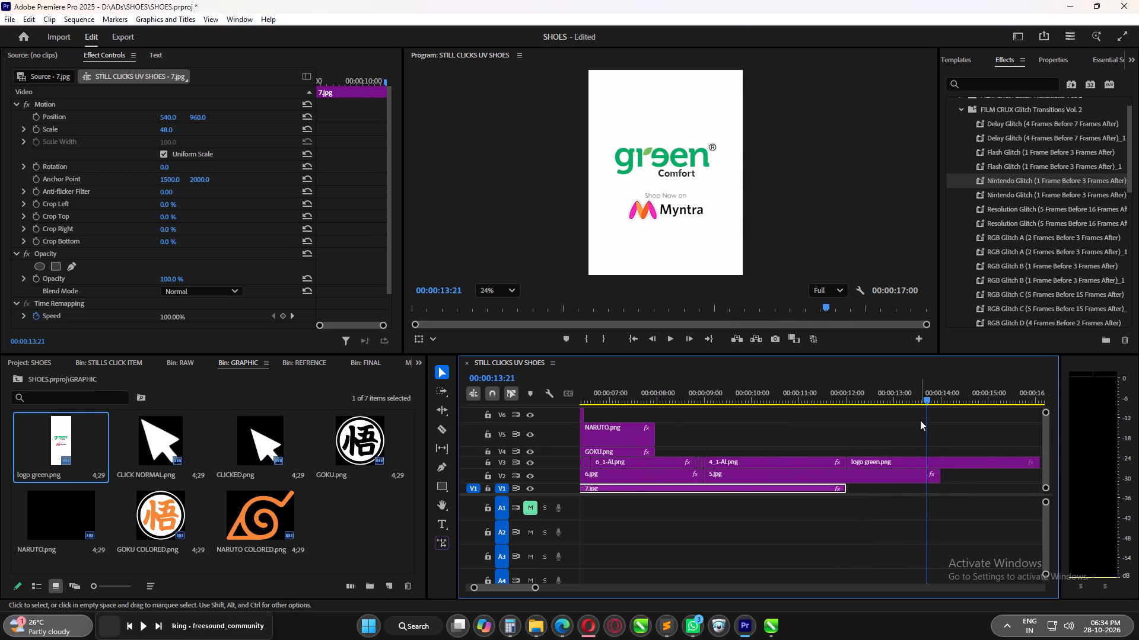
left_click_drag(927, 401, 852, 418)
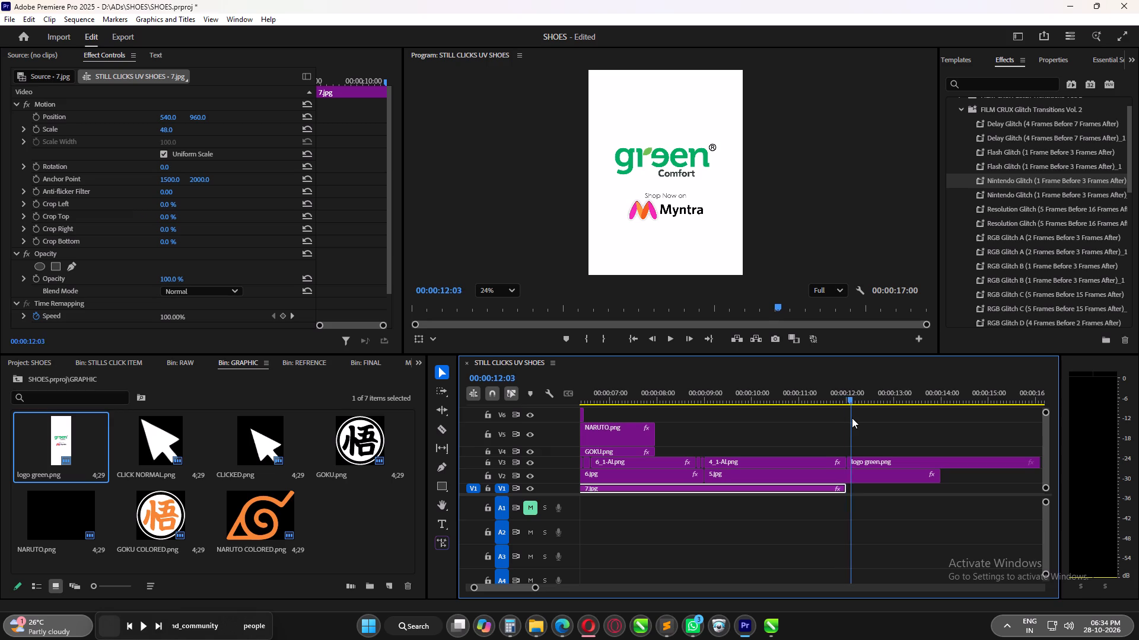
left_click_drag(852, 418, 908, 421)
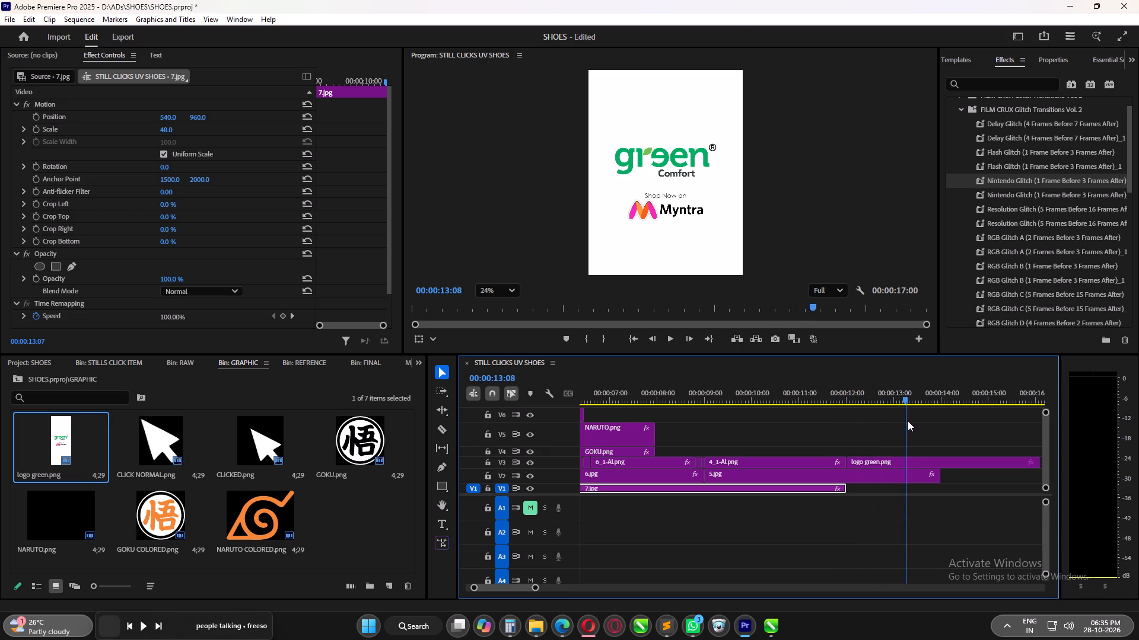
left_click_drag(908, 421, 943, 425)
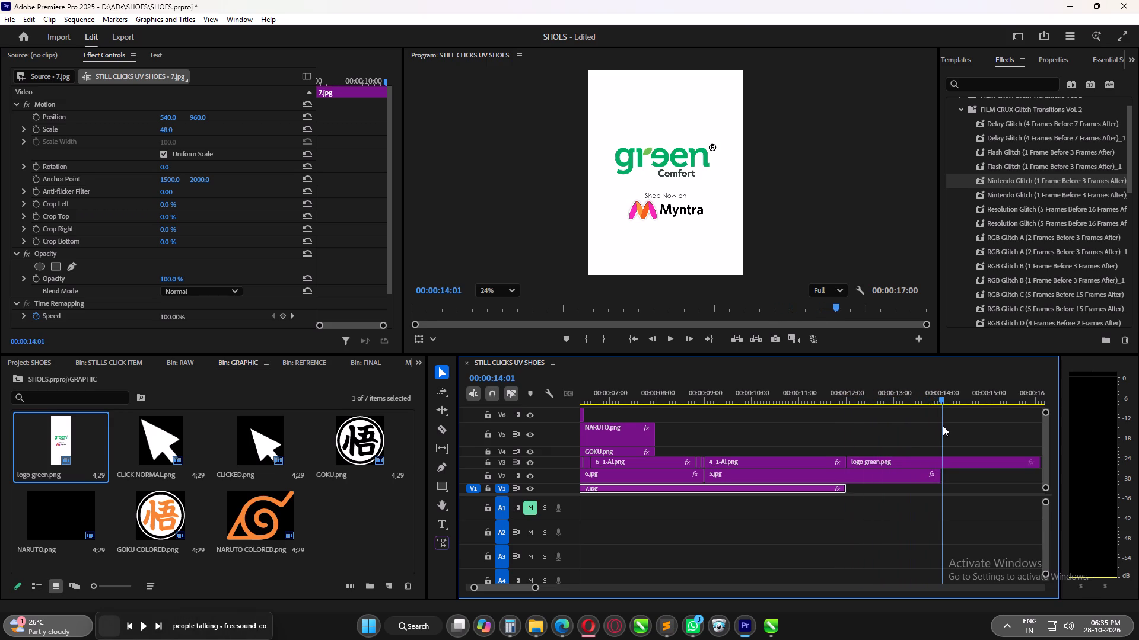
left_click_drag(943, 425, 941, 427)
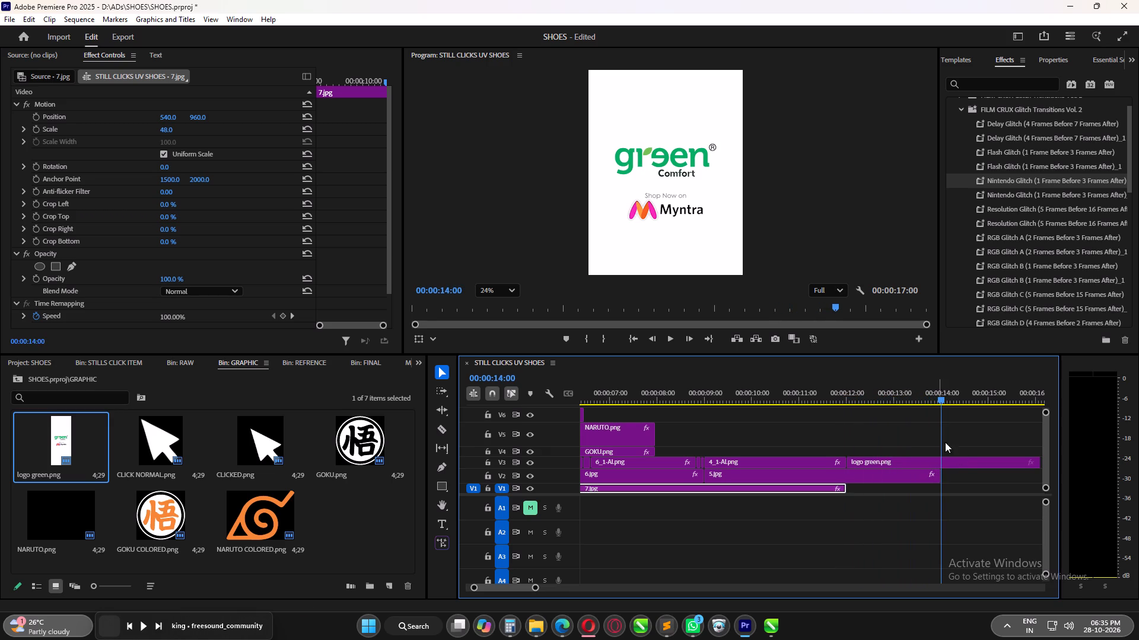
scroll(956, 468, "down", 4, "alt")
left_click_drag(1033, 461, 947, 461)
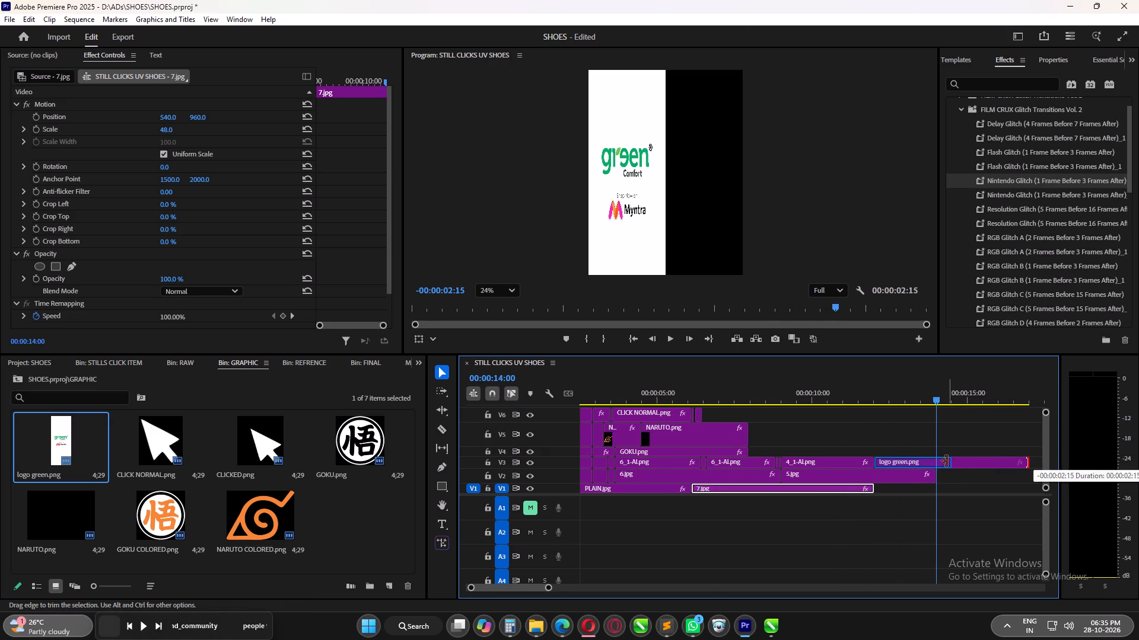
left_click_drag(947, 461, 934, 462)
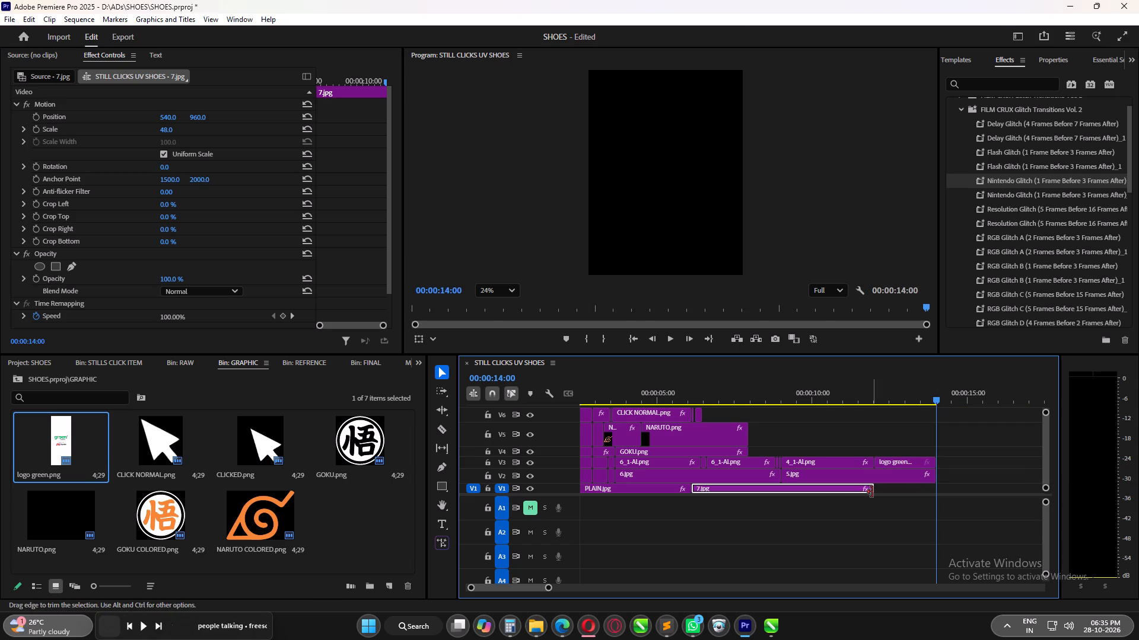
Trim the end of 5.jpg on V2 to 00:00:12:00, where logo green.png starts.
left_click_drag(934, 478, 872, 478)
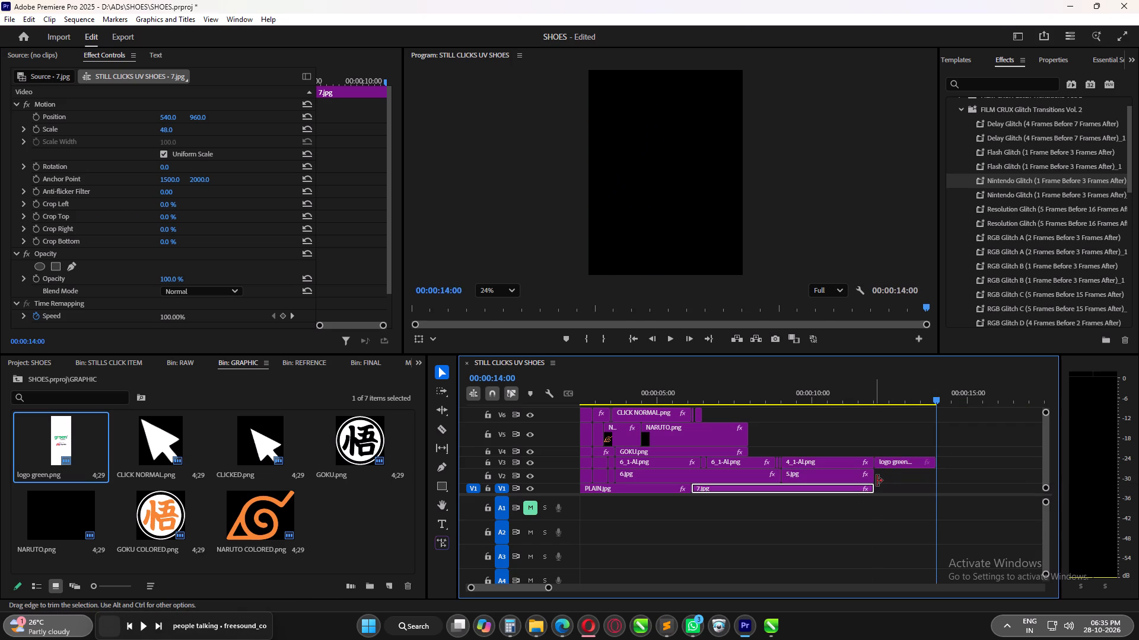
scroll(879, 481, "up", 5, "alt")
left_click_drag(878, 398, 863, 401)
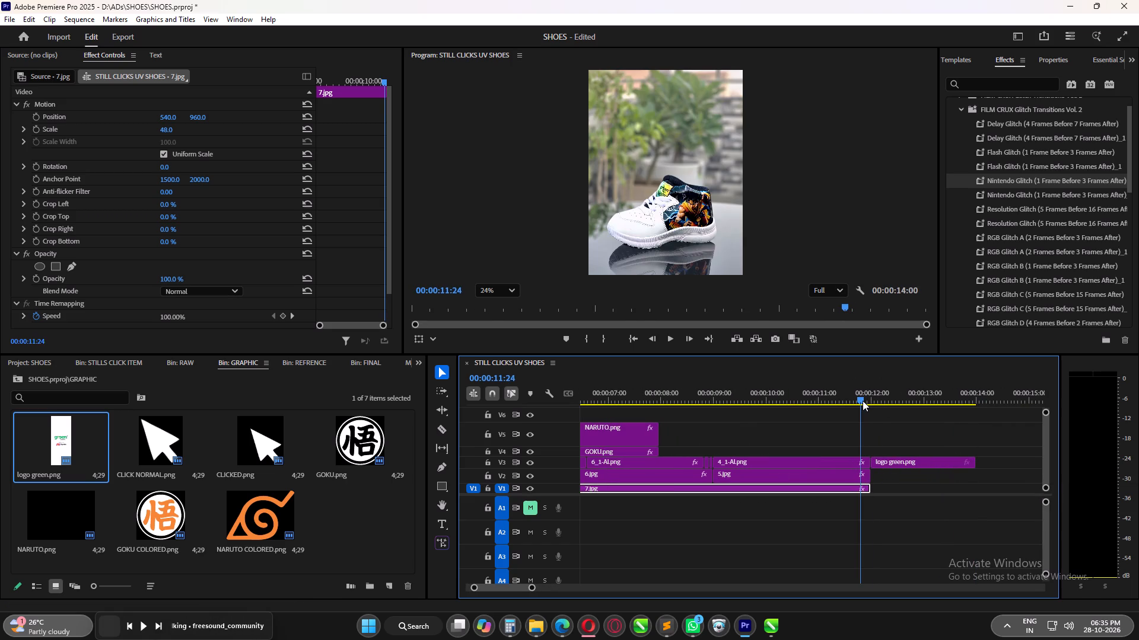
left_click_drag(863, 401, 863, 399)
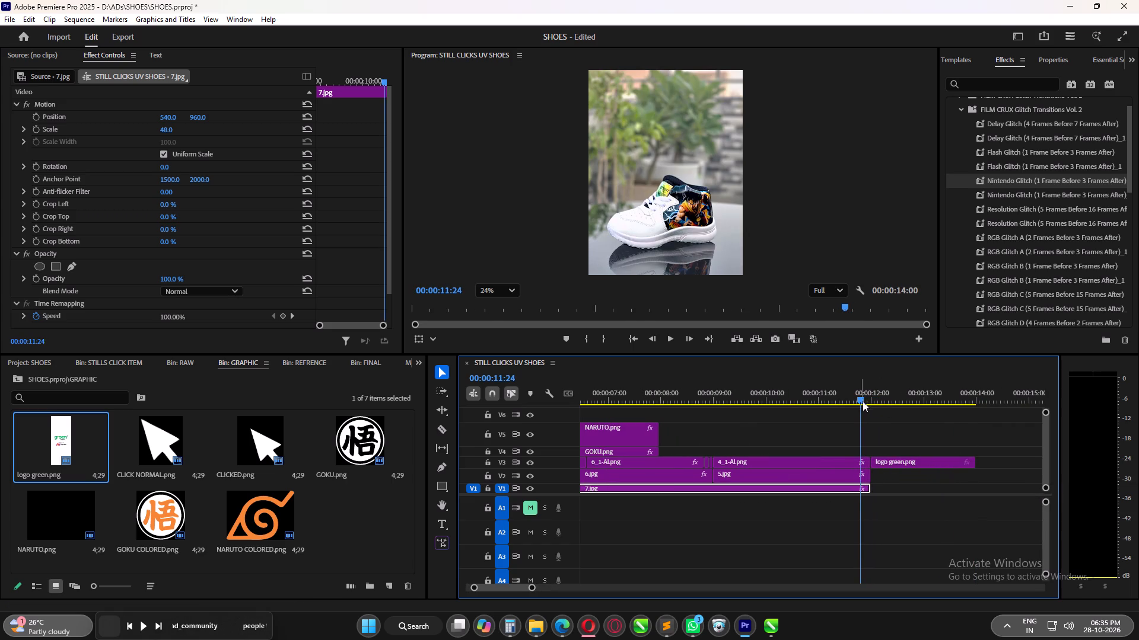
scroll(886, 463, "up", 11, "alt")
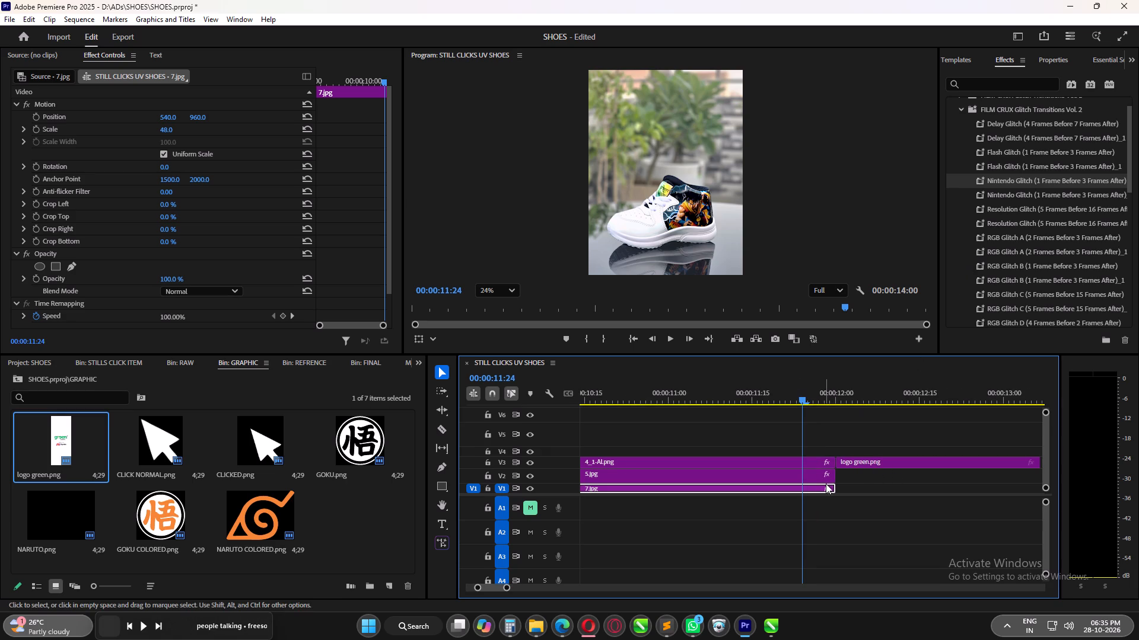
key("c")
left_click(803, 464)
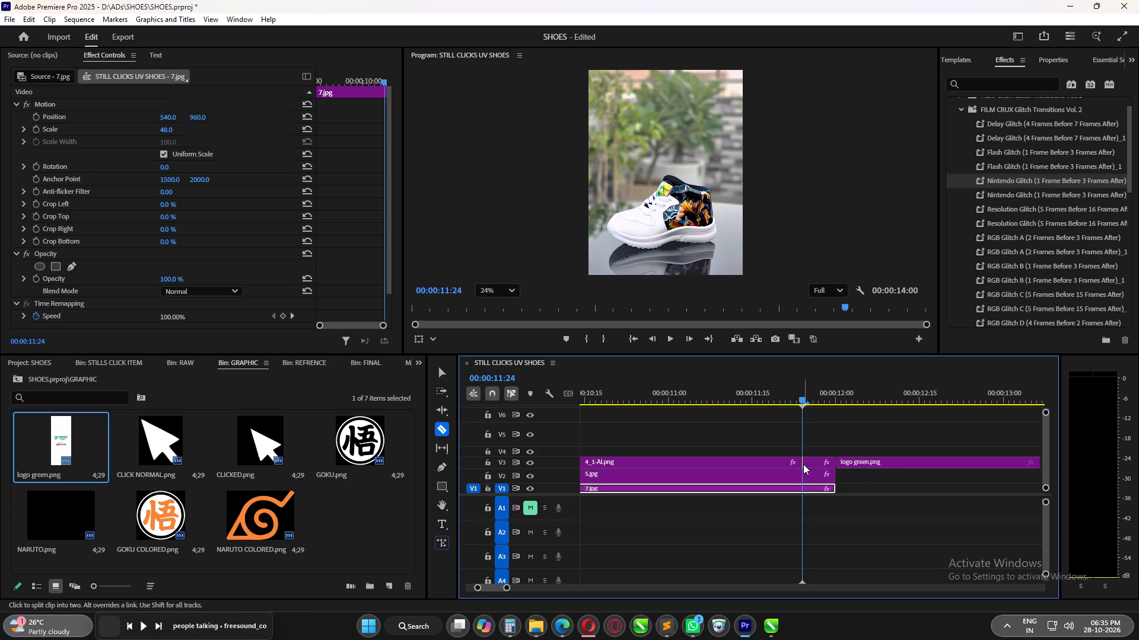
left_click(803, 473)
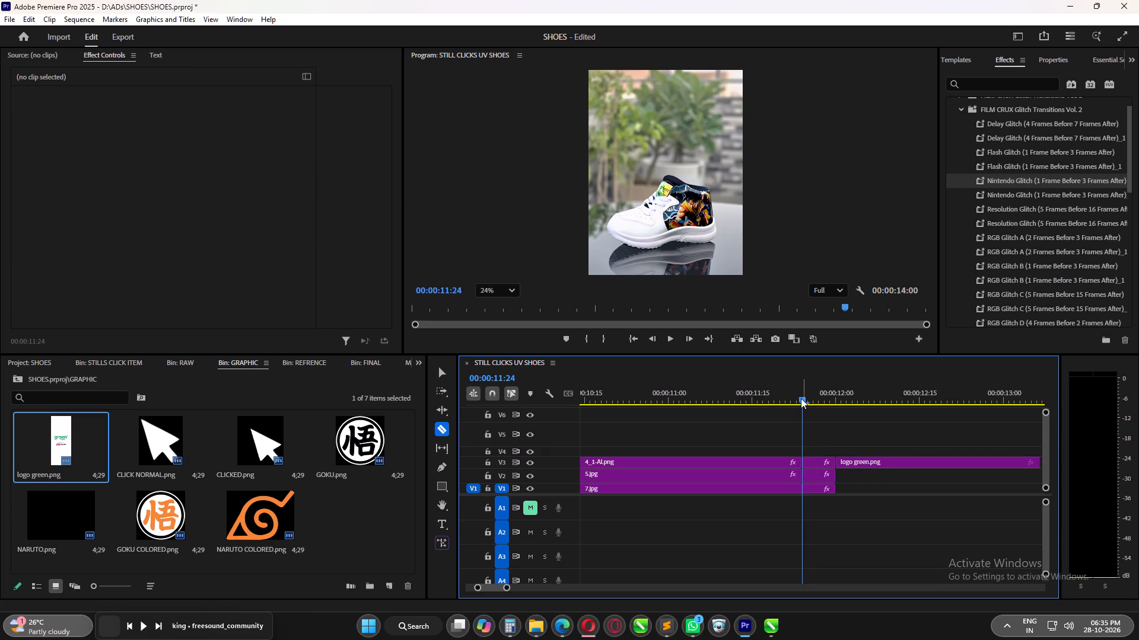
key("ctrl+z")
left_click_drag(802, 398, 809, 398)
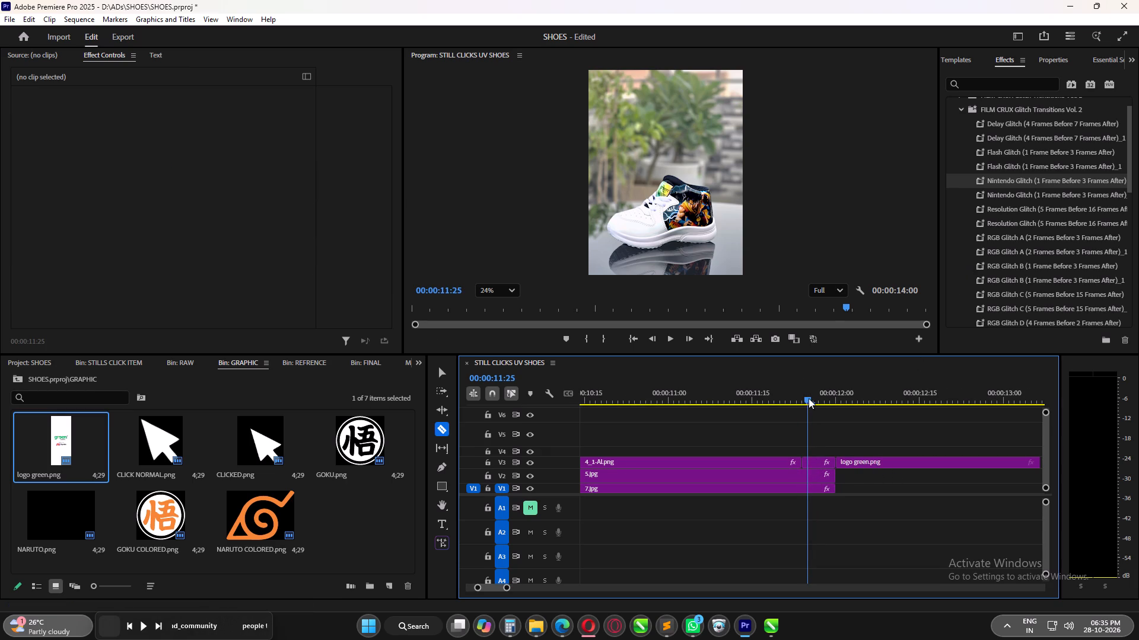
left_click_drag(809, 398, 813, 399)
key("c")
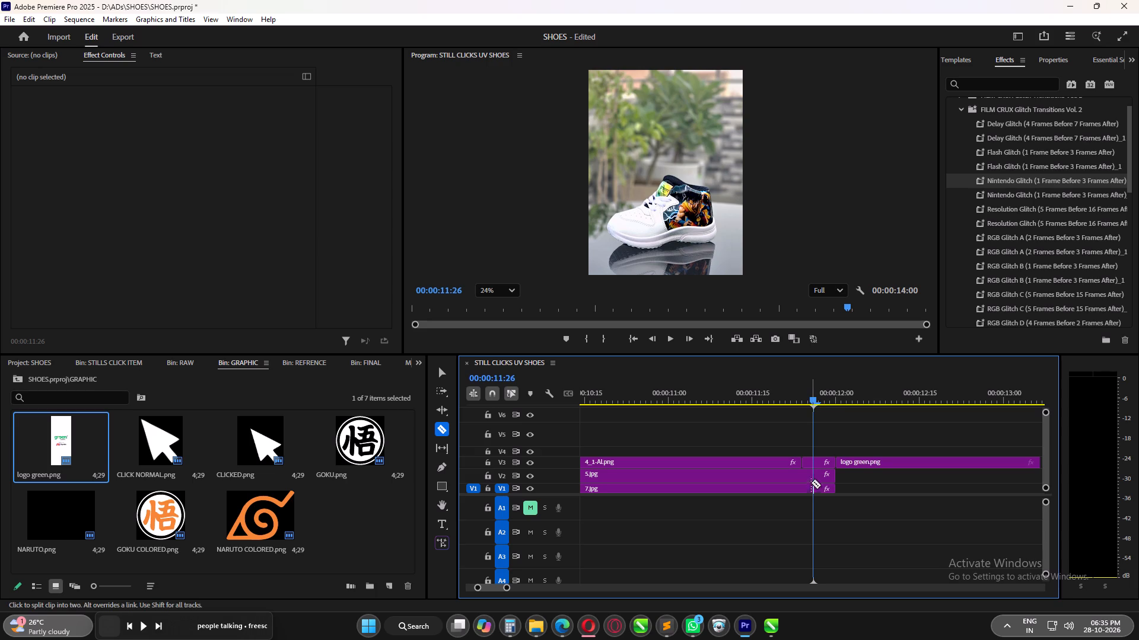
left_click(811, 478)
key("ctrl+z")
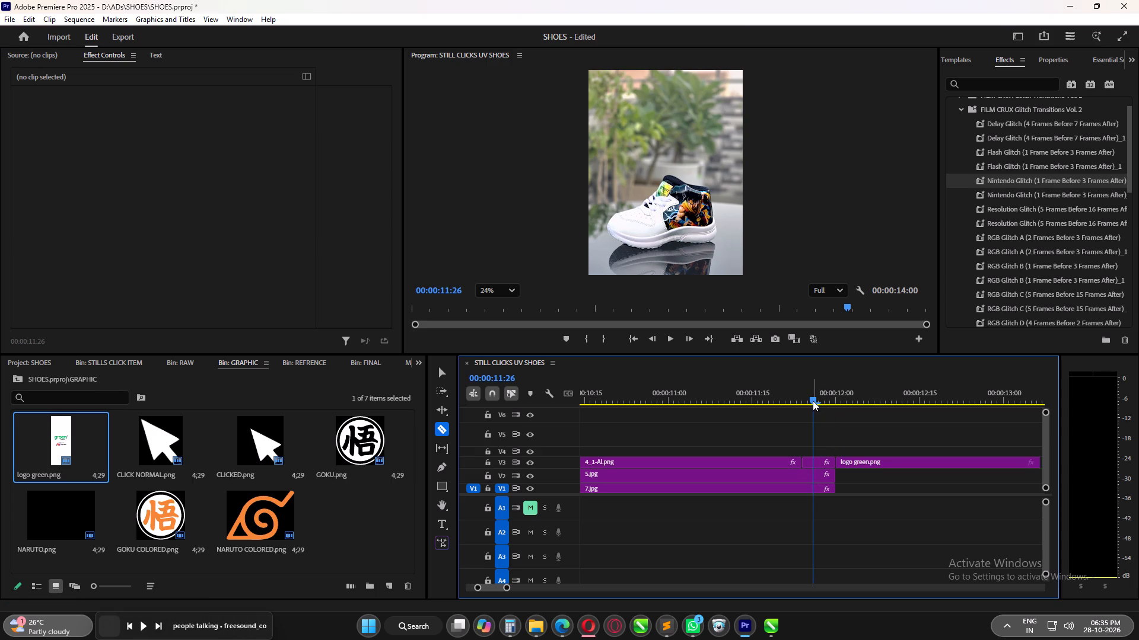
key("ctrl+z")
Split 4_1-AI.png on V3 at 00:00:11:20 and 5.jpg on V2 at about 00:00:11:24.
left_click_drag(813, 401, 780, 405)
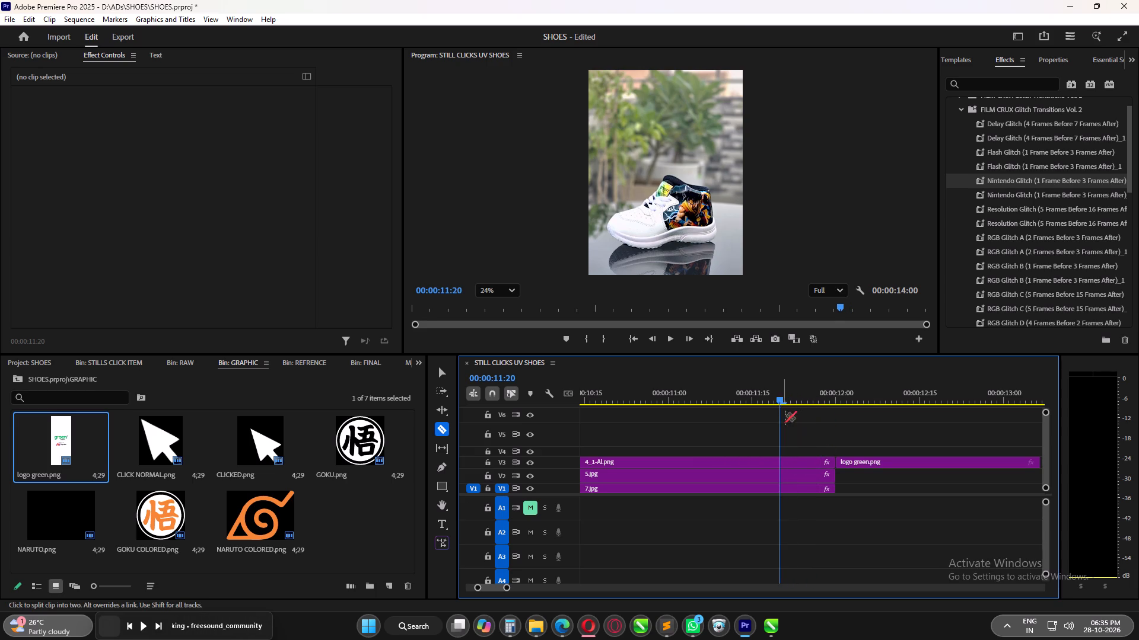
key("c")
left_click(782, 461)
left_click(804, 476)
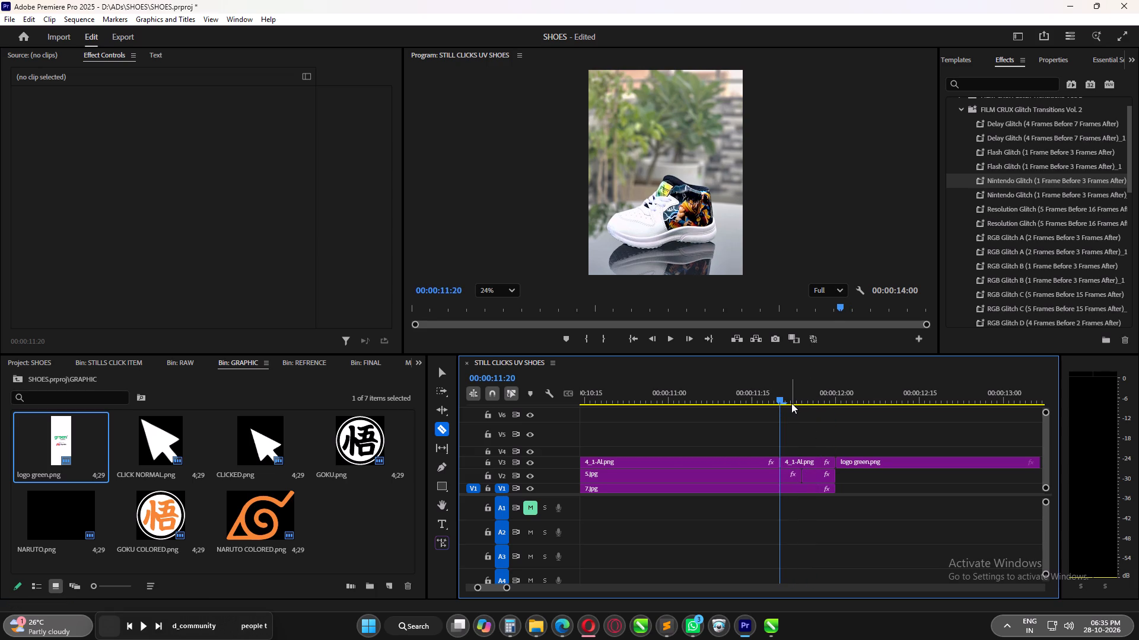
Apply Nintendo Glitch (1 Frame Before 3 Frames After) to the end pieces of 4_1-AI.png and 5.jpg, and preview it.
left_click_drag(782, 399, 775, 399)
left_click_drag(1006, 179, 823, 443)
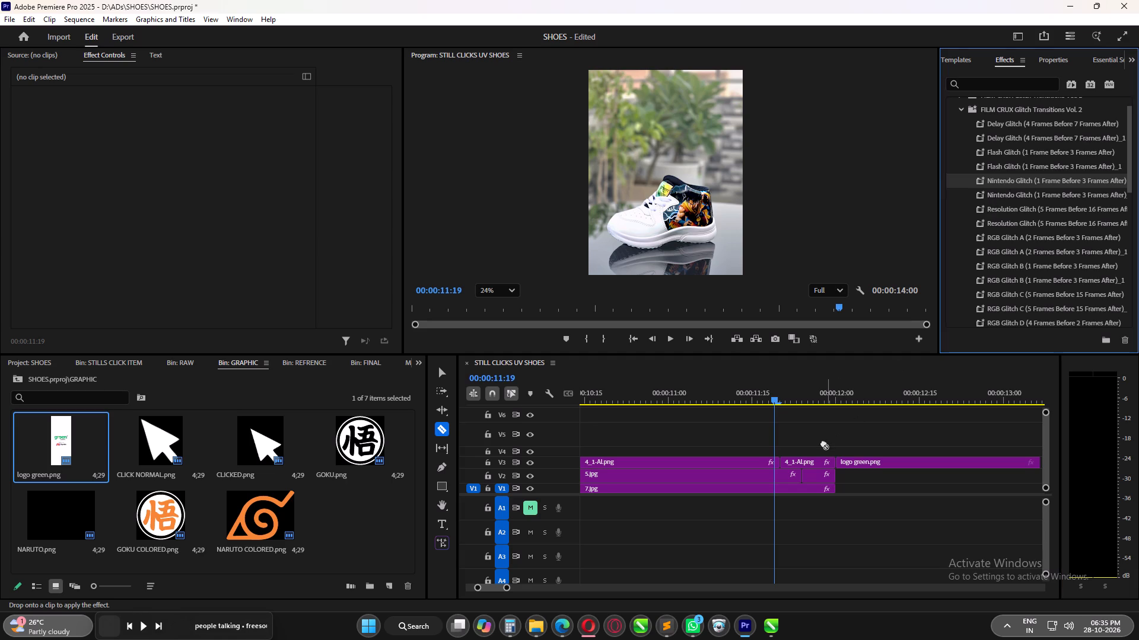
left_click_drag(823, 443, 808, 461)
left_click_drag(1032, 183, 818, 477)
left_click_drag(773, 400, 829, 409)
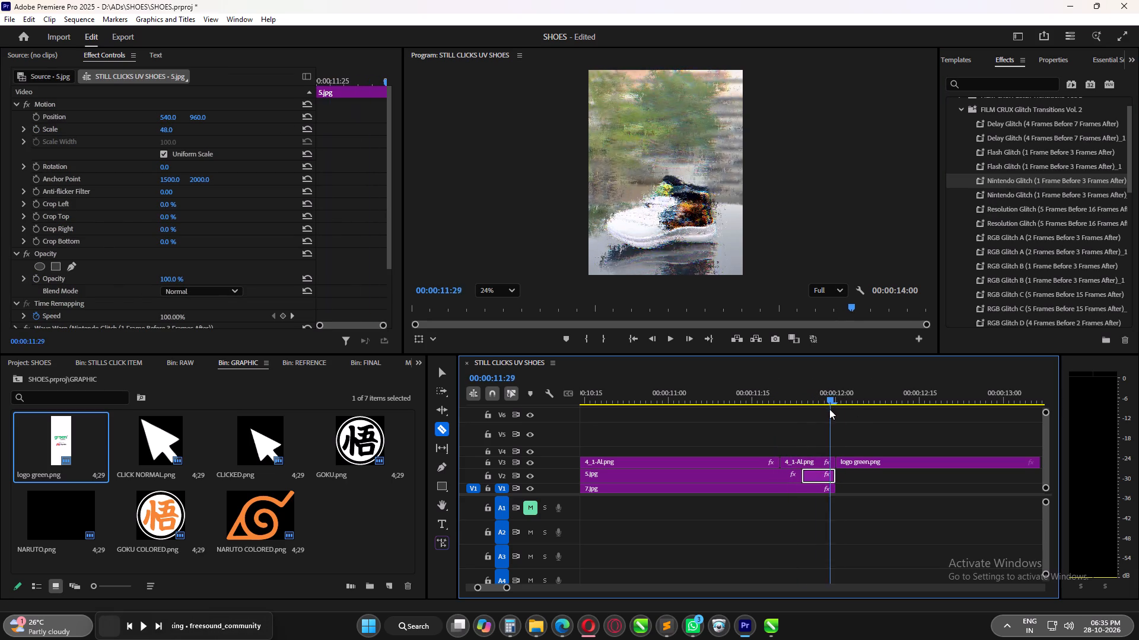
left_click_drag(829, 409, 813, 428)
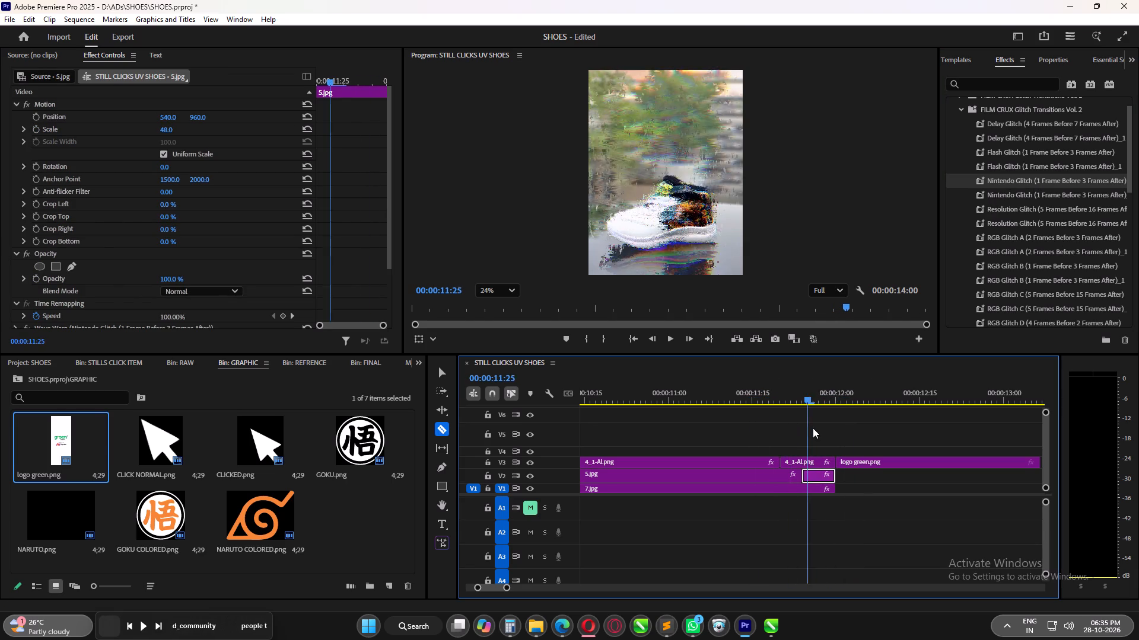
left_click_drag(813, 428, 734, 446)
key("space")
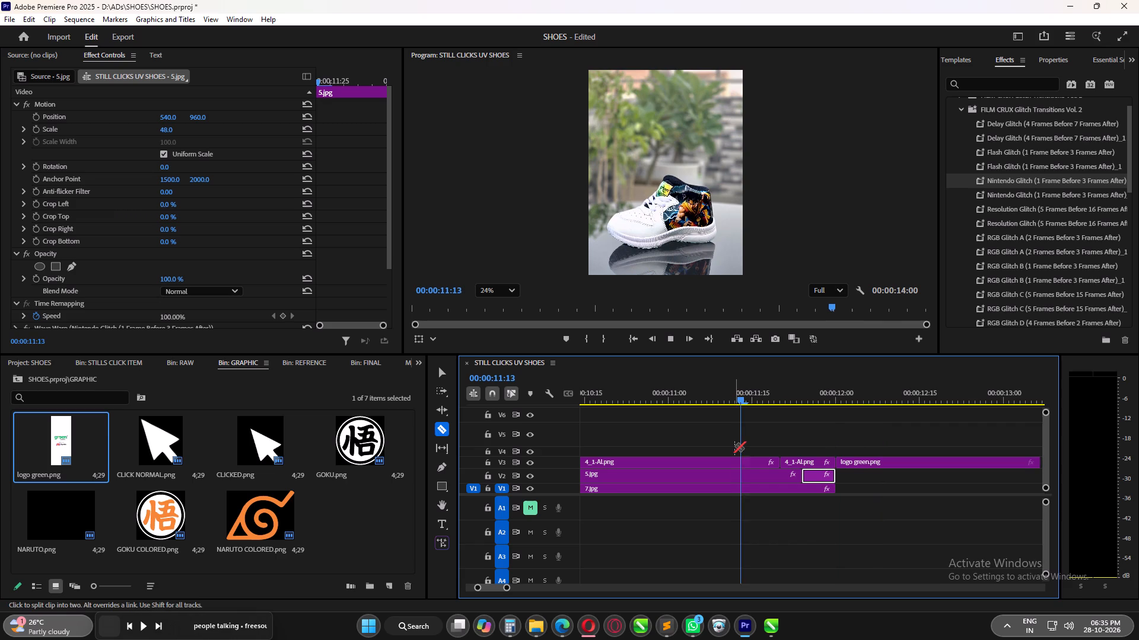
key("space")
left_click_drag(849, 398, 813, 403)
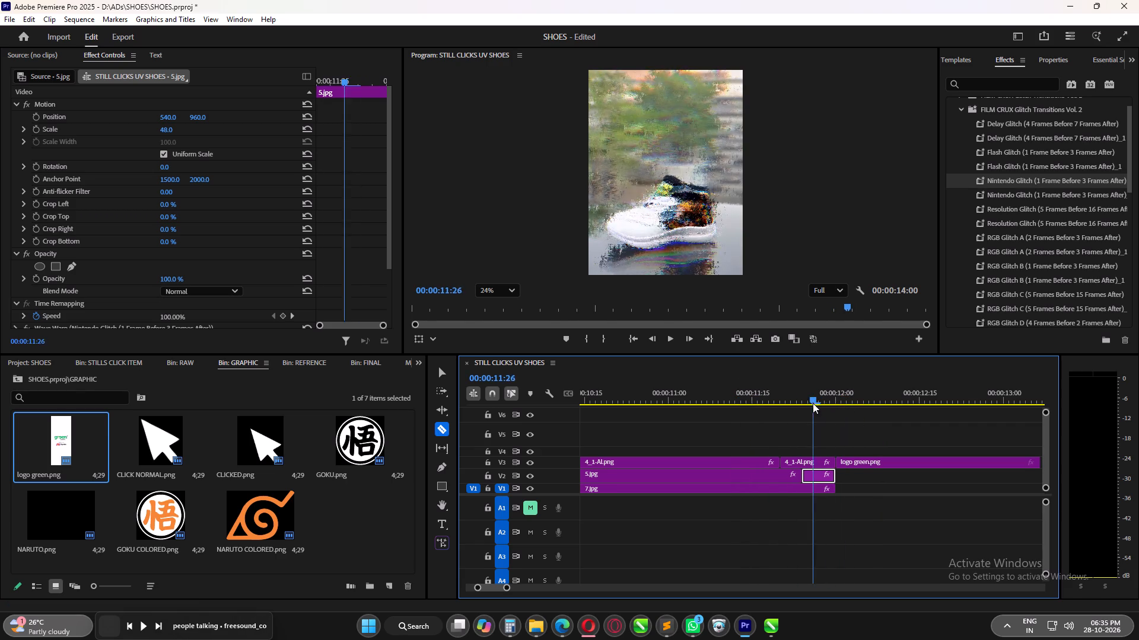
Split the glitched end piece of 4_1-AI.png on V3 at 00:00:11:24.
left_click_drag(813, 403, 804, 412)
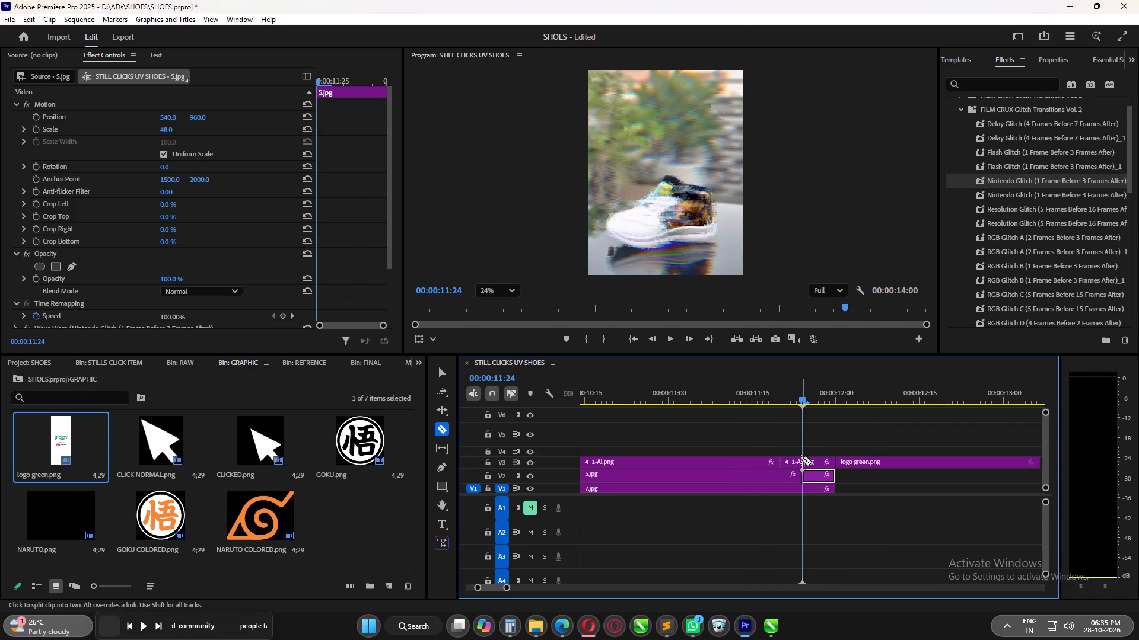
key("c")
left_click(801, 459)
Delete Wave Warp, VR Digital Glitch and VR Chromatic Aberrations from the last 4_1-AI.png piece, just before logo green.png.
key("v")
left_click(820, 465)
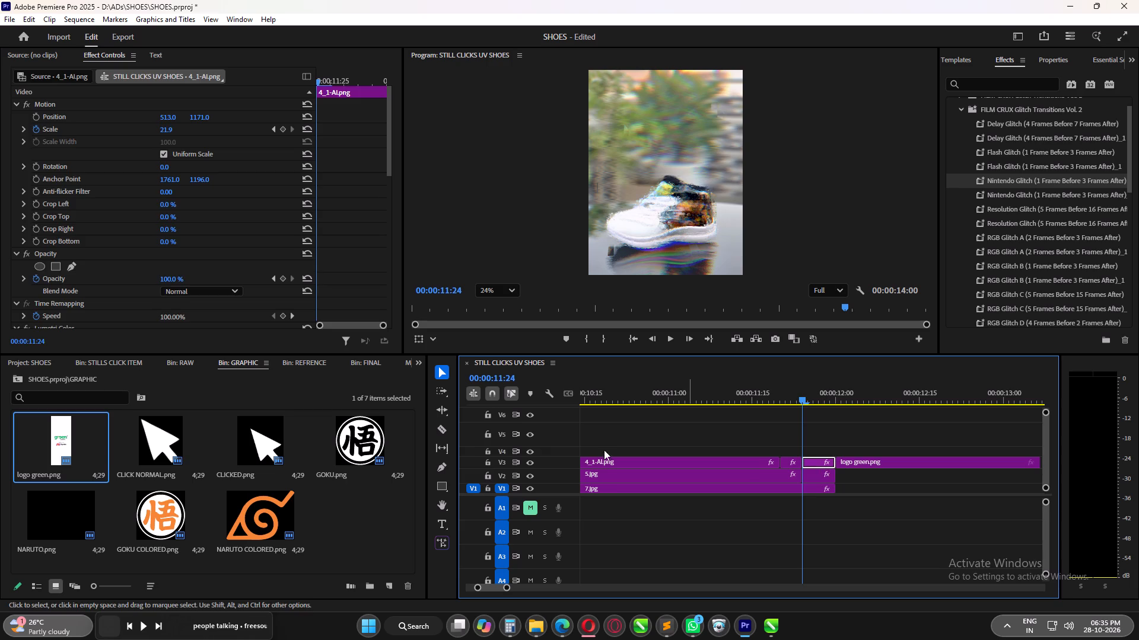
scroll(78, 319, "down", 13)
scroll(49, 276, "down", 14)
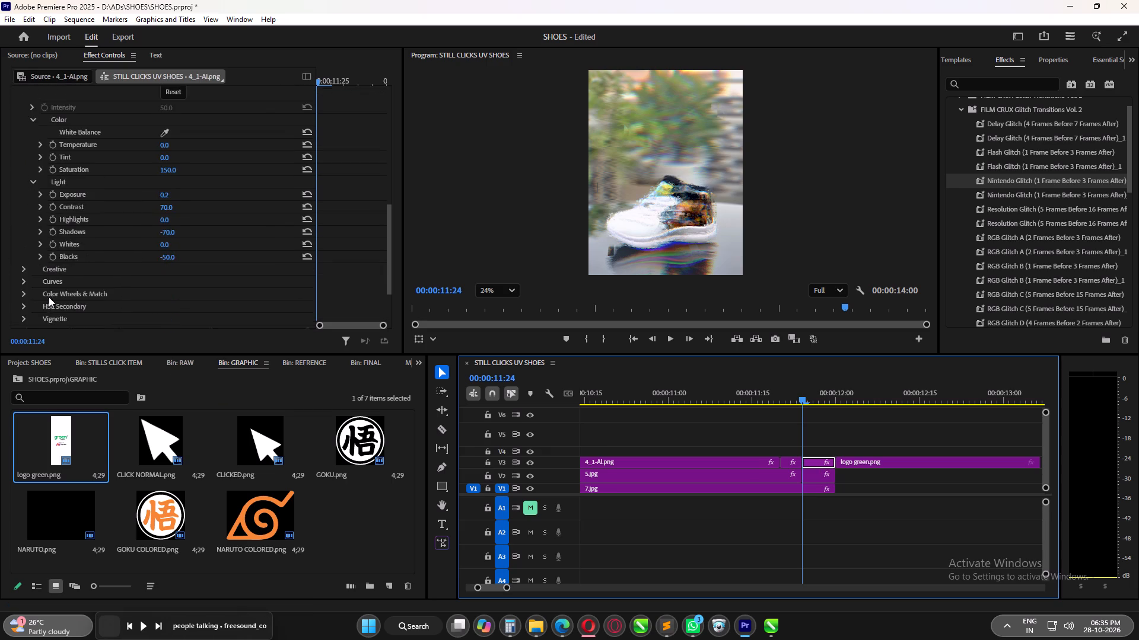
scroll(49, 297, "down", 7)
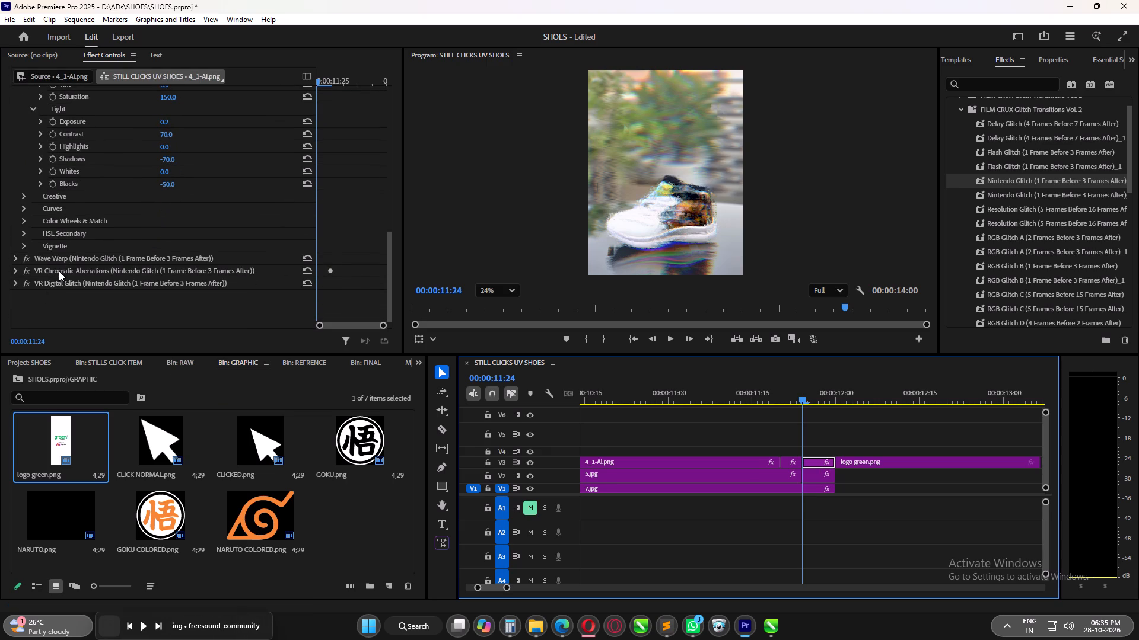
left_click(59, 271)
left_click(56, 257)
key("Delete")
left_click(55, 273)
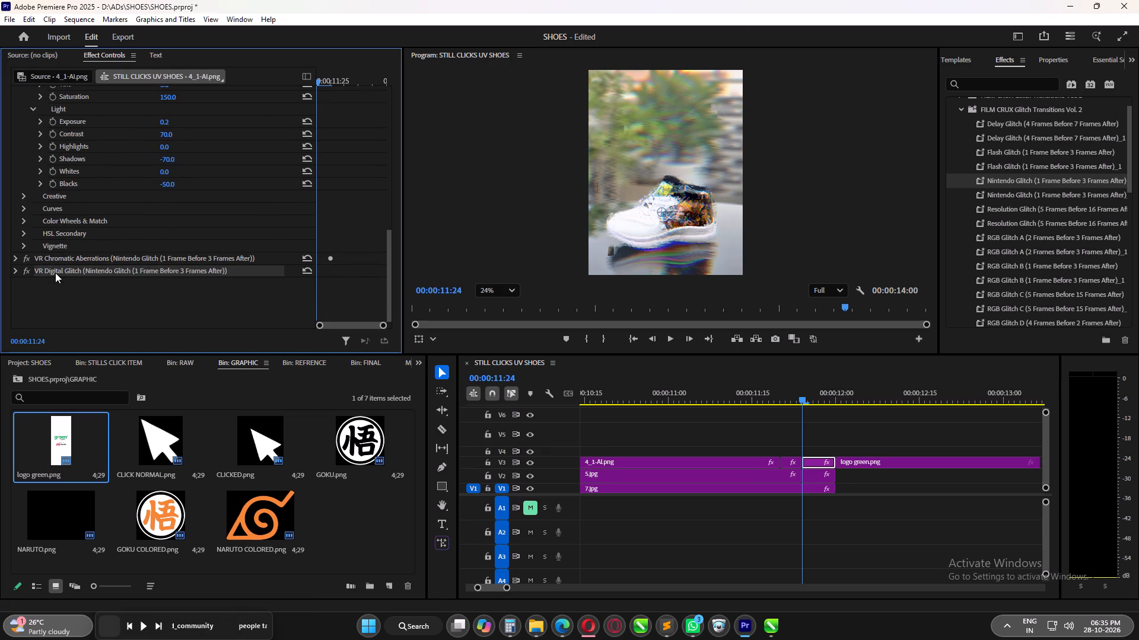
key("Delete")
left_click(62, 259)
key("Delete")
Review the glitch and the cut to logo green.png between about 00:00:11:13 and 00:00:12:06.
left_click_drag(808, 398, 742, 400)
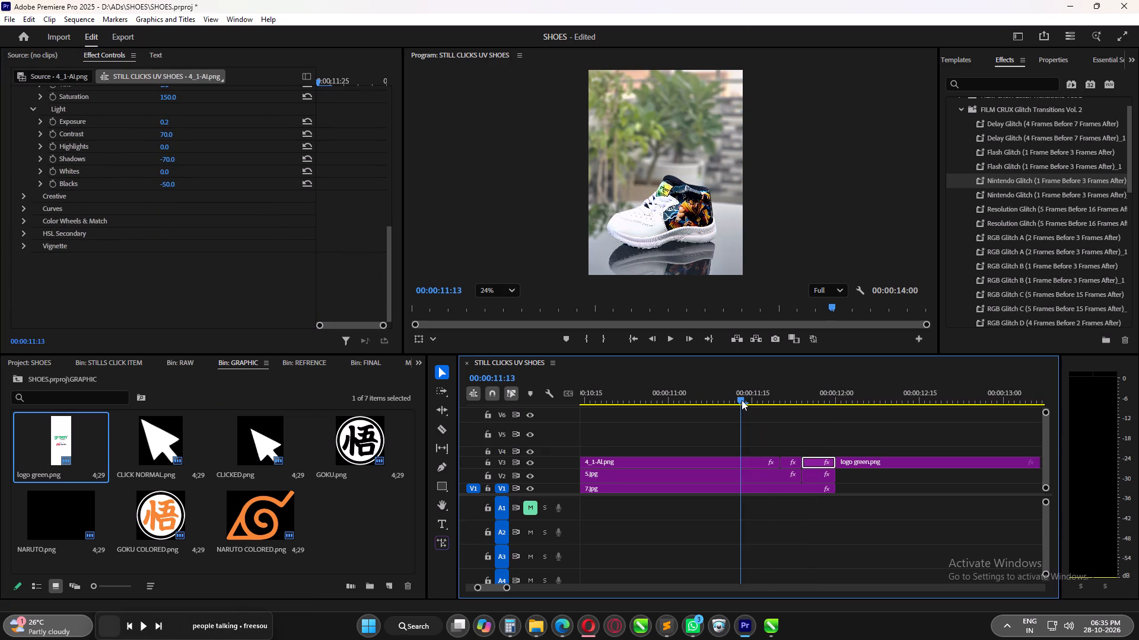
left_click_drag(742, 400, 741, 400)
key("space")
key("space")
left_click_drag(777, 398, 759, 399)
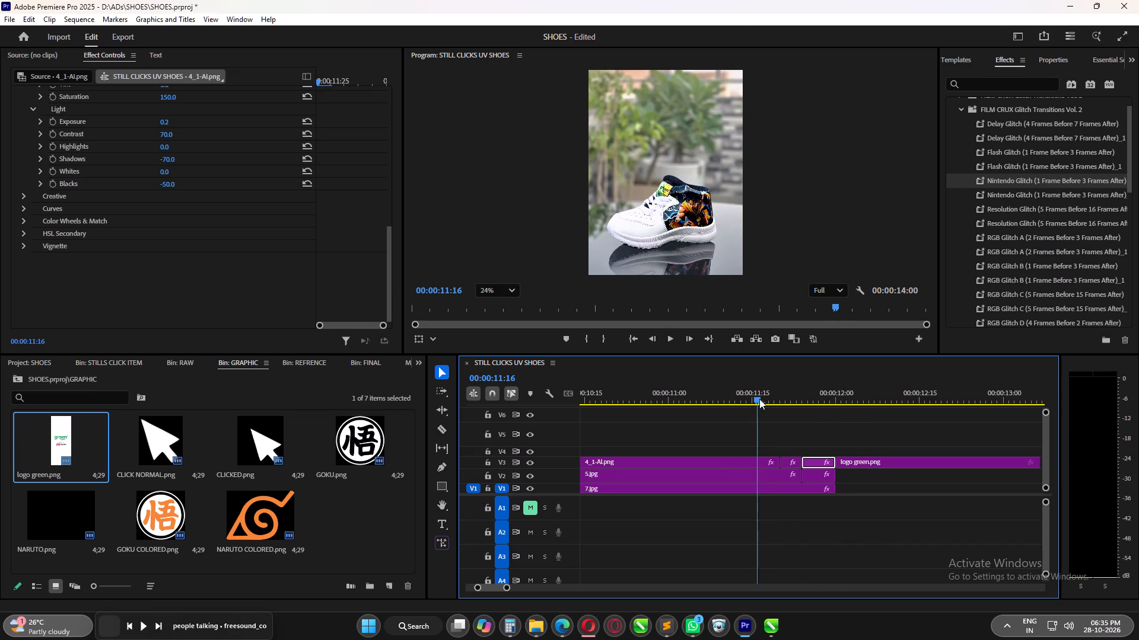
left_click_drag(759, 399, 851, 401)
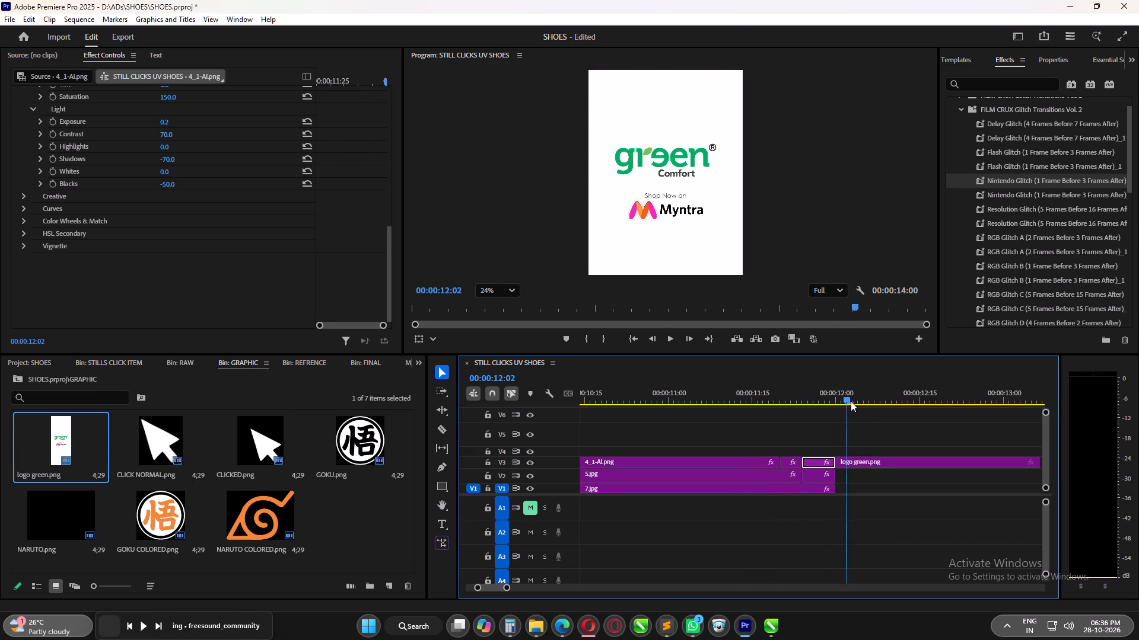
left_click_drag(851, 401, 839, 406)
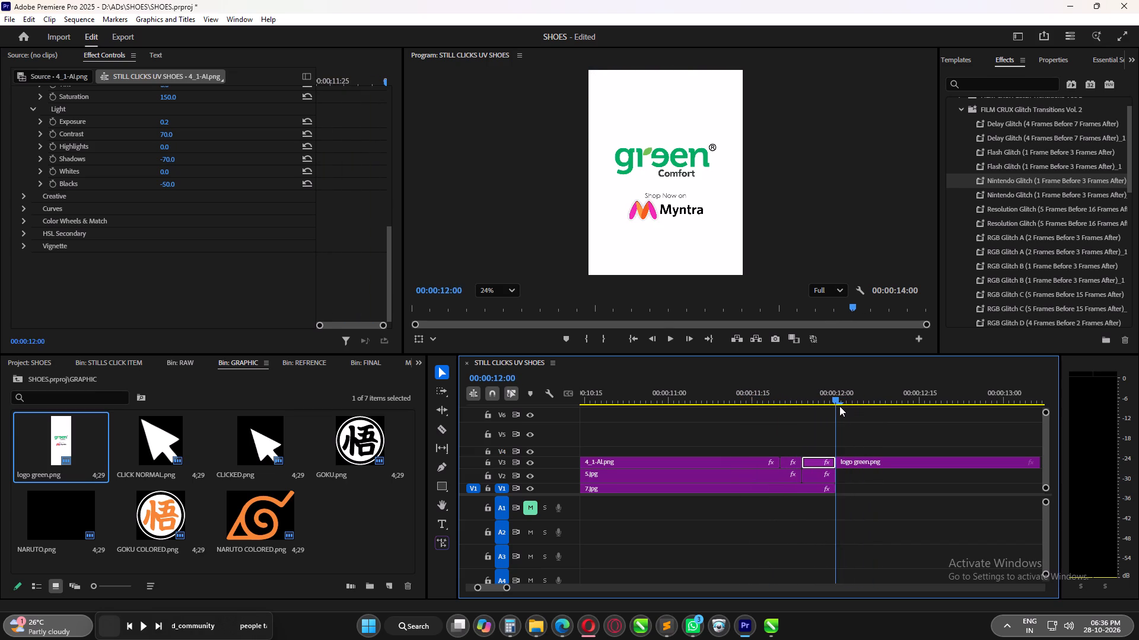
left_click_drag(839, 406, 863, 409)
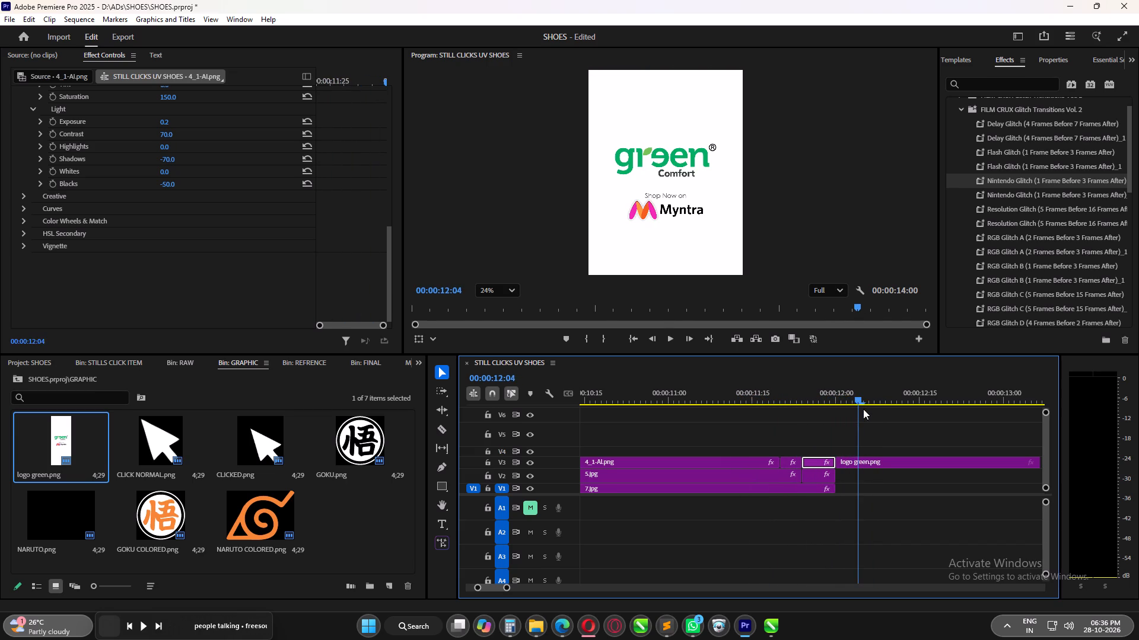
left_click_drag(863, 409, 870, 410)
Keyframe logo green.png's opacity from 100% at 00:00:13:12 to 0% at 00:00:14:00.
scroll(875, 474, "down", 11, "alt")
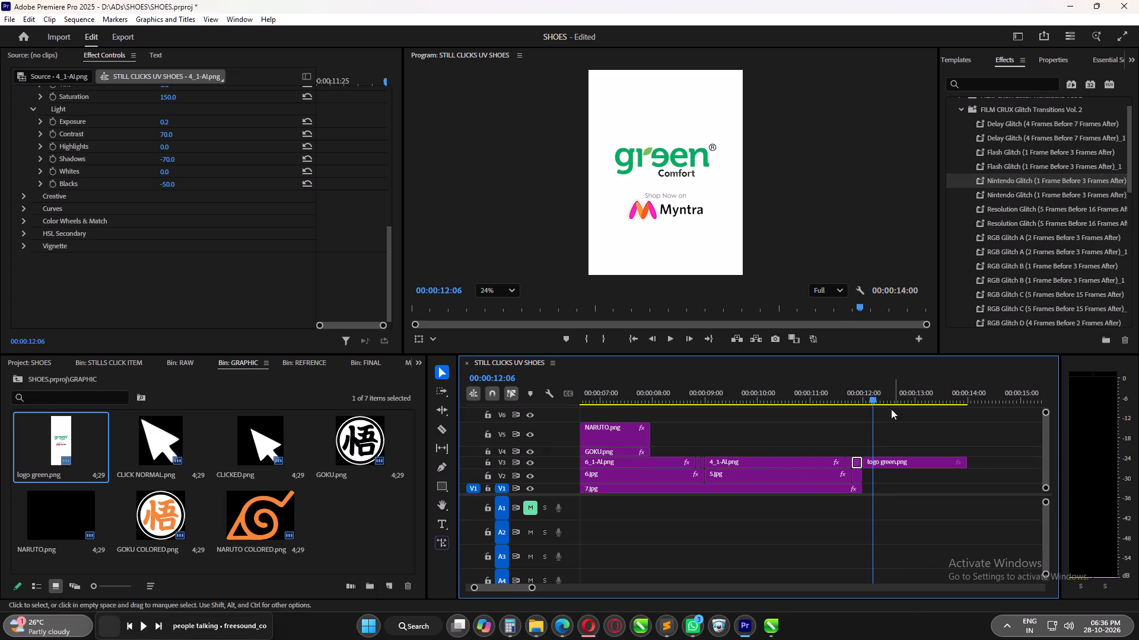
left_click_drag(873, 398, 953, 408)
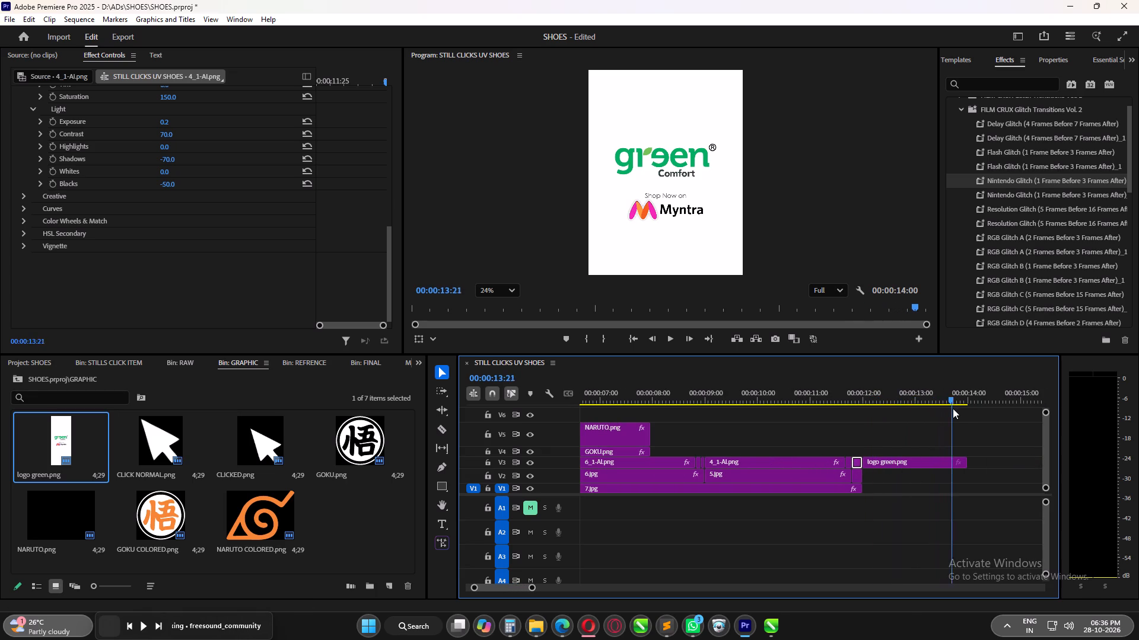
left_click_drag(953, 408, 936, 416)
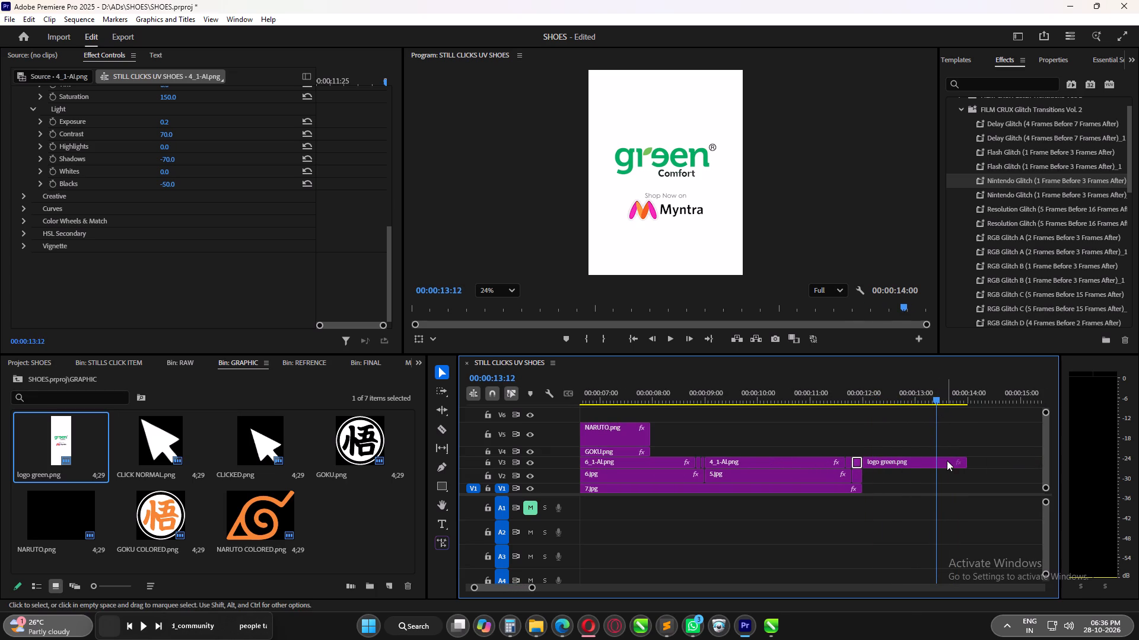
left_click(947, 460)
left_click(34, 278)
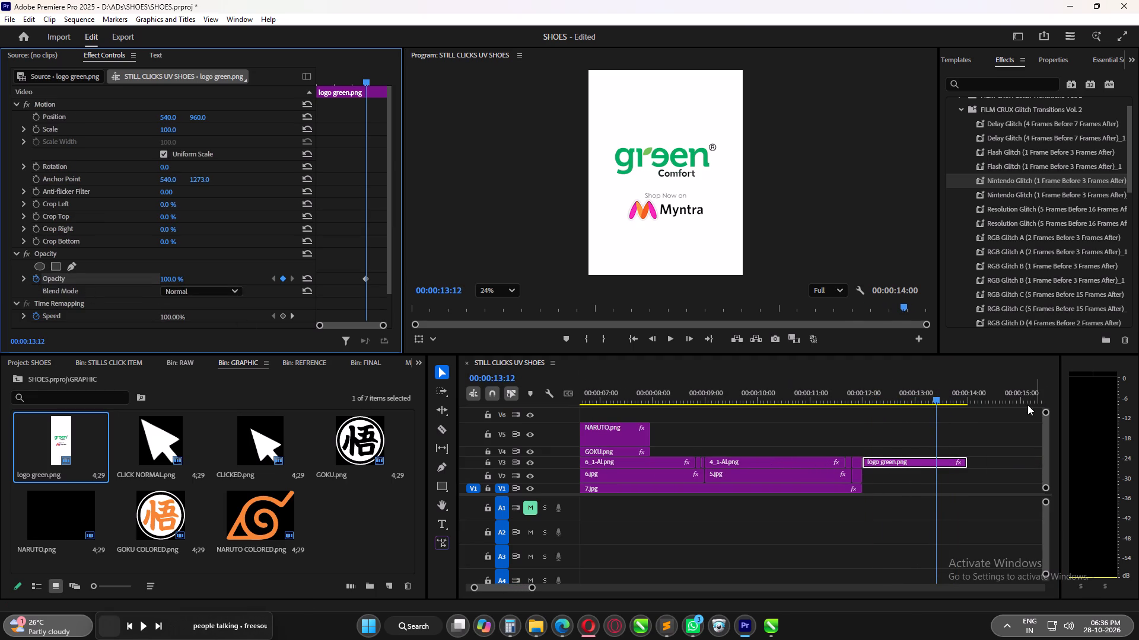
left_click_drag(938, 398, 968, 397)
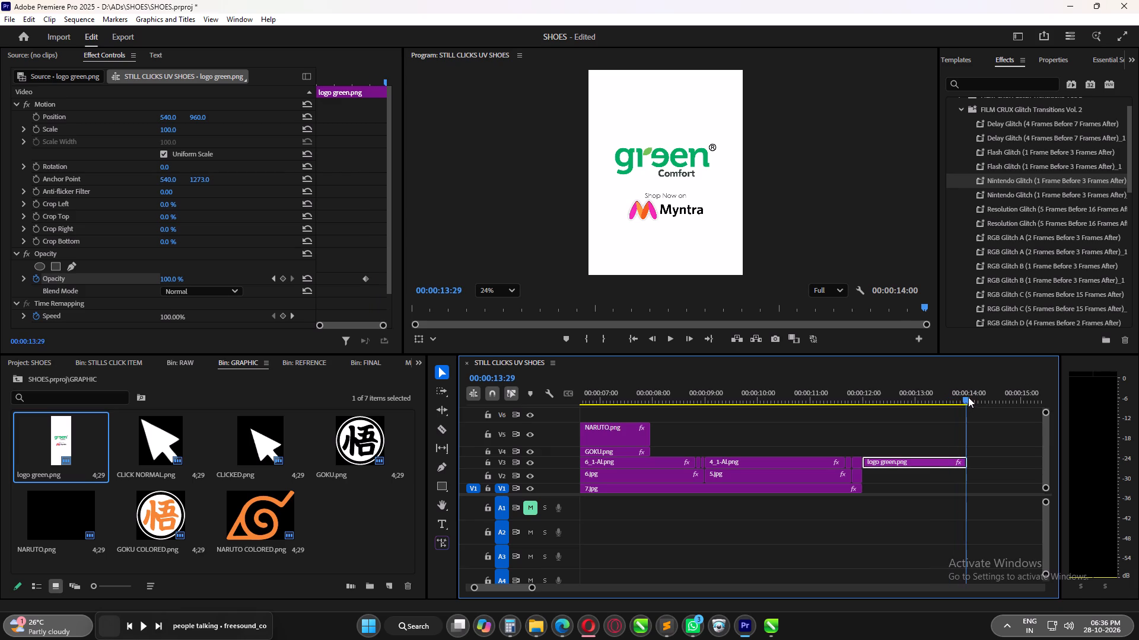
left_click_drag(968, 397, 969, 397)
left_click(281, 279)
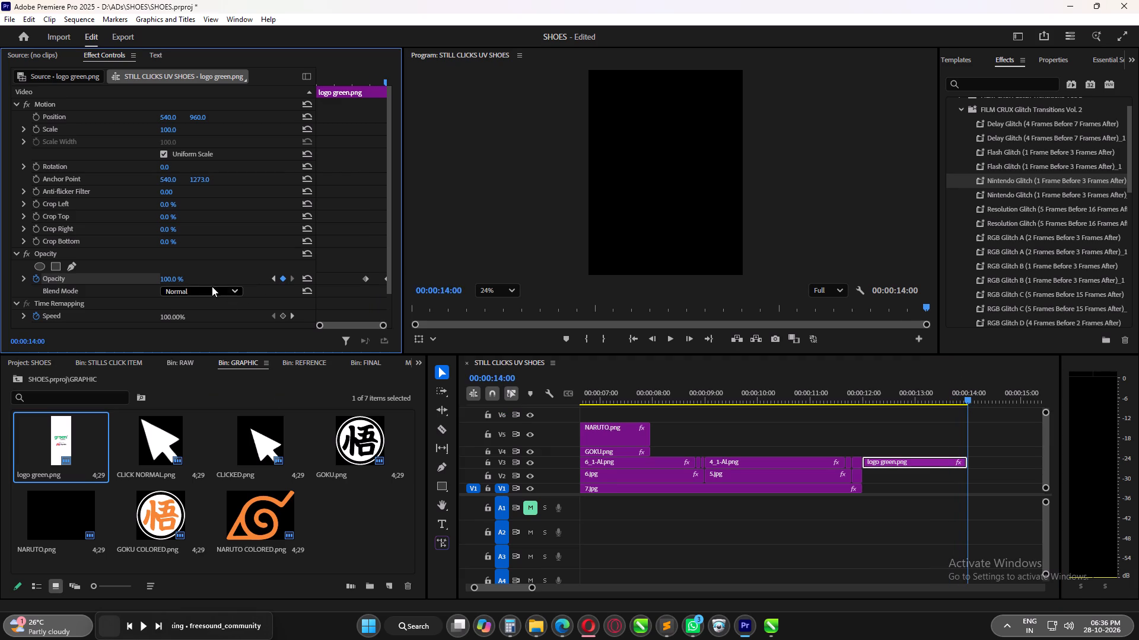
left_click_drag(181, 279, 159, 281)
Return to the start of the sequence and save the project.
scroll(832, 480, "down", 8, "alt")
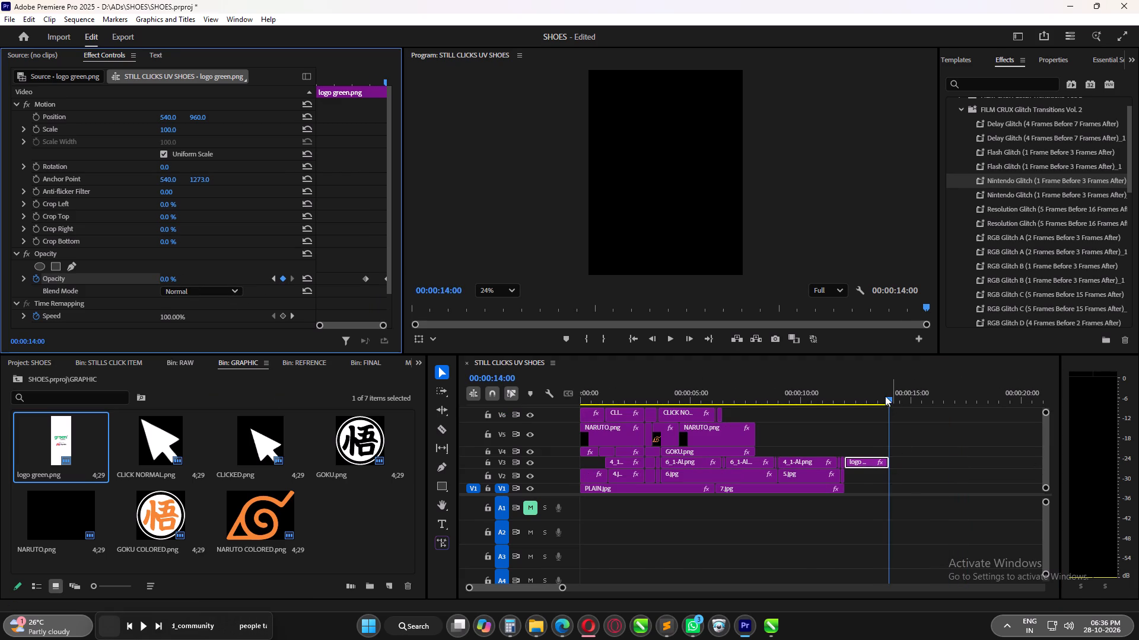
left_click_drag(886, 395, 408, 401)
key("ctrl+s")
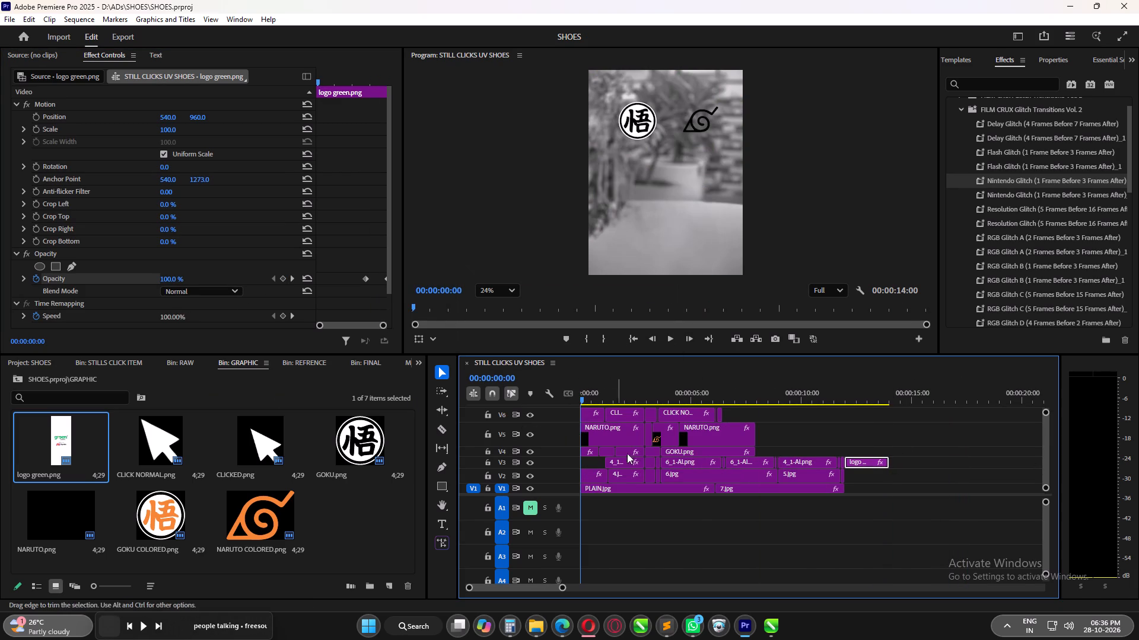
Set the Program preview zoom to Fit and review the opening seconds of the ad.
key("space")
key("space")
left_click(503, 290)
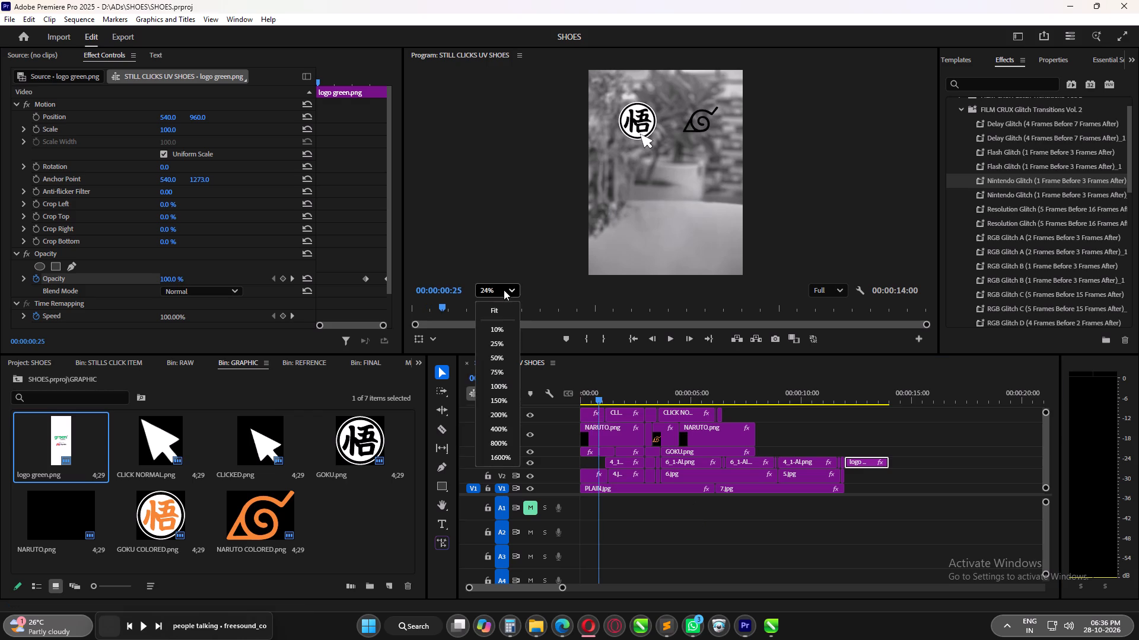
left_click(497, 308)
key("space")
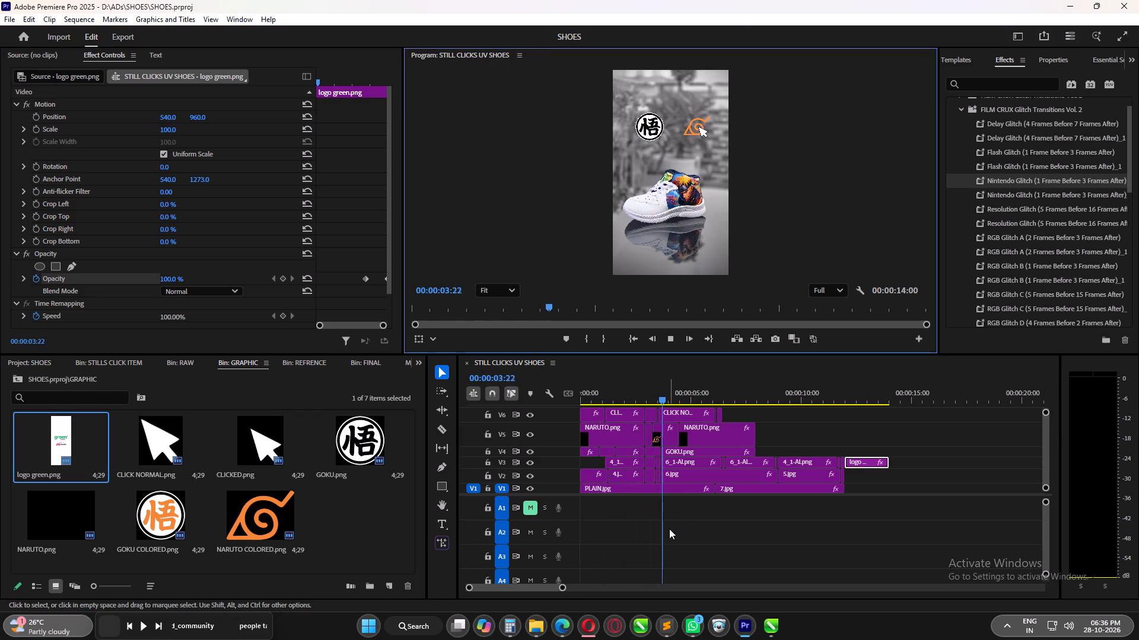
key("space")
left_click_drag(681, 396, 475, 400)
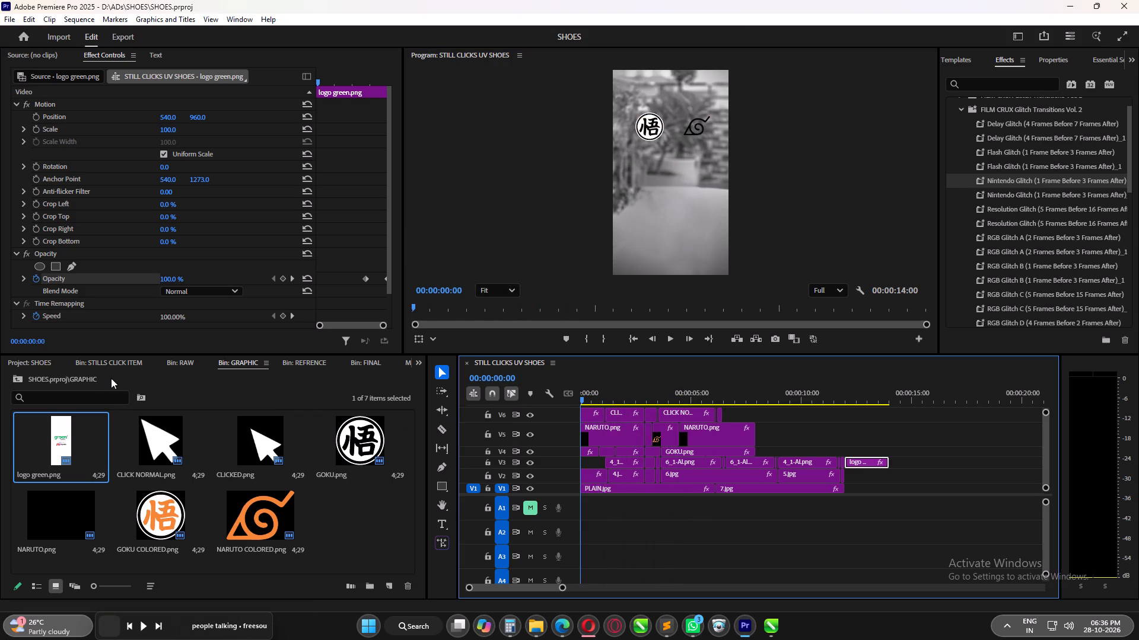
Place WIND SOUND.mp3 from the SFX bin on audio track A1 at the start of the sequence.
left_click(47, 360)
double_click(146, 446)
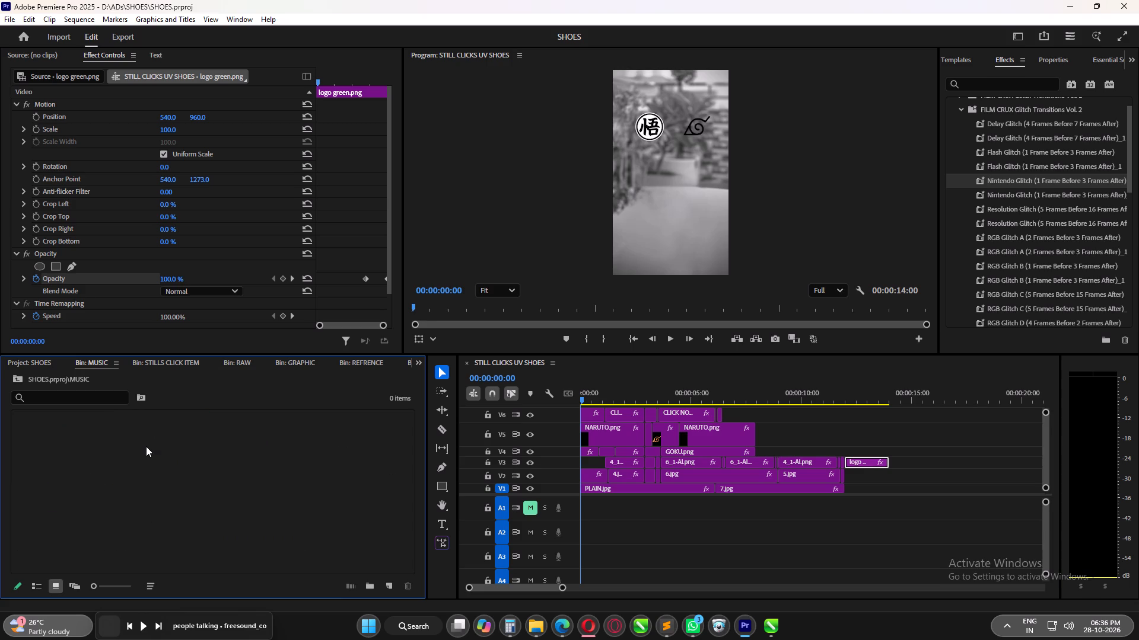
left_click(16, 360)
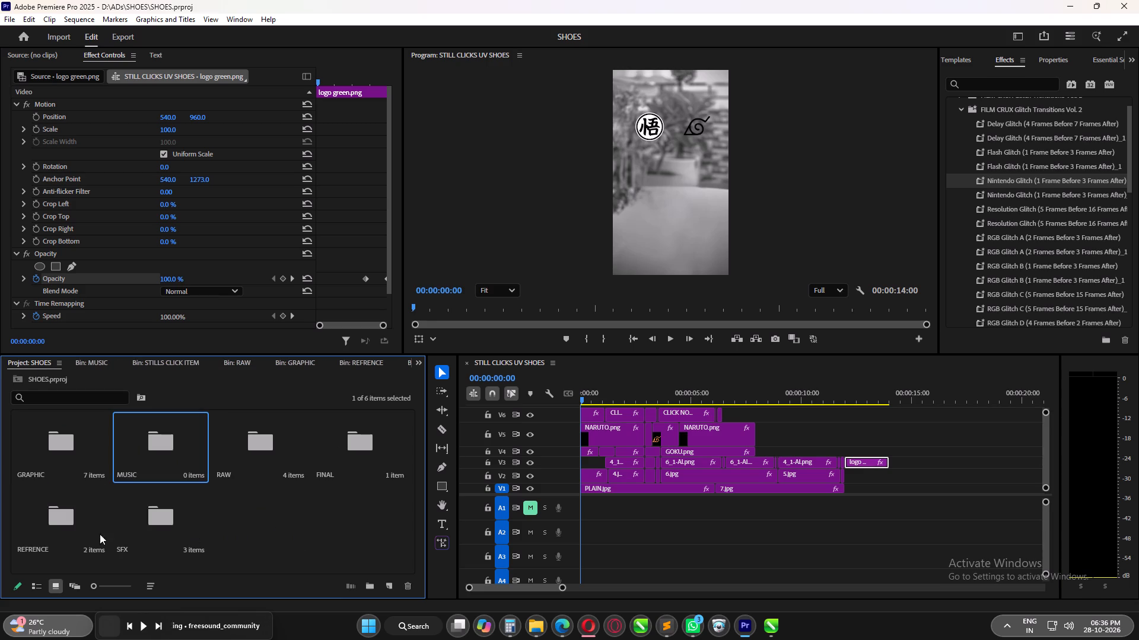
double_click(148, 535)
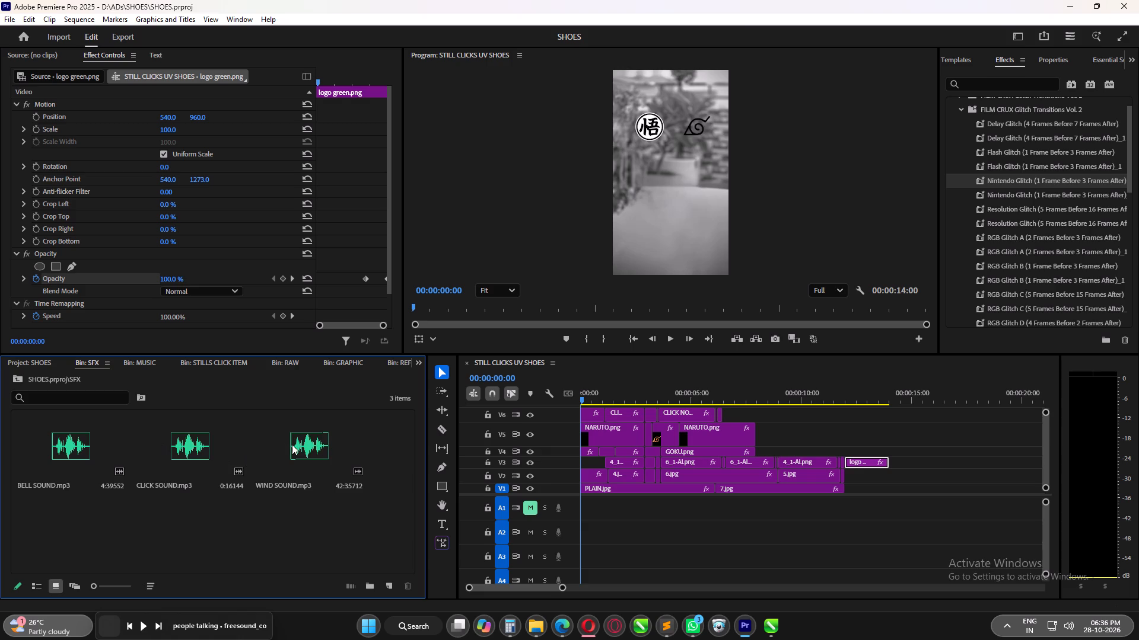
left_click_drag(317, 444, 574, 508)
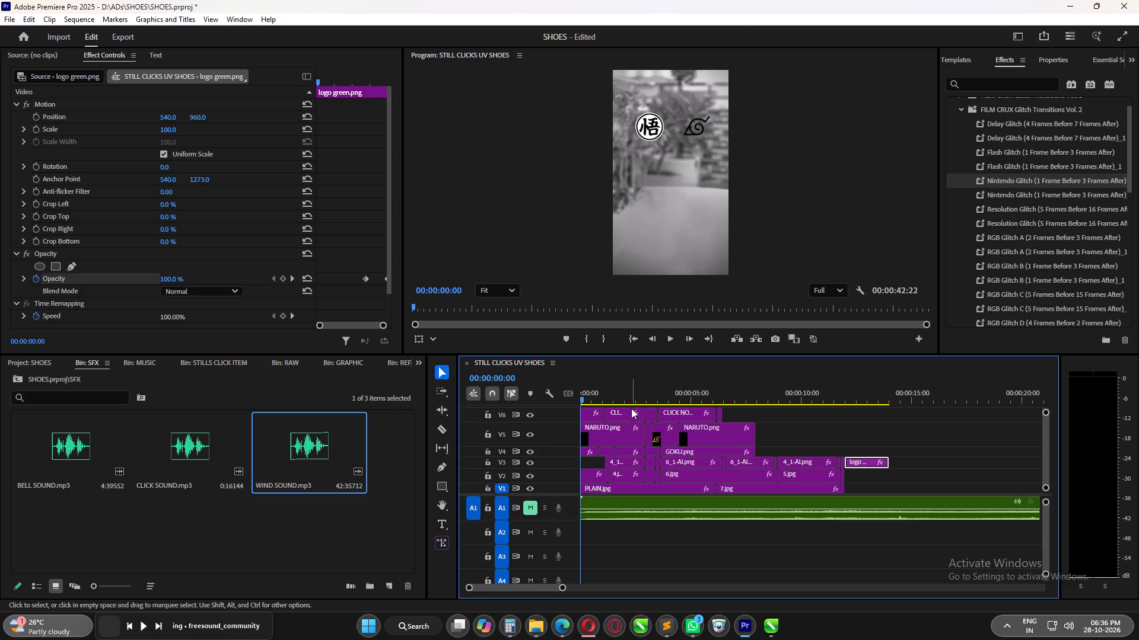
Unmute audio track A1 and play the sequence's opening seconds to hear the wind sound with the visuals.
scroll(648, 512, "down", 8, "alt")
left_click_drag(632, 388, 564, 390)
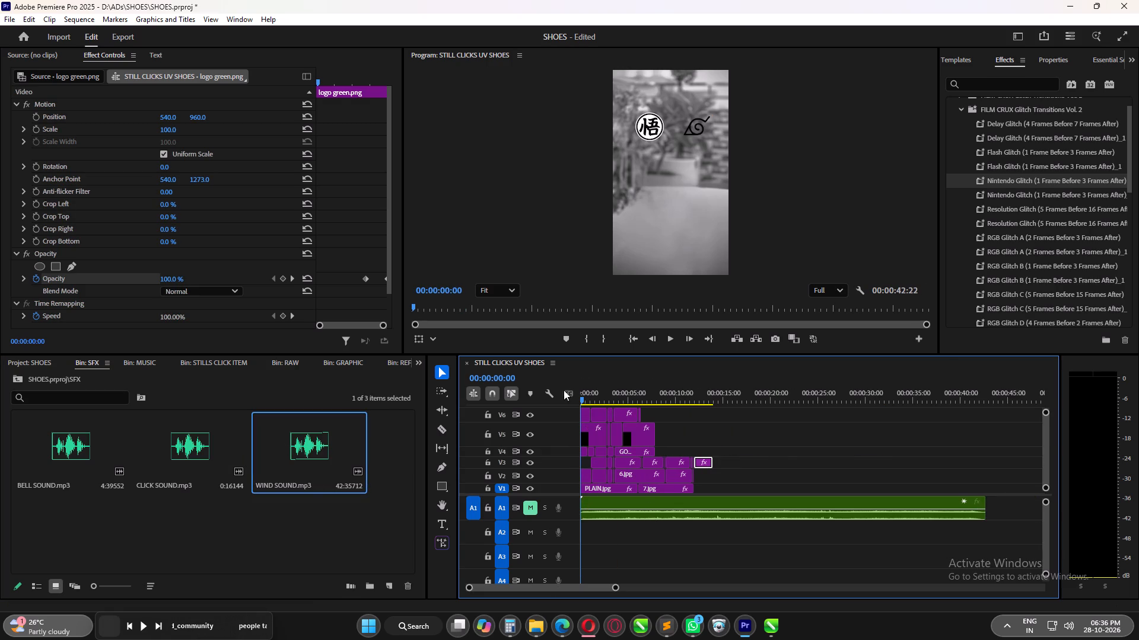
left_click_drag(564, 390, 545, 392)
key("space")
key("space")
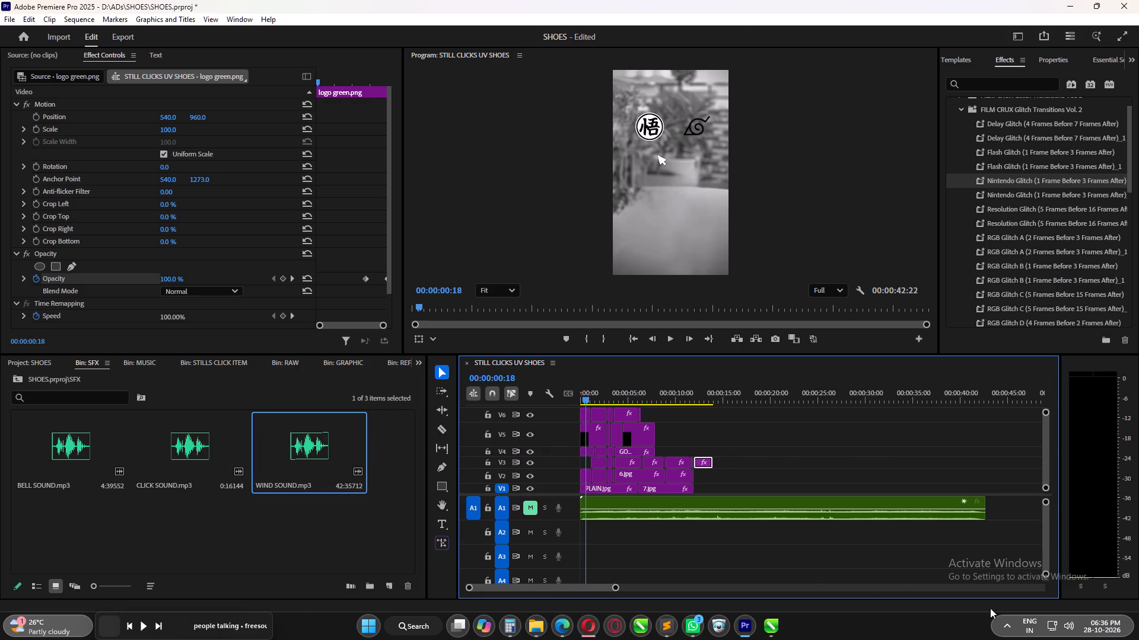
left_click(533, 507)
left_click_drag(633, 400, 530, 400)
key("space")
key("space")
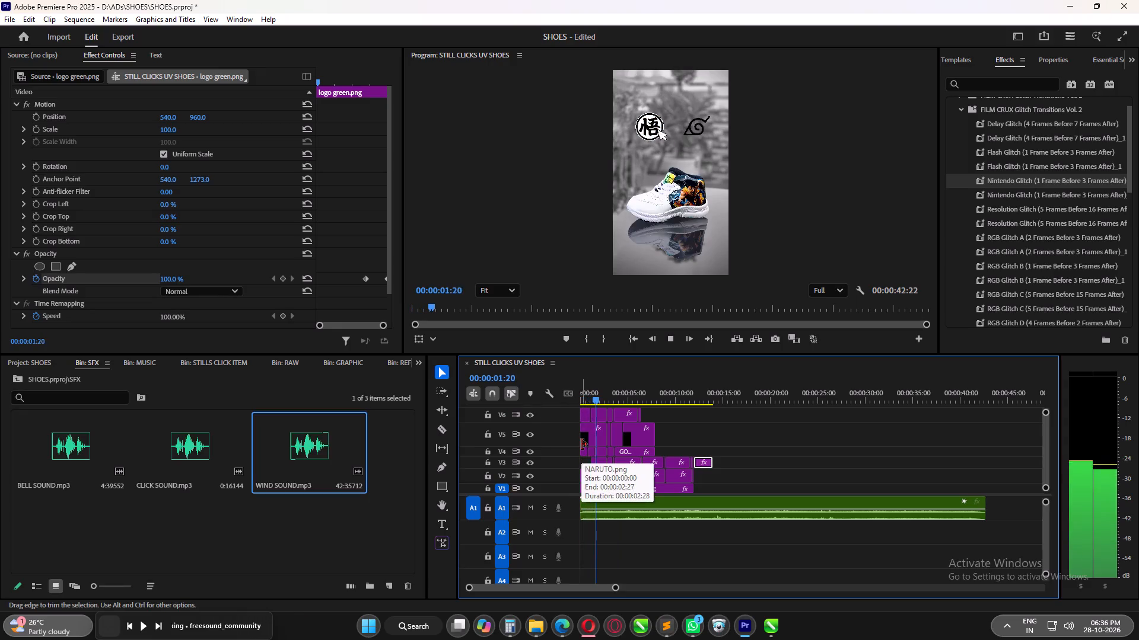
left_click_drag(616, 589, 584, 594)
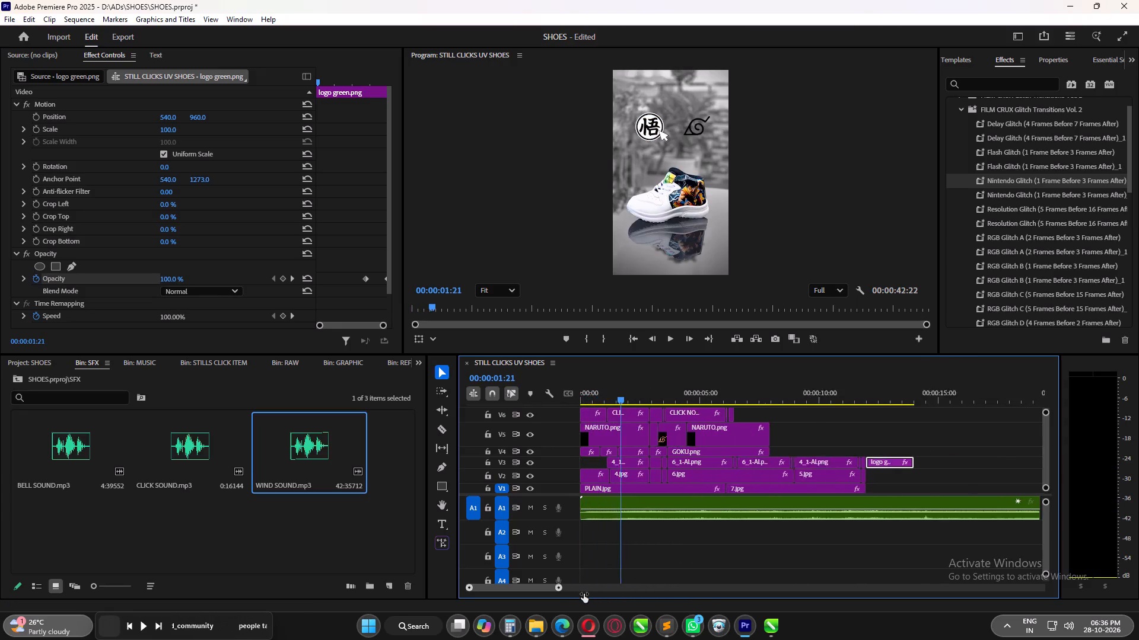
left_click_drag(584, 594, 583, 595)
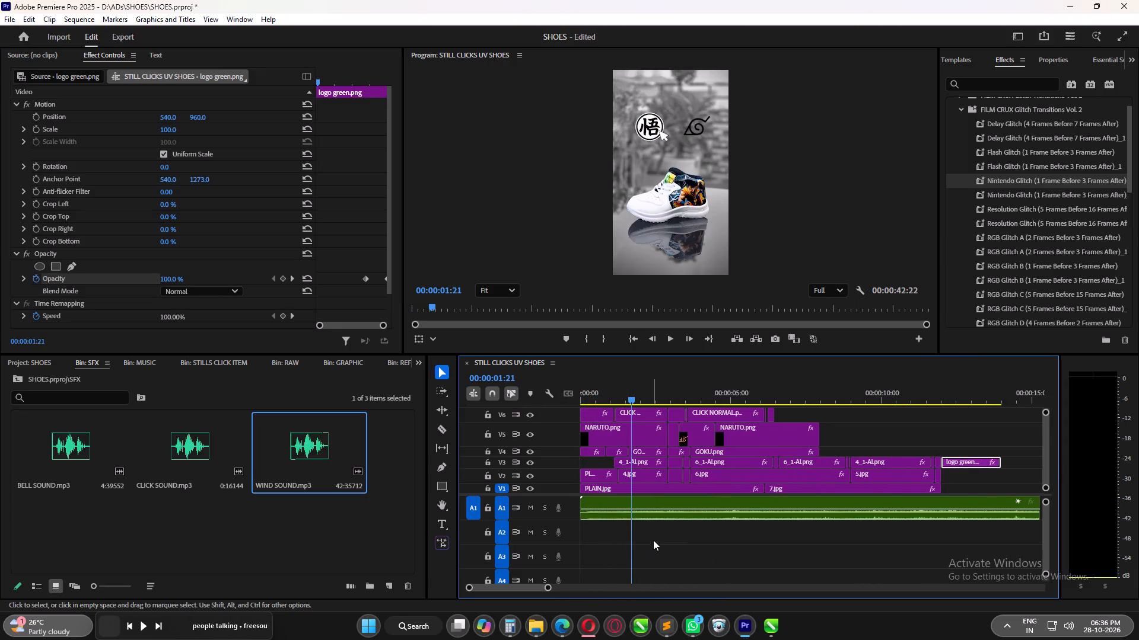
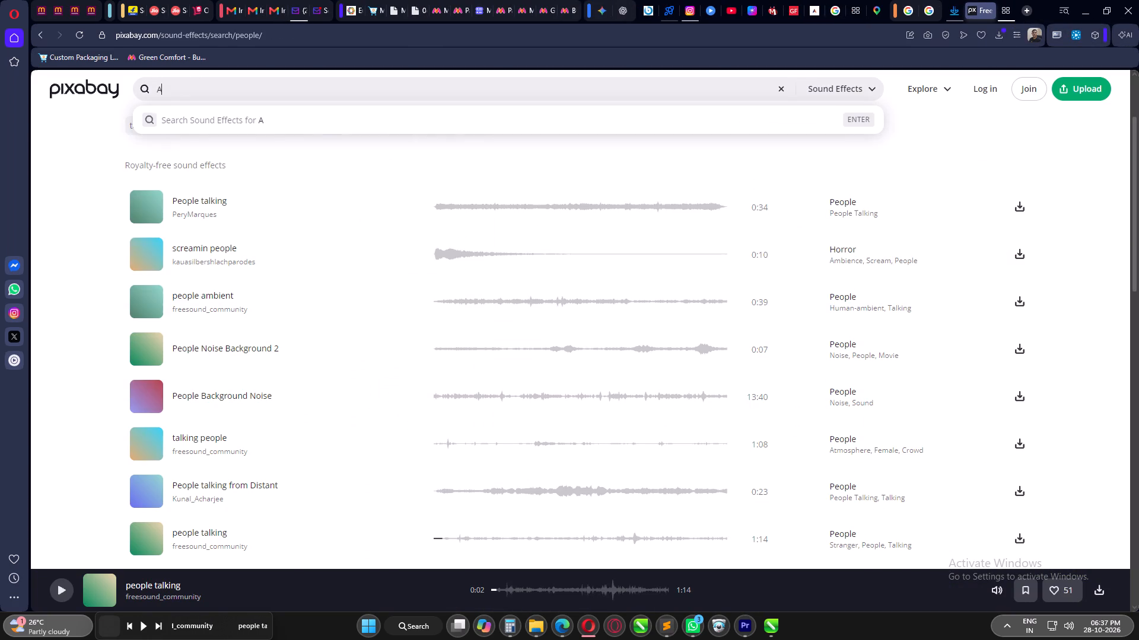
Search Pixabay sound effects for anime, preview several of the first results and download Wow! by DRAGON-STUDIO.
type("NIME")
key("Return")
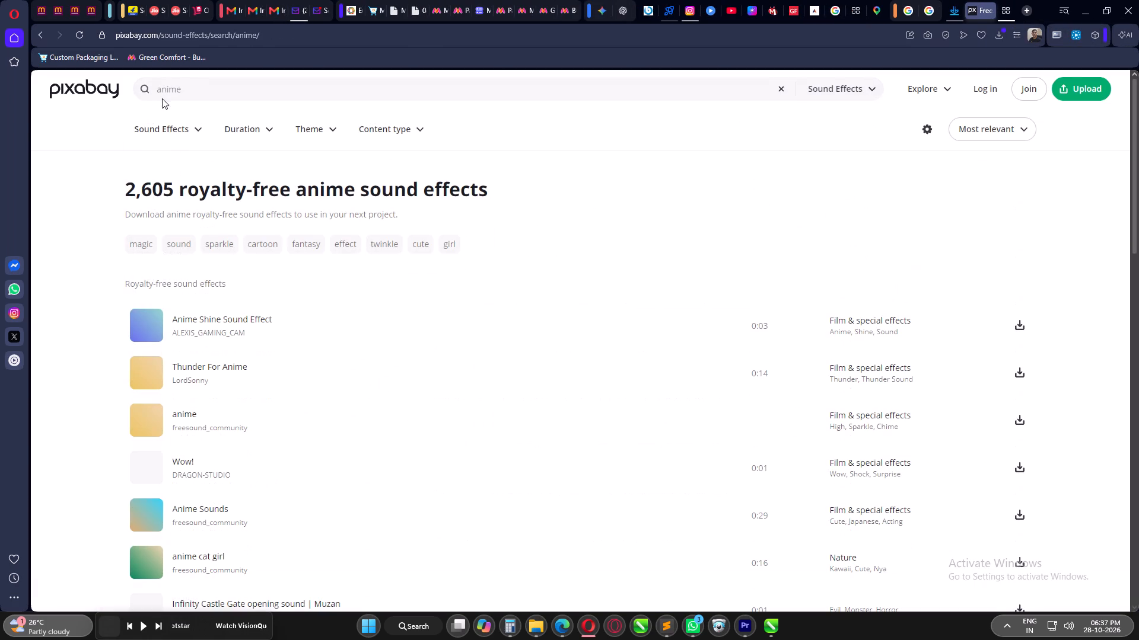
left_click(147, 325)
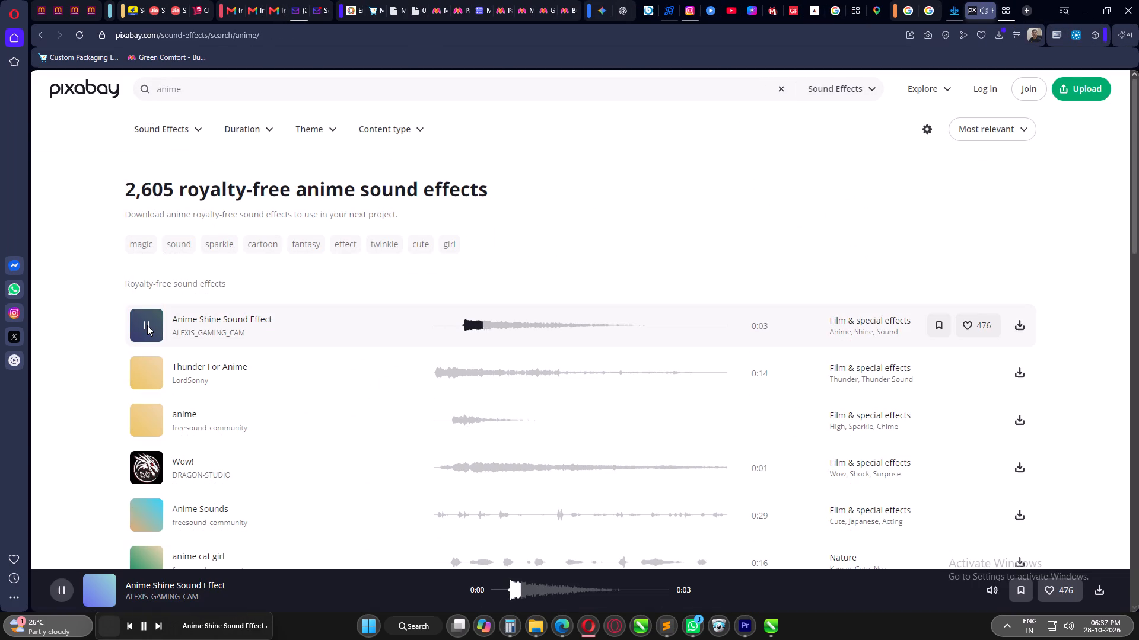
left_click(144, 375)
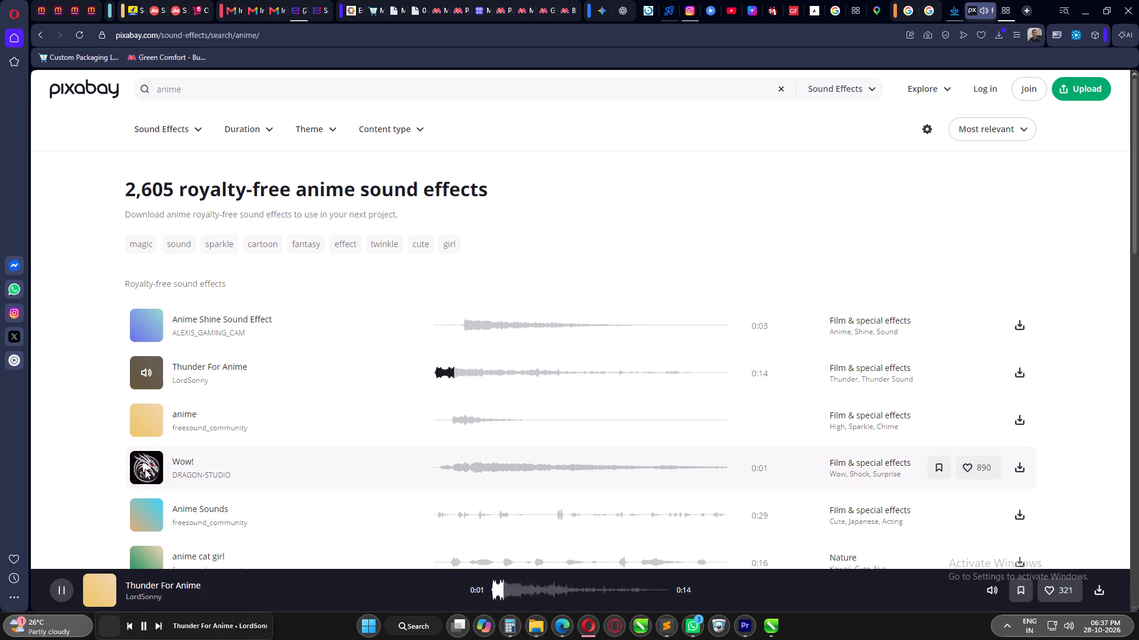
left_click(144, 467)
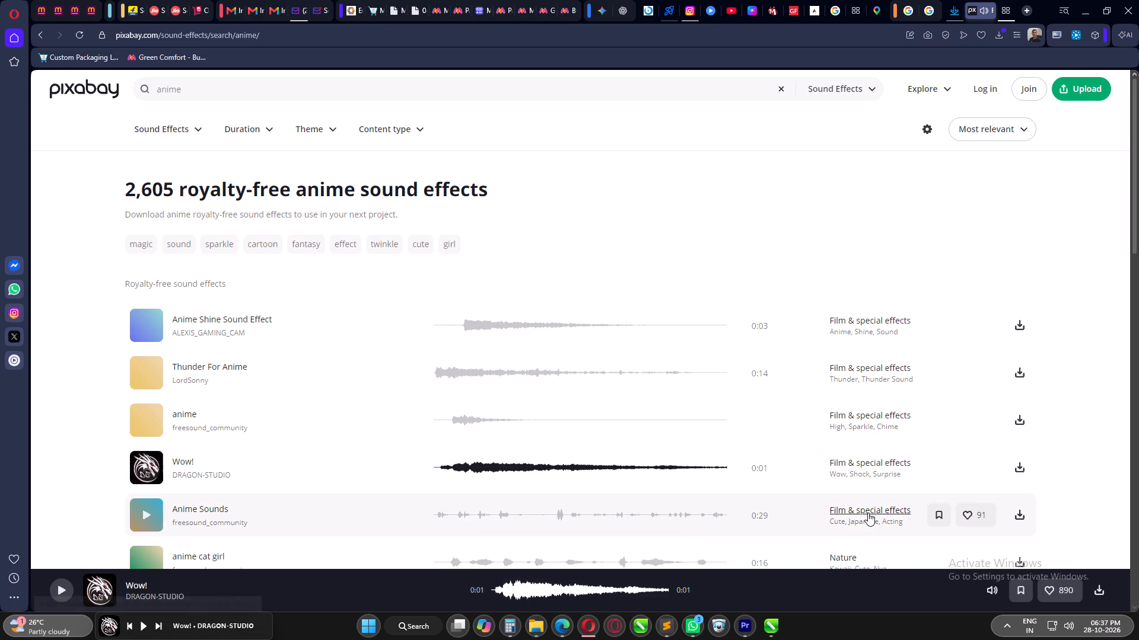
left_click(1023, 469)
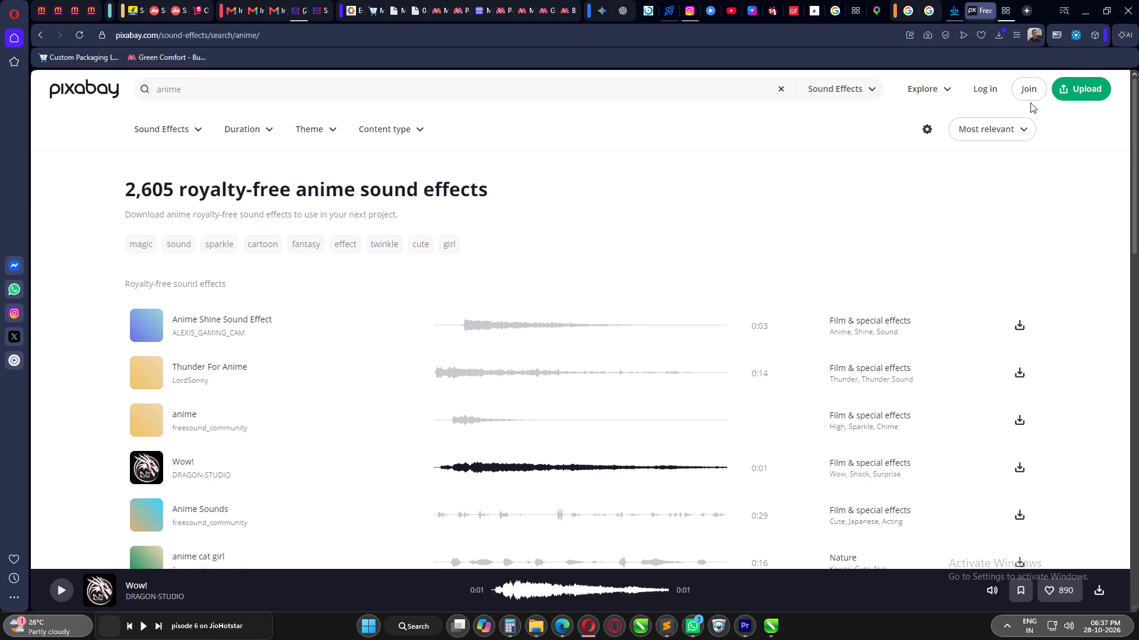
Move the downloaded dragon-studio-wow MP3 from Downloads into the SFX folder of the SHOES ad project on drive D.
left_click(1006, 80)
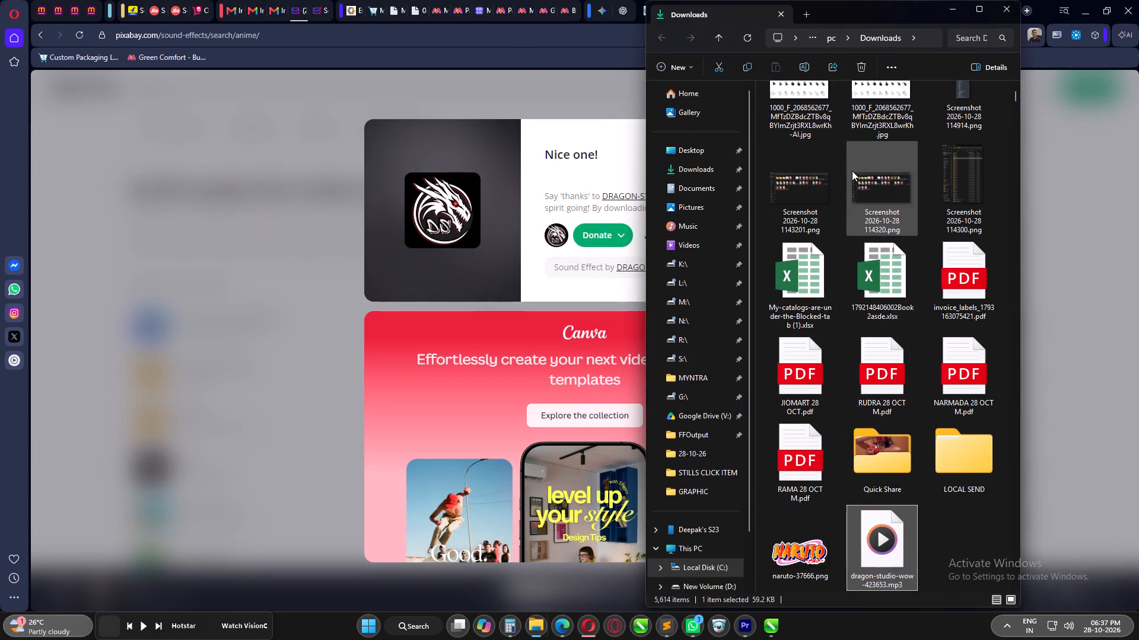
key("ctrl+x")
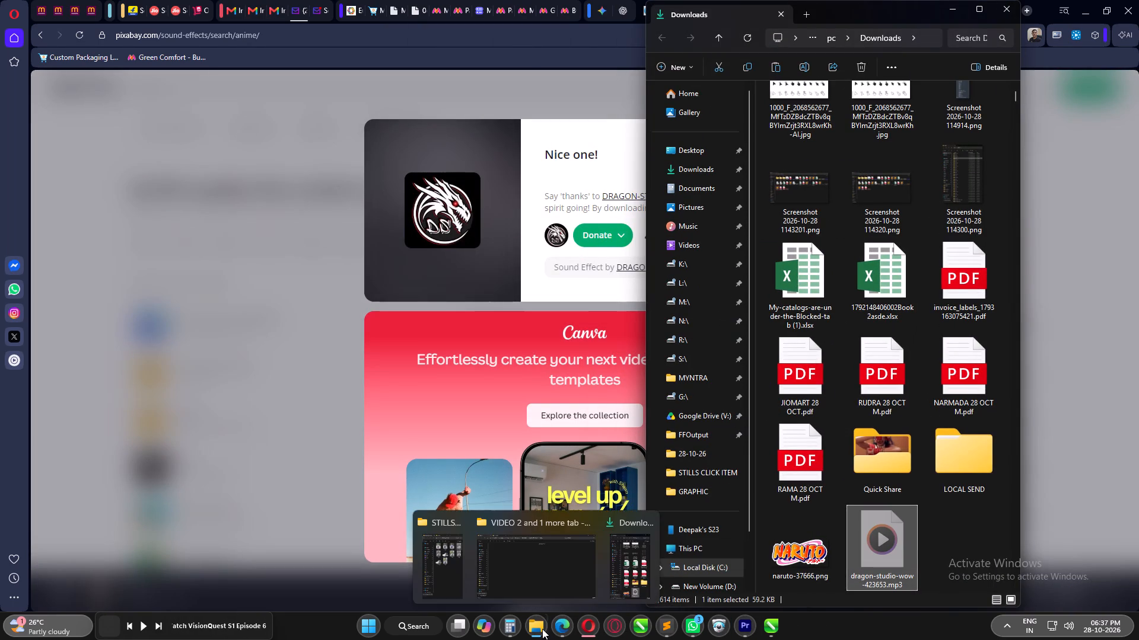
left_click(444, 564)
left_click(980, 383)
key("BackSpace")
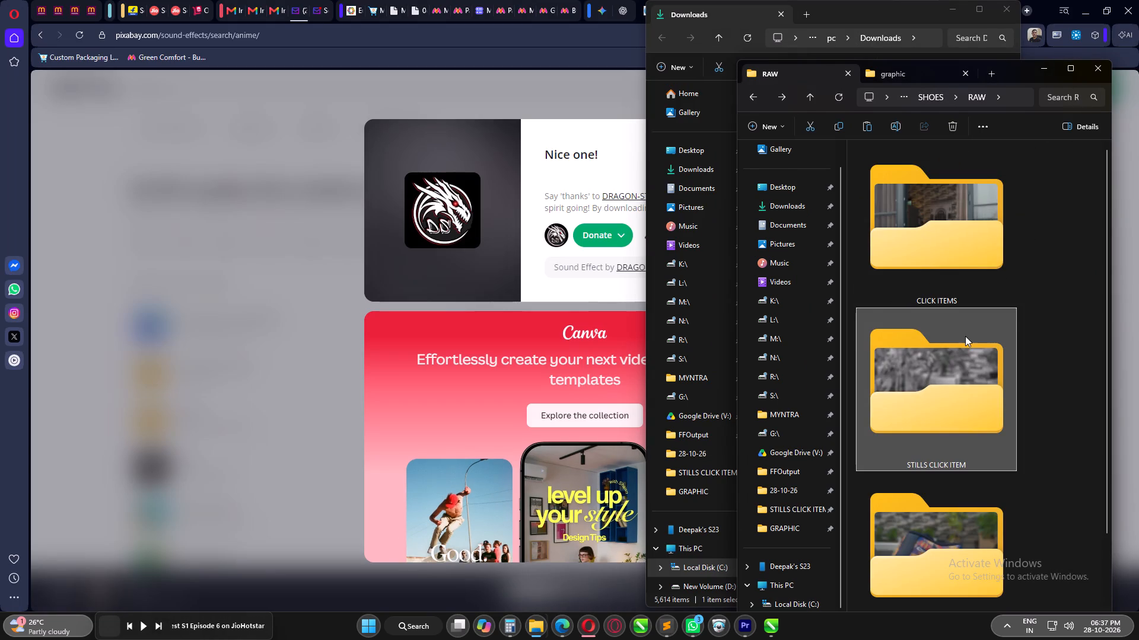
scroll(965, 336, "down", 2)
left_click(904, 72)
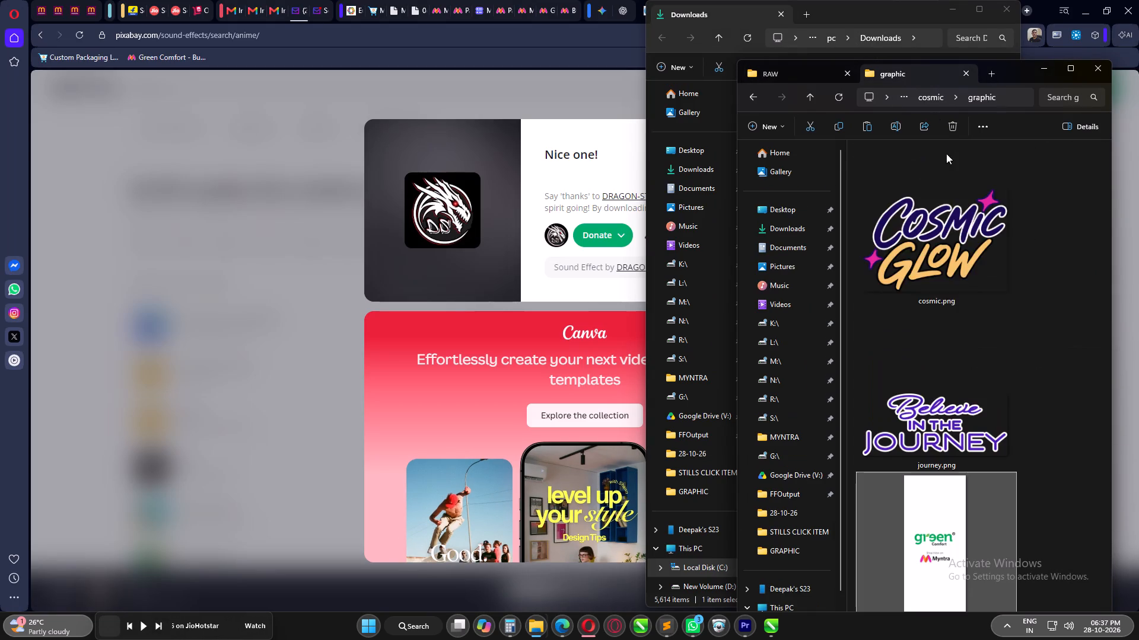
left_click(1031, 309)
key("BackSpace")
key("BackSpace")
key("BackSpace")
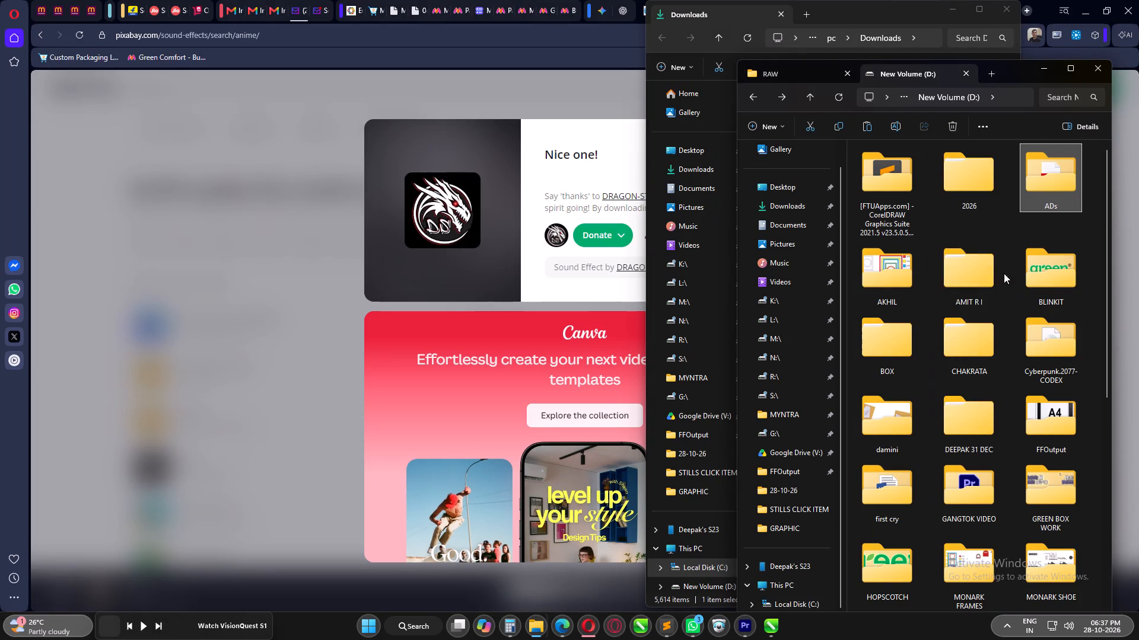
double_click(1050, 177)
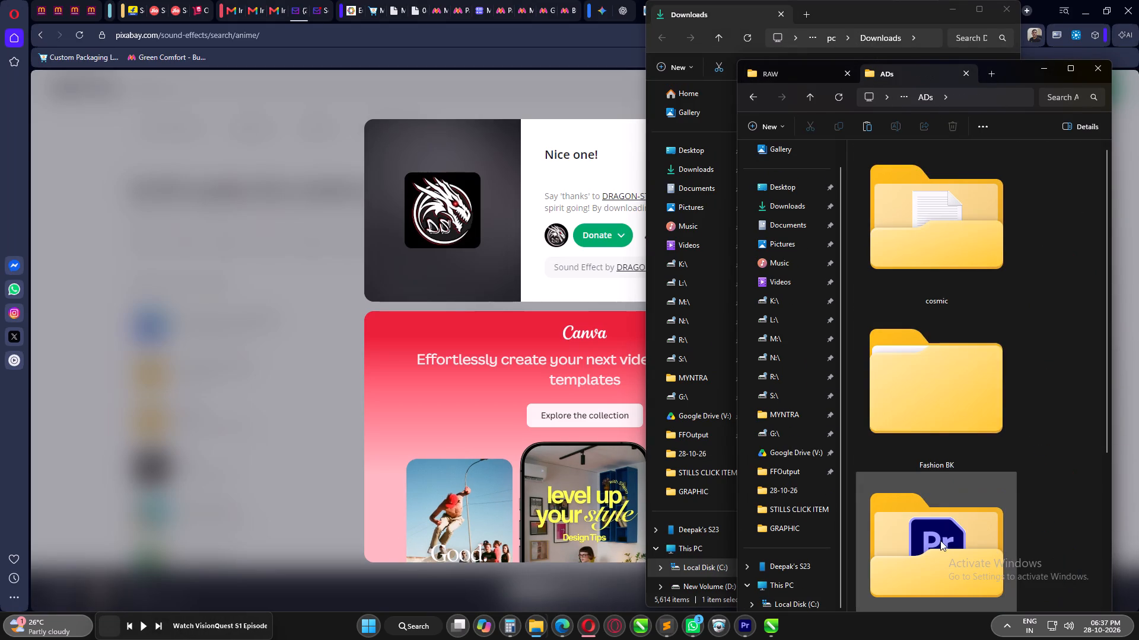
scroll(940, 430, "down", 2)
scroll(944, 321, "up", 4)
double_click(943, 520)
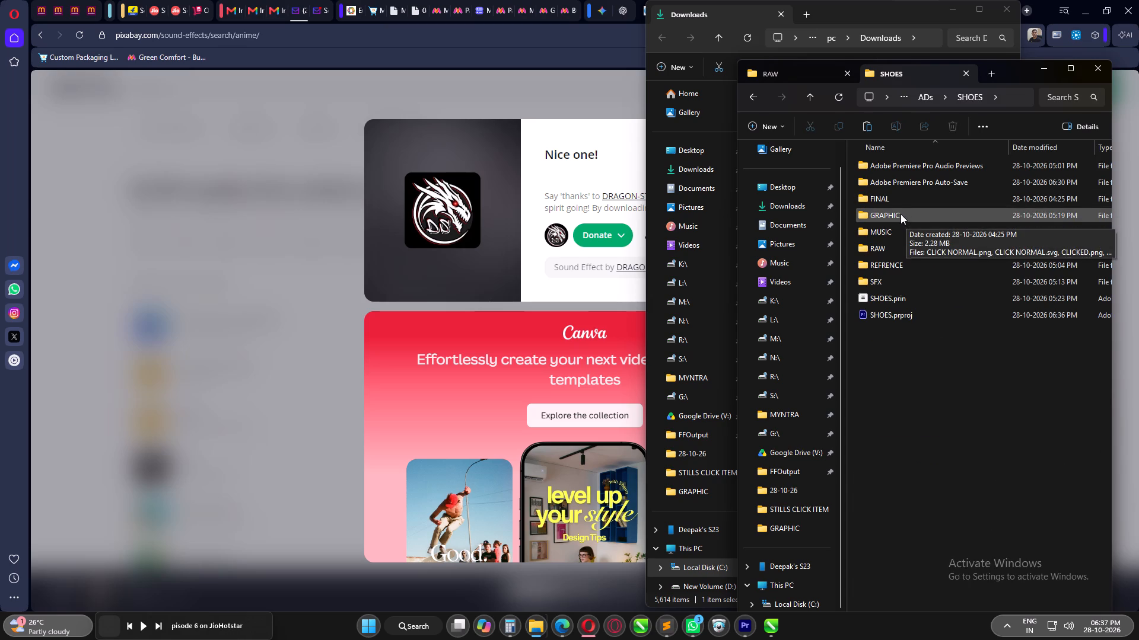
double_click(889, 277)
left_click(943, 365)
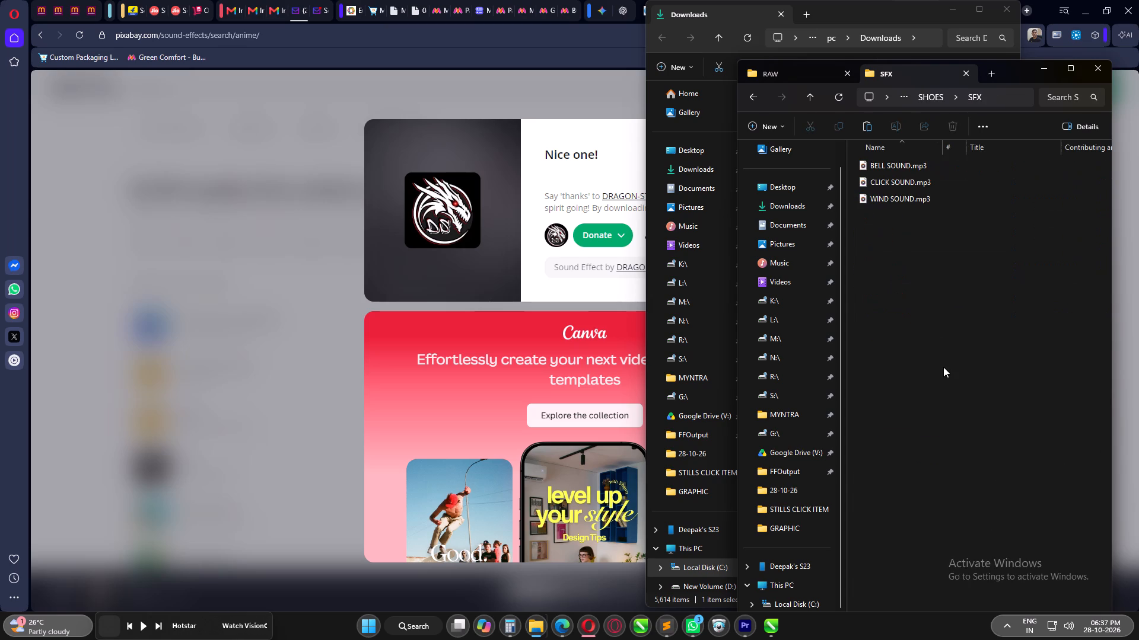
key("ctrl+v")
Rename the moved sound file as WOW SOUND and return to the browser.
key("F2")
type("WOW SOUND")
key("Return")
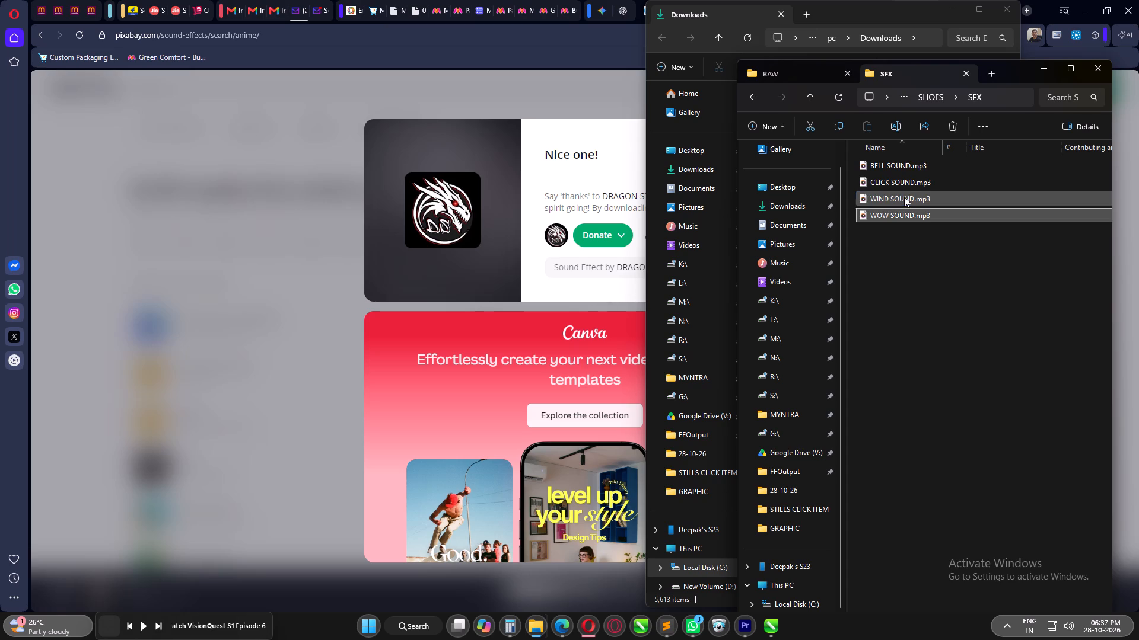
left_click(922, 278)
left_click_drag(1049, 68, 1040, 64)
left_click(944, 5)
Preview the Anime Sounds and anime cat girl effects in the Pixabay anime results.
left_click(772, 156)
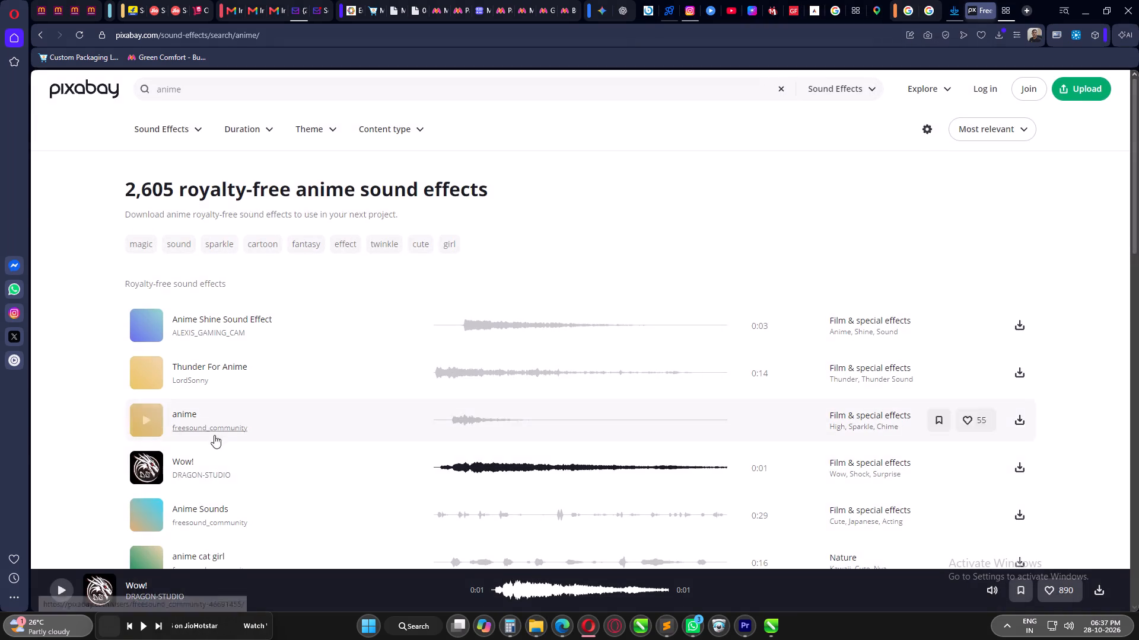
scroll(198, 476, "down", 1)
left_click(150, 457)
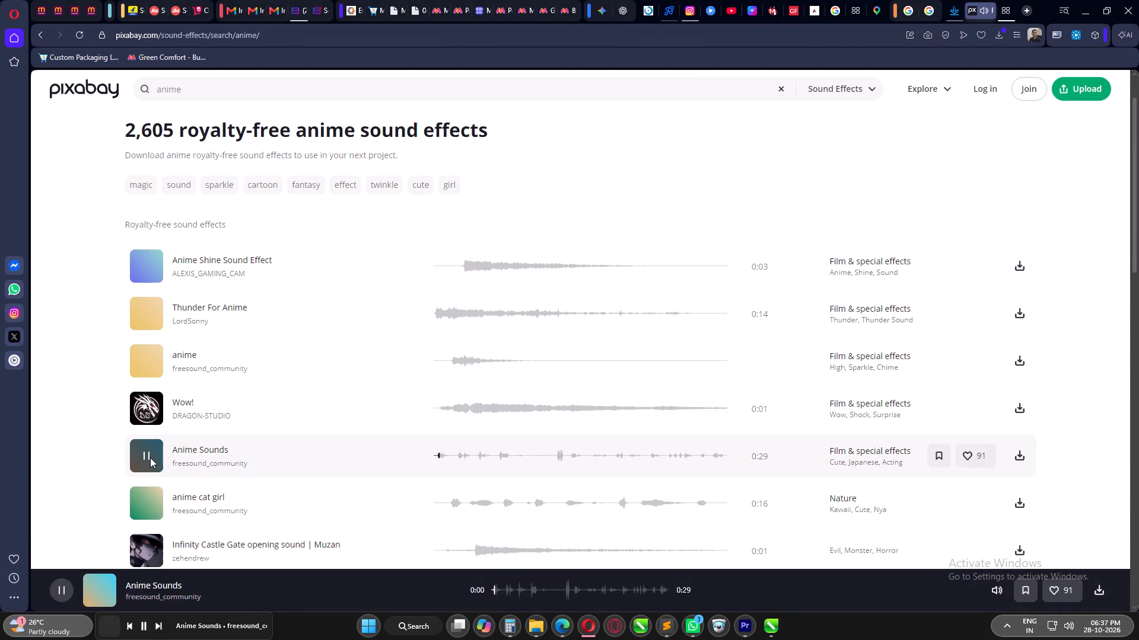
left_click(147, 503)
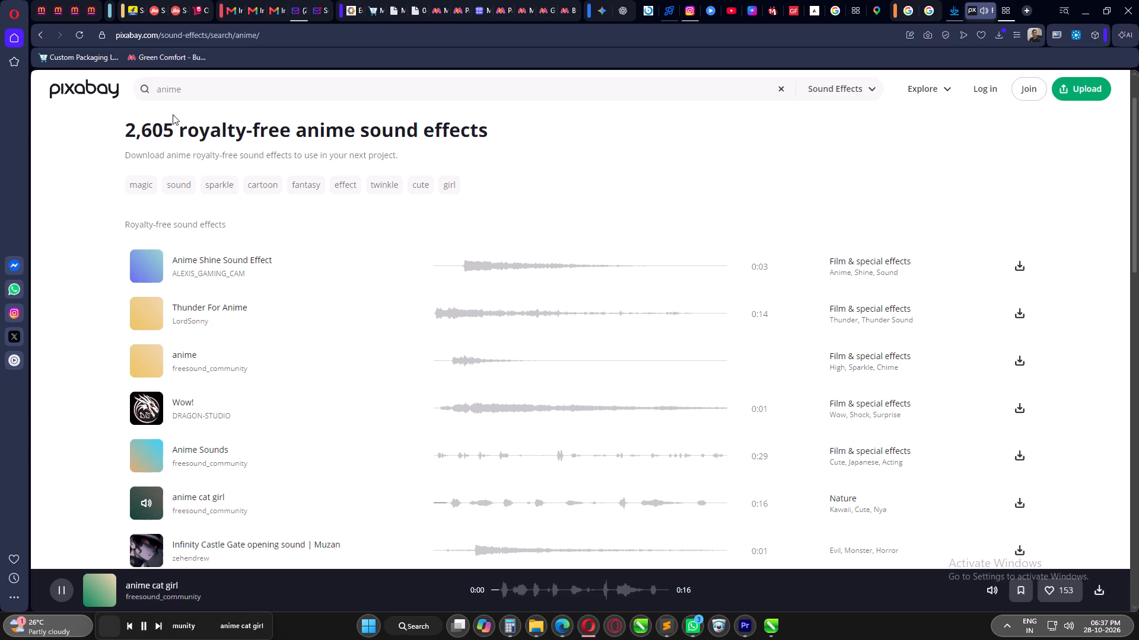
Search Pixabay sound effects for goku and listen to the 7)Intro (music stock) track.
left_click_drag(185, 92, 114, 88)
key("BackSpace")
type("GOKU")
key("Return")
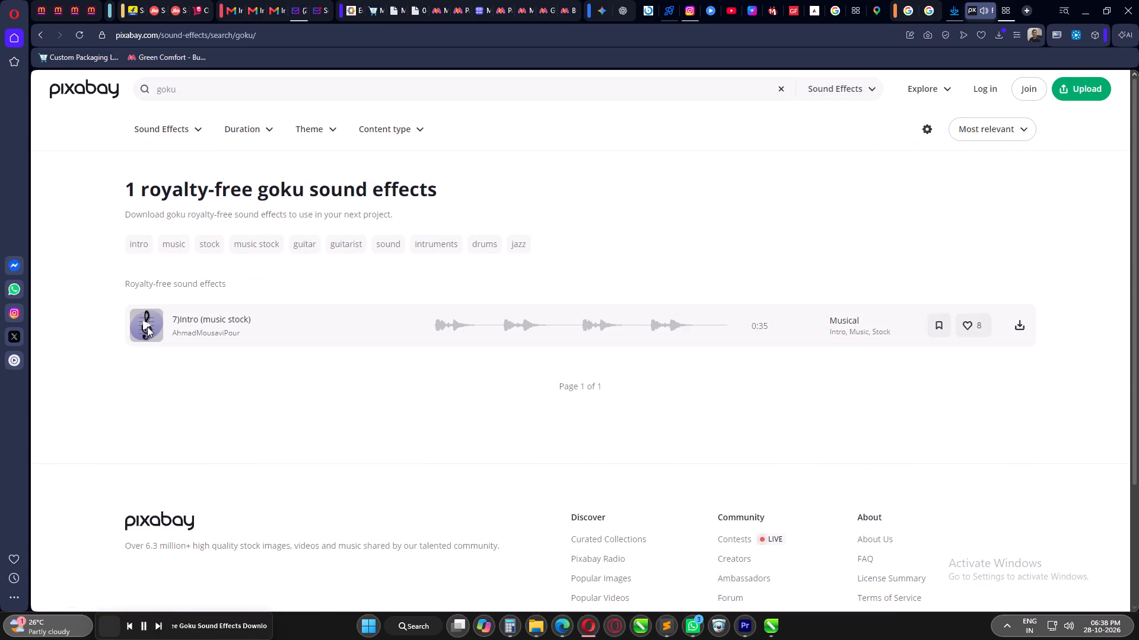
left_click(147, 327)
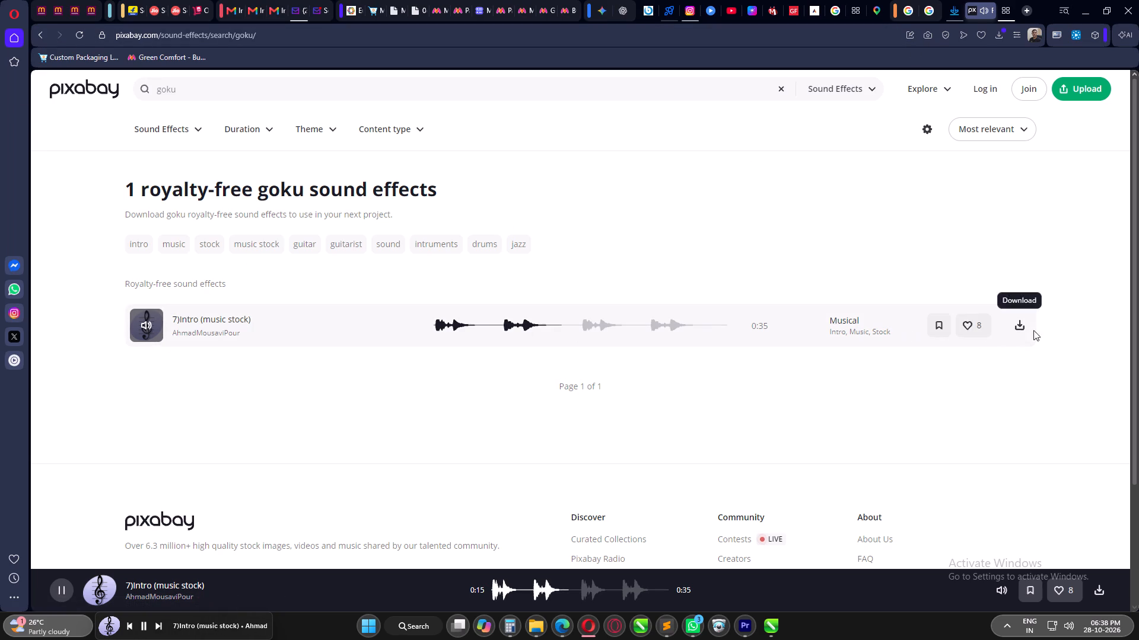
left_click(148, 328)
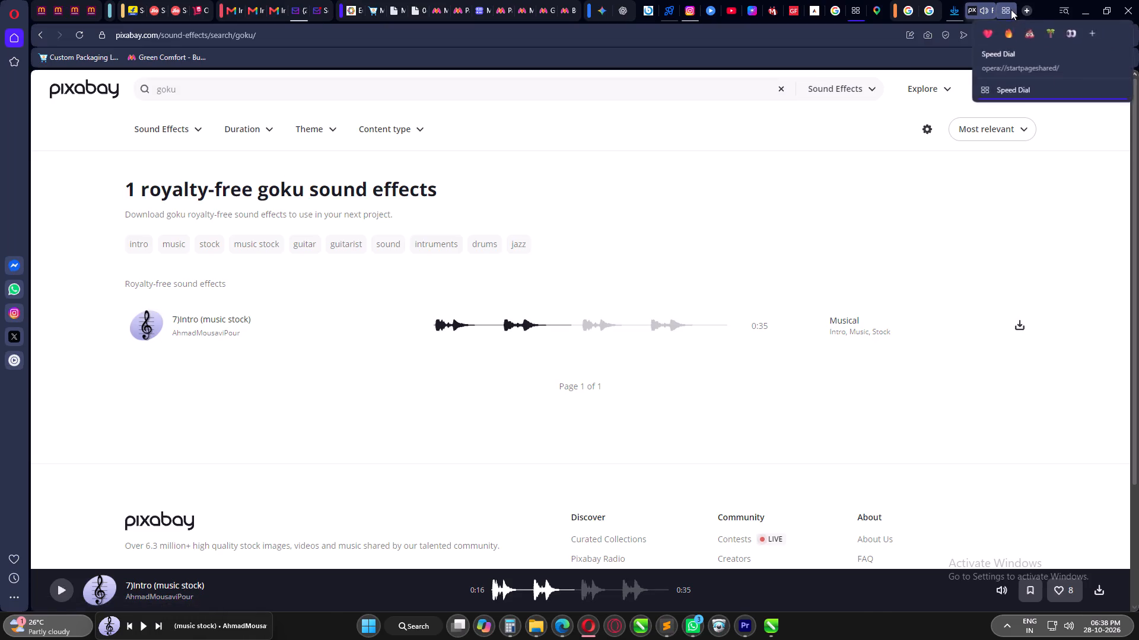
Search Google for GOKU MUSIC from the Speed Dial tab and open the GOKU SONG "Save The World" video result.
left_click(1011, 9)
left_click(809, 31)
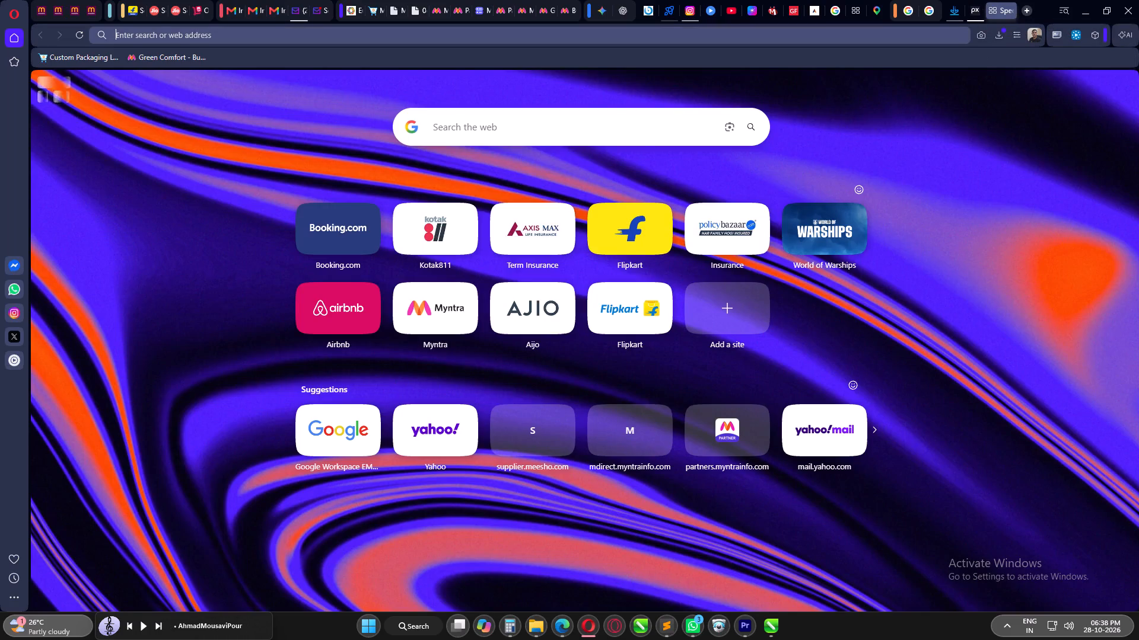
type("GOKU MUSIC")
key("Return")
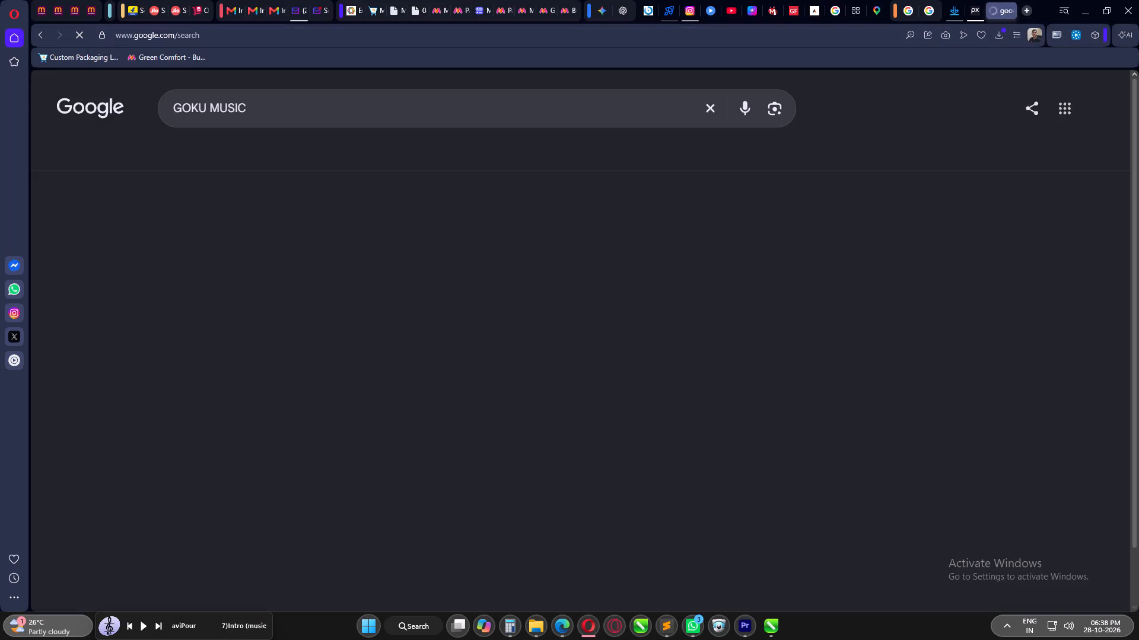
left_click(326, 242)
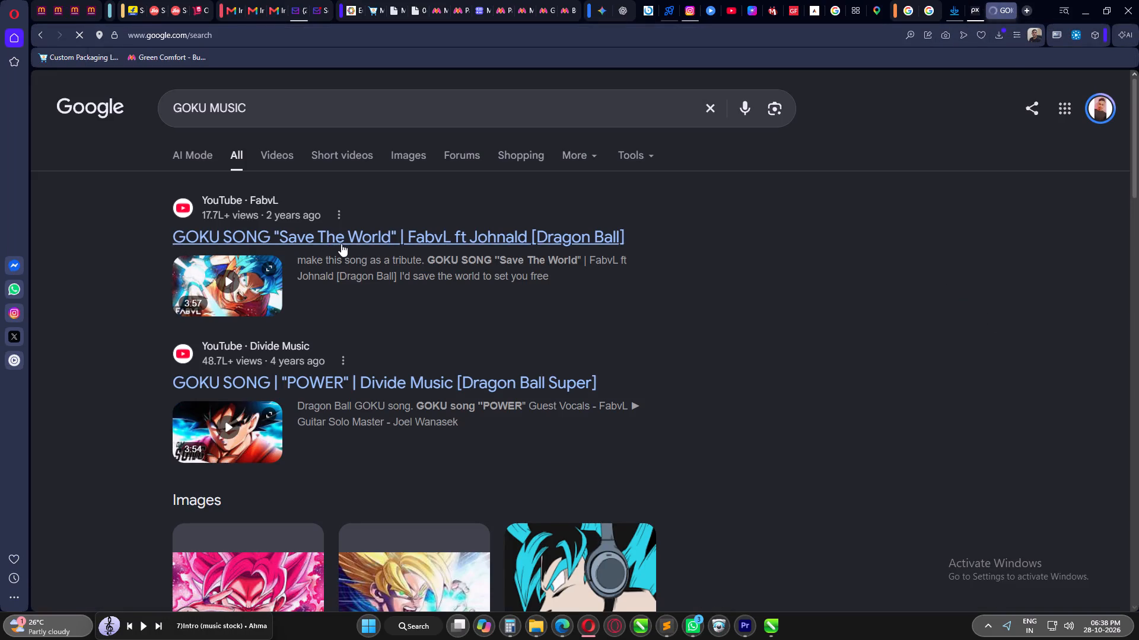